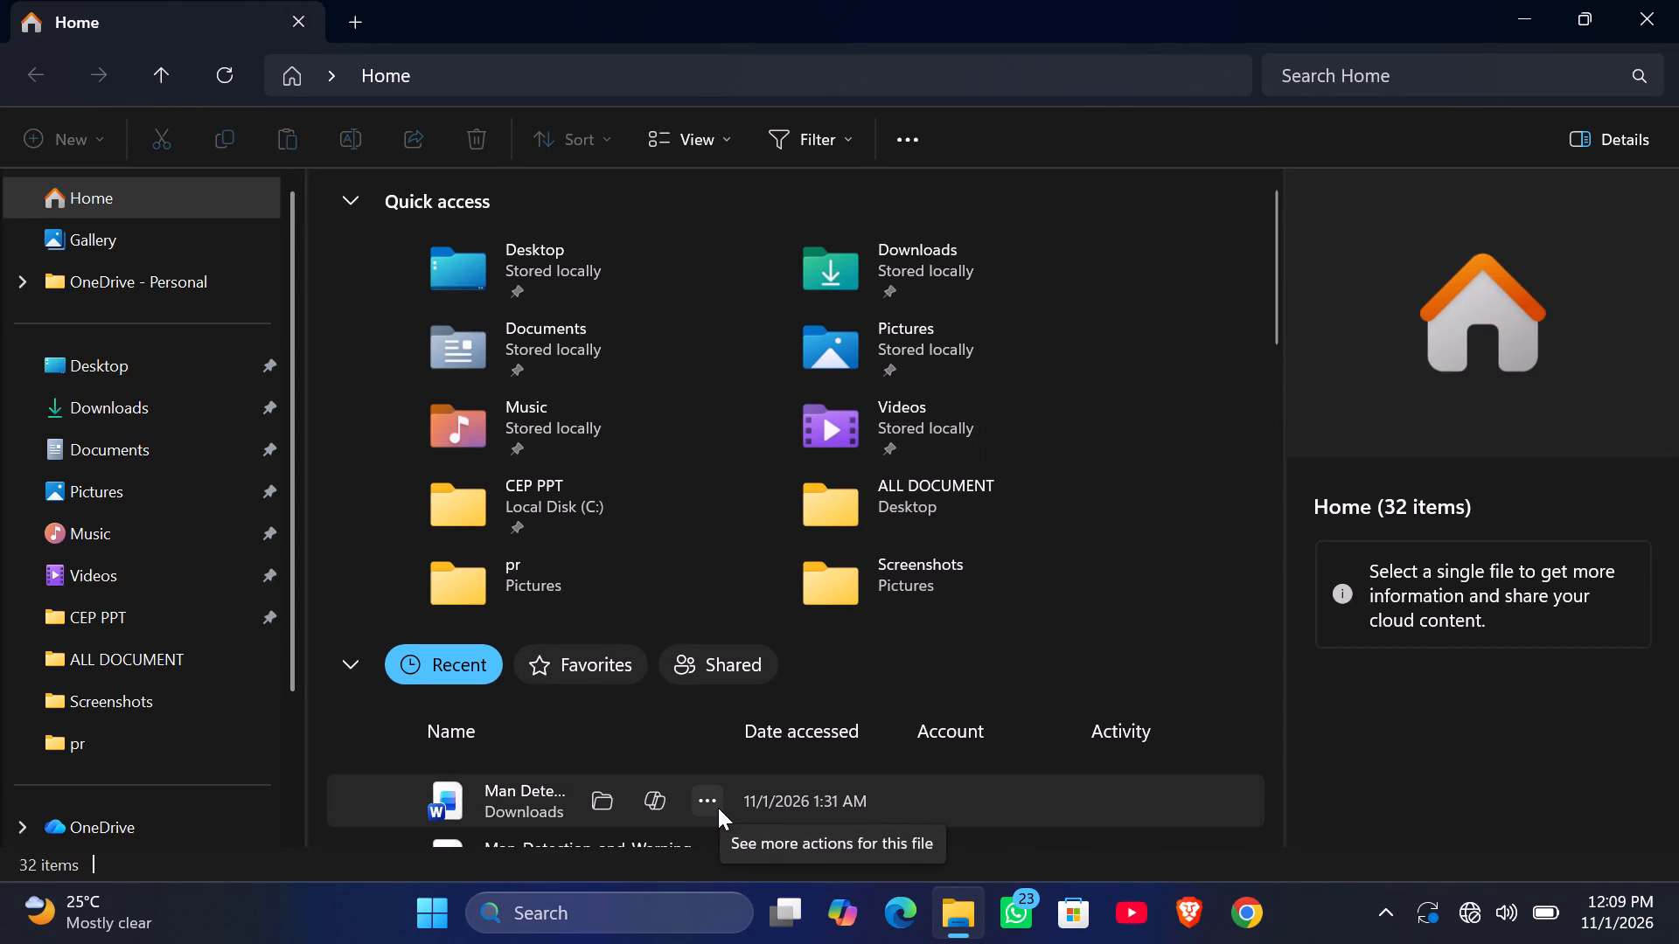
Open the most recent Man Detection and Warning System for Electrical Equipment Word document, the one ending in "removed", from the recent files.
{"action": "double_click", "coordinate": [512, 802]}
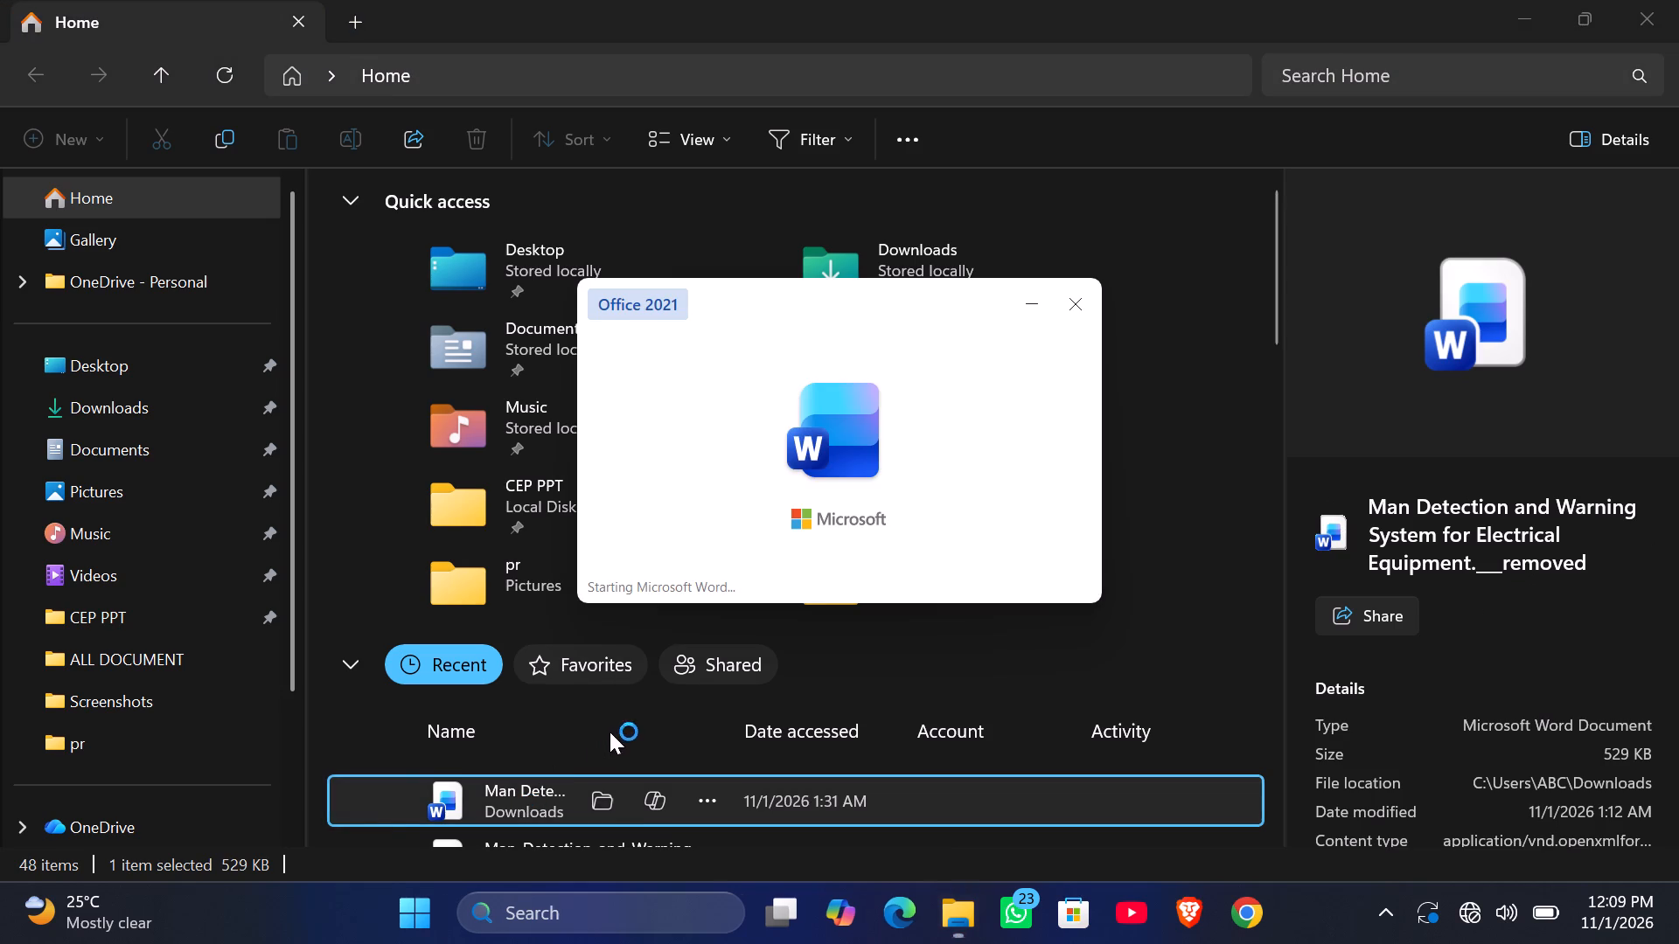
Look through the report from the table of contents and table of figures to Chapters 3, 4 and 5, and minimise its window.
{"action": "scroll", "coordinate": [811, 625], "scroll_direction": "down", "scroll_amount": 1}
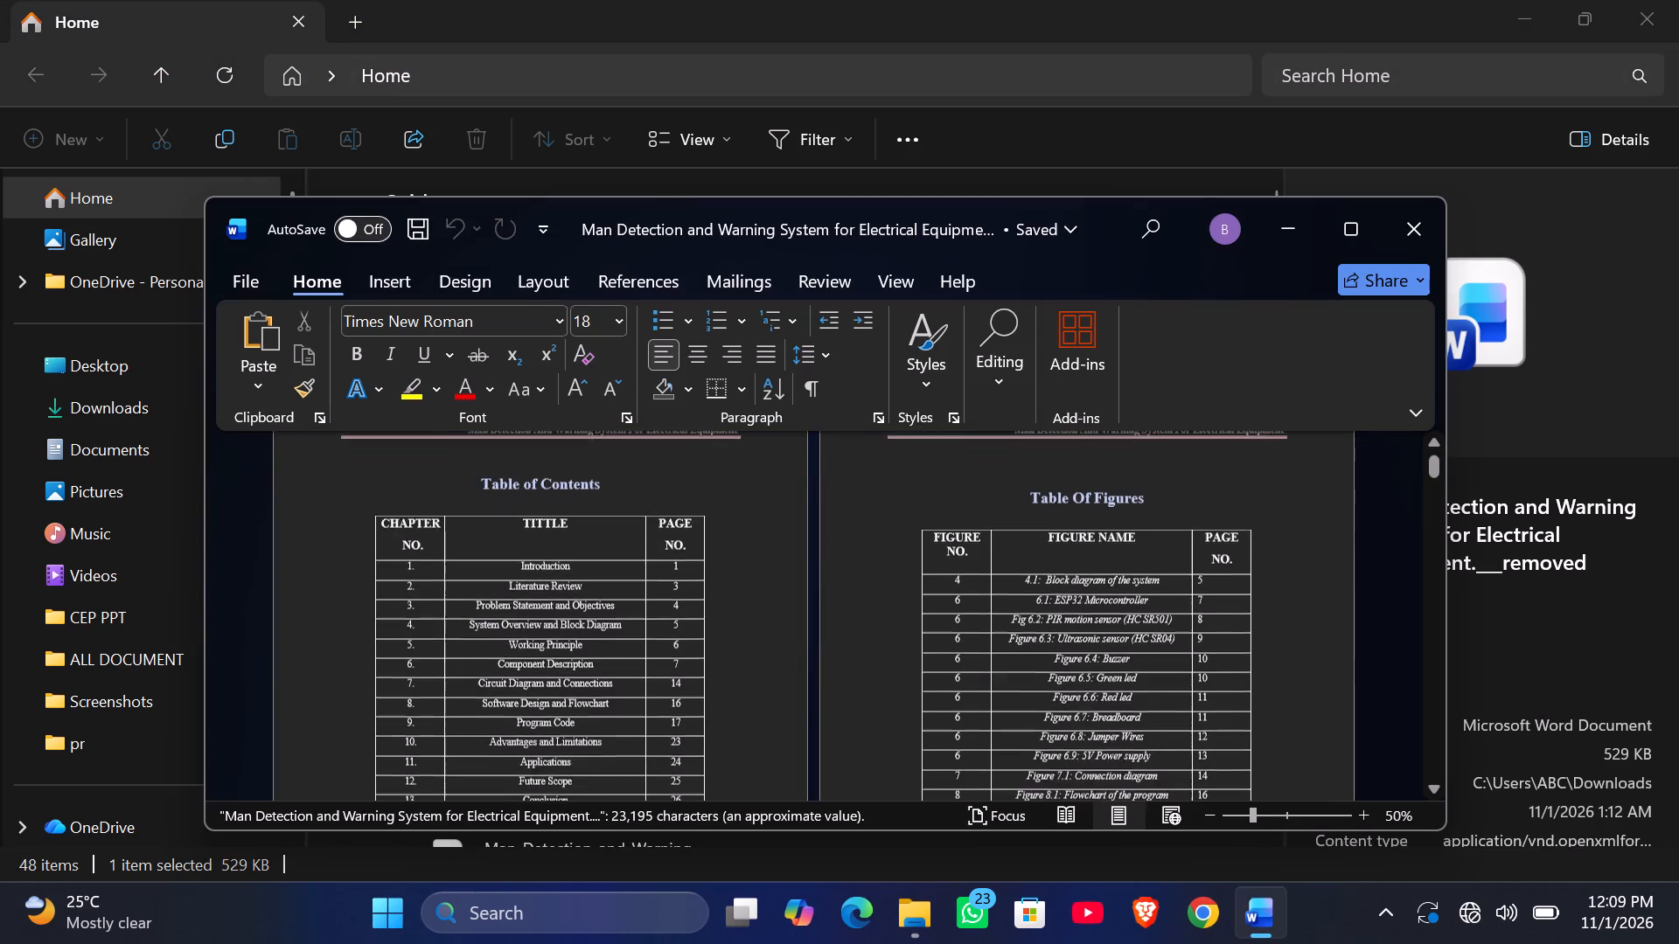
{"action": "scroll", "coordinate": [816, 627], "scroll_direction": "down", "scroll_amount": 2}
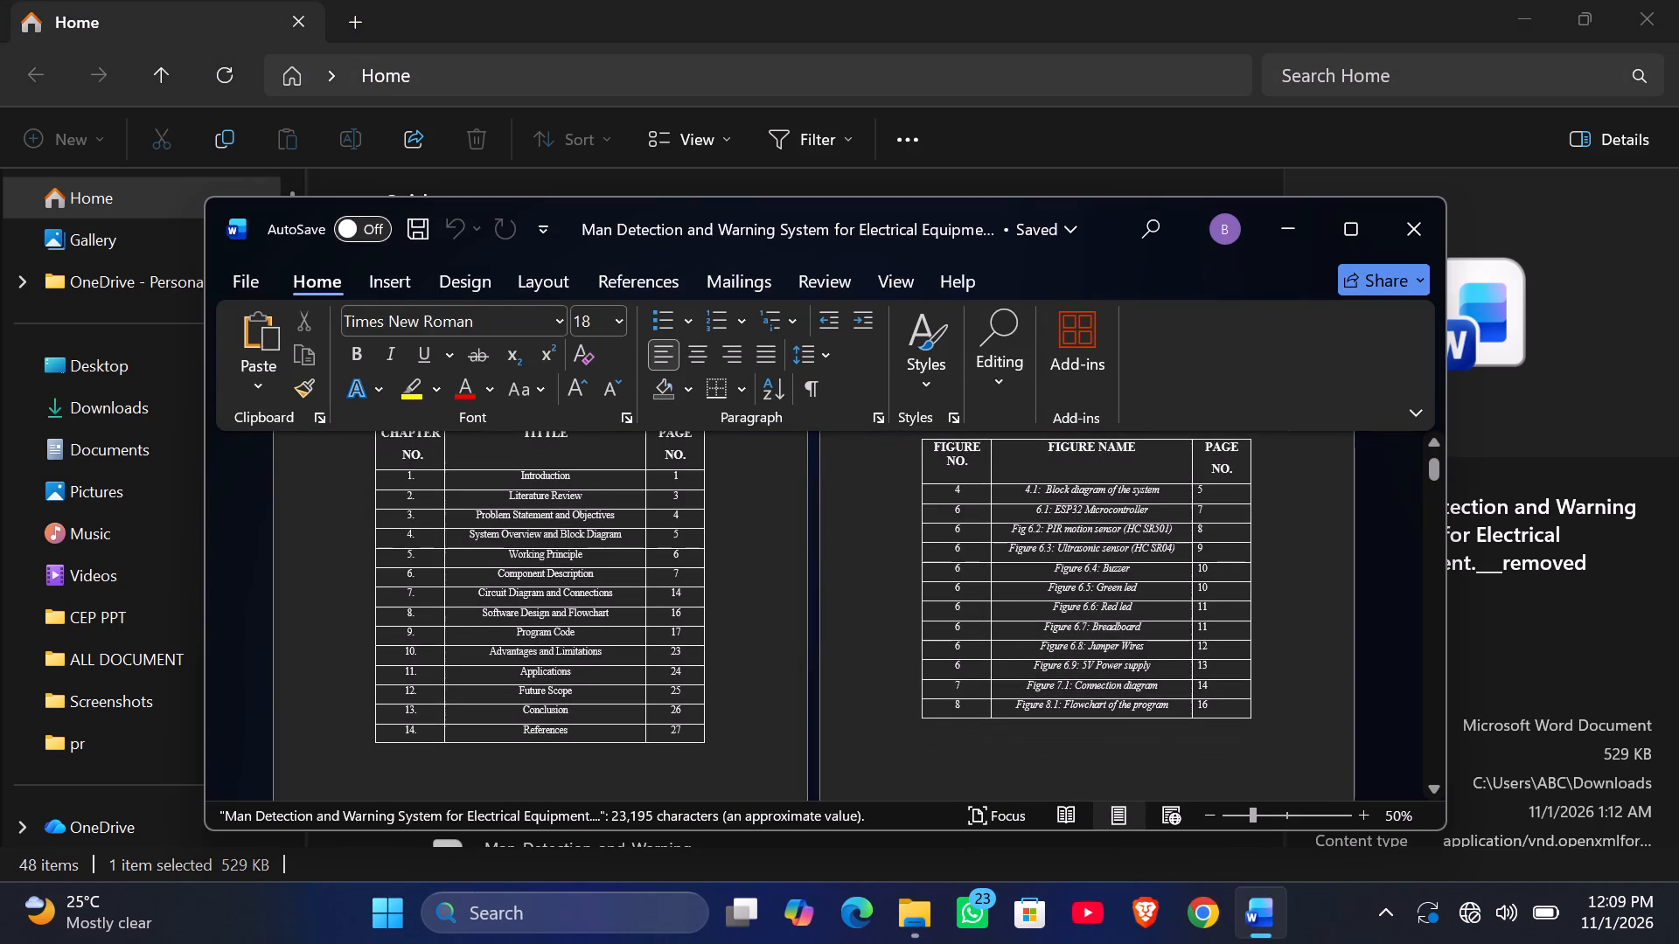
{"action": "scroll", "coordinate": [816, 627], "scroll_direction": "down", "scroll_amount": 3}
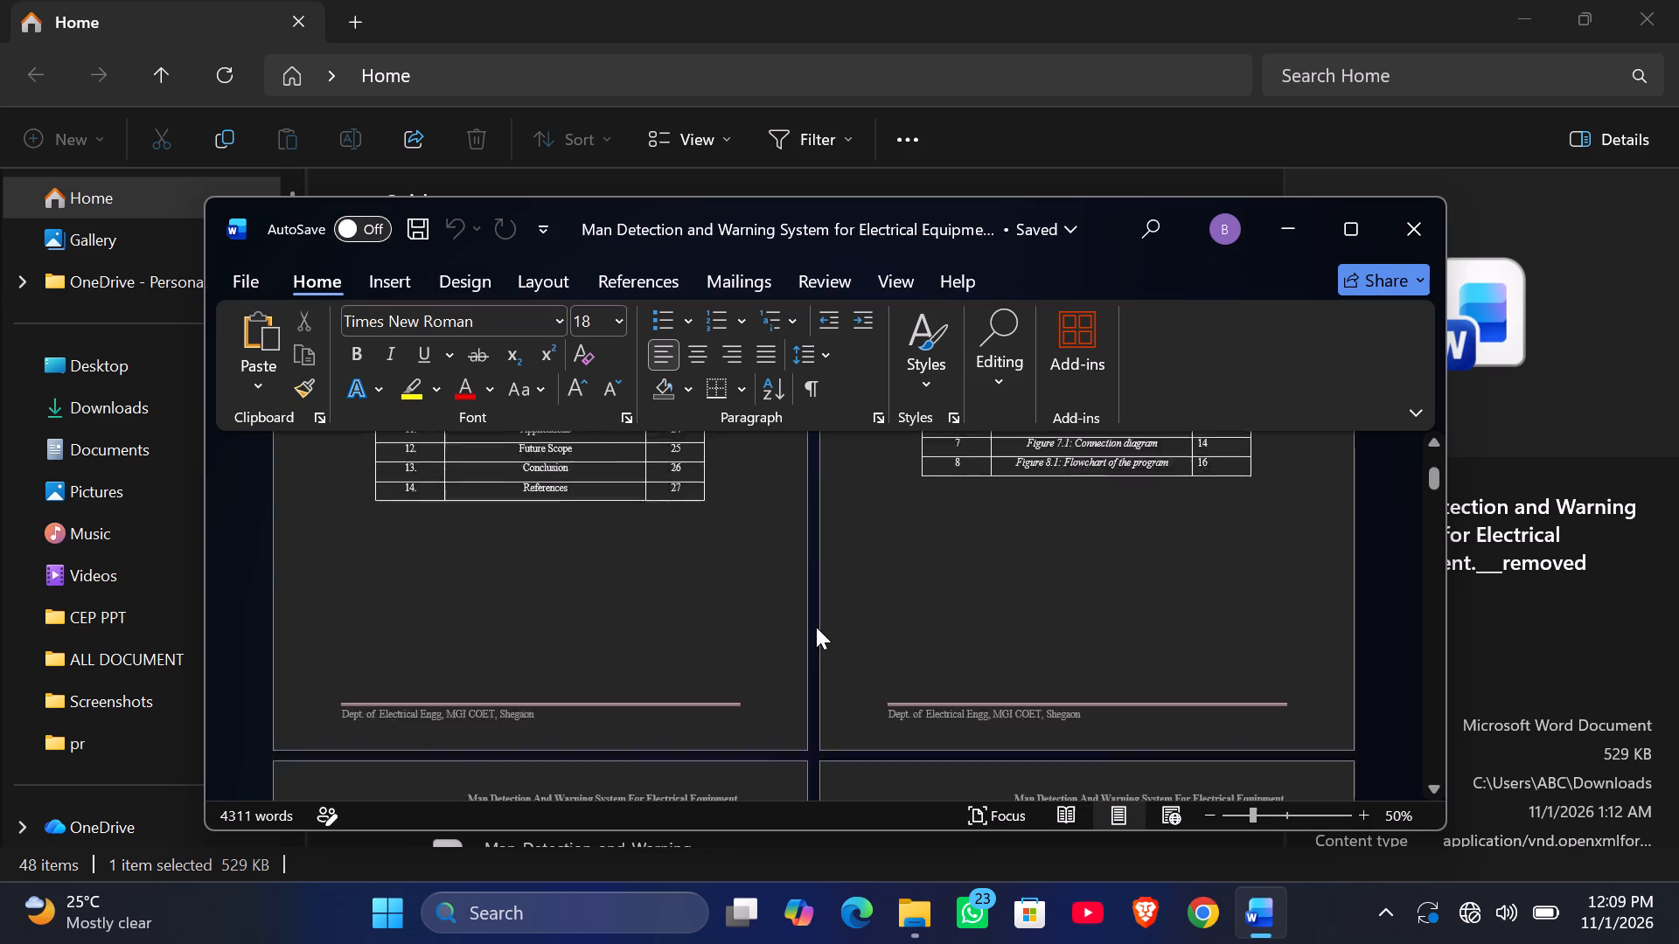
{"action": "scroll", "coordinate": [816, 627], "scroll_direction": "down", "scroll_amount": 3}
{"action": "scroll", "coordinate": [816, 627], "scroll_direction": "up", "scroll_amount": 1}
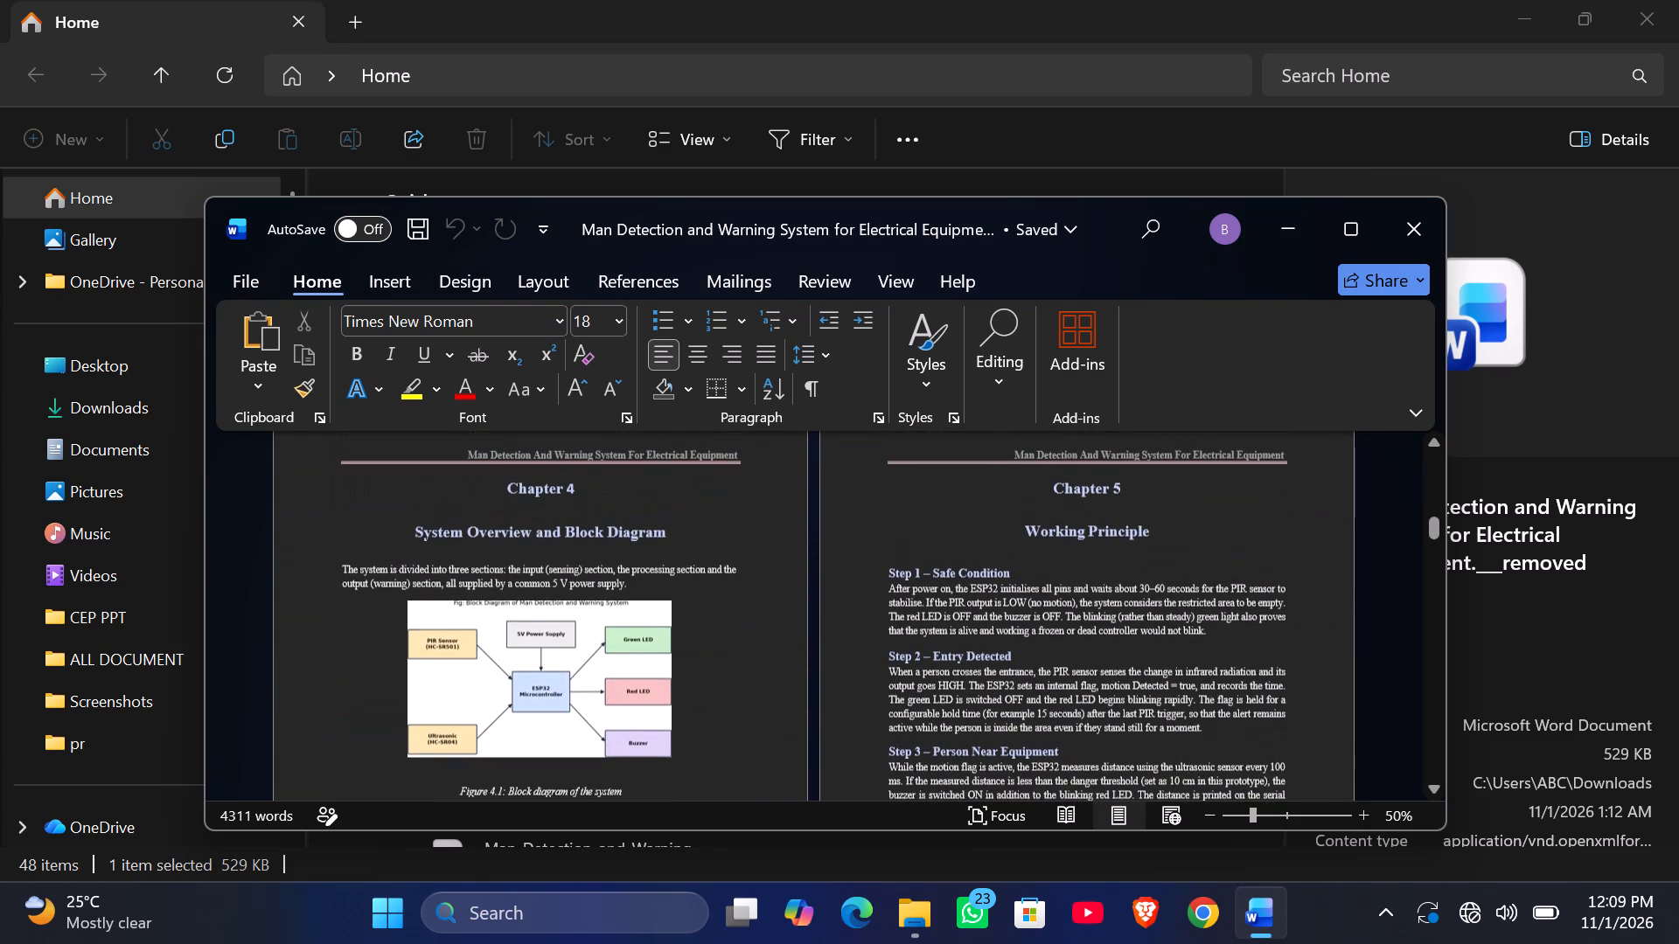
{"action": "scroll", "coordinate": [816, 627], "scroll_direction": "up", "scroll_amount": 2}
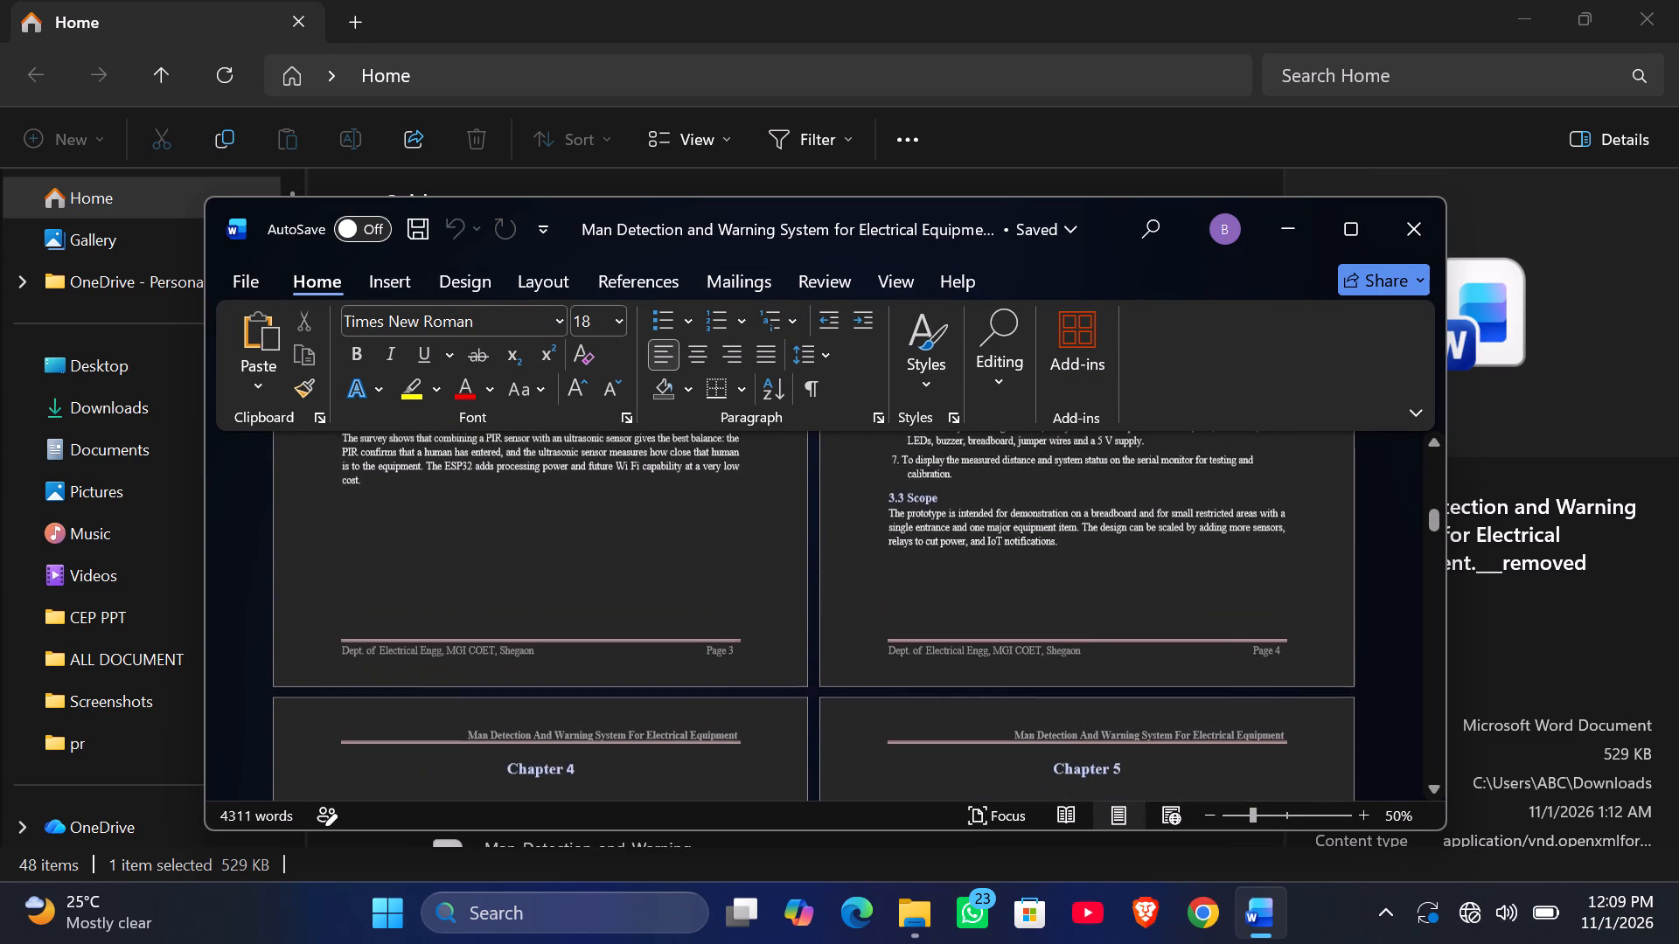
{"action": "scroll", "coordinate": [816, 627], "scroll_direction": "down", "scroll_amount": 1}
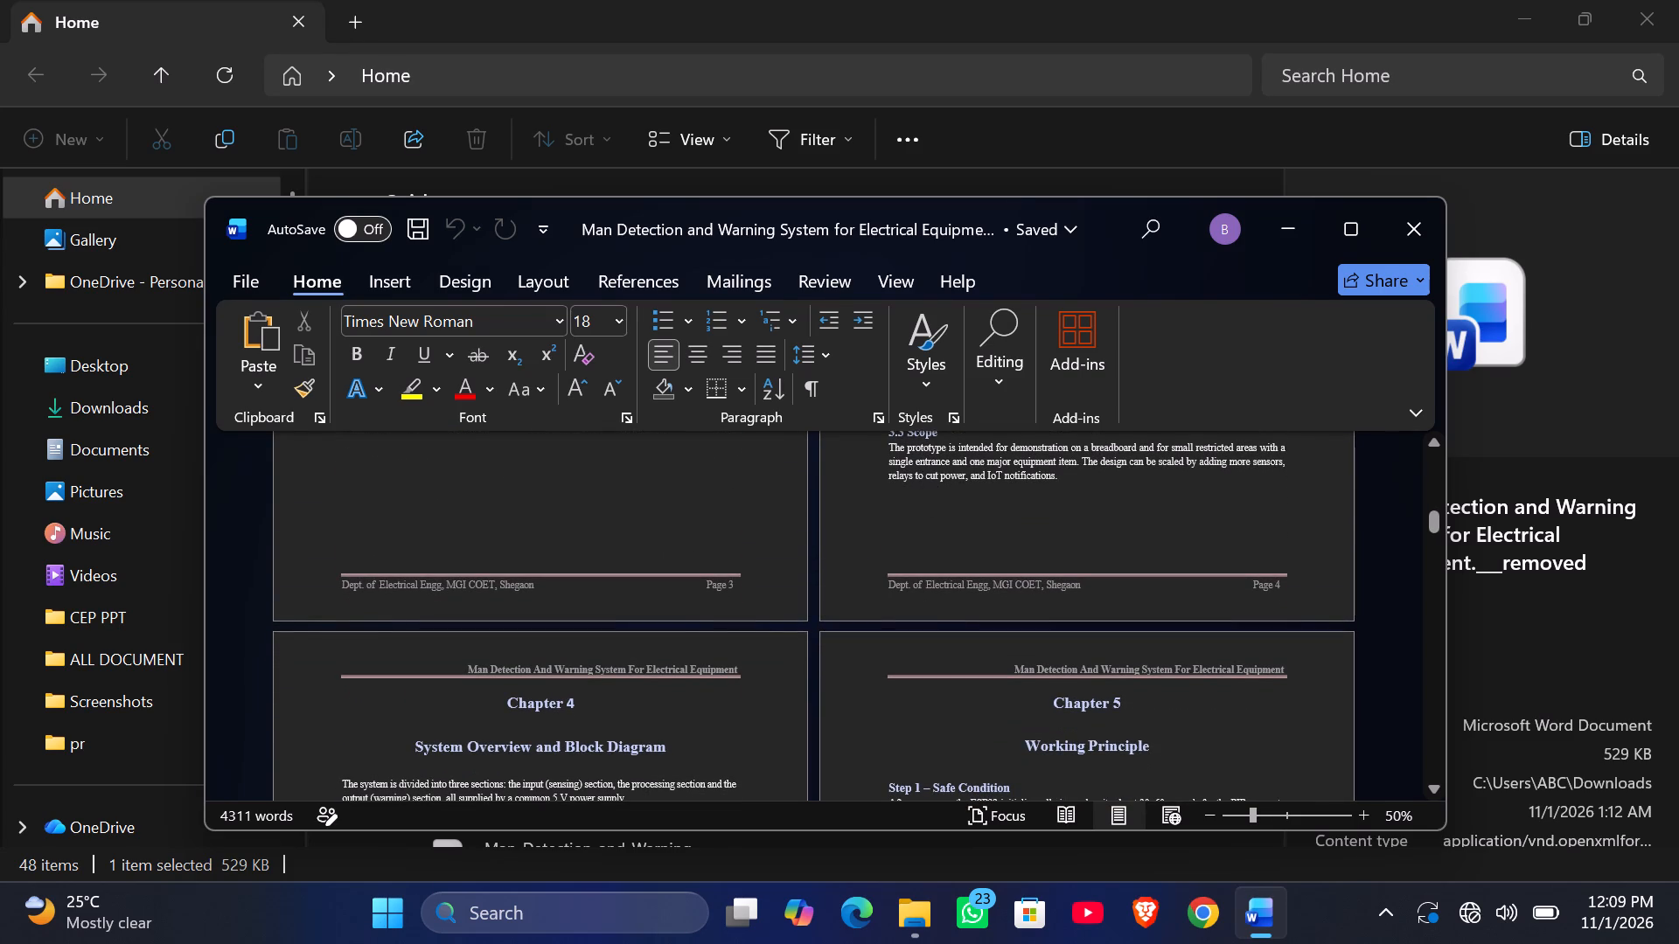
{"action": "left_click_drag", "start_coordinate": [923, 471], "coordinate": [1047, 509]}
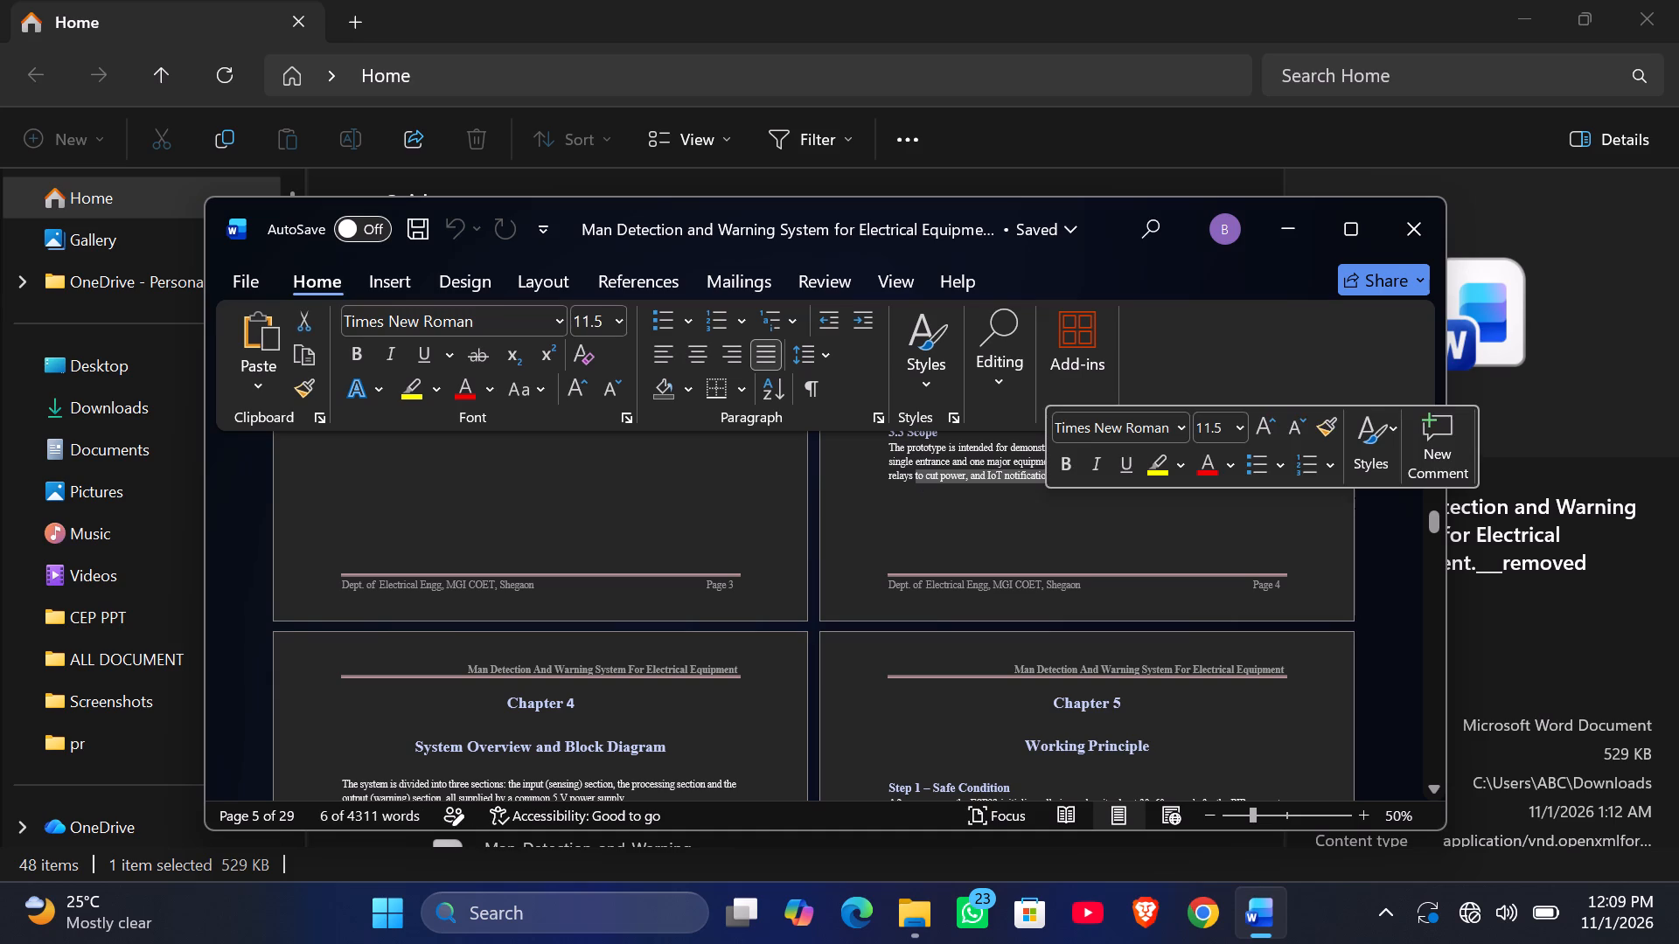
{"action": "left_click", "coordinate": [1030, 496]}
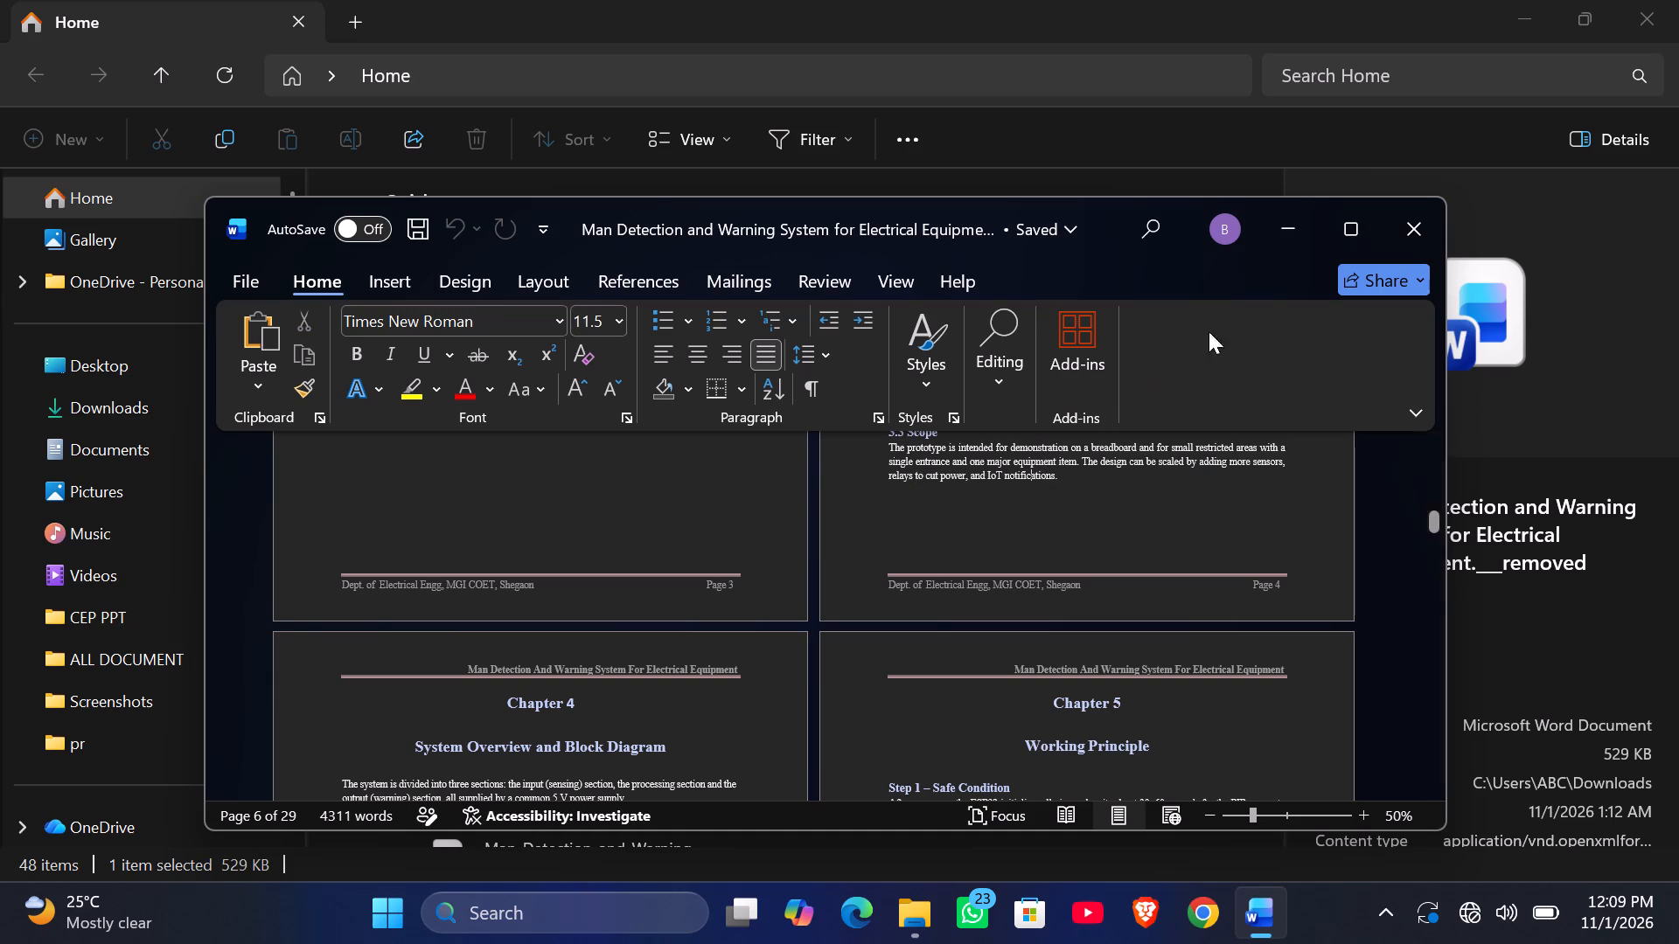
{"action": "left_click", "coordinate": [1277, 229]}
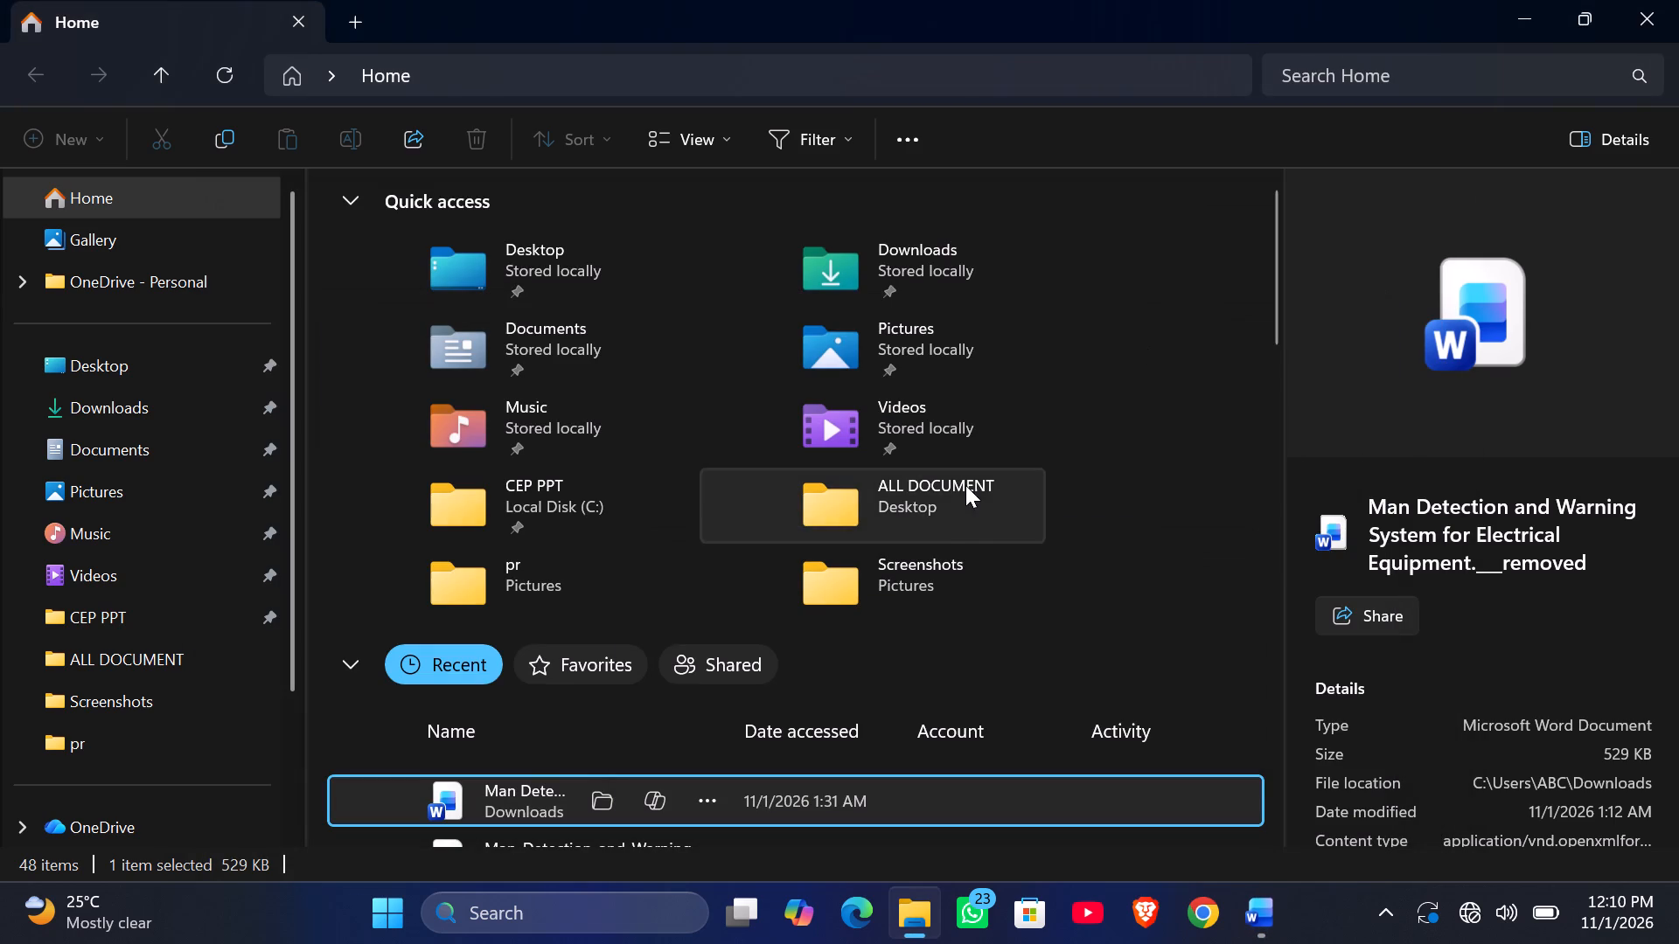
Open the second recent Word document, Man_Detection_and_Warning_System_for_Electrical_Equipment, accessed at 1:30 AM, from the recent files.
{"action": "scroll", "coordinate": [850, 661], "scroll_direction": "down", "scroll_amount": 1}
{"action": "triple_click", "coordinate": [839, 683]}
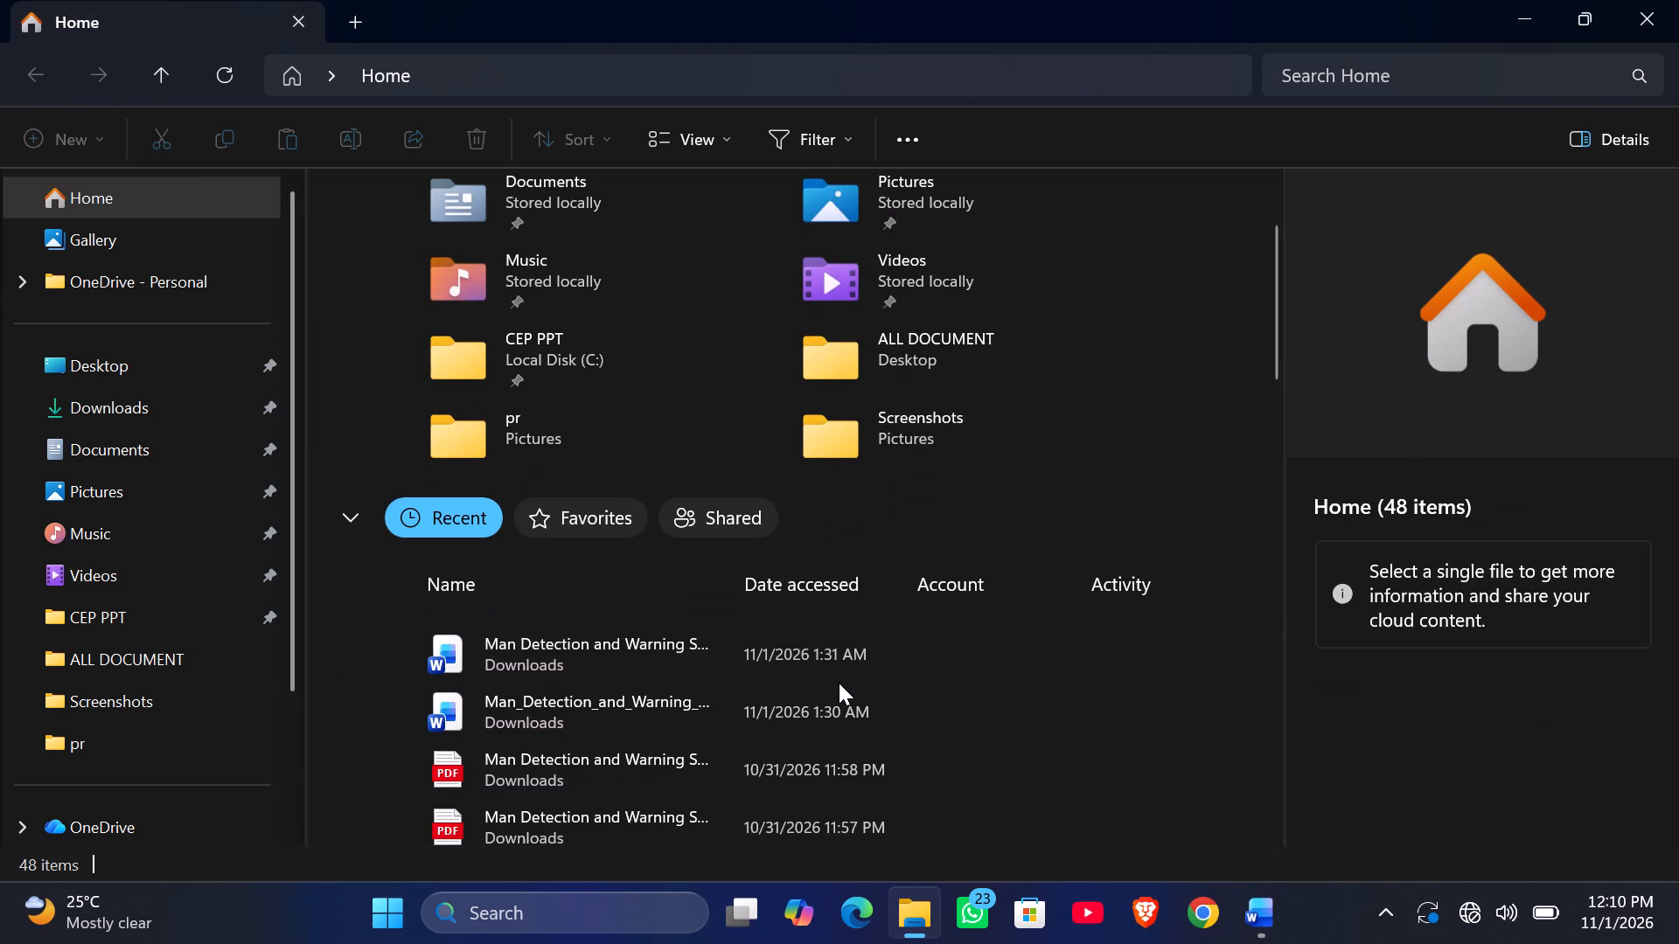
{"action": "double_click", "coordinate": [815, 713]}
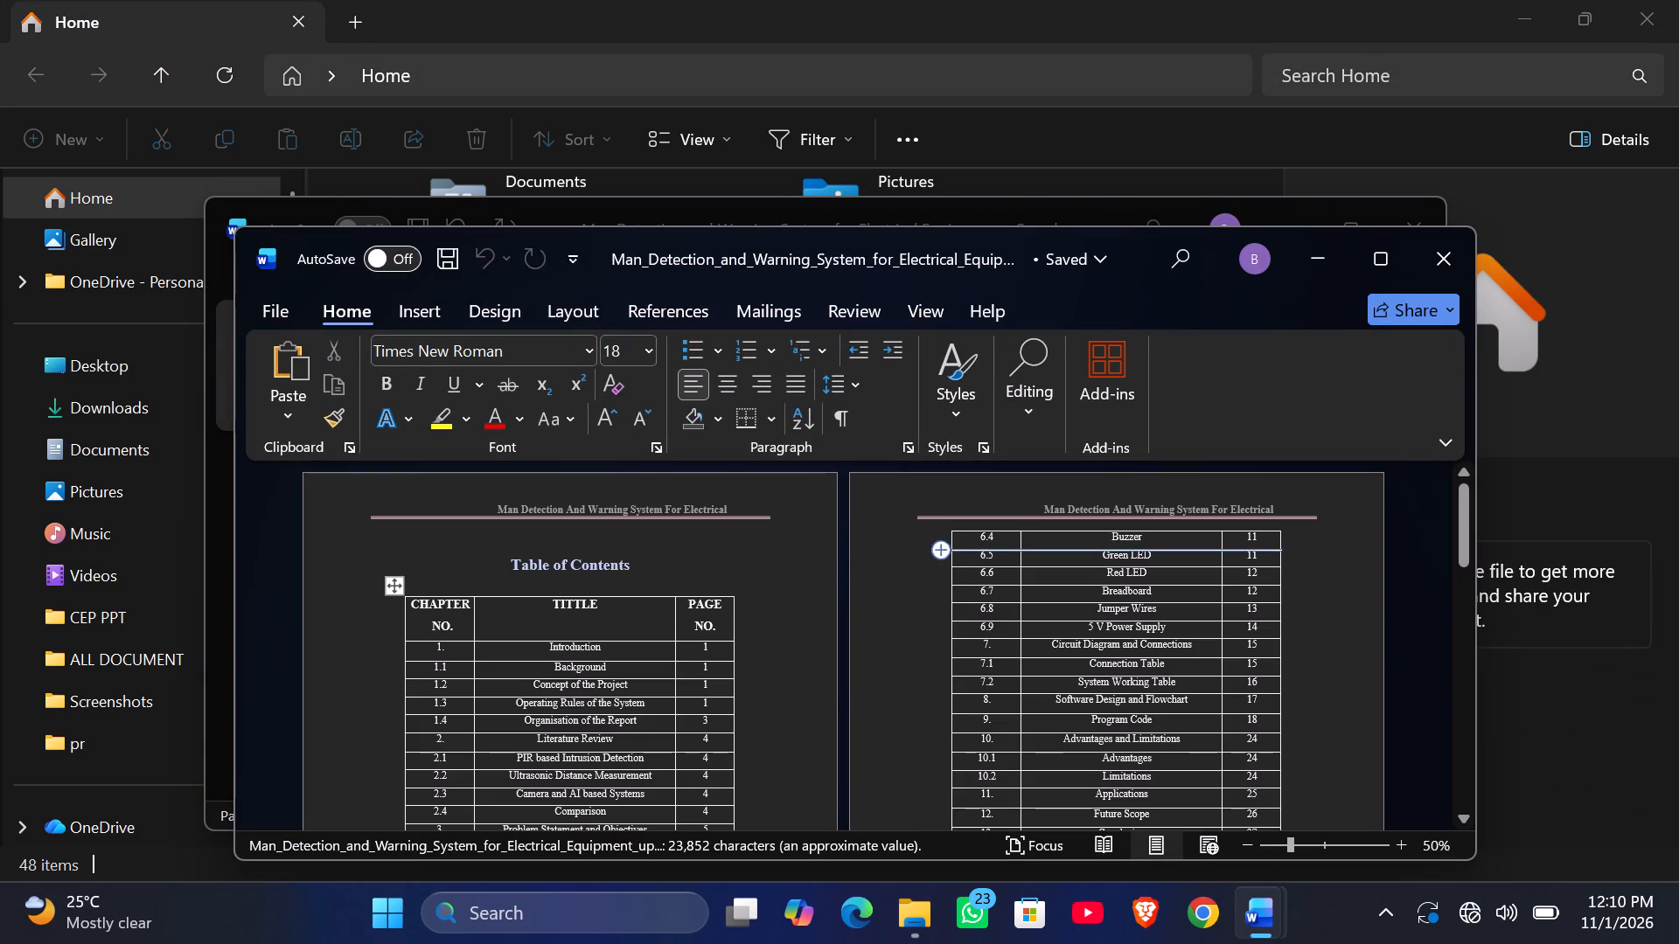
Examine the updated report's Table Of Figures and the text and heading numbering of sections 1.2 and 1.3.
{"action": "scroll", "coordinate": [737, 578], "scroll_direction": "down", "scroll_amount": 4}
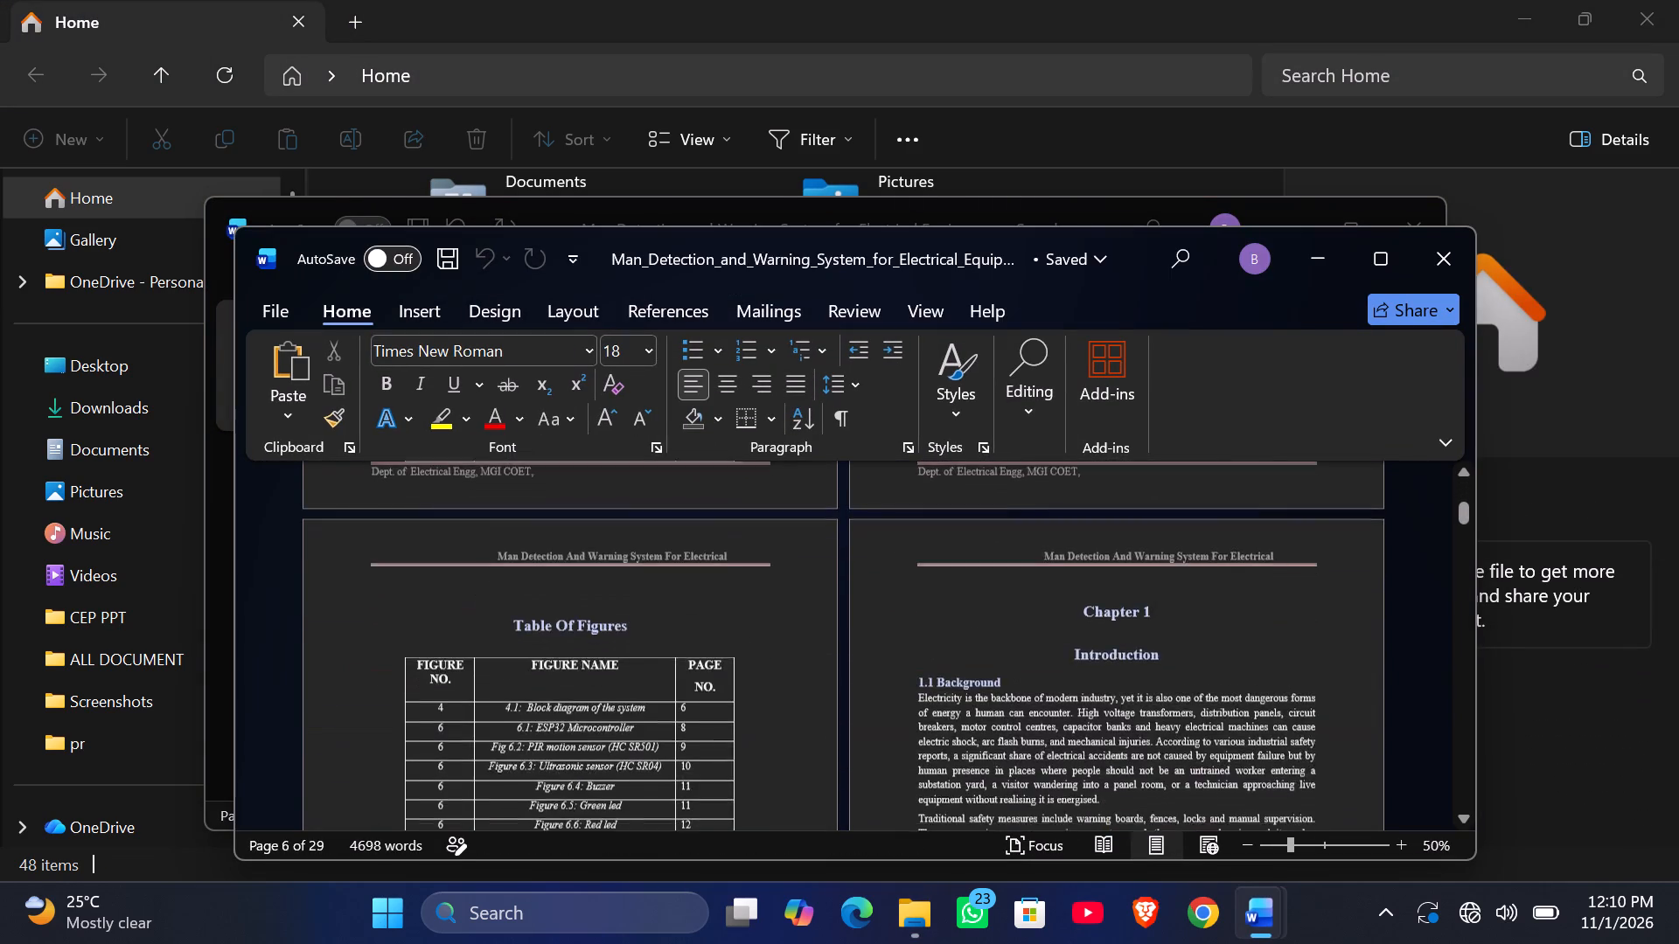
{"action": "scroll", "coordinate": [737, 578], "scroll_direction": "down", "scroll_amount": 2}
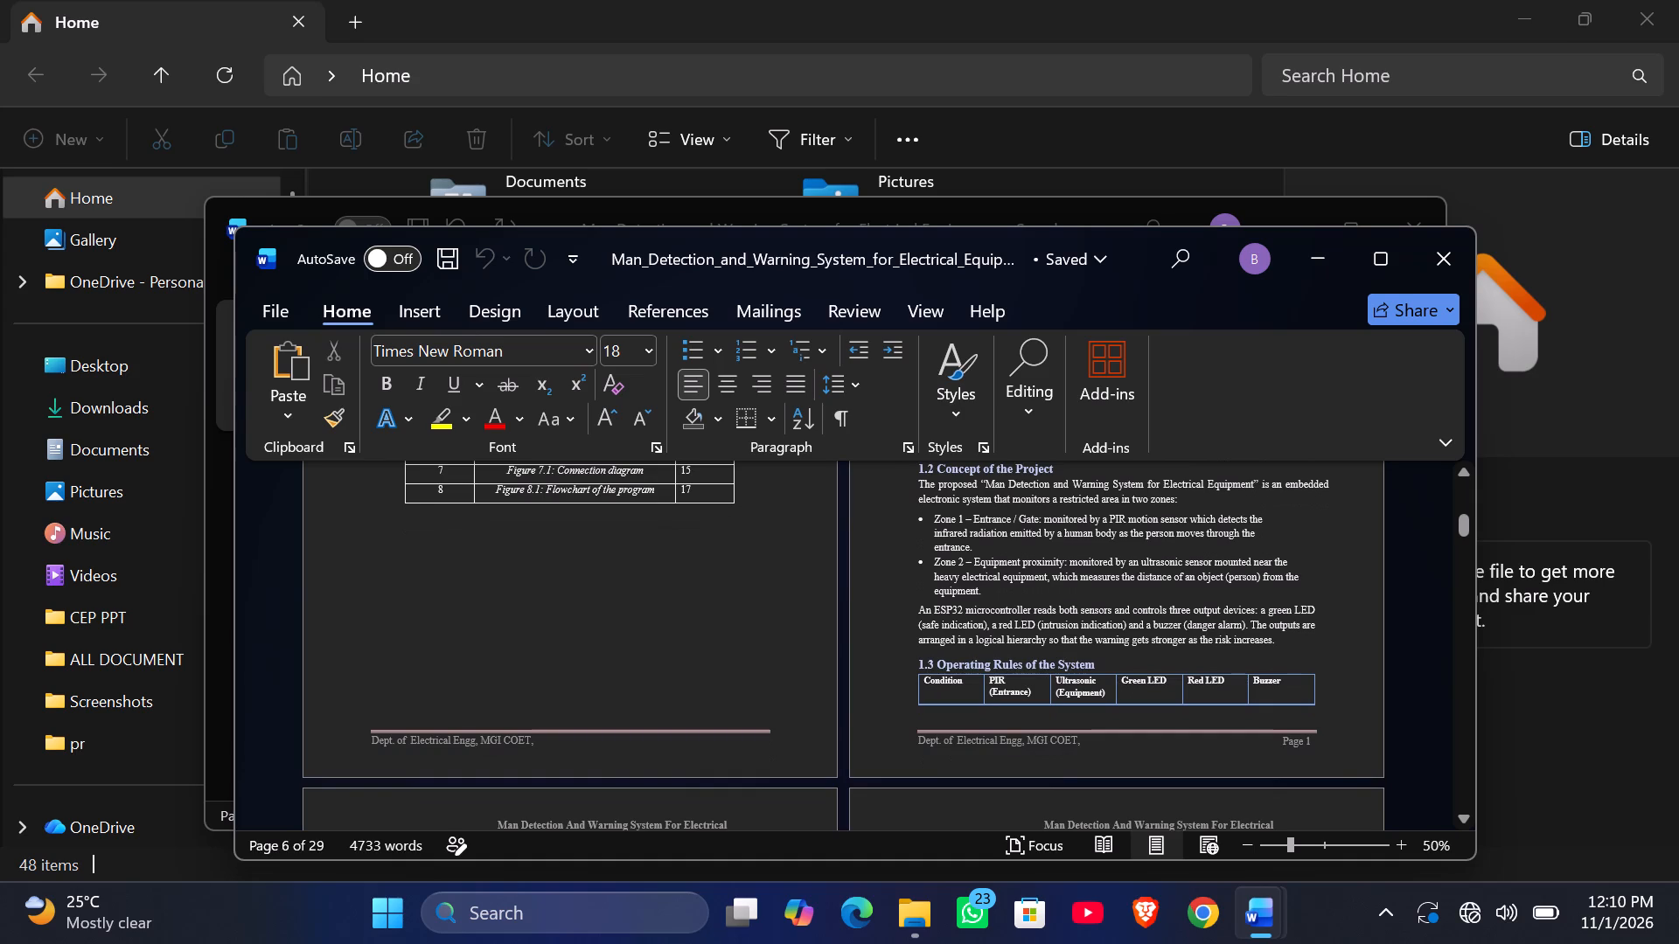
{"action": "left_click_drag", "start_coordinate": [958, 533], "coordinate": [1030, 547]}
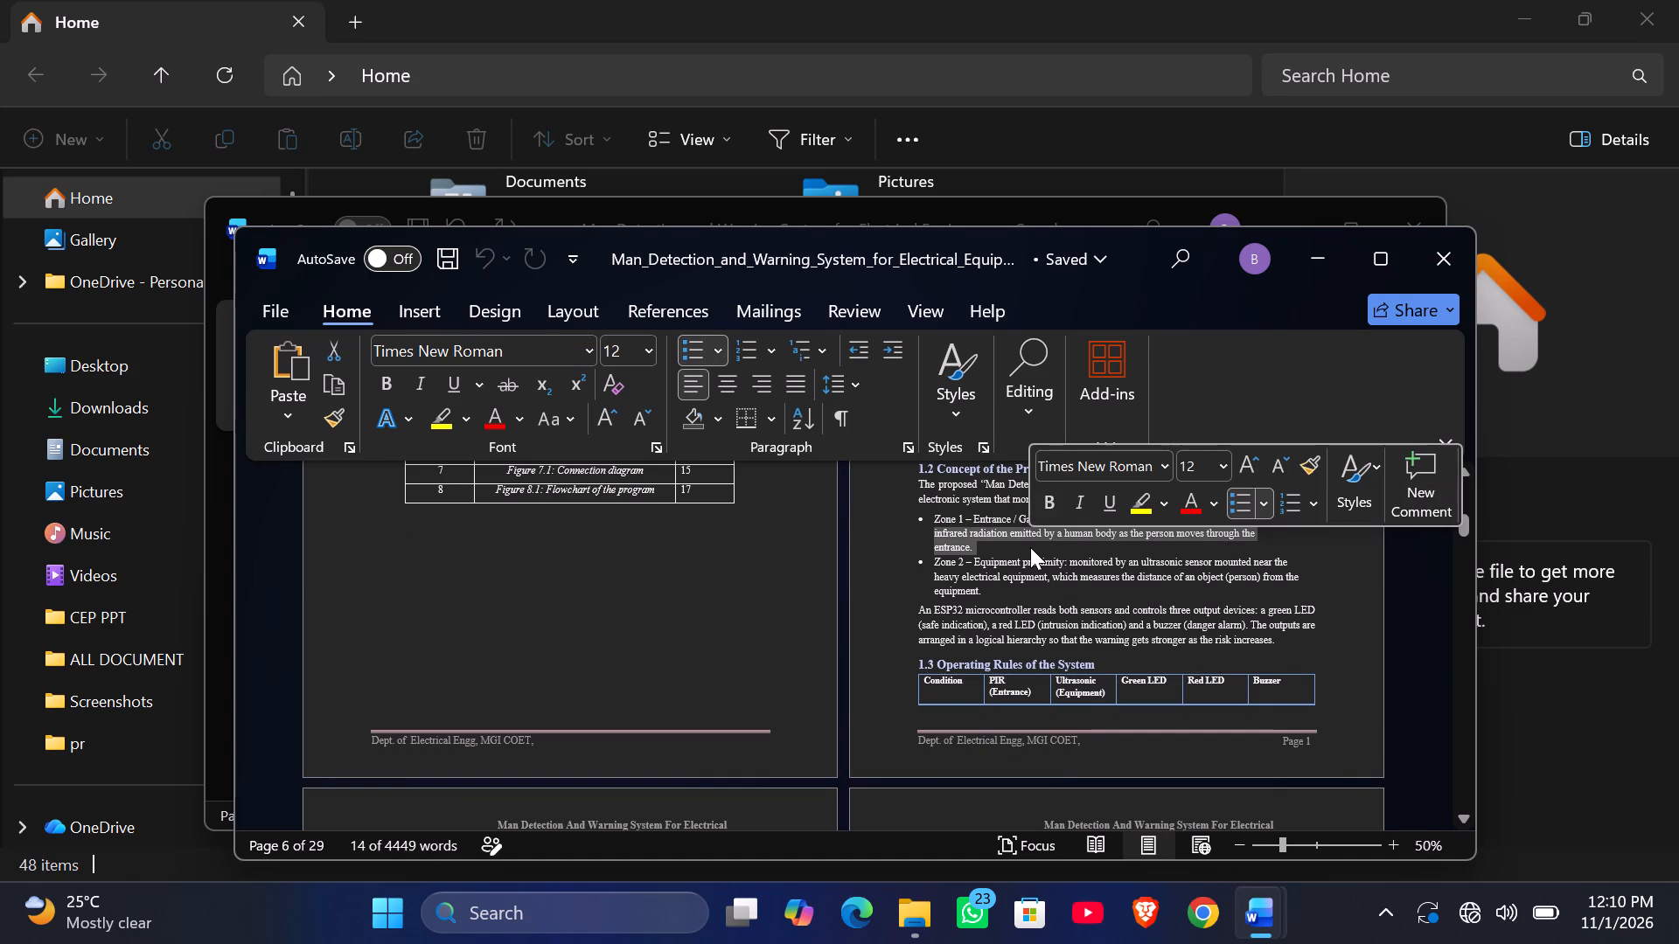
{"action": "left_click", "coordinate": [728, 566]}
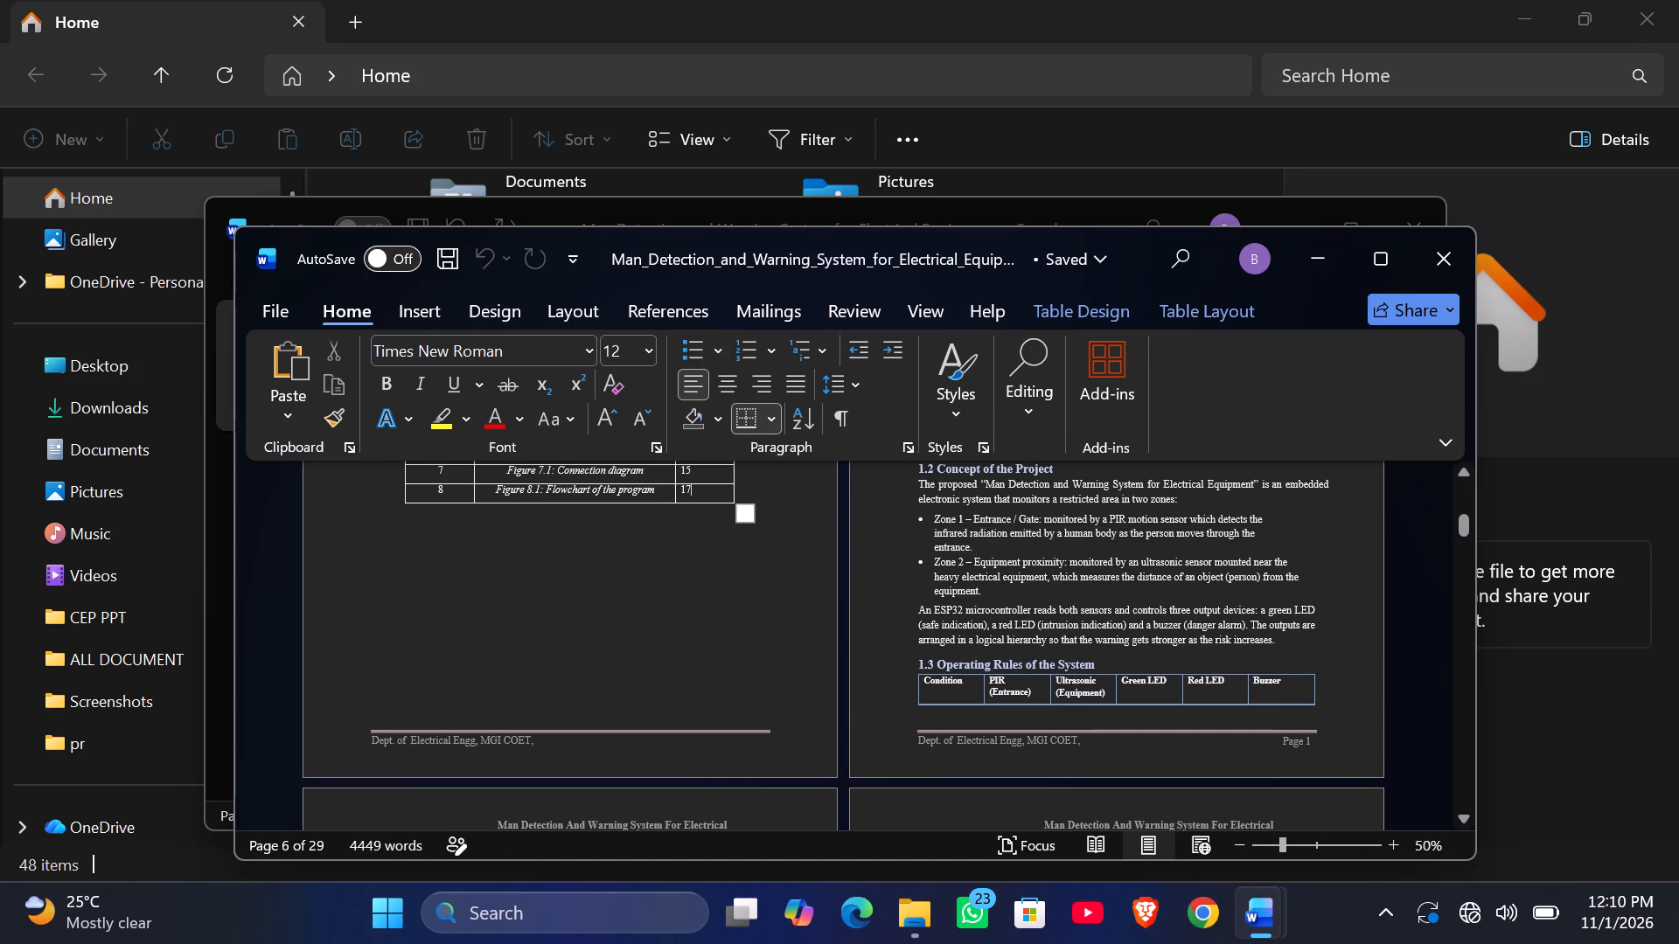
{"action": "left_click_drag", "start_coordinate": [922, 656], "coordinate": [967, 660]}
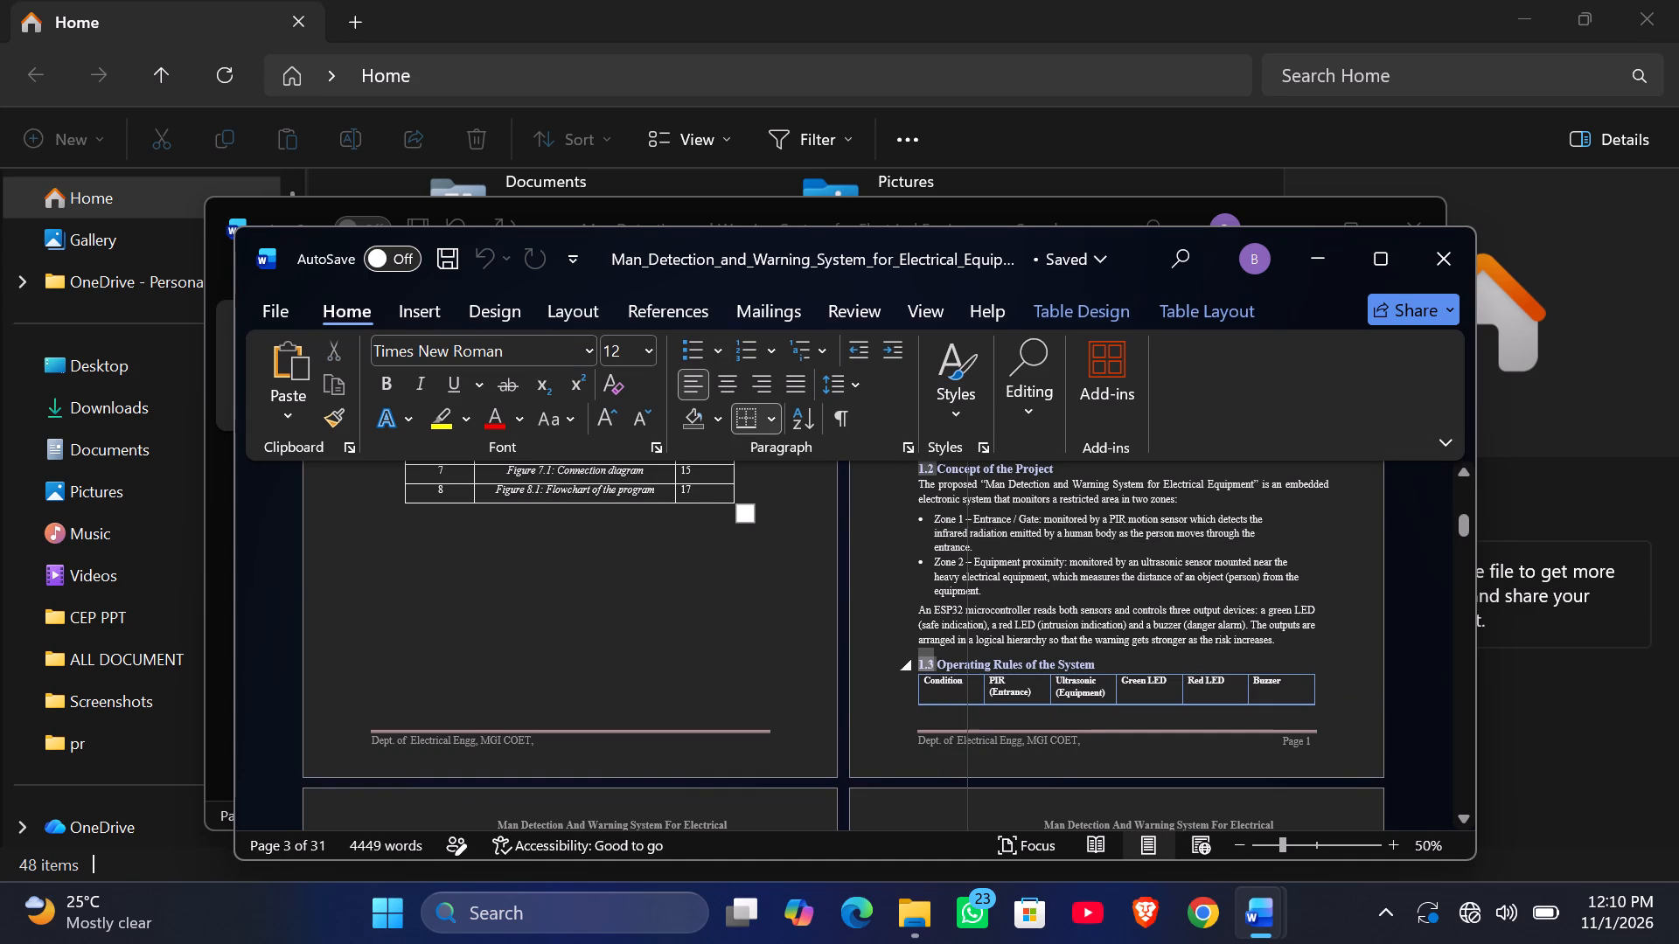
{"action": "left_click_drag", "start_coordinate": [967, 660], "coordinate": [893, 658]}
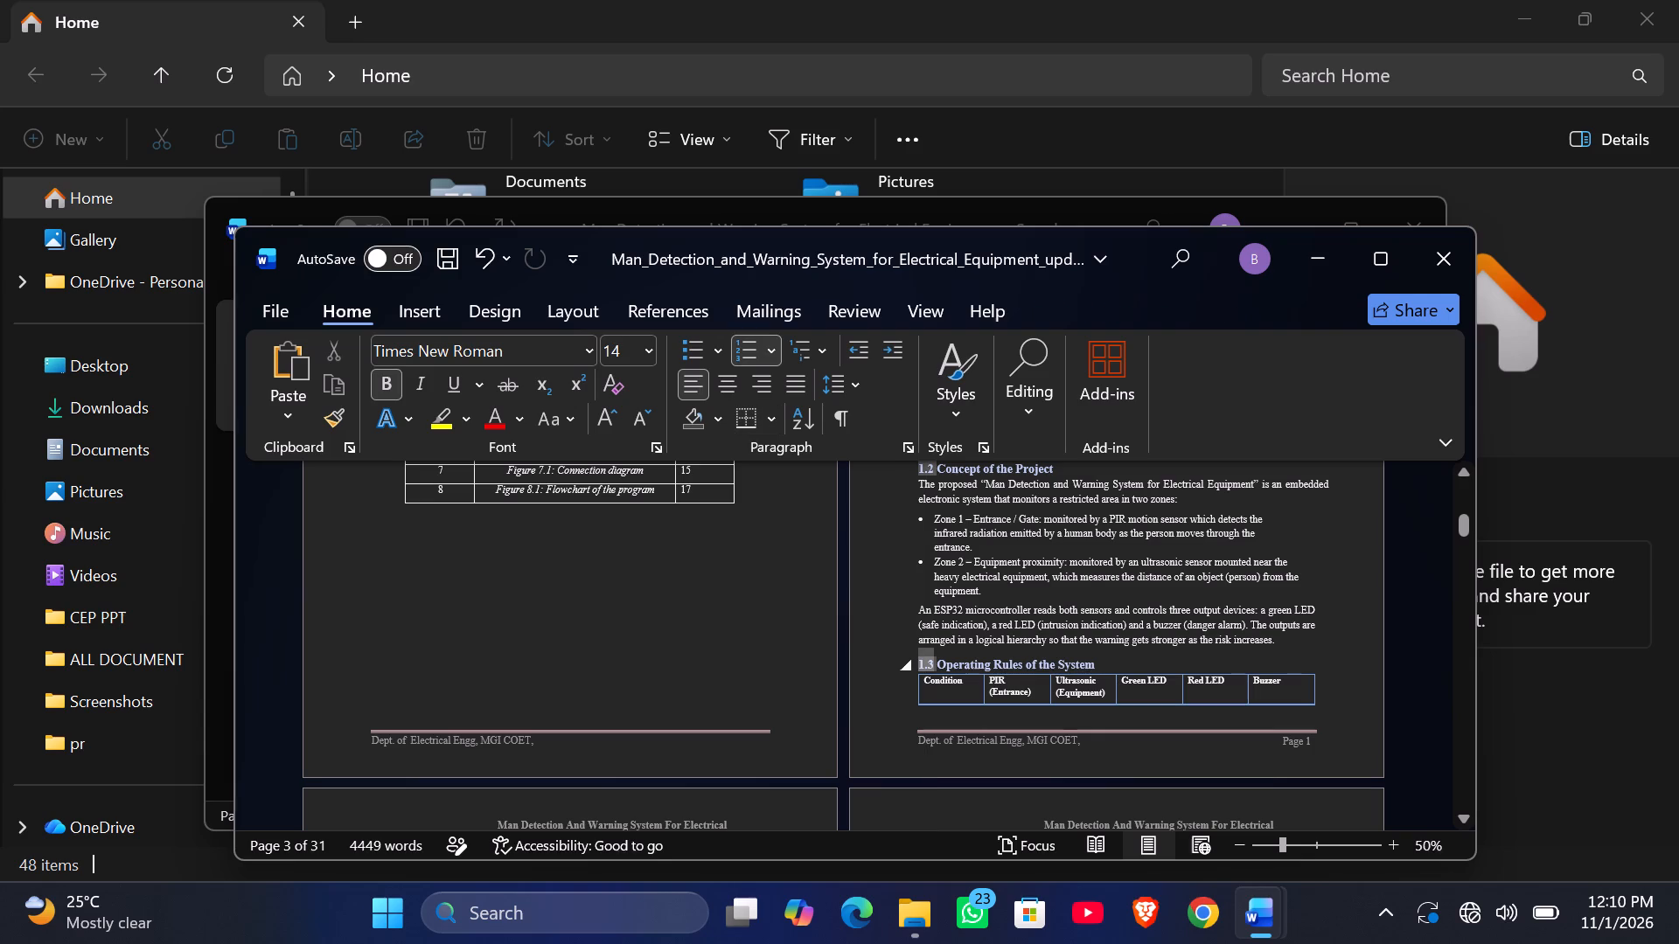
{"action": "left_click_drag", "start_coordinate": [1092, 658], "coordinate": [1032, 669]}
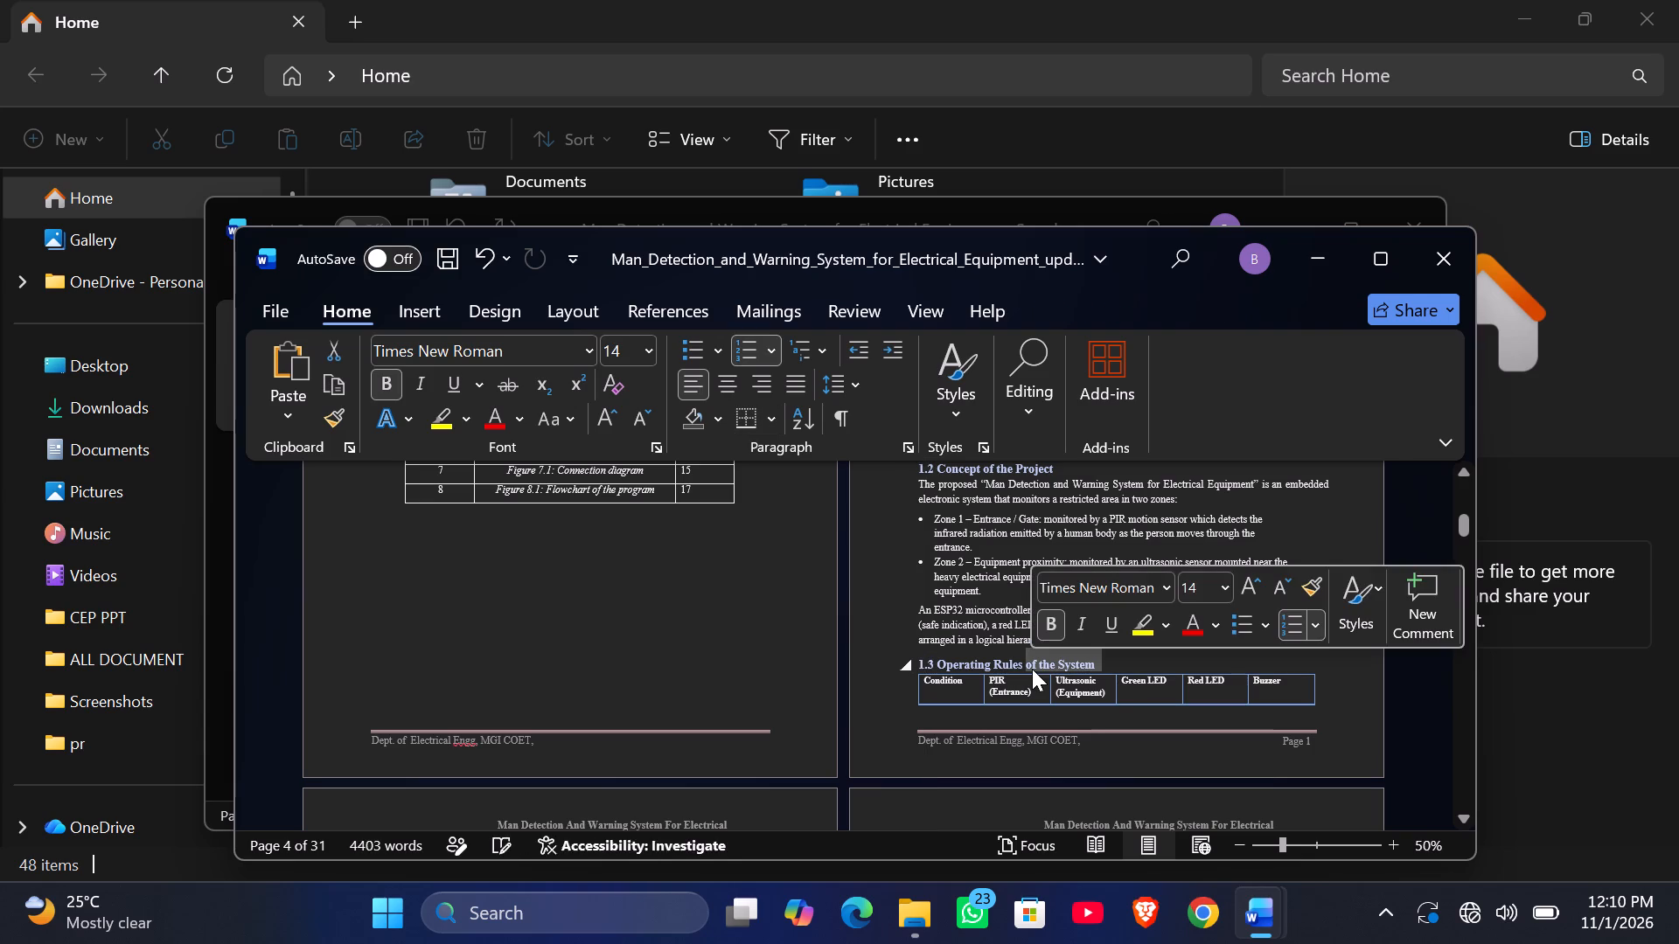
{"action": "left_click", "coordinate": [864, 618]}
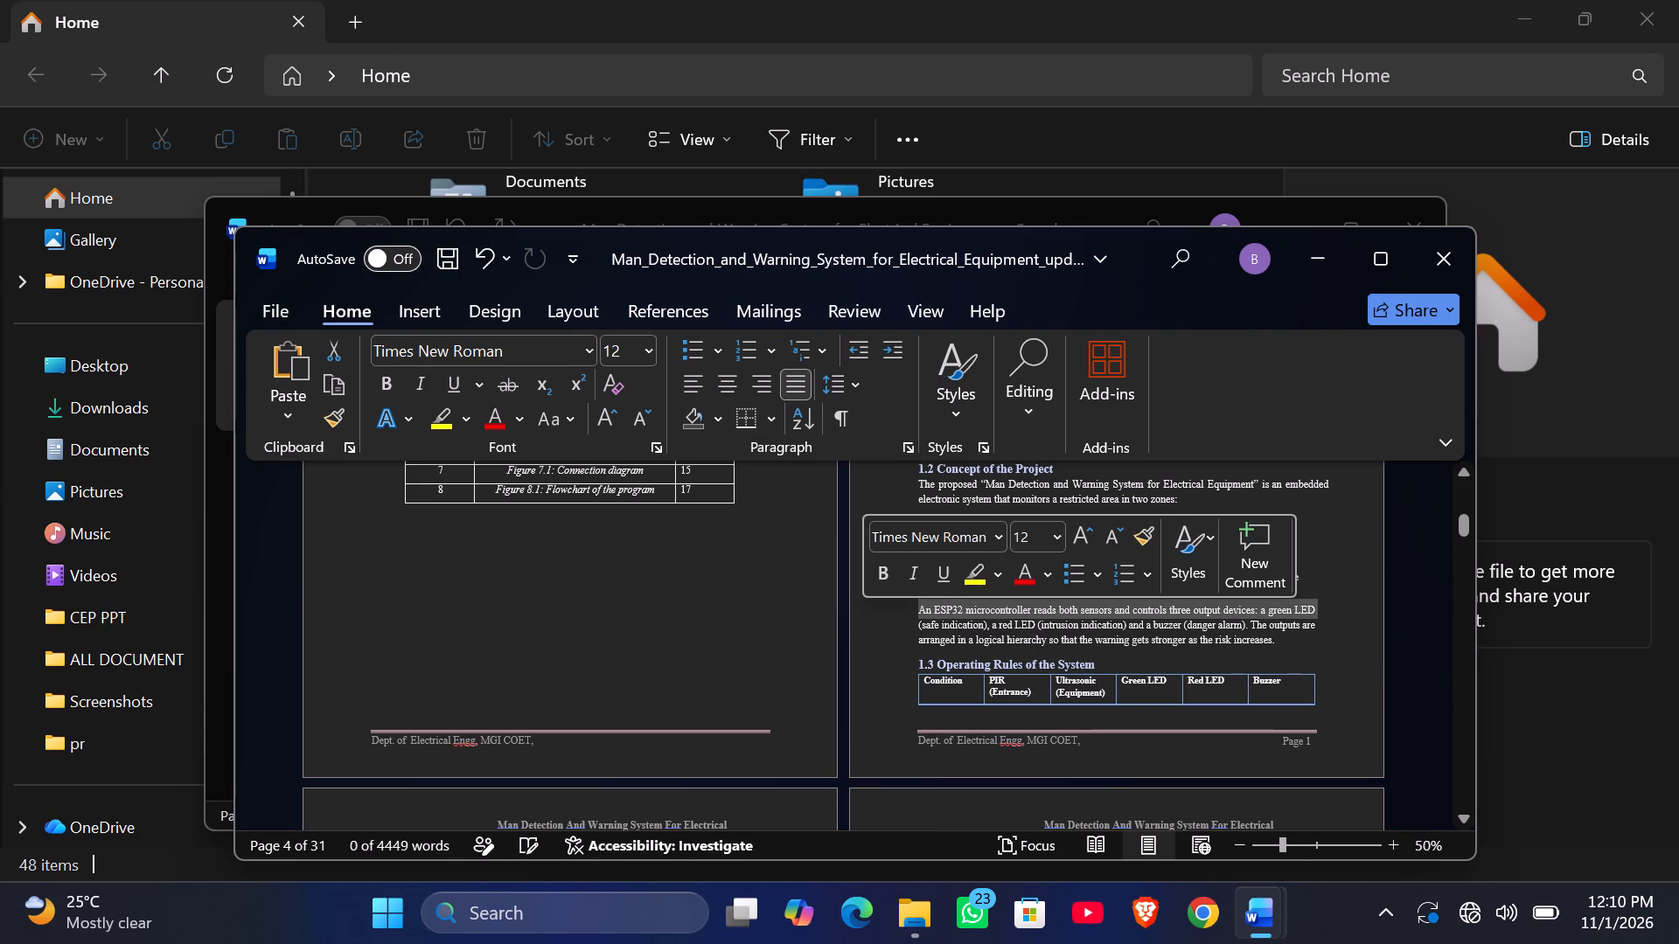
{"action": "left_click", "coordinate": [754, 580]}
Examine the Chapter 1 title and the Introduction heading of the updated report.
{"action": "scroll", "coordinate": [754, 580], "scroll_direction": "up", "scroll_amount": 2}
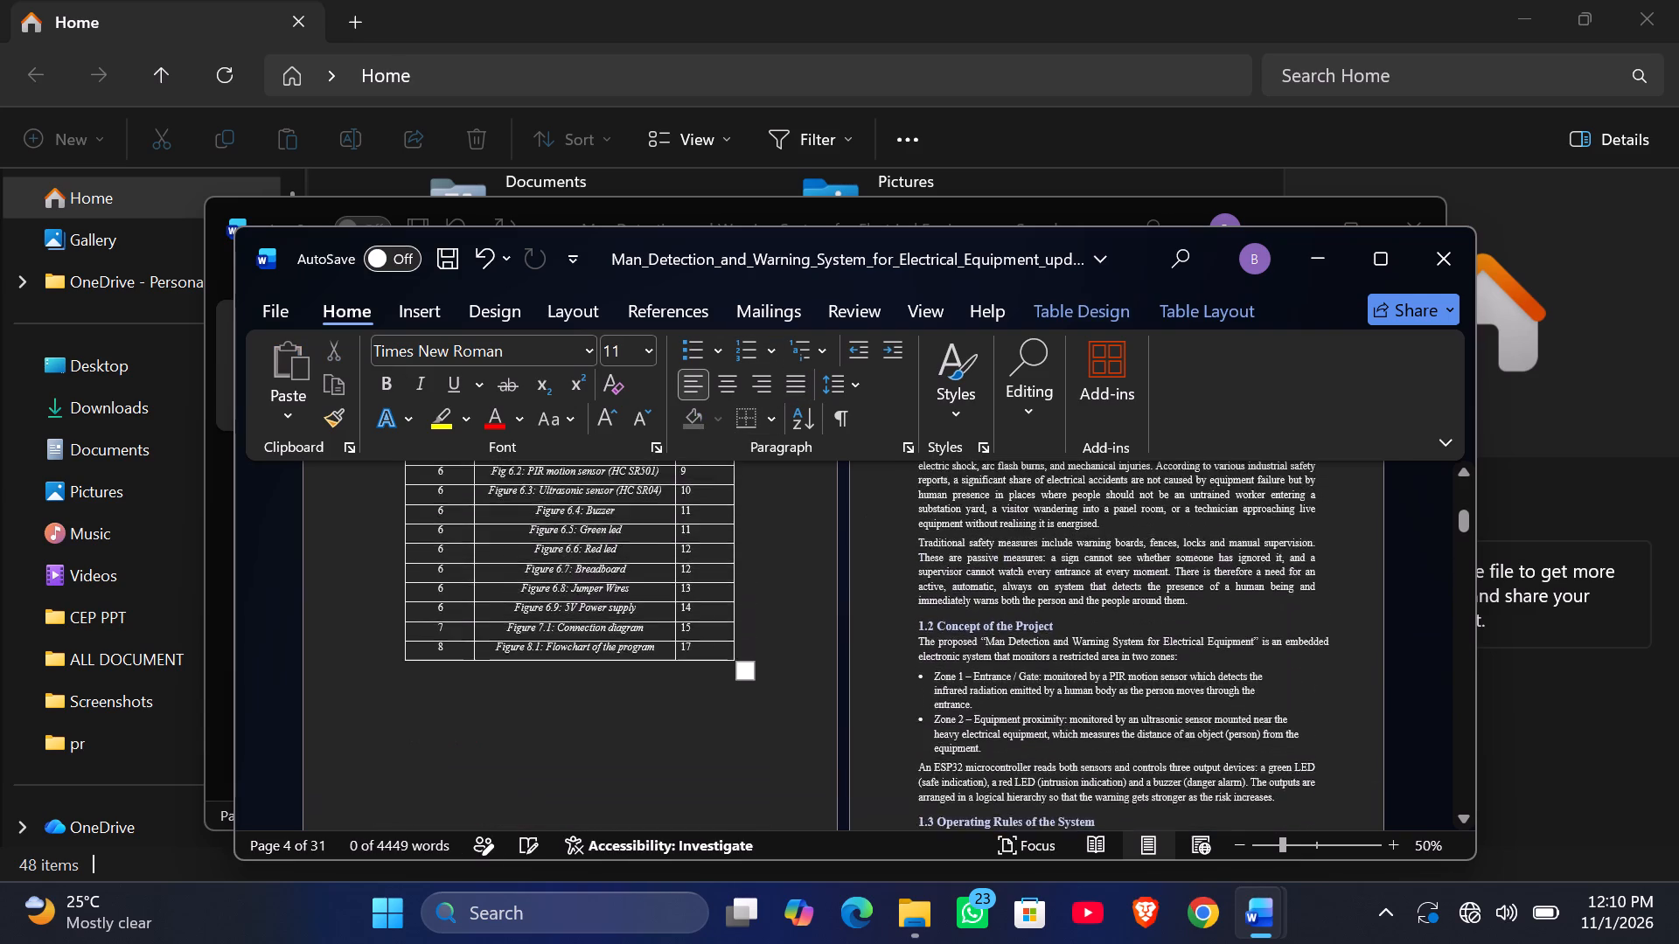
{"action": "scroll", "coordinate": [754, 580], "scroll_direction": "up", "scroll_amount": 1}
{"action": "left_click_drag", "start_coordinate": [1110, 500], "coordinate": [1135, 515]}
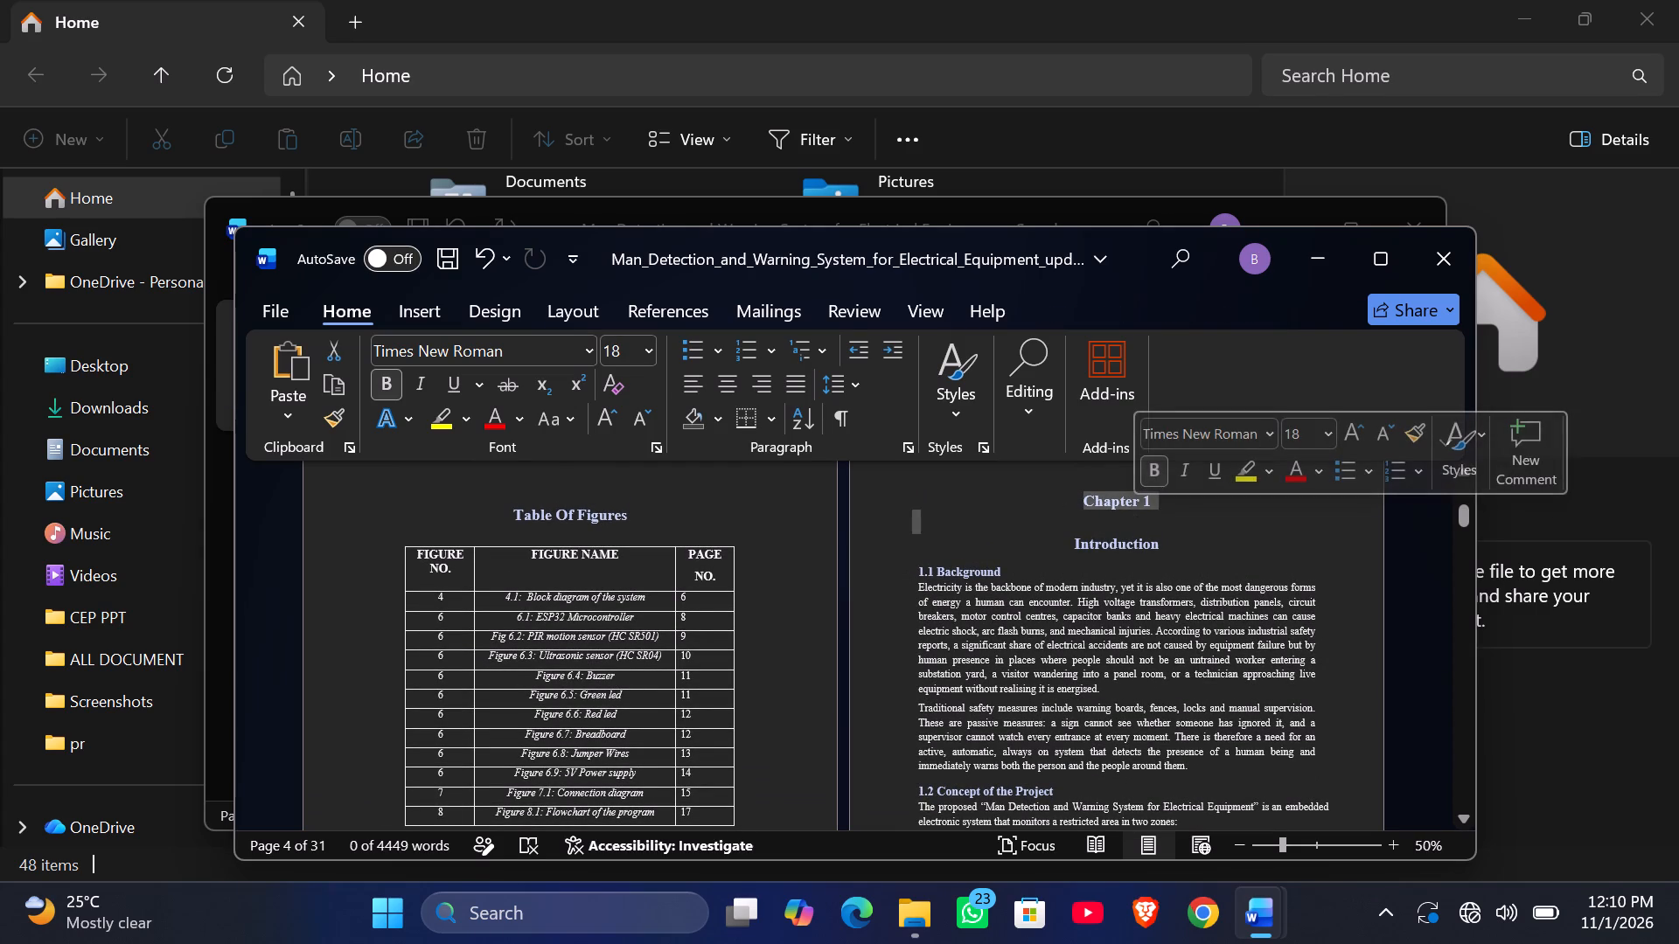
{"action": "left_click_drag", "start_coordinate": [1161, 538], "coordinate": [1090, 542]}
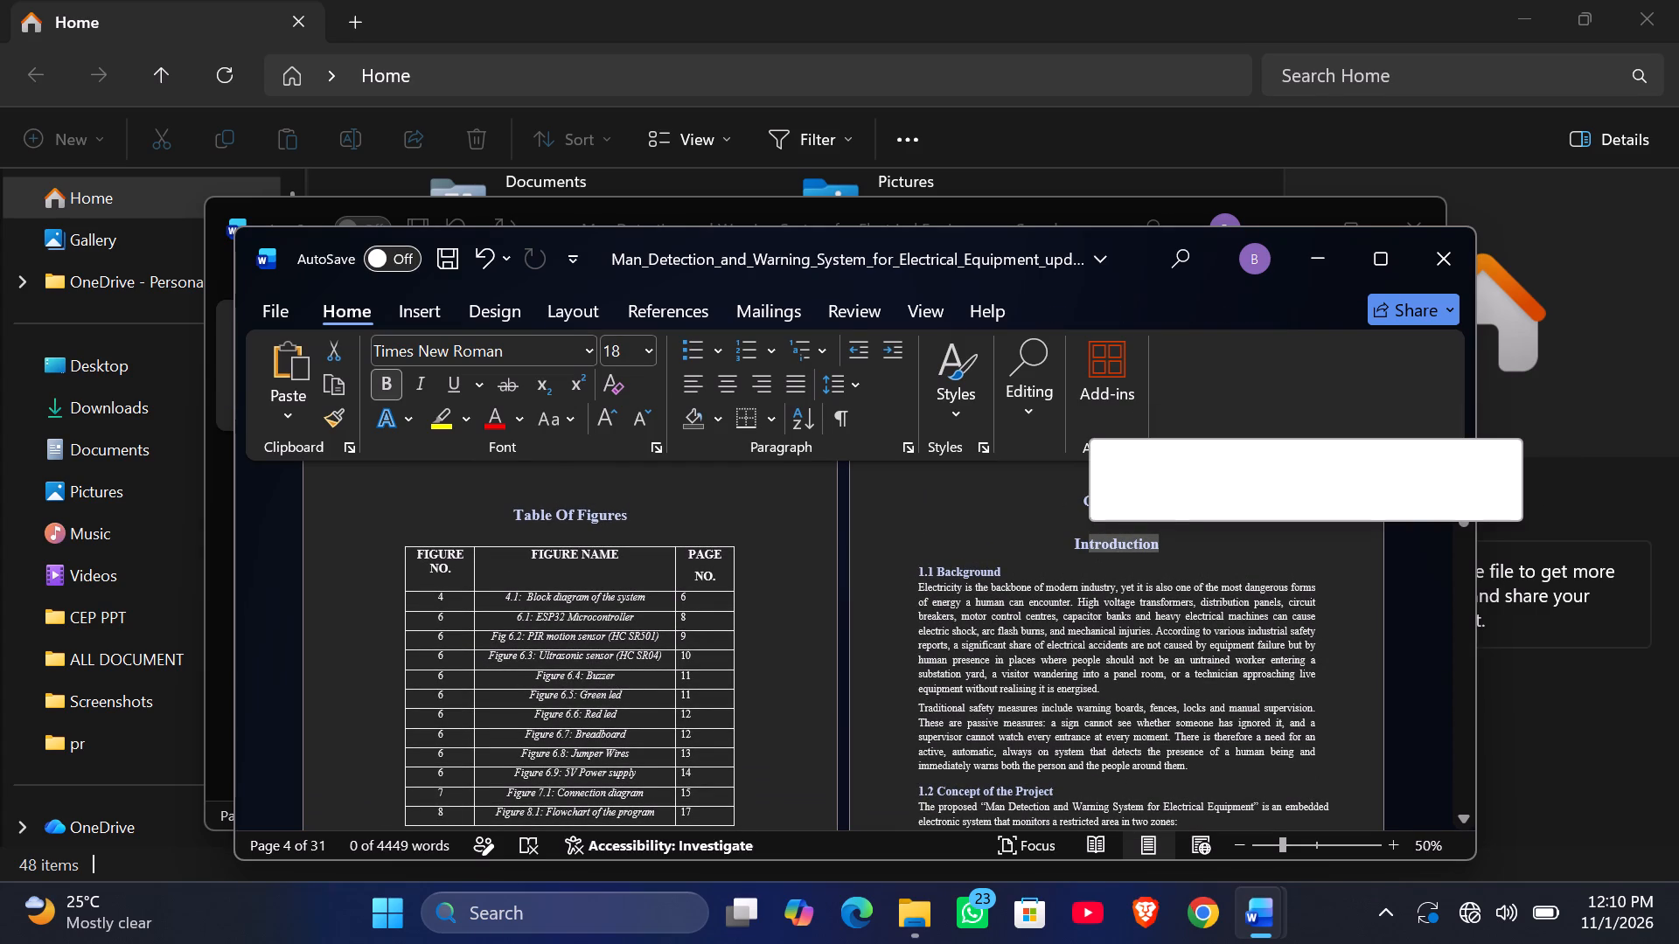
{"action": "left_click", "coordinate": [1191, 552]}
Examine how the Operating Rules of the System table in section 1.3 runs across the pages up to section 1.4.
{"action": "scroll", "coordinate": [1191, 552], "scroll_direction": "down", "scroll_amount": 5}
{"action": "scroll", "coordinate": [1191, 552], "scroll_direction": "right", "scroll_amount": 1}
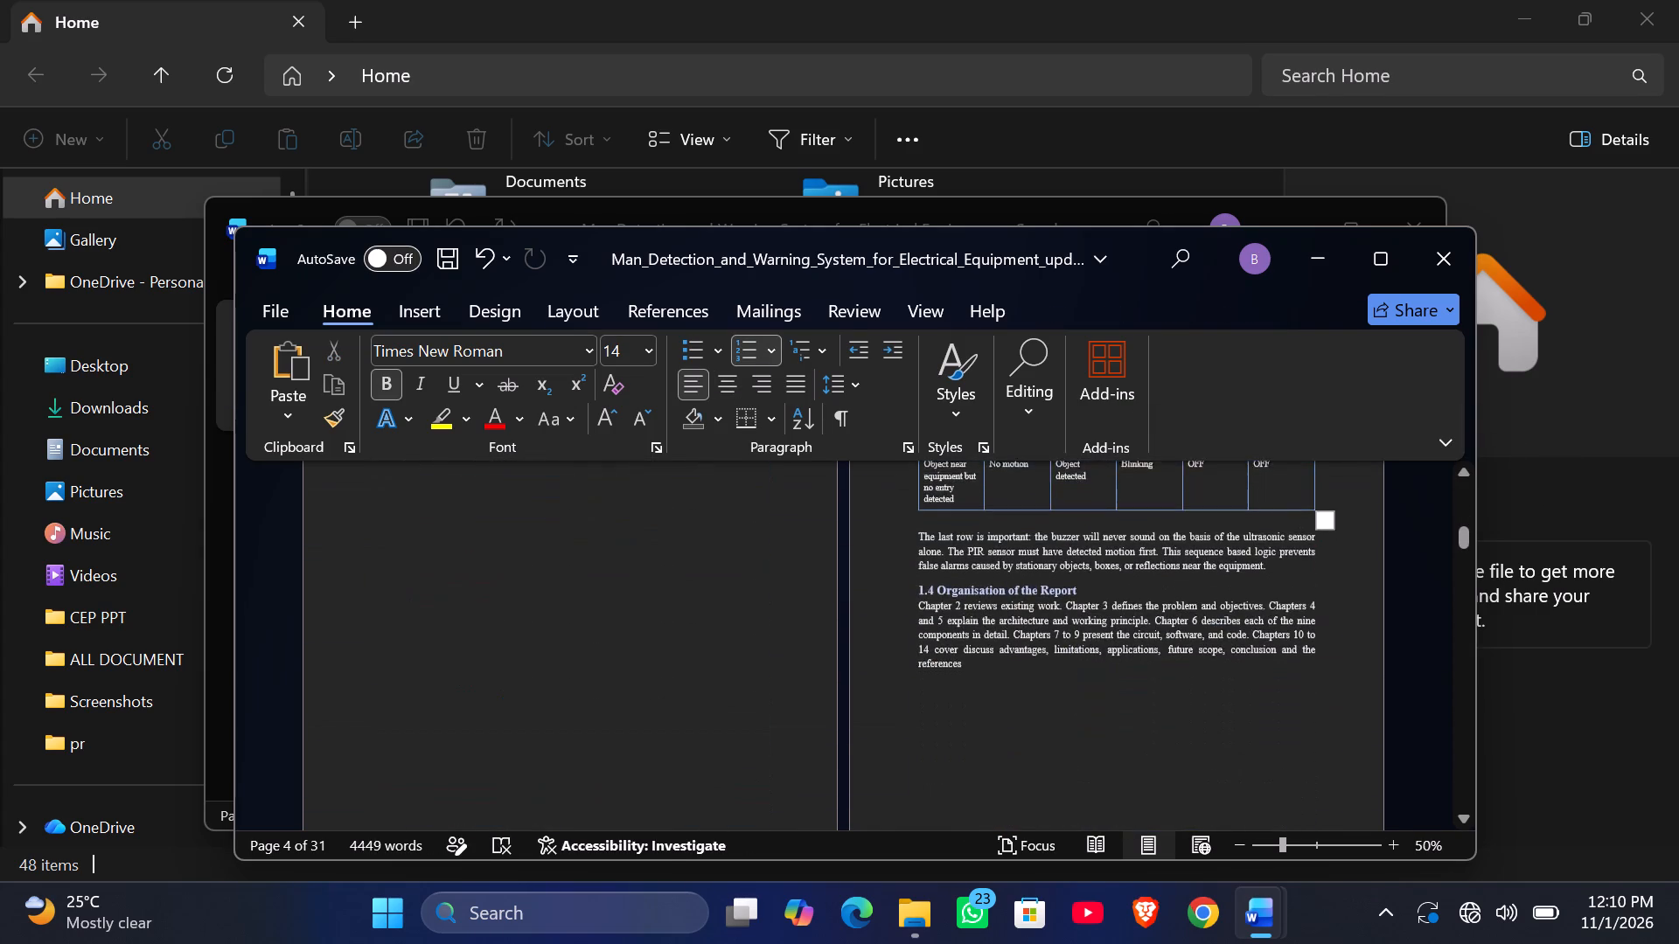
{"action": "scroll", "coordinate": [1191, 552], "scroll_direction": "right", "scroll_amount": 2}
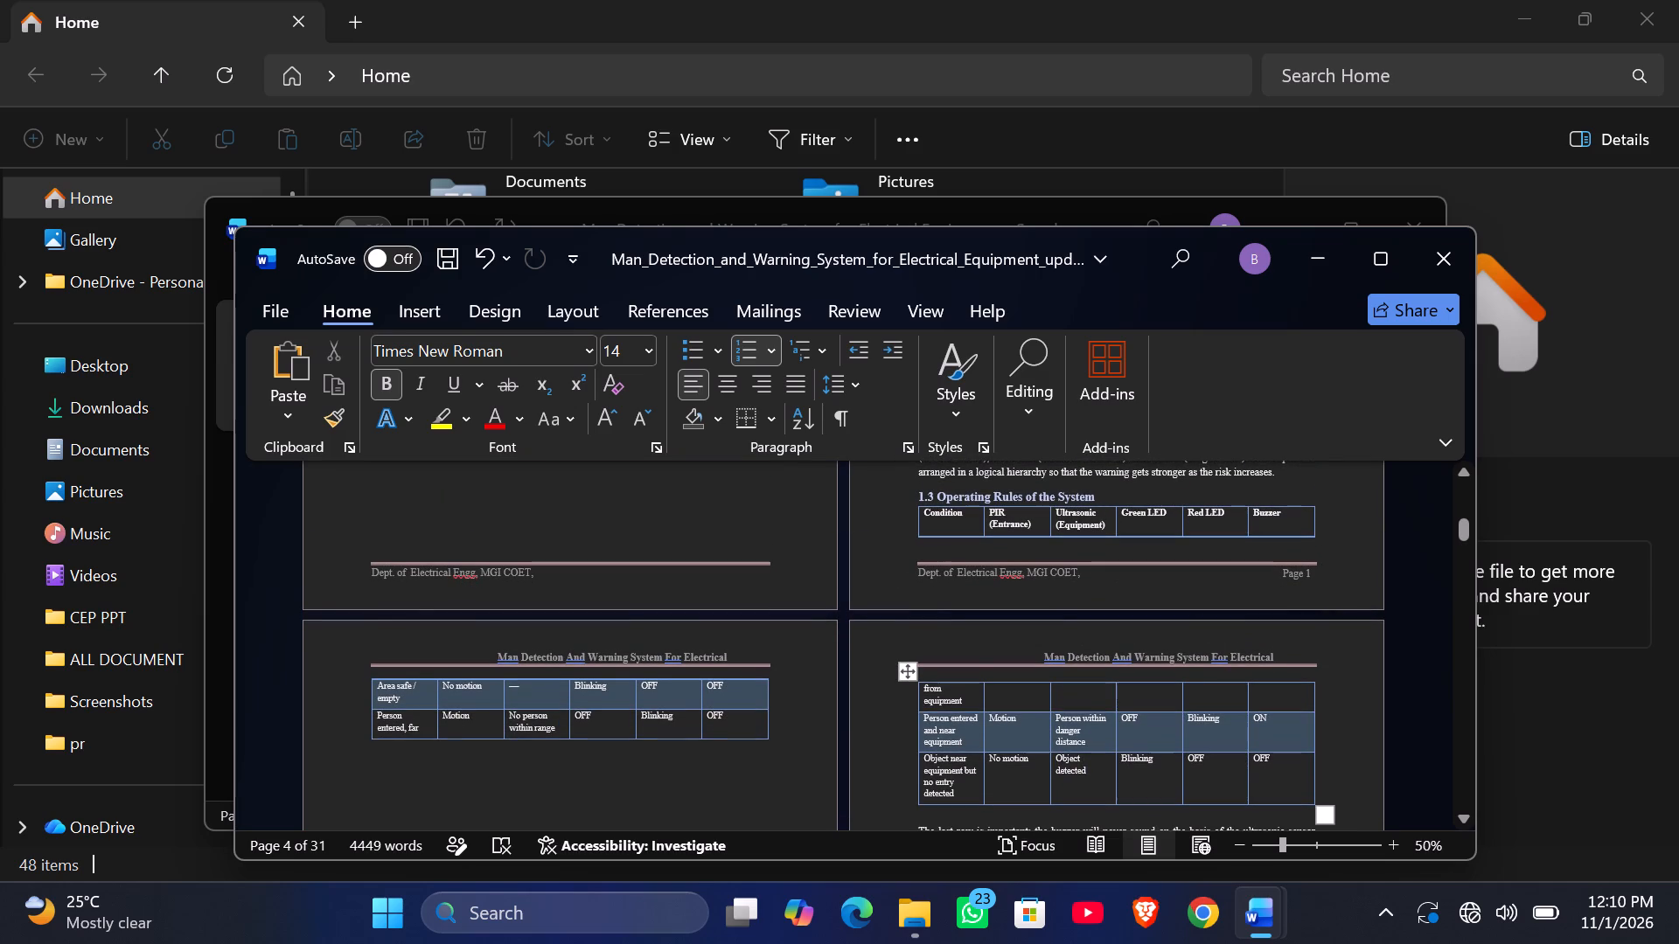
{"action": "scroll", "coordinate": [1191, 552], "scroll_direction": "right", "scroll_amount": 1}
{"action": "scroll", "coordinate": [1191, 552], "scroll_direction": "up", "scroll_amount": 1}
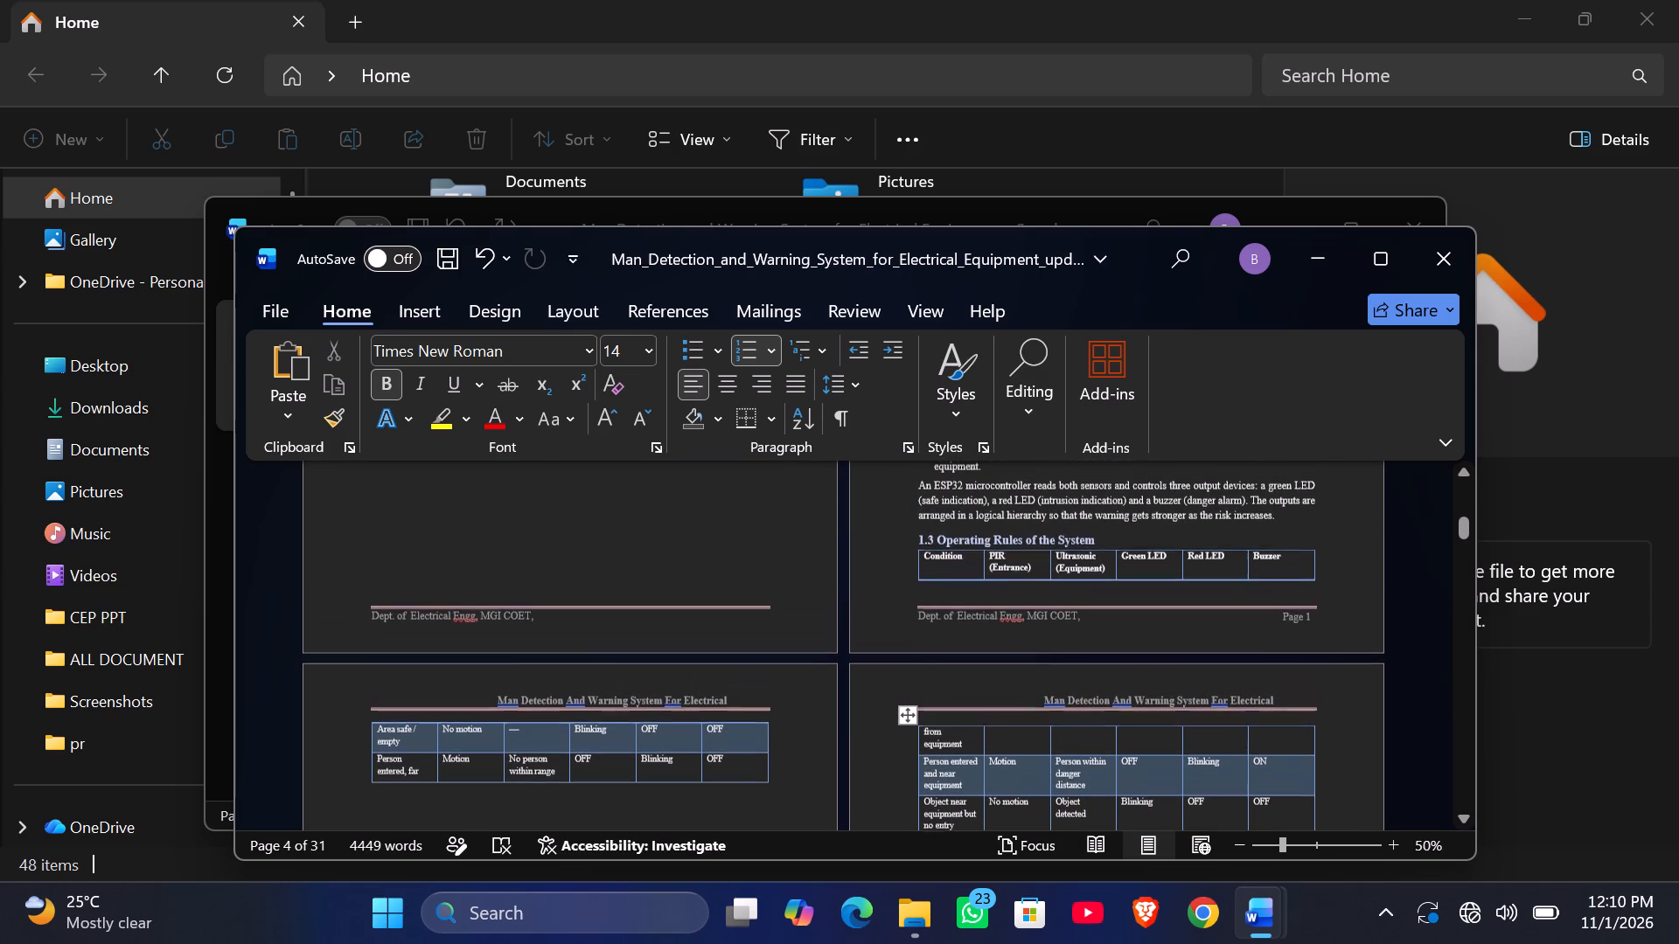
{"action": "scroll", "coordinate": [1191, 552], "scroll_direction": "up", "scroll_amount": 1}
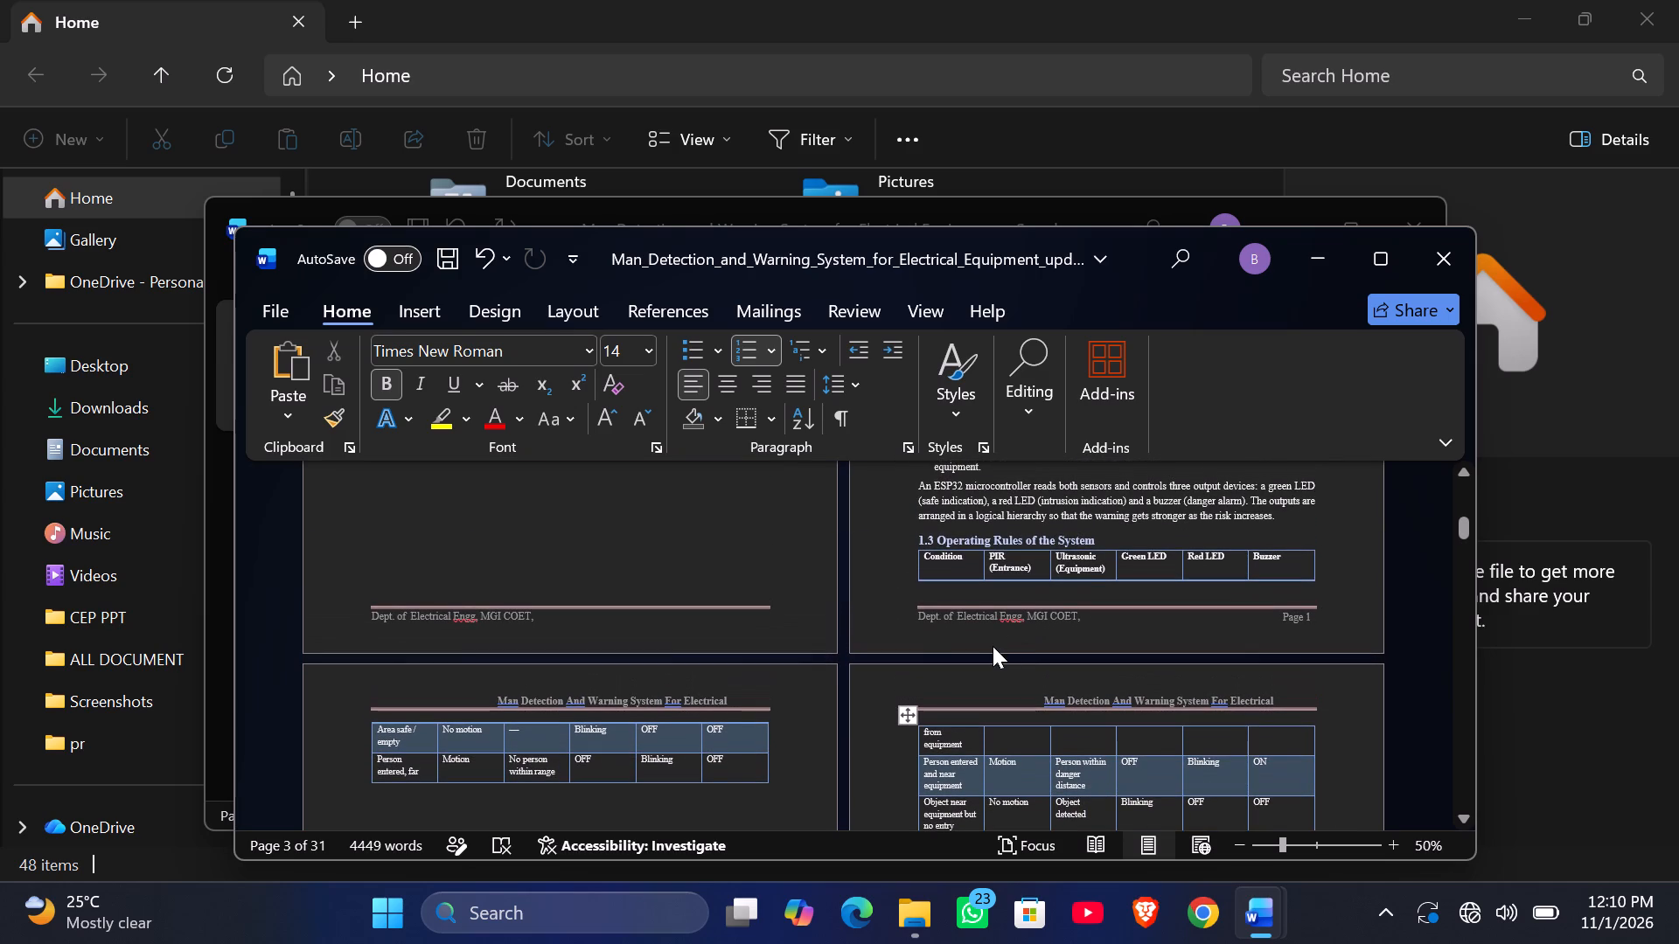
{"action": "left_click", "coordinate": [928, 557]}
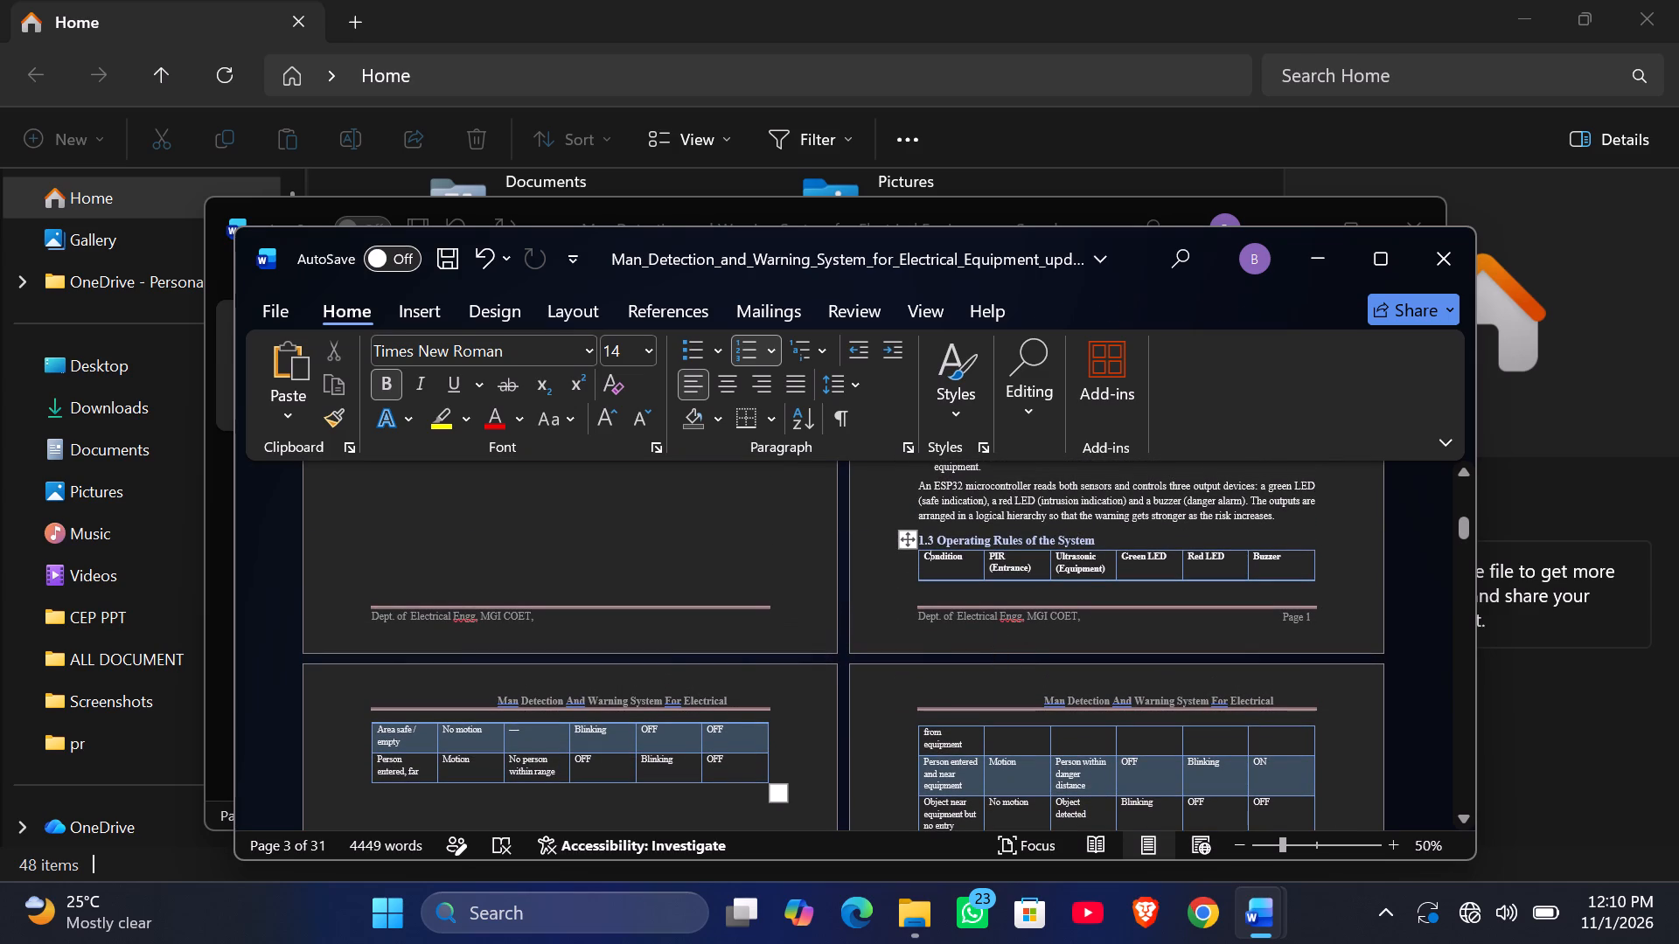
{"action": "left_click", "coordinate": [914, 541]}
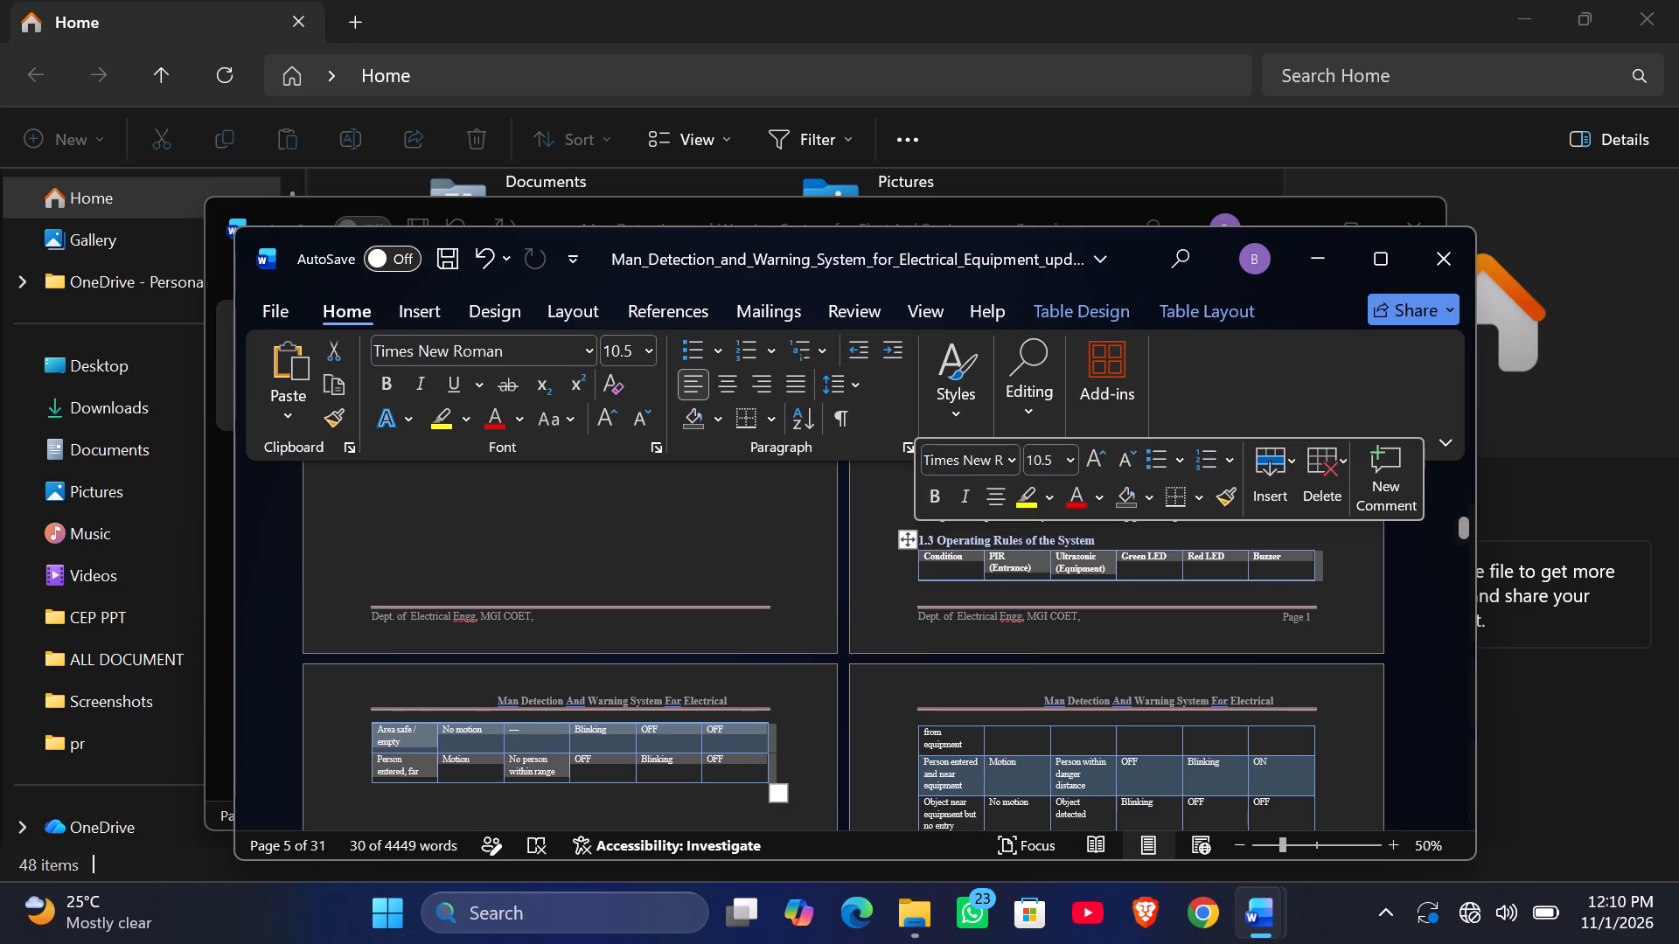
{"action": "left_click", "coordinate": [743, 540]}
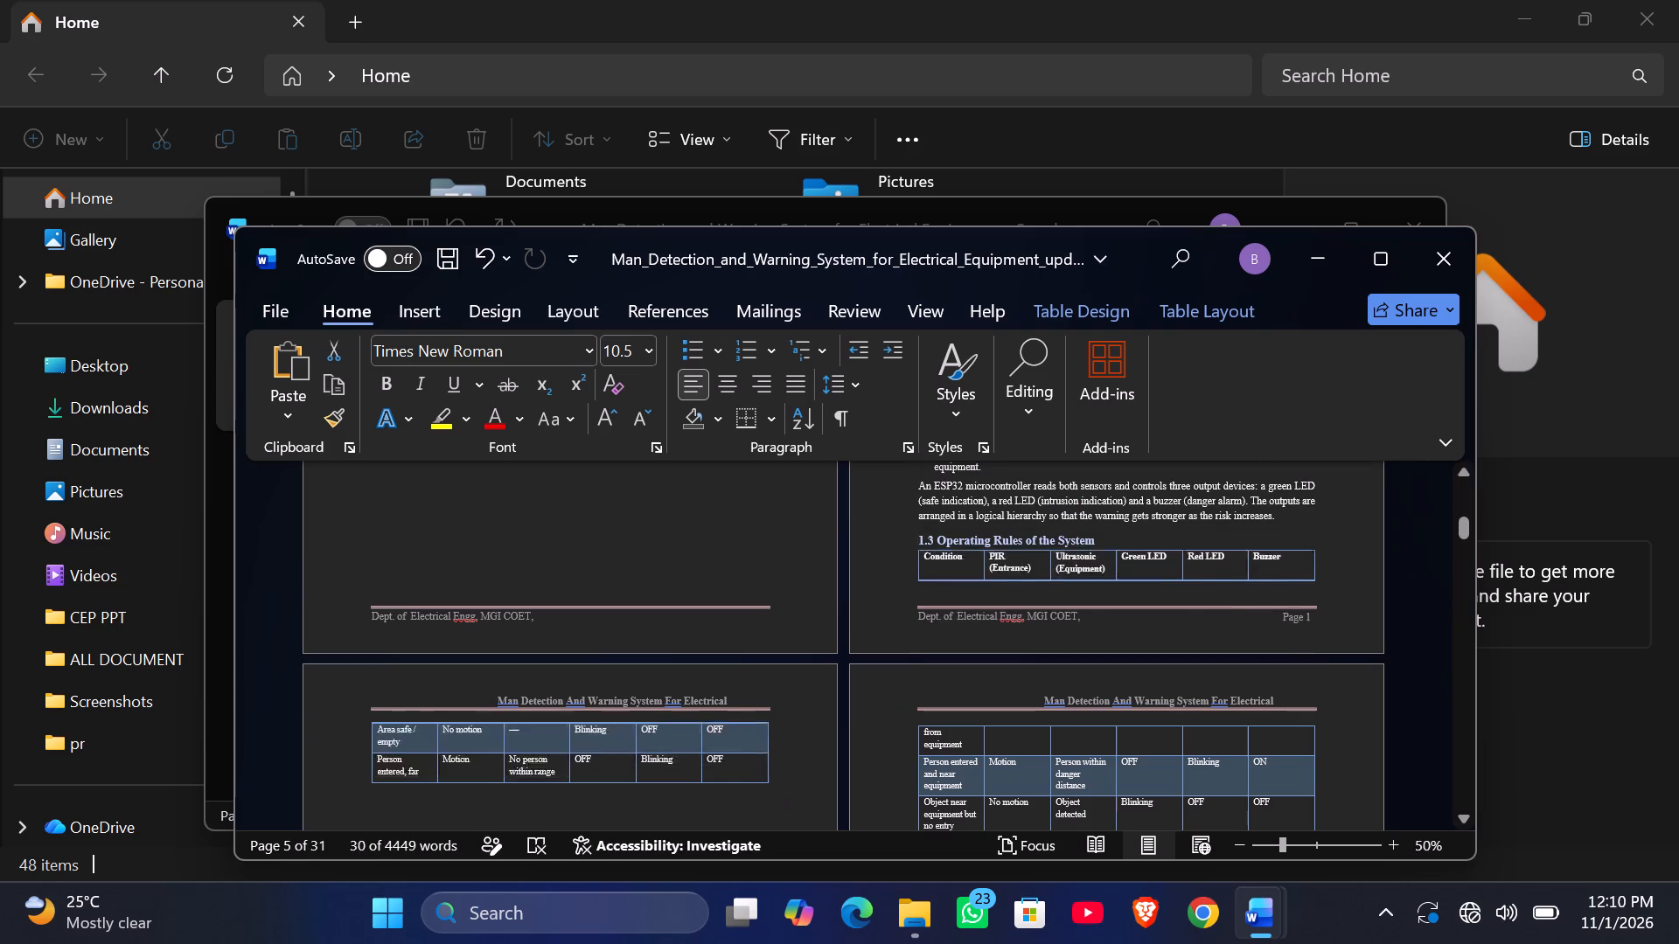
{"action": "scroll", "coordinate": [743, 540], "scroll_direction": "down", "scroll_amount": 3}
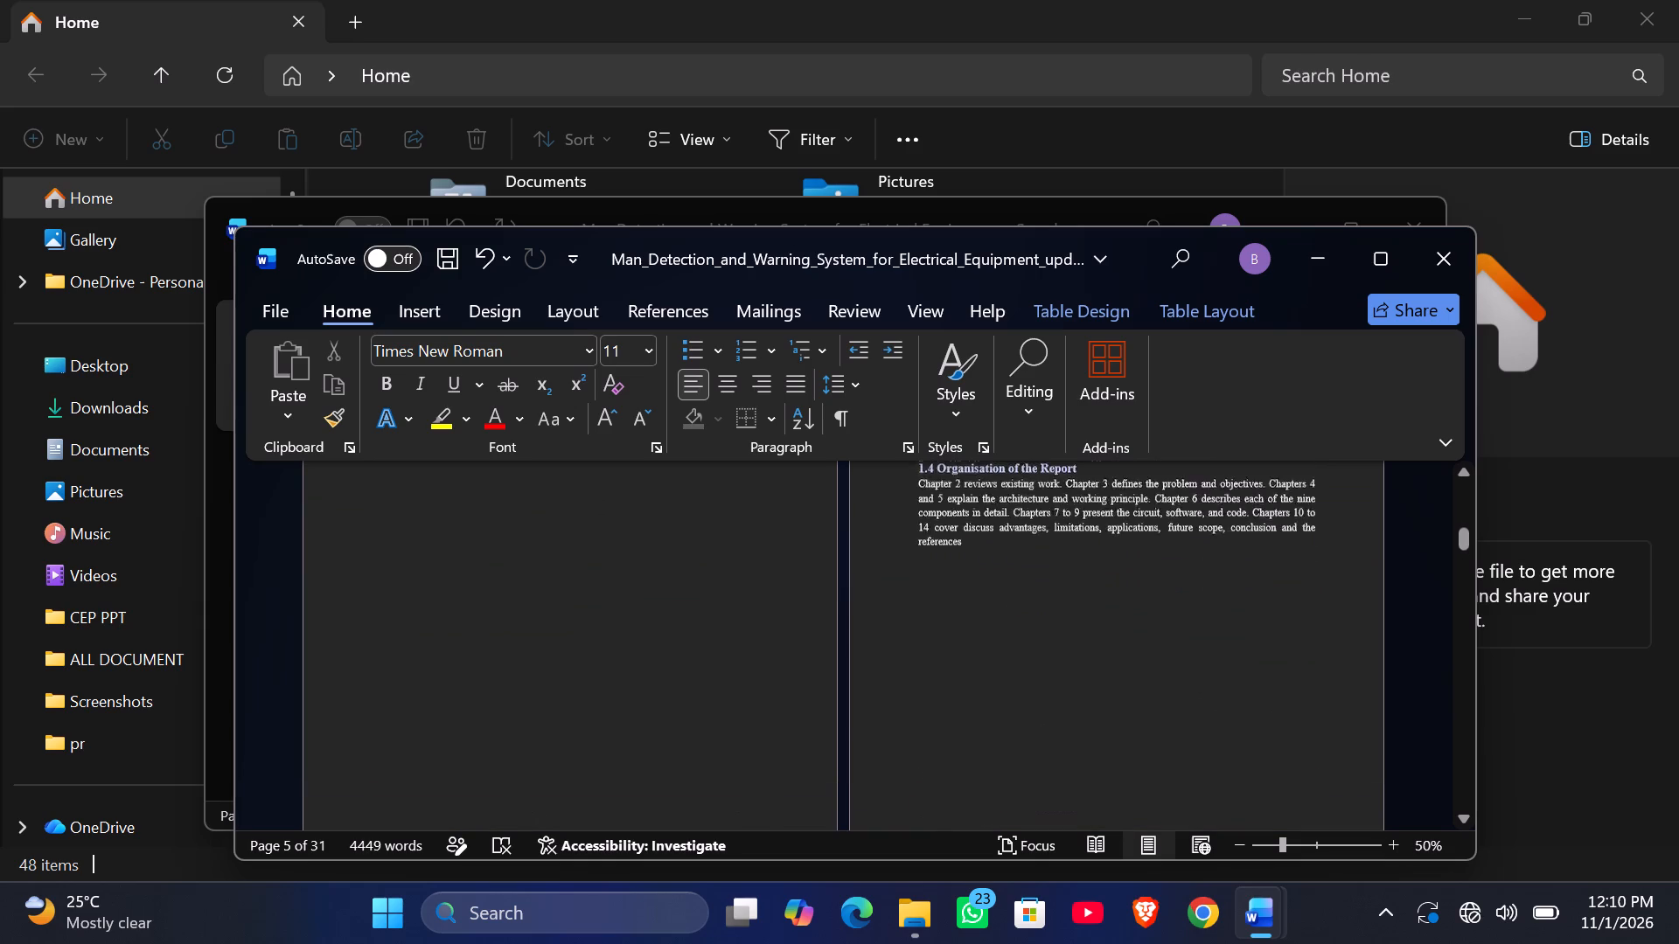
{"action": "scroll", "coordinate": [743, 540], "scroll_direction": "up", "scroll_amount": 3}
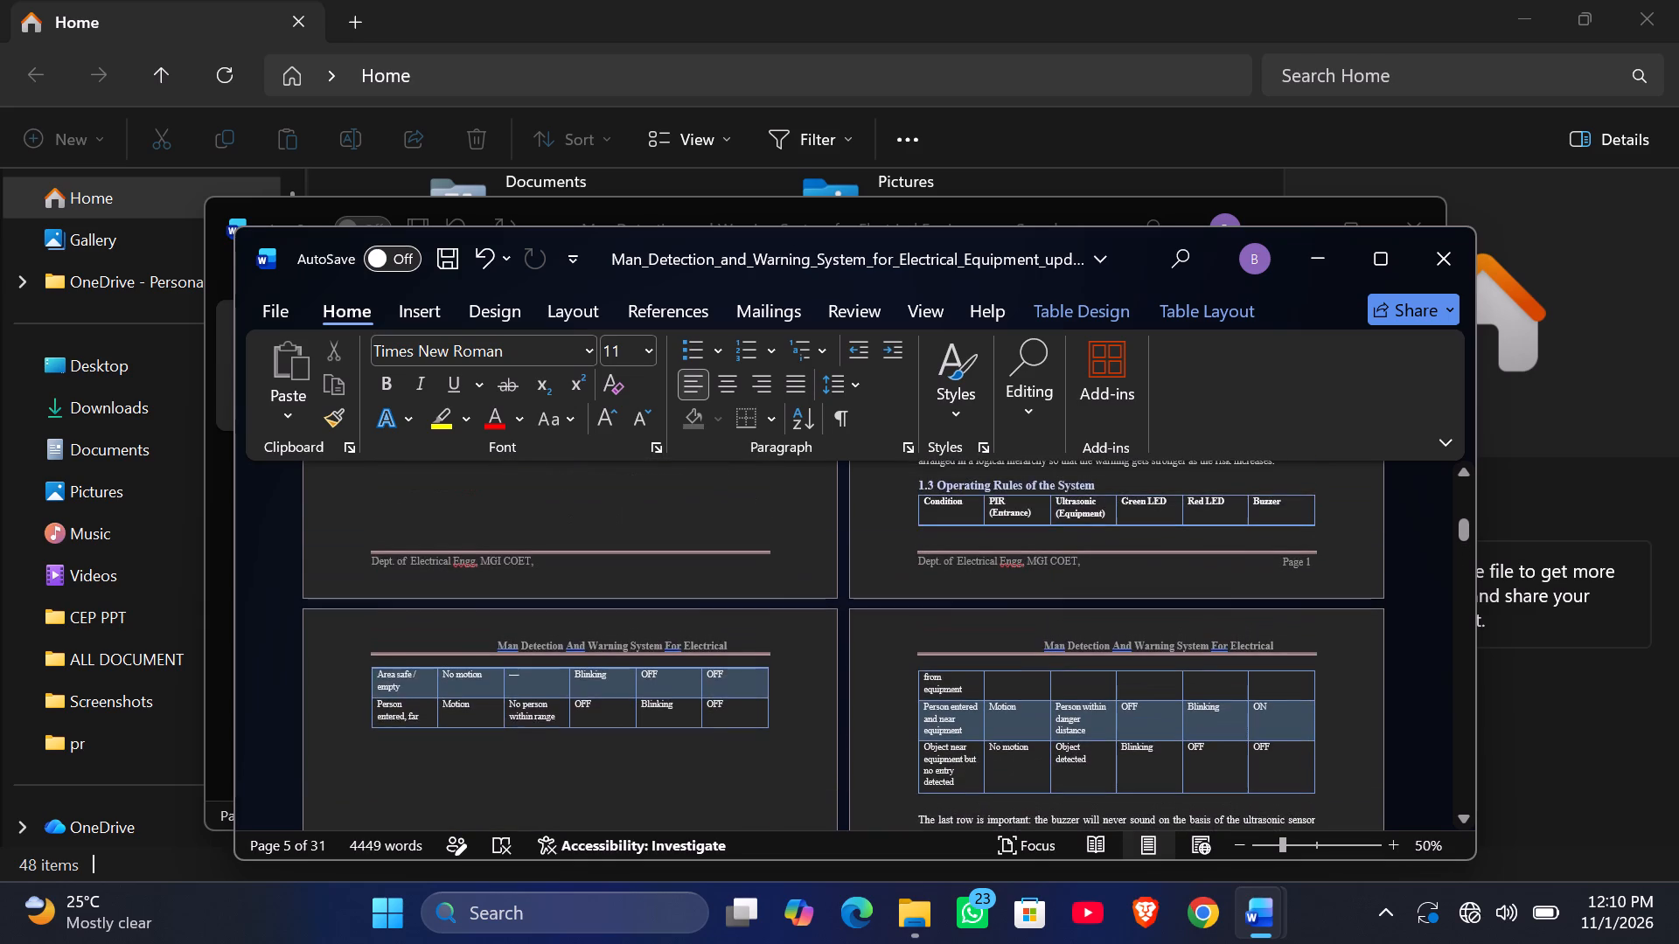
Look over the page layout of the whole updated report at 10% zoom.
{"action": "scroll", "coordinate": [743, 540], "scroll_direction": "down", "scroll_amount": 4, "text": "ctrl"}
{"action": "scroll", "coordinate": [820, 593], "scroll_direction": "down", "scroll_amount": 1}
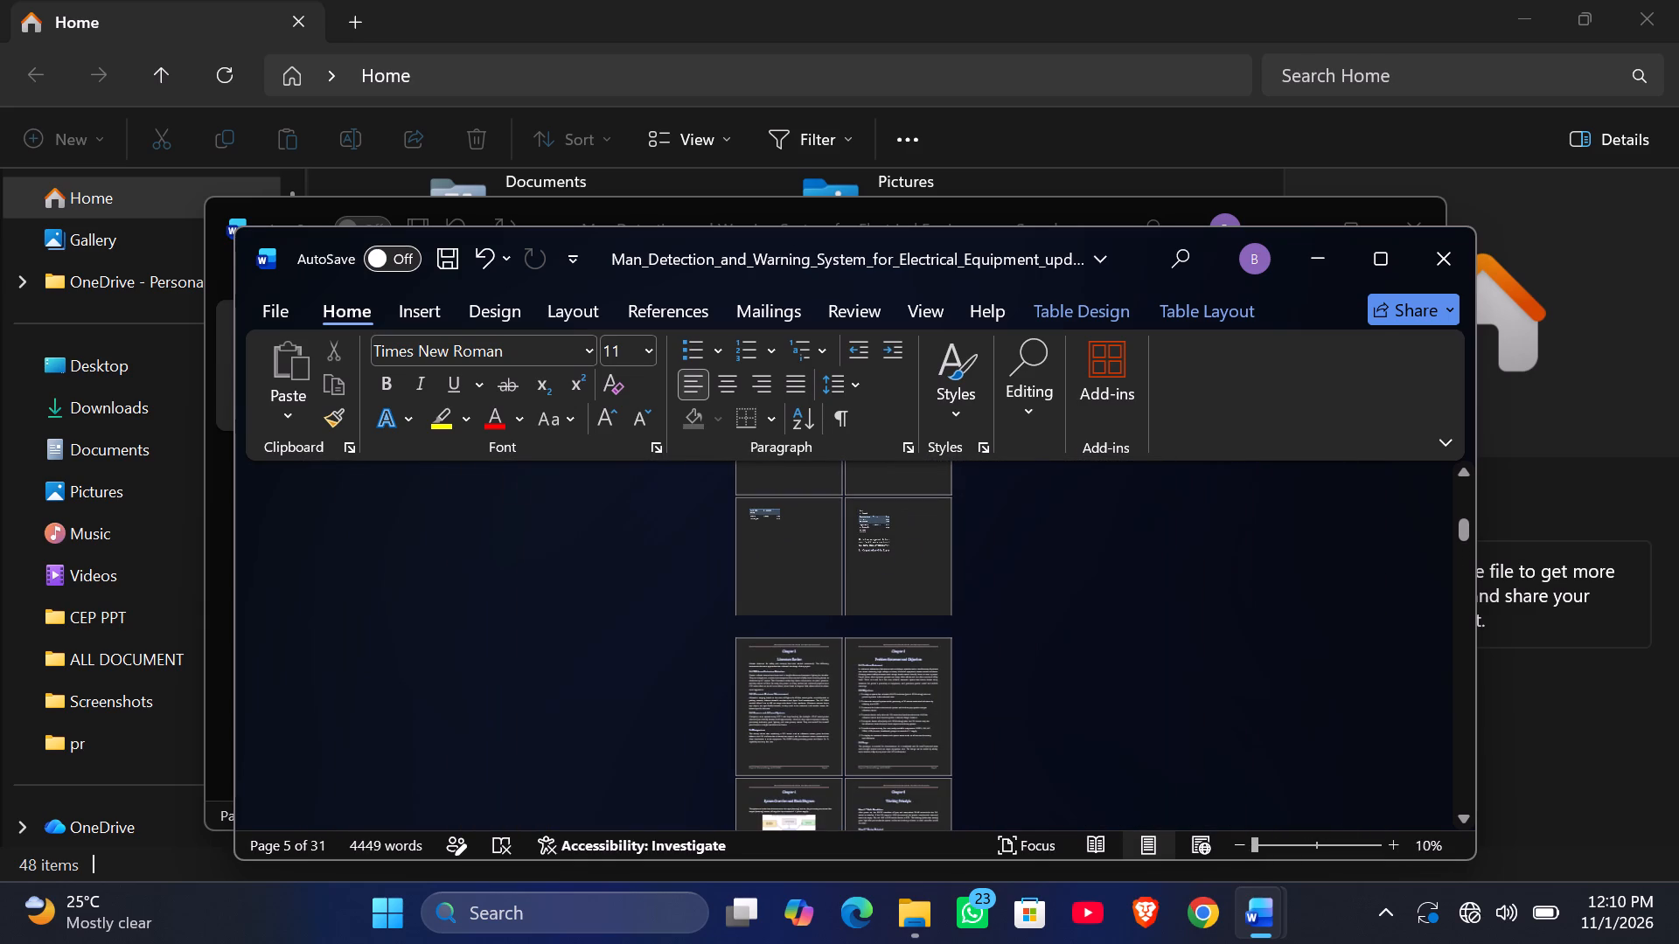
{"action": "scroll", "coordinate": [820, 593], "scroll_direction": "down", "scroll_amount": 1}
{"action": "scroll", "coordinate": [894, 553], "scroll_direction": "down", "scroll_amount": 9}
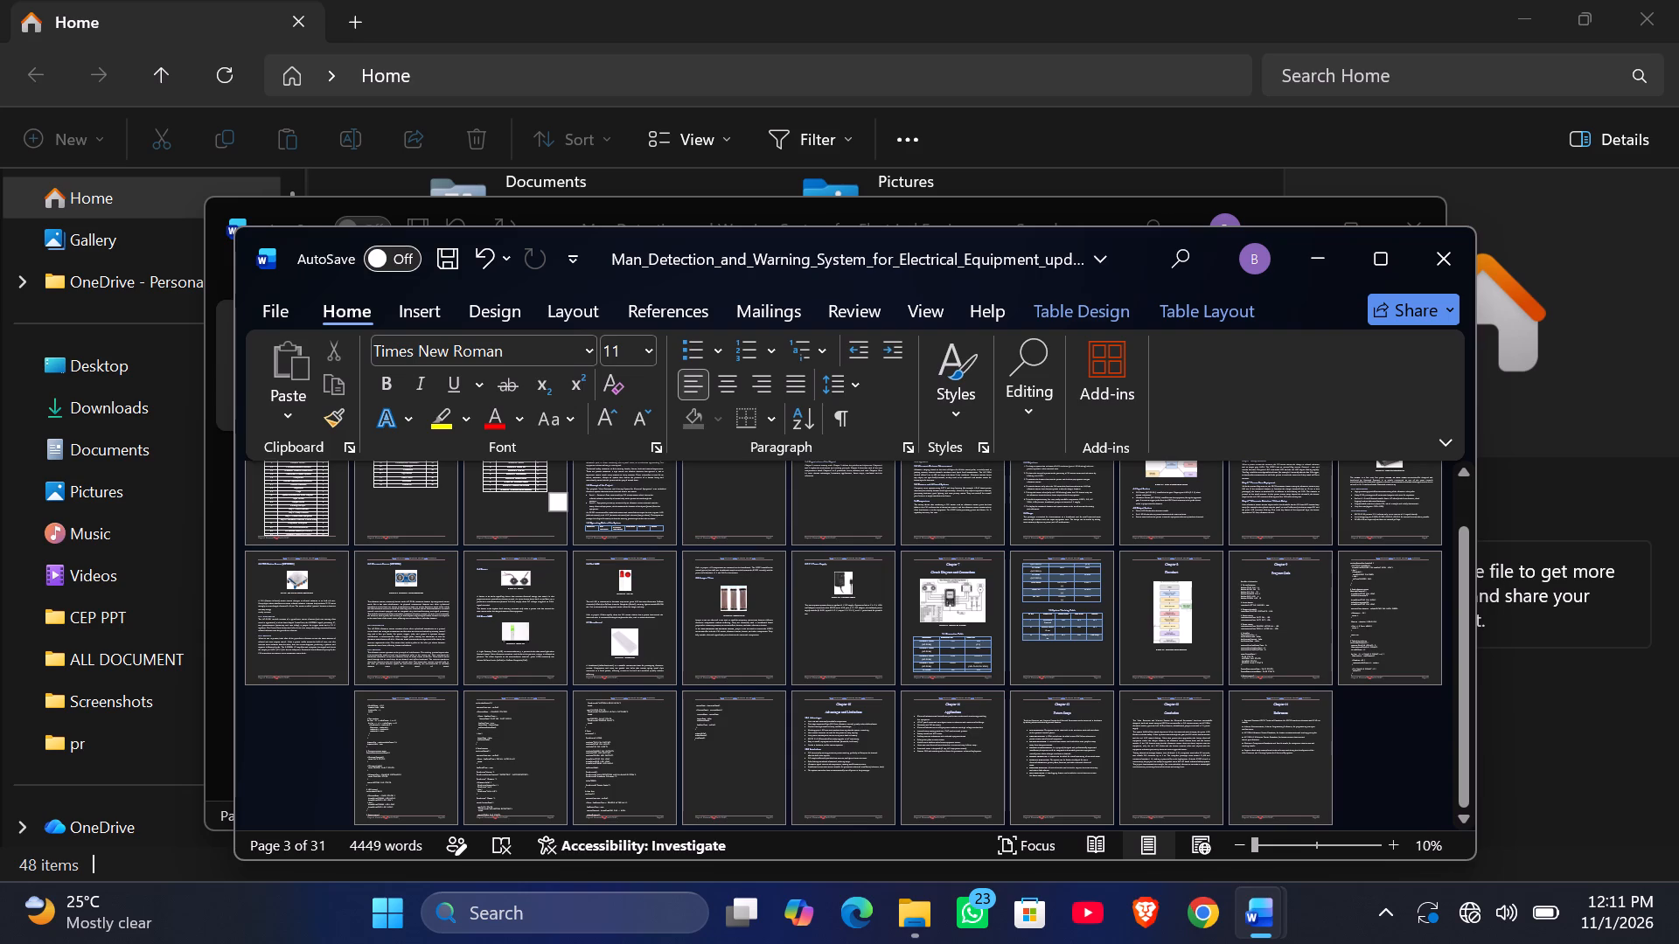
{"action": "scroll", "coordinate": [895, 561], "scroll_direction": "up", "scroll_amount": 1}
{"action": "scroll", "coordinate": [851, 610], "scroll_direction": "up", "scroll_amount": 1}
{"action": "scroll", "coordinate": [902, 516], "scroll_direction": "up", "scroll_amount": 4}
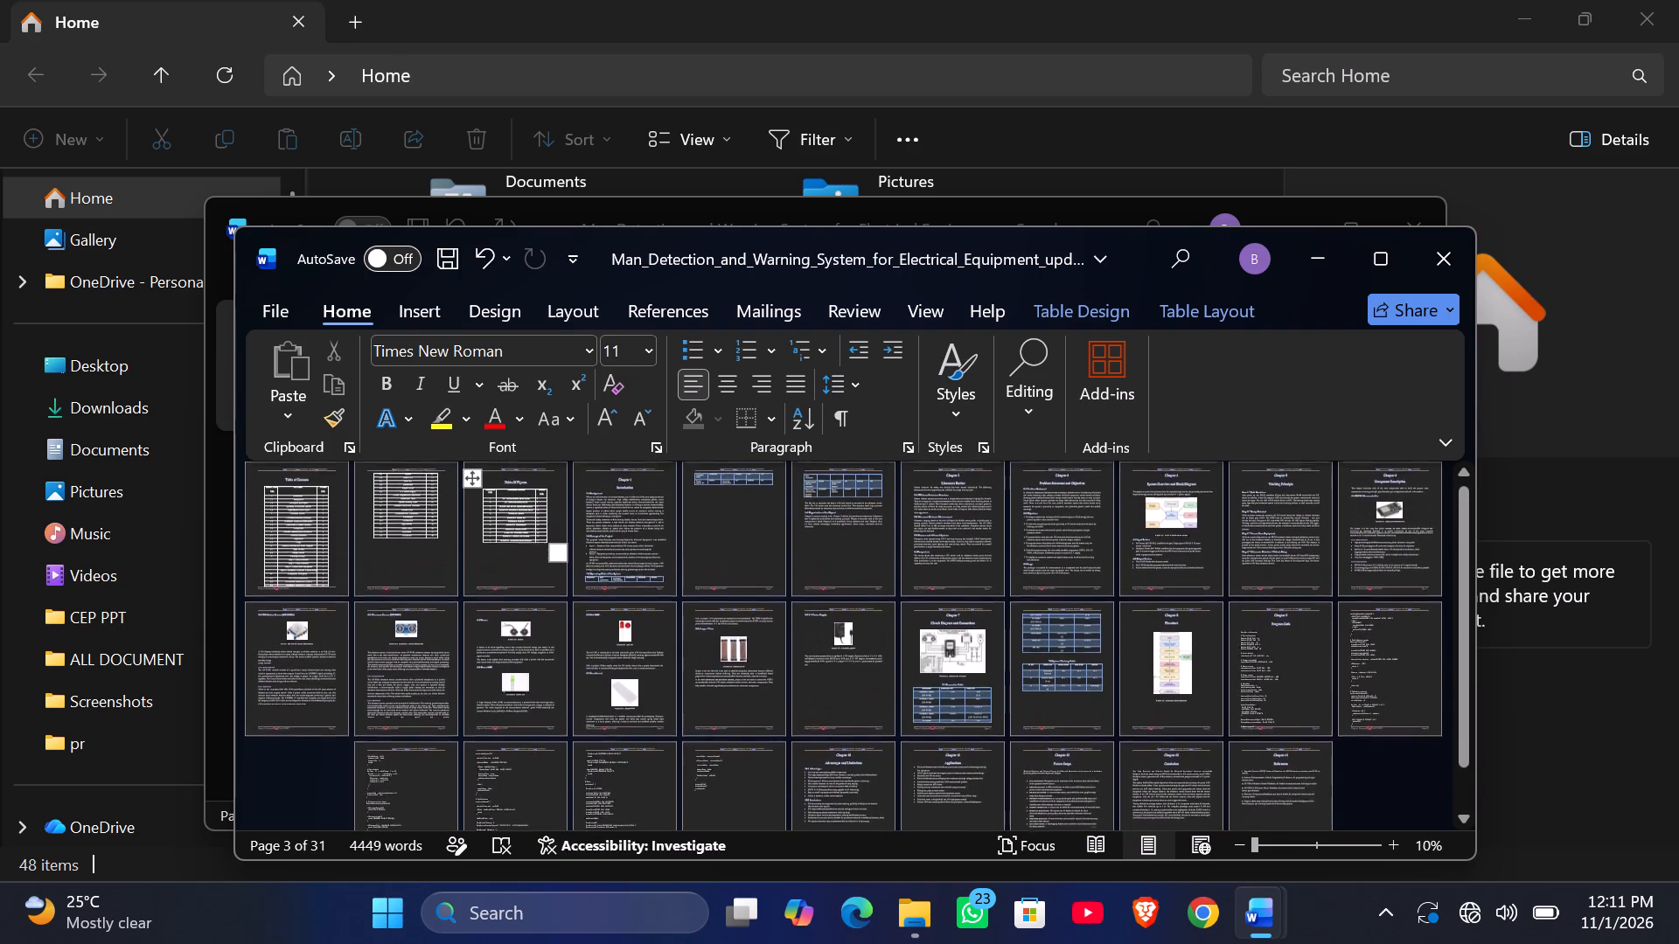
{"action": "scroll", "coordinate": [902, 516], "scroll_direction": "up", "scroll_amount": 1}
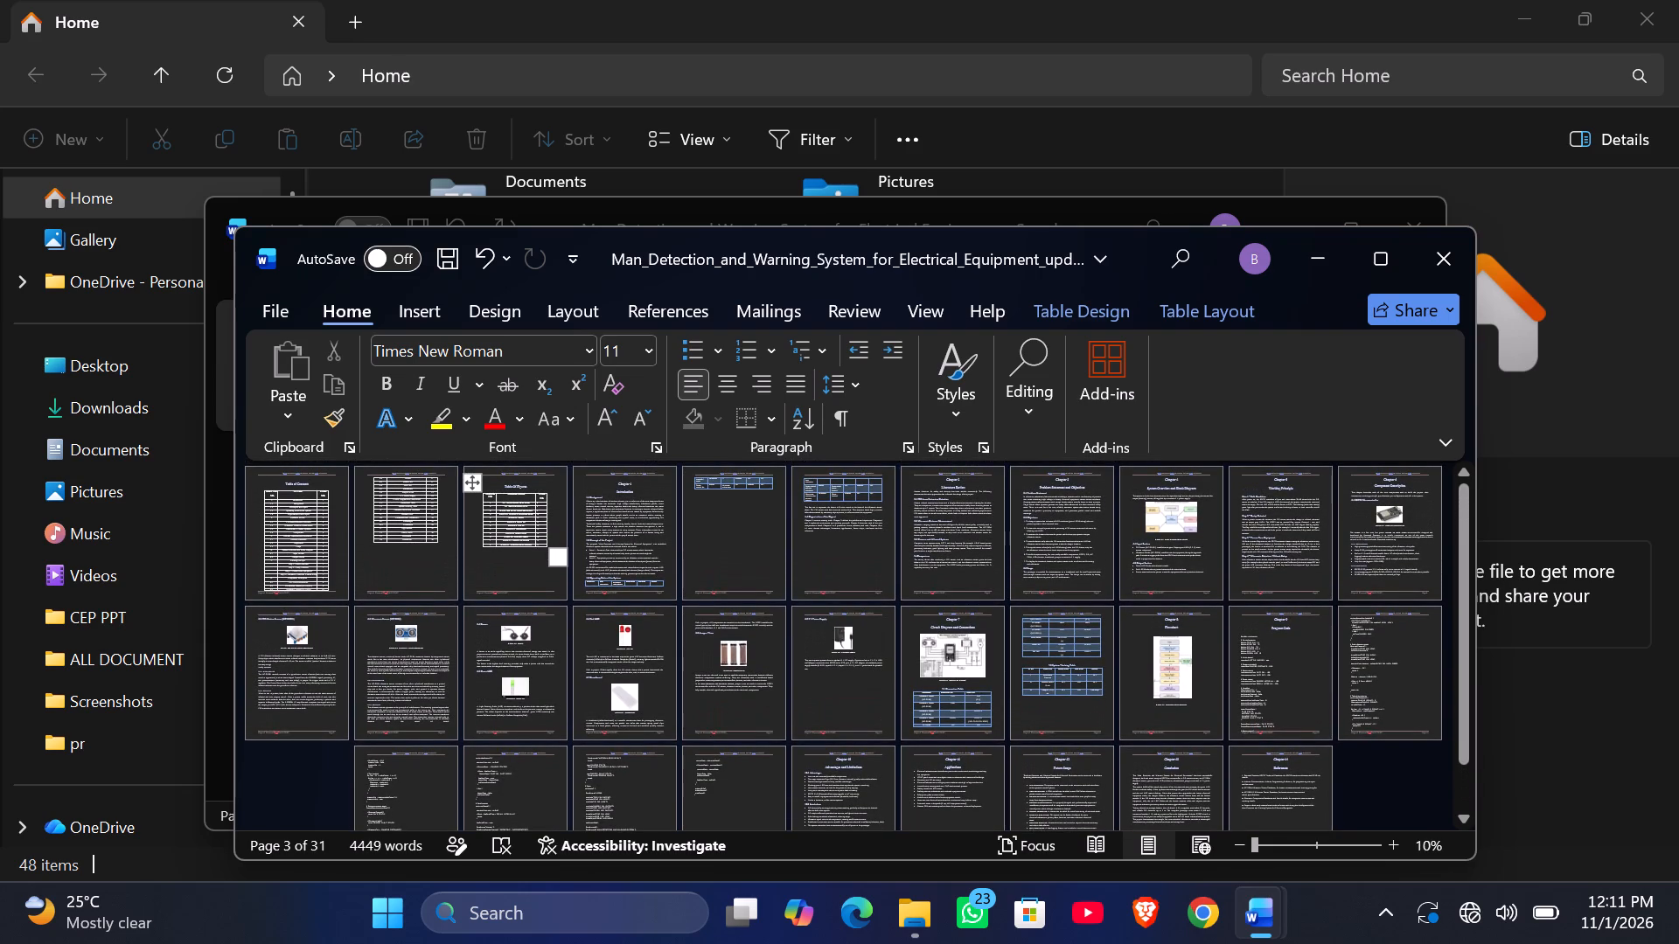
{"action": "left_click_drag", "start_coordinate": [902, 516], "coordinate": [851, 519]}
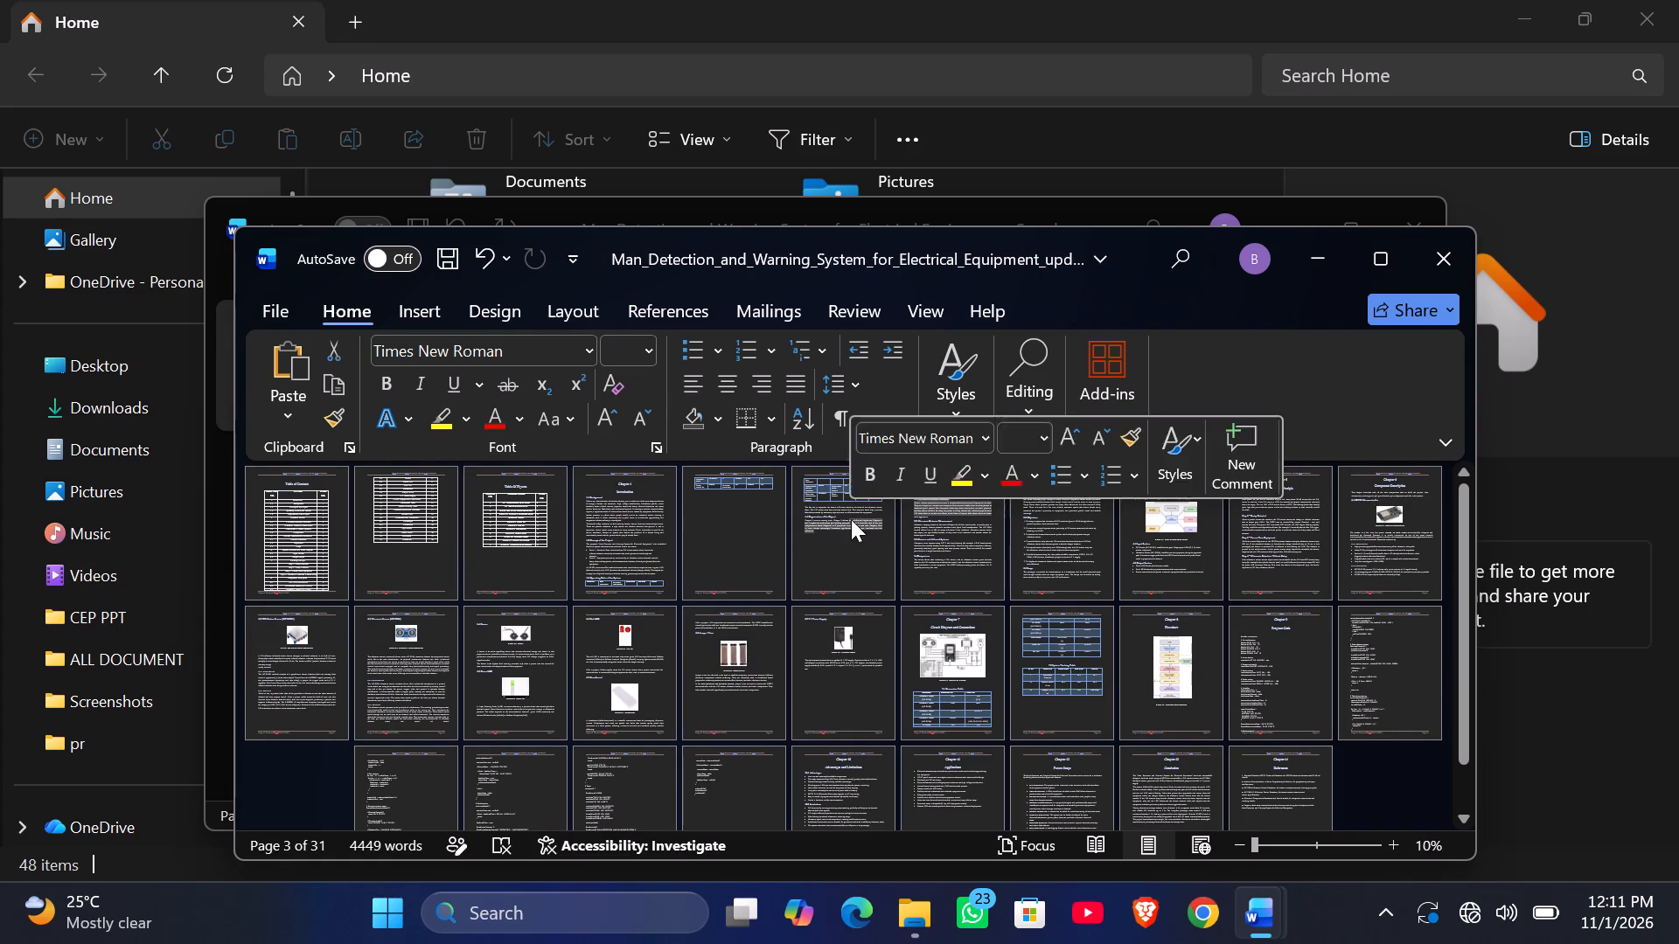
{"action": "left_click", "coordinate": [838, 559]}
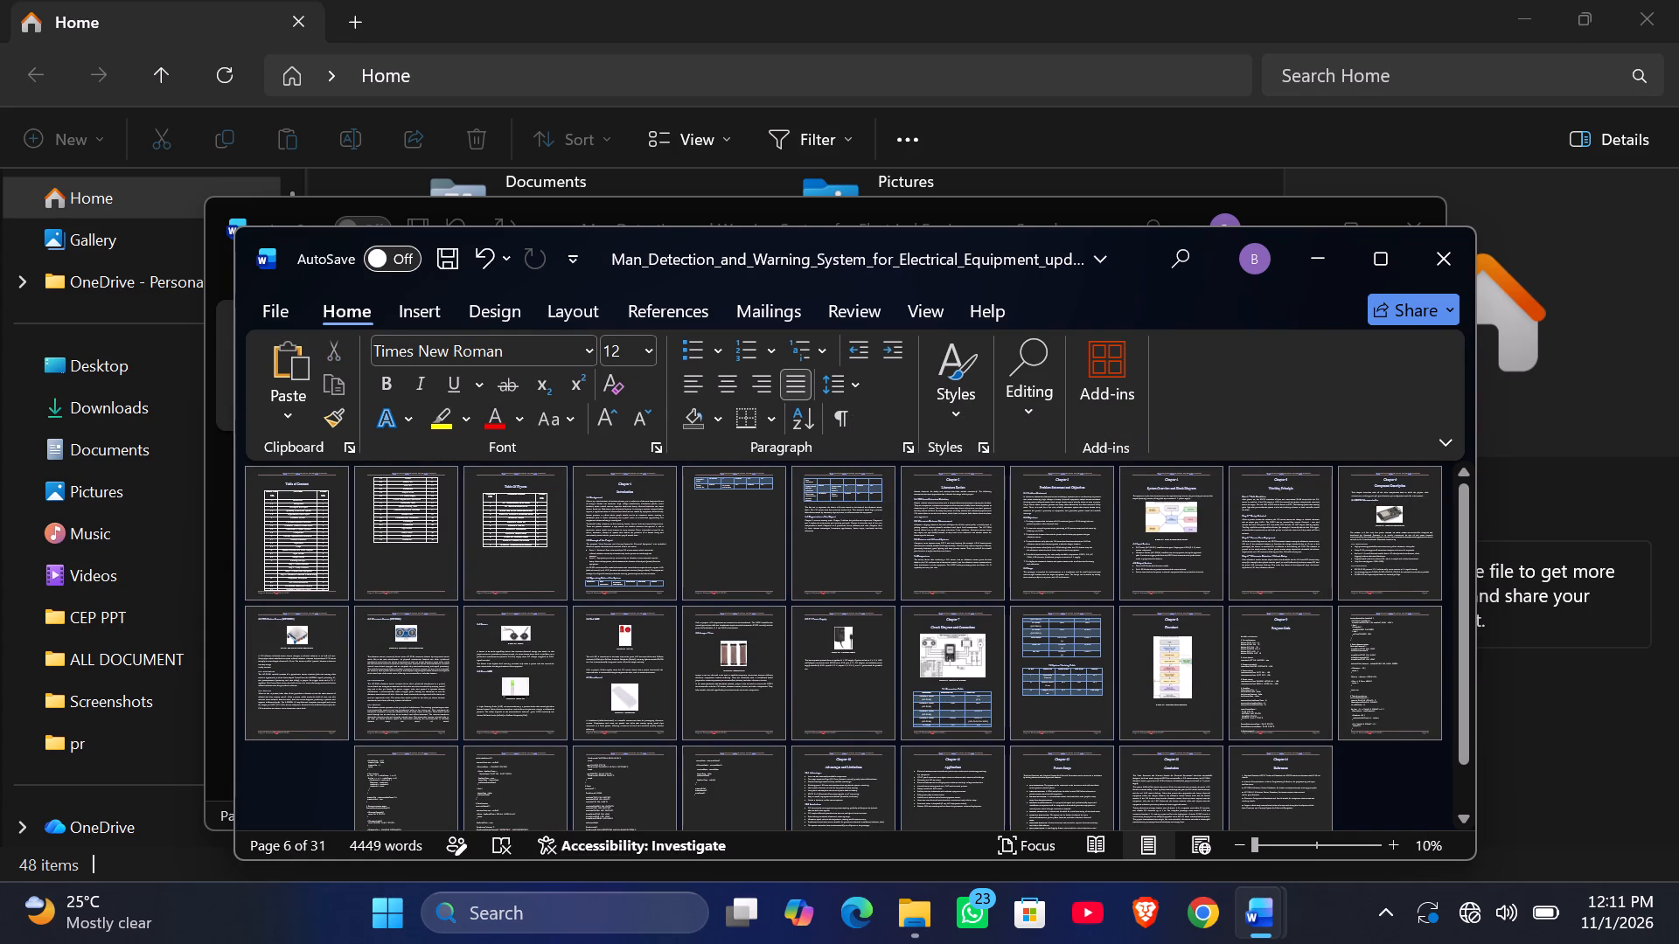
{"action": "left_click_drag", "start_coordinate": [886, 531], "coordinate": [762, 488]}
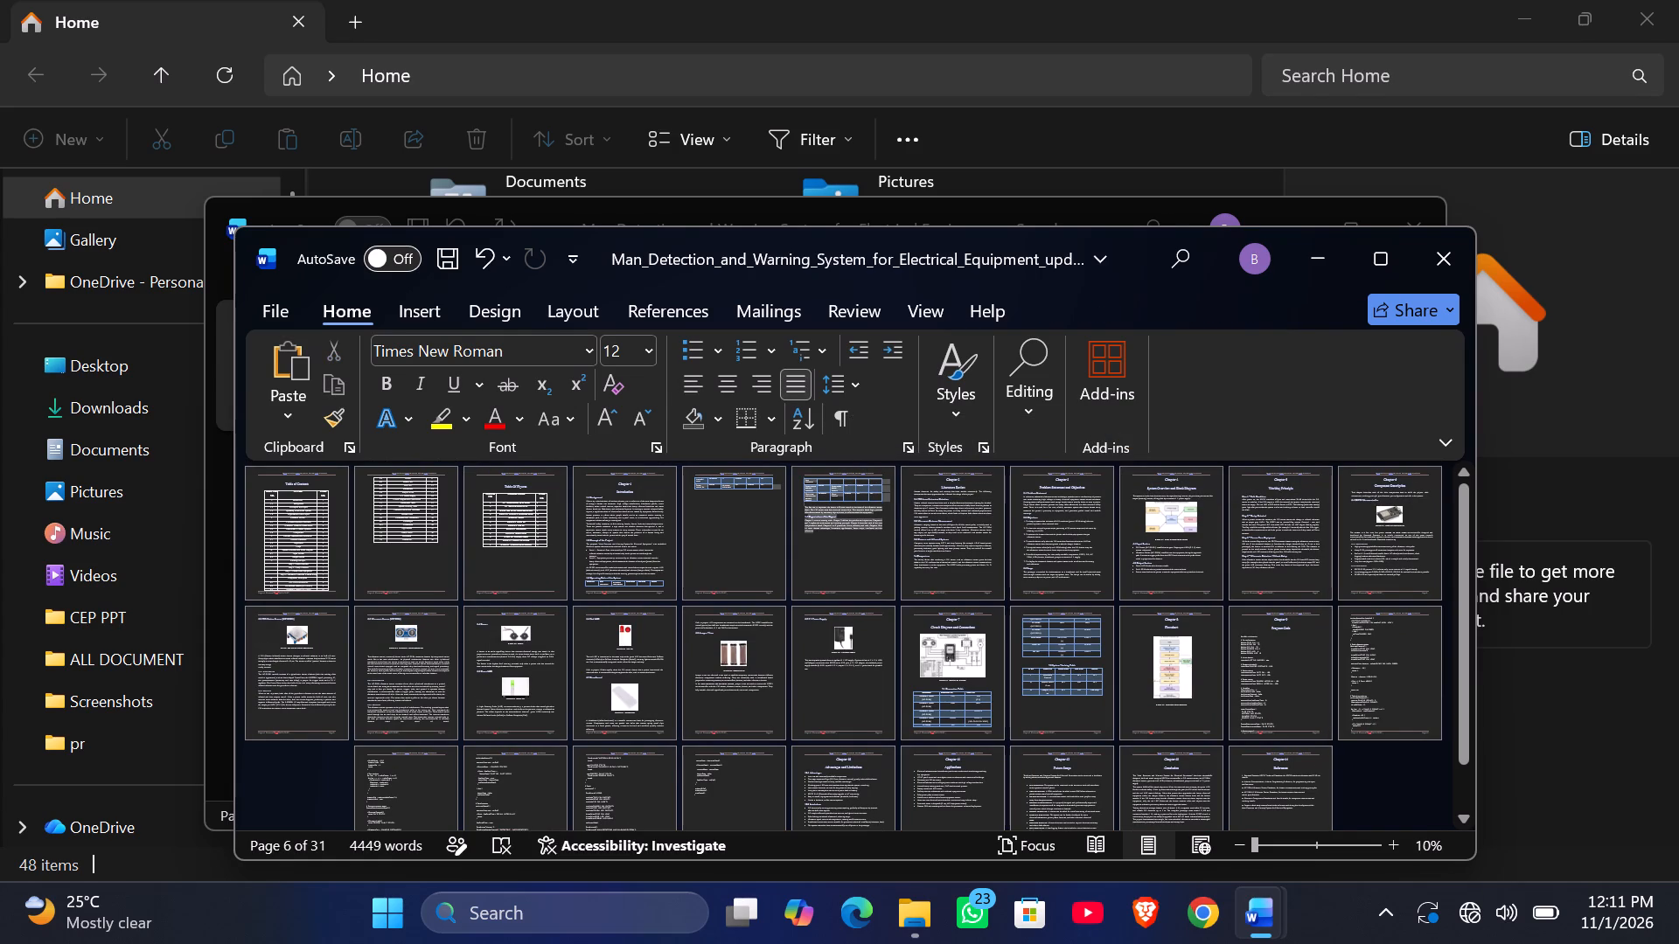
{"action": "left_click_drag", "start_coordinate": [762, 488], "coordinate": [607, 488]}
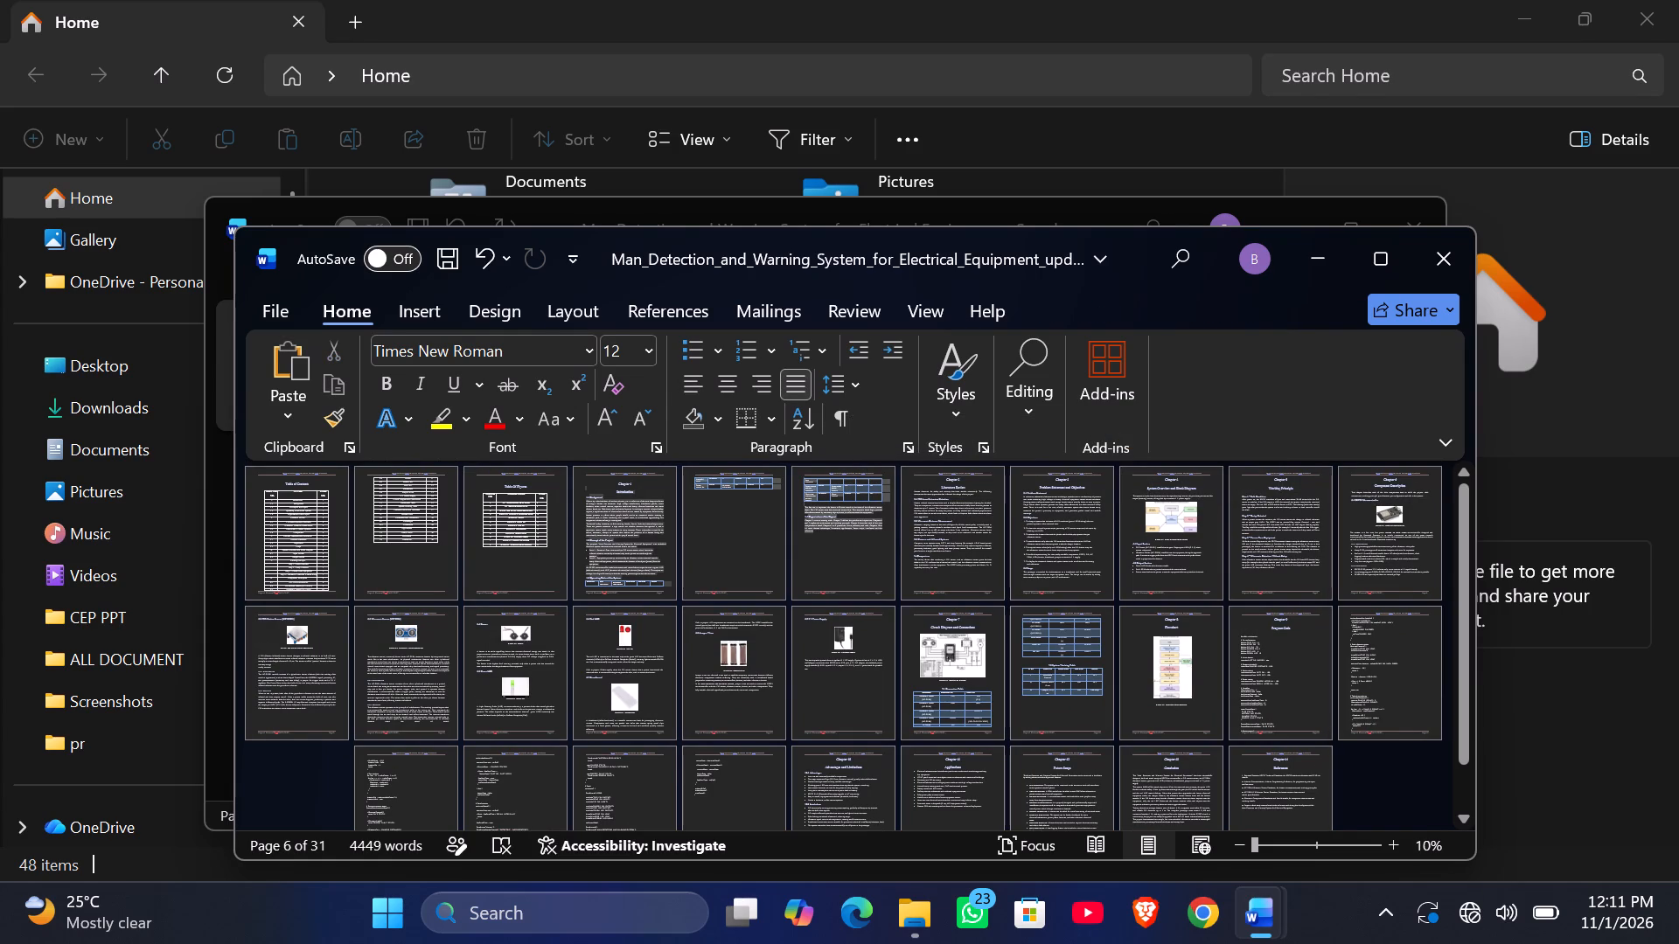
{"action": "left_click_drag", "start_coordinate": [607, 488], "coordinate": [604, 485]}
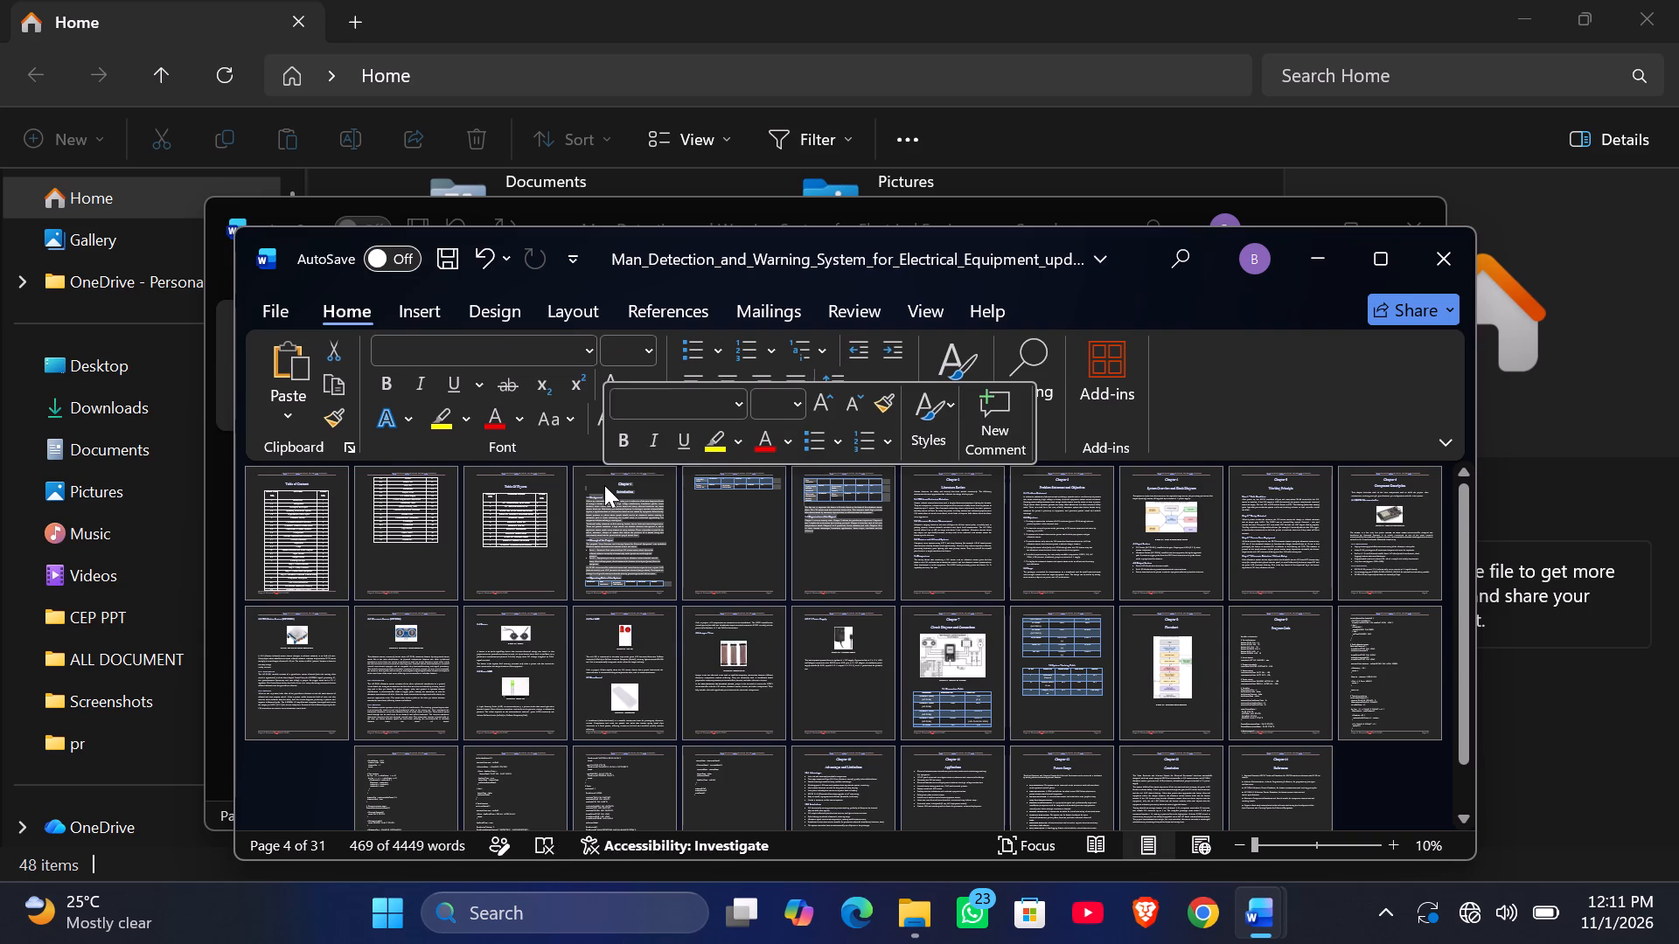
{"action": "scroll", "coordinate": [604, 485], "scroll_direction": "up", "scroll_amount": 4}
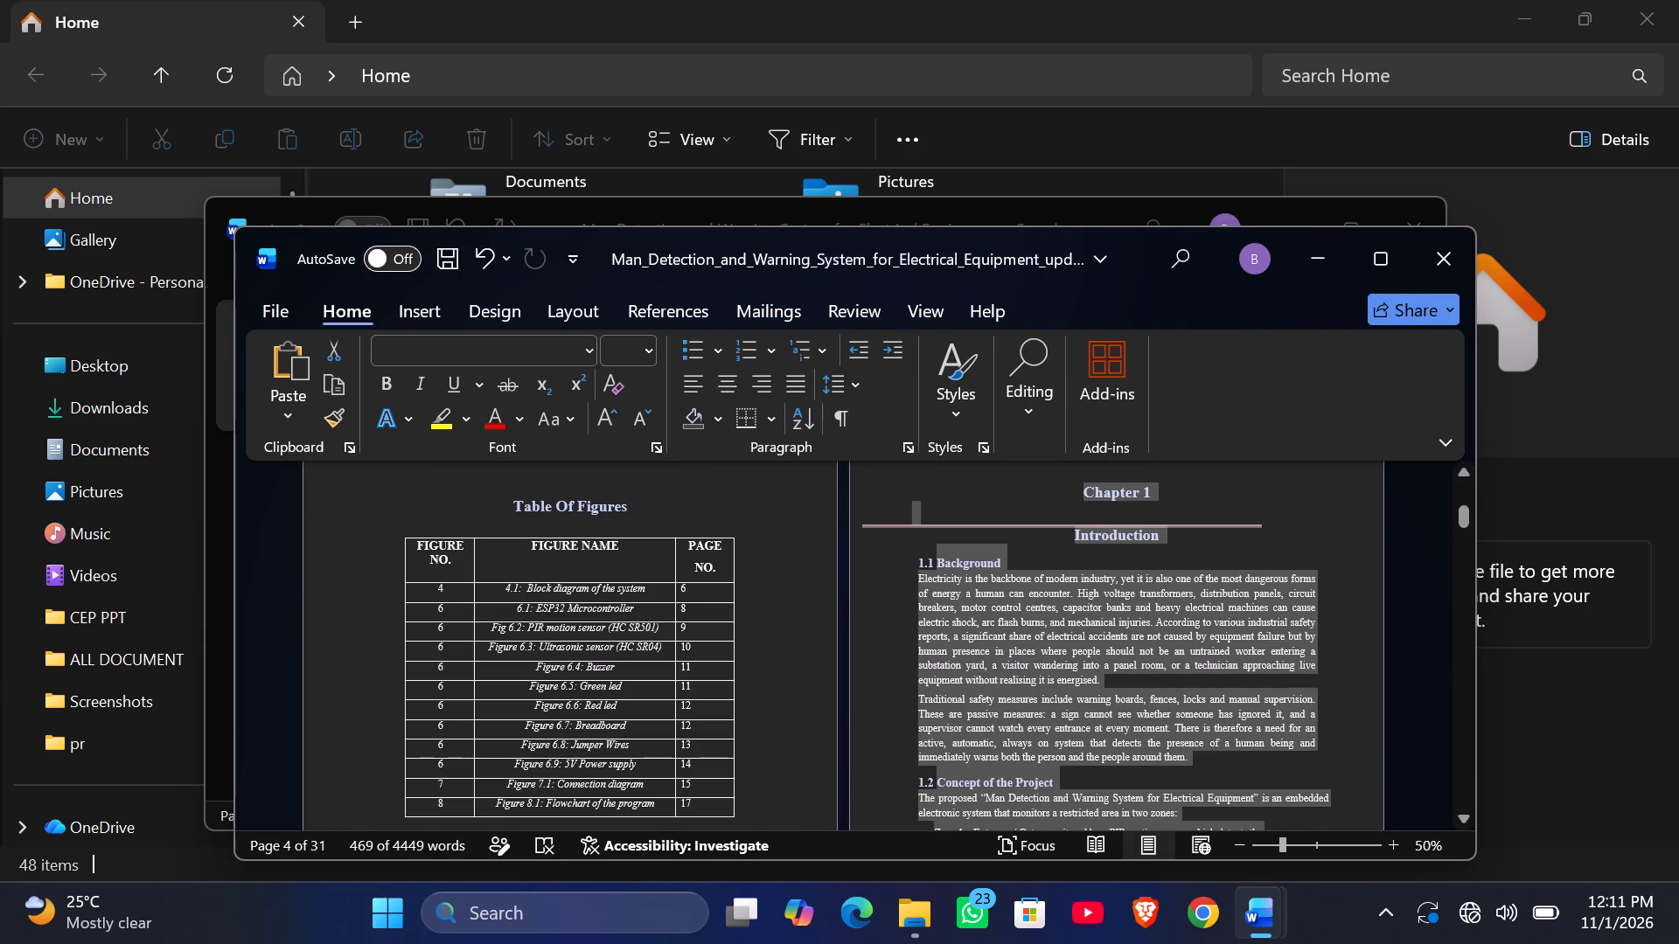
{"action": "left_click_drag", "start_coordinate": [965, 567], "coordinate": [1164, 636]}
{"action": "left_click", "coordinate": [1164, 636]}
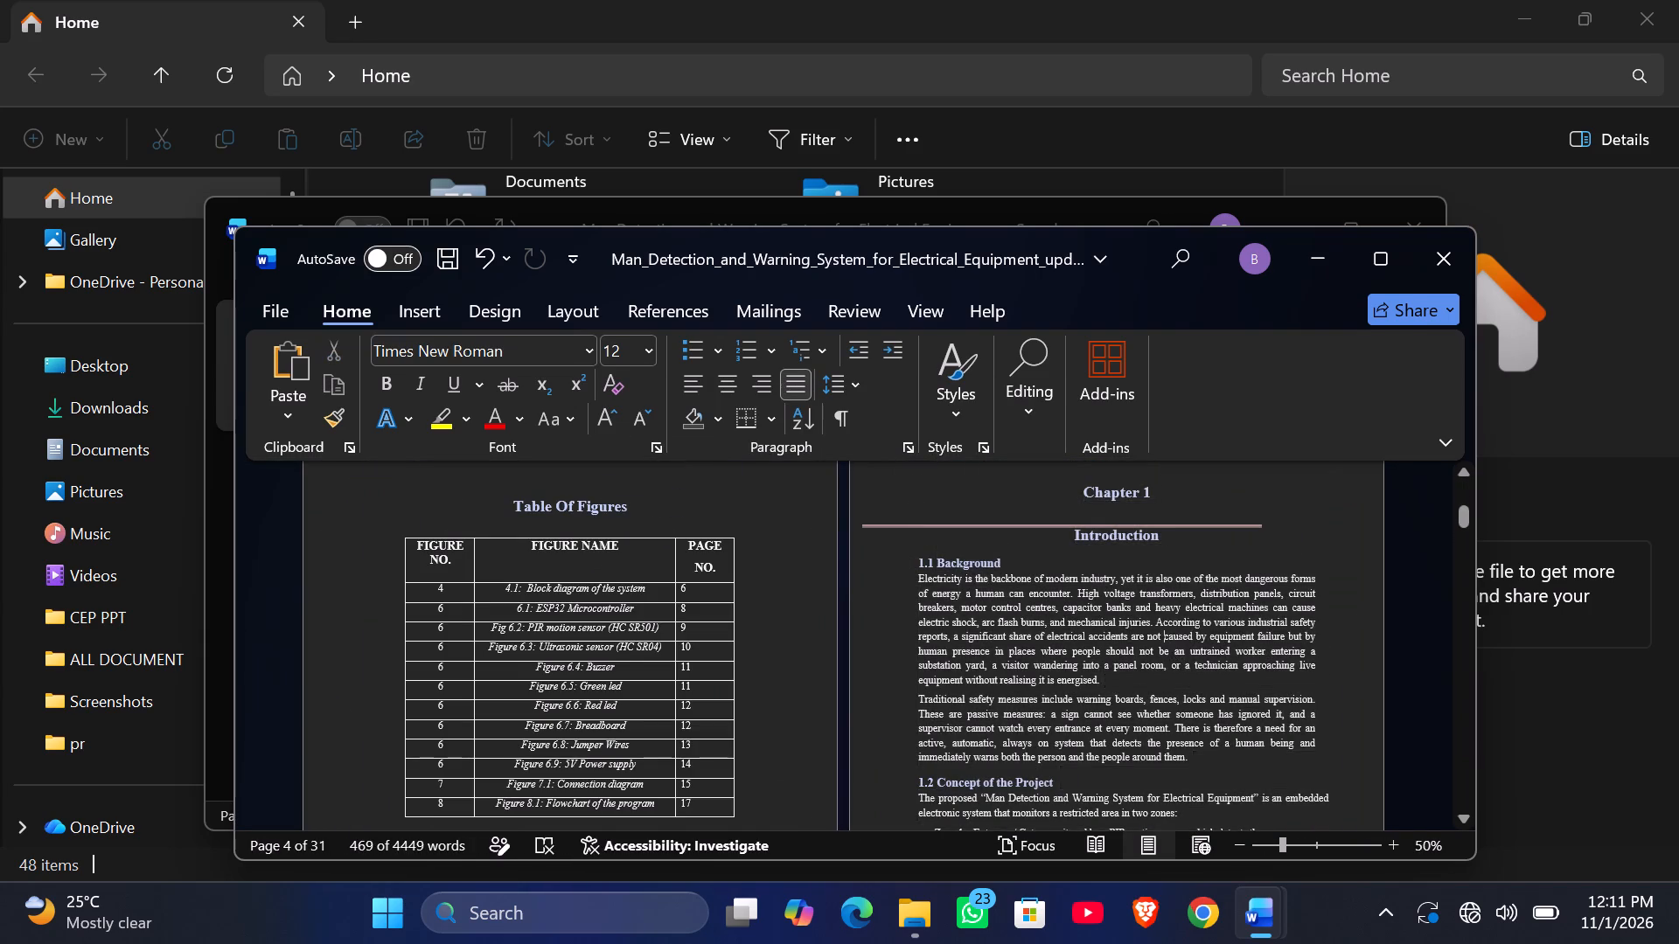
Undo the most recent edit in the updated report.
{"action": "scroll", "coordinate": [1164, 636], "scroll_direction": "down", "scroll_amount": 3}
{"action": "scroll", "coordinate": [1164, 636], "scroll_direction": "up", "scroll_amount": 1}
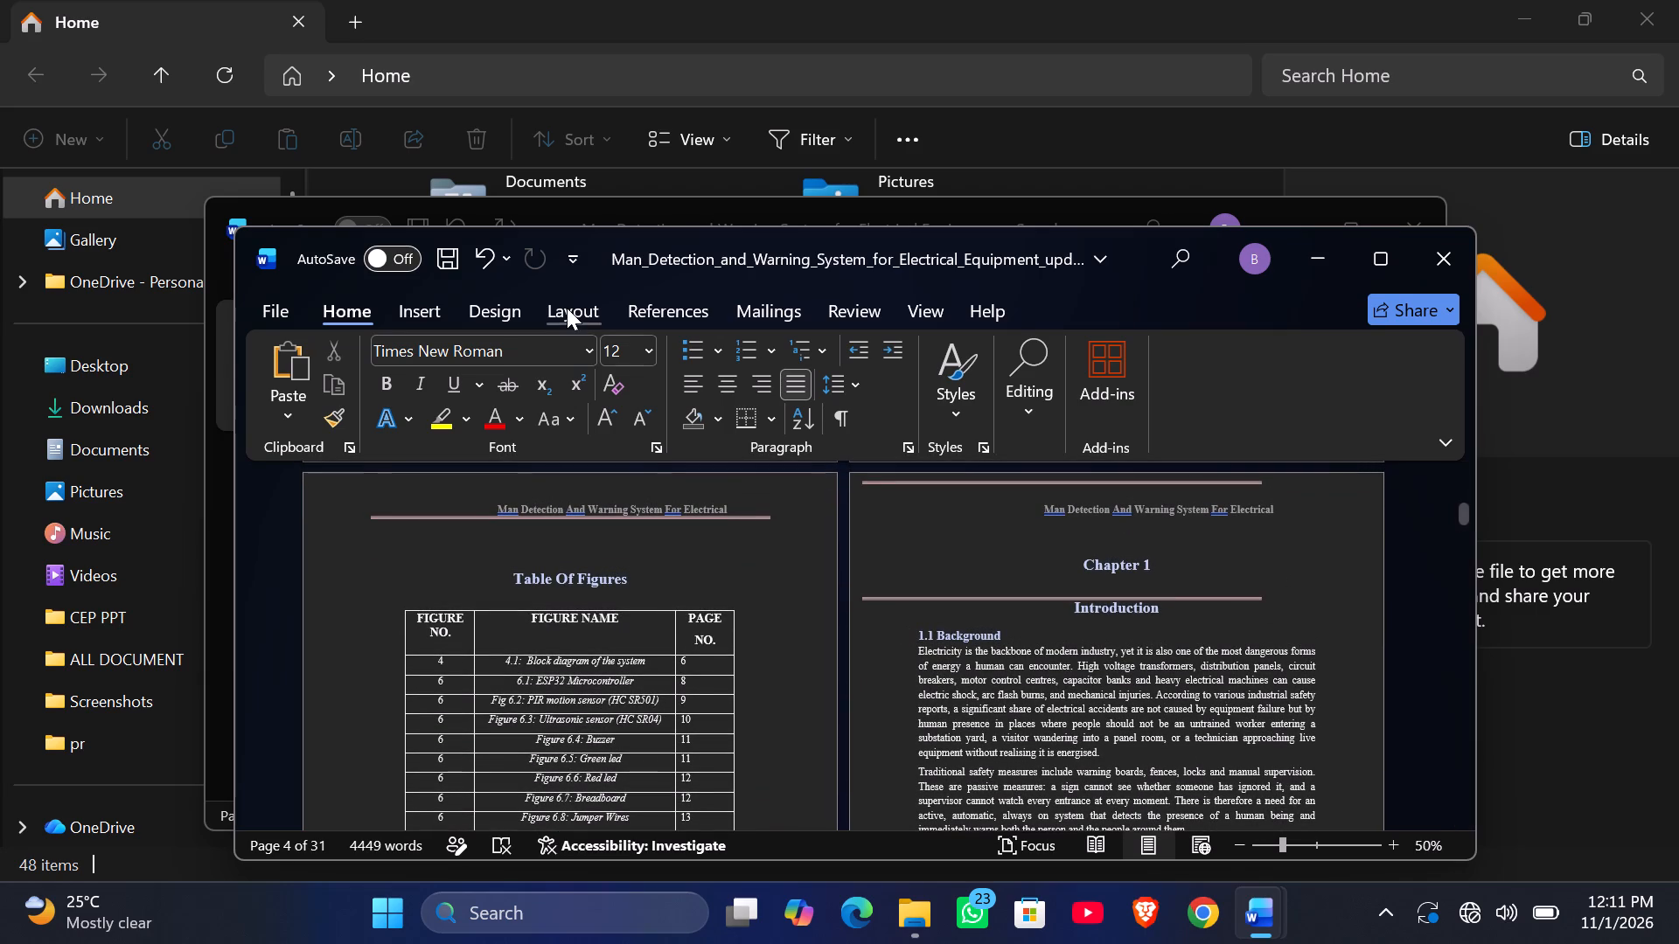
{"action": "left_click", "coordinate": [481, 260]}
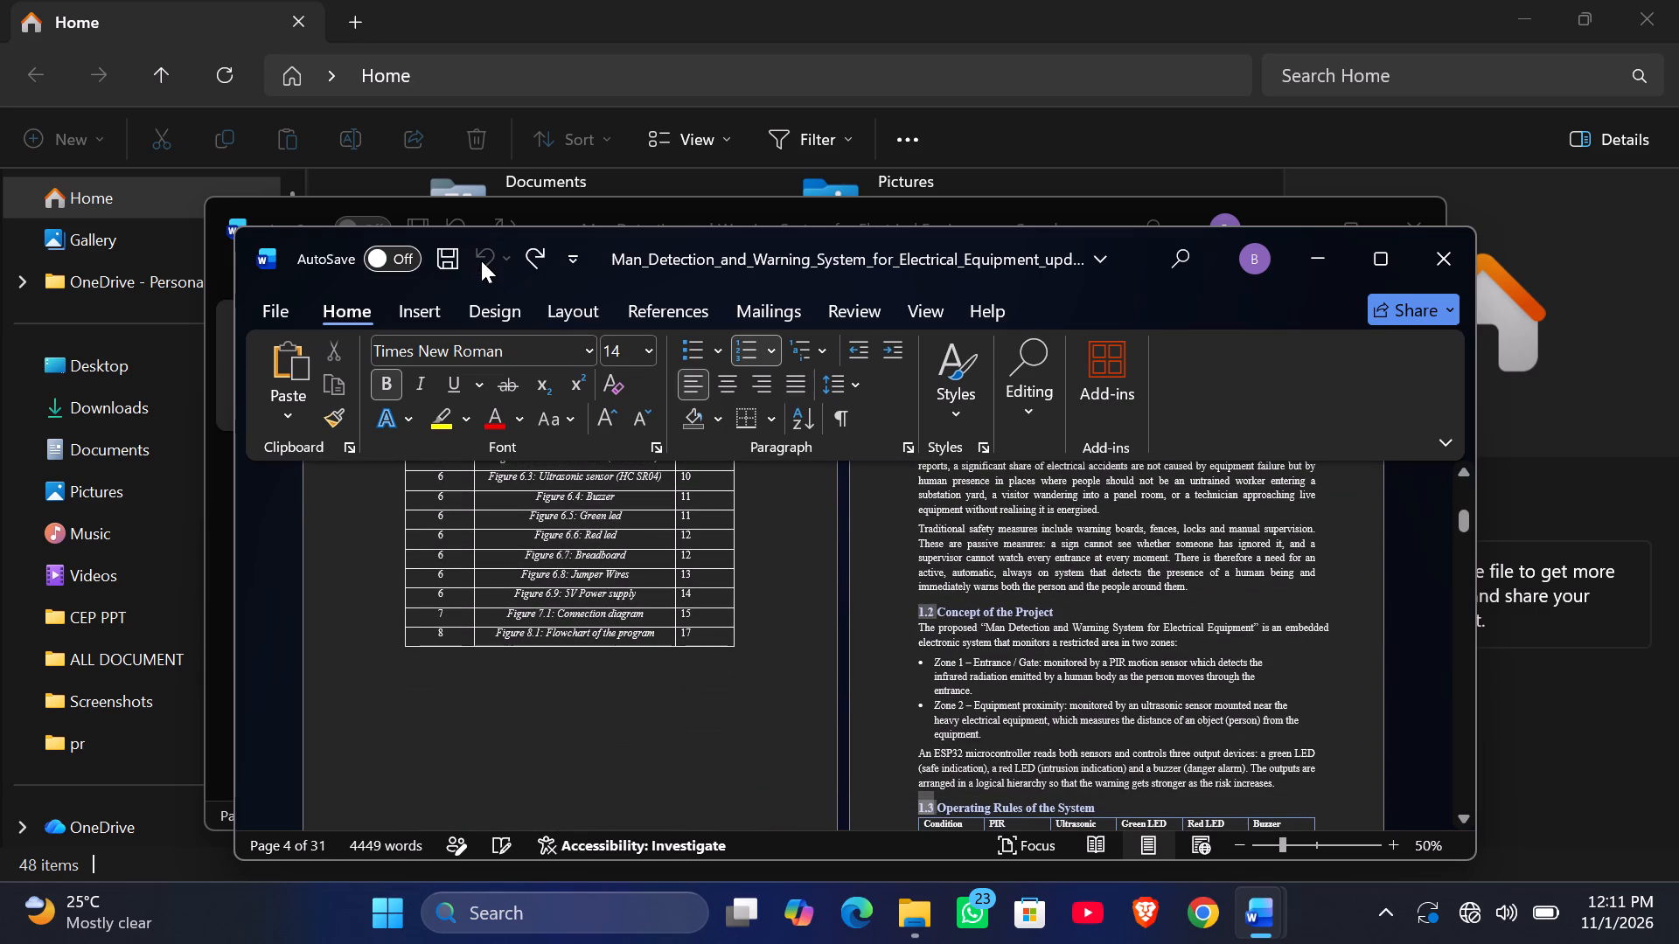
Copy all of Chapter 1, from its title to the end of section 1.4 Organisation of the Report.
{"action": "scroll", "coordinate": [811, 560], "scroll_direction": "up", "scroll_amount": 2}
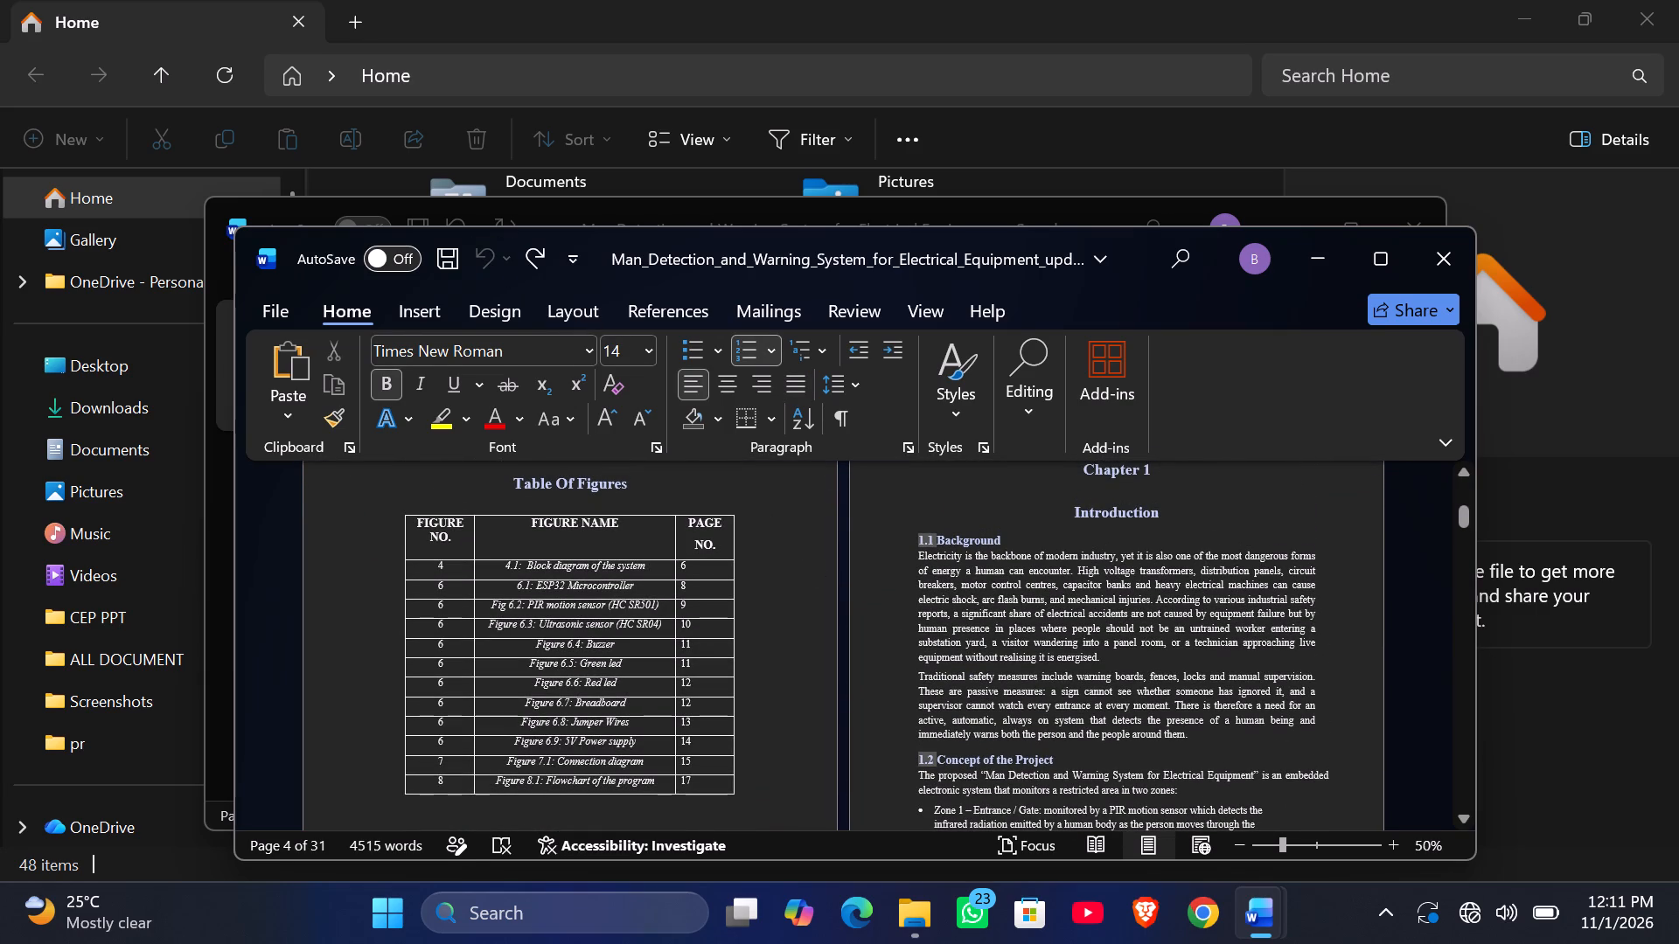
{"action": "scroll", "coordinate": [986, 551], "scroll_direction": "up", "scroll_amount": 1}
{"action": "left_click_drag", "start_coordinate": [1083, 524], "coordinate": [1230, 681]}
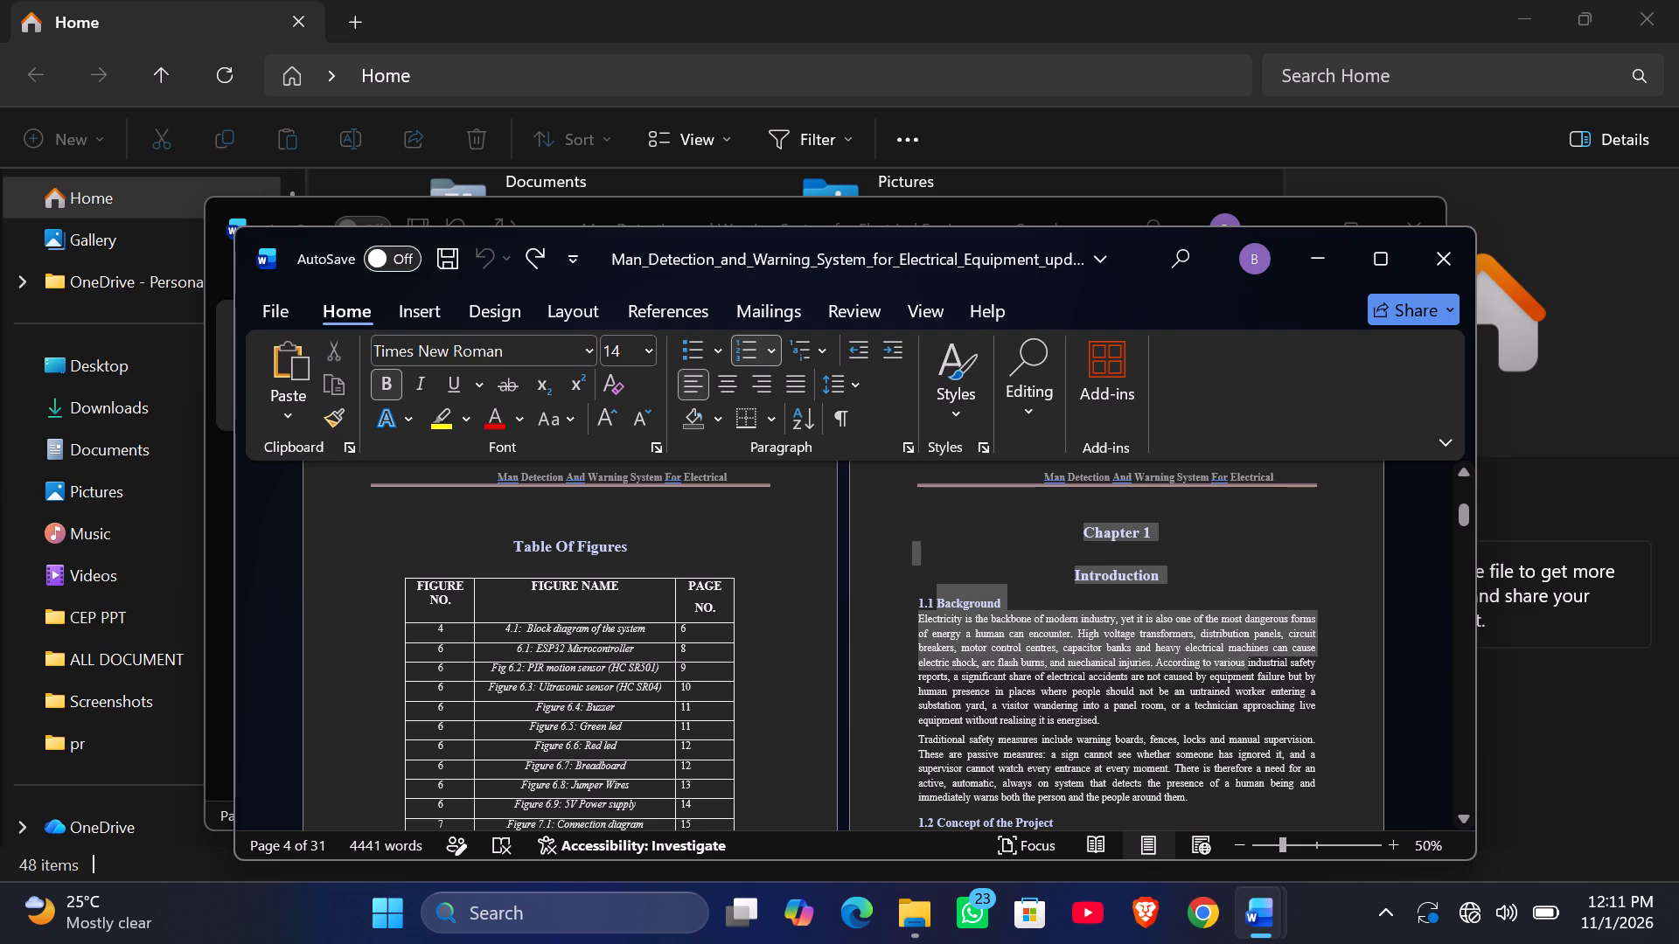
{"action": "left_click_drag", "start_coordinate": [1230, 681], "coordinate": [1296, 872]}
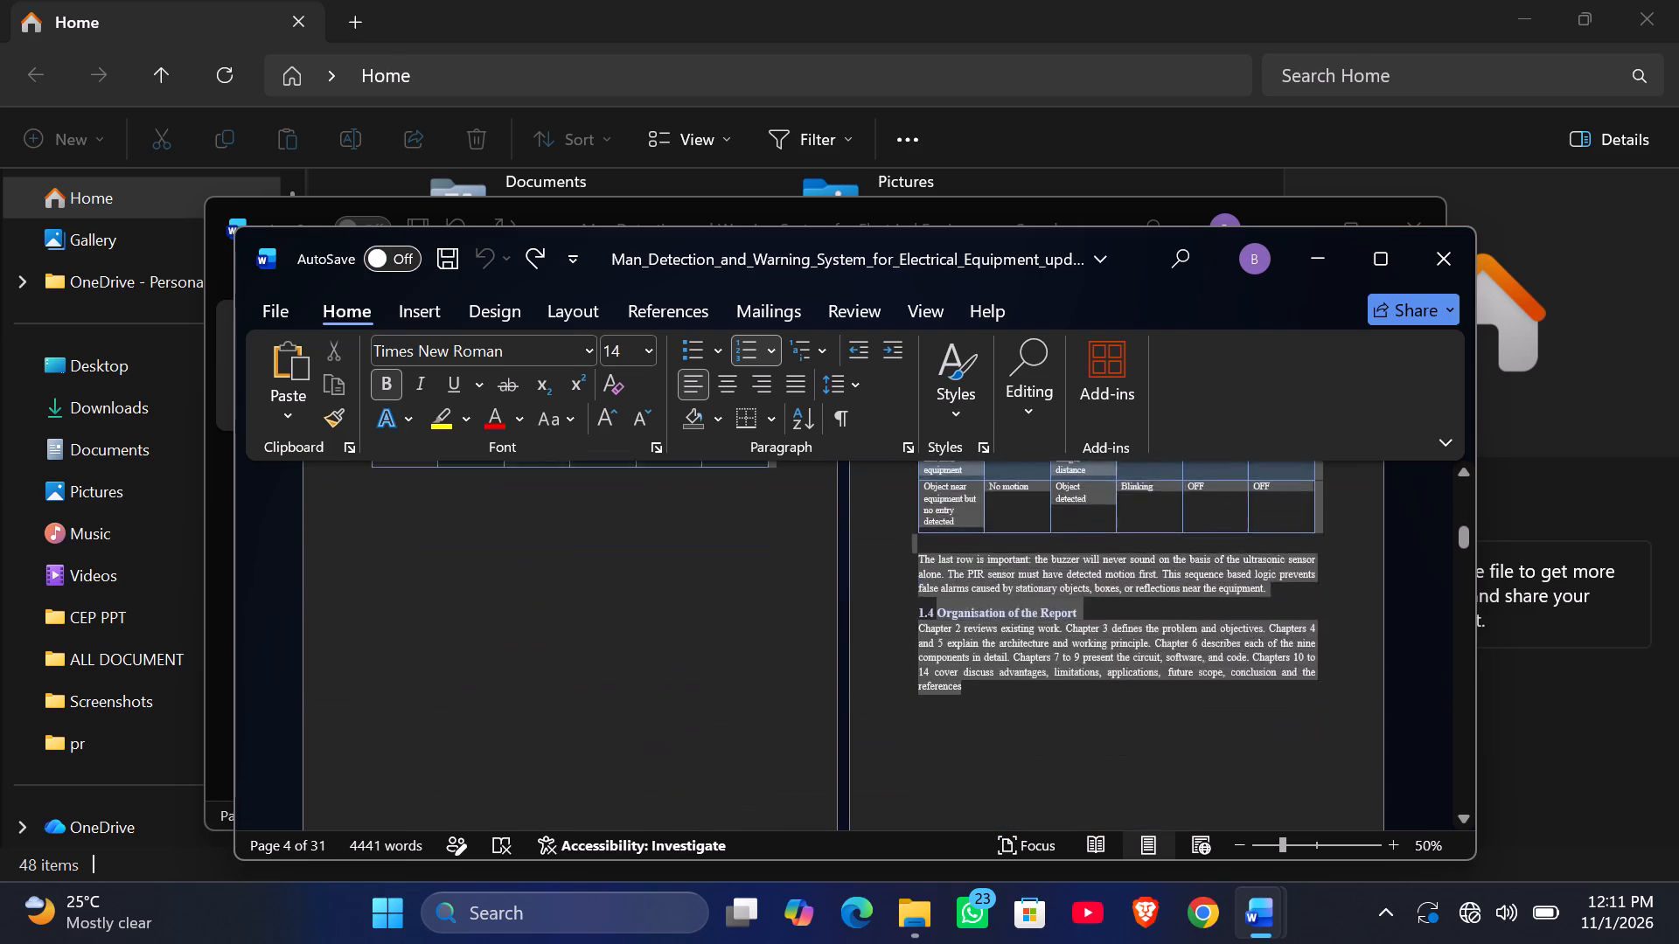
{"action": "left_click_drag", "start_coordinate": [1296, 872], "coordinate": [1119, 472]}
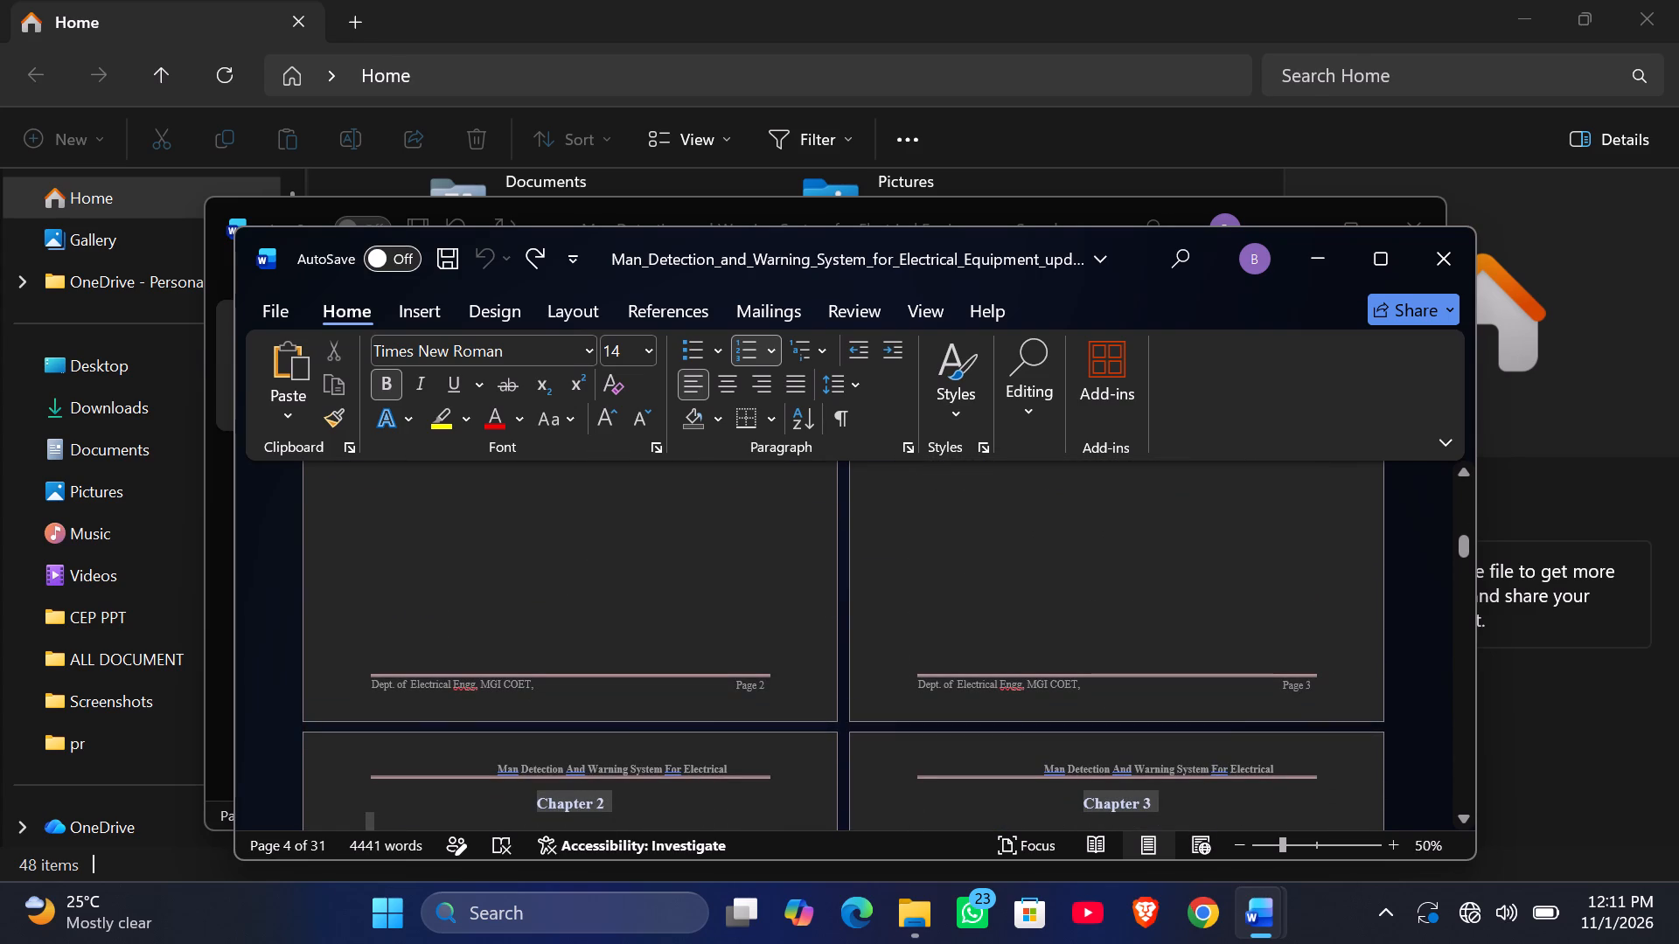
{"action": "left_click_drag", "start_coordinate": [1119, 472], "coordinate": [1192, 831]}
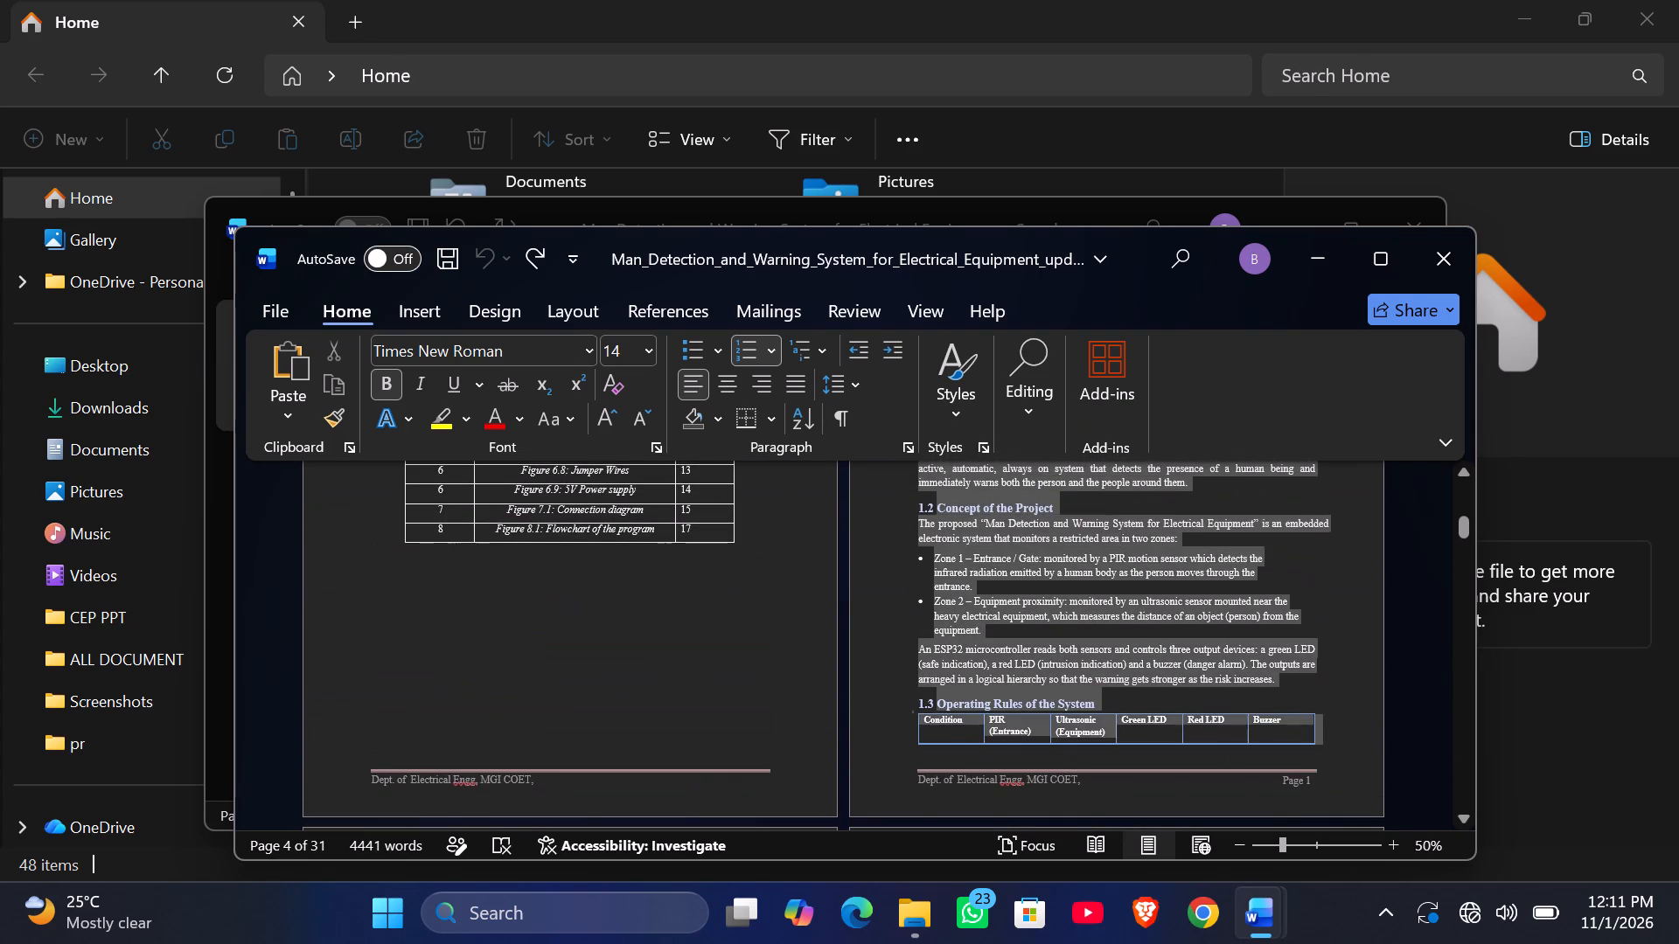
{"action": "left_click_drag", "start_coordinate": [1192, 831], "coordinate": [959, 489]}
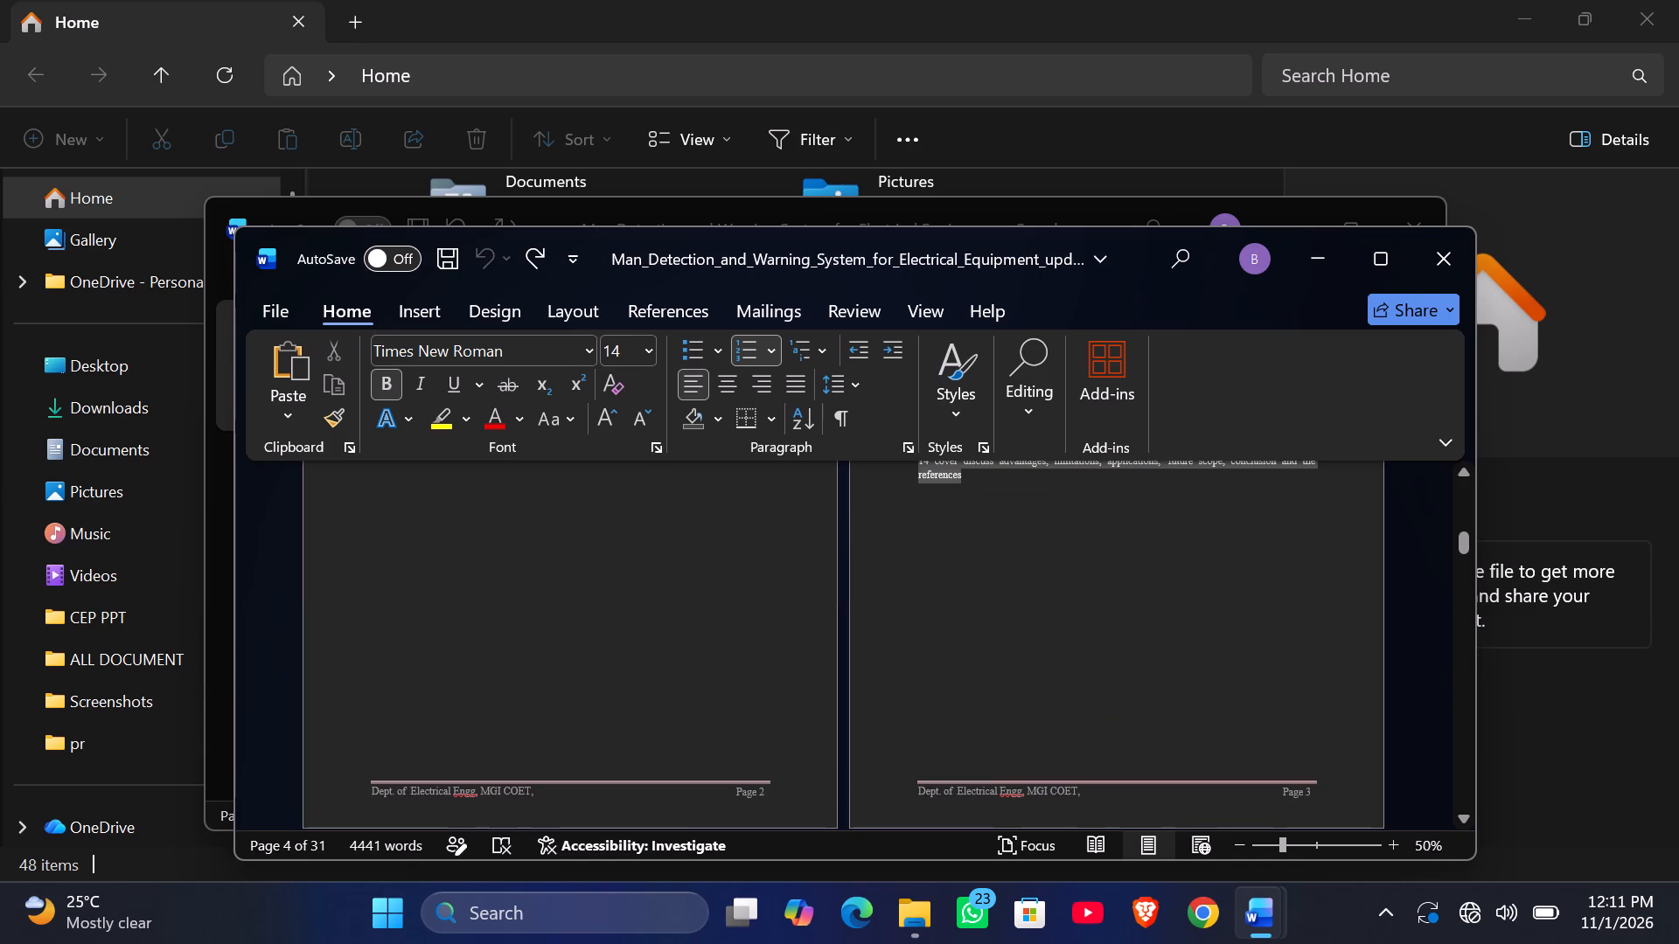
{"action": "left_click_drag", "start_coordinate": [959, 489], "coordinate": [959, 488]}
{"action": "key", "text": "ctrl+c"}
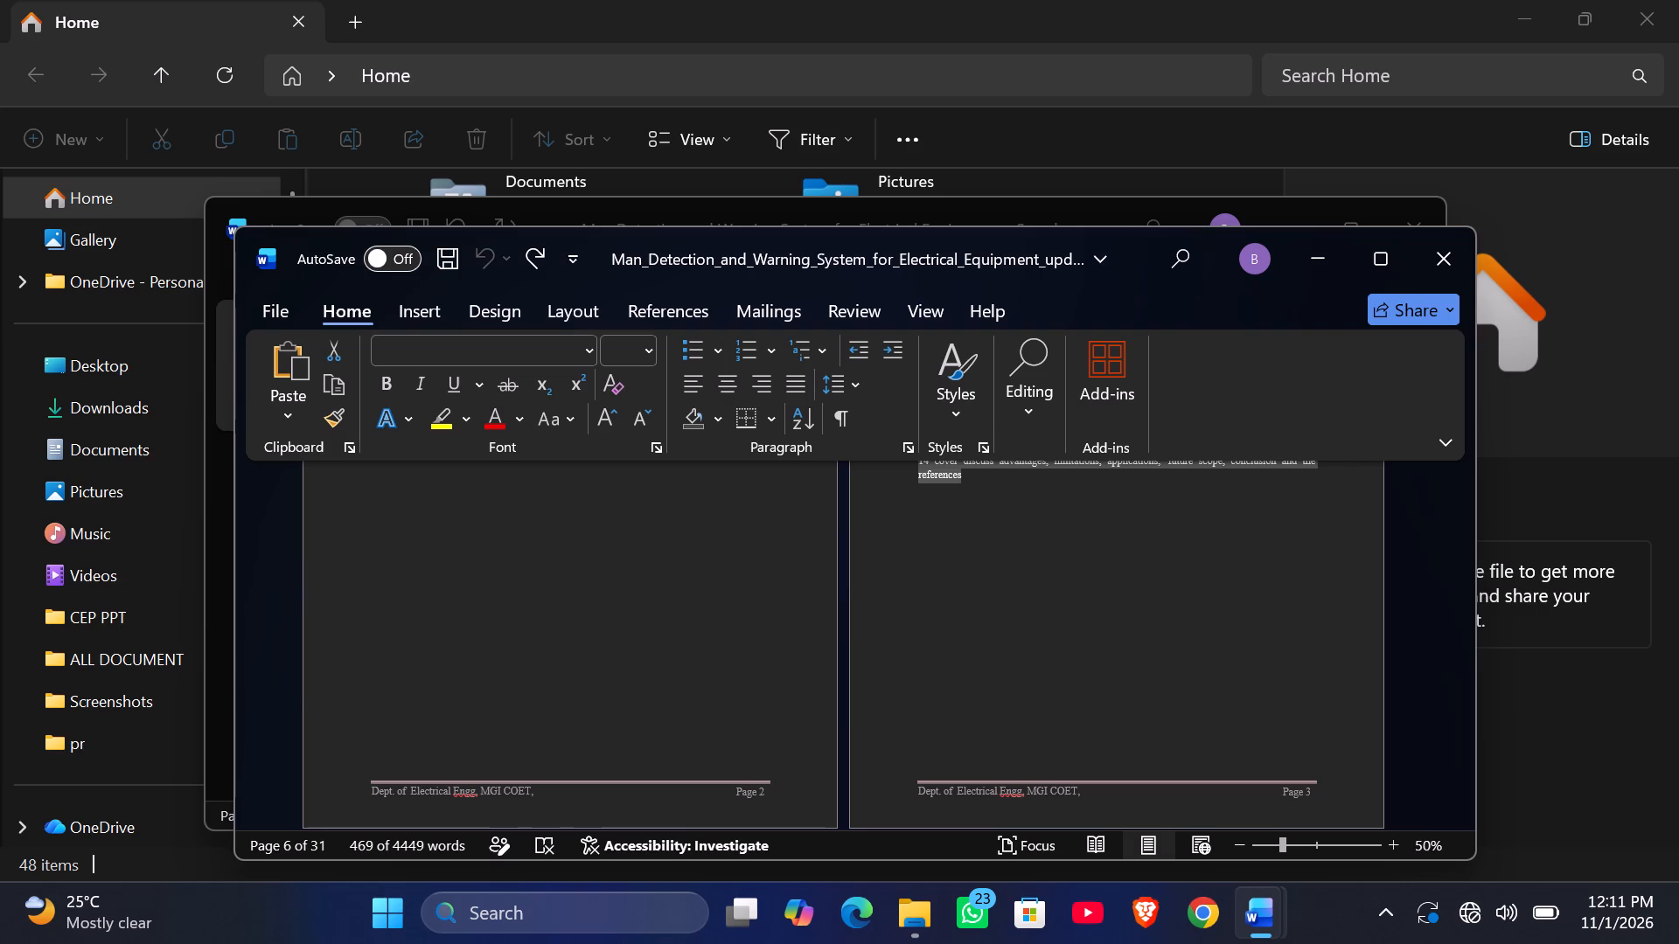
Delete the copied Chapter 1 content from the report.
{"action": "scroll", "coordinate": [949, 717], "scroll_direction": "up", "scroll_amount": 4}
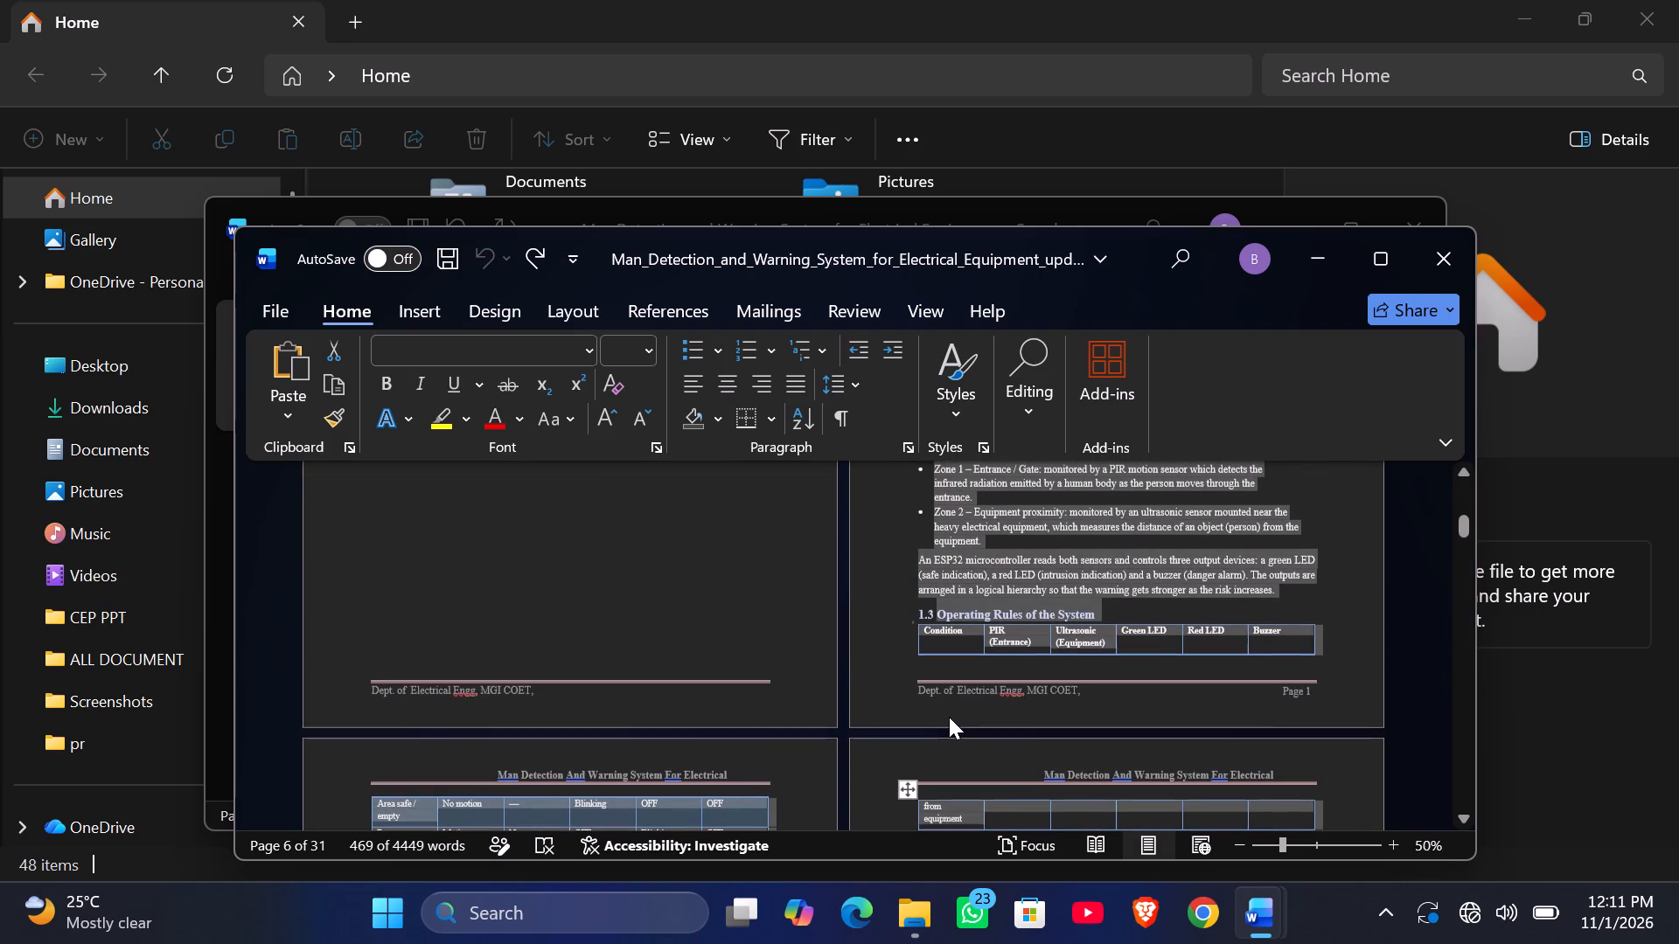
{"action": "scroll", "coordinate": [949, 717], "scroll_direction": "up", "scroll_amount": 3}
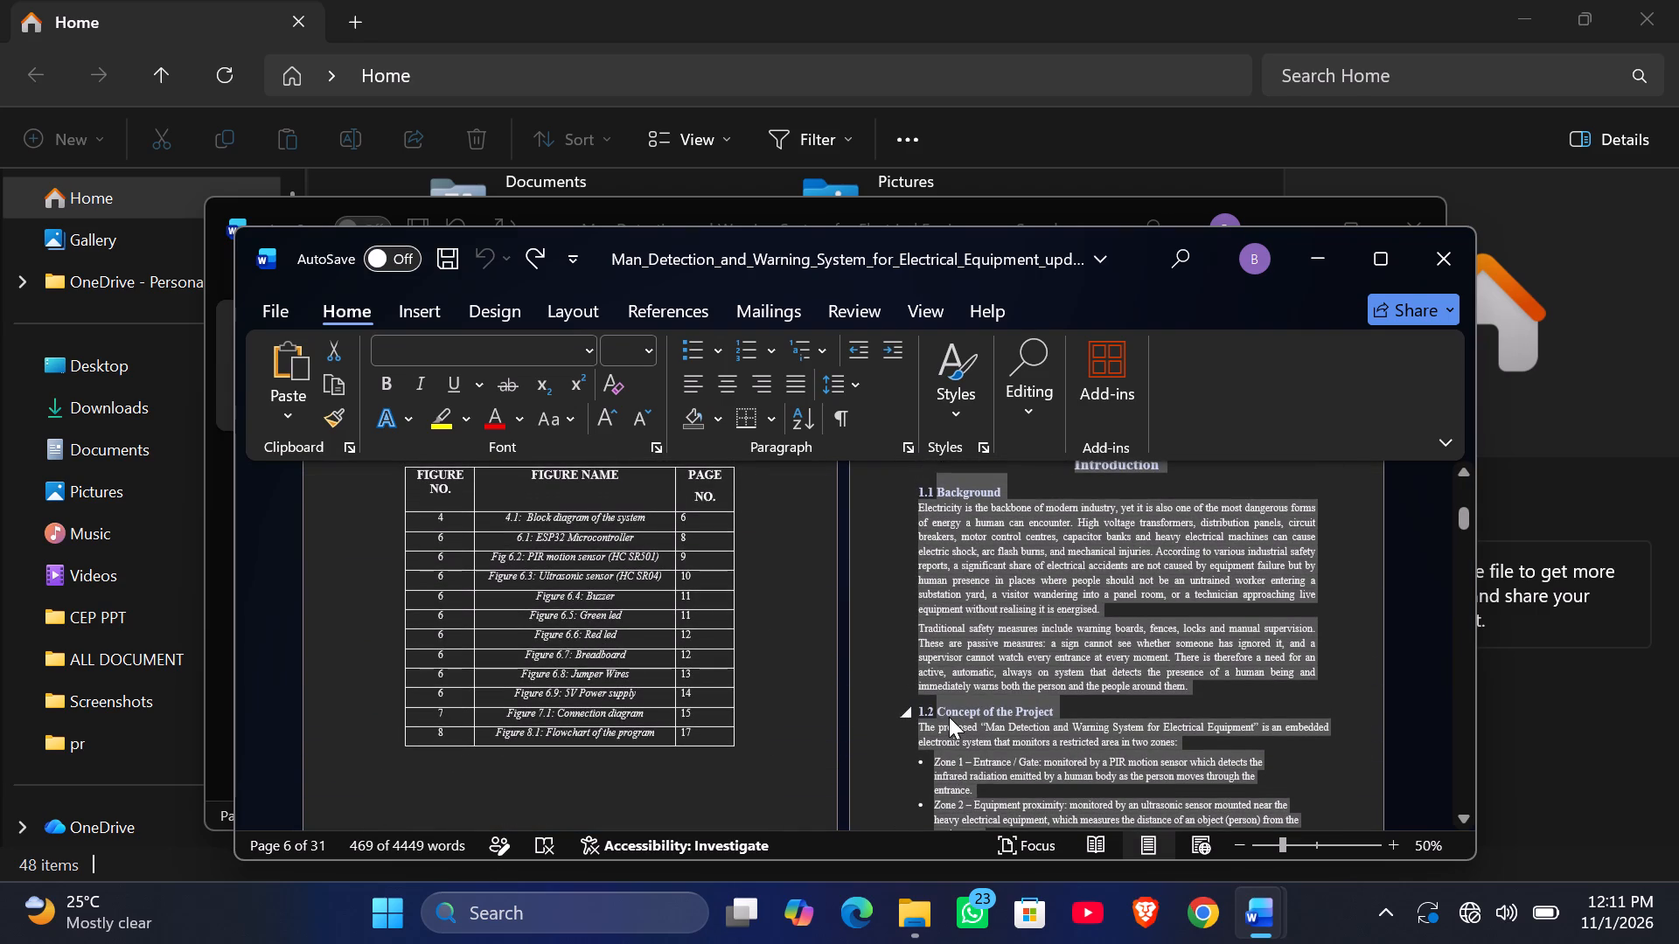
{"action": "key", "text": "Delete"}
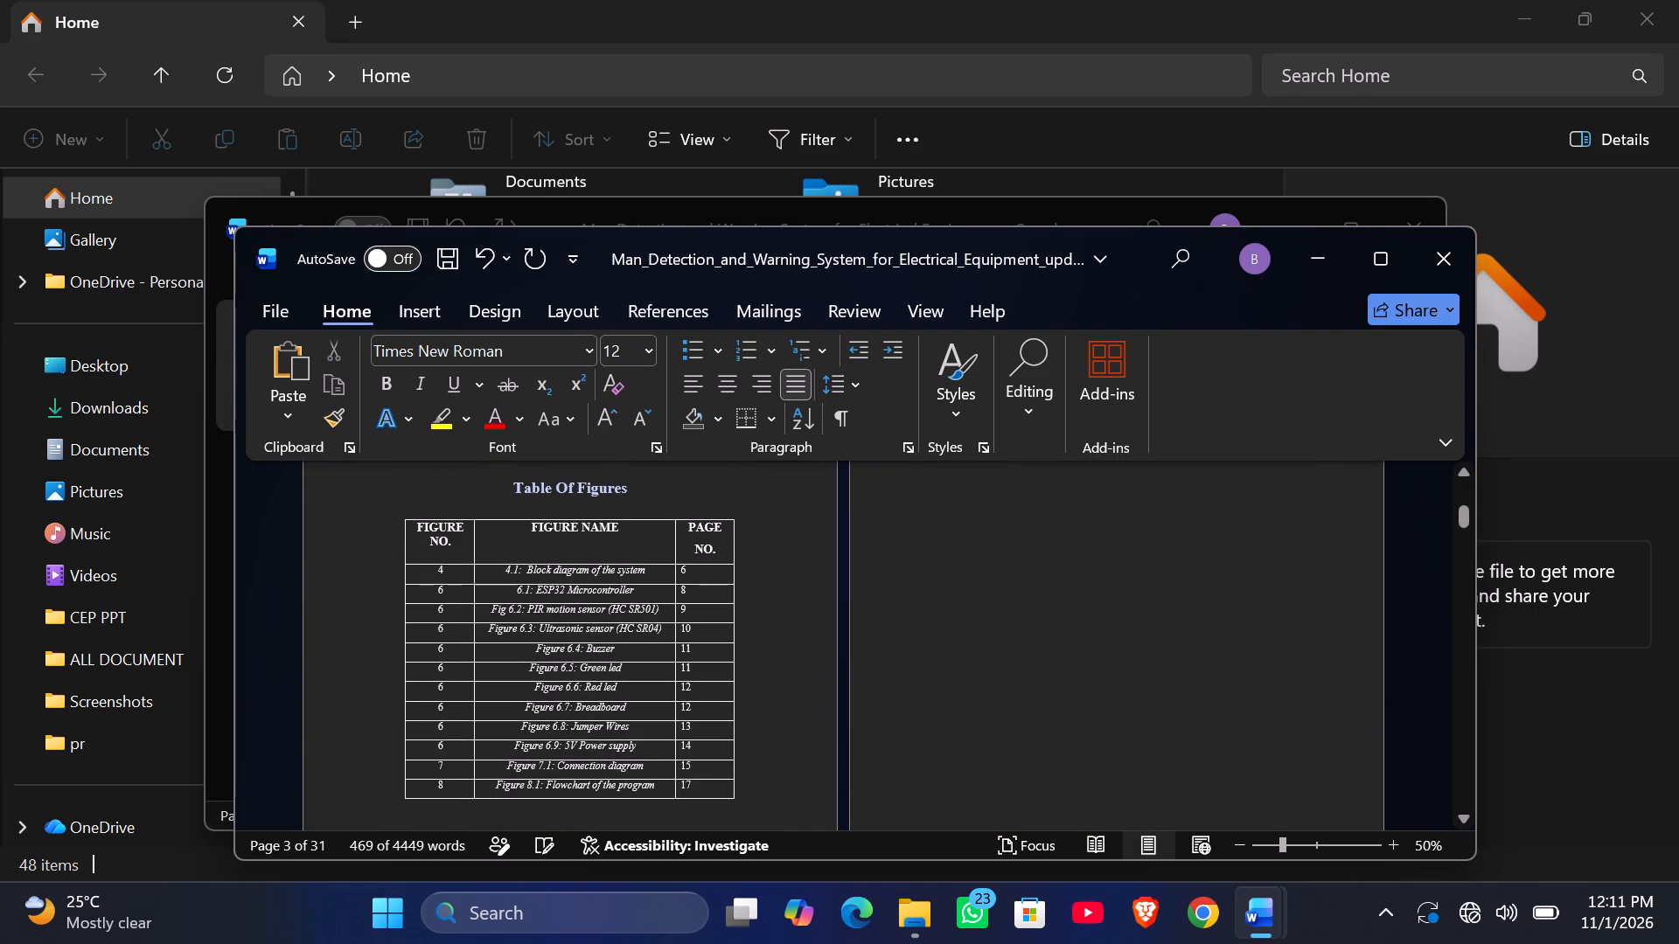
Paste the copied Chapter 1 content onto the page after the Table Of Figures and check its layout through section 1.4.
{"action": "scroll", "coordinate": [1001, 751], "scroll_direction": "up", "scroll_amount": 2}
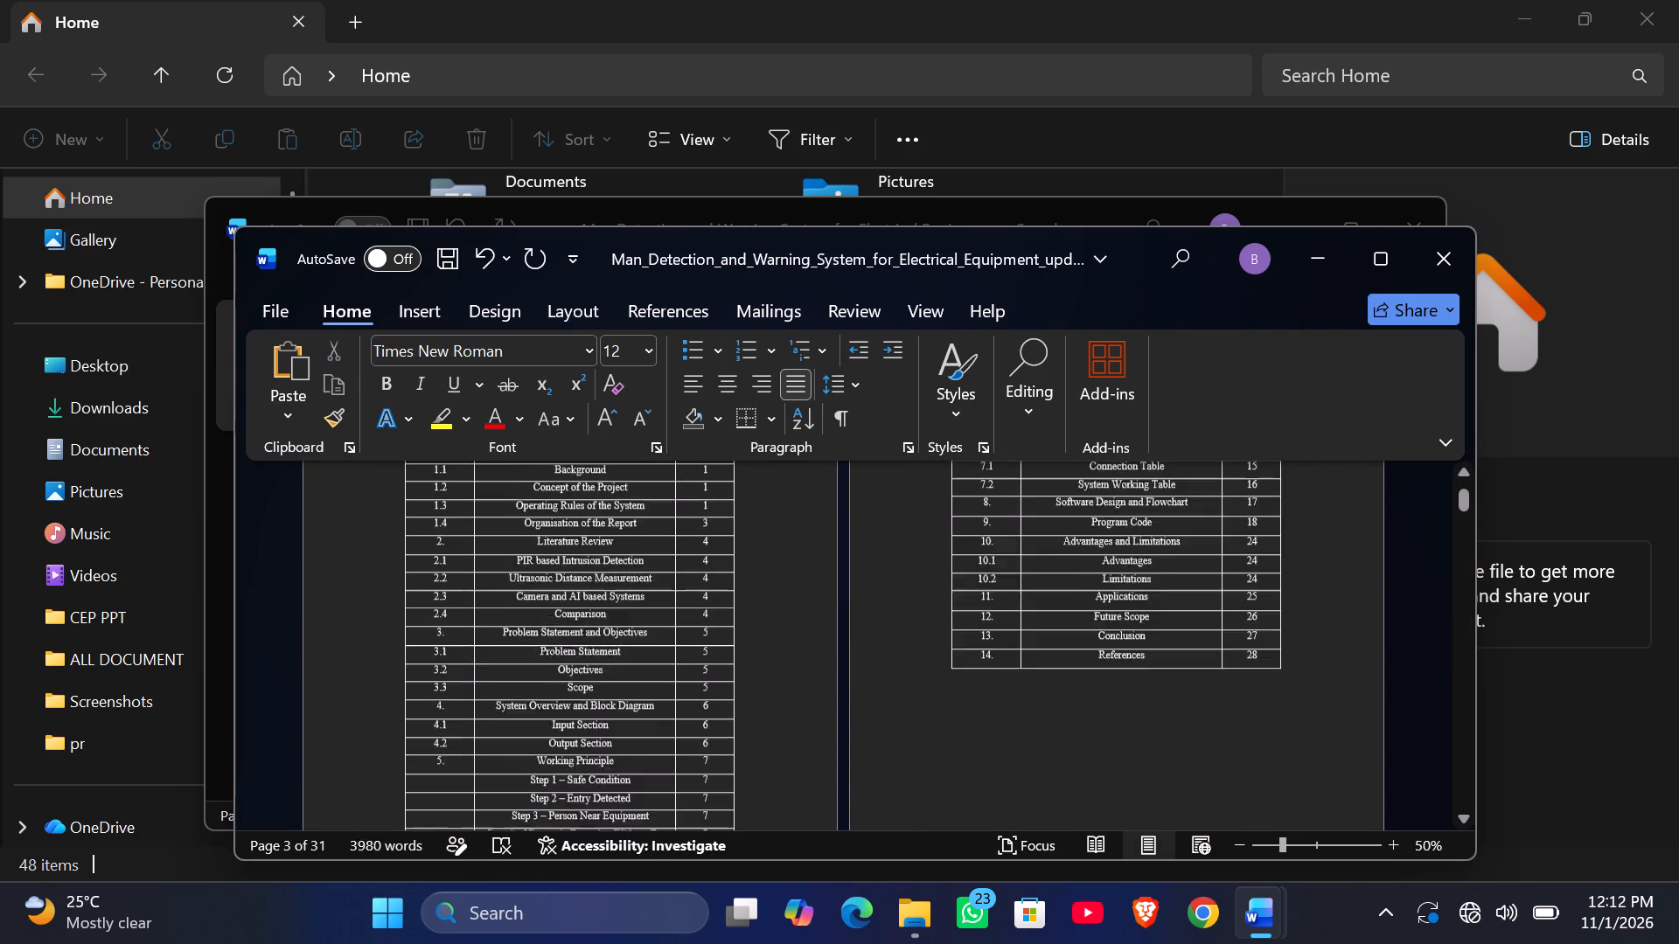
{"action": "scroll", "coordinate": [1001, 751], "scroll_direction": "down", "scroll_amount": 3}
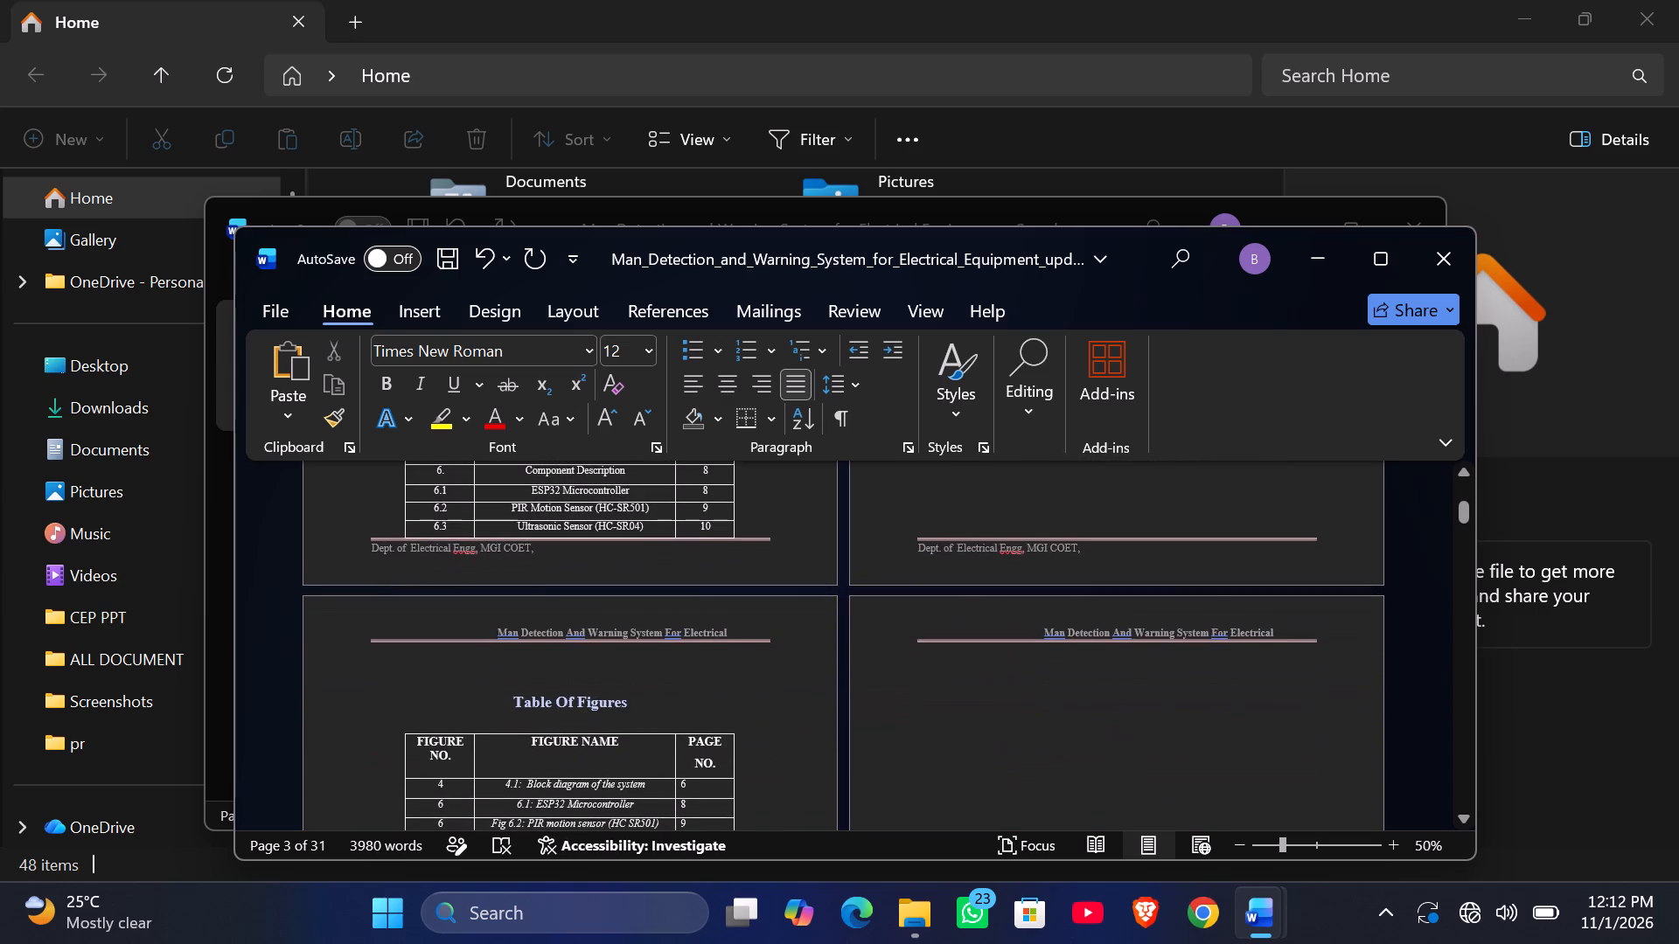
{"action": "key", "text": "ctrl+v"}
{"action": "scroll", "coordinate": [1001, 751], "scroll_direction": "down", "scroll_amount": 1}
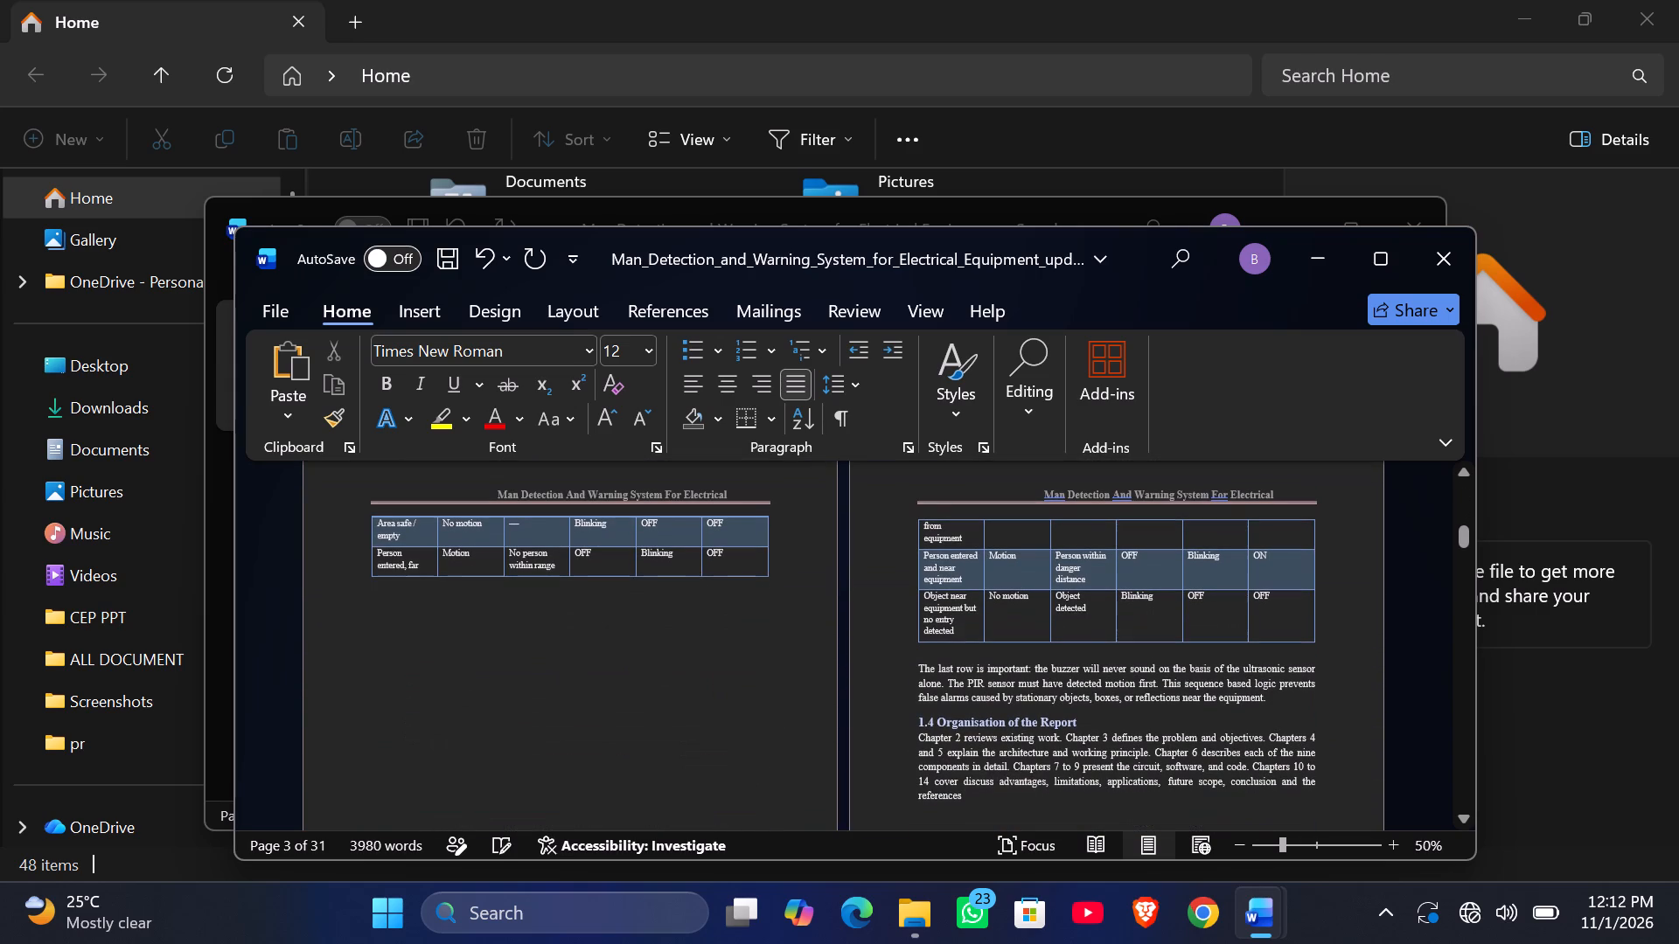
{"action": "scroll", "coordinate": [1001, 751], "scroll_direction": "down", "scroll_amount": 1}
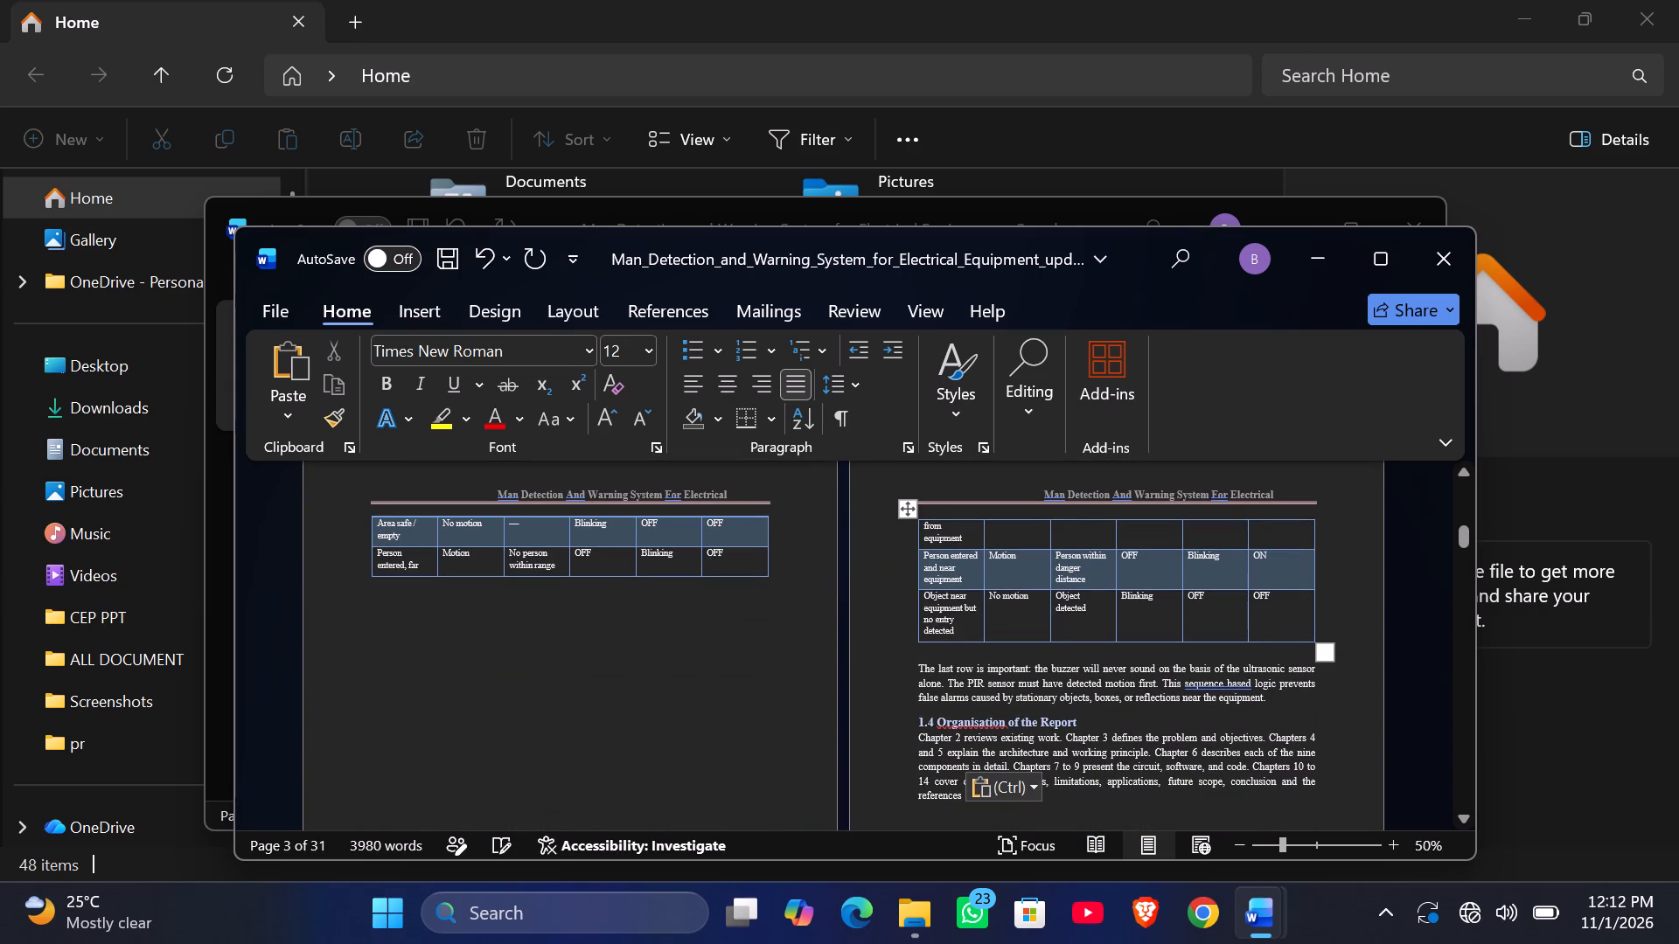
{"action": "scroll", "coordinate": [1104, 679], "scroll_direction": "up", "scroll_amount": 1}
{"action": "scroll", "coordinate": [1104, 679], "scroll_direction": "down", "scroll_amount": 2}
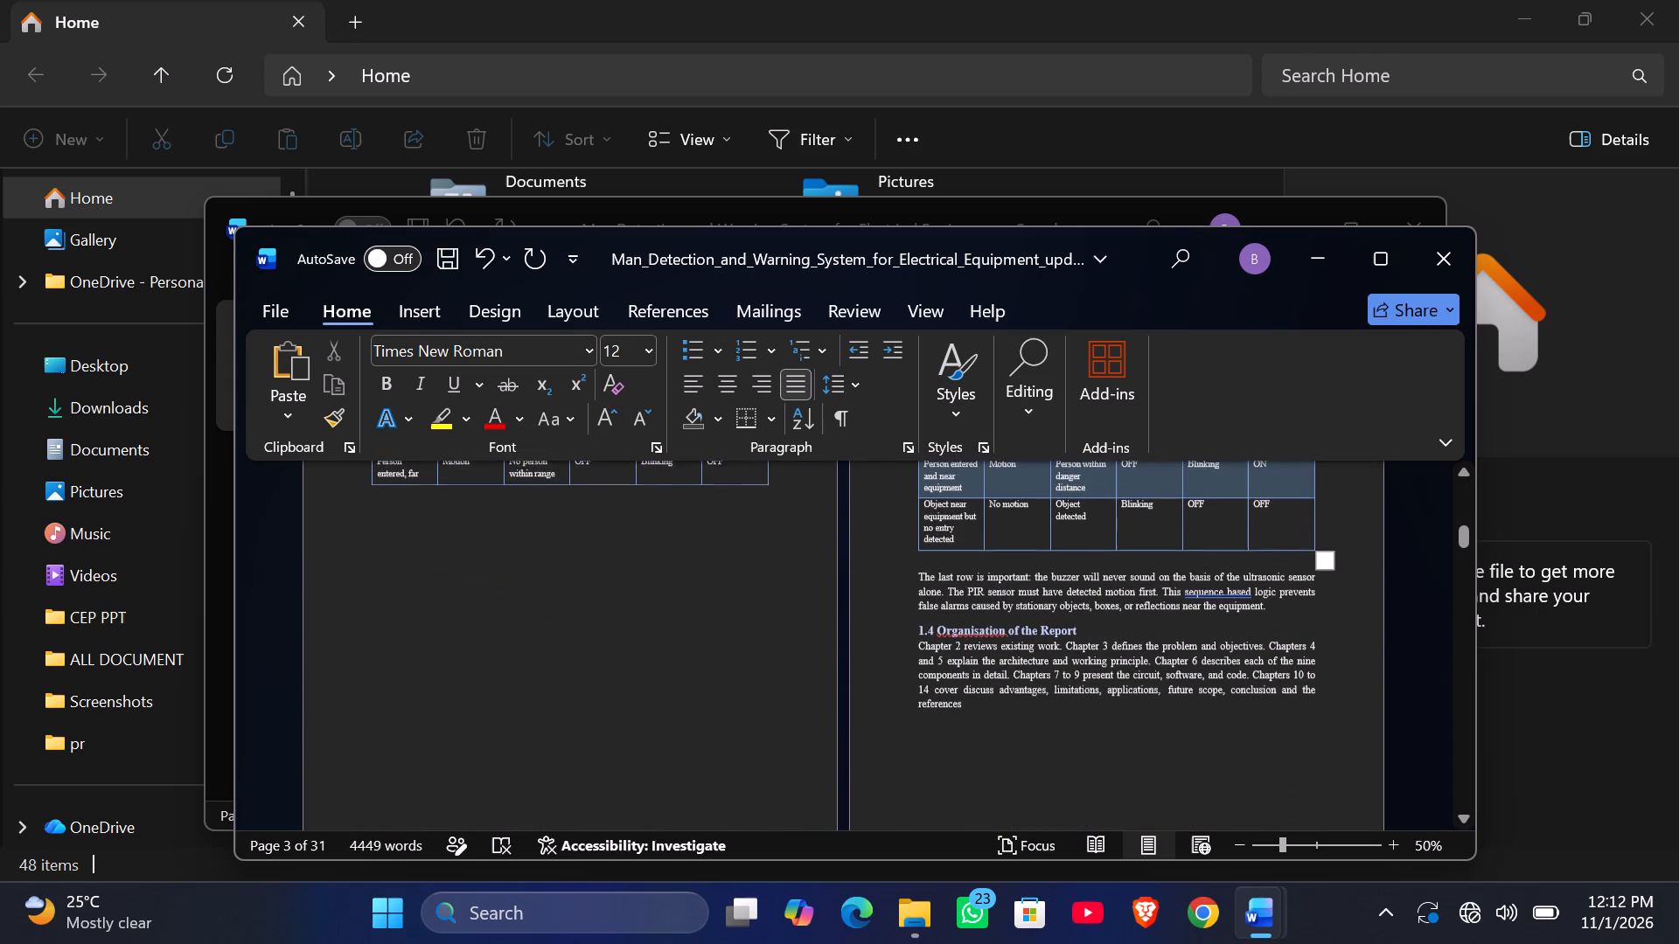
{"action": "scroll", "coordinate": [1277, 622], "scroll_direction": "up", "scroll_amount": 1}
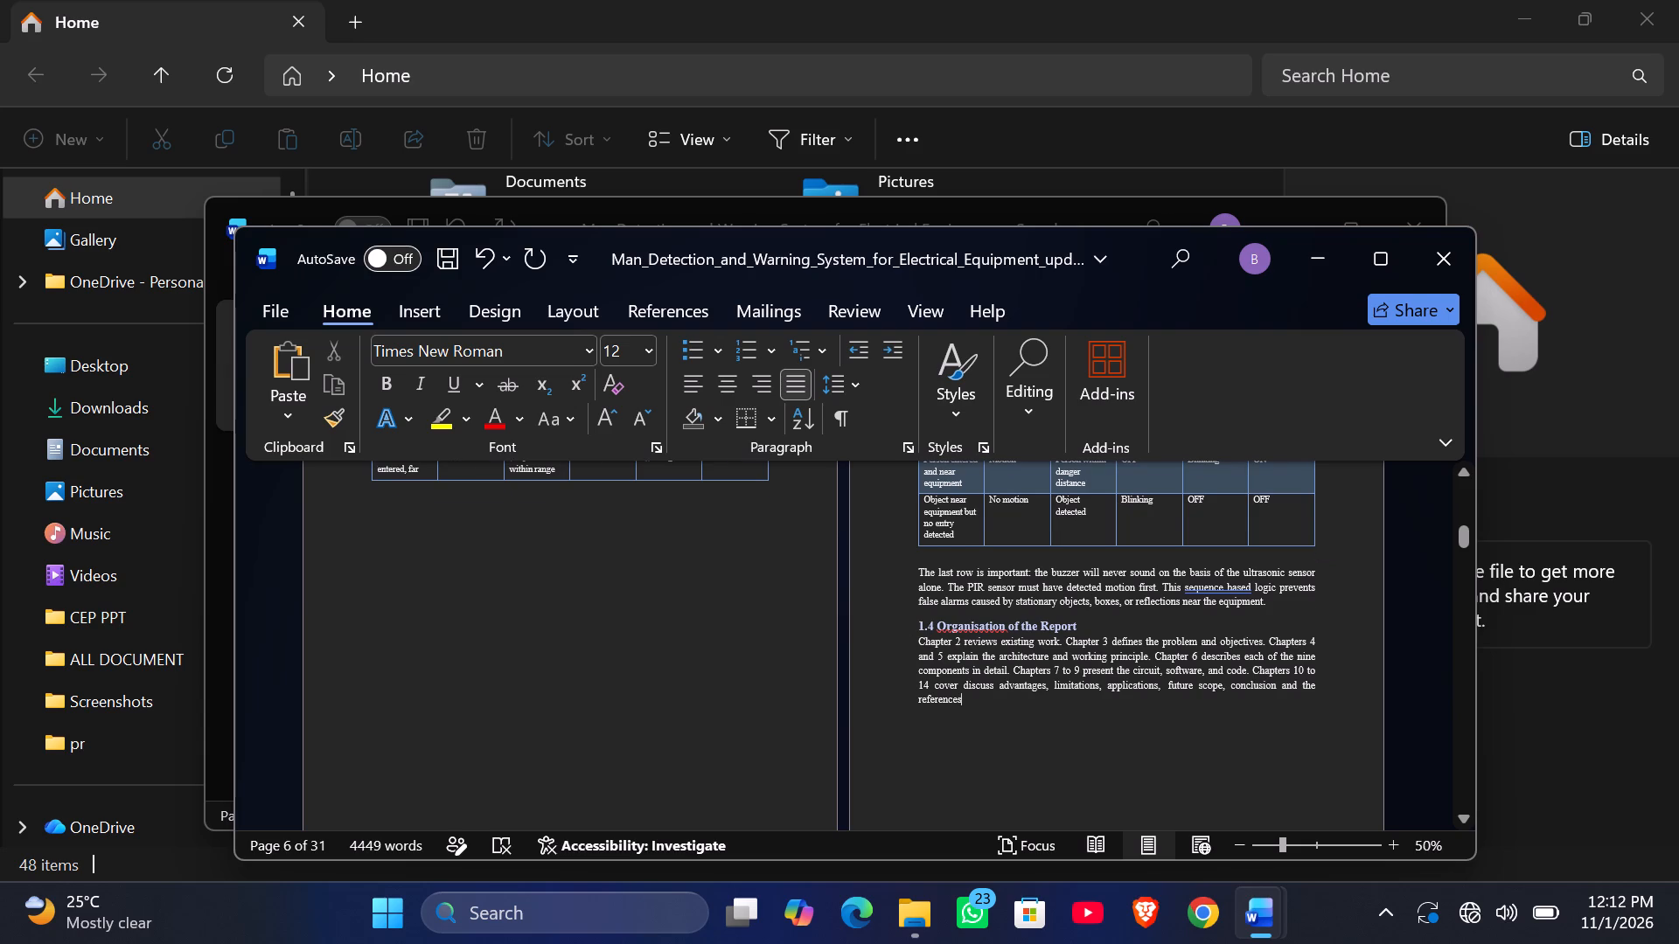
{"action": "scroll", "coordinate": [1277, 622], "scroll_direction": "up", "scroll_amount": 2}
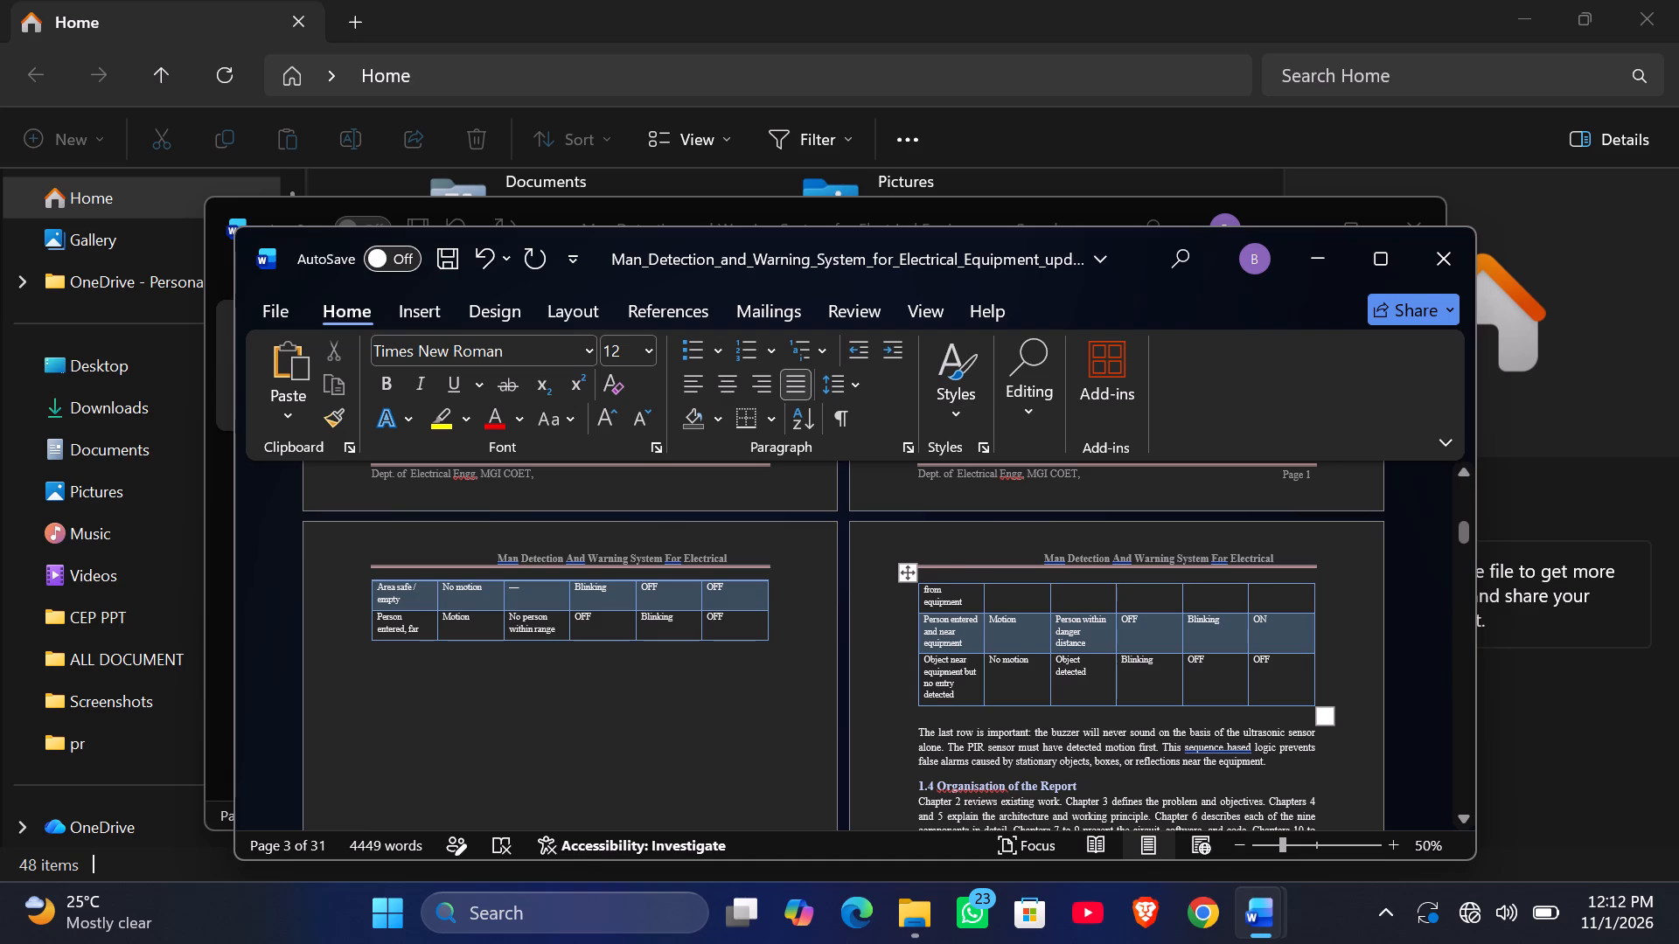
Switch to Google Chrome and open a new Claude chat at claude.ai/new.
{"action": "left_click", "coordinate": [1222, 912]}
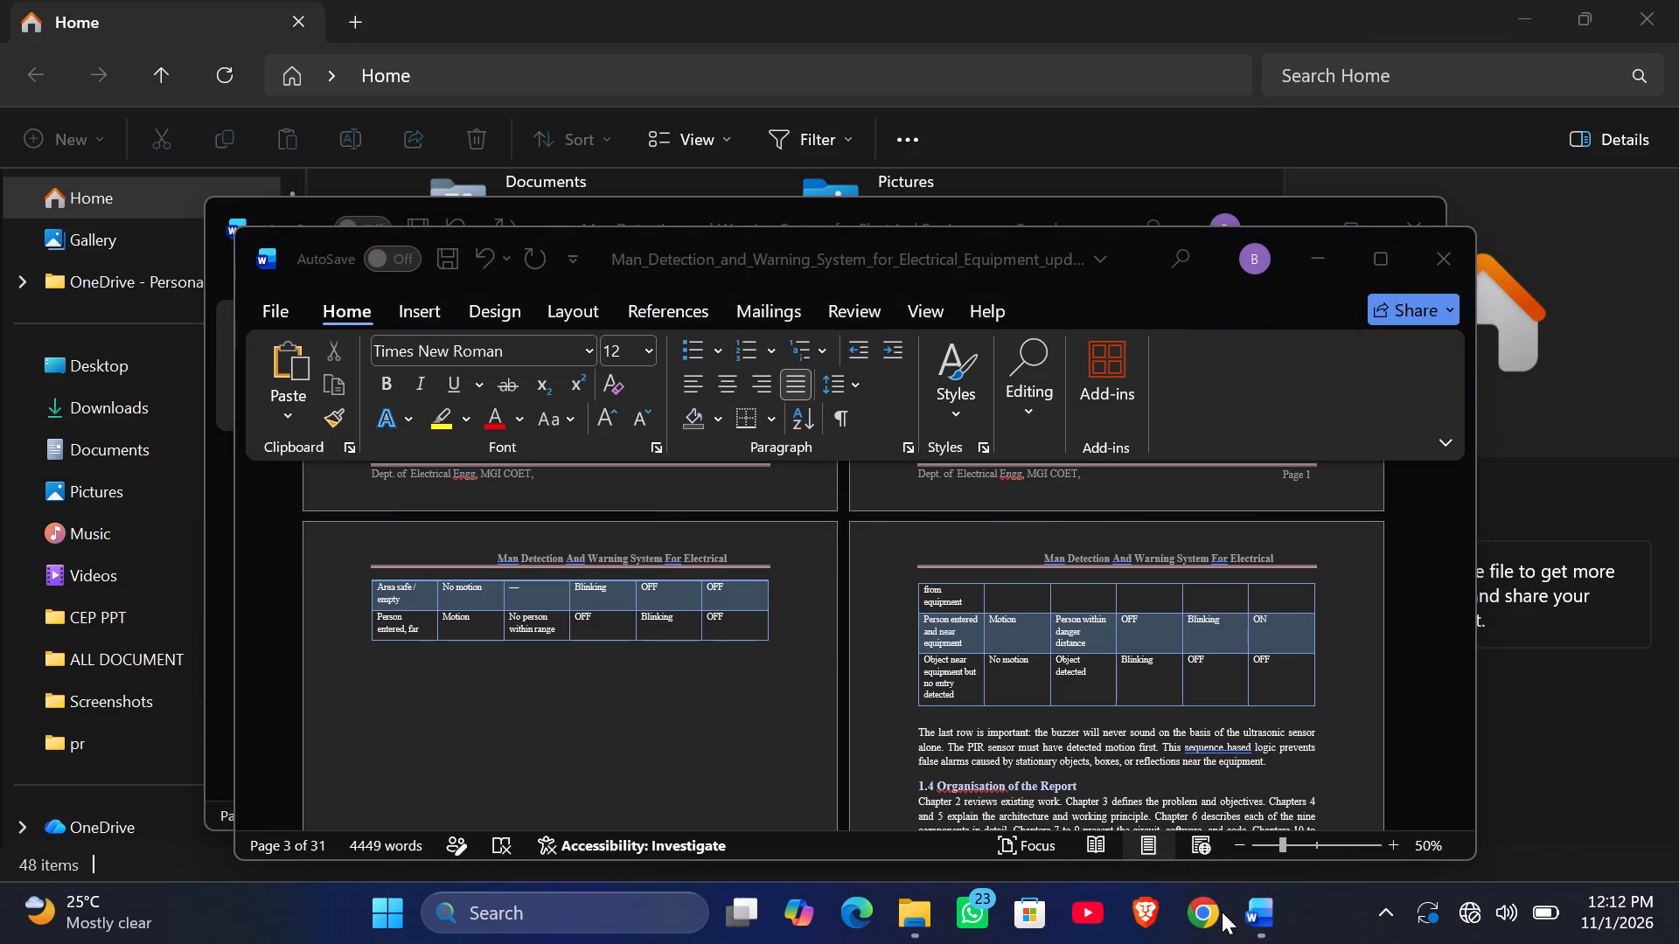
Open Chrome with the Kunal profile and search Google for claude.
{"action": "left_click", "coordinate": [712, 524]}
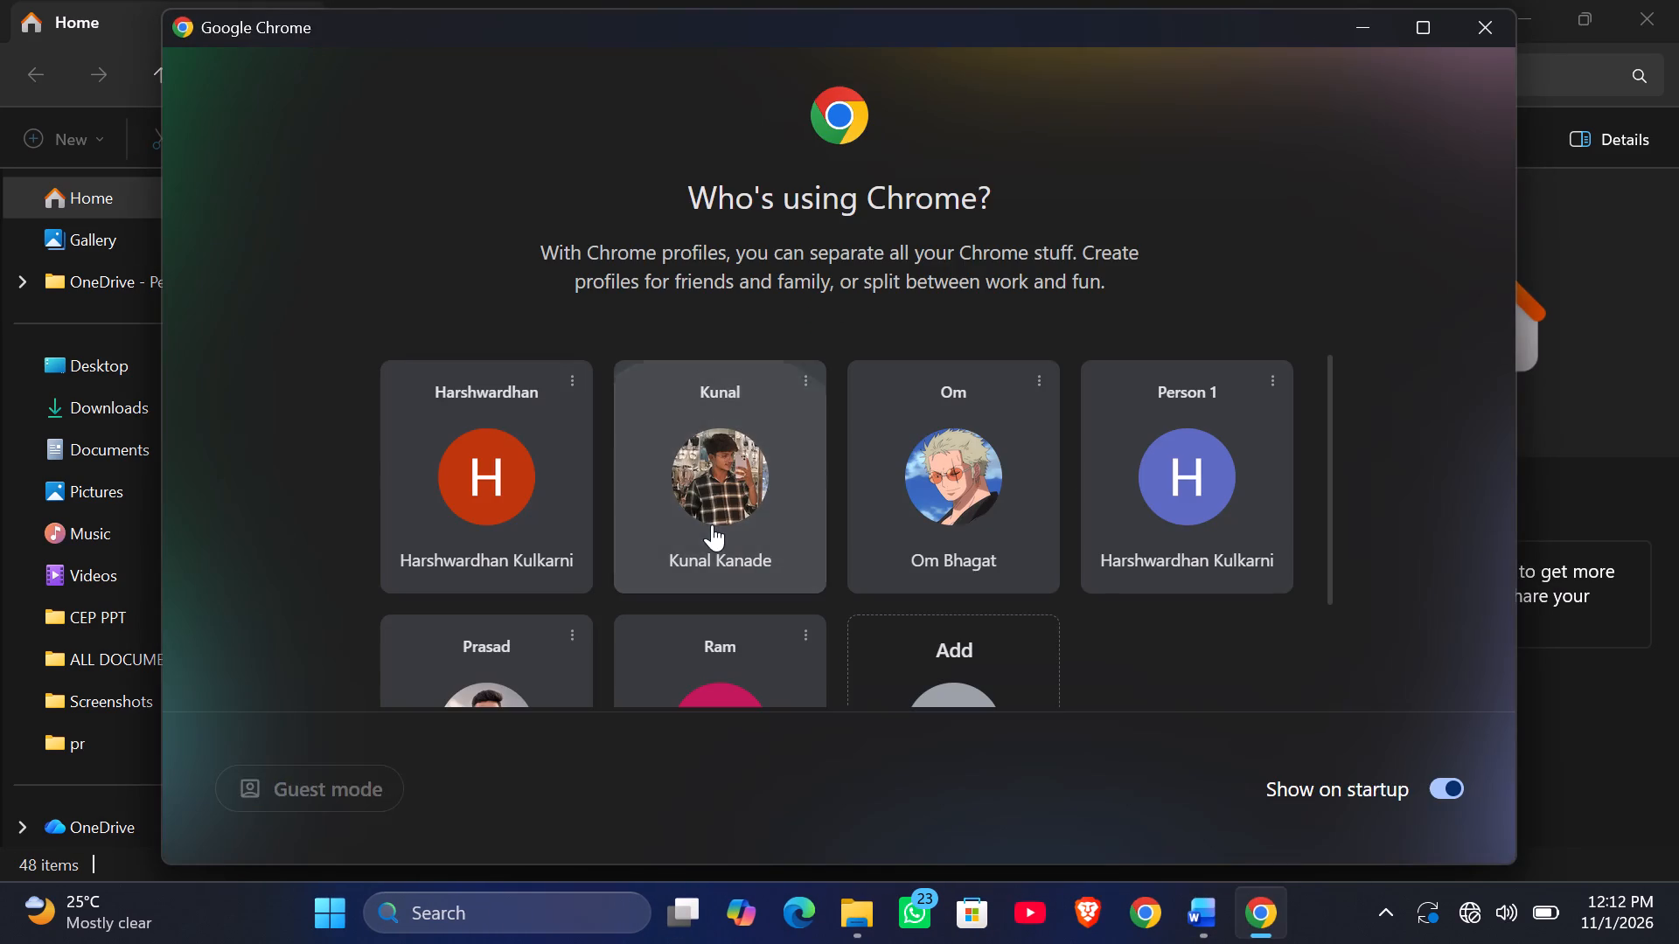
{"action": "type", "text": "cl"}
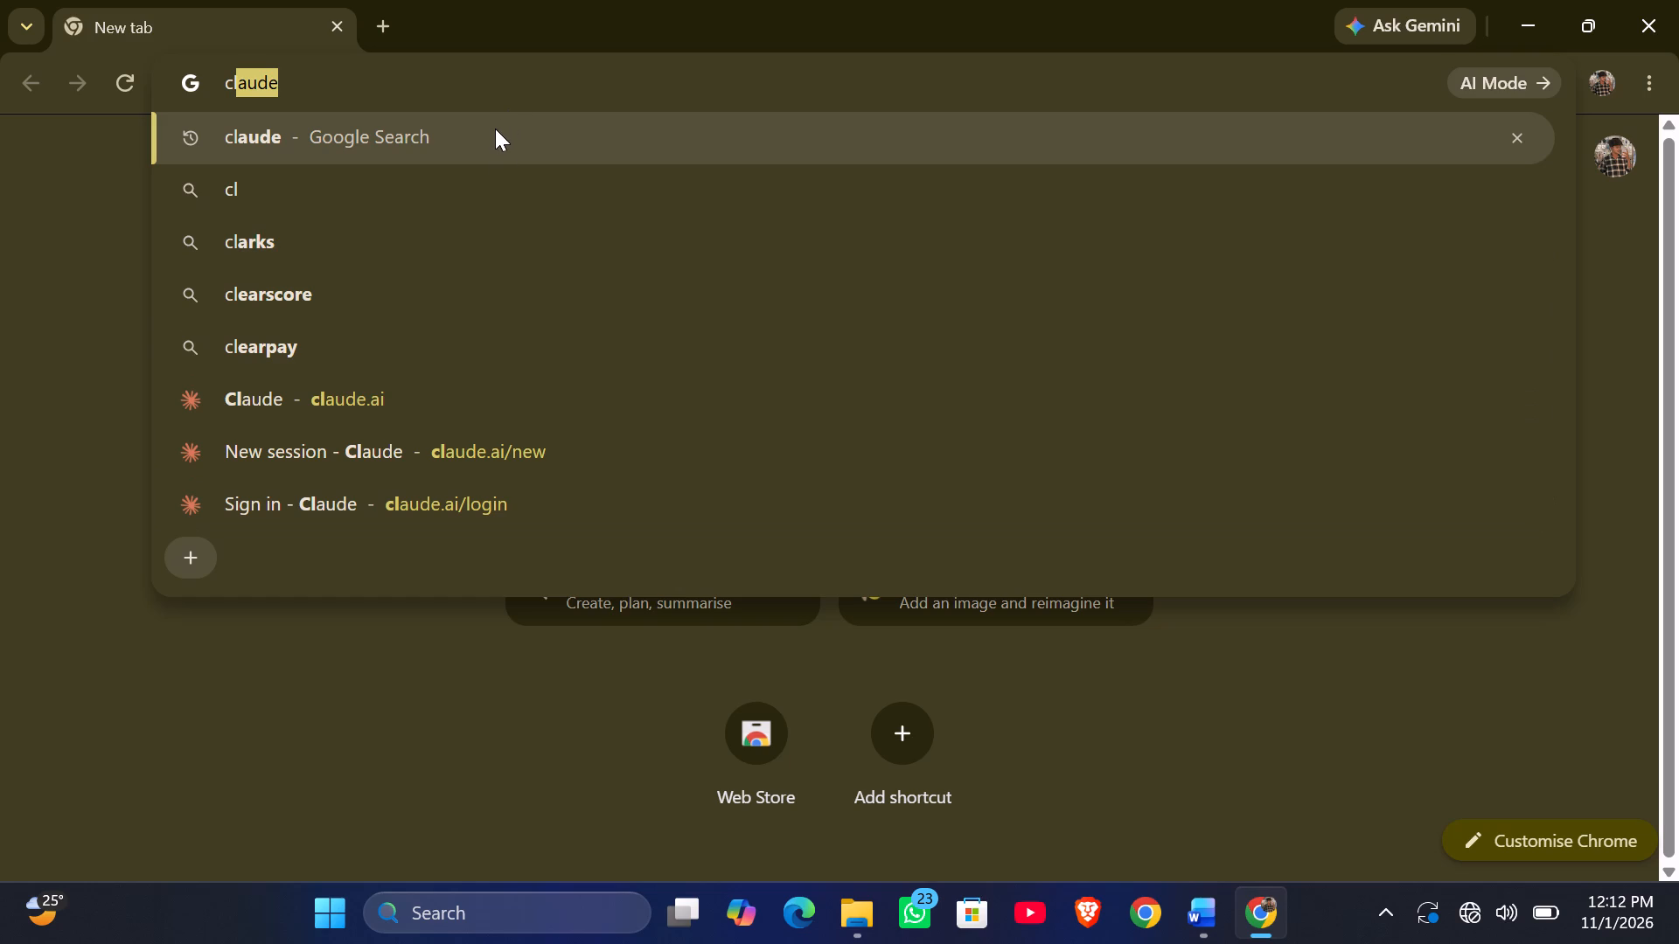
{"action": "left_click", "coordinate": [495, 128]}
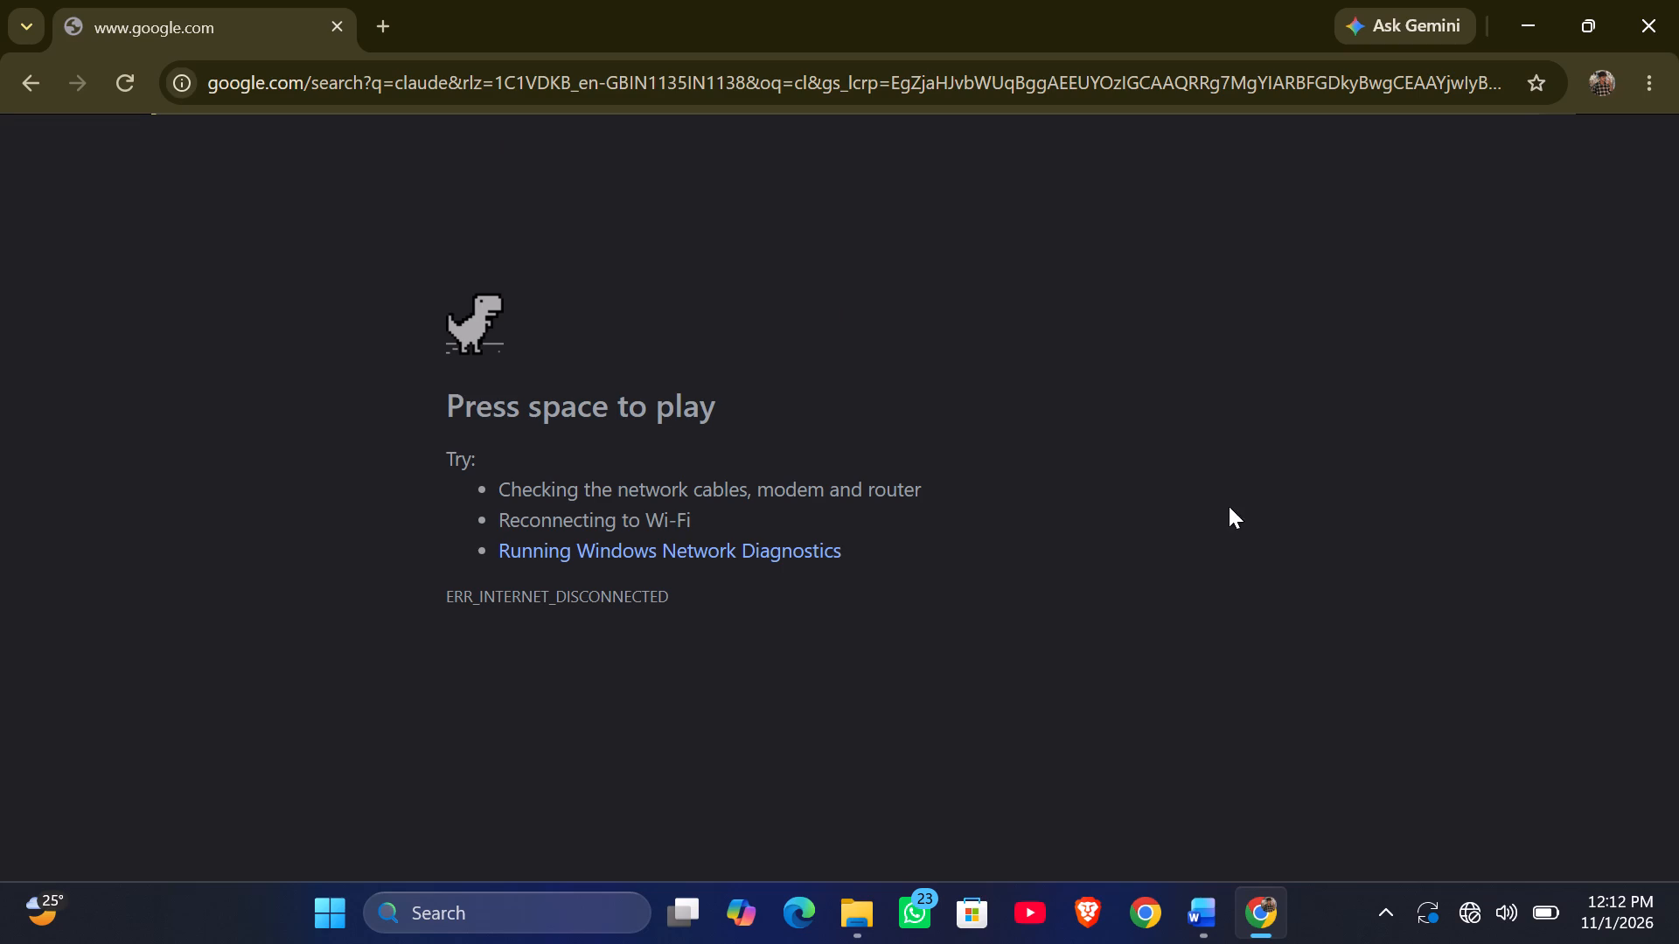
Check the available Wi-Fi networks in the system's quick settings, and reload the Google search page for claude.
{"action": "left_click", "coordinate": [1534, 906]}
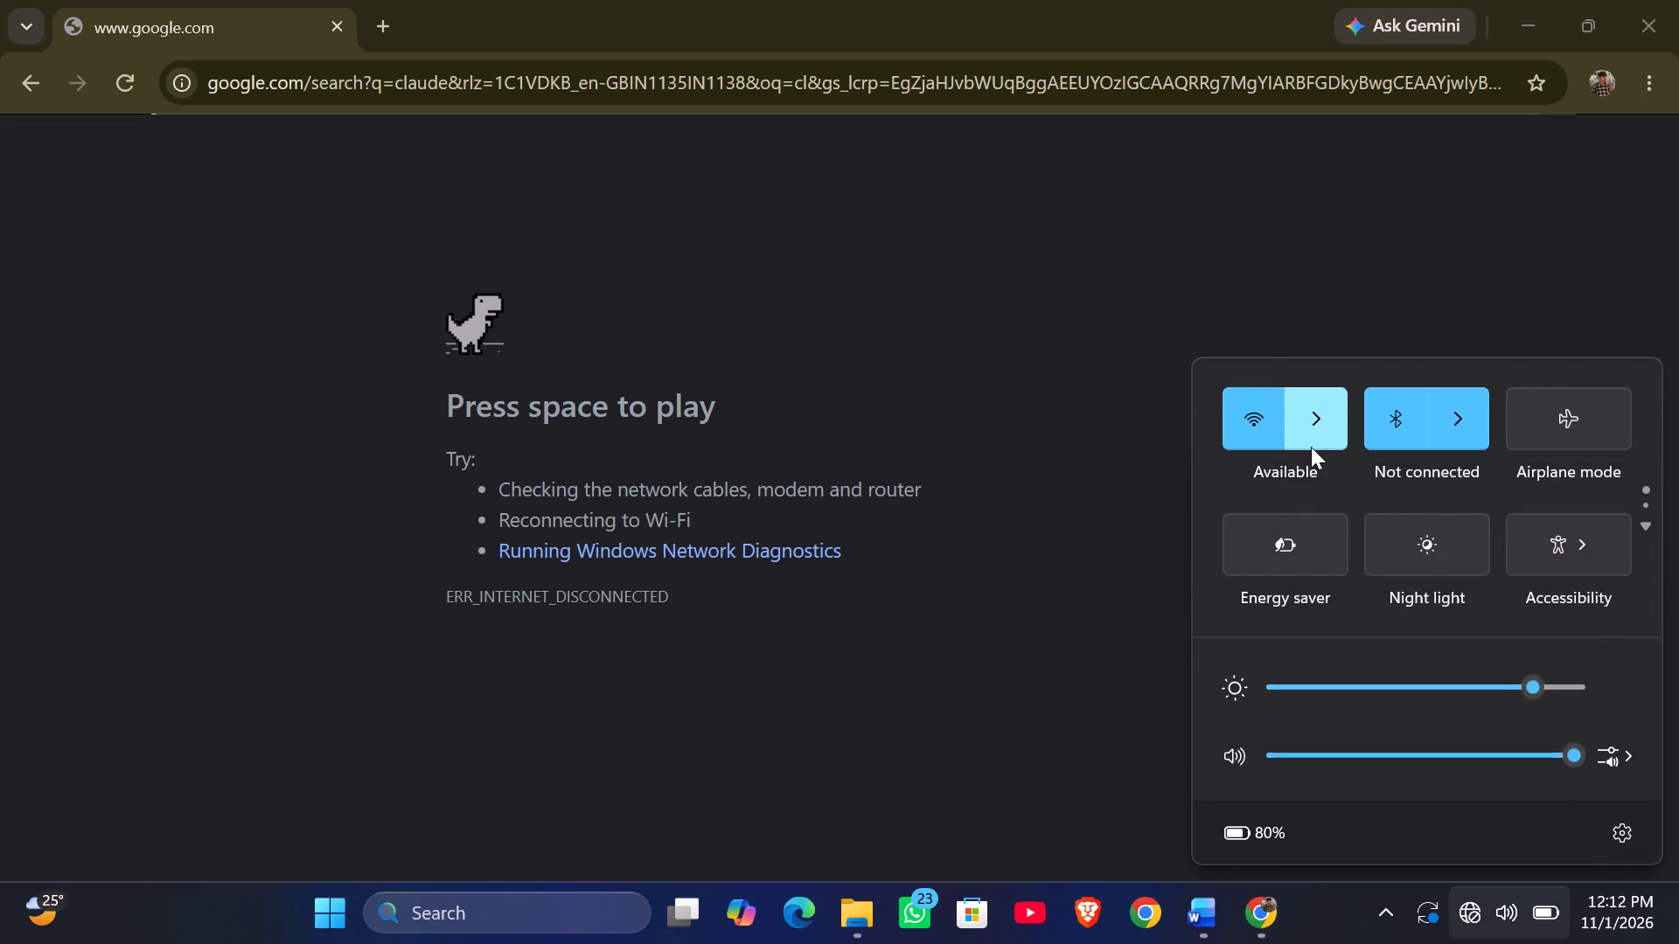
{"action": "left_click", "coordinate": [1314, 441]}
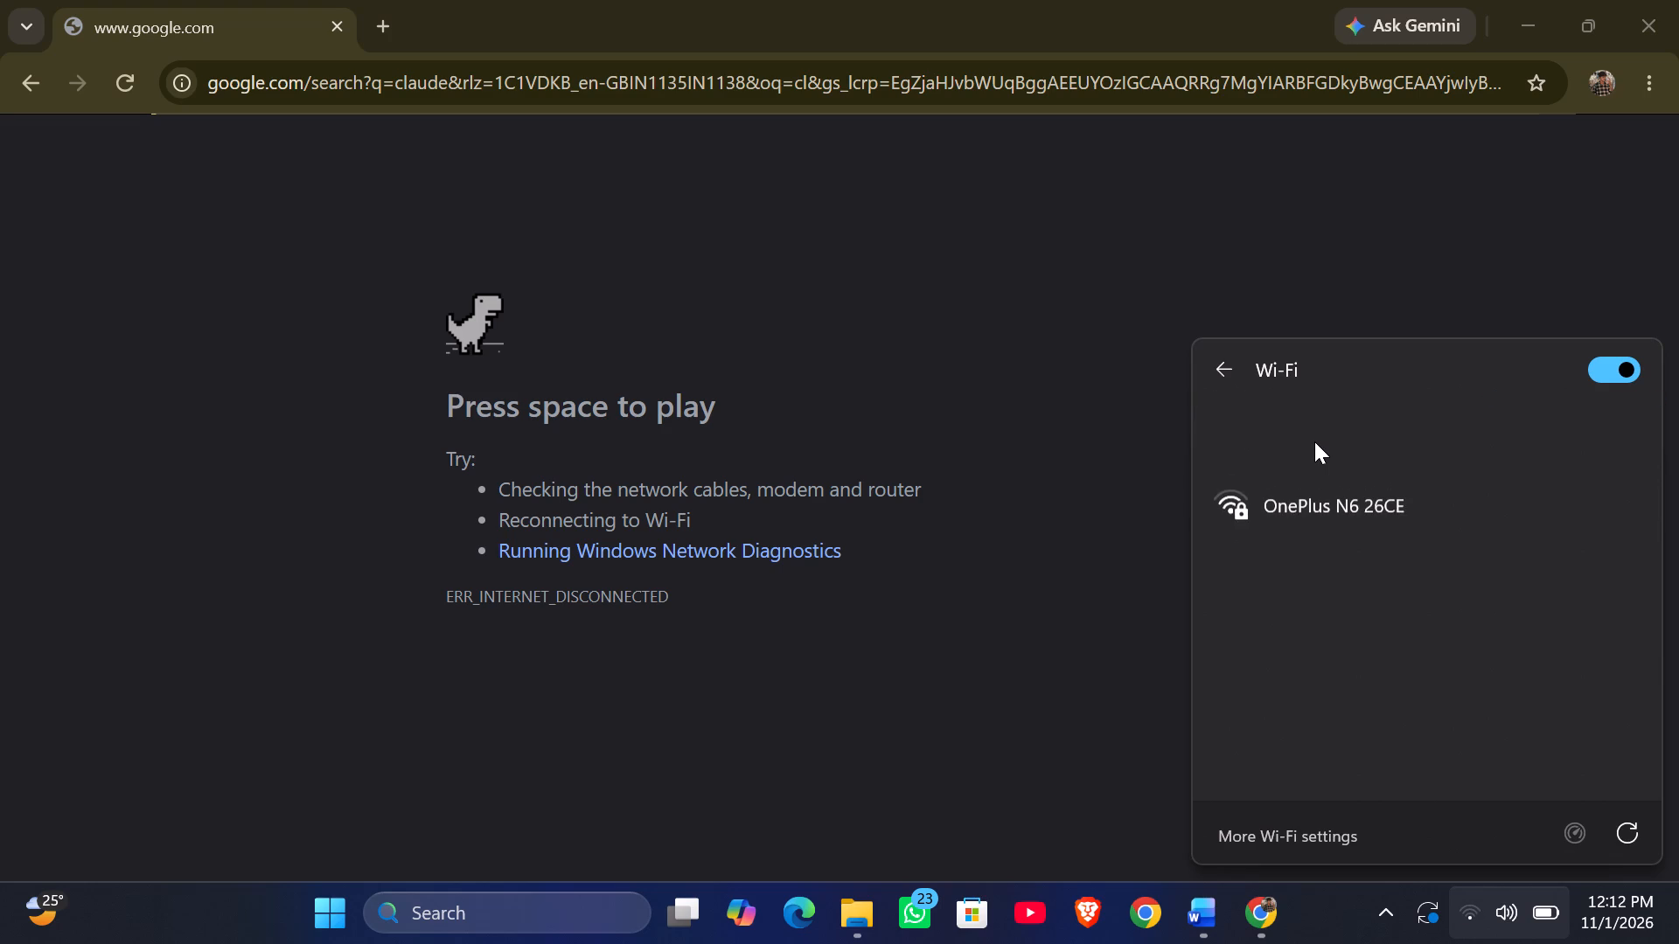
{"action": "left_click", "coordinate": [1219, 357]}
{"action": "left_click", "coordinate": [122, 70]}
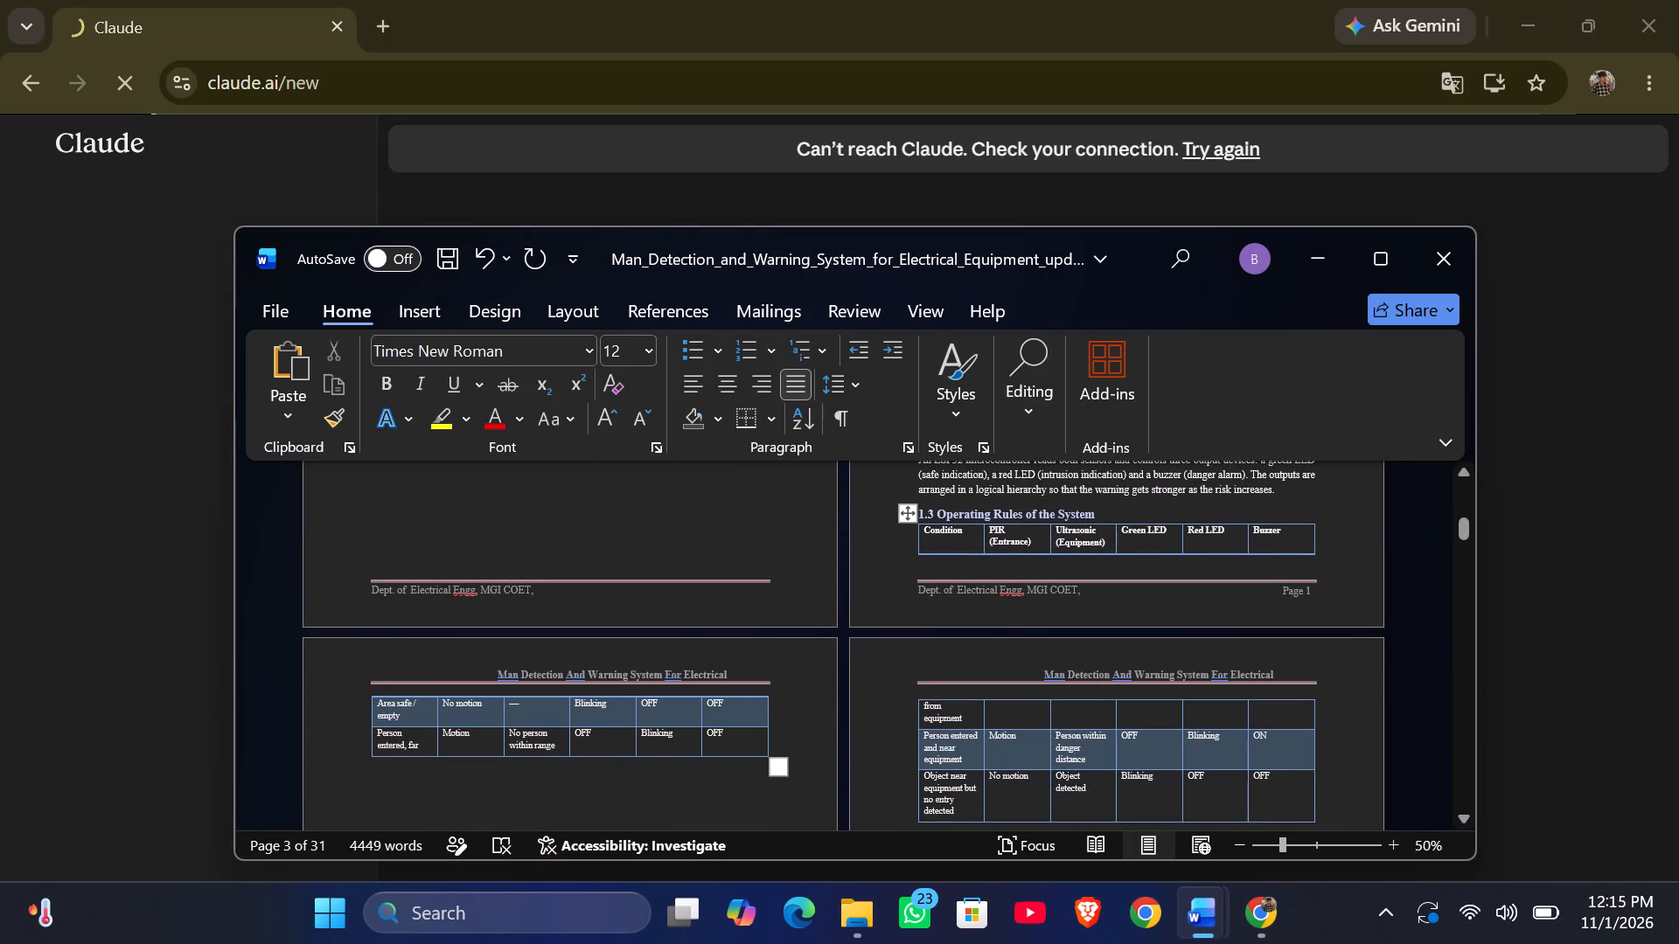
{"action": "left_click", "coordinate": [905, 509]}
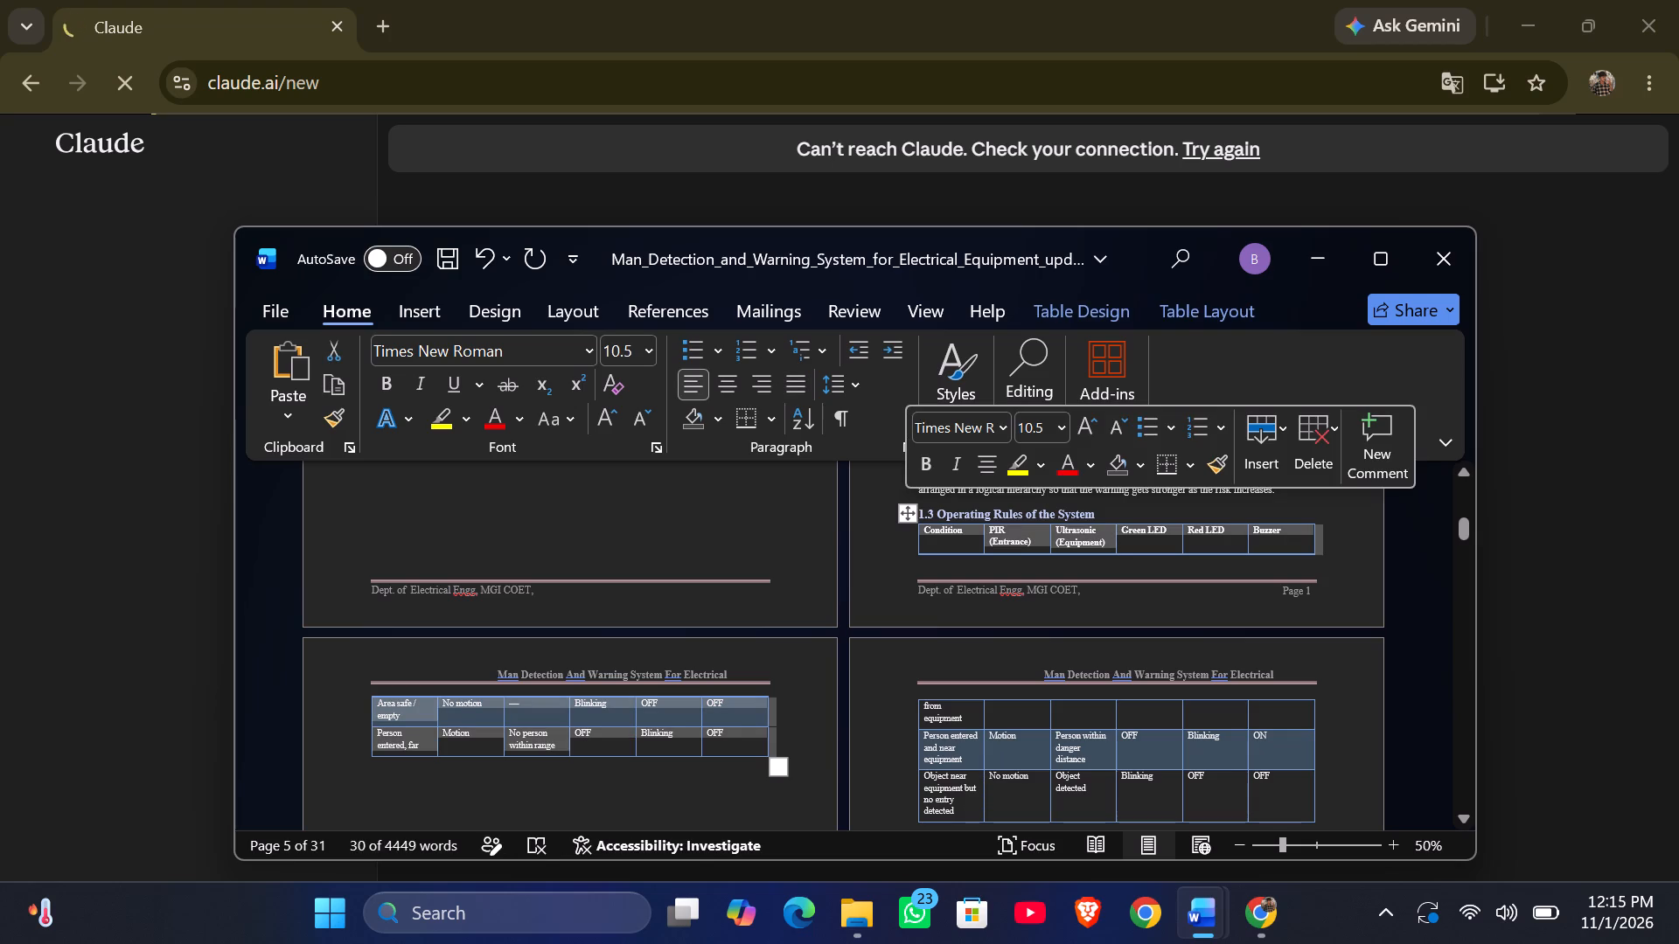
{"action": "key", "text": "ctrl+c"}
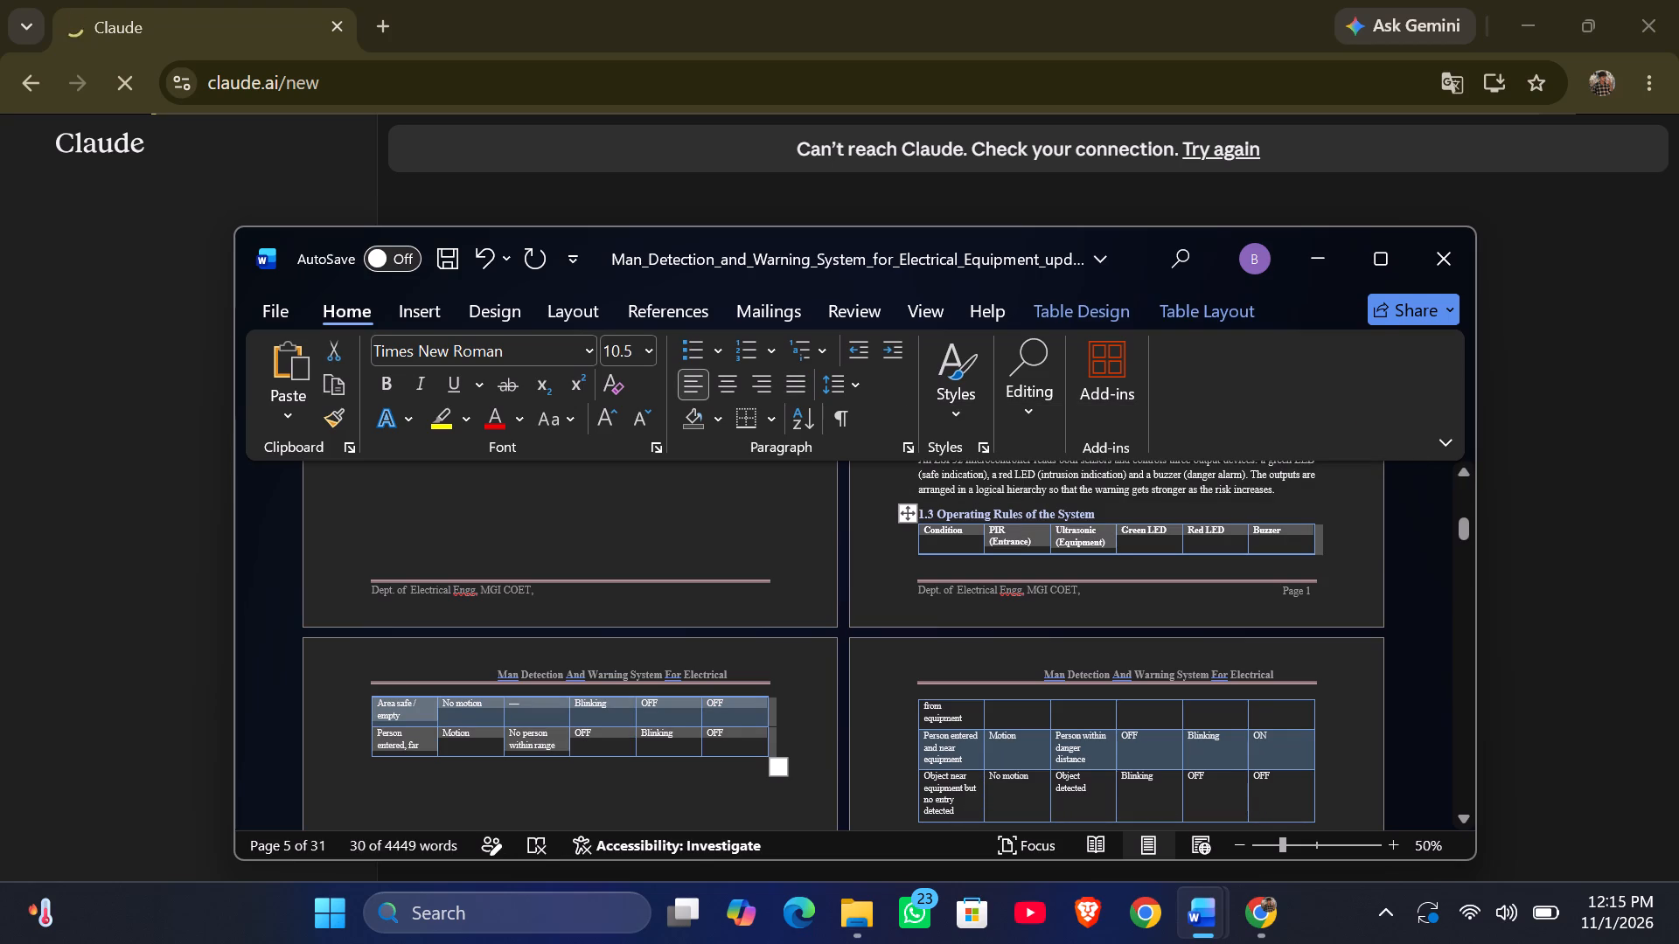
Copy the heading text "Operating Rules of the System" in section 1.3 together with its entire table across the three pages.
{"action": "left_click_drag", "start_coordinate": [923, 511], "coordinate": [965, 516]}
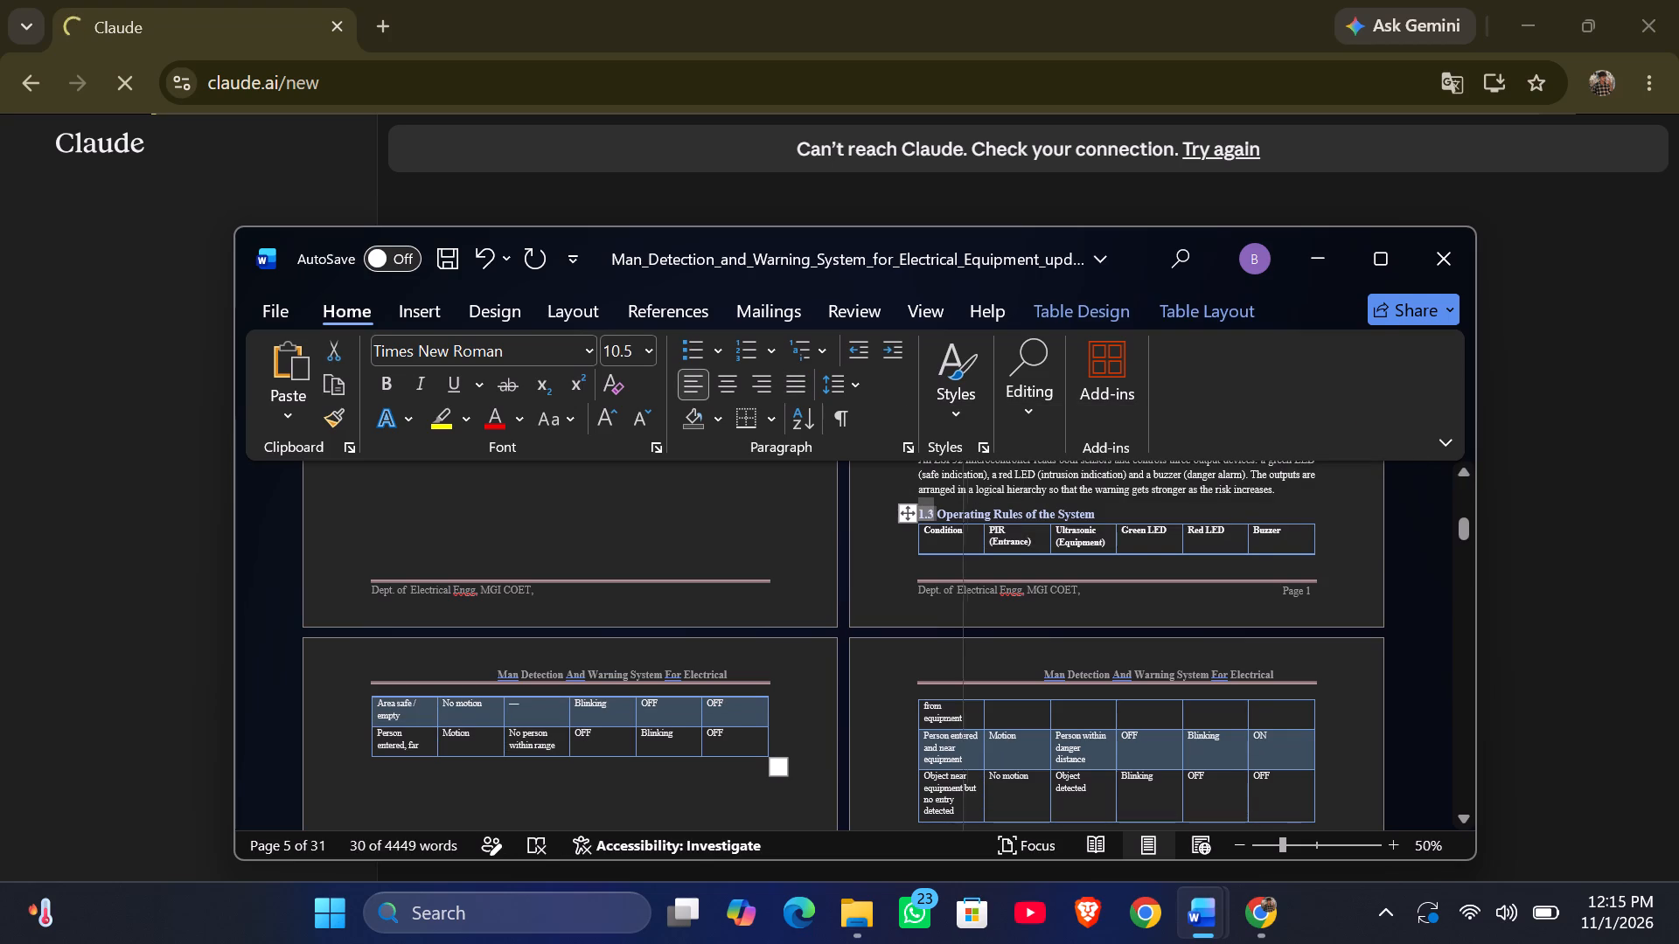
{"action": "left_click_drag", "start_coordinate": [965, 516], "coordinate": [1037, 514]}
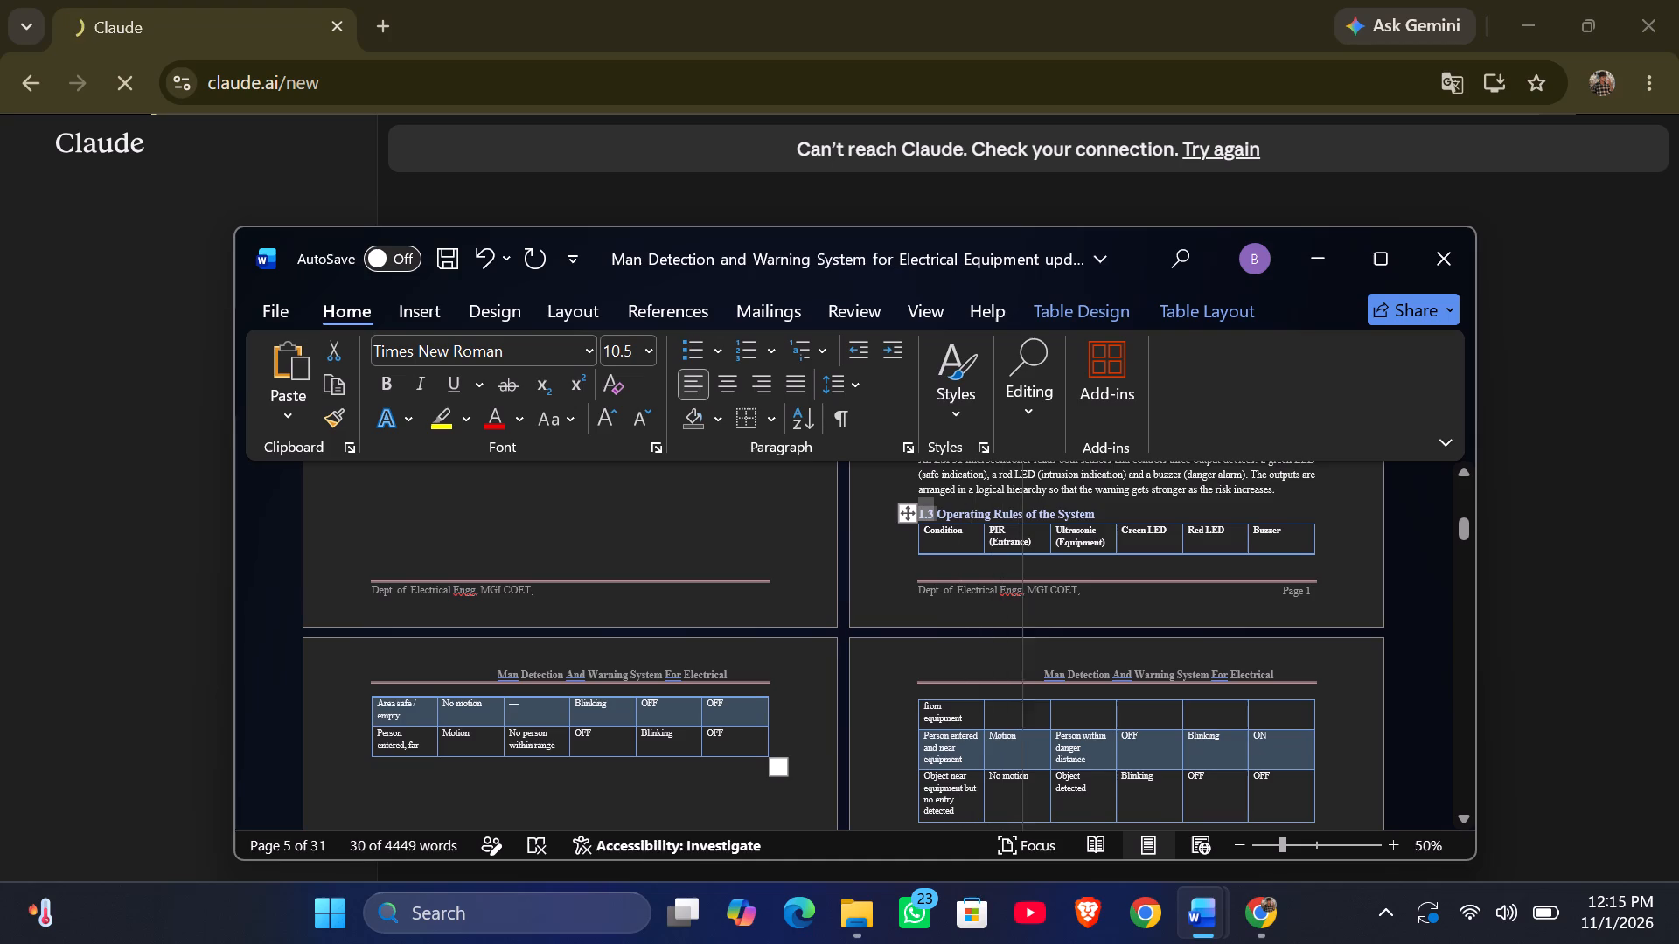
{"action": "left_click_drag", "start_coordinate": [1037, 514], "coordinate": [1039, 515]}
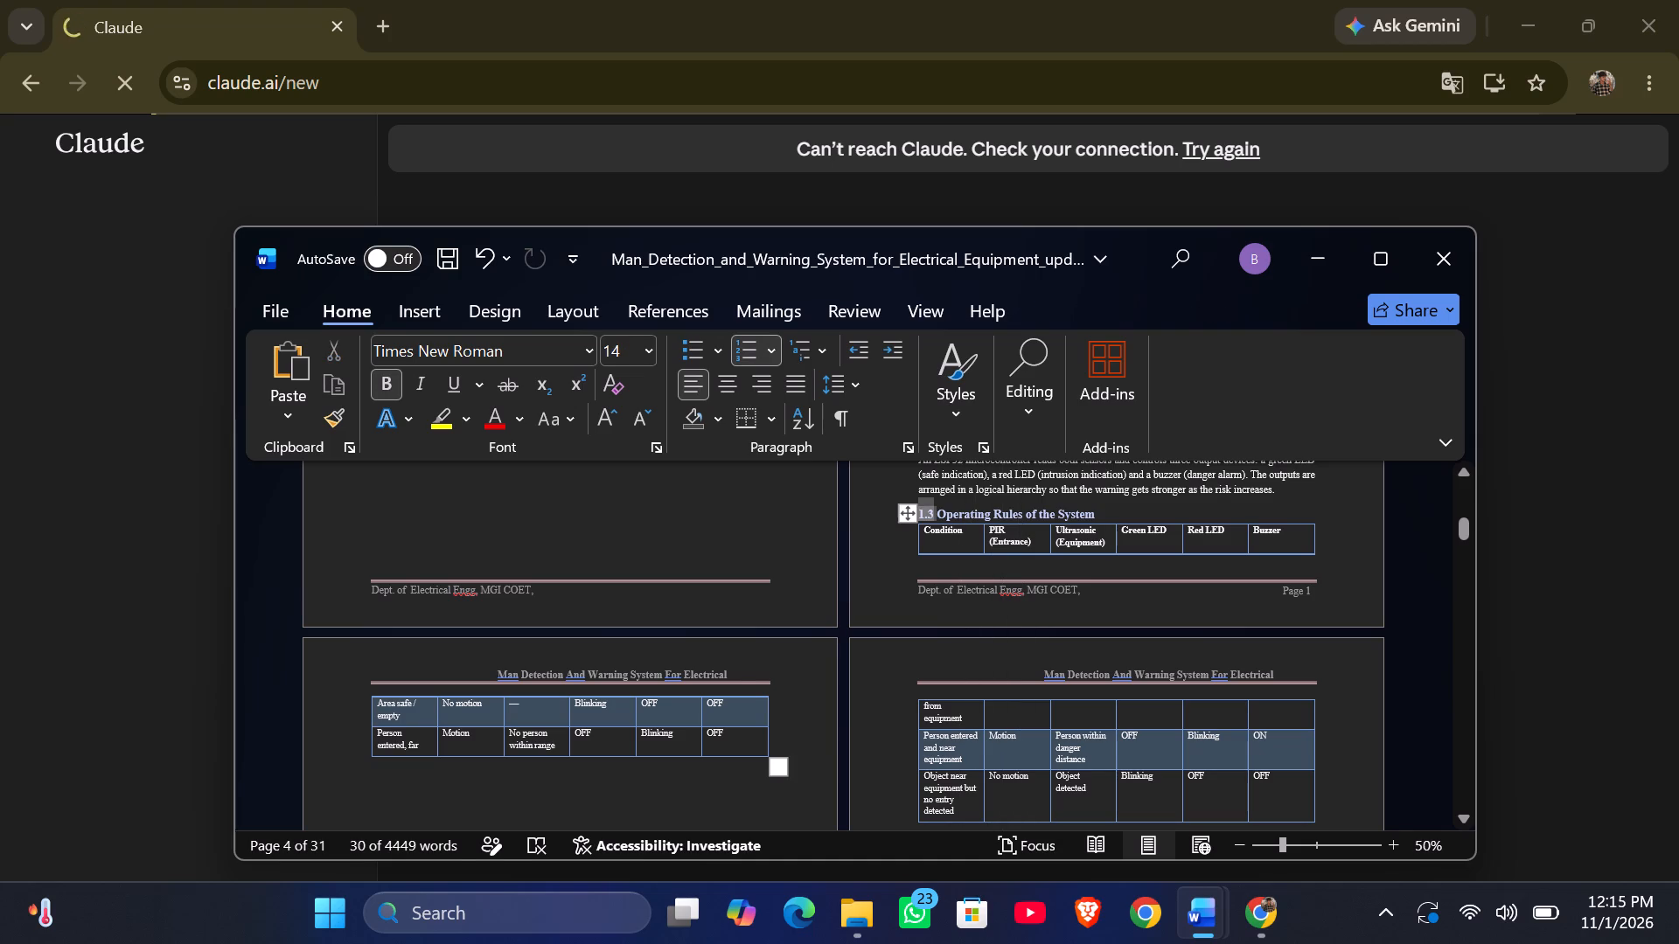
{"action": "left_click", "coordinate": [925, 519]}
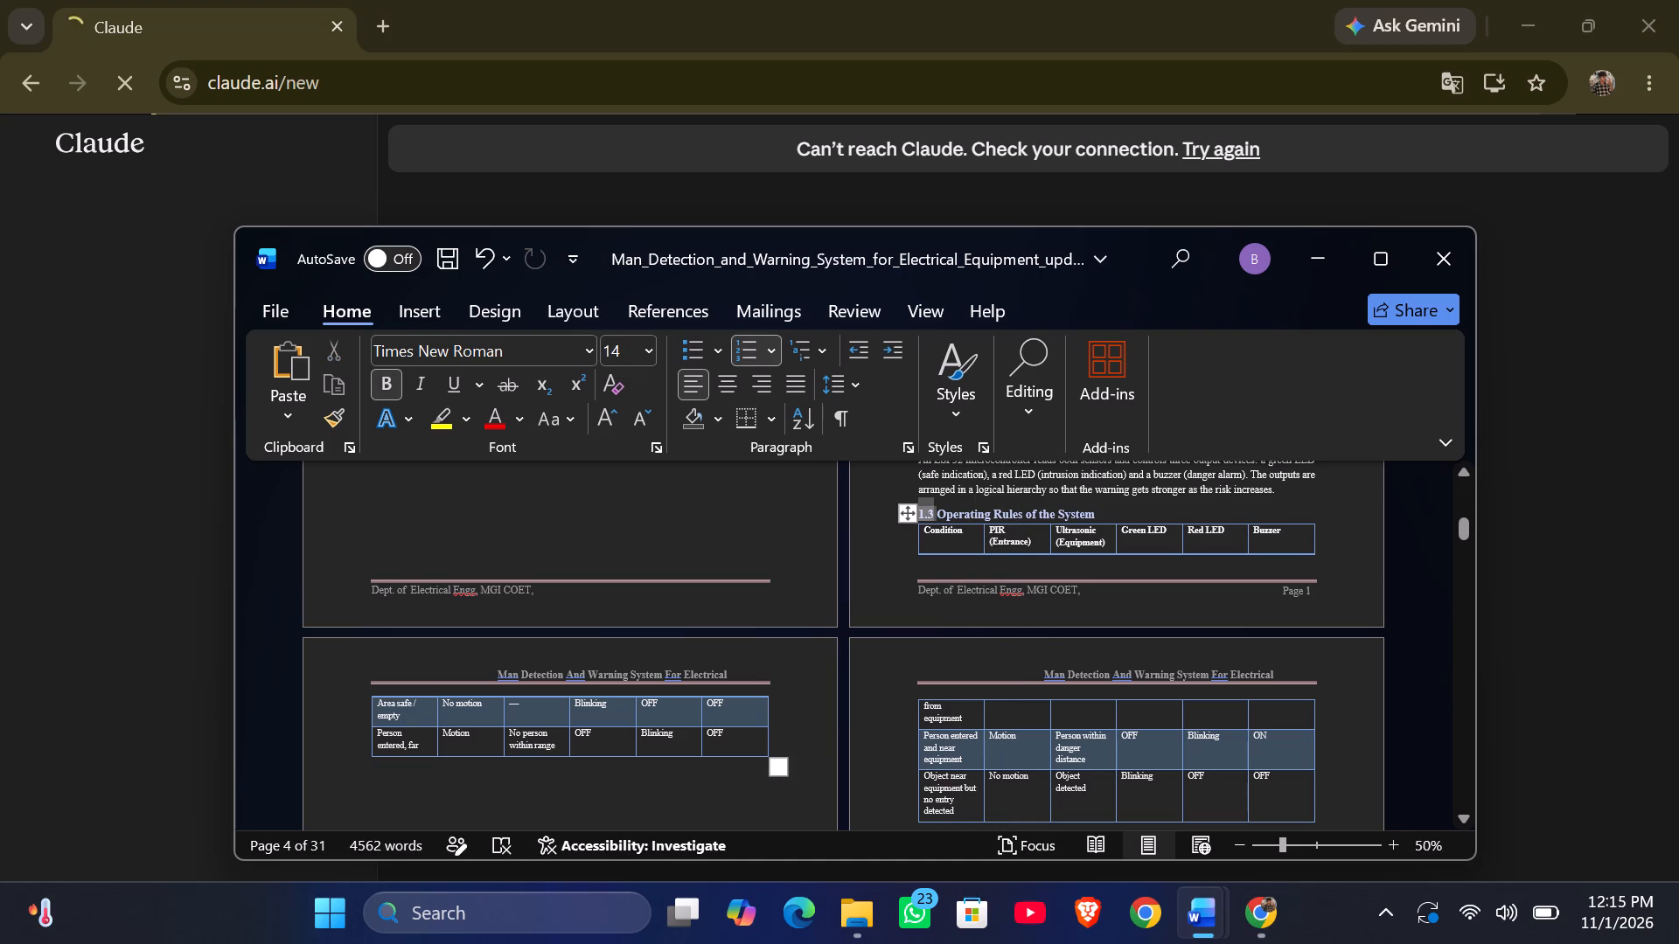
{"action": "left_click_drag", "start_coordinate": [1092, 506], "coordinate": [1038, 535]}
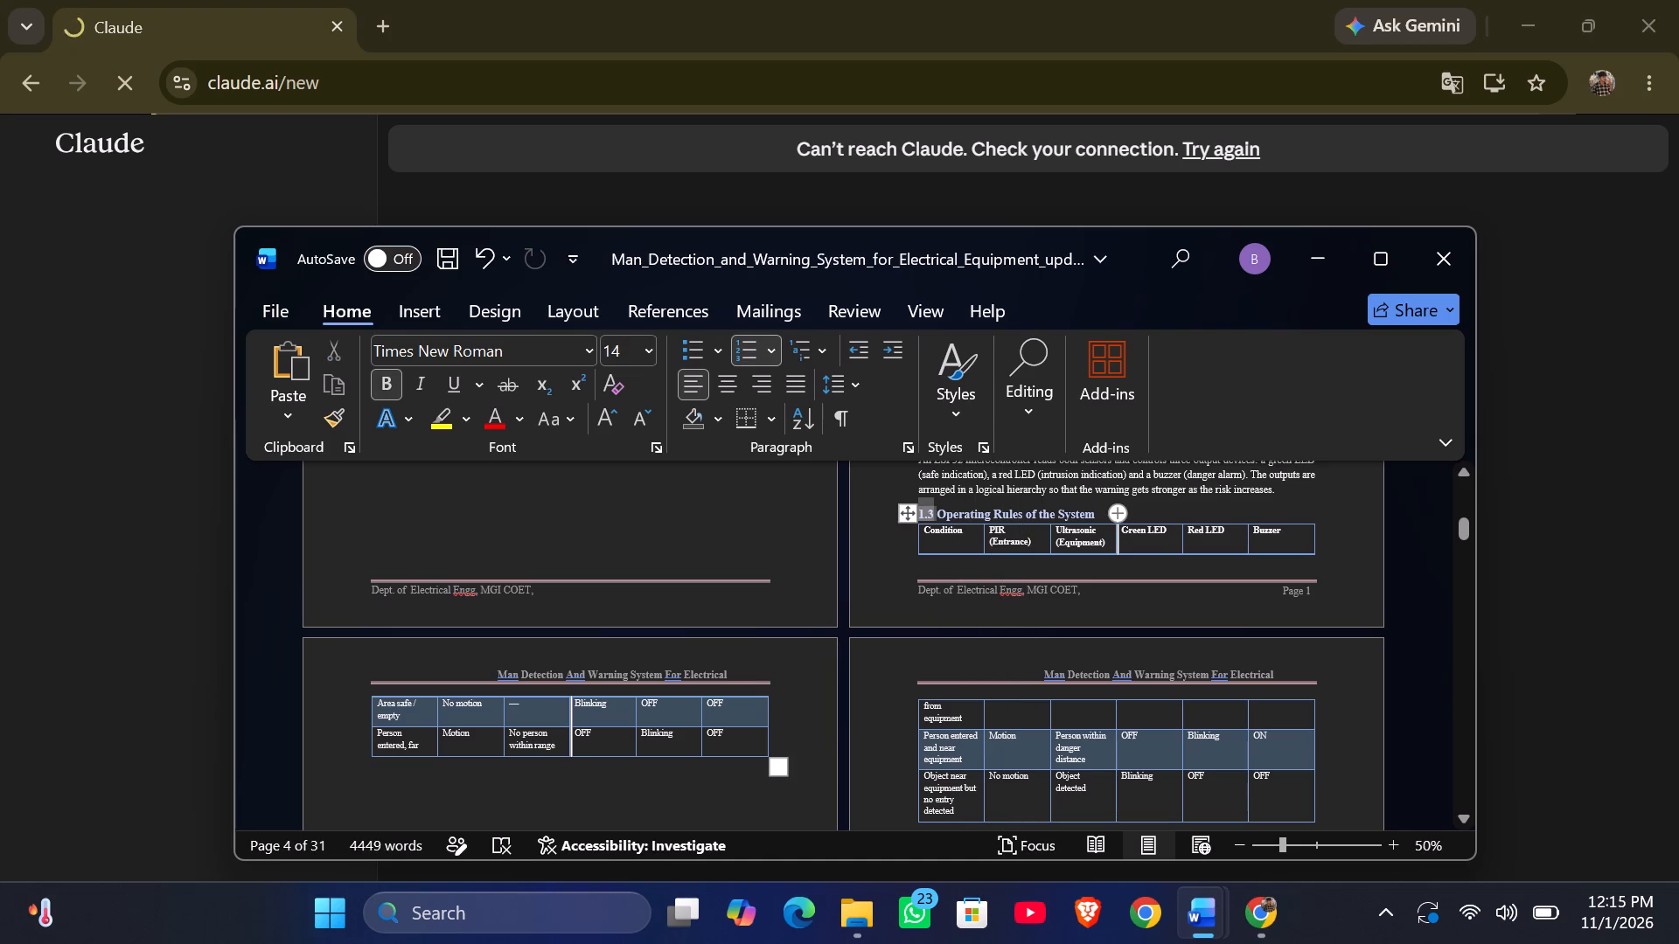
{"action": "left_click_drag", "start_coordinate": [1038, 535], "coordinate": [865, 532]}
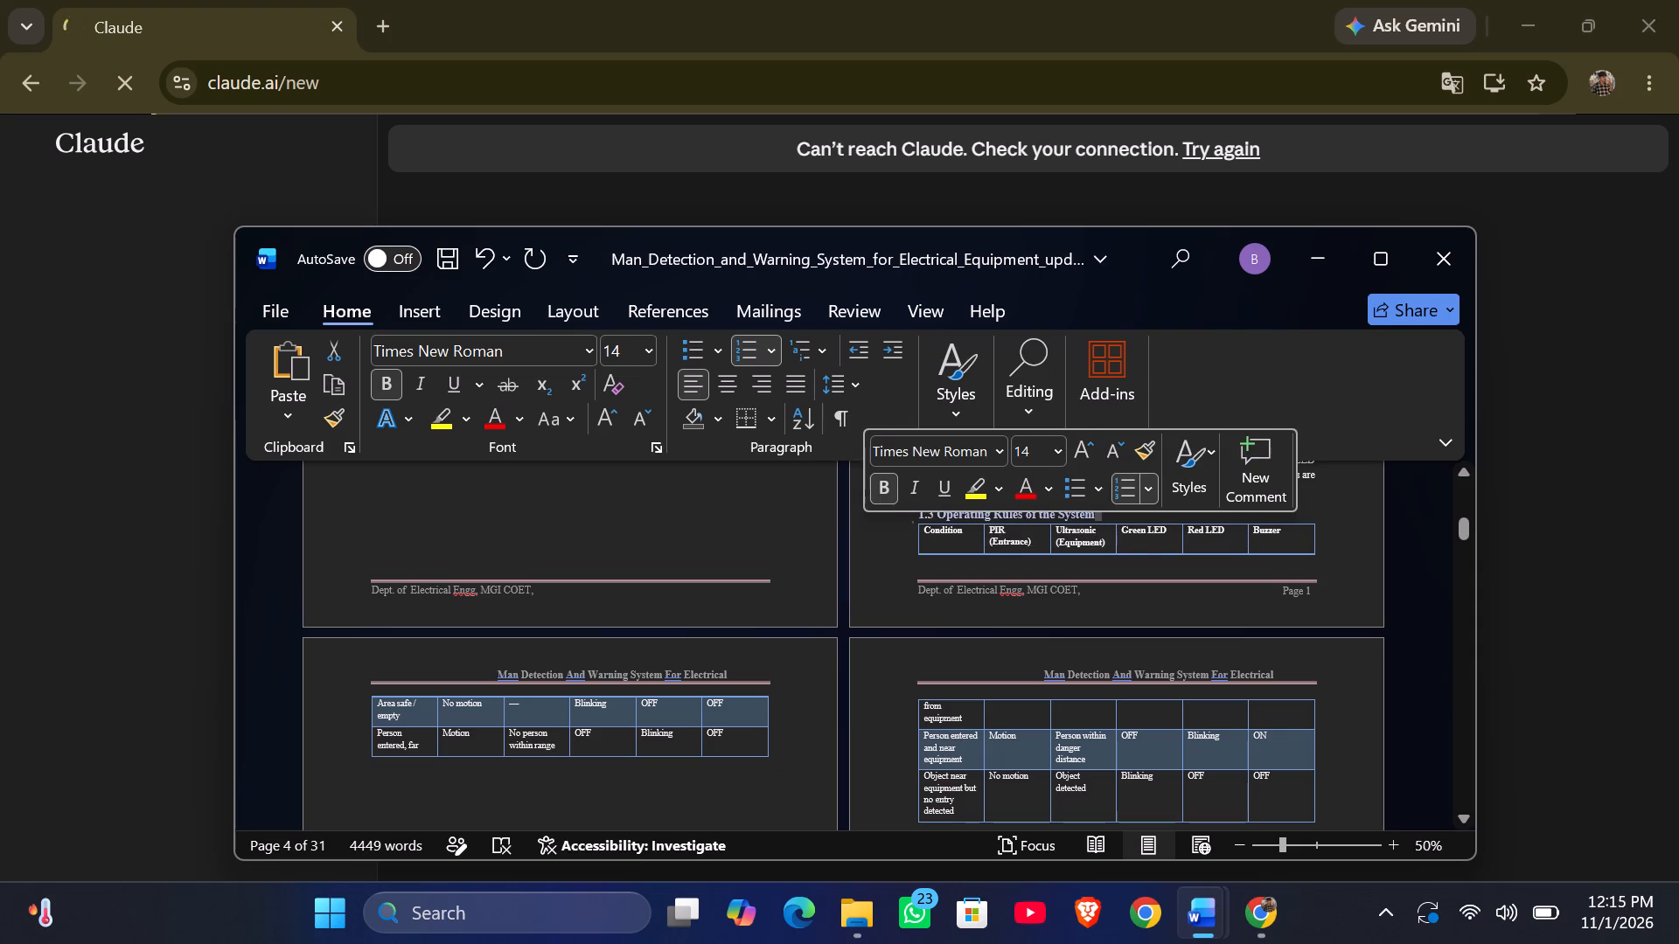
{"action": "left_click", "coordinate": [904, 529]}
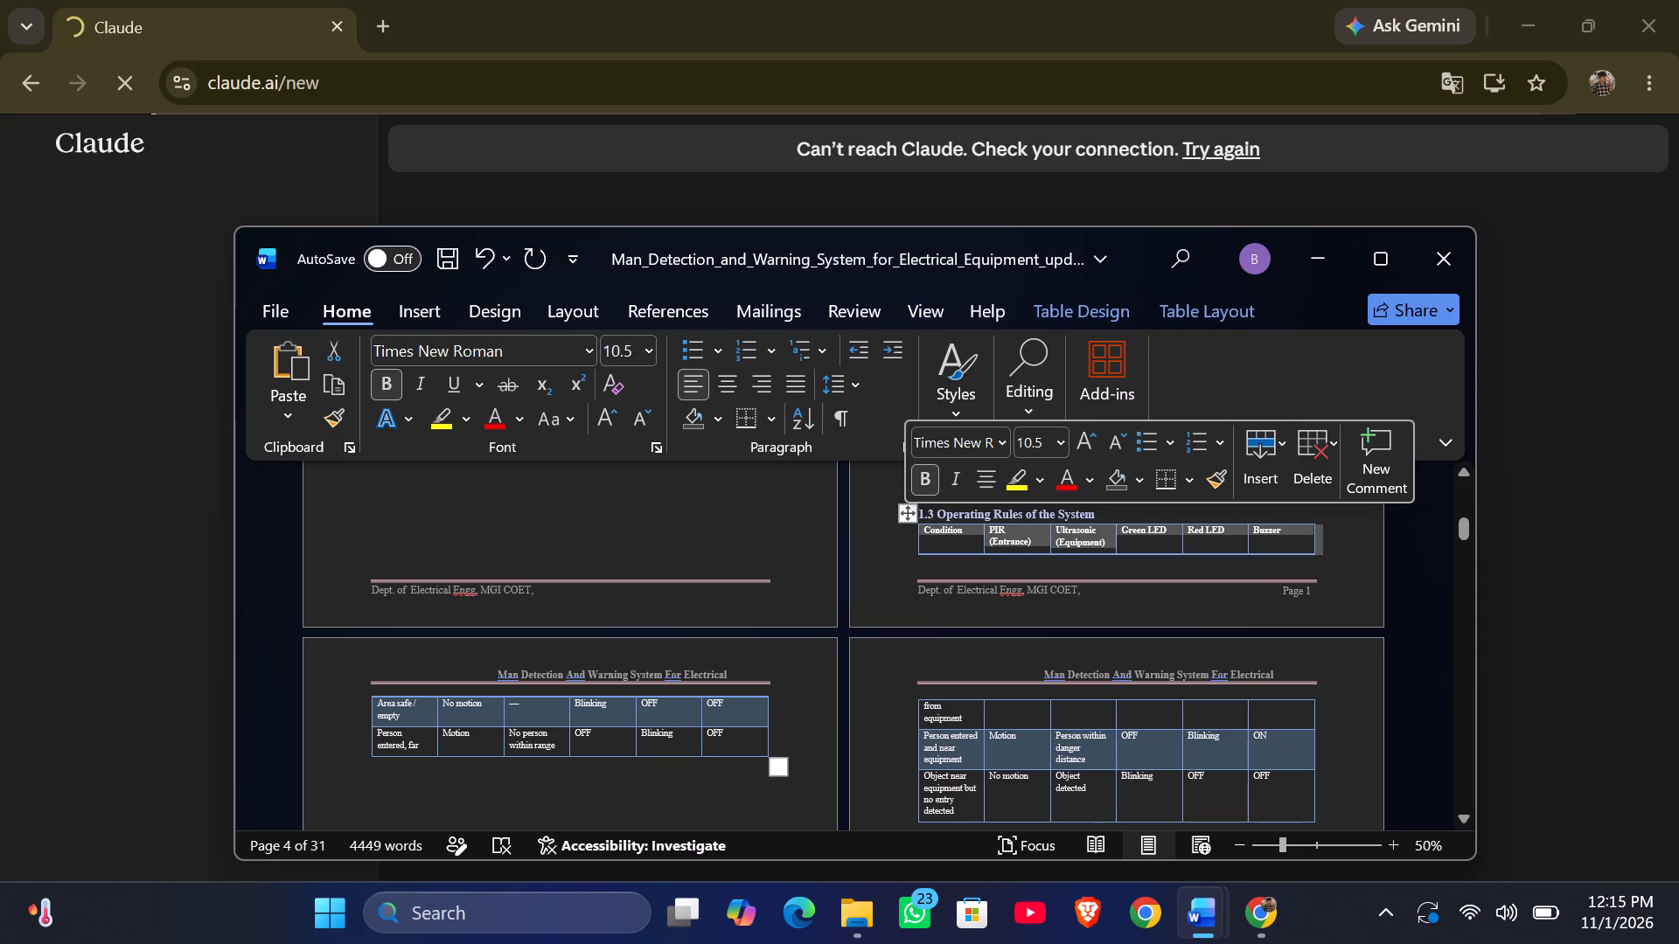
{"action": "left_click_drag", "start_coordinate": [921, 514], "coordinate": [1002, 528]}
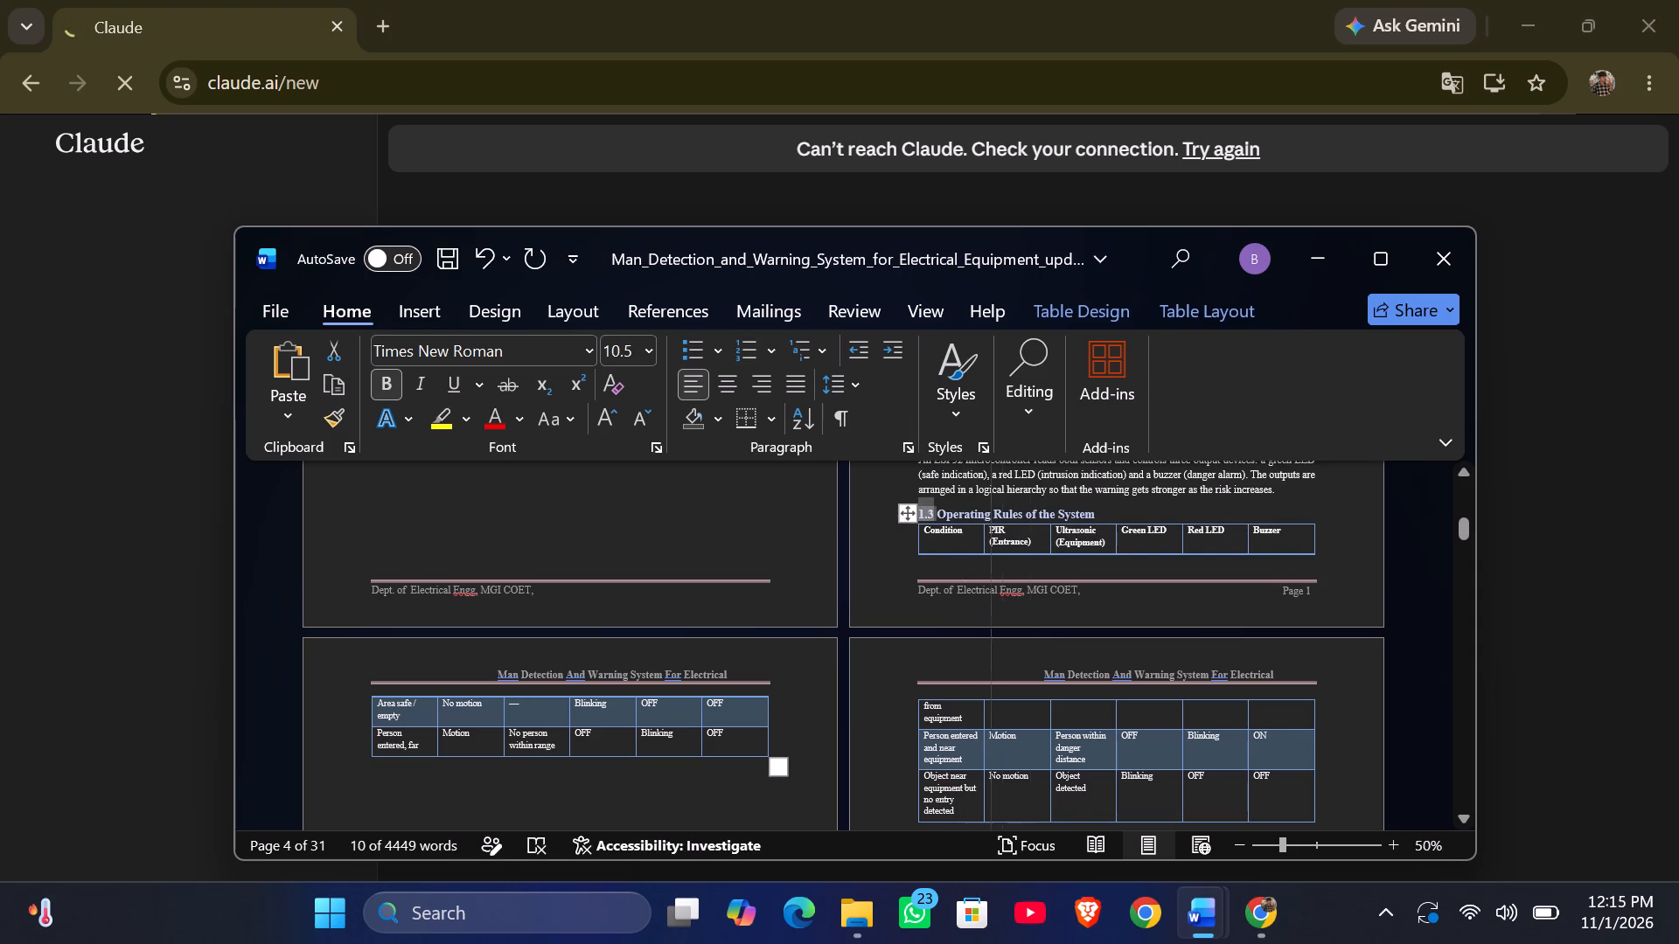
{"action": "left_click_drag", "start_coordinate": [1002, 528], "coordinate": [995, 524]}
{"action": "left_click_drag", "start_coordinate": [995, 524], "coordinate": [960, 527]}
{"action": "left_click", "coordinate": [937, 512]}
{"action": "left_click_drag", "start_coordinate": [937, 512], "coordinate": [1137, 600]}
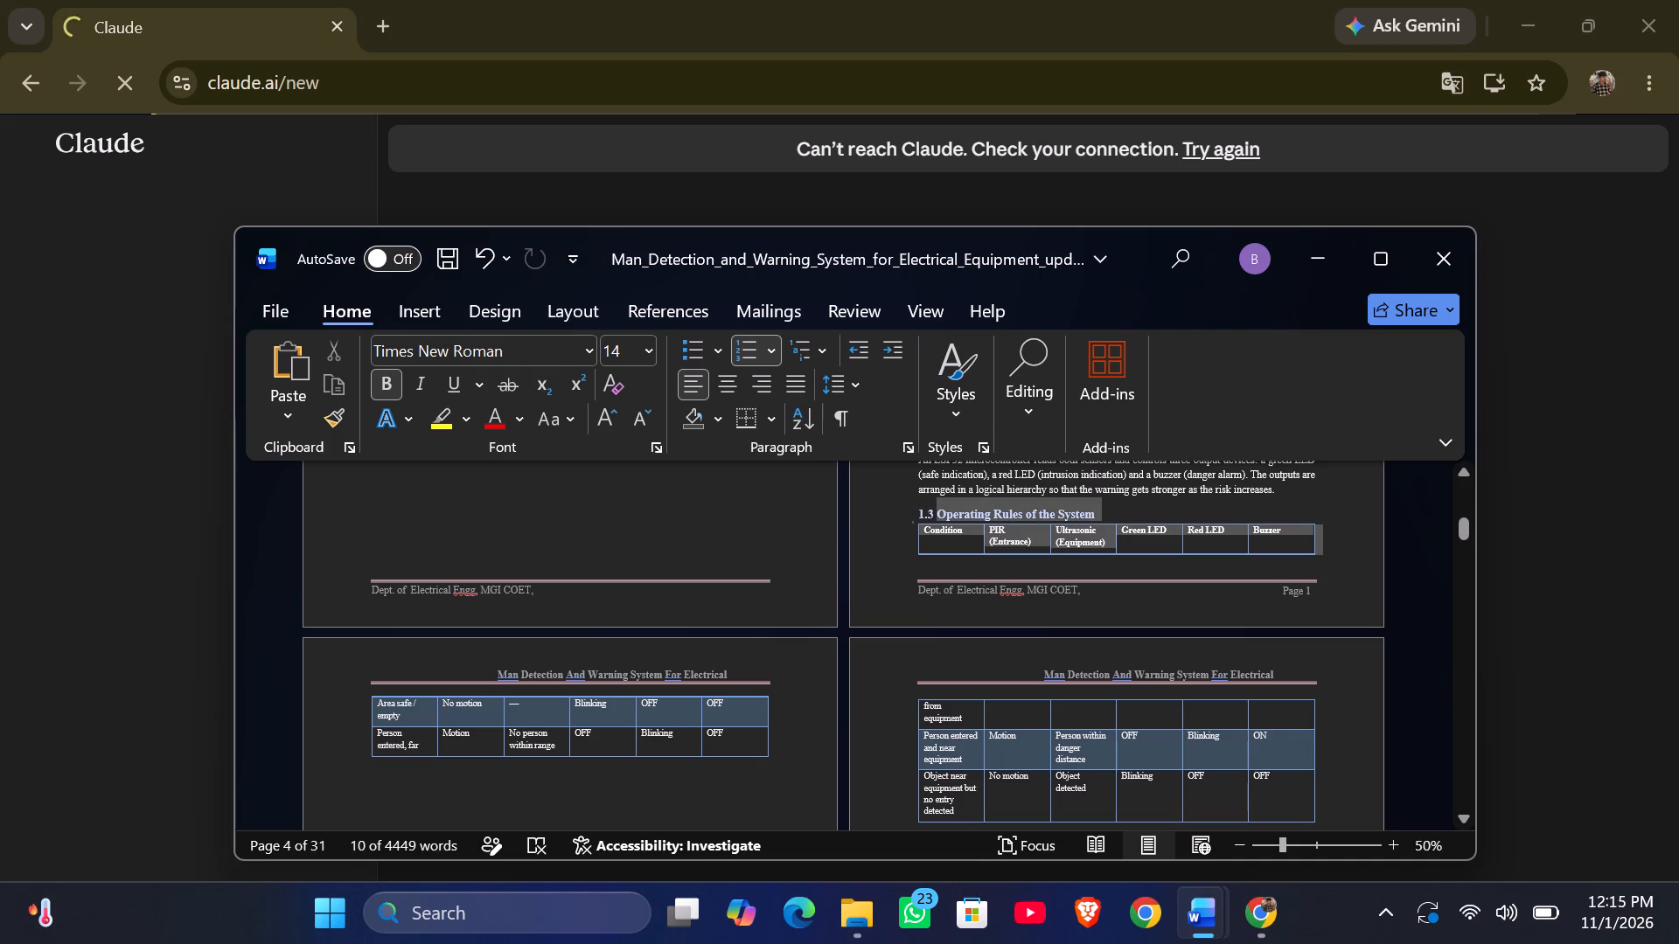
{"action": "left_click_drag", "start_coordinate": [1137, 600], "coordinate": [957, 727]}
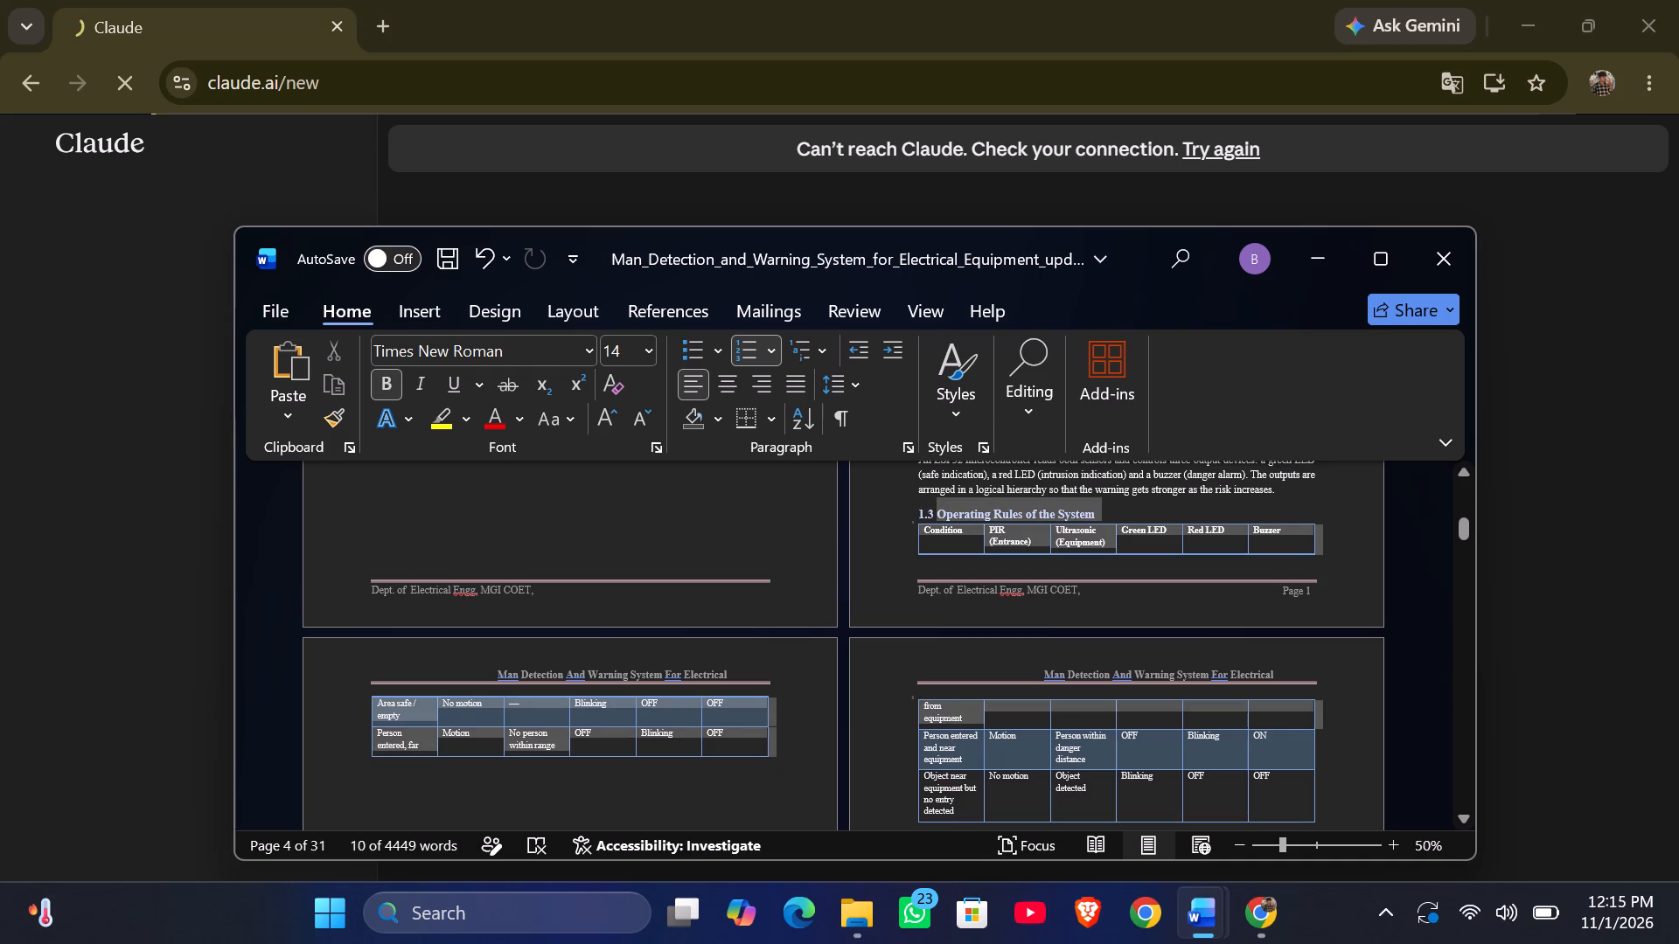
{"action": "left_click_drag", "start_coordinate": [957, 727], "coordinate": [1211, 809]}
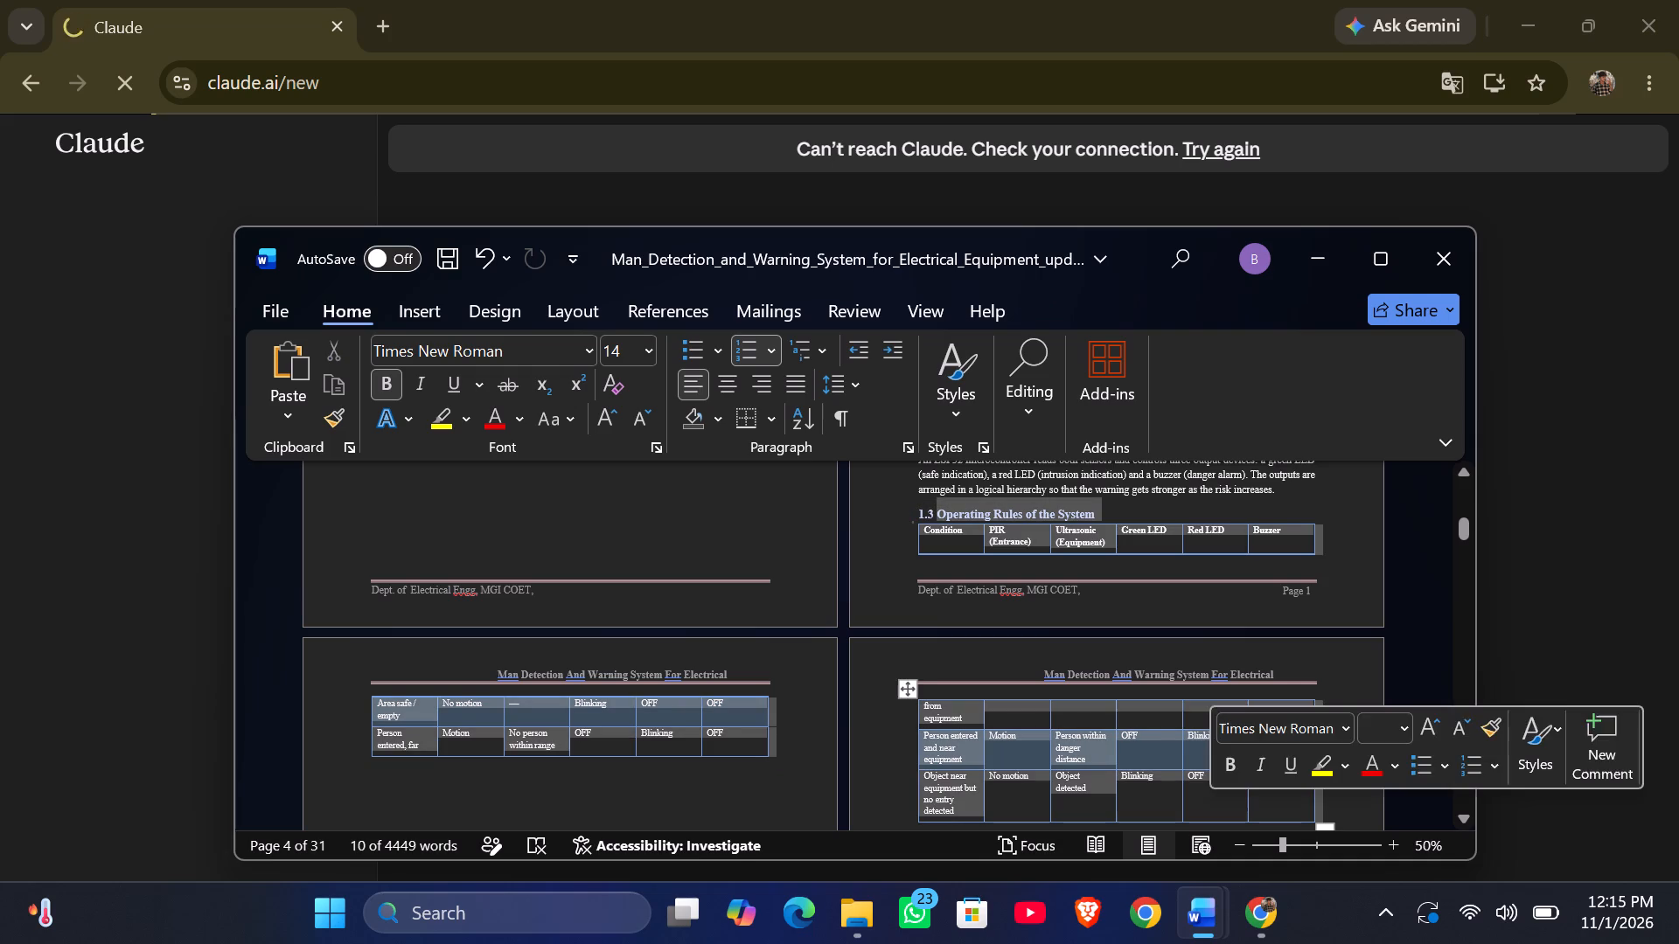
{"action": "key", "text": "ctrl+c"}
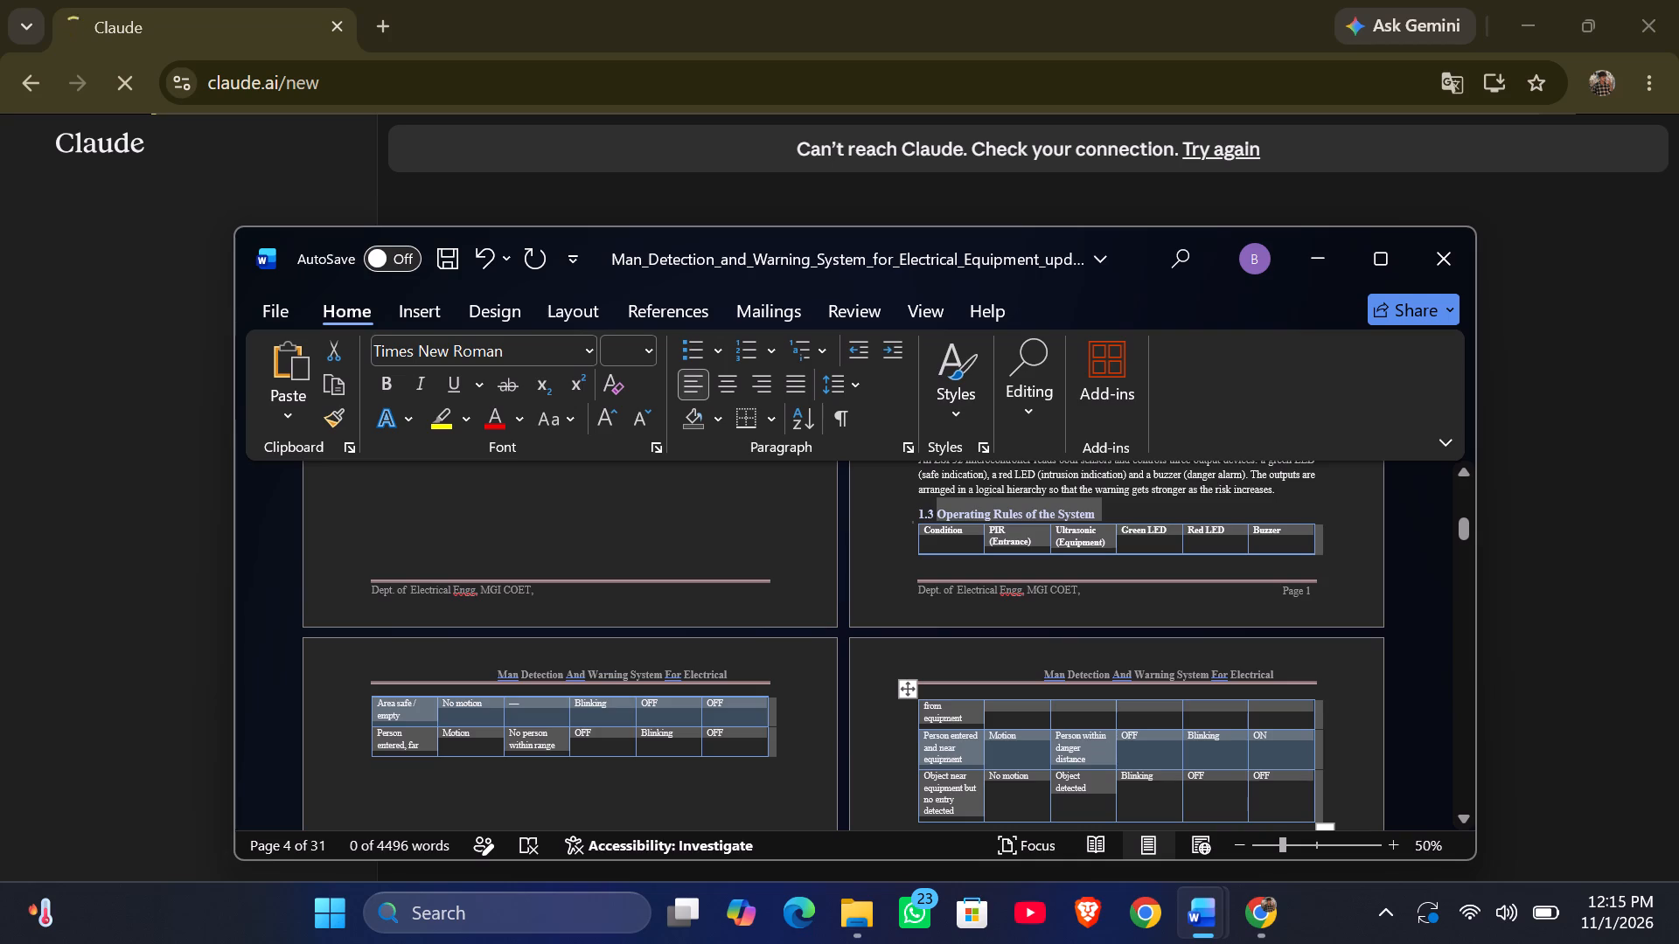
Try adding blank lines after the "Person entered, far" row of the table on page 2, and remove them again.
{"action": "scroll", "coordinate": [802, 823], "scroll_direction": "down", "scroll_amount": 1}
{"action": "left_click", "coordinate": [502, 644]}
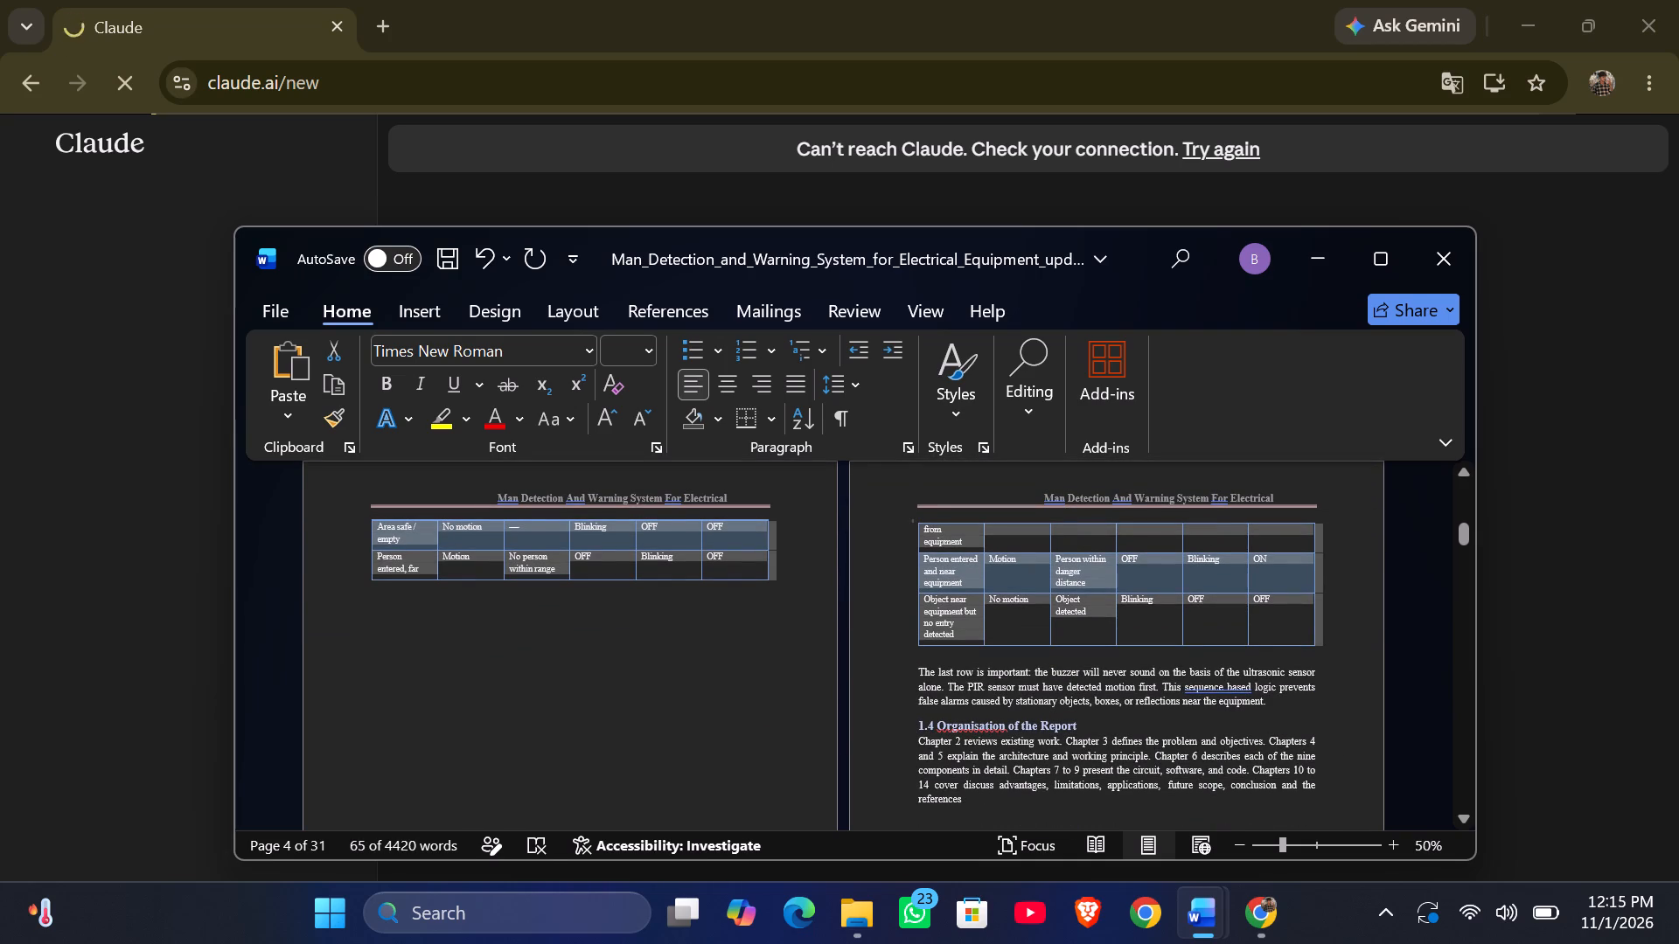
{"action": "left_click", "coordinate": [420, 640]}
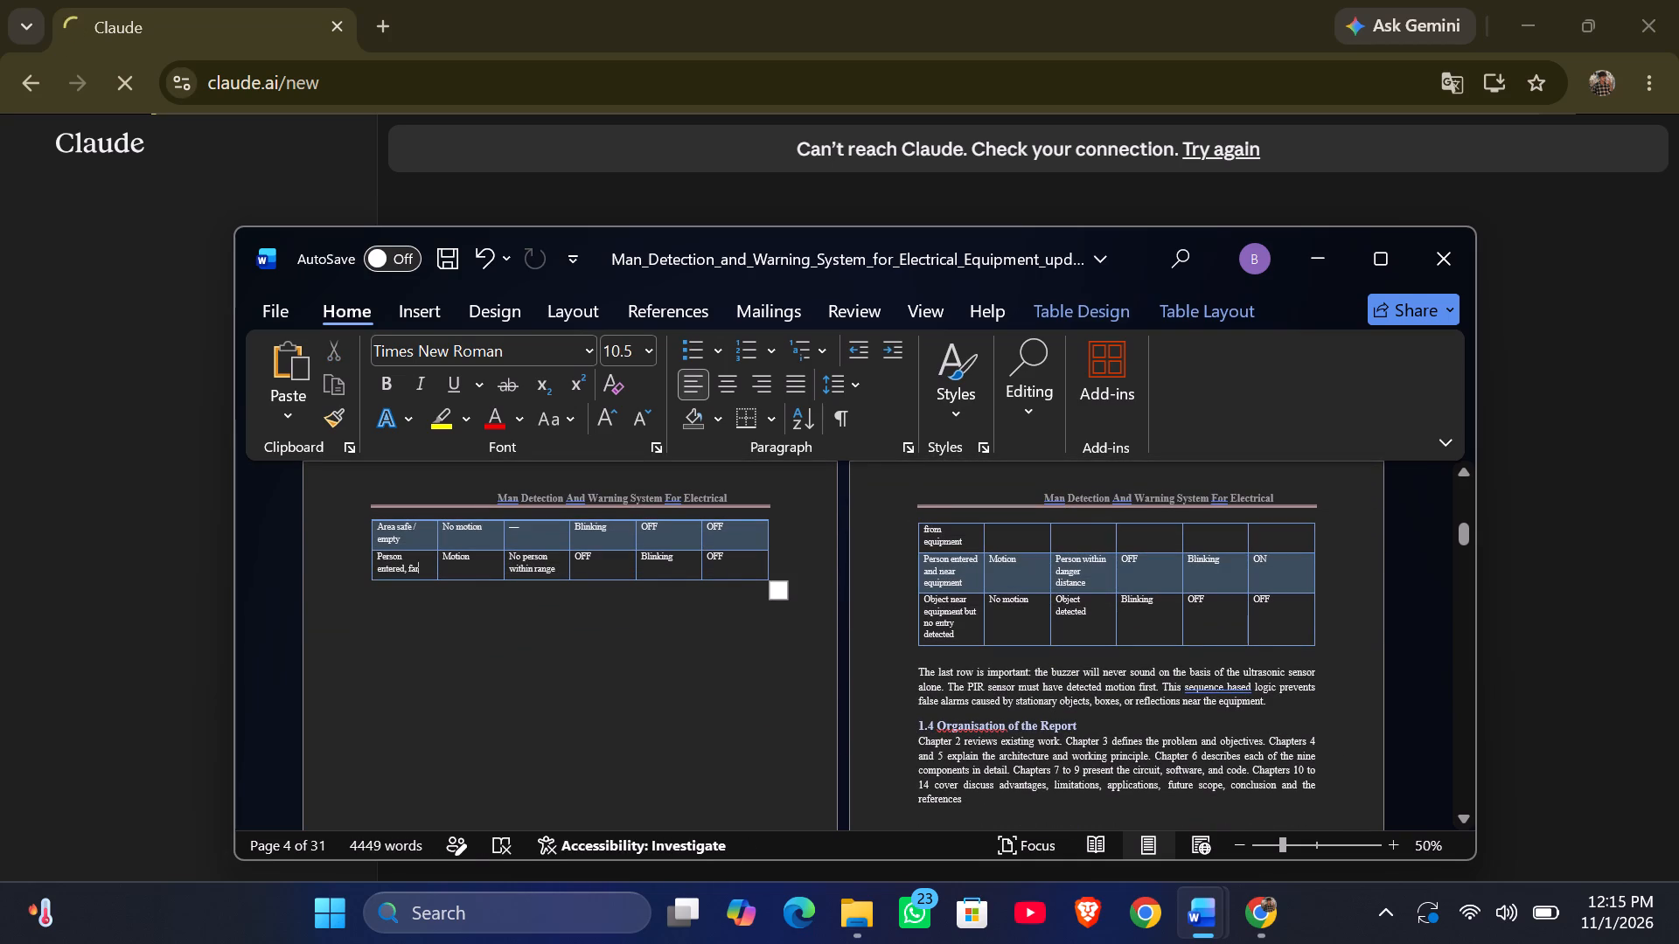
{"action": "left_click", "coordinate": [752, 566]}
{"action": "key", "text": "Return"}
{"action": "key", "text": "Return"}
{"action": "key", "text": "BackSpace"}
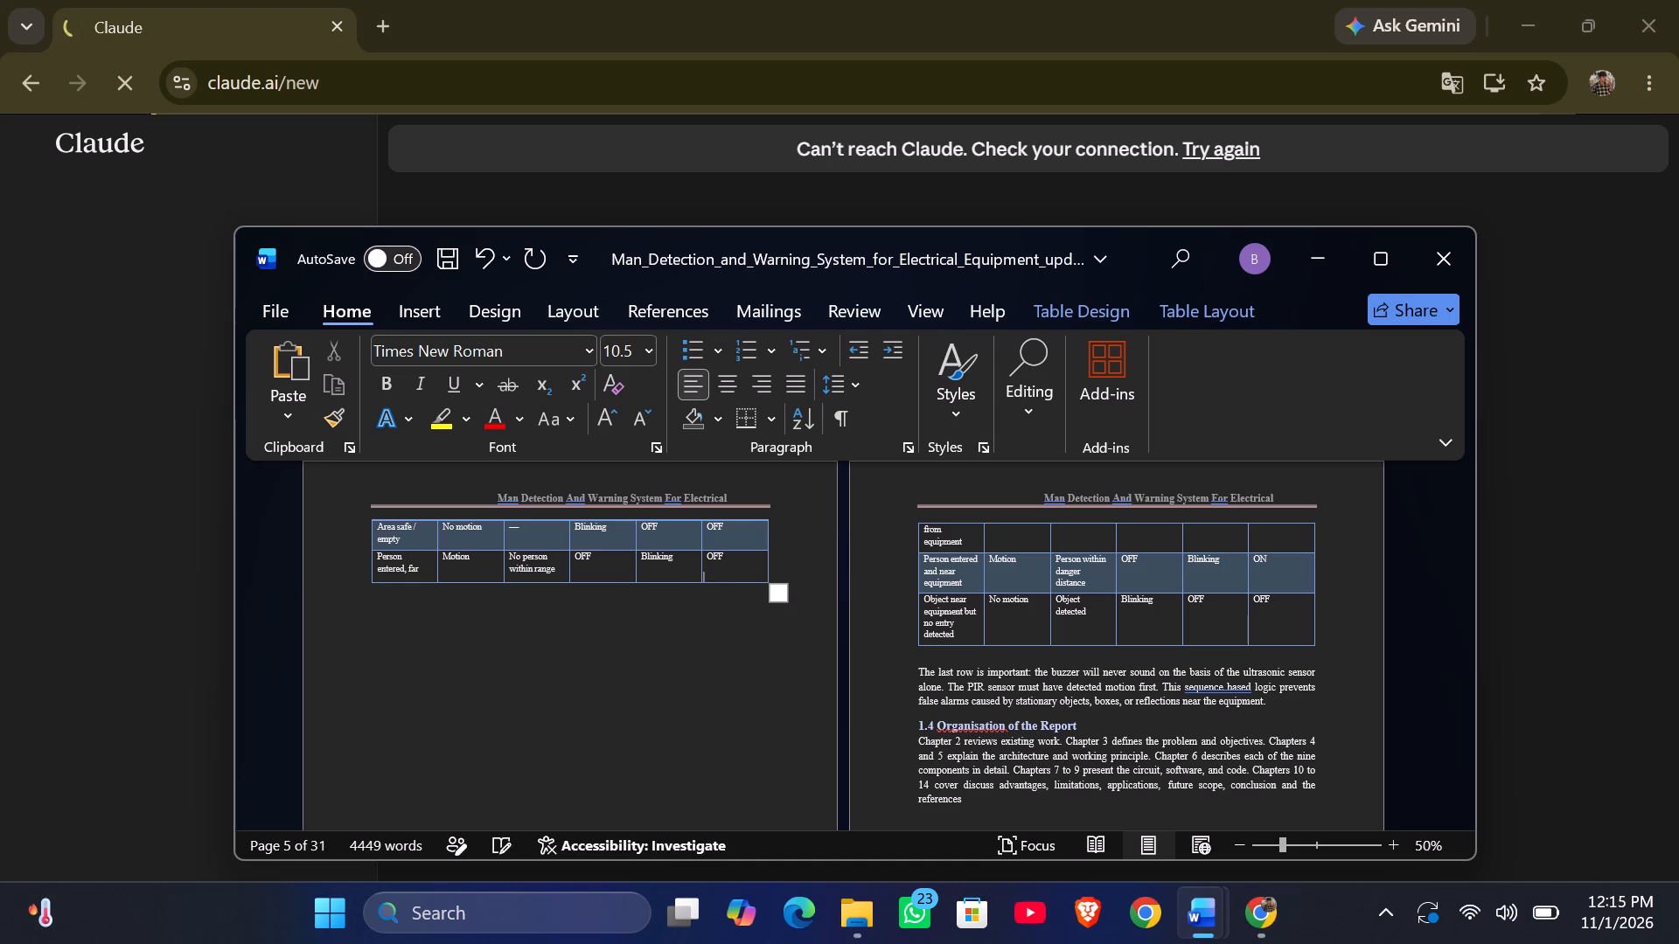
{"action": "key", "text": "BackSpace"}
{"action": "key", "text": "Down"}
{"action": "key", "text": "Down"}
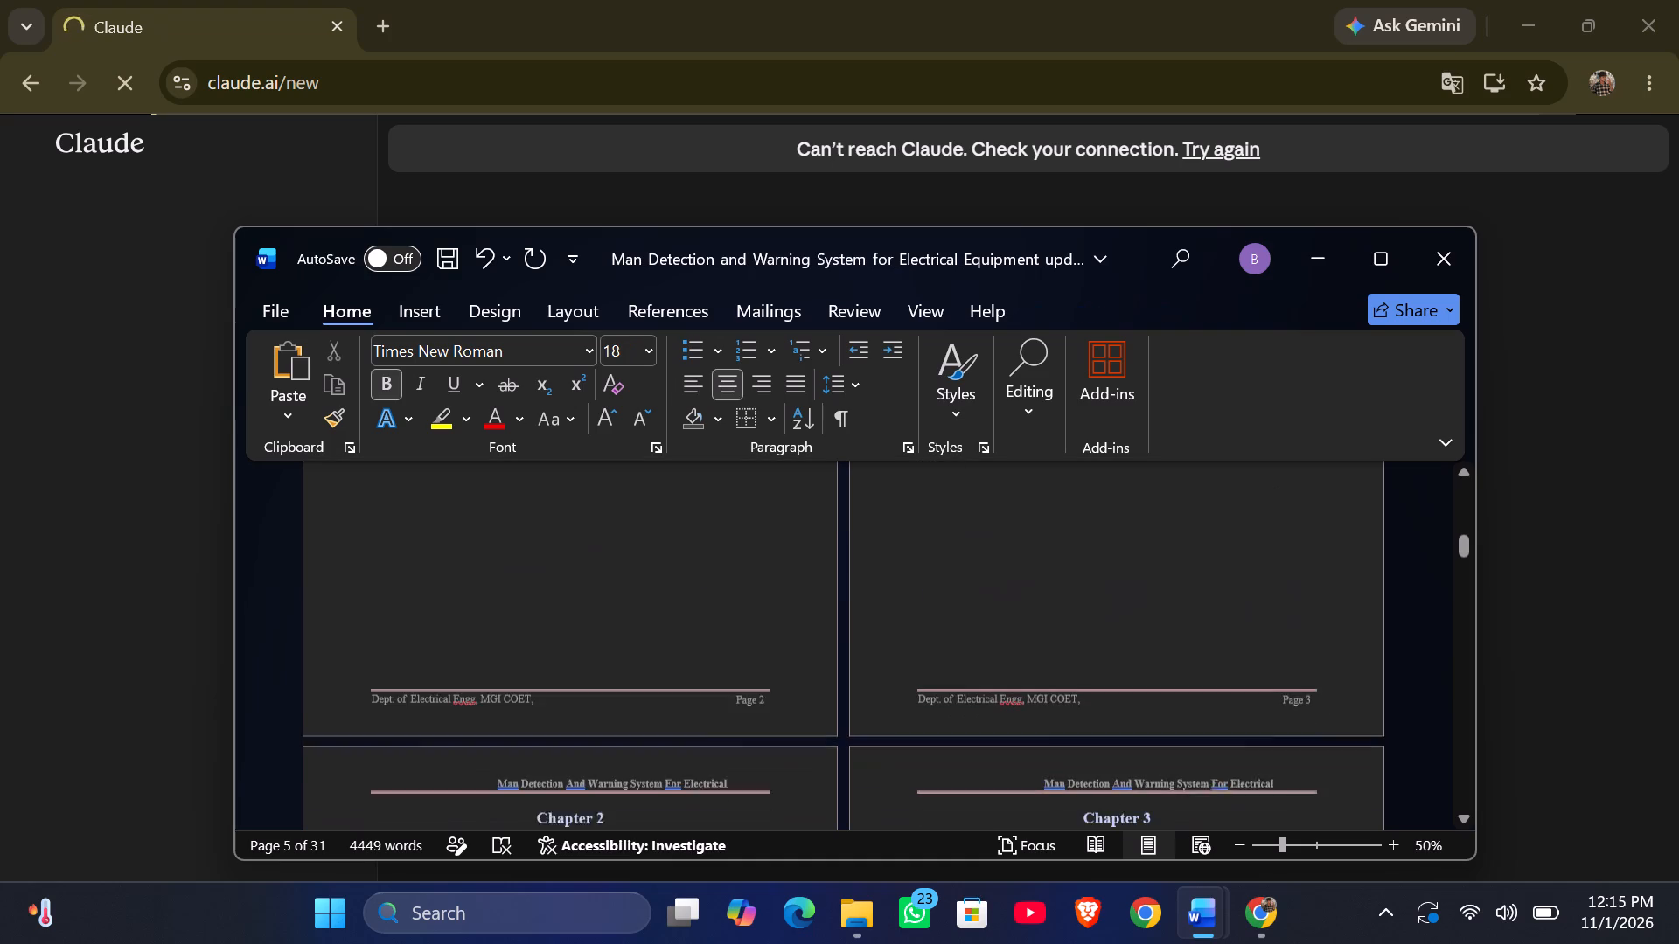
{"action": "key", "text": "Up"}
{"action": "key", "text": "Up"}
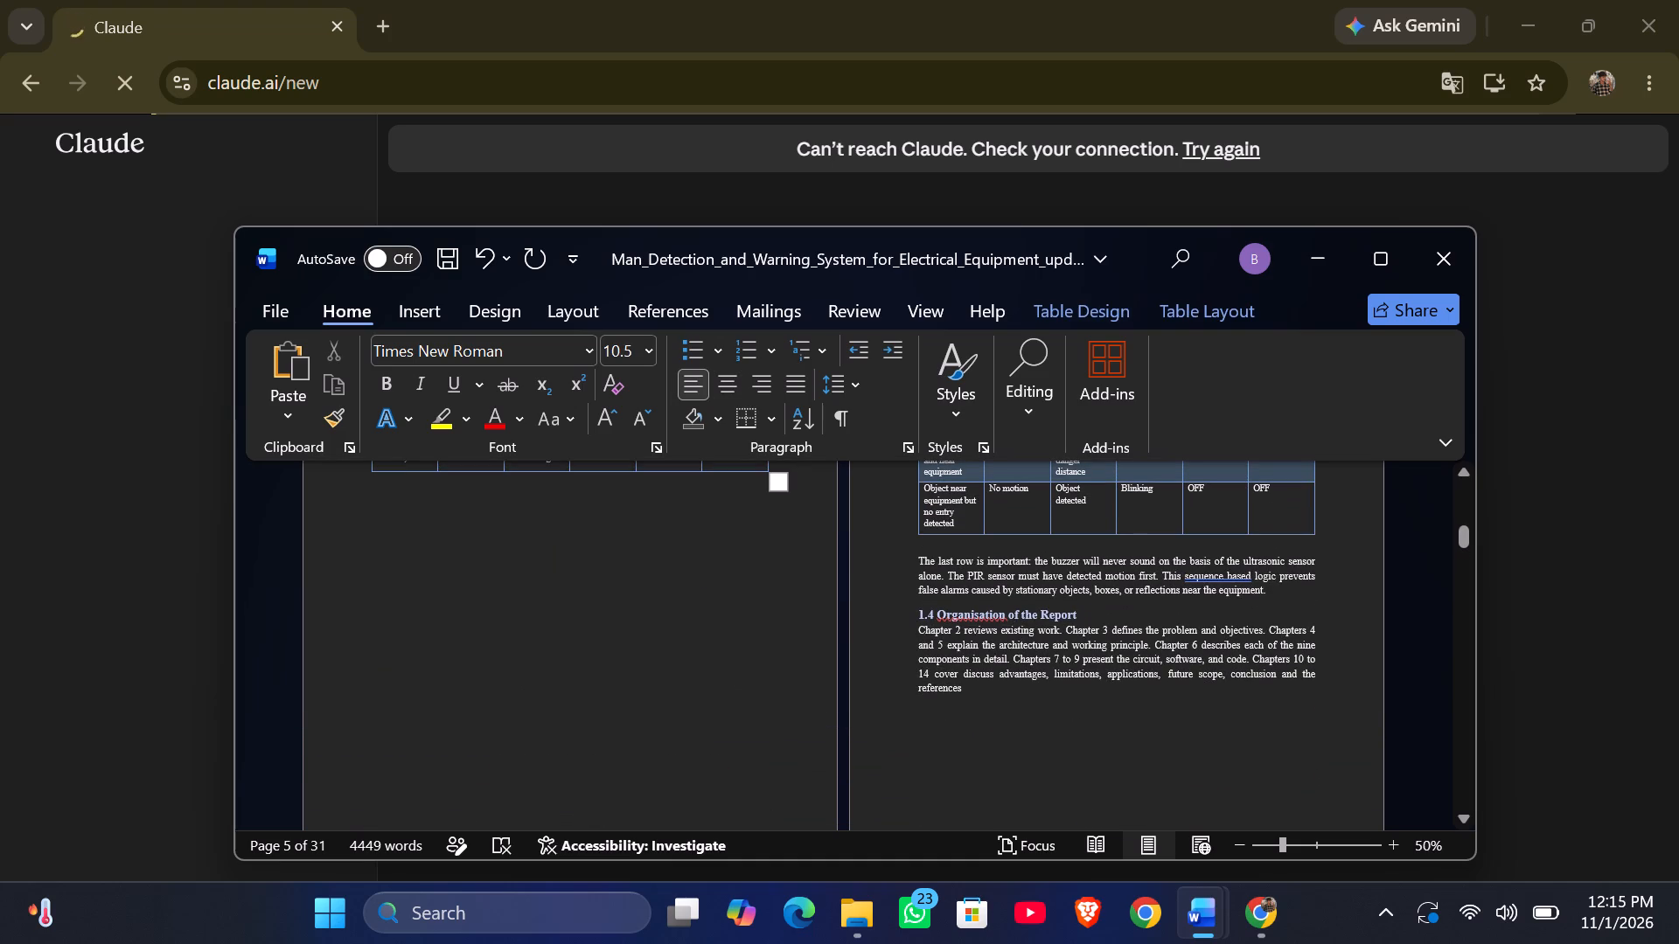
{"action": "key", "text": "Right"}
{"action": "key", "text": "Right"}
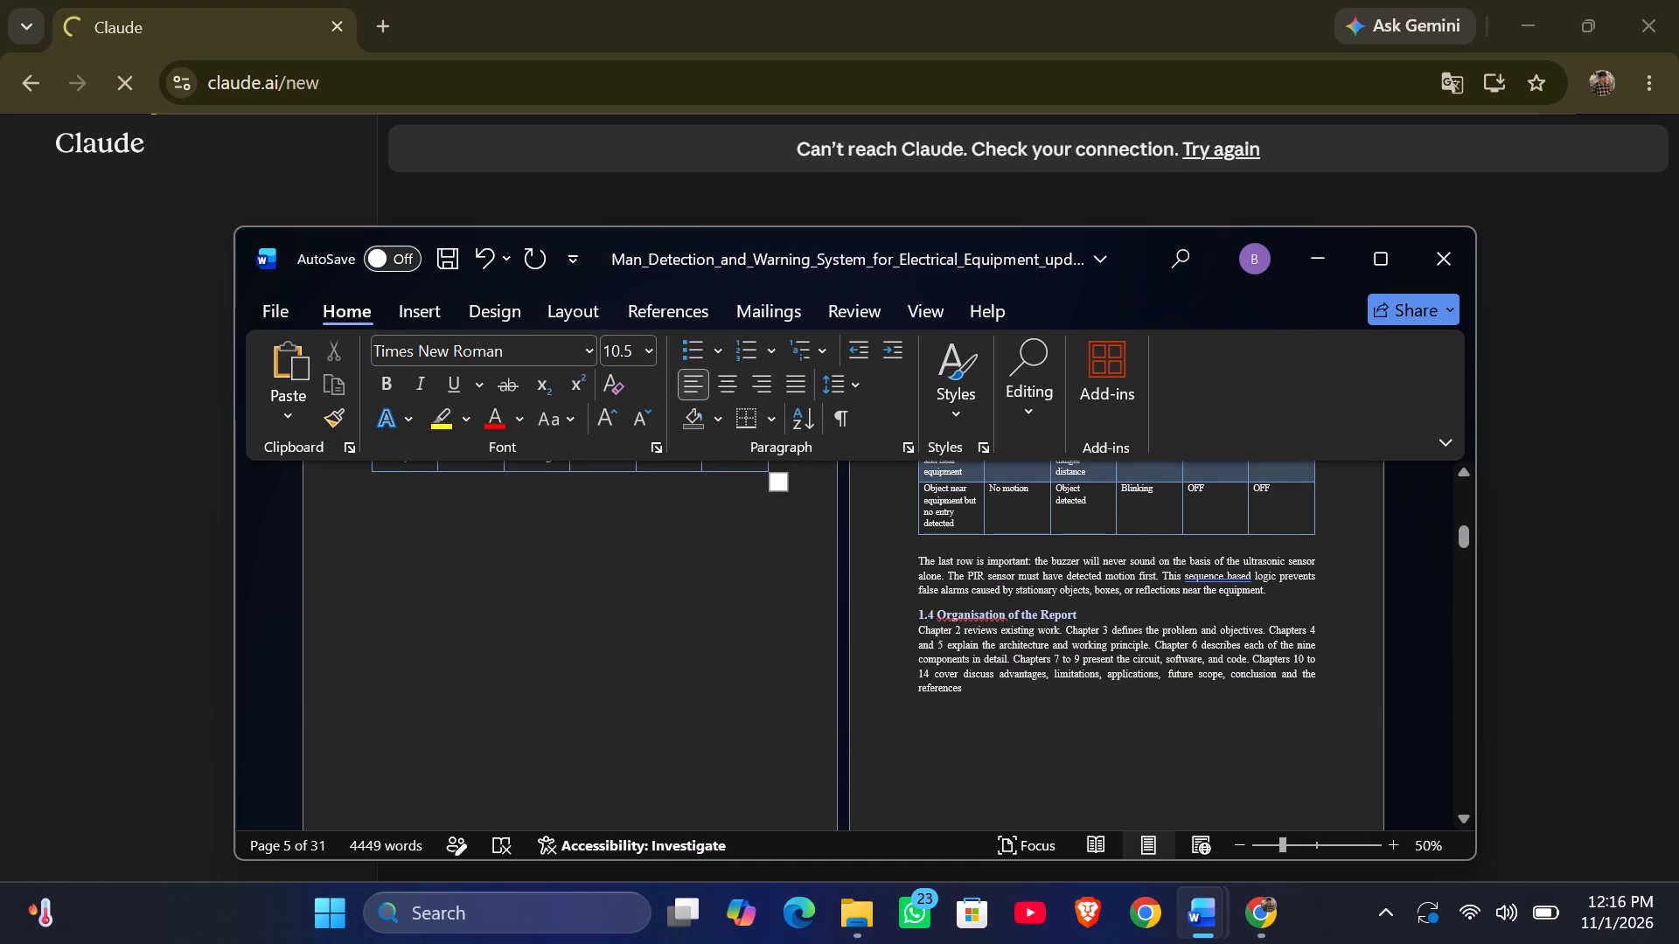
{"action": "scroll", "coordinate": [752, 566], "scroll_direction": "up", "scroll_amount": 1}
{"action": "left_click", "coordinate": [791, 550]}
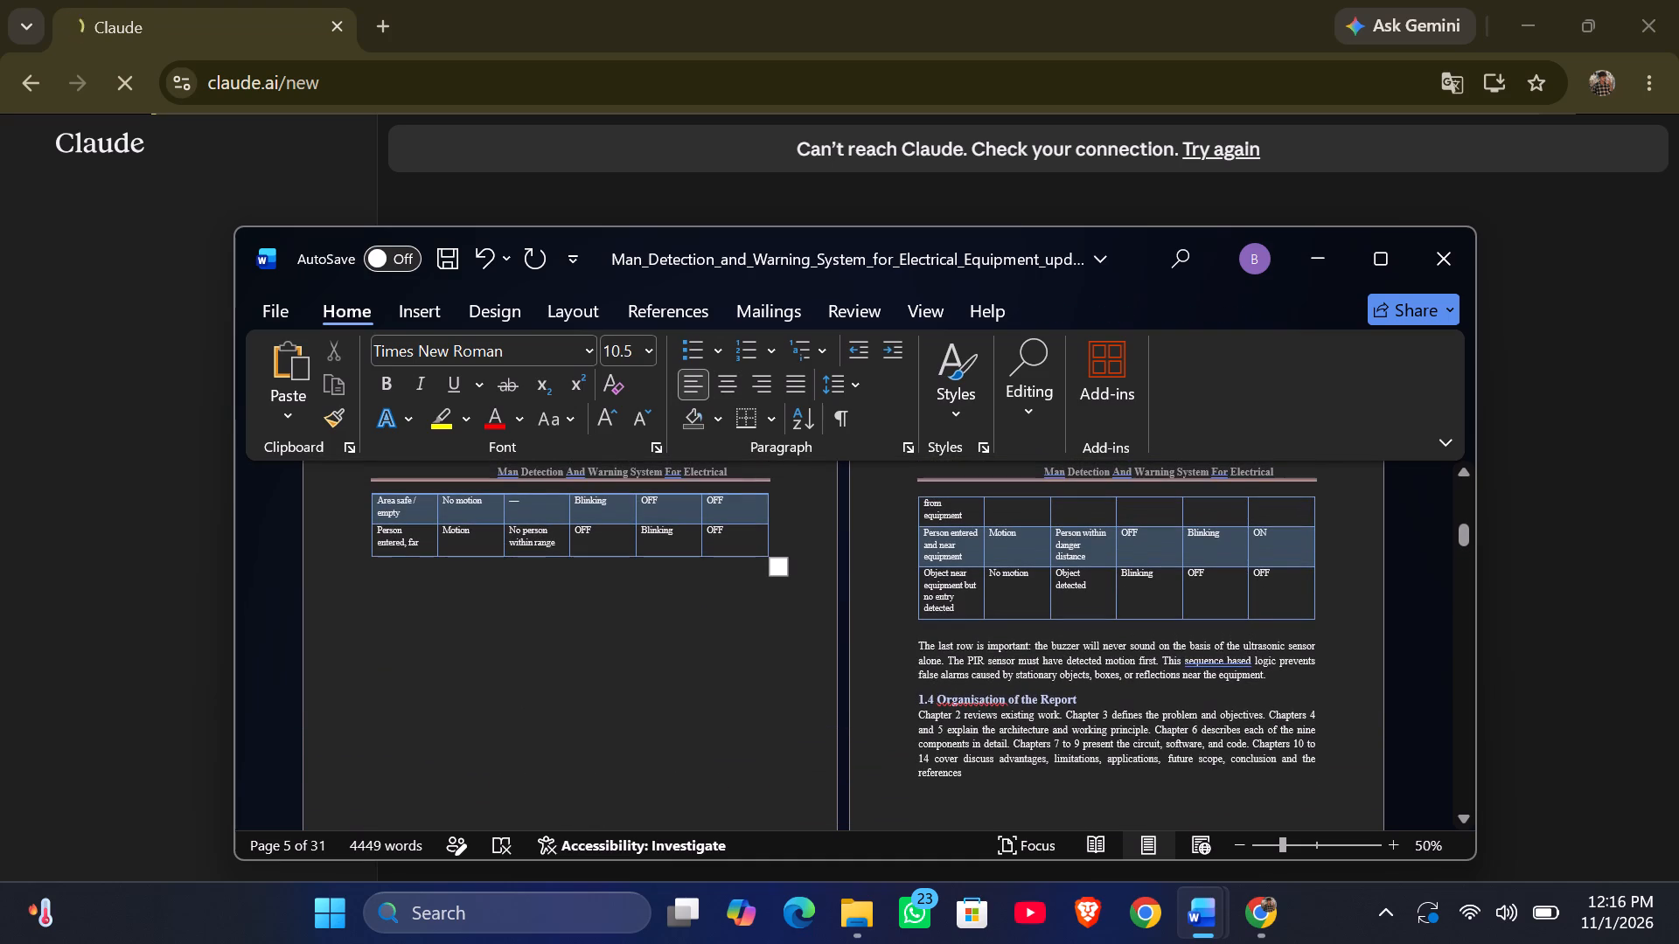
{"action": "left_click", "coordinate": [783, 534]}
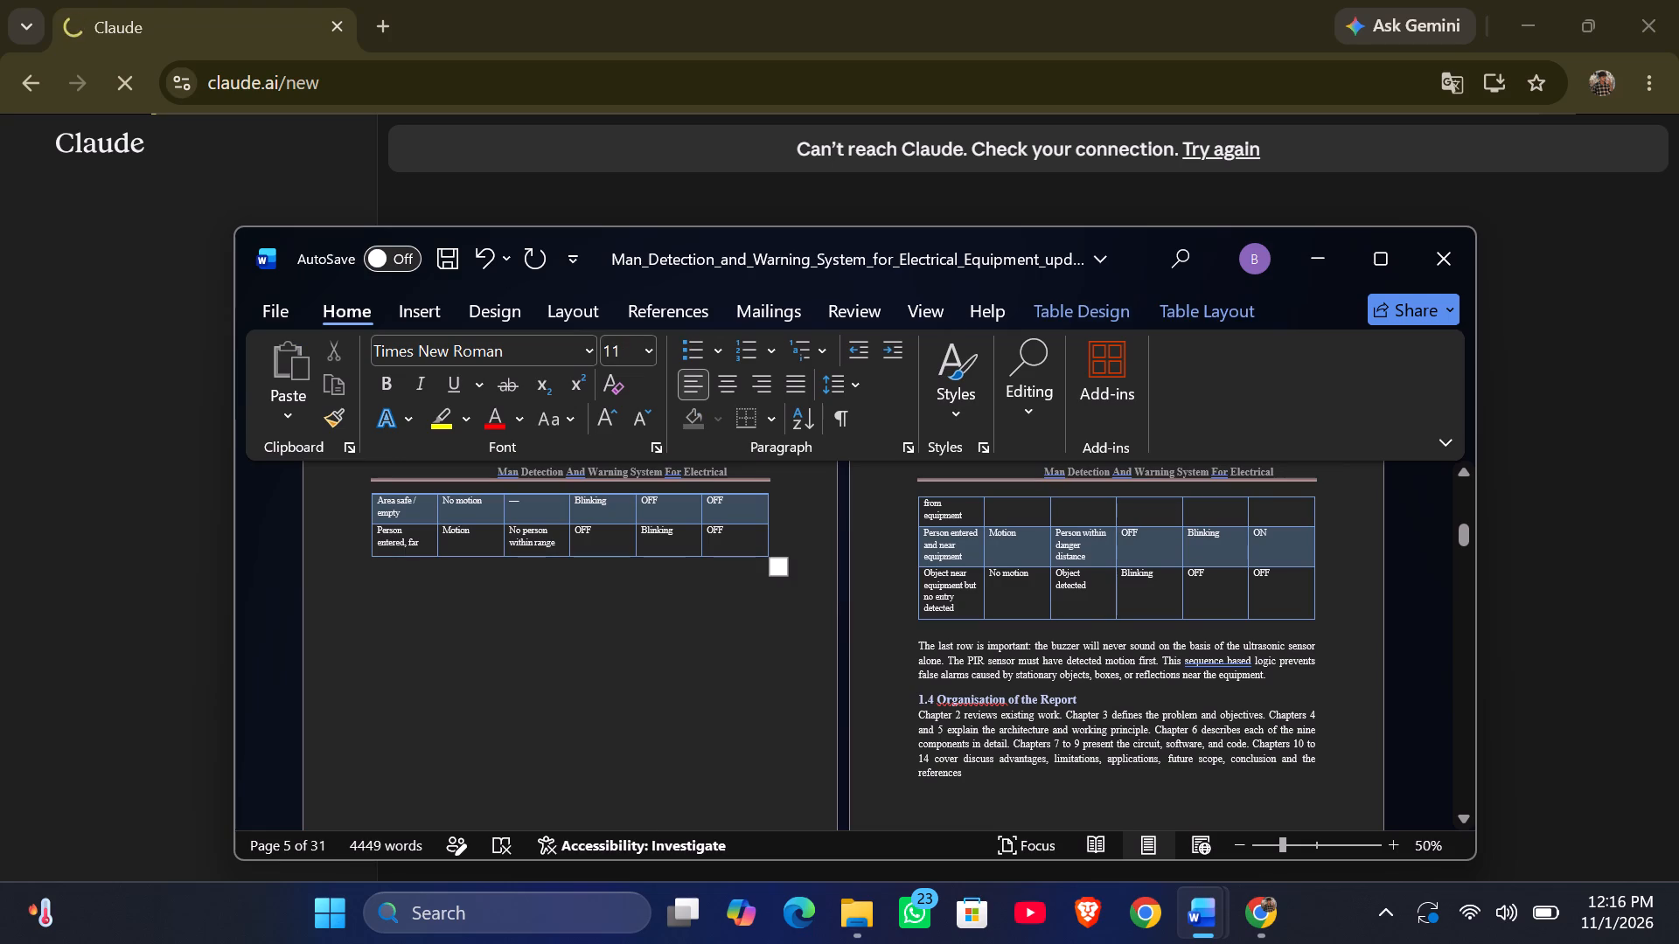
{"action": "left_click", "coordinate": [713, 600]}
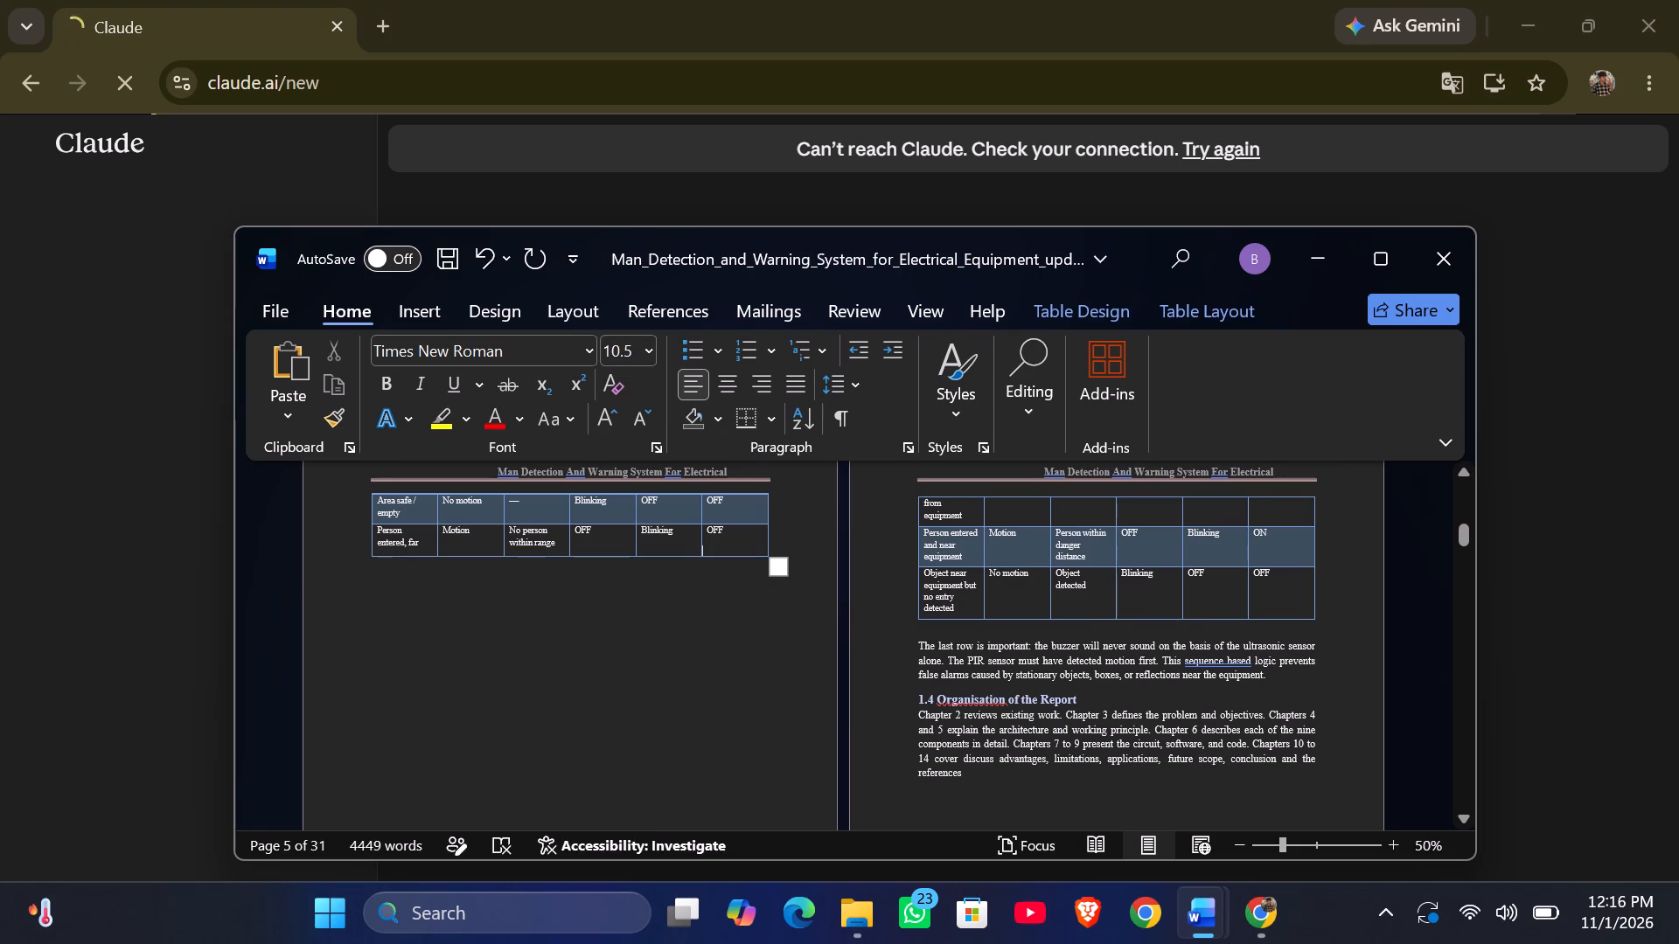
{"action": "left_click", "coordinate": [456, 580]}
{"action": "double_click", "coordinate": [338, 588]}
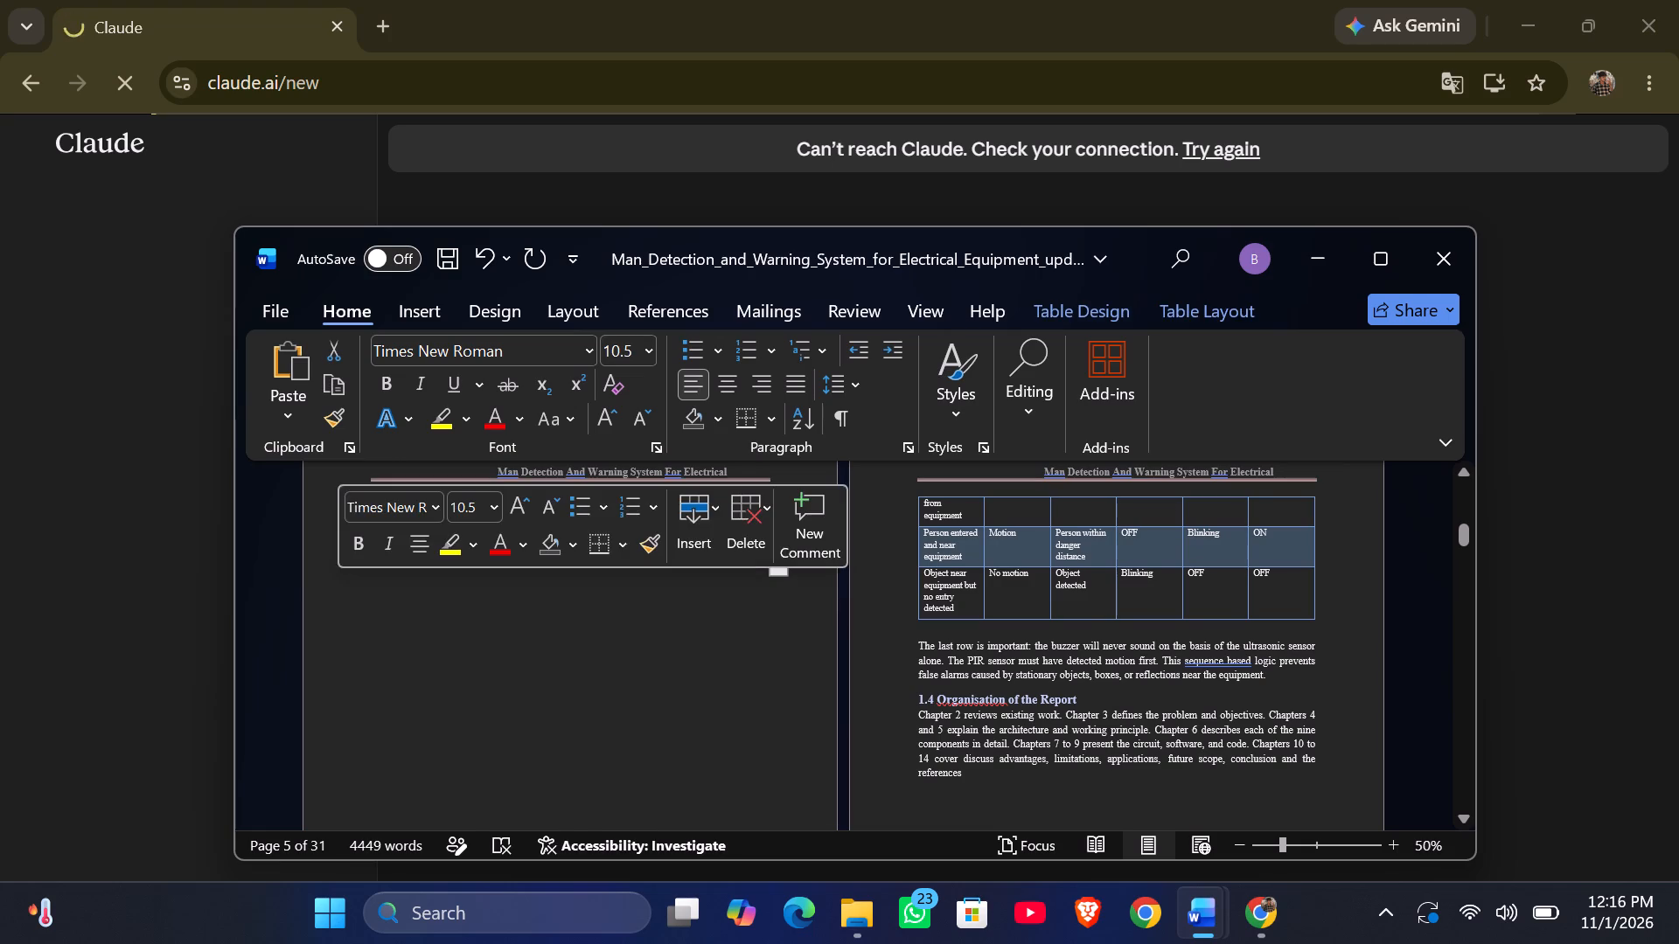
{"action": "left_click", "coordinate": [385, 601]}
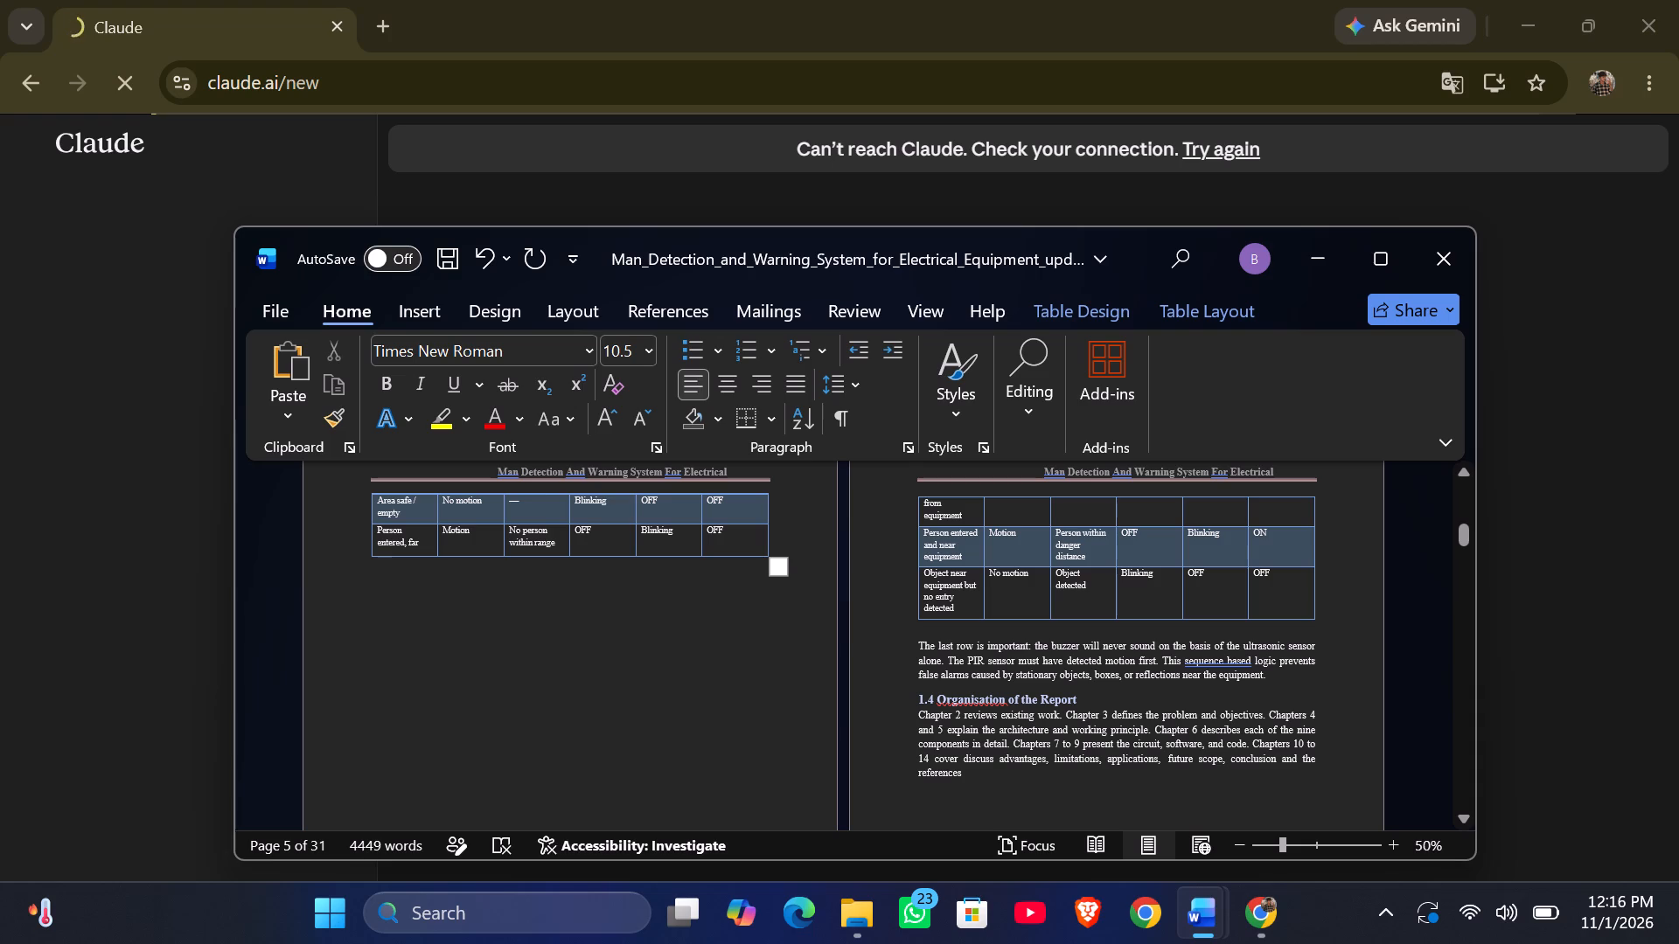
Delete everything from the "1.3 Operating Rules of the System" heading through the end of section 1.4, including the split table.
{"action": "scroll", "coordinate": [1058, 745], "scroll_direction": "up", "scroll_amount": 2}
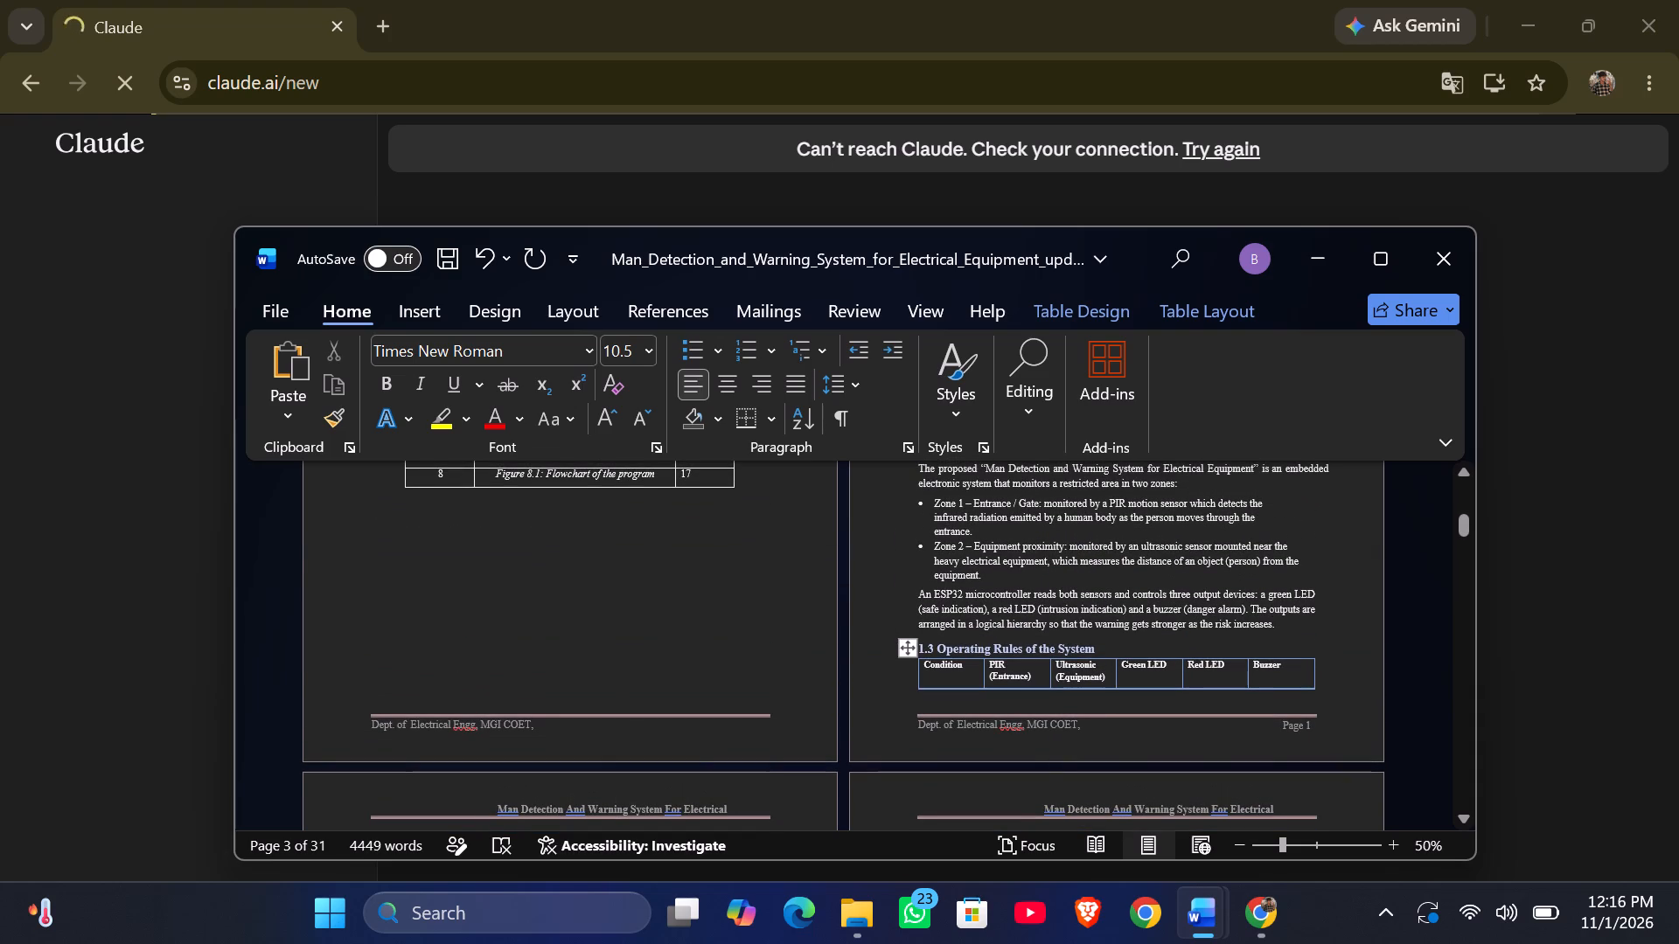
{"action": "left_click_drag", "start_coordinate": [918, 649], "coordinate": [1111, 853]}
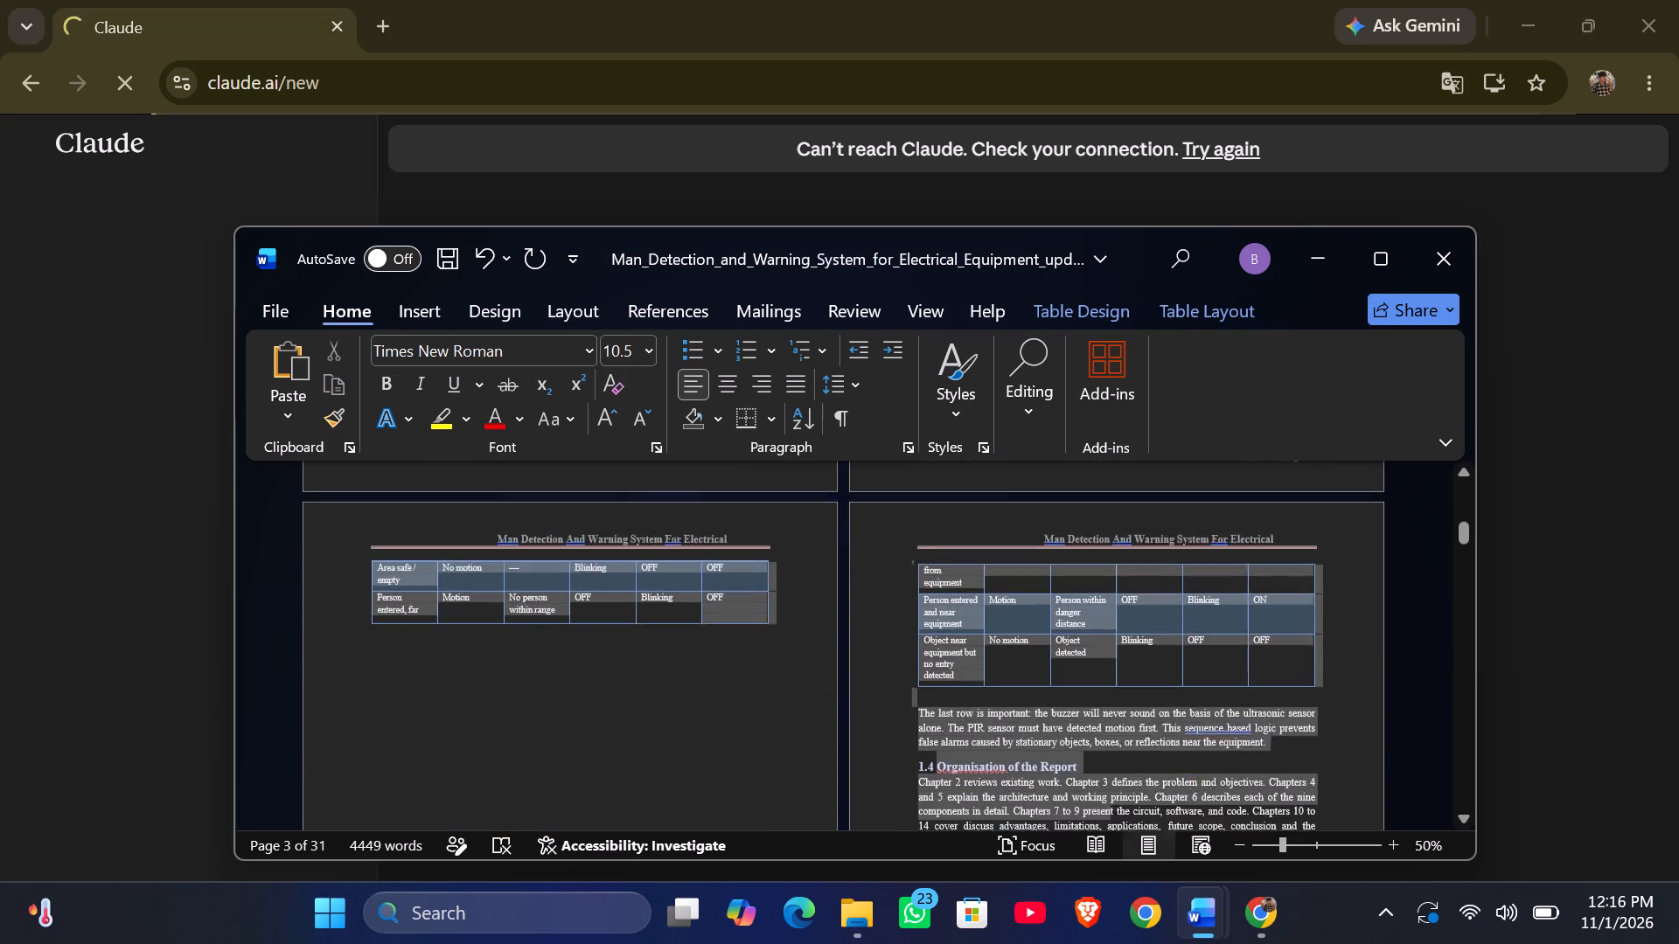
{"action": "left_click_drag", "start_coordinate": [1111, 853], "coordinate": [1072, 755]}
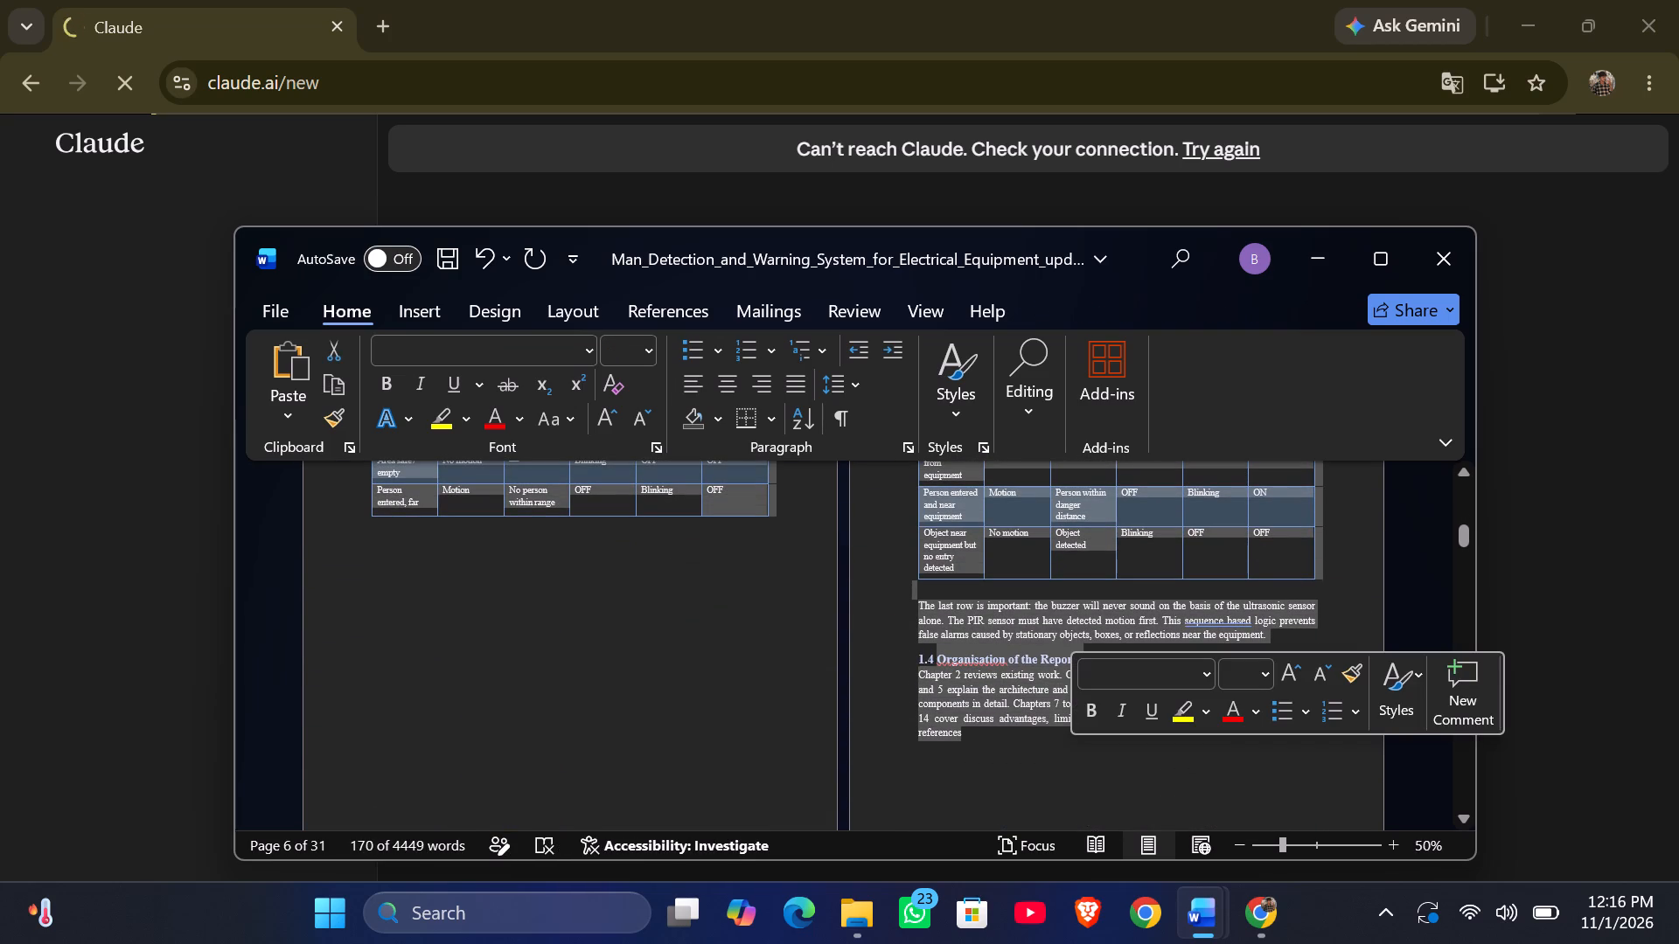
{"action": "key", "text": "Delete"}
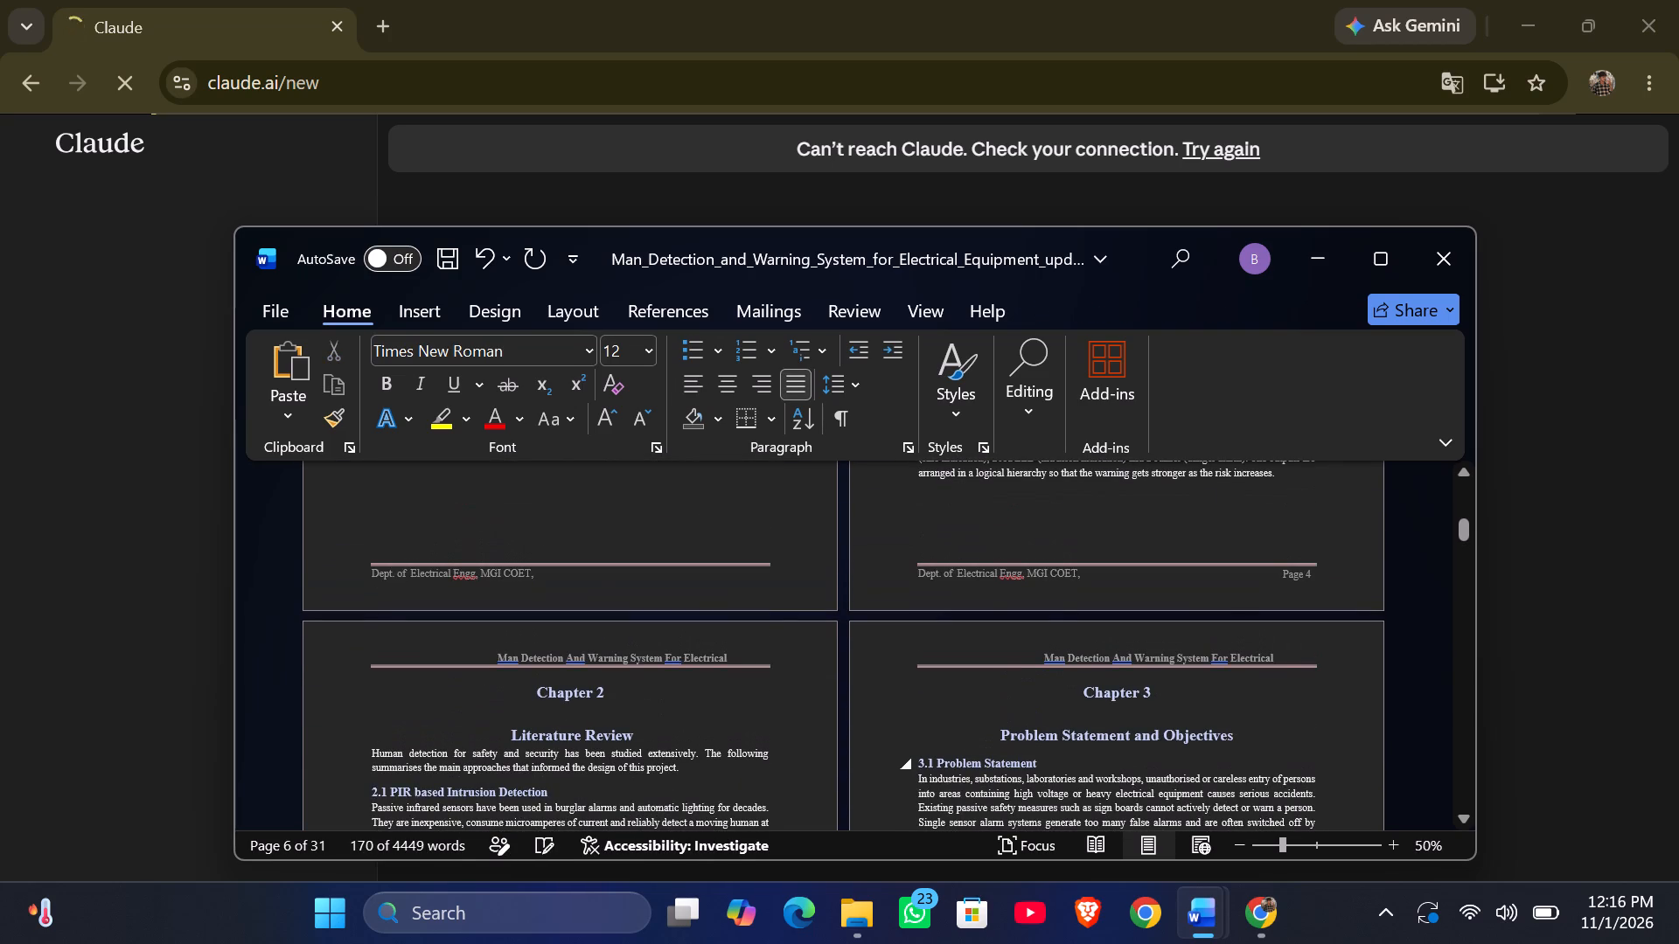
Examine the end of Chapter 1 and the pages around it, from the contents tables to Chapters 2 and 3.
{"action": "scroll", "coordinate": [1072, 755], "scroll_direction": "up", "scroll_amount": 2}
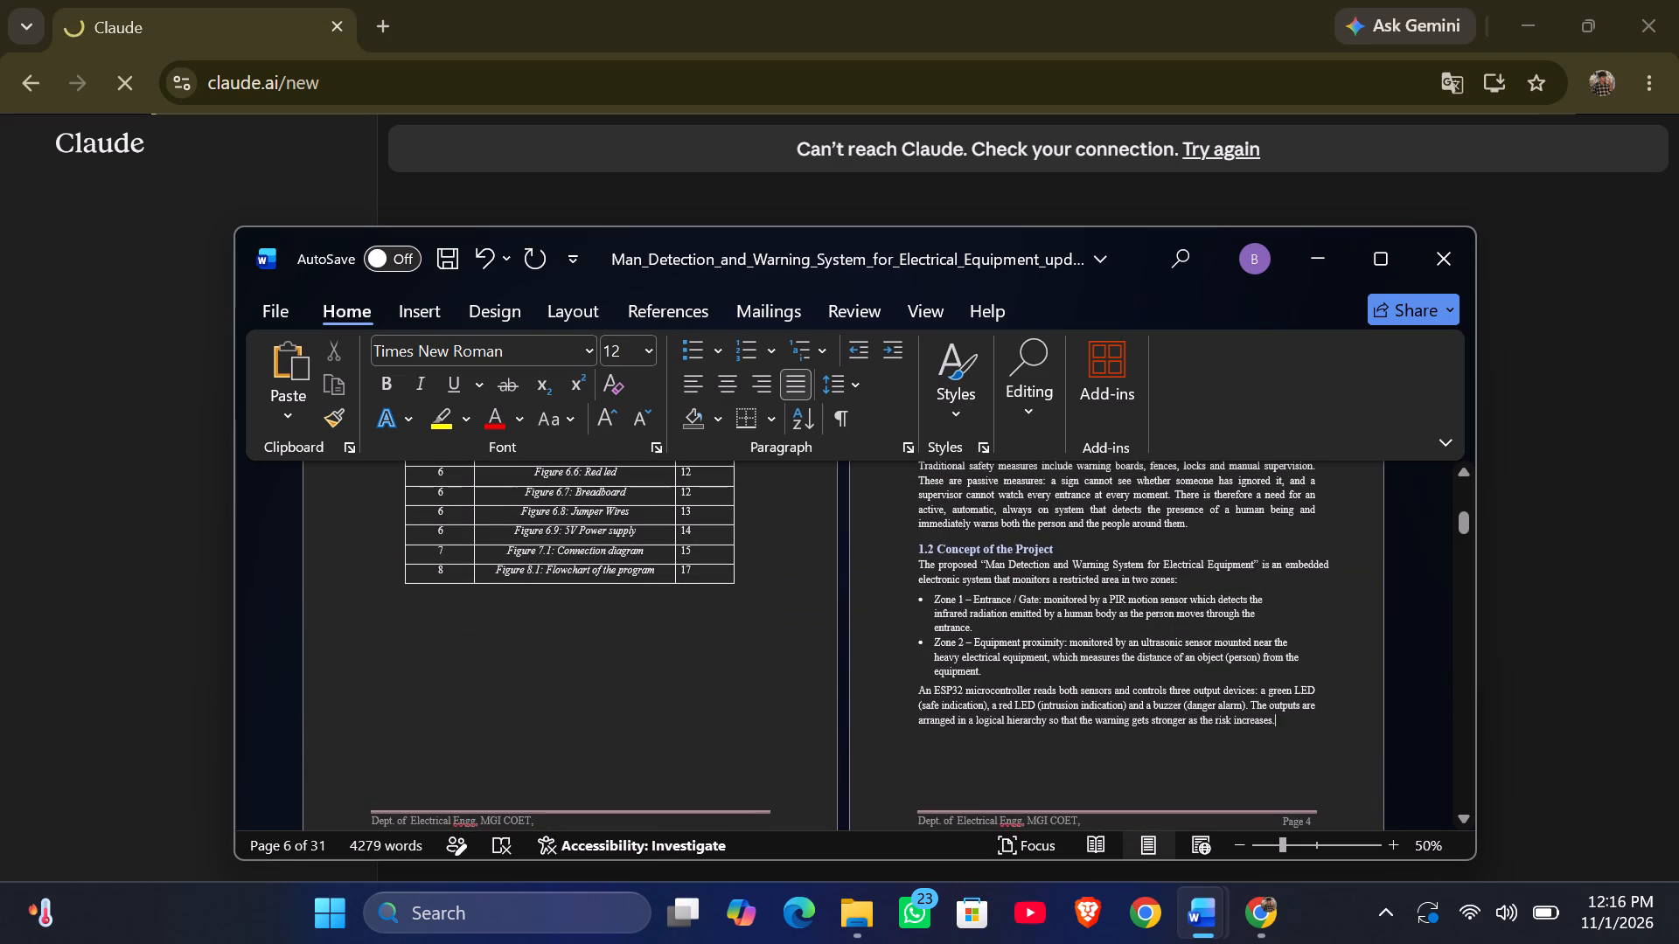
{"action": "left_click", "coordinate": [1029, 766]}
{"action": "left_click", "coordinate": [1277, 729]}
{"action": "scroll", "coordinate": [1090, 656], "scroll_direction": "up", "scroll_amount": 4}
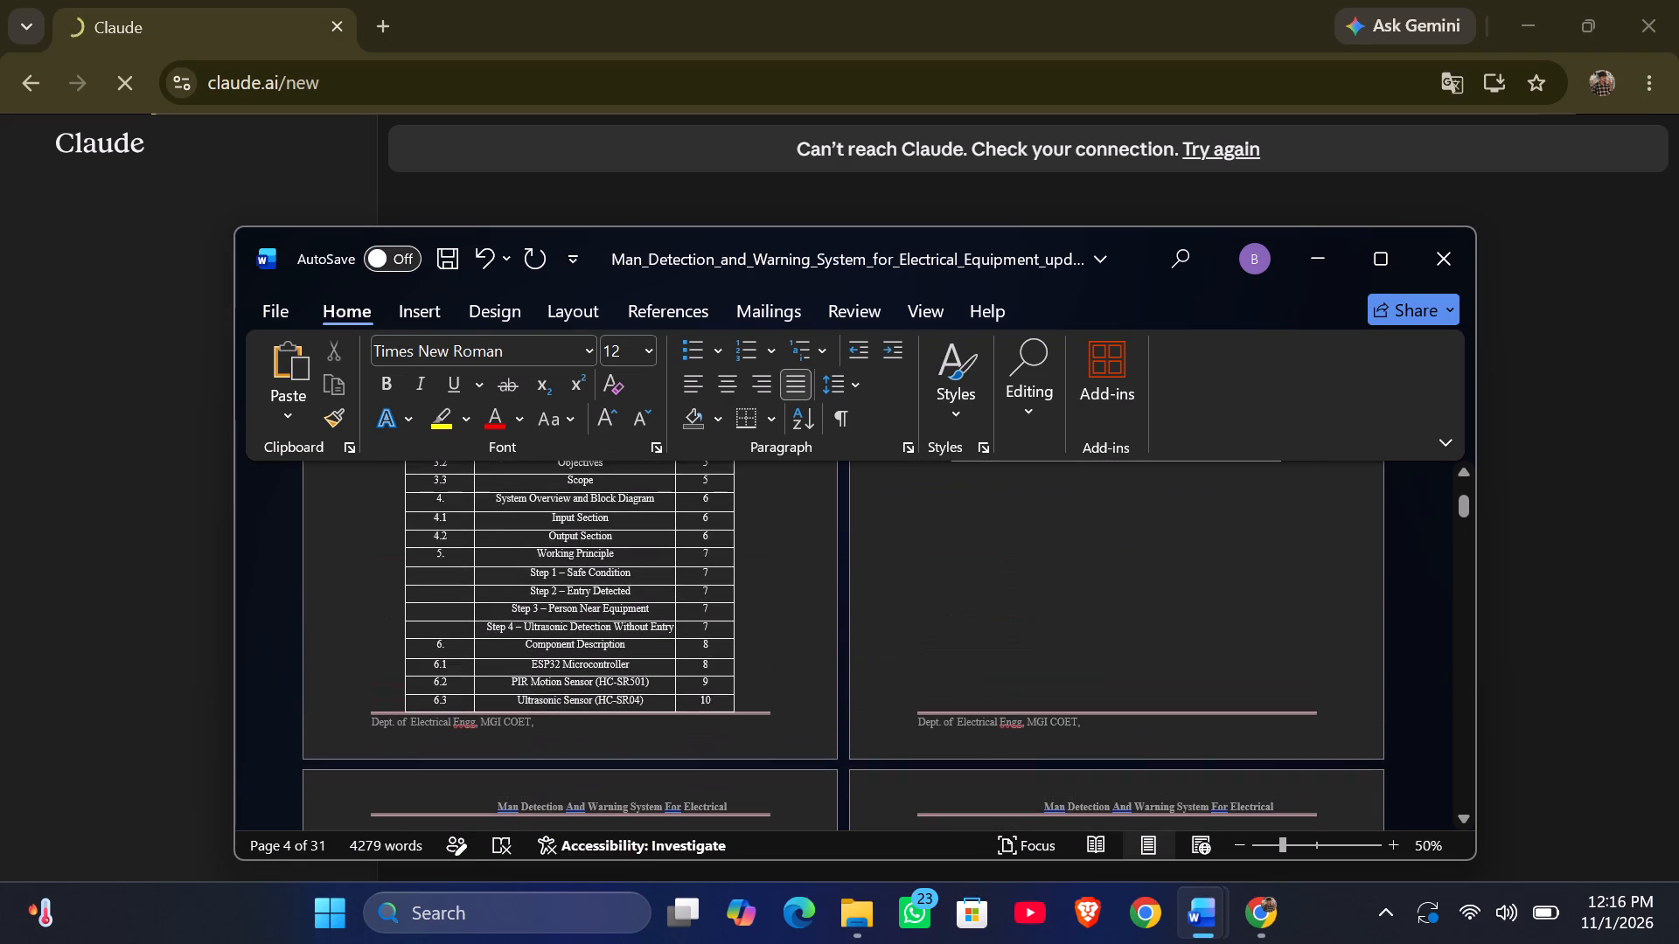
{"action": "scroll", "coordinate": [1090, 656], "scroll_direction": "down", "scroll_amount": 5}
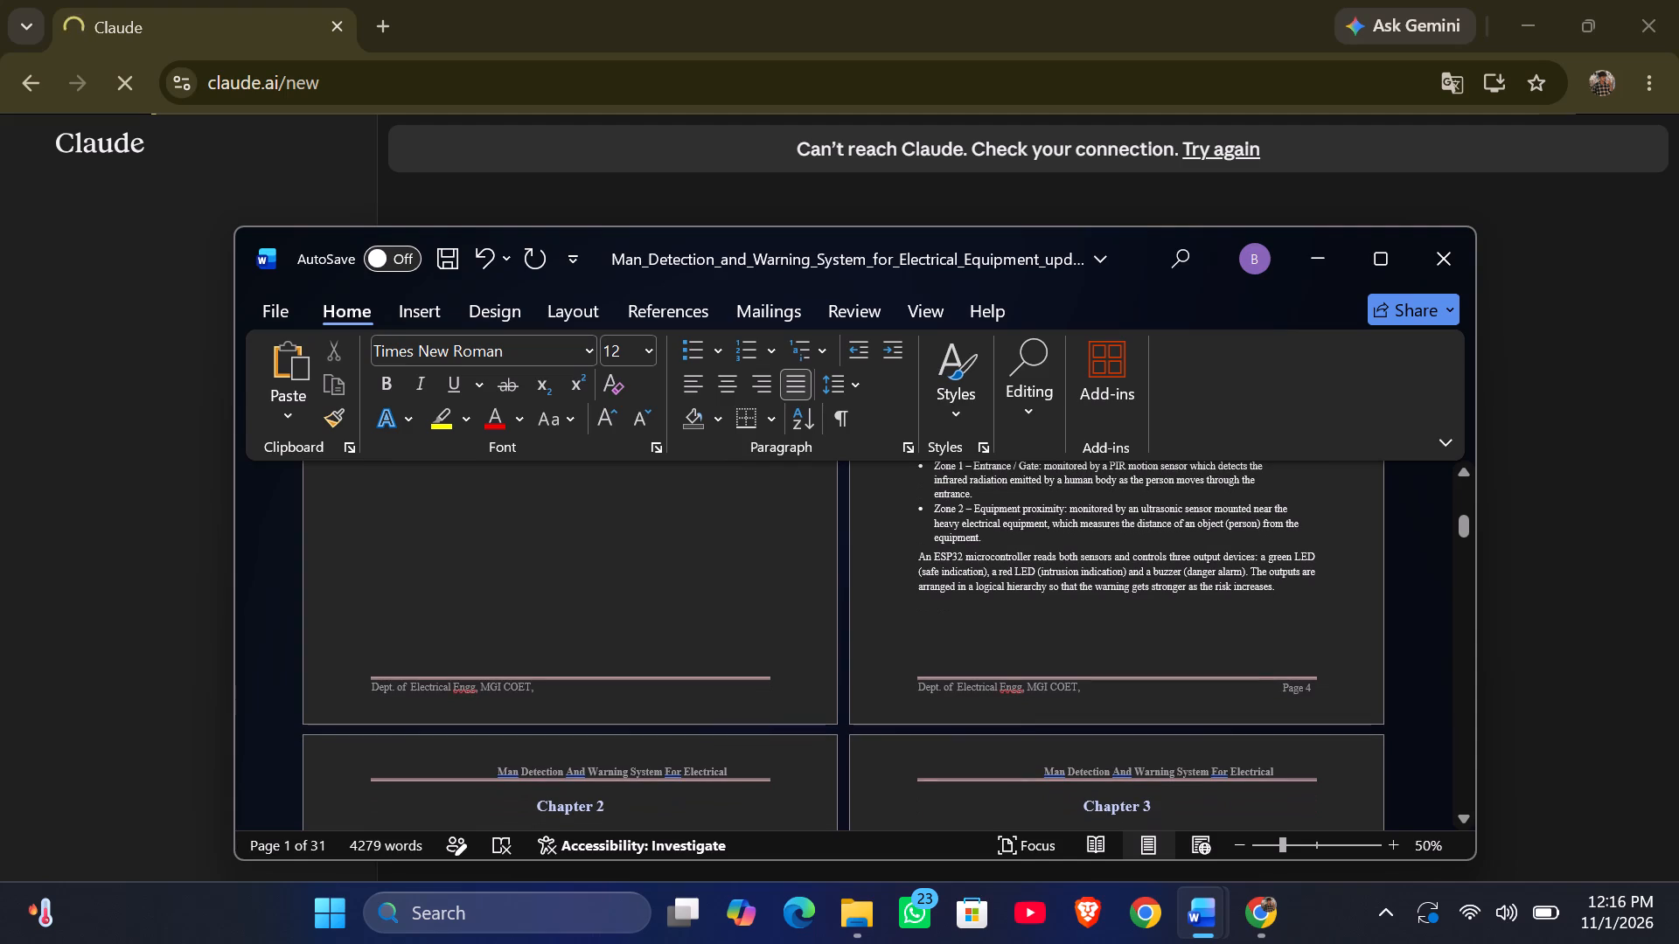
{"action": "scroll", "coordinate": [1195, 744], "scroll_direction": "down", "scroll_amount": 1}
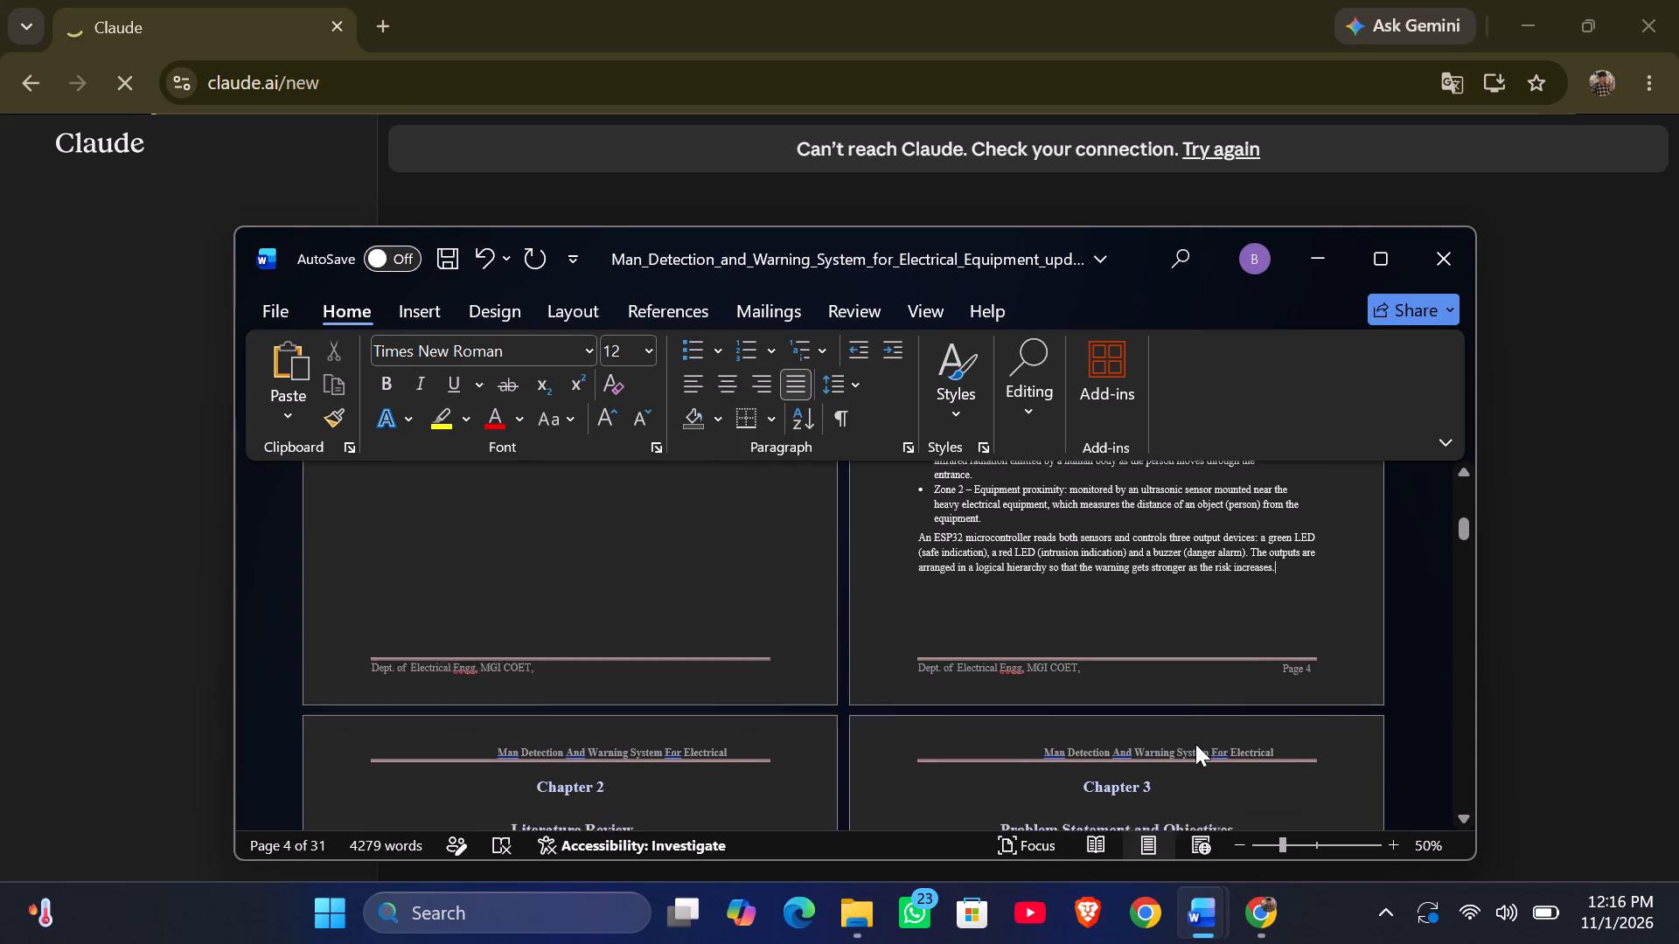
{"action": "scroll", "coordinate": [1195, 744], "scroll_direction": "down", "scroll_amount": 3}
{"action": "scroll", "coordinate": [1195, 744], "scroll_direction": "up", "scroll_amount": 6}
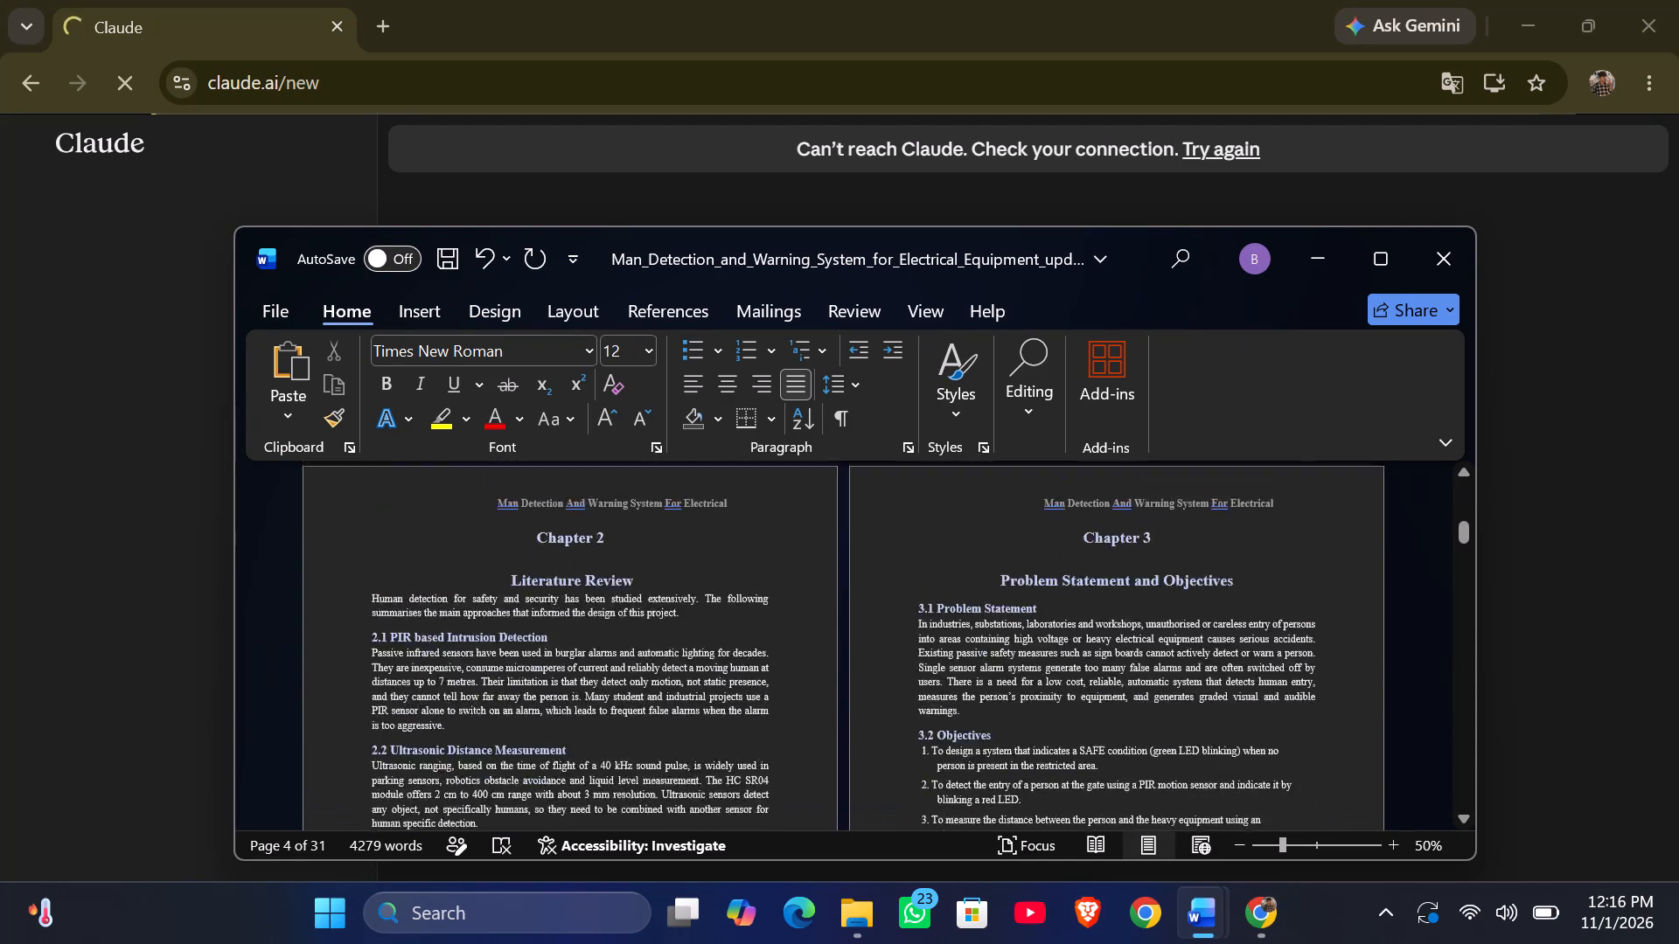
{"action": "scroll", "coordinate": [1216, 603], "scroll_direction": "down", "scroll_amount": 2}
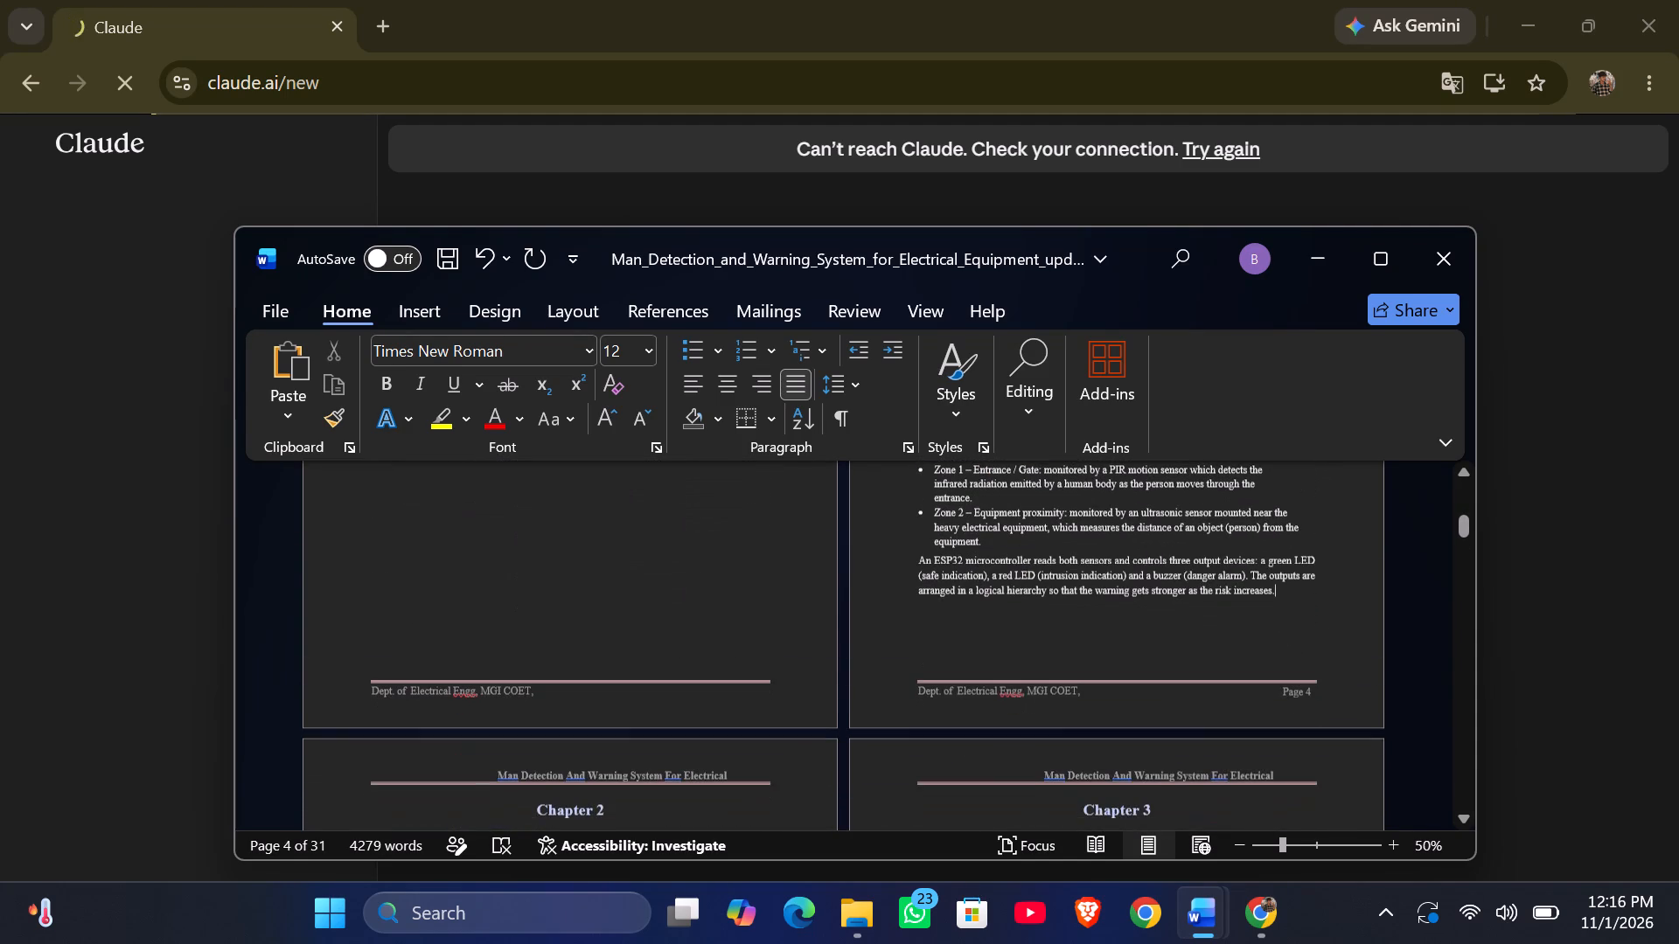
Maximize the report window and try to insert a blank page after the last paragraph of section 1.2.
{"action": "left_click", "coordinate": [1319, 632]}
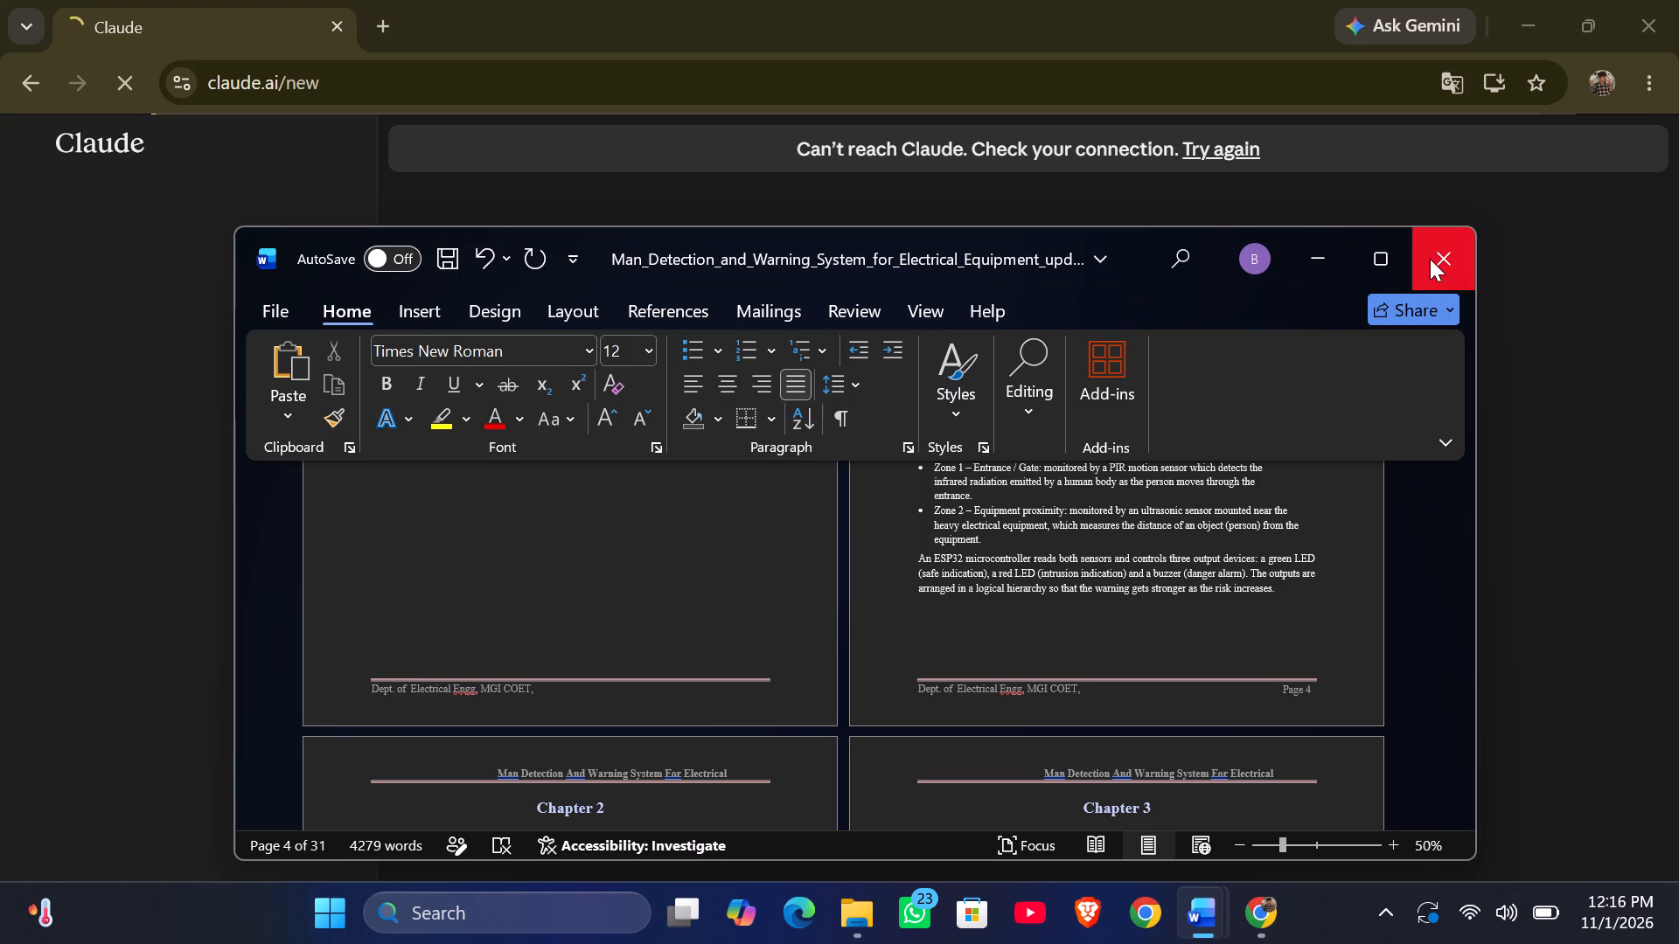
{"action": "left_click", "coordinate": [1377, 254]}
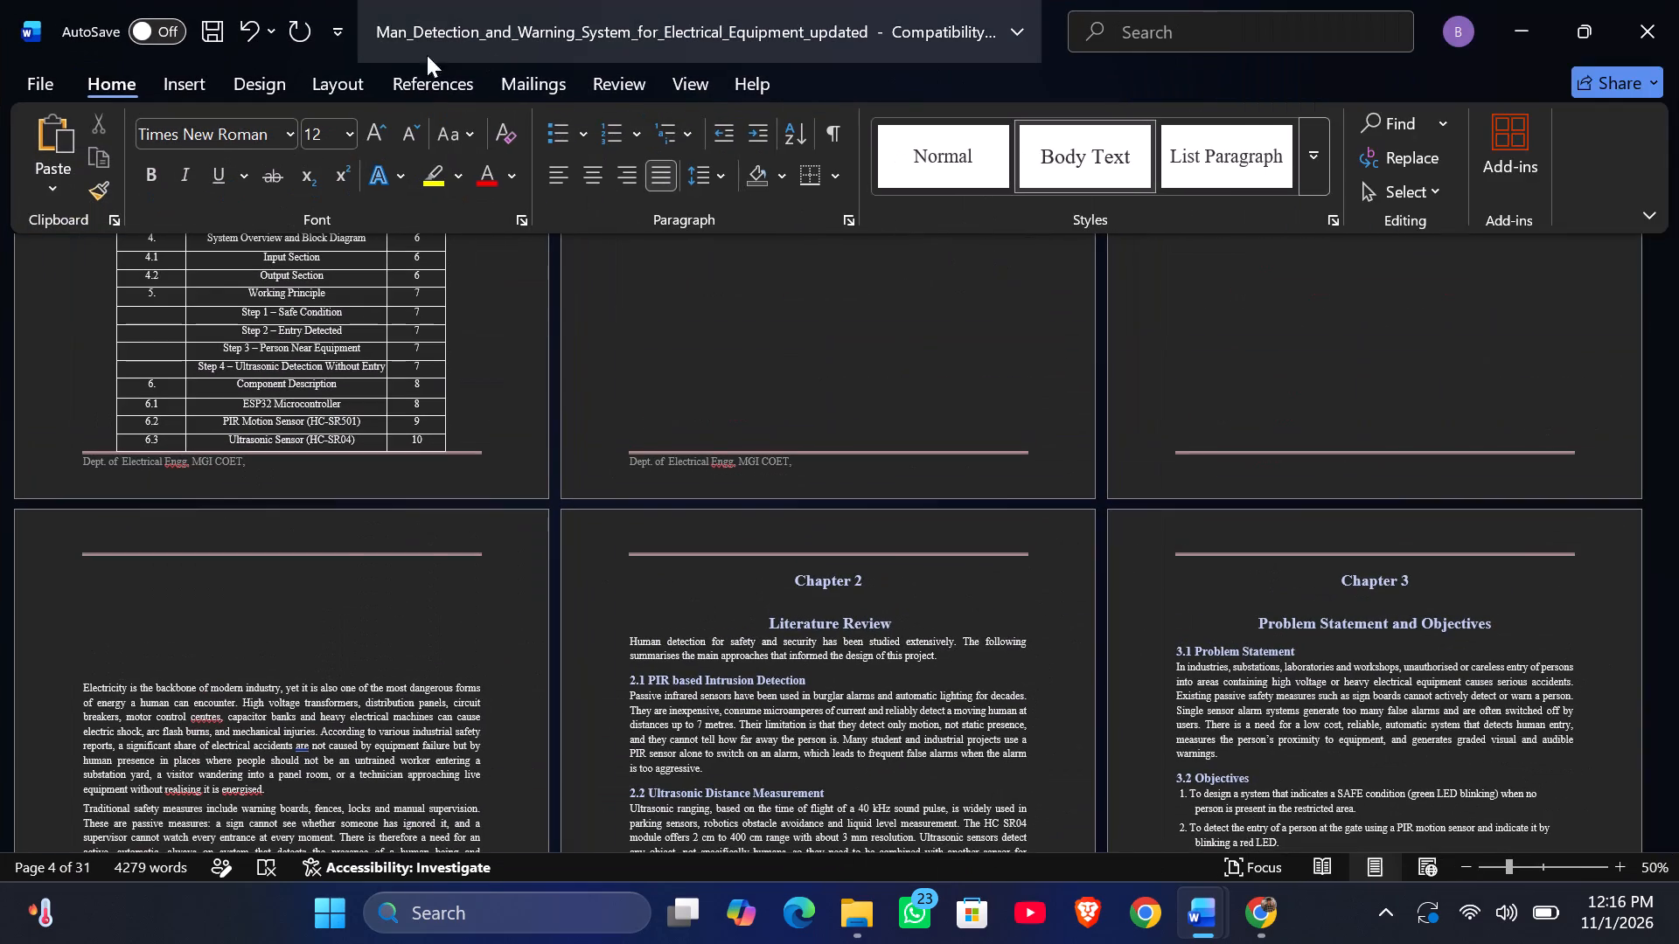
{"action": "left_click", "coordinate": [212, 96]}
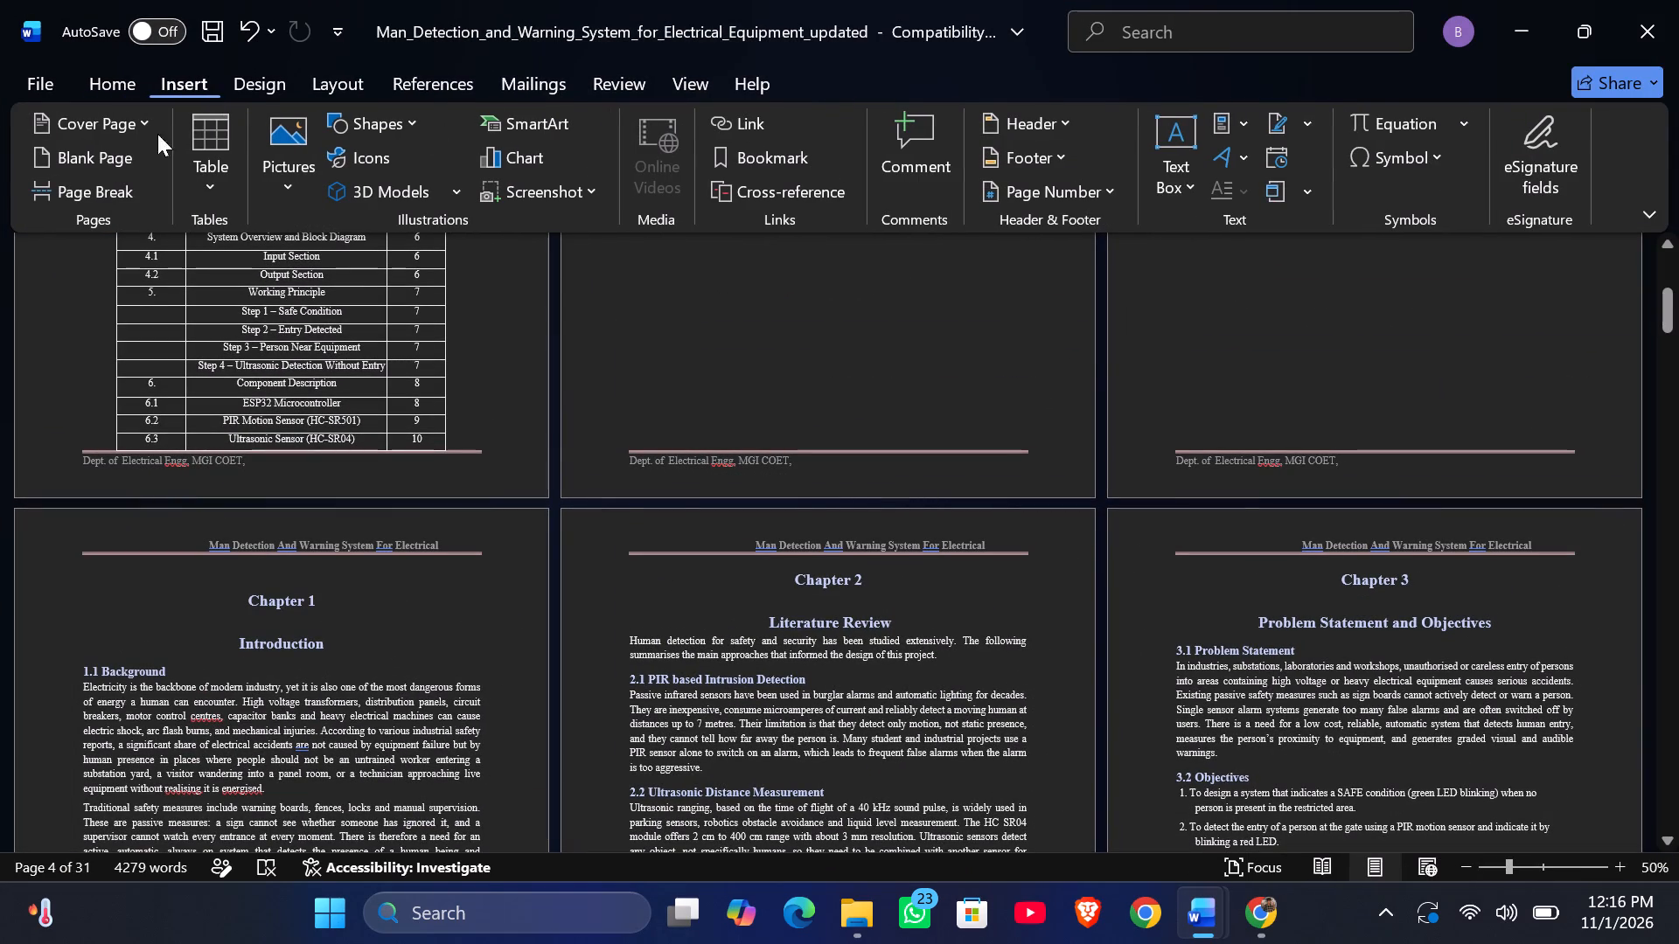
{"action": "left_click", "coordinate": [117, 160]}
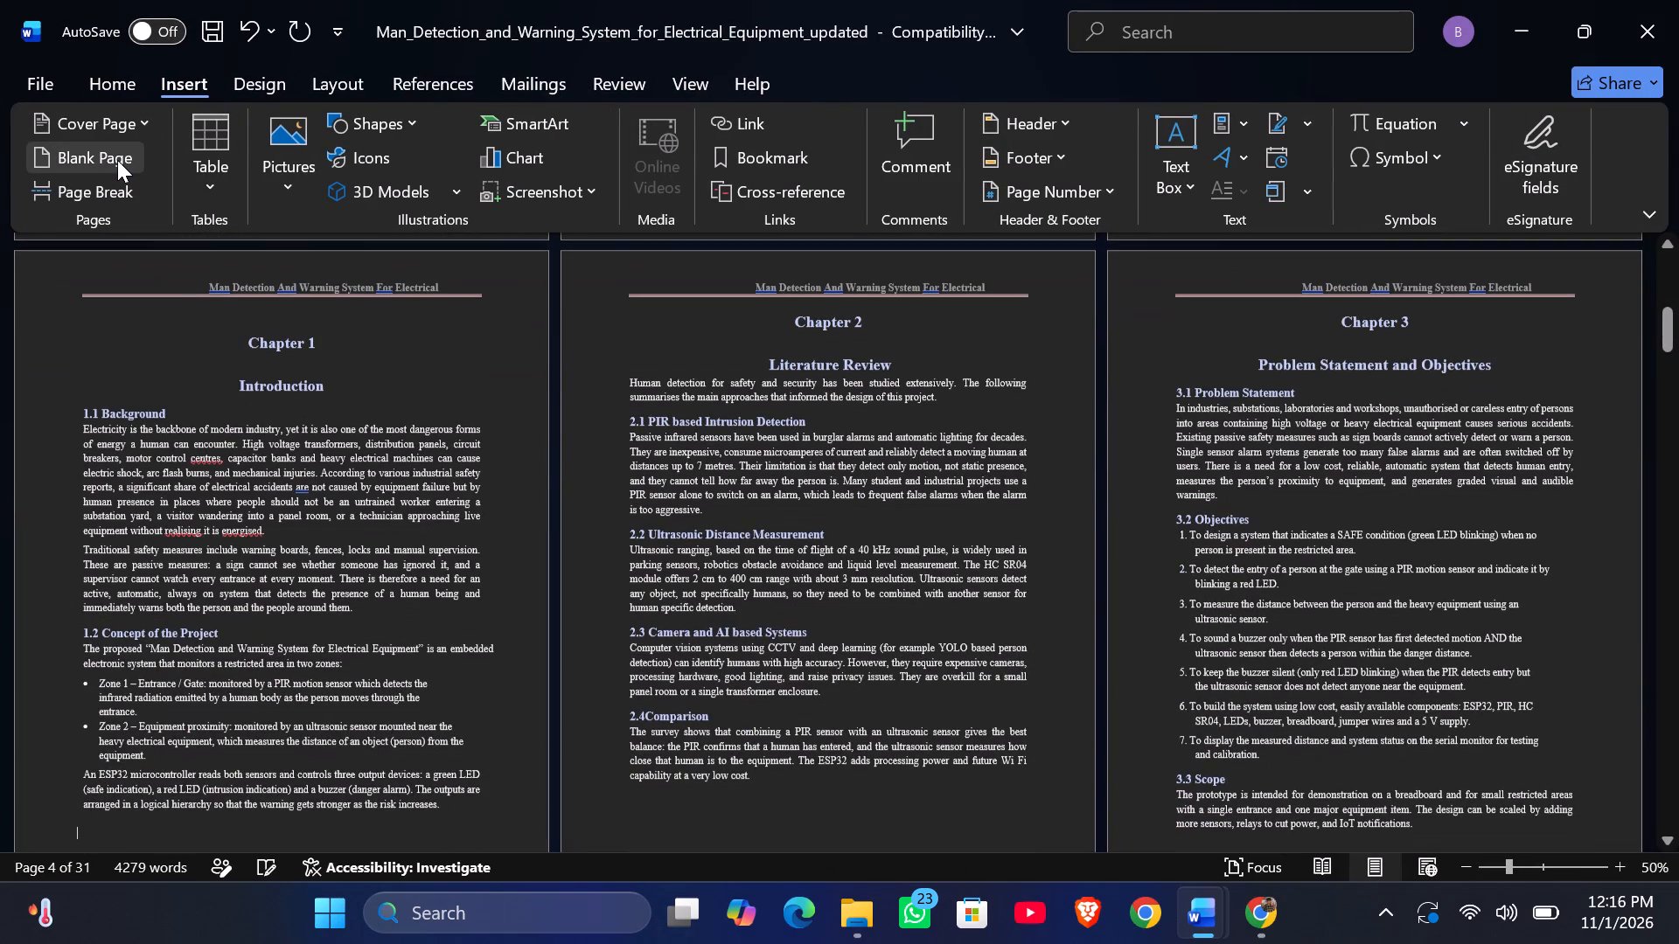
Review the page layout of the whole report, from the Table of Contents to the References, several pages at a time.
{"action": "scroll", "coordinate": [433, 519], "scroll_direction": "up", "scroll_amount": 5}
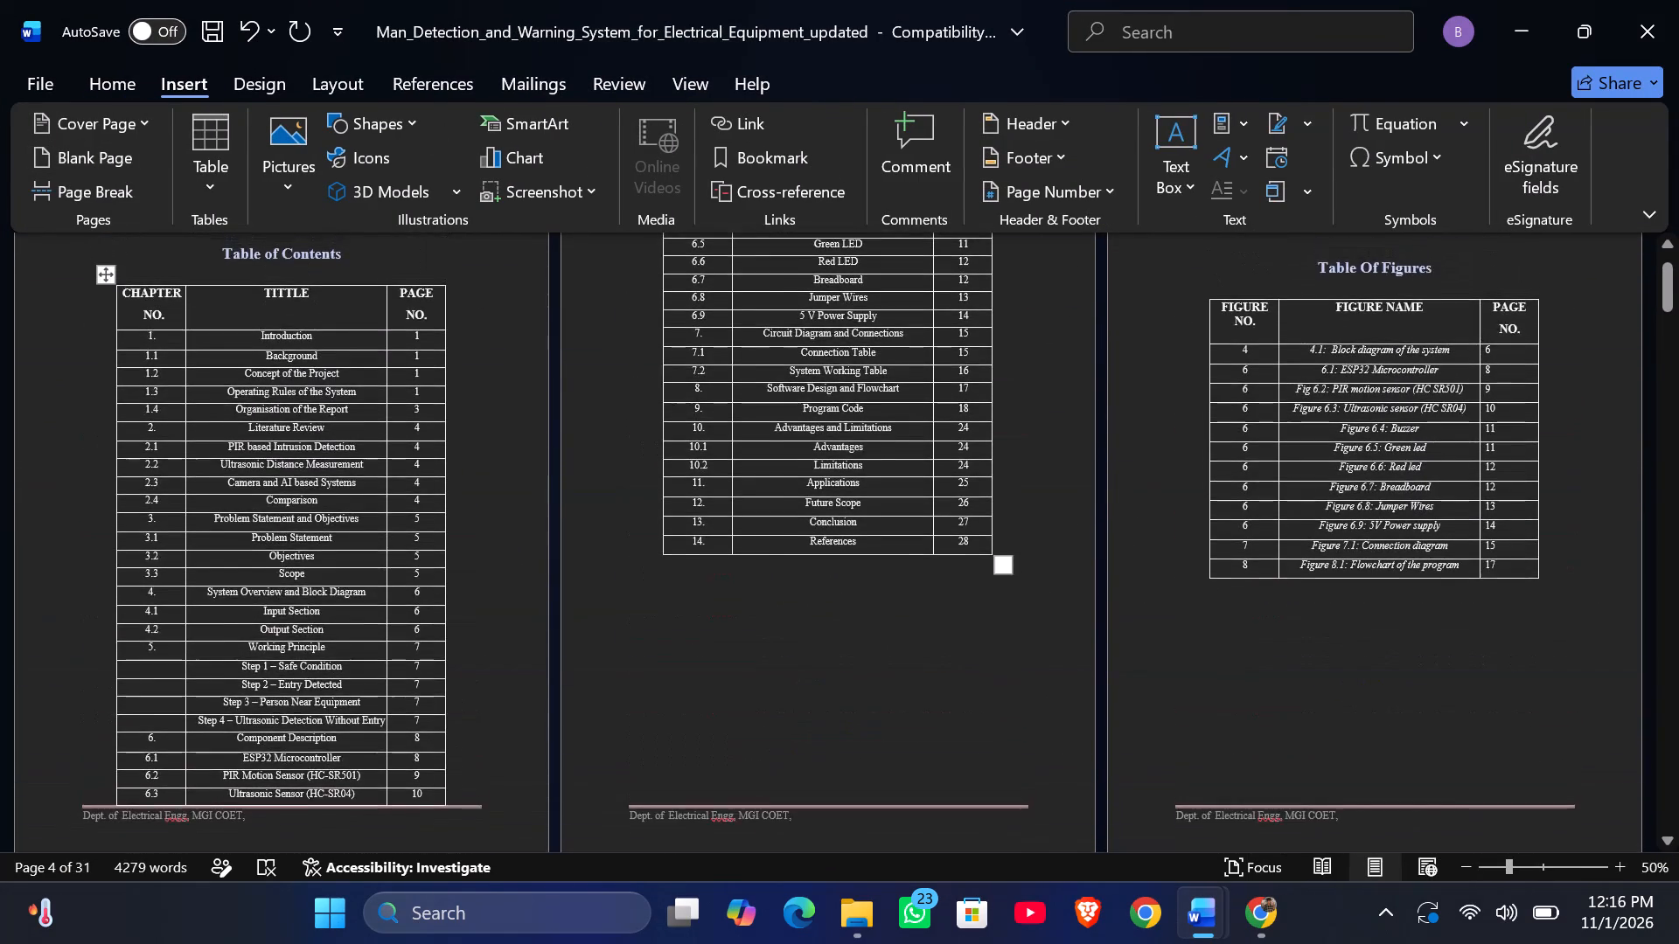
{"action": "scroll", "coordinate": [433, 519], "scroll_direction": "down", "scroll_amount": 17}
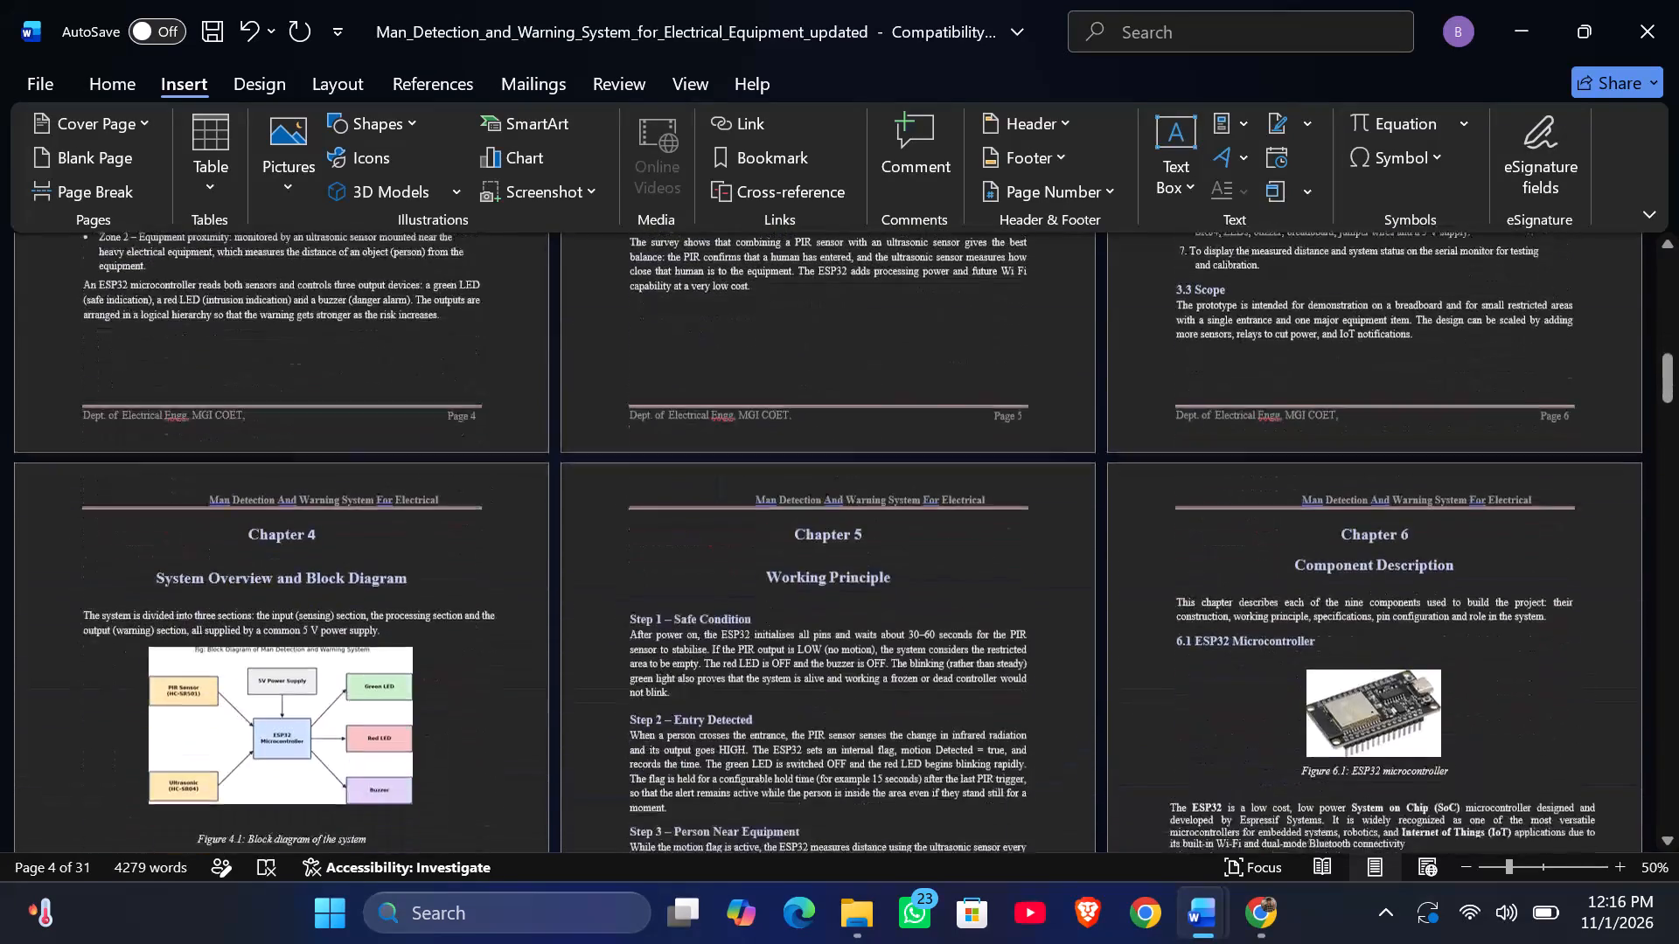
{"action": "scroll", "coordinate": [433, 519], "scroll_direction": "down", "scroll_amount": 20}
{"action": "scroll", "coordinate": [433, 519], "scroll_direction": "down", "scroll_amount": 20}
{"action": "scroll", "coordinate": [433, 519], "scroll_direction": "down", "scroll_amount": 20}
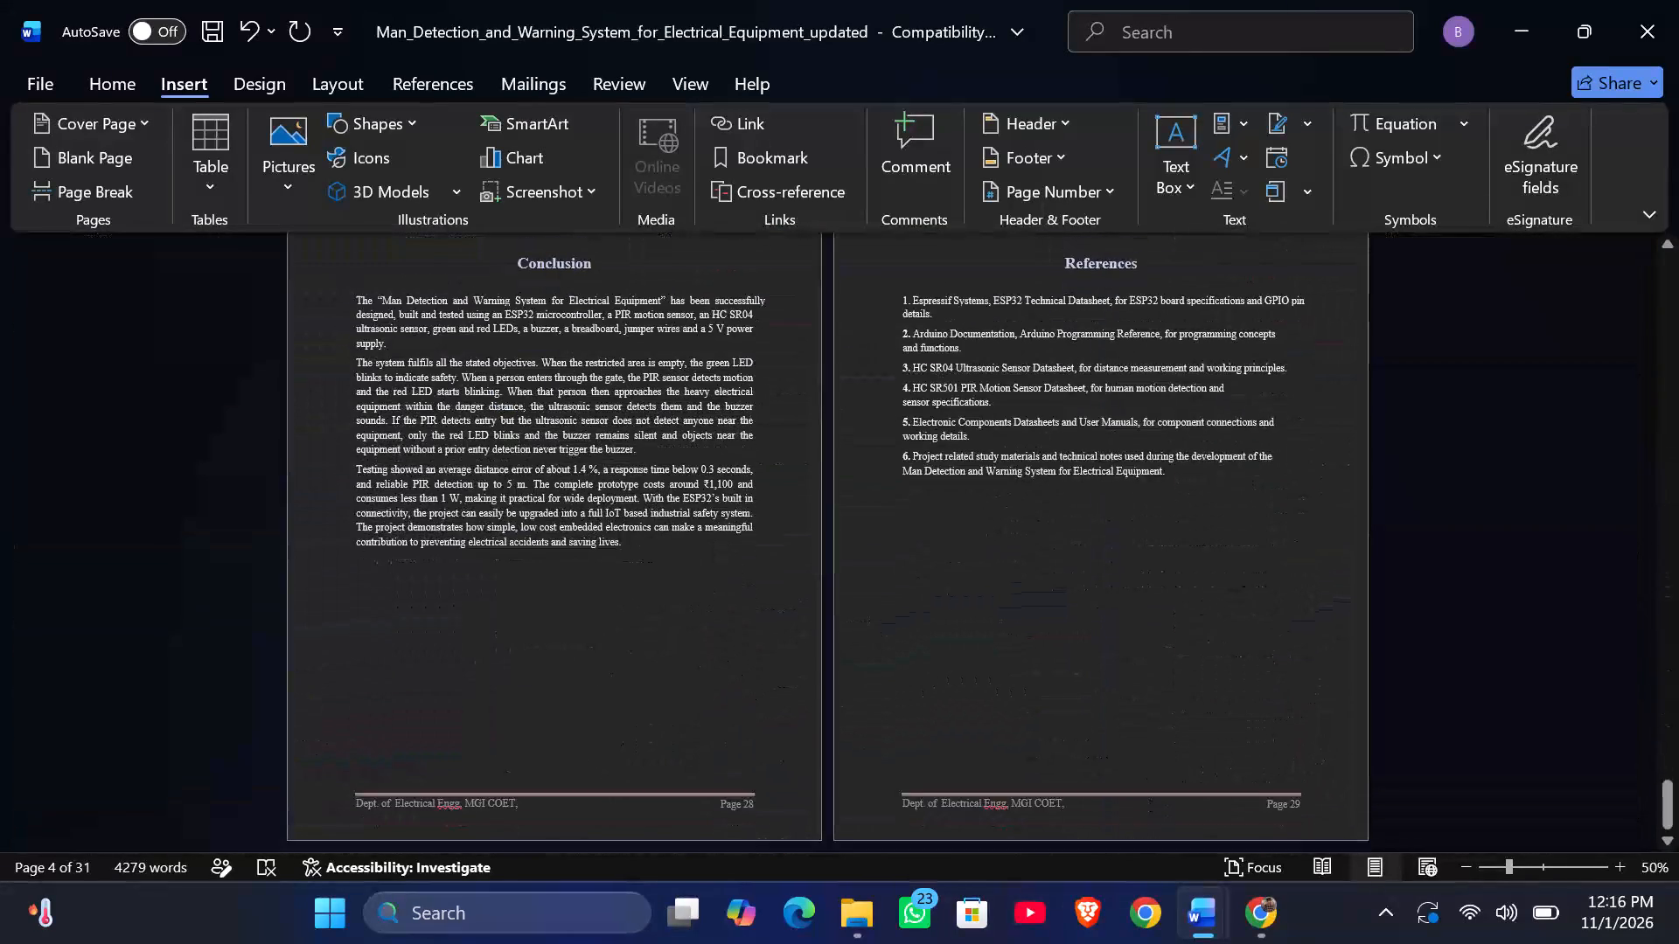
{"action": "scroll", "coordinate": [433, 519], "scroll_direction": "up", "scroll_amount": 19}
{"action": "scroll", "coordinate": [433, 519], "scroll_direction": "right", "scroll_amount": 1}
{"action": "scroll", "coordinate": [433, 519], "scroll_direction": "up", "scroll_amount": 5}
{"action": "scroll", "coordinate": [433, 519], "scroll_direction": "down", "scroll_amount": 1, "text": "ctrl"}
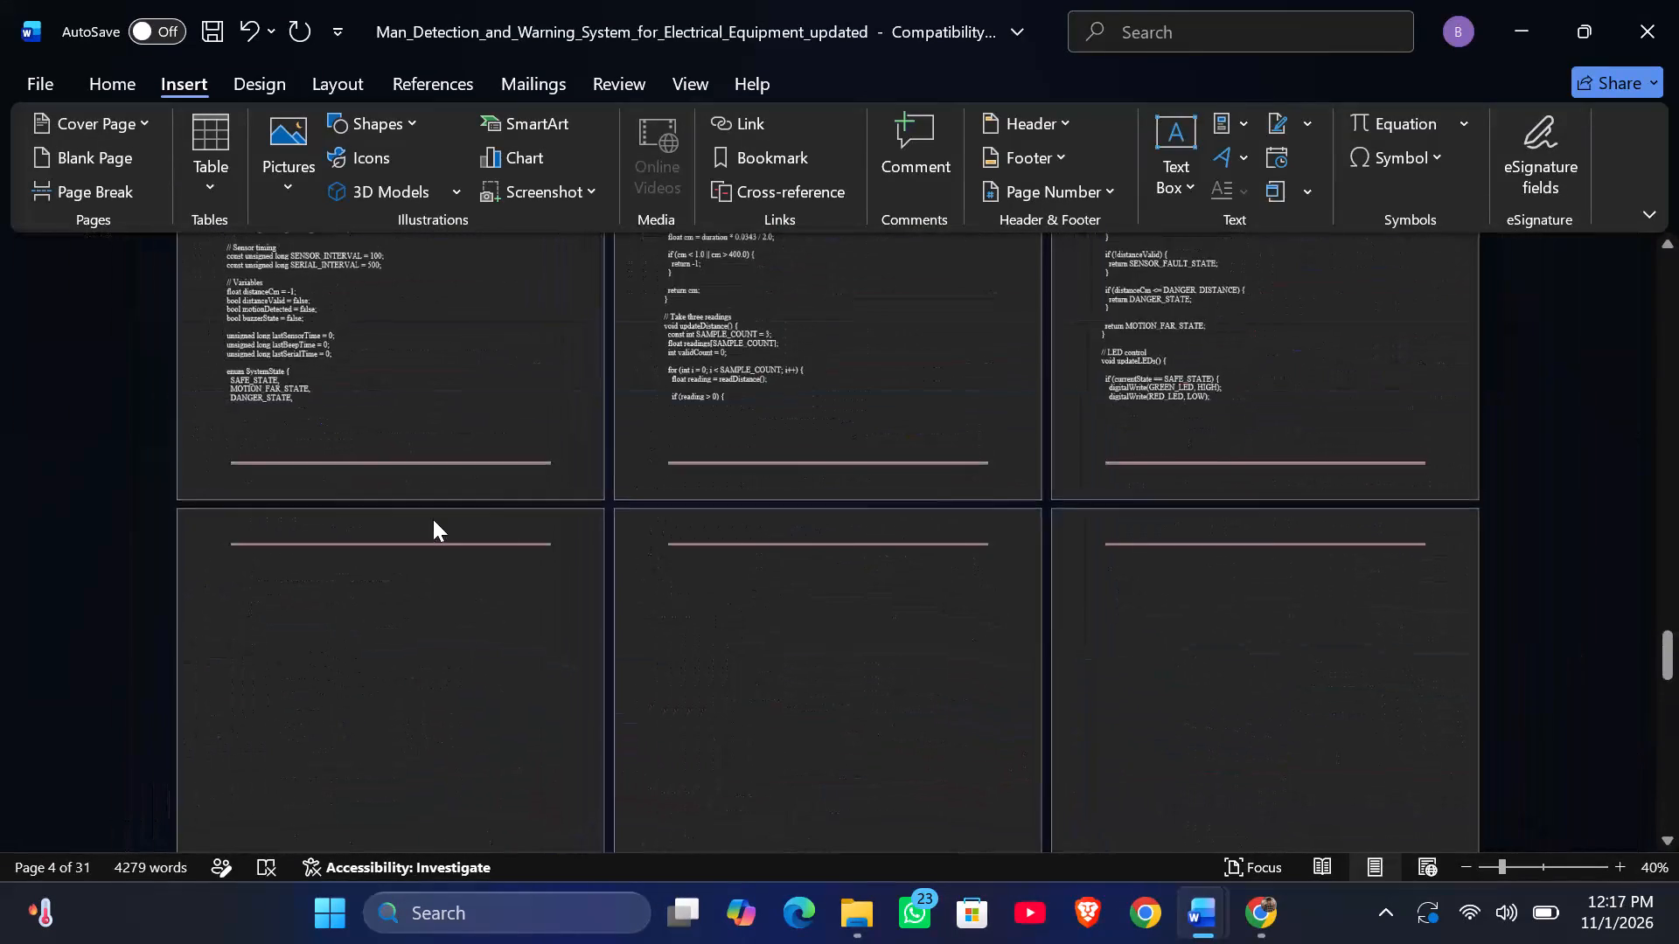
{"action": "scroll", "coordinate": [433, 519], "scroll_direction": "down", "scroll_amount": 2, "text": "ctrl"}
{"action": "scroll", "coordinate": [437, 559], "scroll_direction": "up", "scroll_amount": 7}
{"action": "scroll", "coordinate": [437, 559], "scroll_direction": "up", "scroll_amount": 20}
{"action": "scroll", "coordinate": [437, 559], "scroll_direction": "up", "scroll_amount": 10}
{"action": "scroll", "coordinate": [437, 559], "scroll_direction": "down", "scroll_amount": 1}
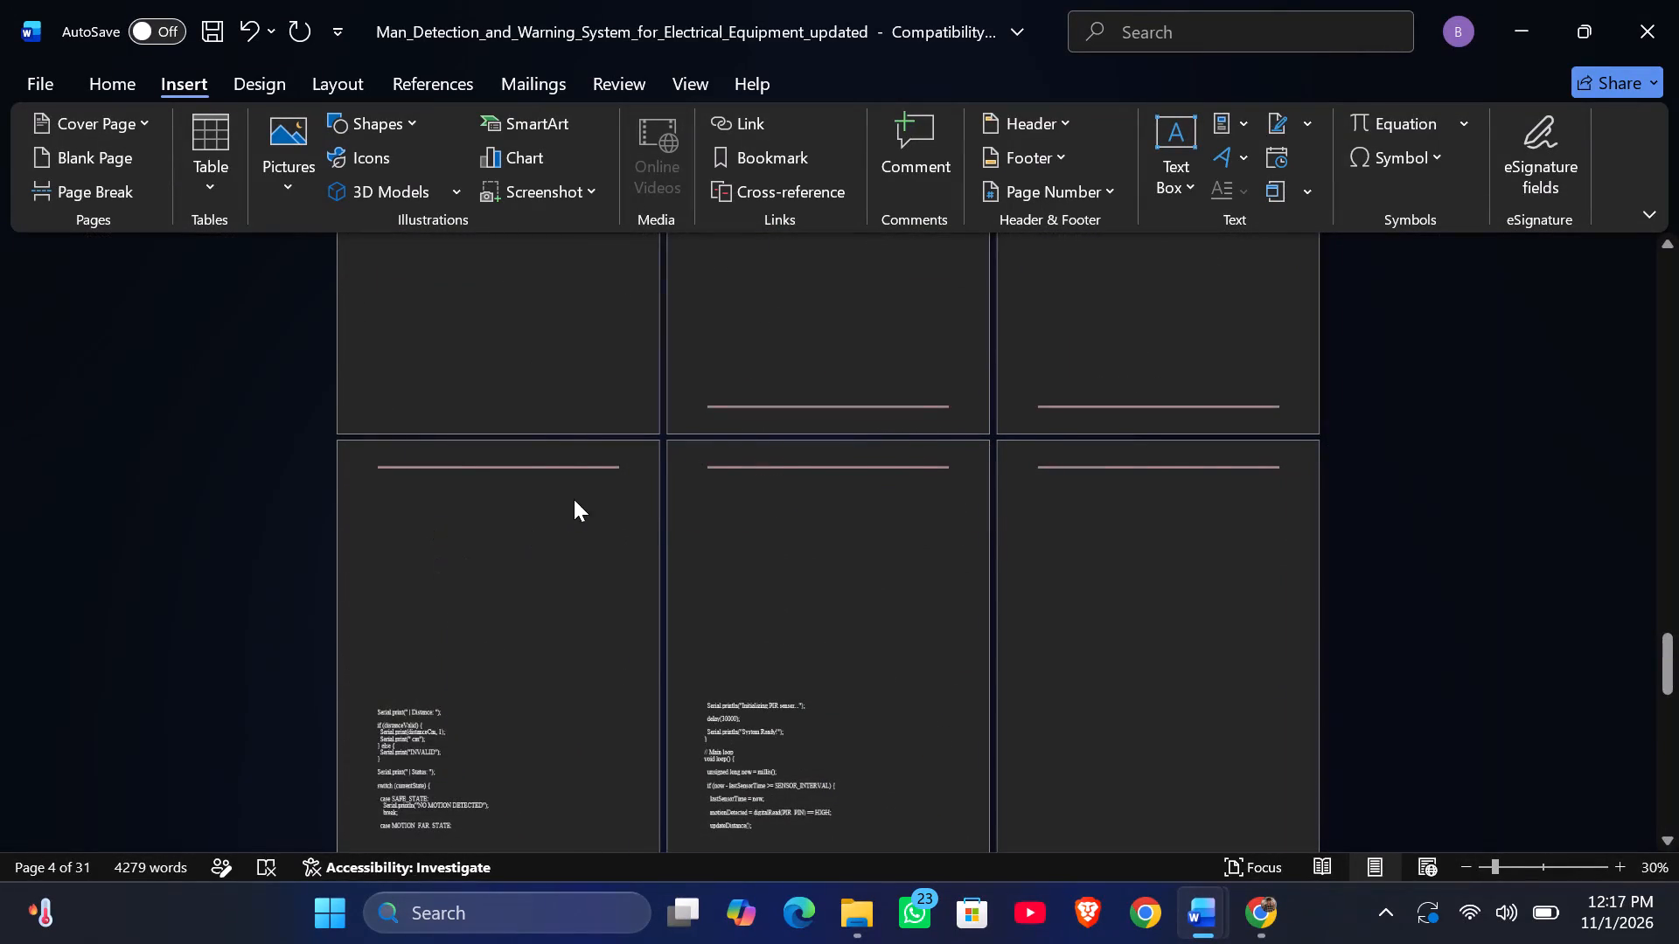
{"action": "scroll", "coordinate": [594, 477], "scroll_direction": "up", "scroll_amount": 5}
{"action": "scroll", "coordinate": [594, 477], "scroll_direction": "right", "scroll_amount": 1}
{"action": "scroll", "coordinate": [594, 477], "scroll_direction": "up", "scroll_amount": 19}
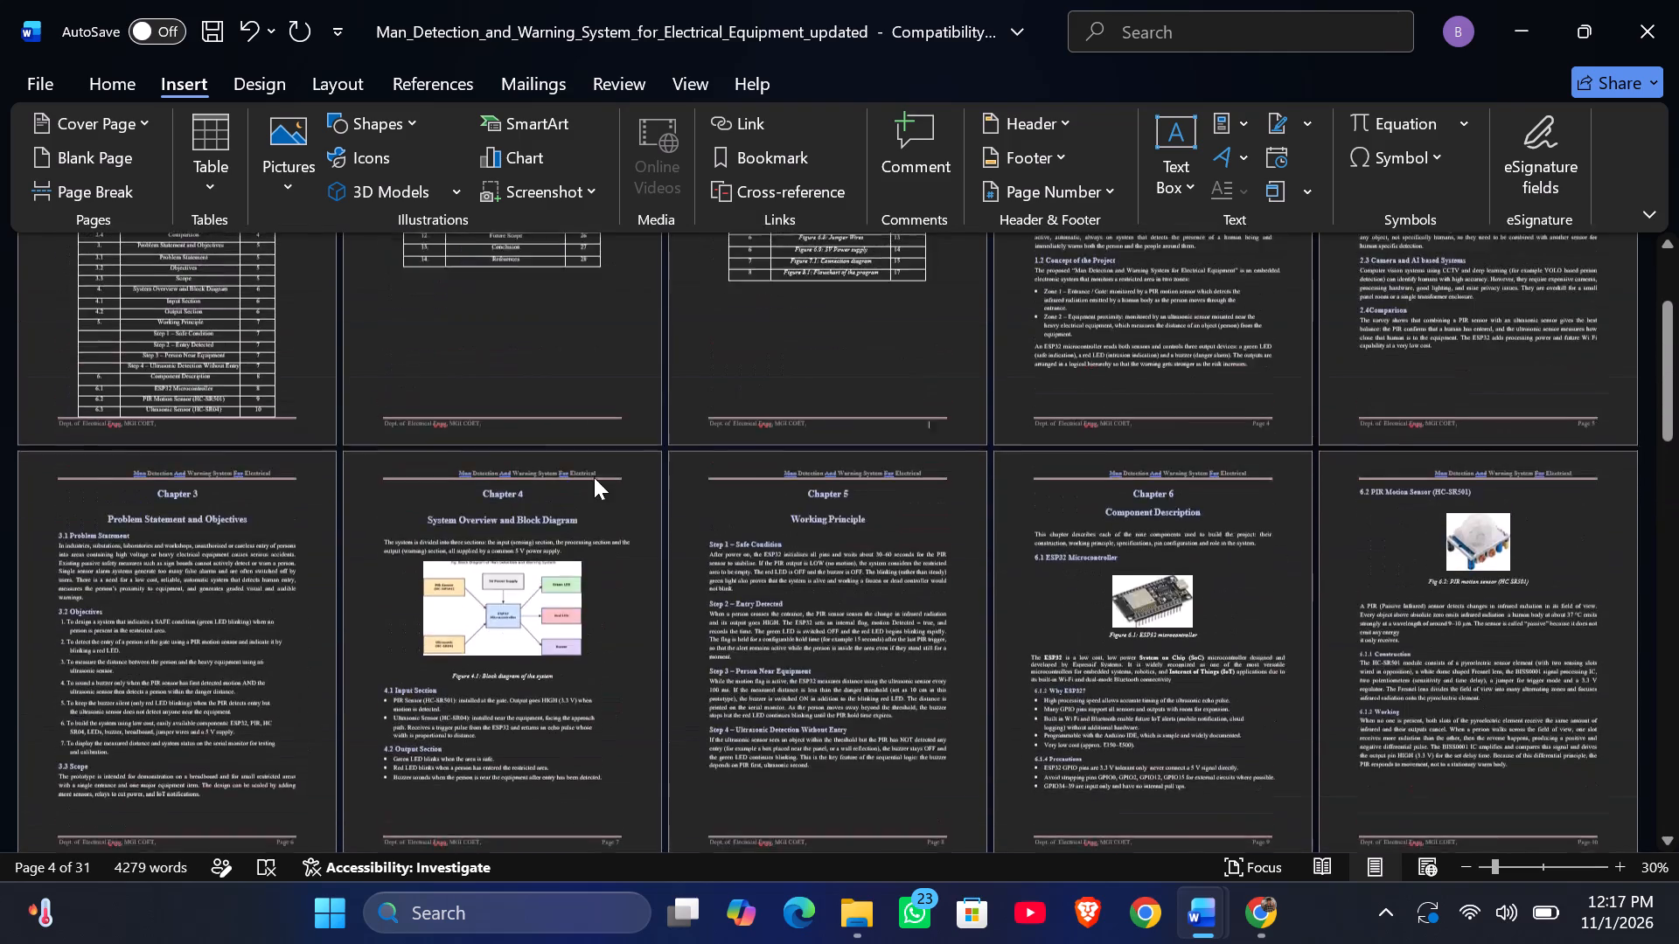
{"action": "scroll", "coordinate": [594, 477], "scroll_direction": "up", "scroll_amount": 7}
{"action": "scroll", "coordinate": [594, 477], "scroll_direction": "down", "scroll_amount": 1}
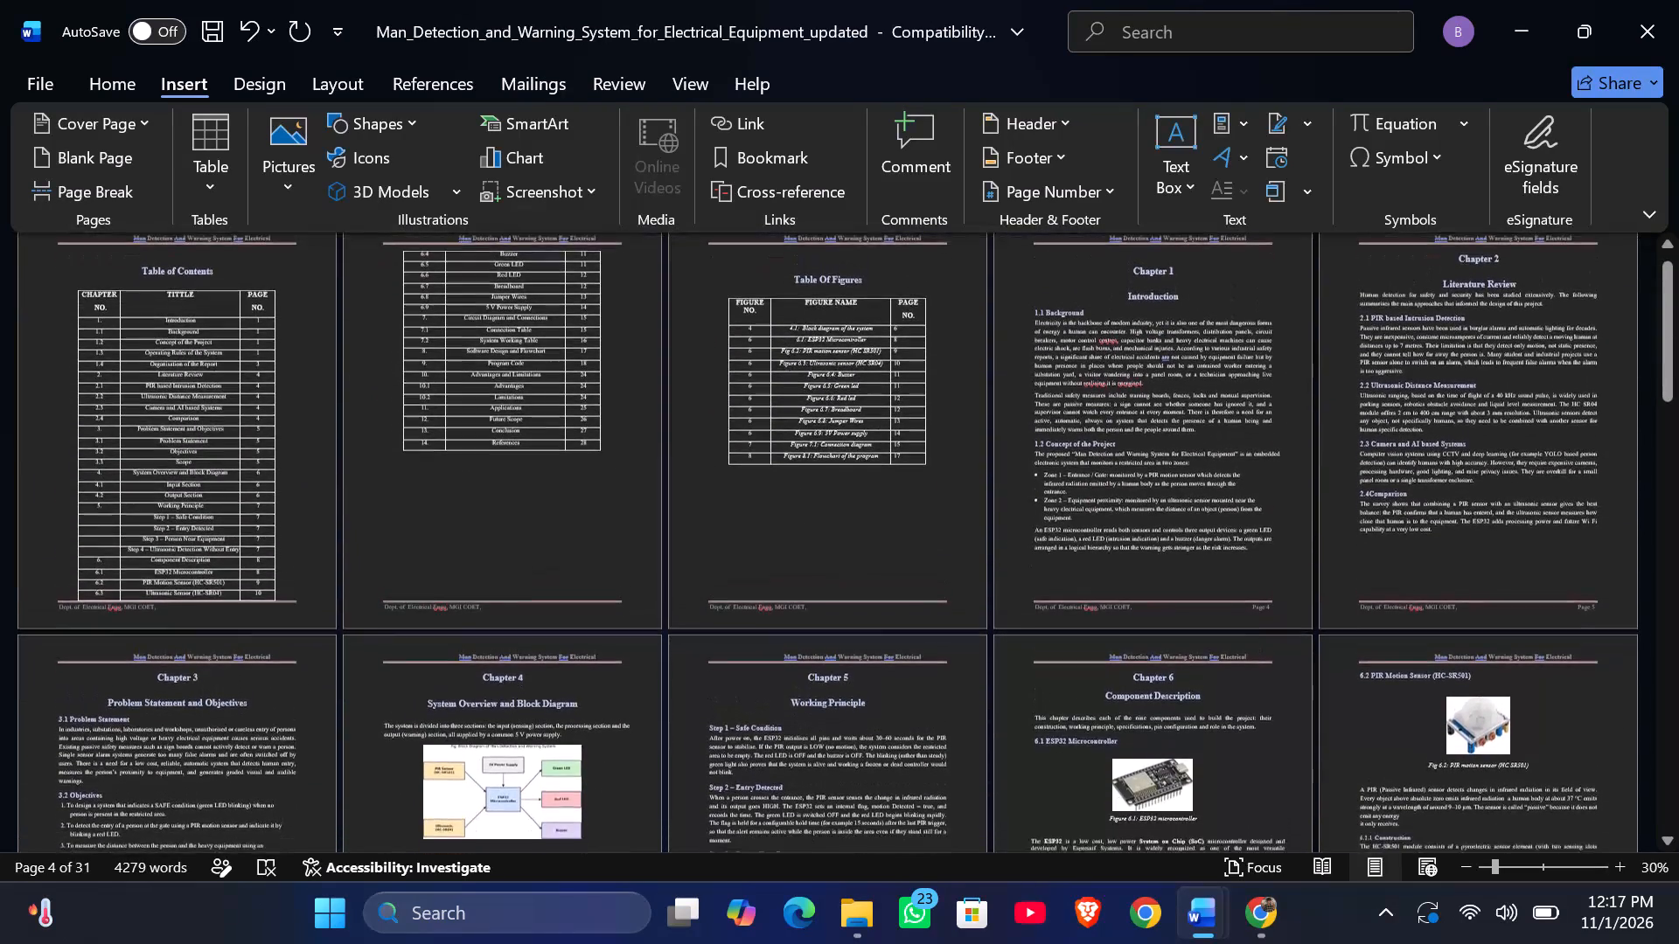
{"action": "scroll", "coordinate": [594, 477], "scroll_direction": "down", "scroll_amount": 1}
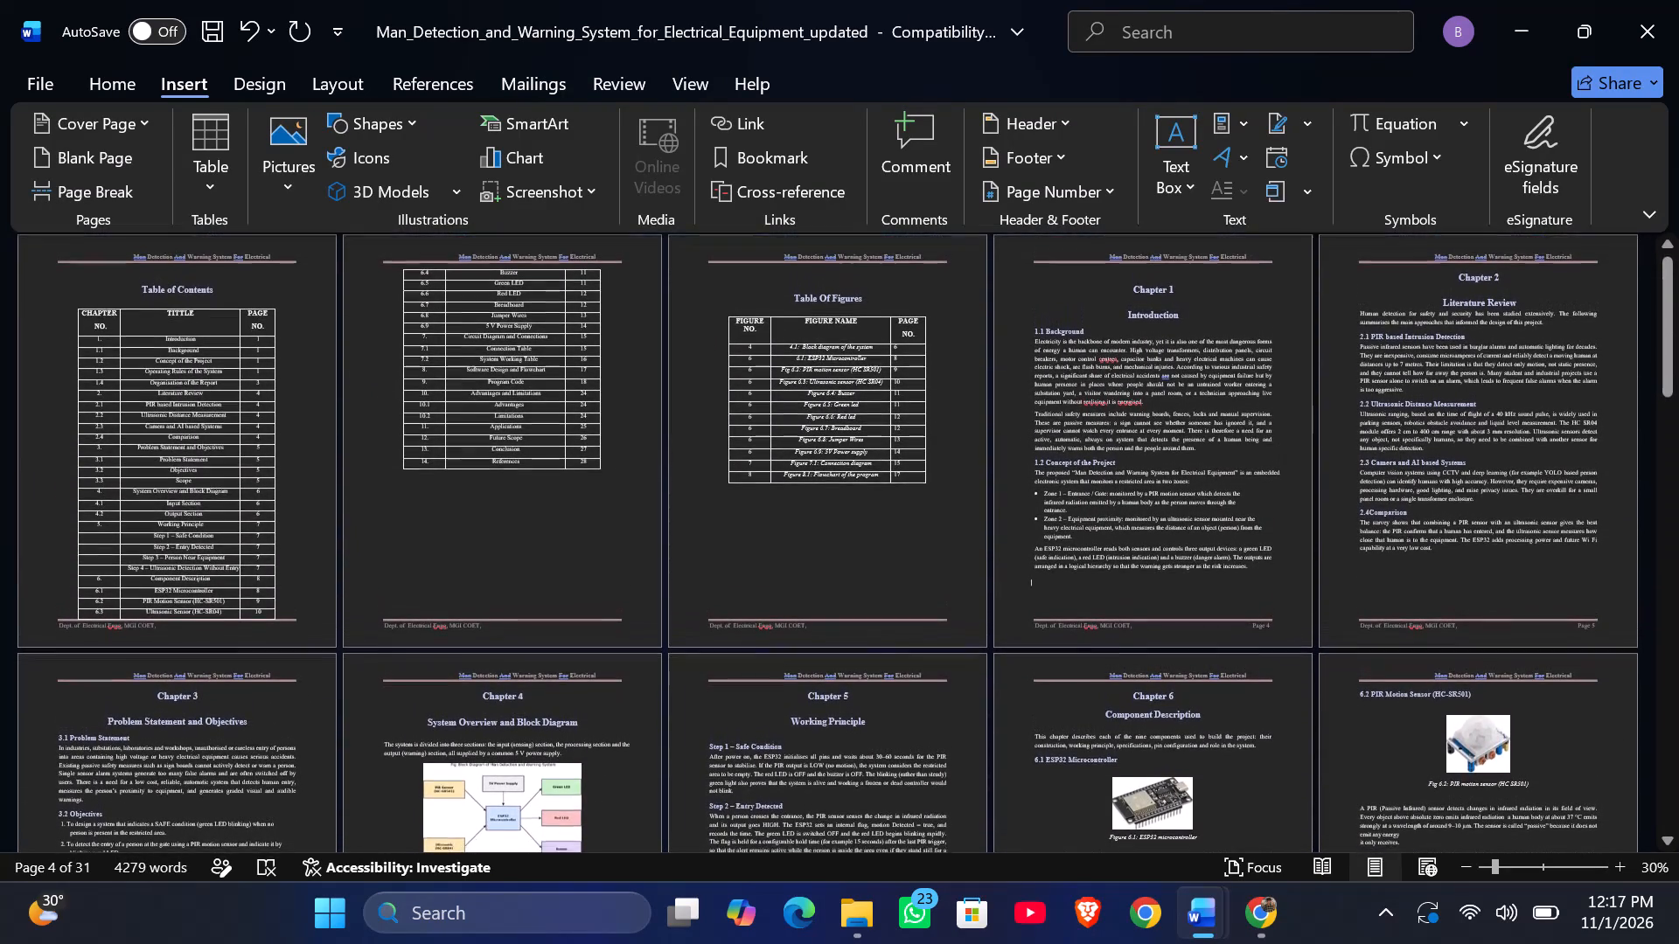
{"action": "scroll", "coordinate": [594, 477], "scroll_direction": "down", "scroll_amount": 1}
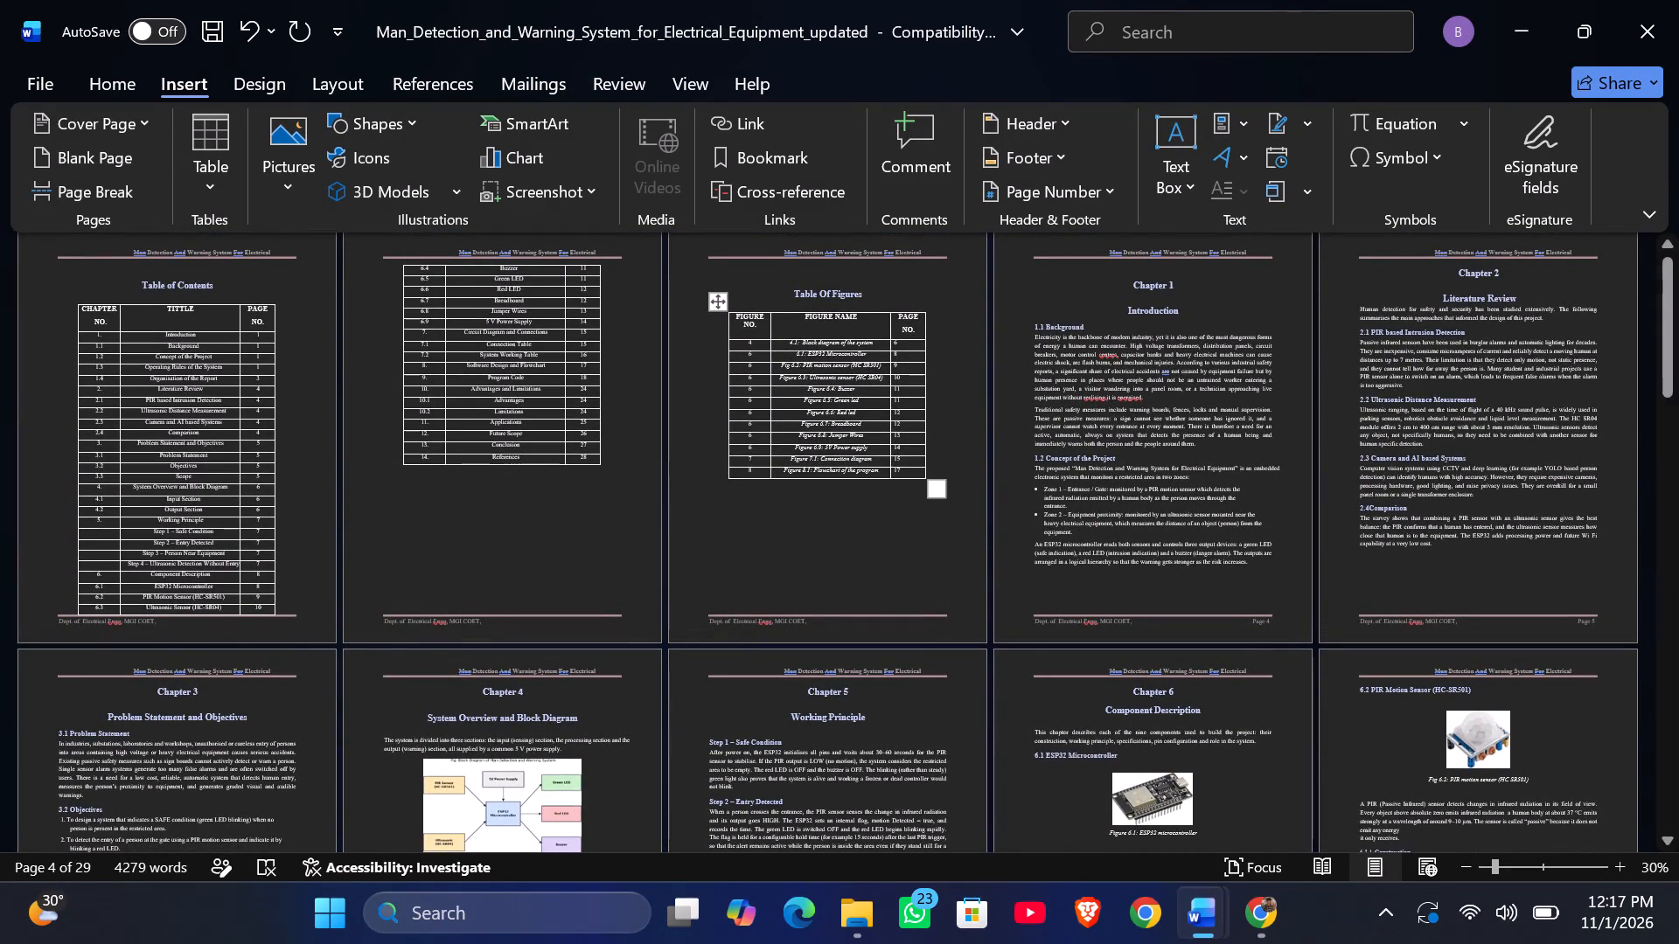
Insert a blank page between the end of Chapter 1 and Chapter 2, and place the cursor on it.
{"action": "left_click", "coordinate": [105, 153]}
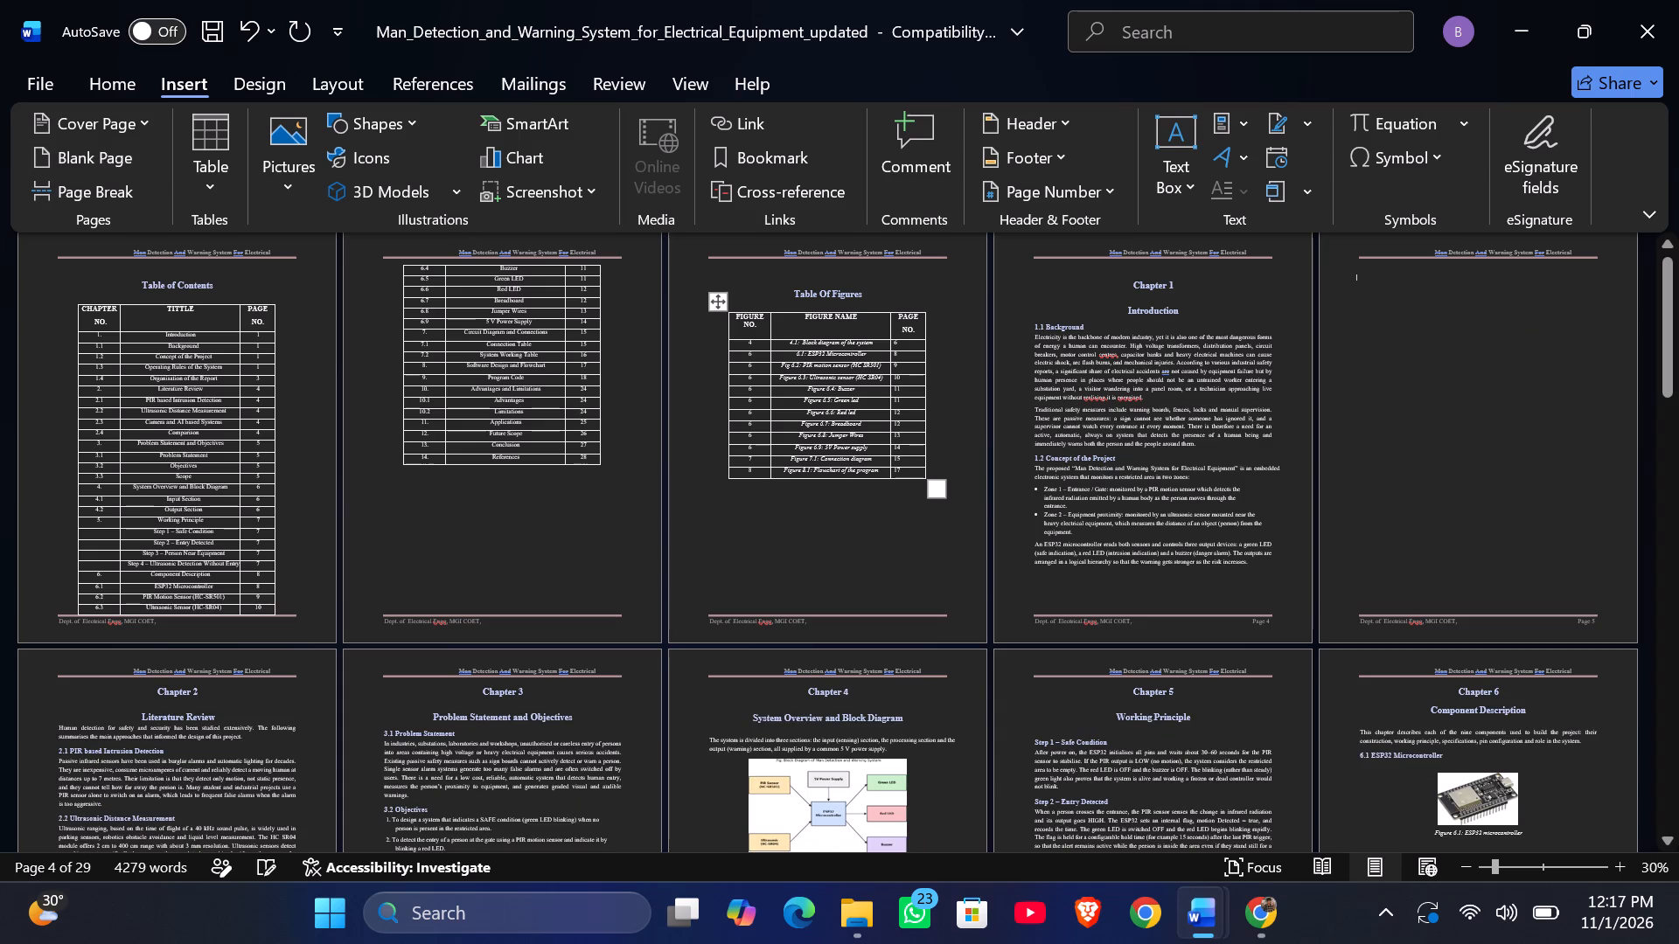
{"action": "left_click", "coordinate": [1390, 397]}
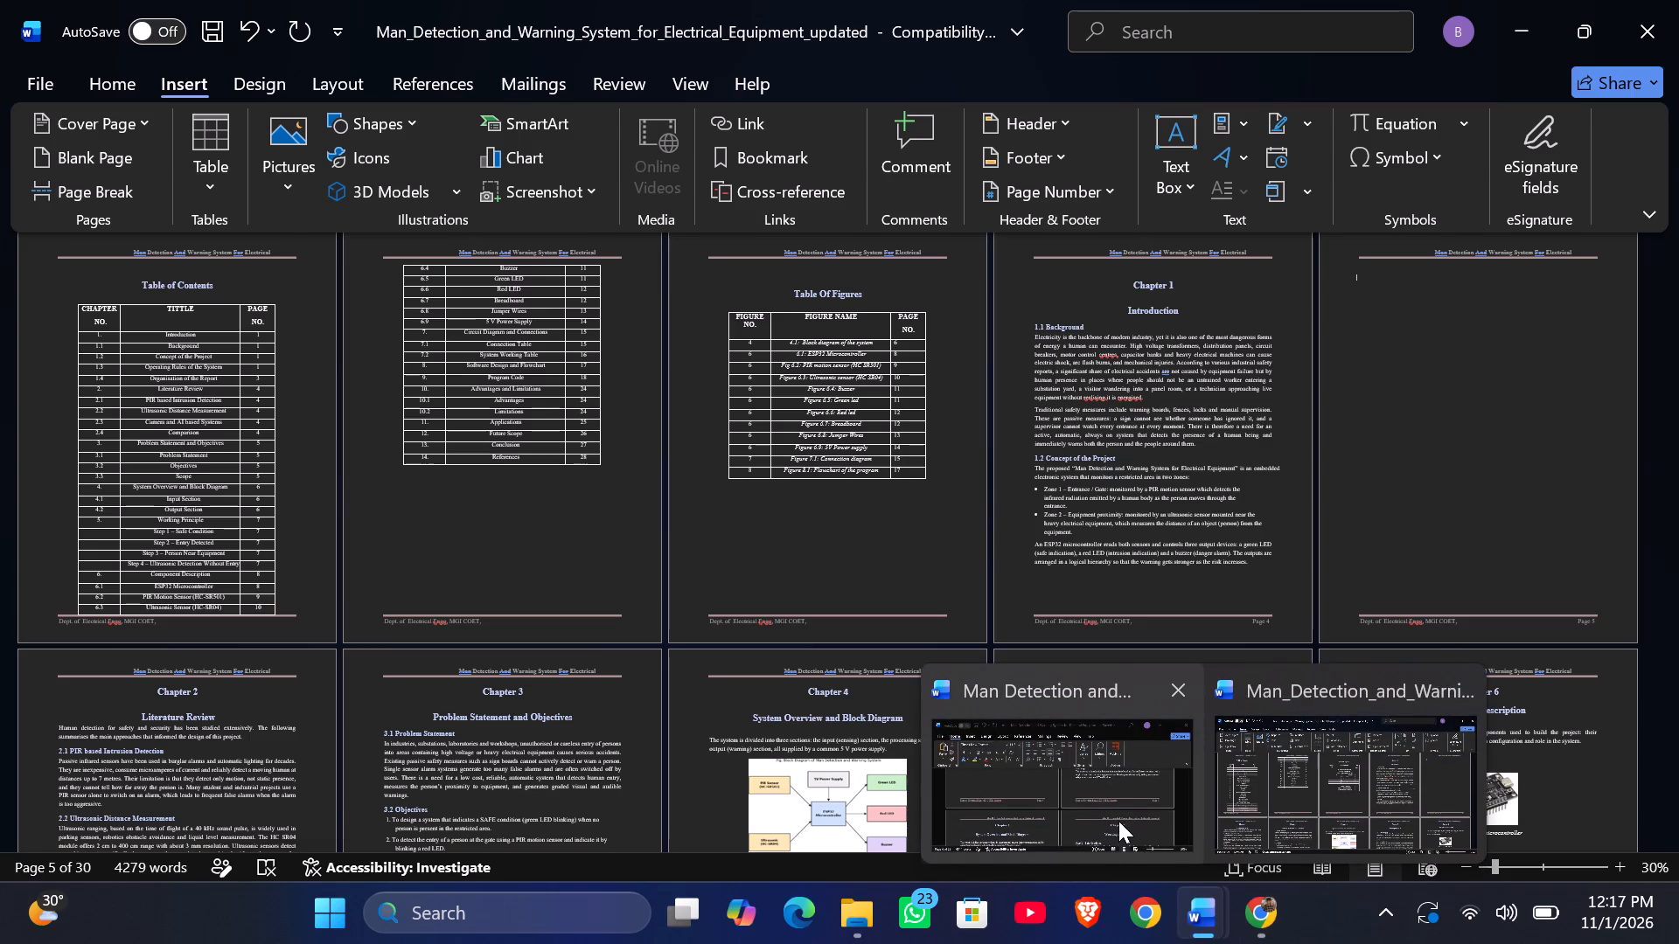
Copy the heading "Operating Rules of the System" from section 1.3 of the original report and paste it onto the updated report's blank page.
{"action": "left_click", "coordinate": [1119, 812]}
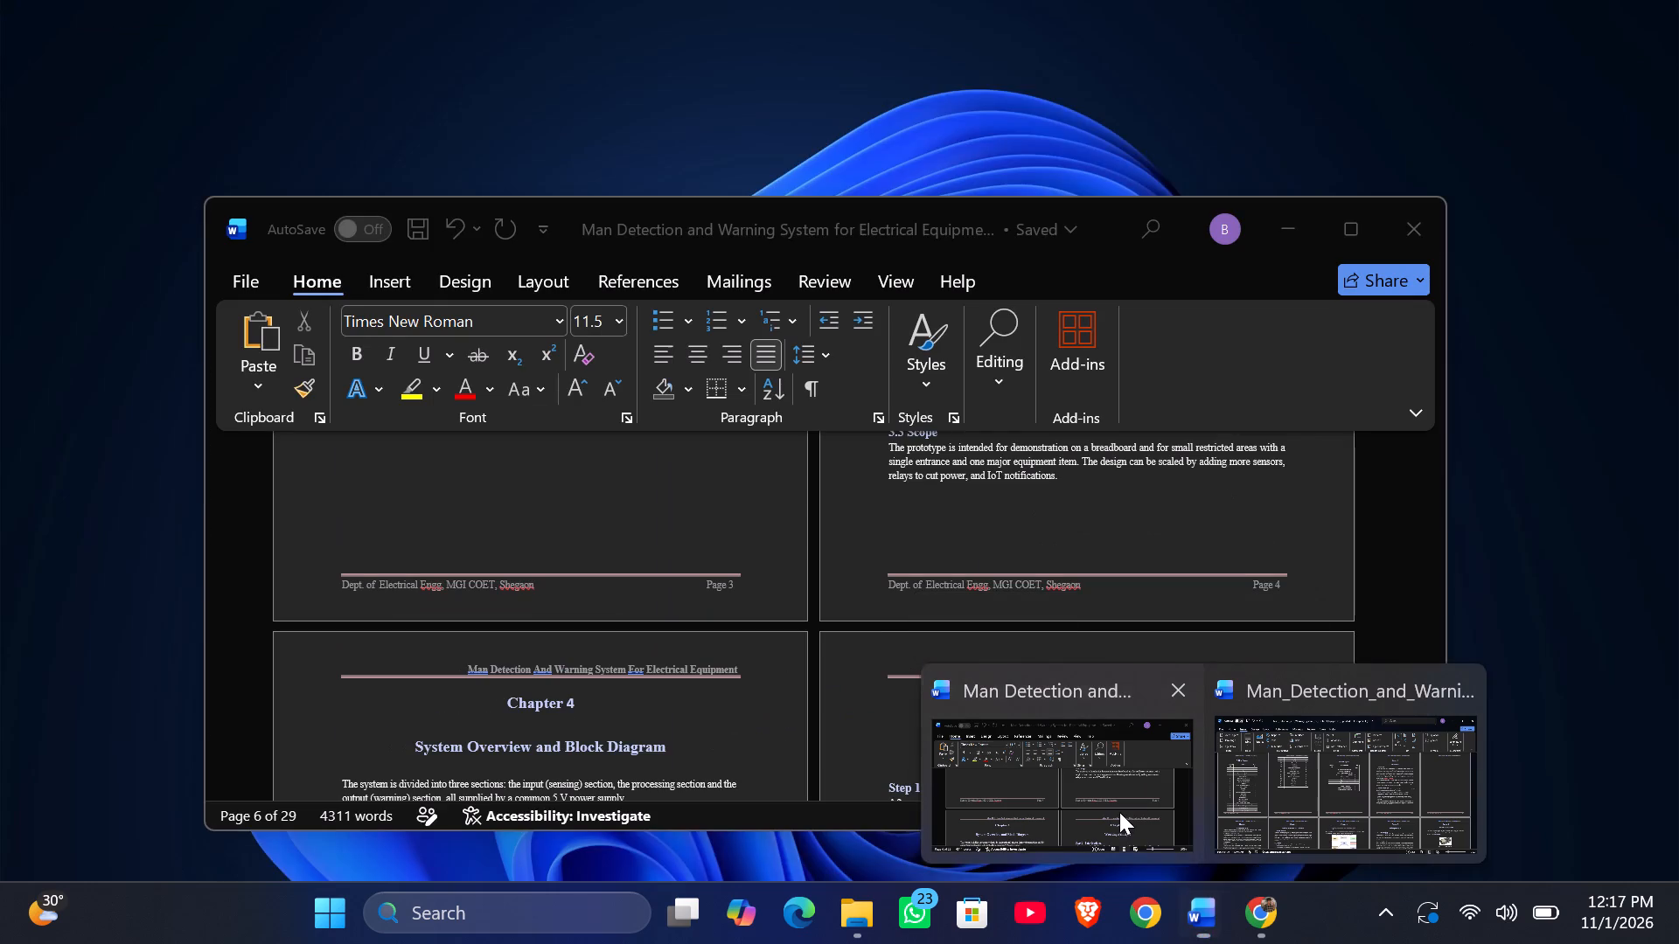
{"action": "left_click", "coordinate": [1339, 251]}
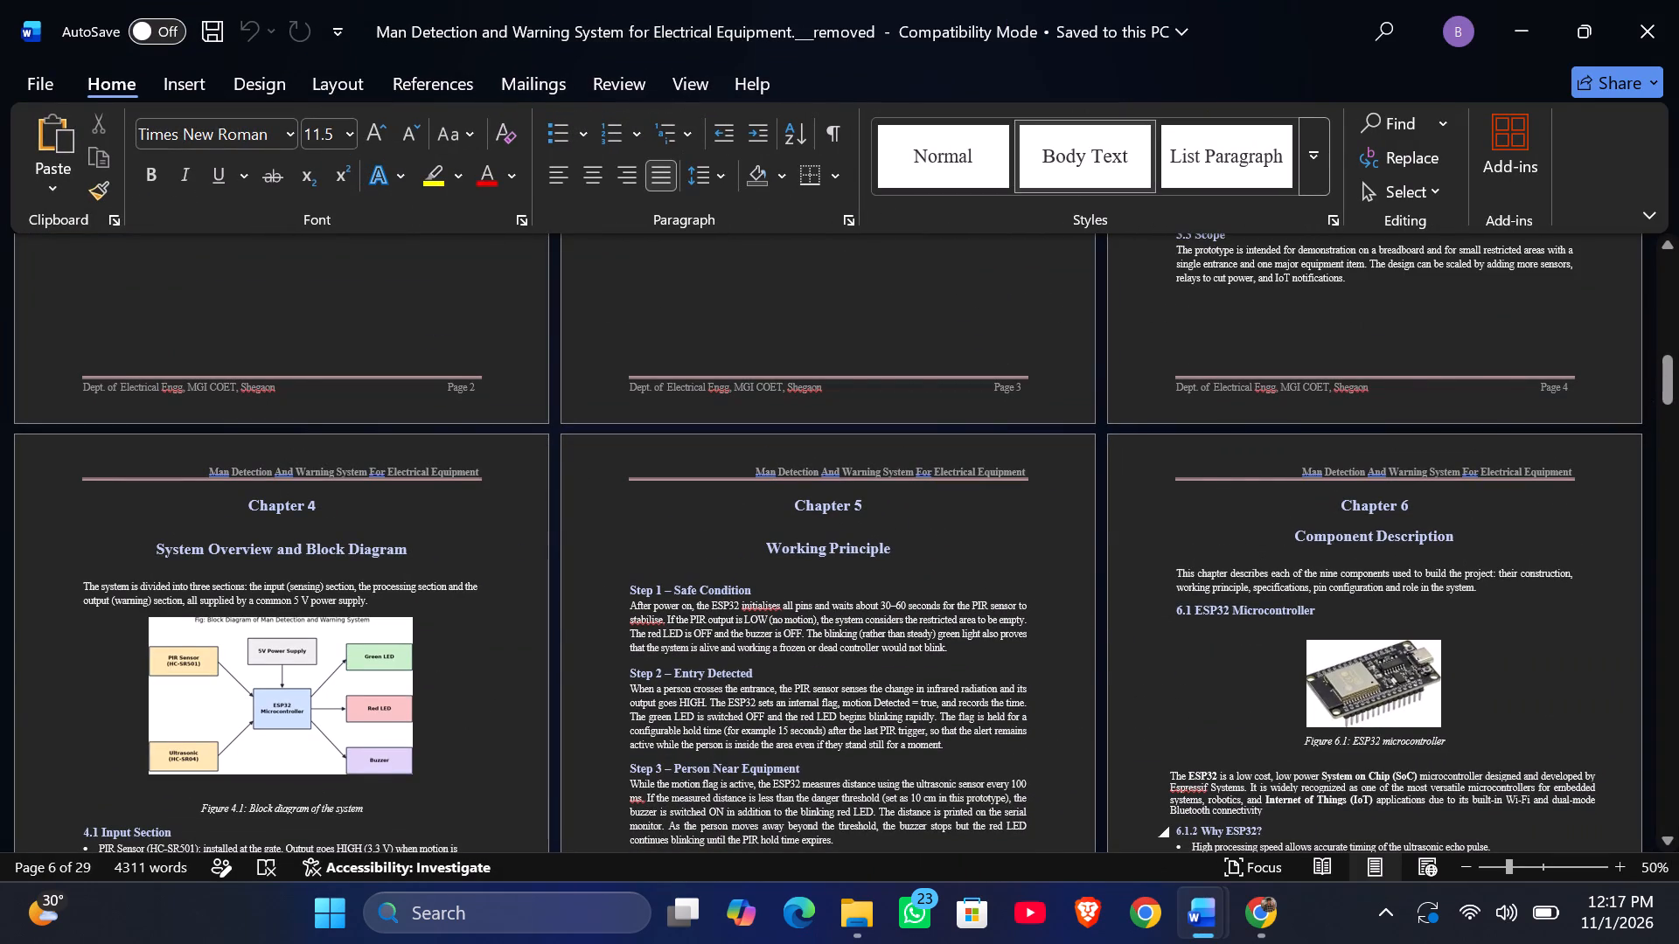
{"action": "scroll", "coordinate": [1233, 725], "scroll_direction": "up", "scroll_amount": 8}
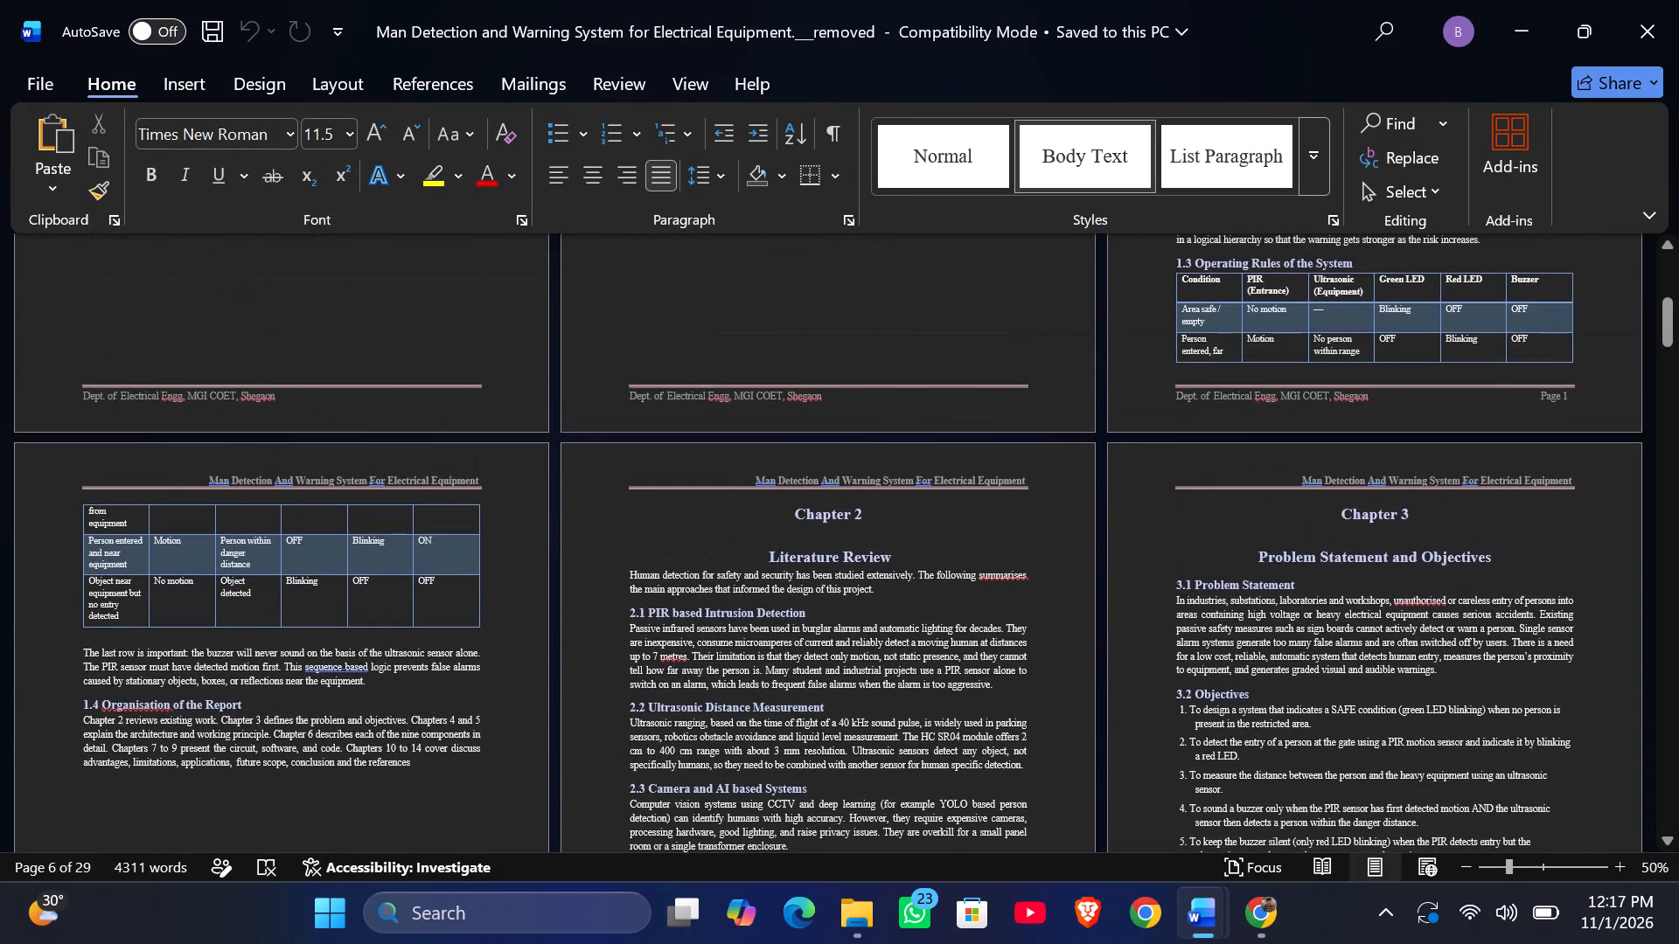
{"action": "scroll", "coordinate": [1233, 725], "scroll_direction": "up", "scroll_amount": 1}
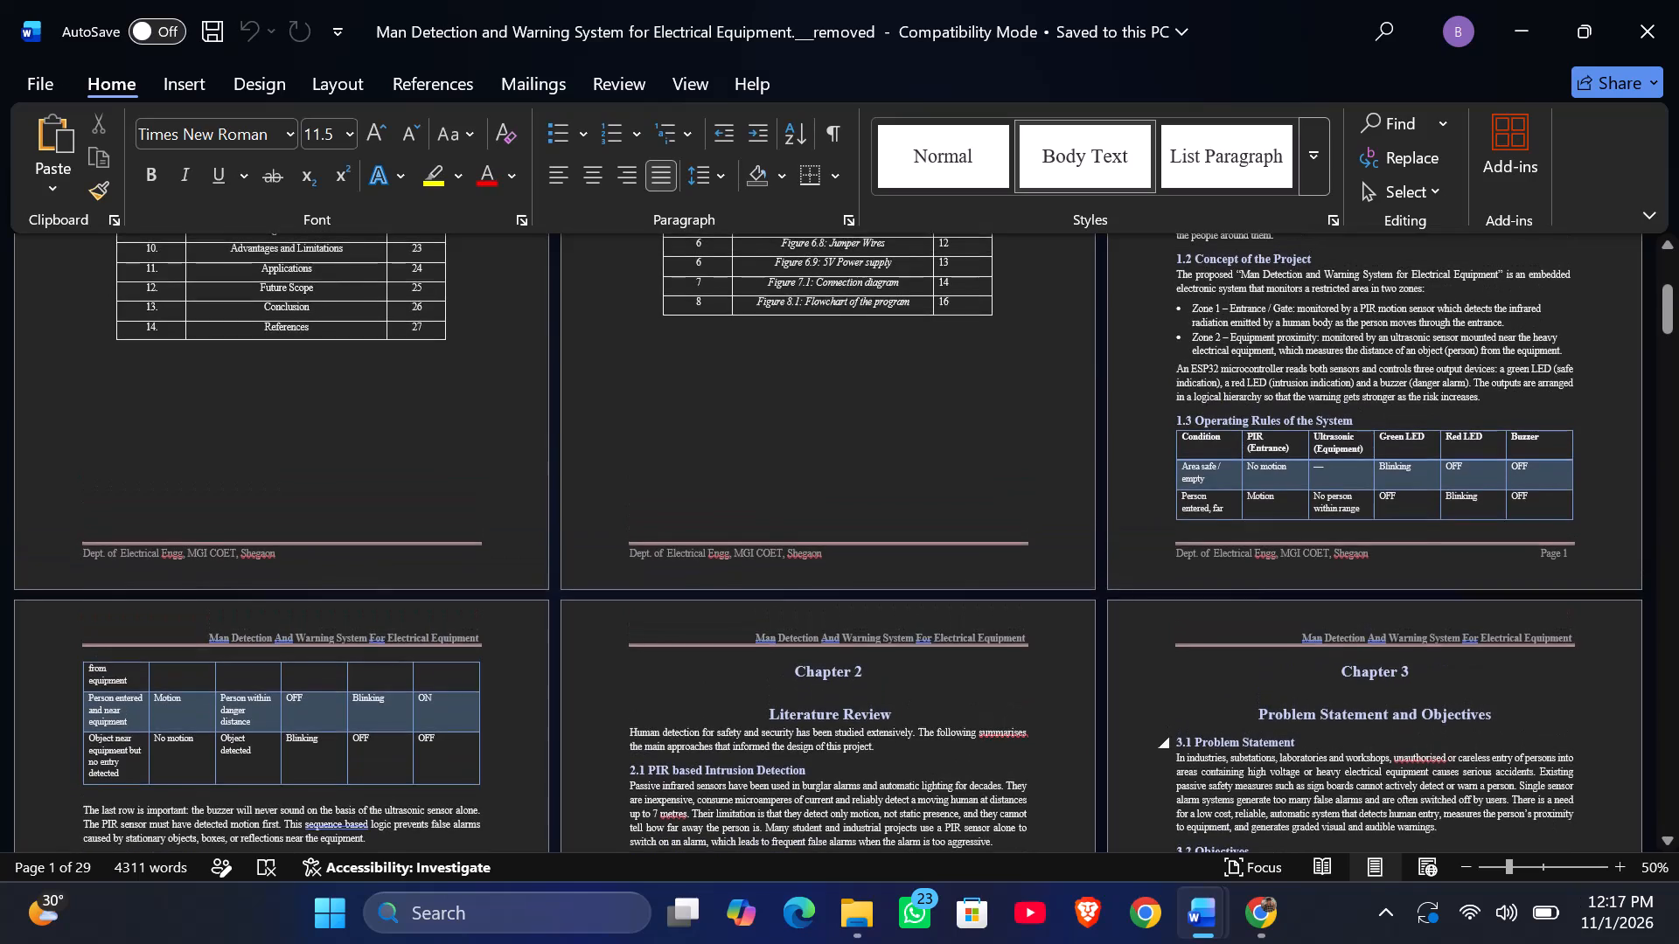
{"action": "scroll", "coordinate": [1233, 725], "scroll_direction": "down", "scroll_amount": 1}
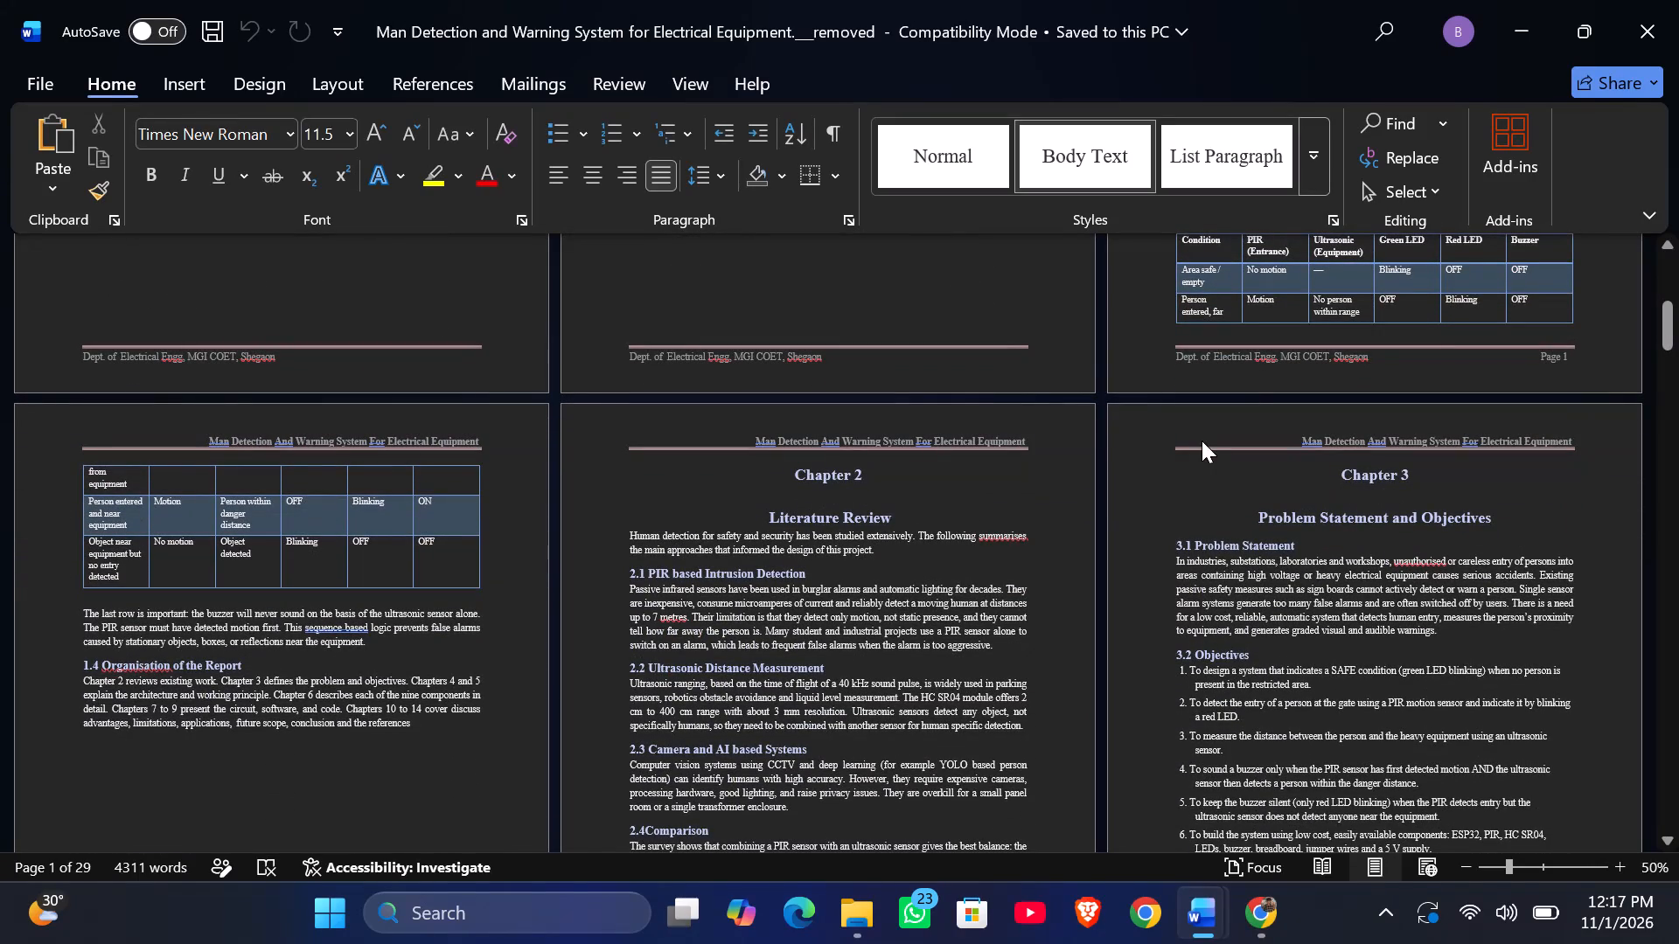
{"action": "scroll", "coordinate": [1228, 538], "scroll_direction": "up", "scroll_amount": 1}
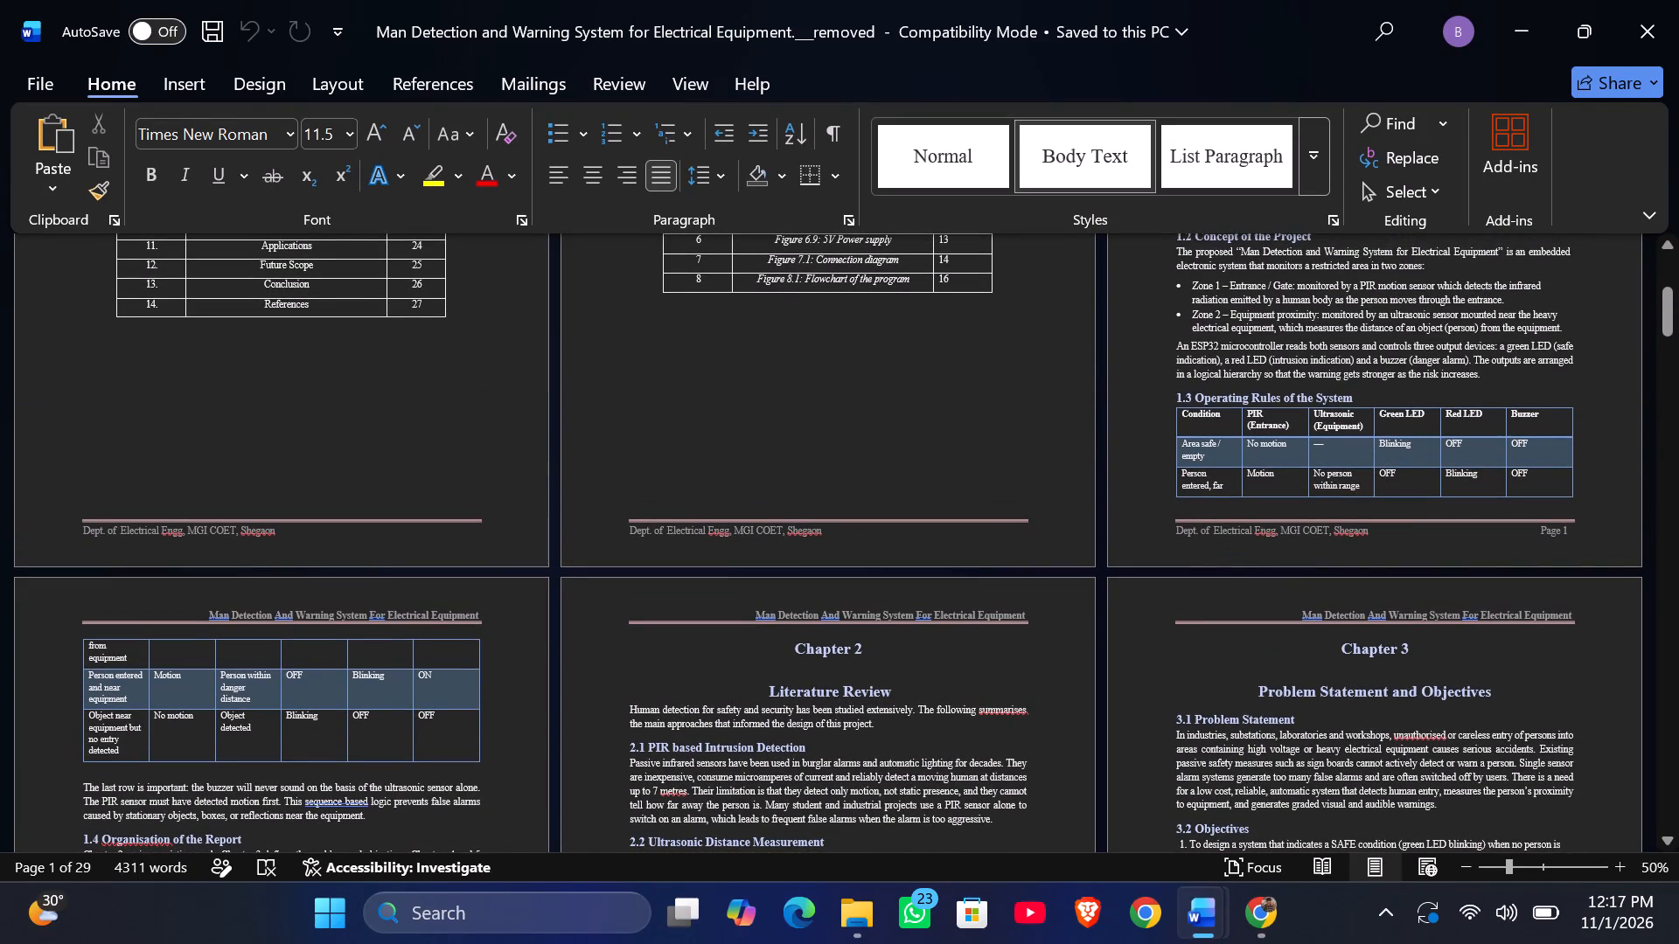
{"action": "left_click_drag", "start_coordinate": [1178, 397], "coordinate": [1262, 413]}
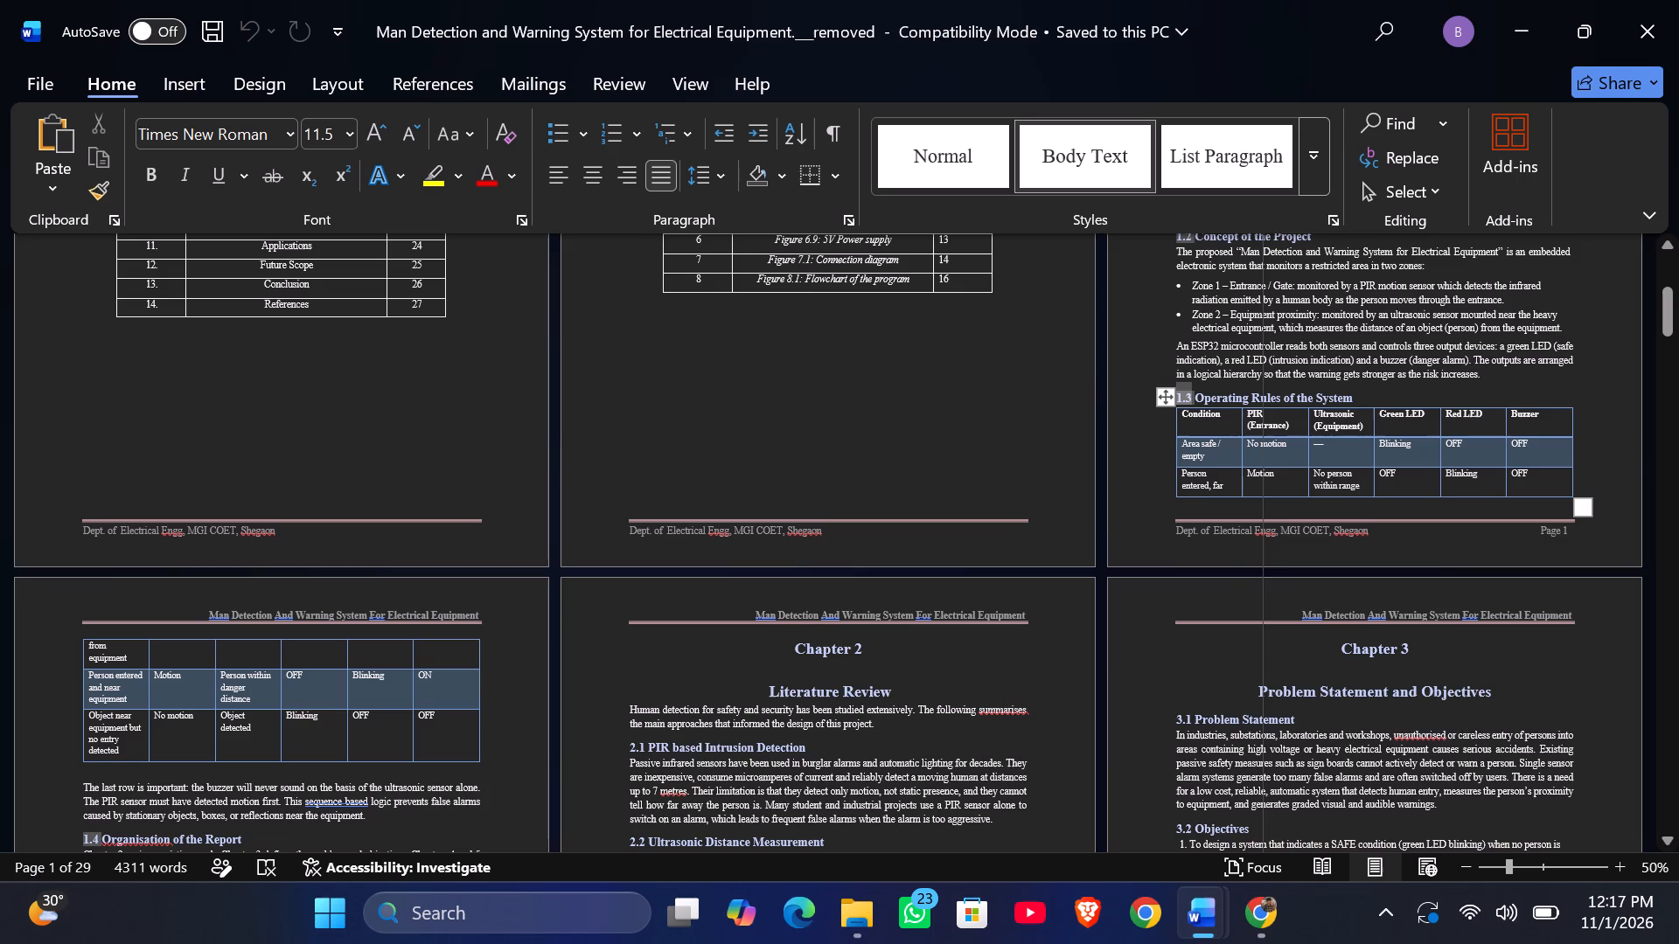
{"action": "left_click_drag", "start_coordinate": [1262, 413], "coordinate": [1262, 413]}
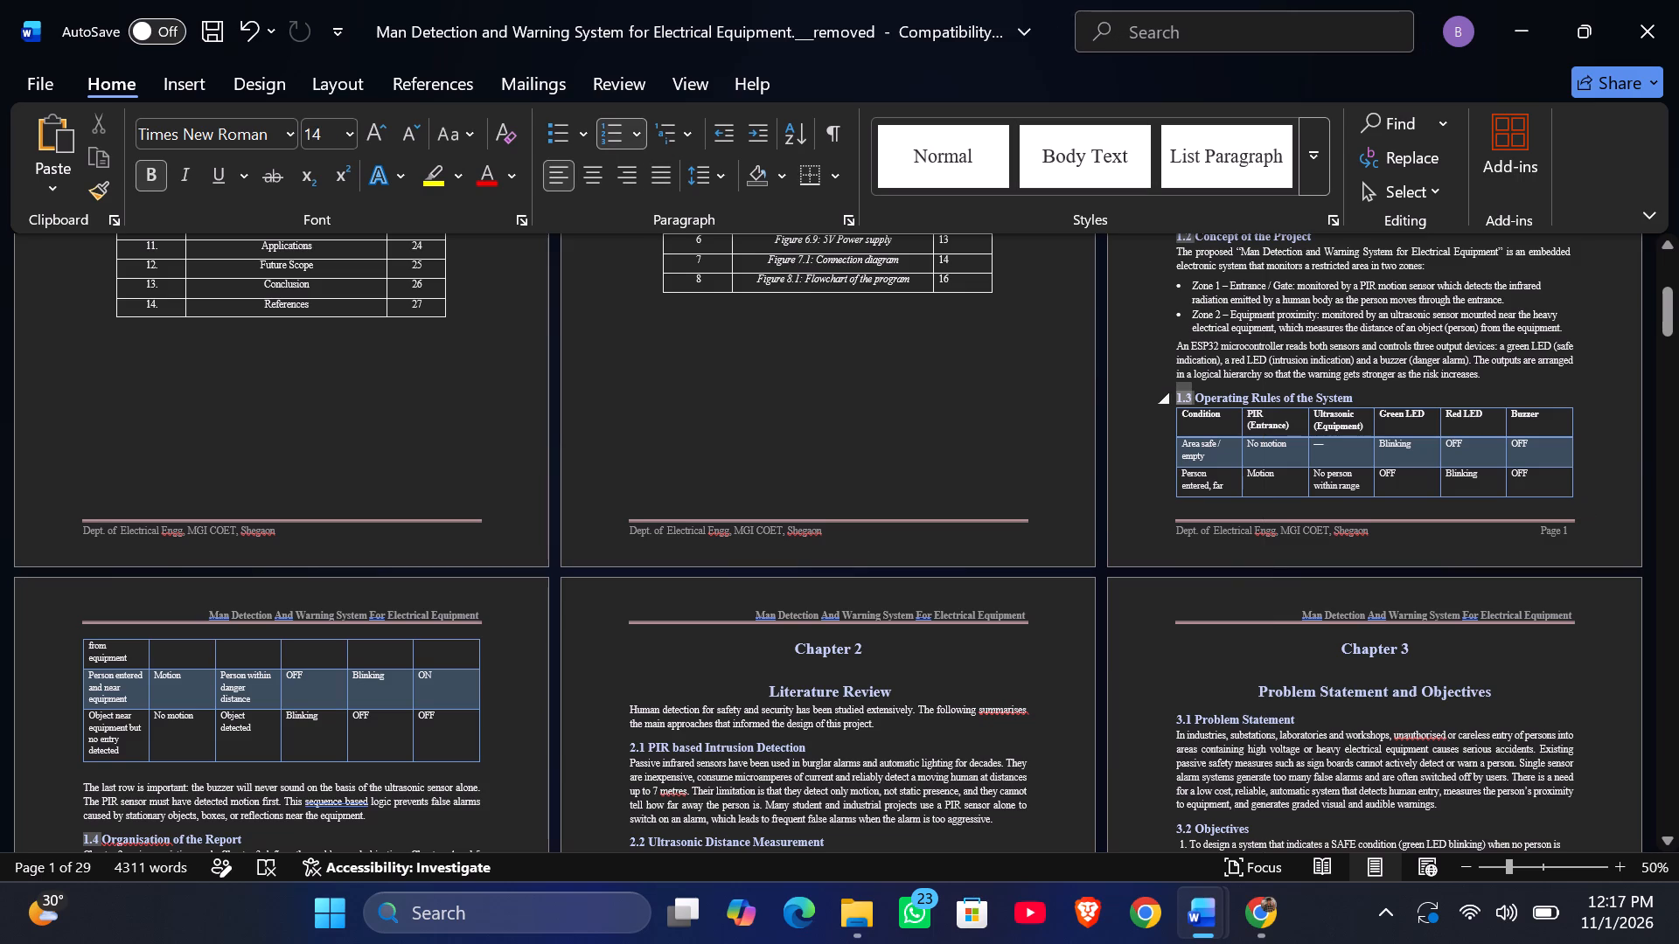
{"action": "left_click_drag", "start_coordinate": [1351, 394], "coordinate": [1189, 399]}
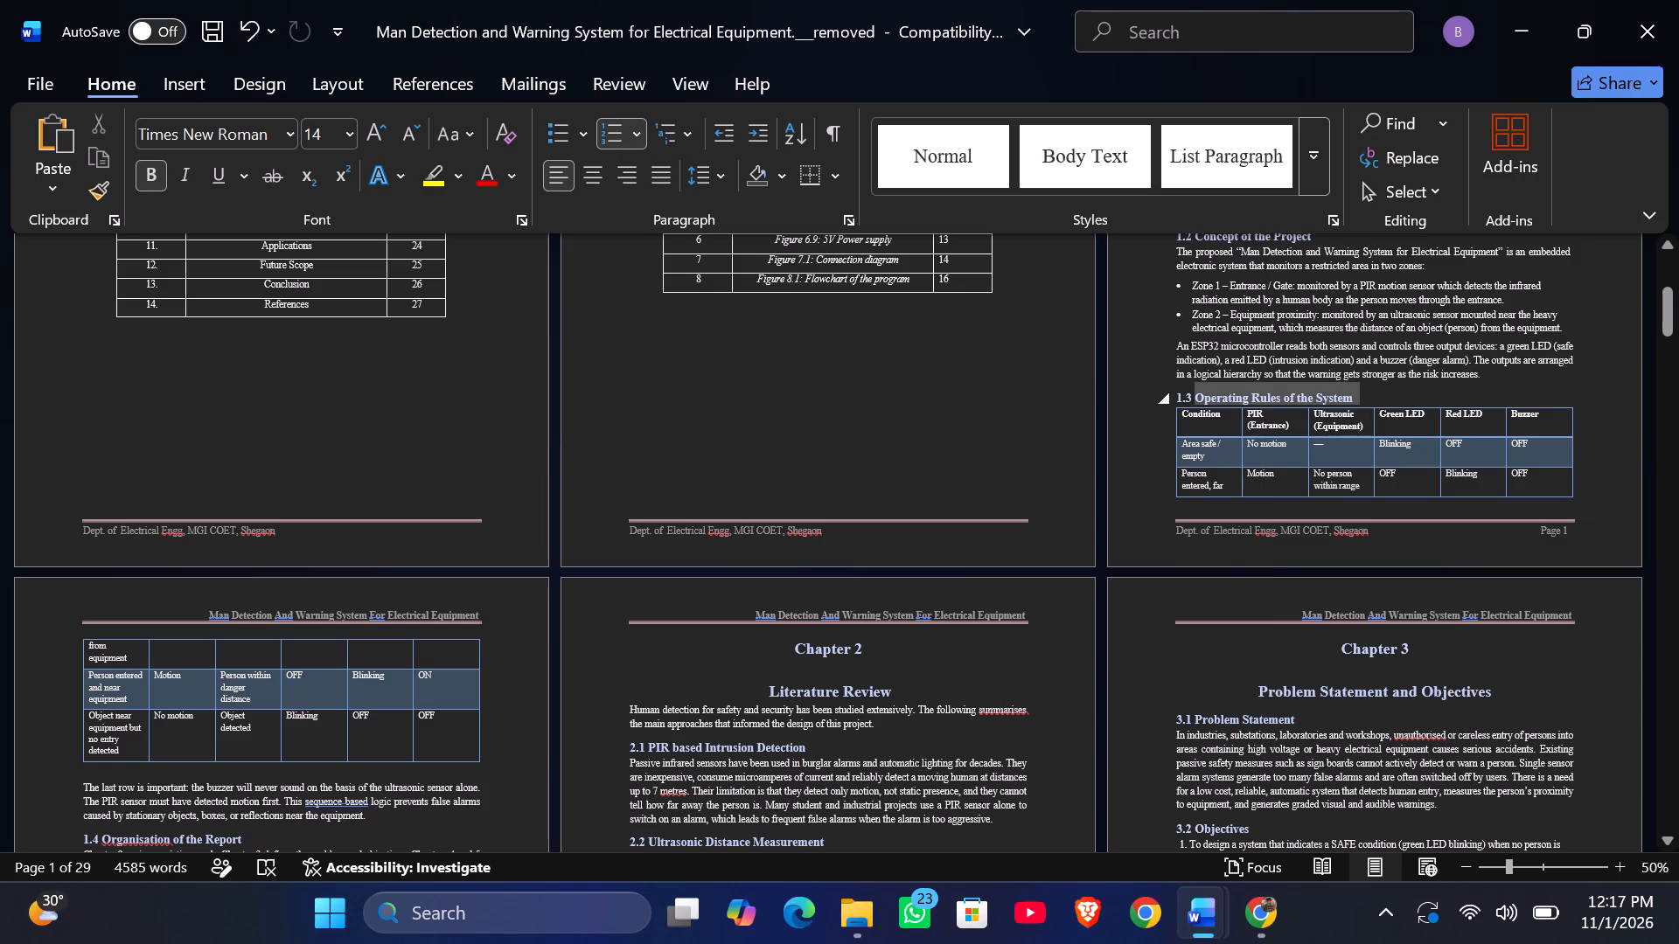
{"action": "left_click_drag", "start_coordinate": [1189, 399], "coordinate": [1171, 399]}
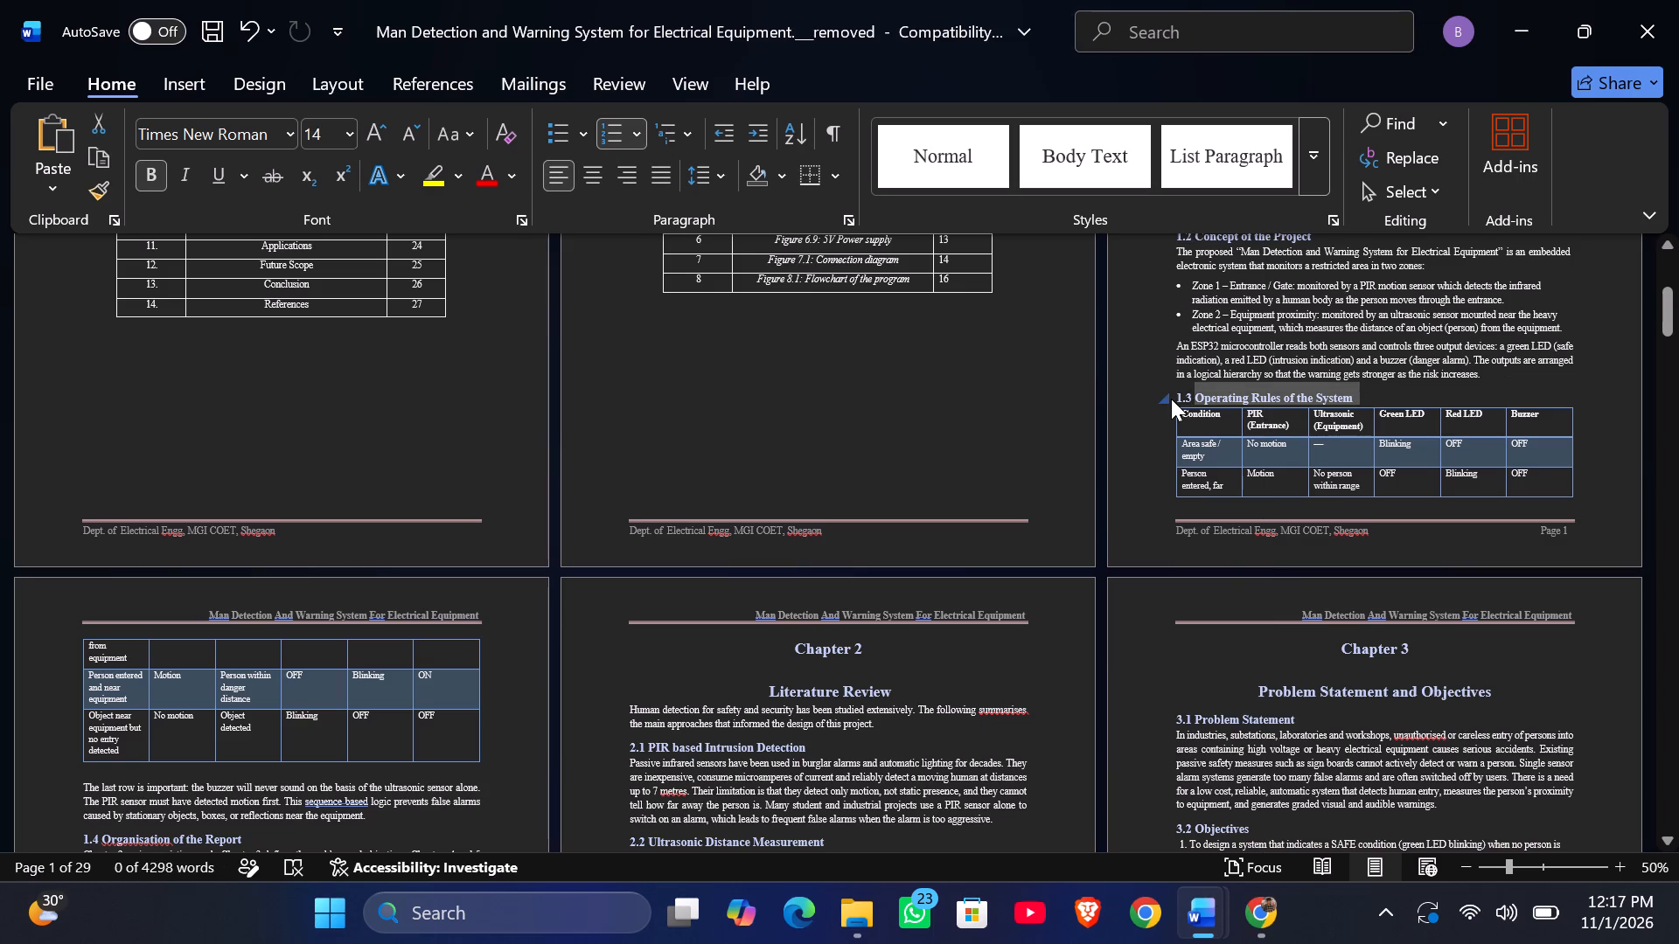
{"action": "key", "text": "ctrl+c"}
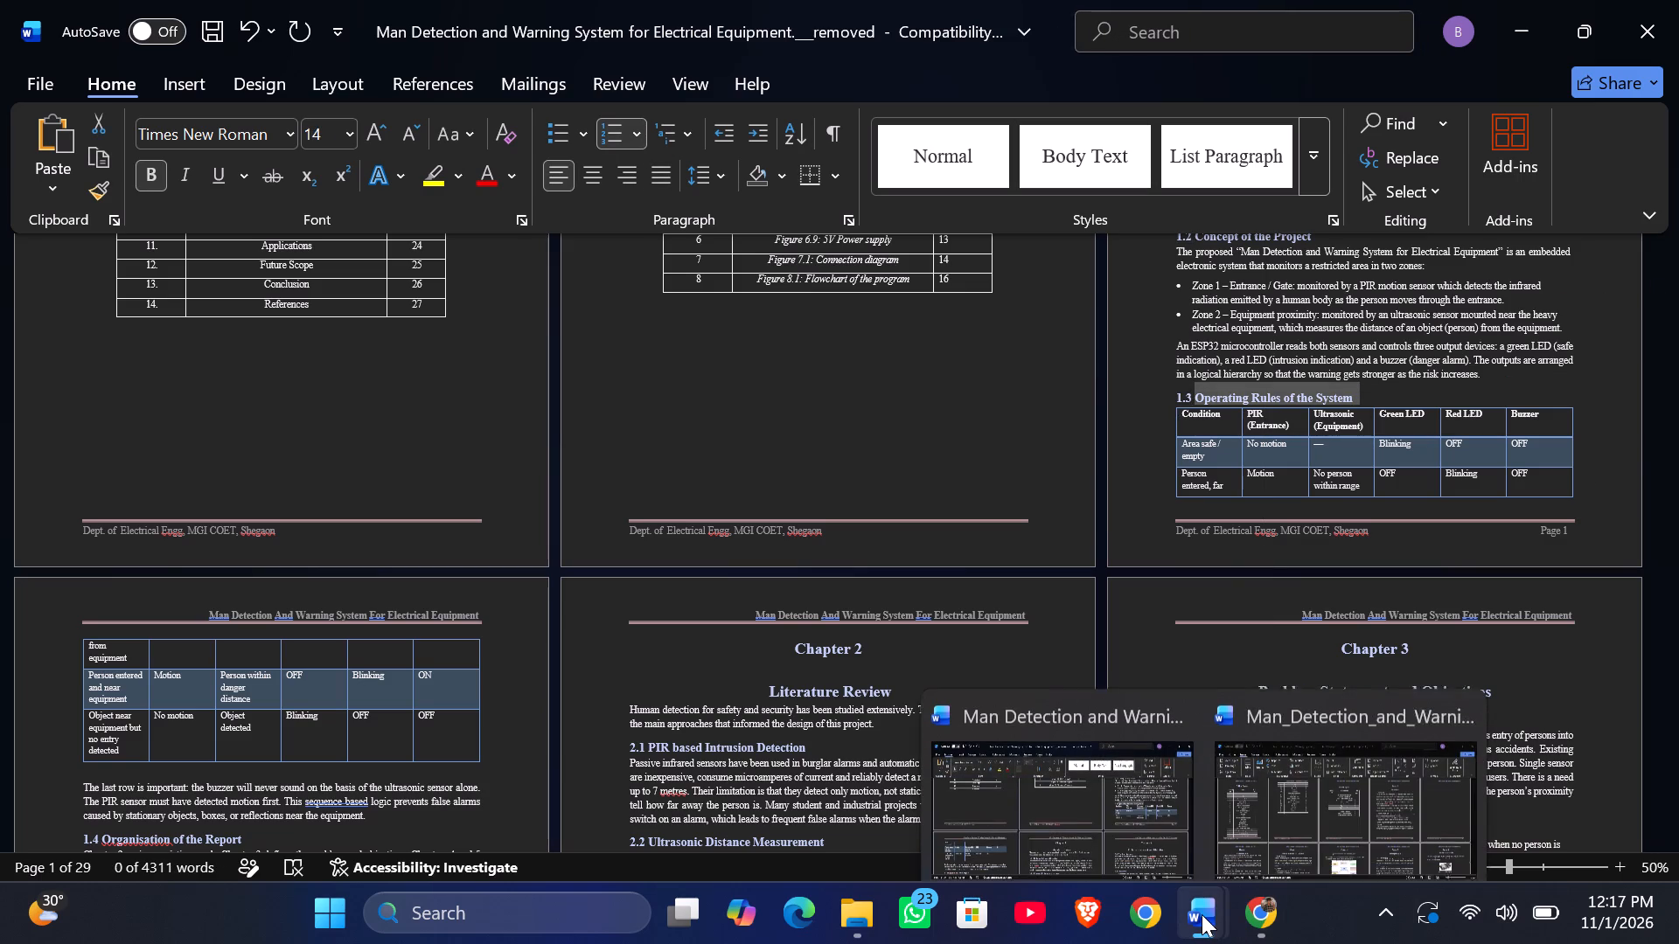
{"action": "left_click", "coordinate": [1292, 800]}
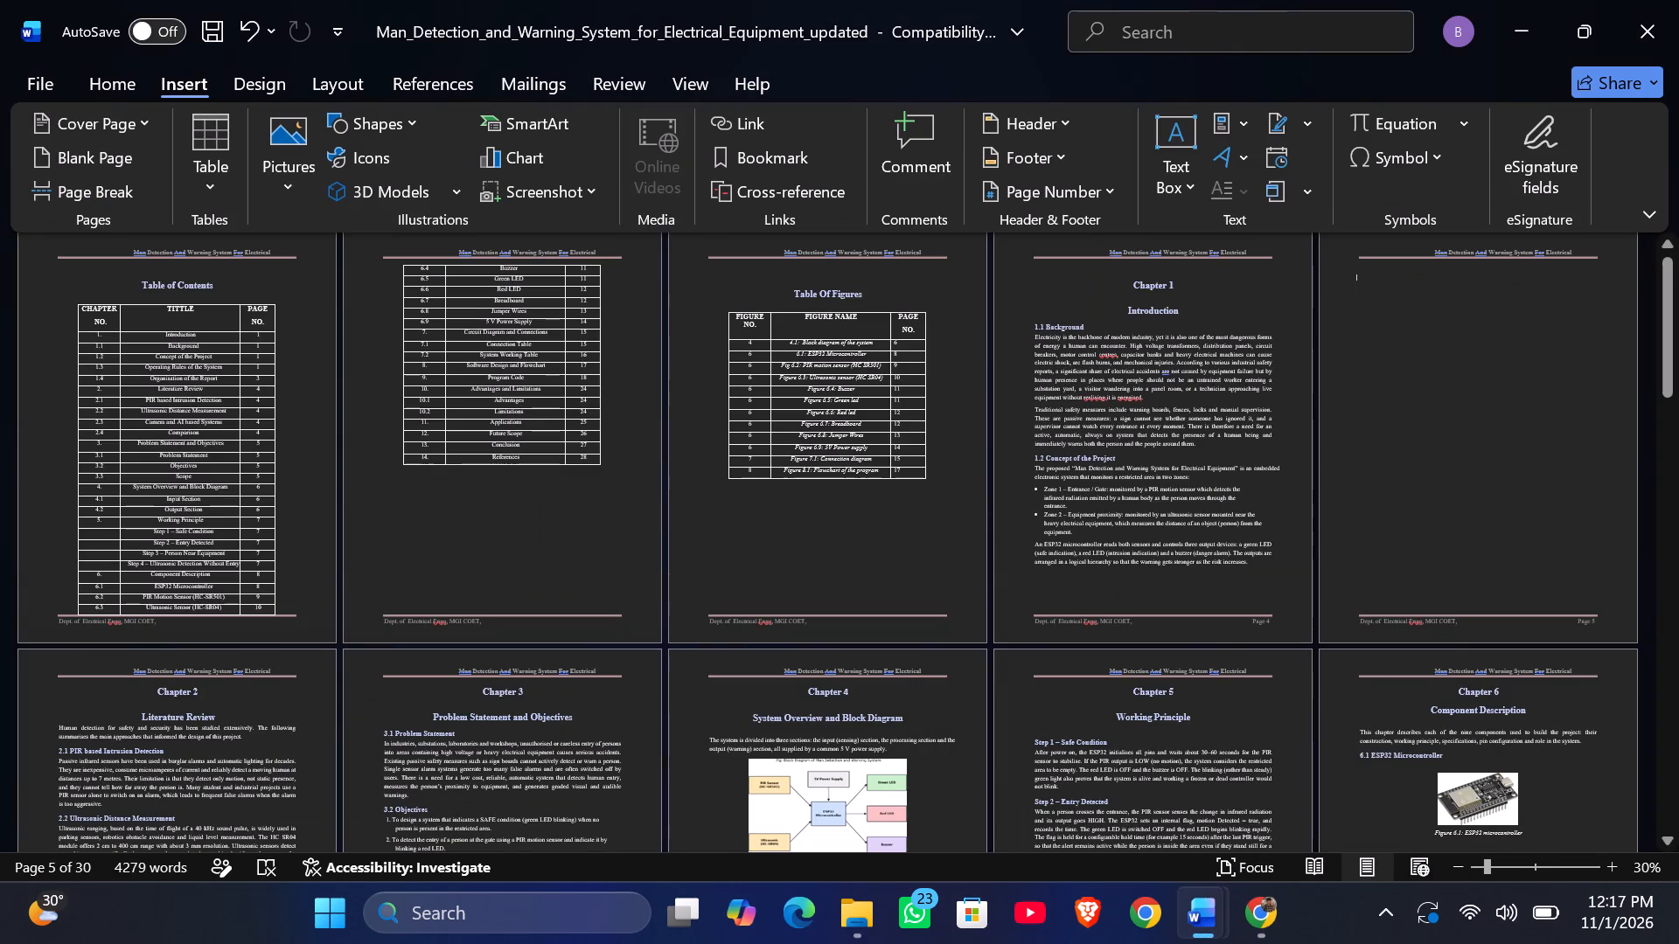
{"action": "key", "text": "ctrl+v"}
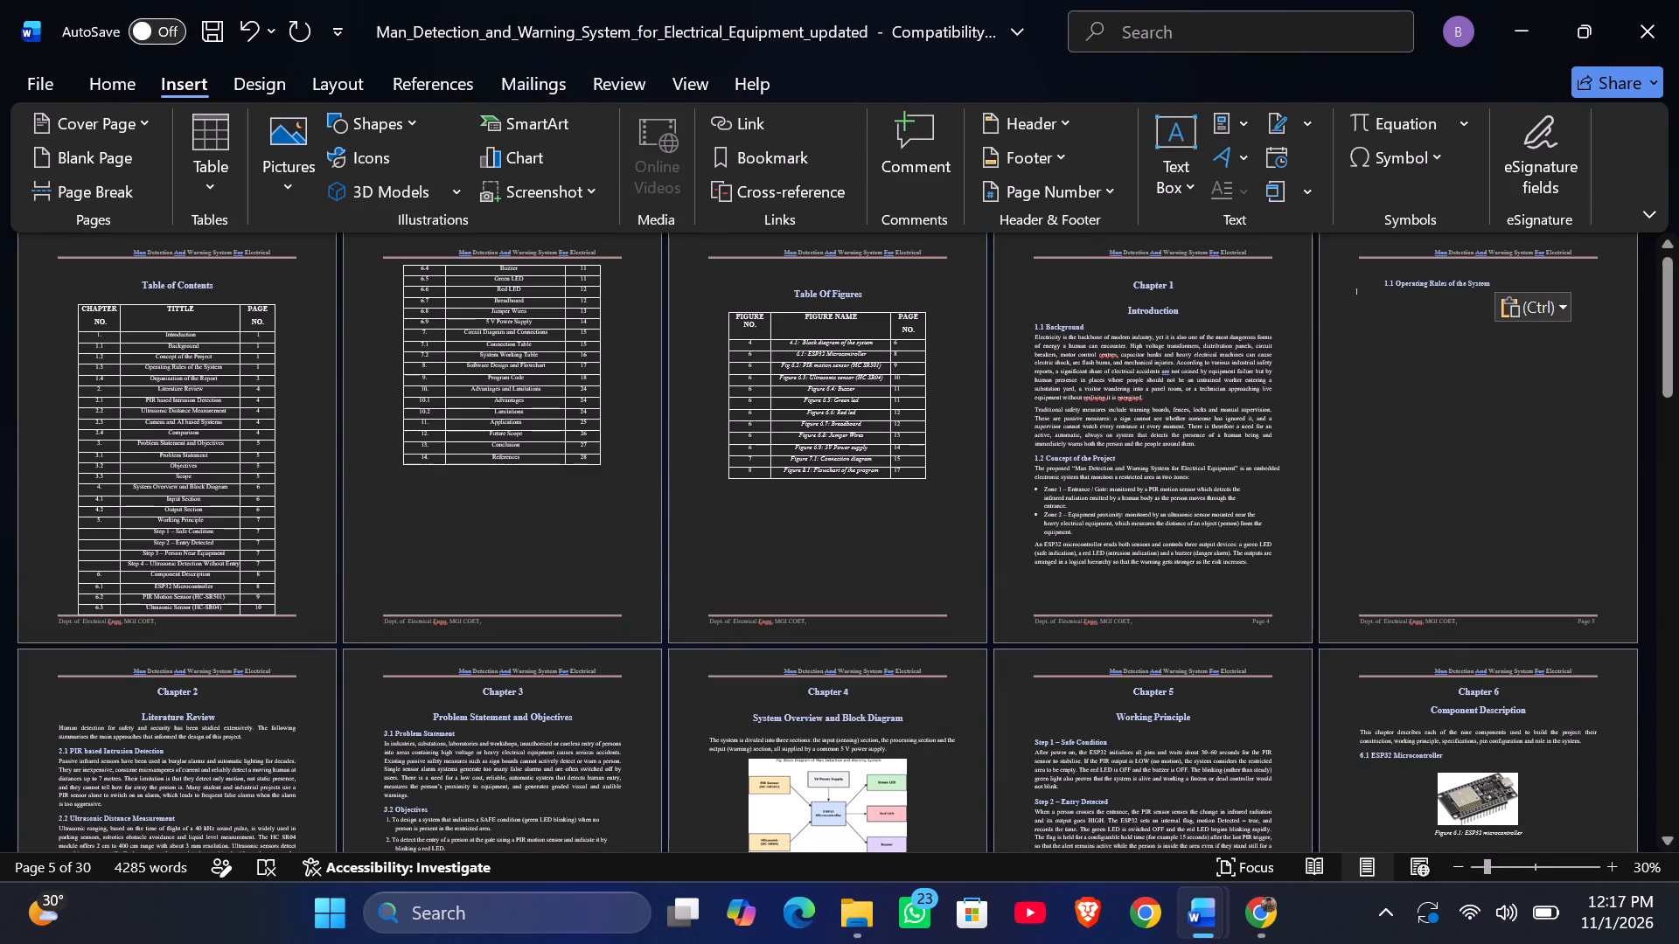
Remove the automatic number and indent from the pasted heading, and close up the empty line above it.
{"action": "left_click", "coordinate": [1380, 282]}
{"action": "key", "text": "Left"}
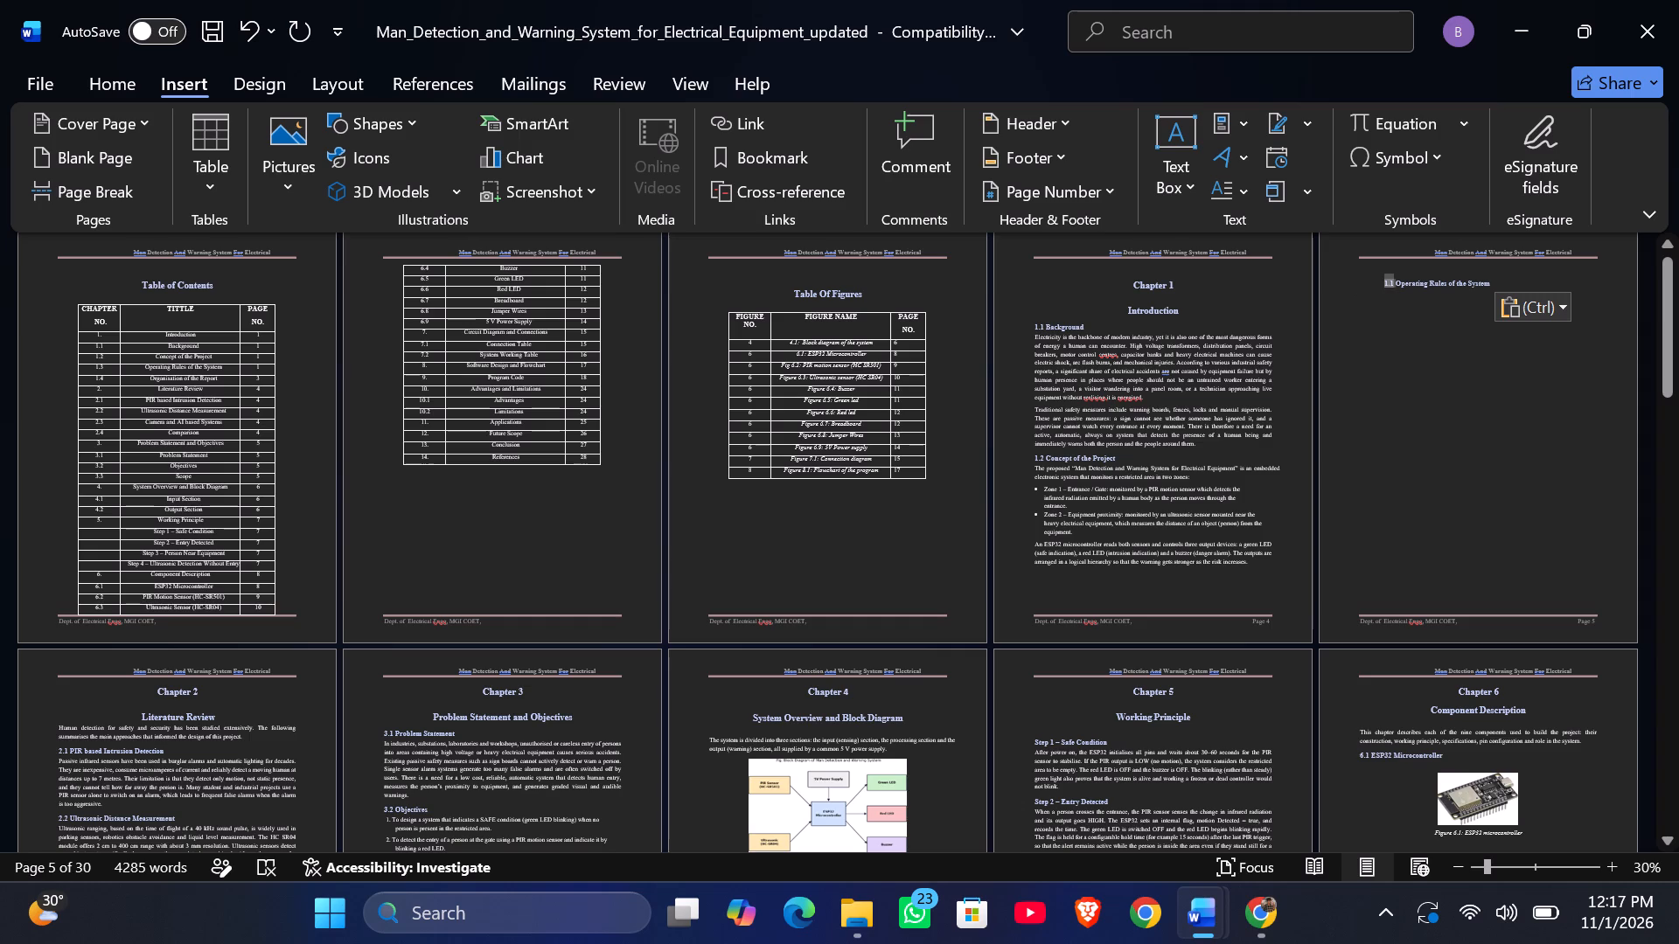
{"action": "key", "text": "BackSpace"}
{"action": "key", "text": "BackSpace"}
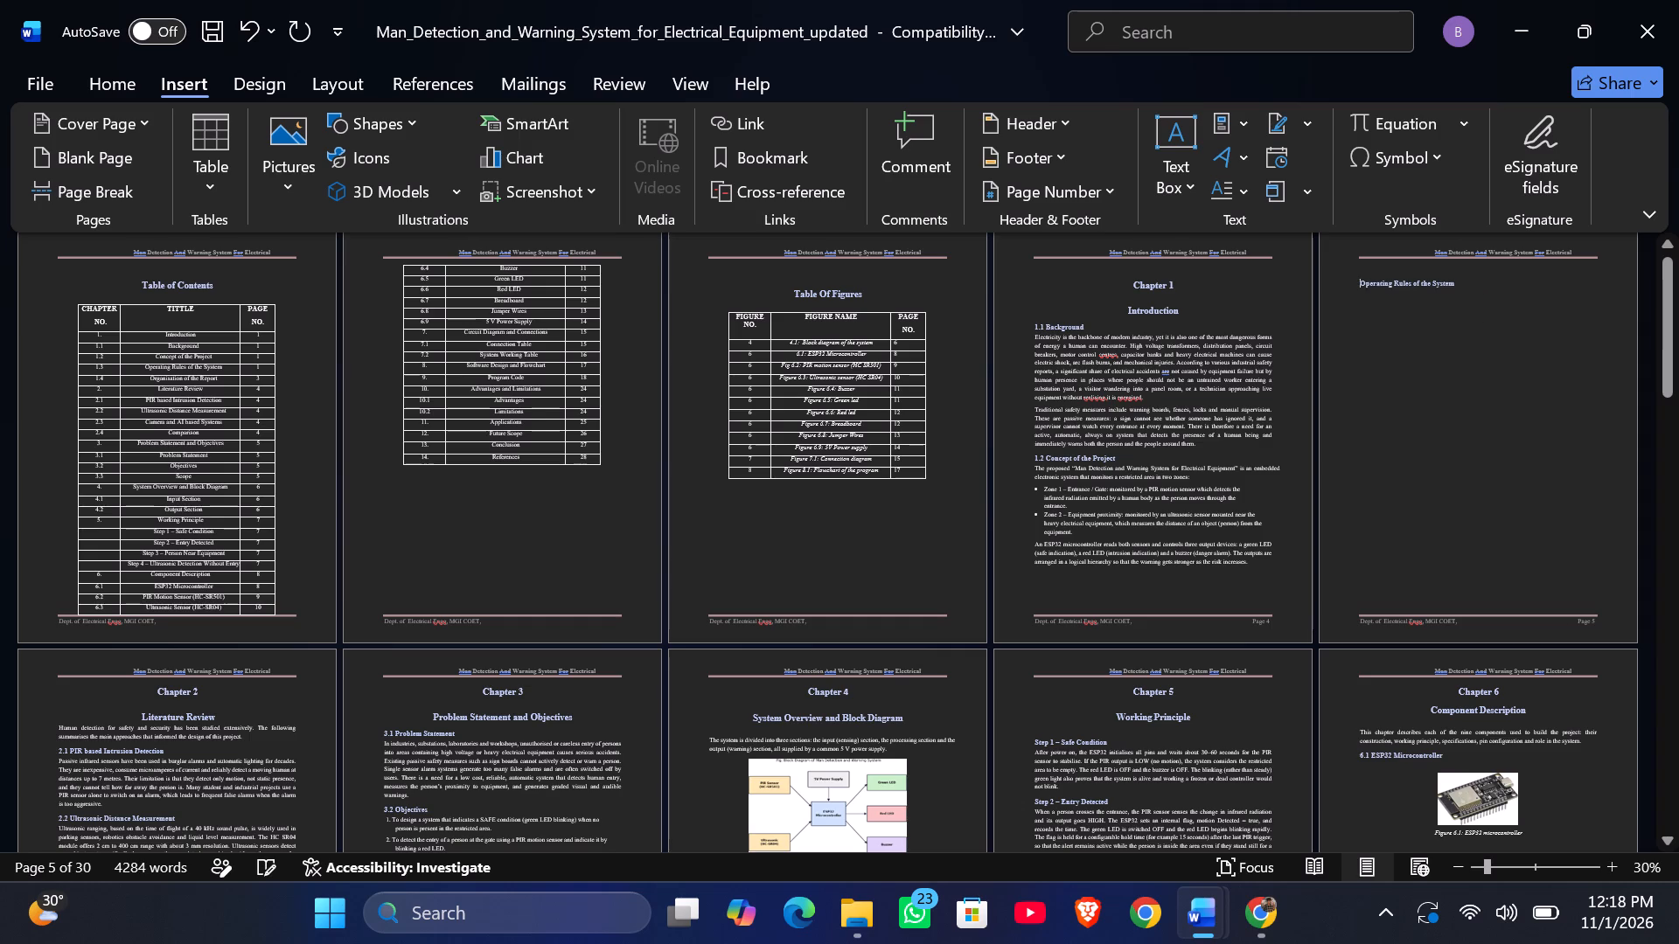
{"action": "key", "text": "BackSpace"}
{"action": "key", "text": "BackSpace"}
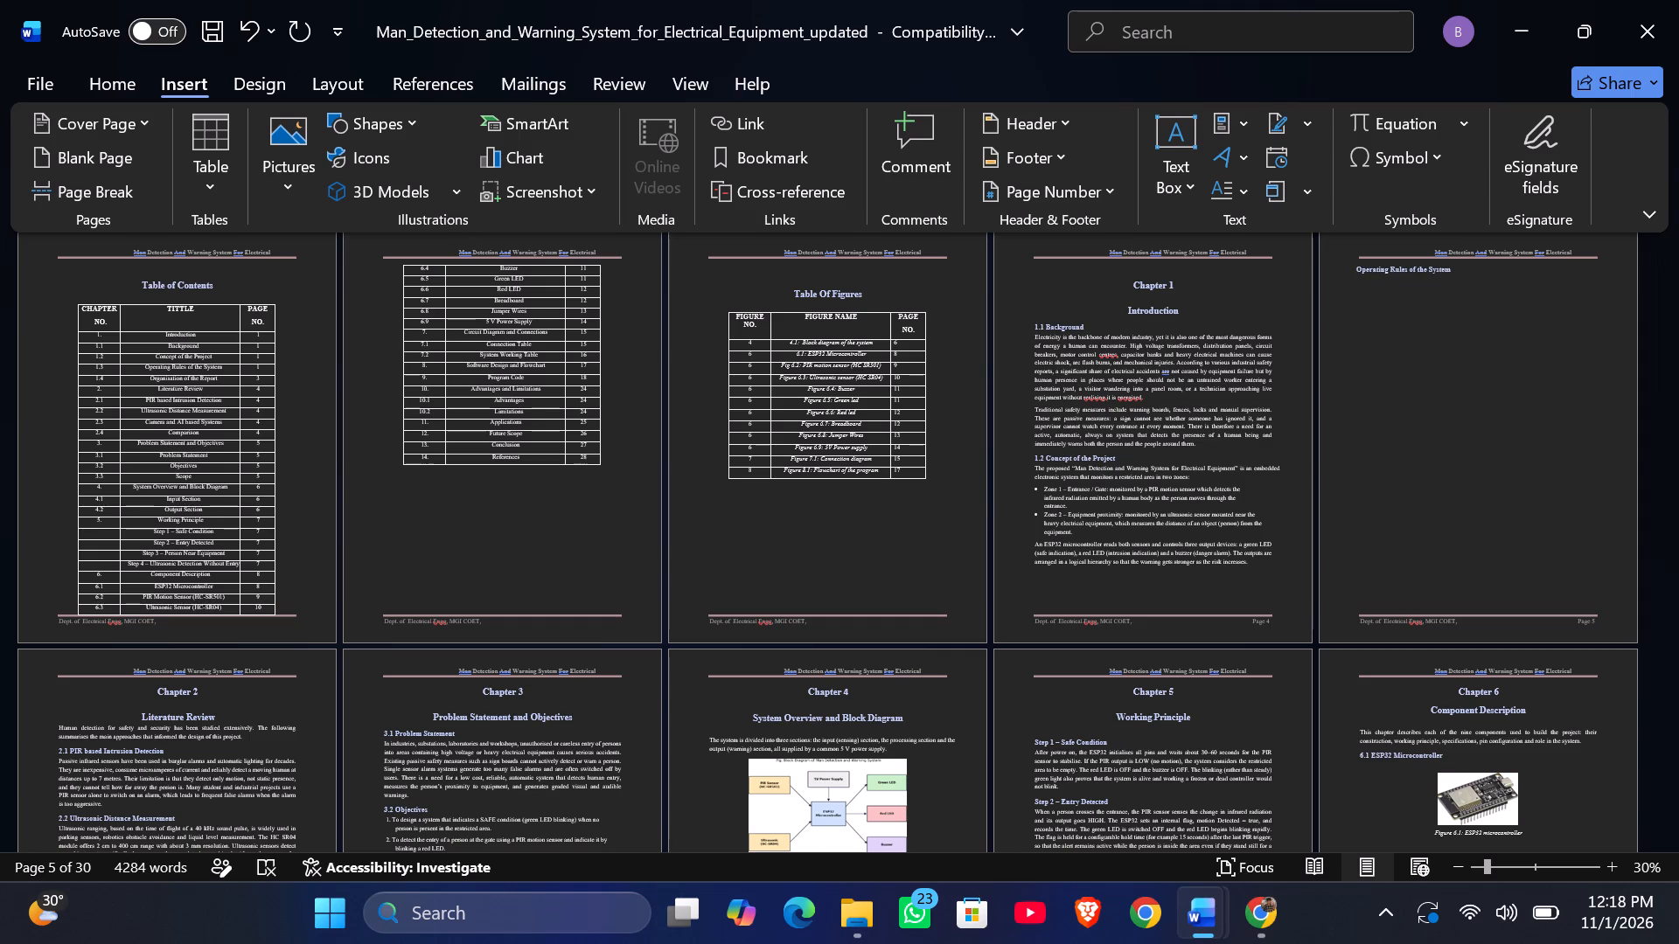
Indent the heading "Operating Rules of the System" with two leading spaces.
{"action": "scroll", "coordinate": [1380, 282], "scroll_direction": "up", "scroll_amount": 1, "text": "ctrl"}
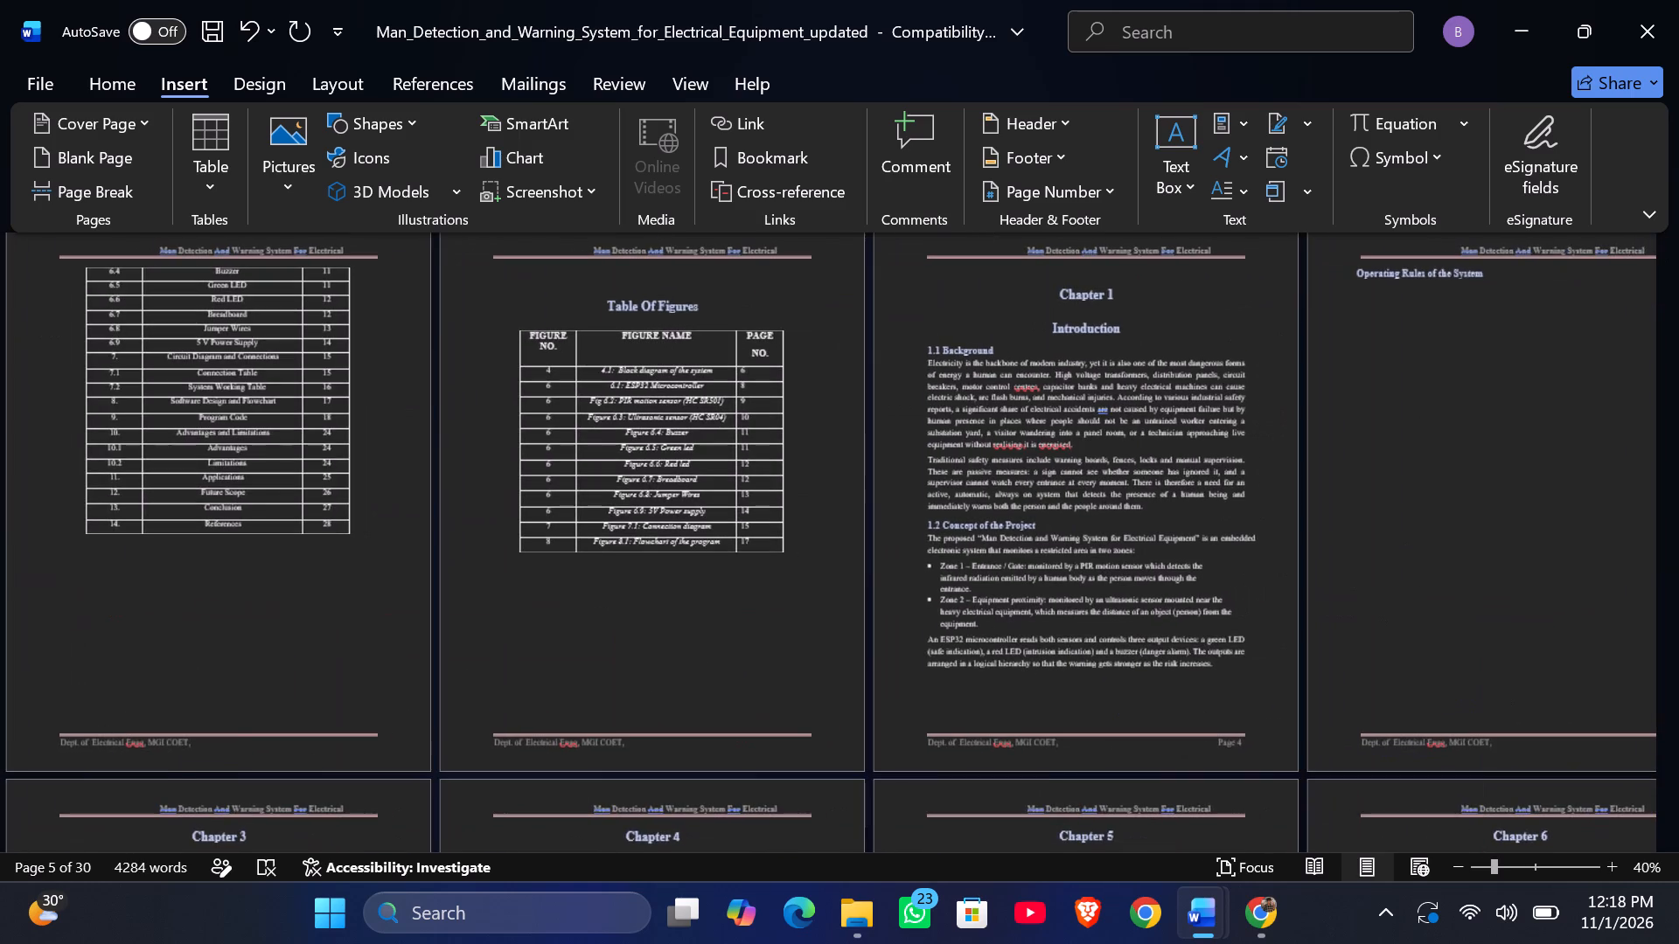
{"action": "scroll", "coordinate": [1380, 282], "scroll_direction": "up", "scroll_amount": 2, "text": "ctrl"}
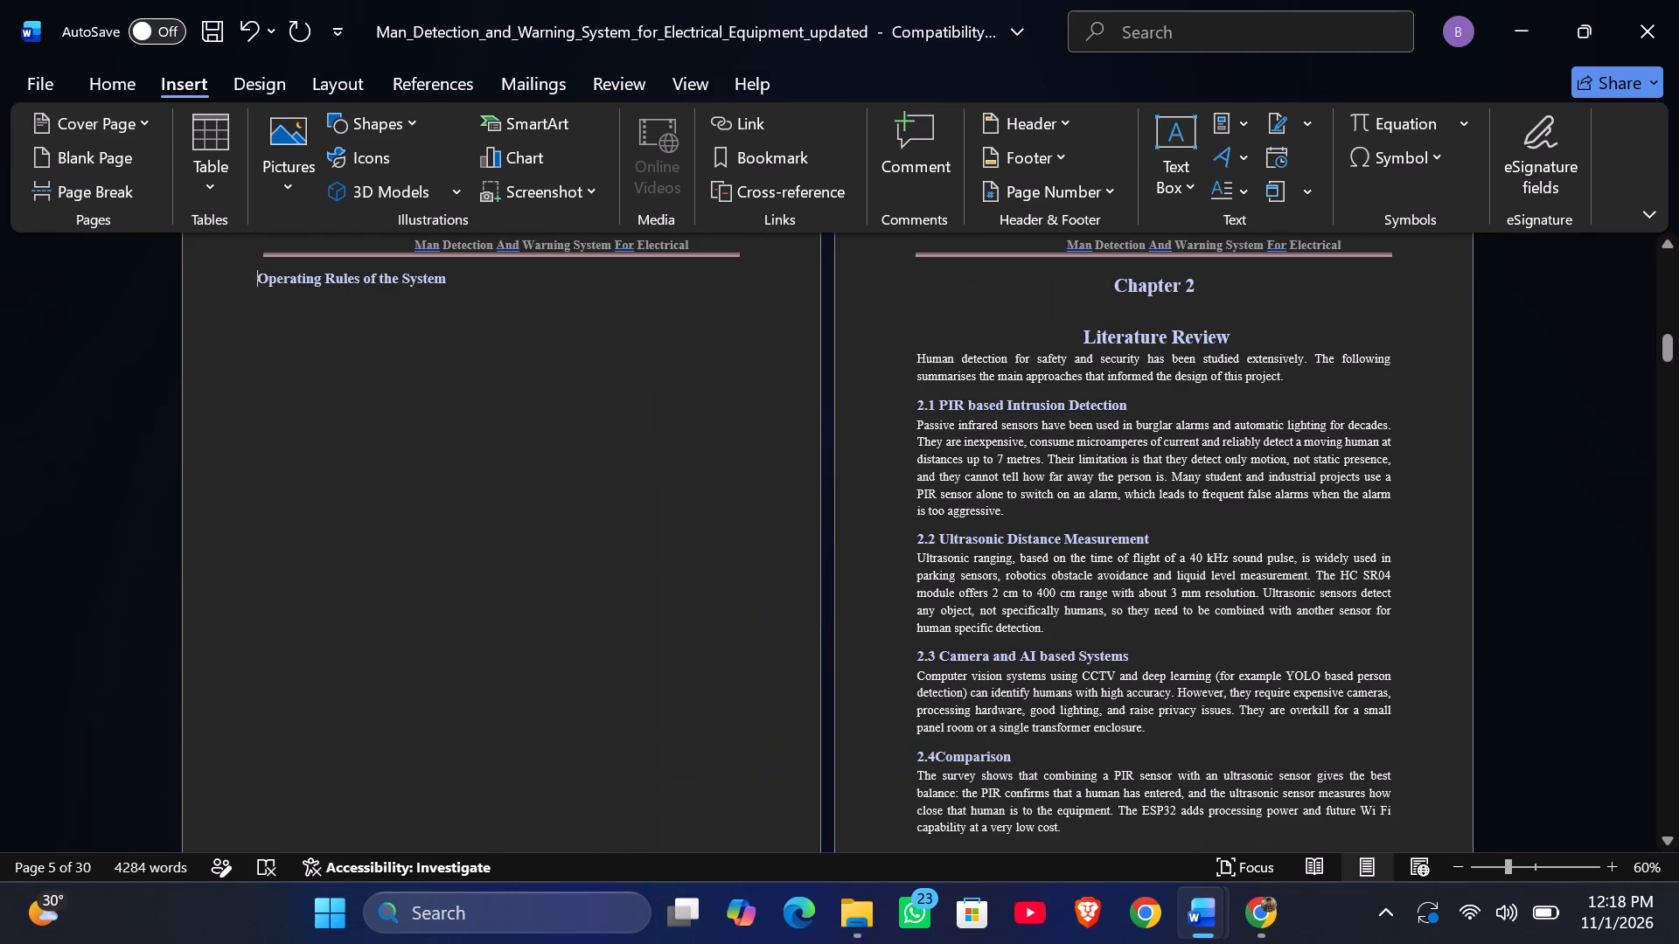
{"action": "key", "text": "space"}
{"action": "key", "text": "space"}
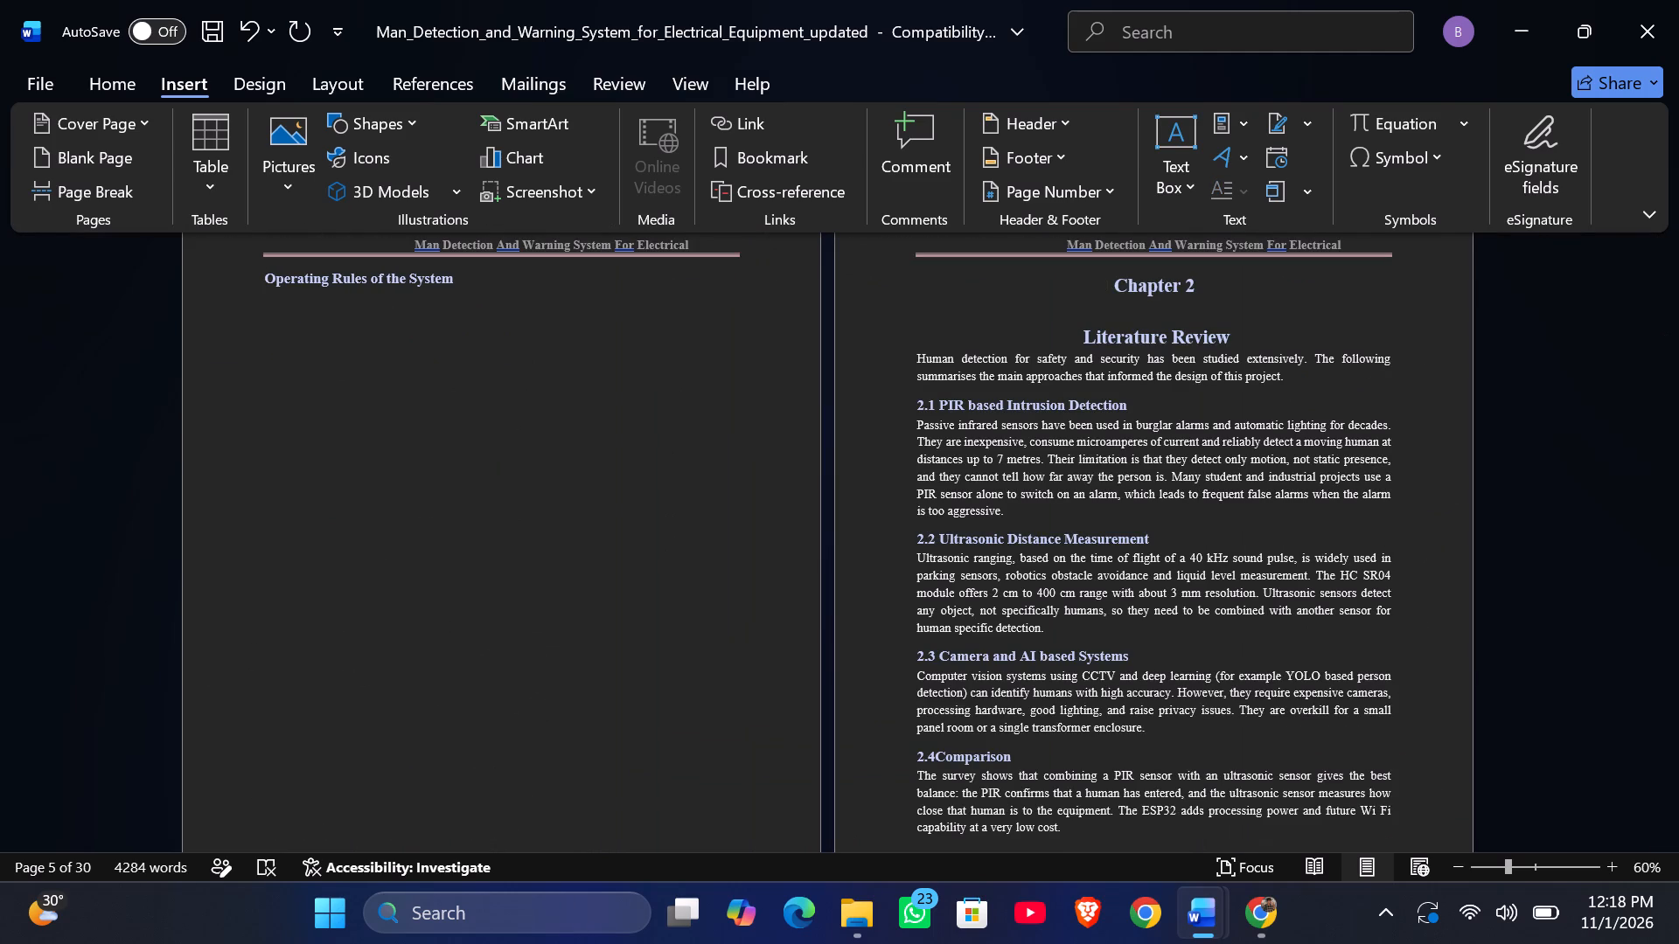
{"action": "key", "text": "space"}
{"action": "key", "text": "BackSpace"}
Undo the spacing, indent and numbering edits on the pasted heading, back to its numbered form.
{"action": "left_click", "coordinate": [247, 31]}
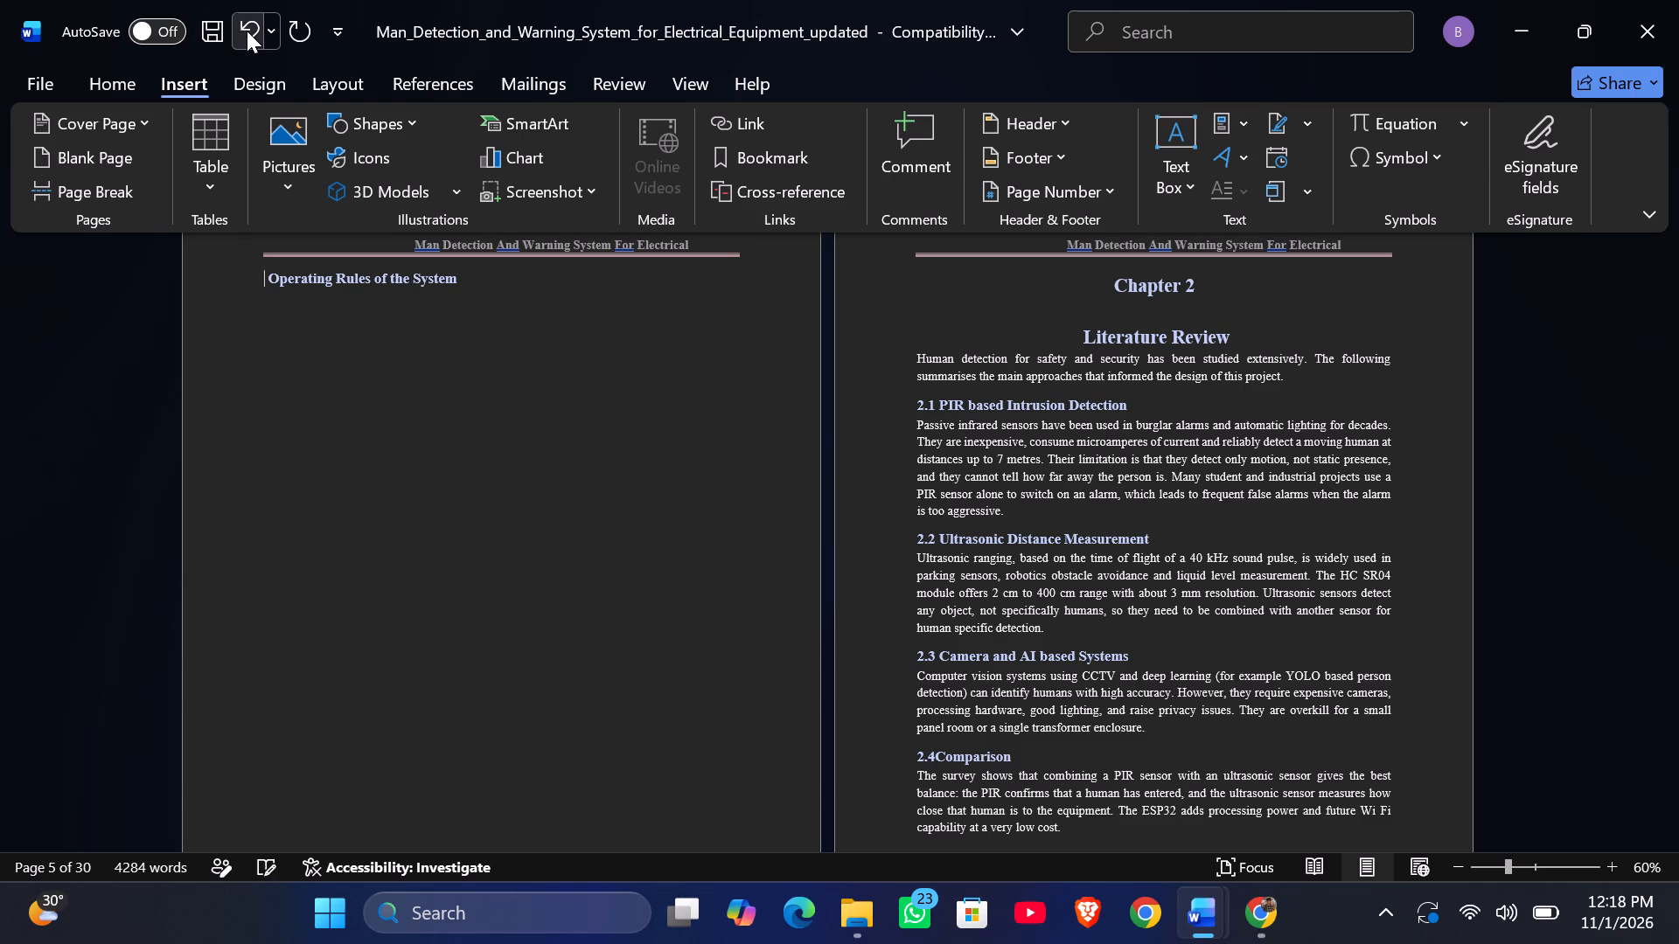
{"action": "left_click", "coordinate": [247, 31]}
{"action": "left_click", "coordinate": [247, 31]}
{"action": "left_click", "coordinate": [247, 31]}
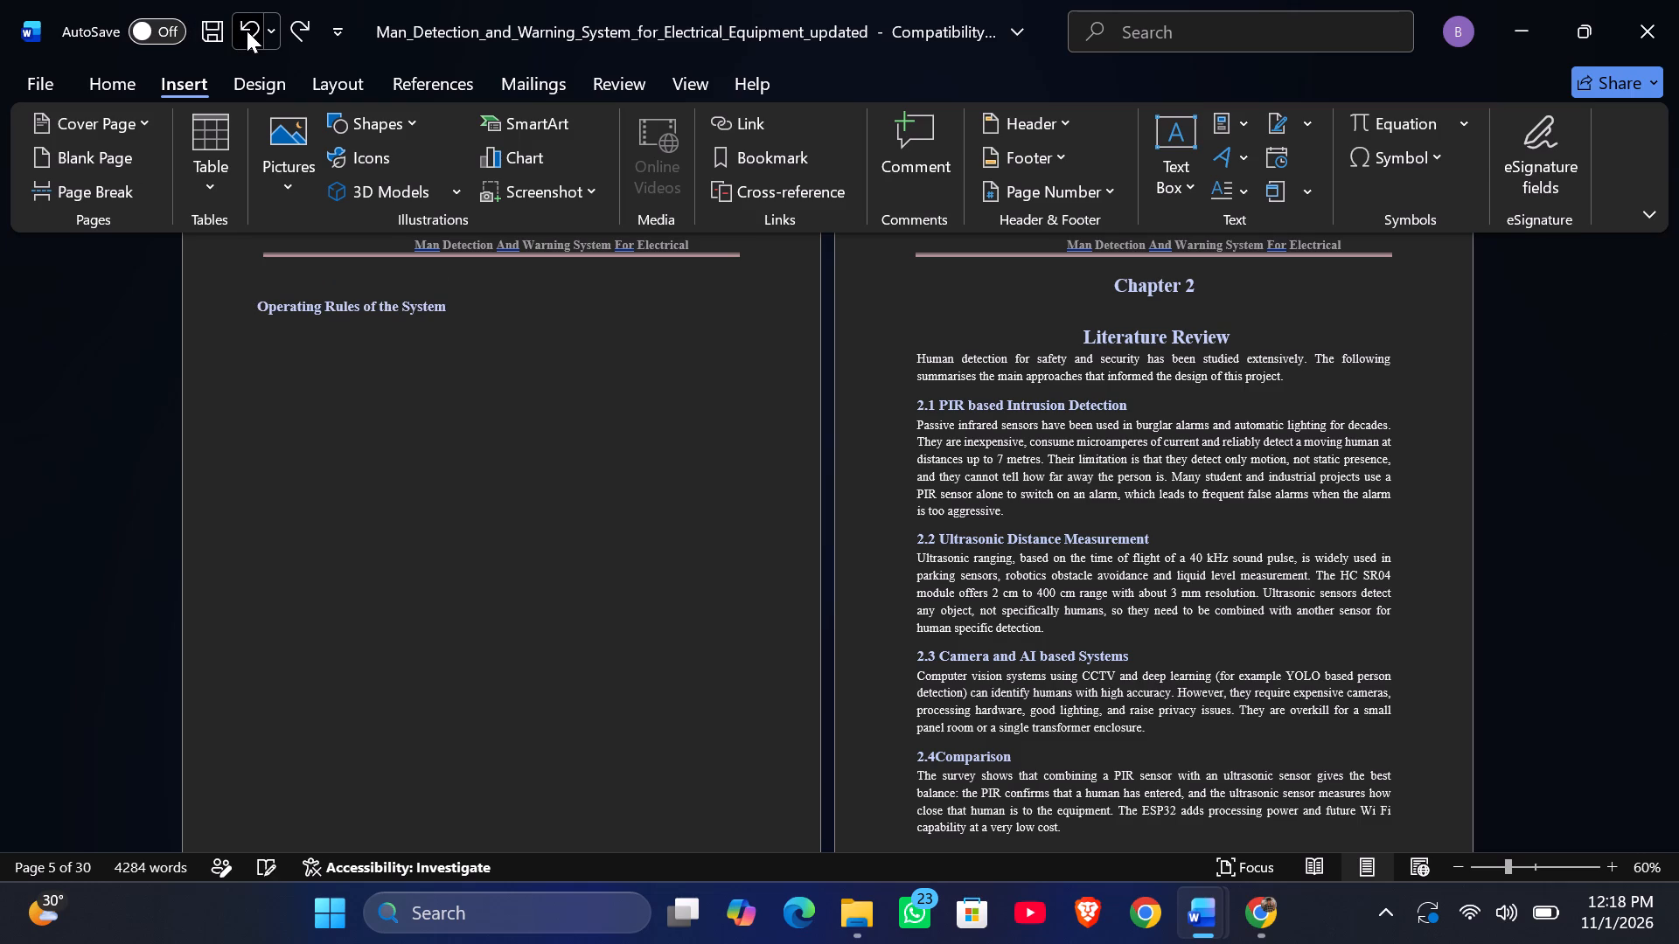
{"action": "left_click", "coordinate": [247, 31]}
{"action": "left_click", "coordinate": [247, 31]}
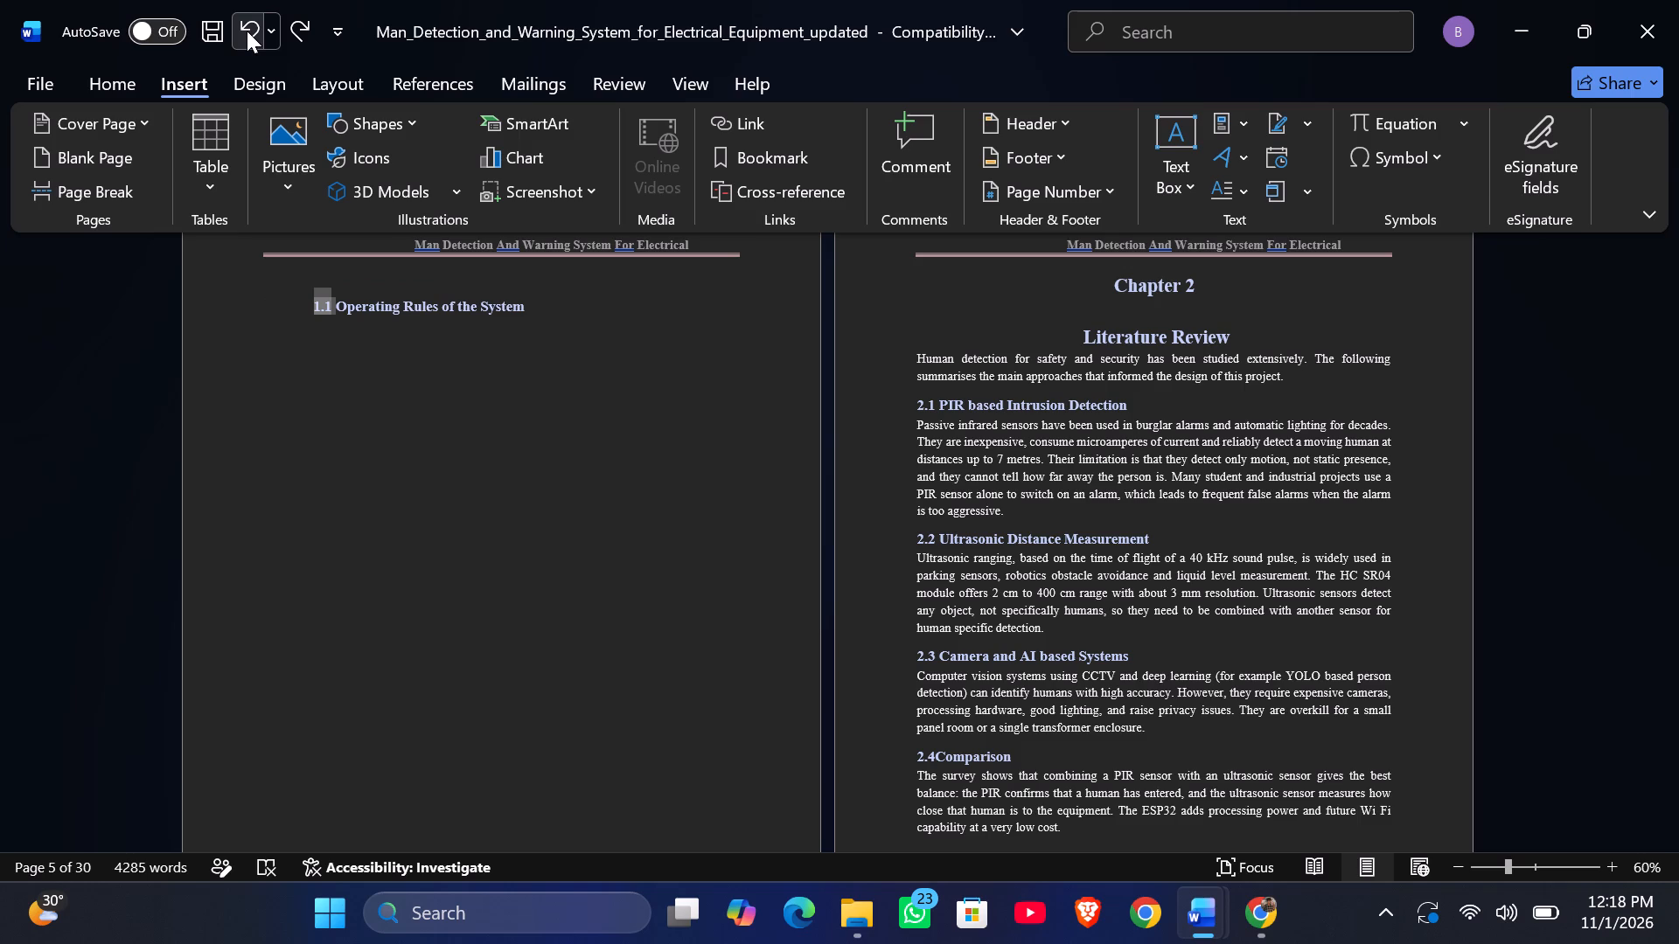
Examine the headings and text alignment in Chapters 3 to 6 of the updated report.
{"action": "scroll", "coordinate": [615, 421], "scroll_direction": "down", "scroll_amount": 5}
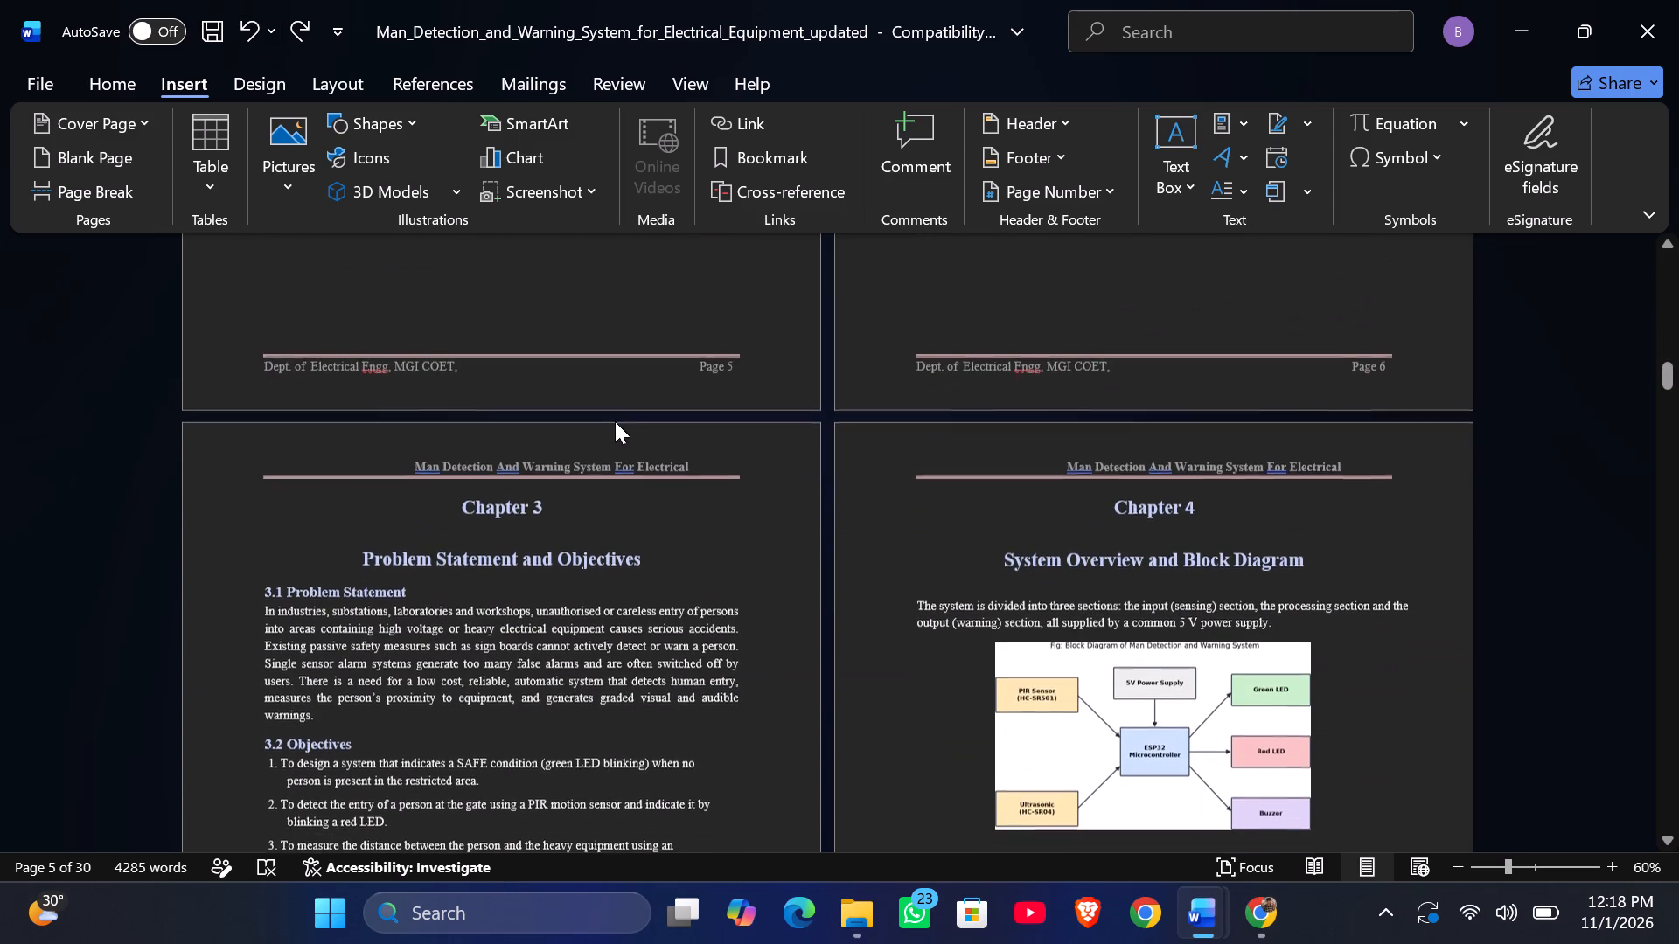
{"action": "scroll", "coordinate": [615, 421], "scroll_direction": "down", "scroll_amount": 4}
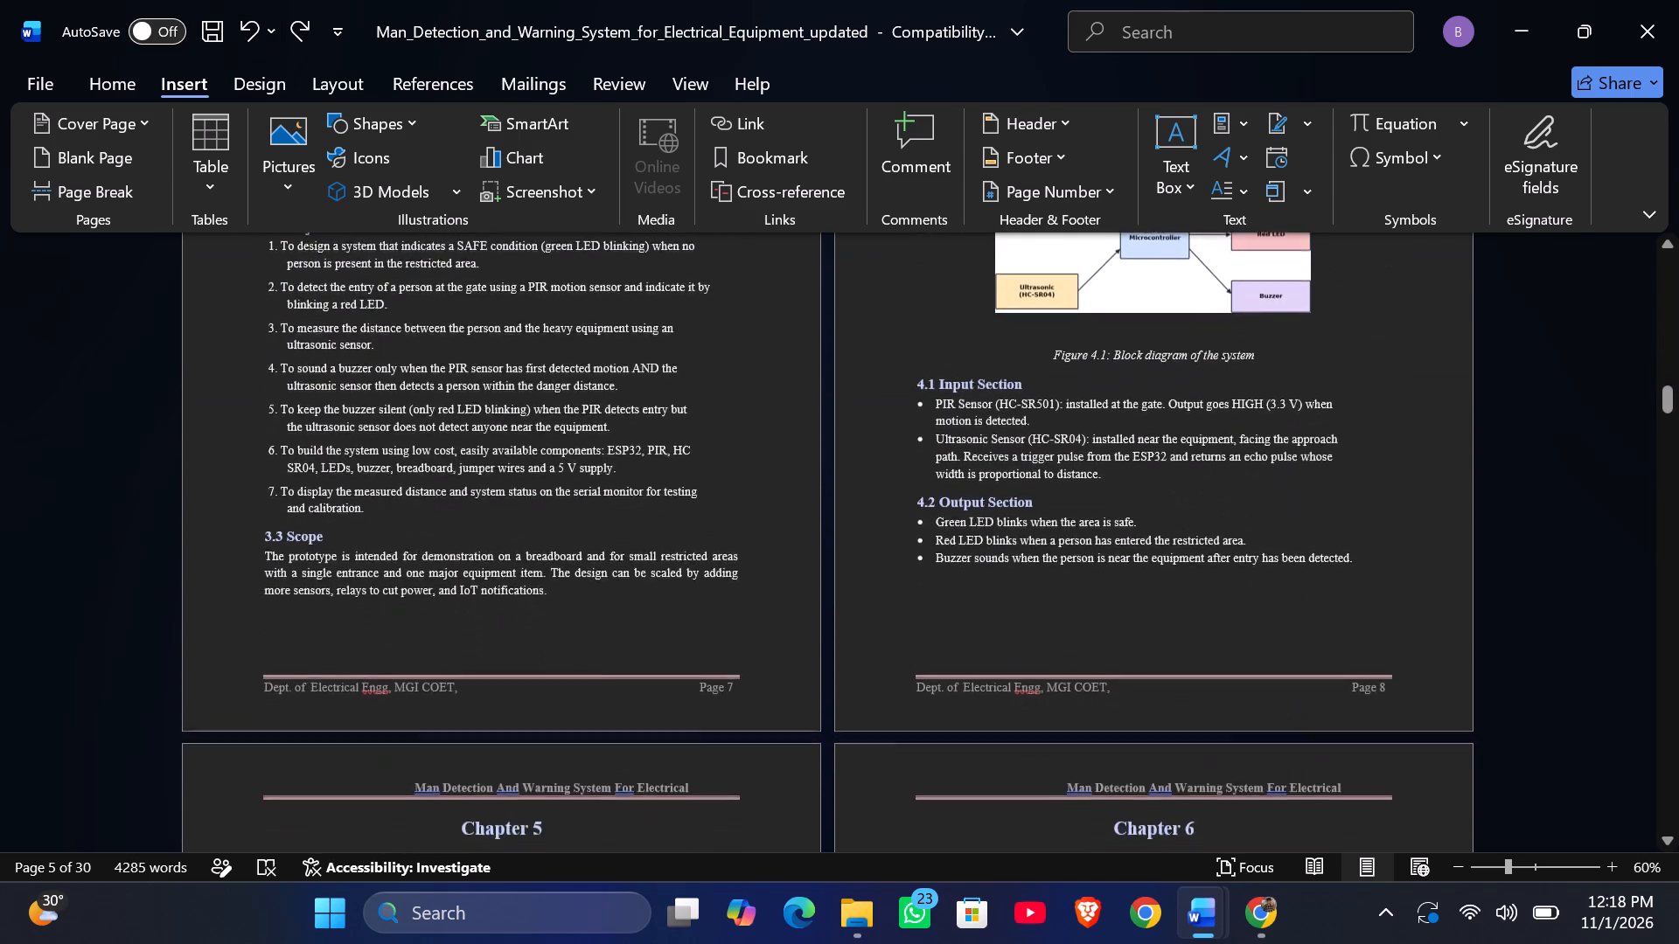
{"action": "scroll", "coordinate": [615, 421], "scroll_direction": "down", "scroll_amount": 2}
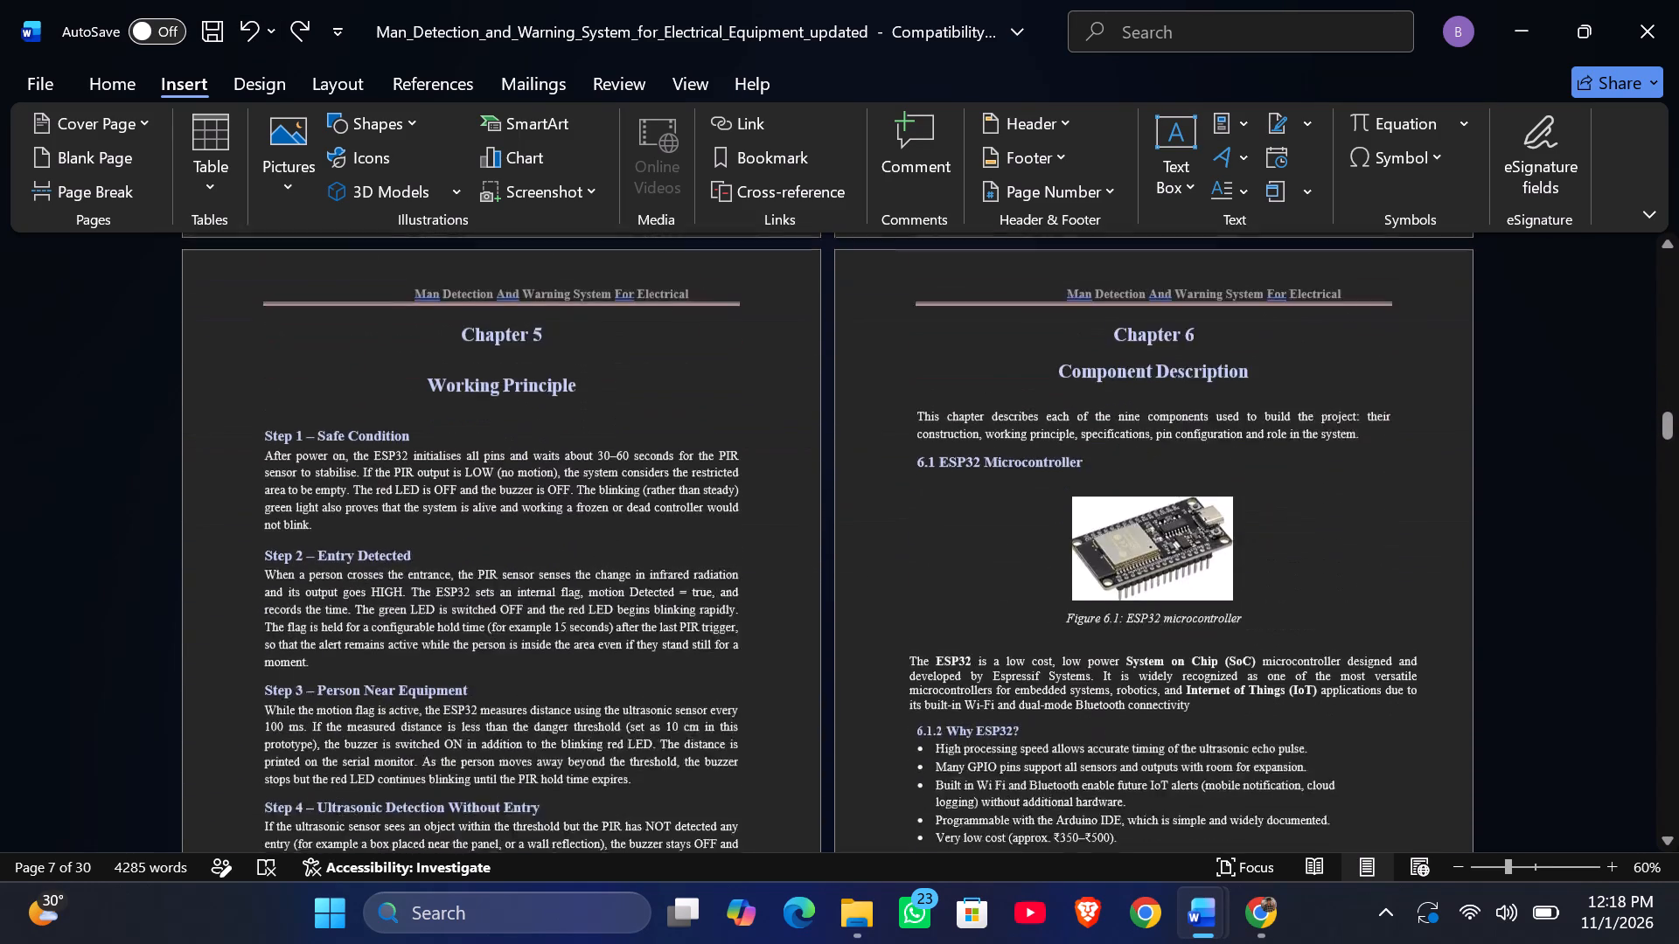
{"action": "scroll", "coordinate": [615, 421], "scroll_direction": "down", "scroll_amount": 1}
{"action": "scroll", "coordinate": [615, 421], "scroll_direction": "up", "scroll_amount": 1}
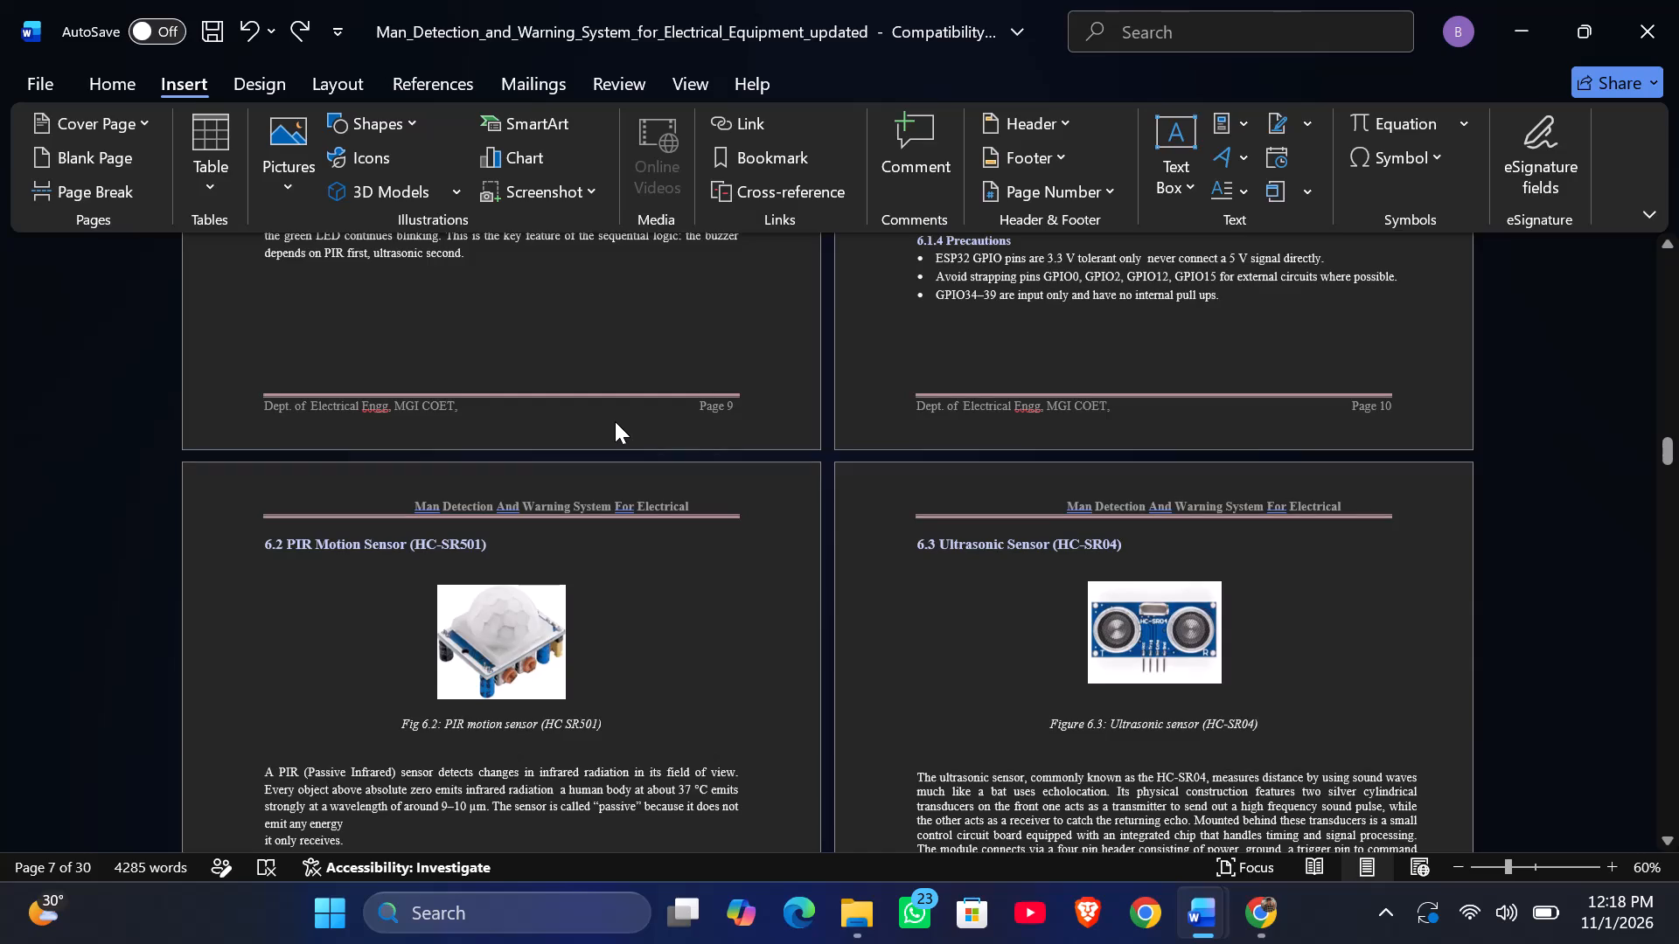
{"action": "scroll", "coordinate": [615, 421], "scroll_direction": "up", "scroll_amount": 2}
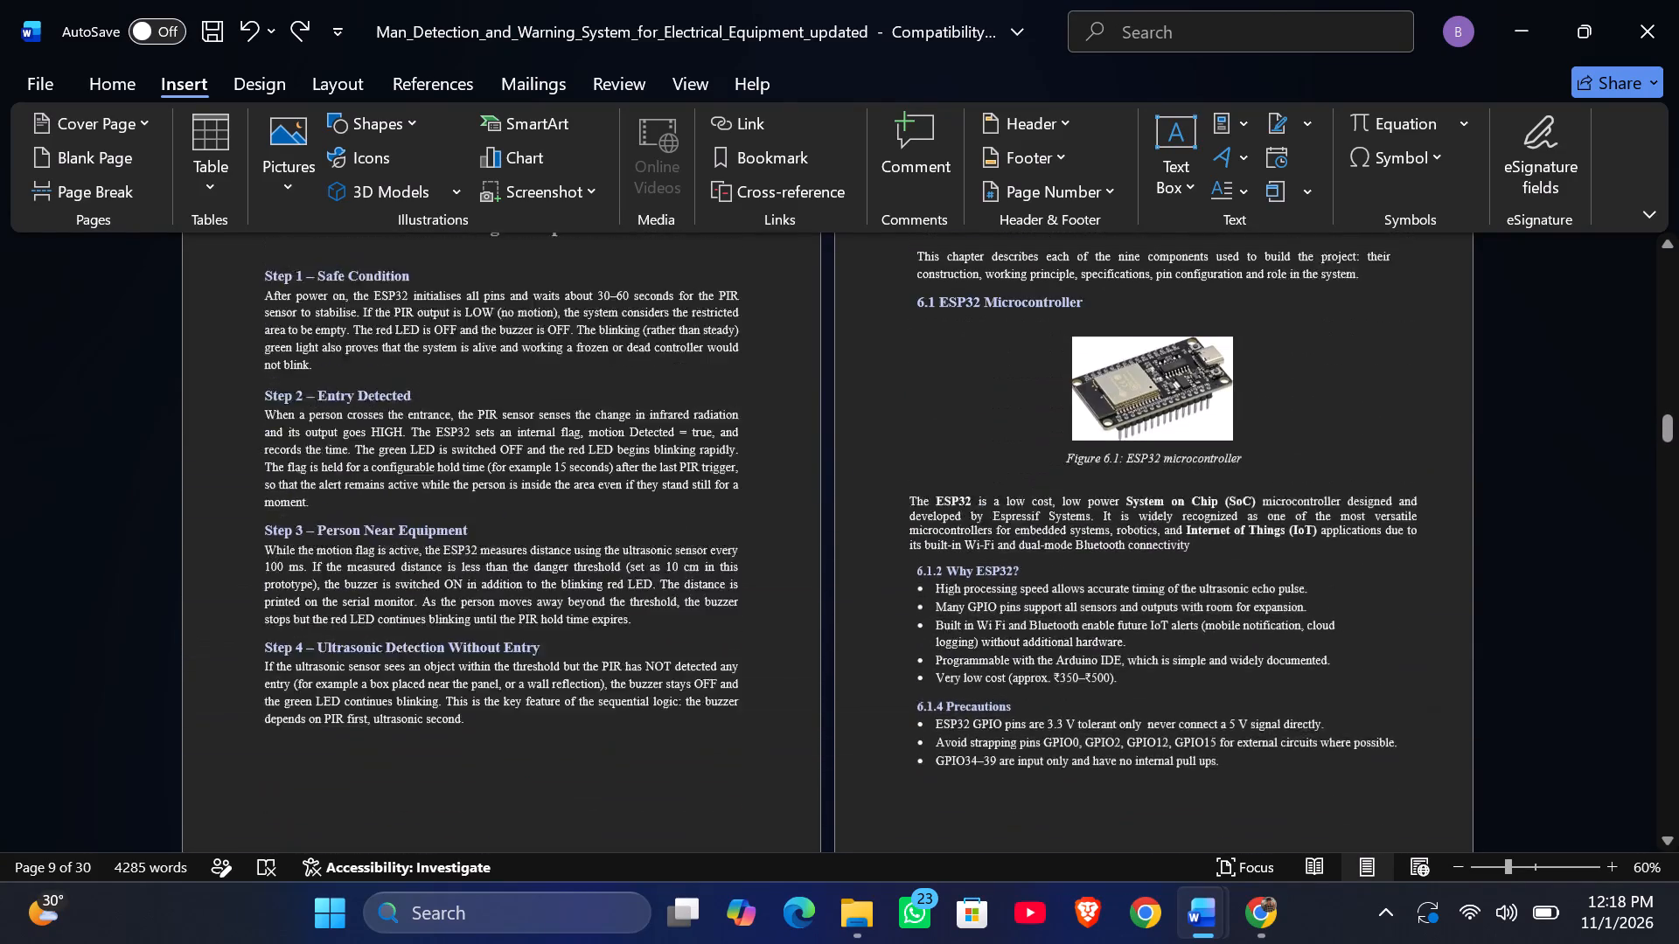
{"action": "scroll", "coordinate": [615, 421], "scroll_direction": "up", "scroll_amount": 2}
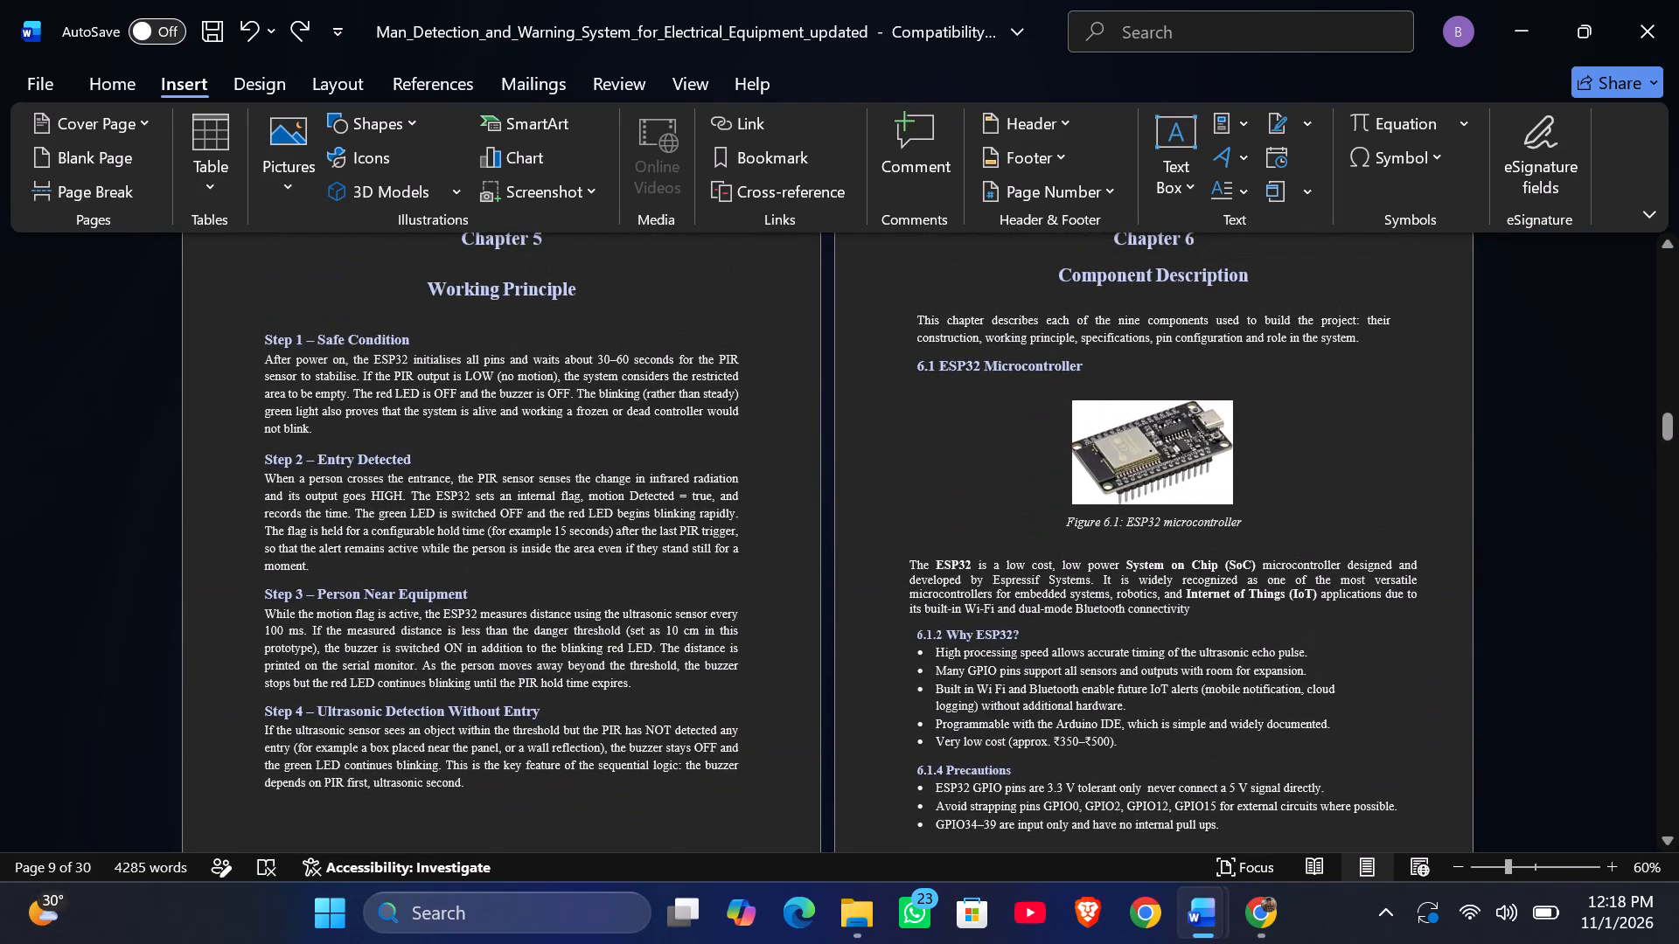
{"action": "scroll", "coordinate": [615, 421], "scroll_direction": "up", "scroll_amount": 2}
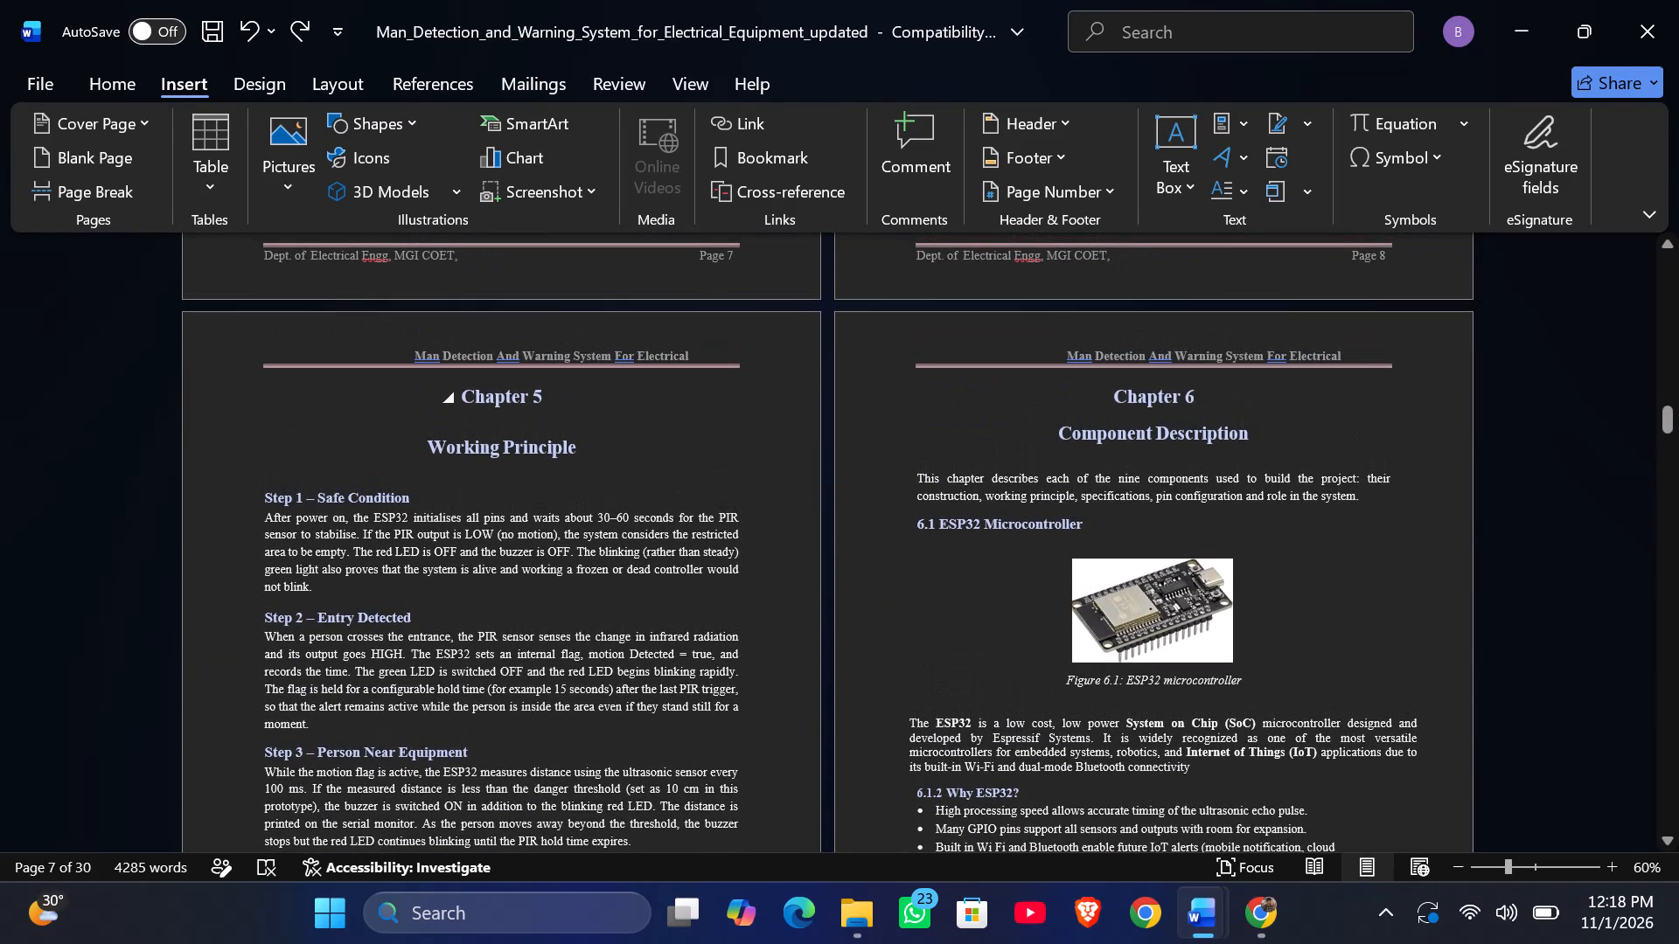
{"action": "scroll", "coordinate": [615, 421], "scroll_direction": "up", "scroll_amount": 1}
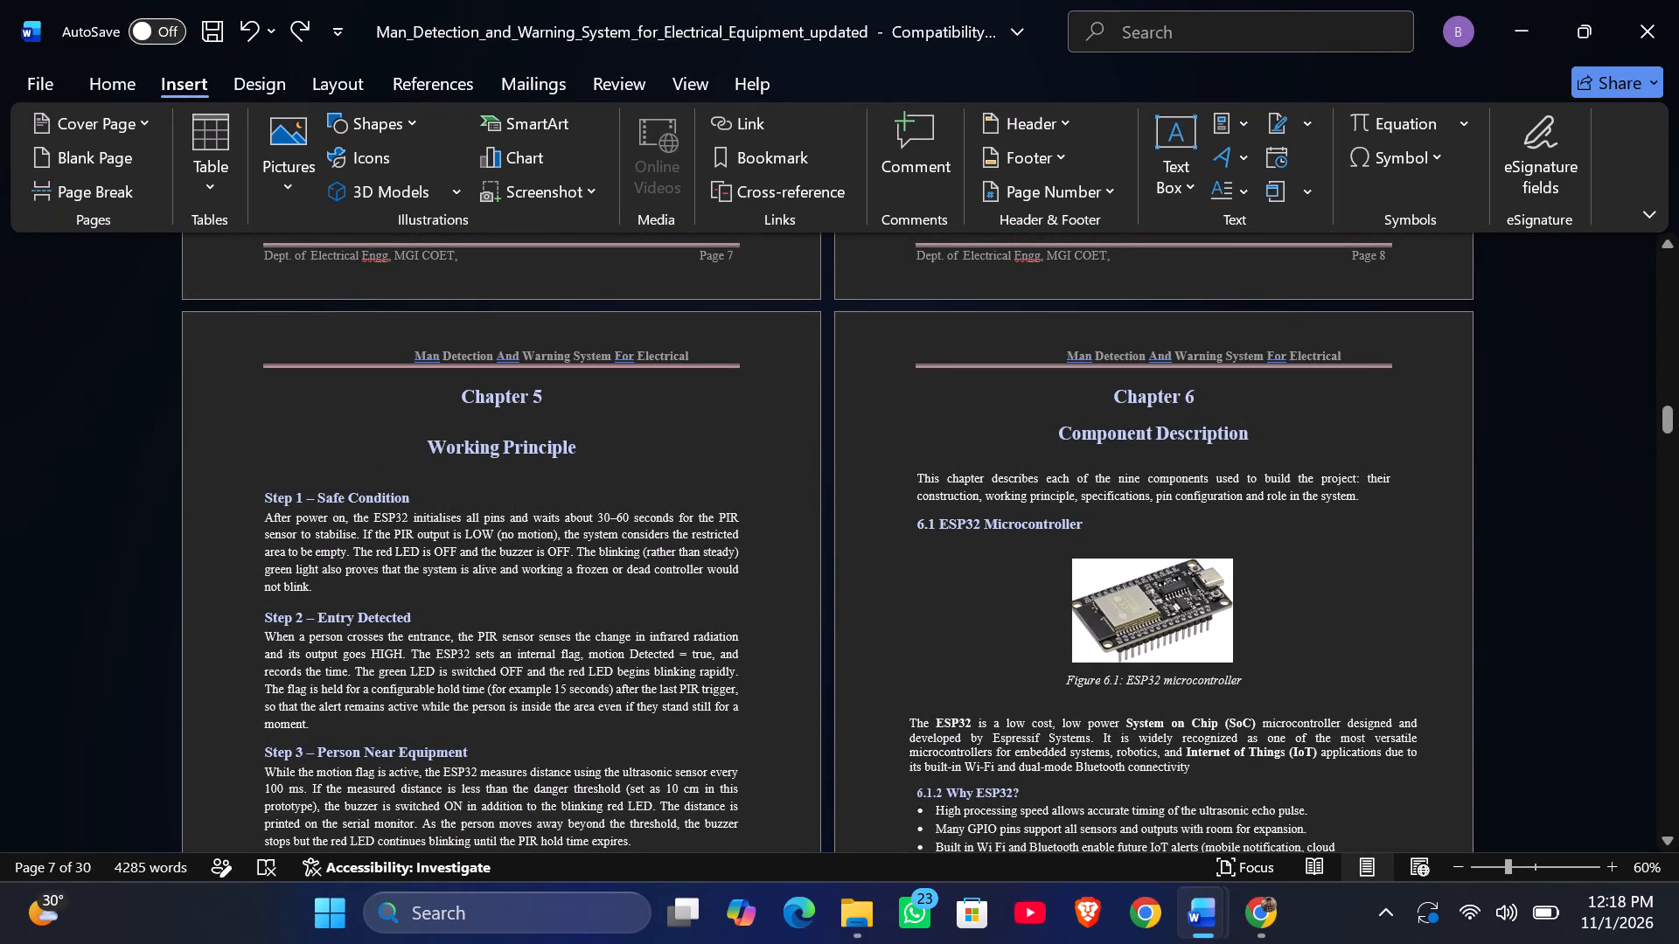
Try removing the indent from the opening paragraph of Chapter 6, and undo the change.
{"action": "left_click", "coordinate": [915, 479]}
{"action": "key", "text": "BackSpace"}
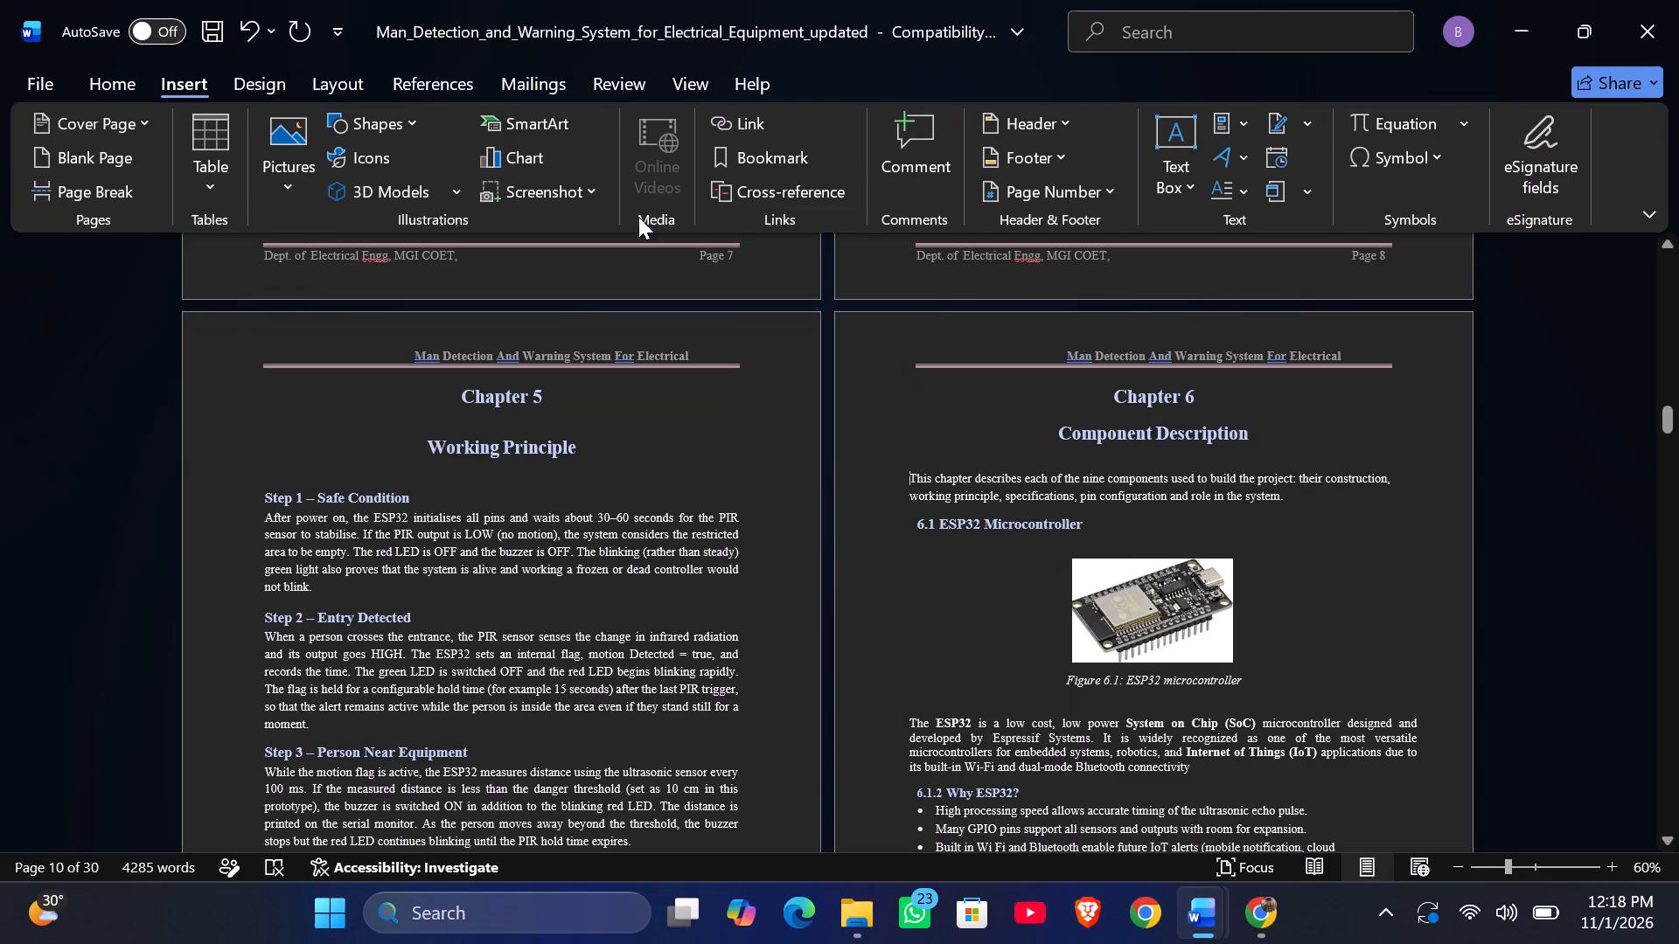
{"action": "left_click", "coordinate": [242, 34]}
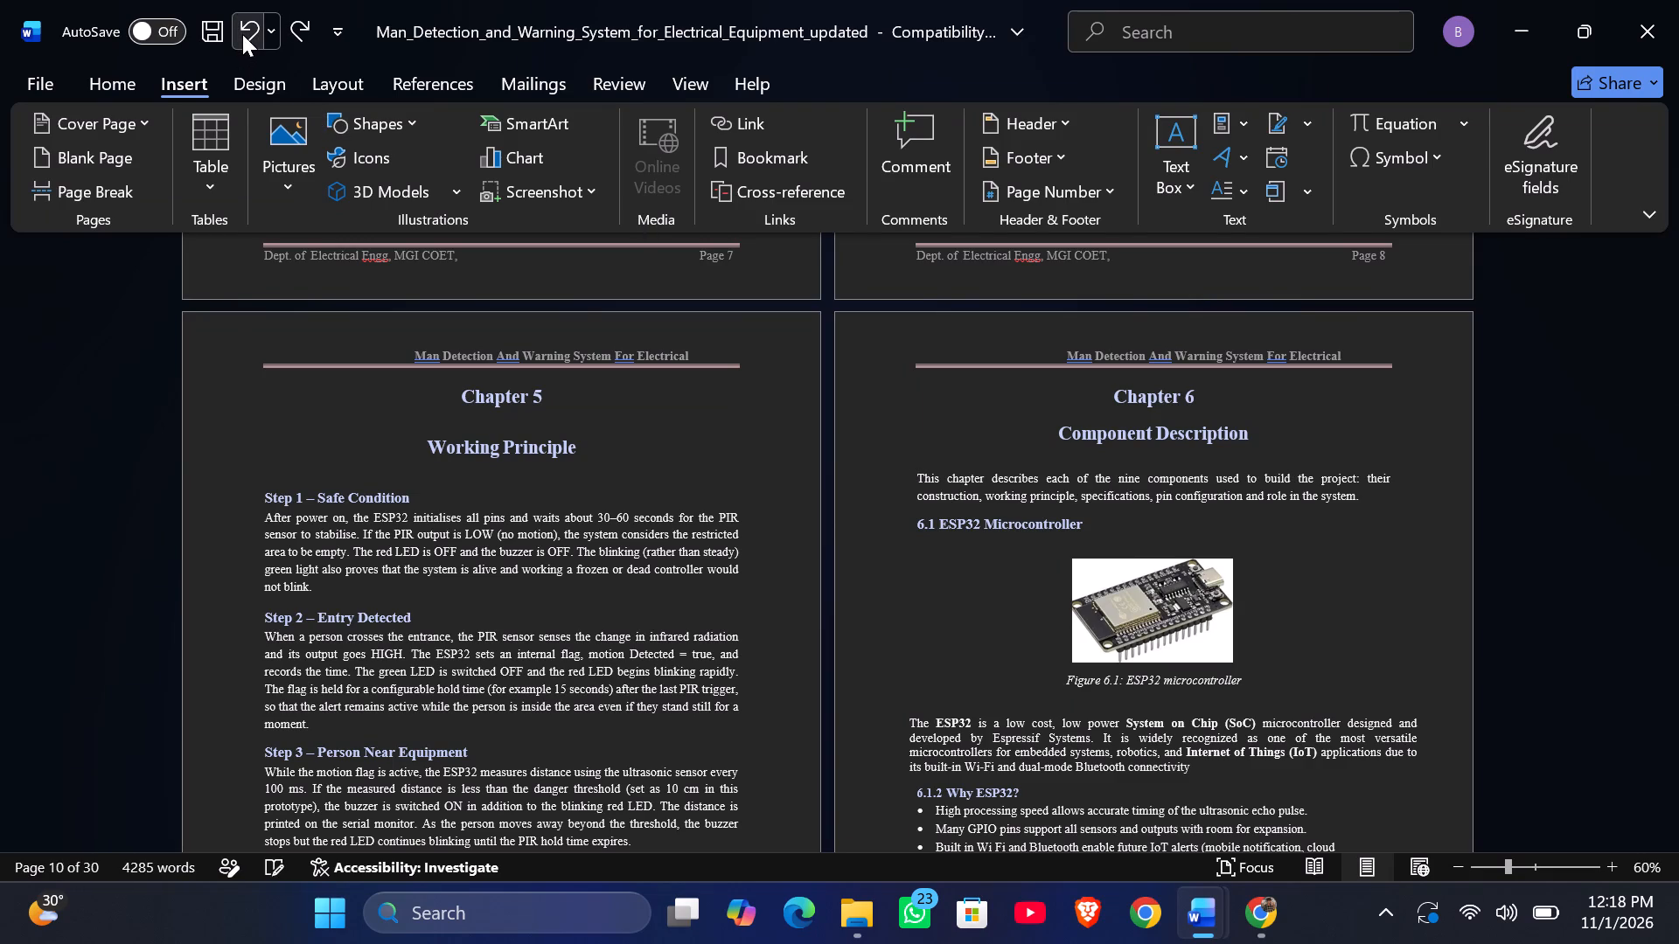
Replace the automatic number of the heading "Operating Rules of the System" with a manually entered "1.3".
{"action": "scroll", "coordinate": [447, 452], "scroll_direction": "up", "scroll_amount": 9}
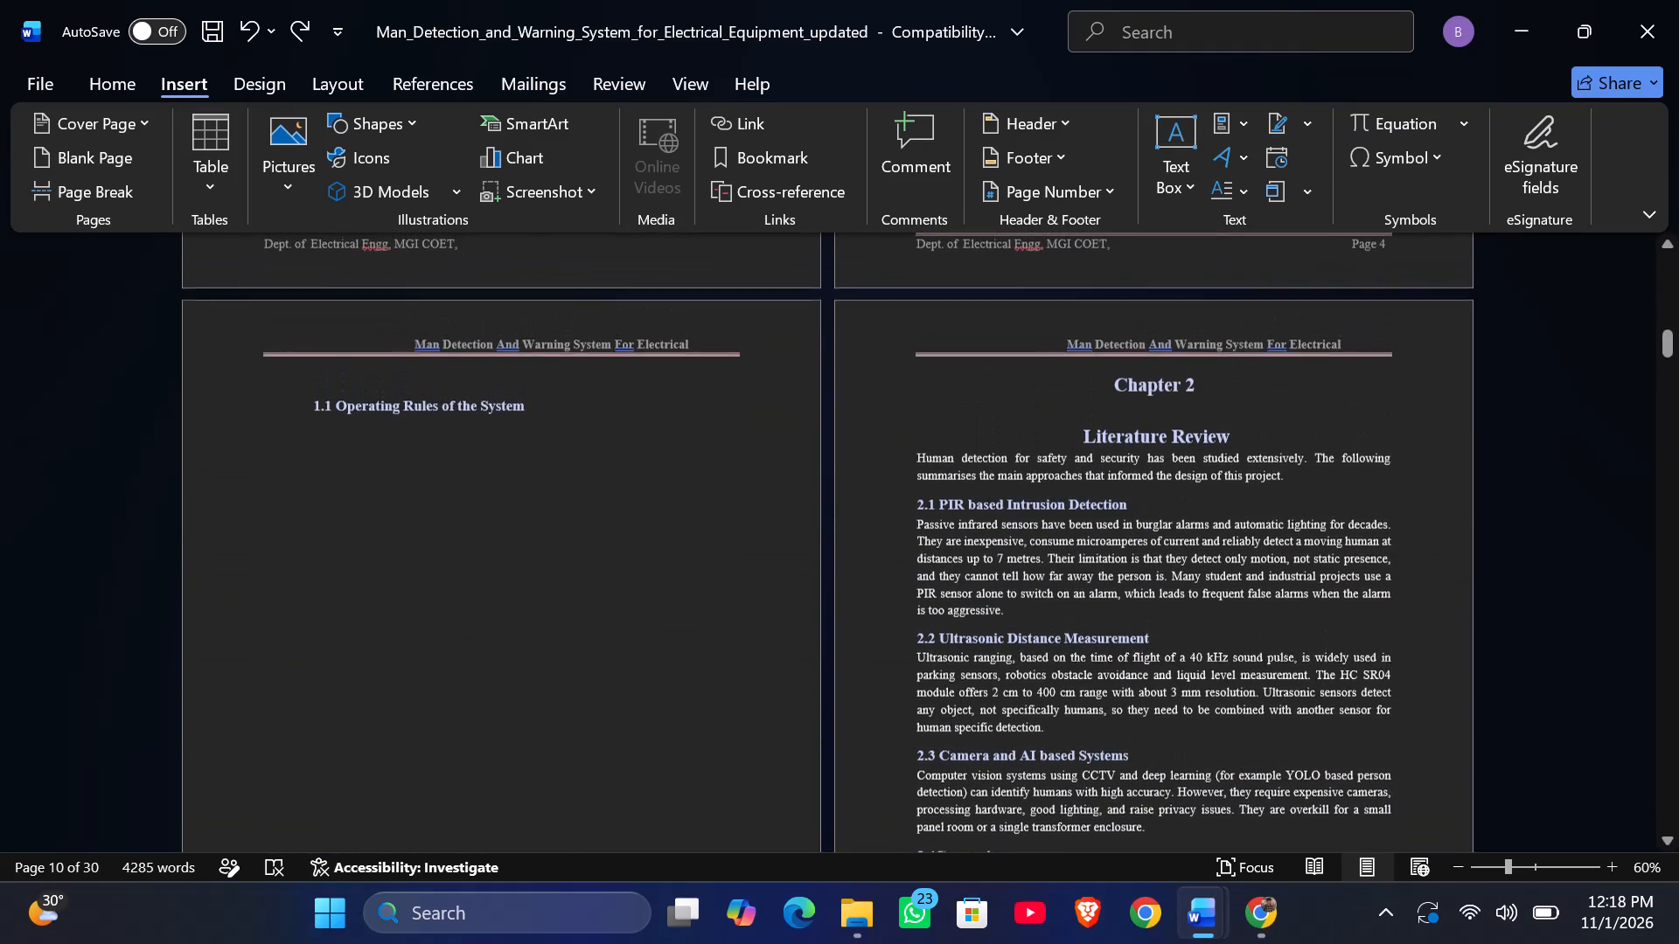
{"action": "left_click", "coordinate": [311, 399]}
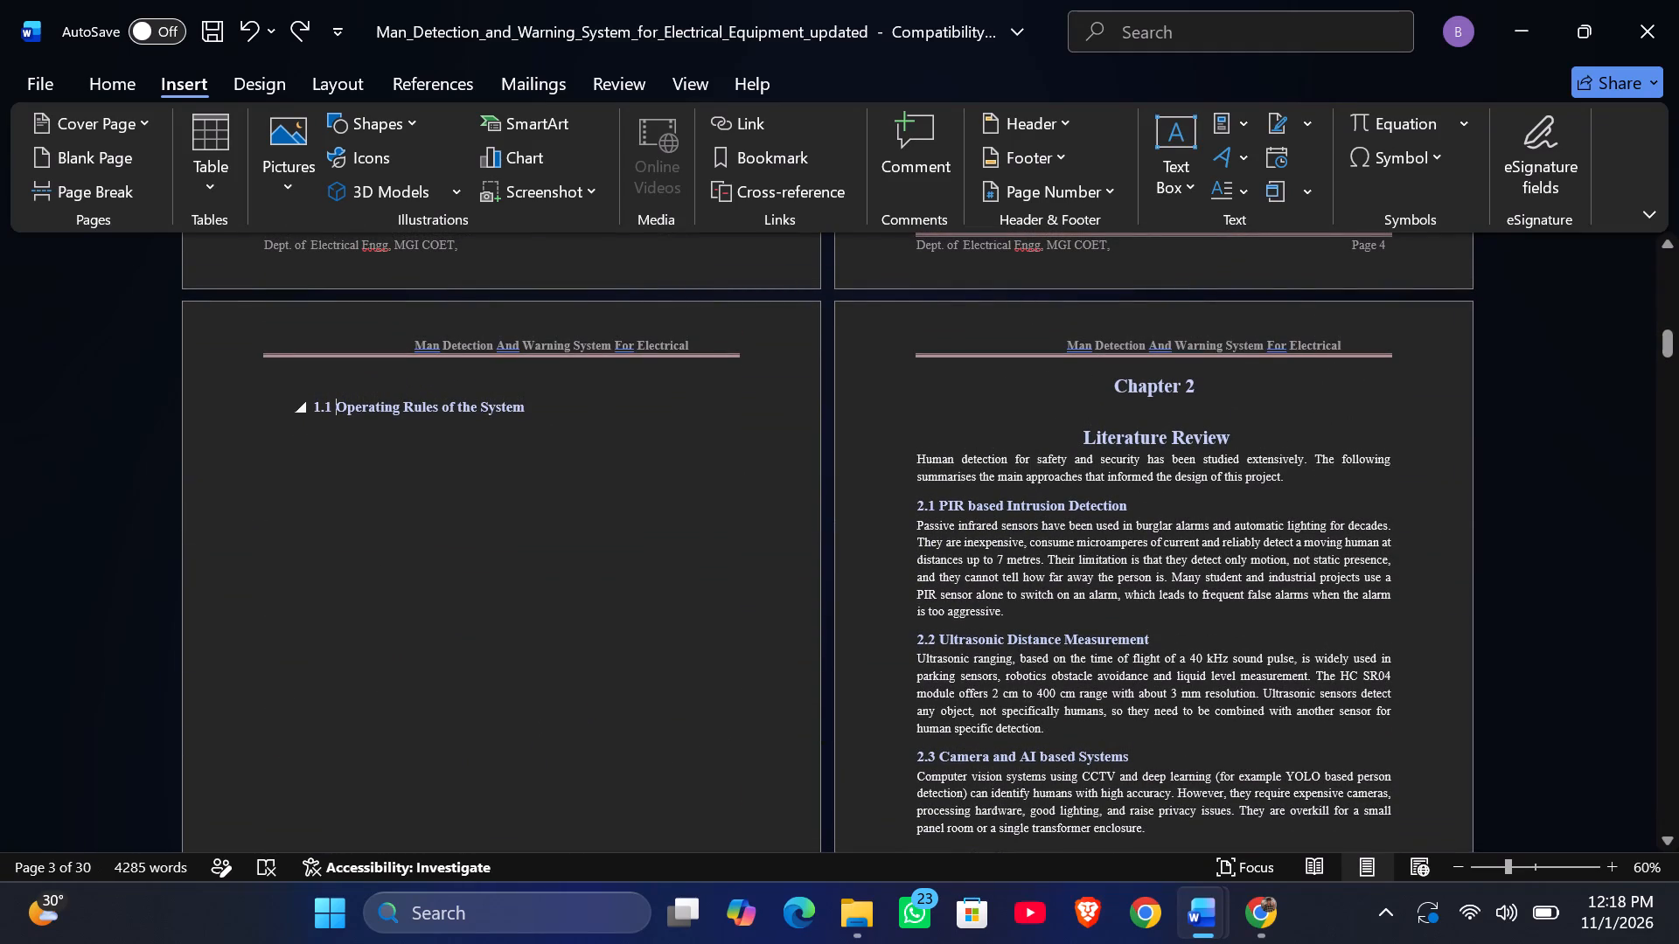
{"action": "key", "text": "Left"}
{"action": "key", "text": "Left"}
{"action": "key", "text": "Down"}
{"action": "key", "text": "BackSpace"}
{"action": "key", "text": "BackSpace"}
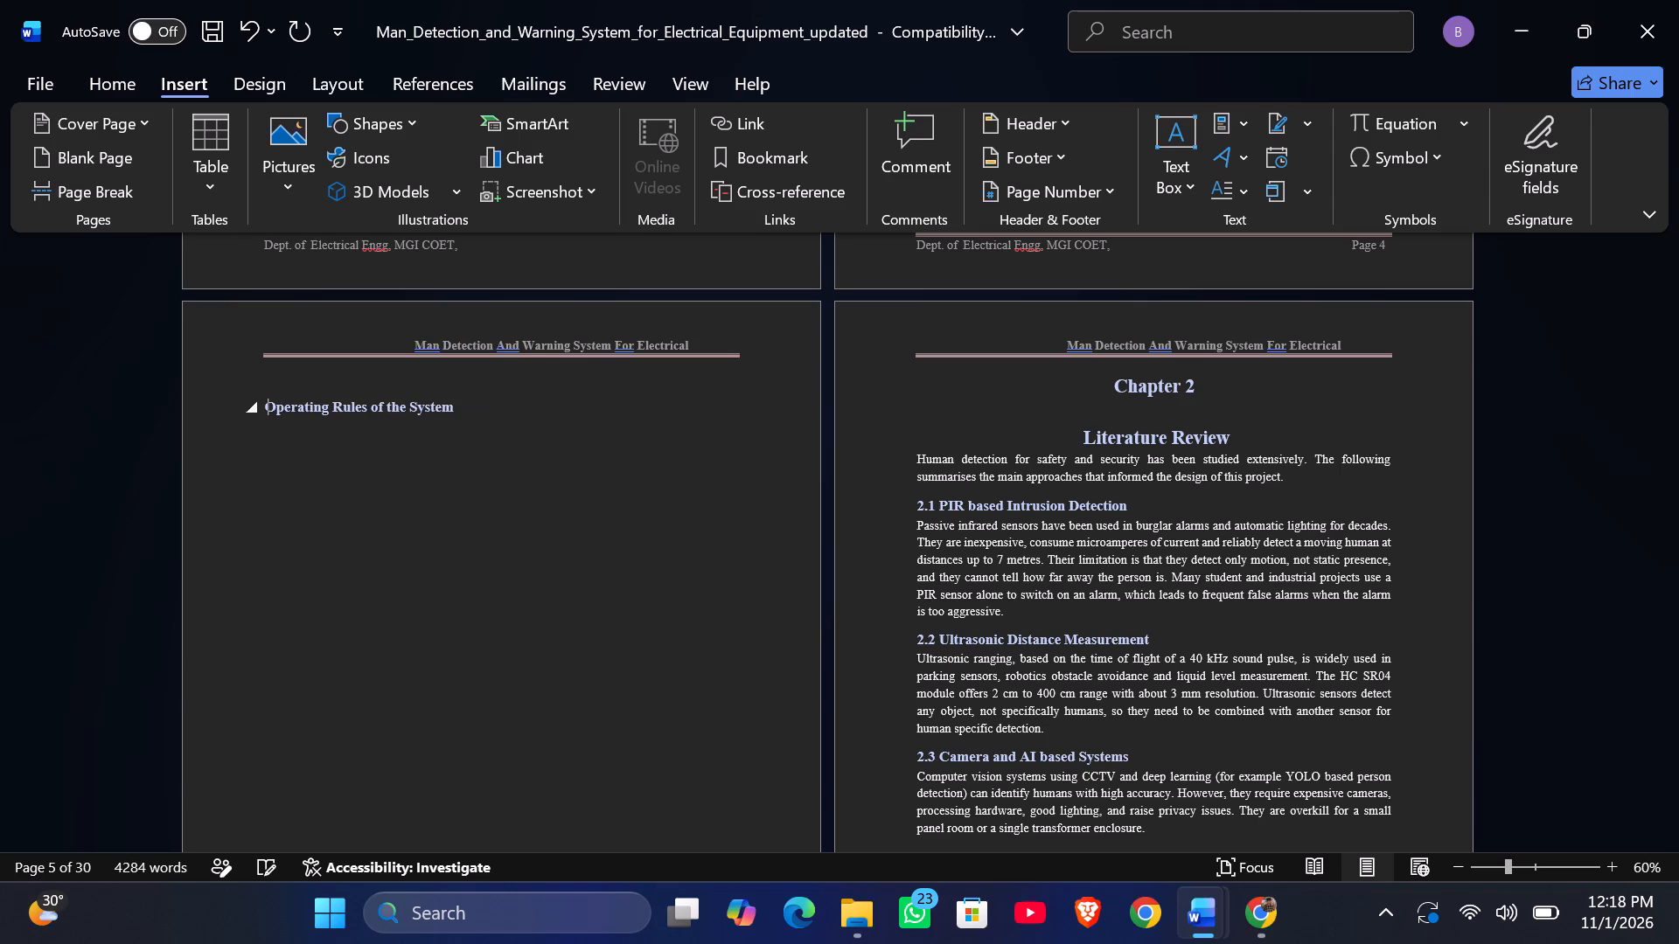
{"action": "key", "text": "1"}
{"action": "key", "text": "period"}
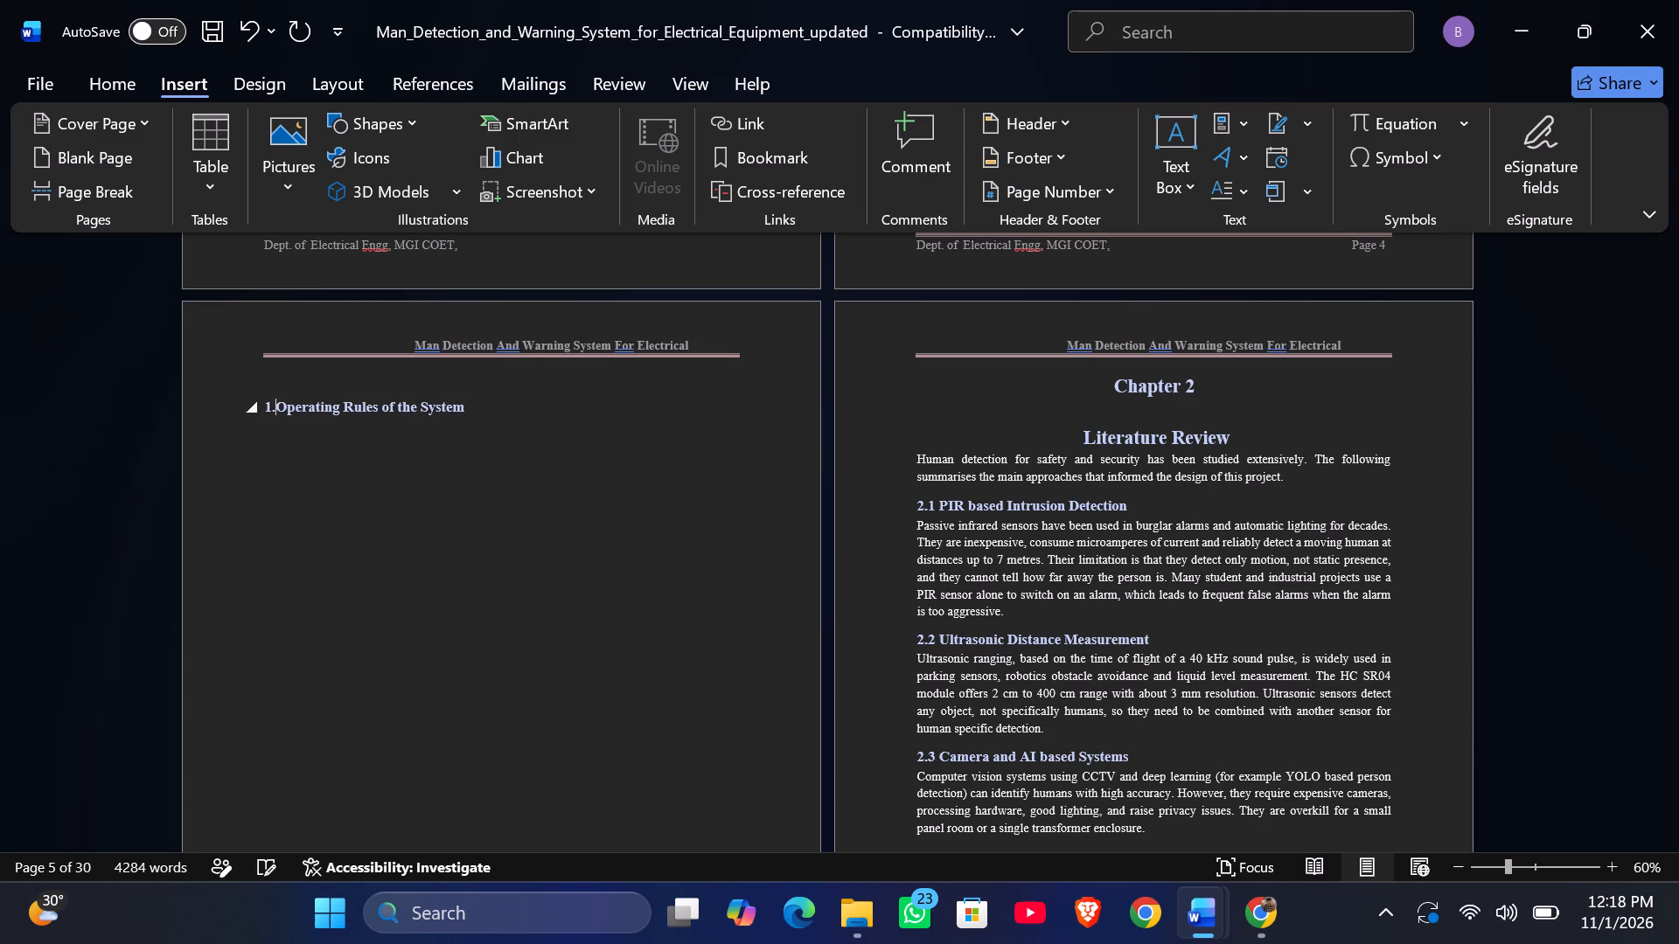
{"action": "key", "text": "3"}
Insert a space between "1.3" and "Operating Rules of the System" in the heading.
{"action": "left_click", "coordinate": [536, 413]}
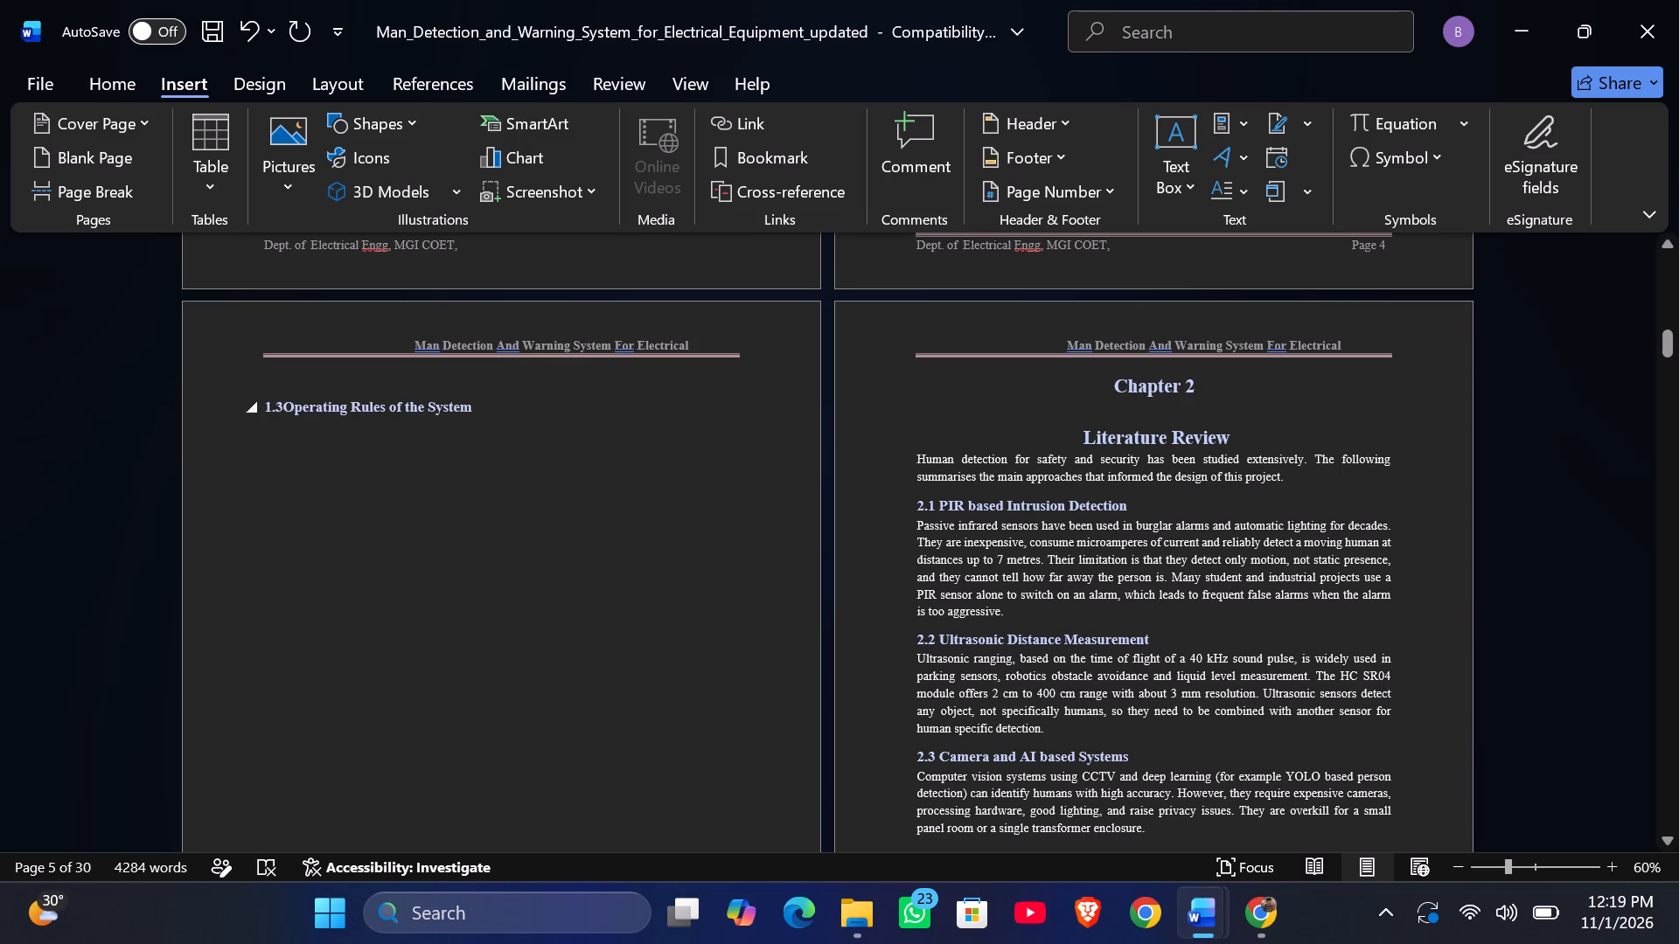
{"action": "scroll", "coordinate": [536, 413], "scroll_direction": "up", "scroll_amount": 1}
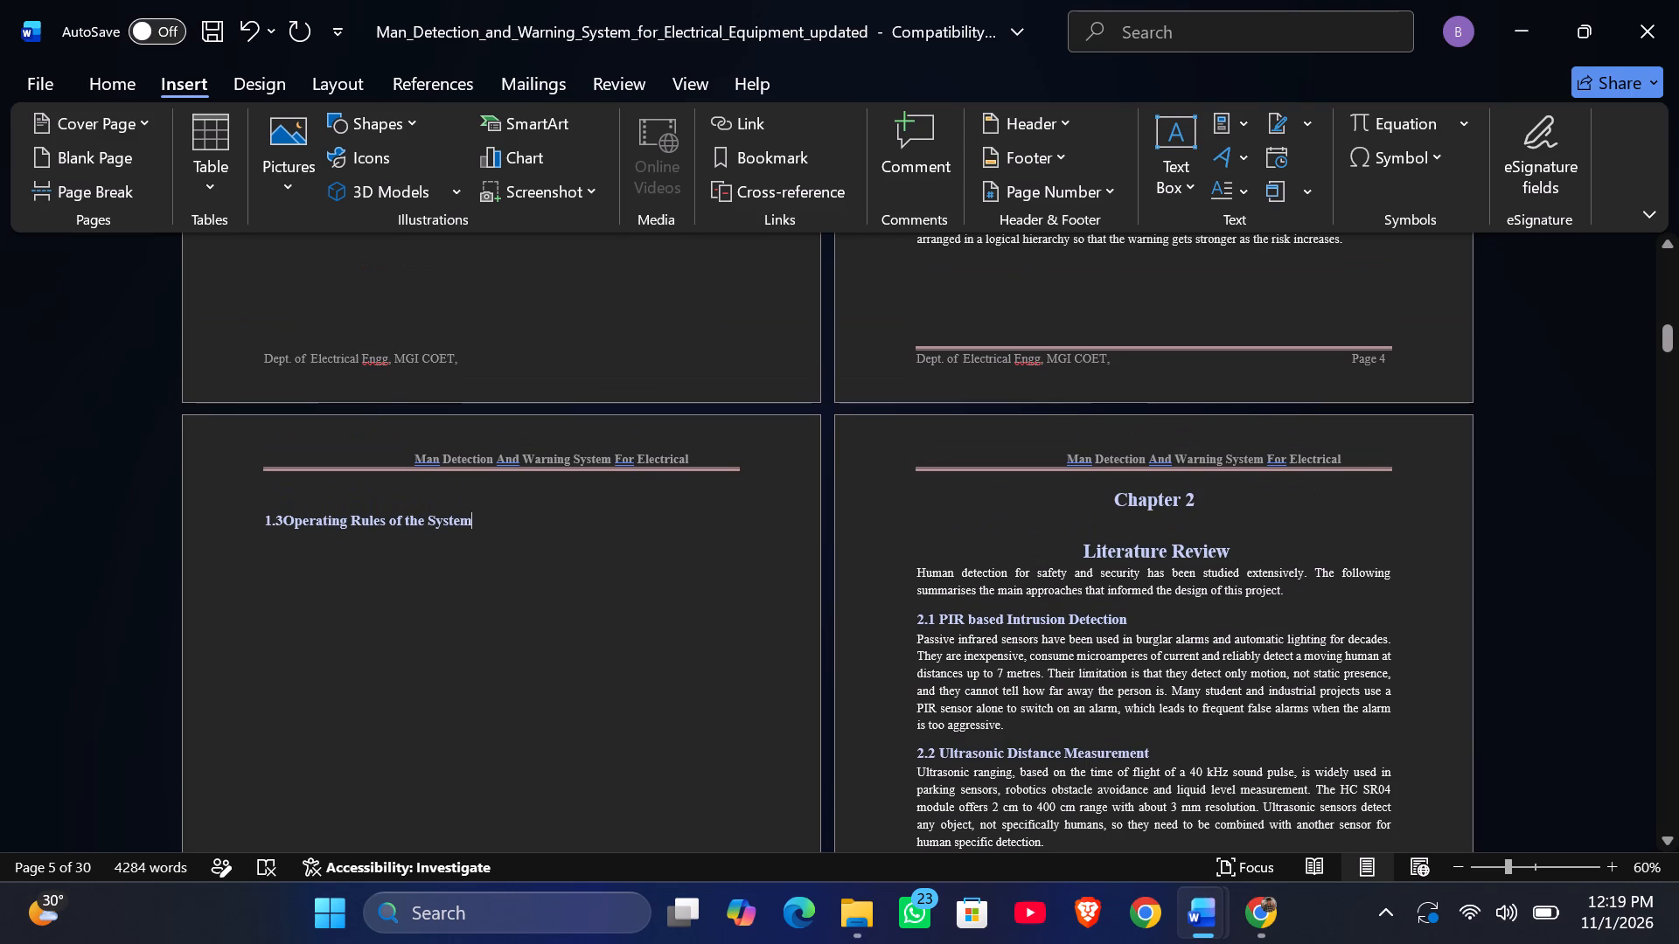
{"action": "key", "text": "Return"}
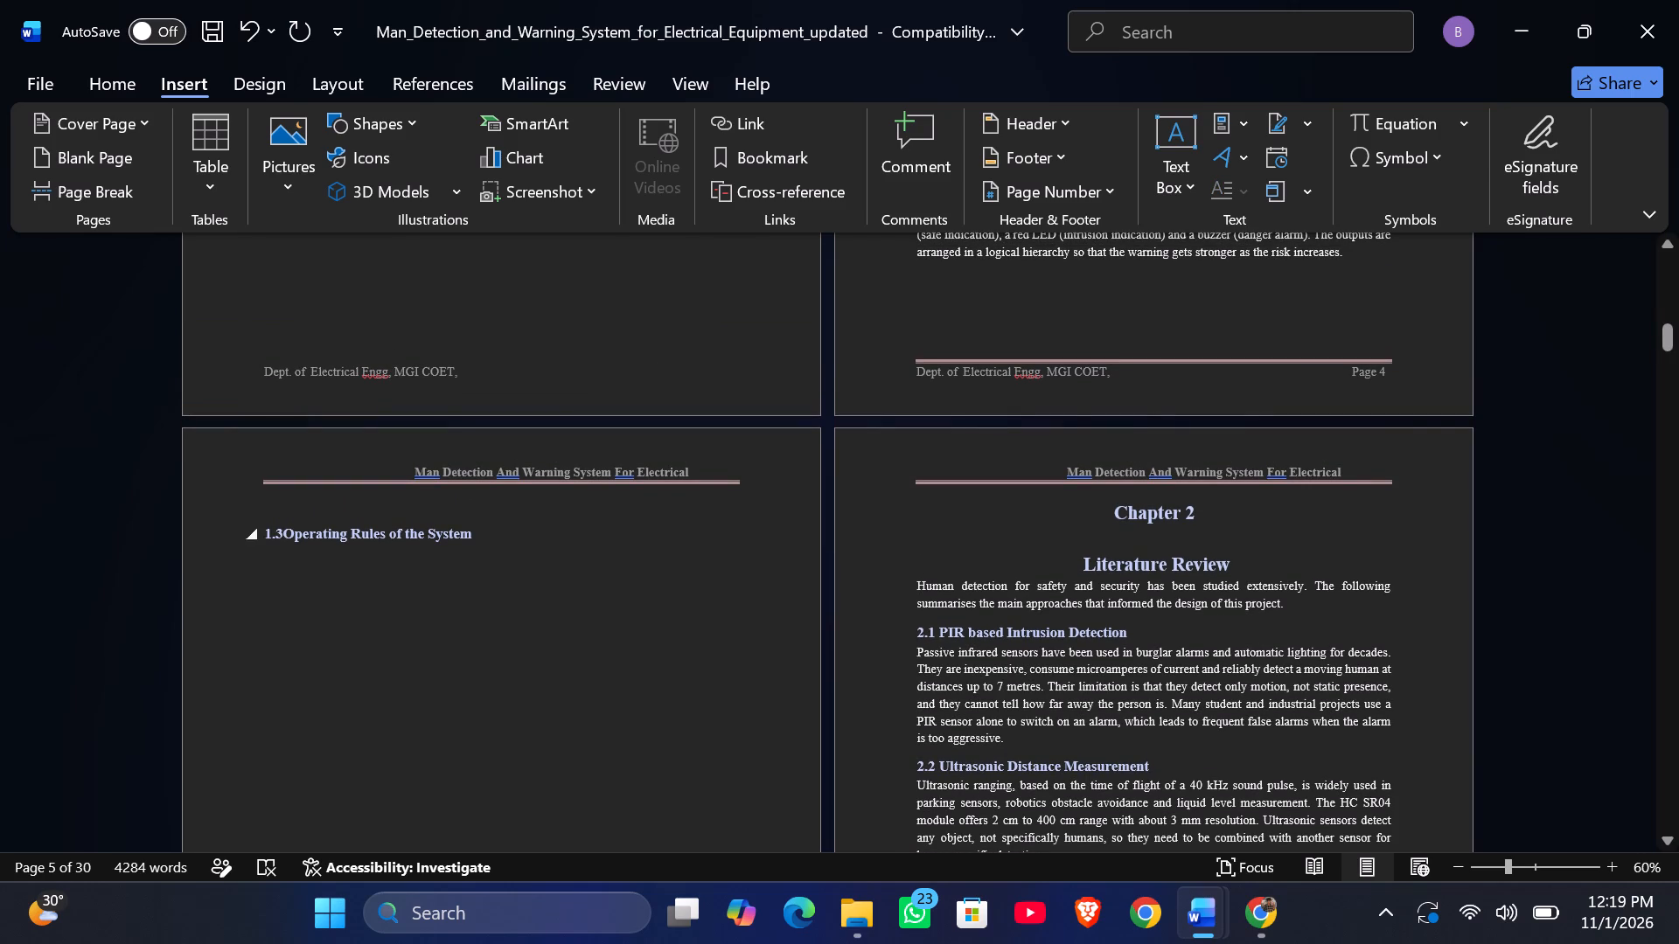
{"action": "left_click", "coordinate": [279, 538]}
{"action": "key", "text": "Right"}
{"action": "key", "text": "space"}
Add an empty line without a number below the heading "1.3 Operating Rules of the System".
{"action": "left_click", "coordinate": [501, 539]}
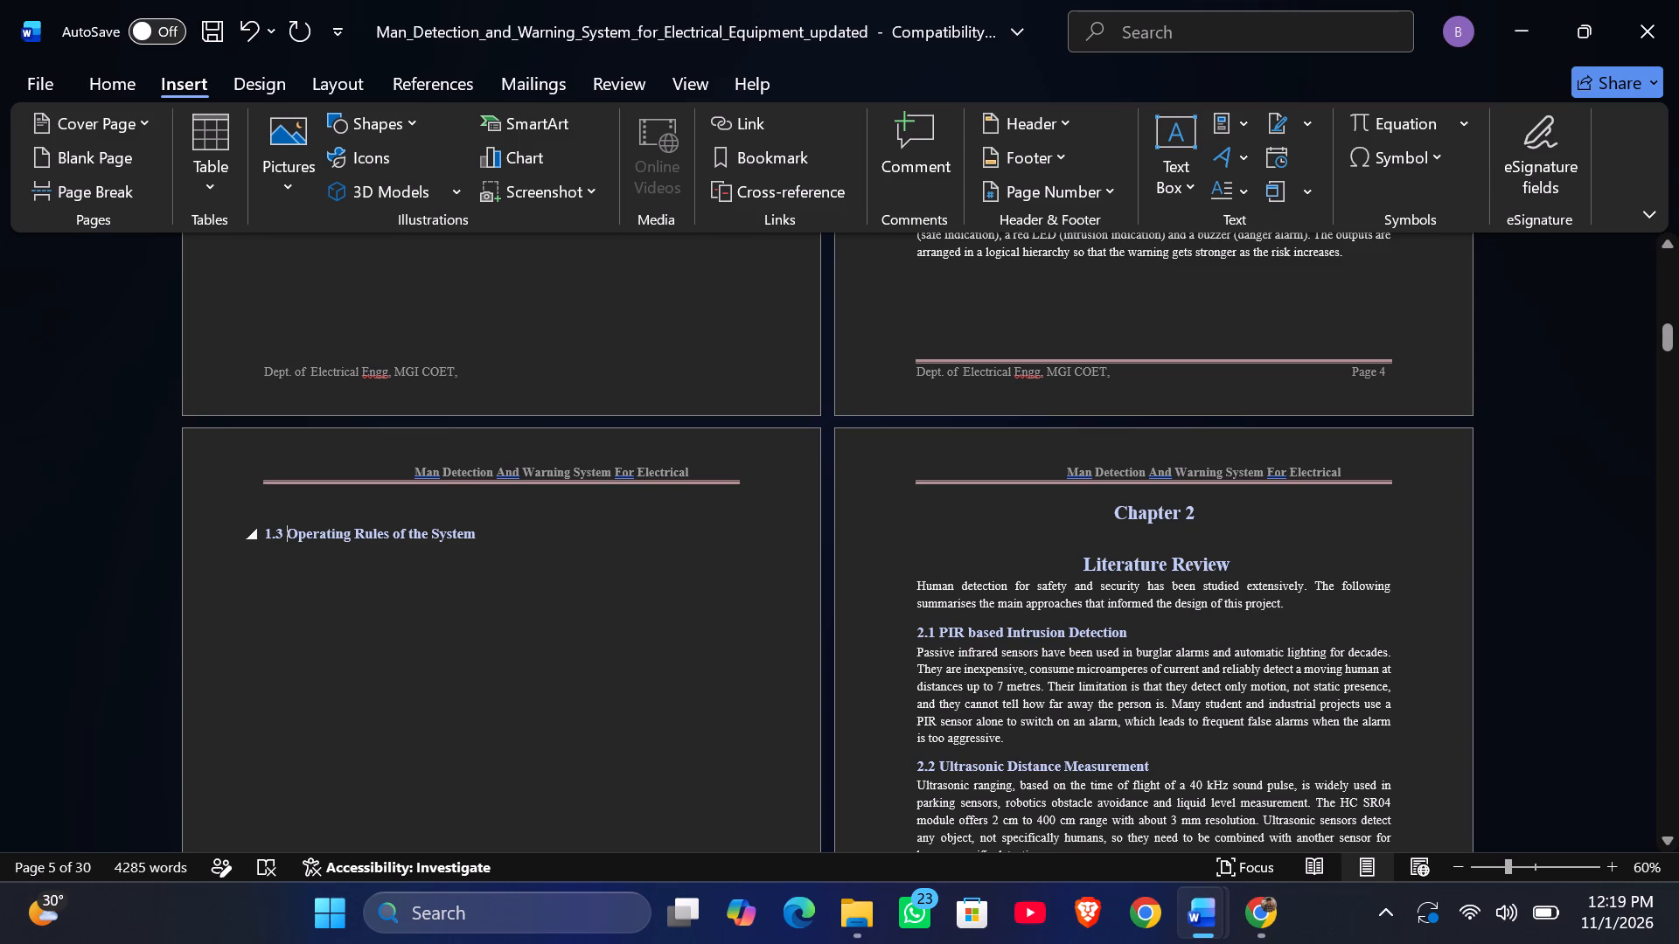
{"action": "key", "text": "Return"}
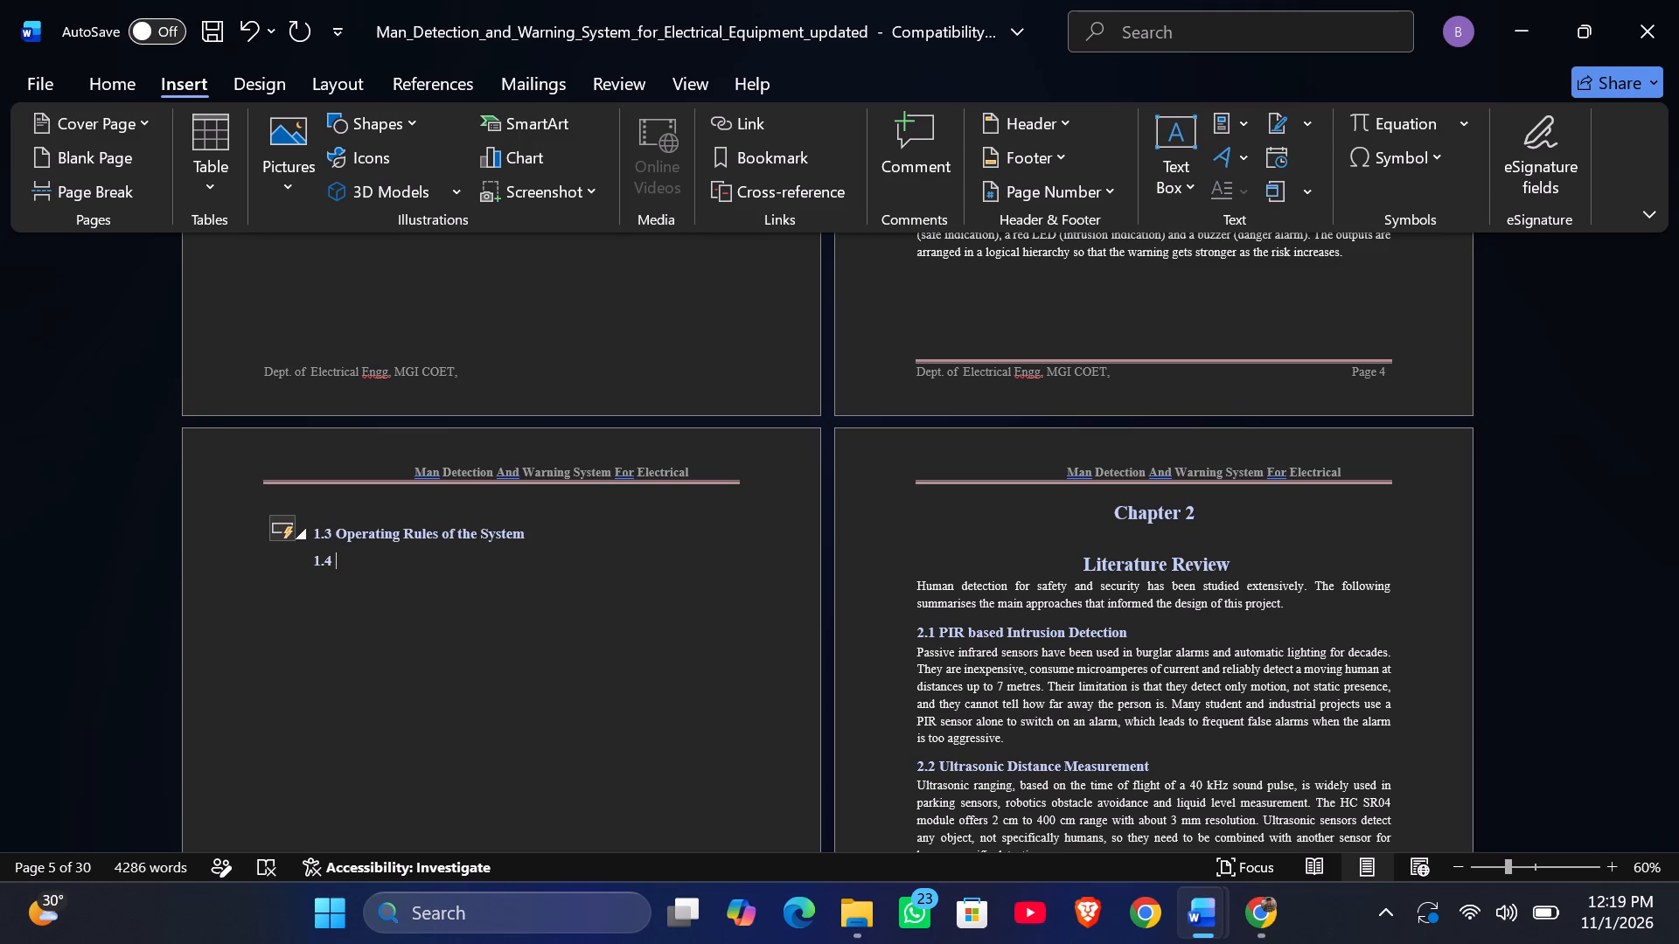
{"action": "key", "text": "BackSpace"}
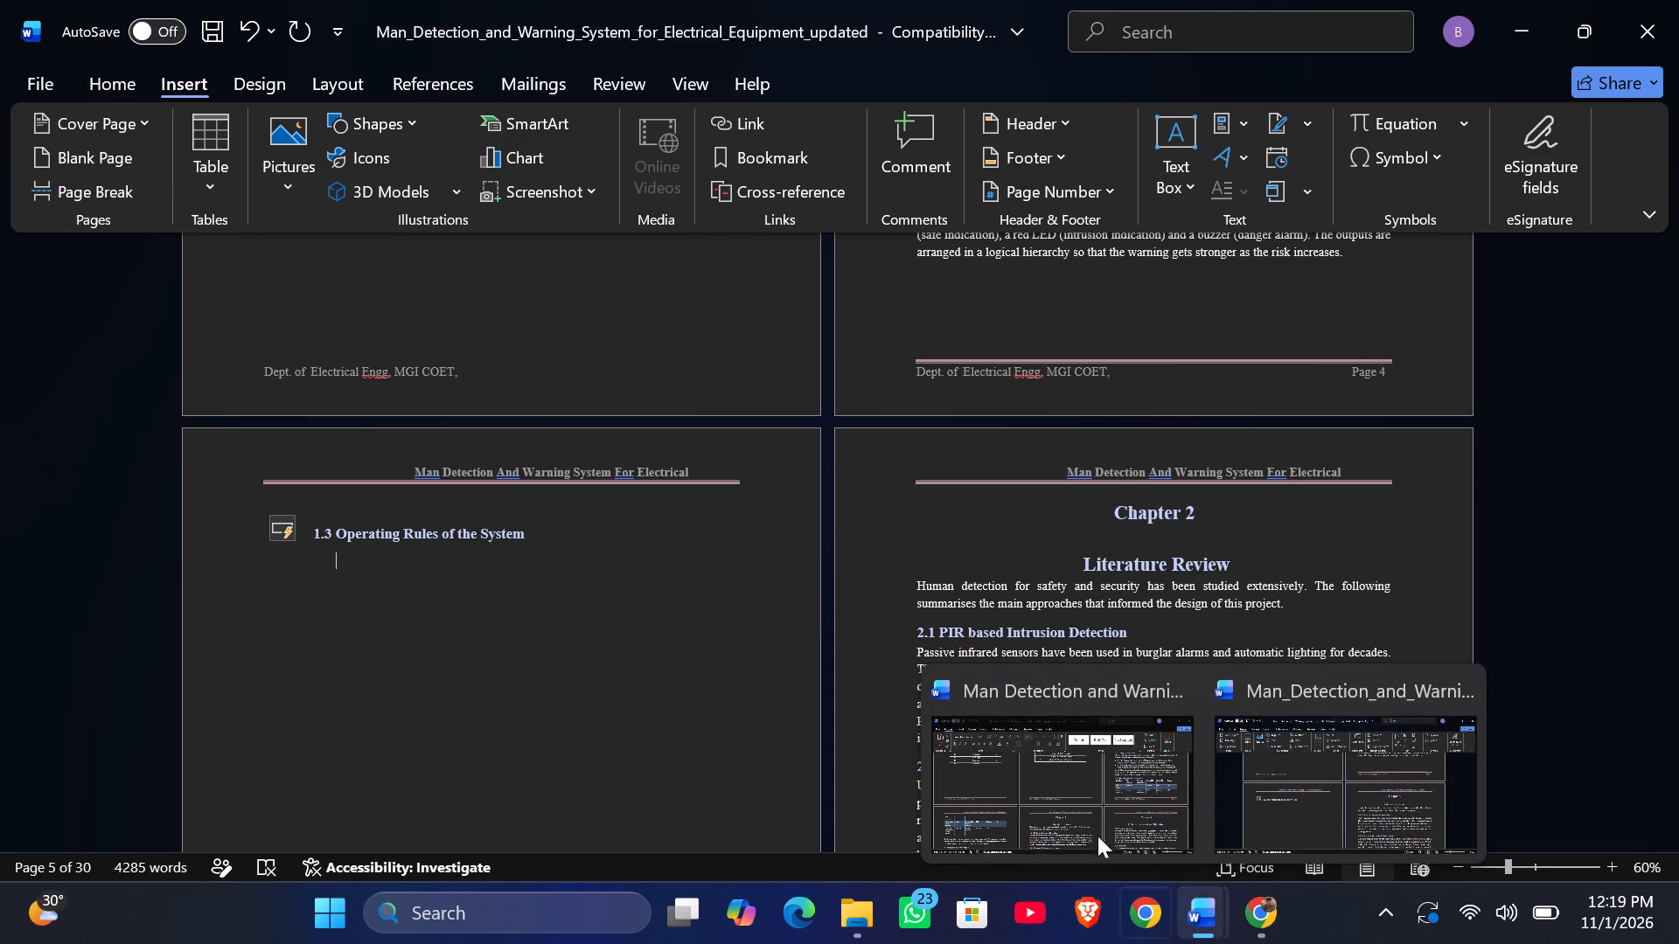
Switch to the original report and resize the operating rules table in section 1.3 to be slightly narrower with taller rows.
{"action": "left_click", "coordinate": [1078, 809]}
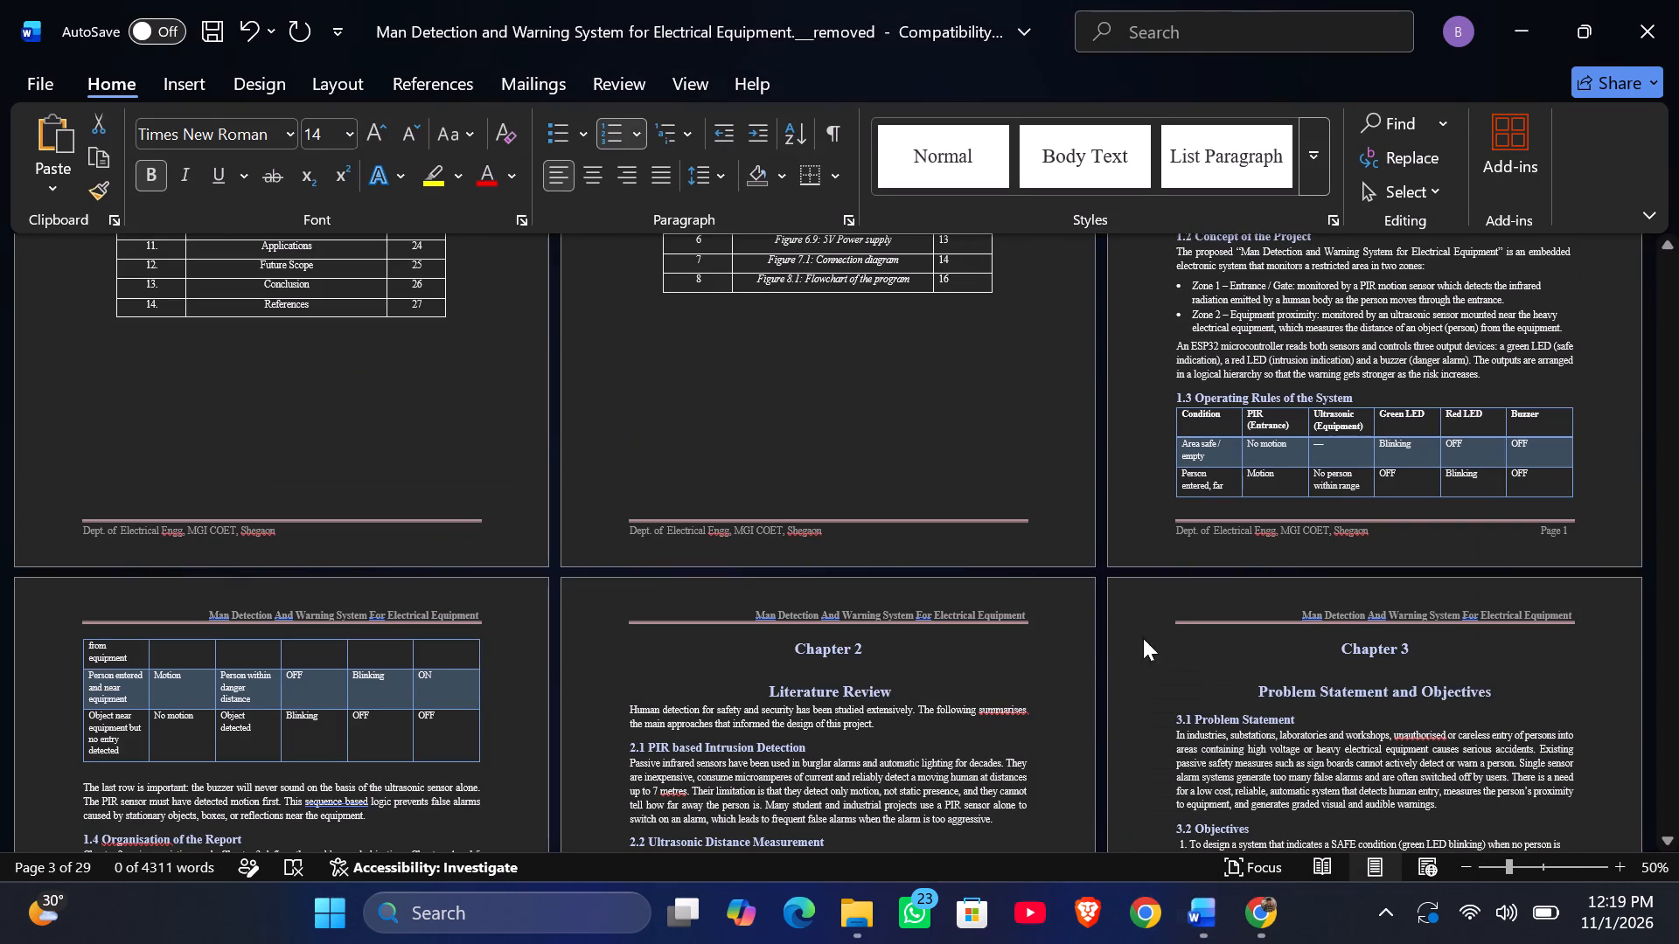
{"action": "left_click", "coordinate": [1190, 450]}
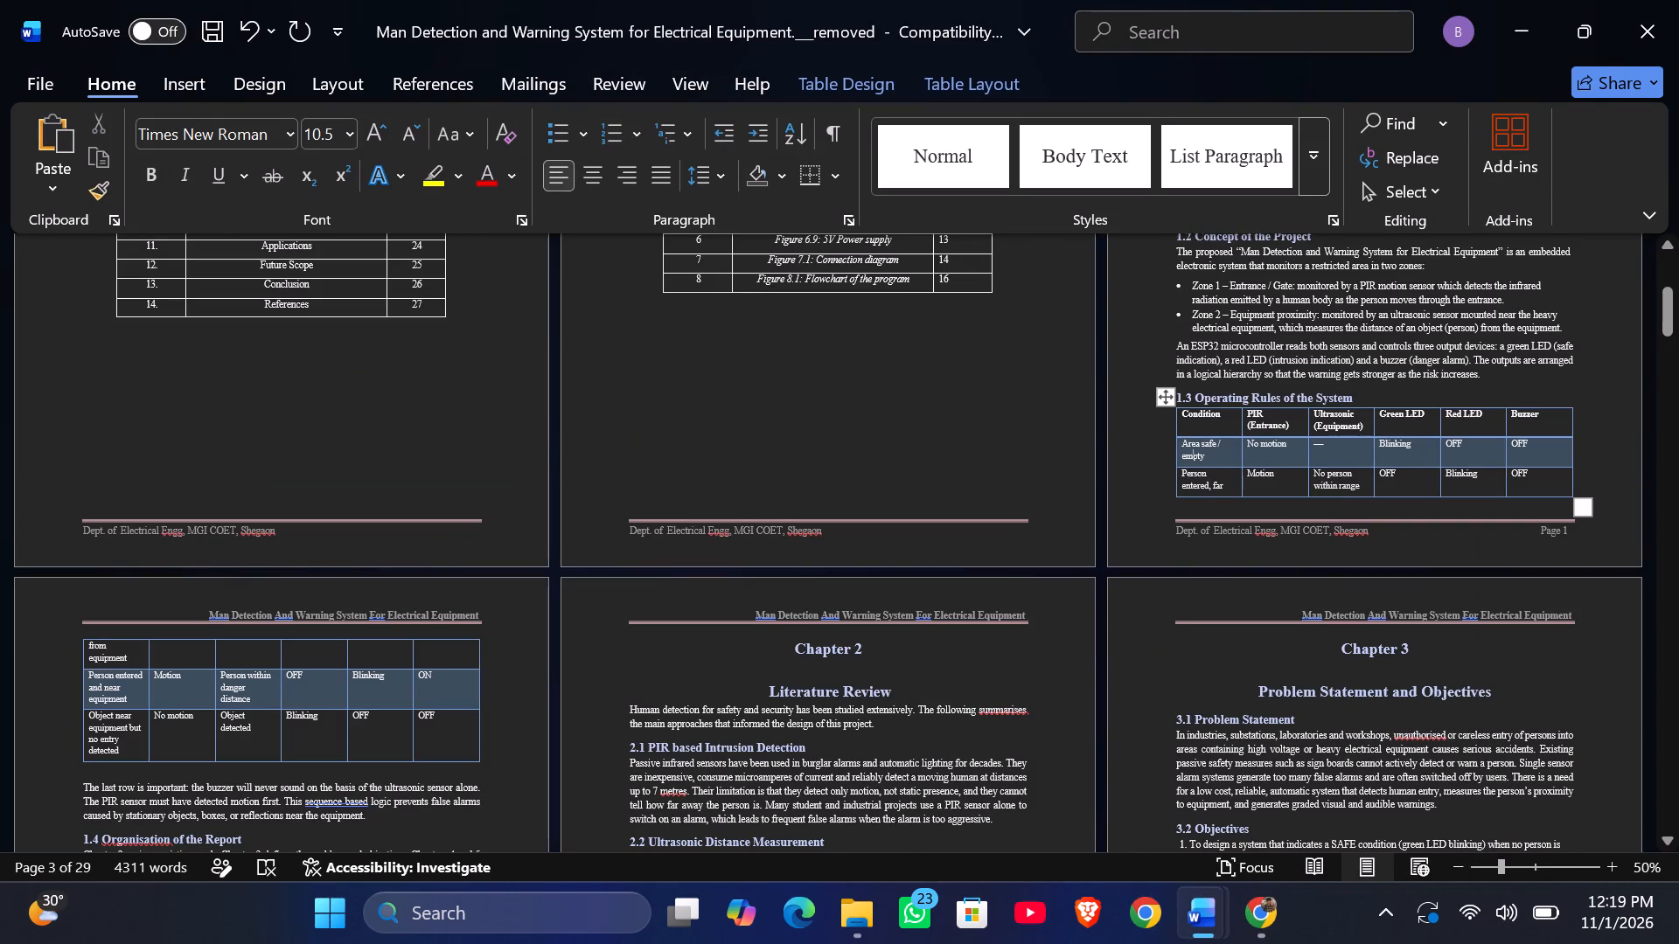
{"action": "left_click", "coordinate": [1160, 390]}
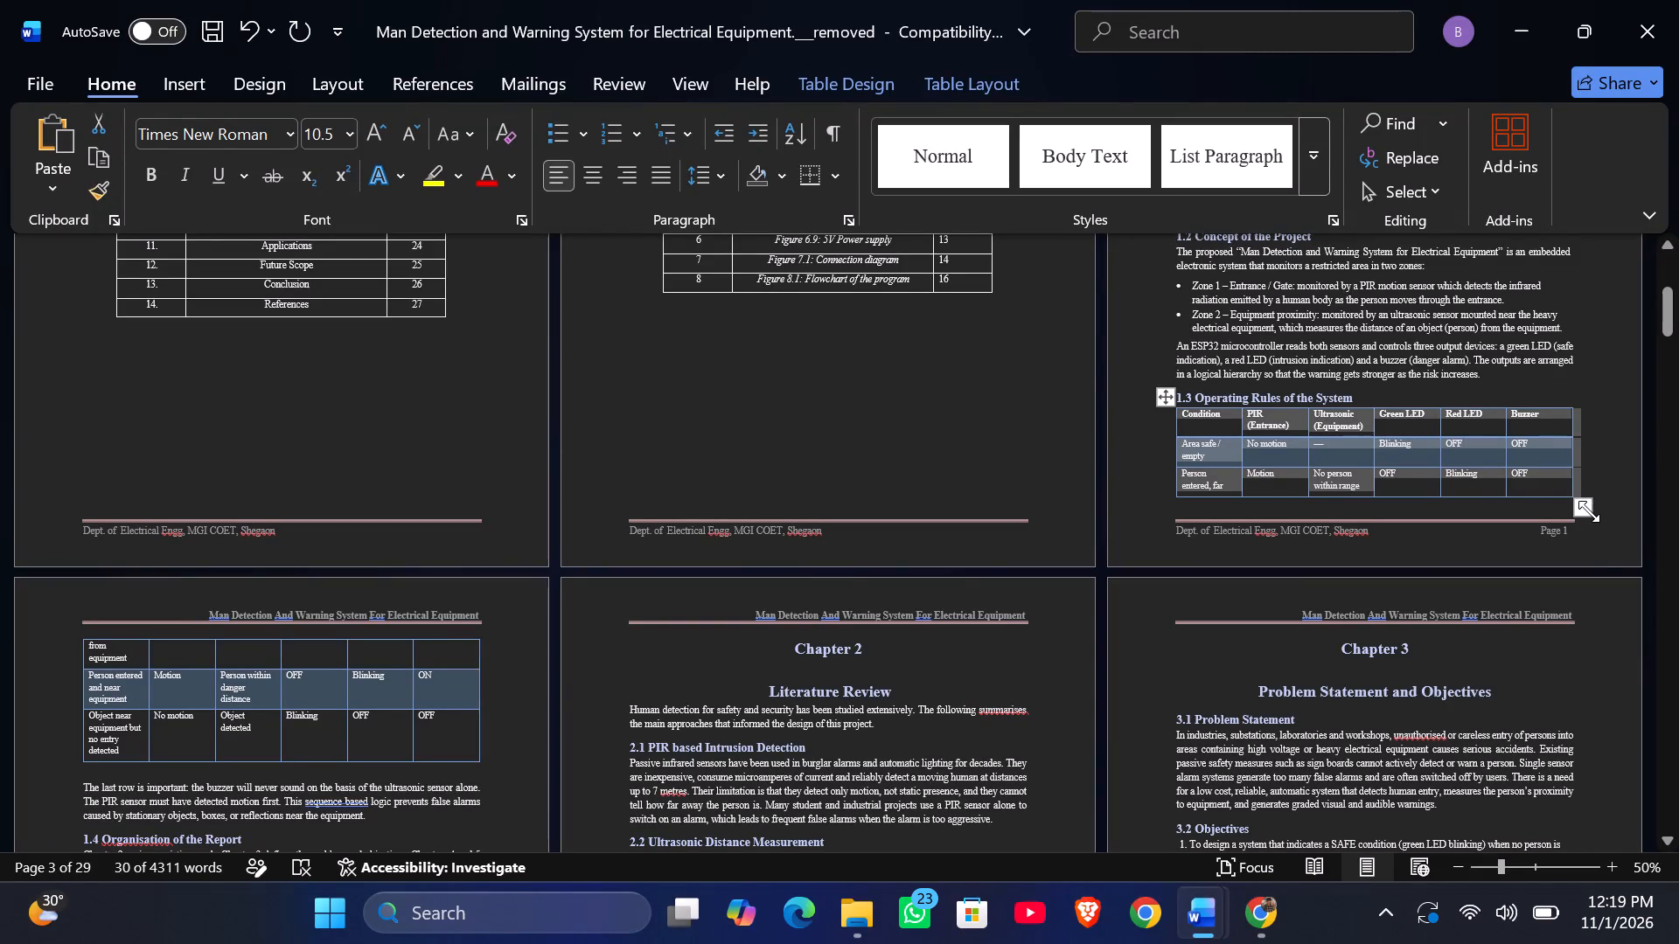
{"action": "left_click_drag", "start_coordinate": [1589, 511], "coordinate": [1345, 531]}
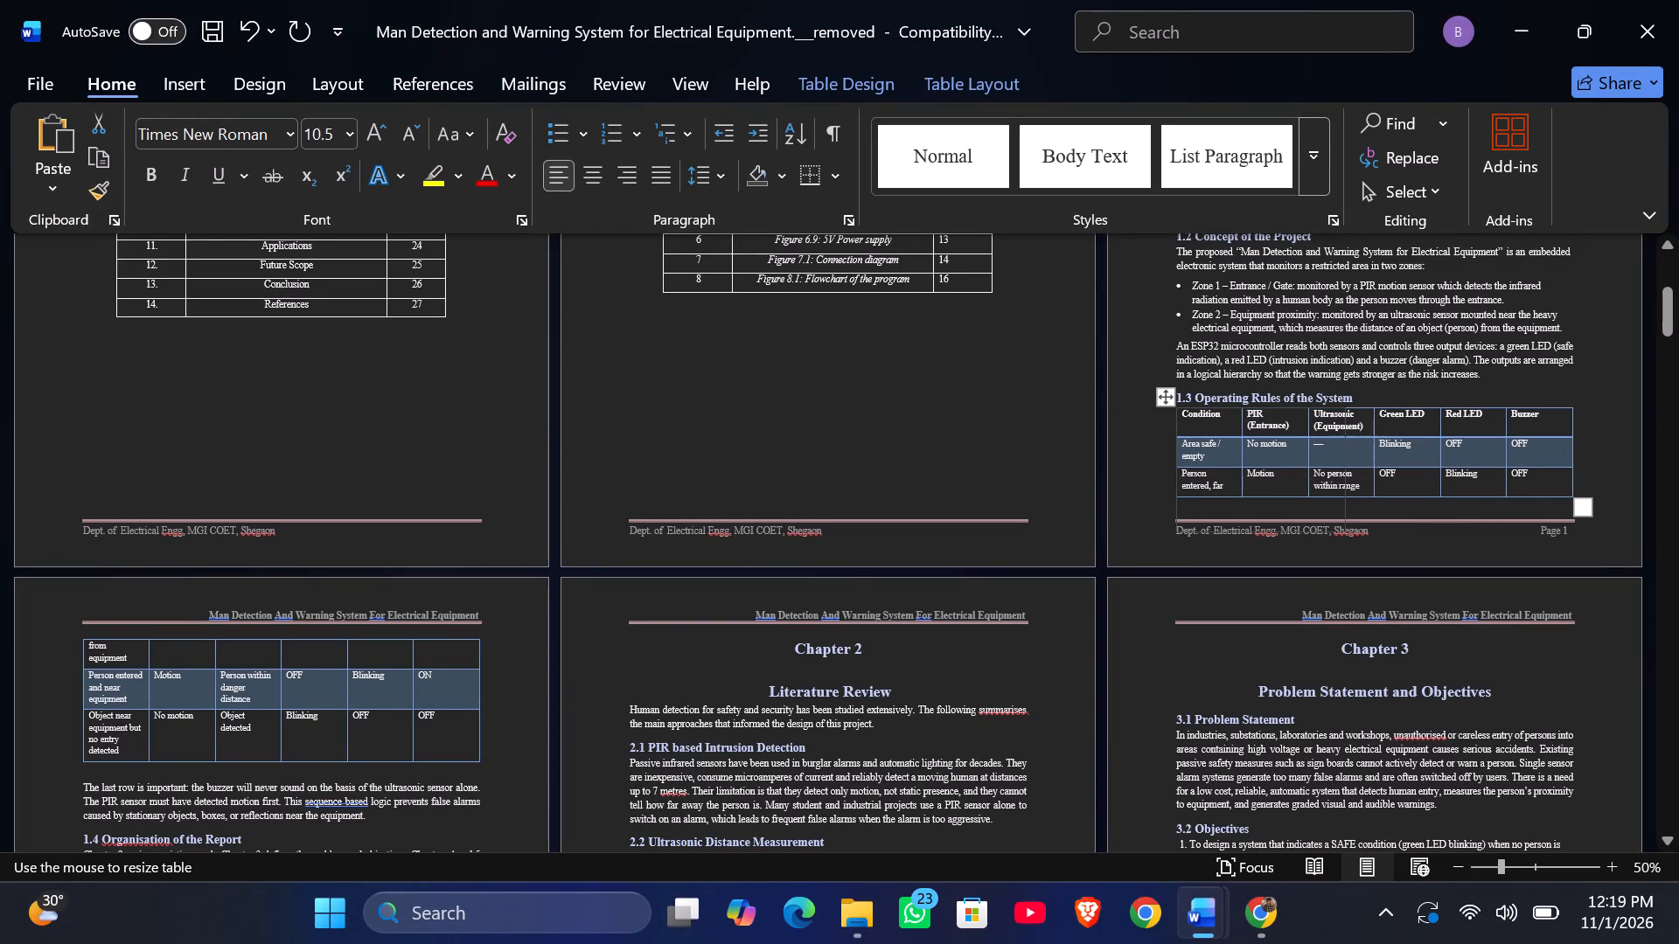
{"action": "left_click_drag", "start_coordinate": [1345, 531], "coordinate": [1570, 509]}
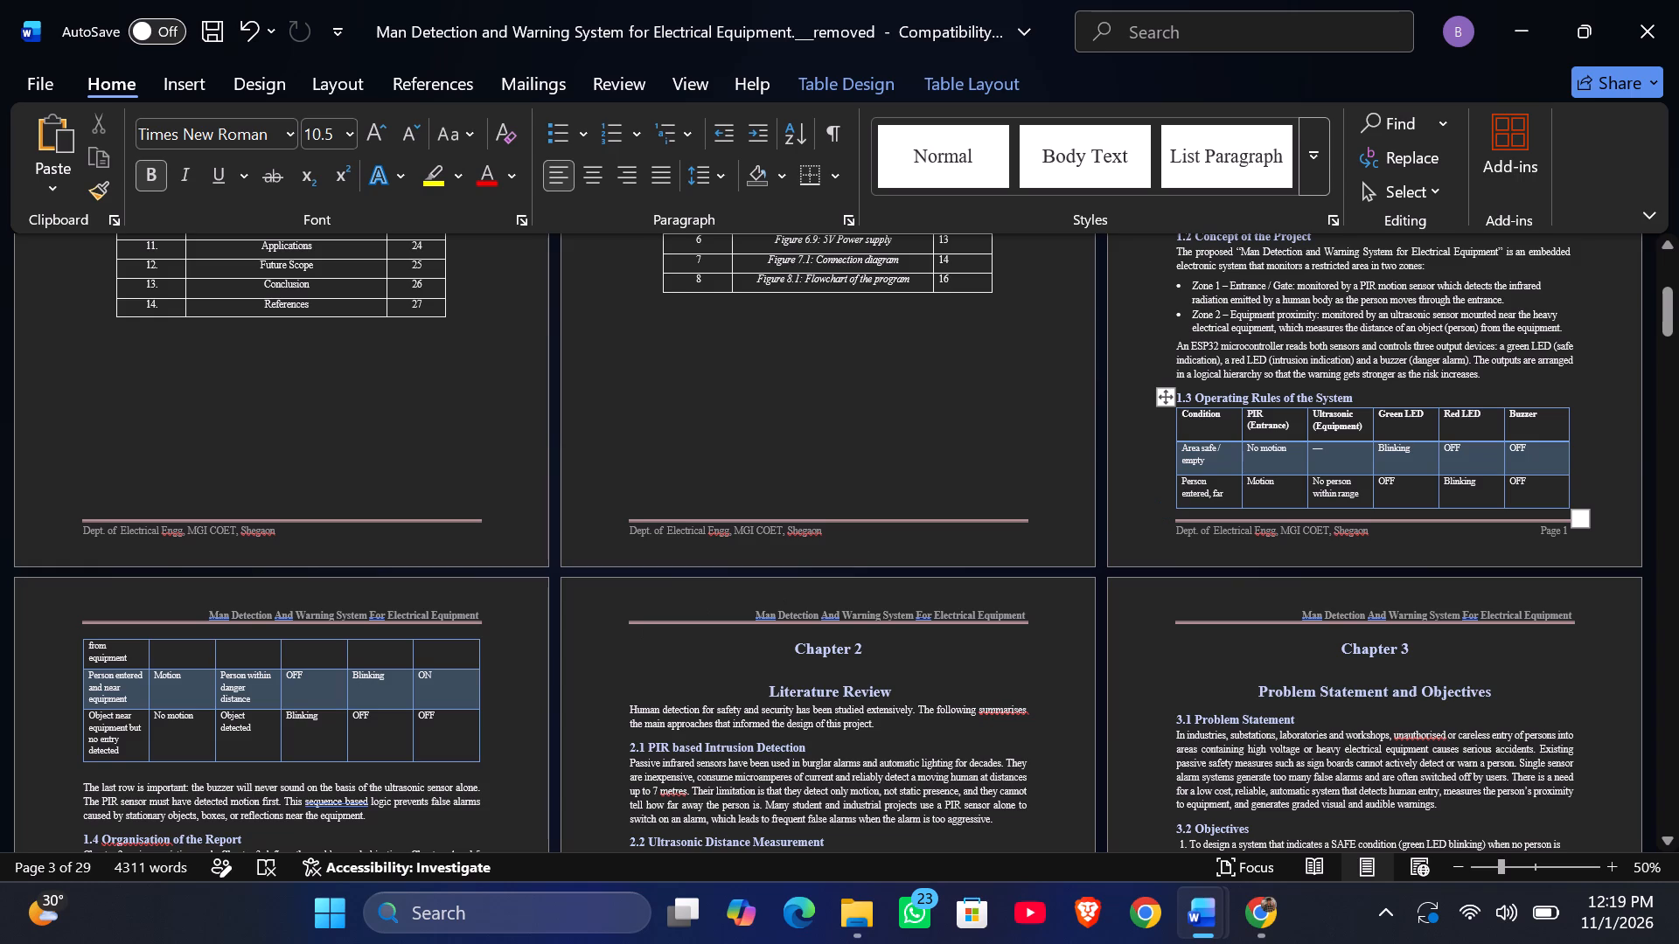
Copy the operating rules table from section 1.3 of the original report.
{"action": "left_click", "coordinate": [81, 663]}
{"action": "left_click", "coordinate": [138, 663]}
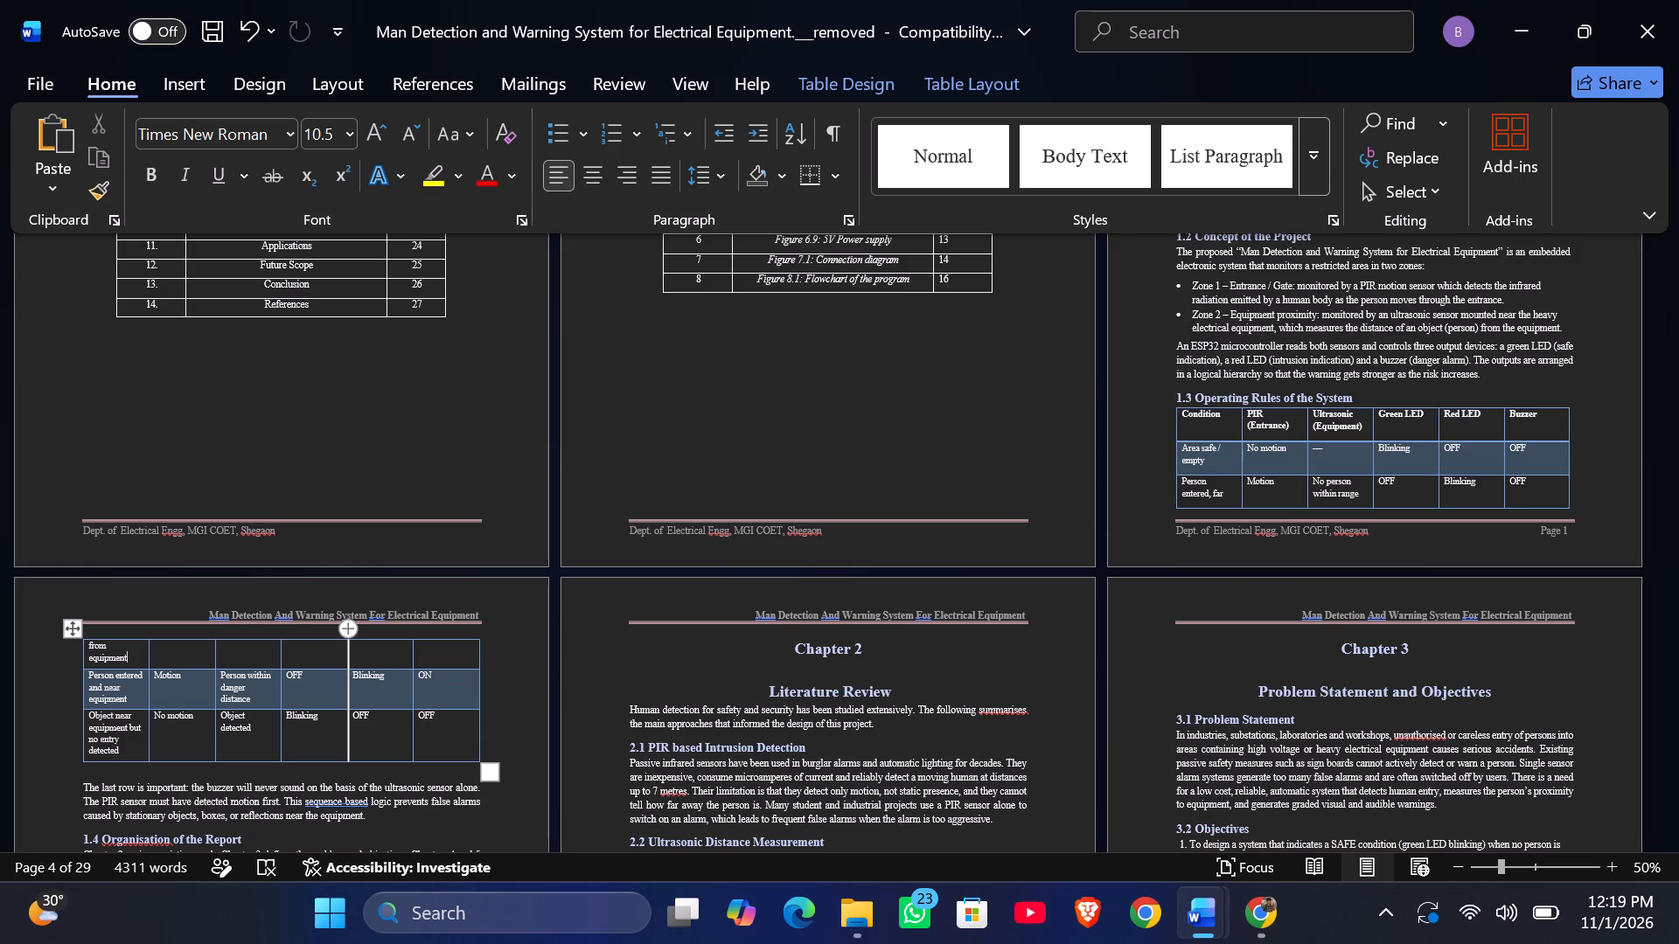
{"action": "left_click", "coordinate": [1178, 420]}
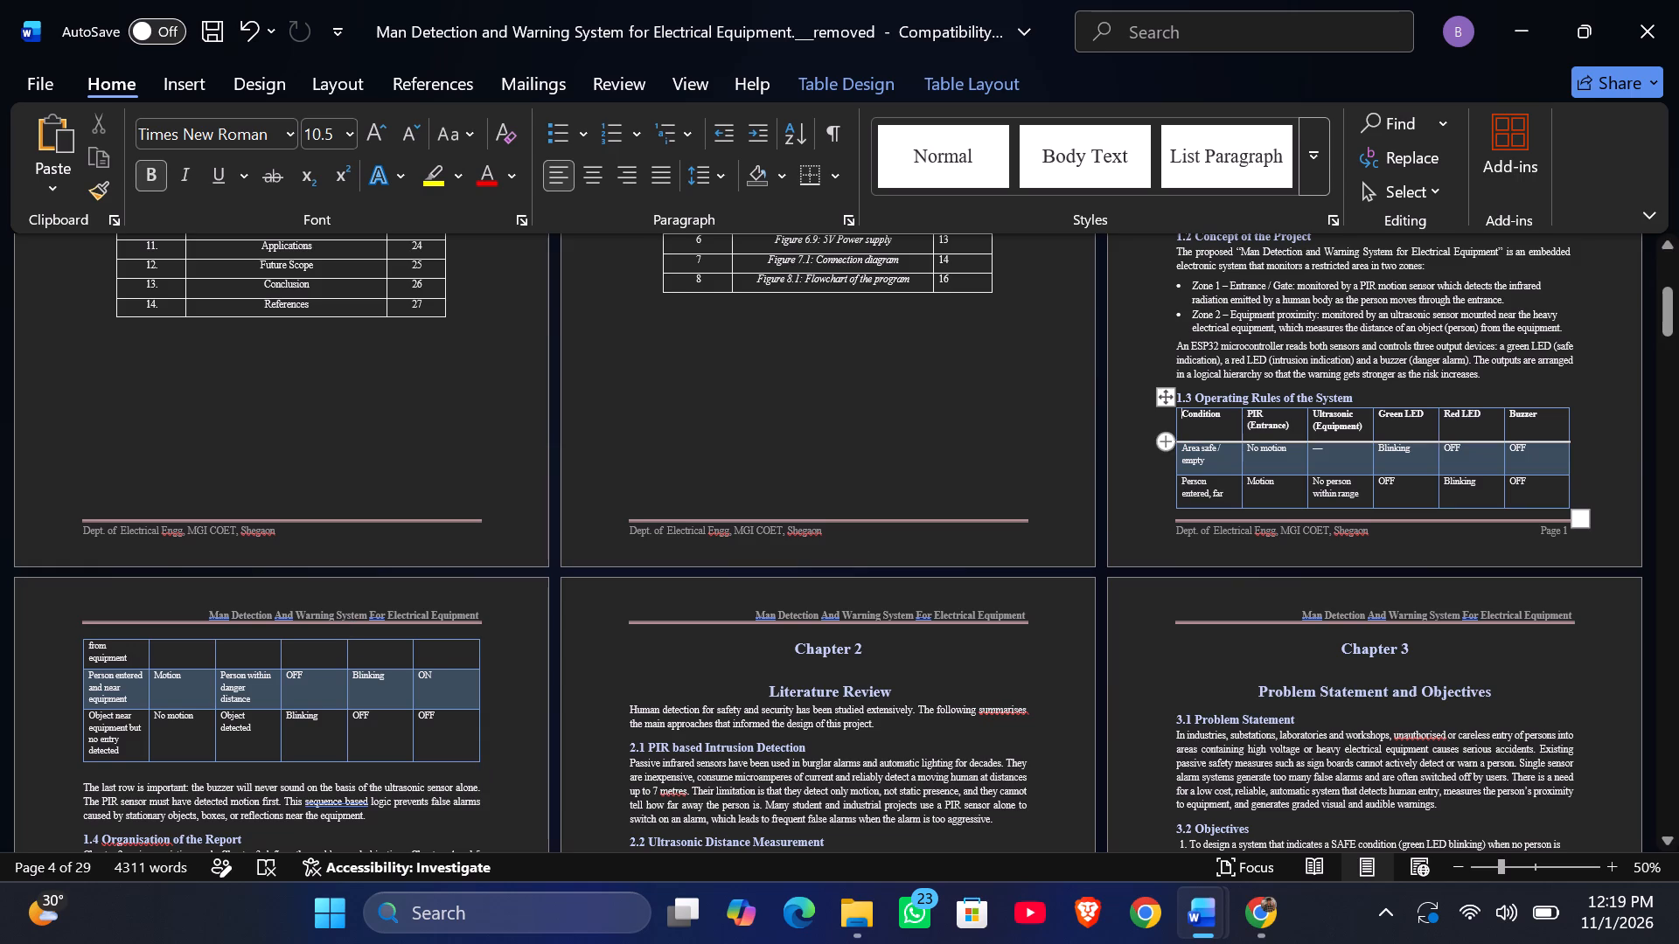
{"action": "left_click", "coordinate": [1162, 399]}
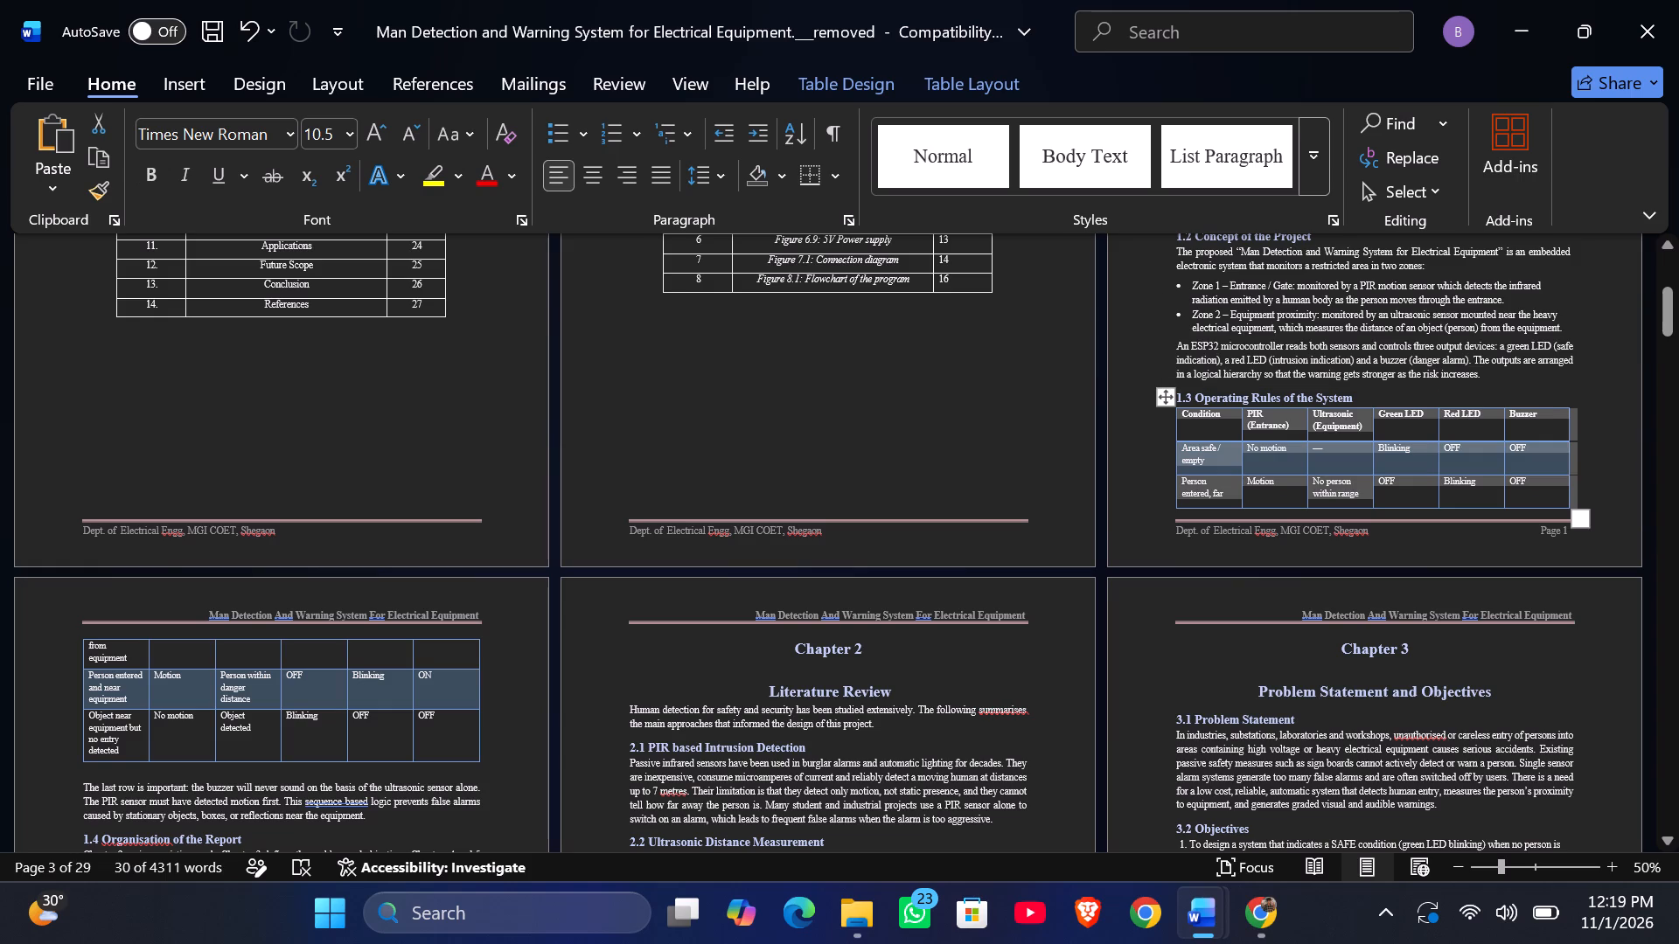
{"action": "key", "text": "ctrl+c"}
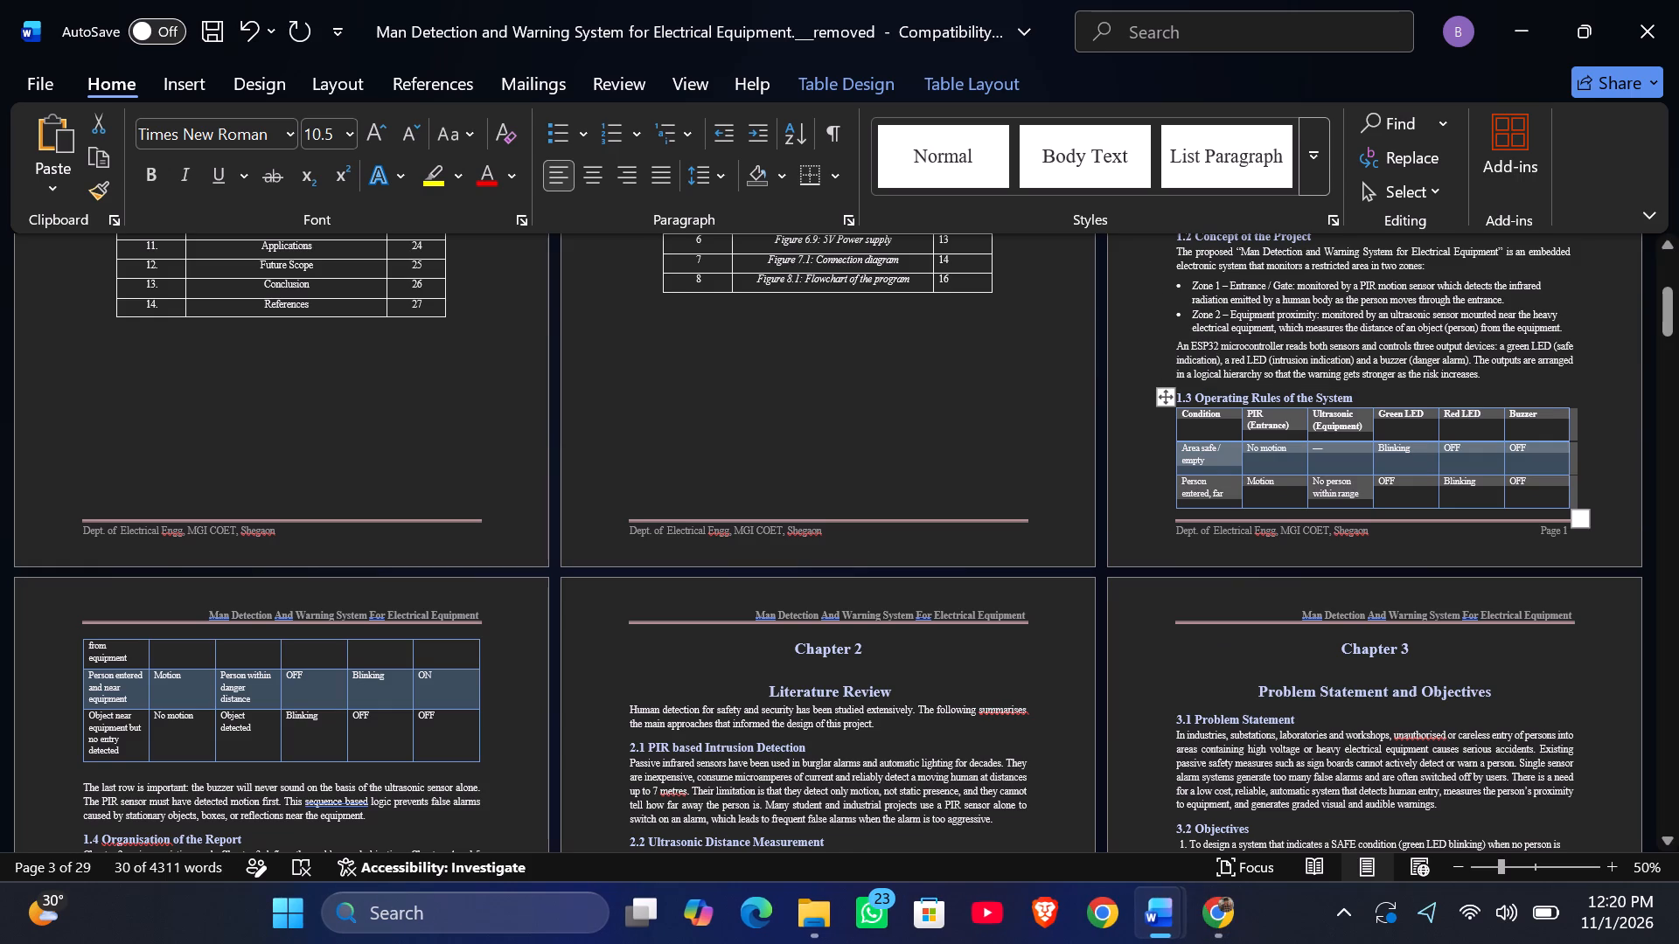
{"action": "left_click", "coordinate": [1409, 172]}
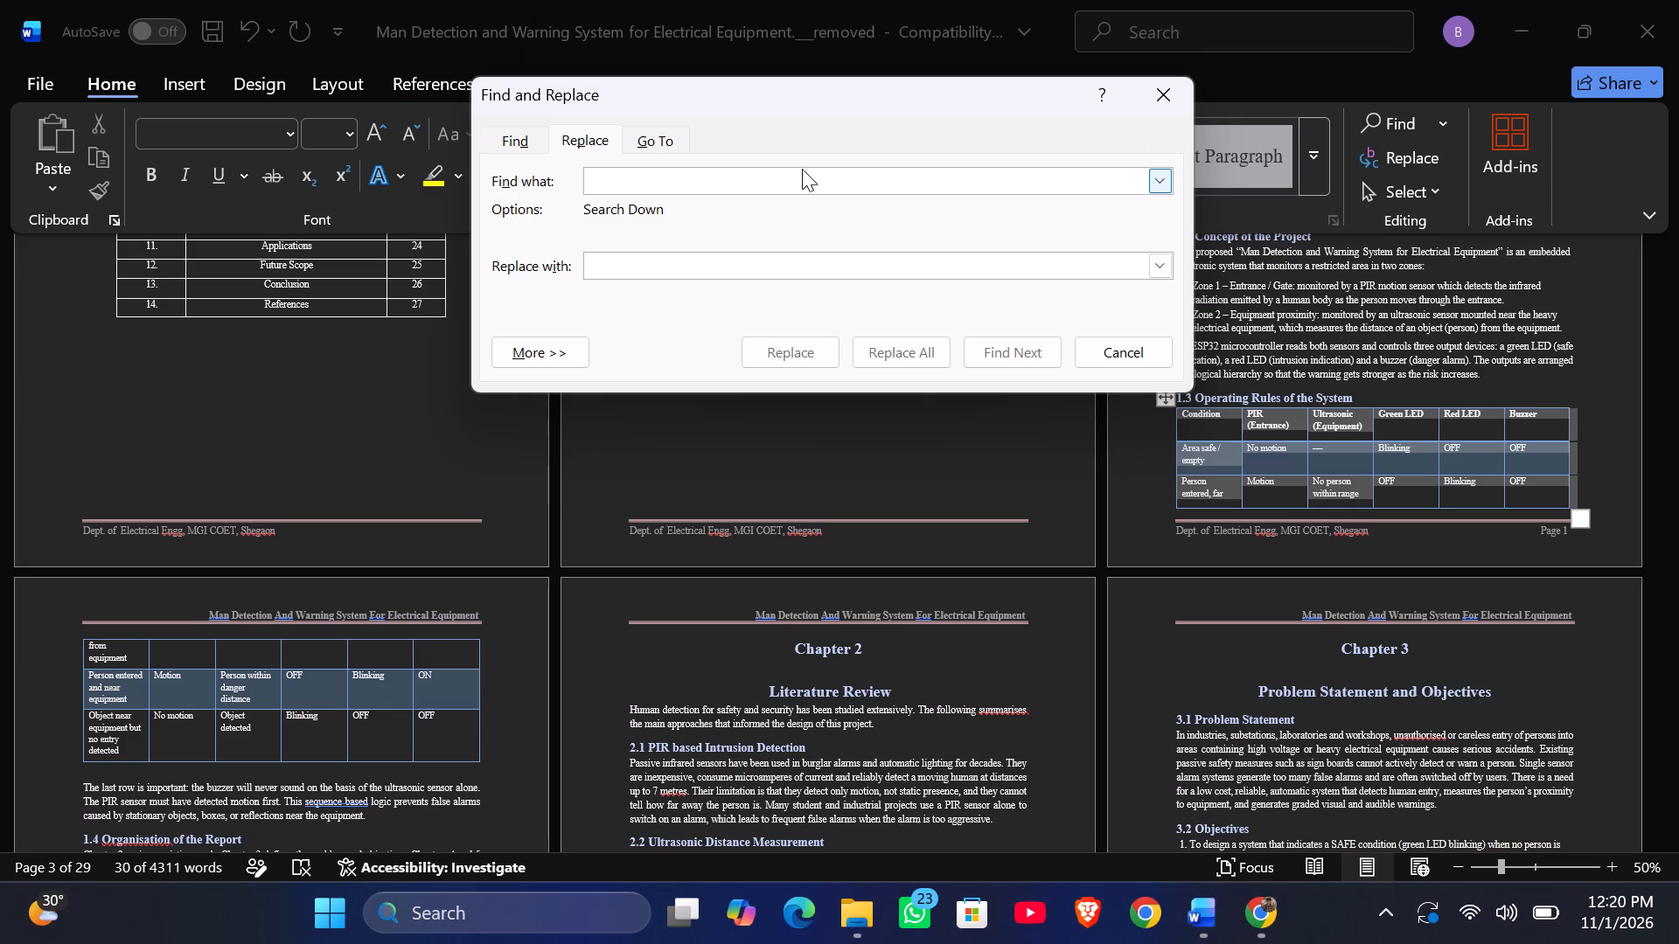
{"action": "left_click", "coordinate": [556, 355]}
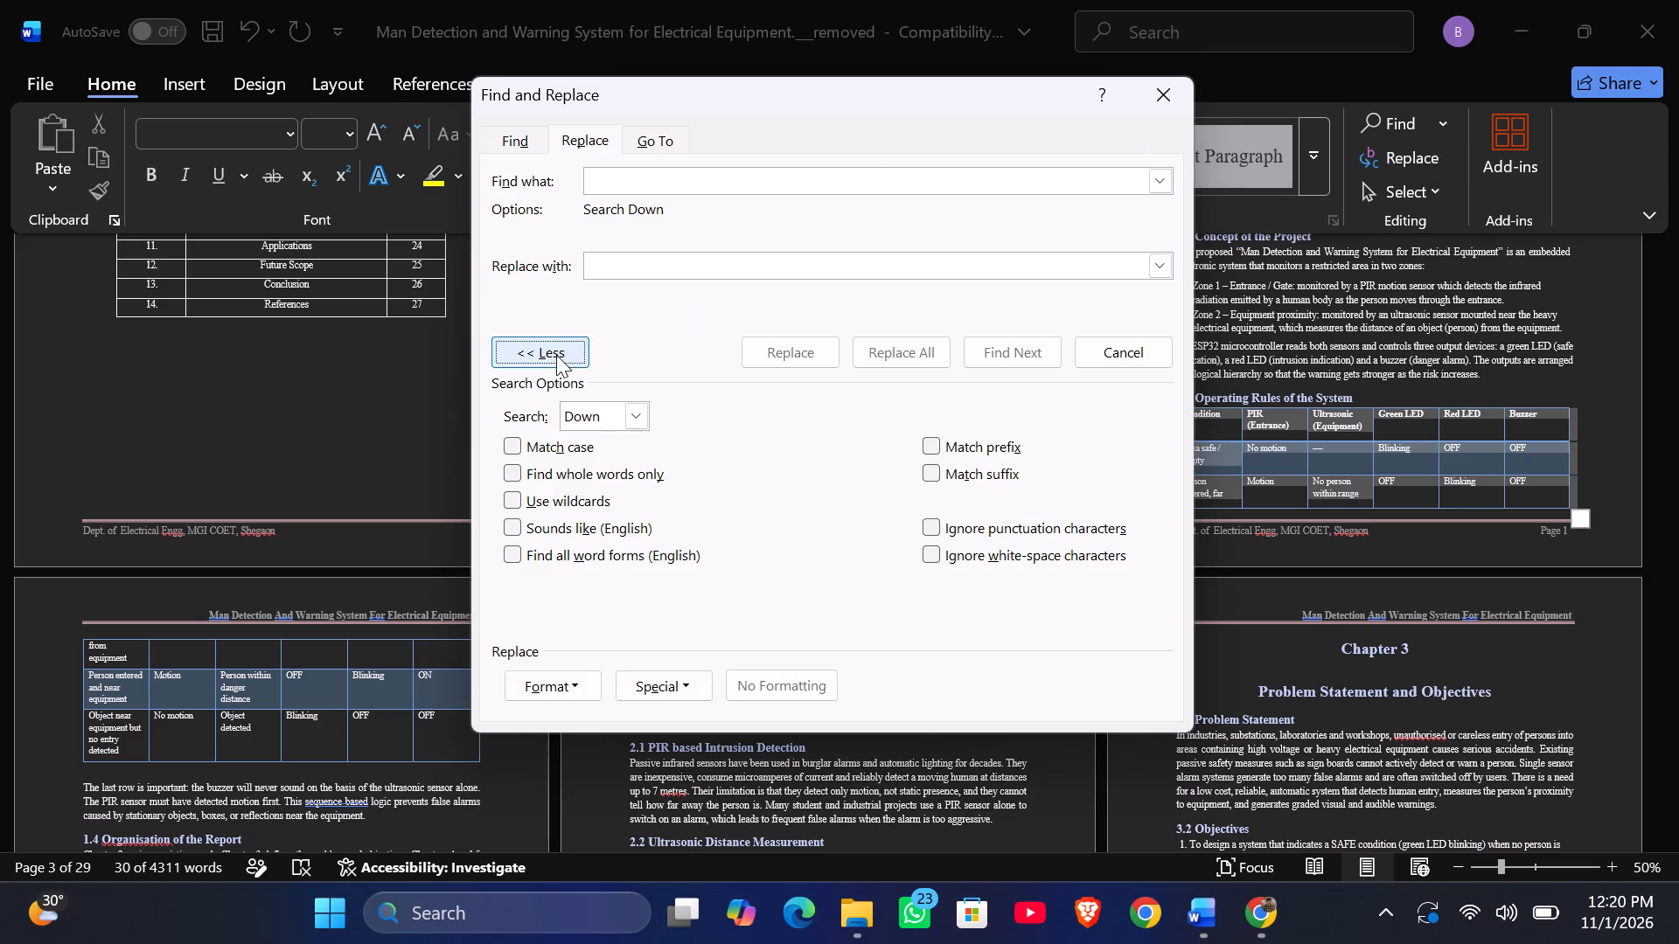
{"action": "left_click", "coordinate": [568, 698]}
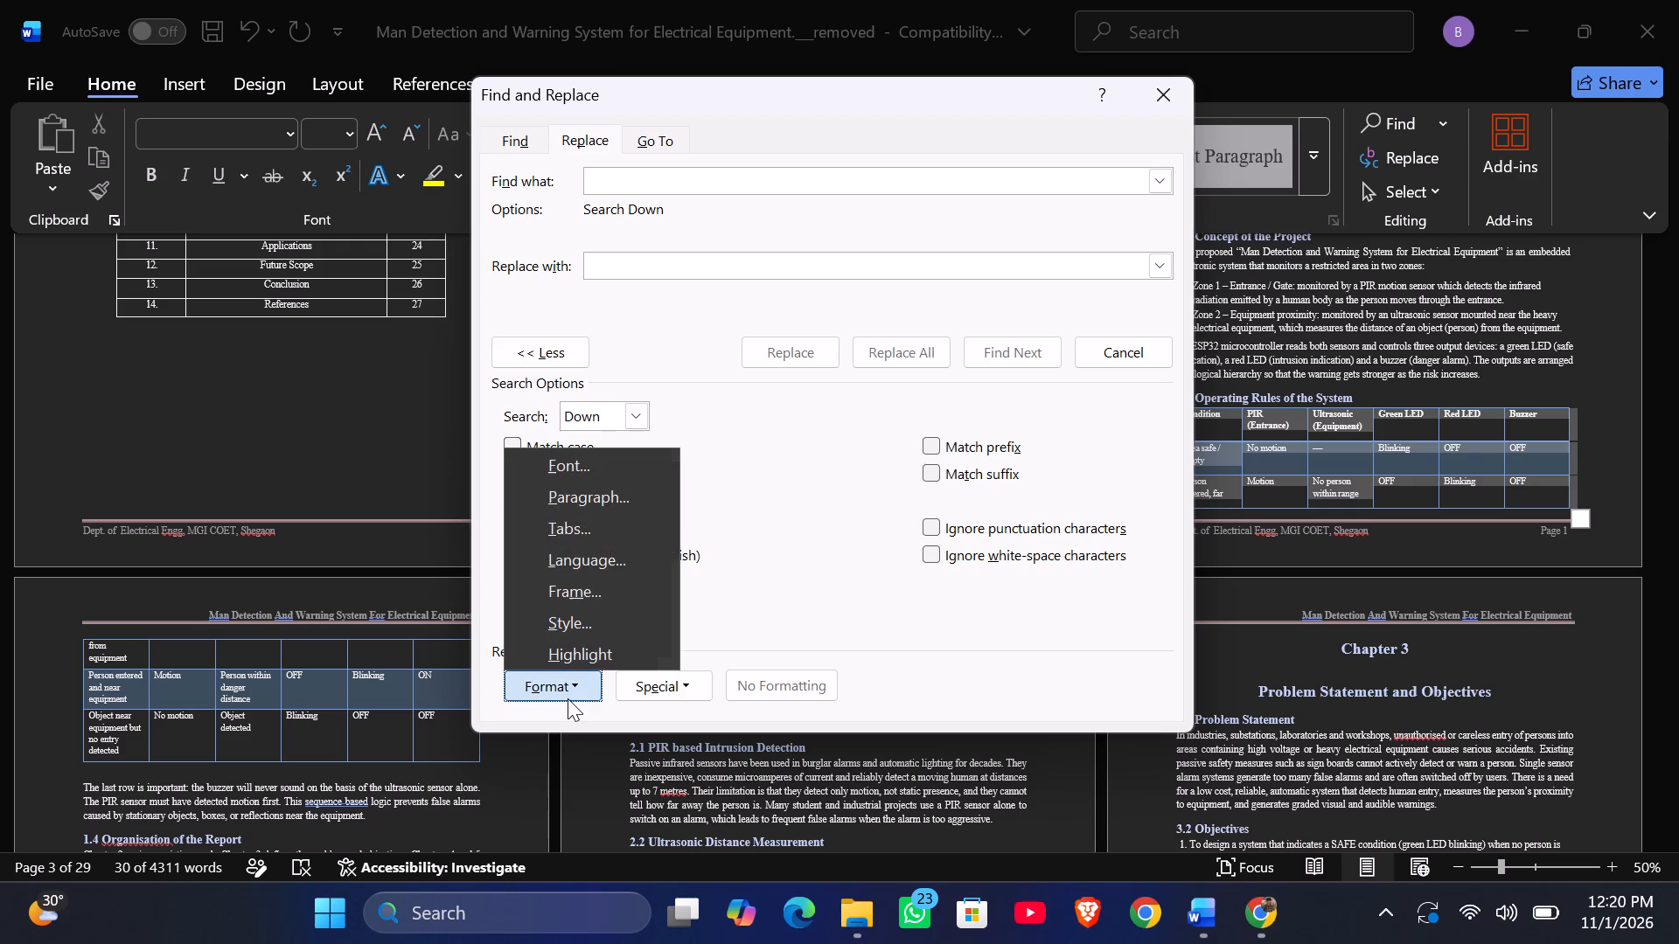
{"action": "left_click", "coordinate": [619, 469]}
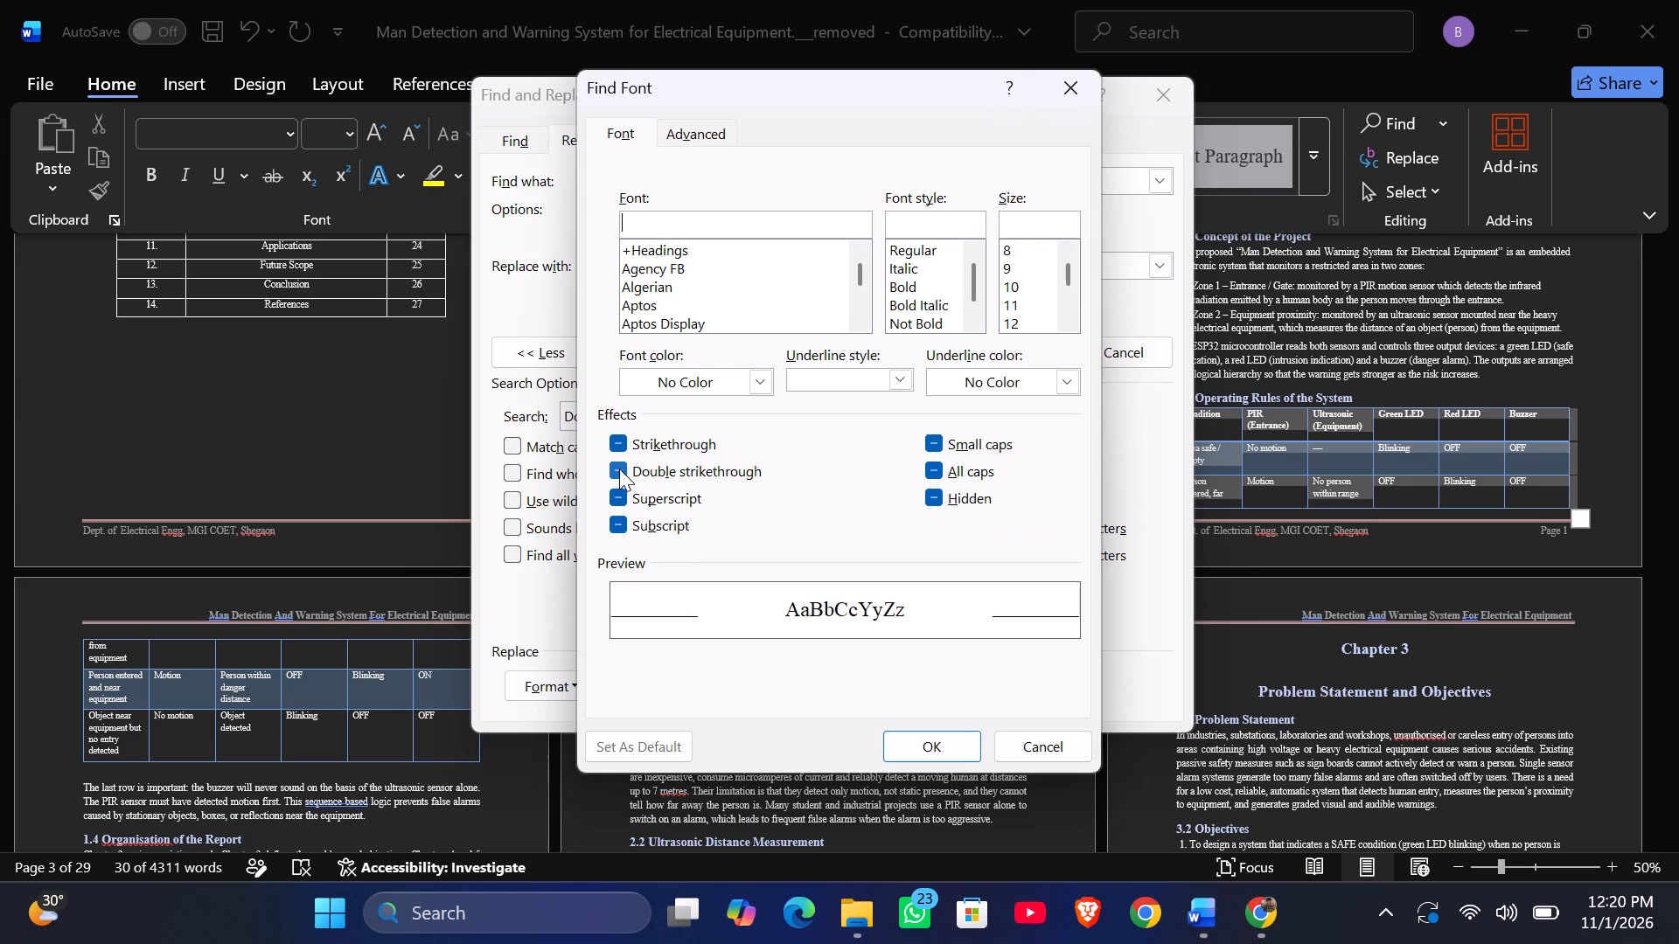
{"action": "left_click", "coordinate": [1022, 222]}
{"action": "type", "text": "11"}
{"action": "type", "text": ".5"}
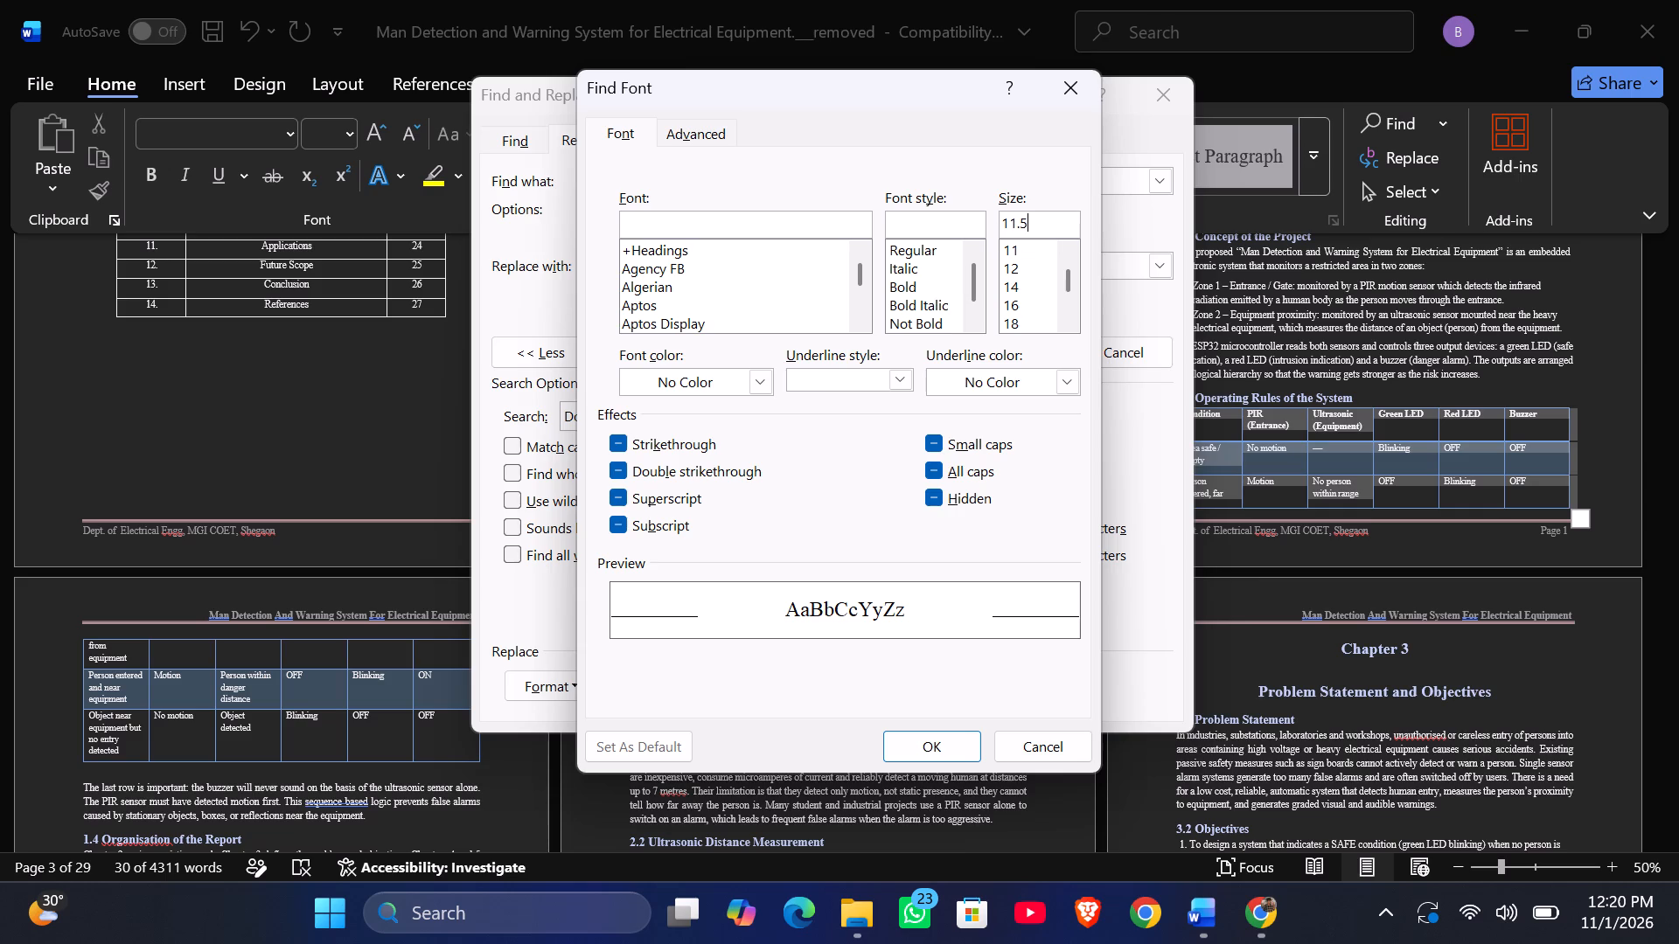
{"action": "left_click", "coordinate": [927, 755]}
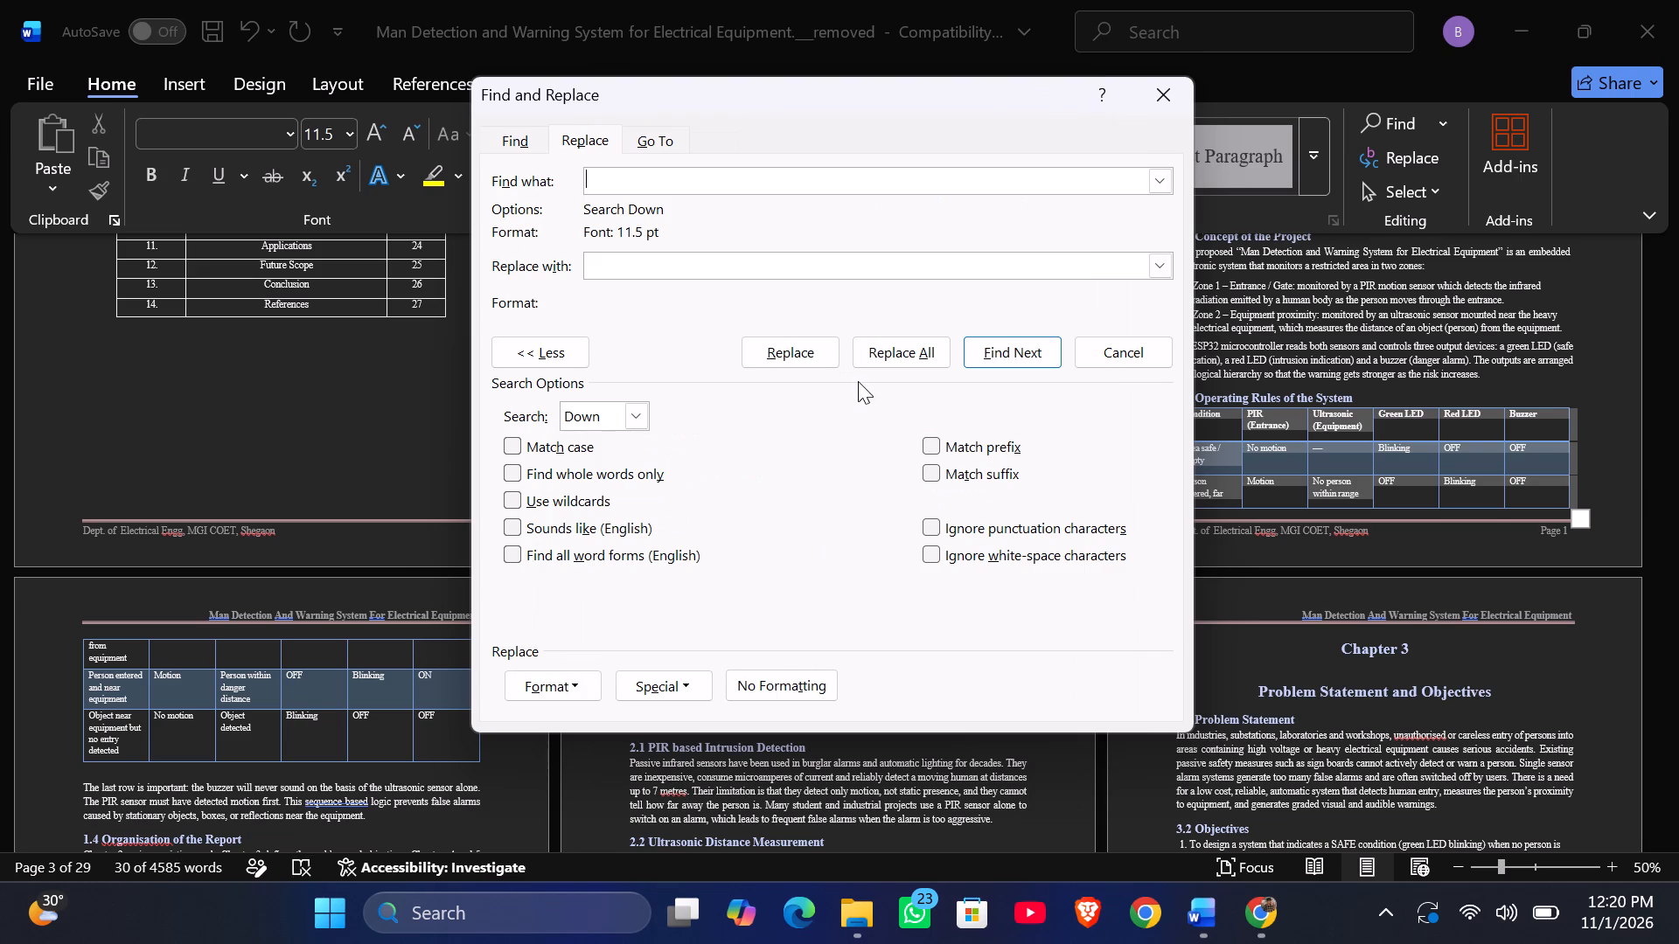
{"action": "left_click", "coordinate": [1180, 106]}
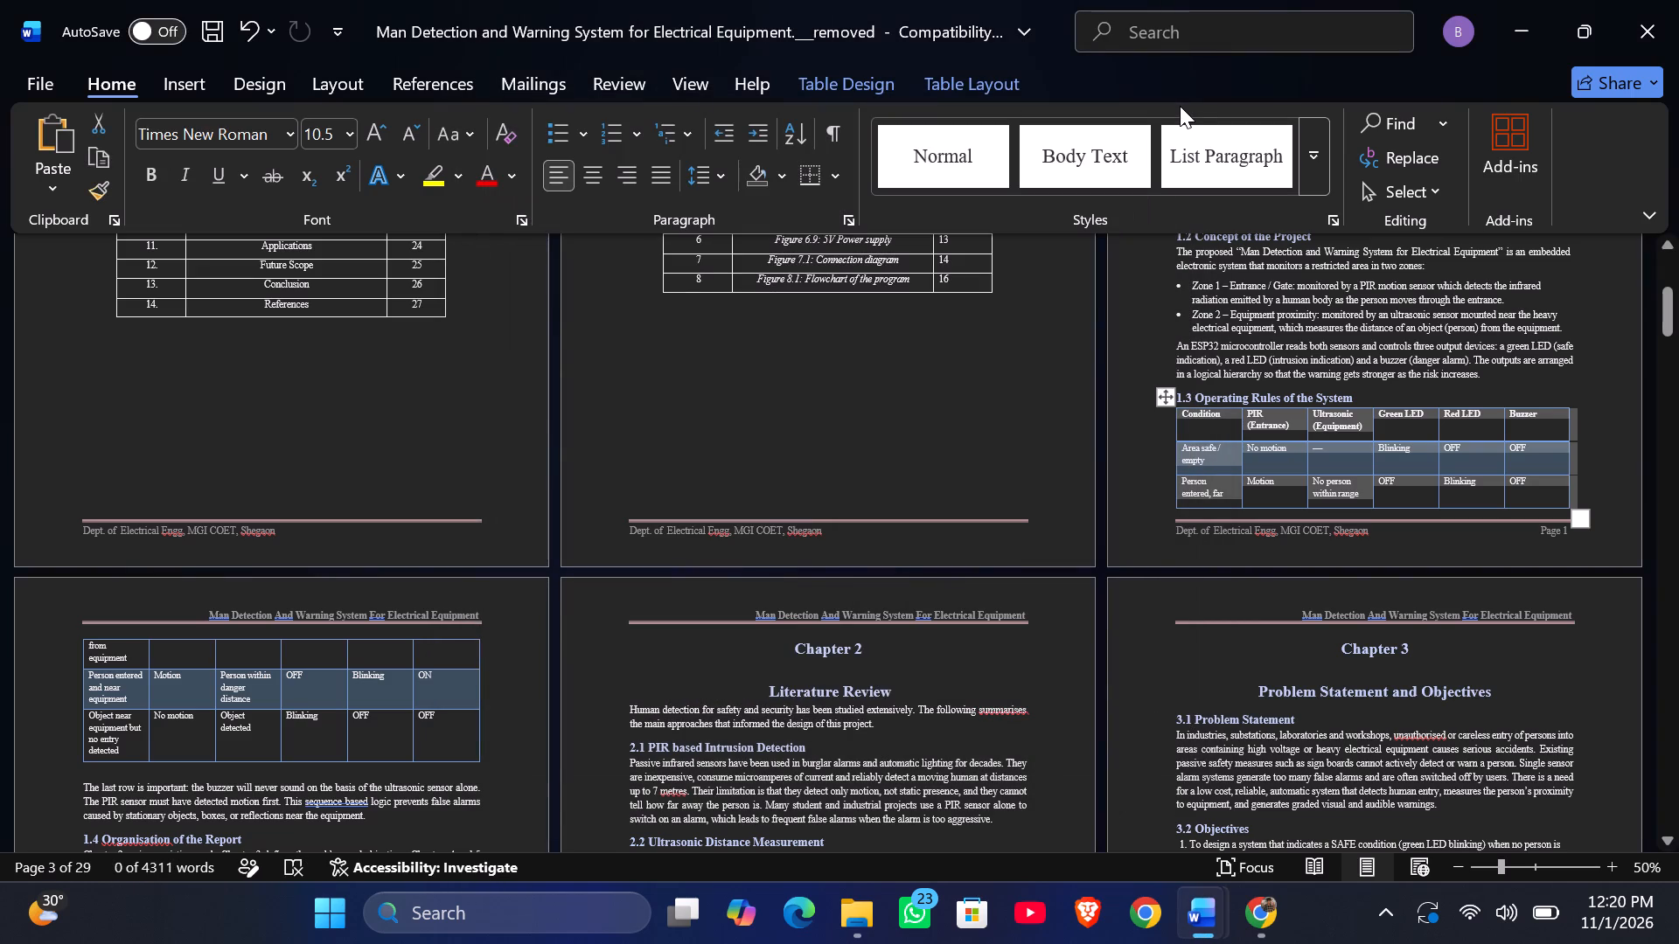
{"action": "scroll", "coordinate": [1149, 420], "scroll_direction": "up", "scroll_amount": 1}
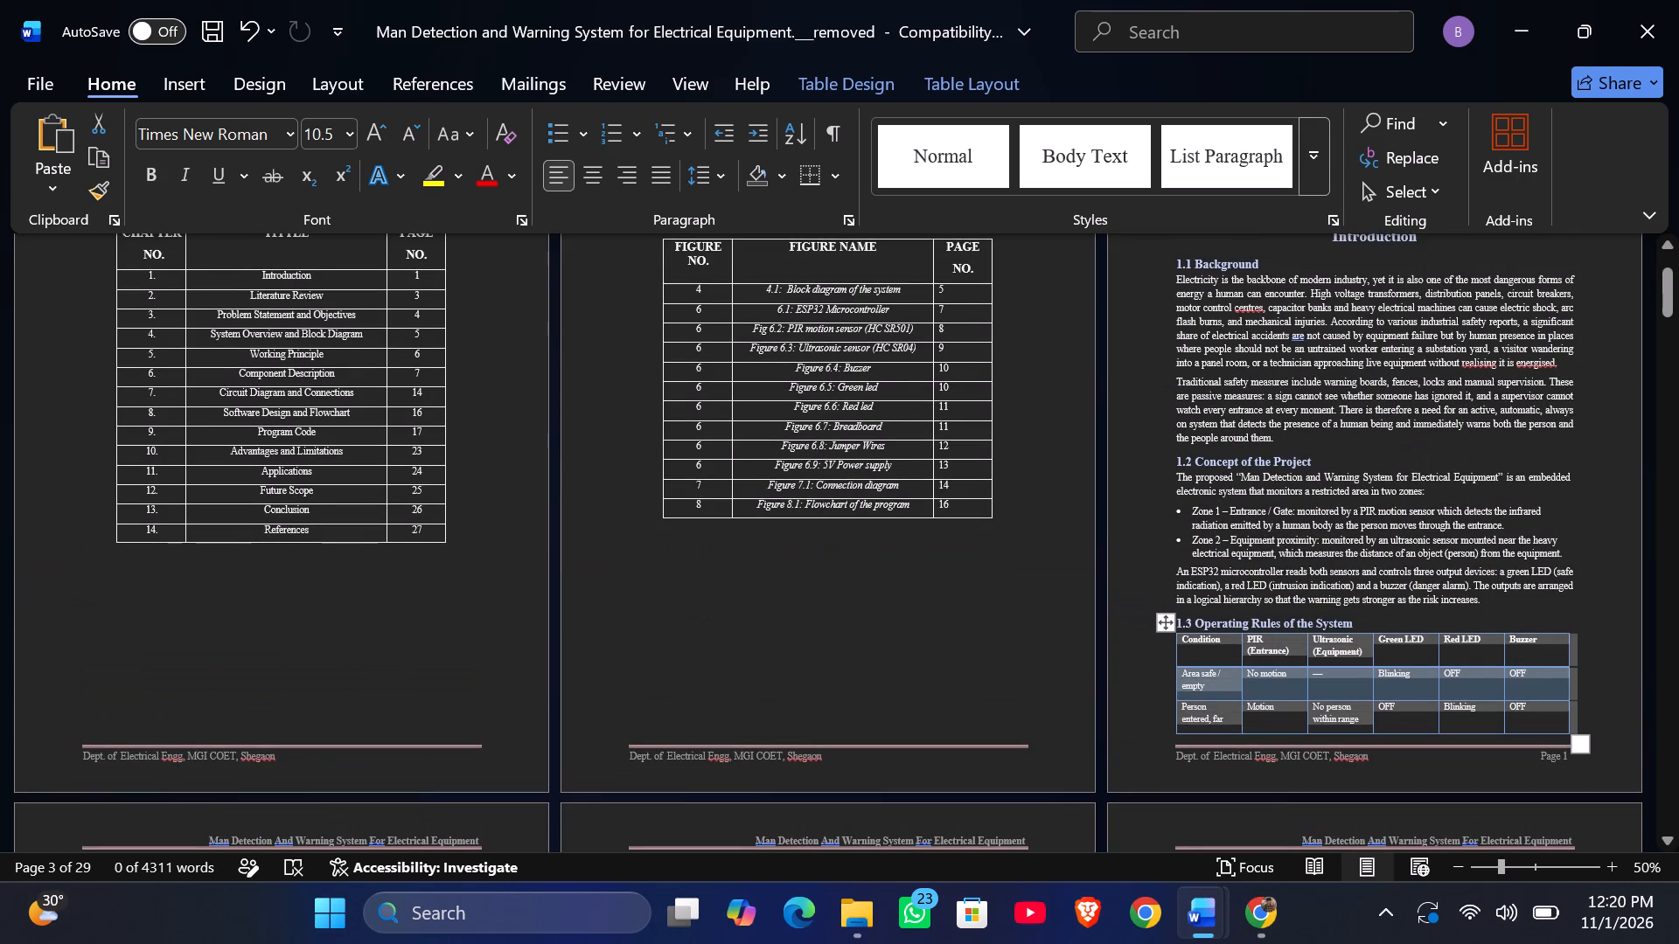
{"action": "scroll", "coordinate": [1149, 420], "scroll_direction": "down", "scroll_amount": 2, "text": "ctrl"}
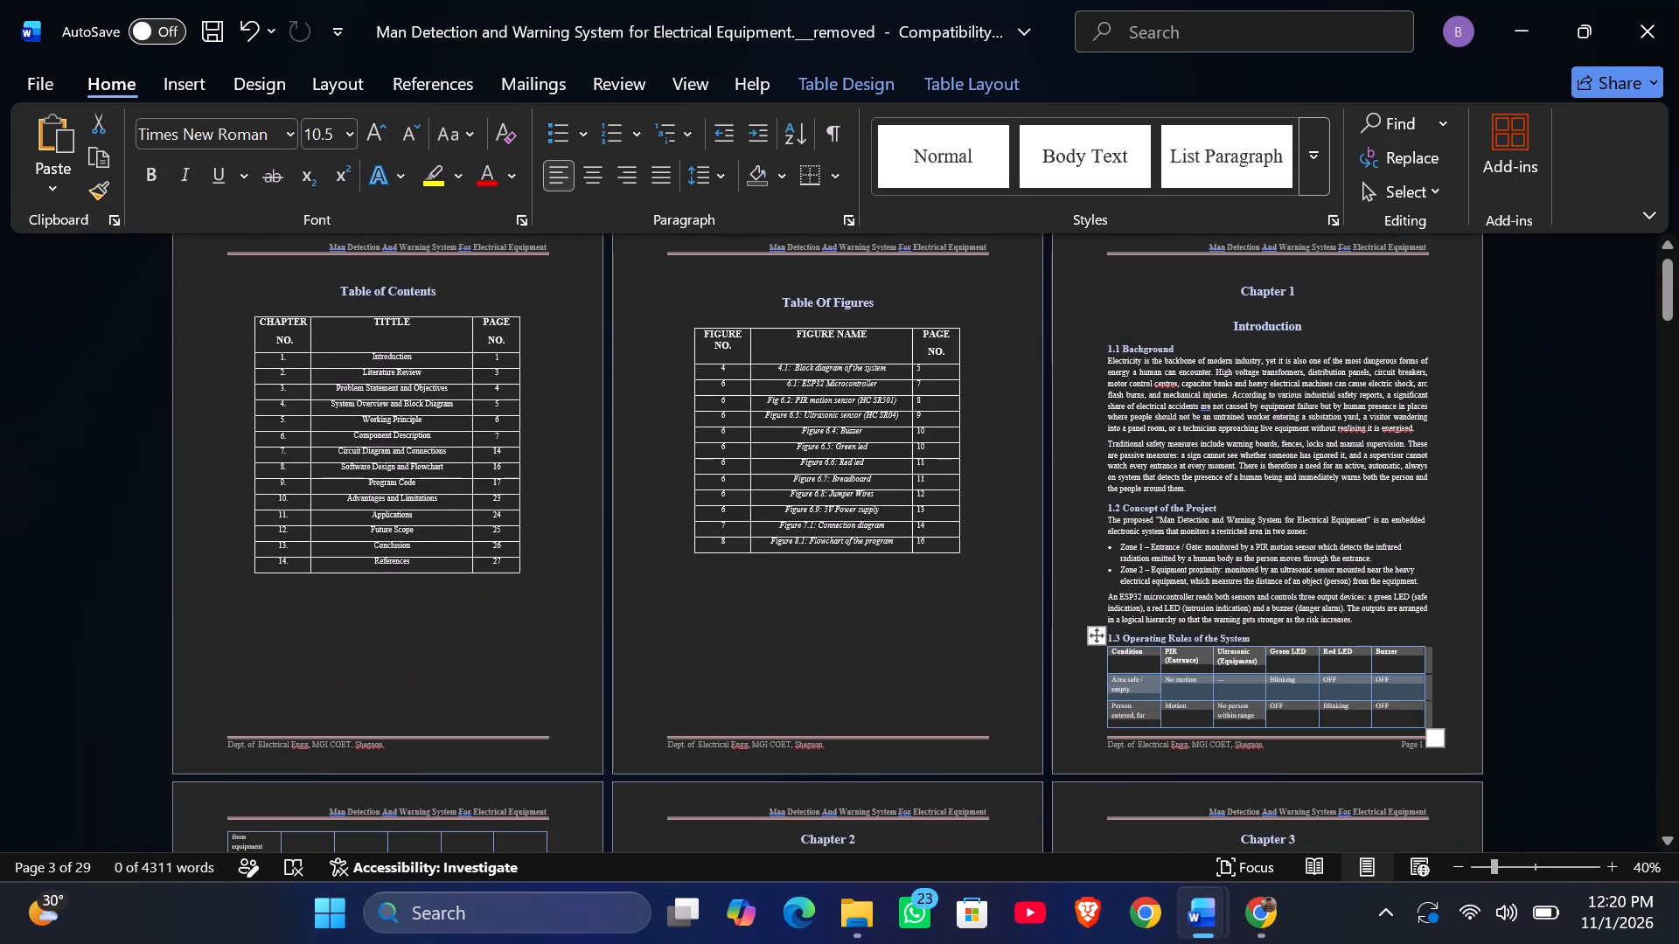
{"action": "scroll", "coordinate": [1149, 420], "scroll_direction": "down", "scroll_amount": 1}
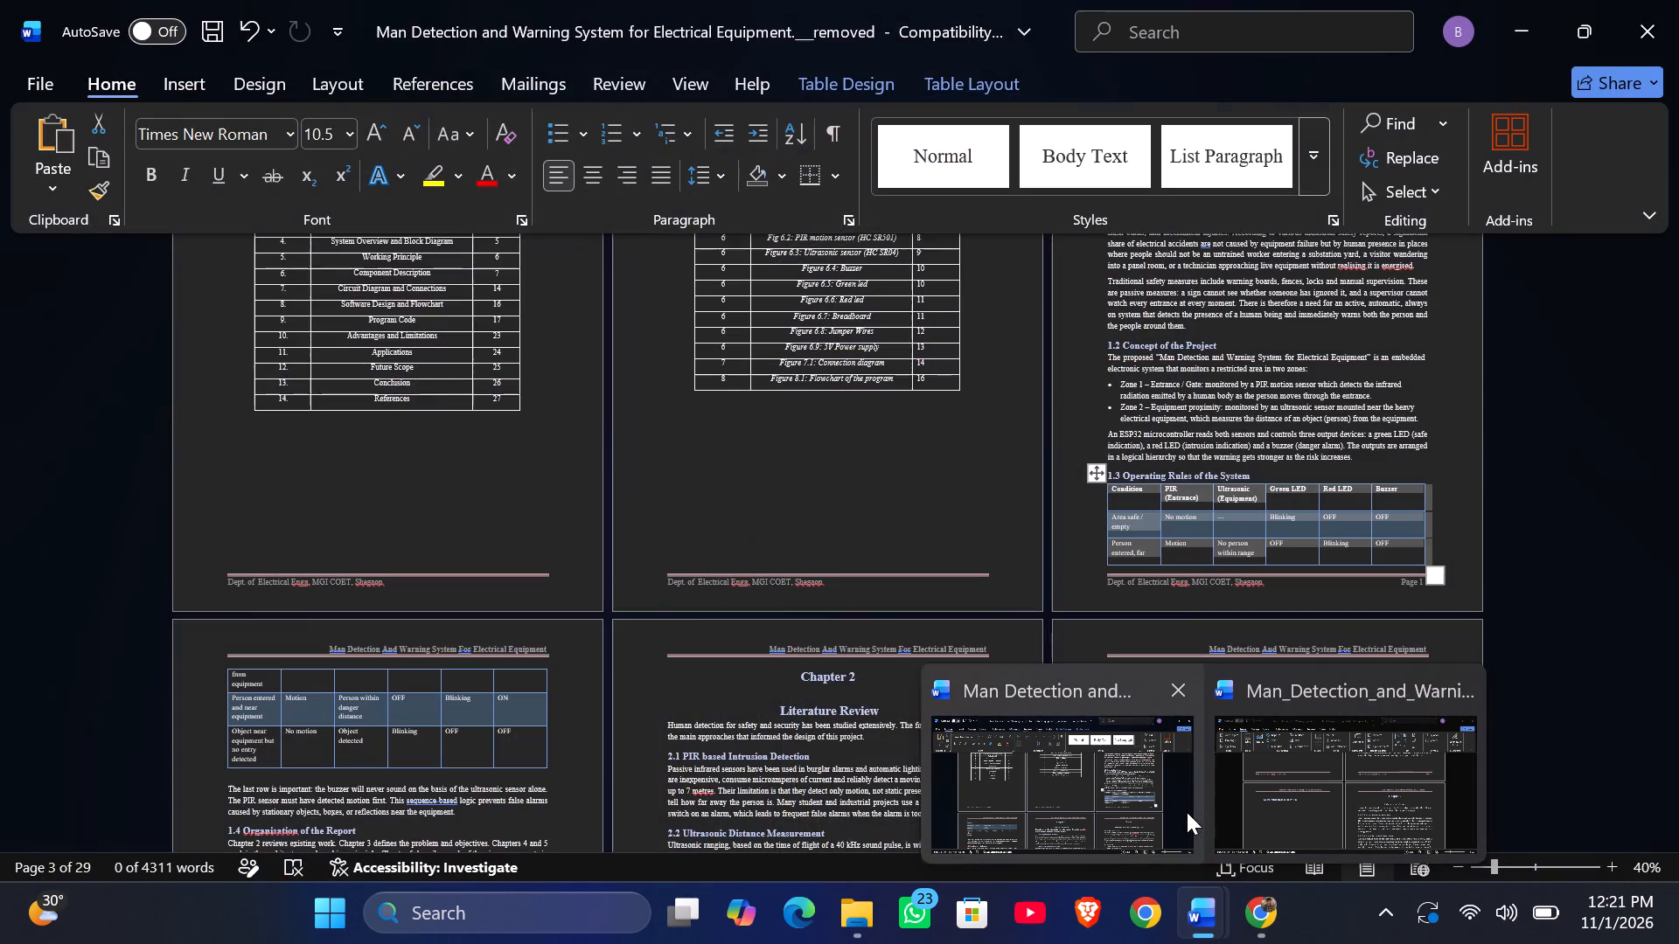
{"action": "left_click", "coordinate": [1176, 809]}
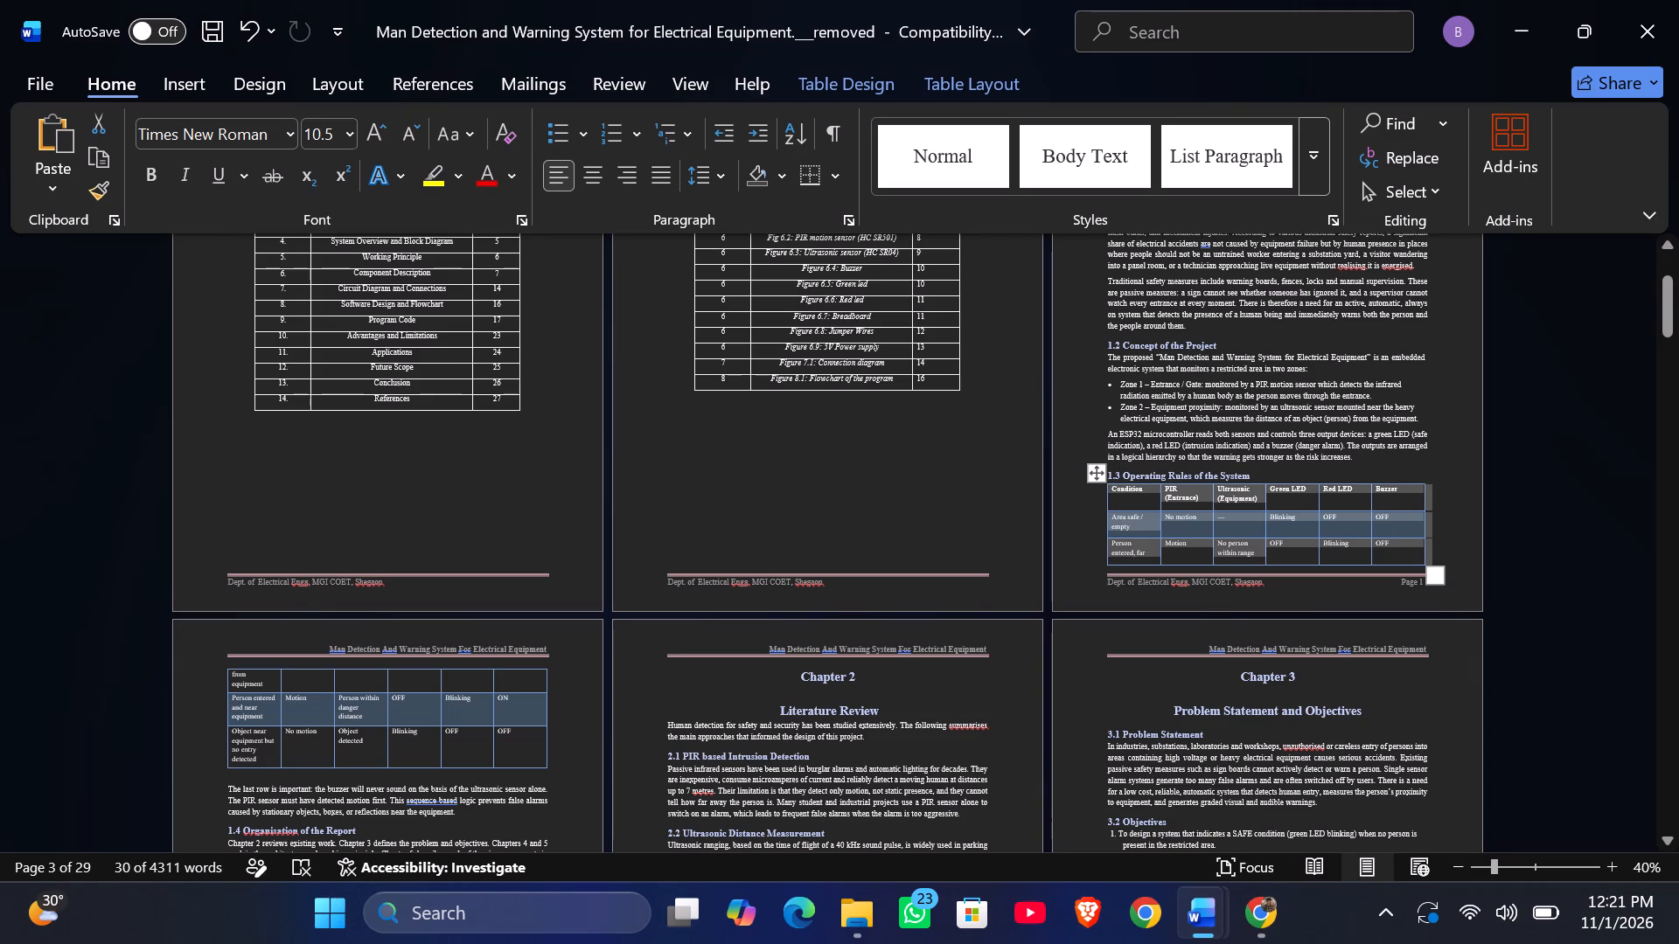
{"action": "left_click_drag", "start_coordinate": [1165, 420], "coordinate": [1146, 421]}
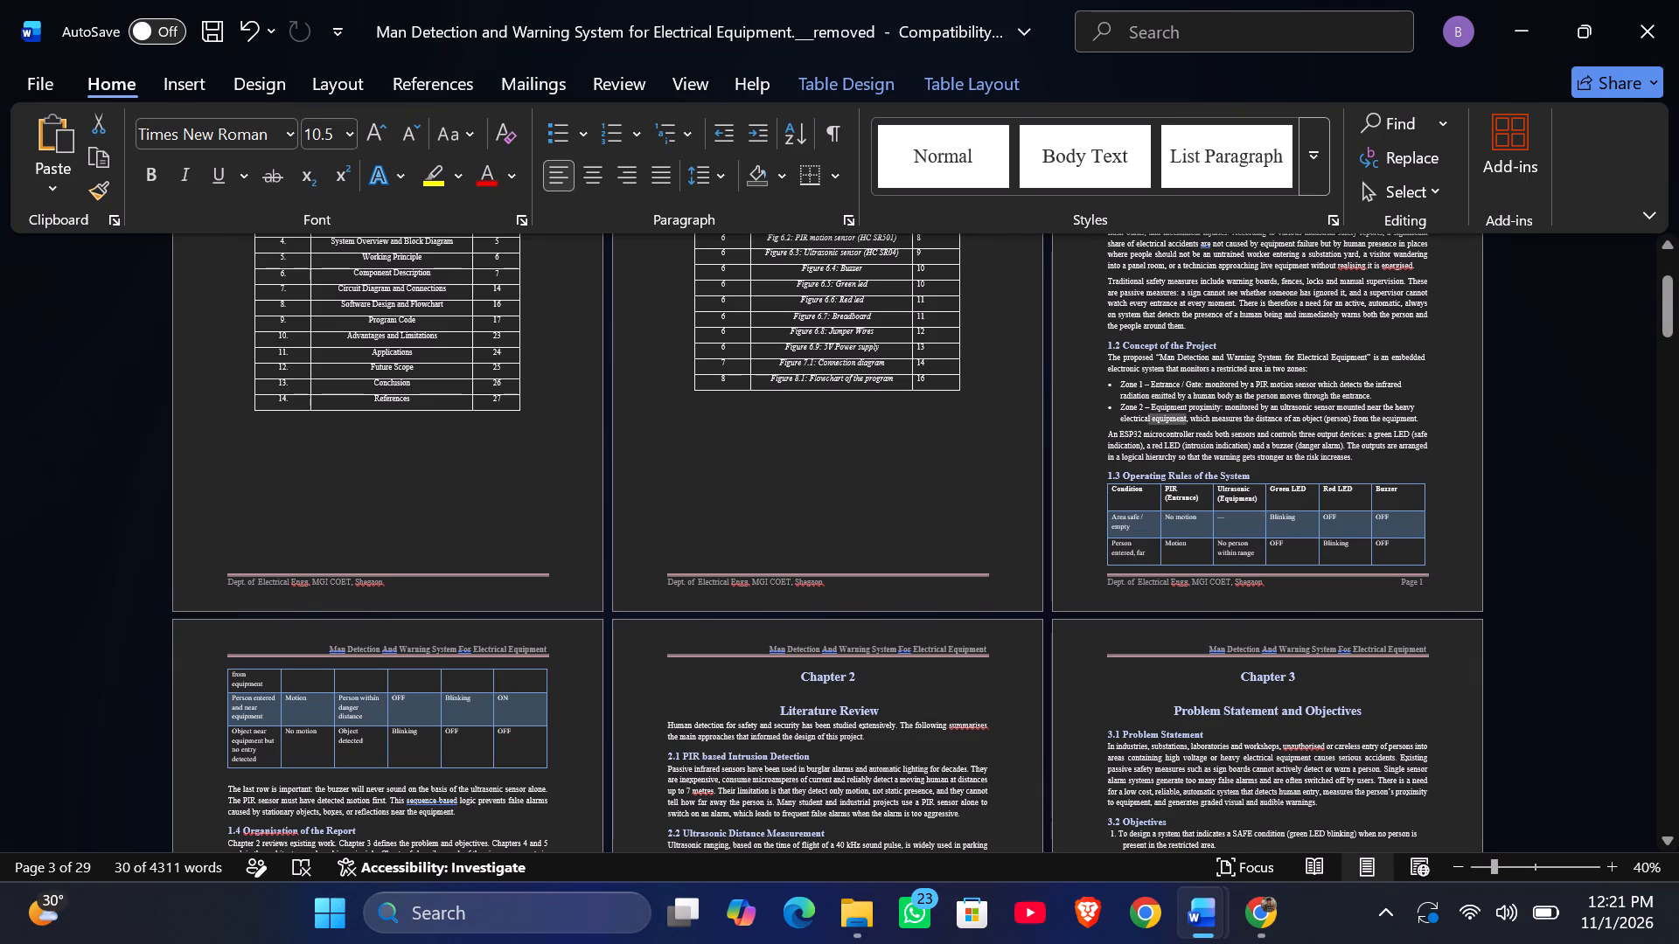
Set up a find-and-replace that searches by formatting for text in font size 11.5 pt.
{"action": "left_click_drag", "start_coordinate": [1146, 421], "coordinate": [1139, 424]}
{"action": "left_click", "coordinate": [1254, 417]}
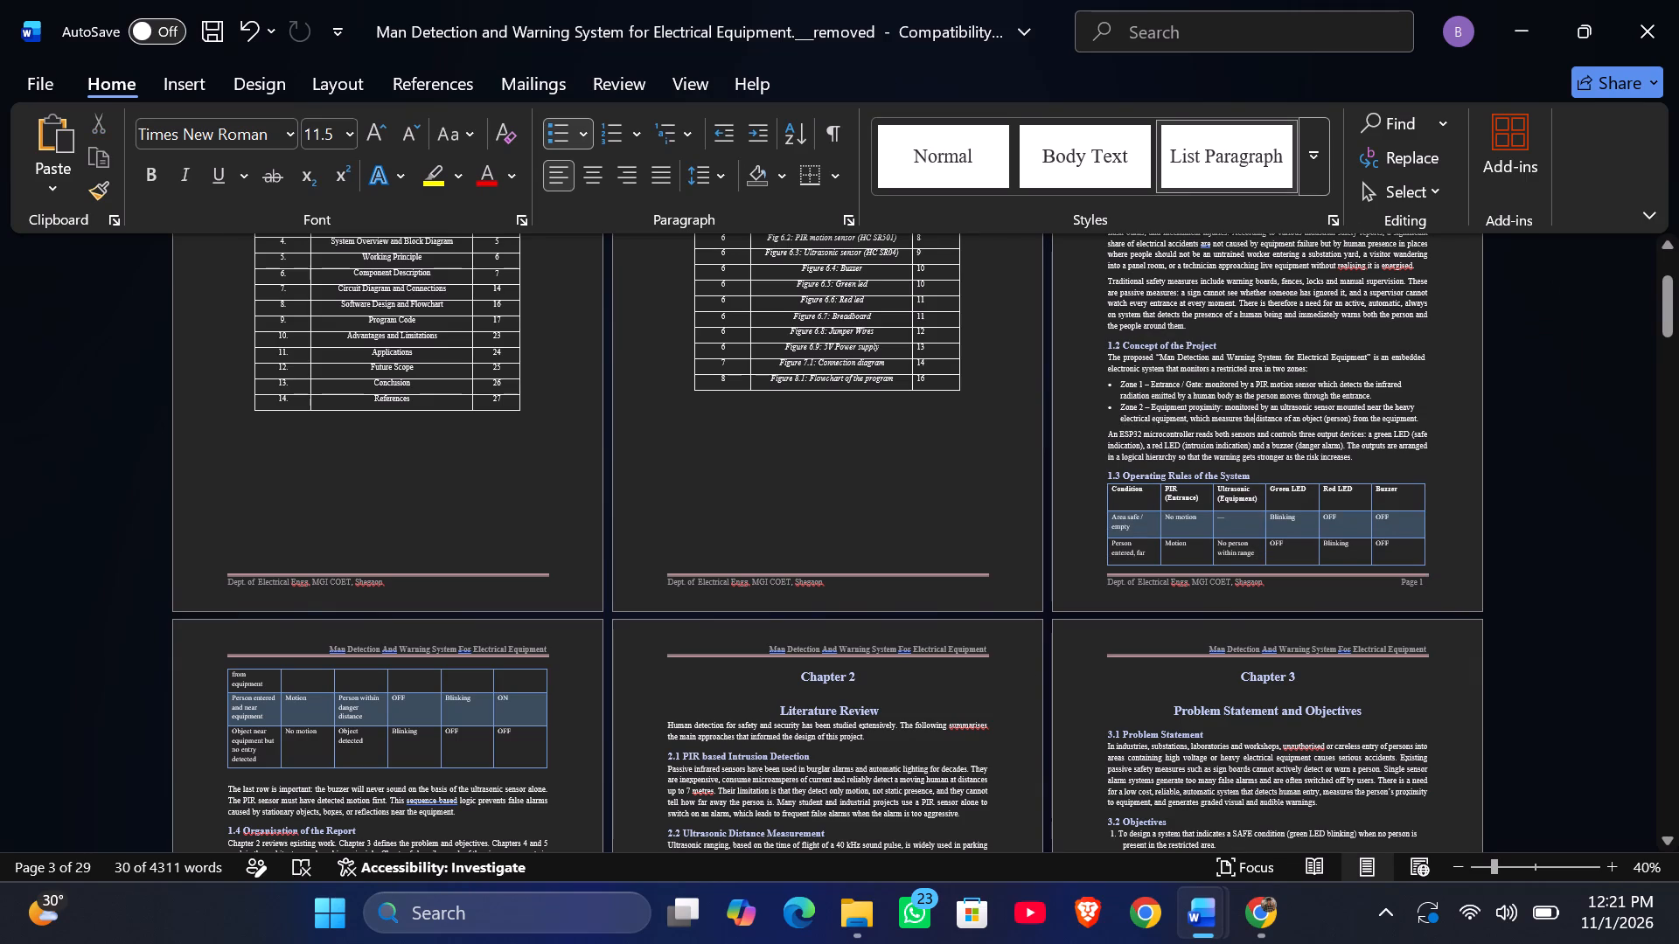
{"action": "left_click", "coordinate": [1390, 143]}
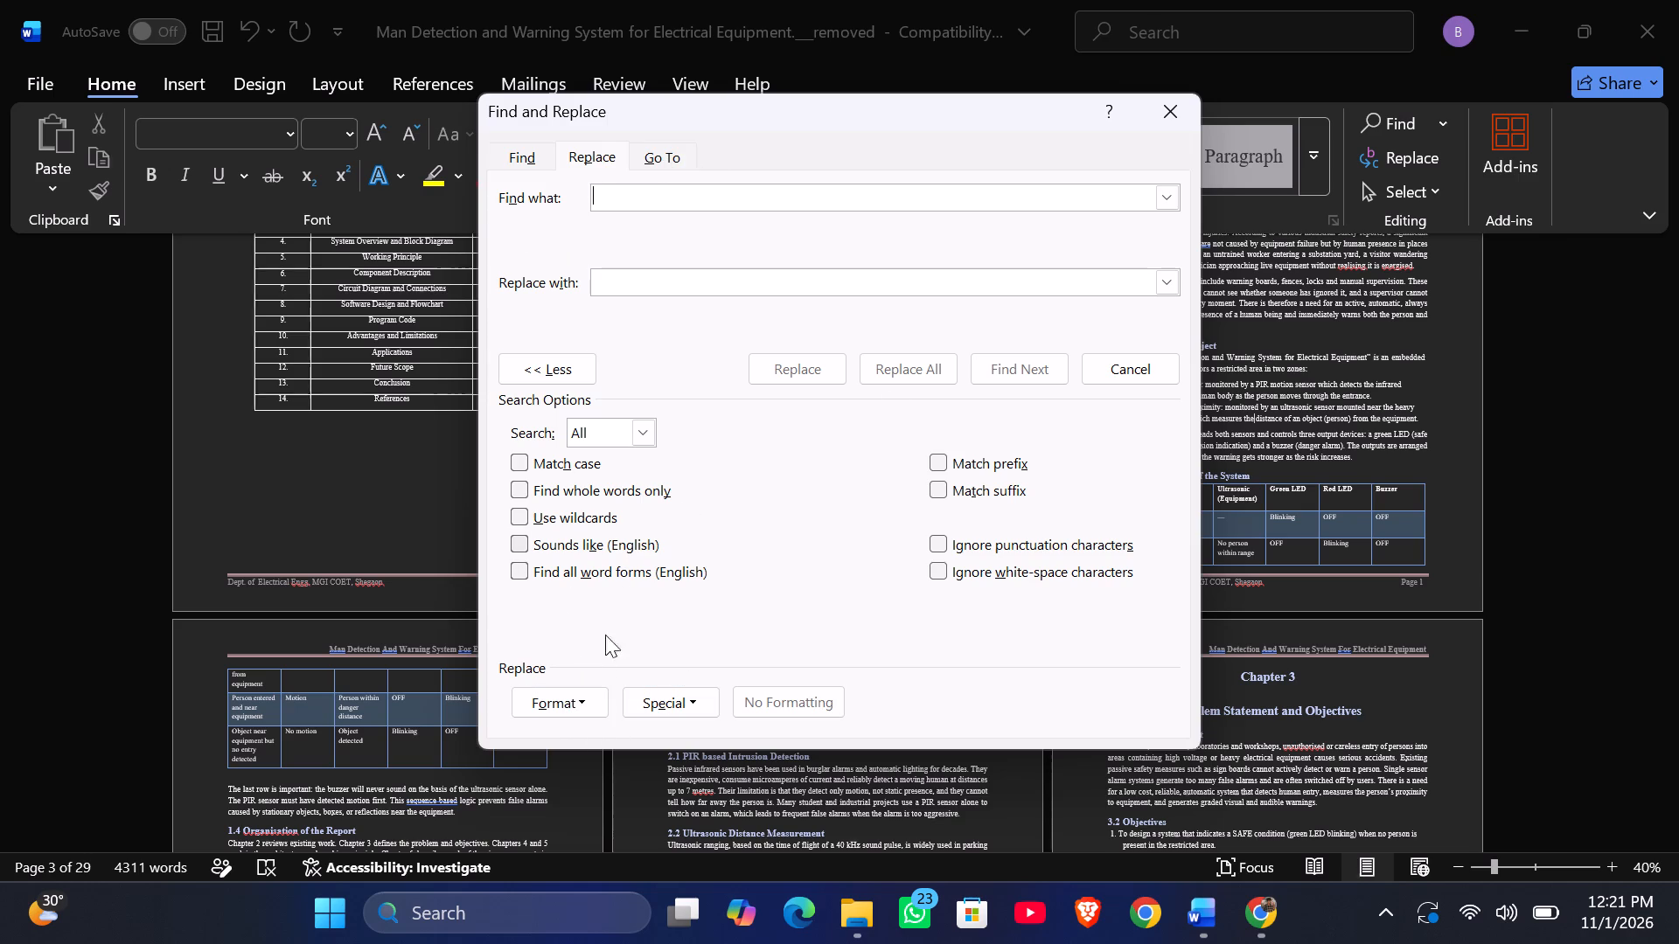
{"action": "left_click", "coordinate": [572, 694]}
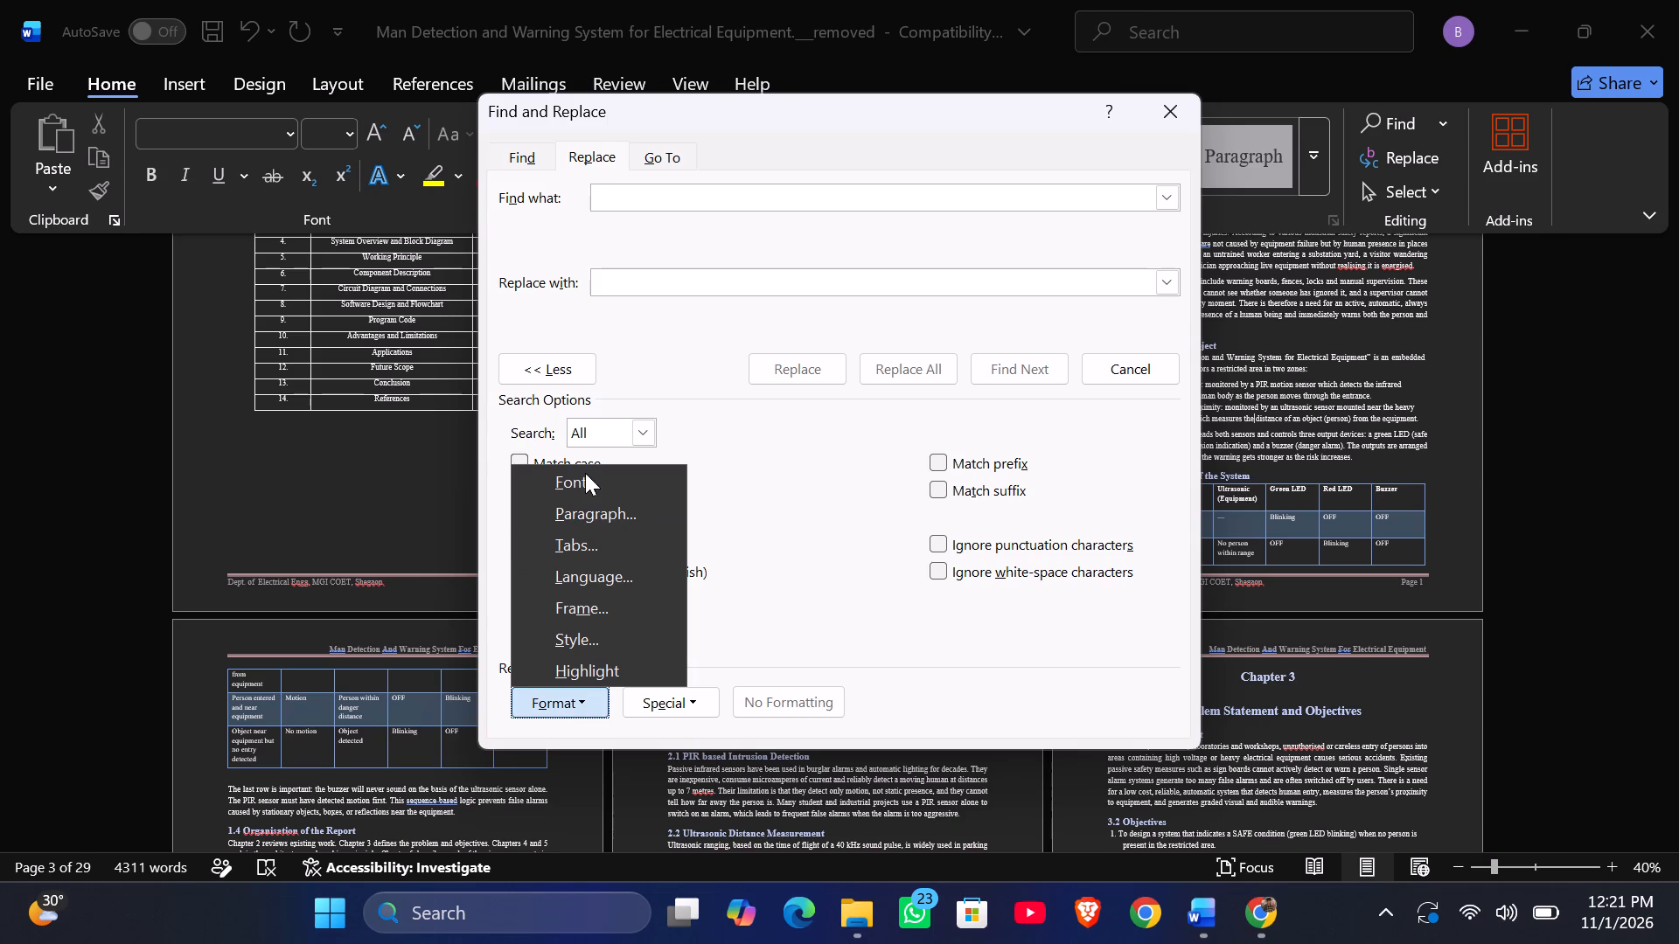
{"action": "left_click", "coordinate": [575, 482]}
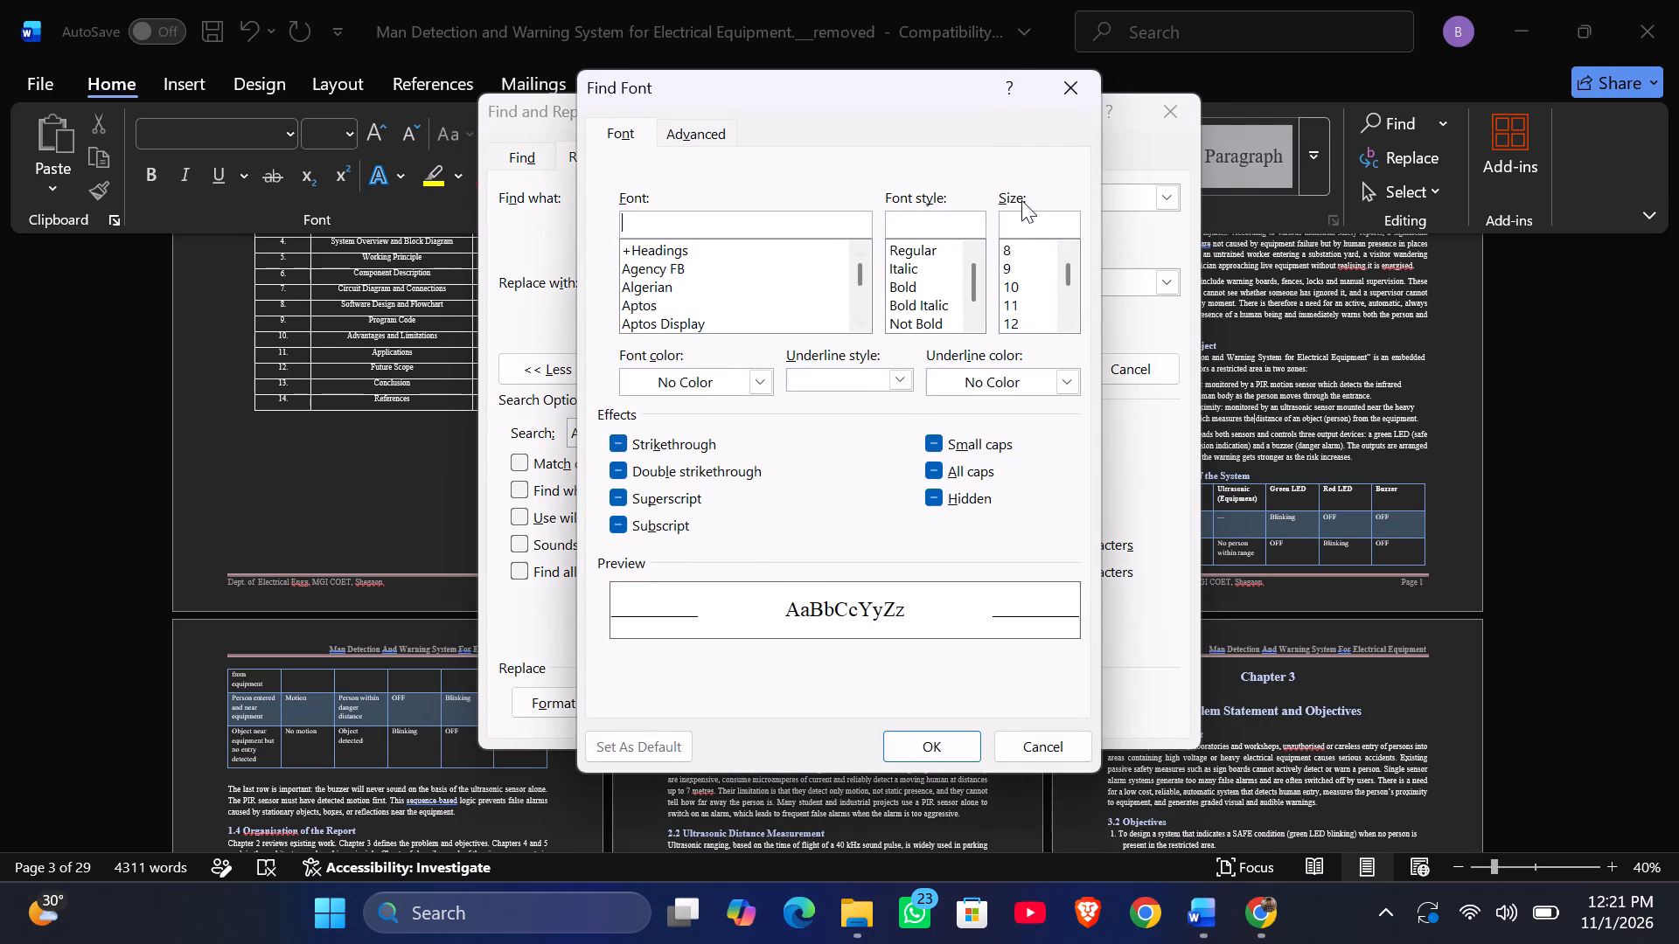
{"action": "left_click", "coordinate": [1028, 216]}
{"action": "type", "text": "11"}
{"action": "type", "text": ".5"}
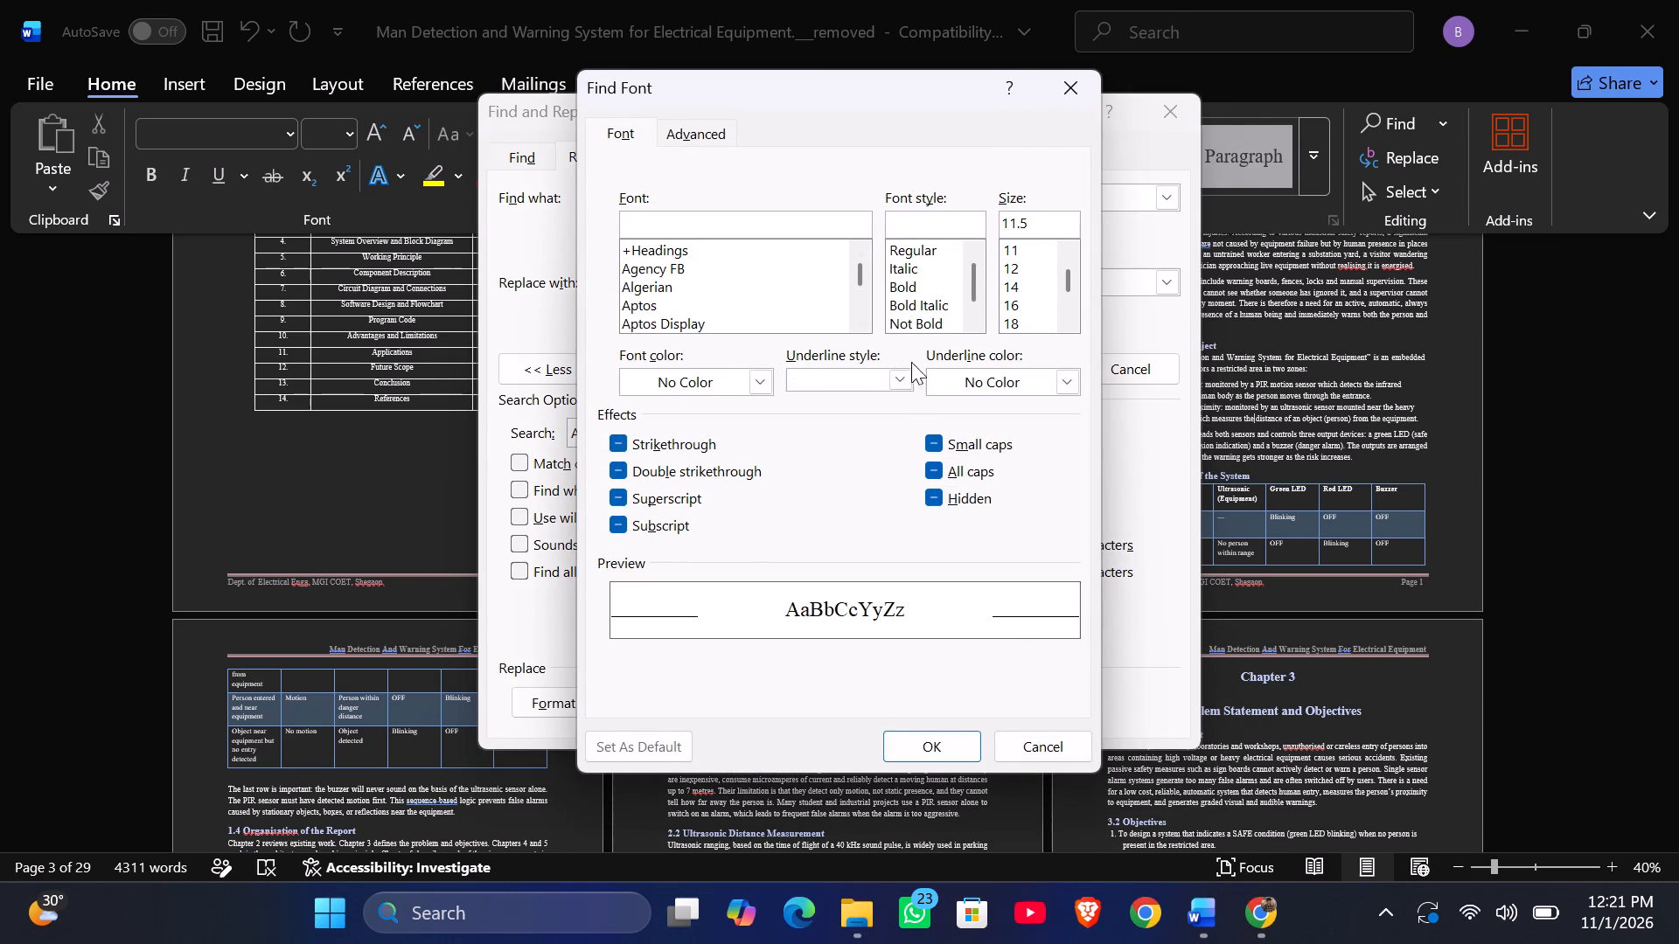
{"action": "left_click", "coordinate": [918, 745]}
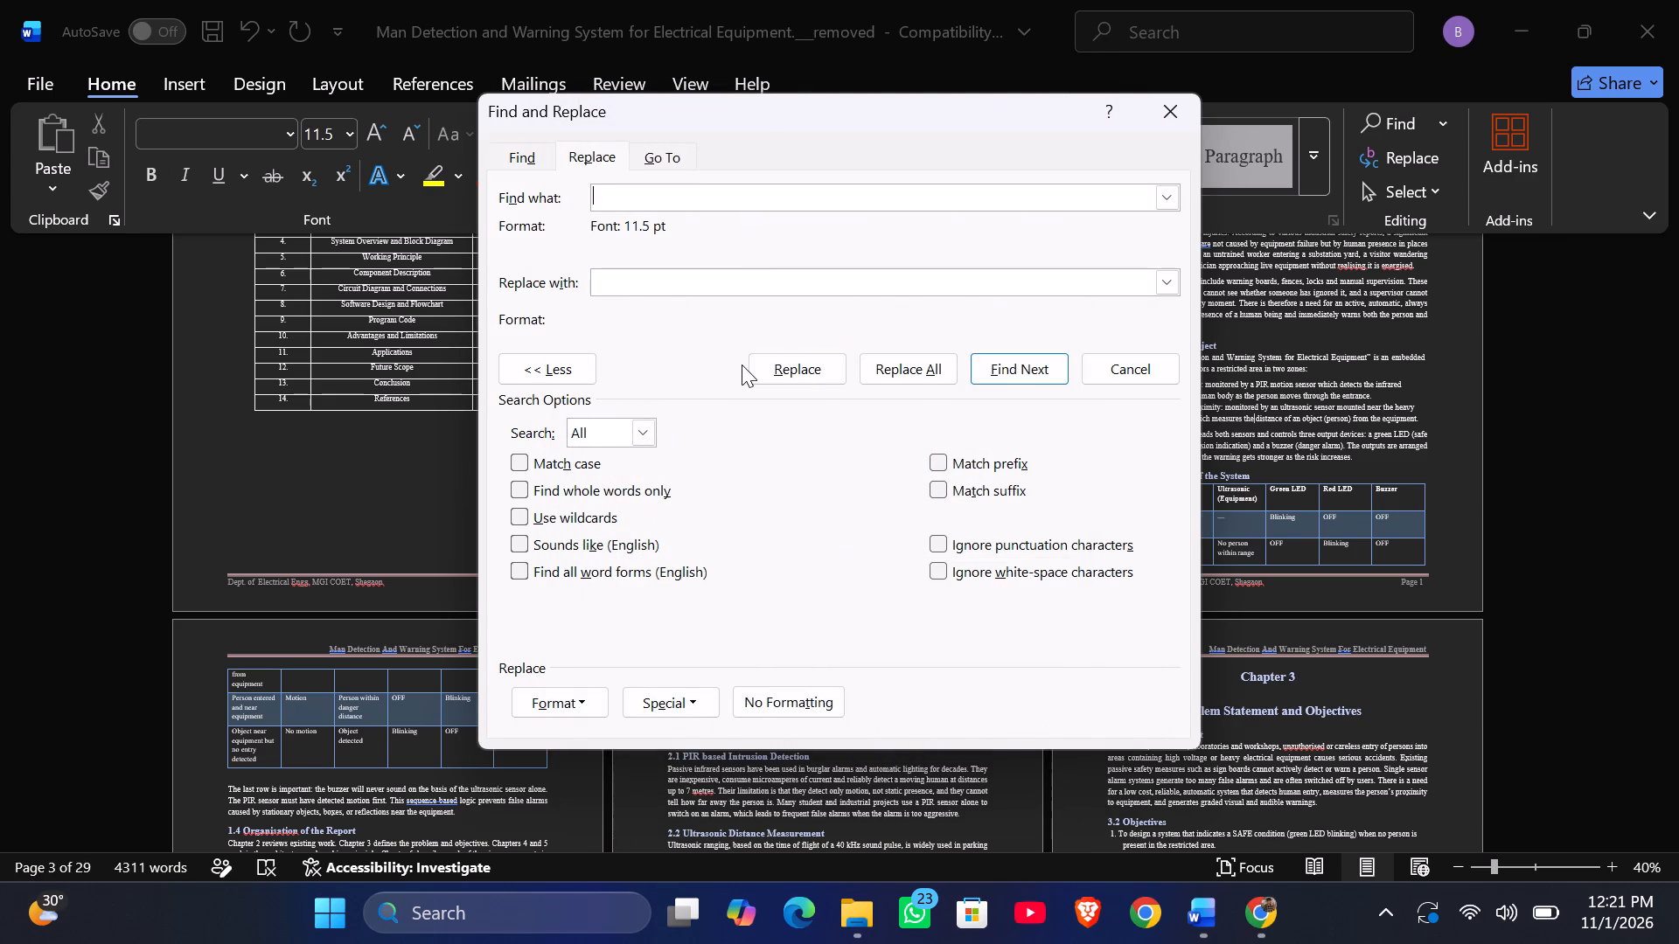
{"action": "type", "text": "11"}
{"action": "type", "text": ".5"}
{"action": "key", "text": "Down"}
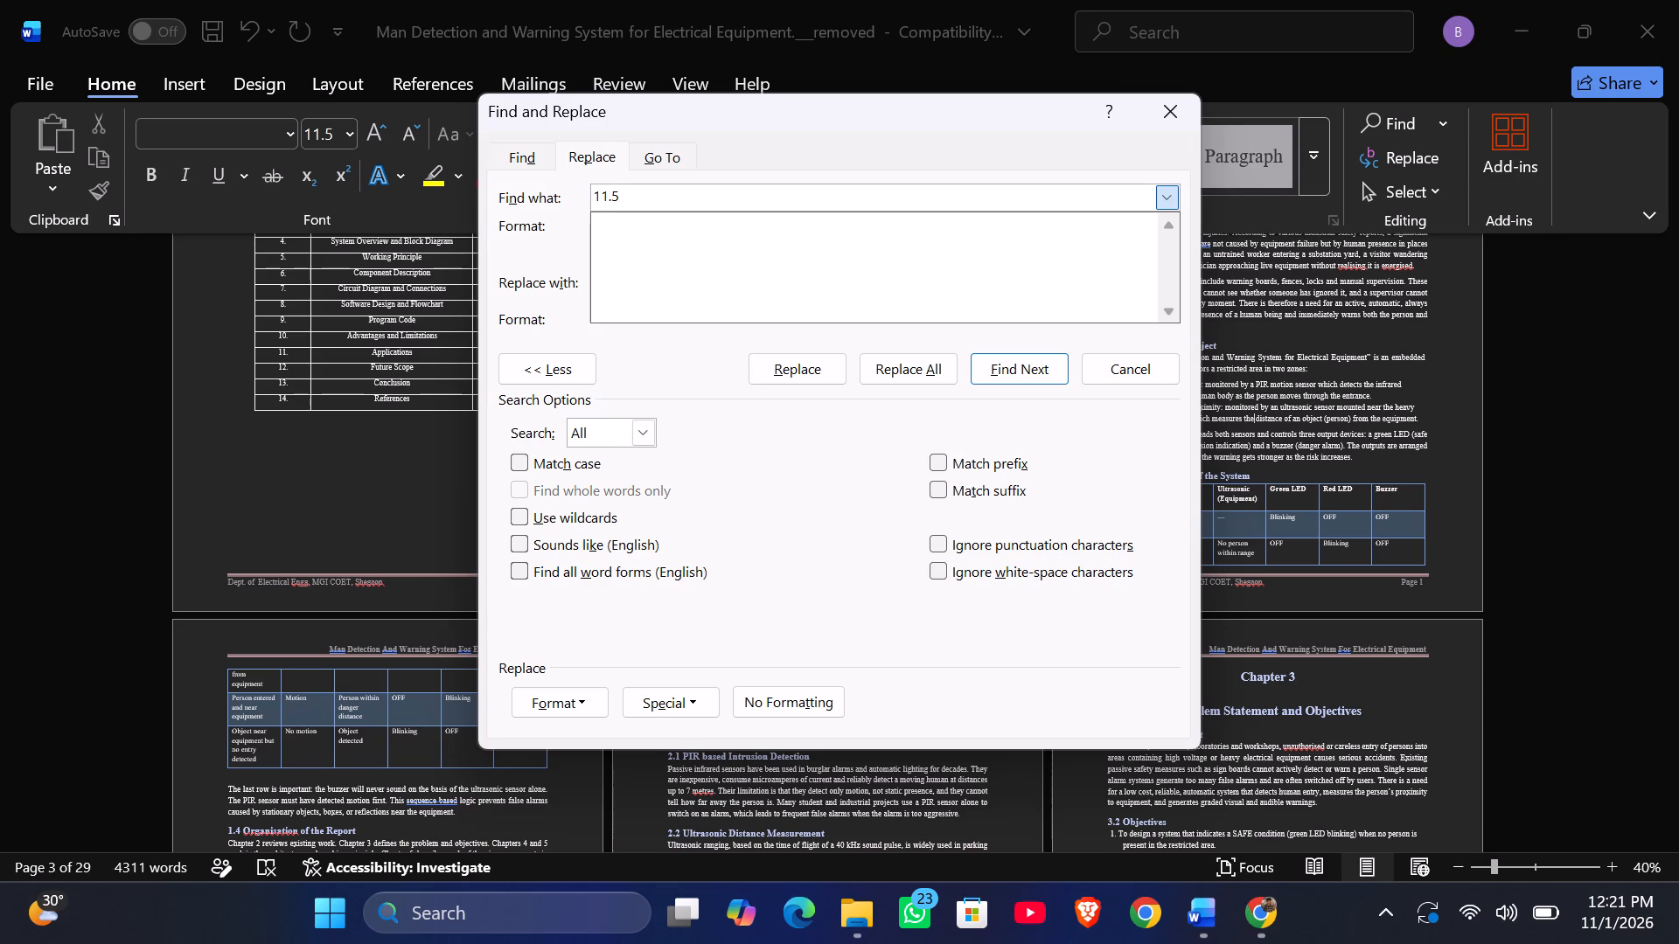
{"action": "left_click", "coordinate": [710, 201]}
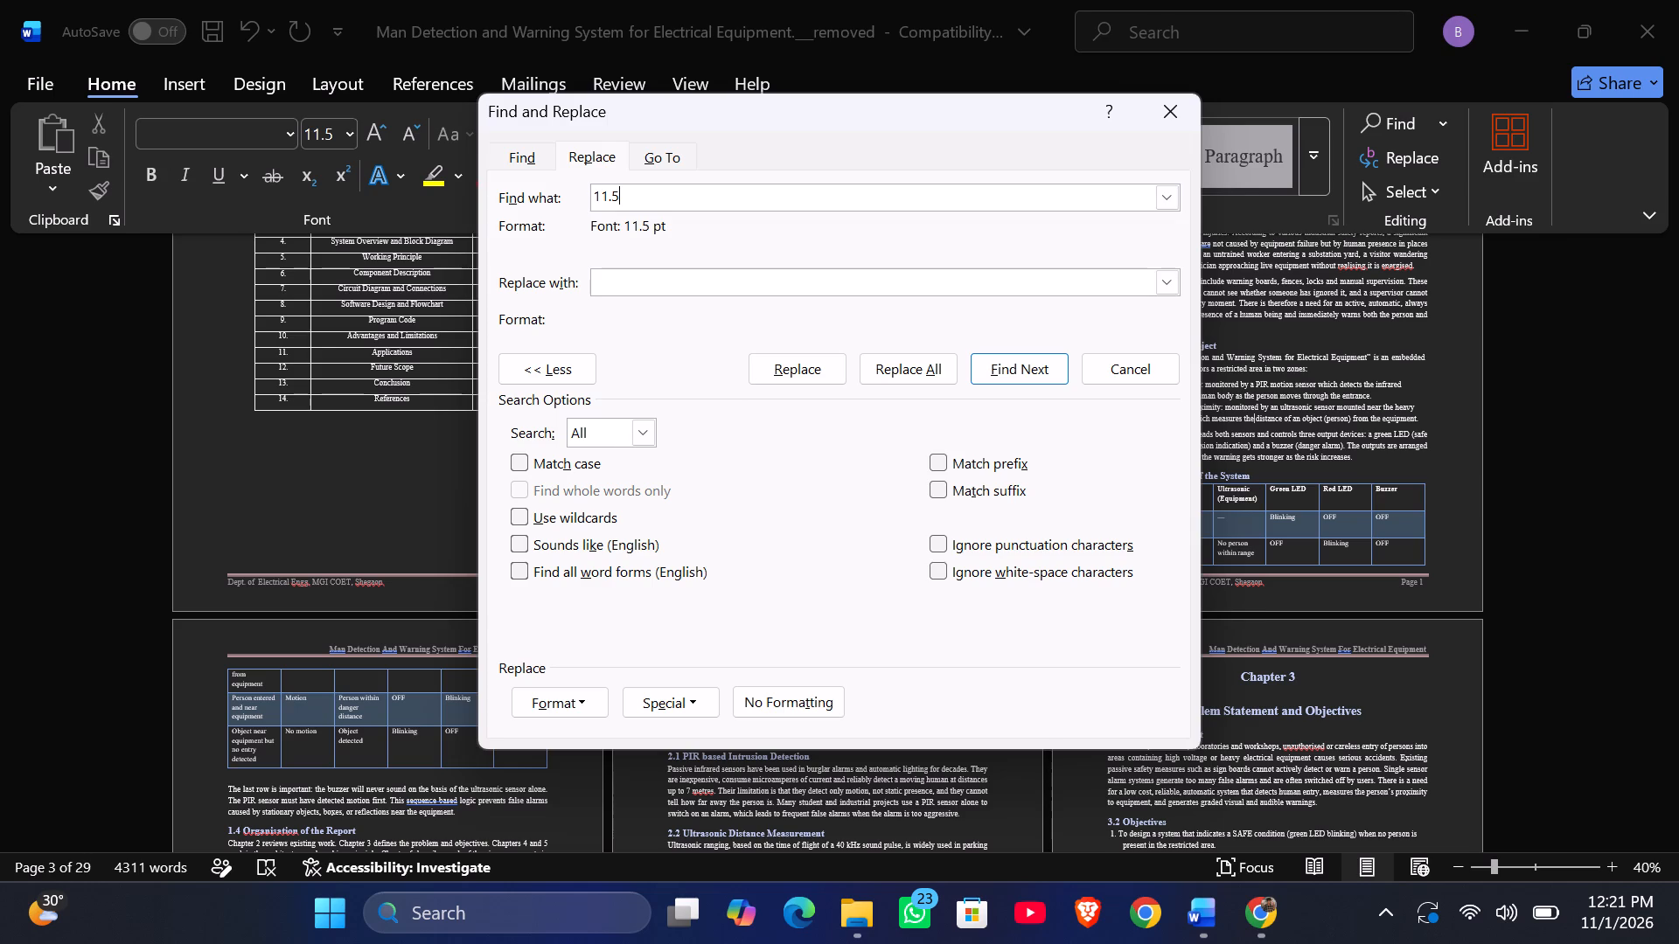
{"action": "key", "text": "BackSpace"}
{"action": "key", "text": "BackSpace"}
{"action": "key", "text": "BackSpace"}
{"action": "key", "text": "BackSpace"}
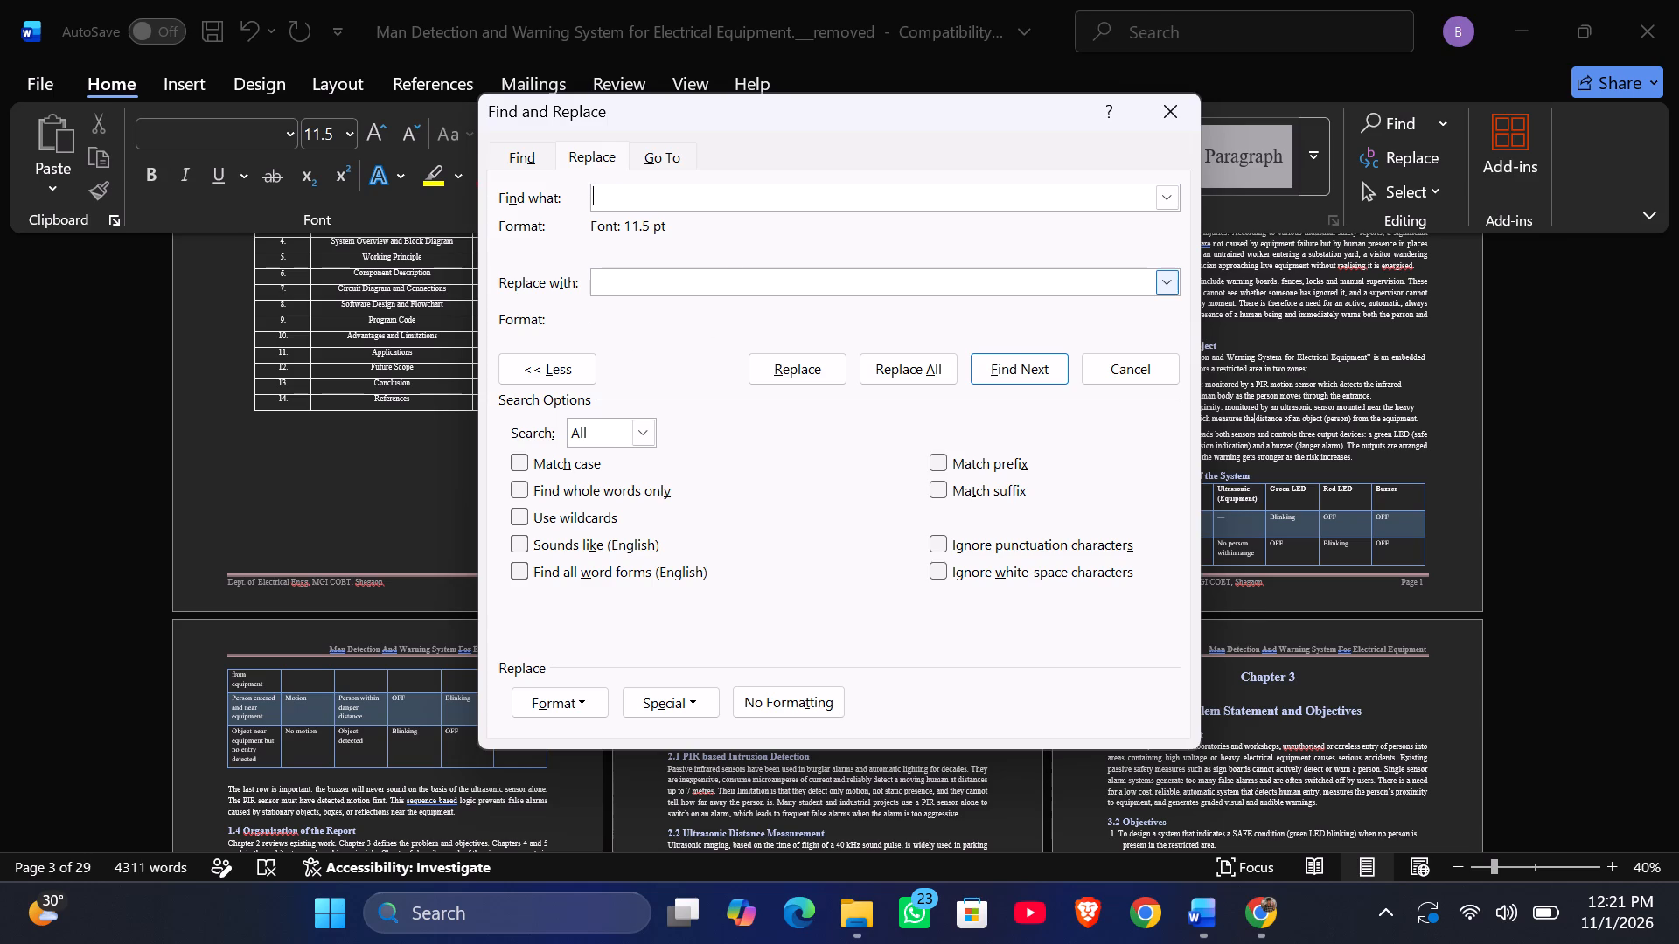
Set the replacement formatting to font size 12 pt and replace every match throughout the document.
{"action": "left_click", "coordinate": [605, 272]}
{"action": "type", "text": "11"}
{"action": "key", "text": "BackSpace"}
{"action": "key", "text": "BackSpace"}
{"action": "left_click", "coordinate": [585, 689]}
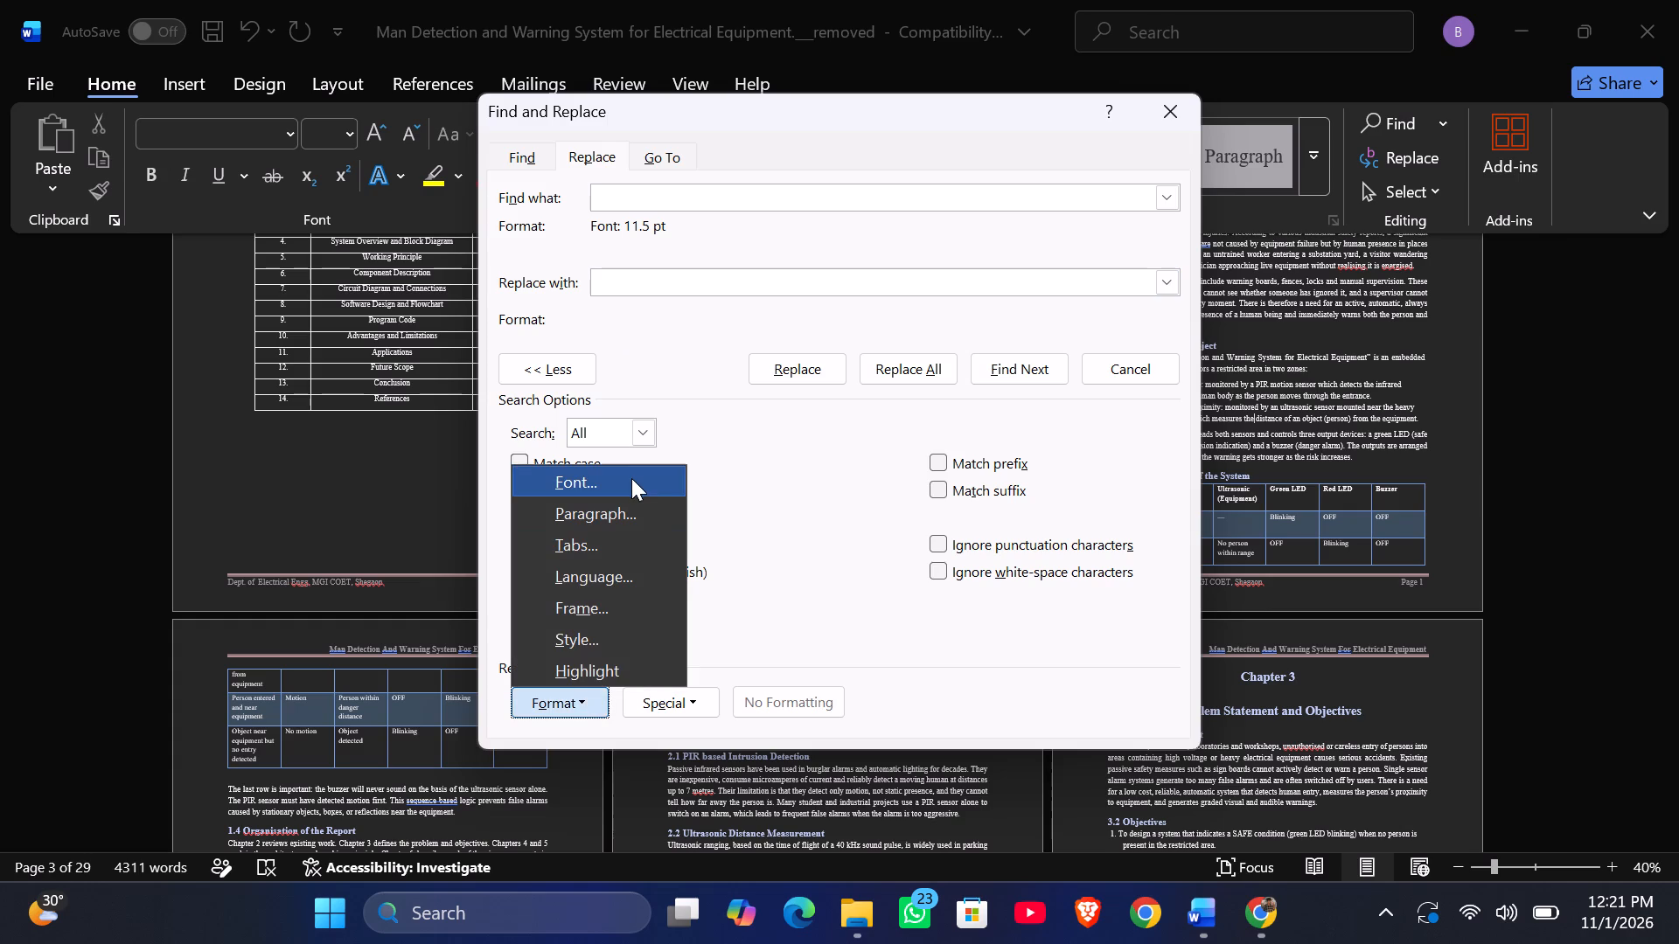
{"action": "left_click", "coordinate": [631, 479]}
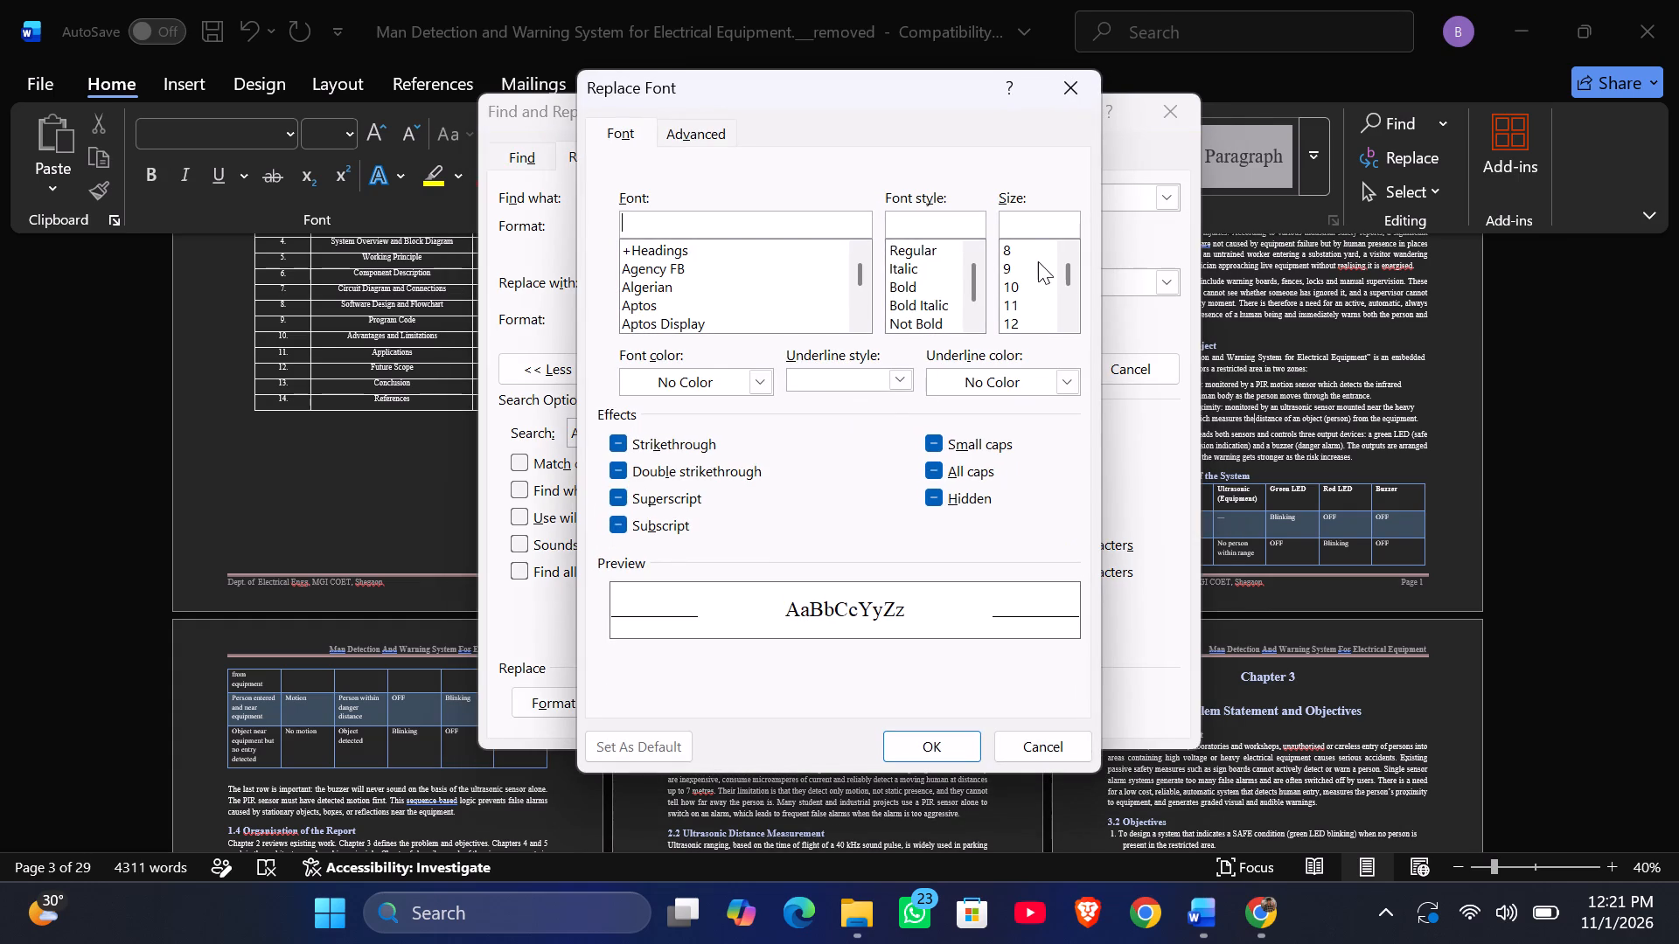
{"action": "left_click", "coordinate": [1027, 221]}
{"action": "type", "text": "11"}
{"action": "key", "text": "BackSpace"}
{"action": "key", "text": "2"}
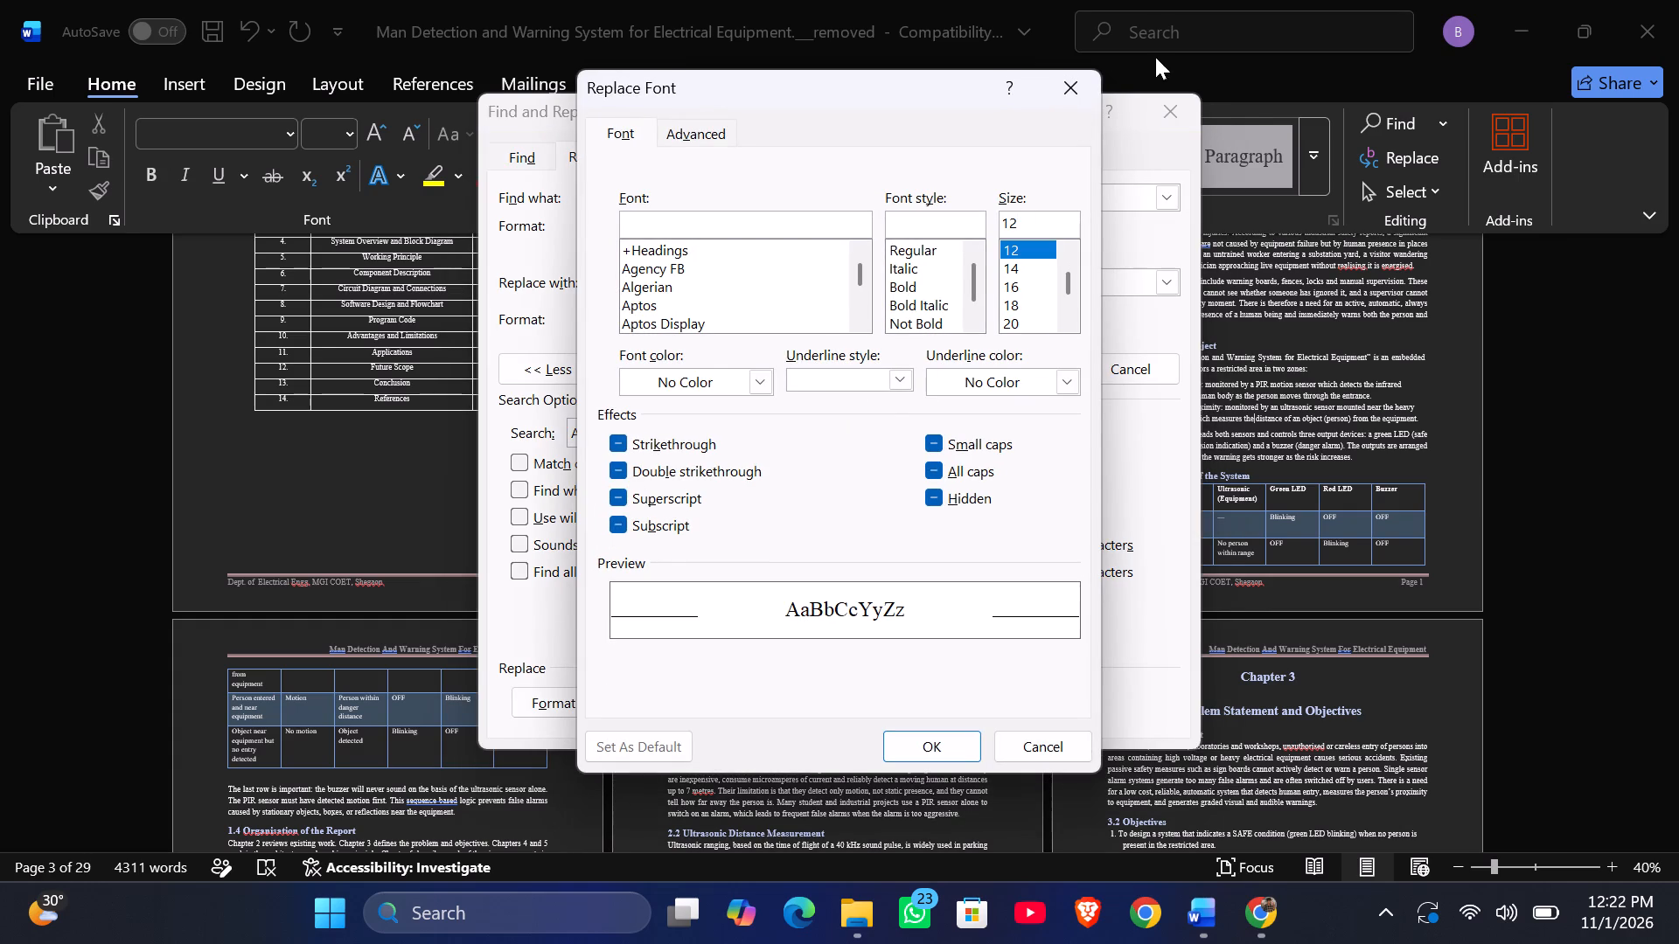
{"action": "left_click", "coordinate": [1035, 250]}
{"action": "left_click", "coordinate": [1035, 250]}
{"action": "left_click", "coordinate": [958, 753]}
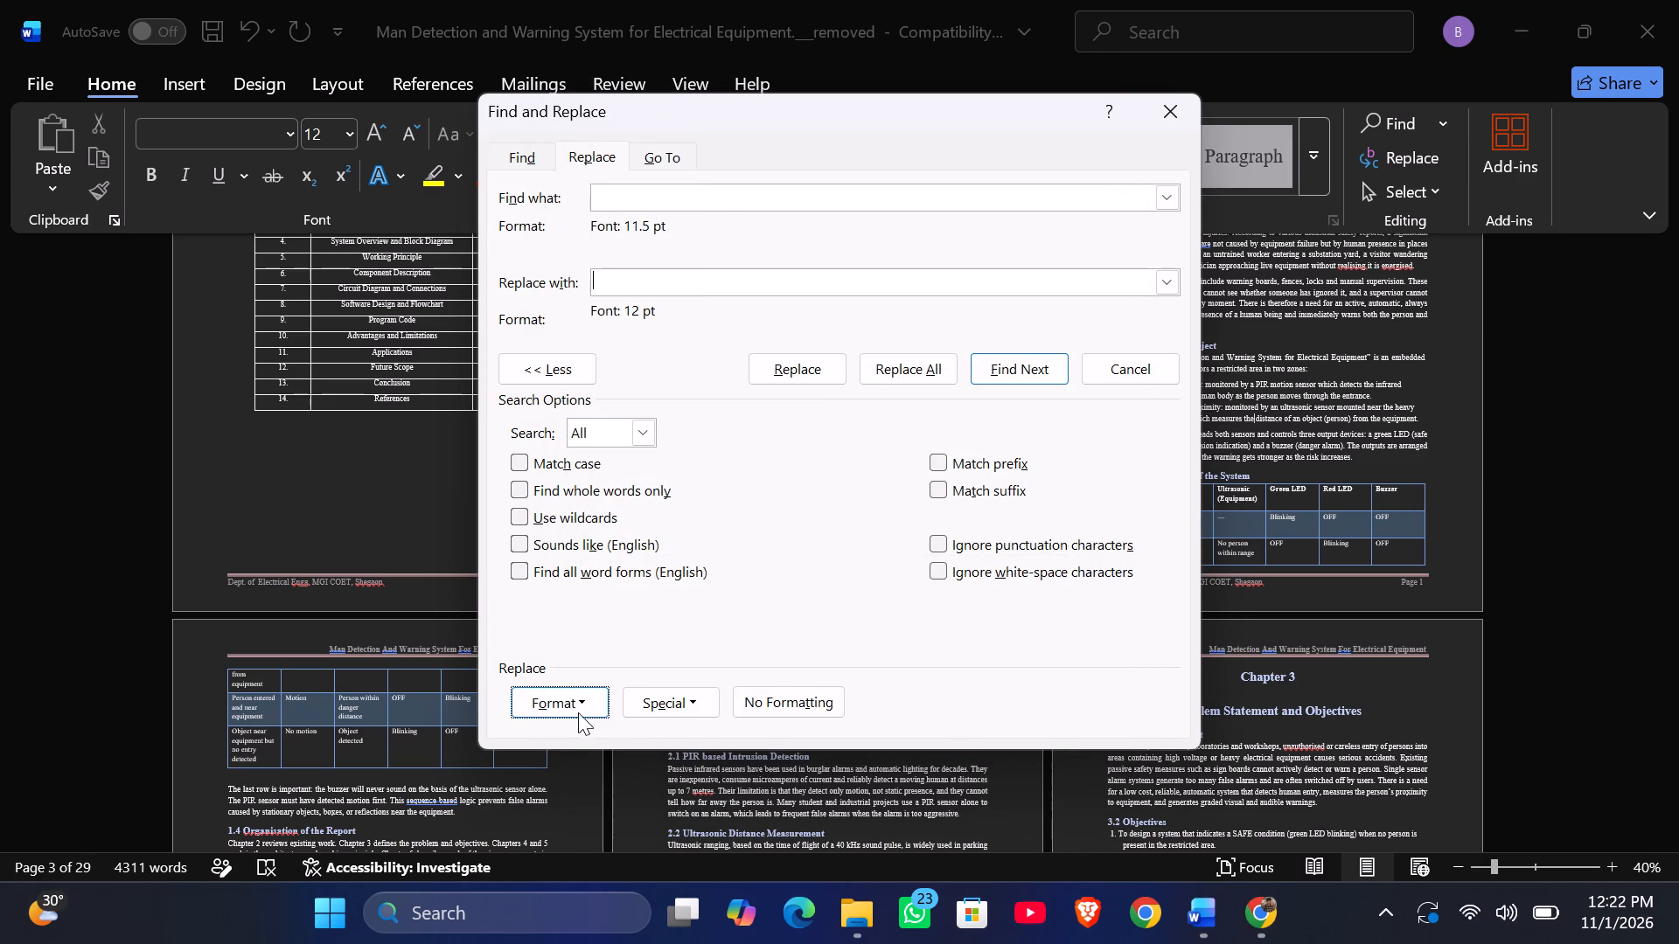
{"action": "left_click", "coordinate": [927, 375]}
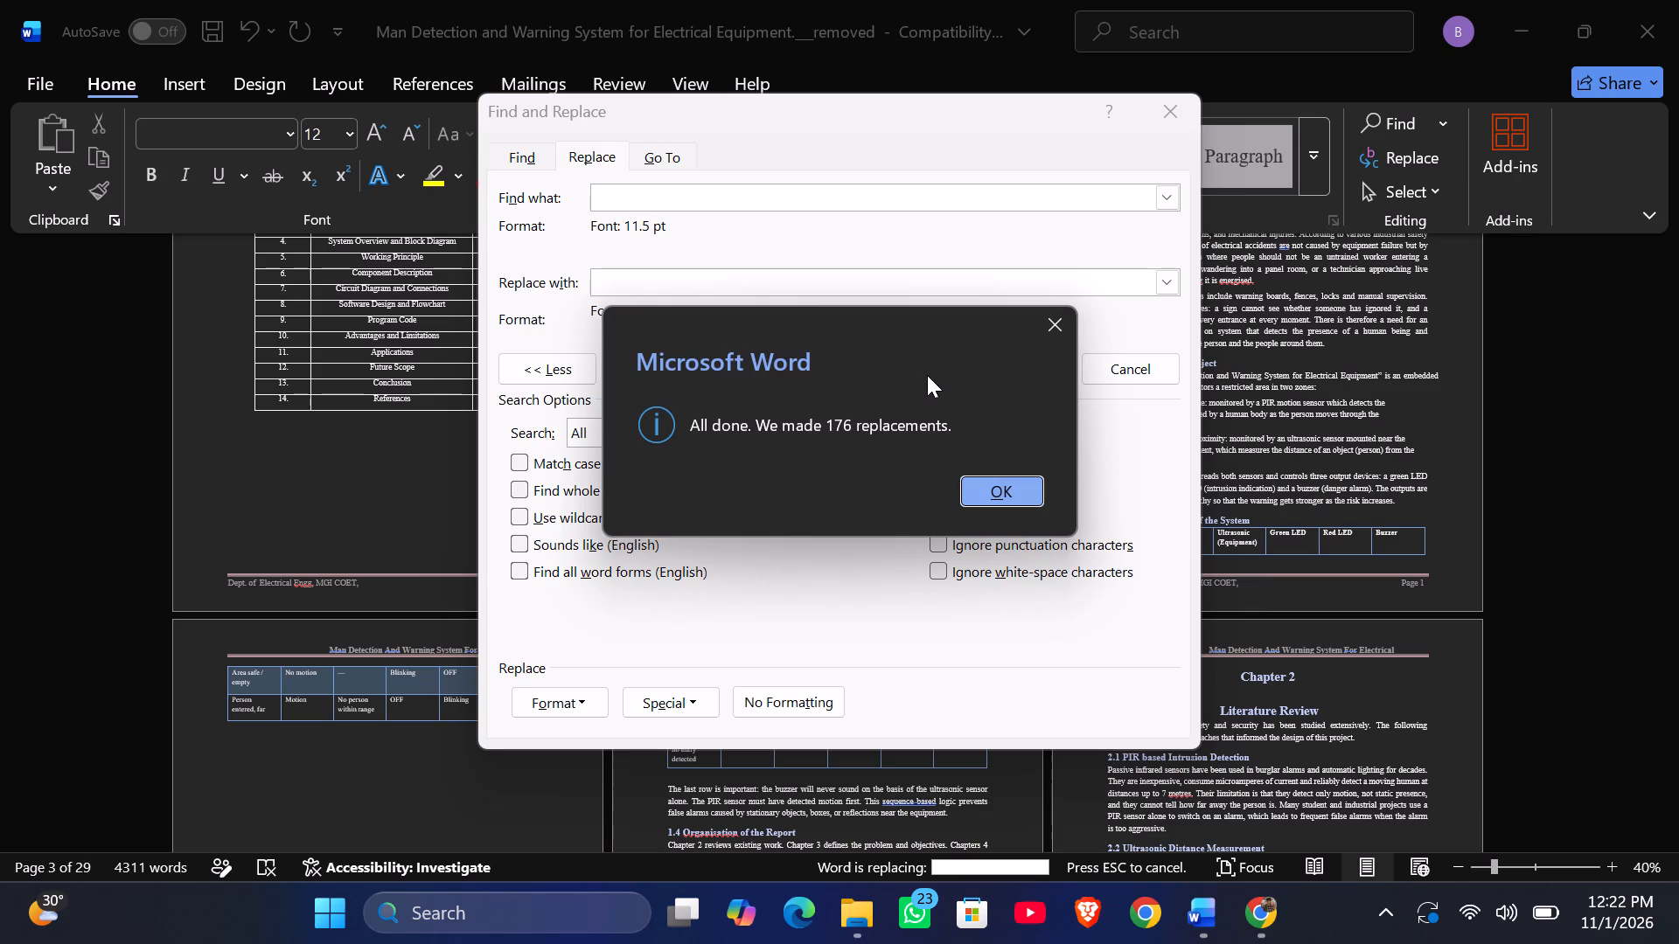
{"action": "left_click", "coordinate": [1036, 489]}
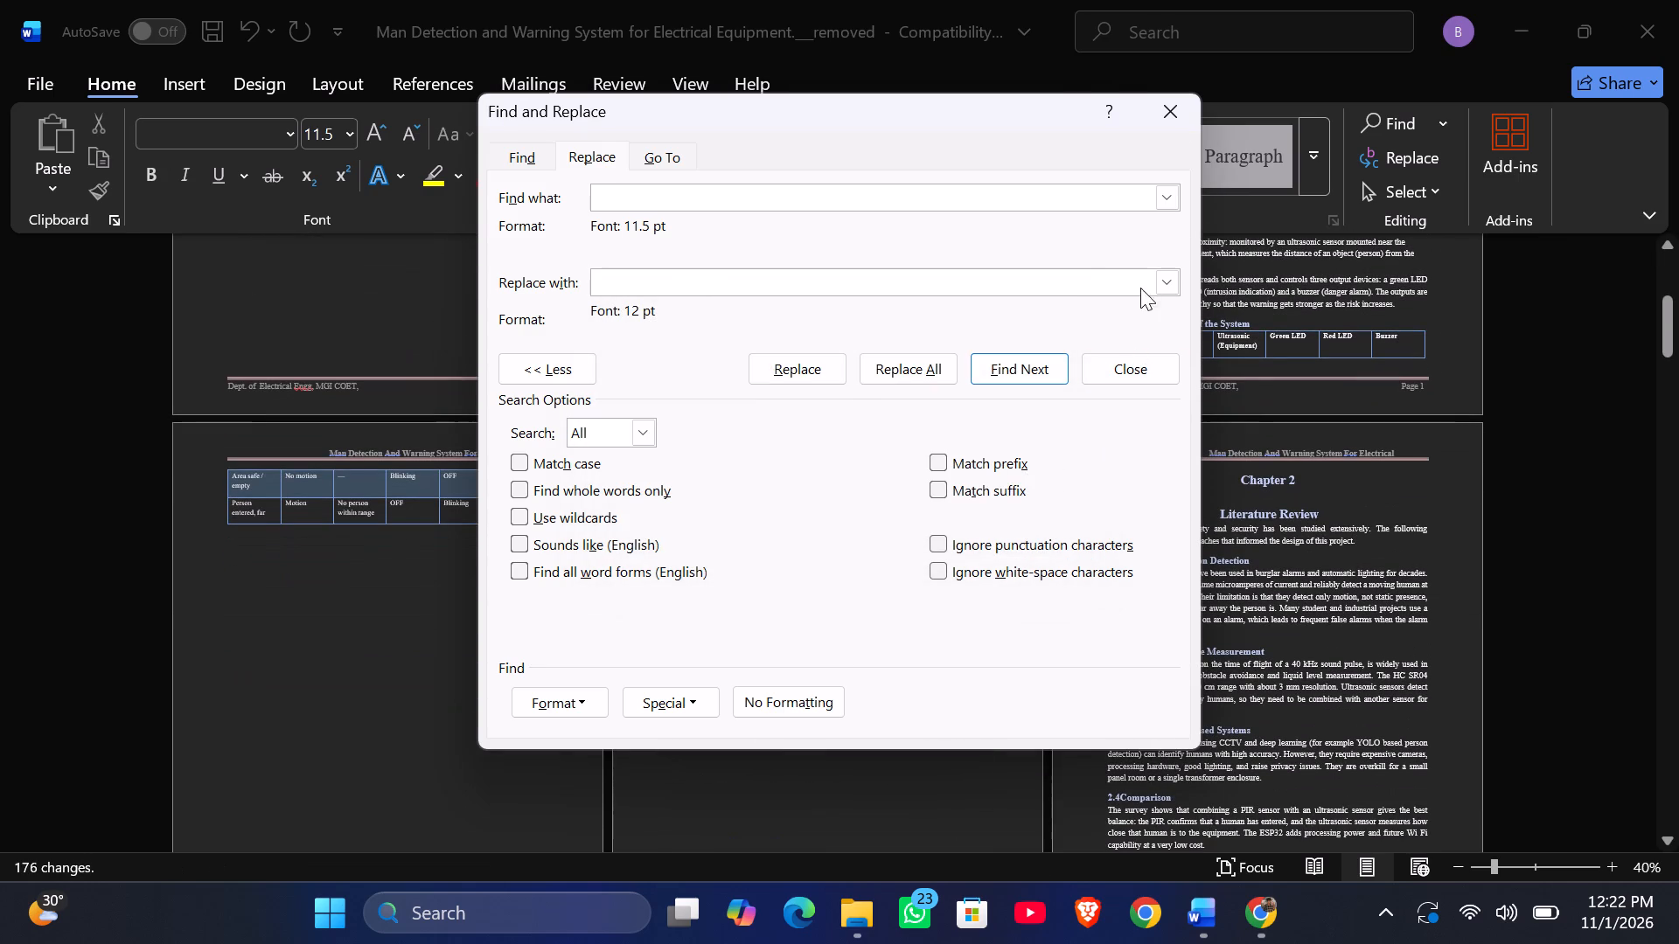
{"action": "left_click", "coordinate": [1168, 127]}
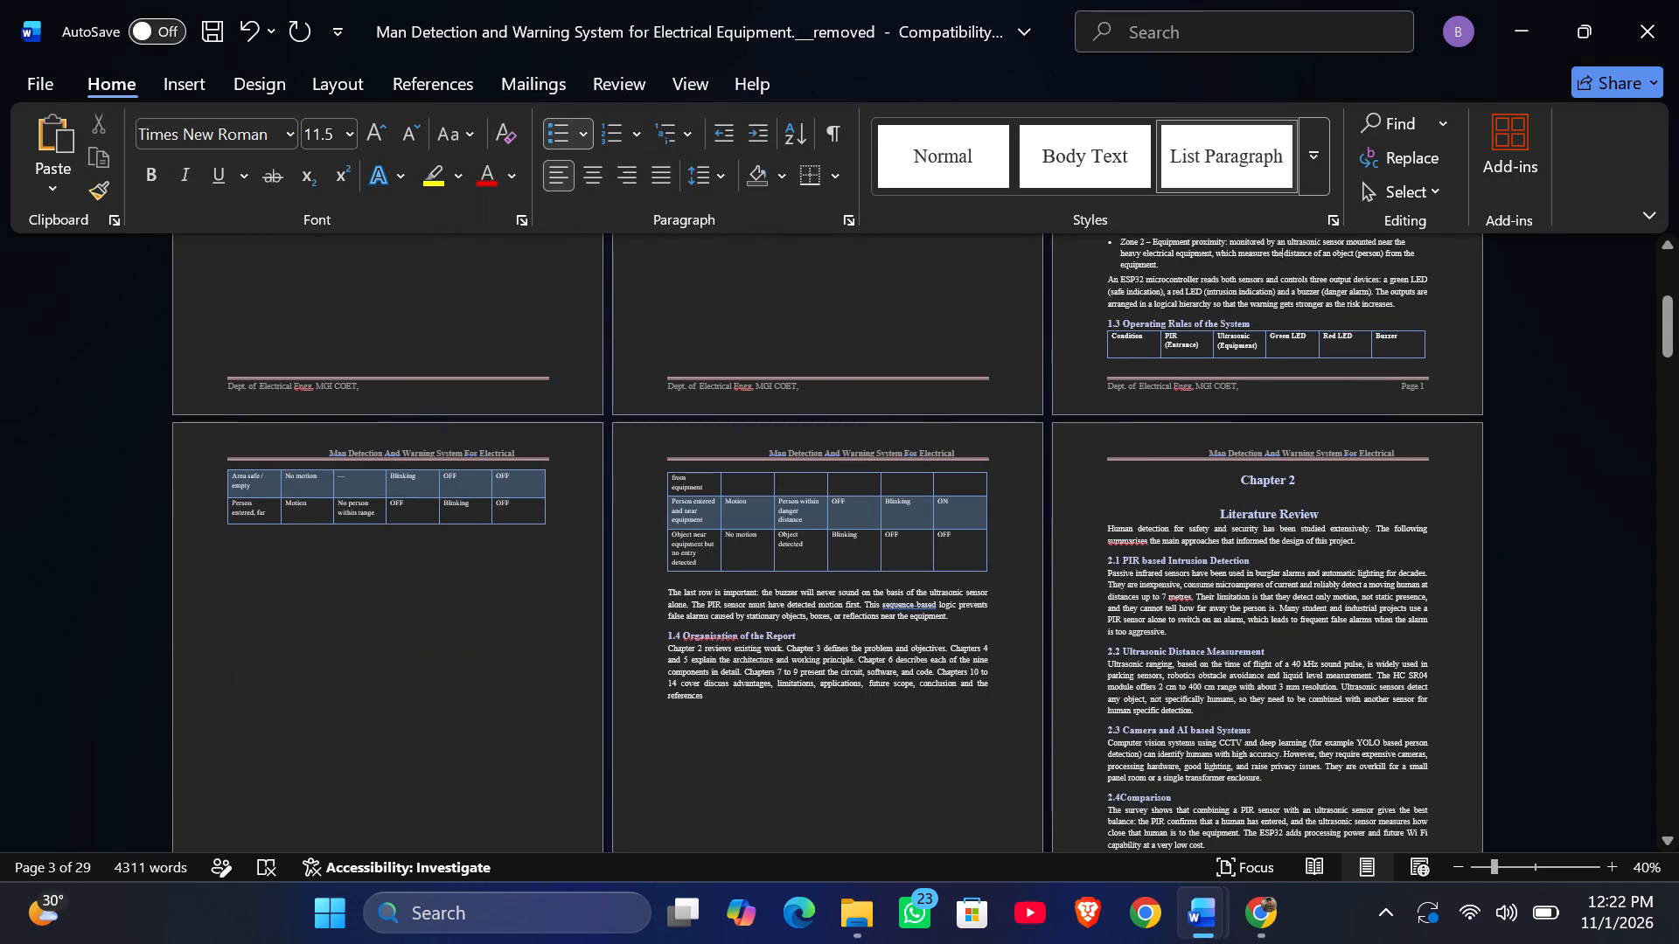
Check the font sizes of body paragraphs in sections 1.2 and 2.1 and of the headings and text in section 6.3.
{"action": "left_click_drag", "start_coordinate": [1299, 575], "coordinate": [1240, 596]}
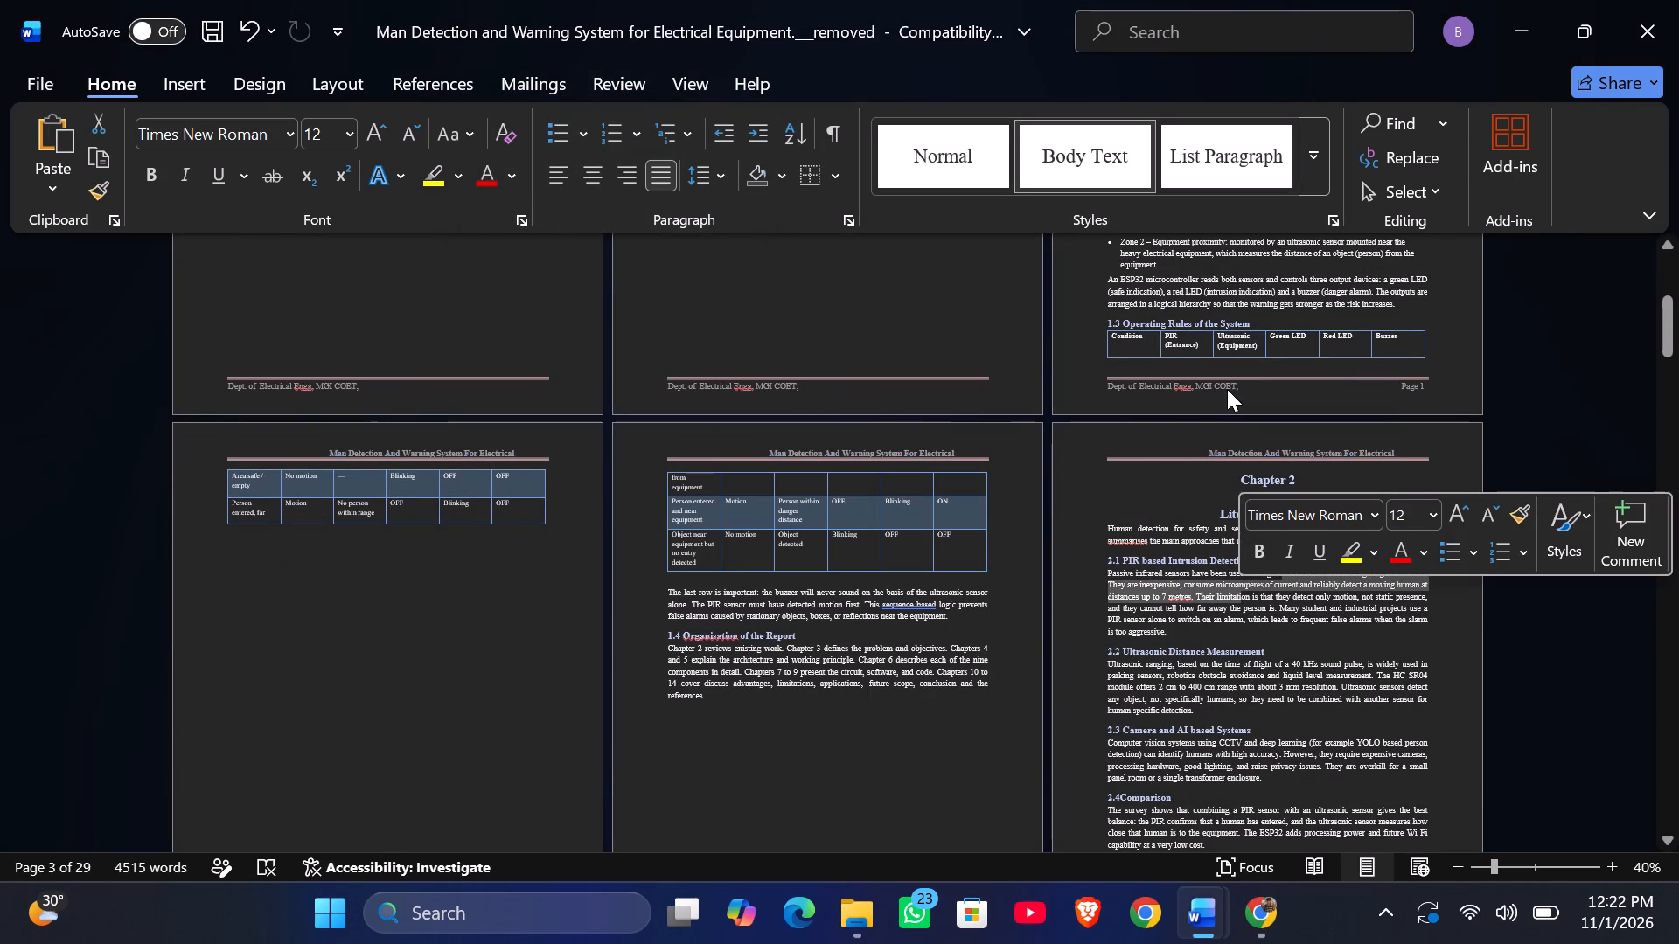
{"action": "left_click", "coordinate": [1273, 272]}
{"action": "left_click_drag", "start_coordinate": [1273, 272], "coordinate": [1214, 290]}
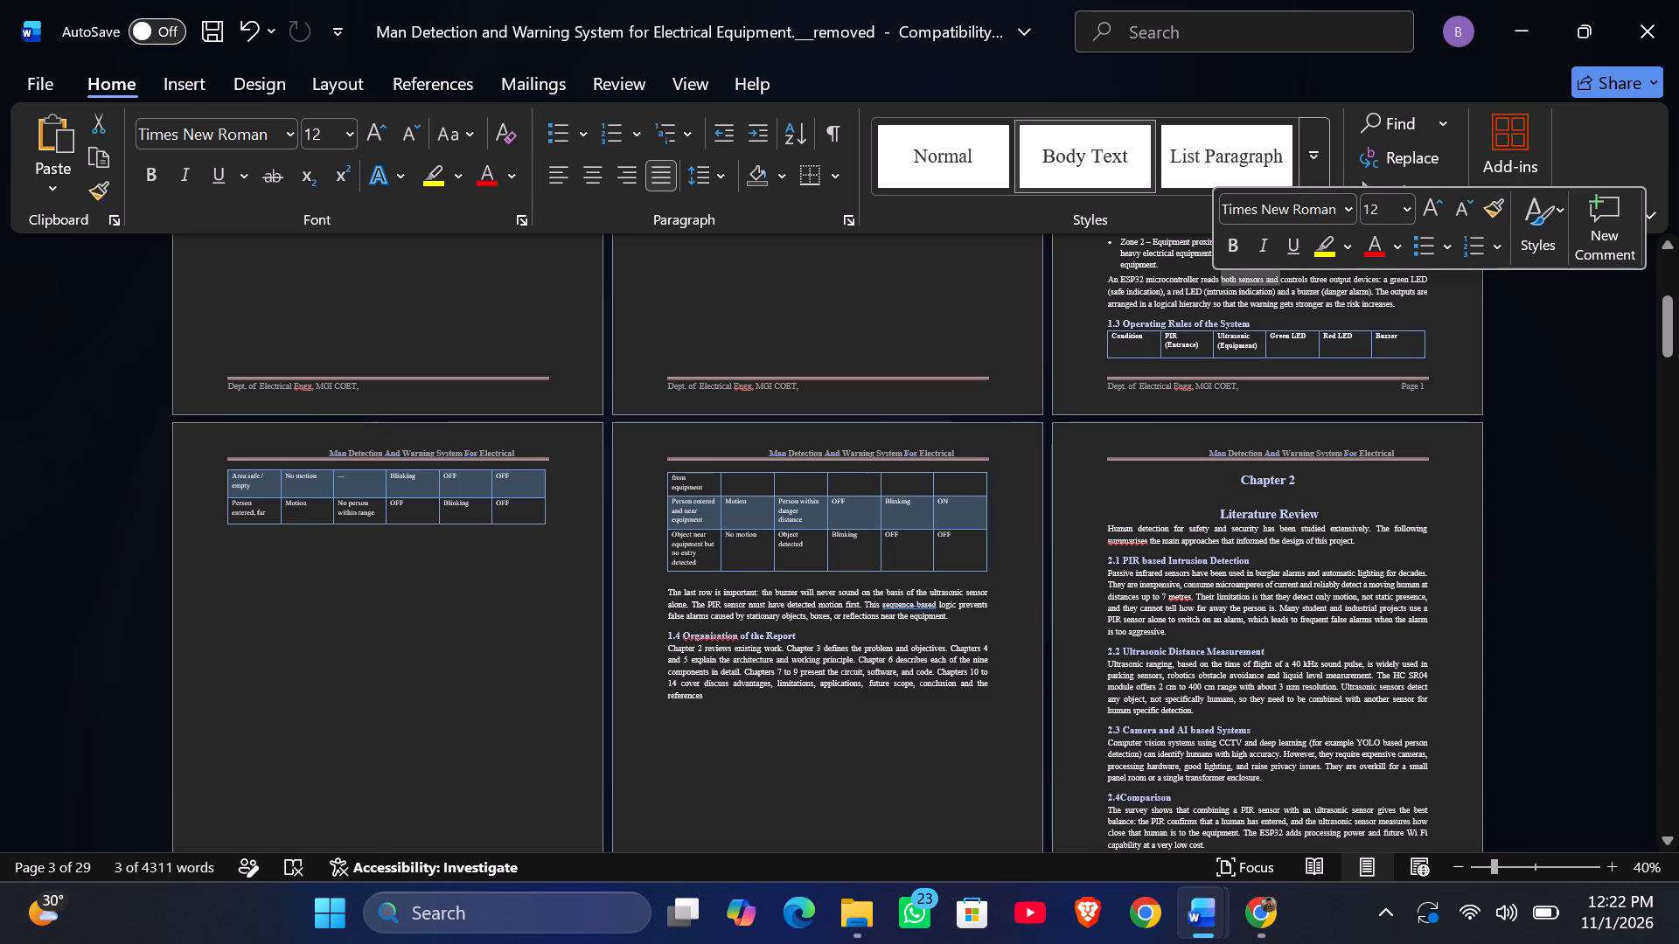
{"action": "left_click", "coordinate": [1214, 291]}
{"action": "scroll", "coordinate": [1214, 291], "scroll_direction": "down", "scroll_amount": 15}
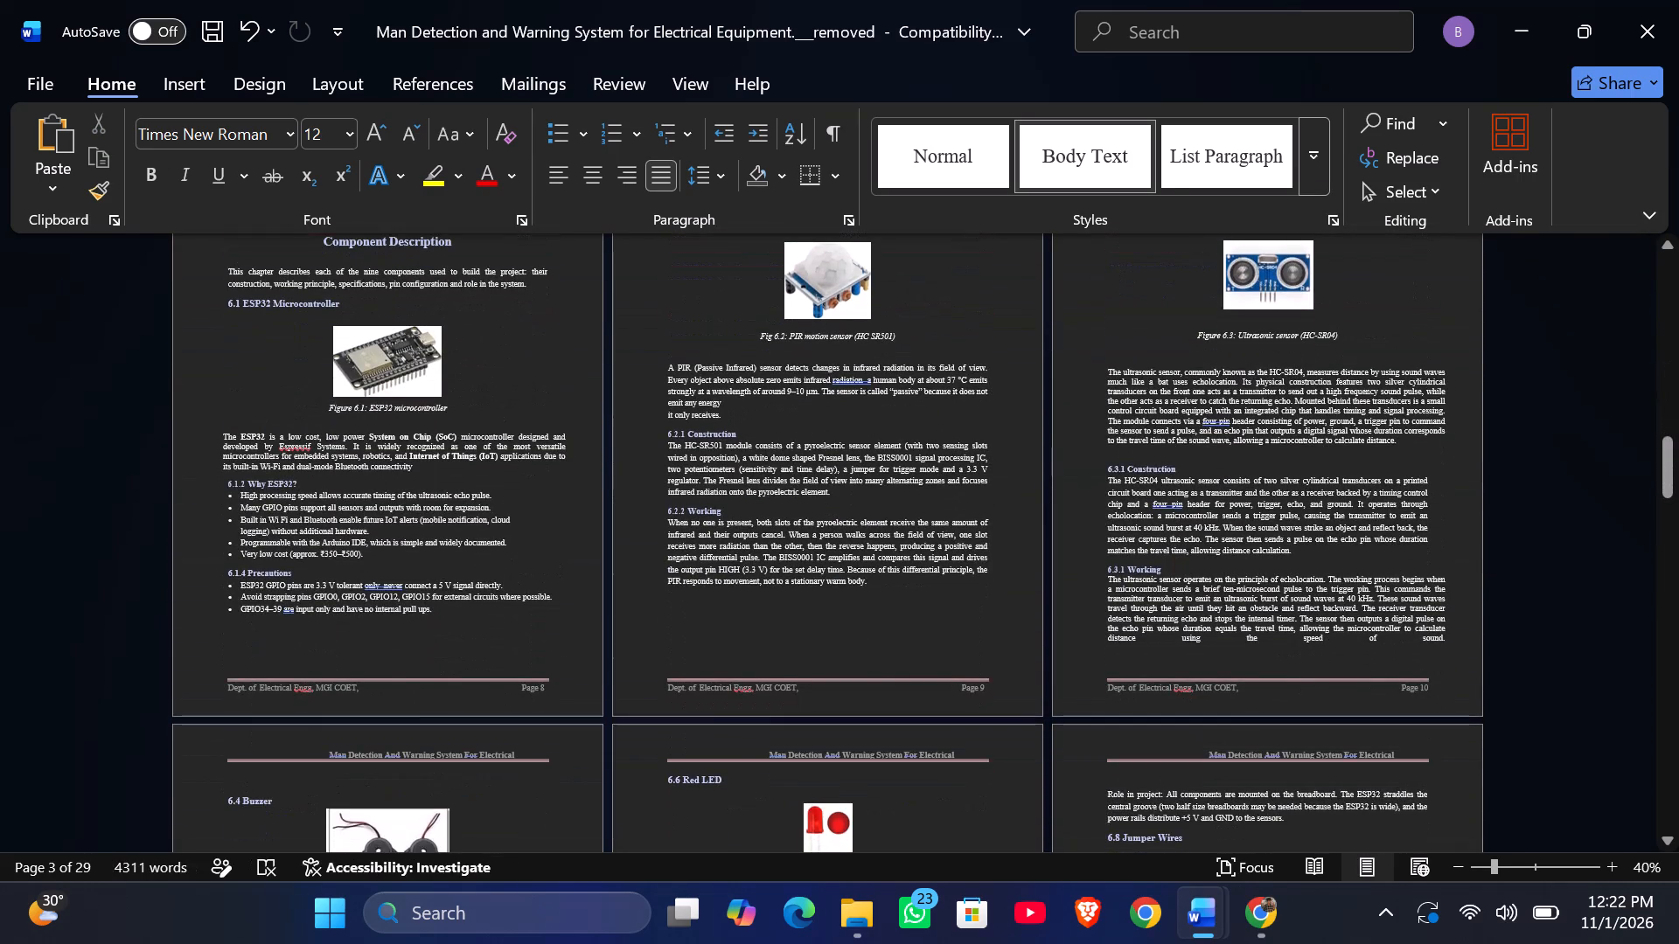
{"action": "right_click", "coordinate": [1387, 569]}
{"action": "left_click", "coordinate": [1387, 569]}
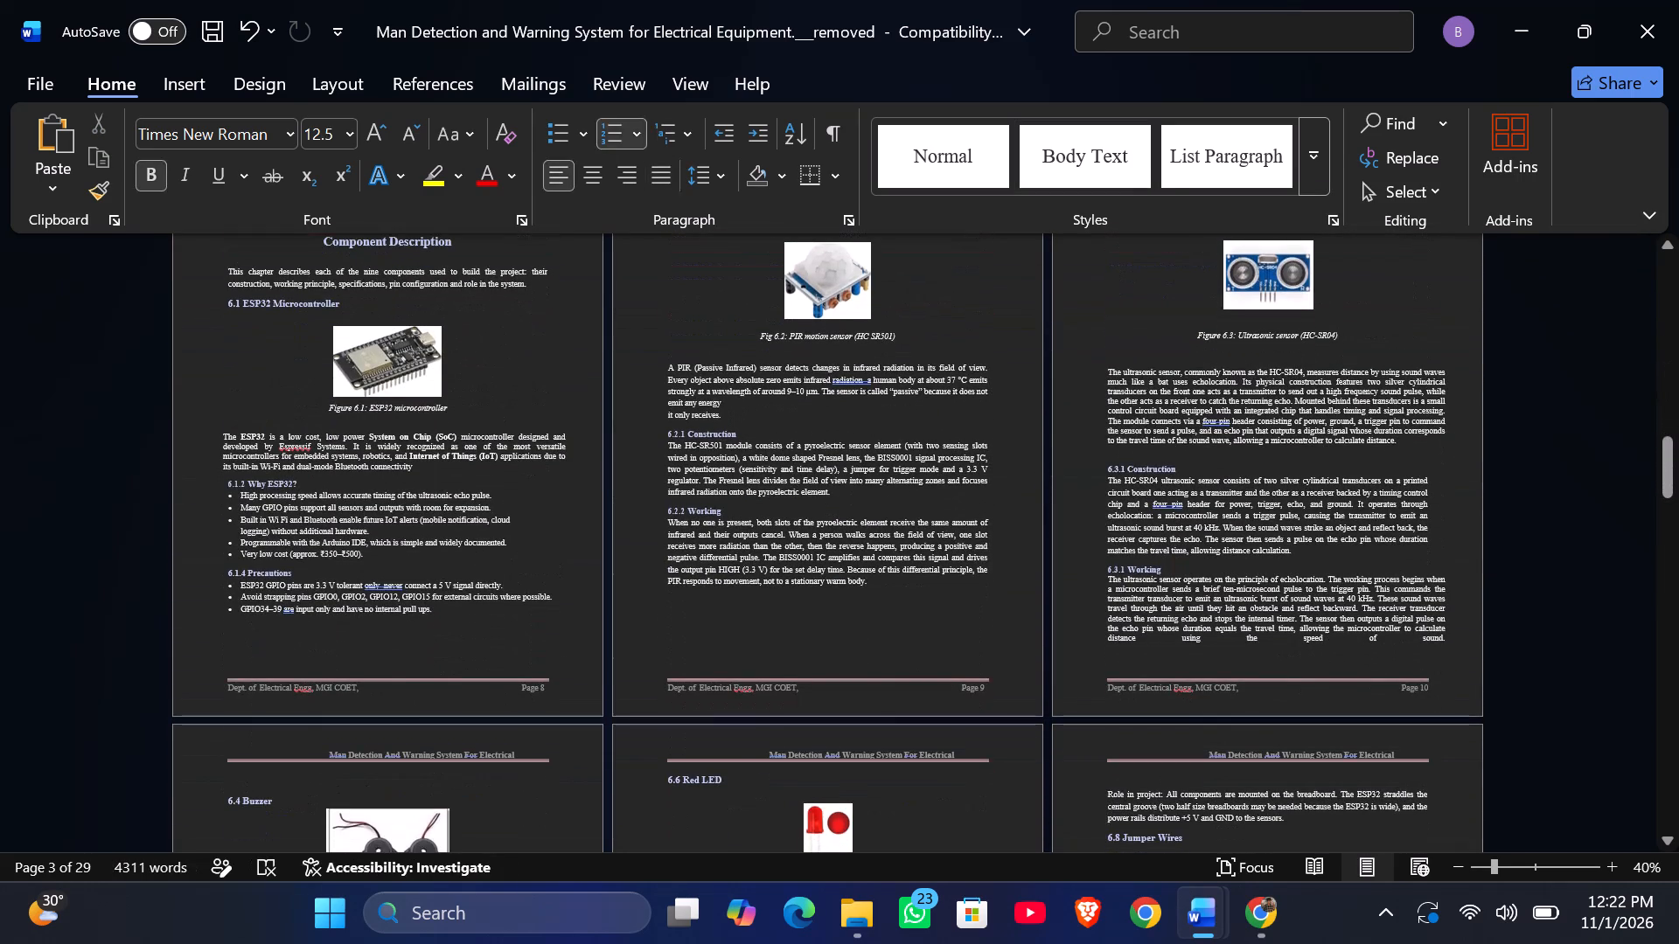
{"action": "left_click_drag", "start_coordinate": [1365, 587], "coordinate": [1252, 596]}
{"action": "left_click", "coordinate": [1252, 595]}
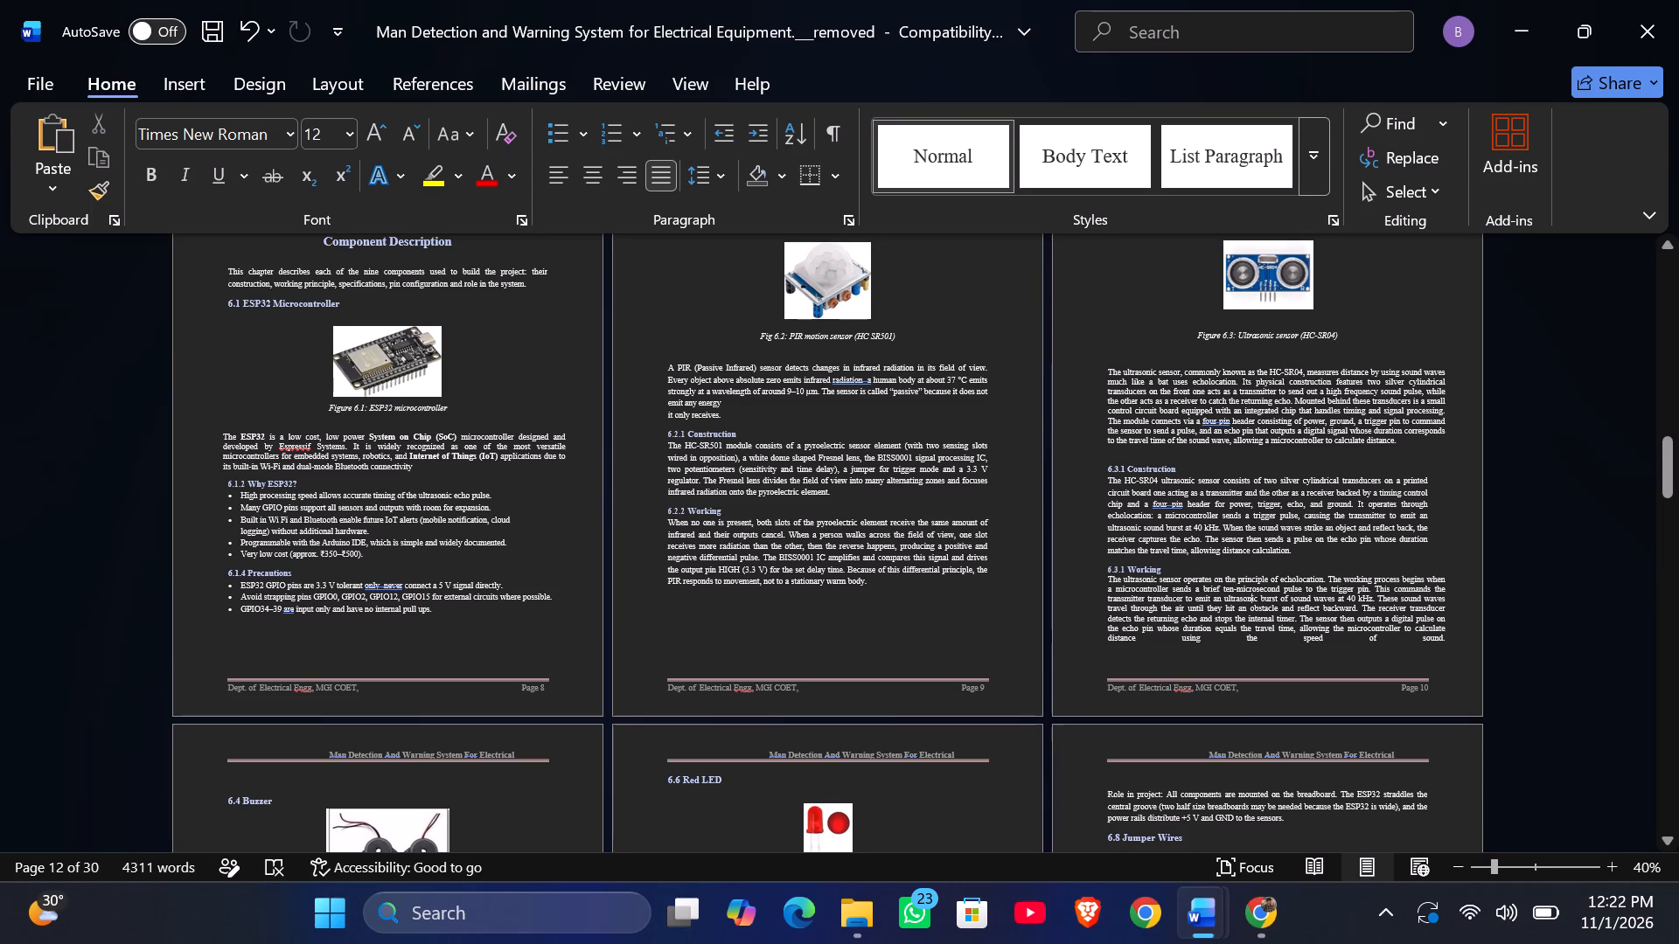
{"action": "left_click_drag", "start_coordinate": [1190, 460], "coordinate": [1116, 469]}
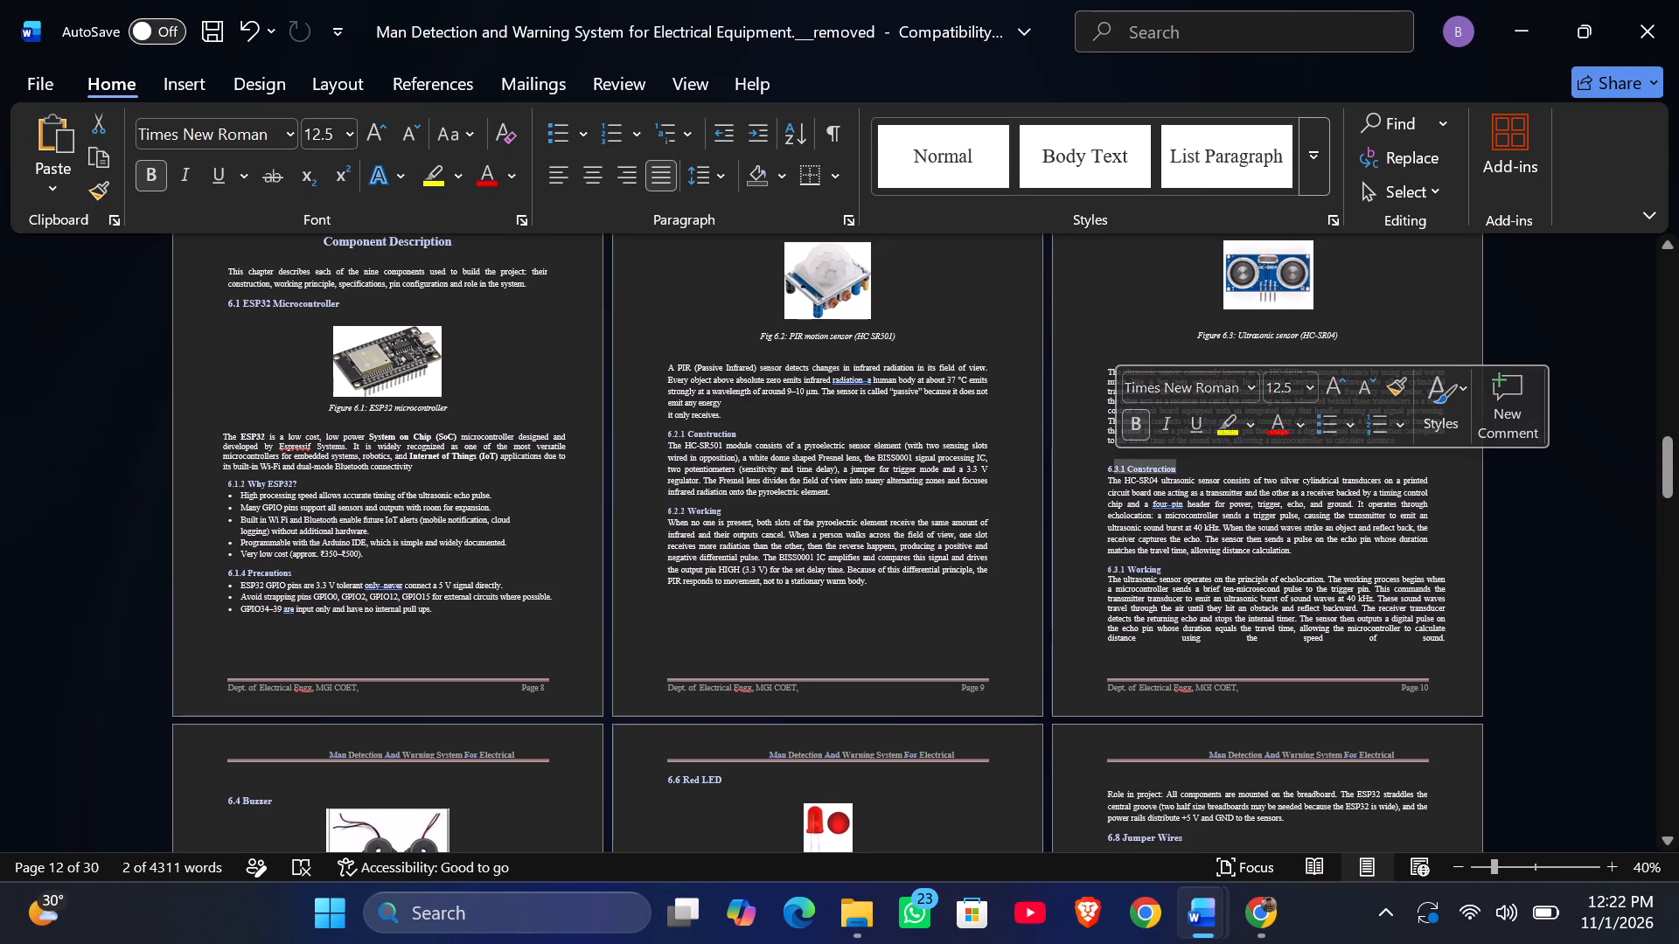
{"action": "left_click", "coordinate": [1195, 482]}
{"action": "scroll", "coordinate": [1292, 318], "scroll_direction": "up", "scroll_amount": 1}
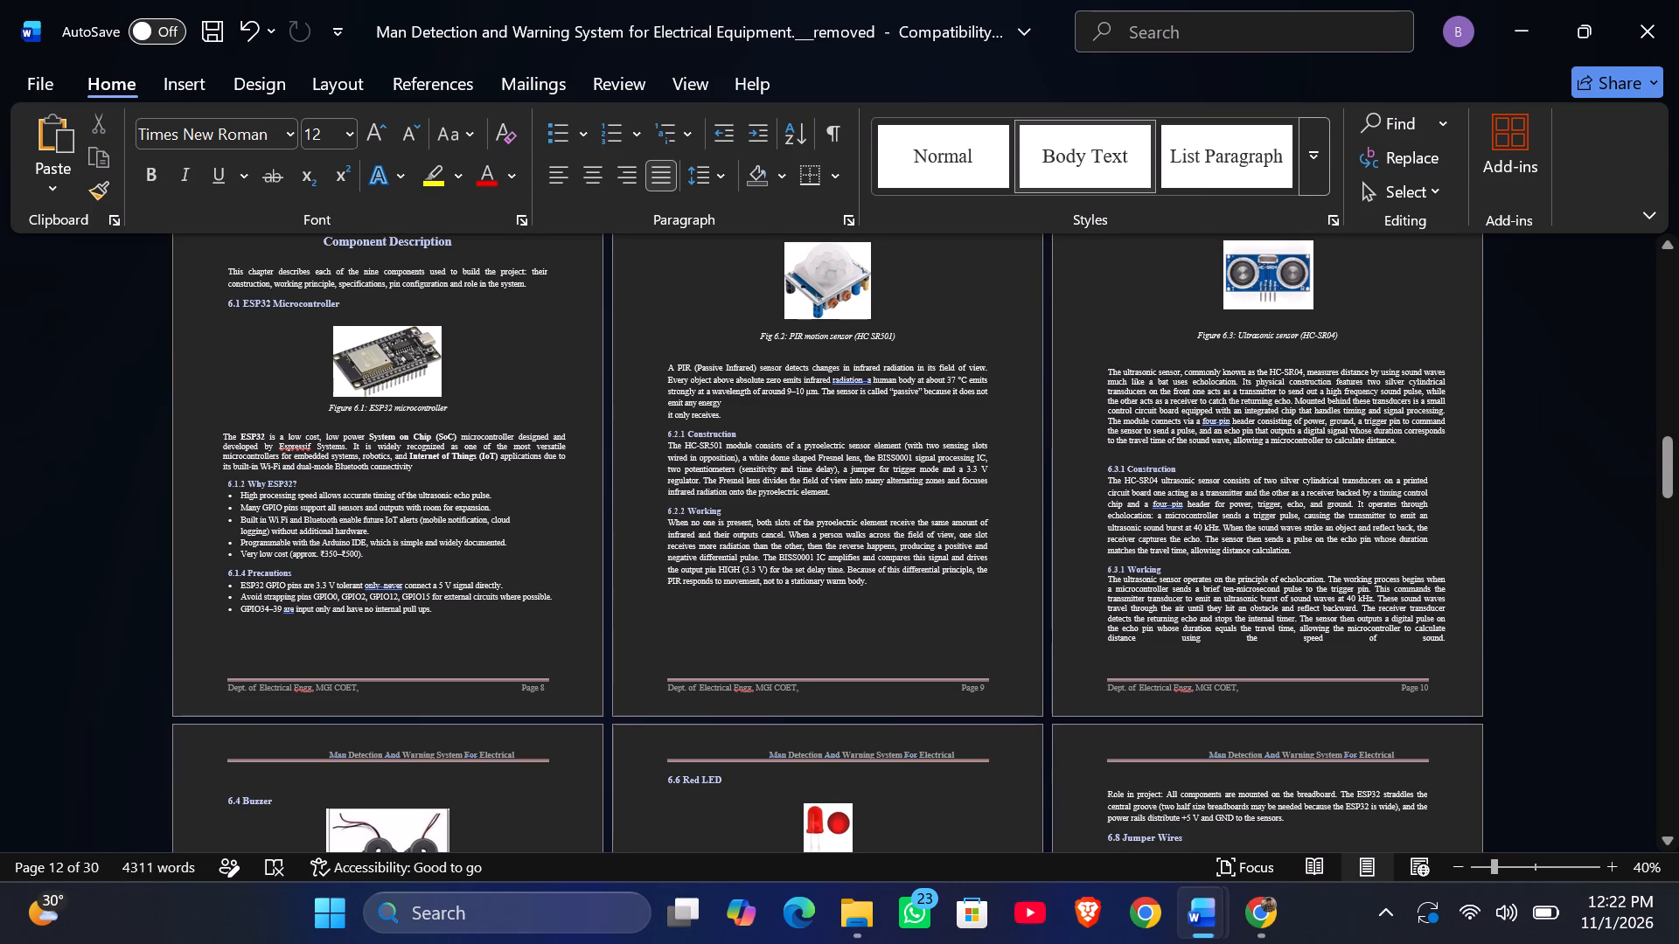
{"action": "scroll", "coordinate": [1292, 318], "scroll_direction": "up", "scroll_amount": 2}
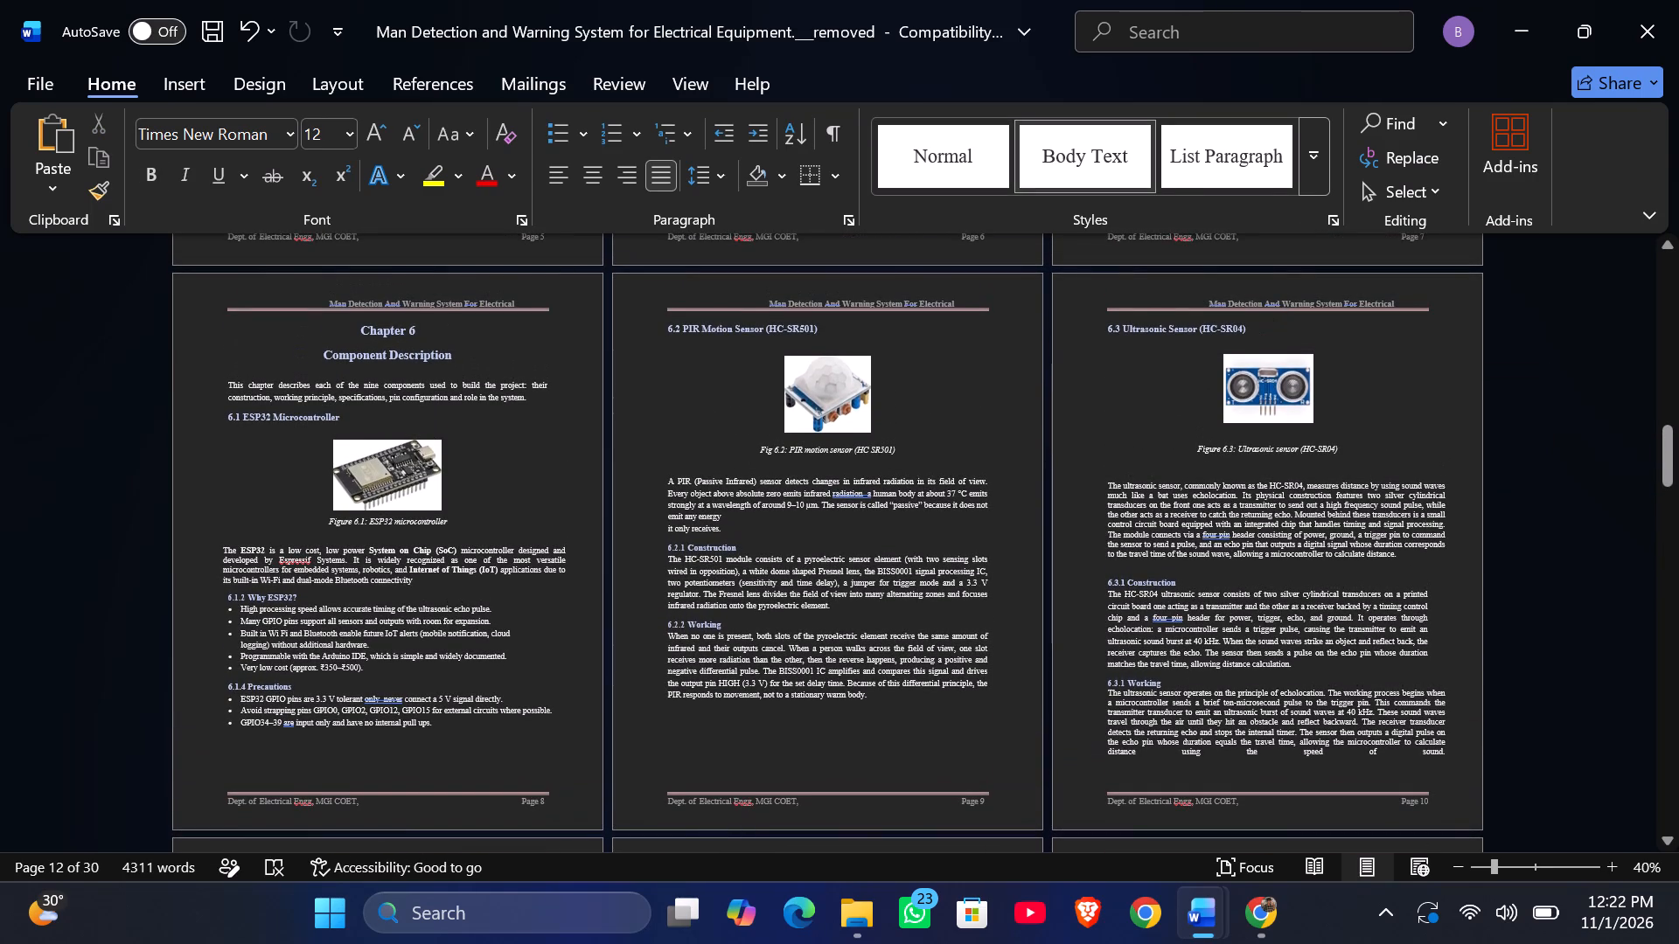
{"action": "left_click_drag", "start_coordinate": [1255, 329], "coordinate": [1174, 336]}
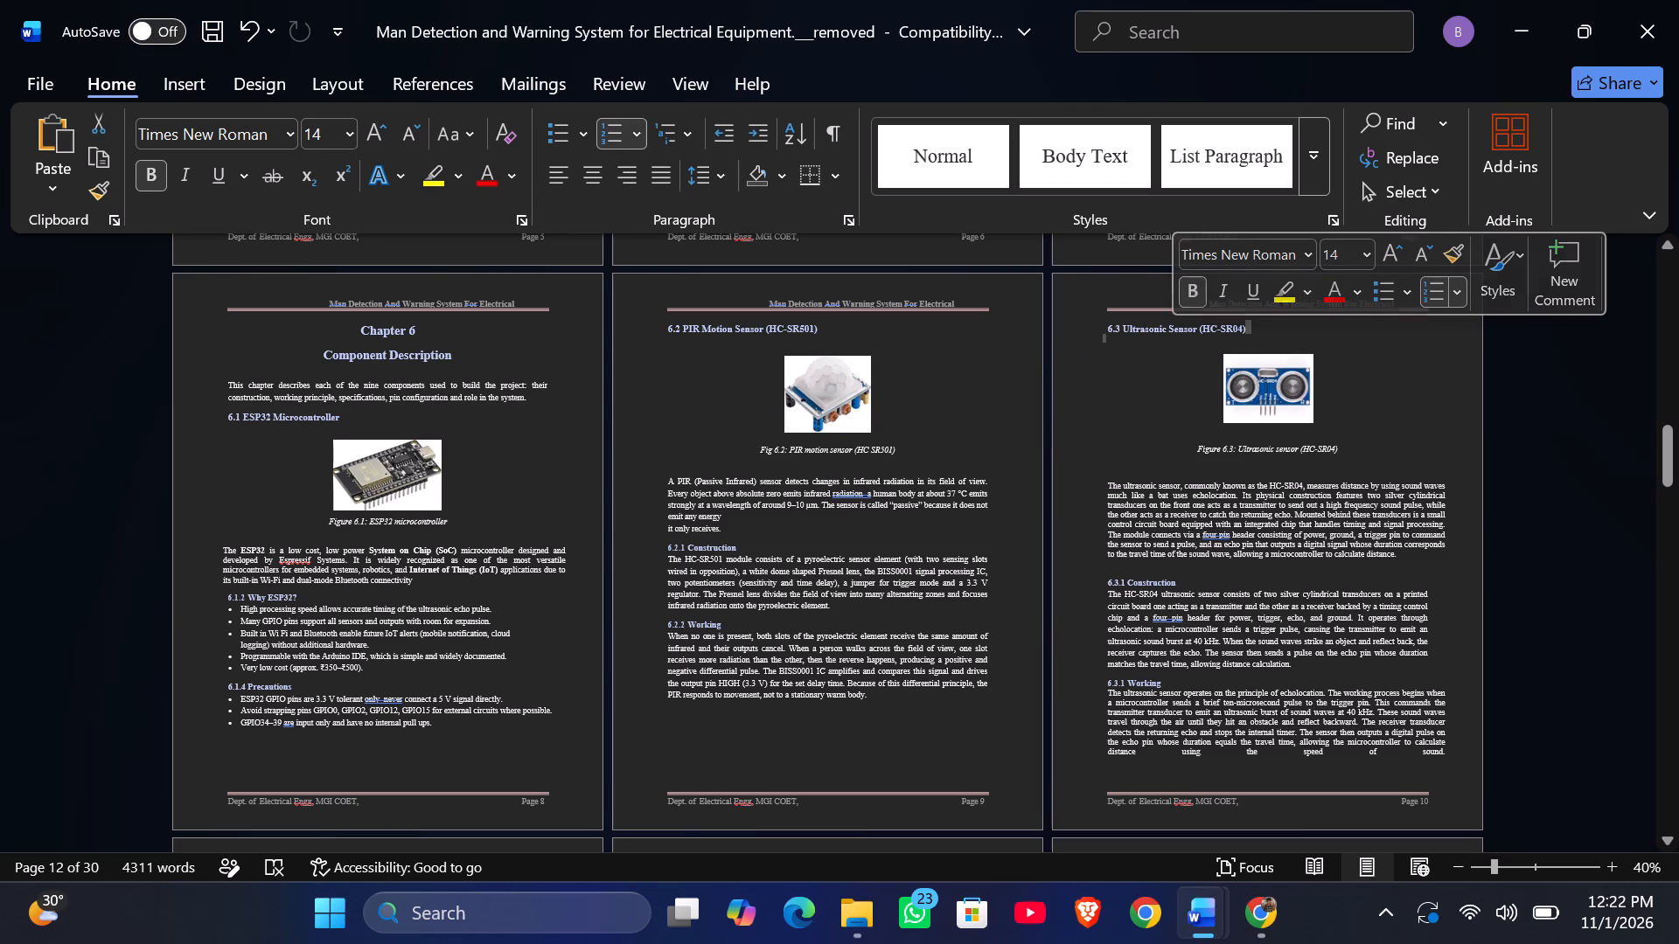
{"action": "left_click", "coordinate": [1134, 331]}
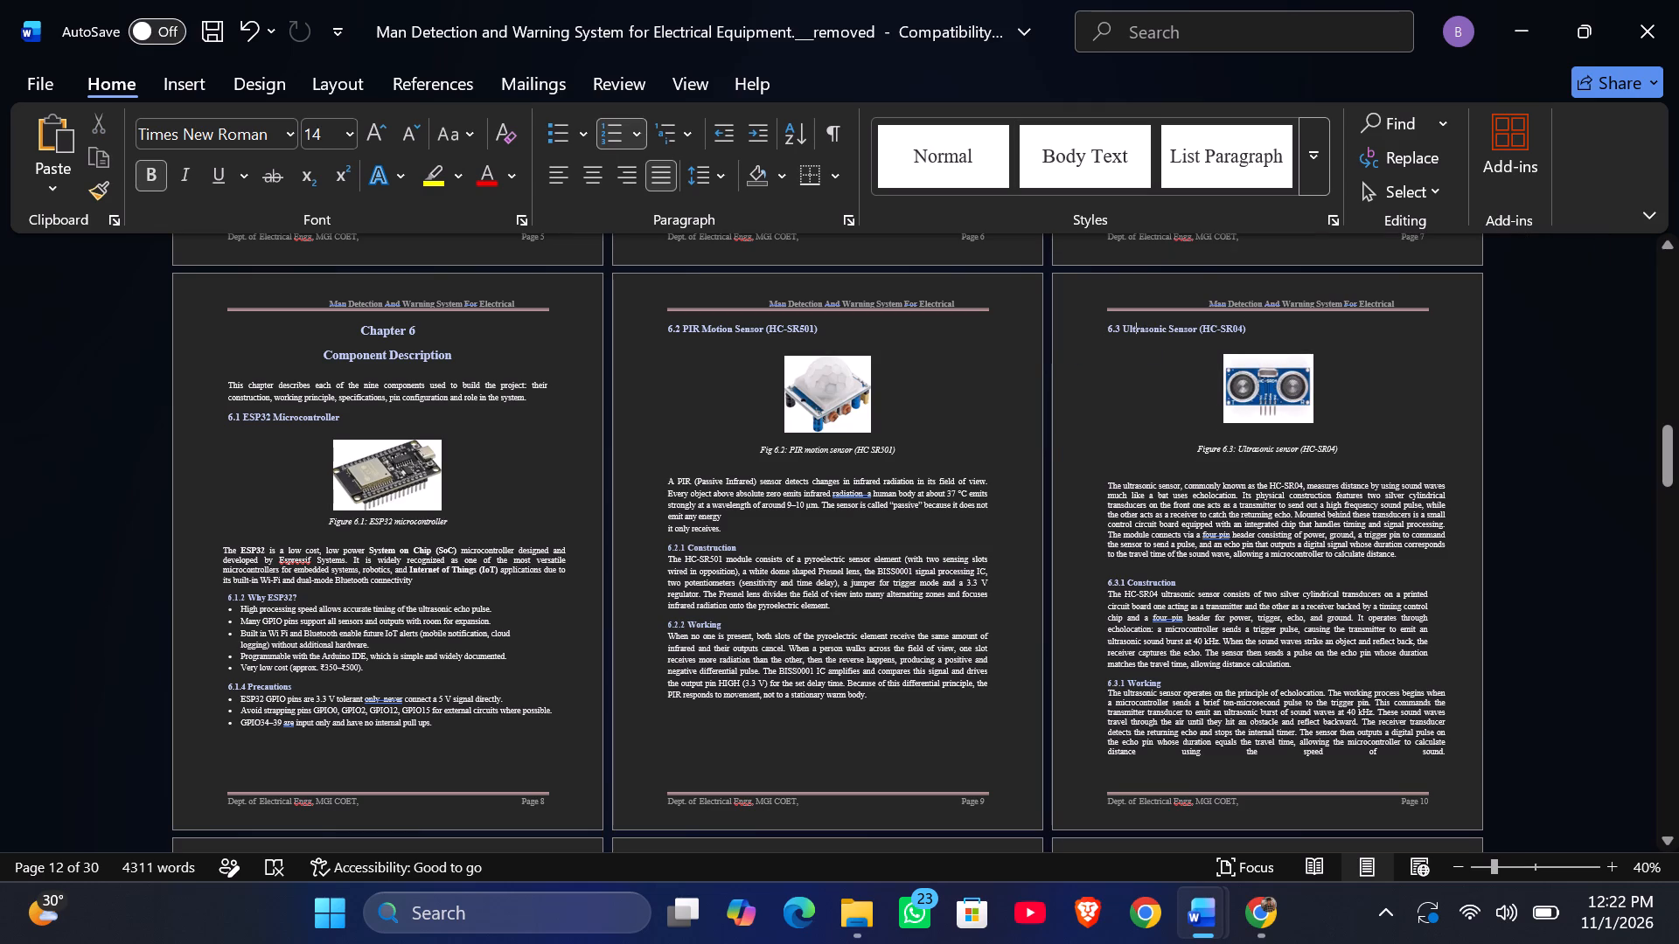
Copy the first part of the operating rules table under heading 1.3, including its header row, and delete that table from the report.
{"action": "scroll", "coordinate": [748, 545], "scroll_direction": "up", "scroll_amount": 3}
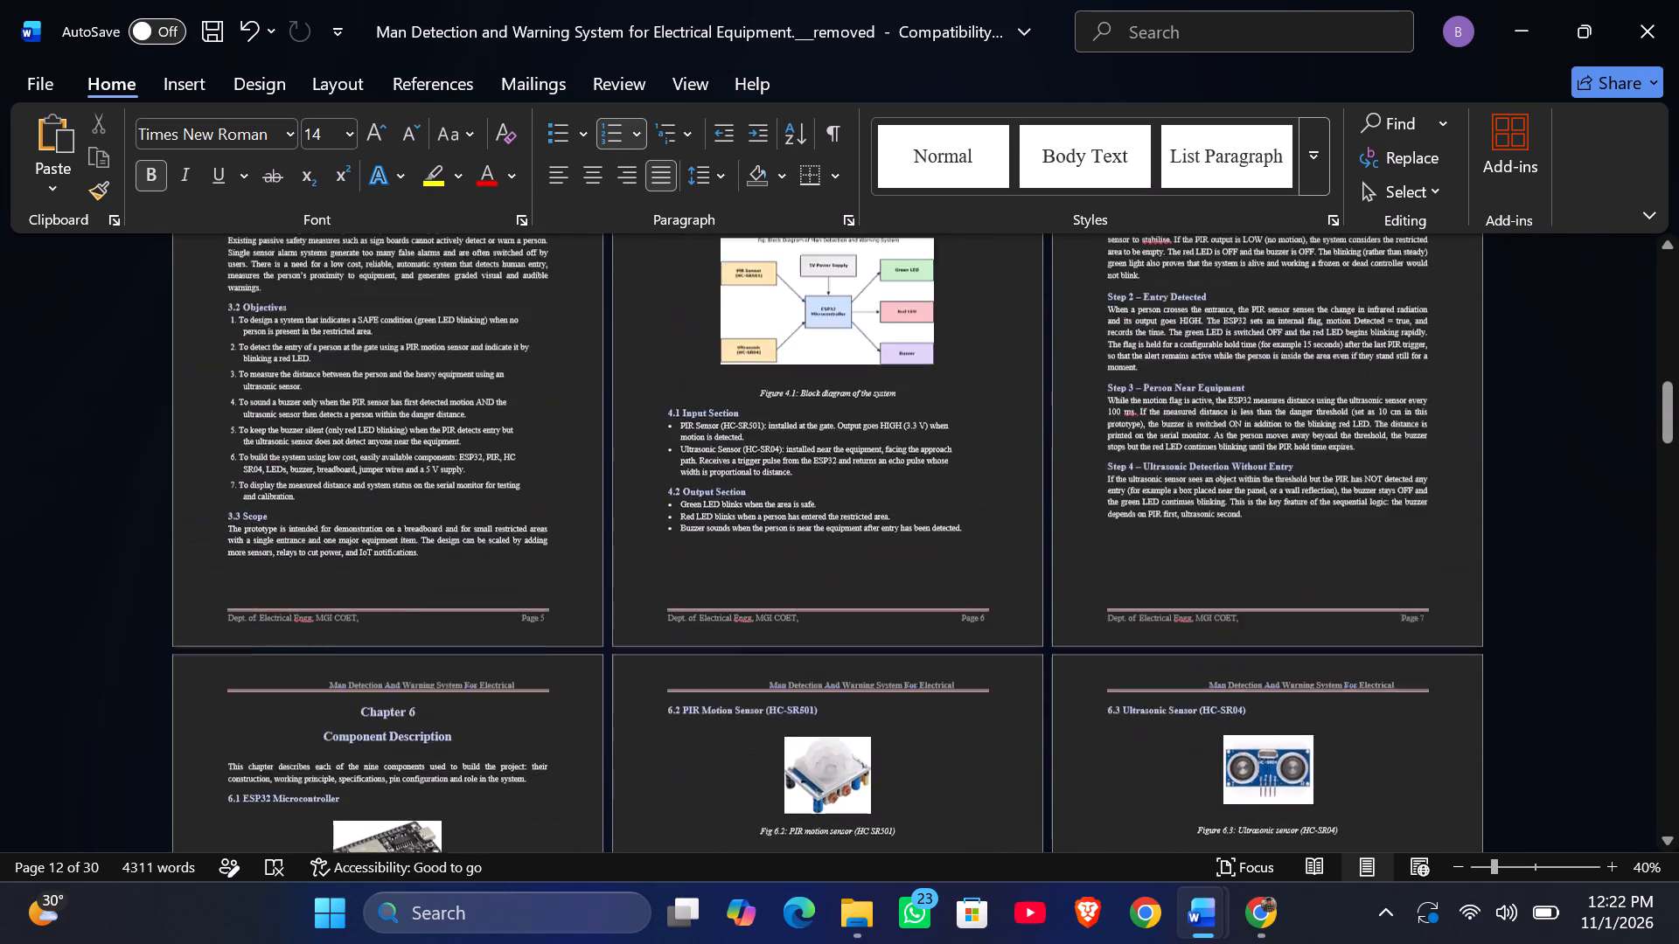
{"action": "left_click_drag", "start_coordinate": [927, 344], "coordinate": [866, 352]}
{"action": "left_click", "coordinate": [952, 351]}
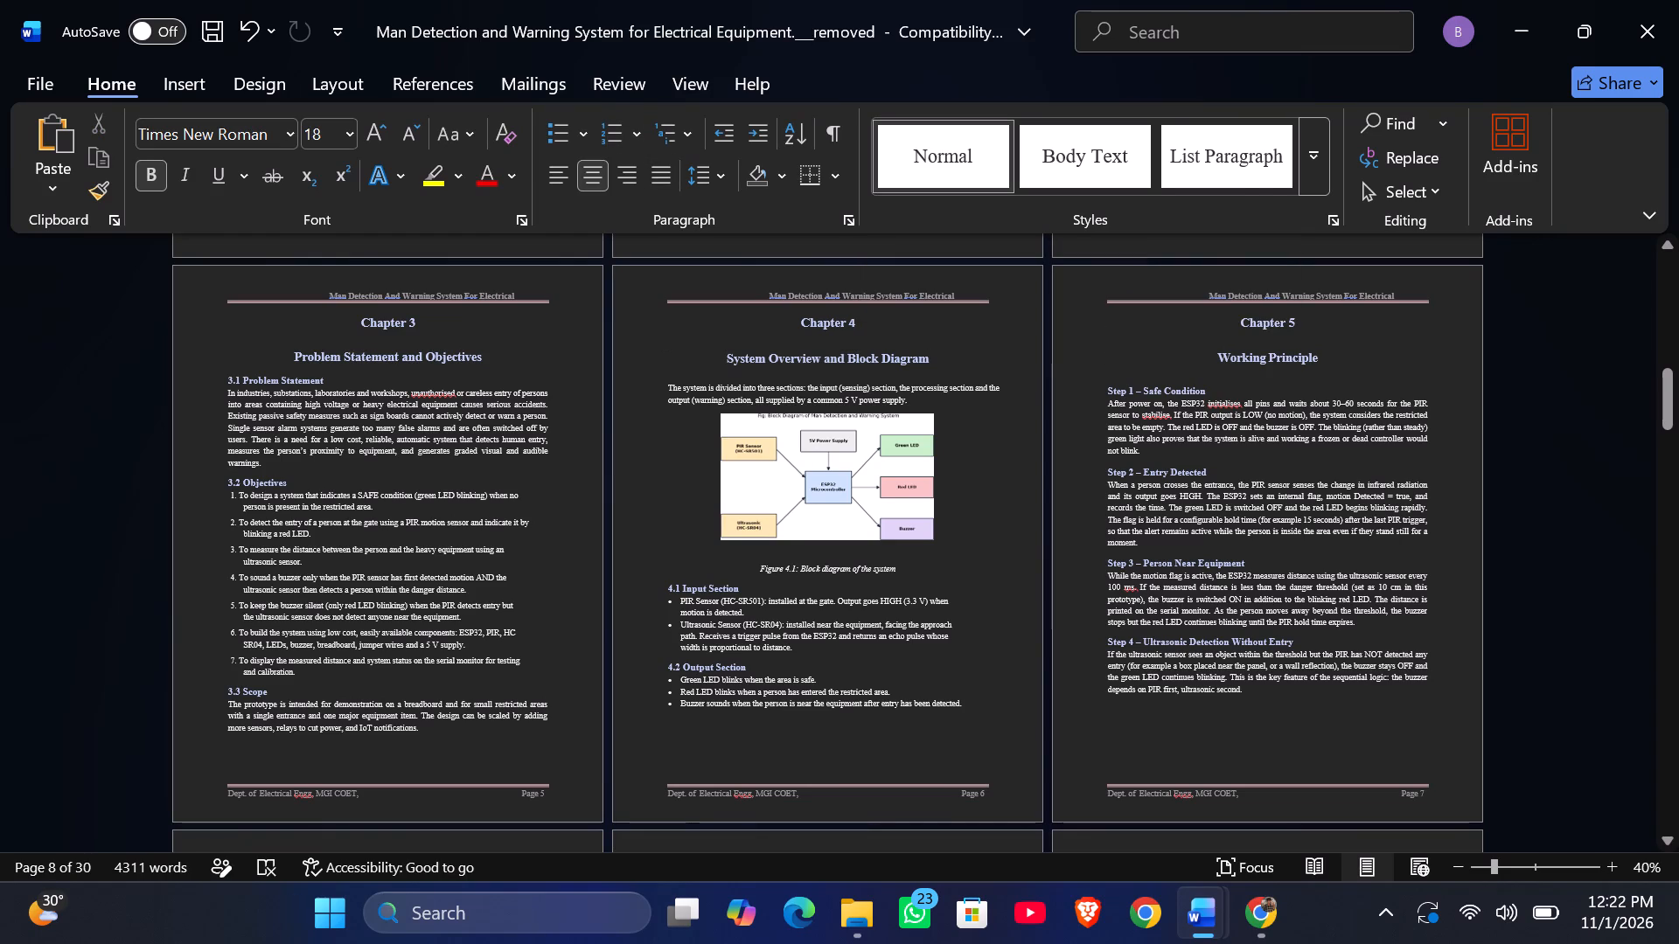
{"action": "scroll", "coordinate": [952, 351], "scroll_direction": "up", "scroll_amount": 13}
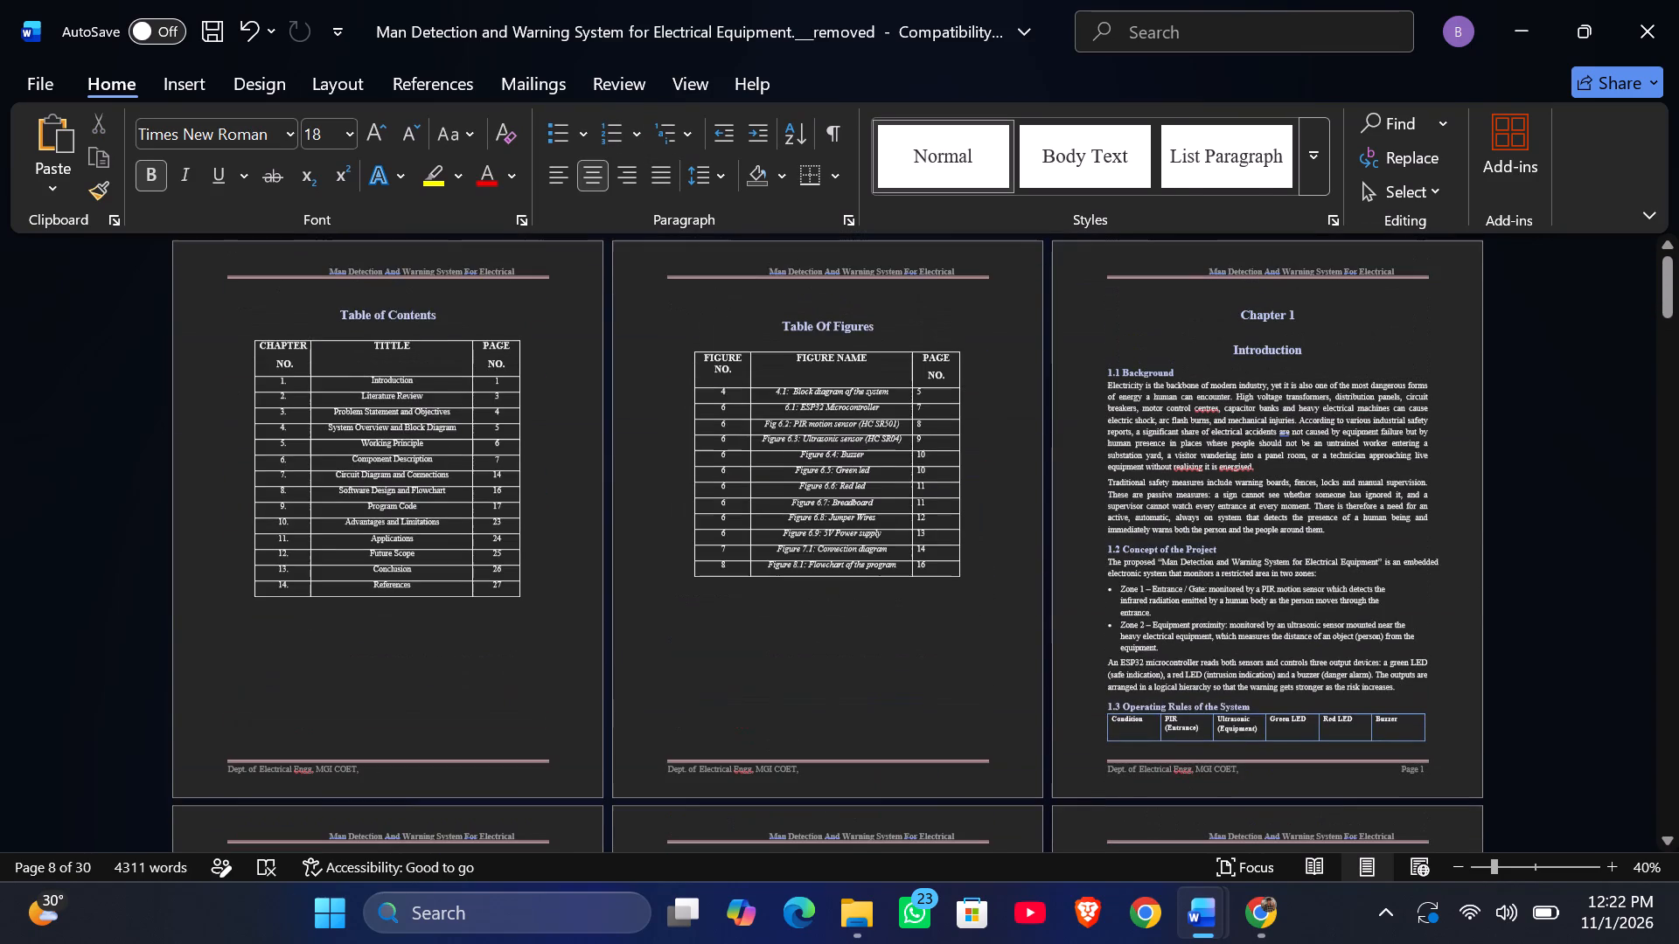
{"action": "scroll", "coordinate": [952, 351], "scroll_direction": "down", "scroll_amount": 2}
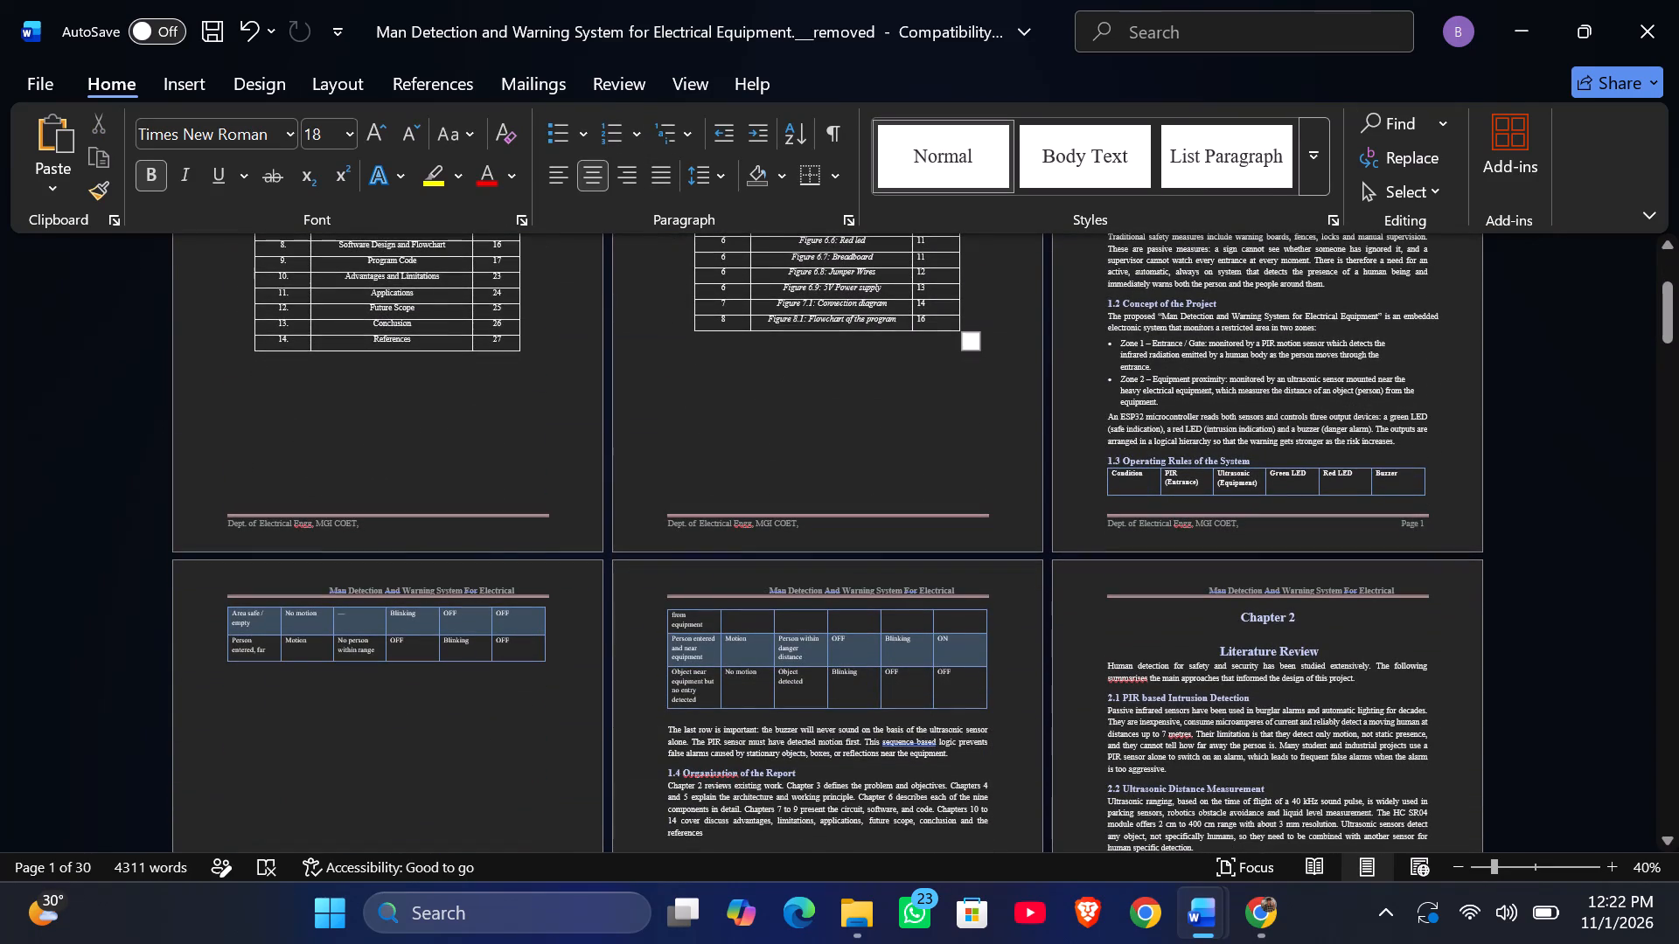
{"action": "left_click", "coordinate": [1099, 459]}
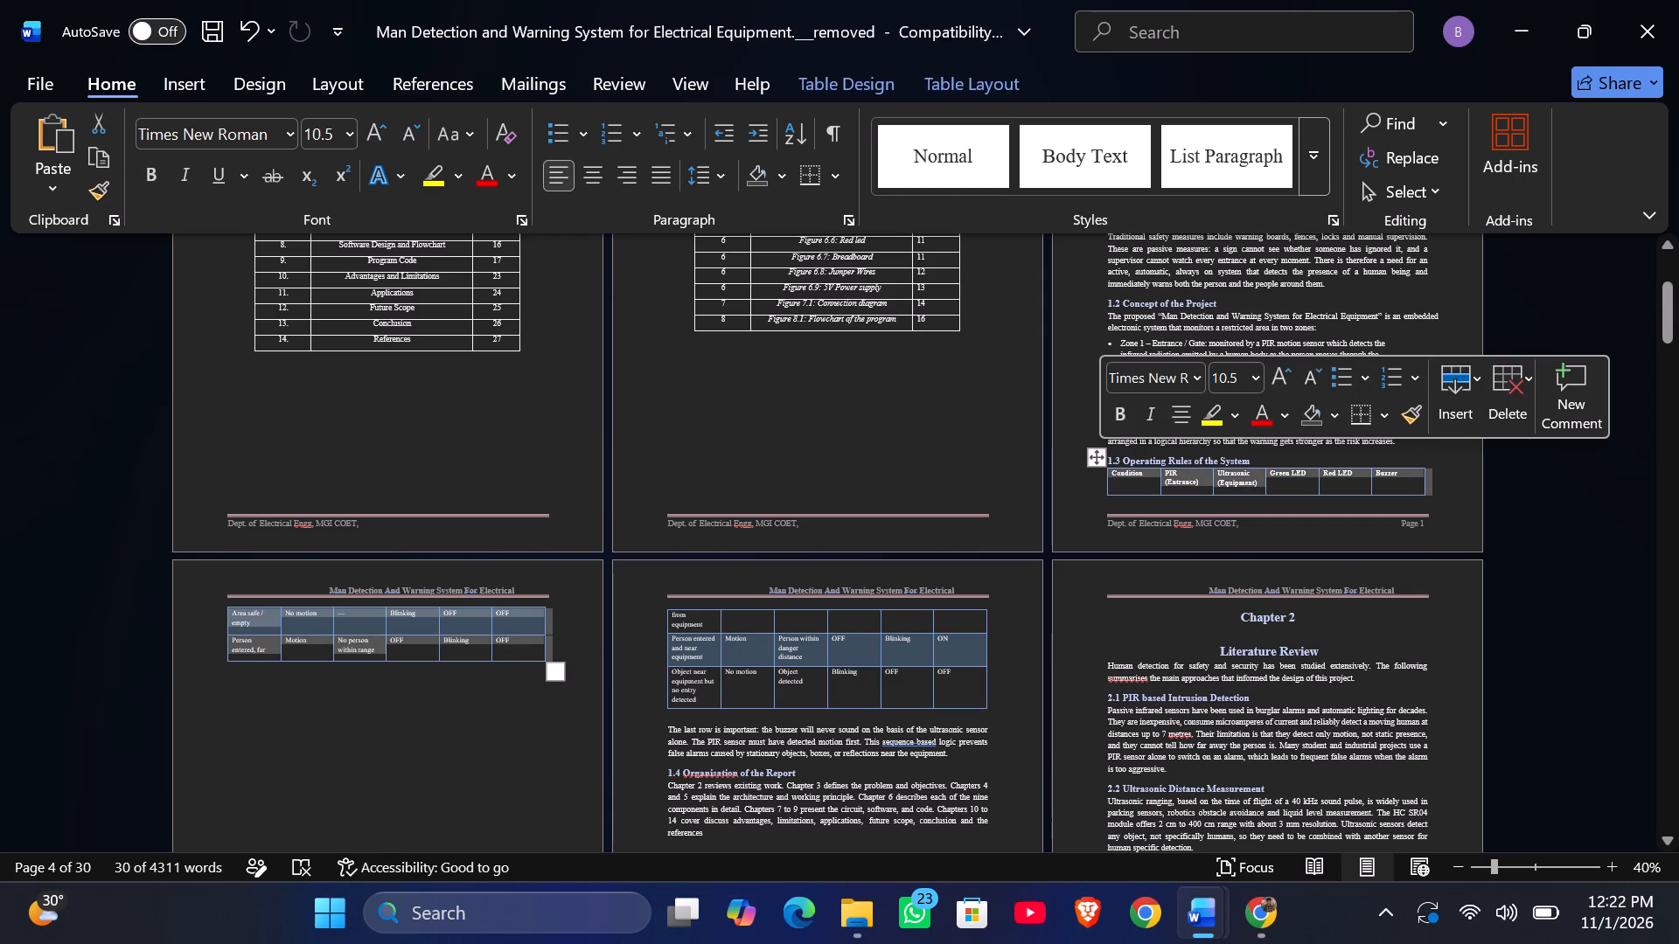
{"action": "key", "text": "ctrl+c"}
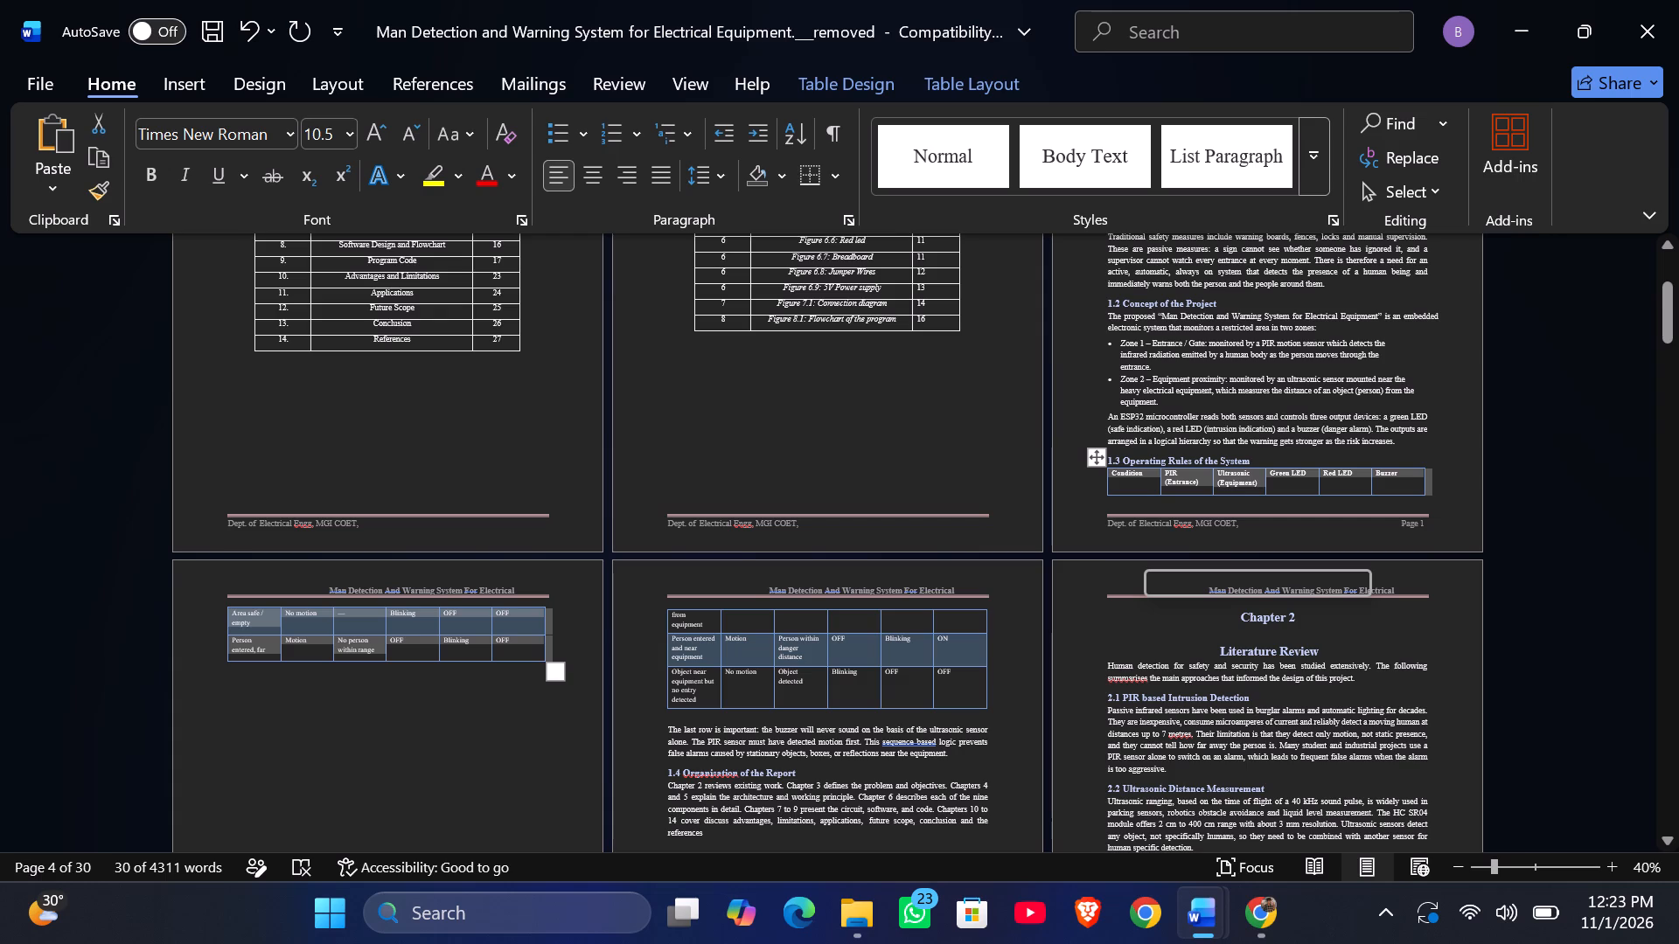
{"action": "key", "text": "ctrl+c"}
{"action": "key", "text": "Delete"}
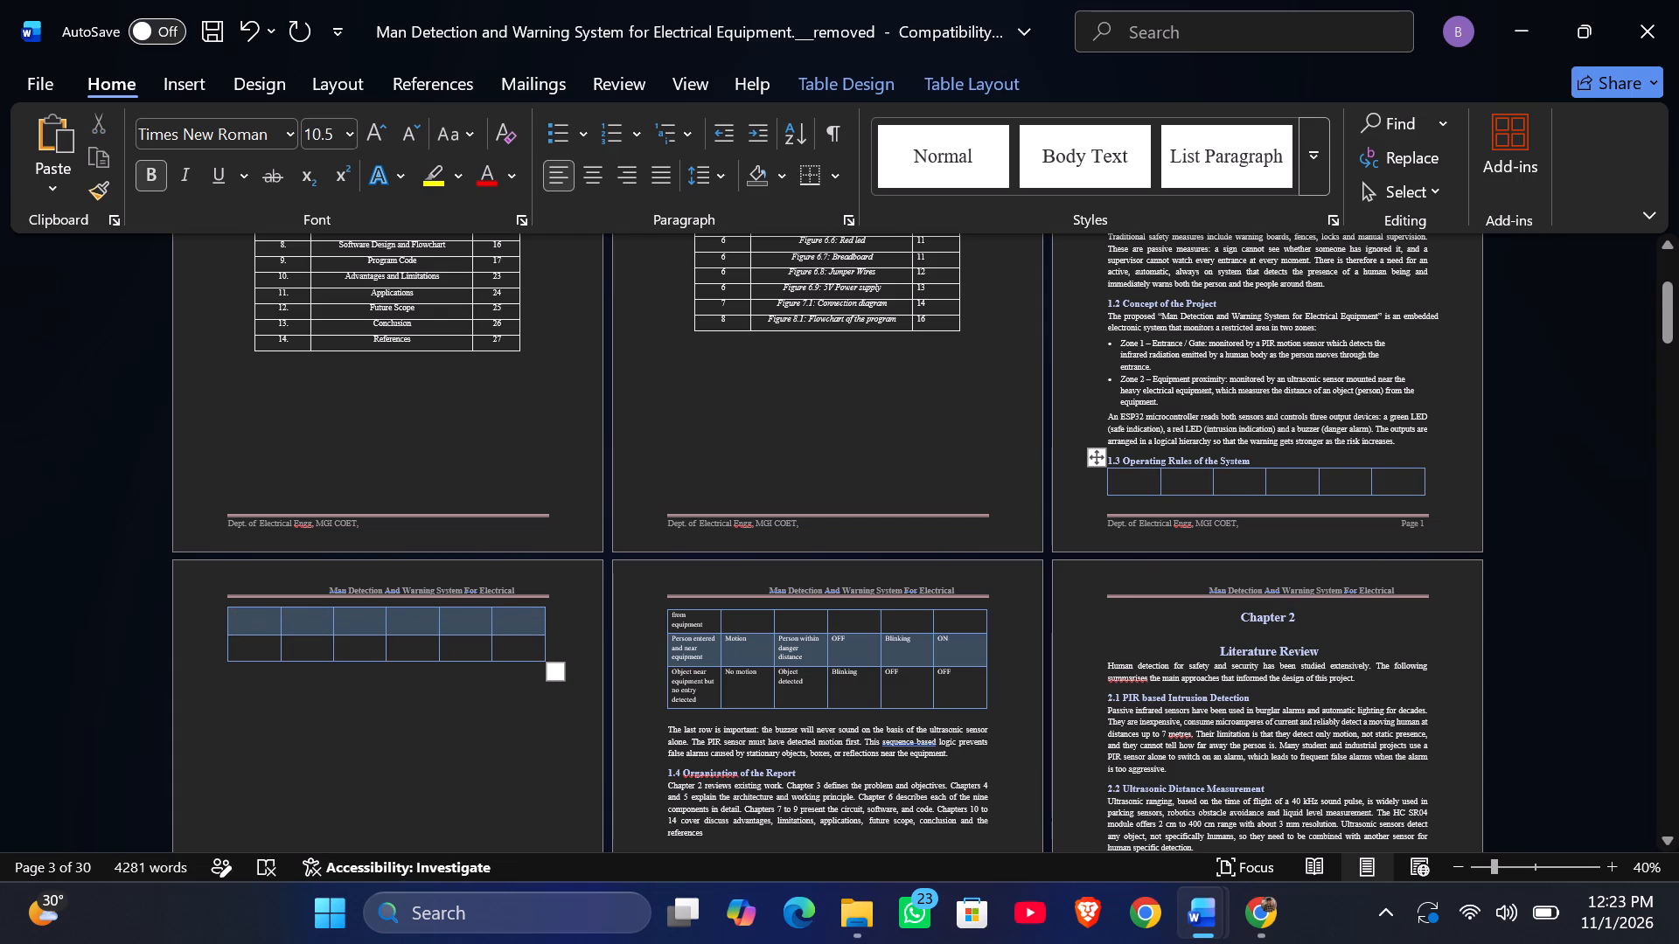
{"action": "left_click", "coordinate": [1093, 465]}
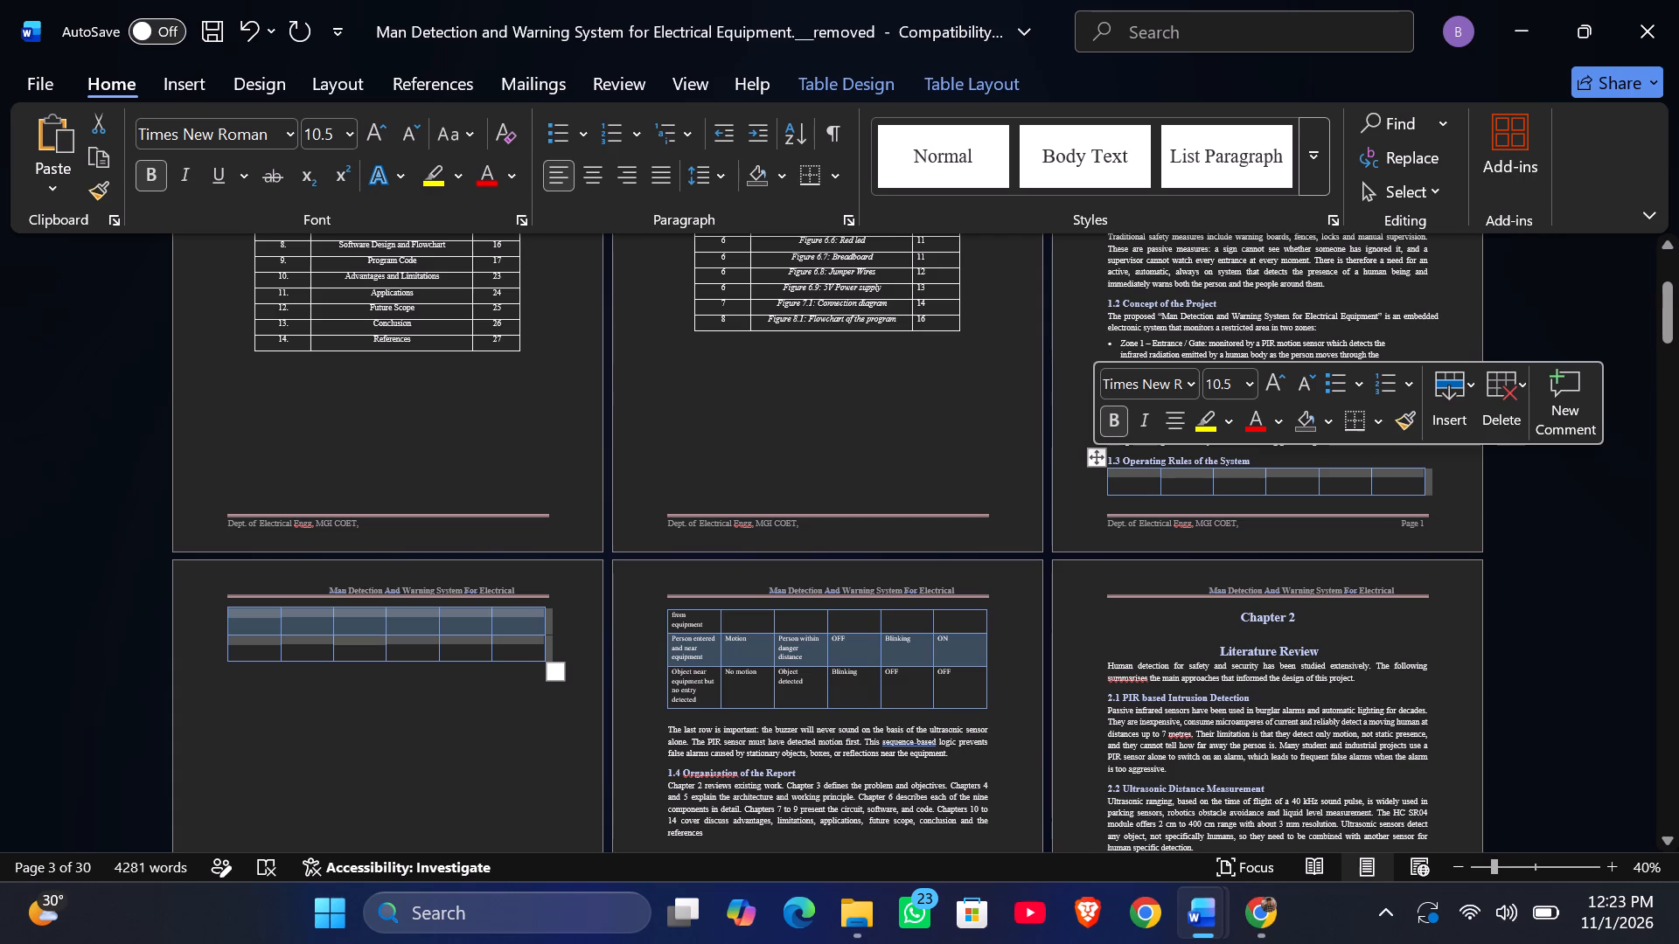
{"action": "left_click", "coordinate": [1493, 411]}
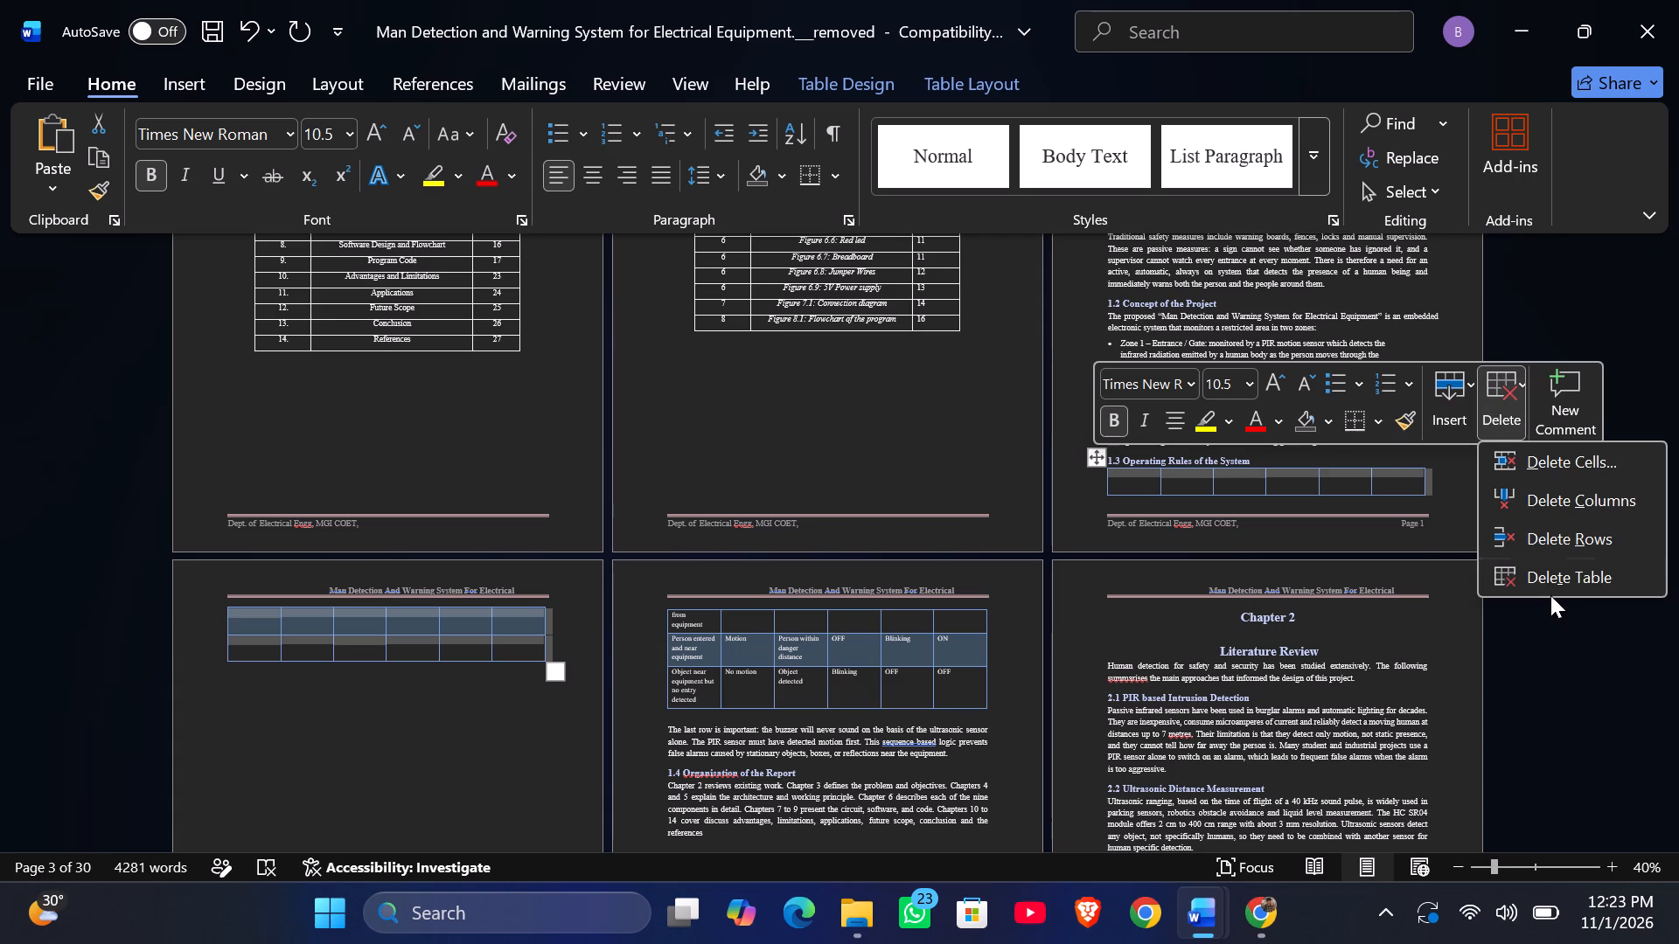
{"action": "left_click", "coordinate": [1554, 572]}
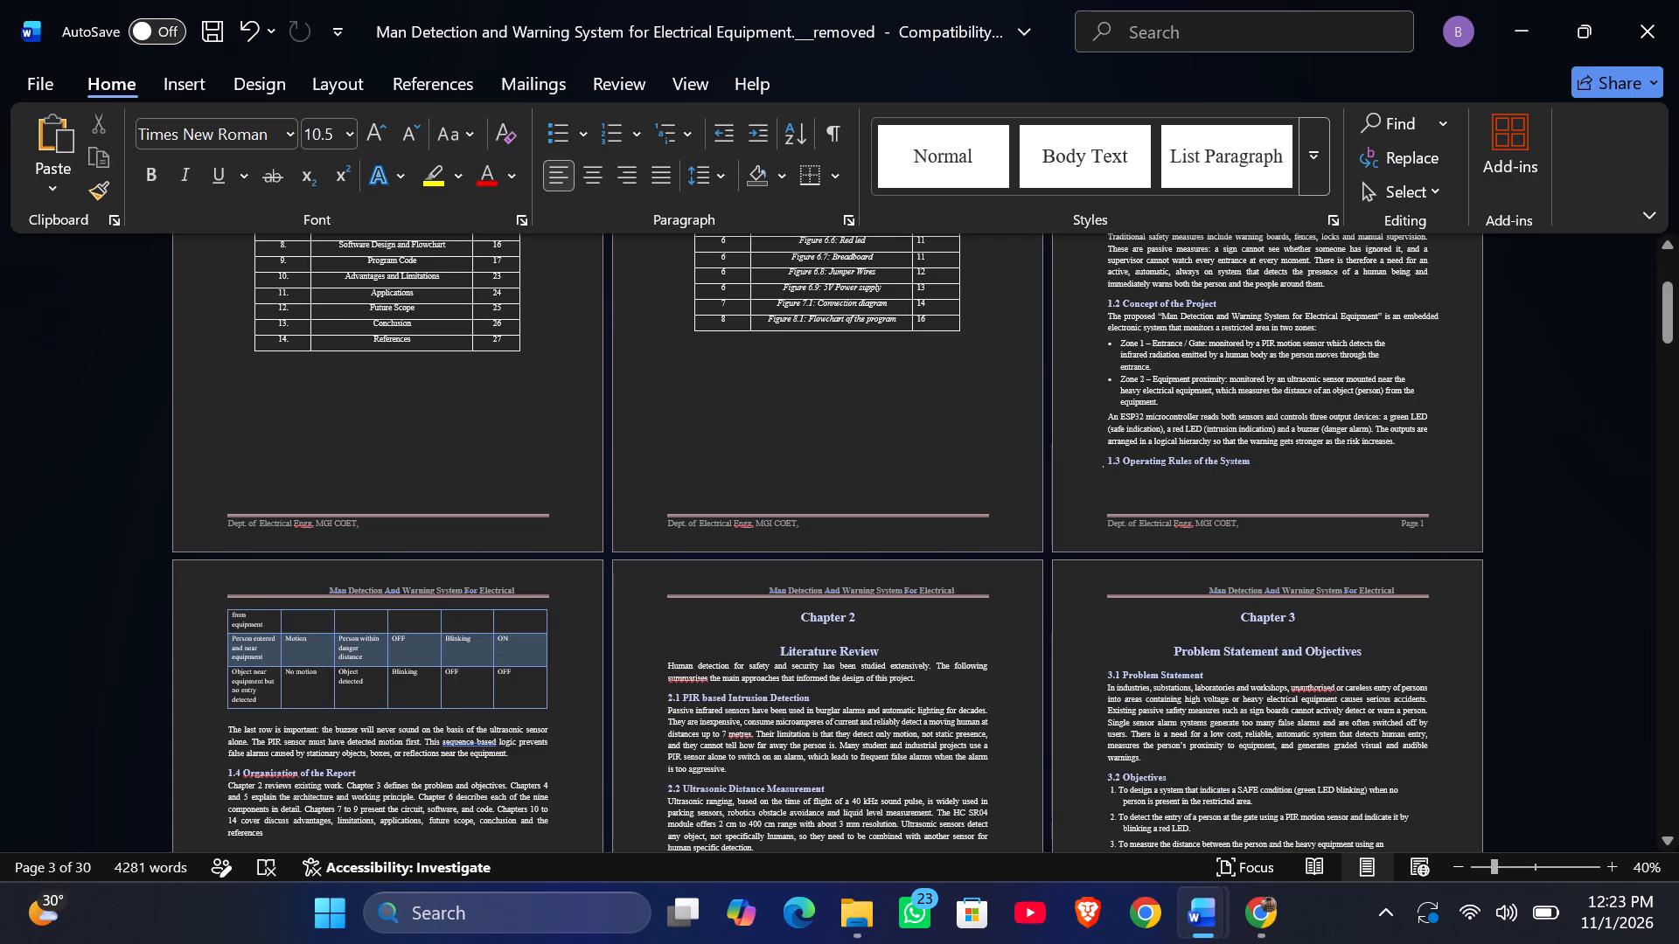
Copy the heading "Operating Rules of the System" and remove it with its 1.3 numbering from the end of page 1.
{"action": "left_click_drag", "start_coordinate": [1278, 466], "coordinate": [1242, 469]}
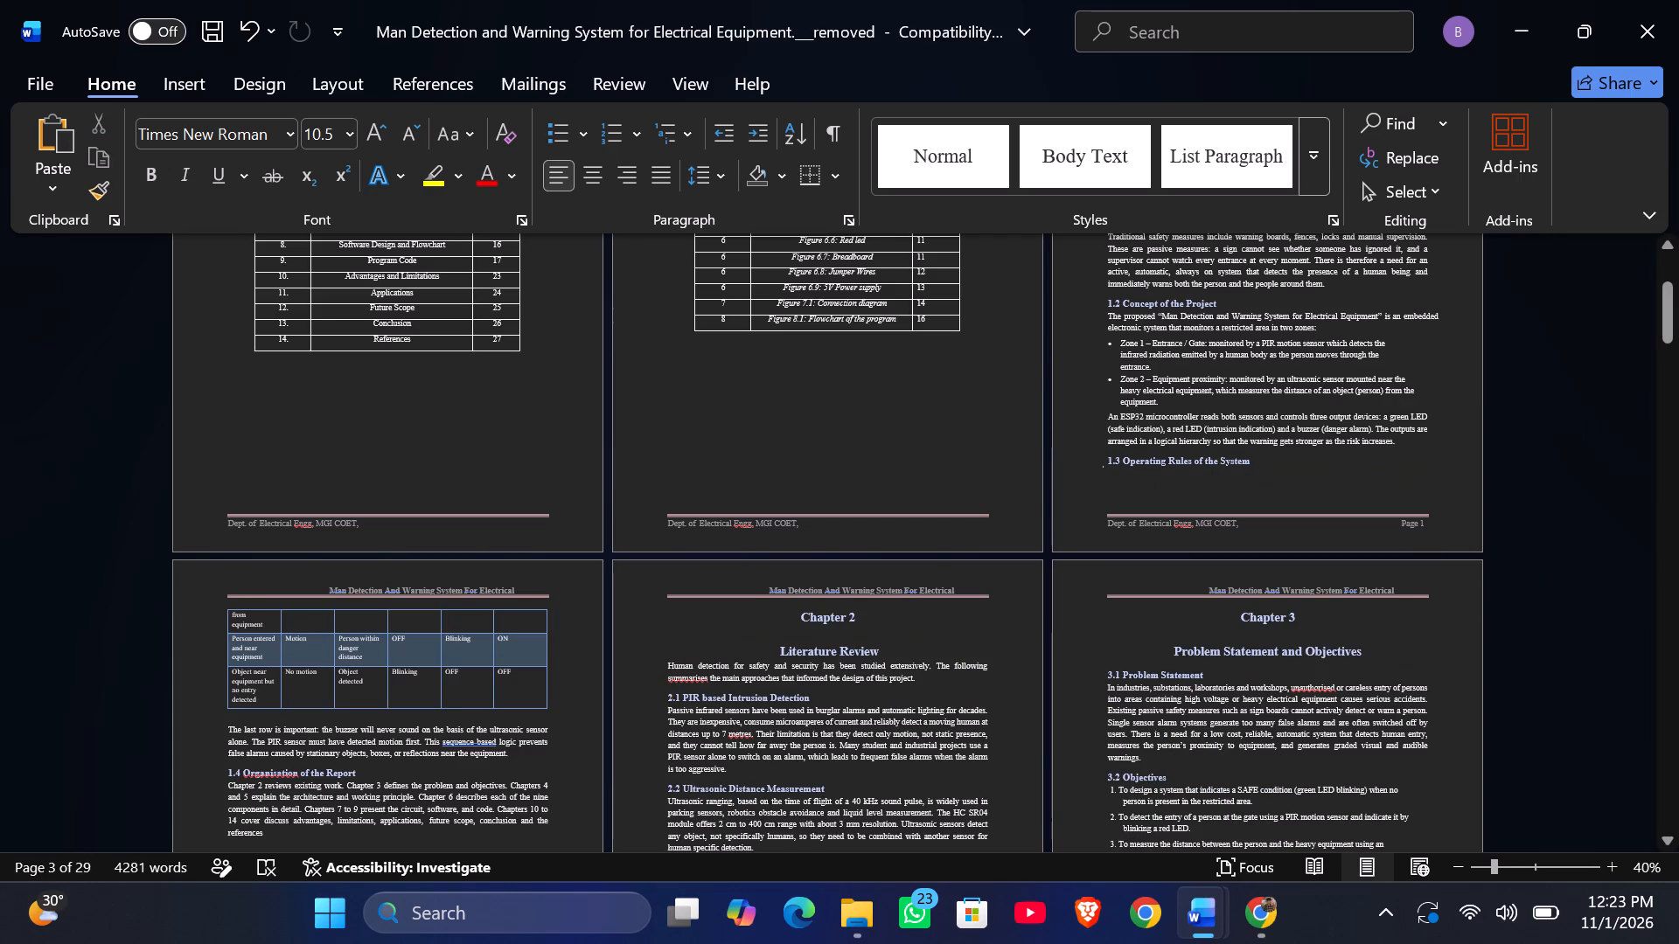
{"action": "left_click_drag", "start_coordinate": [1242, 469], "coordinate": [1142, 470]}
{"action": "left_click", "coordinate": [1245, 460]}
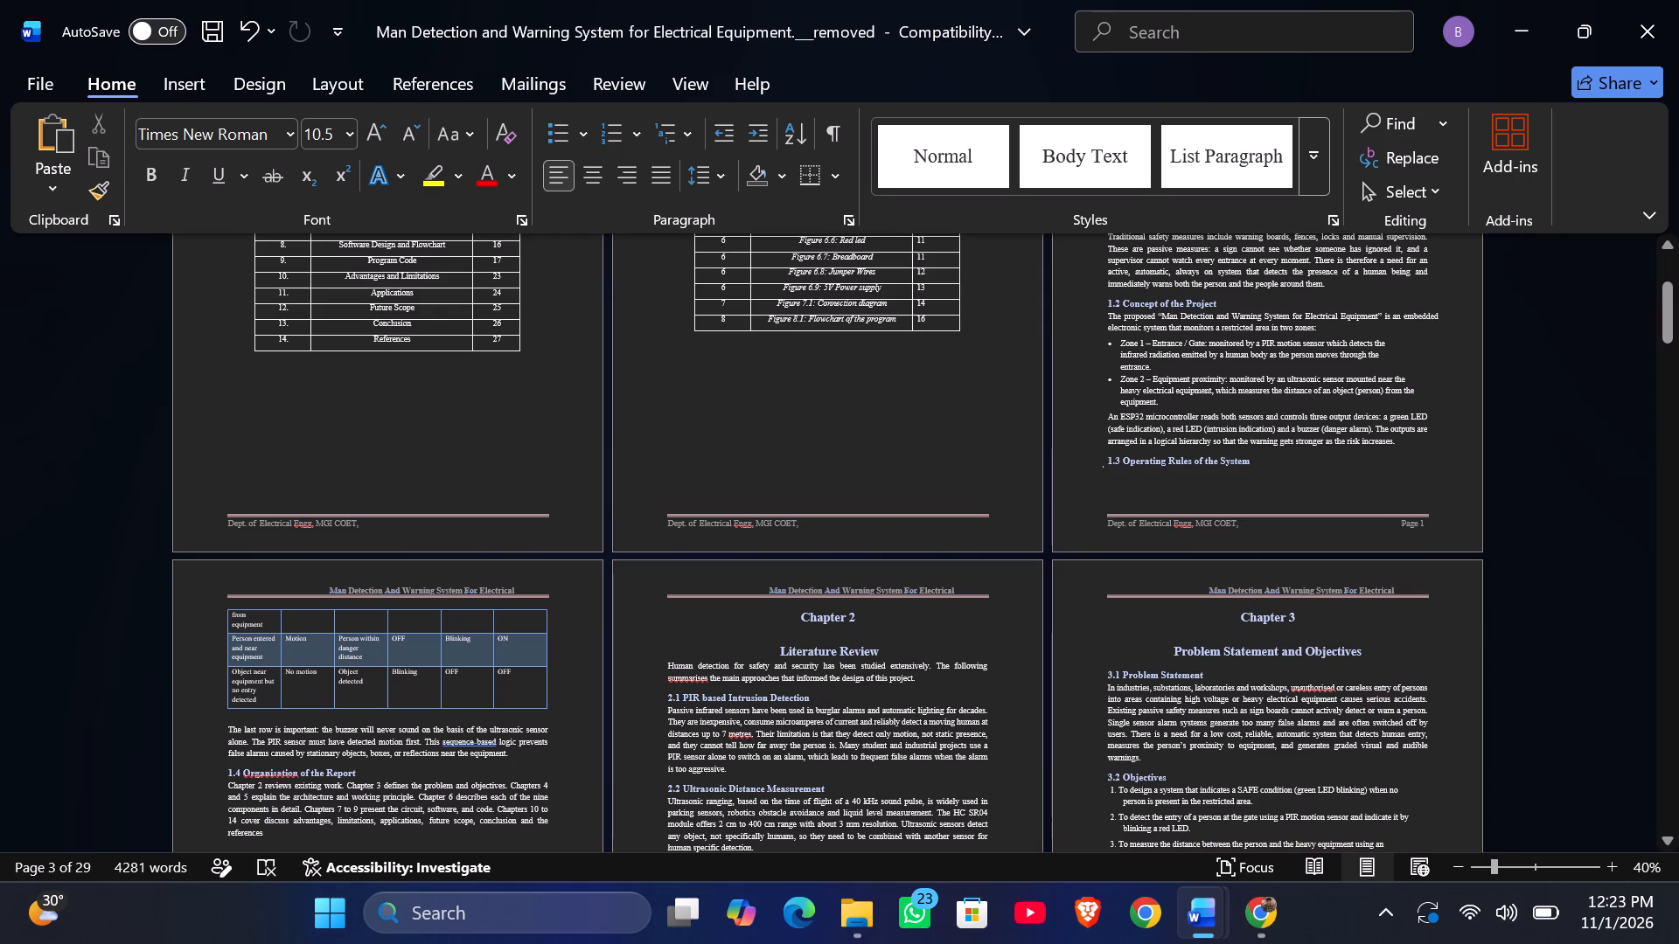
{"action": "left_click", "coordinate": [1255, 460]}
{"action": "left_click_drag", "start_coordinate": [1255, 460], "coordinate": [1139, 472]}
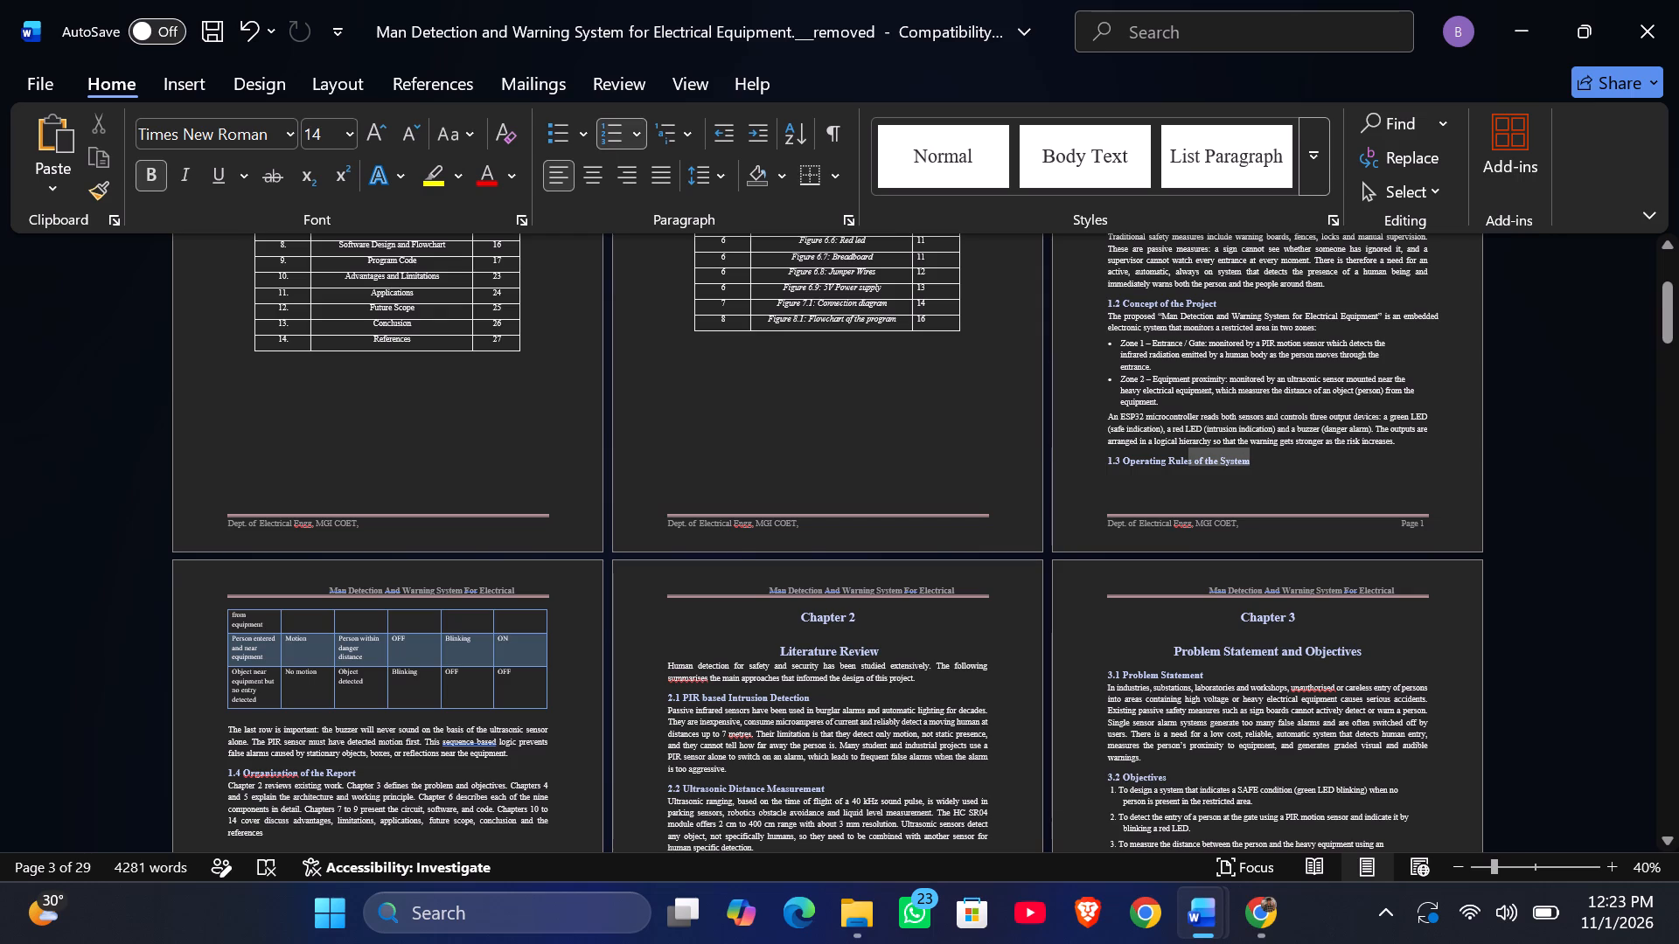
{"action": "left_click_drag", "start_coordinate": [1139, 472], "coordinate": [1102, 462]}
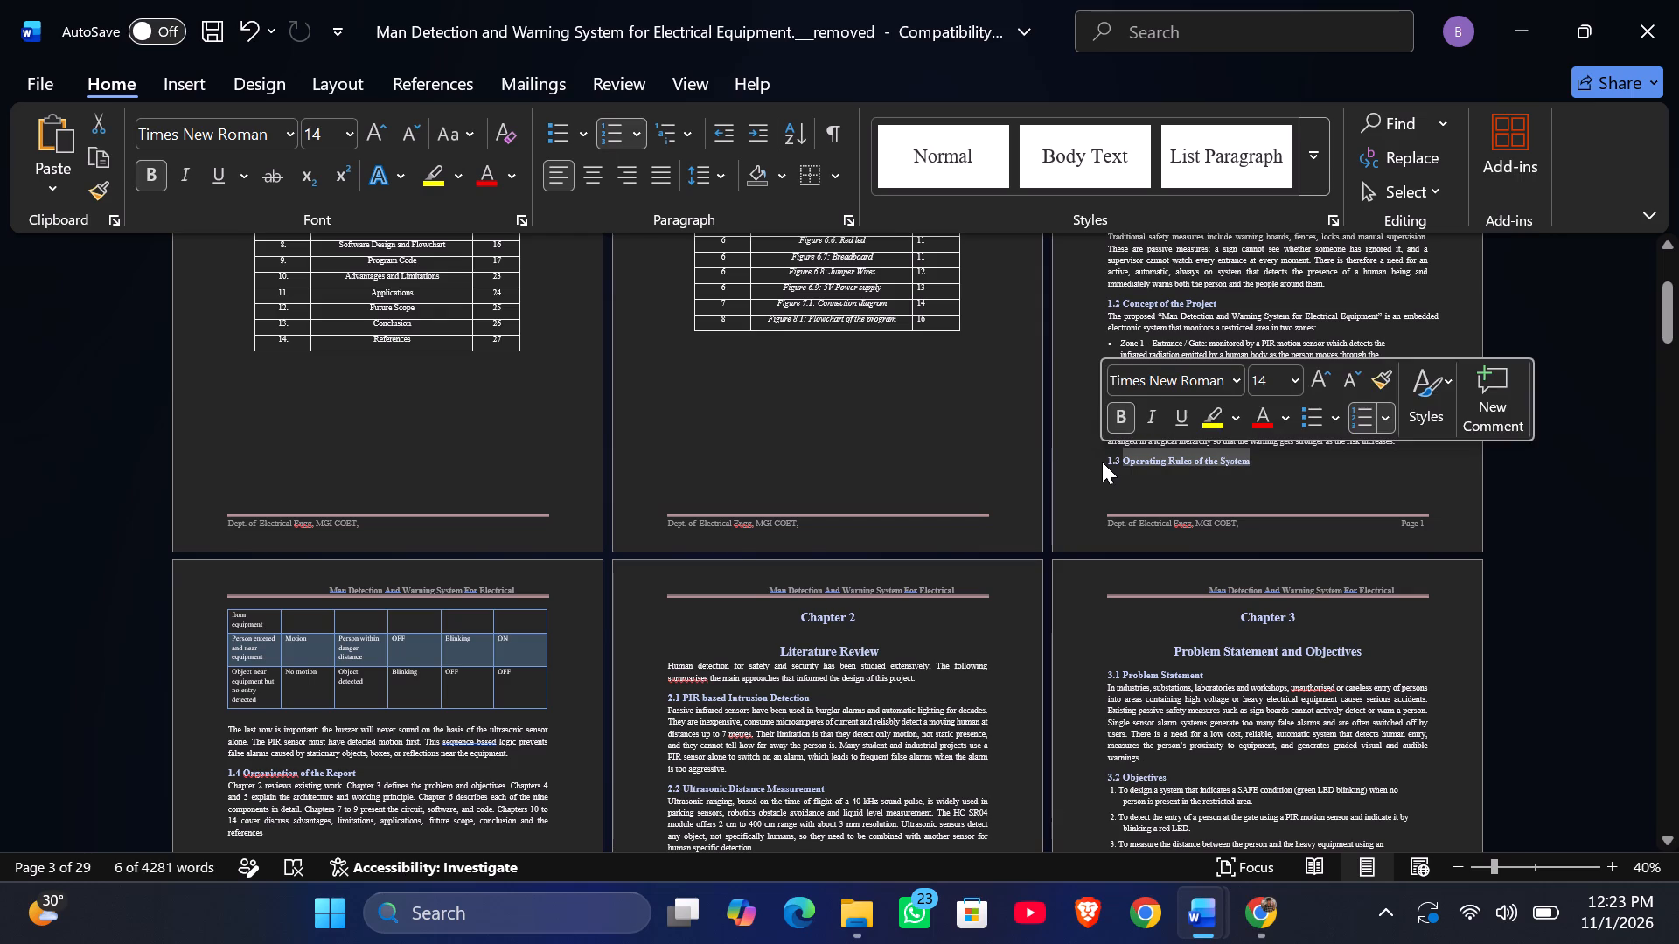
{"action": "key", "text": "ctrl+c"}
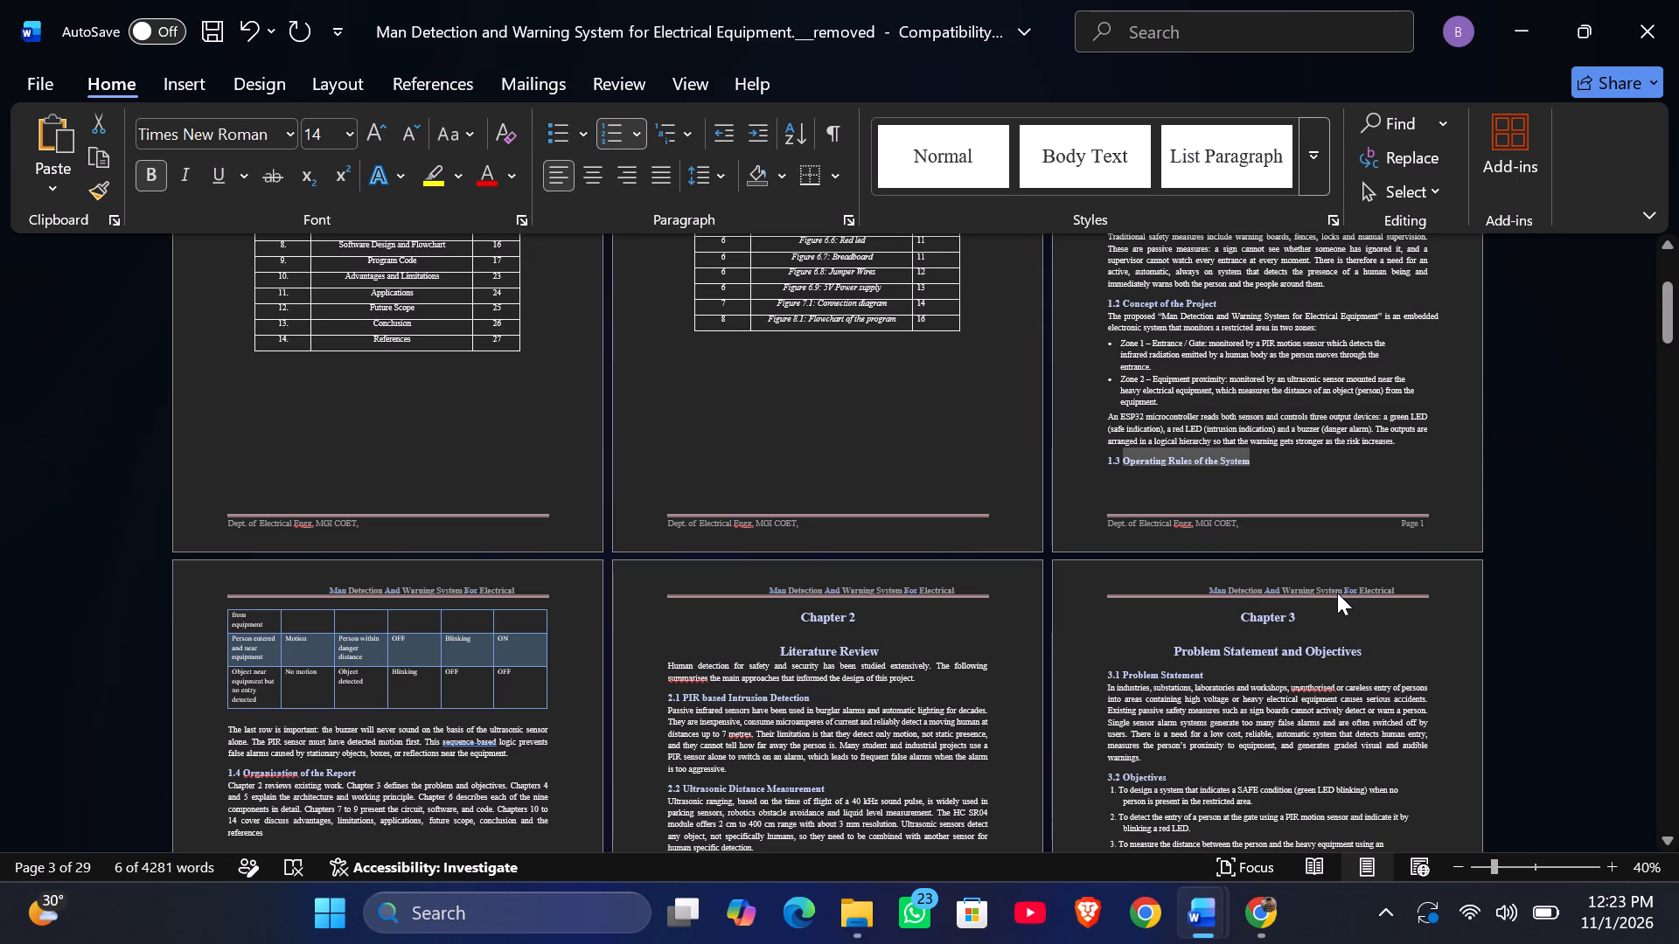
{"action": "key", "text": "BackSpace"}
{"action": "key", "text": "BackSpace"}
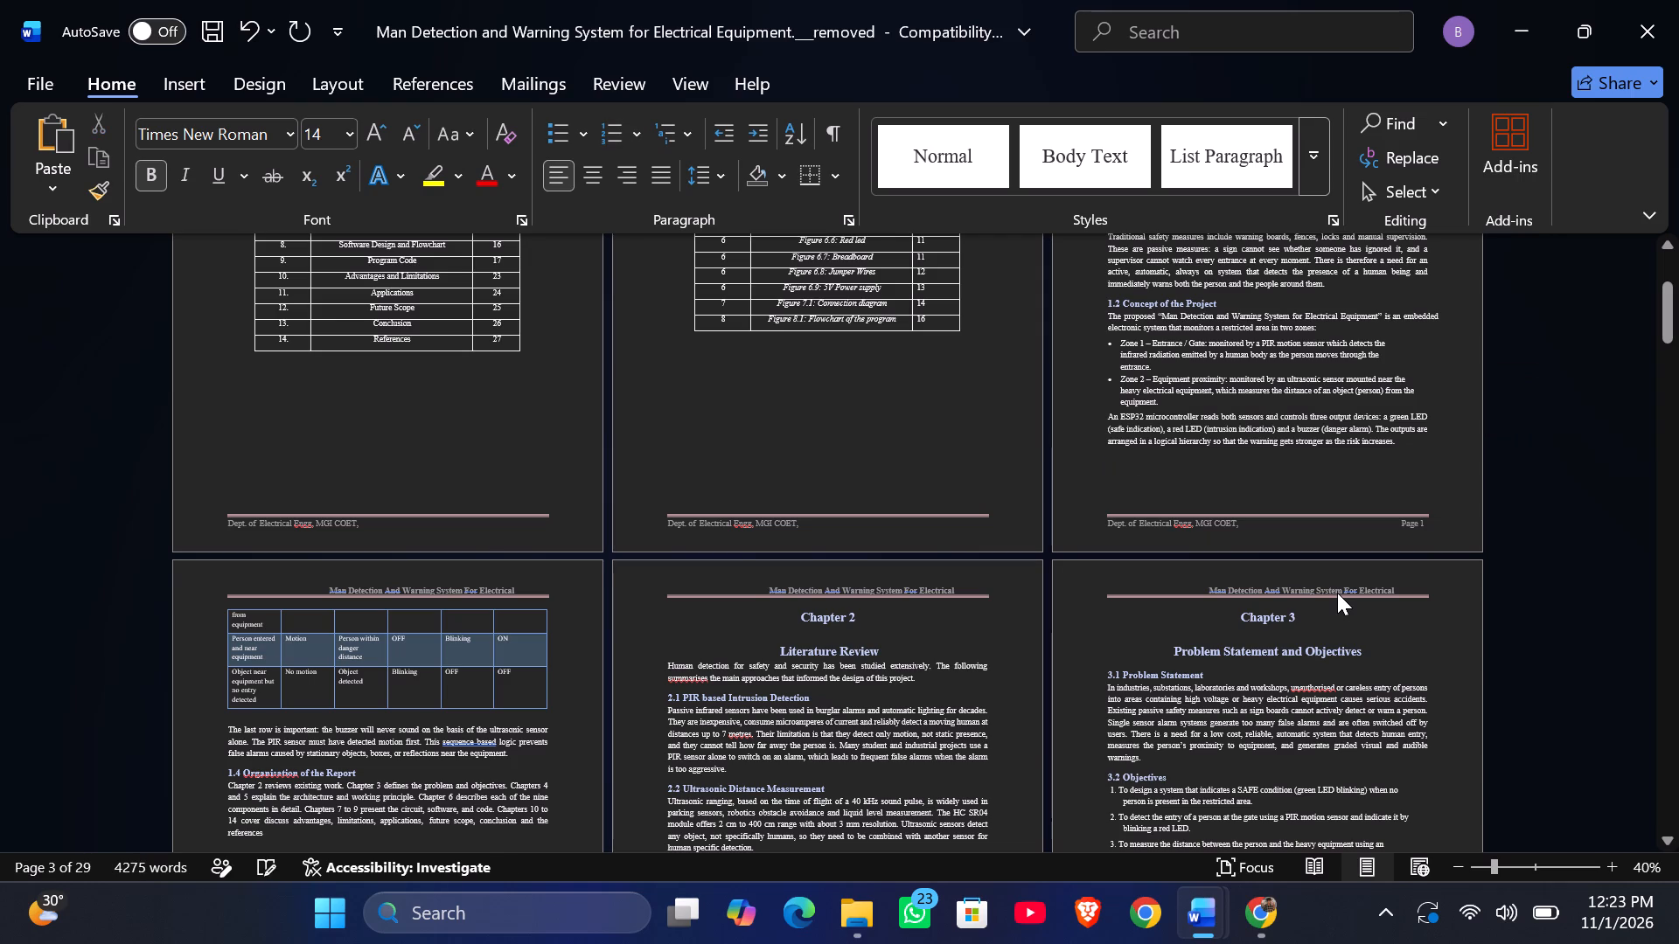
Insert a block of blank lines above the remaining part of the operating rules table at the start of page 2.
{"action": "key", "text": "Down"}
{"action": "key", "text": "Down"}
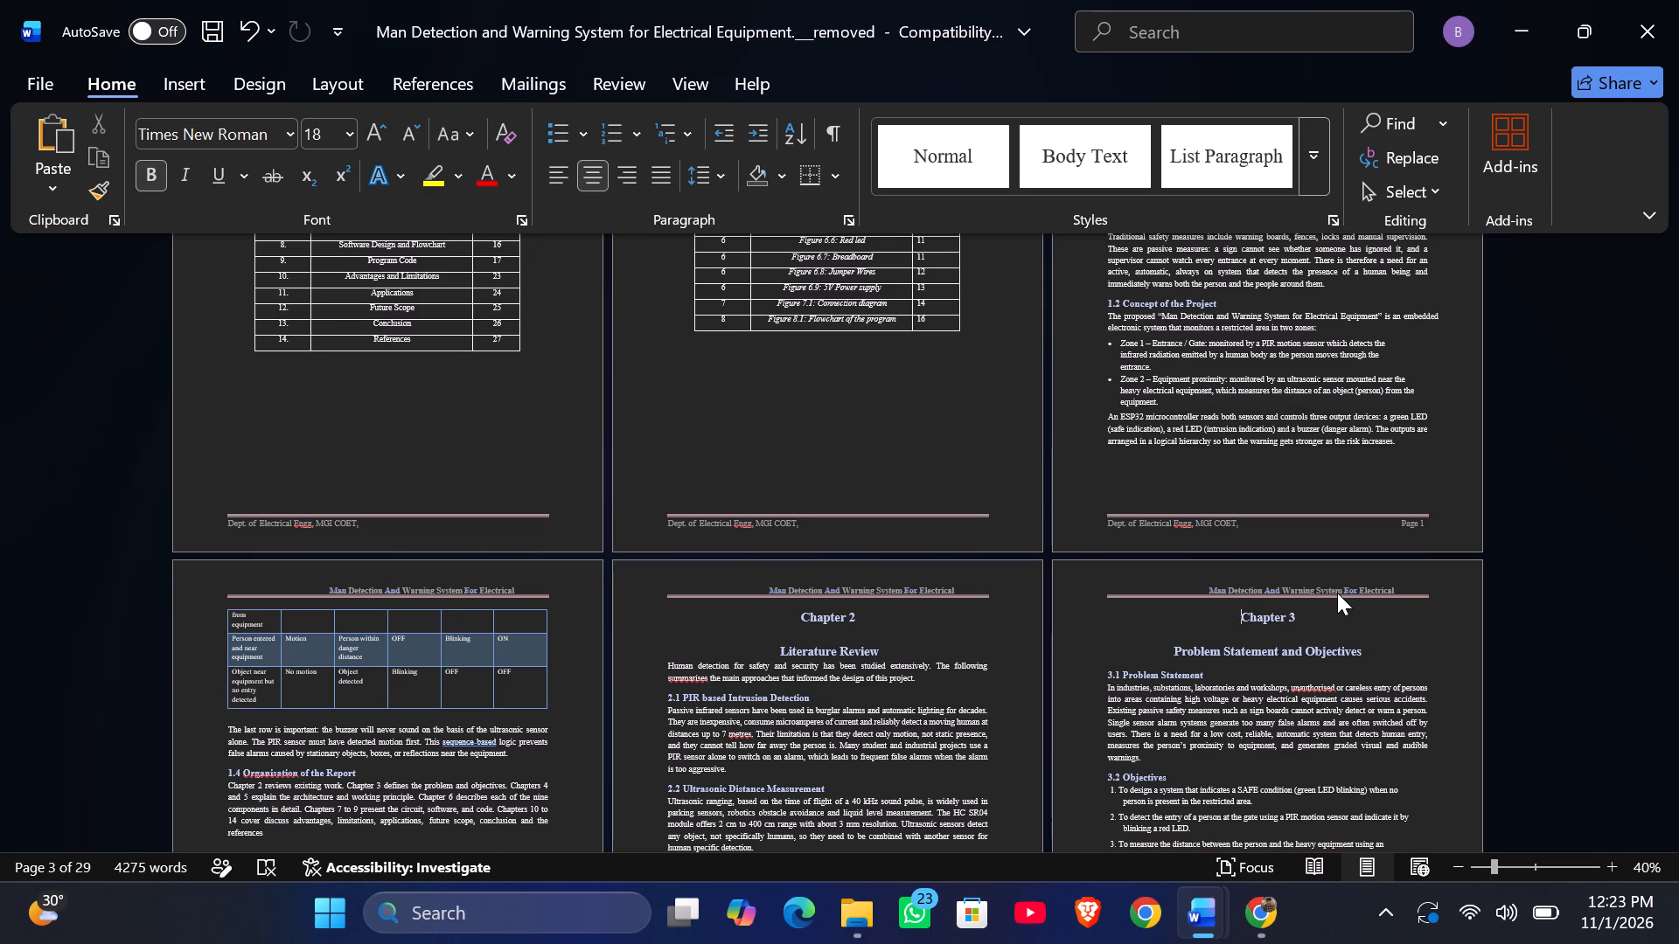
{"action": "key", "text": "Left"}
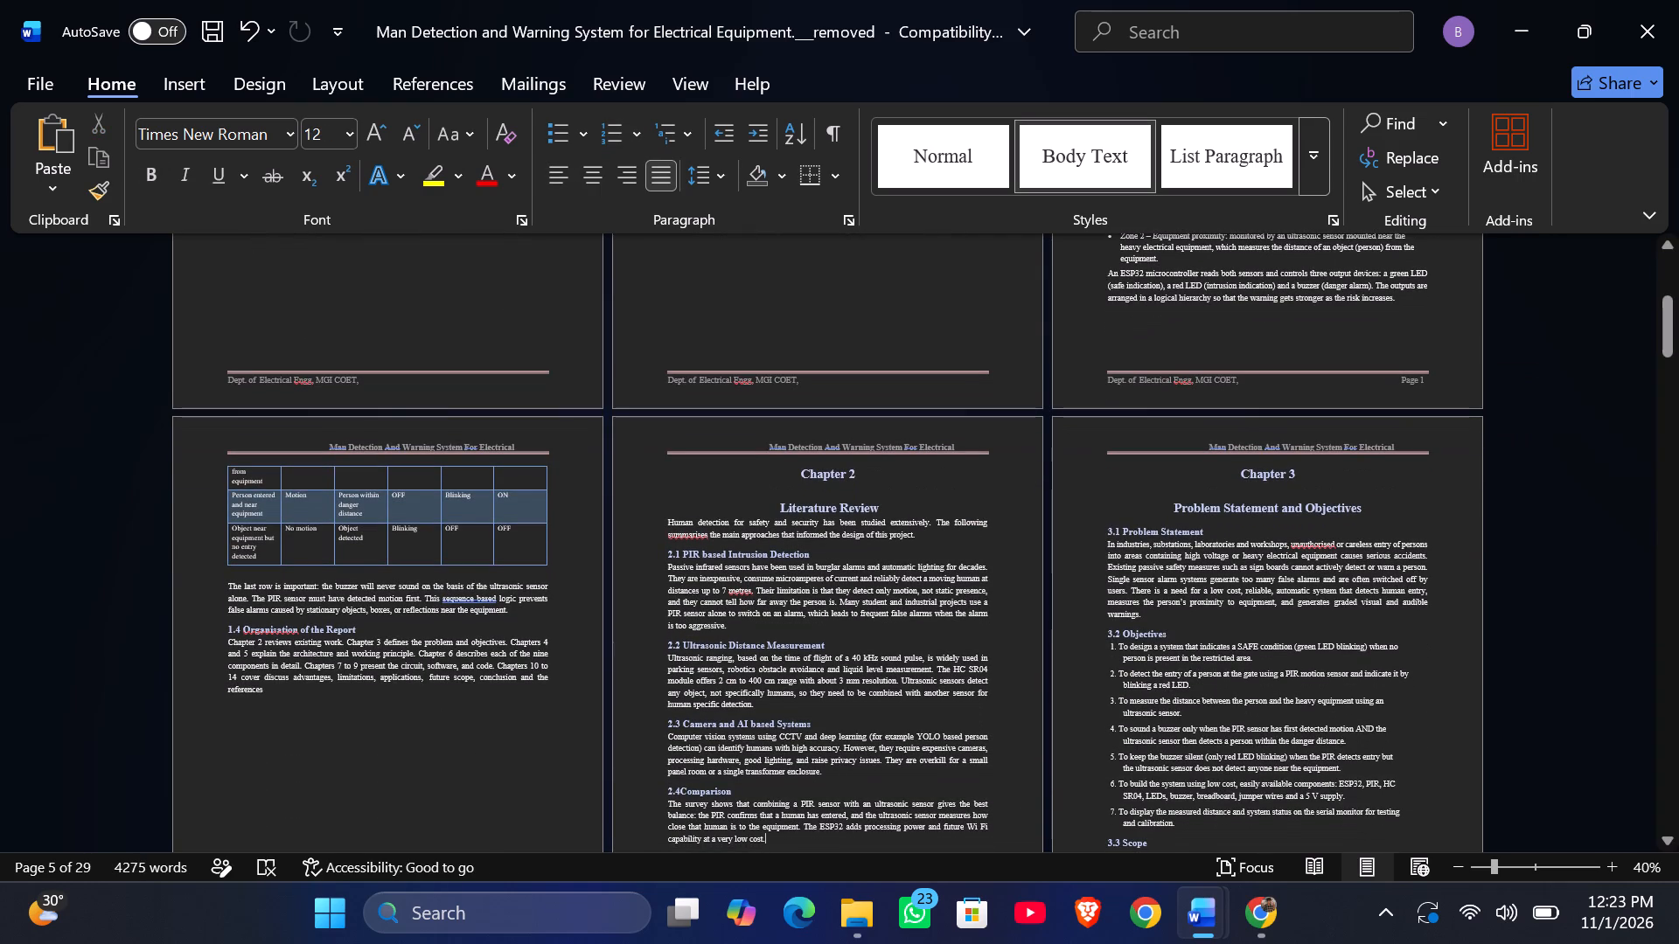
{"action": "left_click", "coordinate": [224, 597]}
{"action": "key", "text": "Up"}
{"action": "key", "text": "Up"}
{"action": "key", "text": "Up"}
{"action": "key", "text": "Up"}
{"action": "key", "text": "Up"}
{"action": "key", "text": "Up"}
{"action": "key", "text": "Up"}
{"action": "key", "text": "Up"}
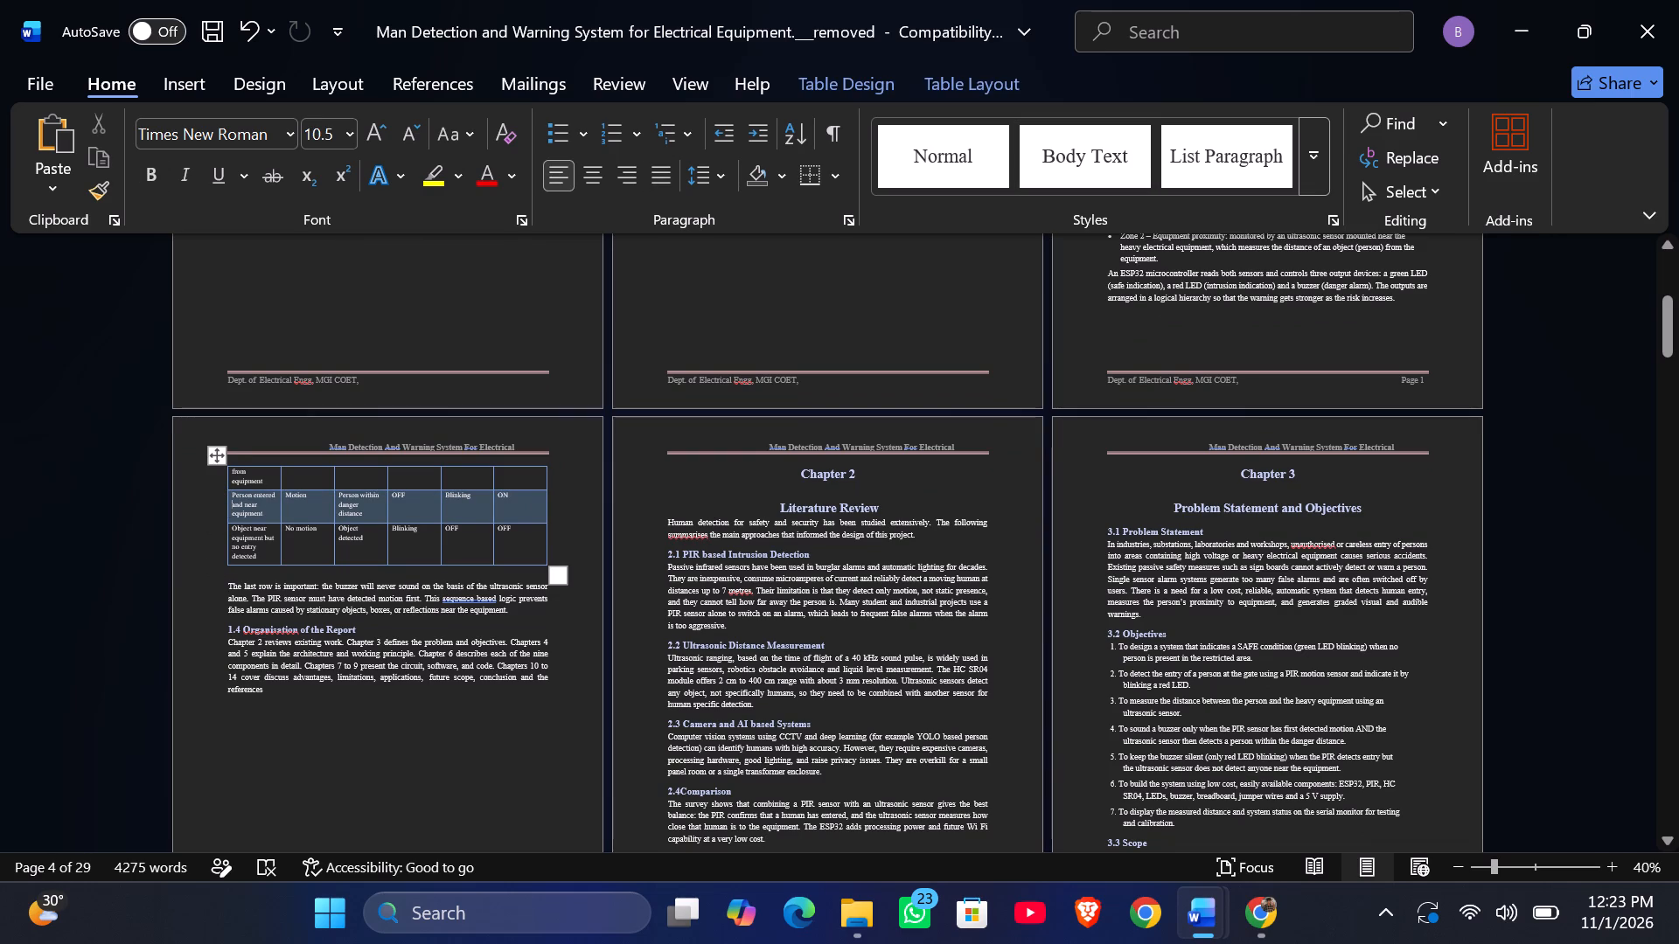
{"action": "key", "text": "Up"}
{"action": "key", "text": "Up"}
{"action": "key", "text": "Up"}
{"action": "key", "text": "Up"}
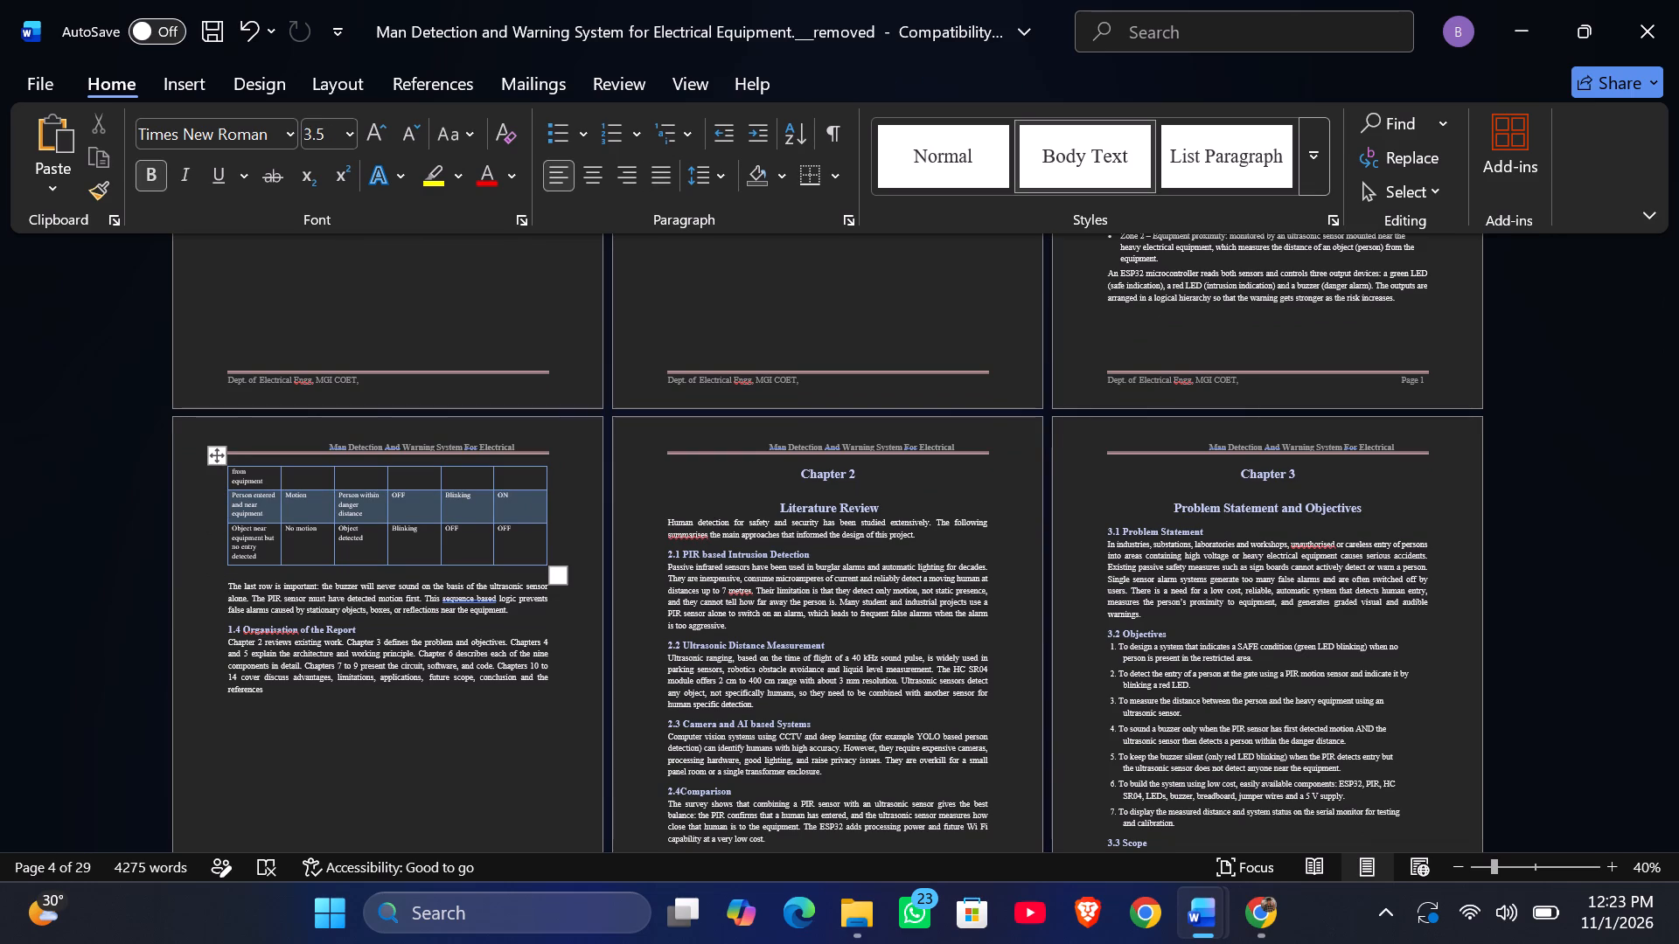
{"action": "key", "text": "Return"}
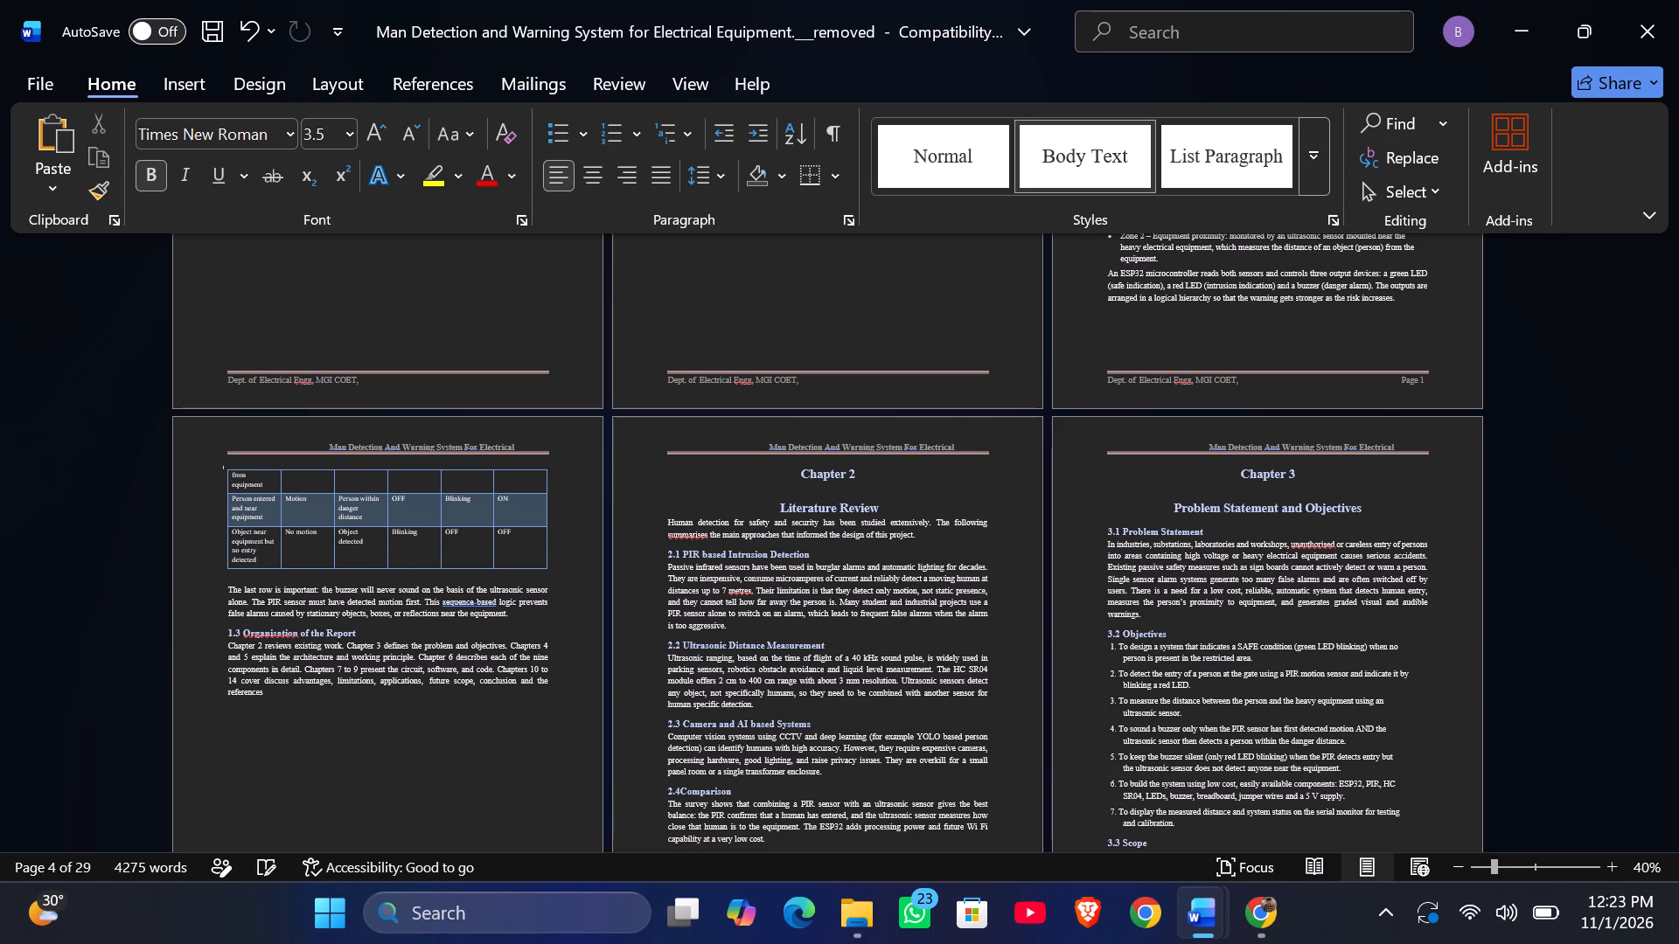
{"action": "key", "text": "Return"}
{"action": "key", "text": "Return"}
{"action": "key", "text": "Return"}
{"action": "key", "text": "Return"}
{"action": "key", "text": "Return"}
{"action": "key", "text": "Return"}
{"action": "key", "text": "Return"}
{"action": "key", "text": "Return"}
{"action": "key", "text": "Return"}
{"action": "key", "text": "Return"}
{"action": "key", "text": "Return"}
{"action": "key", "text": "Return"}
{"action": "key", "text": "Return"}
{"action": "key", "text": "Return"}
{"action": "key", "text": "Return"}
{"action": "key", "text": "Return"}
{"action": "key", "text": "Return"}
{"action": "key", "text": "Return"}
{"action": "key", "text": "Return"}
{"action": "key", "text": "Return"}
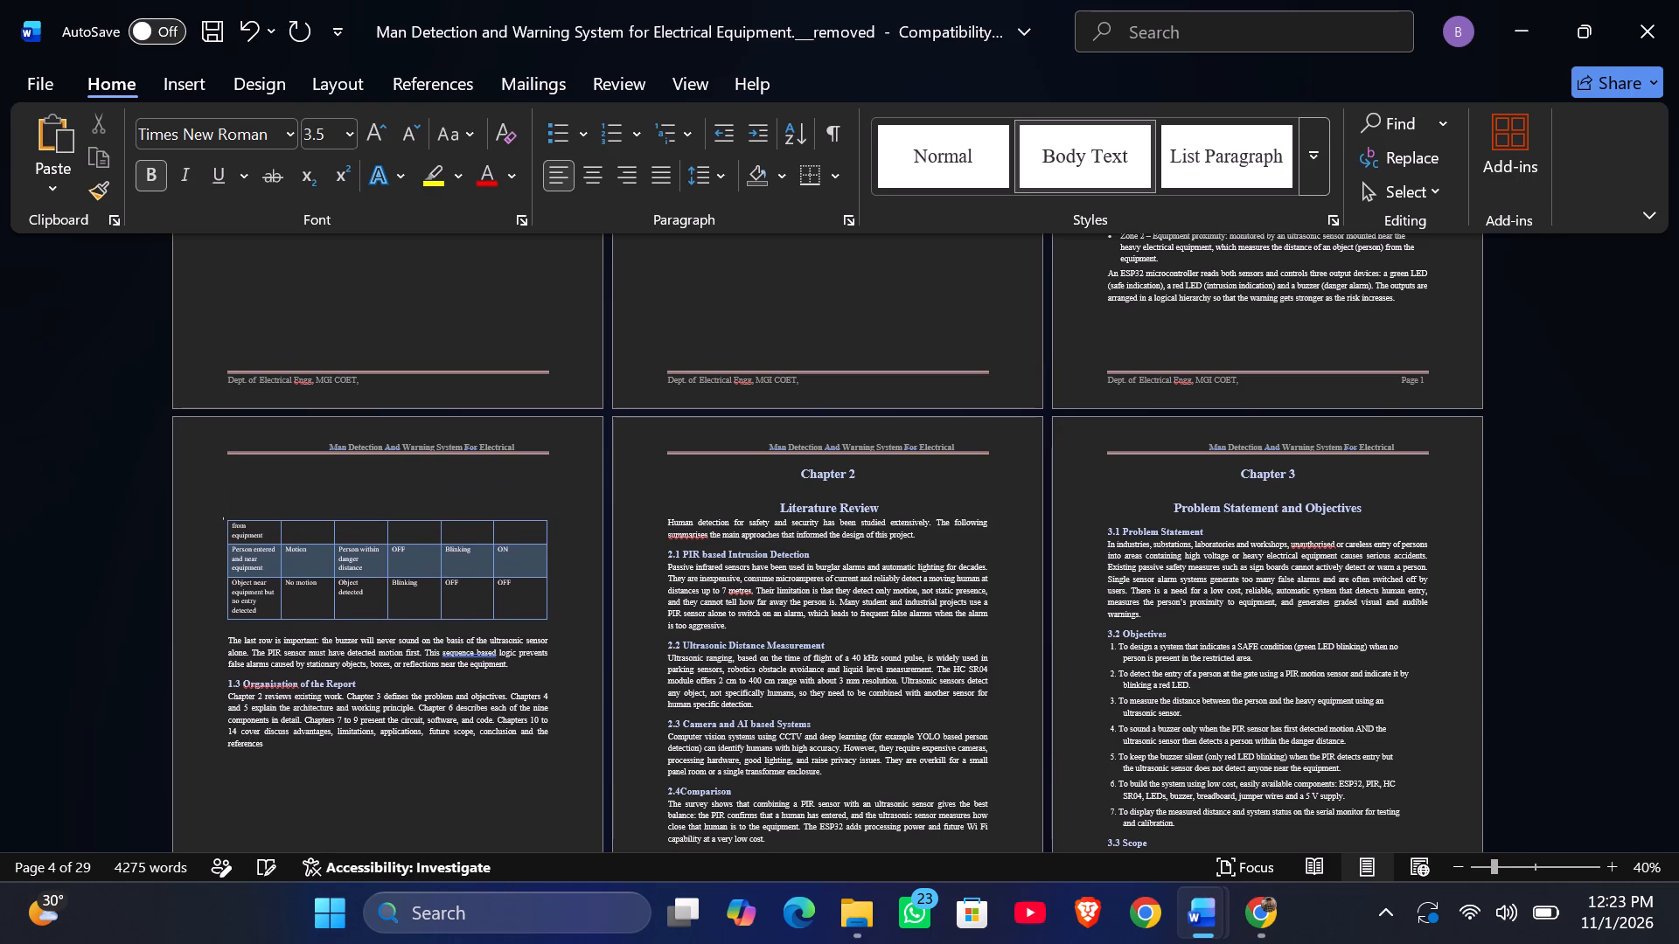
{"action": "key", "text": "Return"}
{"action": "key", "text": "Return"}
{"action": "key", "text": "Return"}
{"action": "key", "text": "Return"}
{"action": "key", "text": "Return"}
{"action": "key", "text": "Return"}
{"action": "key", "text": "Return"}
{"action": "key", "text": "Return"}
{"action": "key", "text": "Return"}
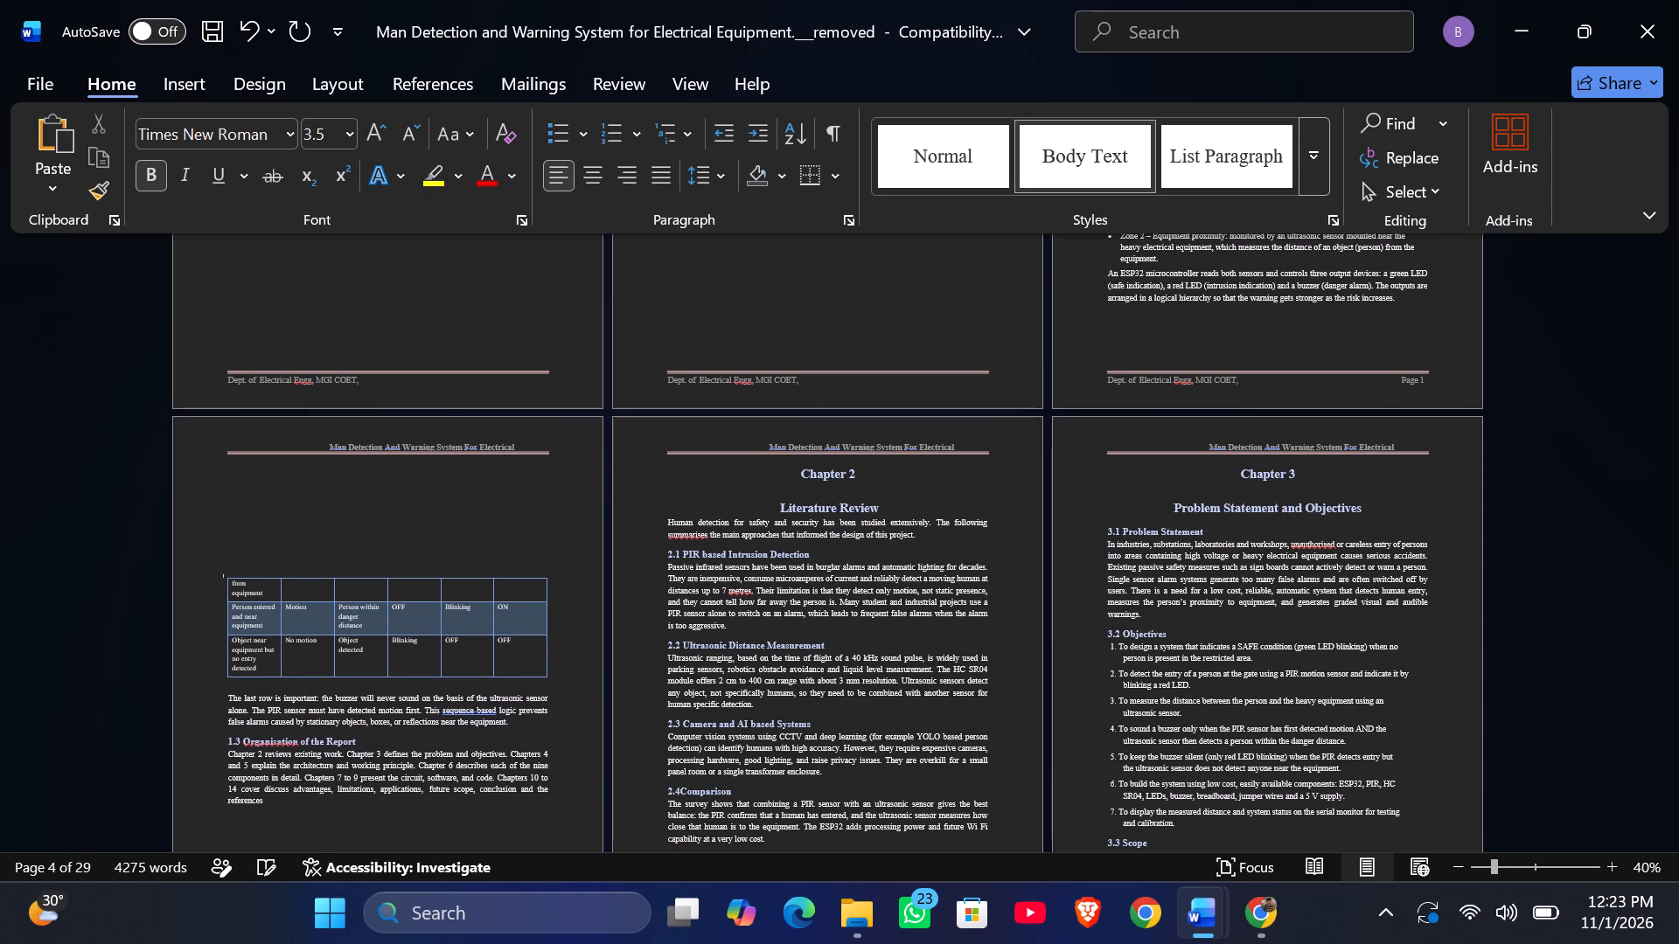
{"action": "key", "text": "Return"}
{"action": "key", "text": "Return"}
Paste the heading "Operating Rules of the System" near the top of the blank space above the remaining table on page 2.
{"action": "key", "text": "Up"}
{"action": "key", "text": "Up"}
{"action": "key", "text": "Up"}
{"action": "key", "text": "Up"}
{"action": "key", "text": "Up"}
{"action": "key", "text": "Up"}
{"action": "key", "text": "Up"}
{"action": "key", "text": "Up"}
{"action": "key", "text": "Up"}
{"action": "key", "text": "Up"}
{"action": "key", "text": "Up"}
{"action": "key", "text": "Up"}
{"action": "key", "text": "Up"}
{"action": "key", "text": "Up"}
{"action": "key", "text": "Up"}
{"action": "key", "text": "Up"}
{"action": "key", "text": "Up"}
{"action": "key", "text": "Up"}
{"action": "key", "text": "Up"}
{"action": "key", "text": "Up"}
{"action": "key", "text": "Up"}
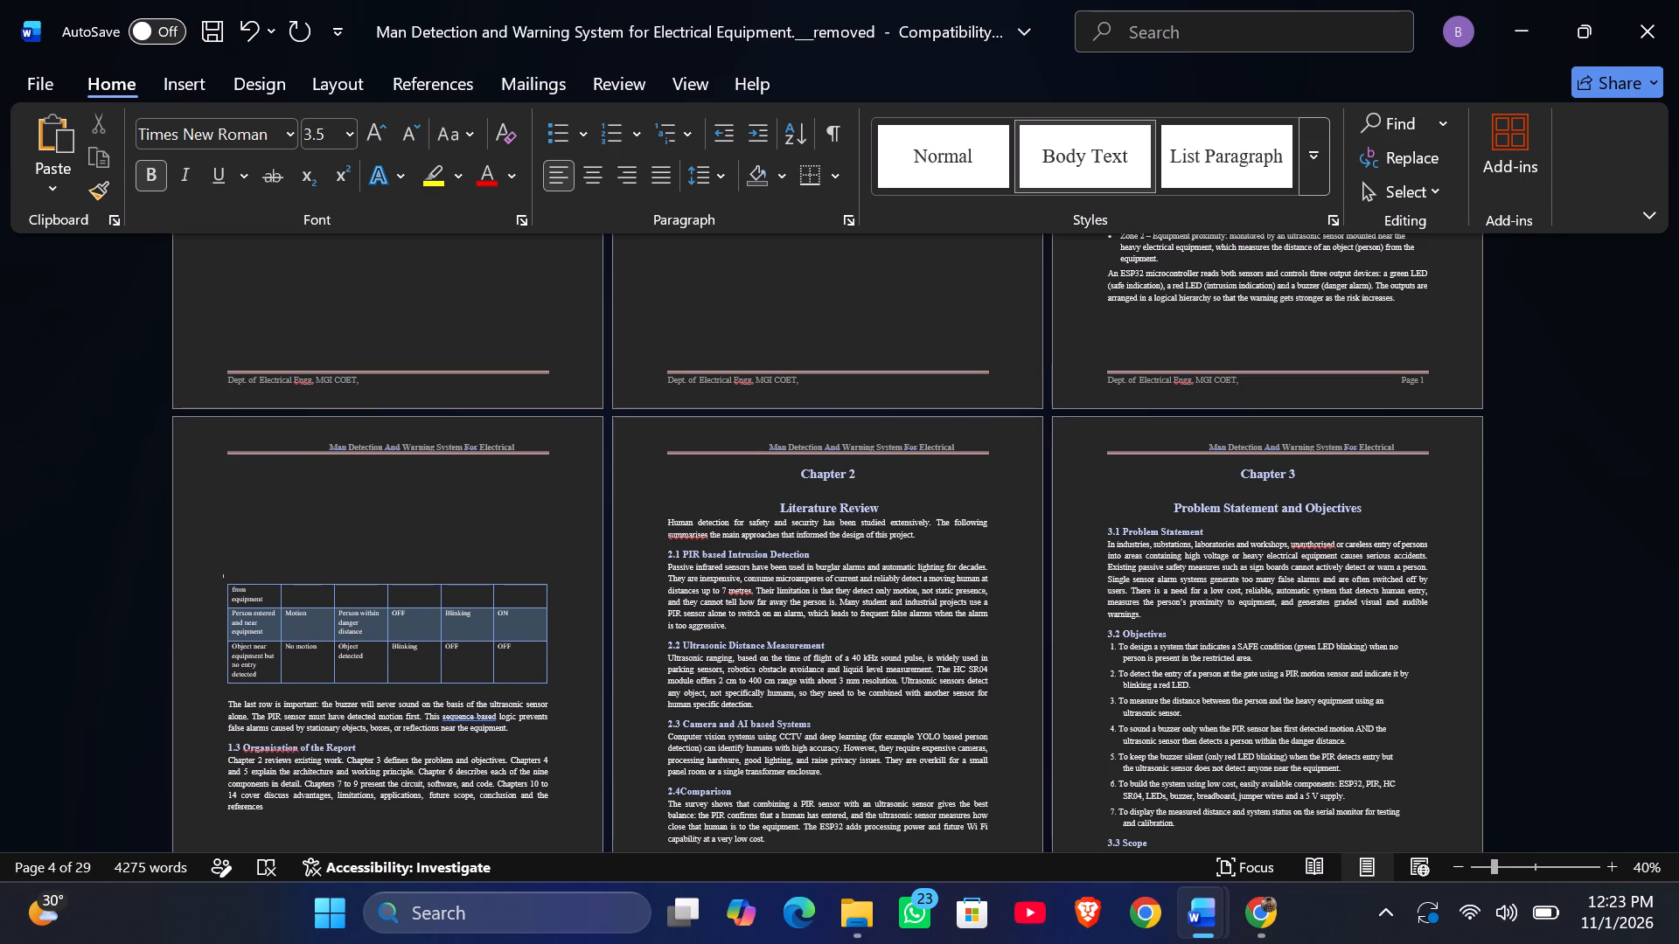
{"action": "key", "text": "Up"}
{"action": "key", "text": "Up"}
{"action": "key", "text": "Up"}
{"action": "key", "text": "Up"}
{"action": "key", "text": "ctrl+v"}
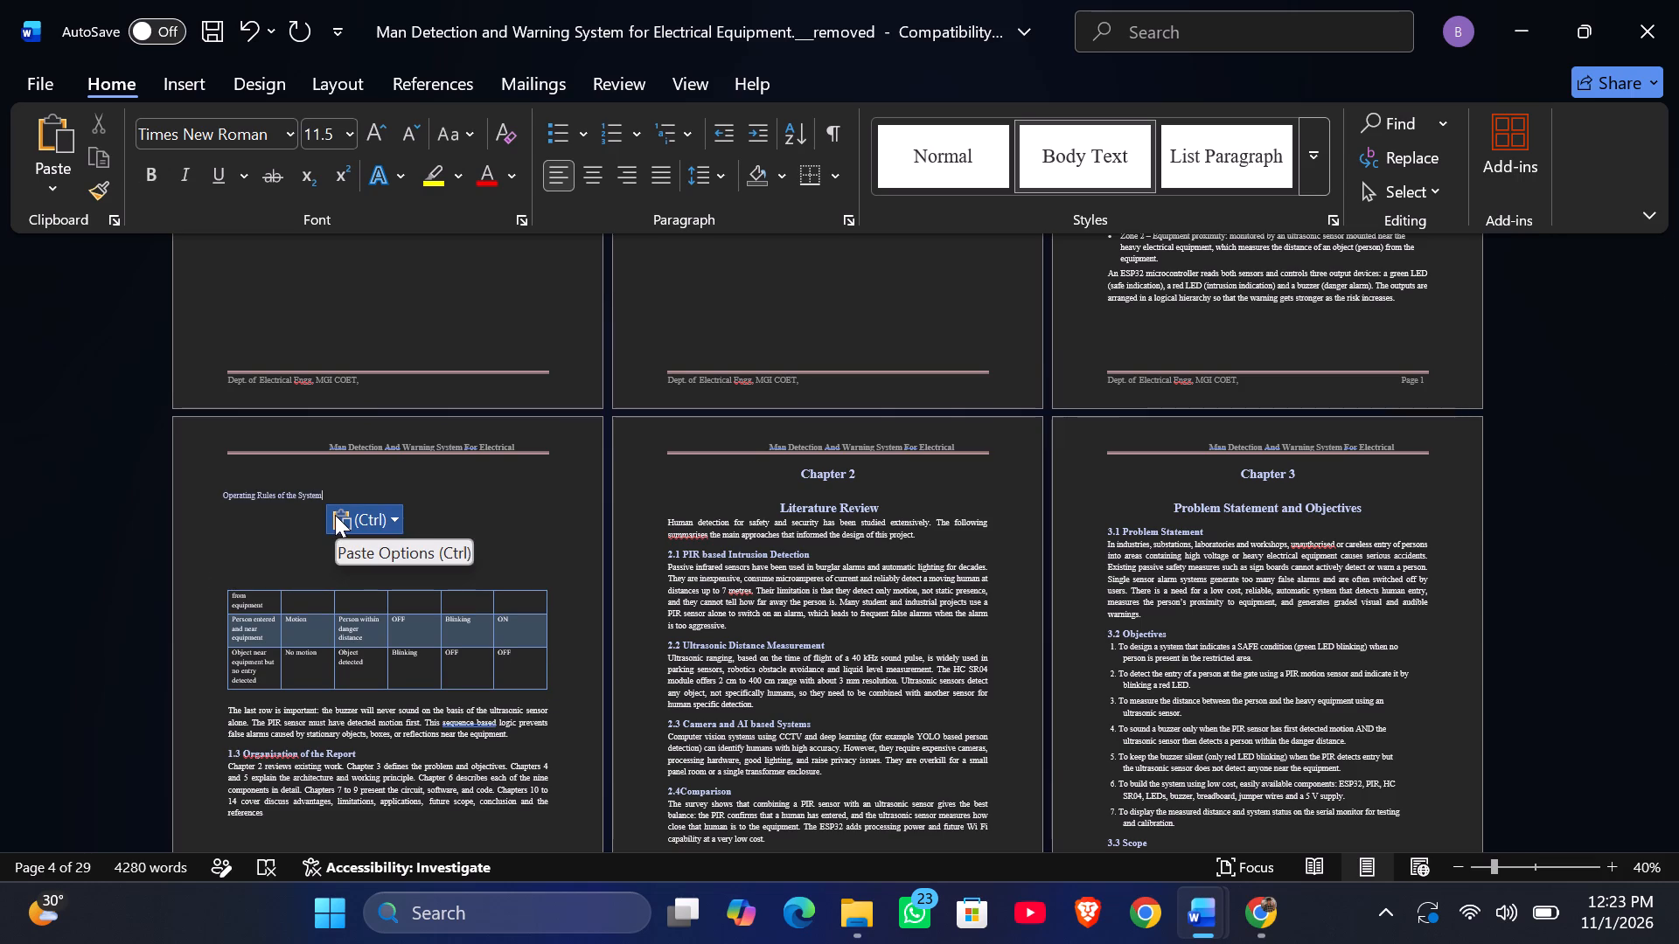
{"action": "left_click", "coordinate": [396, 524]}
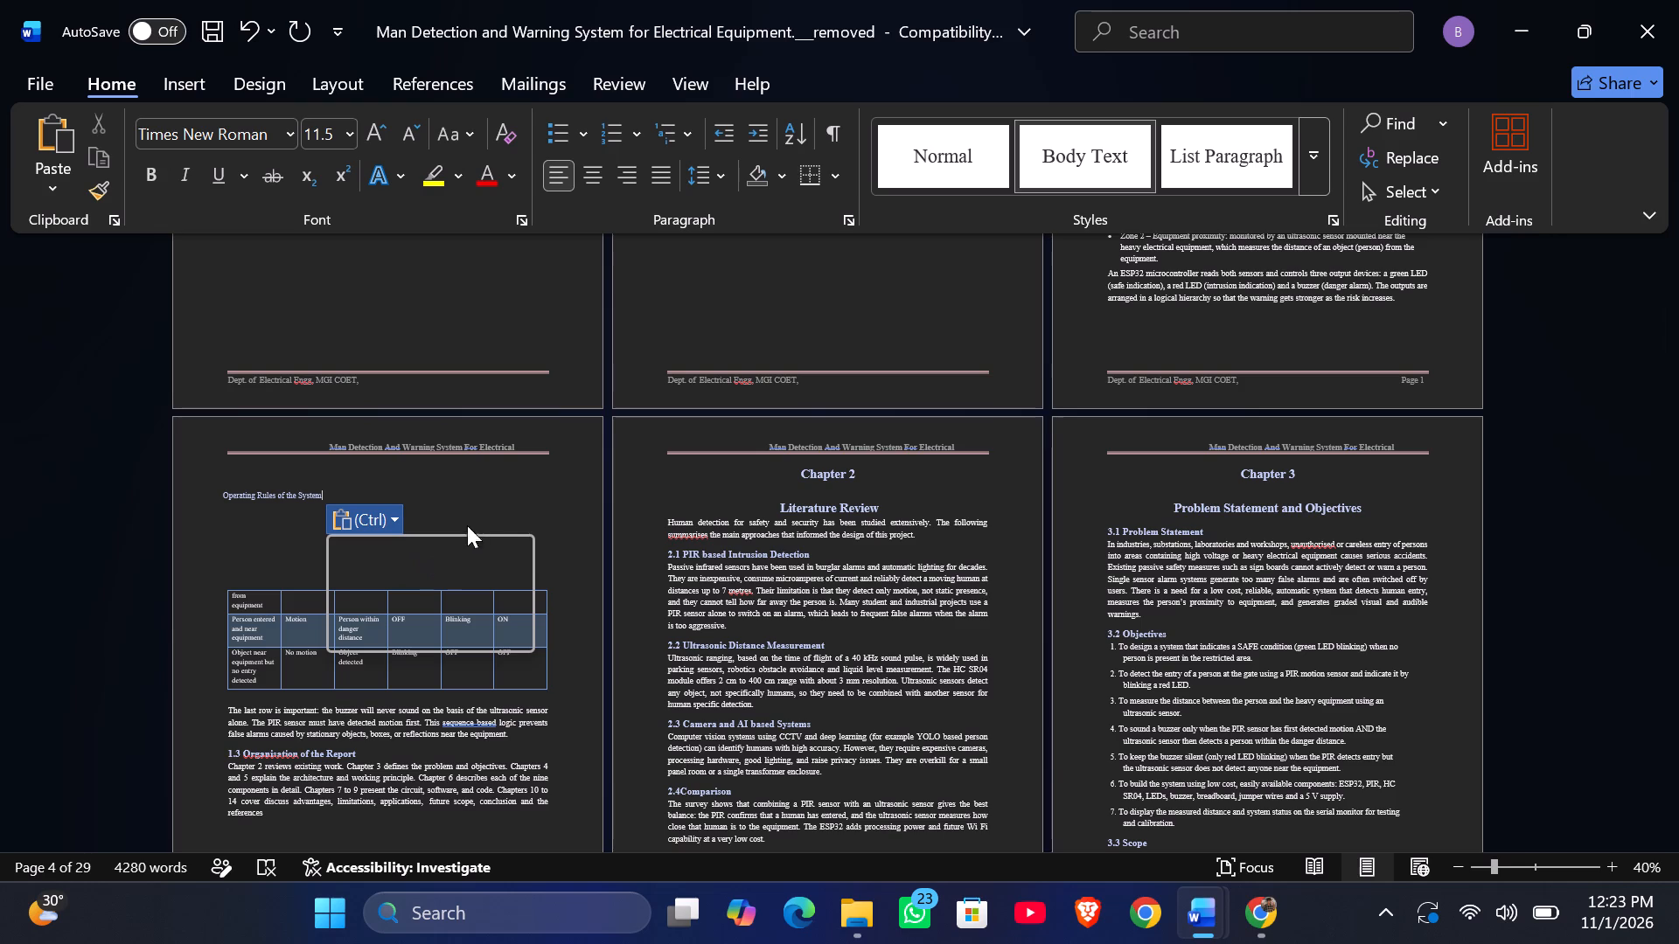
{"action": "left_click", "coordinate": [485, 501]}
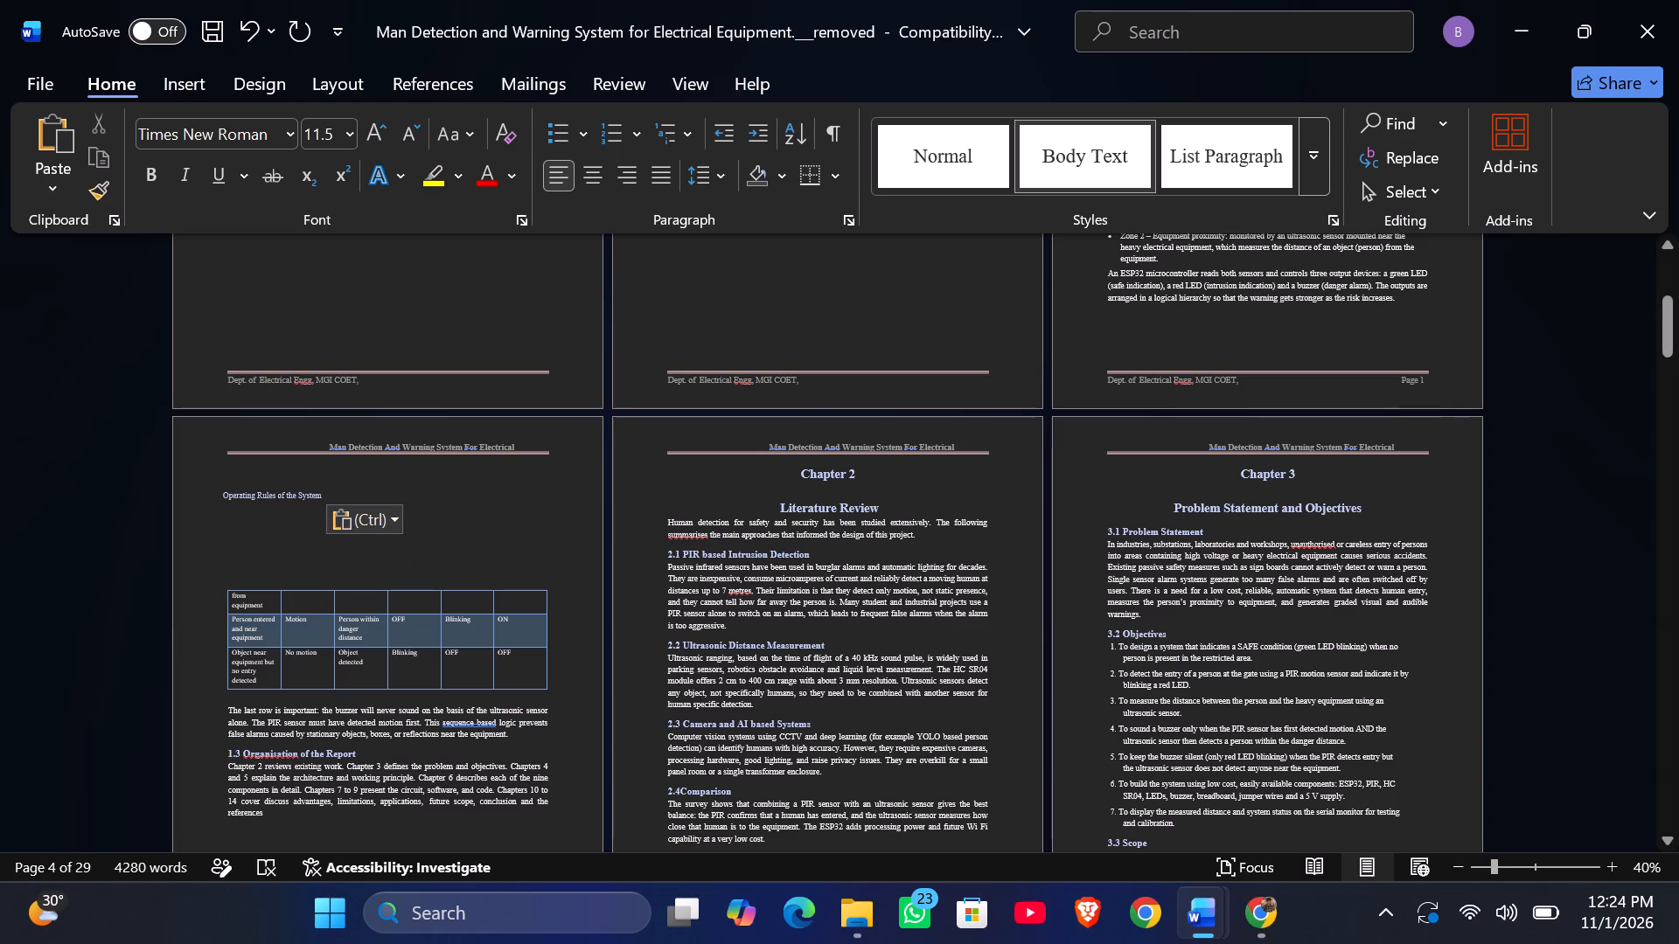
Indent the pasted "Operating Rules of the System" heading by two spaces so it lines up with the table's edge.
{"action": "left_click", "coordinate": [219, 498]}
{"action": "key", "text": "space"}
{"action": "key", "text": "space"}
{"action": "key", "text": "space"}
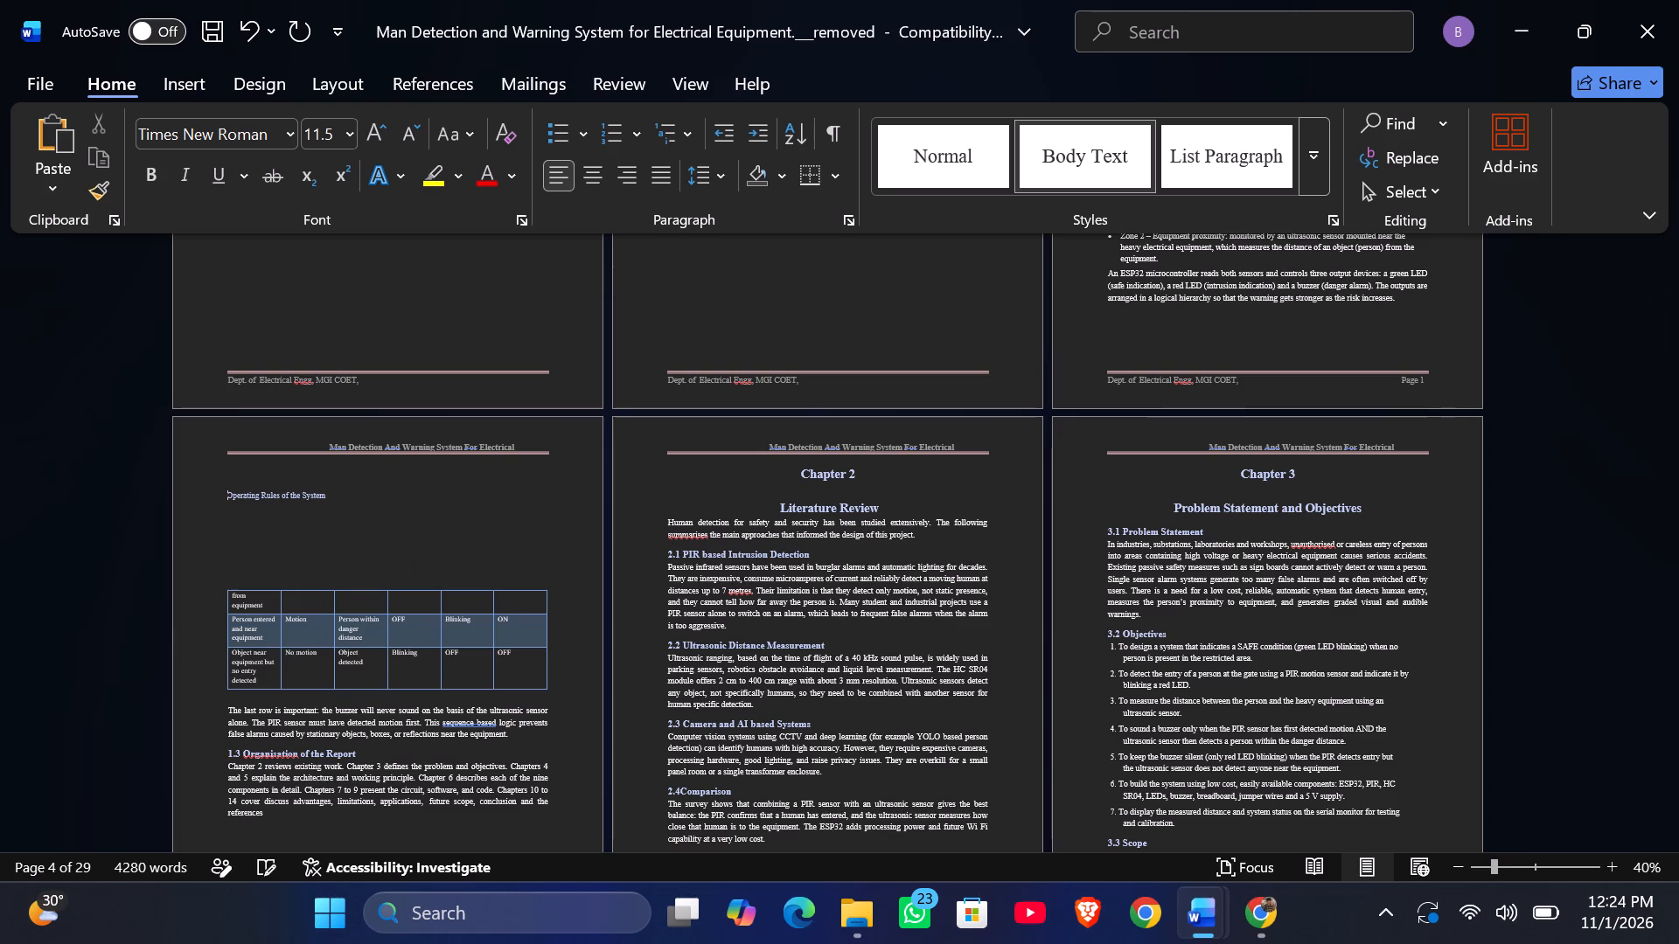
{"action": "key", "text": "BackSpace"}
{"action": "scroll", "coordinate": [219, 498], "scroll_direction": "up", "scroll_amount": 2}
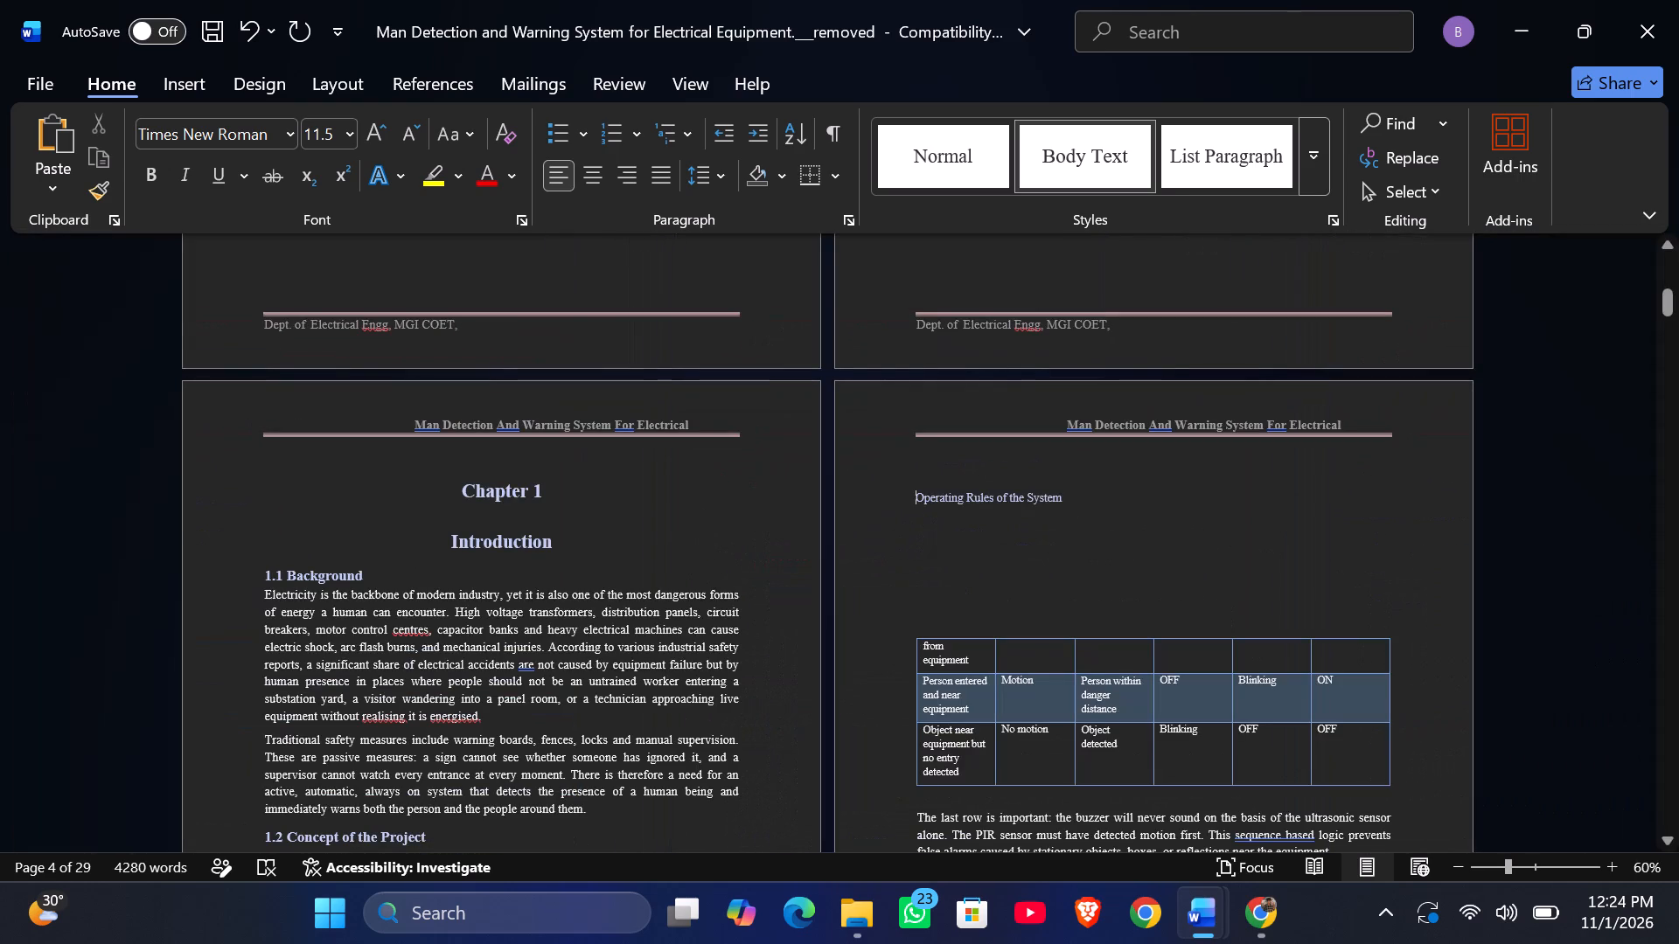
{"action": "scroll", "coordinate": [377, 538], "scroll_direction": "down", "scroll_amount": 3}
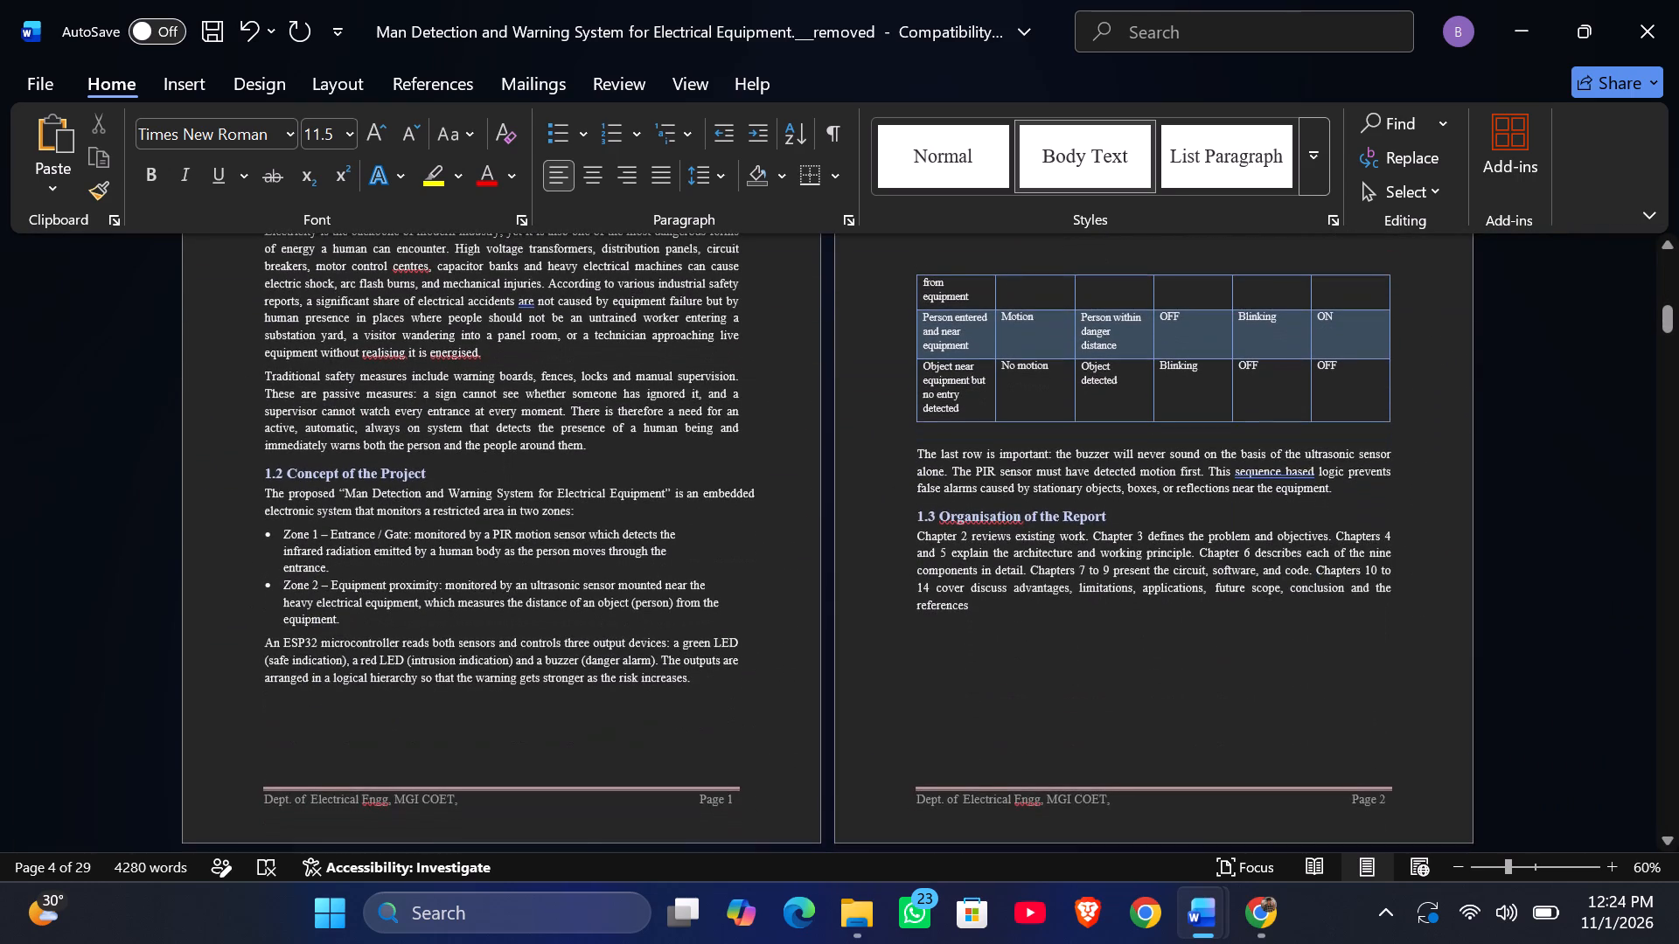
Make the pasted "Operating Rules of the System" heading on page 2 bold.
{"action": "scroll", "coordinate": [910, 526], "scroll_direction": "up", "scroll_amount": 3}
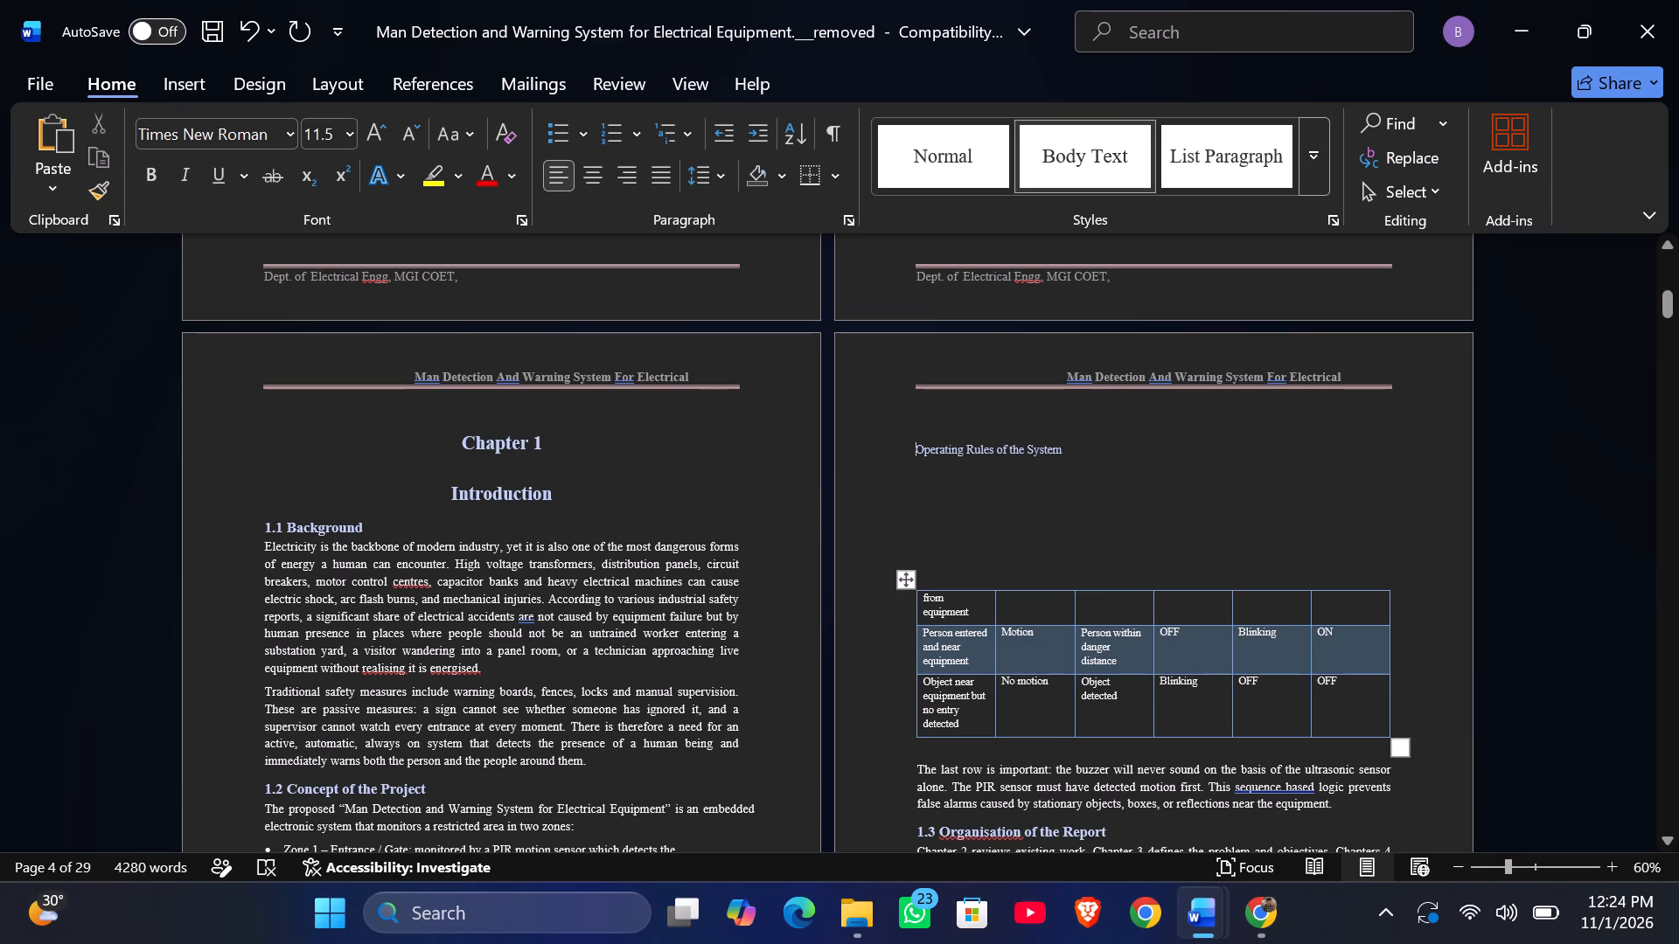
{"action": "left_click_drag", "start_coordinate": [1072, 464], "coordinate": [924, 434]}
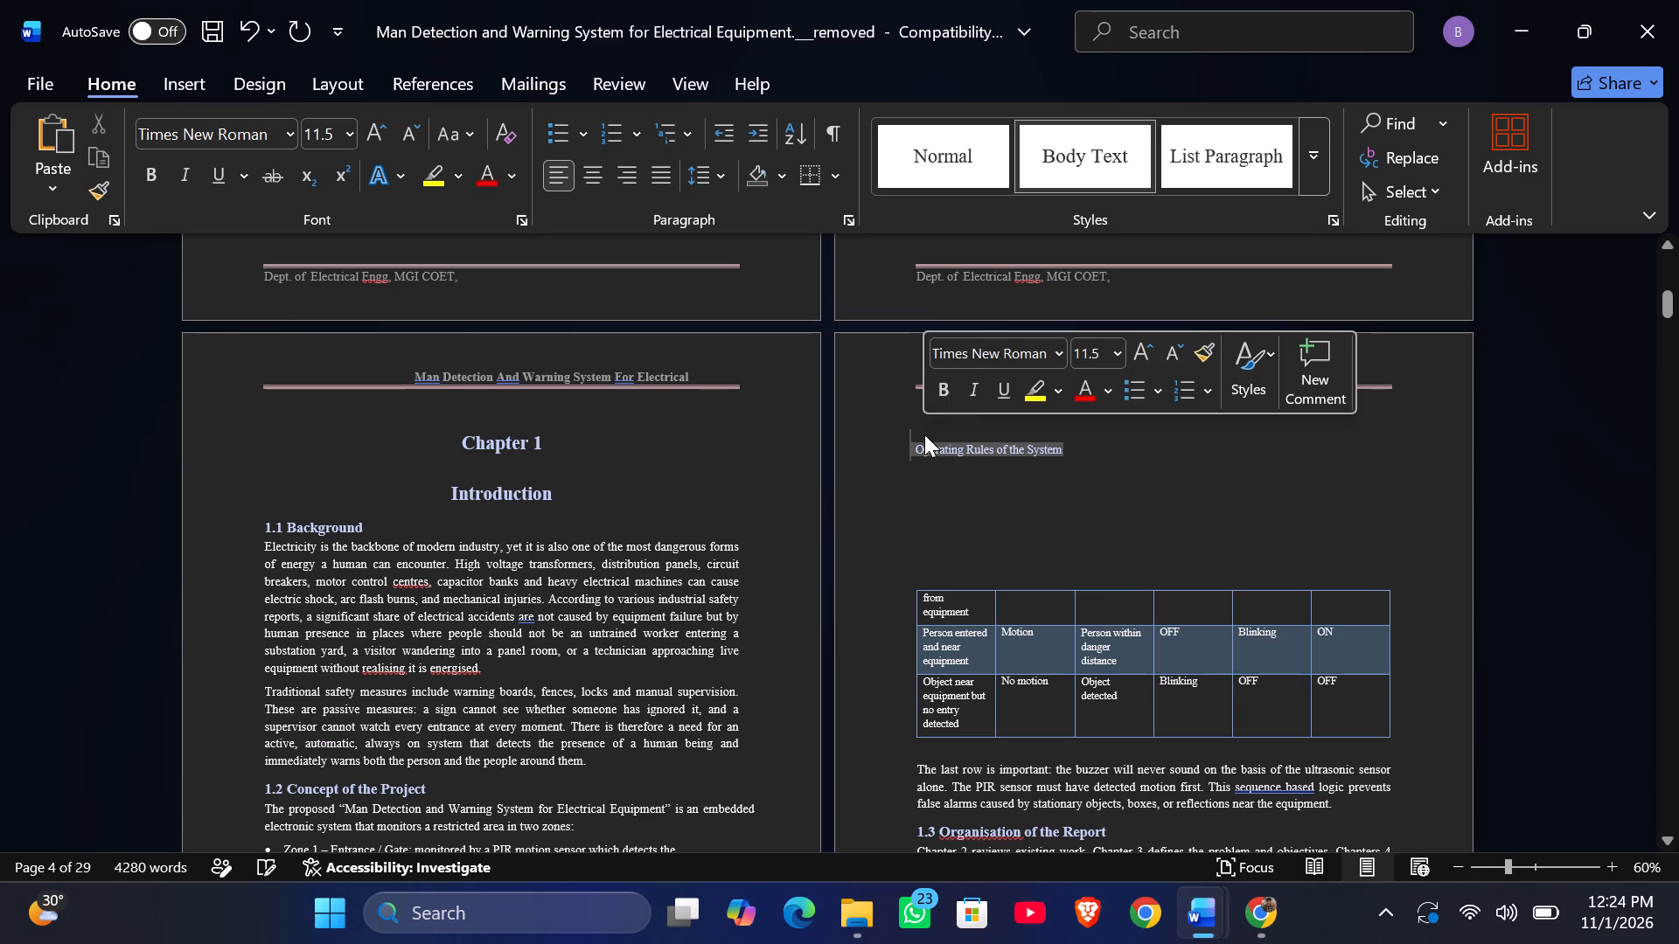
{"action": "left_click", "coordinate": [951, 402]}
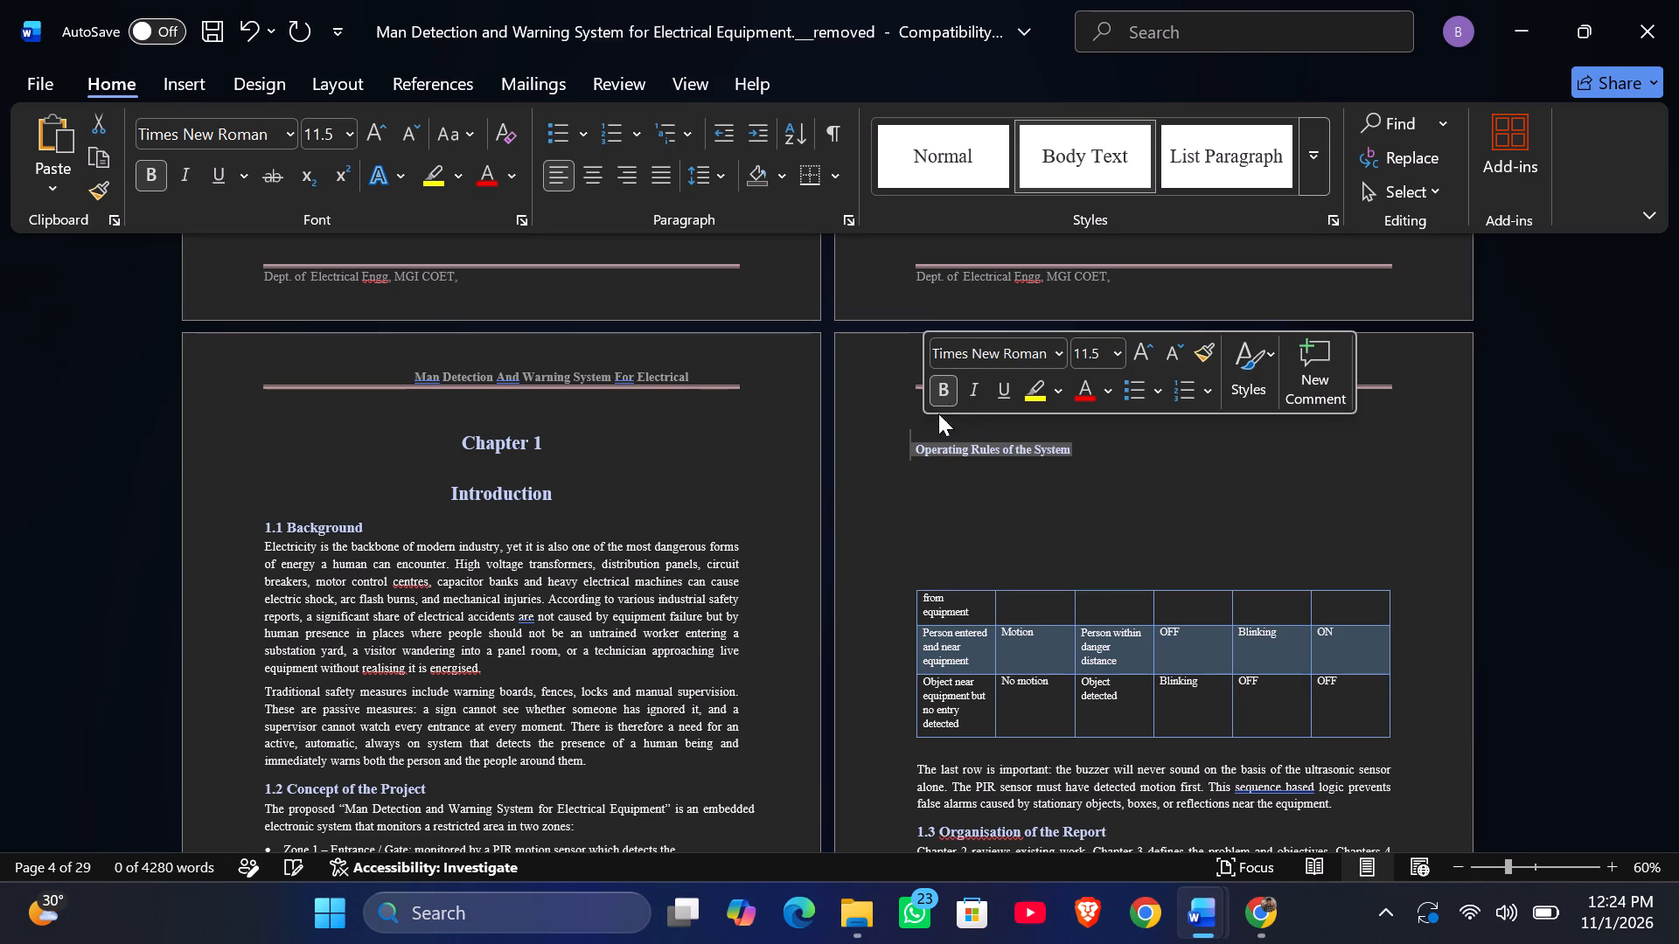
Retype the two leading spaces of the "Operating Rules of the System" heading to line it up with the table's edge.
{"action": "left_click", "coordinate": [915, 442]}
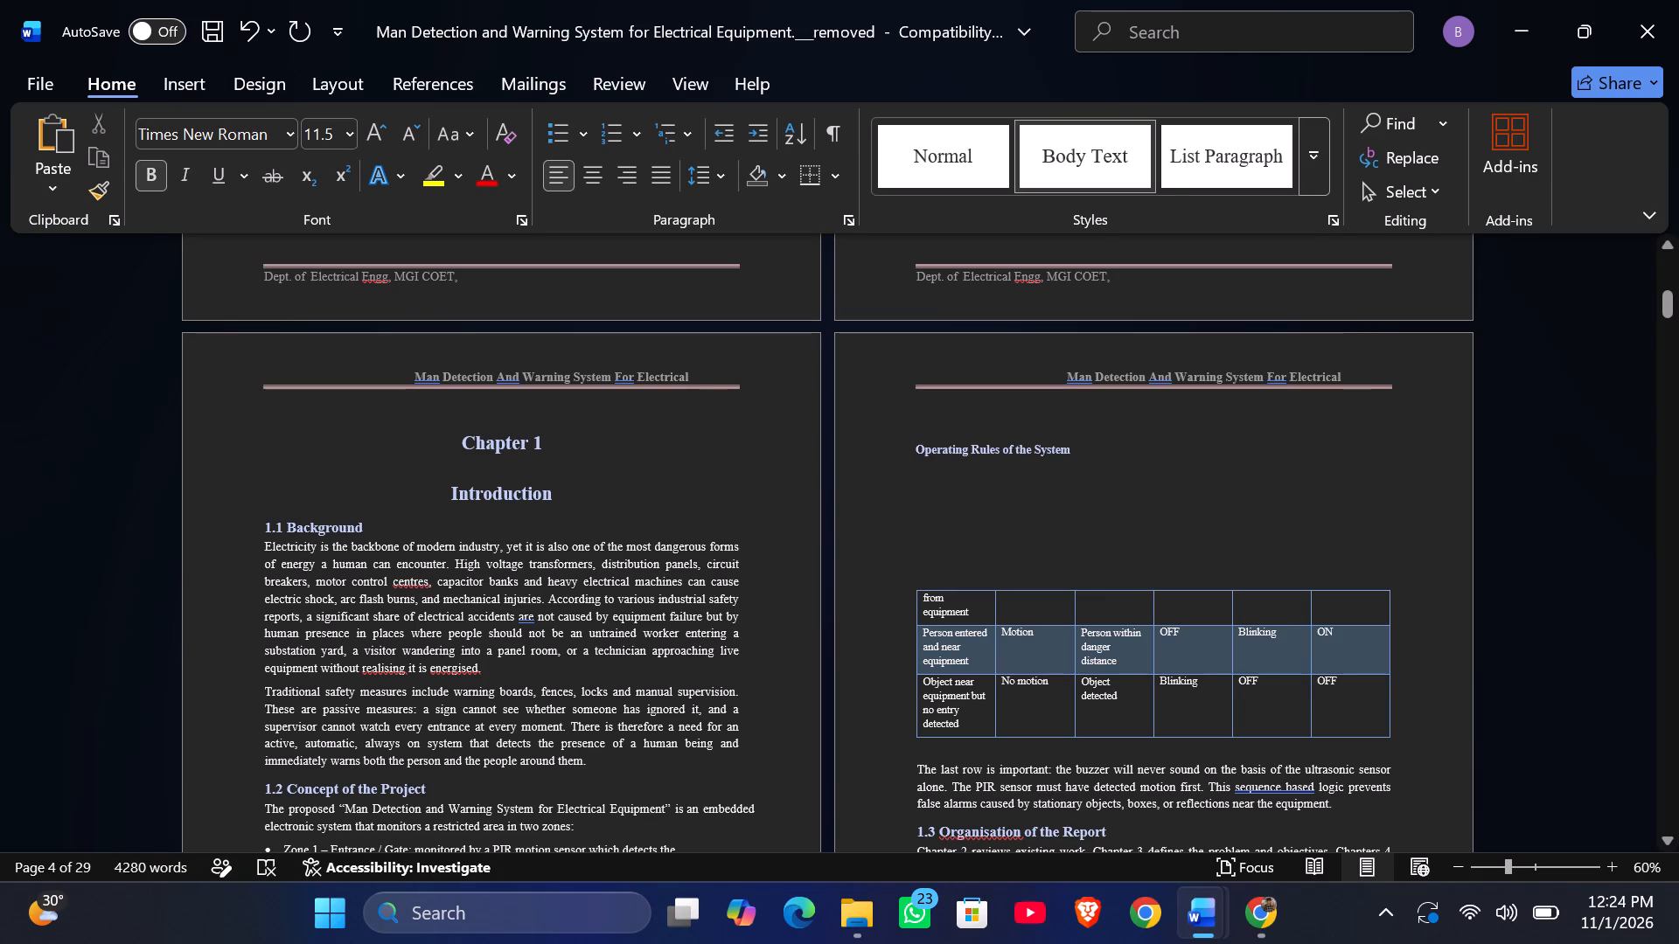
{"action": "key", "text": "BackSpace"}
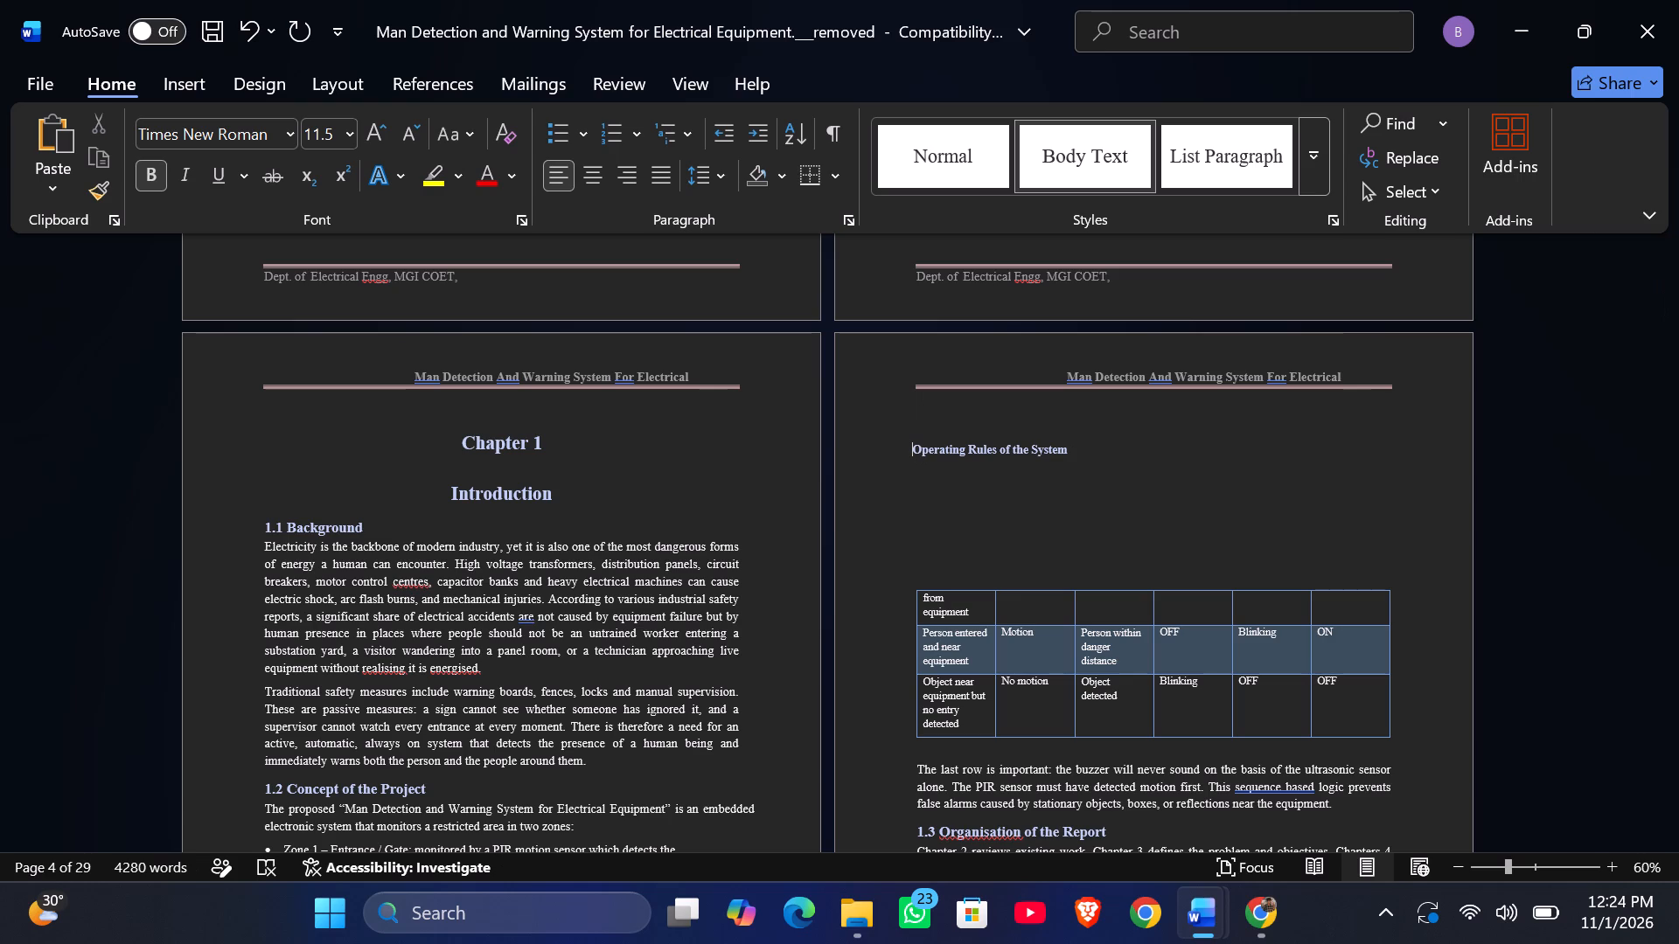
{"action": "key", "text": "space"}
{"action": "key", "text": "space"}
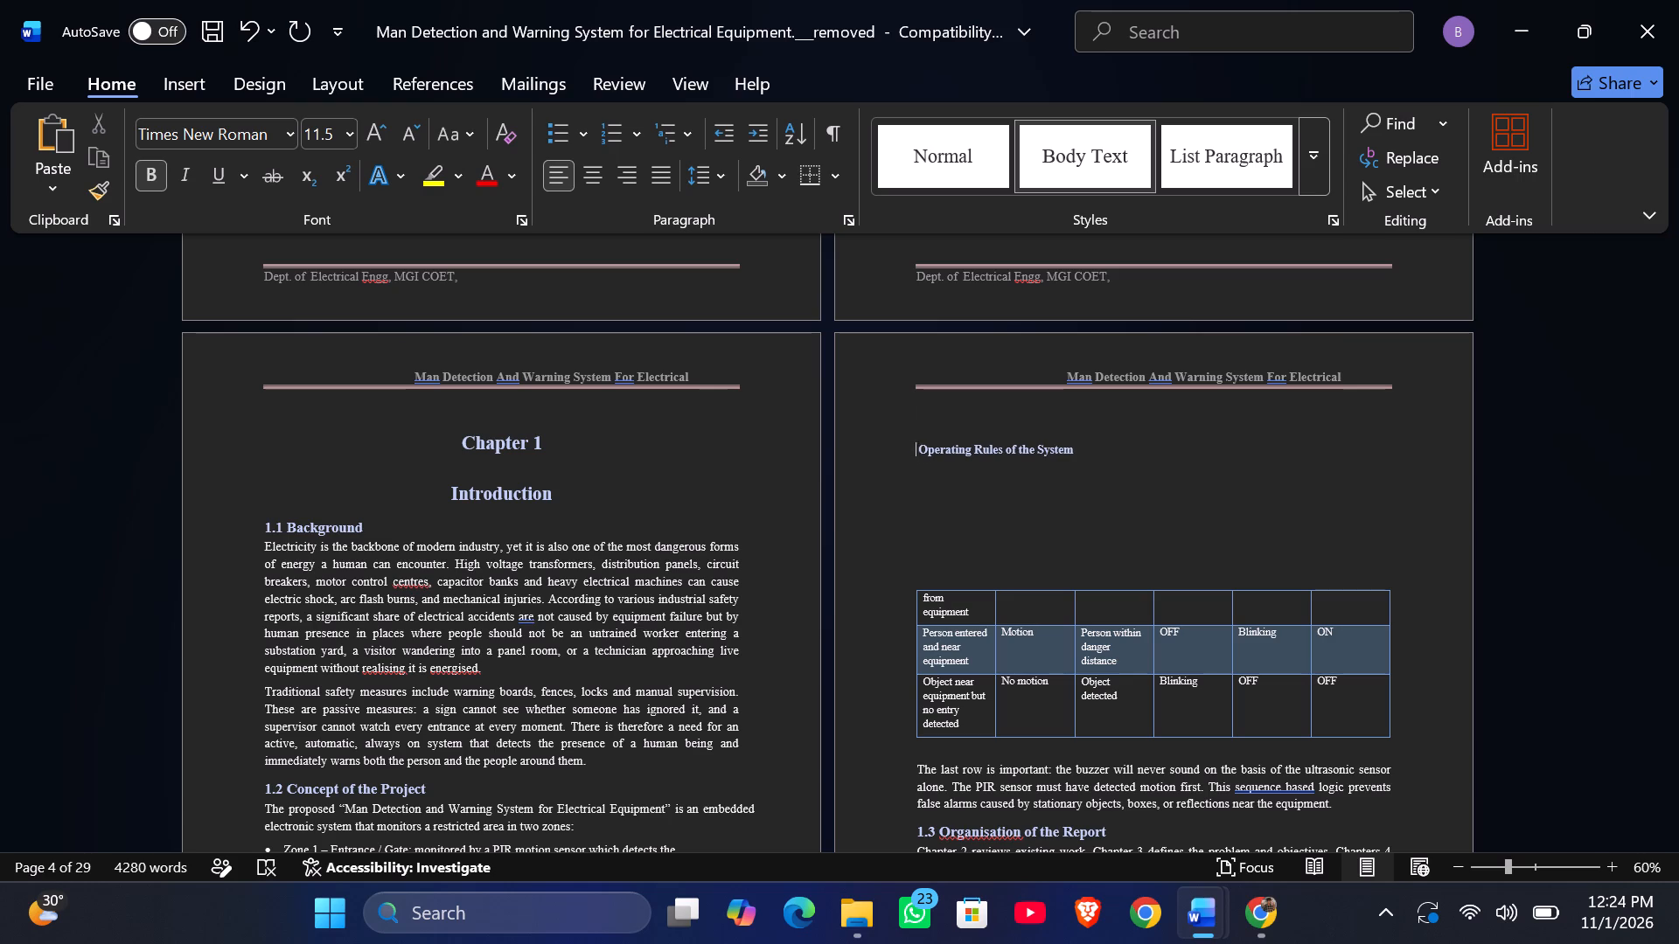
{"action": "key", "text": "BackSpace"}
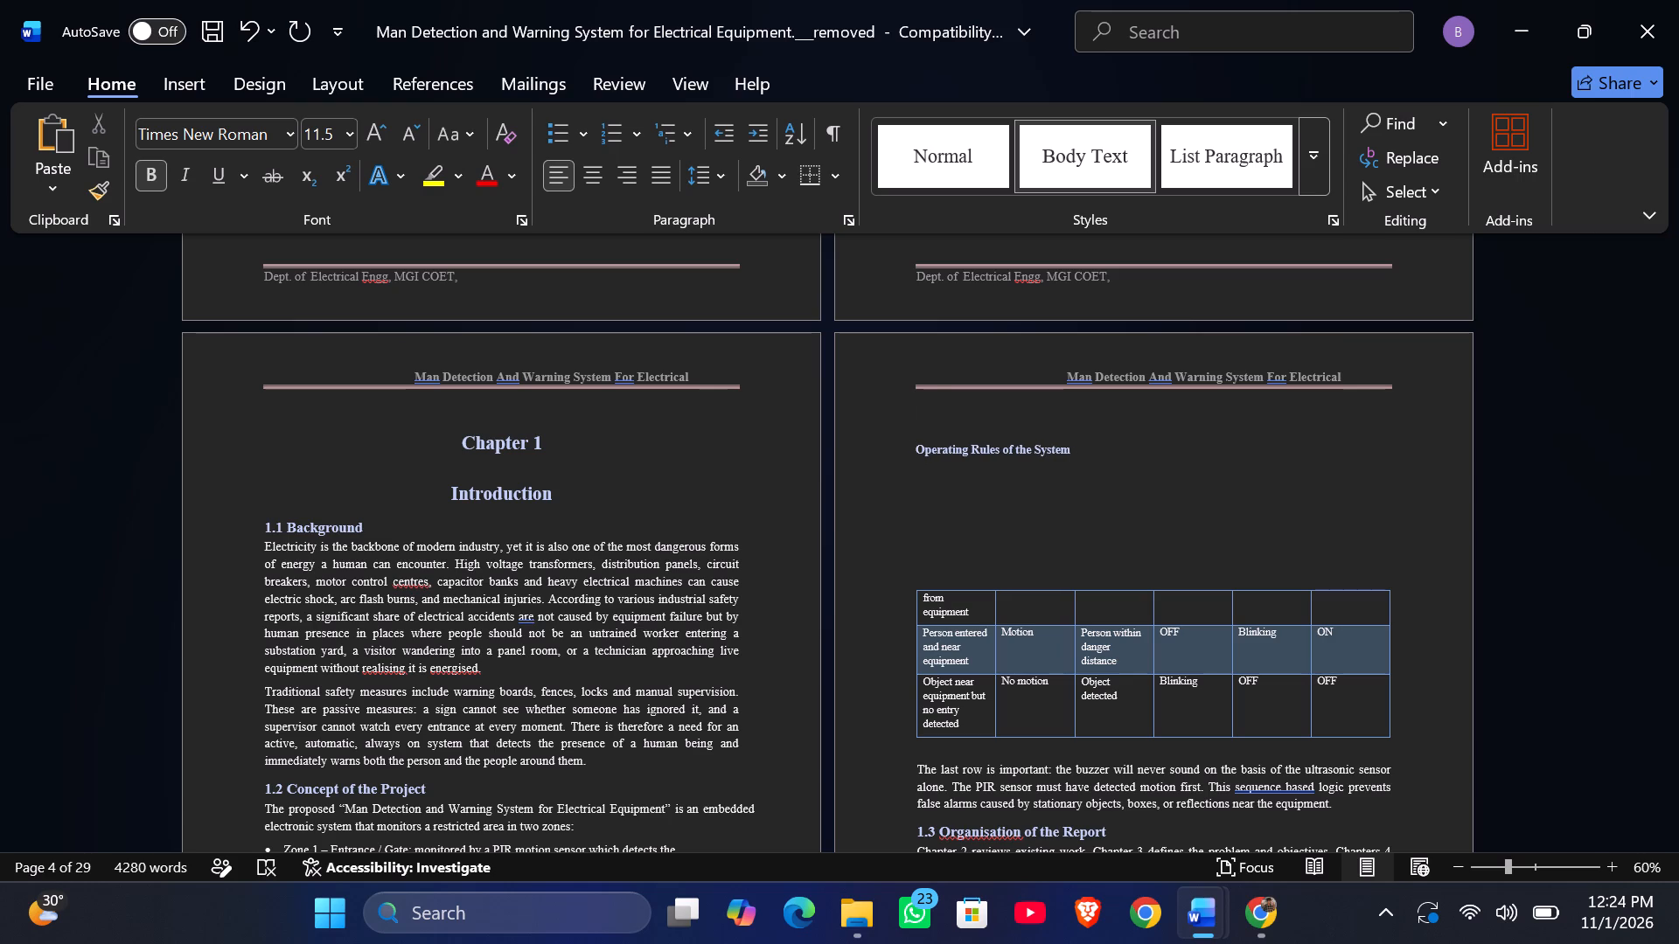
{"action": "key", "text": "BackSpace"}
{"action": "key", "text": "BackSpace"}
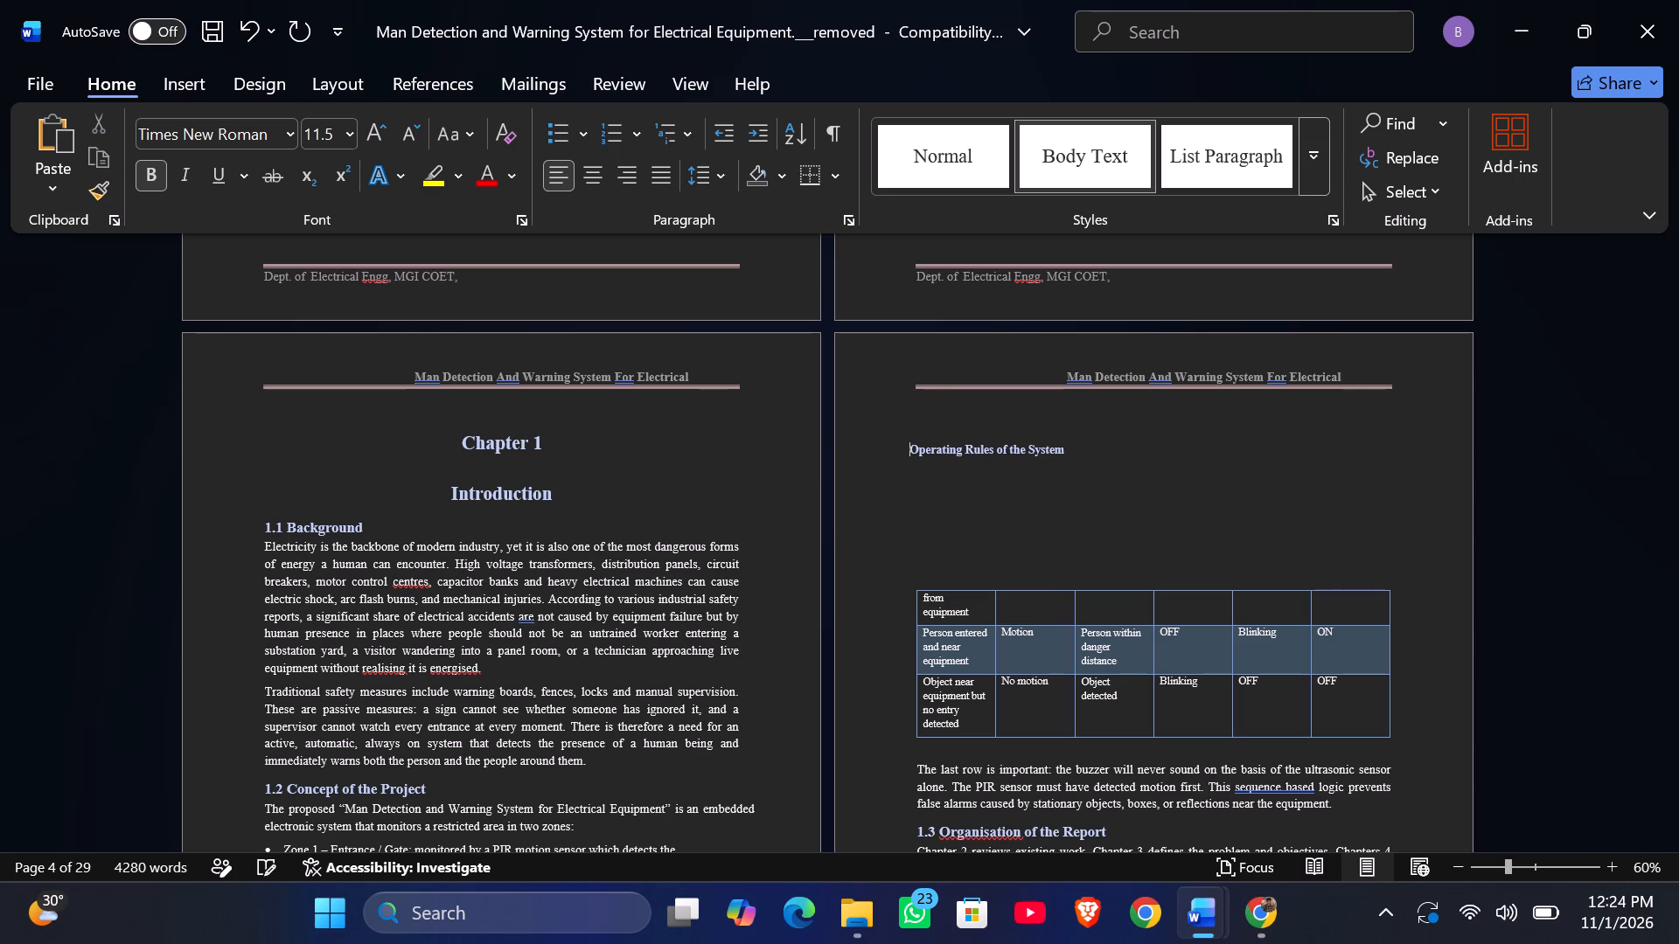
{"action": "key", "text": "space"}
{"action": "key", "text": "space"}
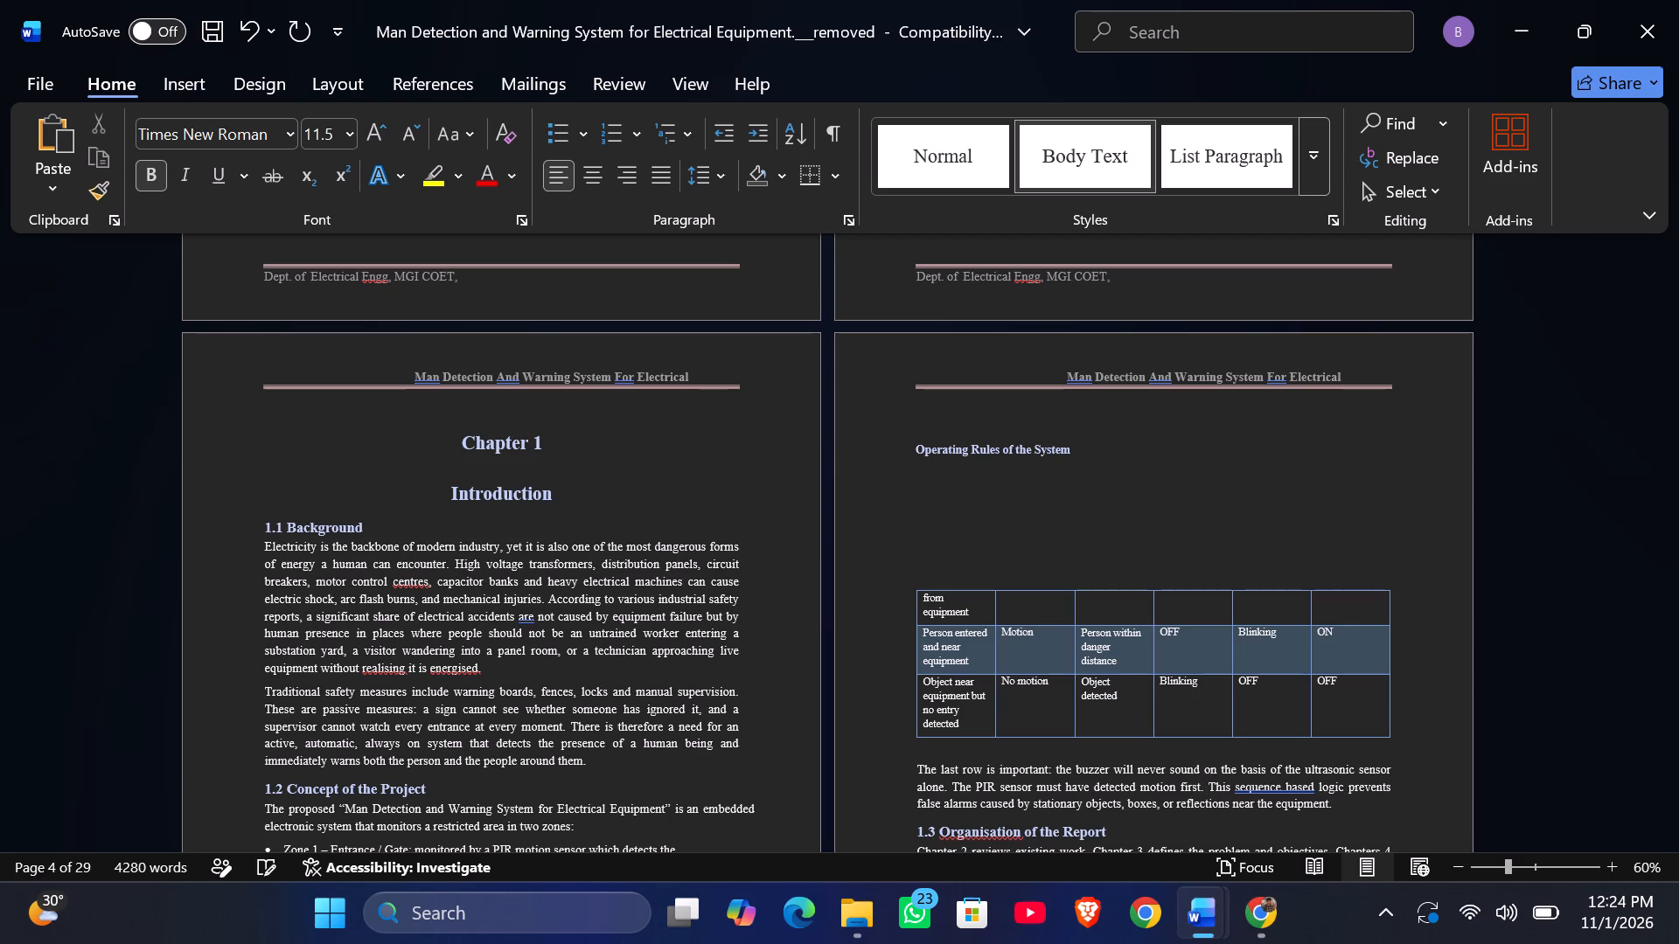
Remove blank lines above the "Operating Rules of the System" heading on page 2, undoing the excess deletions that reach page 1.
{"action": "key", "text": "Up"}
{"action": "key", "text": "BackSpace"}
{"action": "key", "text": "BackSpace"}
{"action": "key", "text": "BackSpace"}
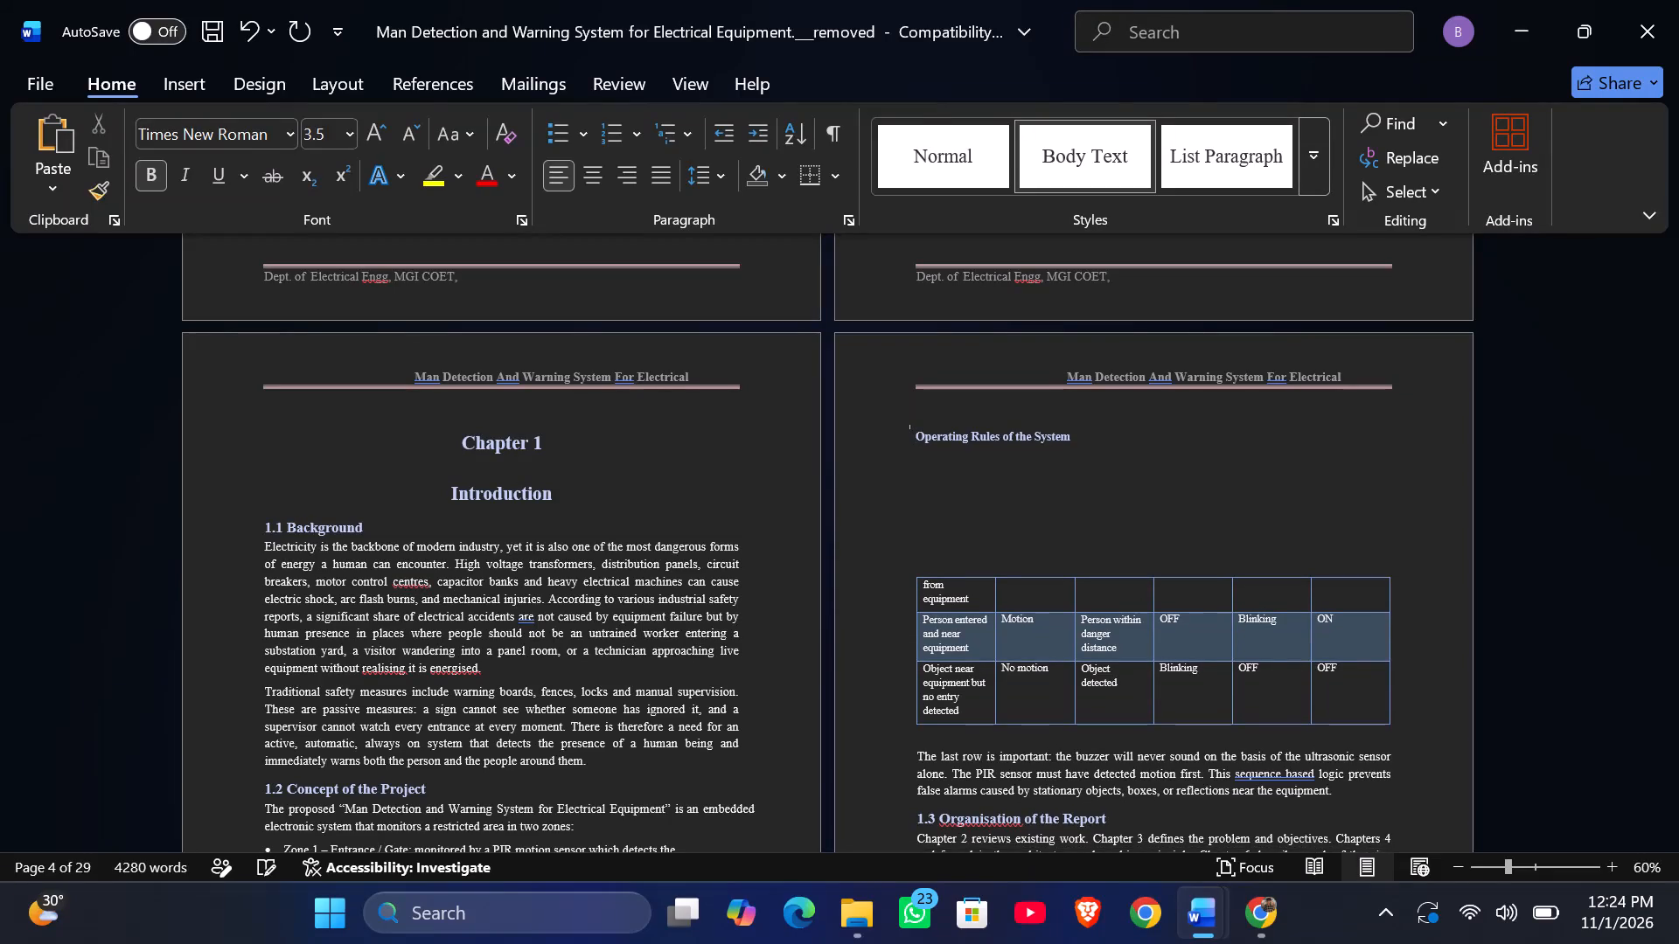
{"action": "key", "text": "BackSpace"}
{"action": "key", "text": "BackSpace"}
{"action": "key", "text": "BackSpace"}
{"action": "key", "text": "BackSpace"}
{"action": "key", "text": "BackSpace"}
{"action": "key", "text": "BackSpace"}
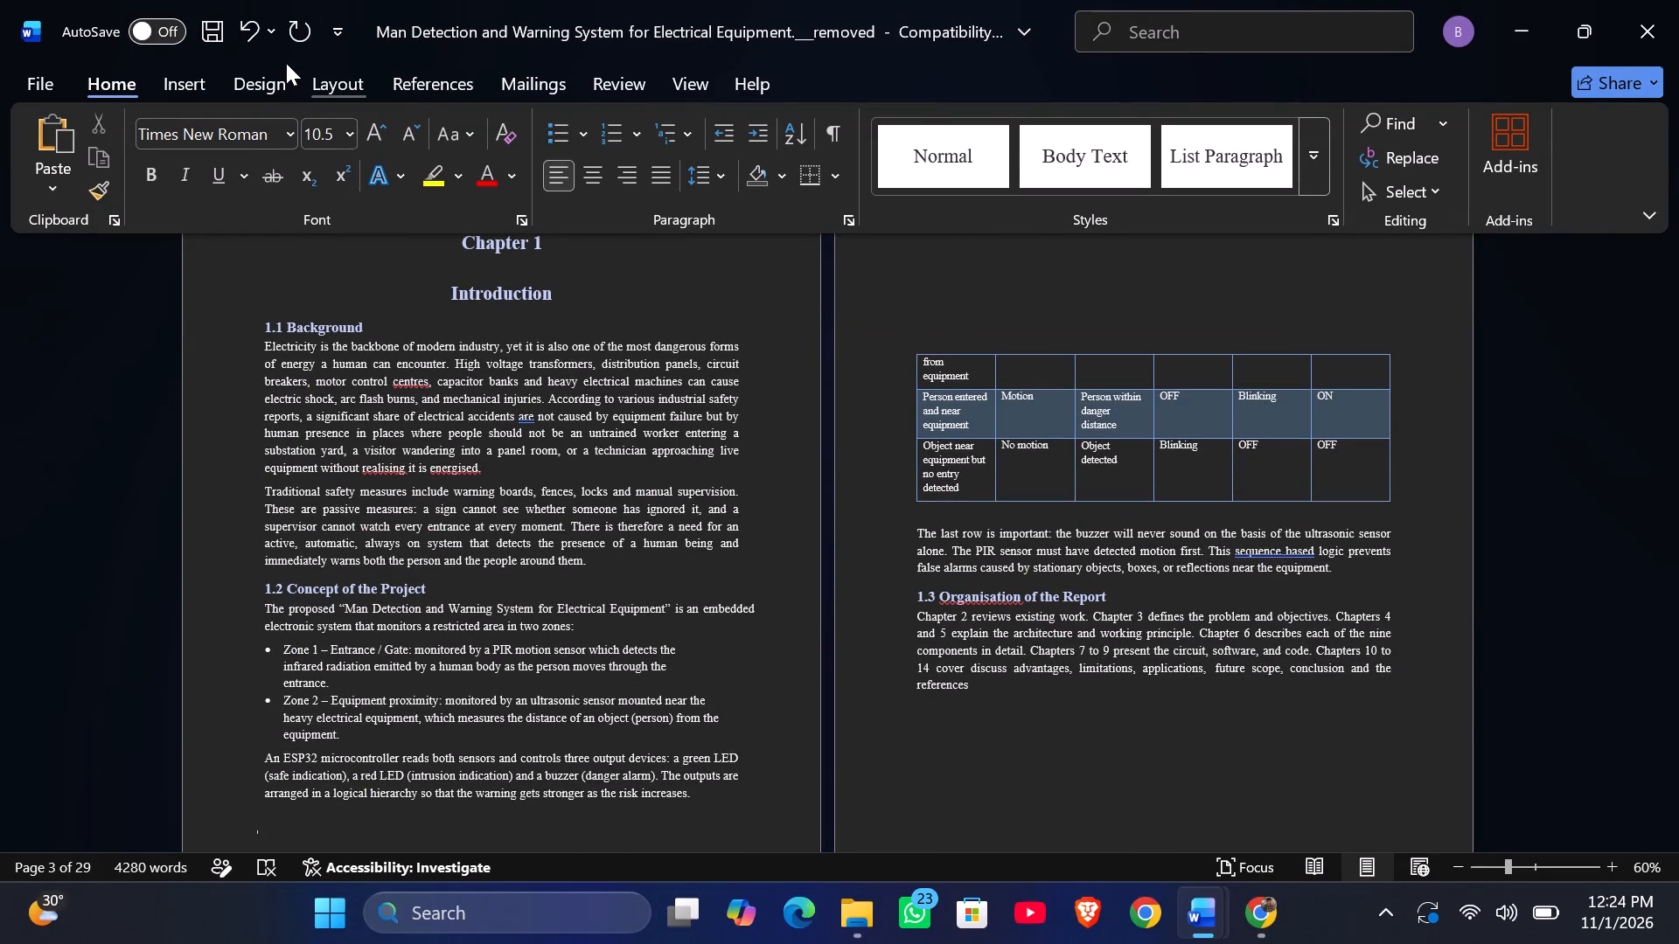
{"action": "left_click", "coordinate": [250, 38]}
{"action": "left_click", "coordinate": [250, 38]}
{"action": "scroll", "coordinate": [861, 333], "scroll_direction": "up", "scroll_amount": 2}
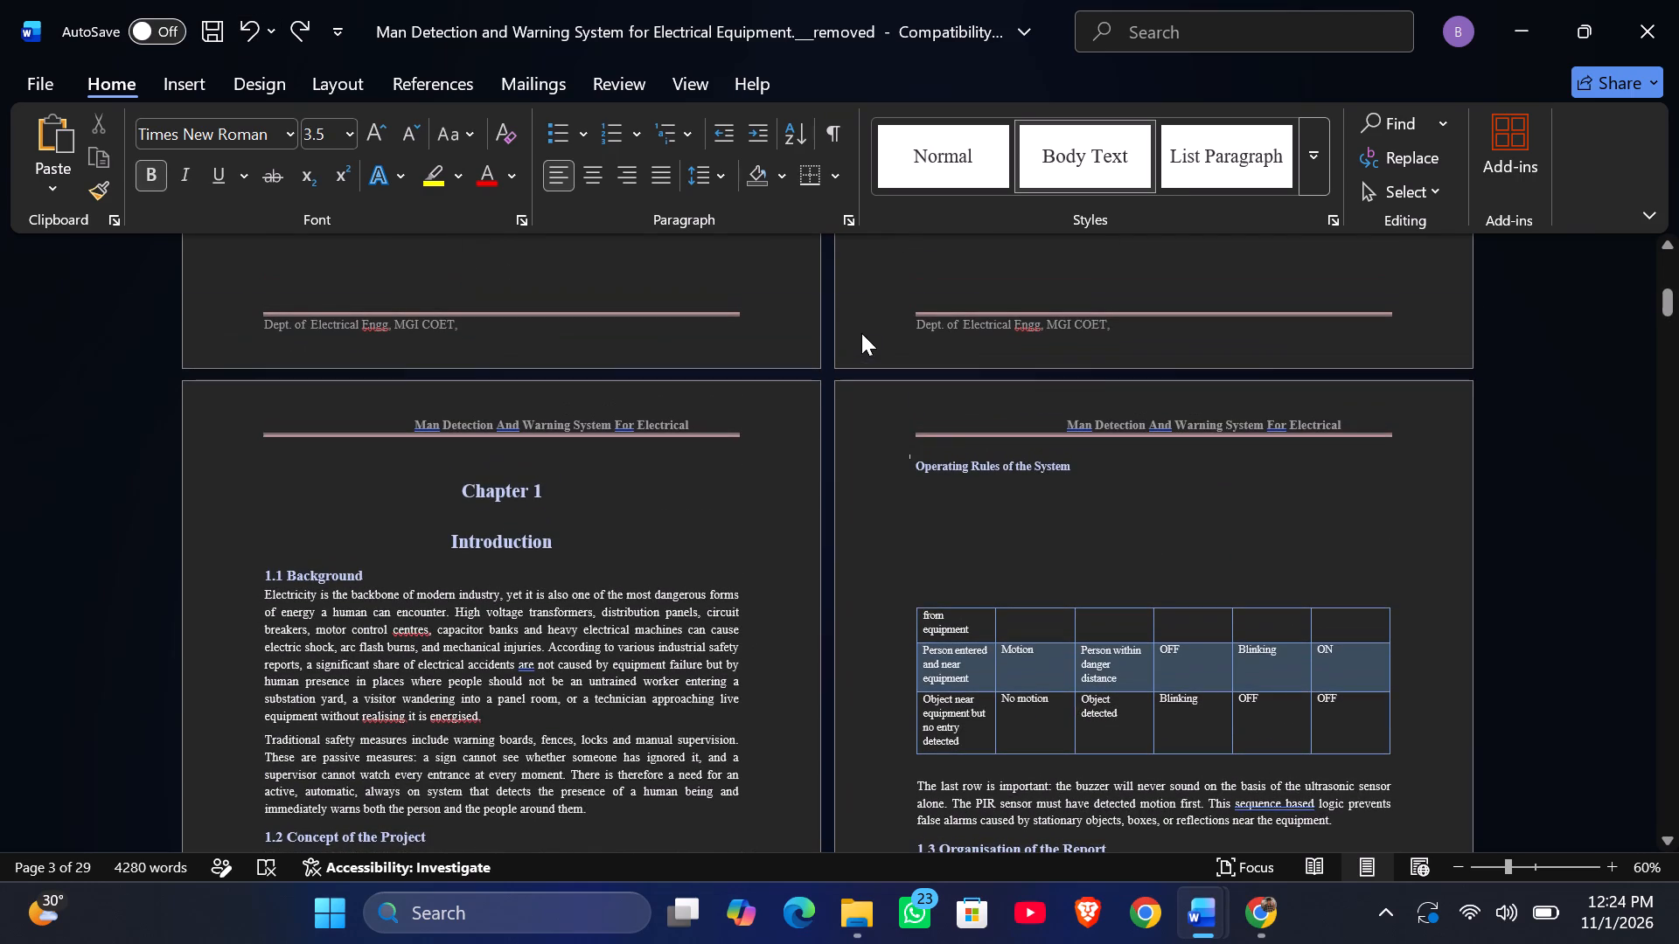
Add the number "1.3" and a space before "Operating Rules of the System" in the page 2 heading.
{"action": "left_click", "coordinate": [909, 469]}
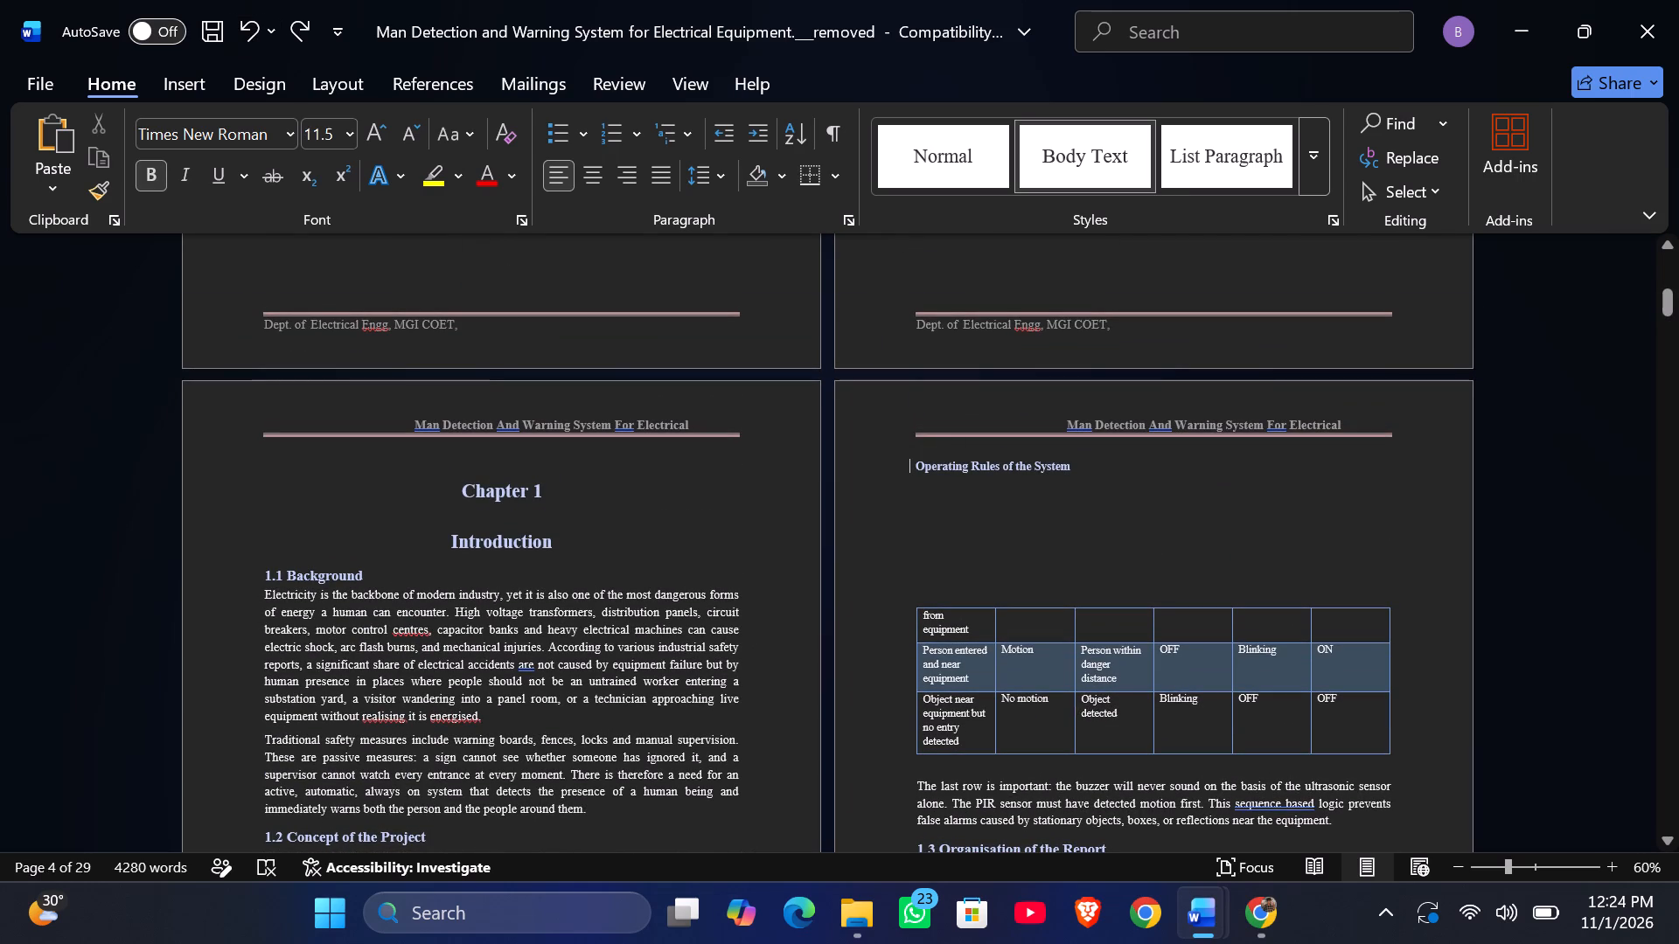
{"action": "left_click", "coordinate": [914, 465]}
{"action": "key", "text": "1"}
{"action": "type", "text": ".3"}
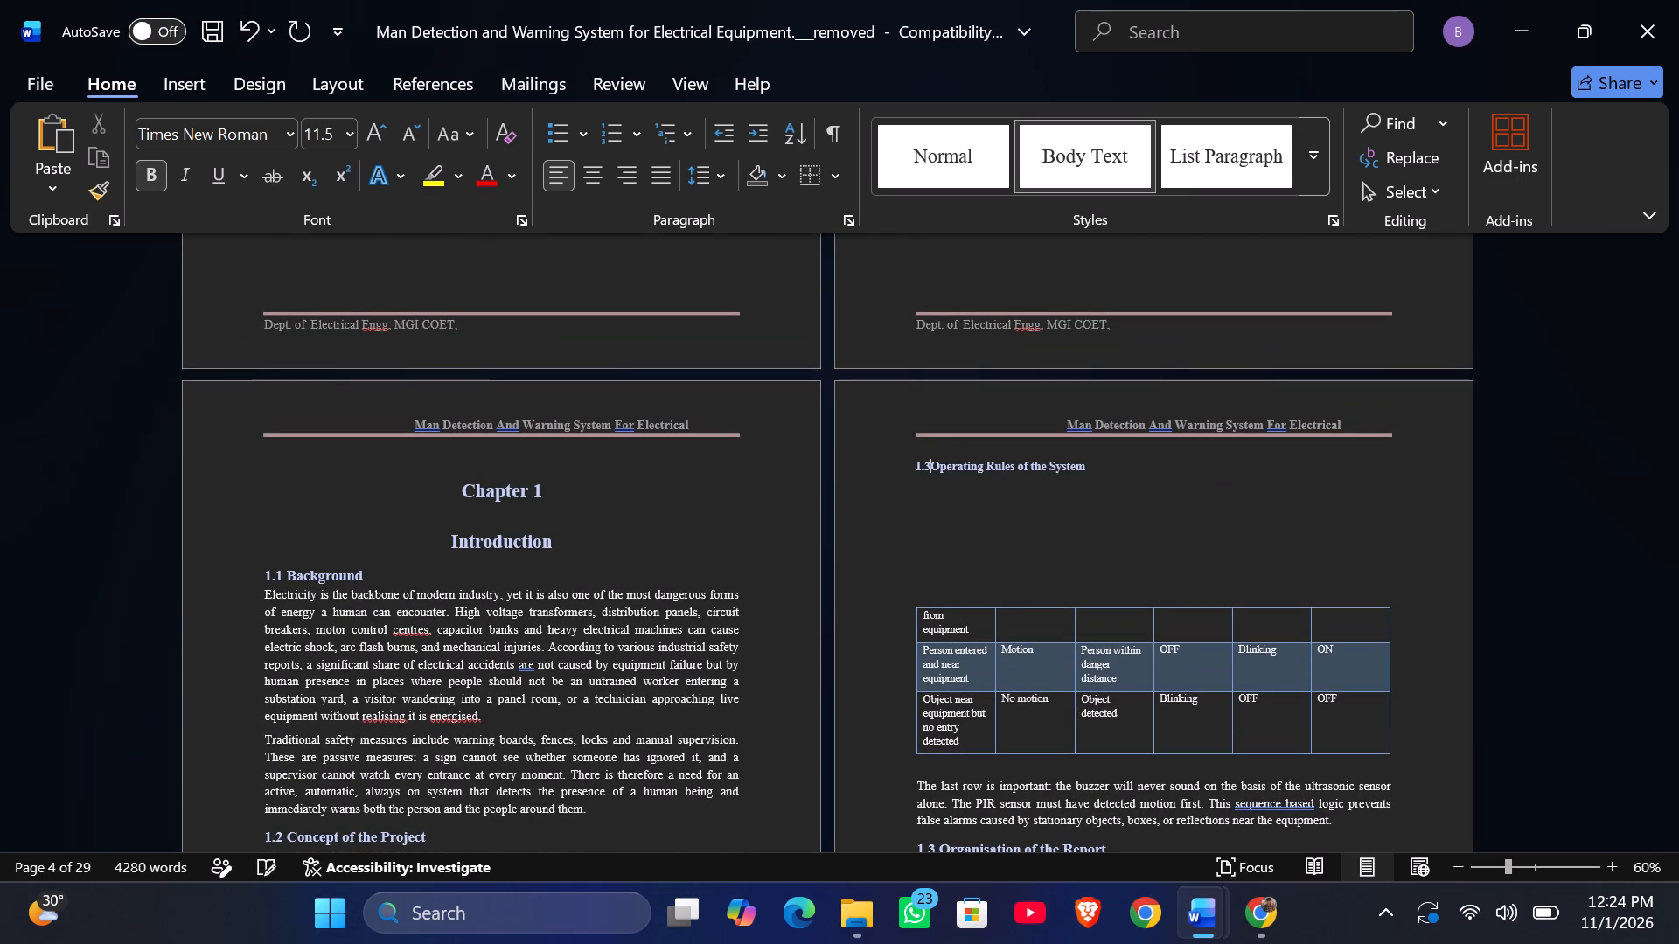
{"action": "key", "text": "space"}
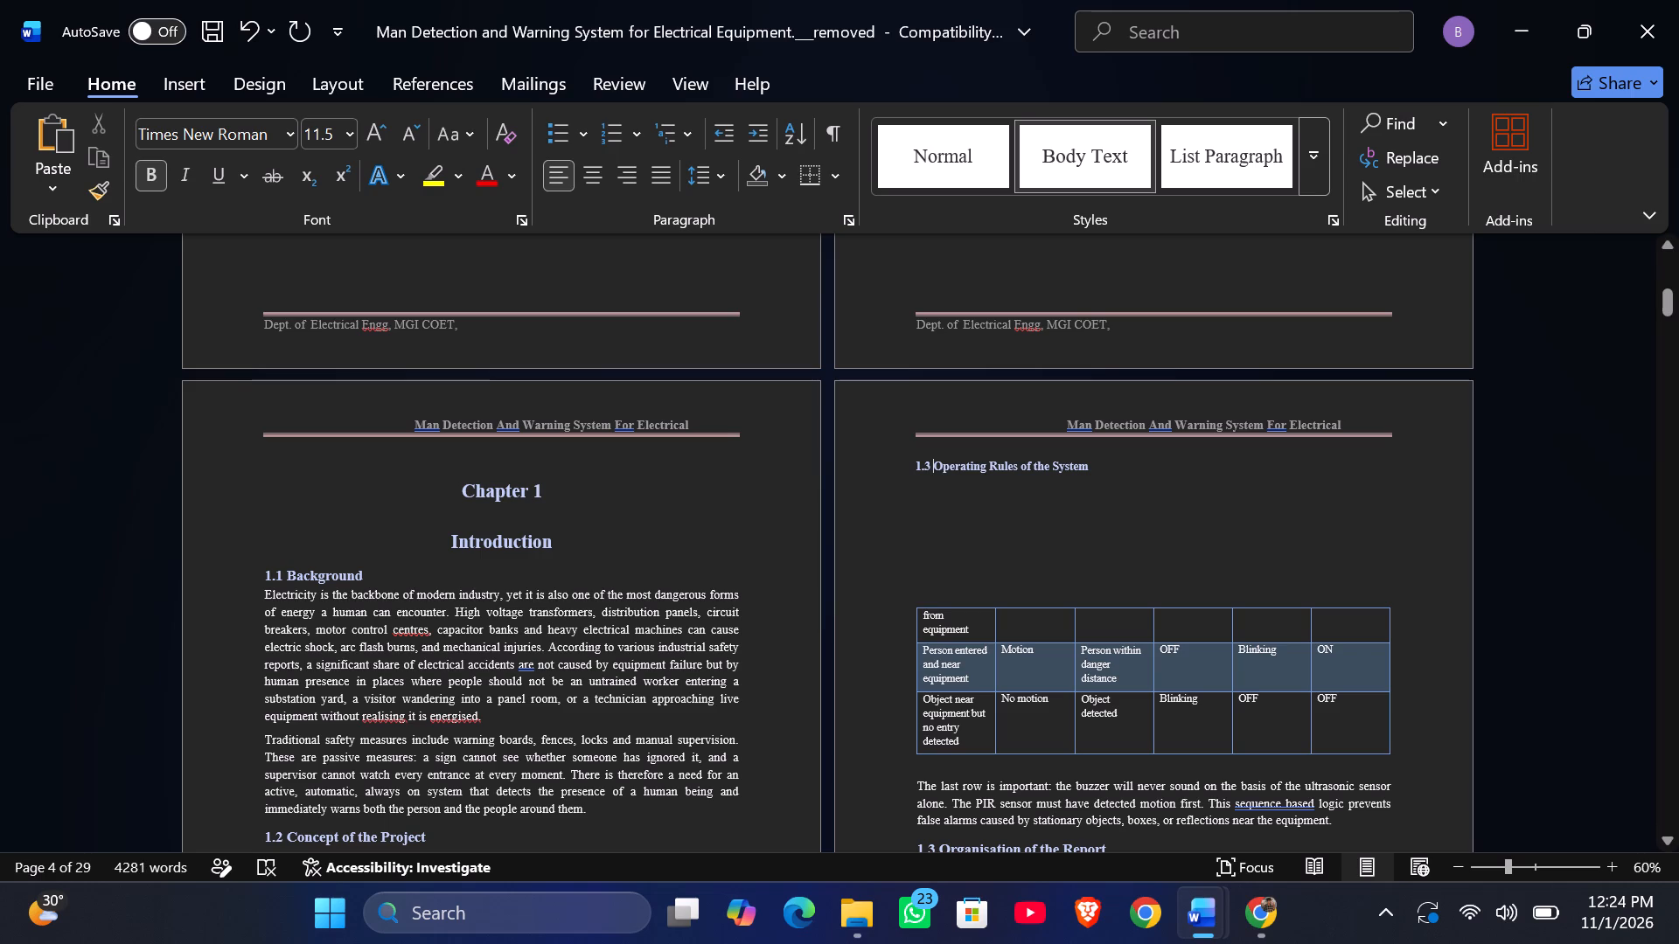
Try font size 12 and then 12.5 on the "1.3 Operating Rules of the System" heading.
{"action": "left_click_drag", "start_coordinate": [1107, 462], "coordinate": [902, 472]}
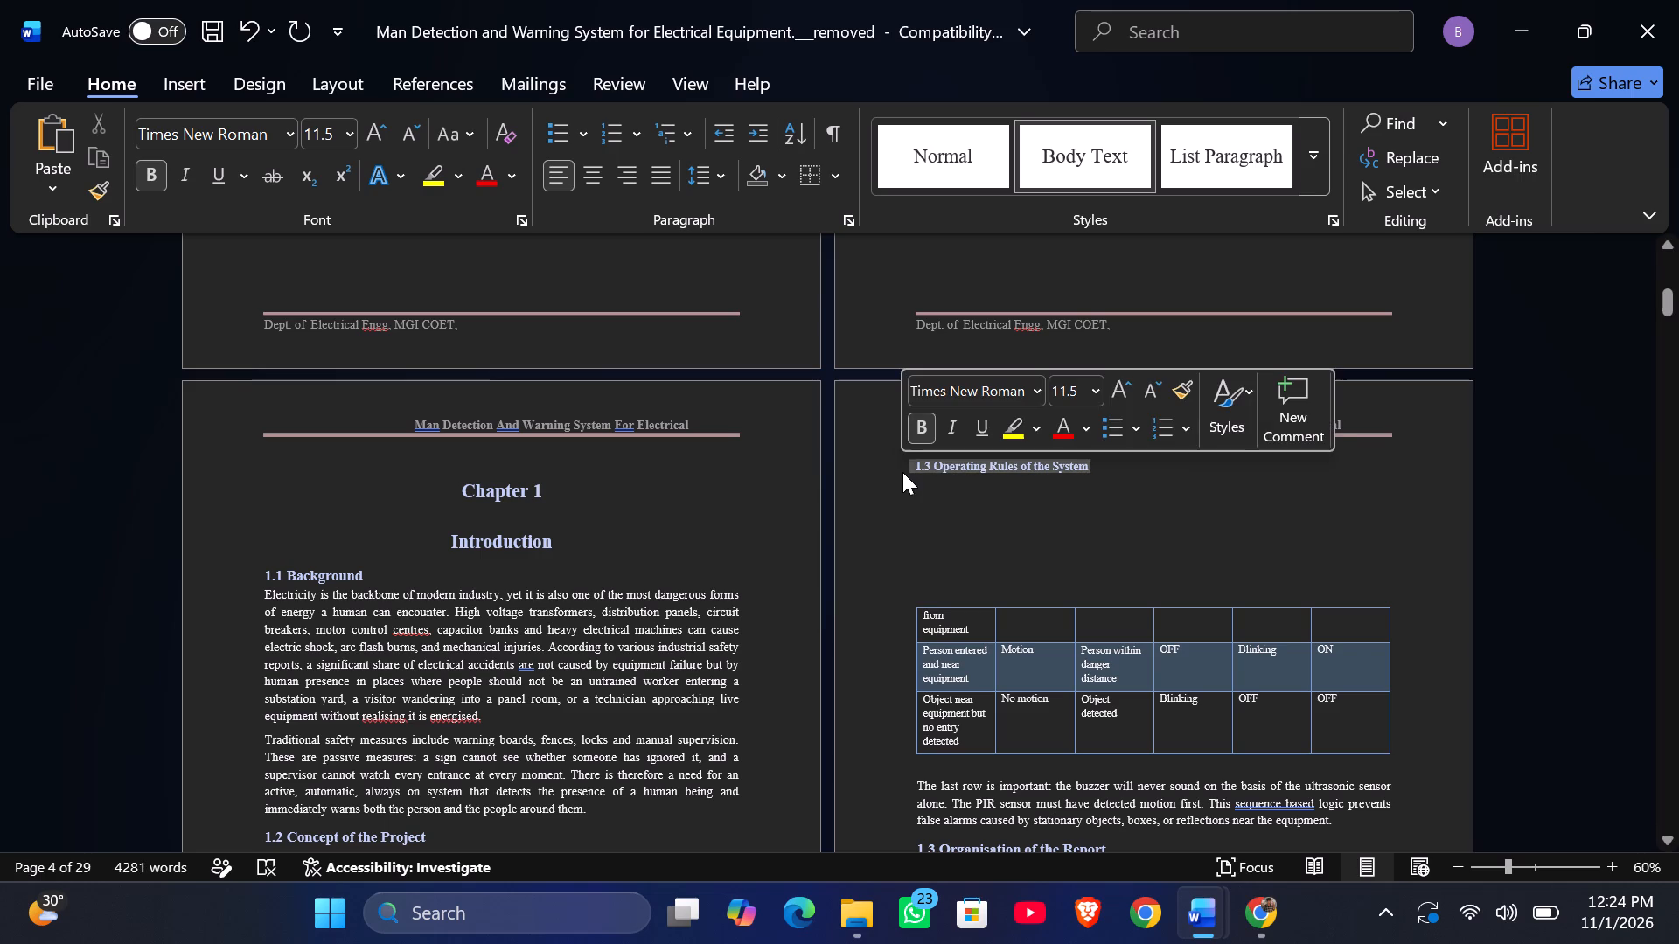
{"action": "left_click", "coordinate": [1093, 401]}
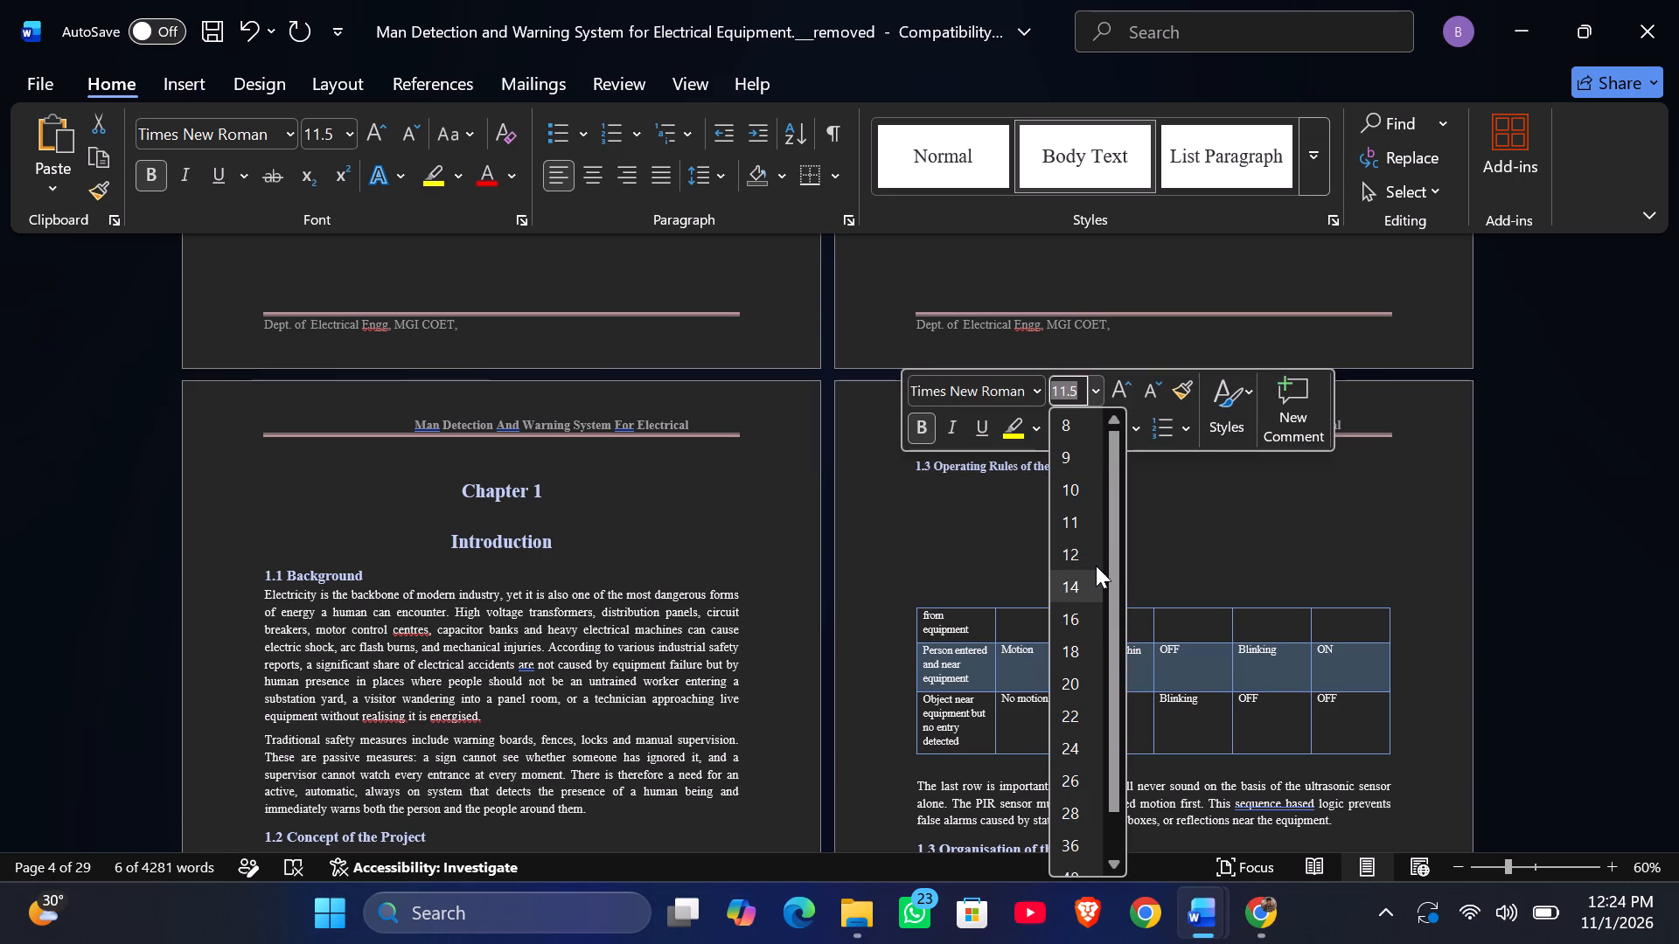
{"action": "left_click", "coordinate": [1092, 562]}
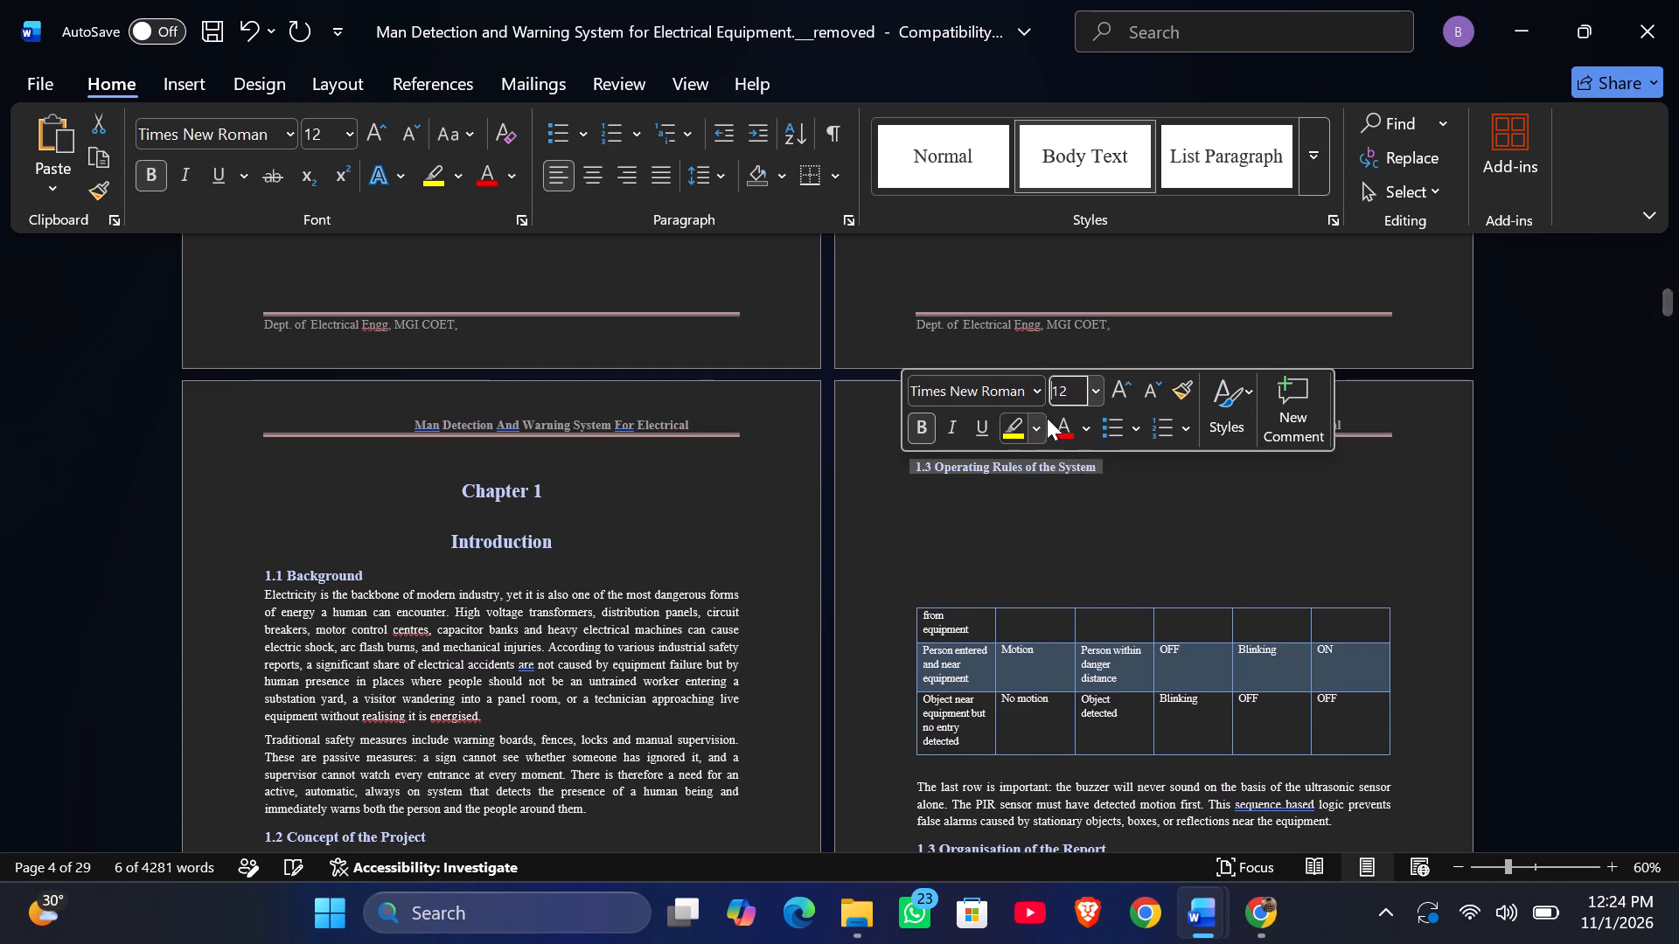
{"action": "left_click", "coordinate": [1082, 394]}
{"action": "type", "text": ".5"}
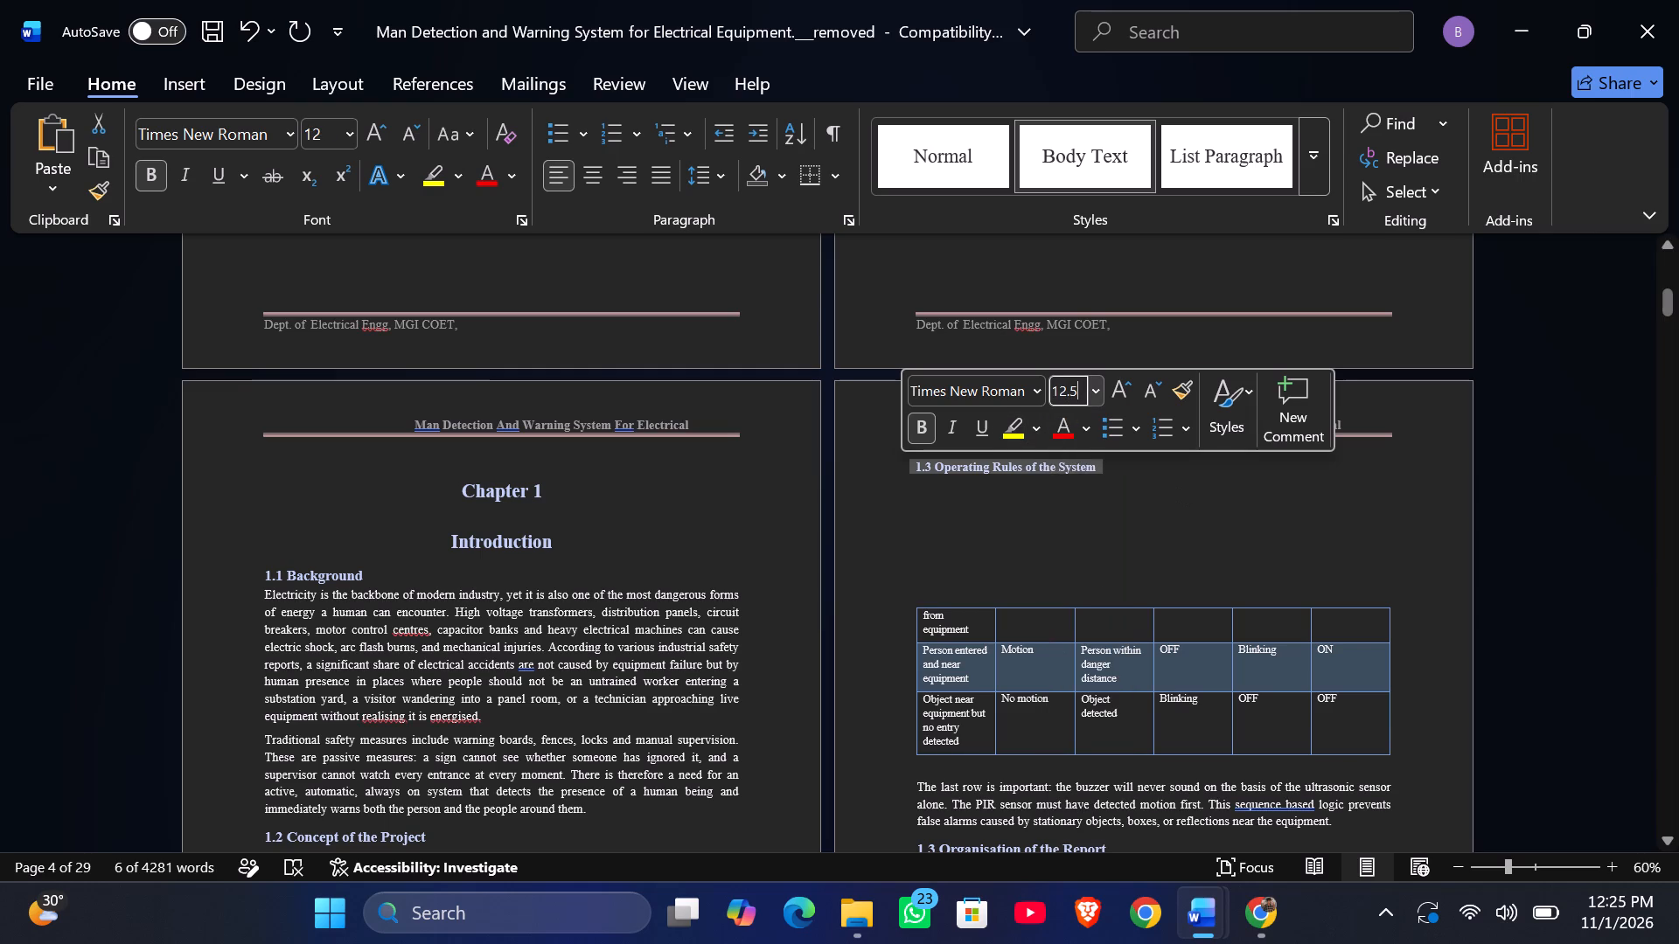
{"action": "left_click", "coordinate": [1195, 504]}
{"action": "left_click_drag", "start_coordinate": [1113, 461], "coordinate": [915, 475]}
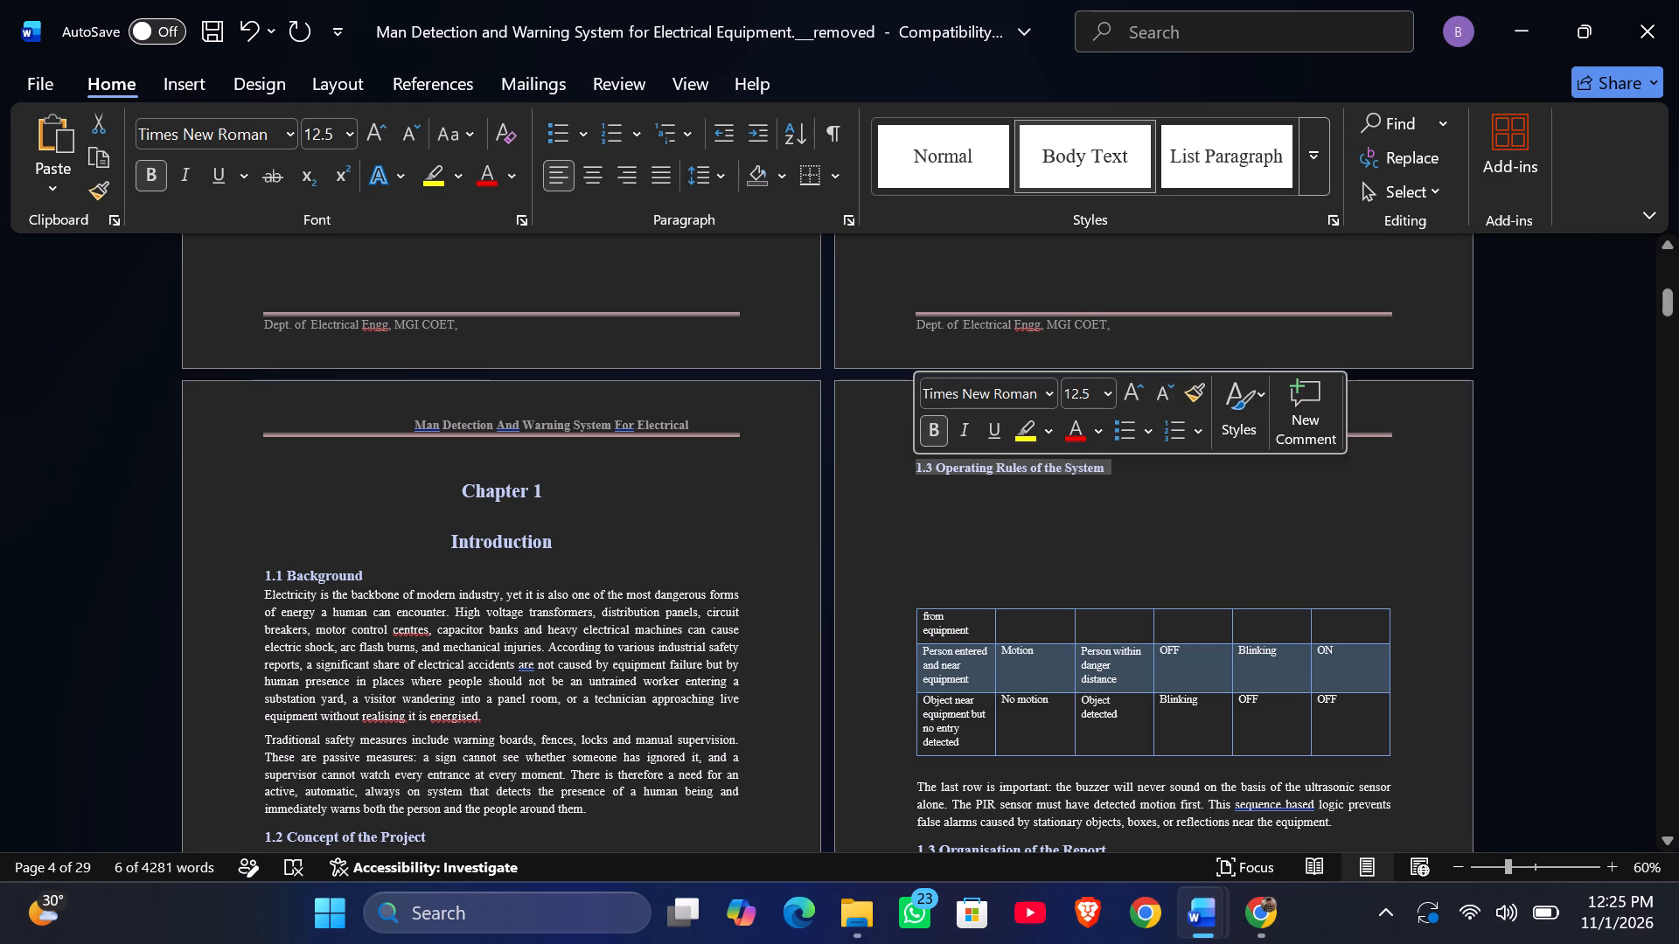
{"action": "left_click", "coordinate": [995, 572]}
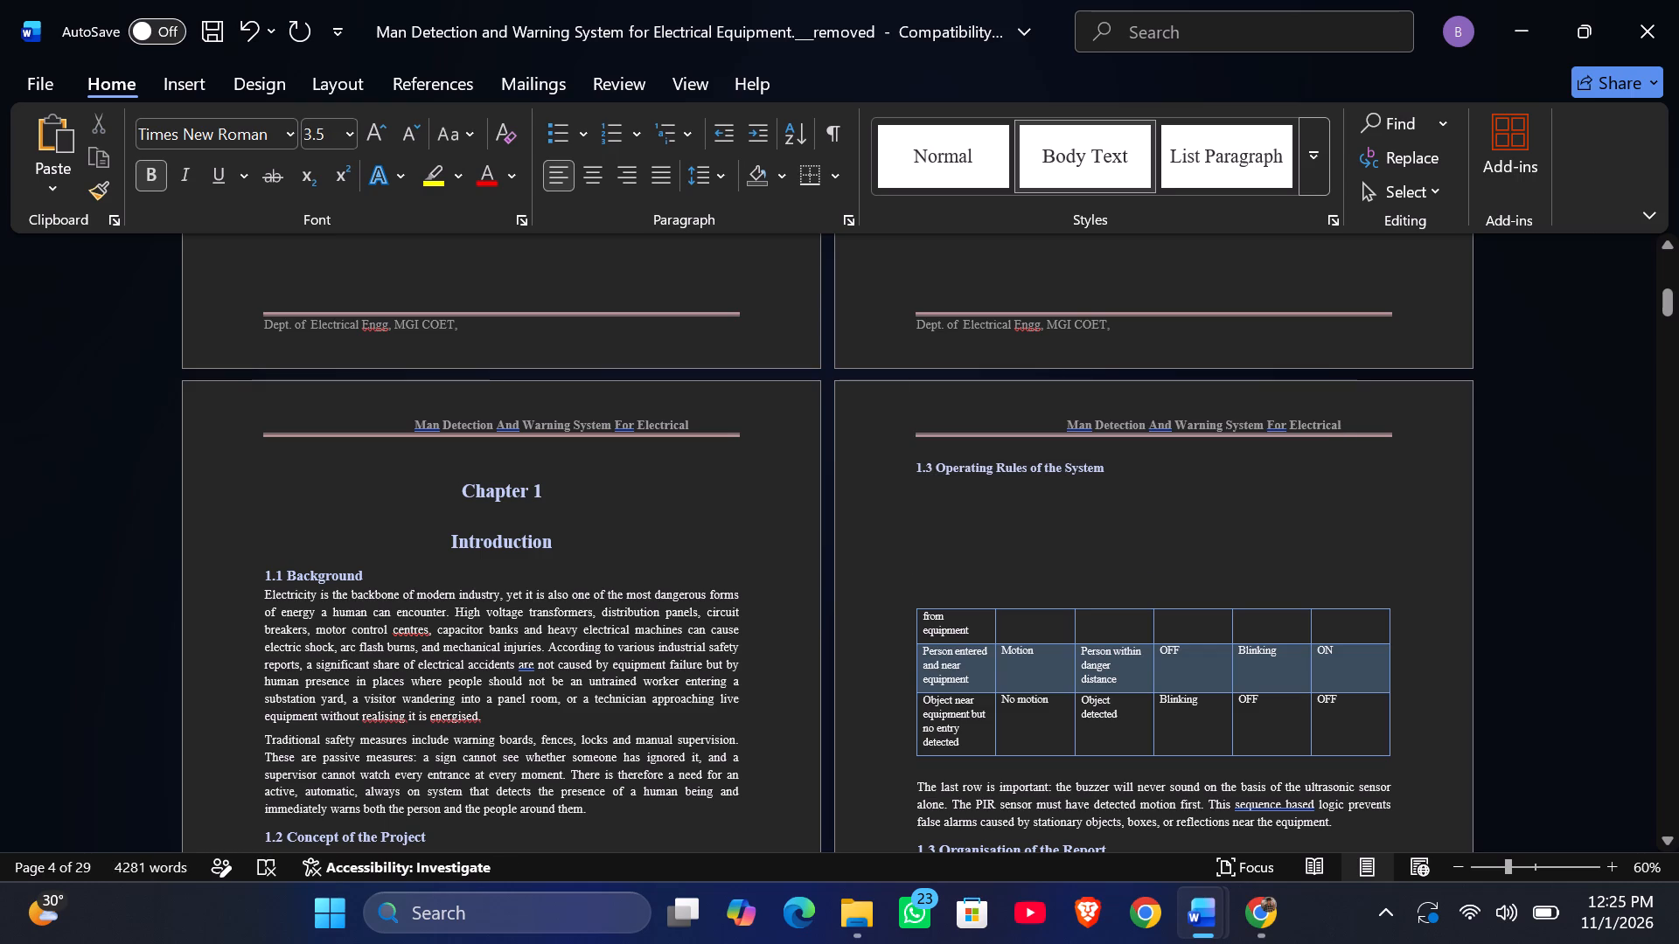
Compare the other section headings' font size and set the "1.3 Operating Rules of the System" heading to the matching size 14.
{"action": "scroll", "coordinate": [1045, 545], "scroll_direction": "down", "scroll_amount": 1}
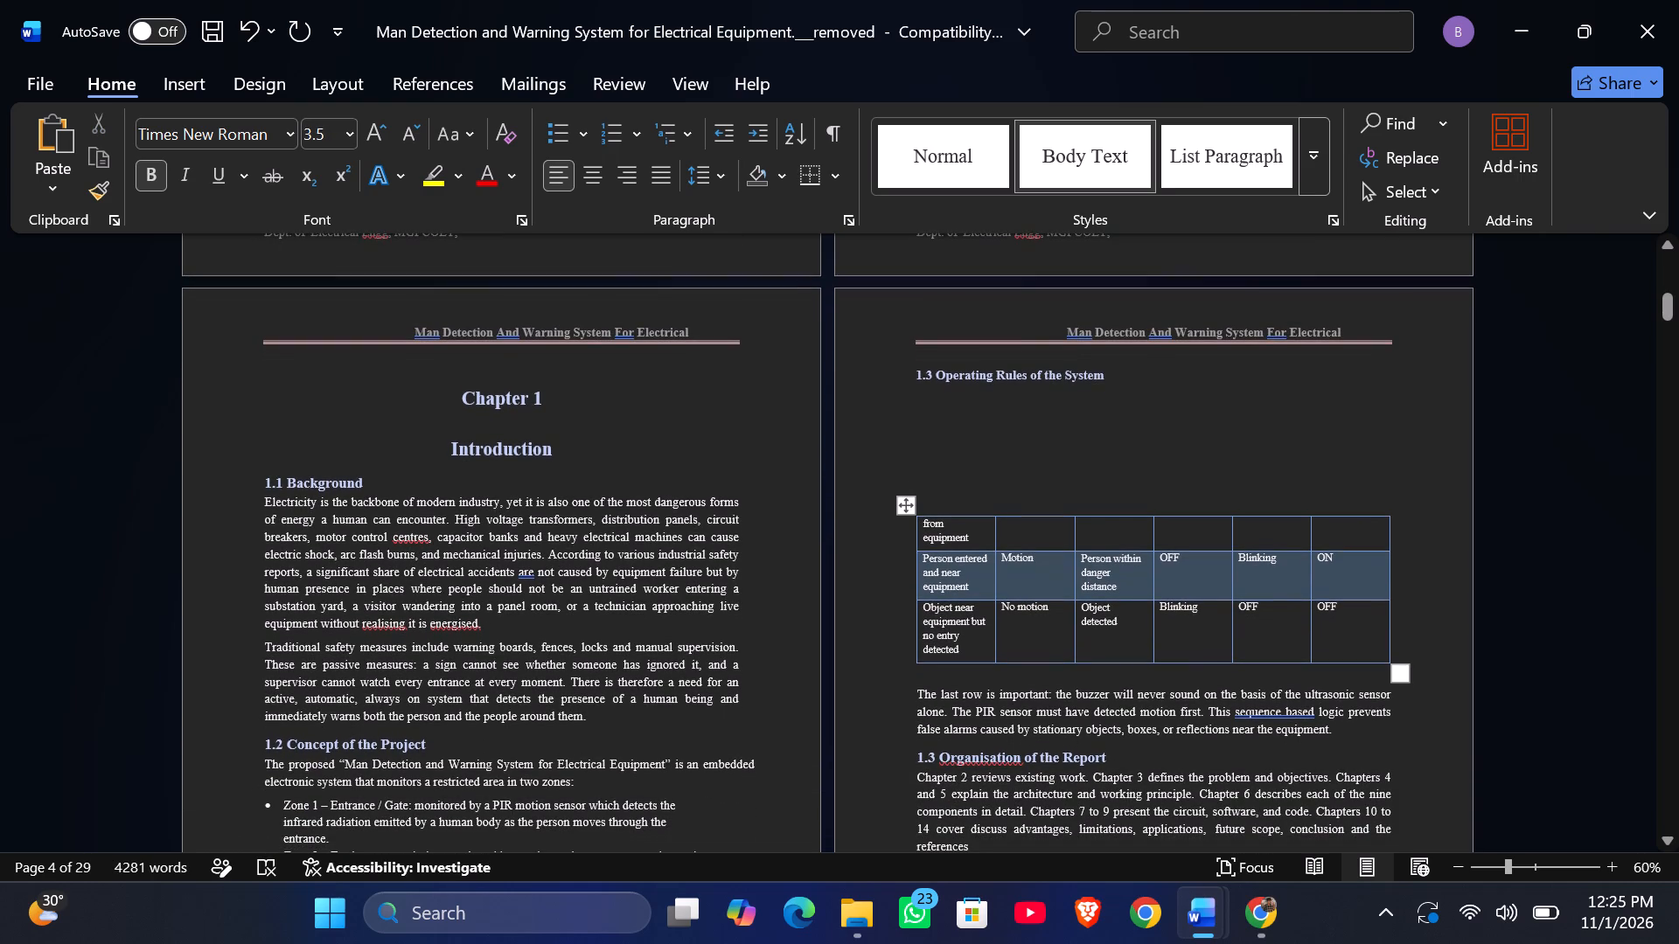
{"action": "left_click_drag", "start_coordinate": [1142, 757], "coordinate": [929, 763]}
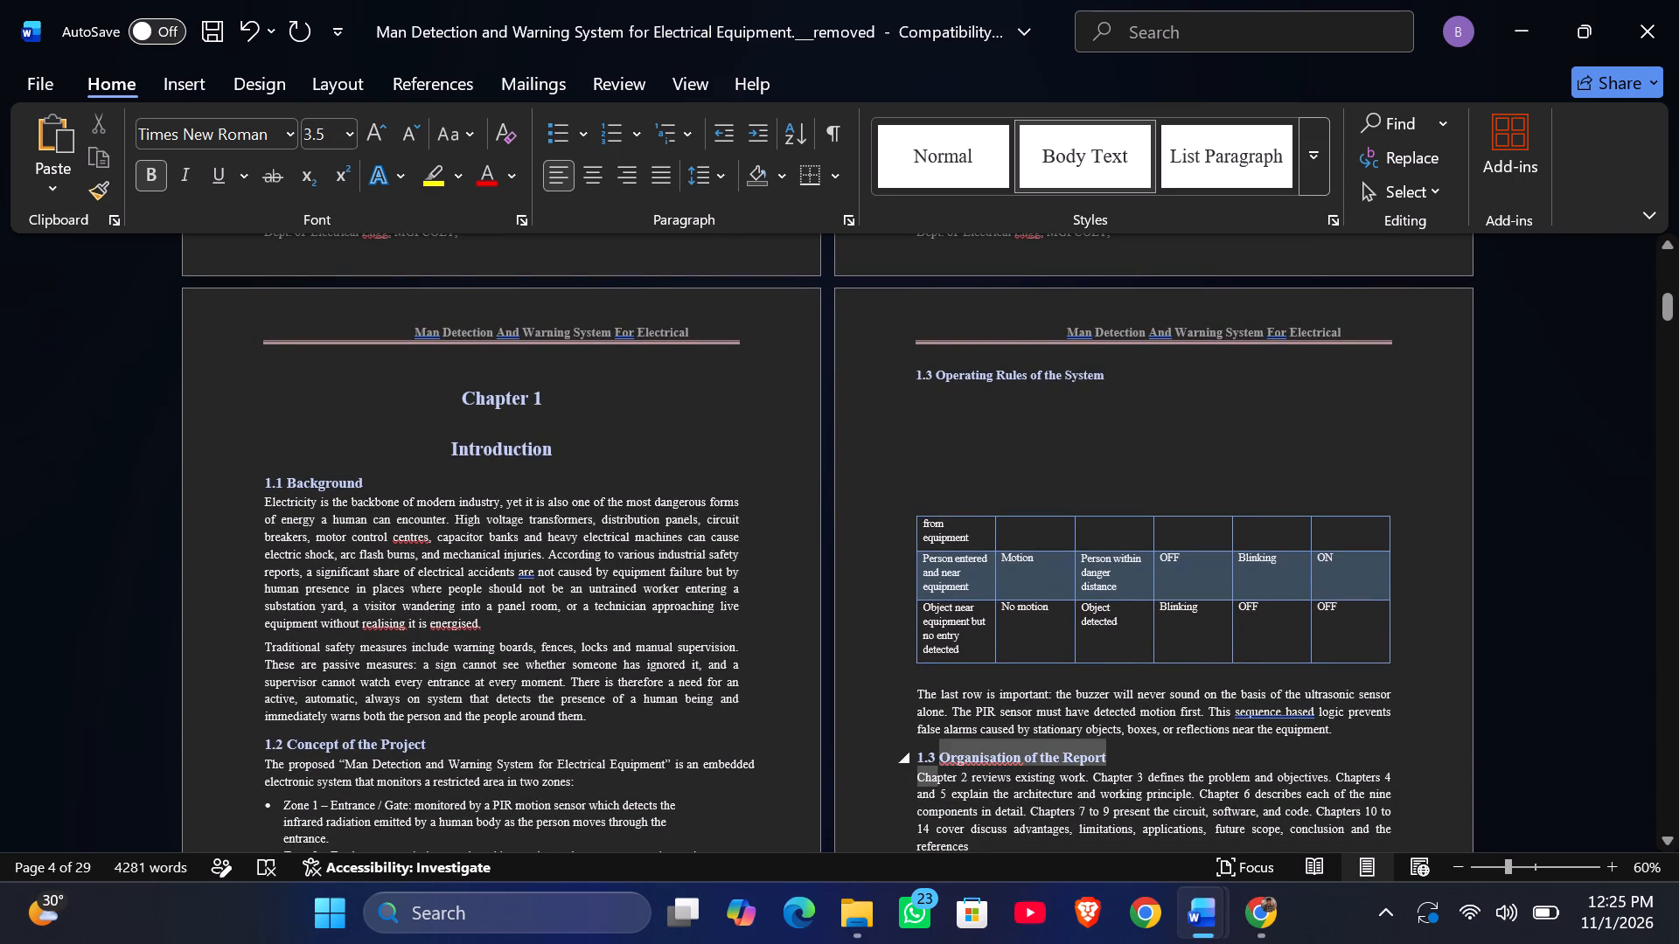
{"action": "left_click_drag", "start_coordinate": [929, 763], "coordinate": [915, 756]}
{"action": "left_click_drag", "start_coordinate": [917, 774], "coordinate": [917, 759]}
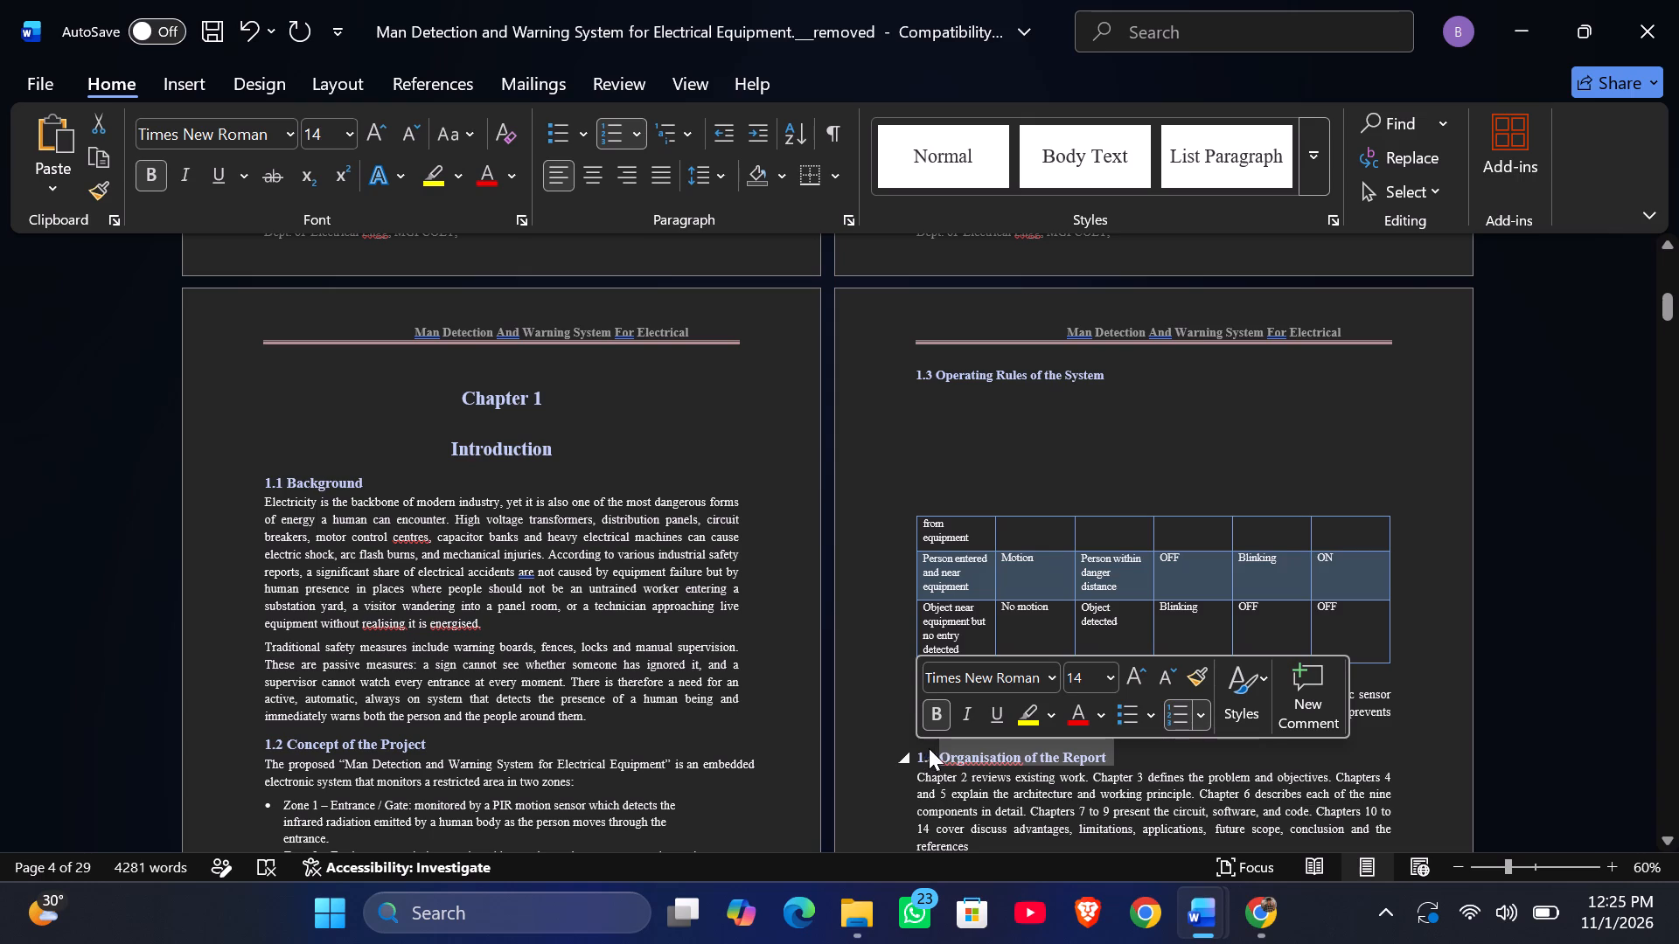
{"action": "scroll", "coordinate": [1110, 745], "scroll_direction": "down", "scroll_amount": 1}
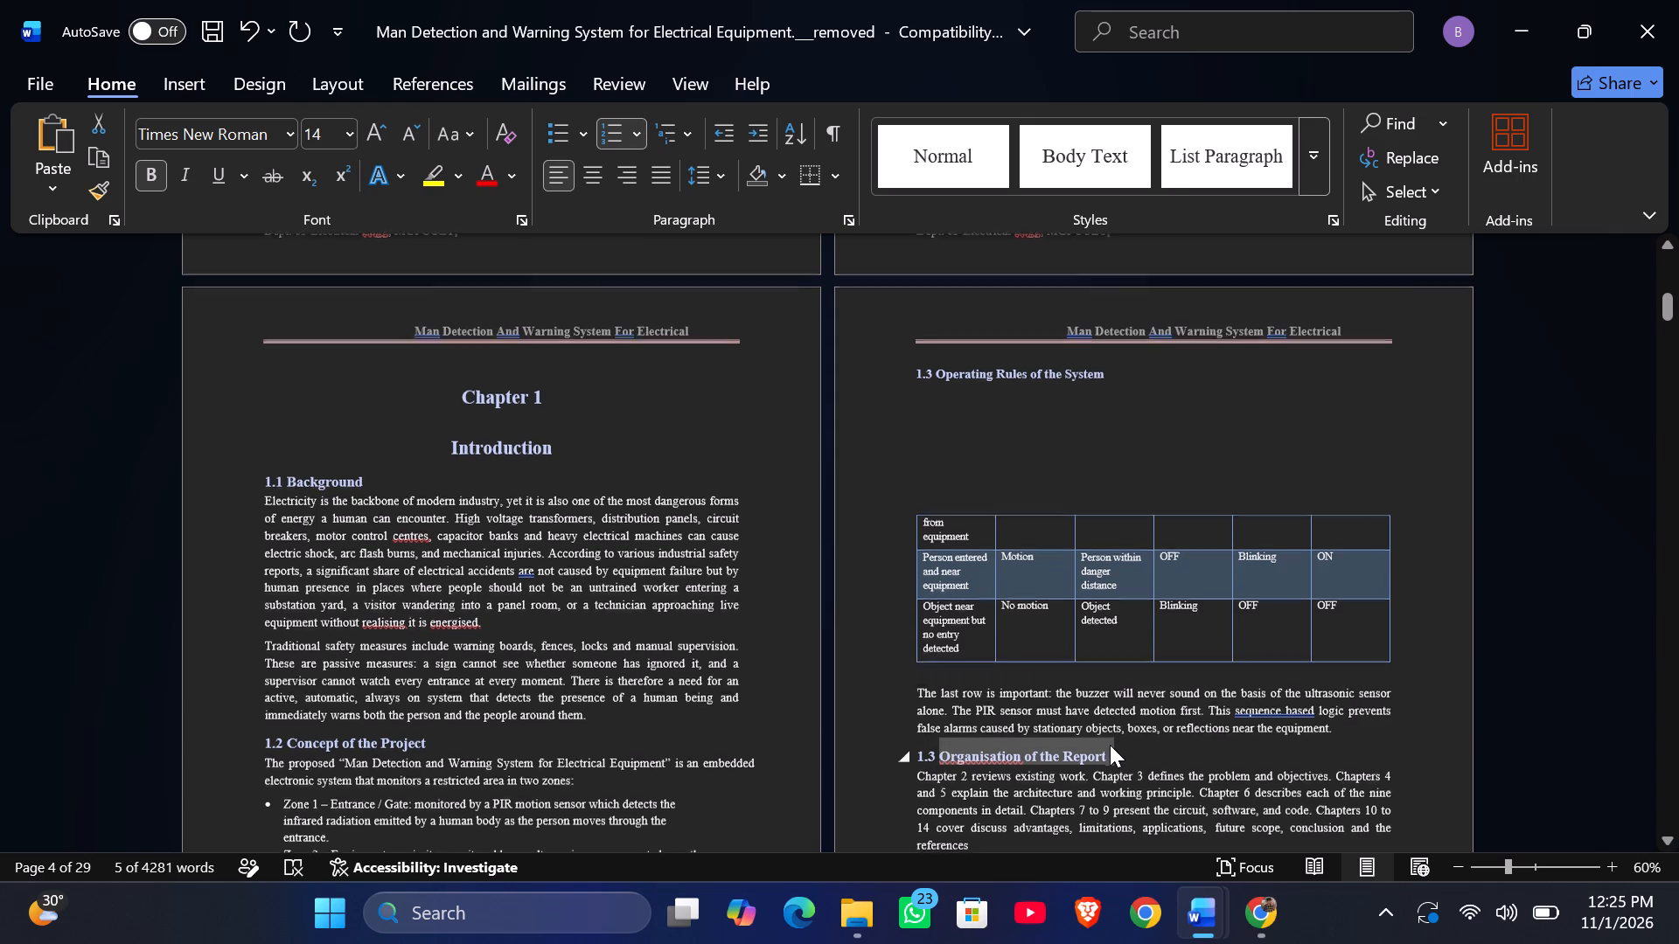
{"action": "scroll", "coordinate": [1110, 745], "scroll_direction": "down", "scroll_amount": 1}
{"action": "left_click_drag", "start_coordinate": [456, 705], "coordinate": [391, 700]}
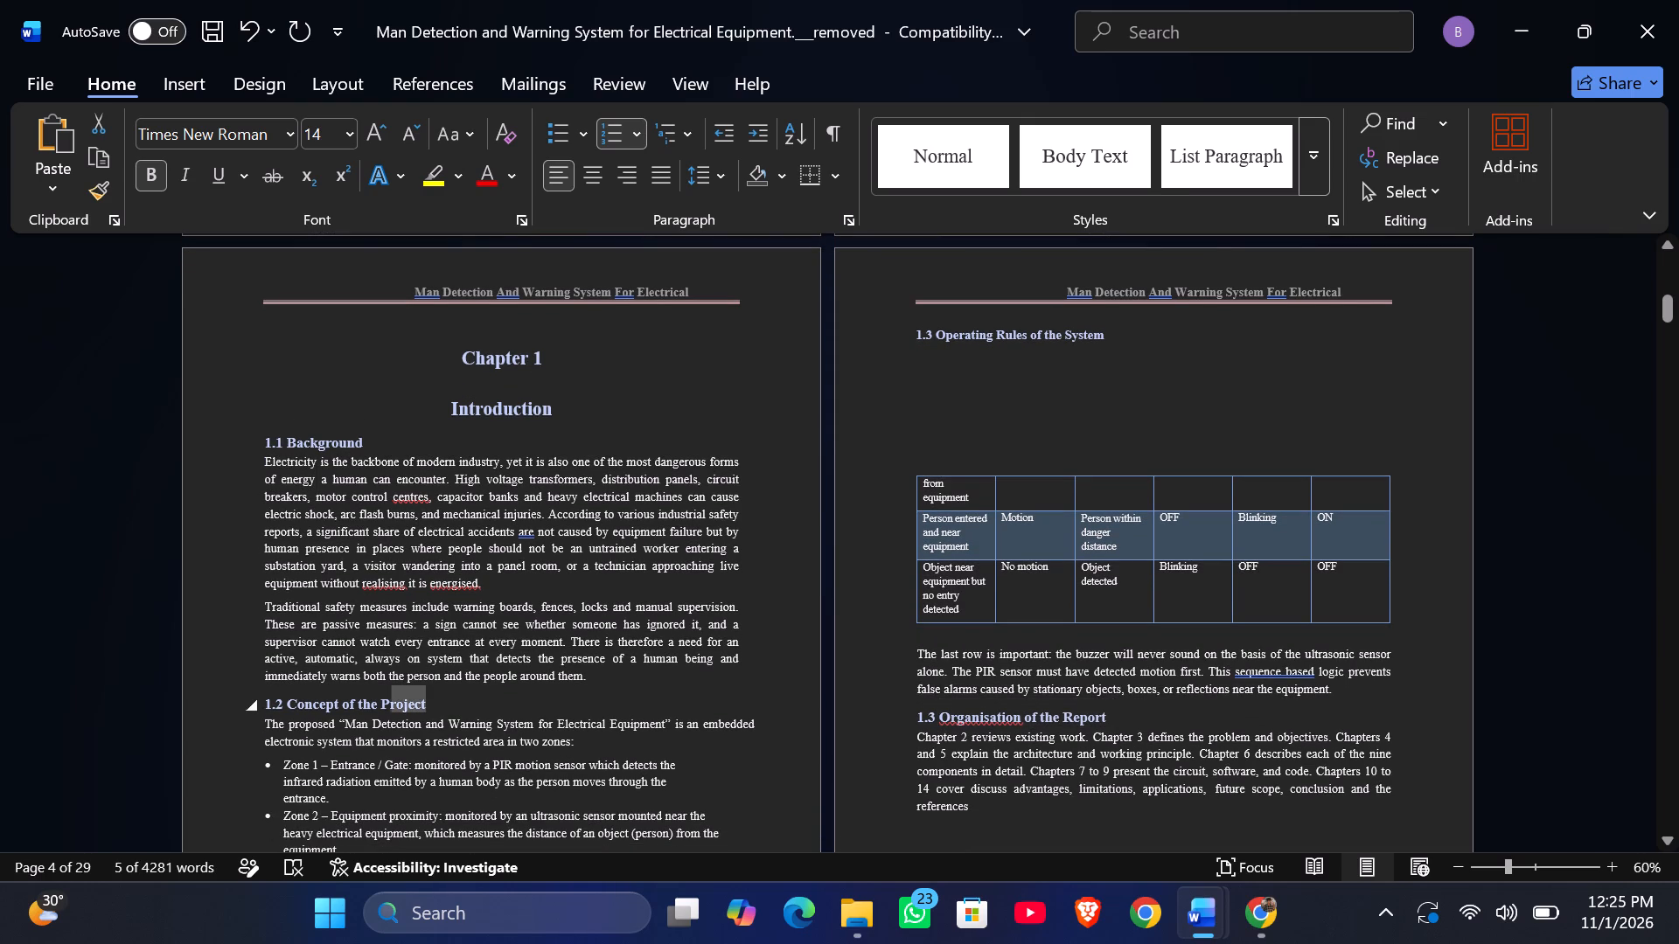
{"action": "left_click_drag", "start_coordinate": [391, 700], "coordinate": [377, 700]}
{"action": "left_click", "coordinate": [1093, 347]}
{"action": "left_click_drag", "start_coordinate": [1131, 336], "coordinate": [1117, 335]}
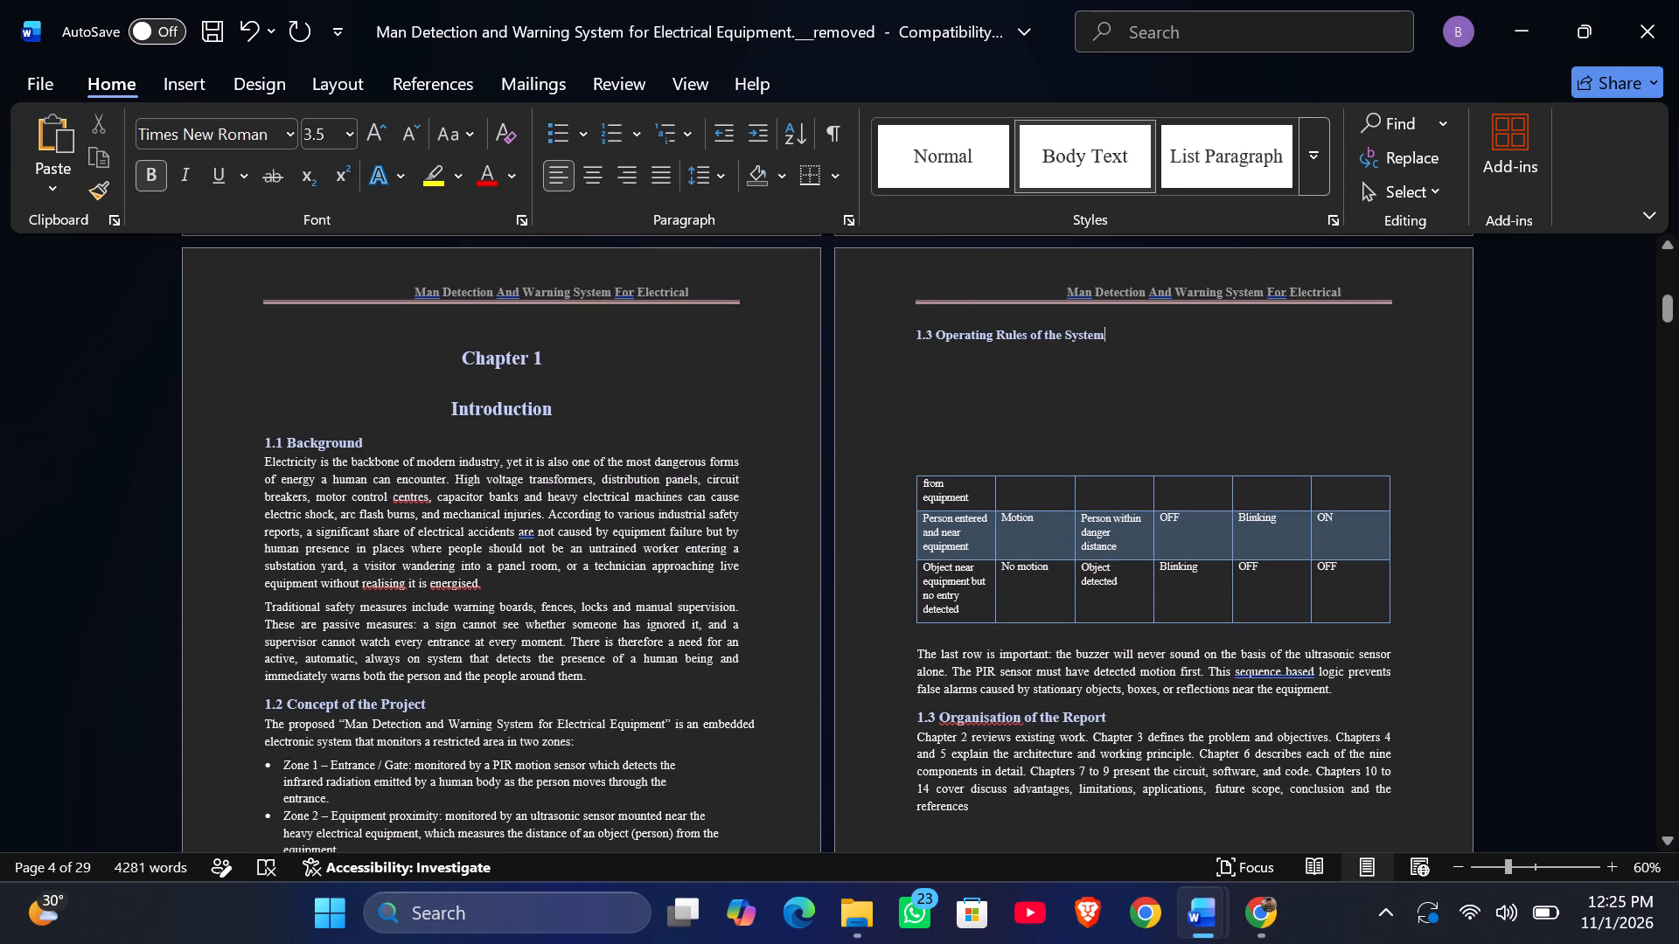
{"action": "left_click_drag", "start_coordinate": [1117, 335], "coordinate": [972, 325]}
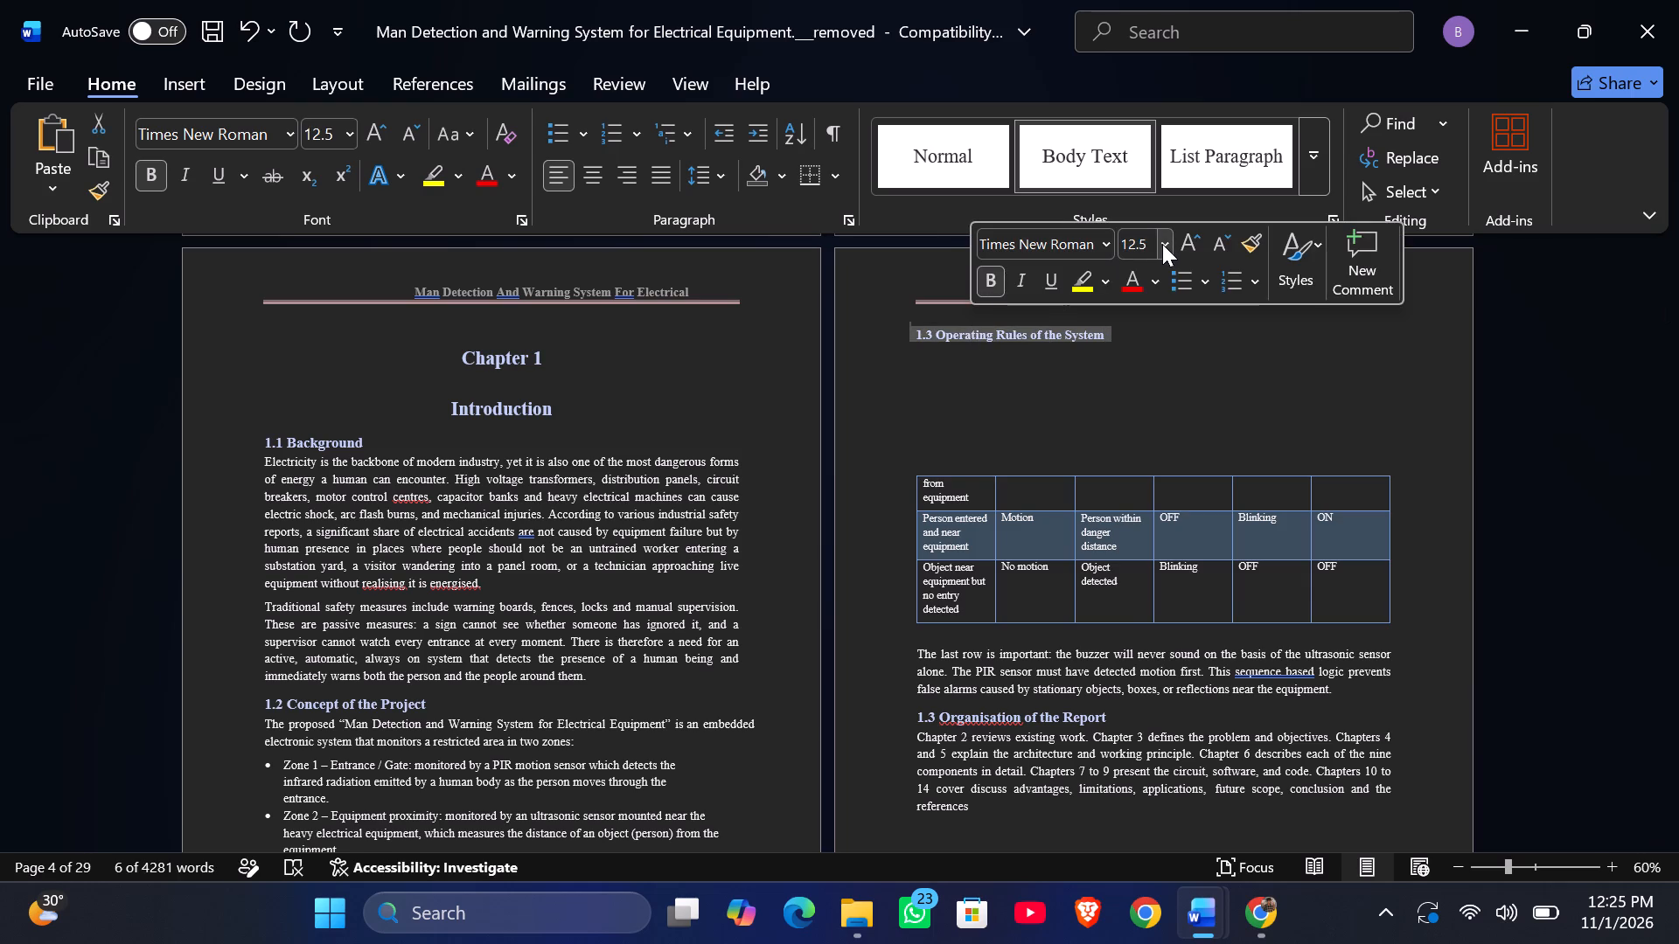
{"action": "left_click", "coordinate": [1162, 244]}
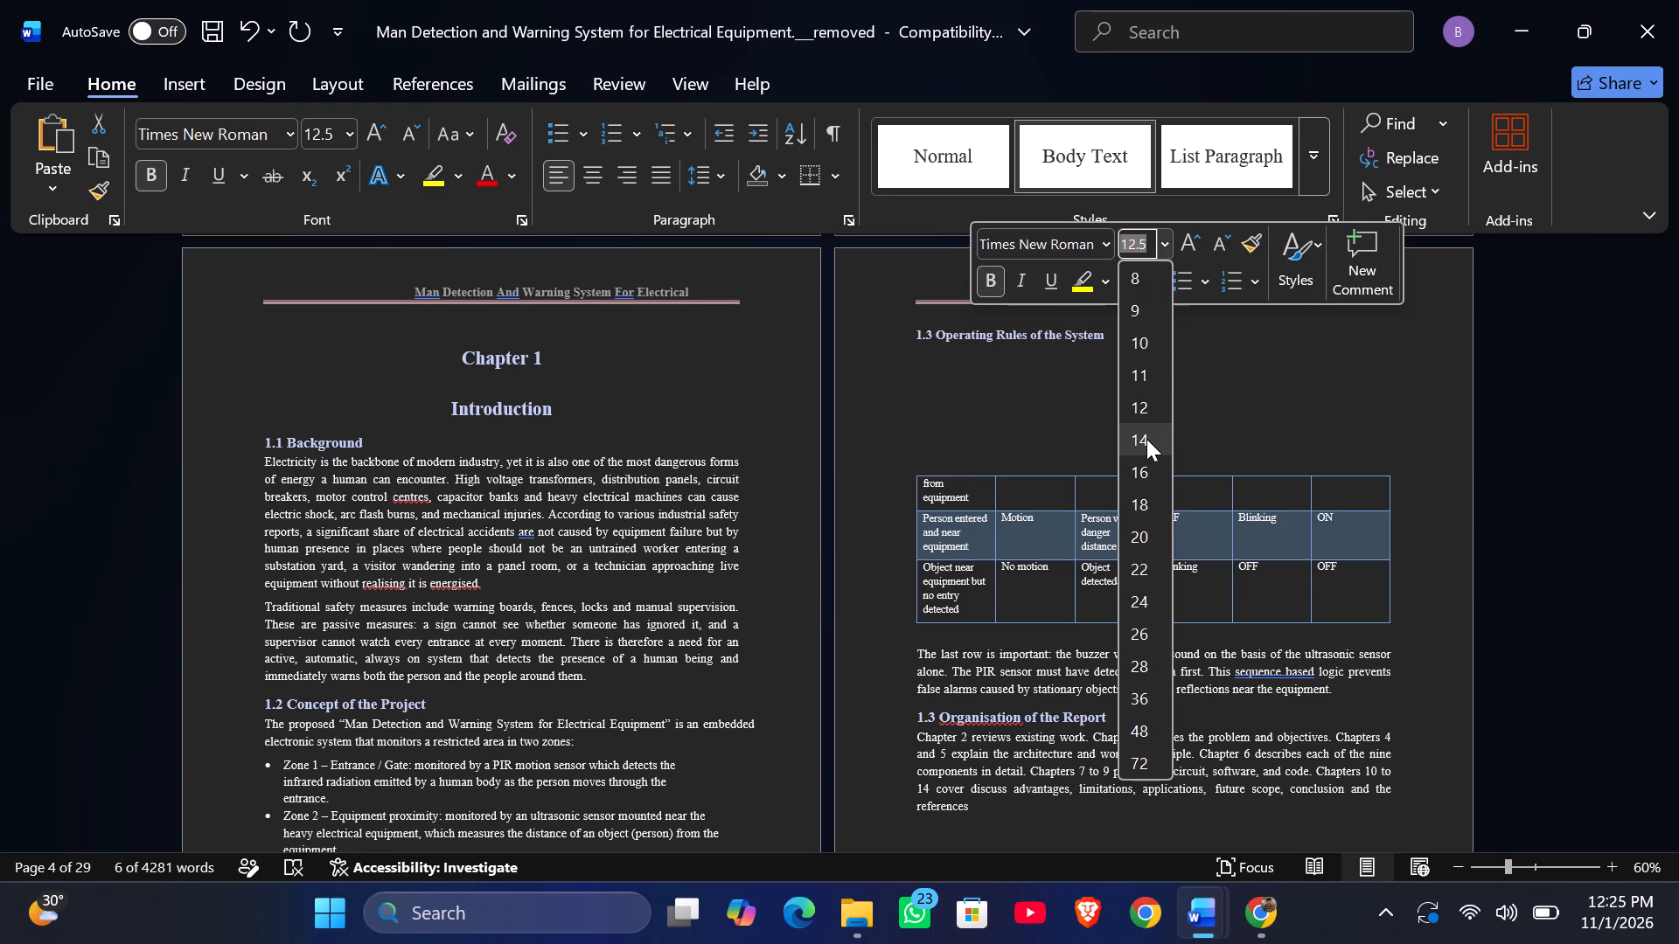
{"action": "left_click", "coordinate": [1146, 439]}
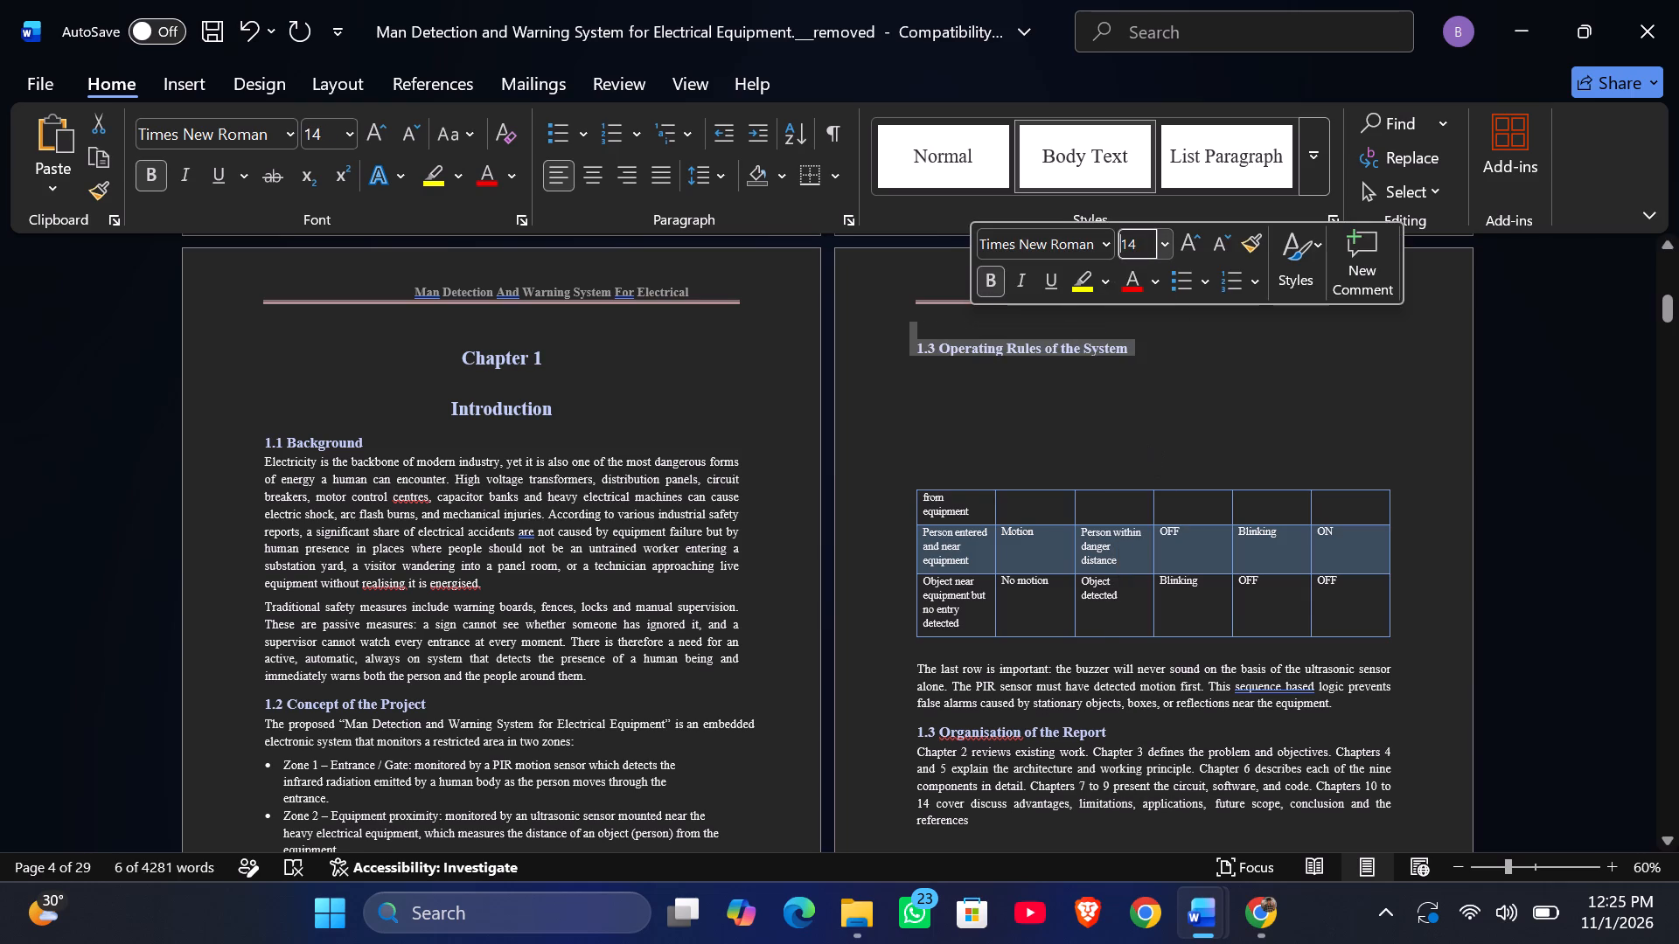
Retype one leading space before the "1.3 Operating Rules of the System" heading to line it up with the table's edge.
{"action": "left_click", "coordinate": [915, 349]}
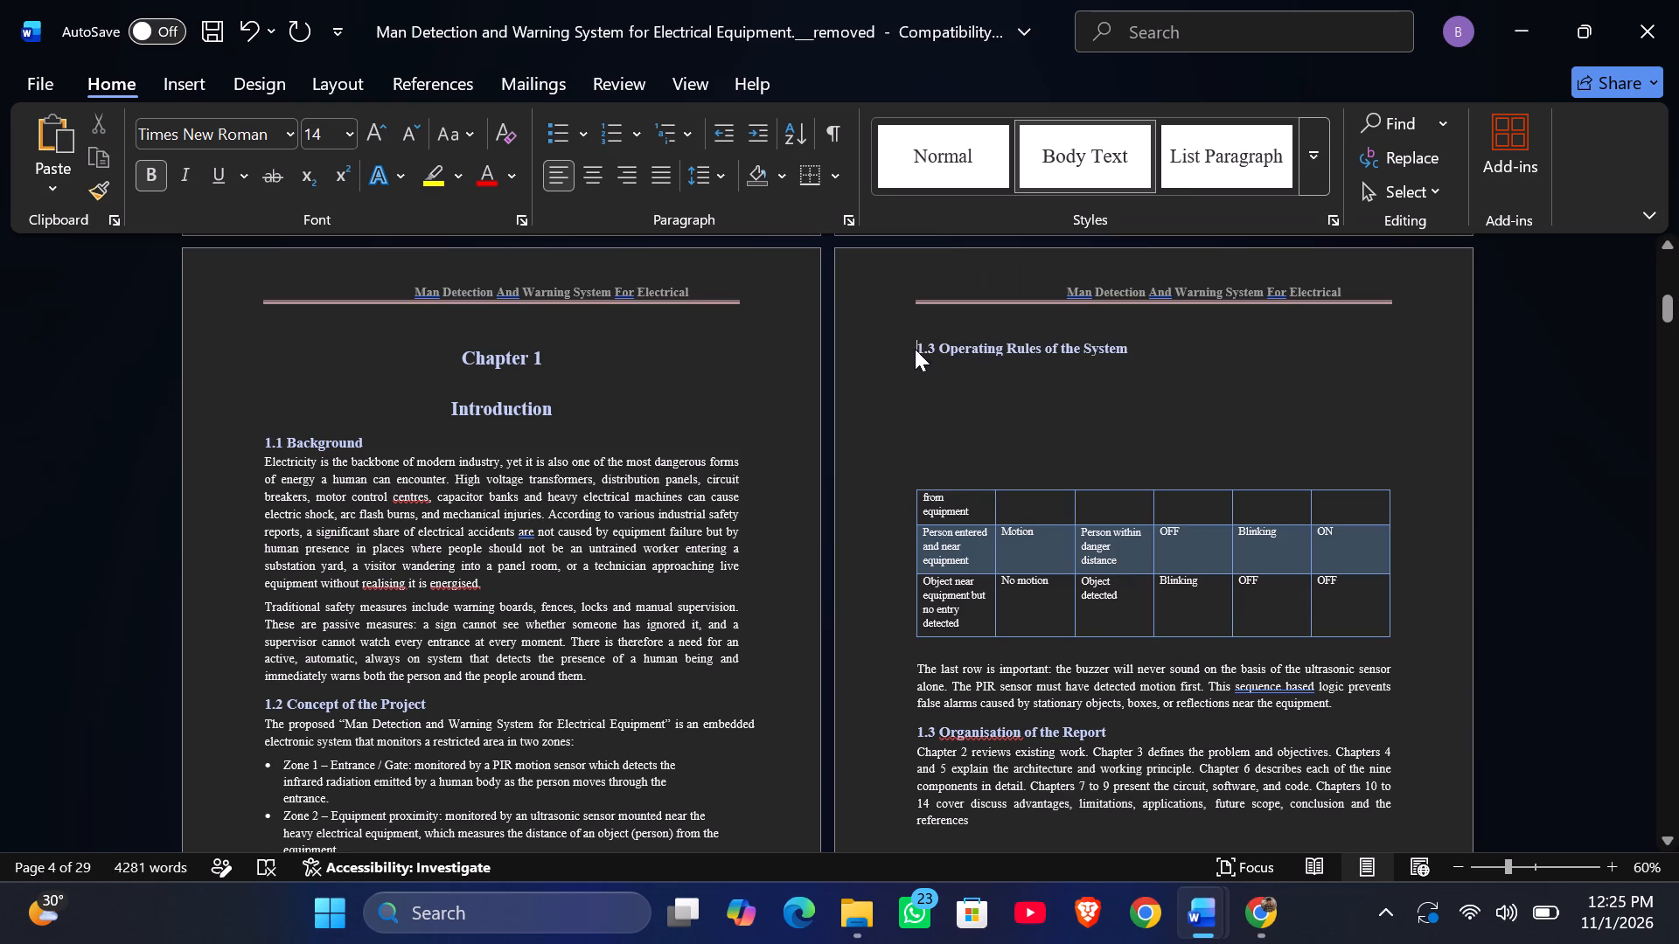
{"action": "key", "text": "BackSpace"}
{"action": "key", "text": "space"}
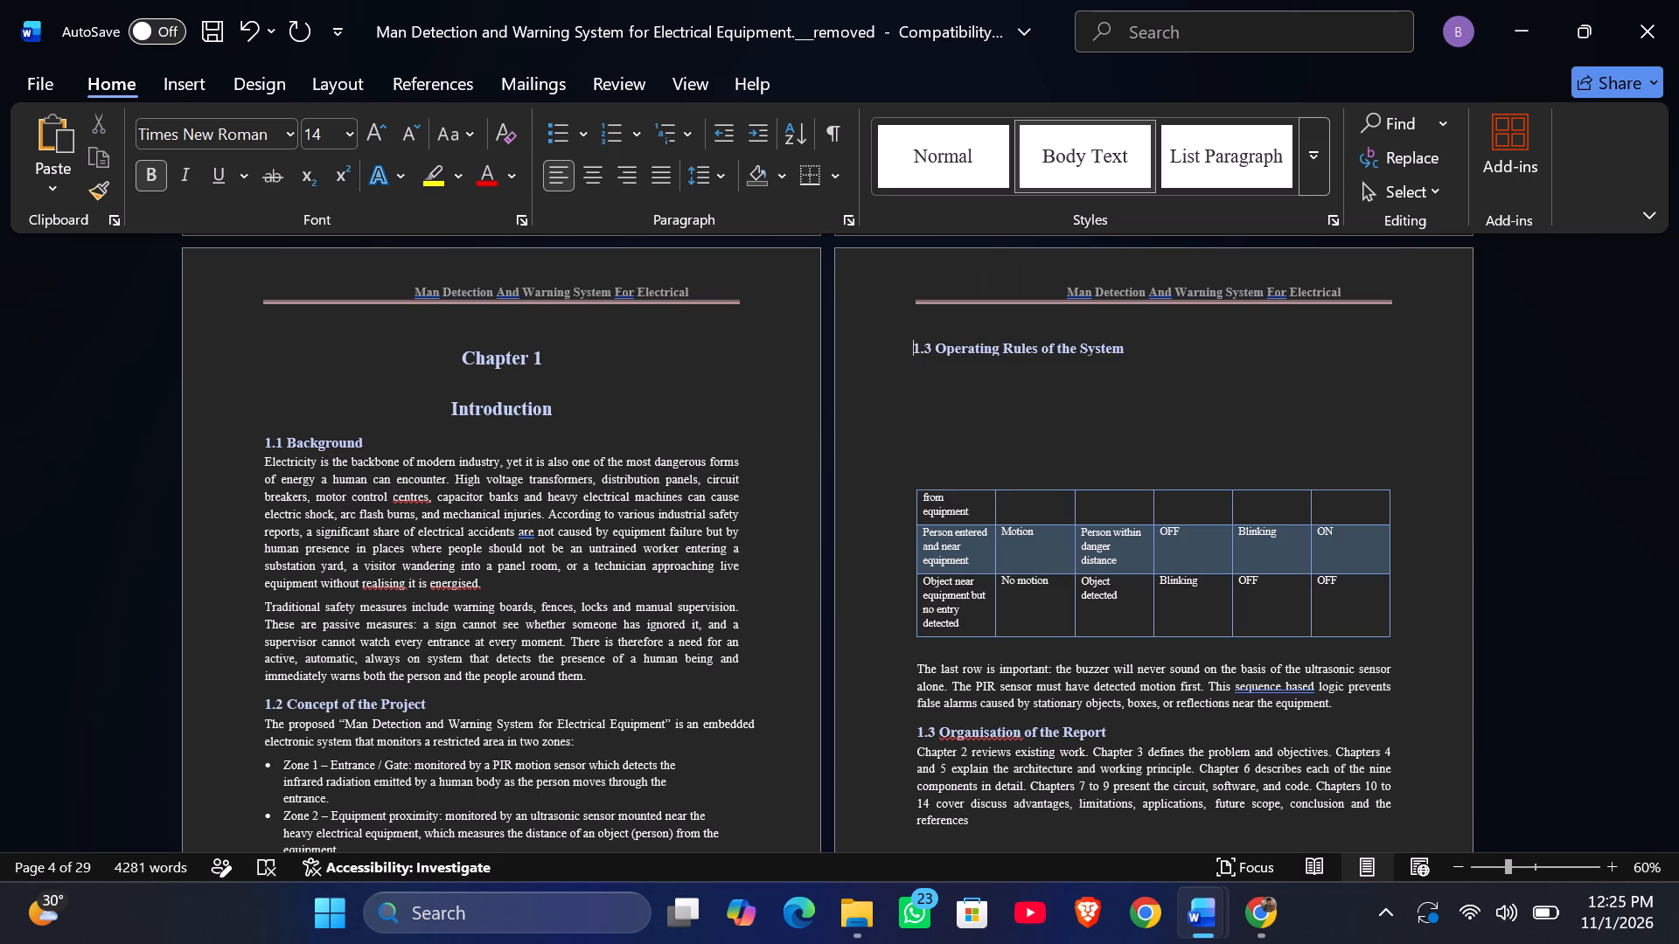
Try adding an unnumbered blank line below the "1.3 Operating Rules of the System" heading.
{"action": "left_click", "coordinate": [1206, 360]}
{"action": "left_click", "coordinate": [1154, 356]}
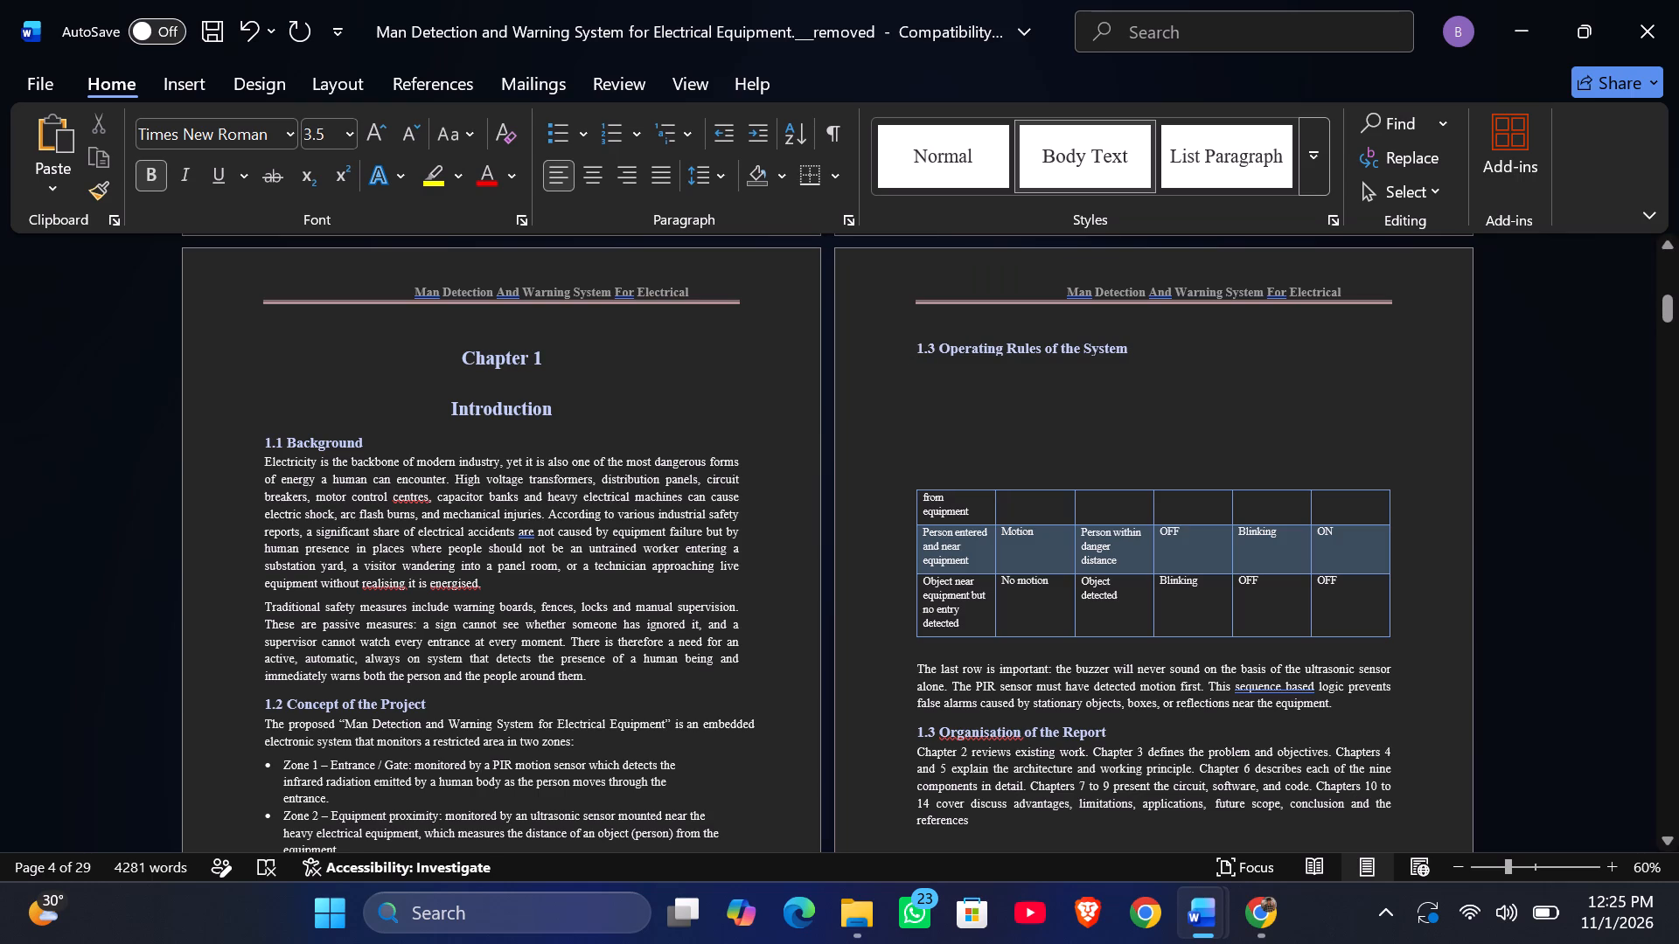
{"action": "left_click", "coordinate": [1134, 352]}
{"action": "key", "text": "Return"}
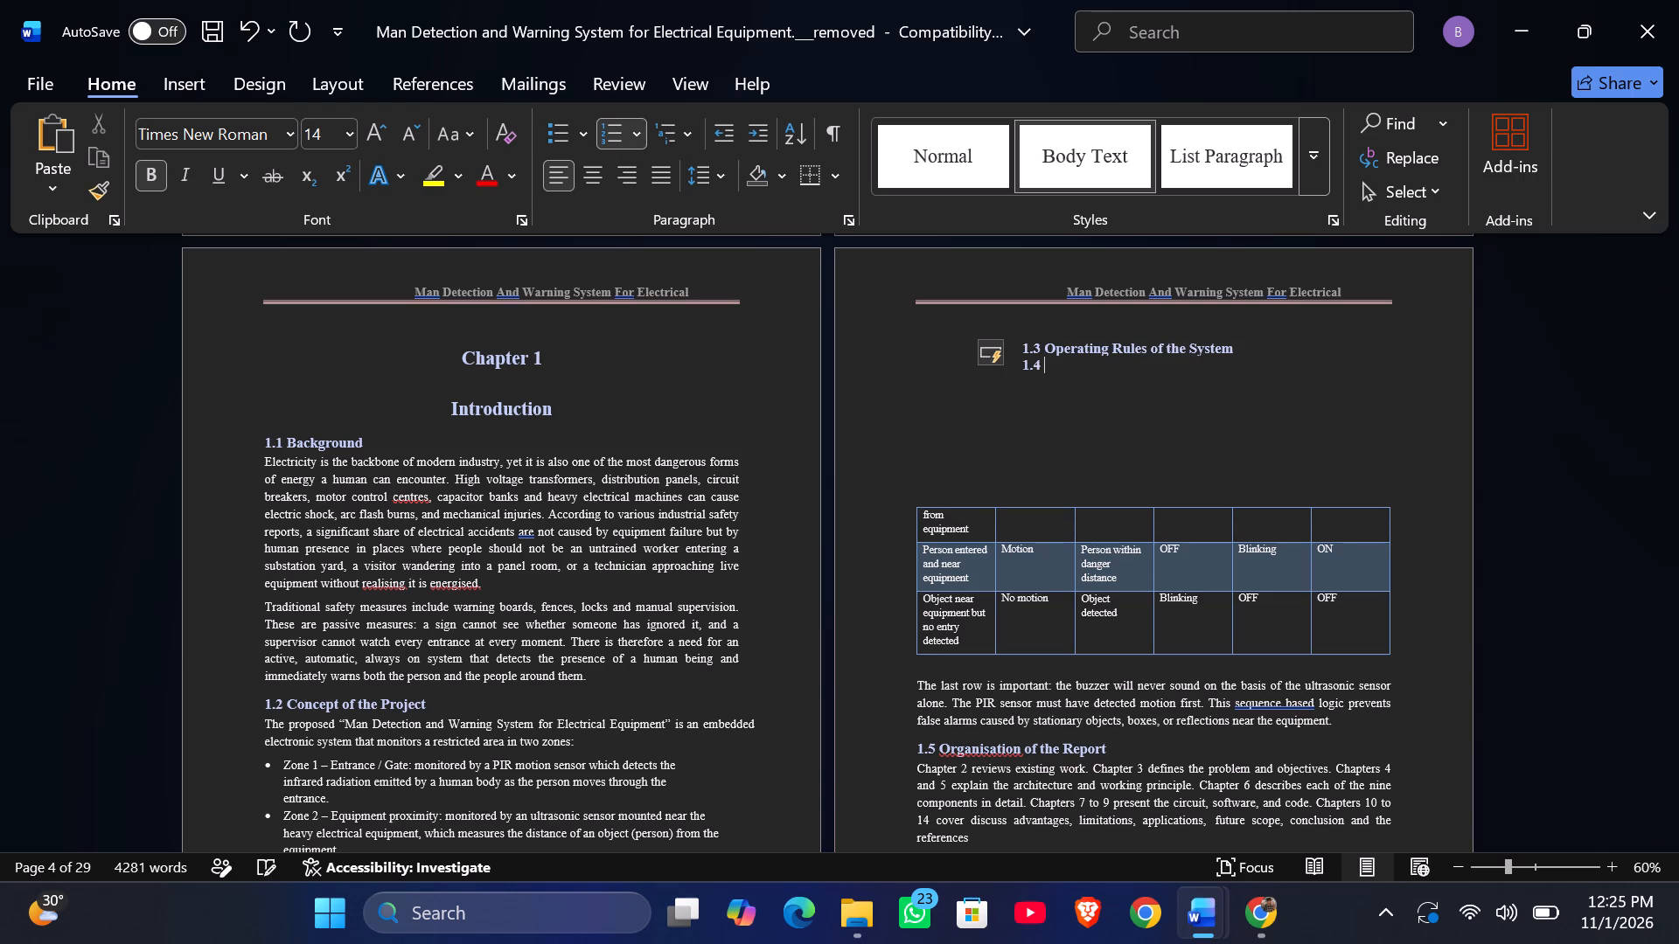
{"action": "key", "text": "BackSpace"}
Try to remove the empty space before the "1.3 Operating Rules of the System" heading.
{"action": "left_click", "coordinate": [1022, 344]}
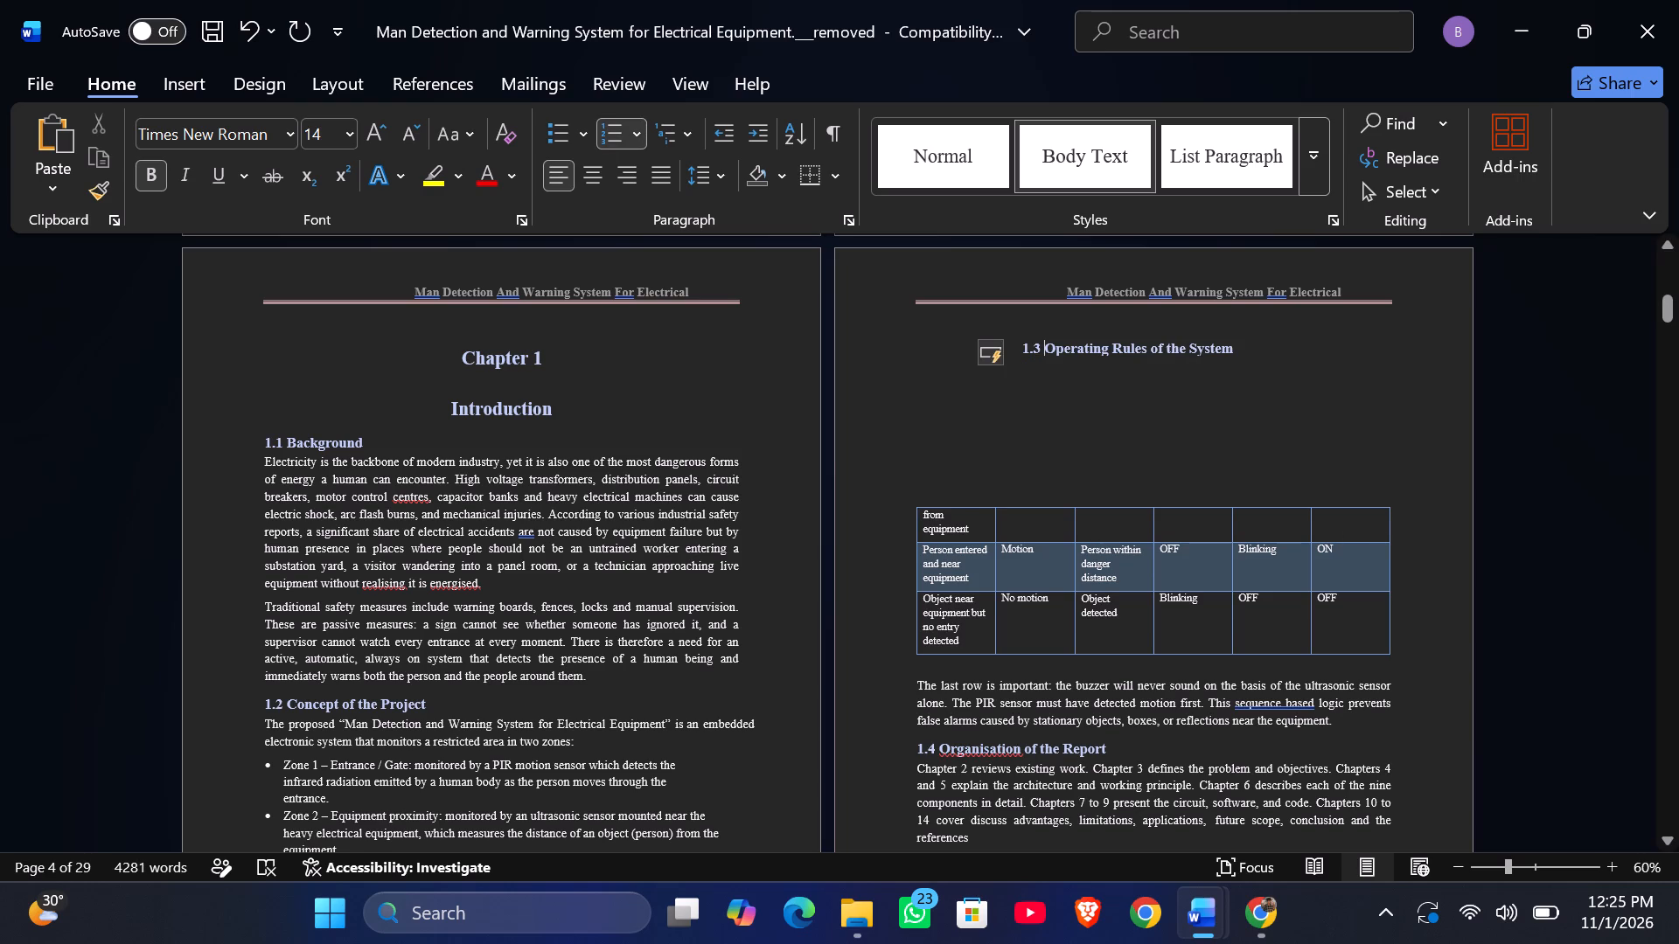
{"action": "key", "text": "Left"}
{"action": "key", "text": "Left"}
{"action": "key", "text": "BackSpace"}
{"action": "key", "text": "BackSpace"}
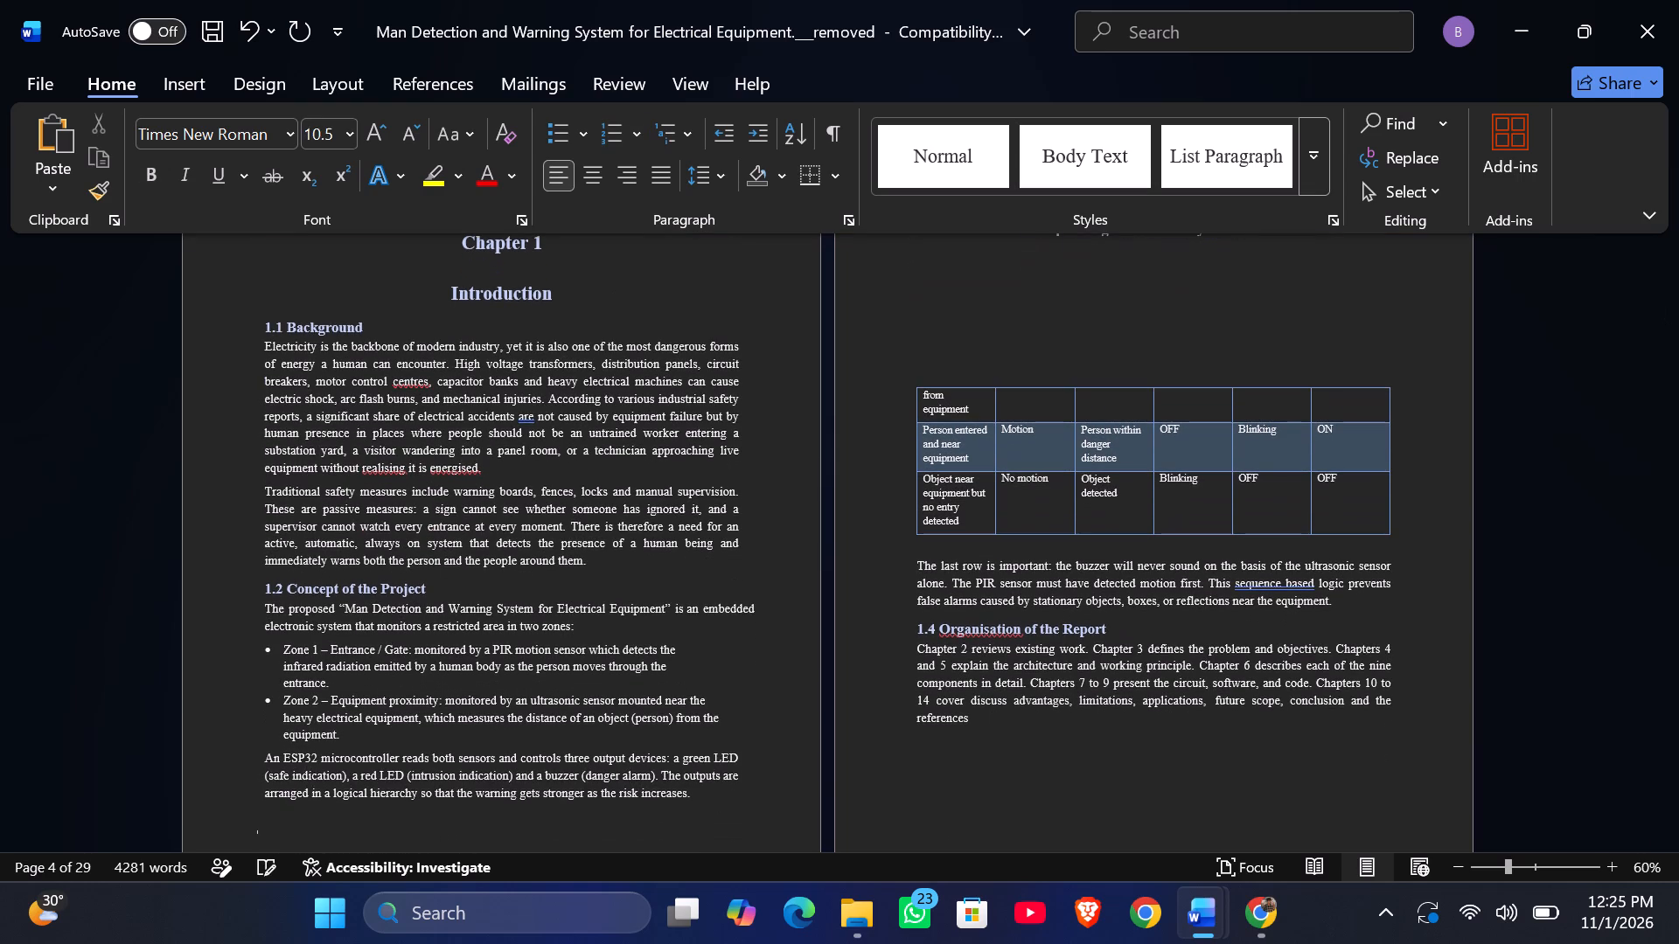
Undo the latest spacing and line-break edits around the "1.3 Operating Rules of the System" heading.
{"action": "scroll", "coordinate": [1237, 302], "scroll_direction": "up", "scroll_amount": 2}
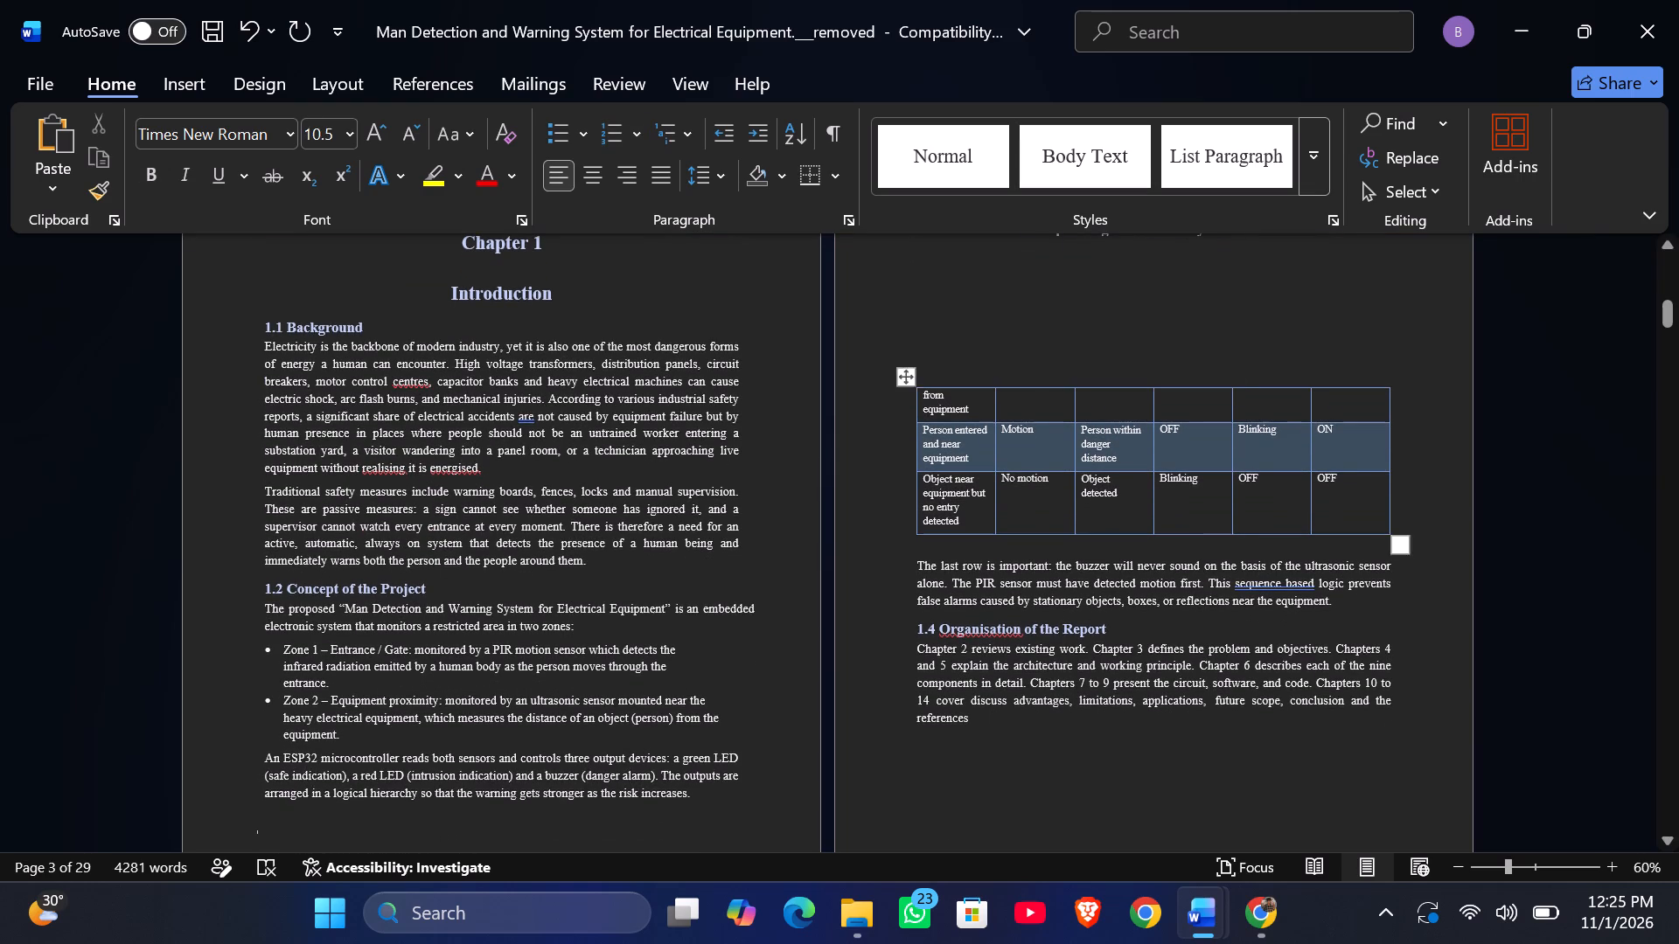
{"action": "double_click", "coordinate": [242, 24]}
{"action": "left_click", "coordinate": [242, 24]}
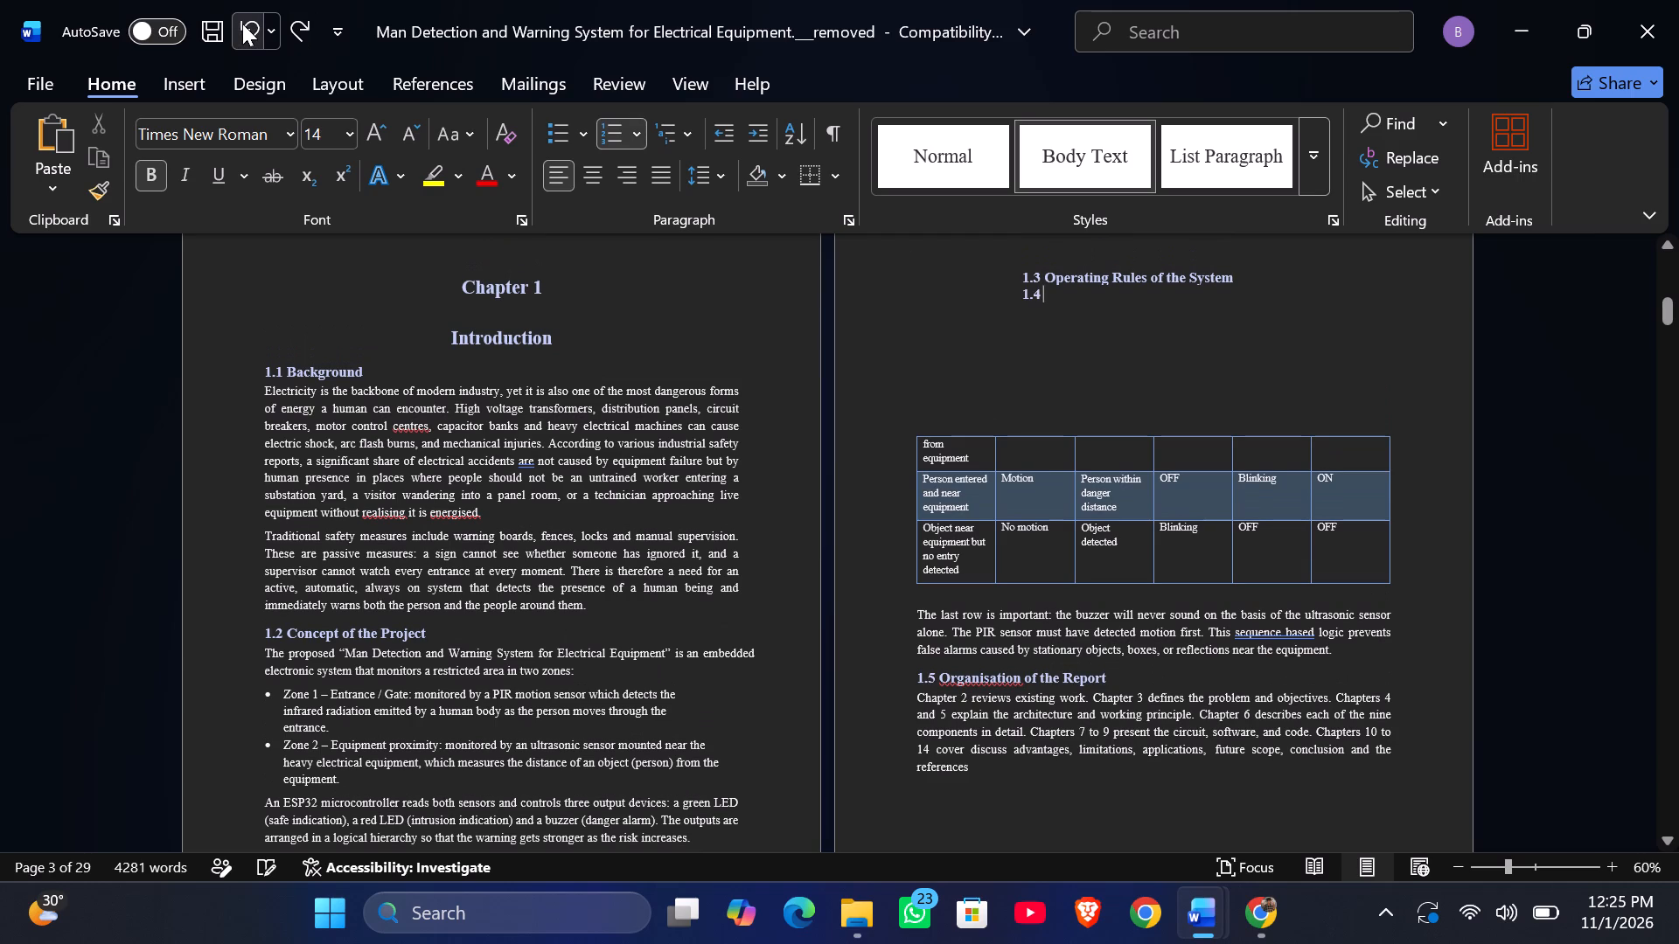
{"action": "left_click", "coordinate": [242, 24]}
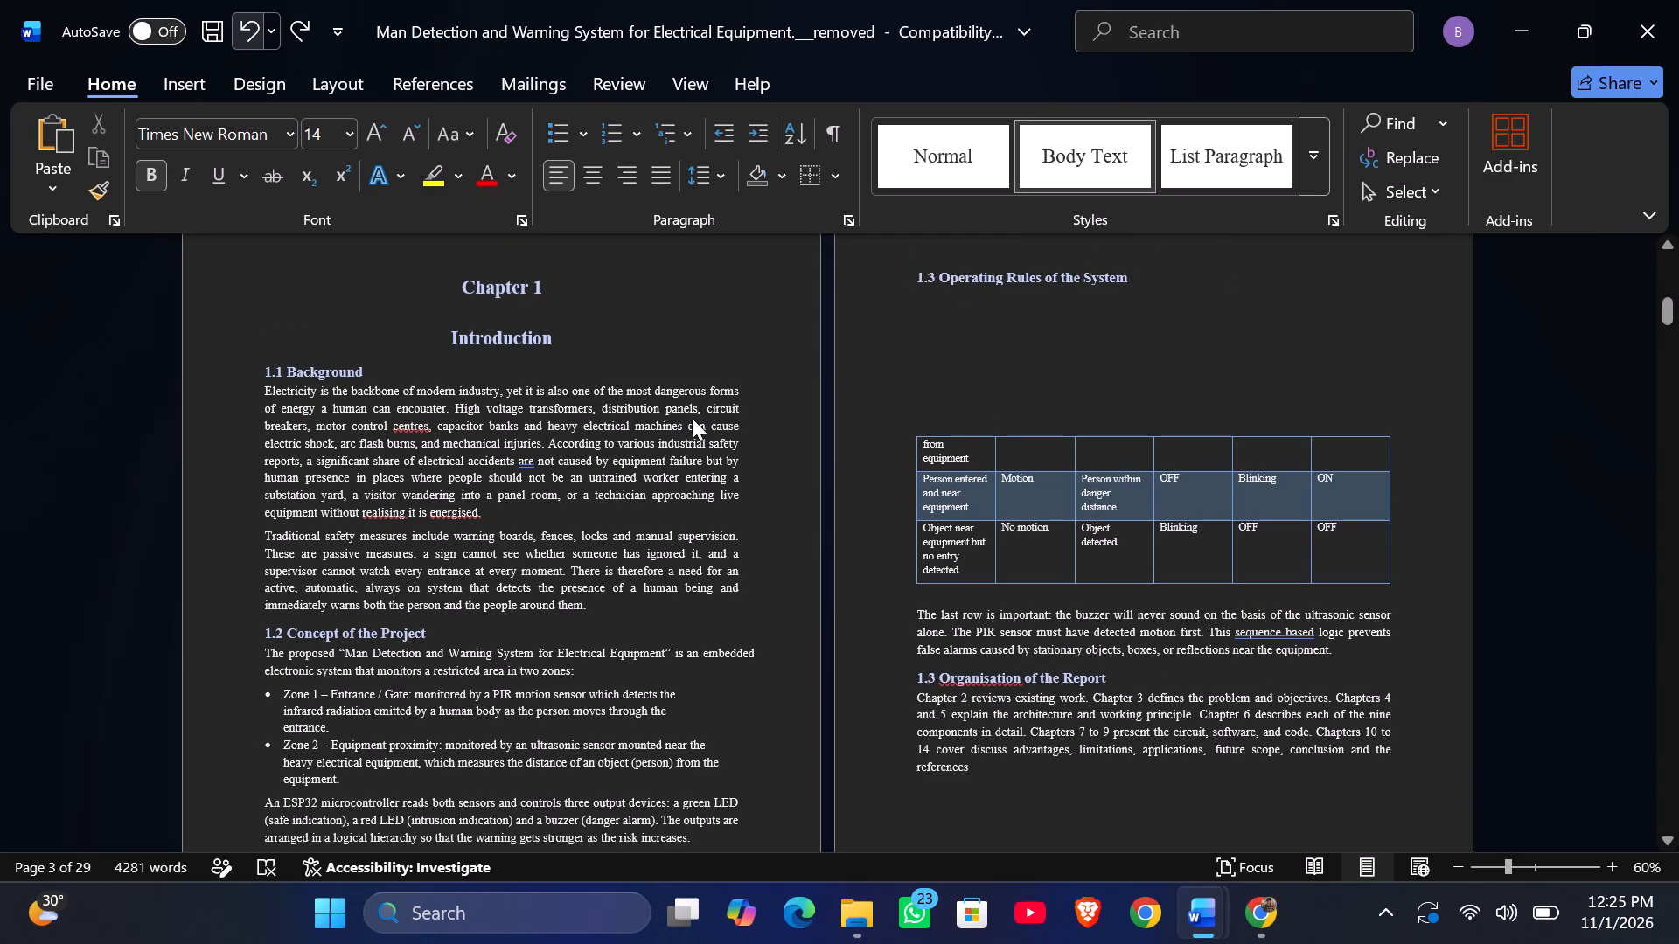
Insert three blank rows above the first row of the table under "1.3 Operating Rules of the System".
{"action": "scroll", "coordinate": [874, 392], "scroll_direction": "up", "scroll_amount": 1}
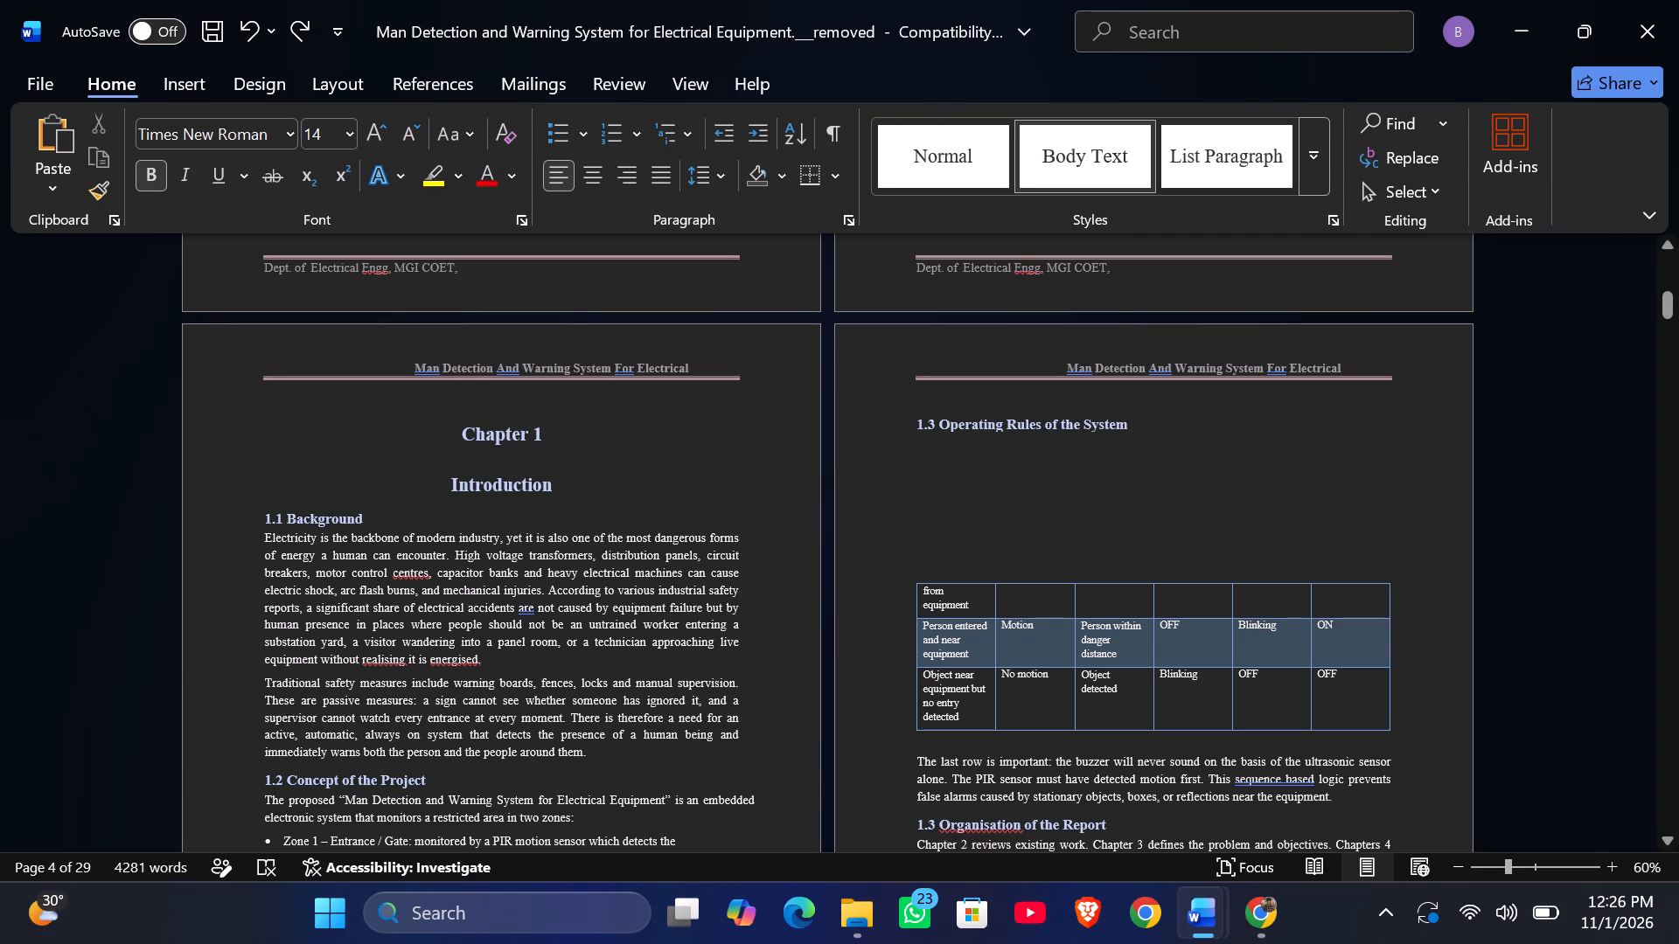
{"action": "left_click", "coordinate": [989, 593]}
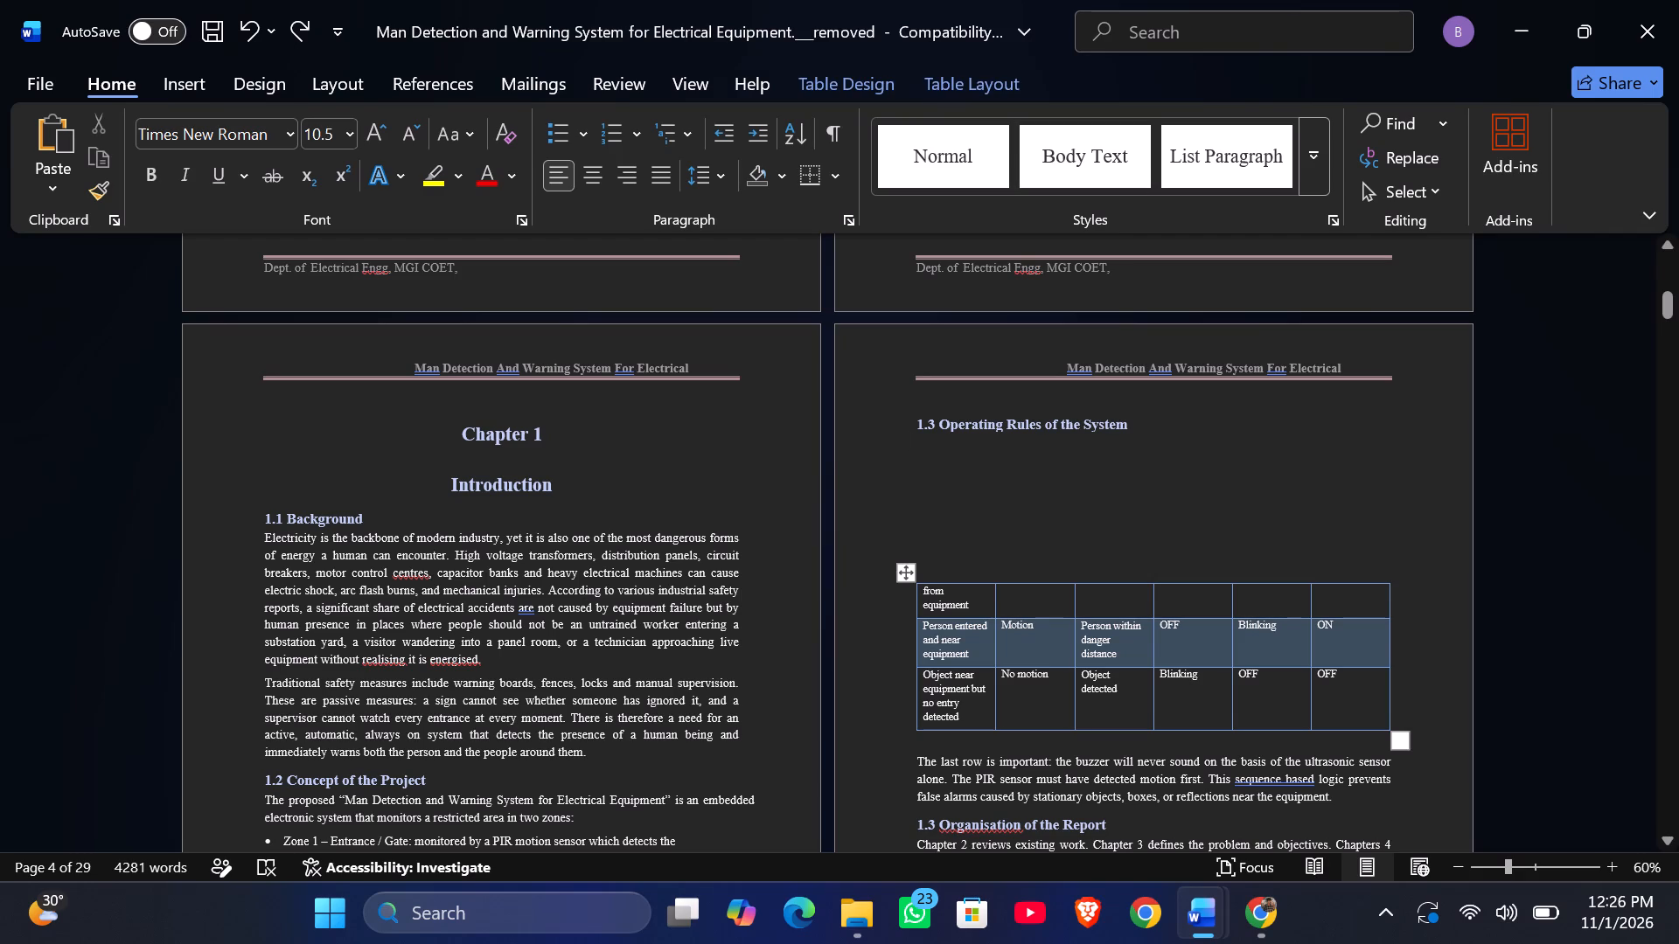
{"action": "left_click", "coordinate": [908, 570]}
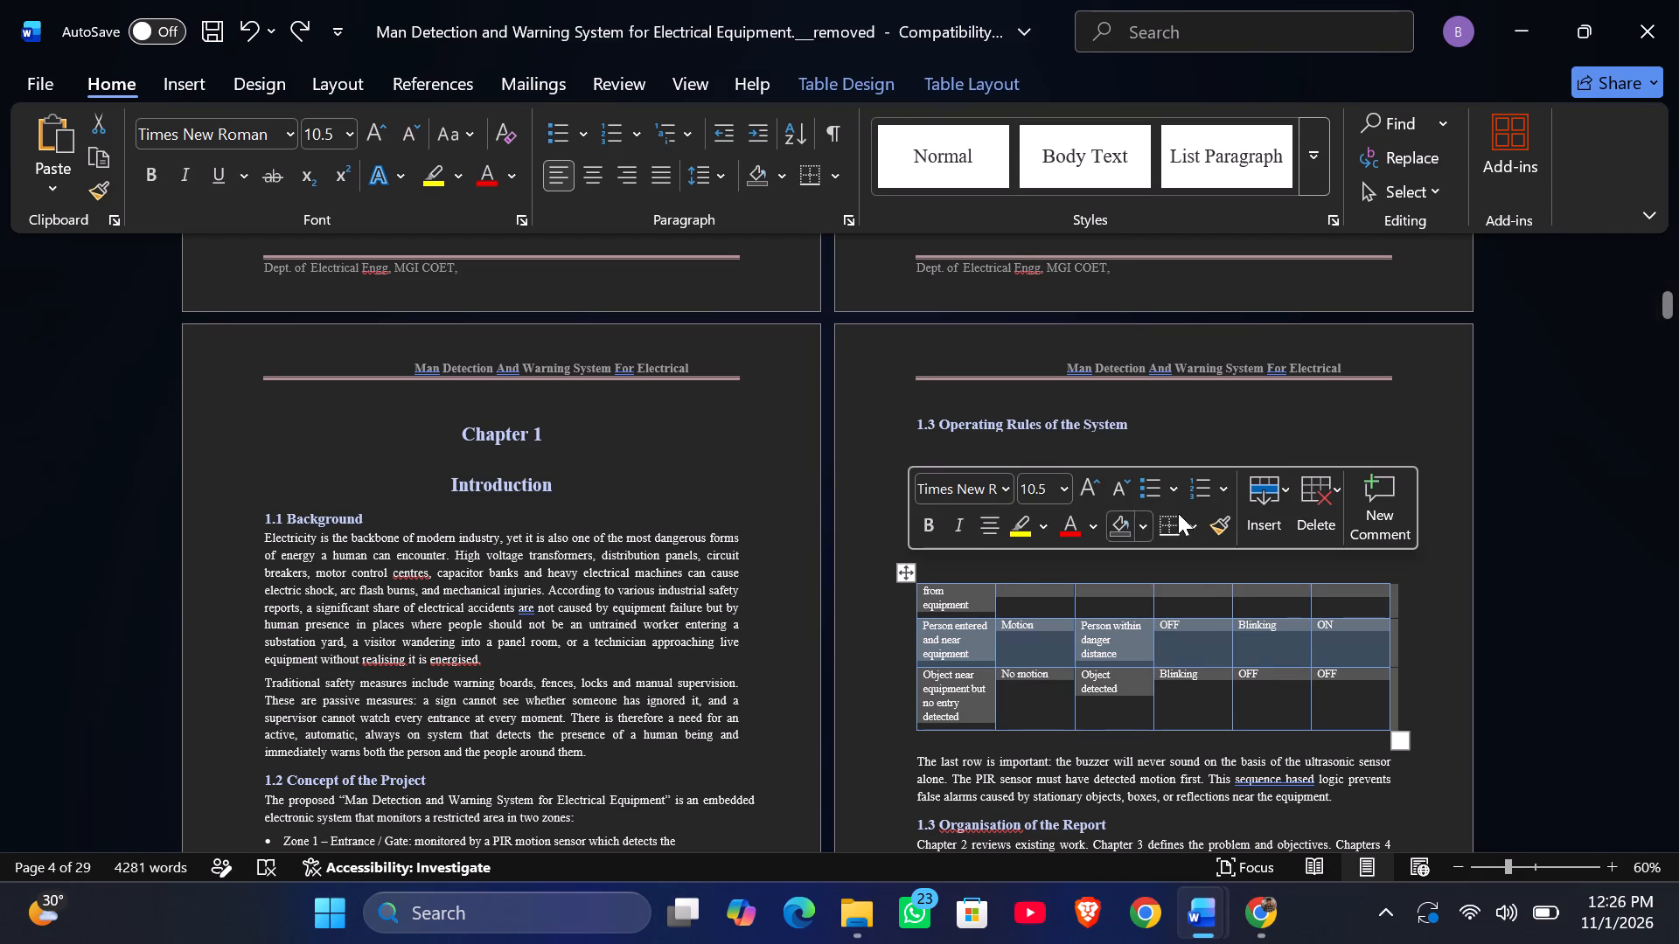
{"action": "left_click", "coordinate": [1264, 500]}
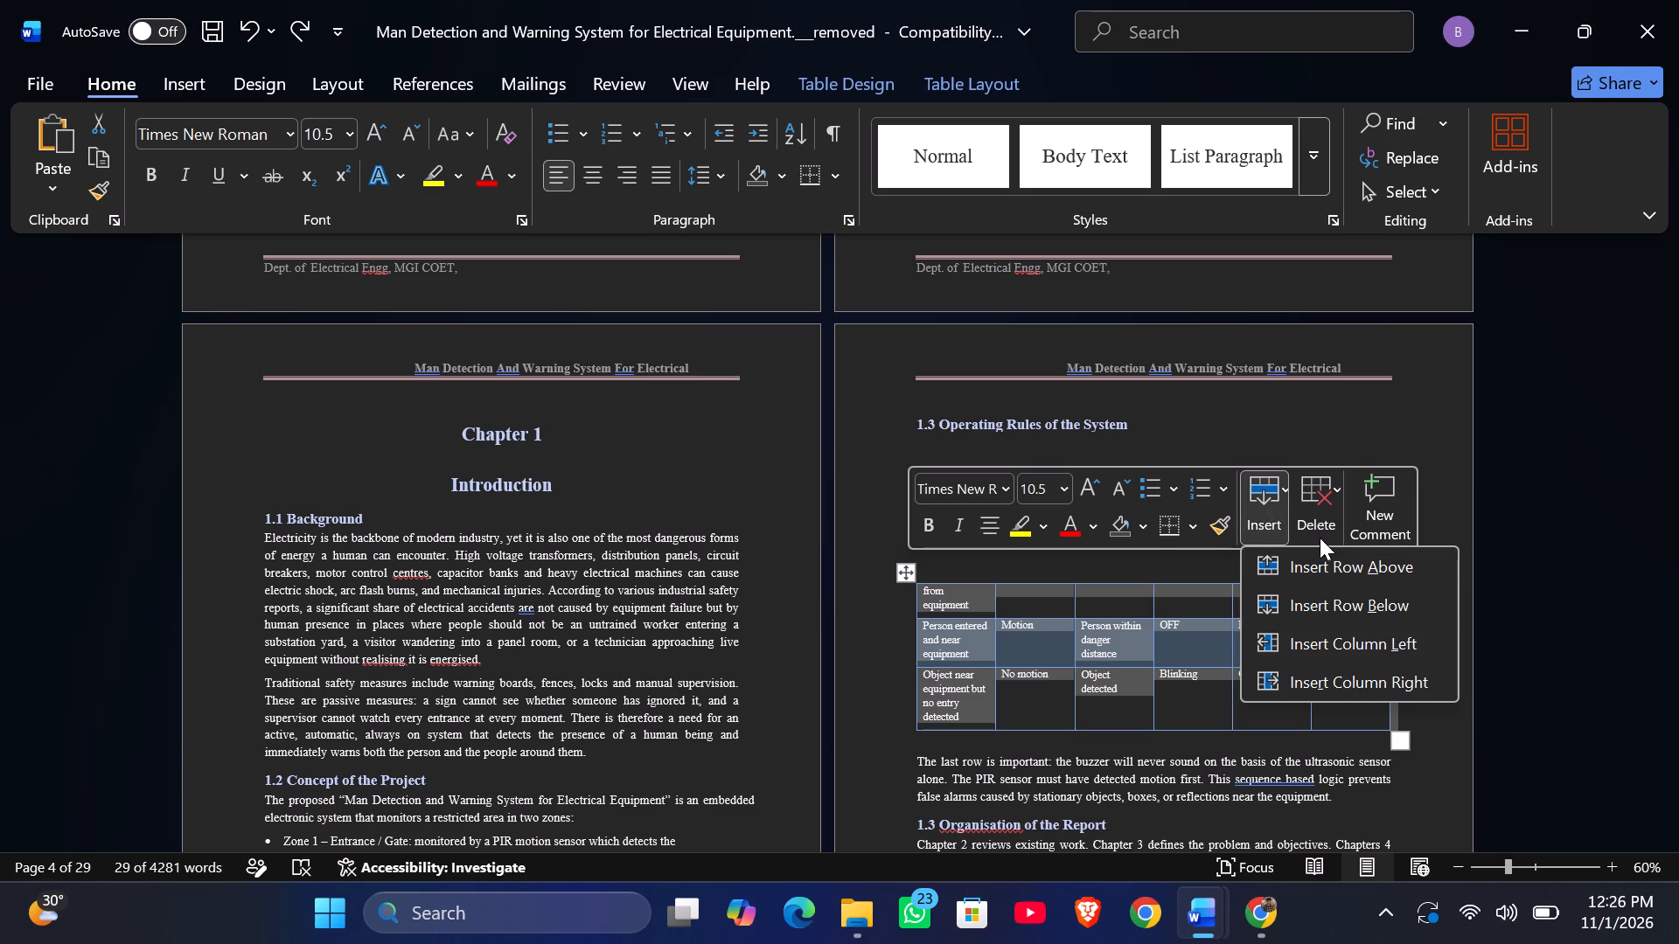
{"action": "left_click", "coordinate": [1313, 560]}
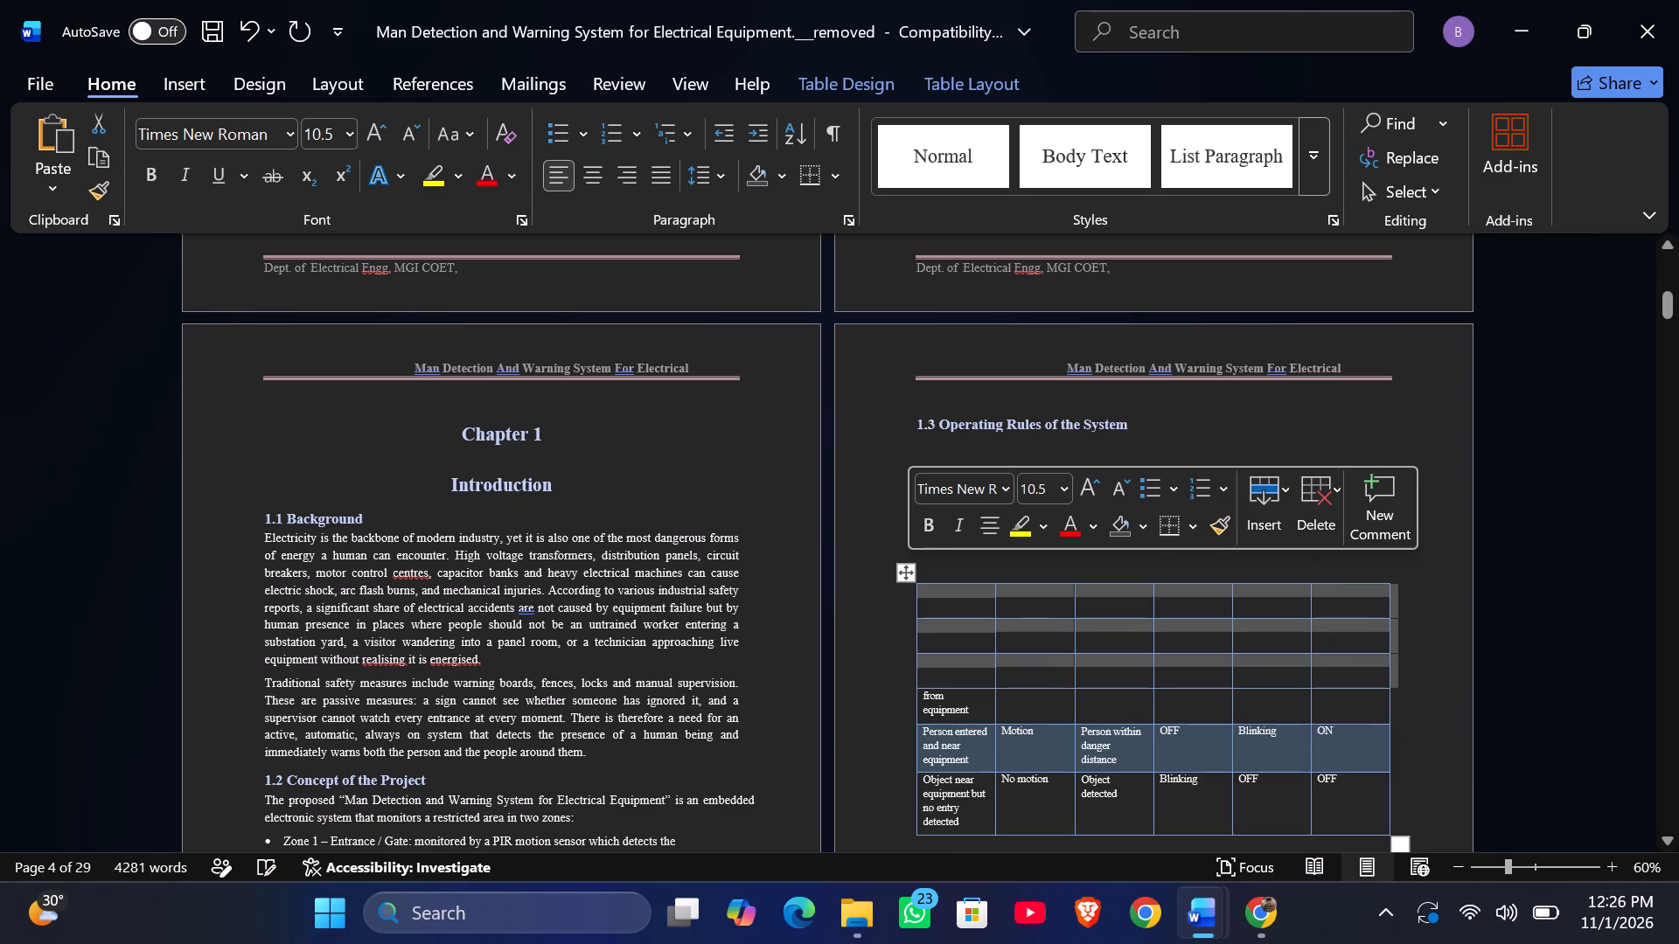
{"action": "left_click", "coordinate": [1222, 723]}
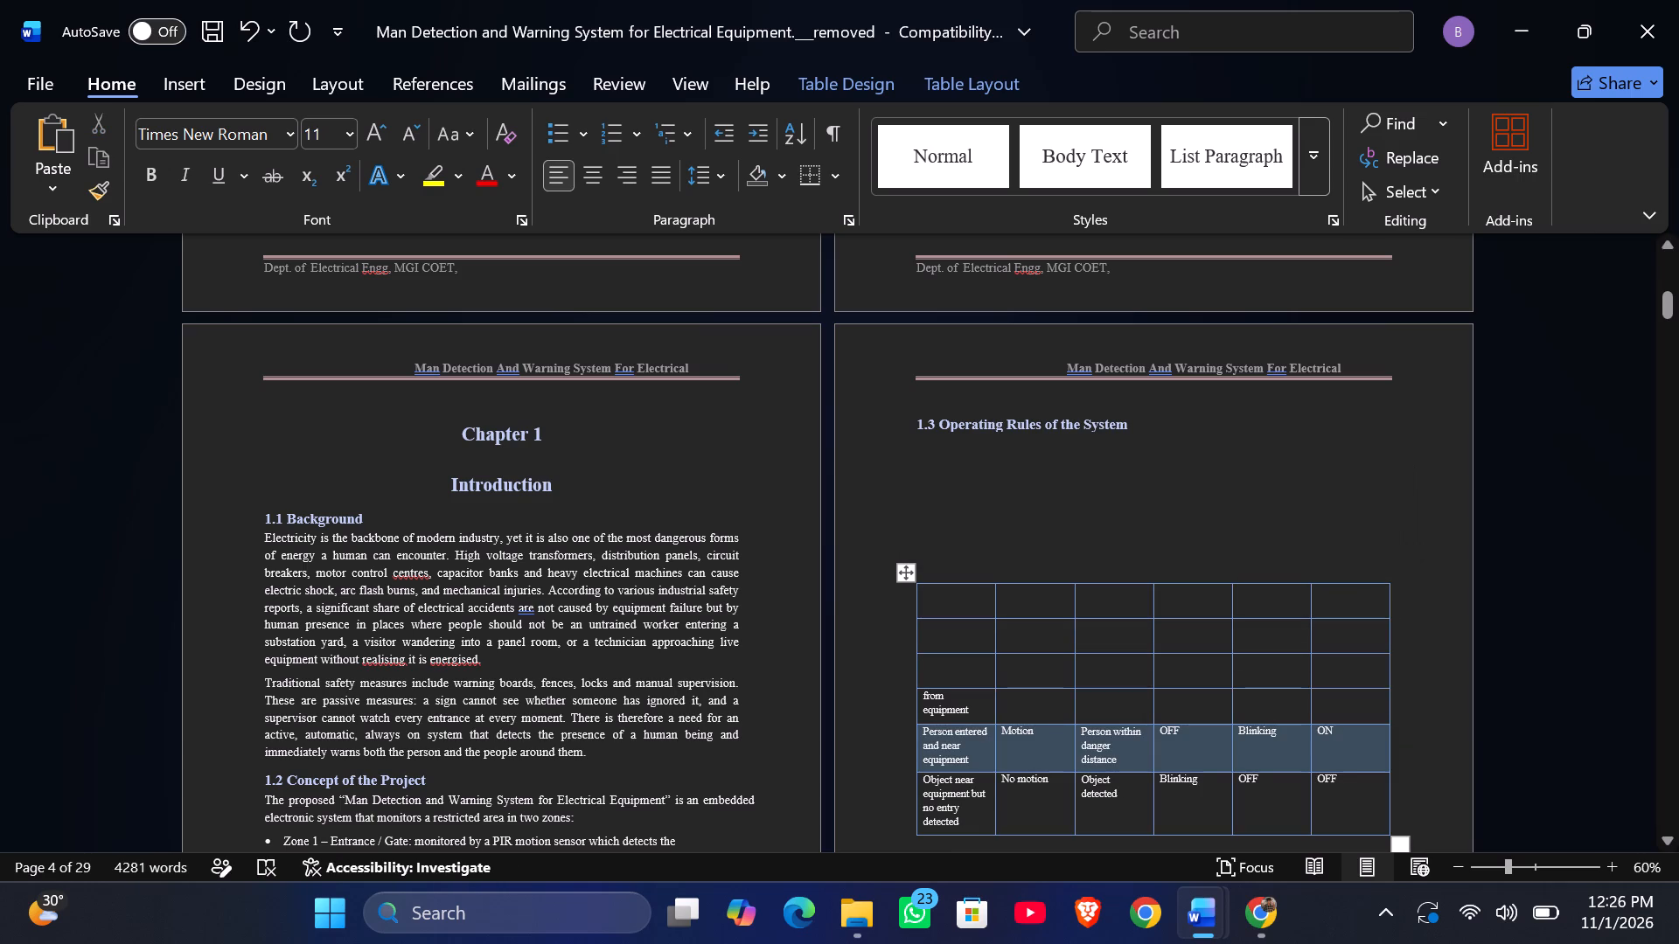
Browse the table styles and apply the light teal banded style from Grid Tables to the whole section 1.3 table.
{"action": "left_click", "coordinate": [908, 572]}
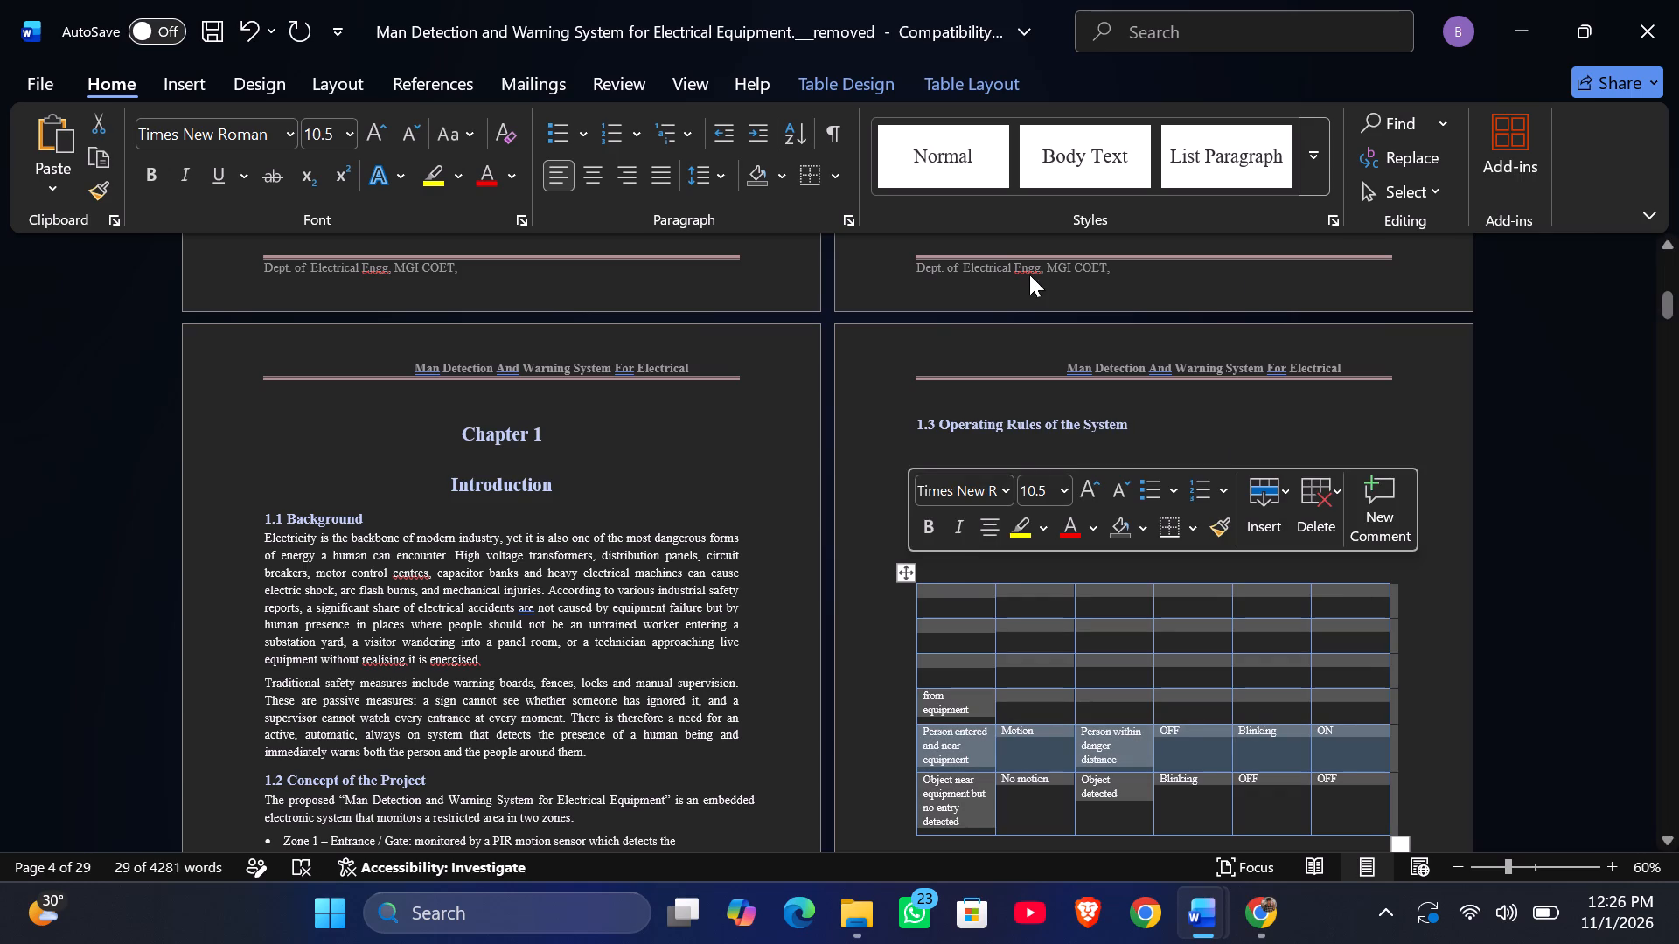
{"action": "left_click", "coordinate": [882, 91]}
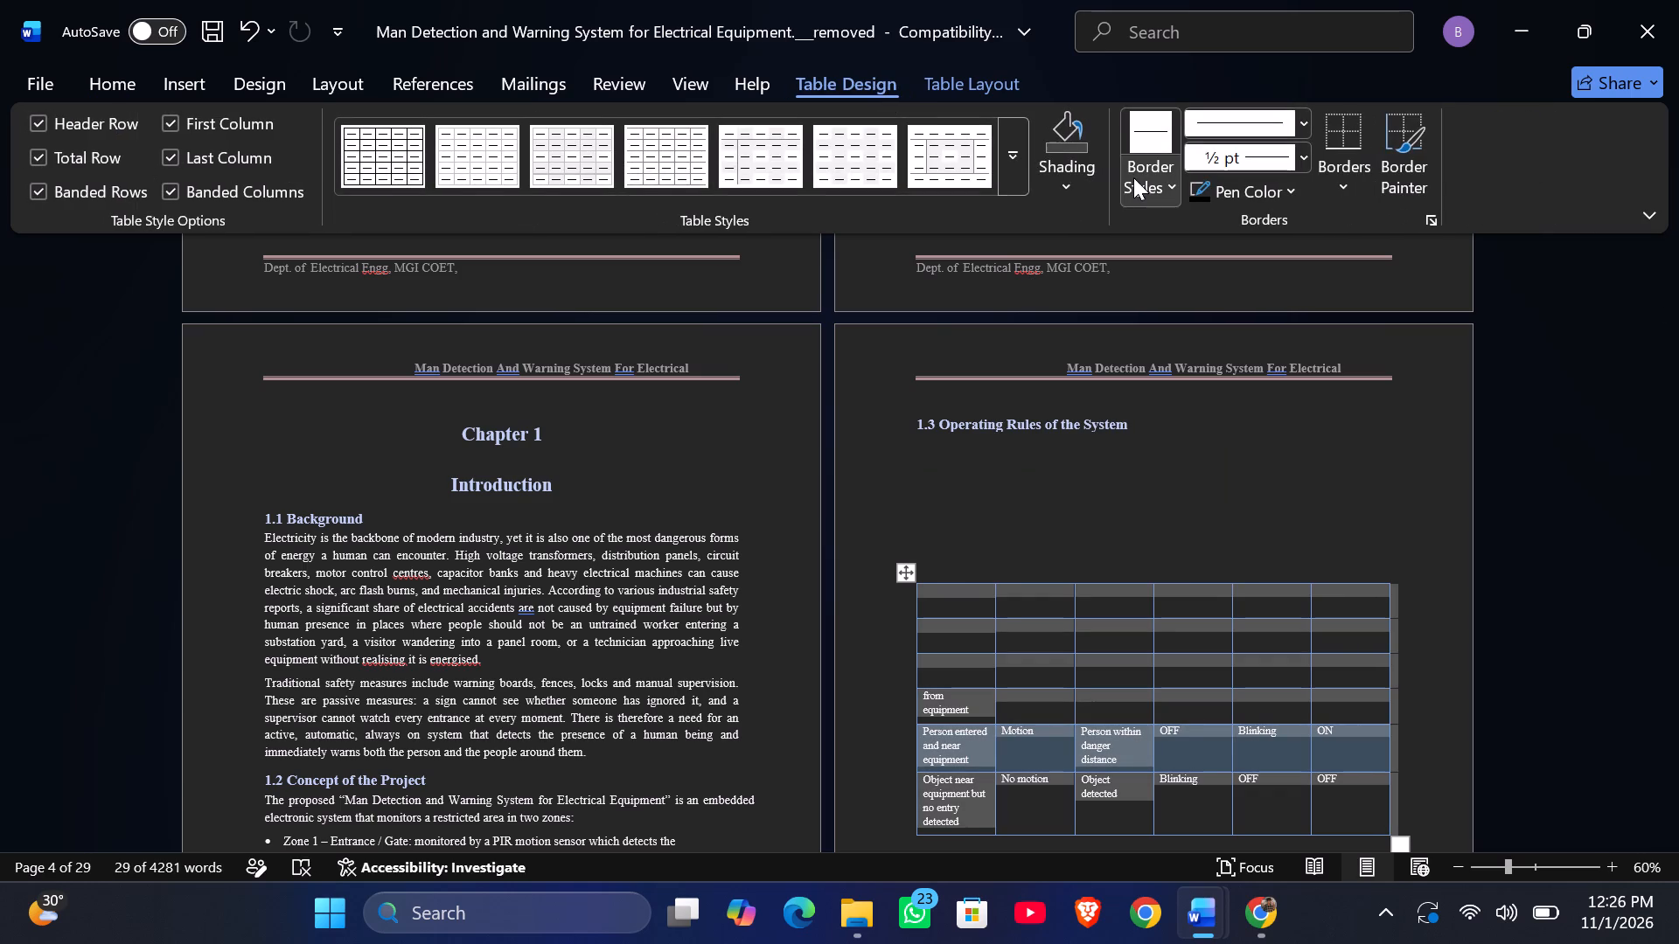
{"action": "left_click", "coordinate": [1019, 152]}
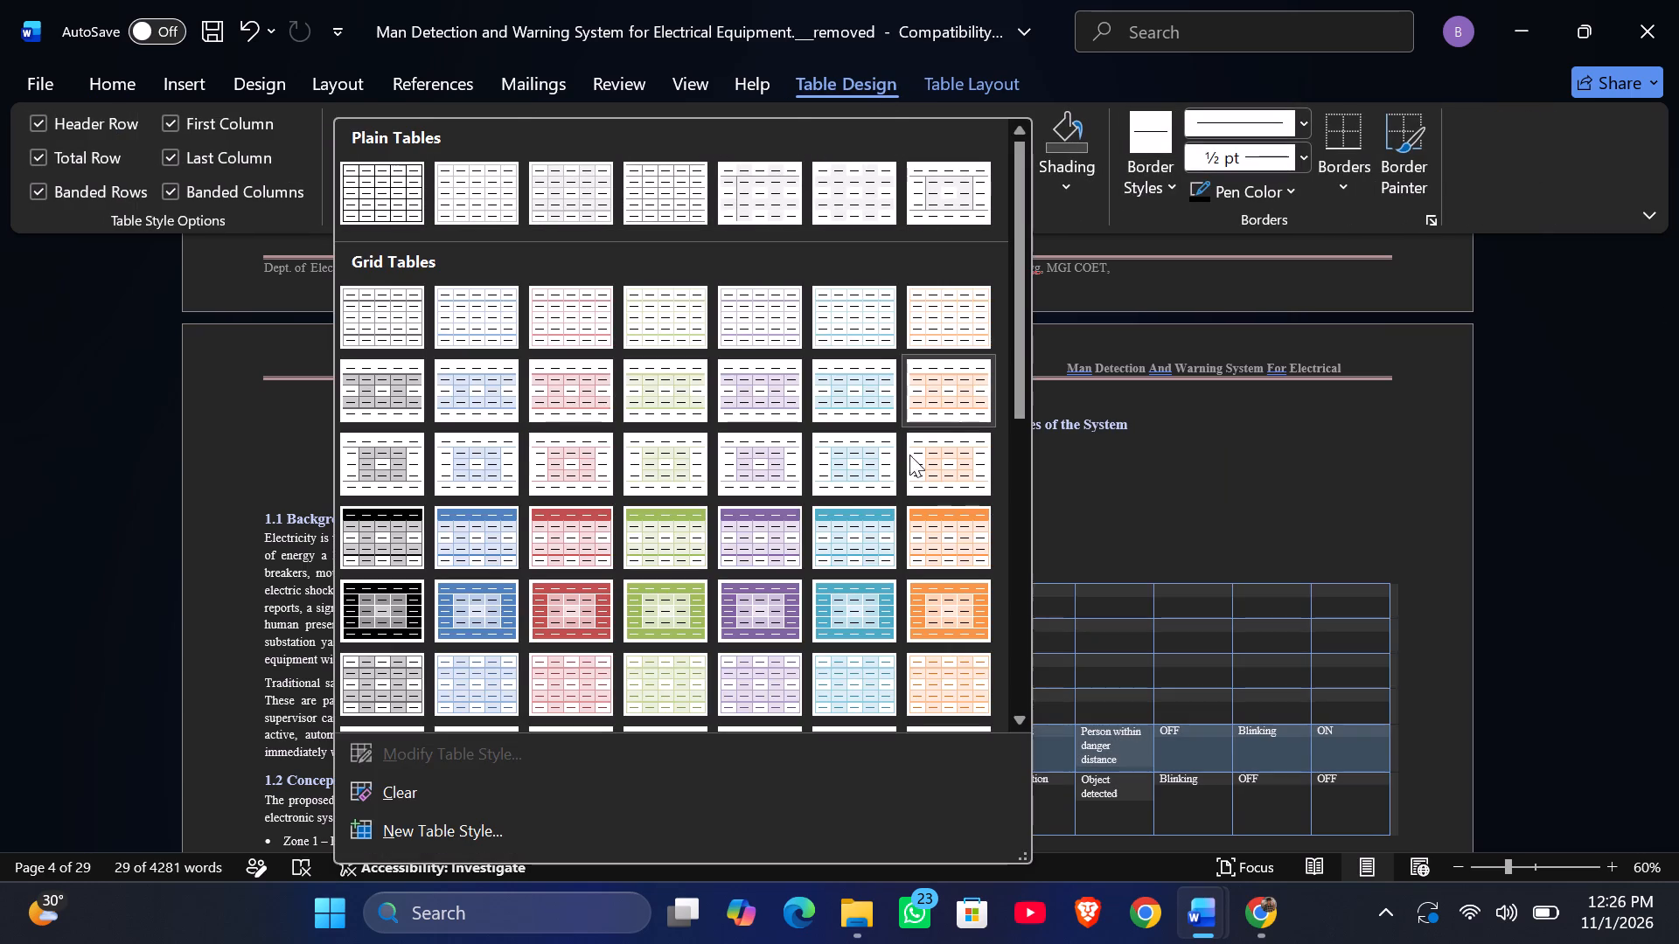
{"action": "scroll", "coordinate": [895, 463], "scroll_direction": "down", "scroll_amount": 1}
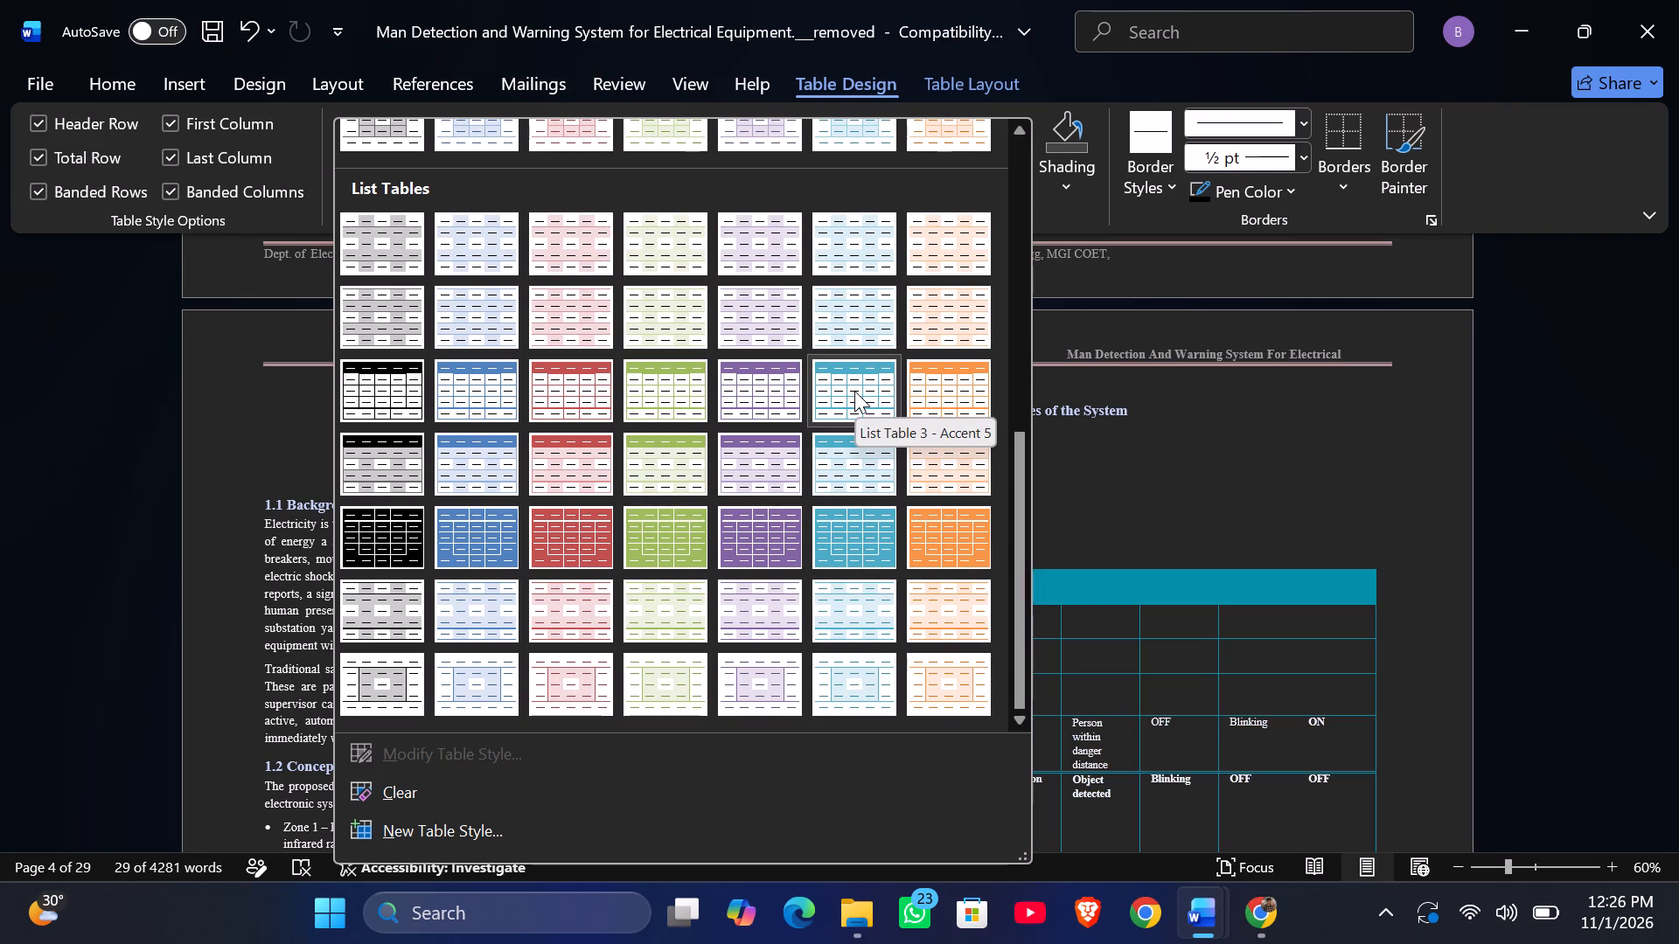
{"action": "scroll", "coordinate": [854, 391], "scroll_direction": "down", "scroll_amount": 1}
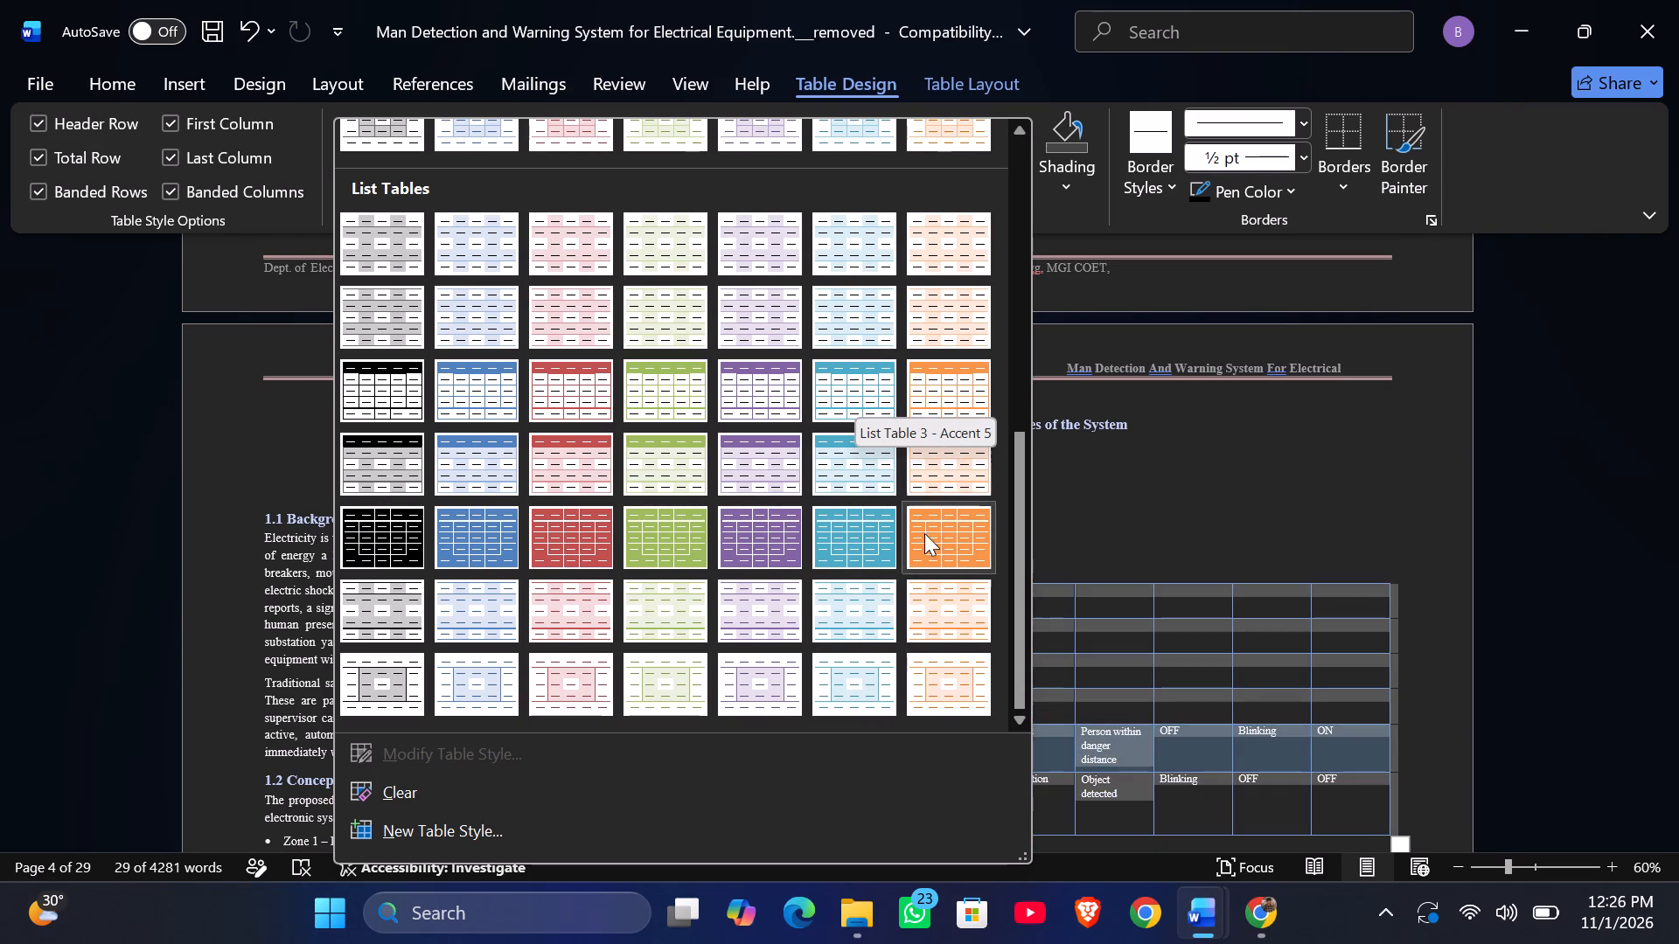
{"action": "left_click_drag", "start_coordinate": [1023, 528], "coordinate": [1013, 466]}
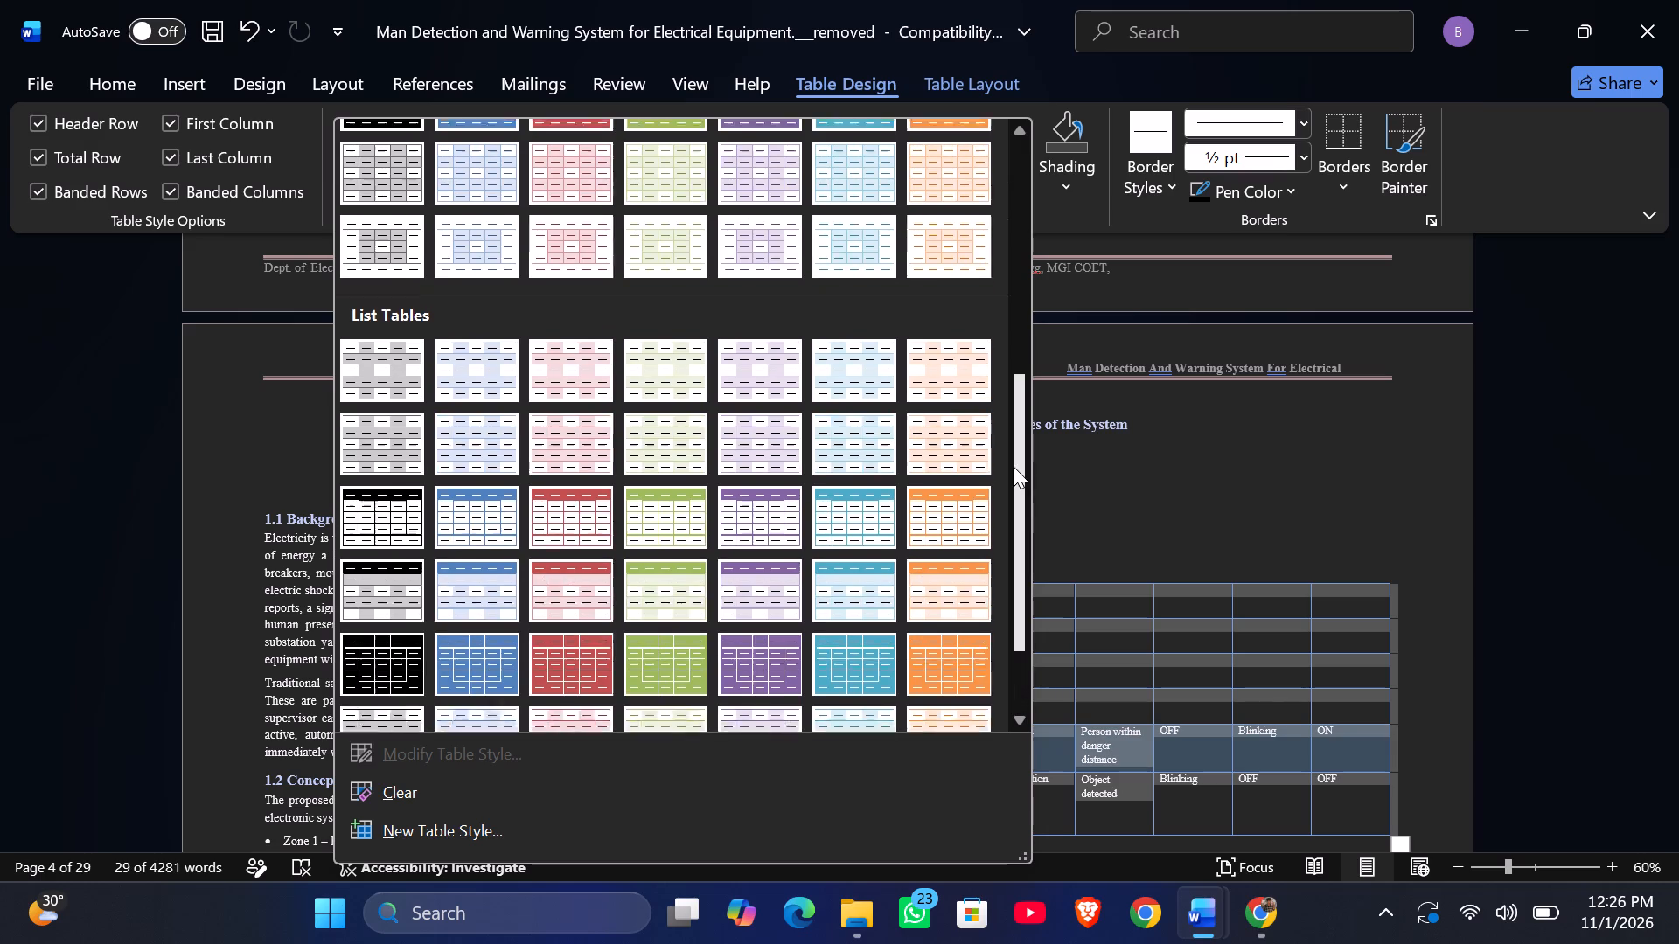
{"action": "left_click_drag", "start_coordinate": [1013, 466], "coordinate": [990, 273]}
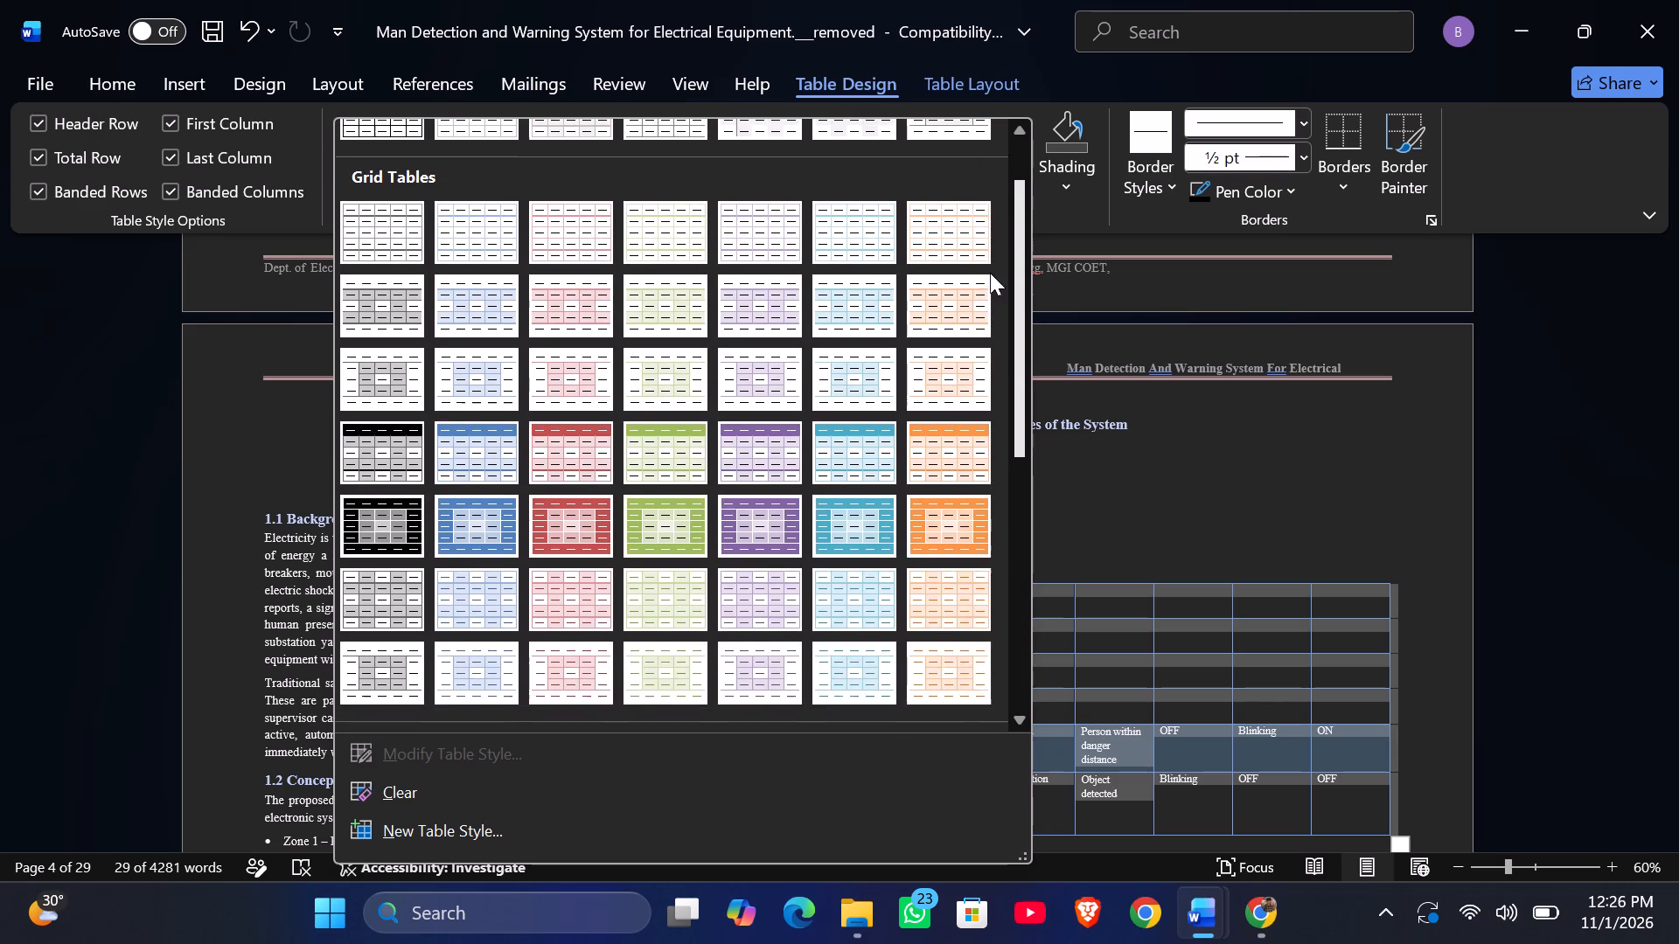
{"action": "left_click_drag", "start_coordinate": [990, 273], "coordinate": [974, 253]}
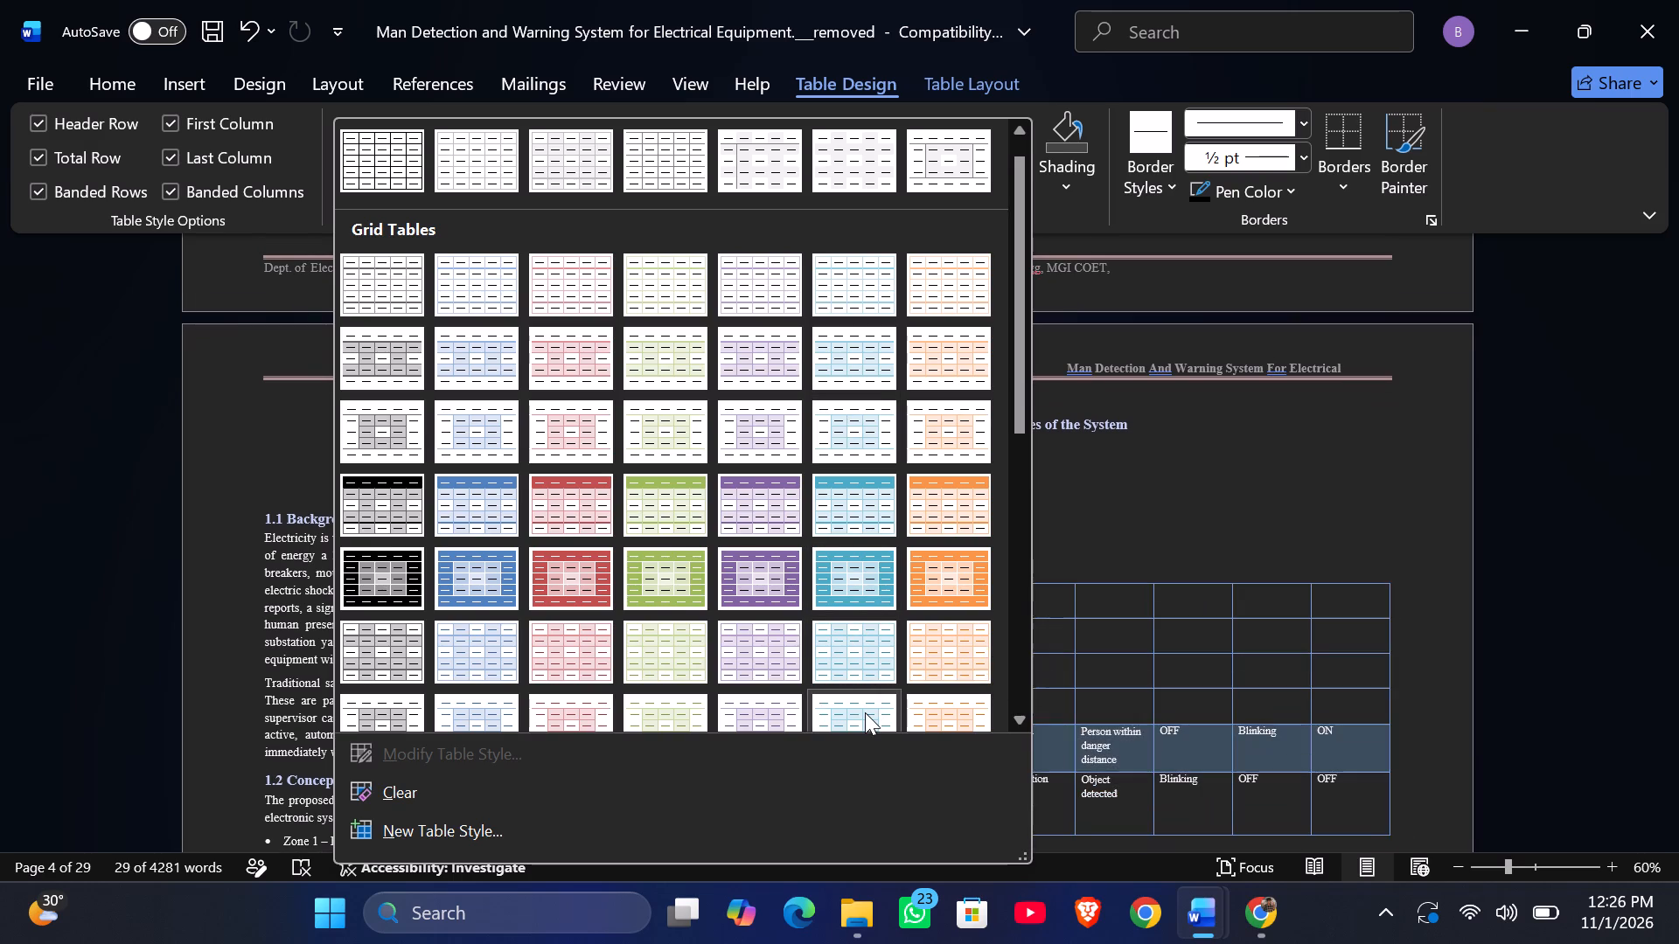
{"action": "scroll", "coordinate": [865, 712], "scroll_direction": "down", "scroll_amount": 1}
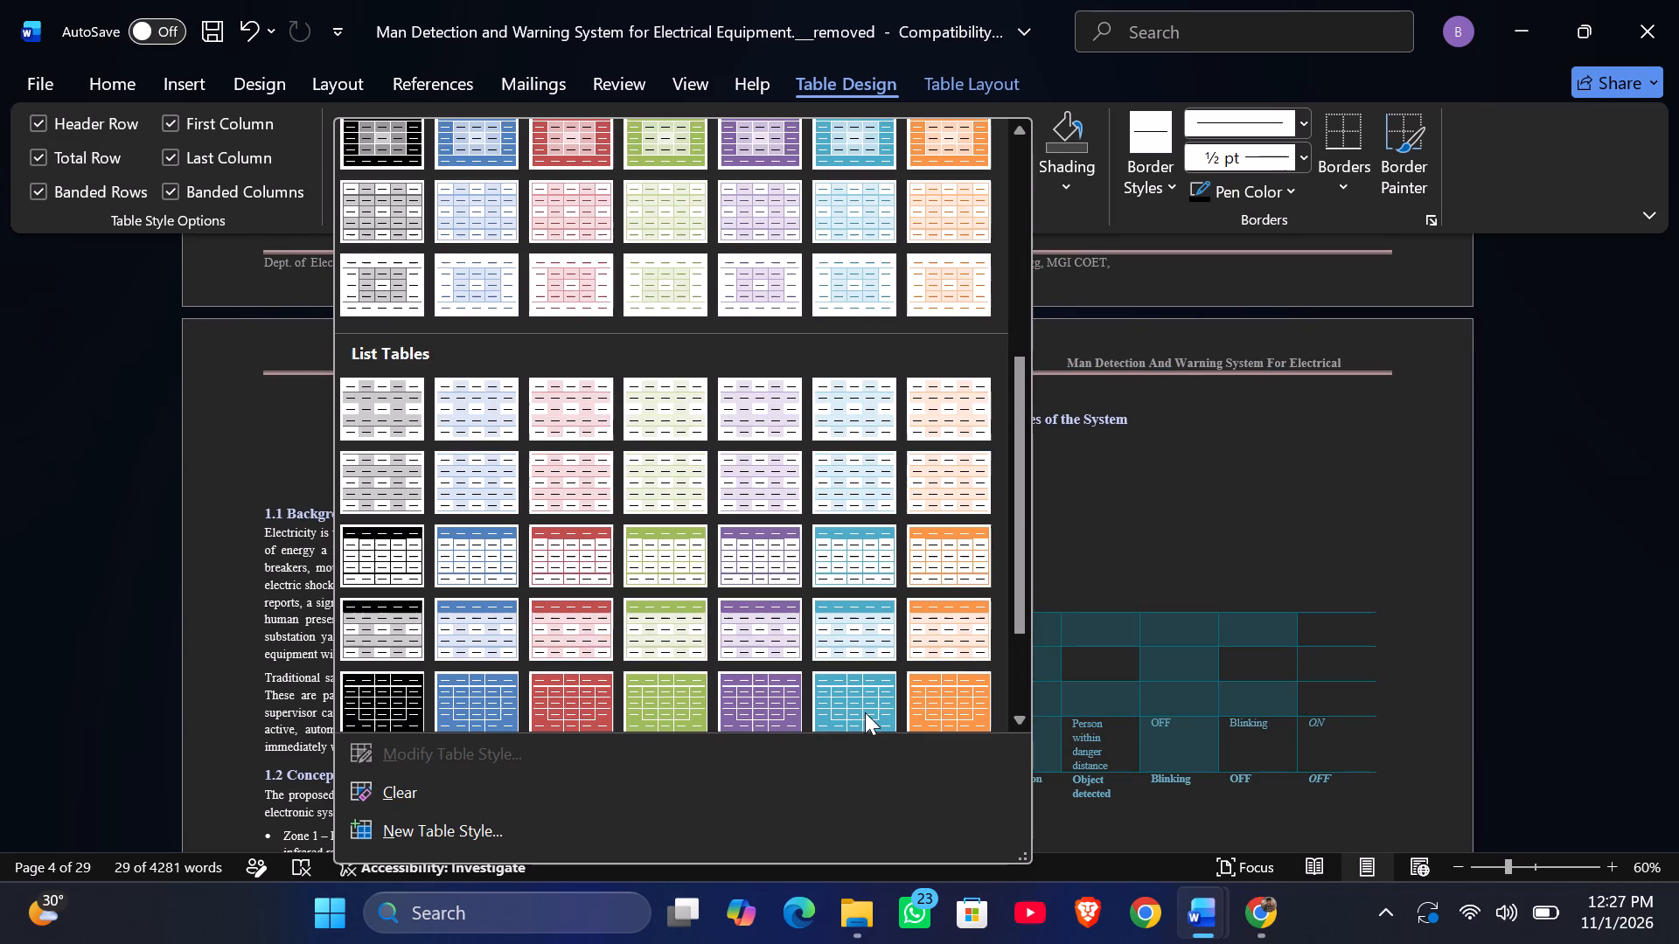
{"action": "scroll", "coordinate": [865, 712], "scroll_direction": "down", "scroll_amount": 1}
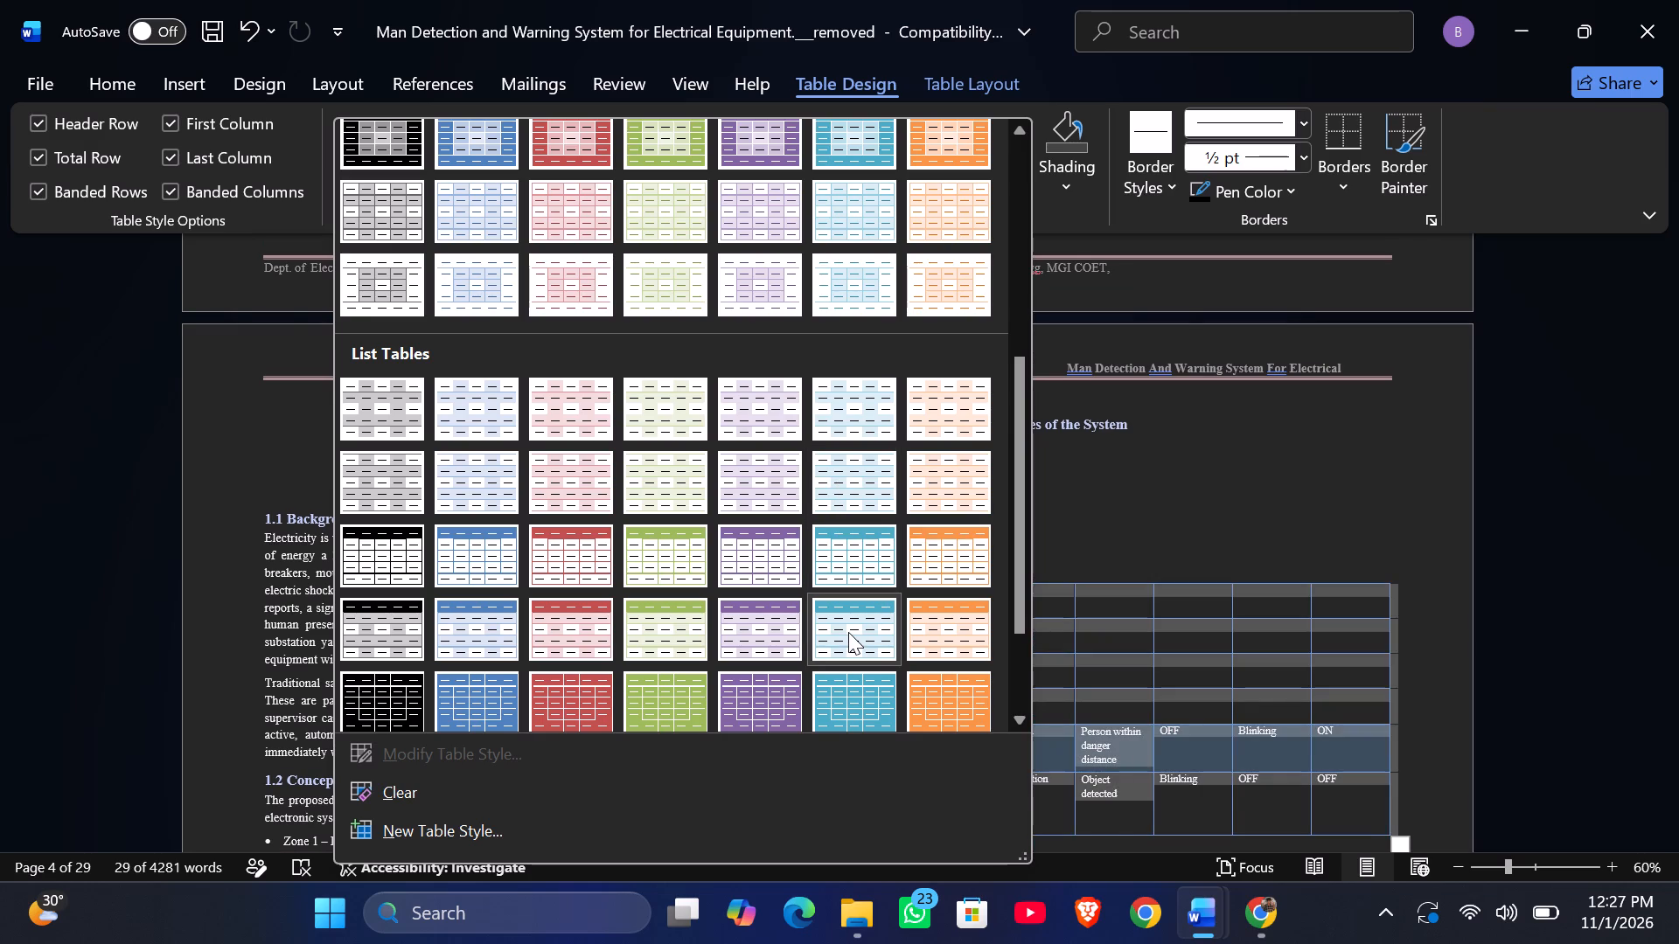
{"action": "scroll", "coordinate": [848, 632], "scroll_direction": "down", "scroll_amount": 2}
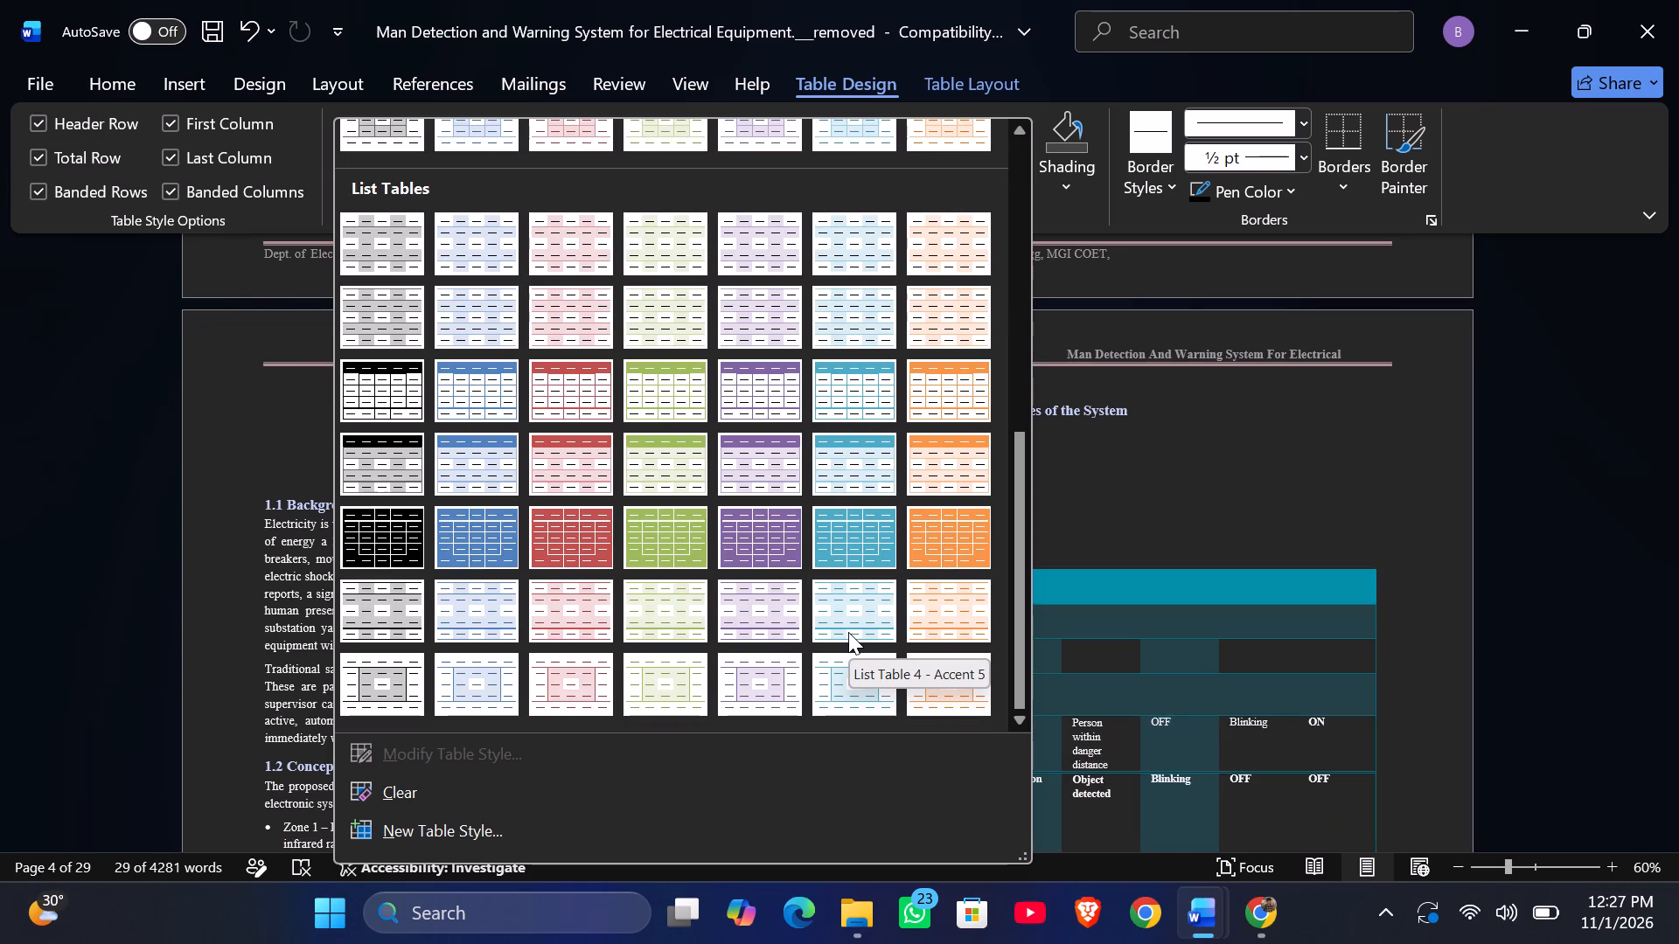
{"action": "scroll", "coordinate": [848, 632], "scroll_direction": "down", "scroll_amount": 3}
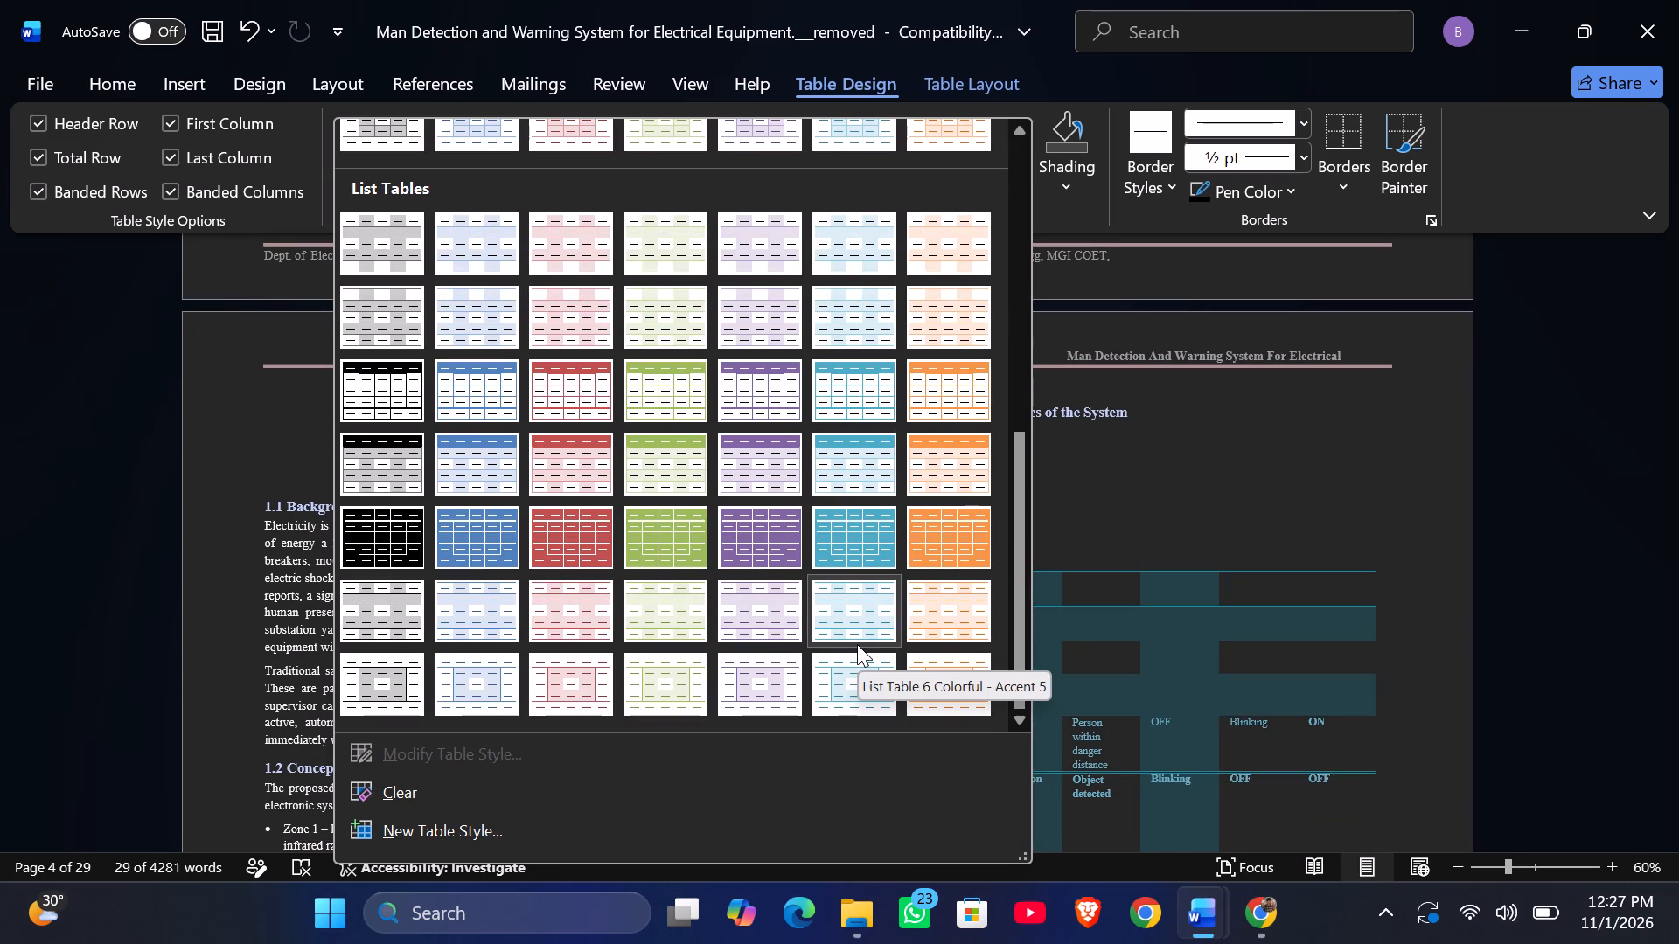
{"action": "scroll", "coordinate": [857, 644], "scroll_direction": "down", "scroll_amount": 1}
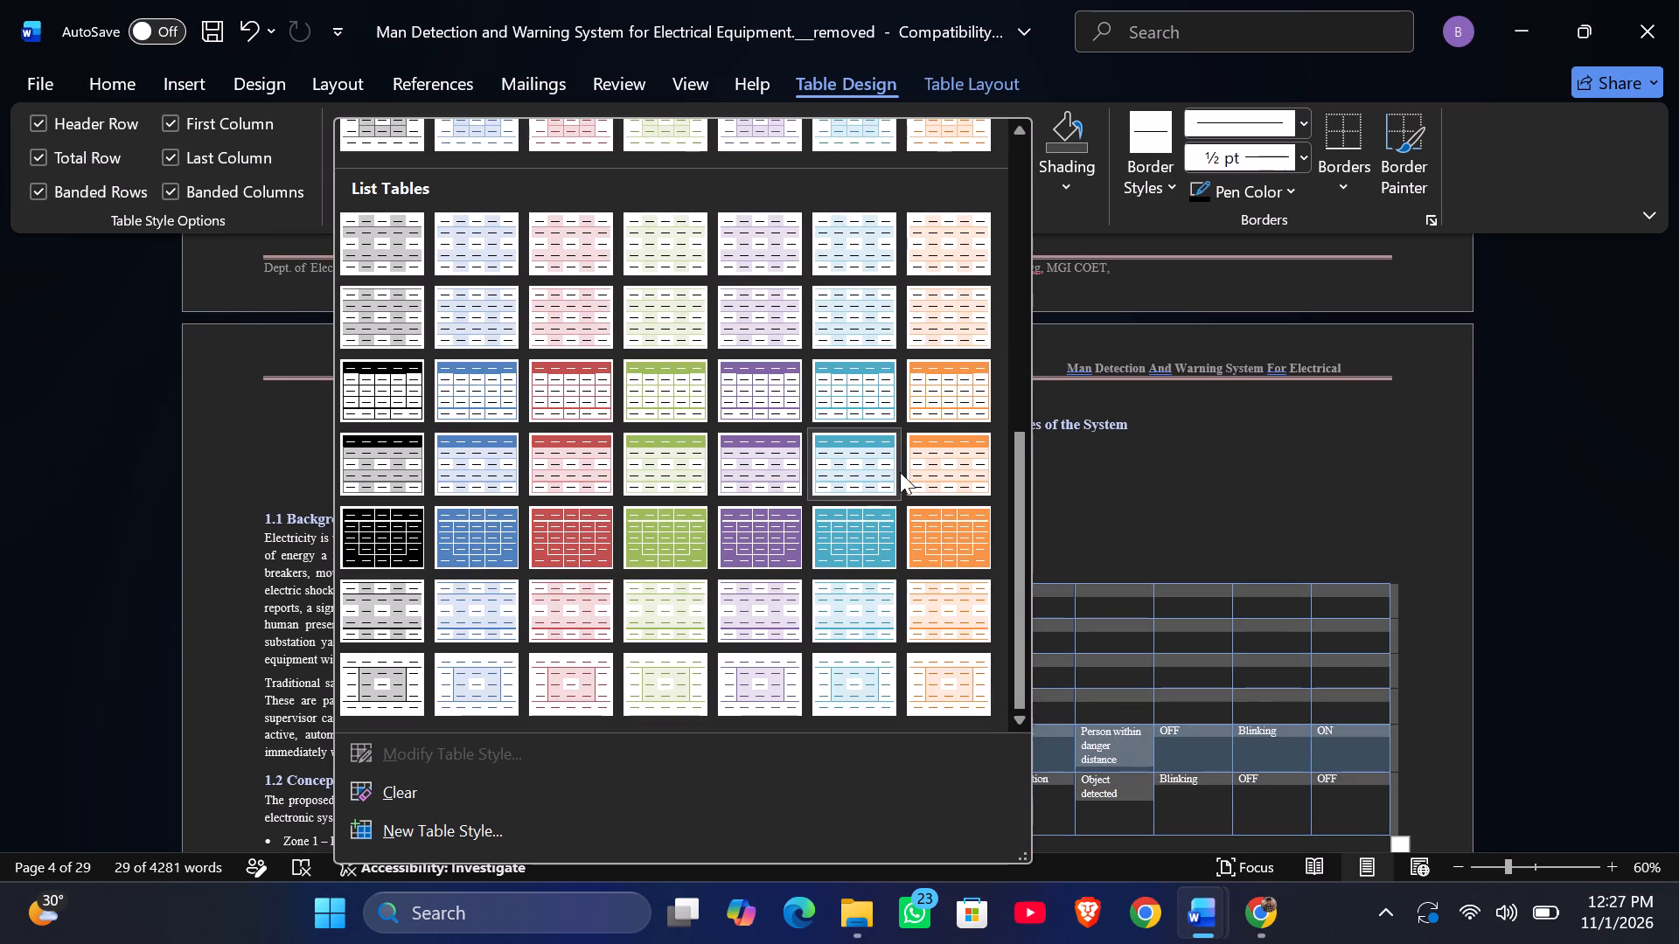
{"action": "scroll", "coordinate": [870, 462], "scroll_direction": "up", "scroll_amount": 3}
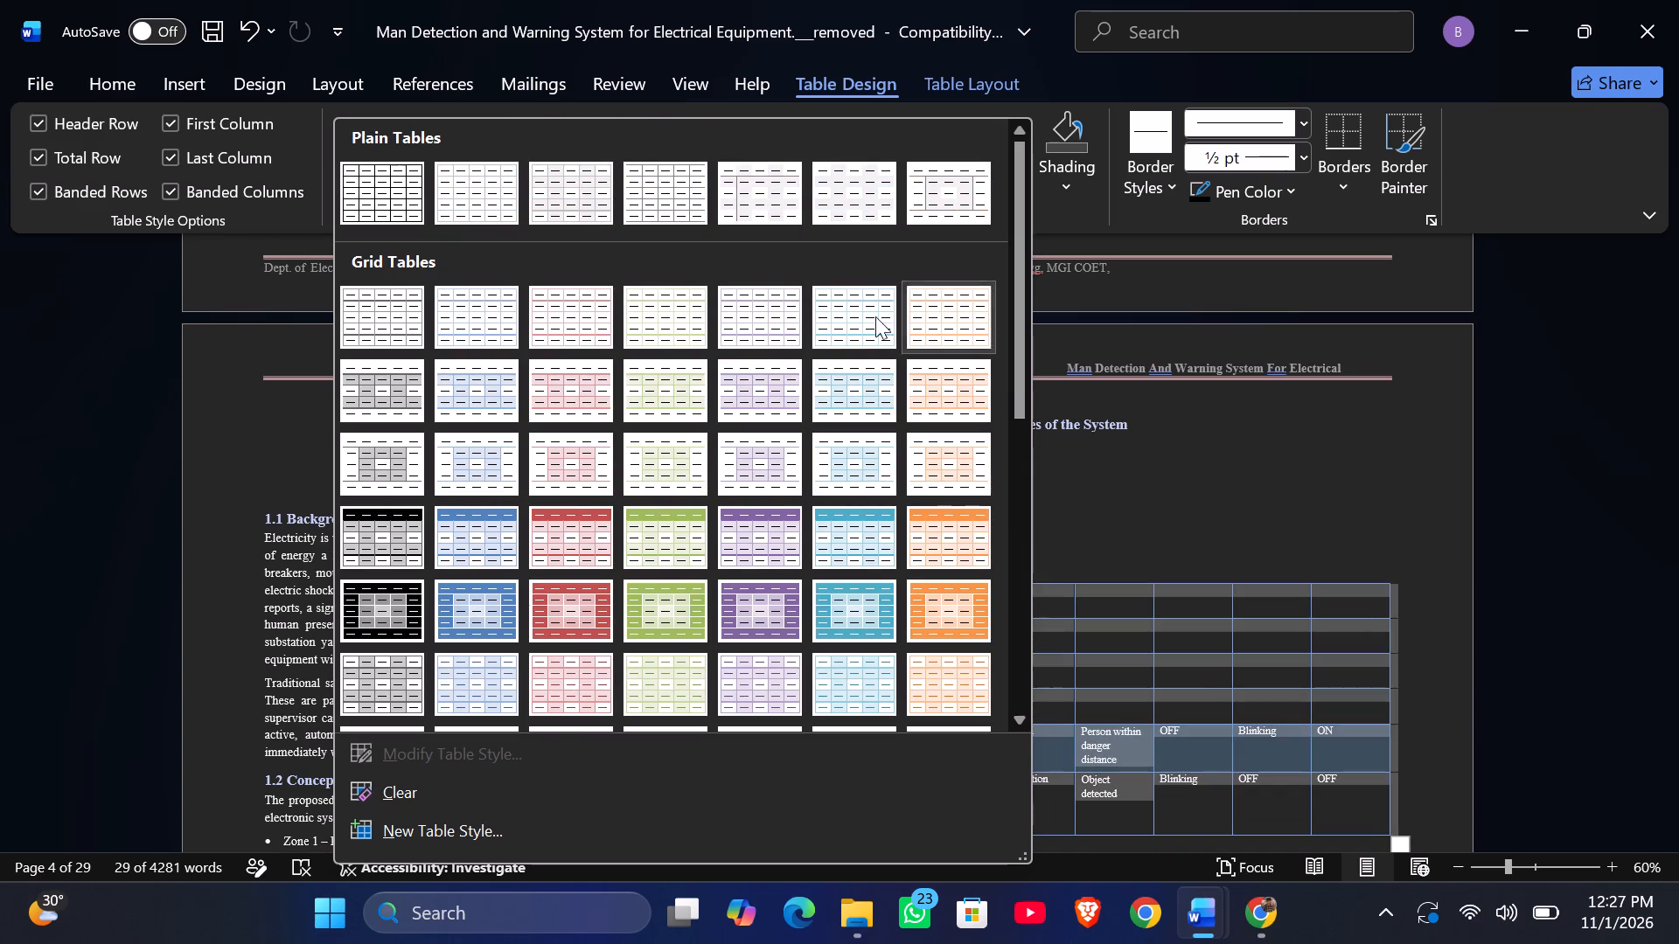
{"action": "scroll", "coordinate": [859, 310], "scroll_direction": "up", "scroll_amount": 19}
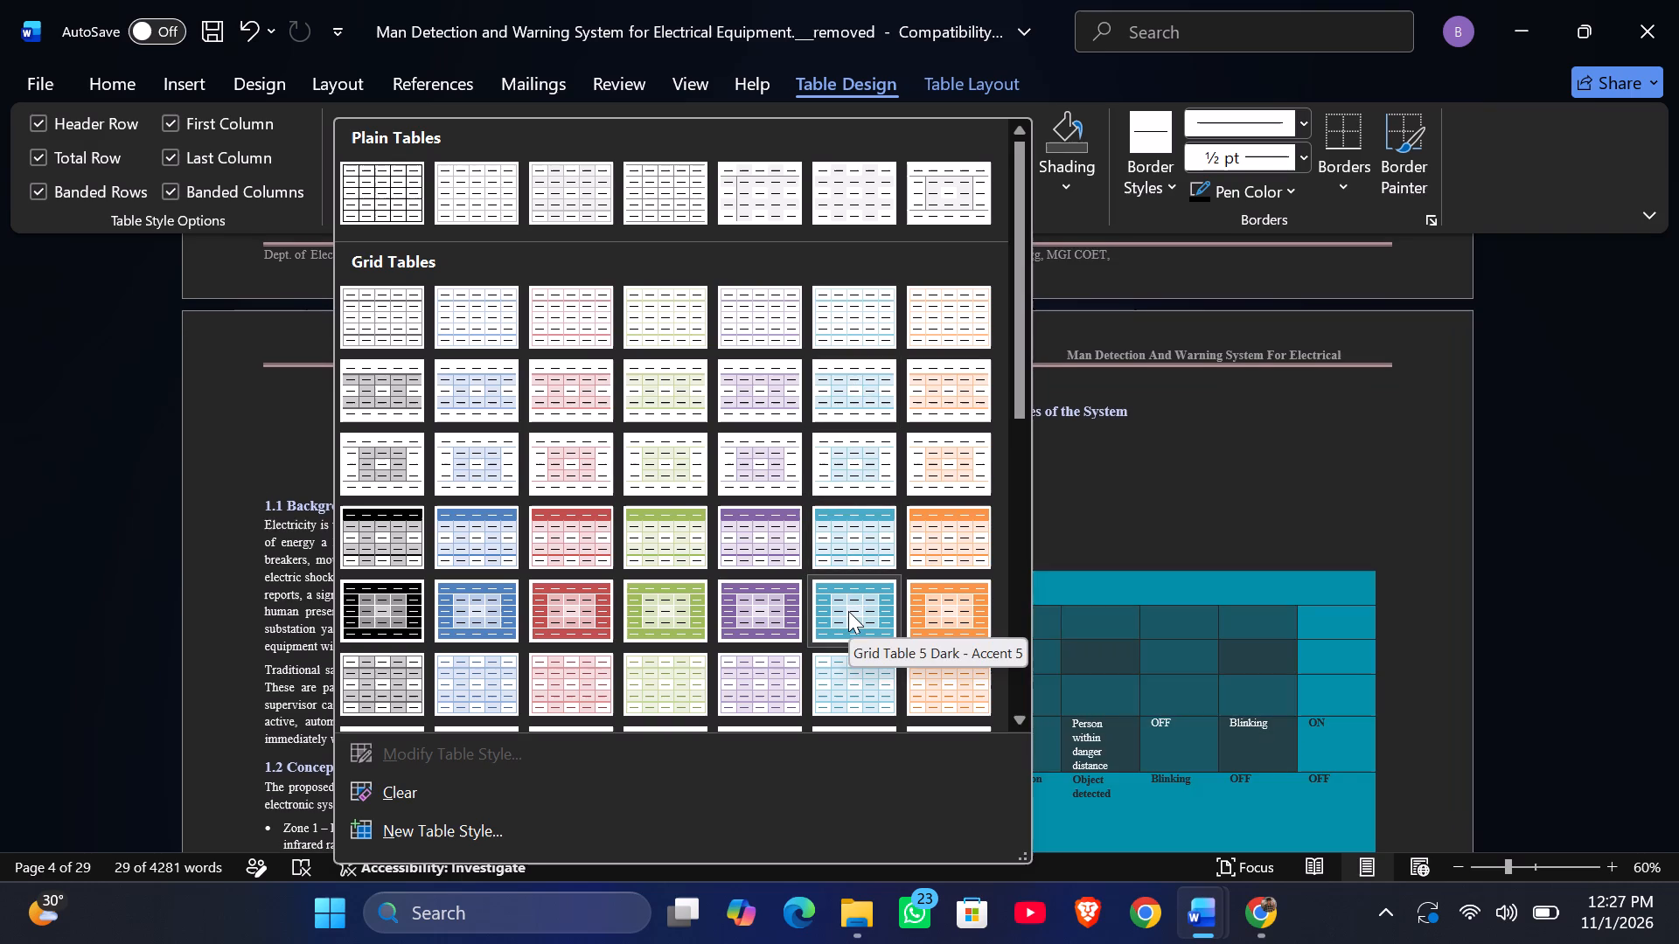
{"action": "right_click", "coordinate": [855, 675]}
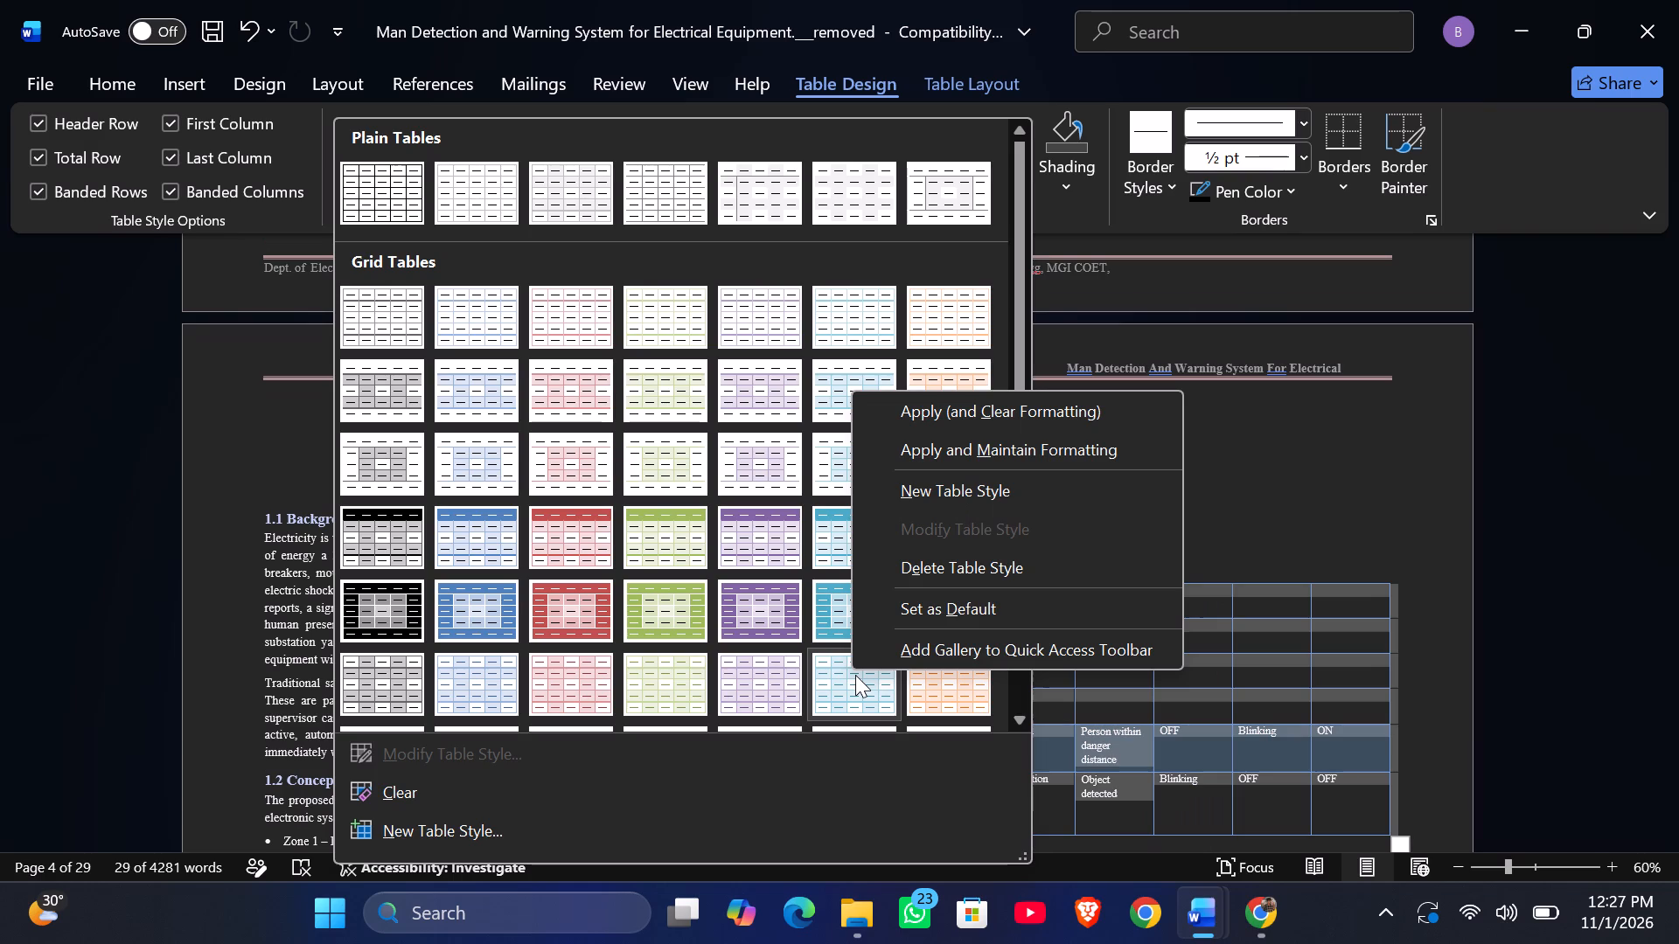
{"action": "left_click", "coordinate": [855, 675]}
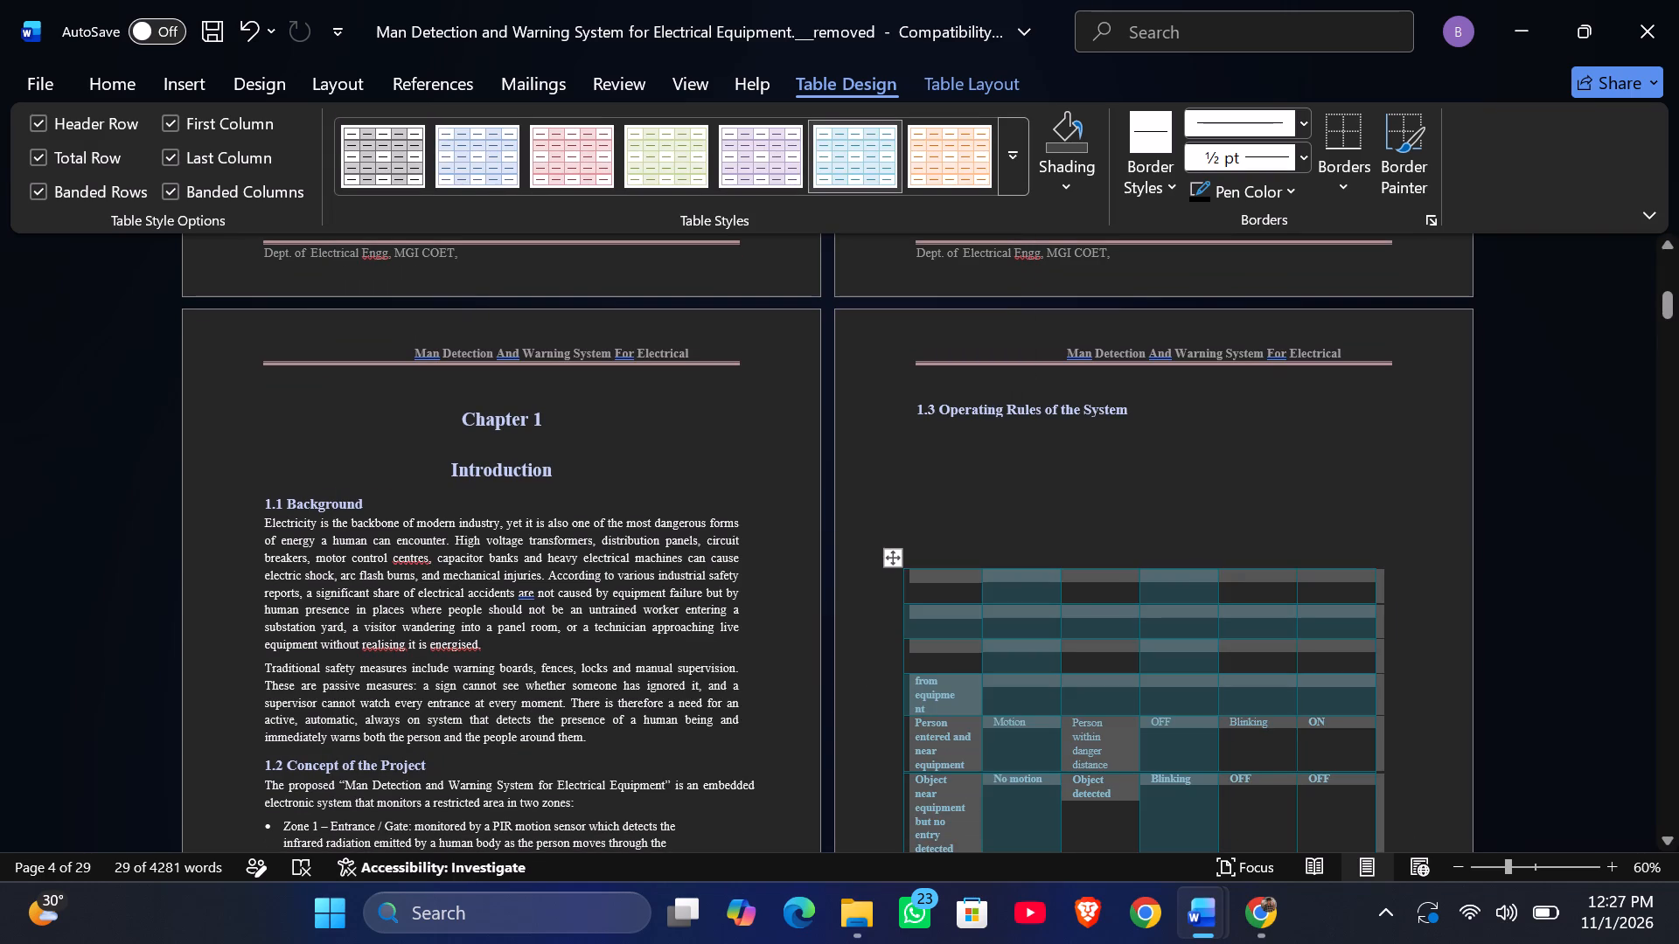
Try the purple and red variants of the banded grid style on the section 1.3 table, and apply the blue one.
{"action": "left_click", "coordinate": [756, 170]}
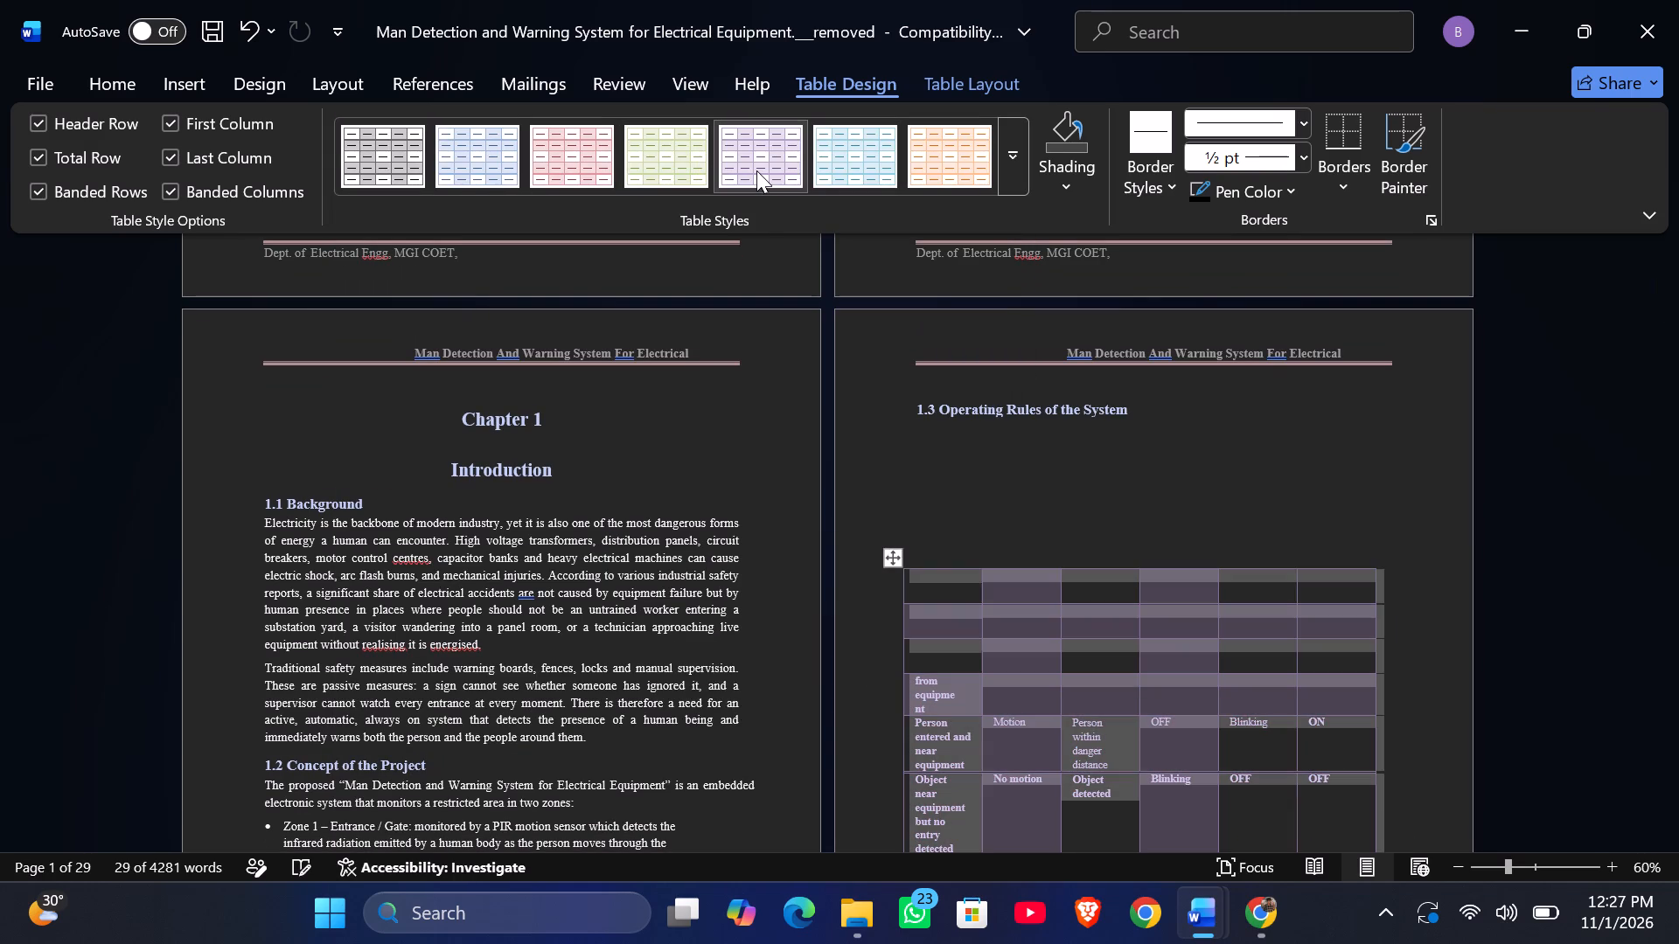
{"action": "left_click", "coordinate": [578, 162]}
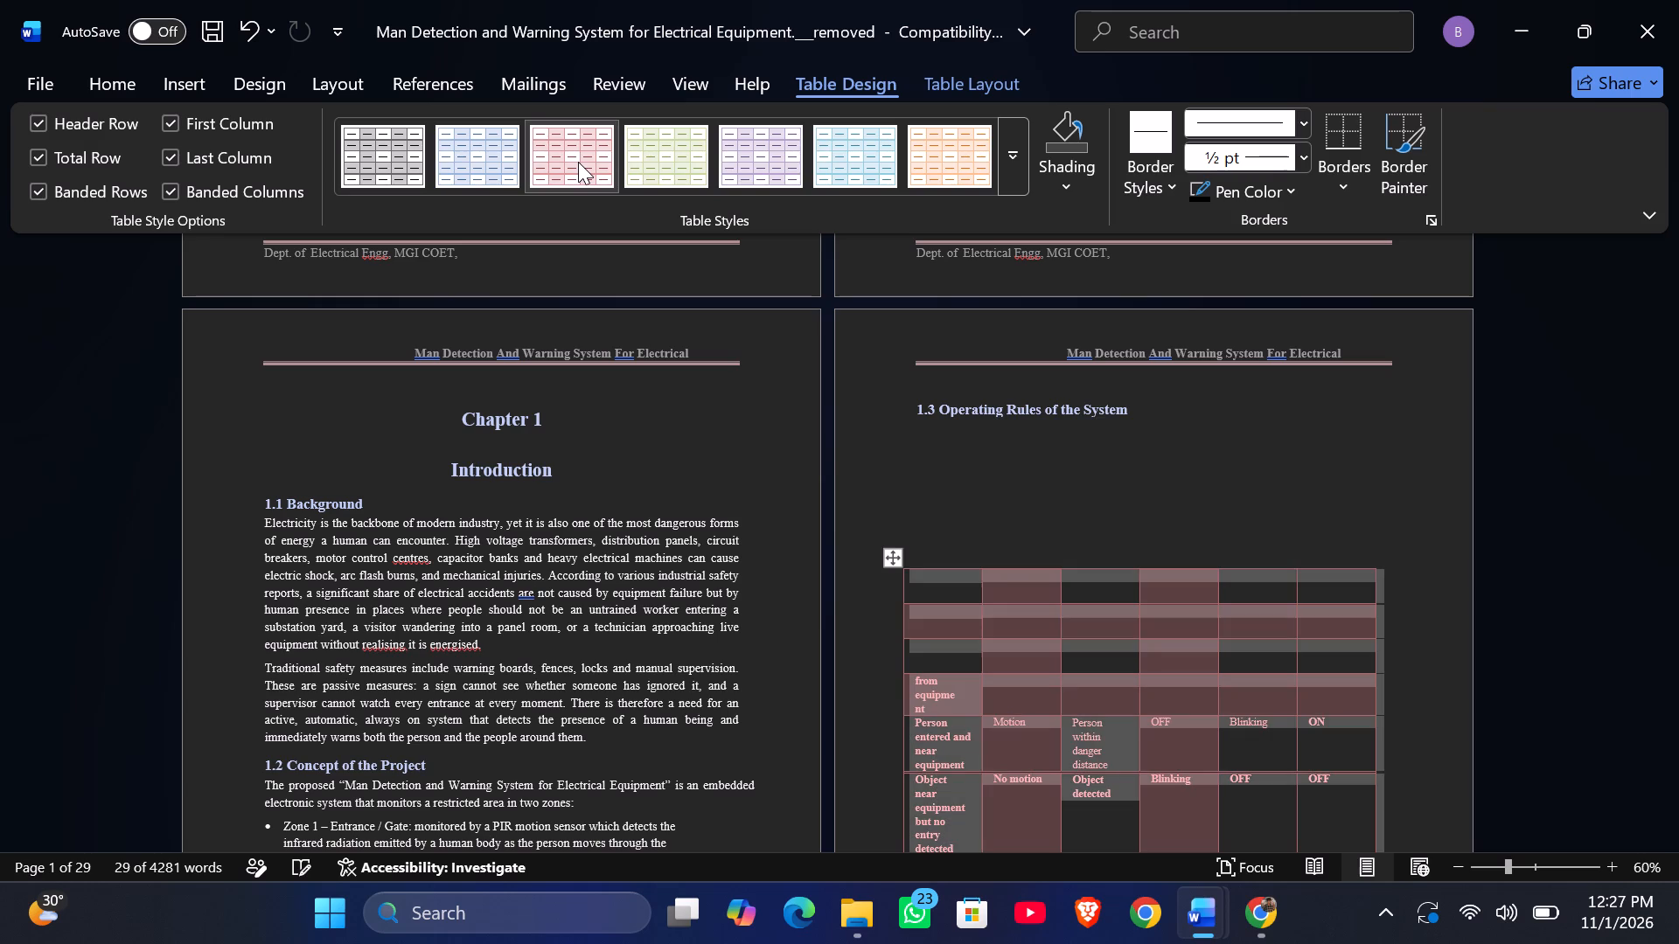
{"action": "left_click", "coordinate": [482, 155]}
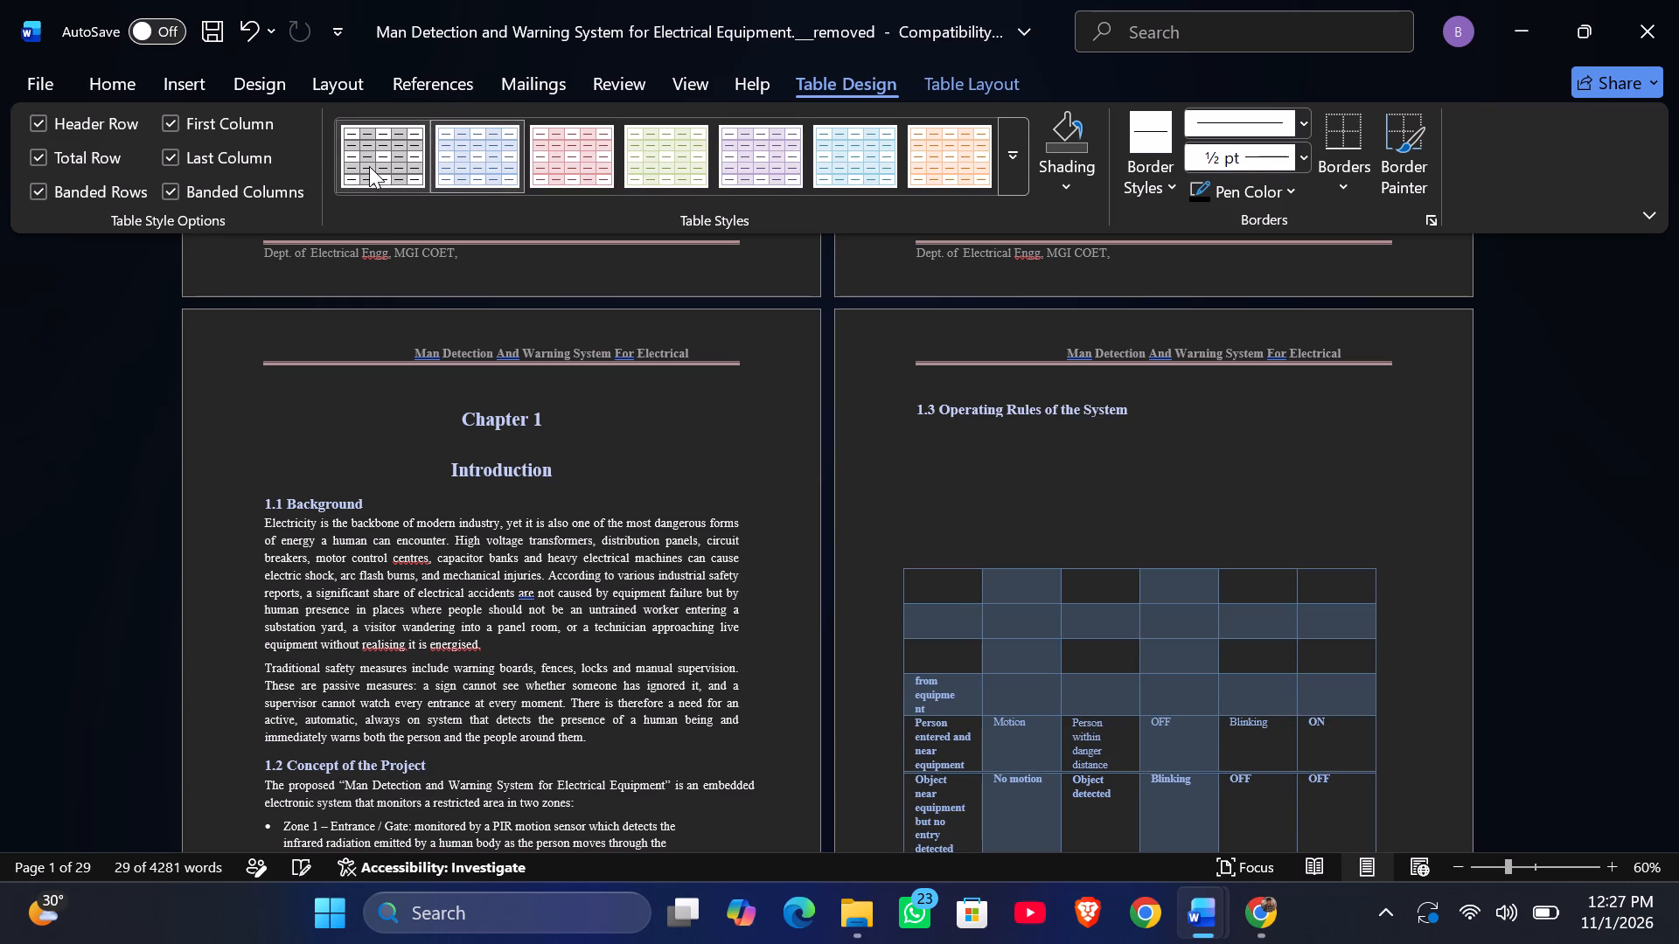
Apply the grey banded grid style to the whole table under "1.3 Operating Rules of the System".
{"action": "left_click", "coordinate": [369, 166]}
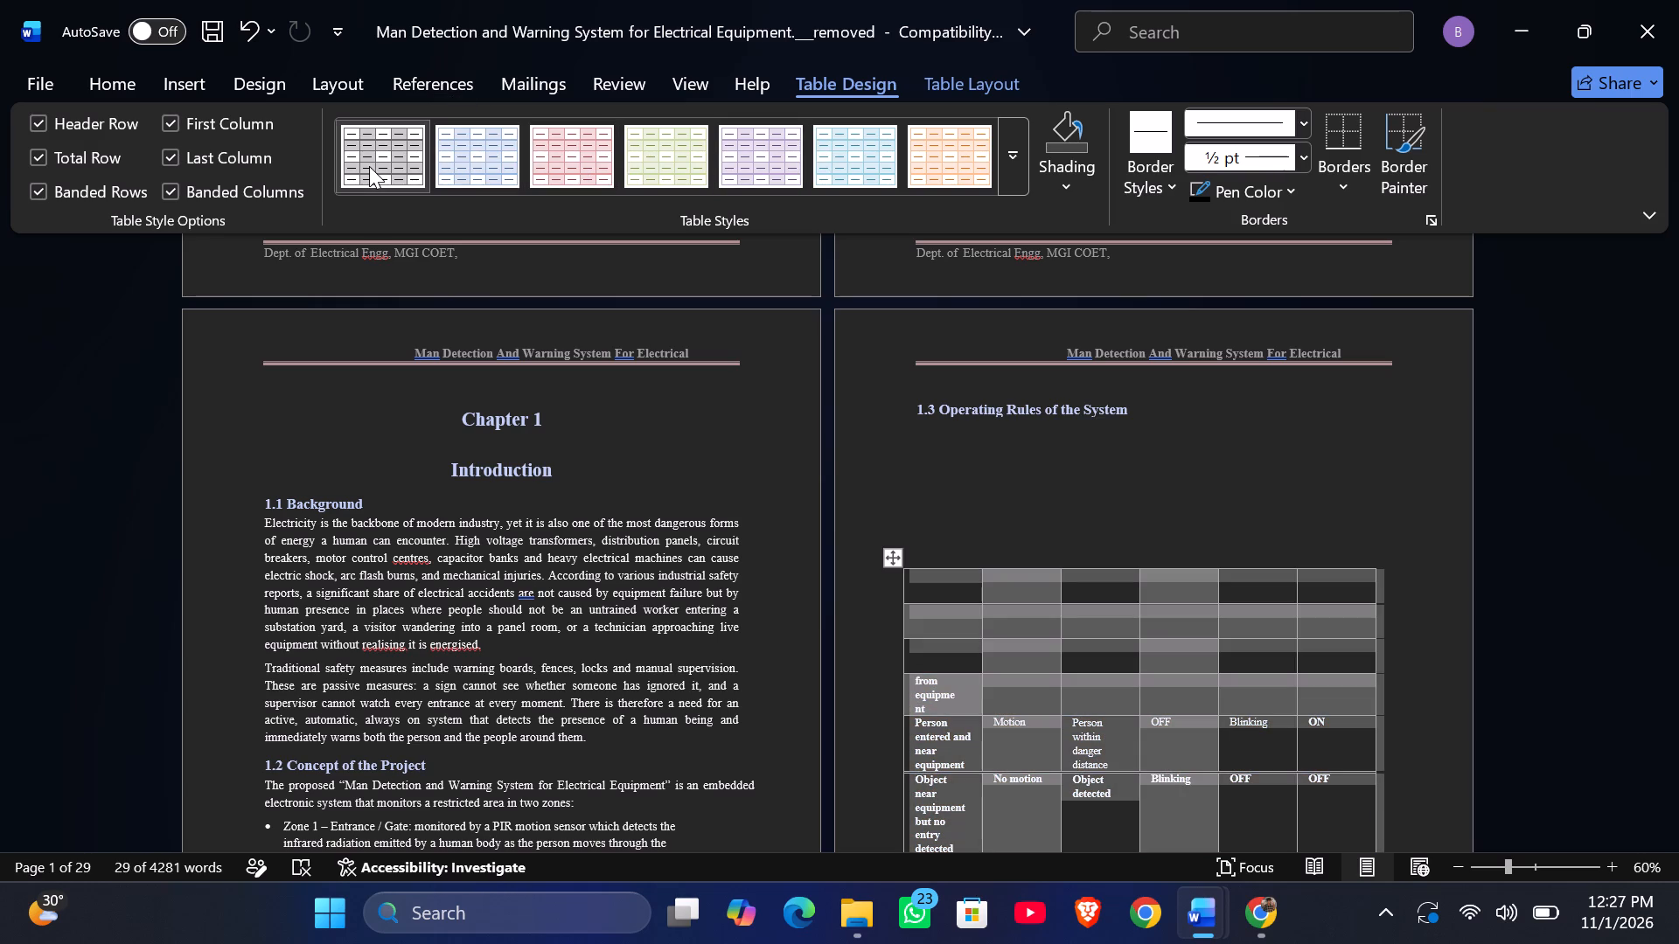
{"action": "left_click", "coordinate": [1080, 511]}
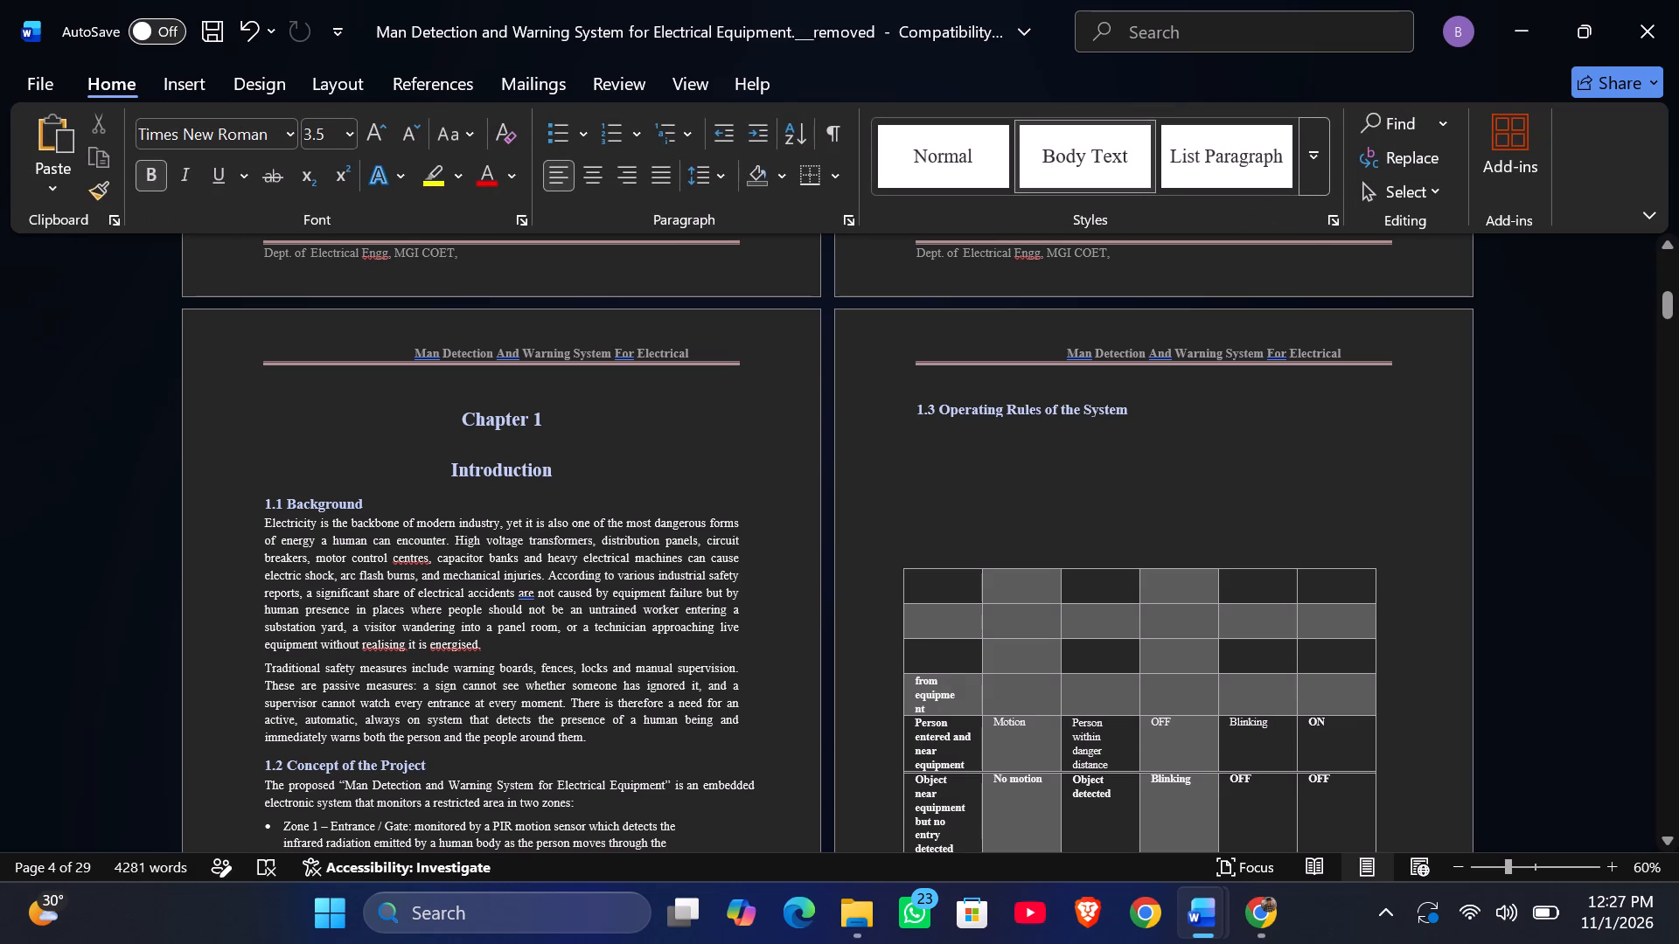
Look through the report for its other tables, up to the "1.2 System Working Table" before Chapter 8.
{"action": "scroll", "coordinate": [1080, 511], "scroll_direction": "down", "scroll_amount": 3}
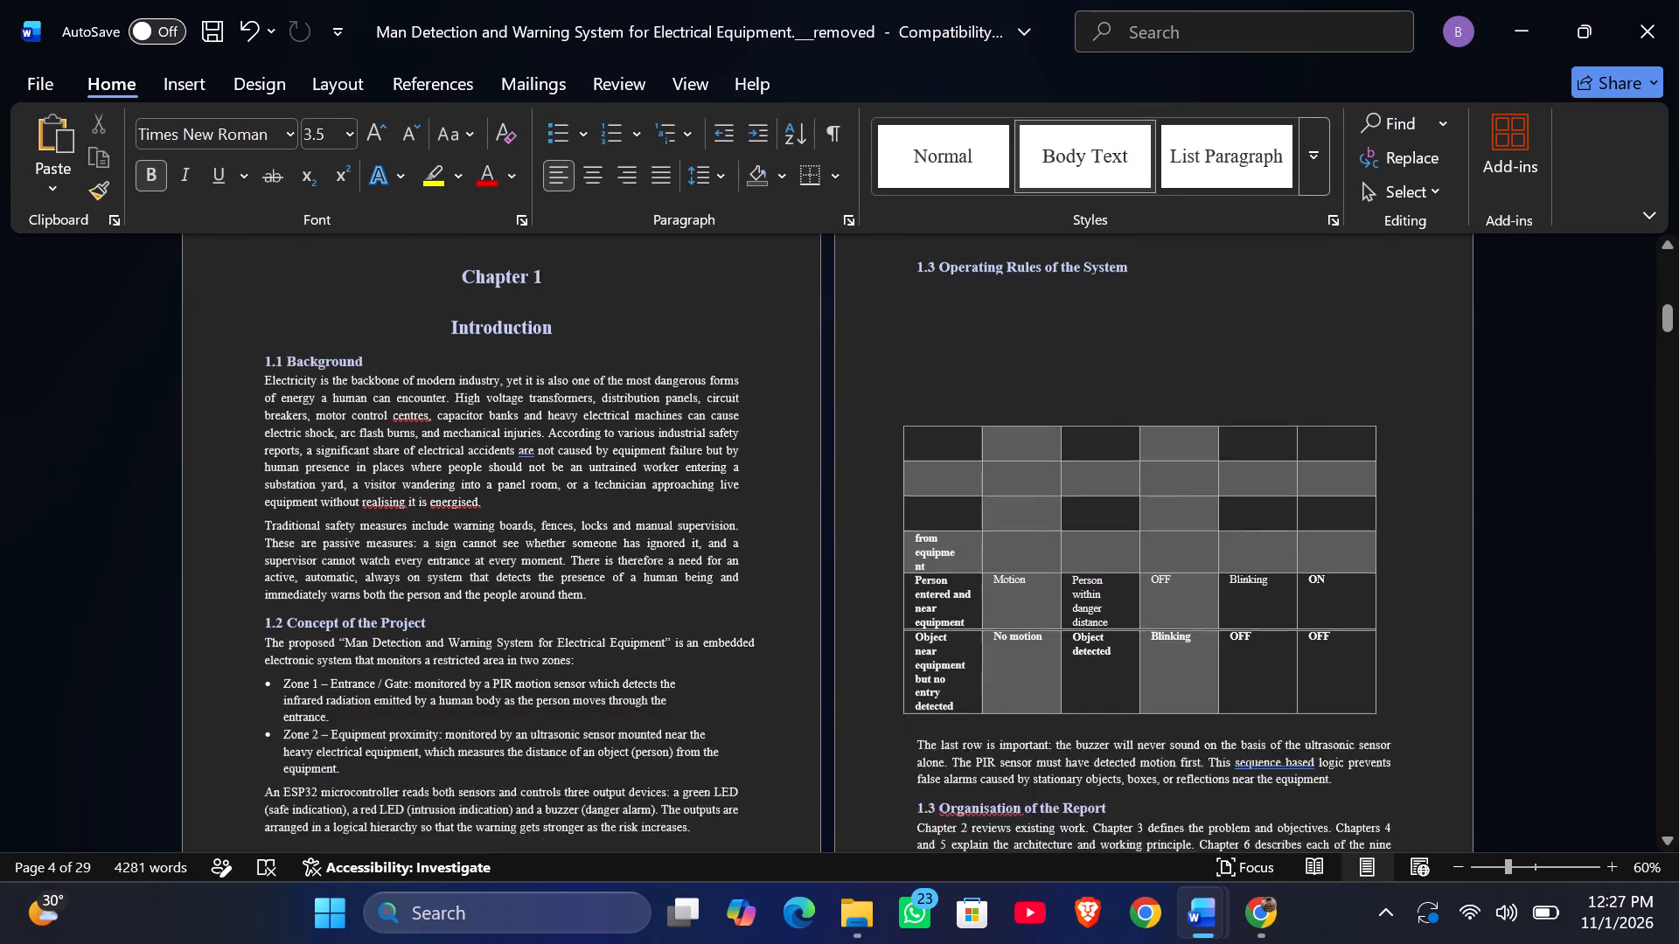
{"action": "scroll", "coordinate": [1080, 511], "scroll_direction": "down", "scroll_amount": 16}
{"action": "scroll", "coordinate": [1080, 511], "scroll_direction": "down", "scroll_amount": 20}
{"action": "scroll", "coordinate": [1080, 511], "scroll_direction": "down", "scroll_amount": 9}
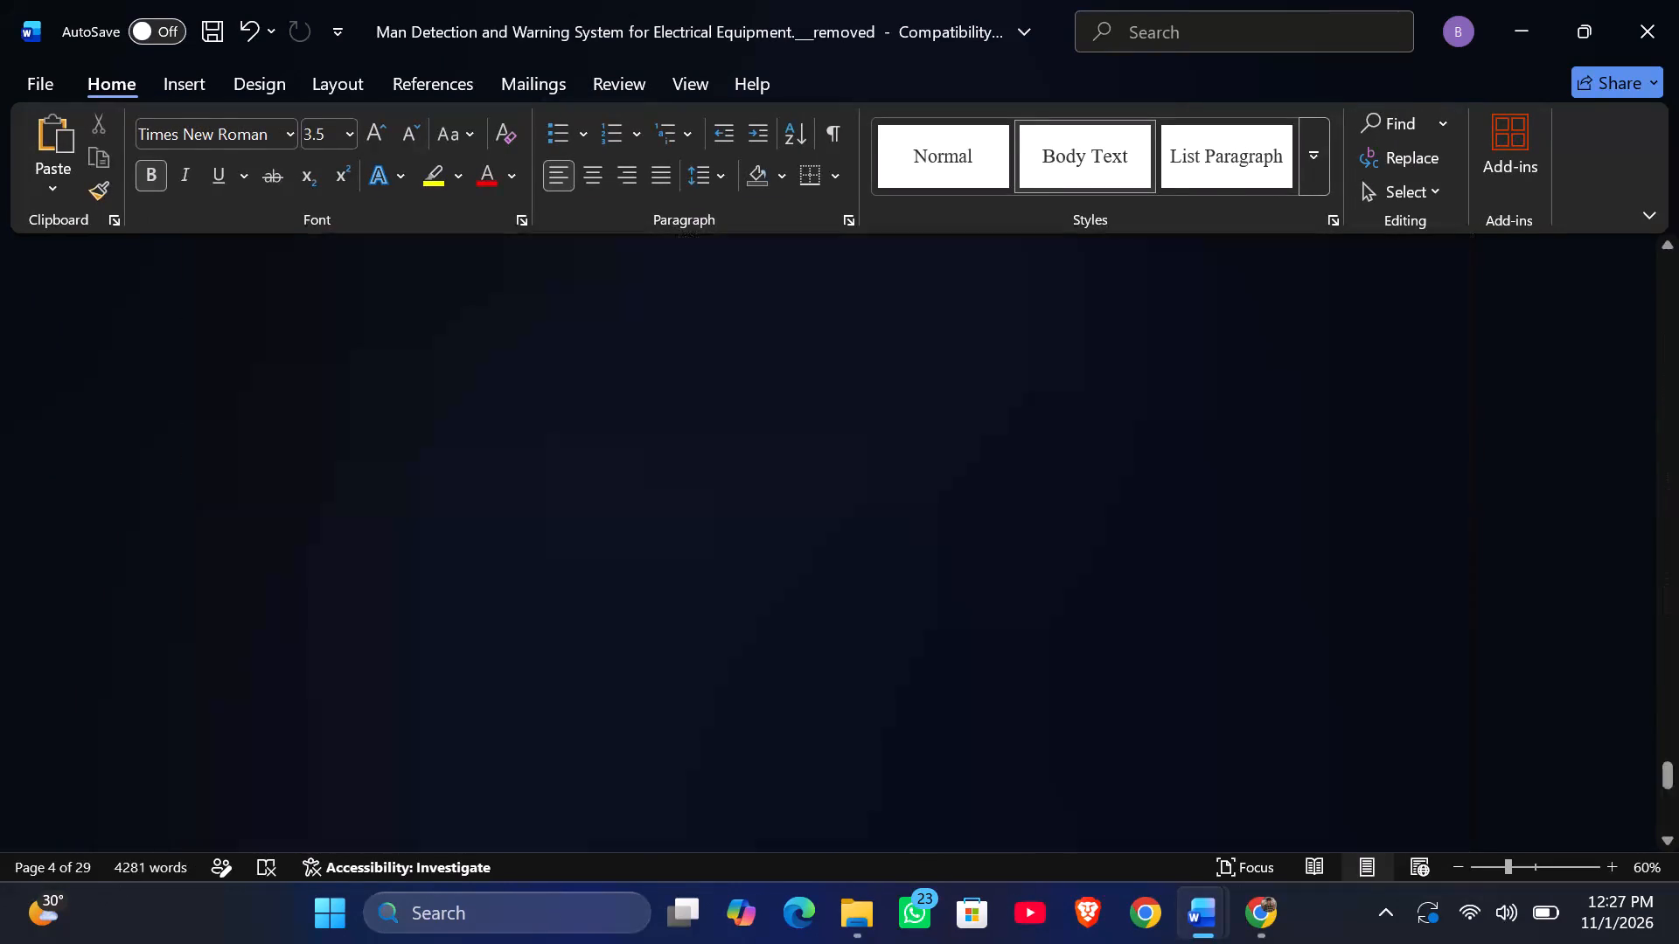
{"action": "scroll", "coordinate": [1080, 511], "scroll_direction": "up", "scroll_amount": 20}
{"action": "scroll", "coordinate": [1080, 511], "scroll_direction": "up", "scroll_amount": 20}
{"action": "scroll", "coordinate": [1080, 511], "scroll_direction": "up", "scroll_amount": 20}
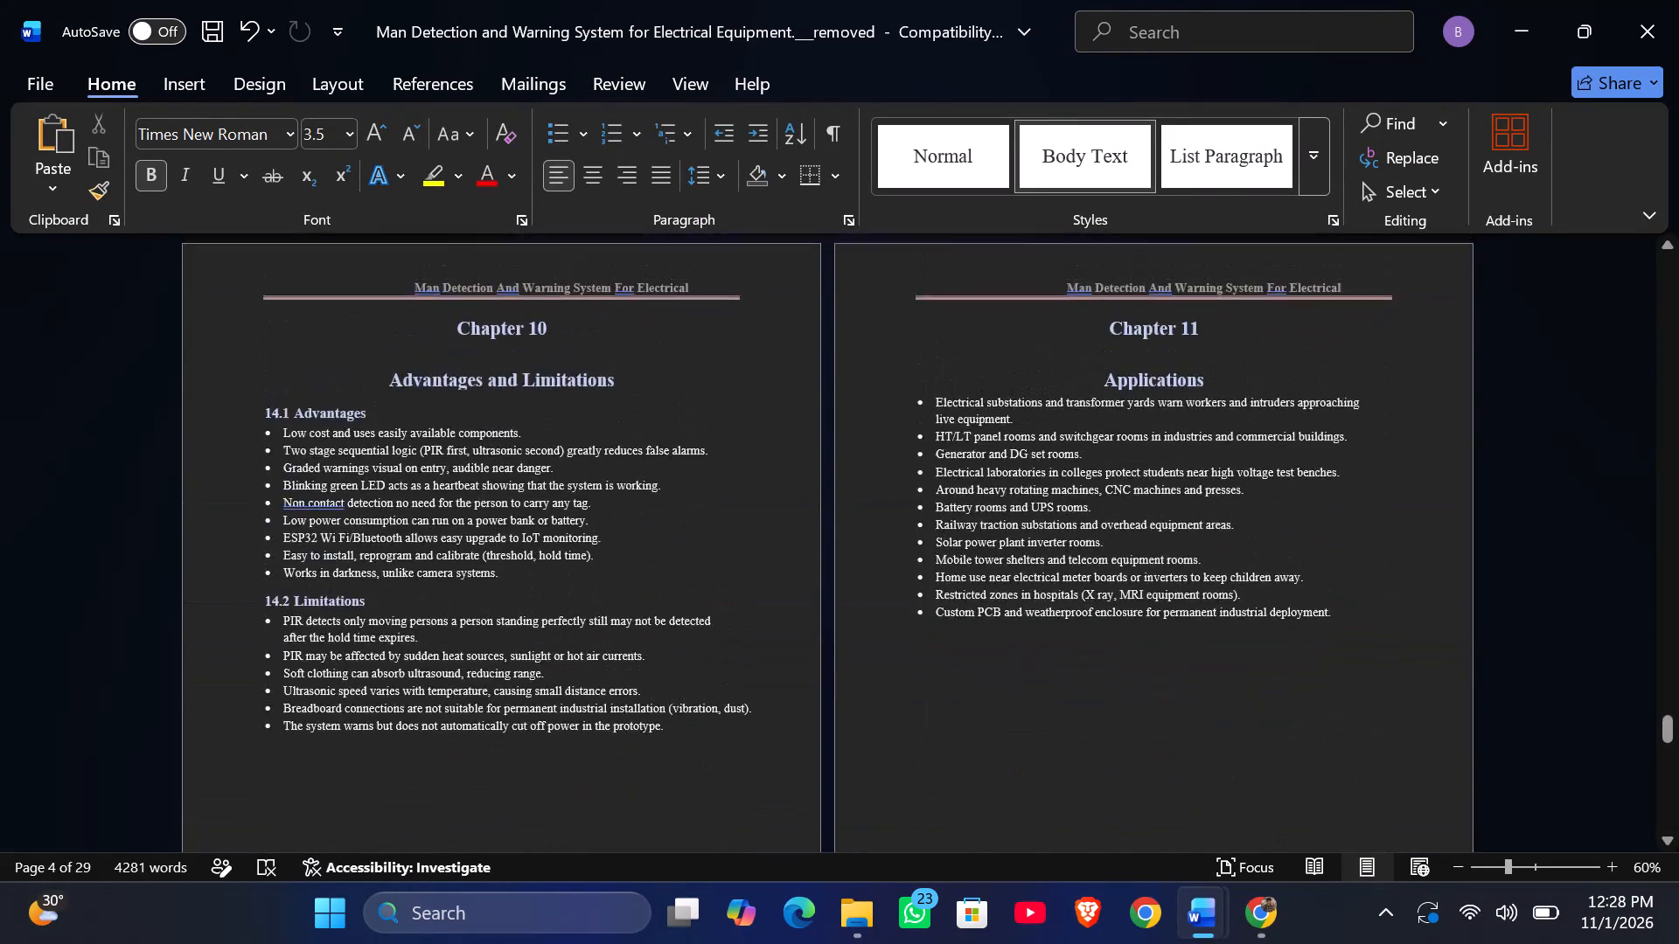
{"action": "scroll", "coordinate": [1080, 511], "scroll_direction": "up", "scroll_amount": 20}
{"action": "scroll", "coordinate": [1080, 511], "scroll_direction": "up", "scroll_amount": 9}
{"action": "scroll", "coordinate": [1080, 511], "scroll_direction": "down", "scroll_amount": 5}
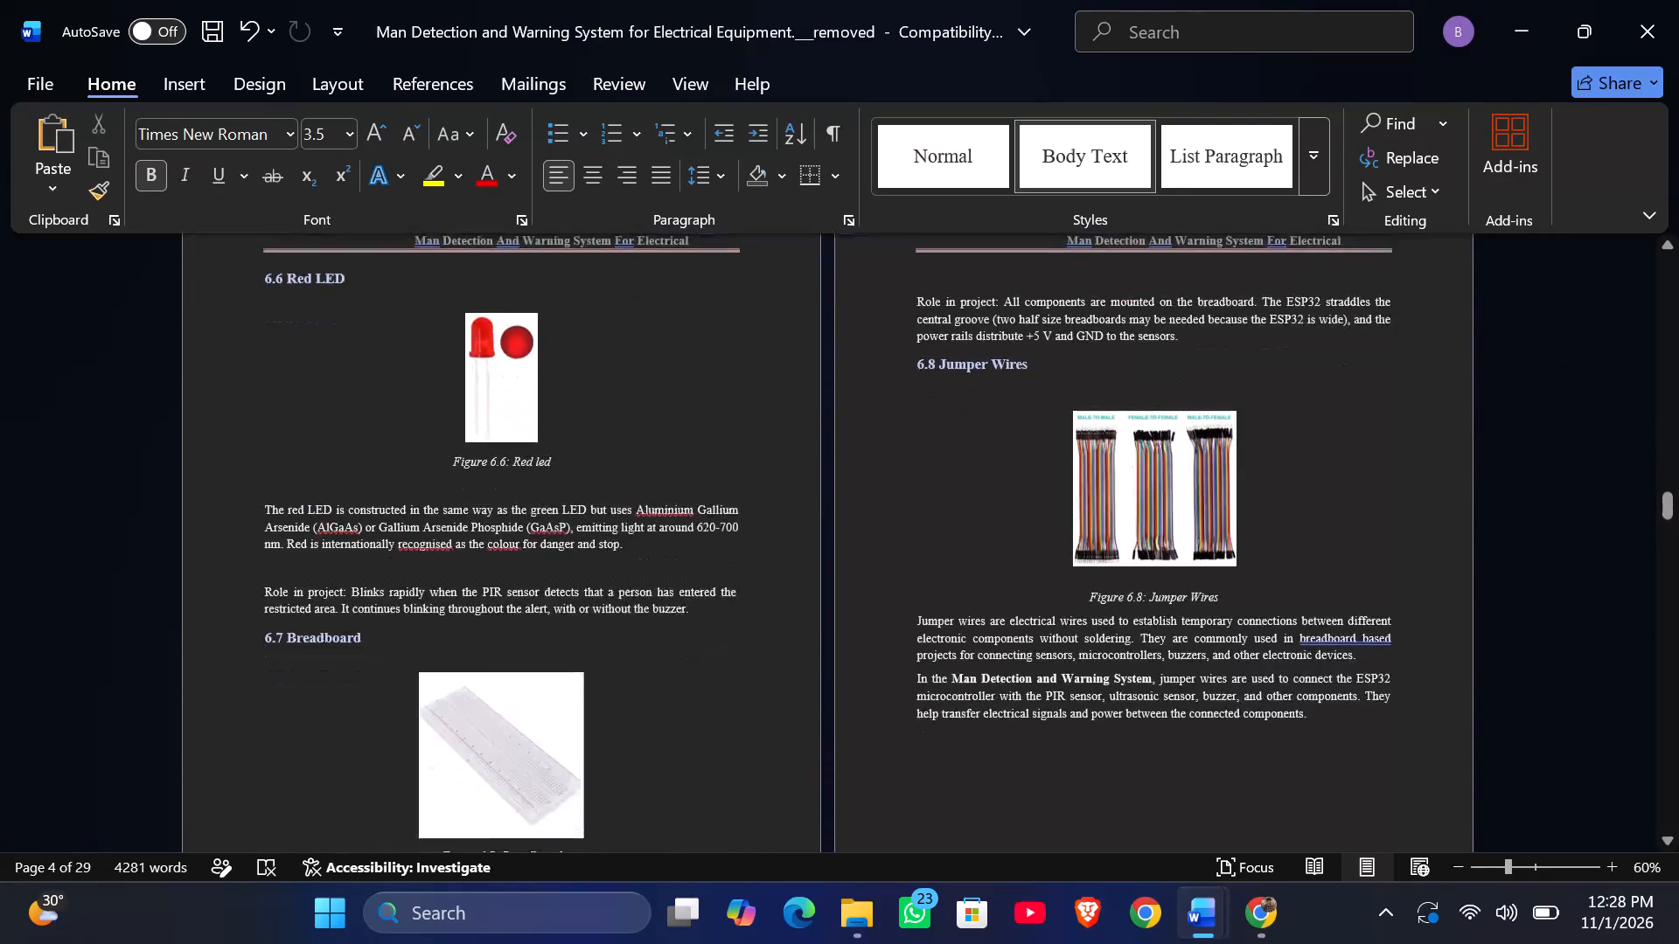
{"action": "scroll", "coordinate": [1080, 511], "scroll_direction": "down", "scroll_amount": 4}
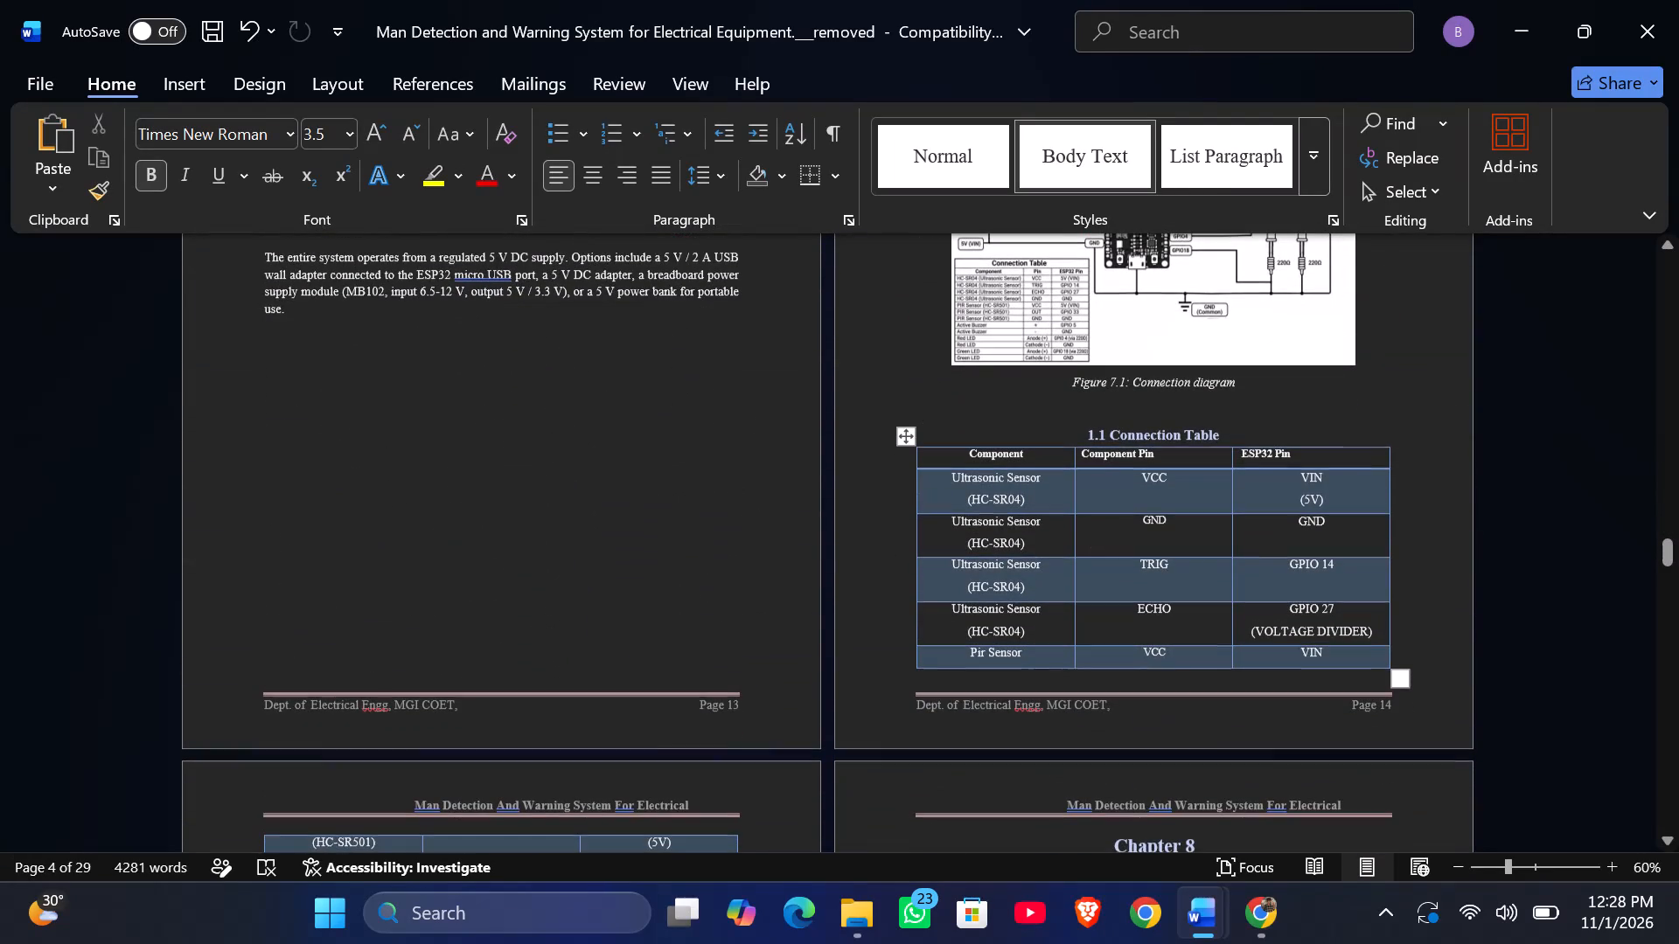
{"action": "scroll", "coordinate": [849, 594], "scroll_direction": "down", "scroll_amount": 1}
{"action": "scroll", "coordinate": [455, 624], "scroll_direction": "down", "scroll_amount": 1}
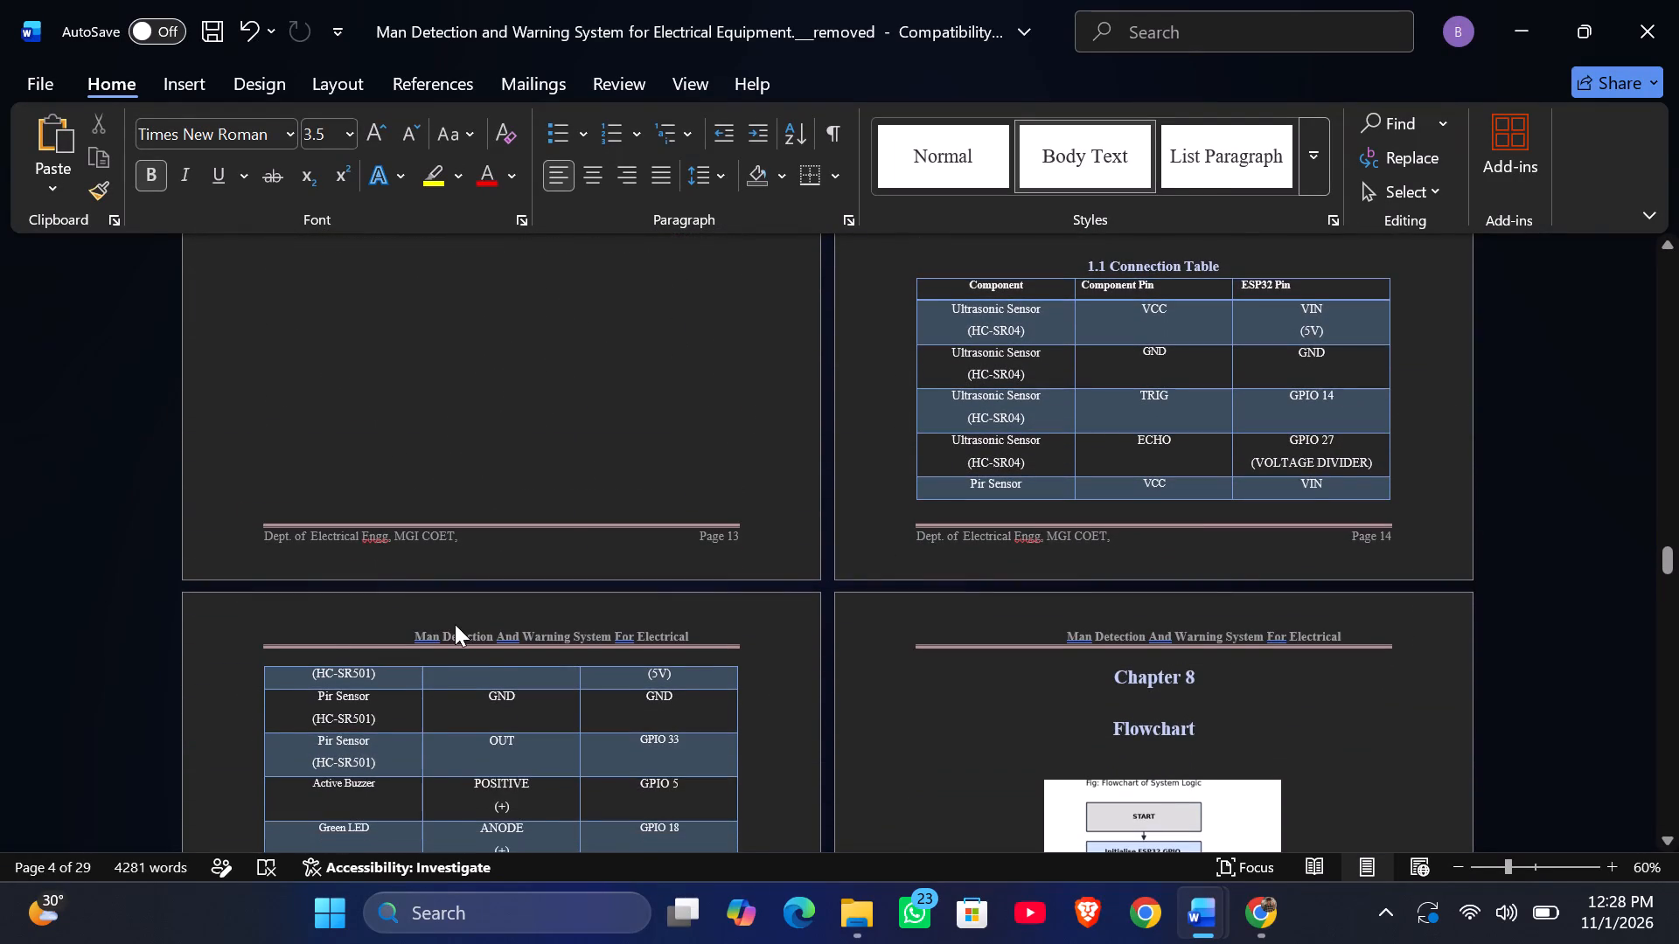
{"action": "scroll", "coordinate": [455, 624], "scroll_direction": "down", "scroll_amount": 1}
{"action": "left_click", "coordinate": [277, 641]}
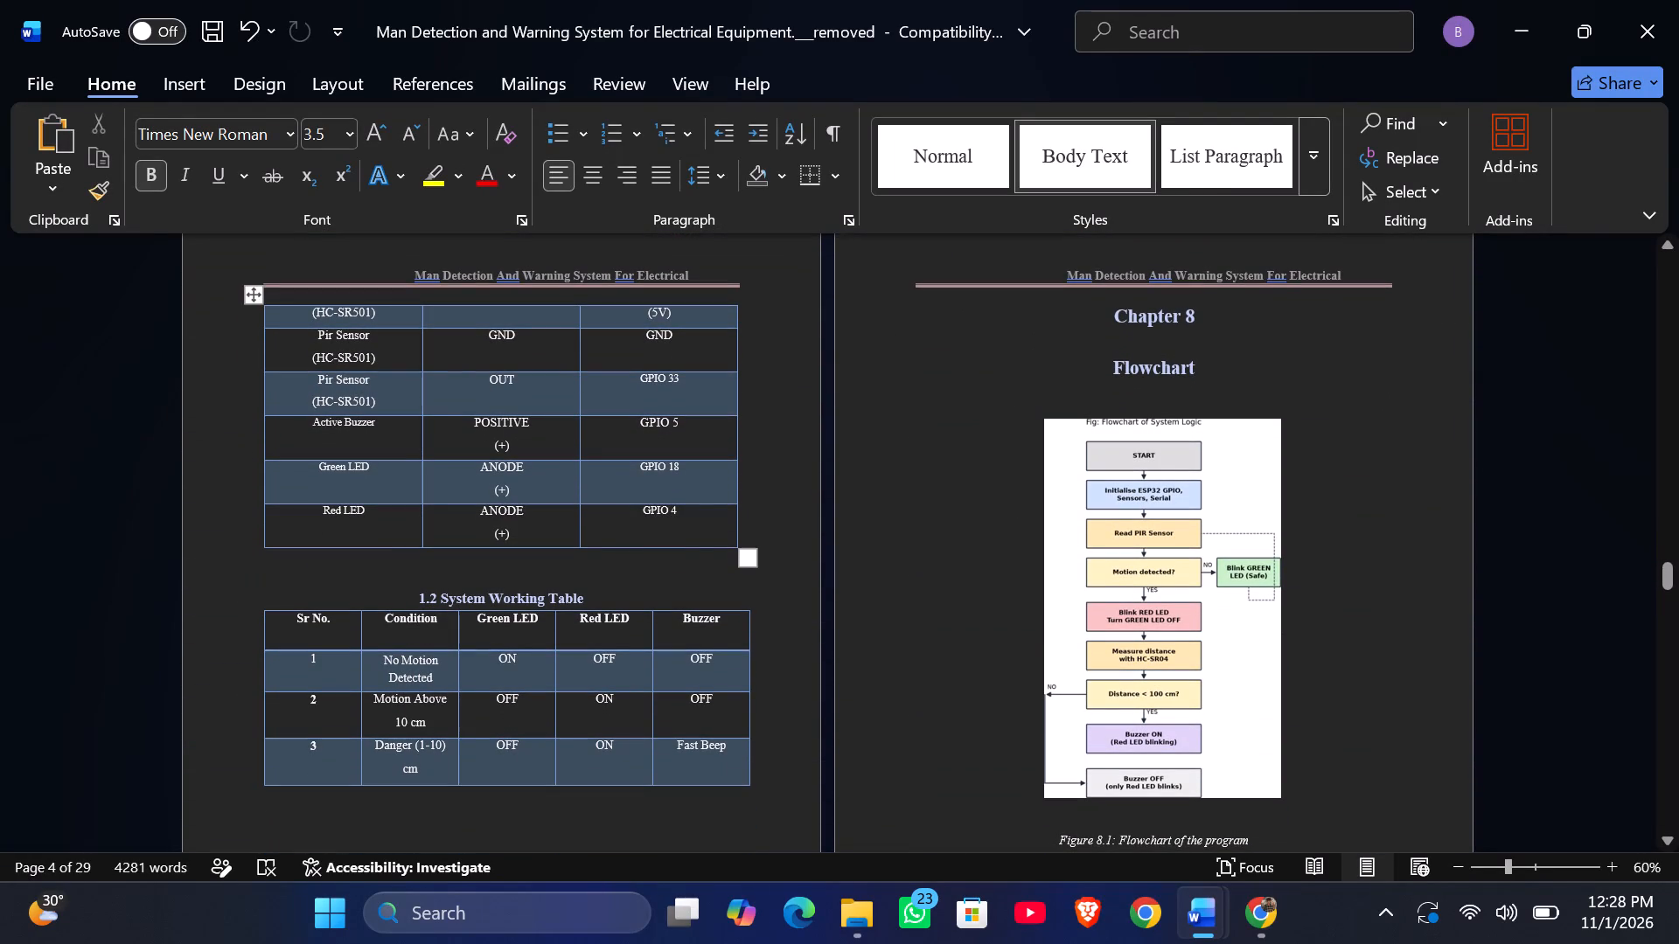
Select the "1.2 System Working Table" and examine the Grid Tables and List Tables styles to identify the one it uses.
{"action": "left_click", "coordinate": [252, 602]}
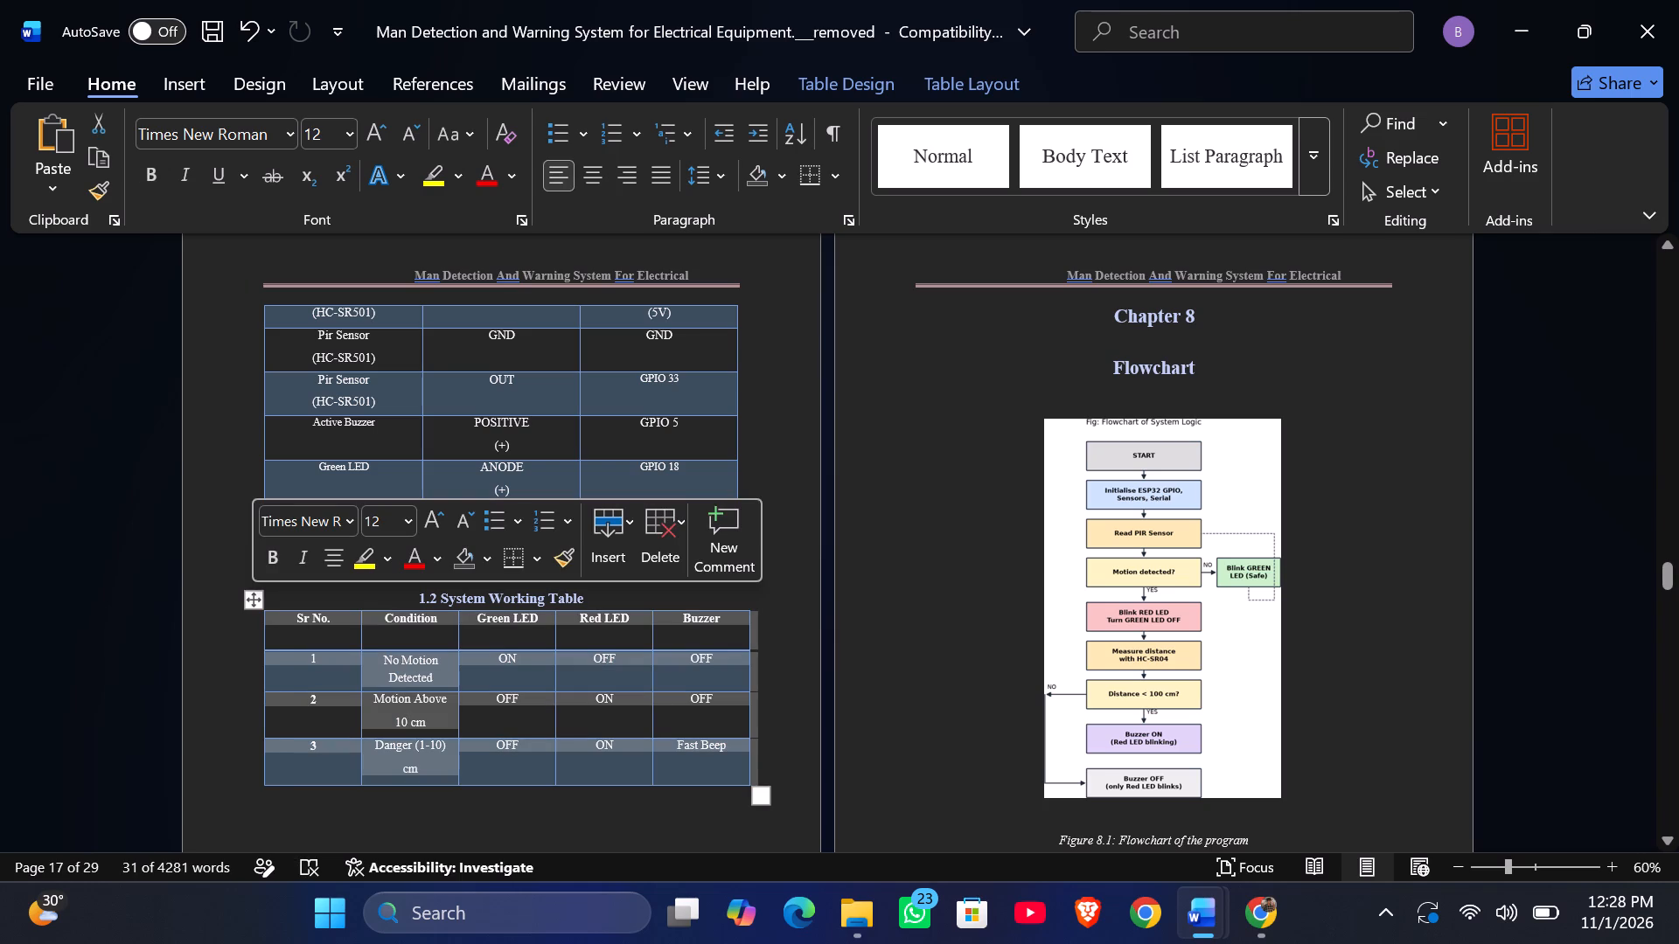
{"action": "left_click", "coordinate": [831, 102]}
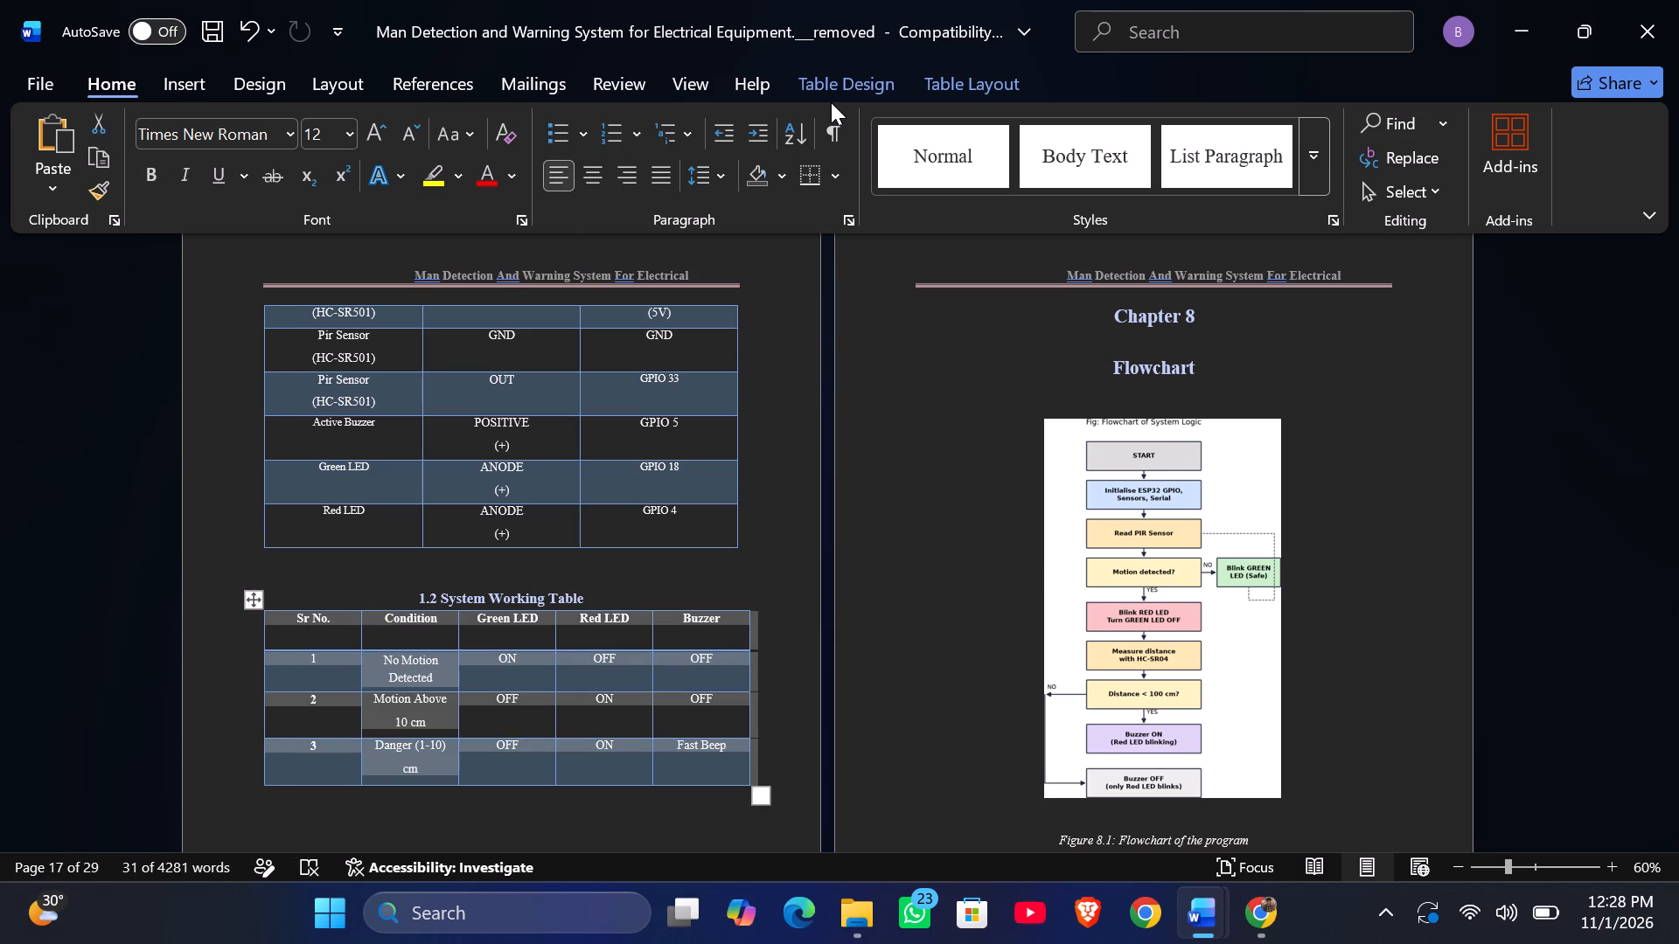
{"action": "left_click", "coordinate": [833, 97]}
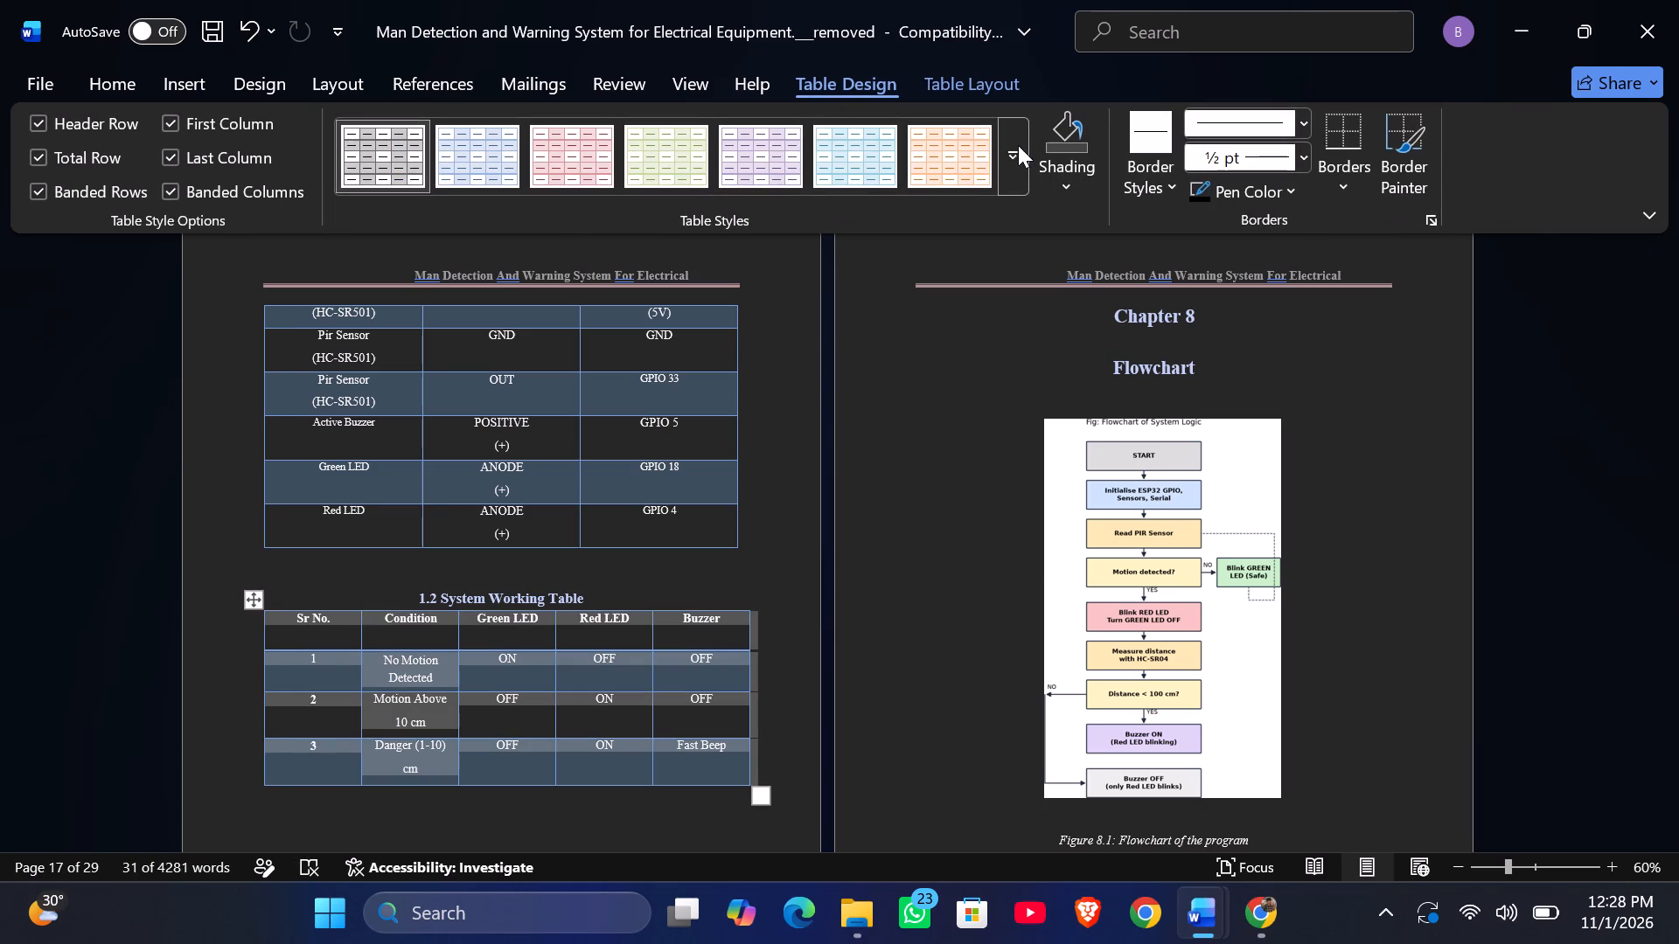
{"action": "left_click", "coordinate": [1020, 147]}
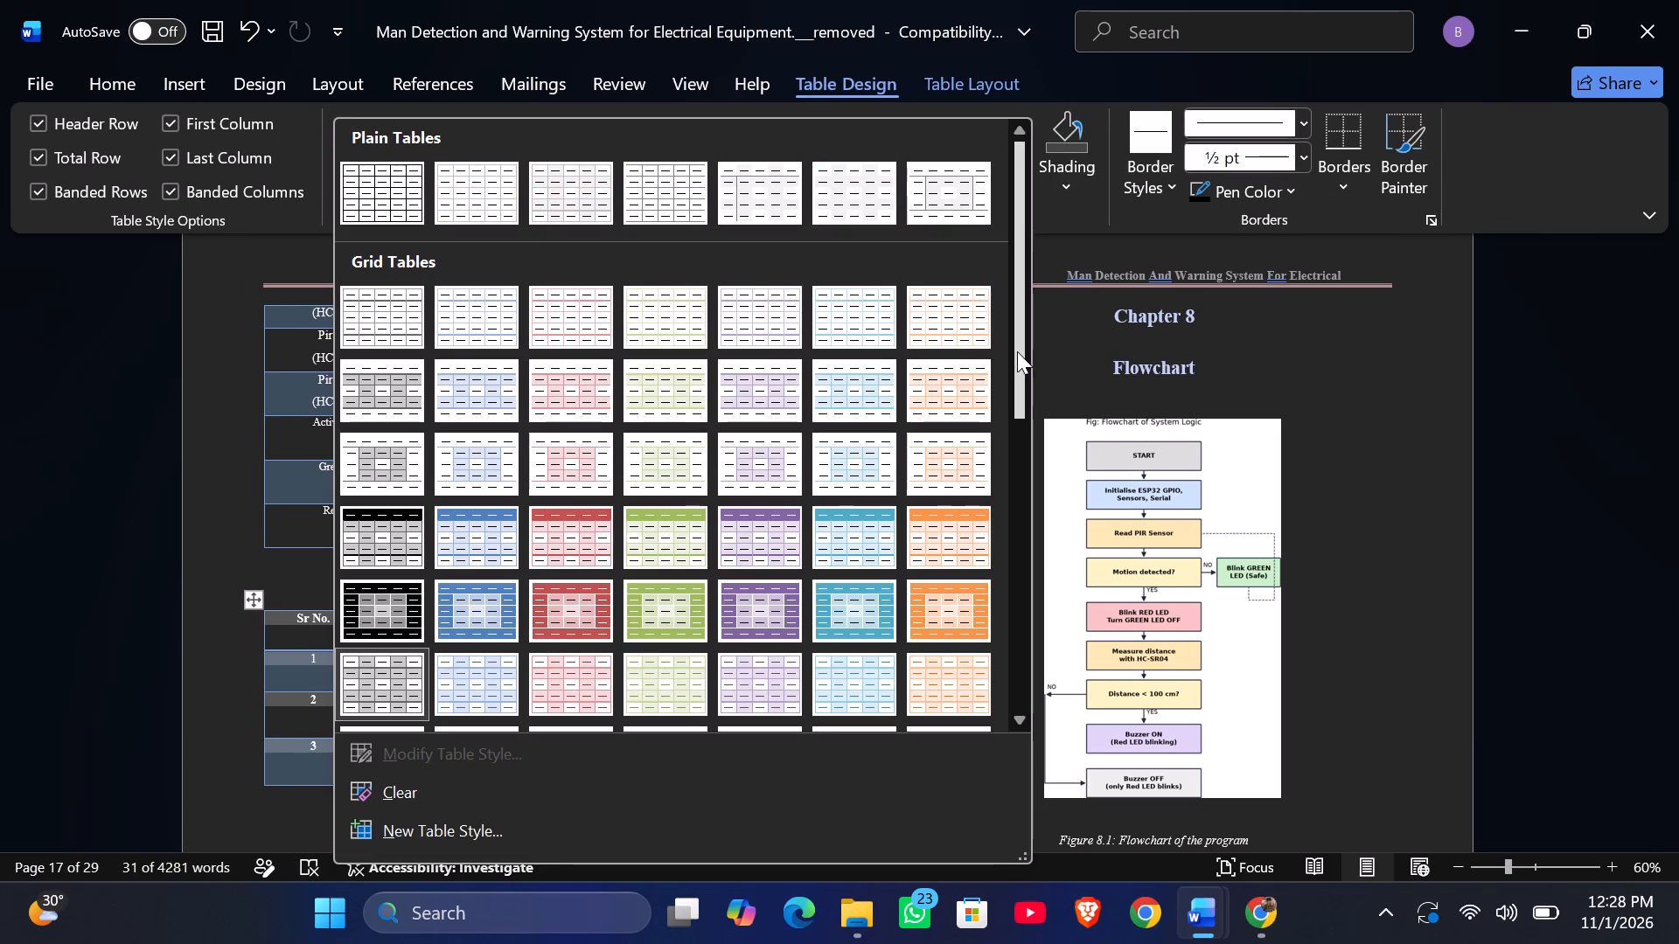
{"action": "left_click_drag", "start_coordinate": [1017, 351], "coordinate": [1019, 375]}
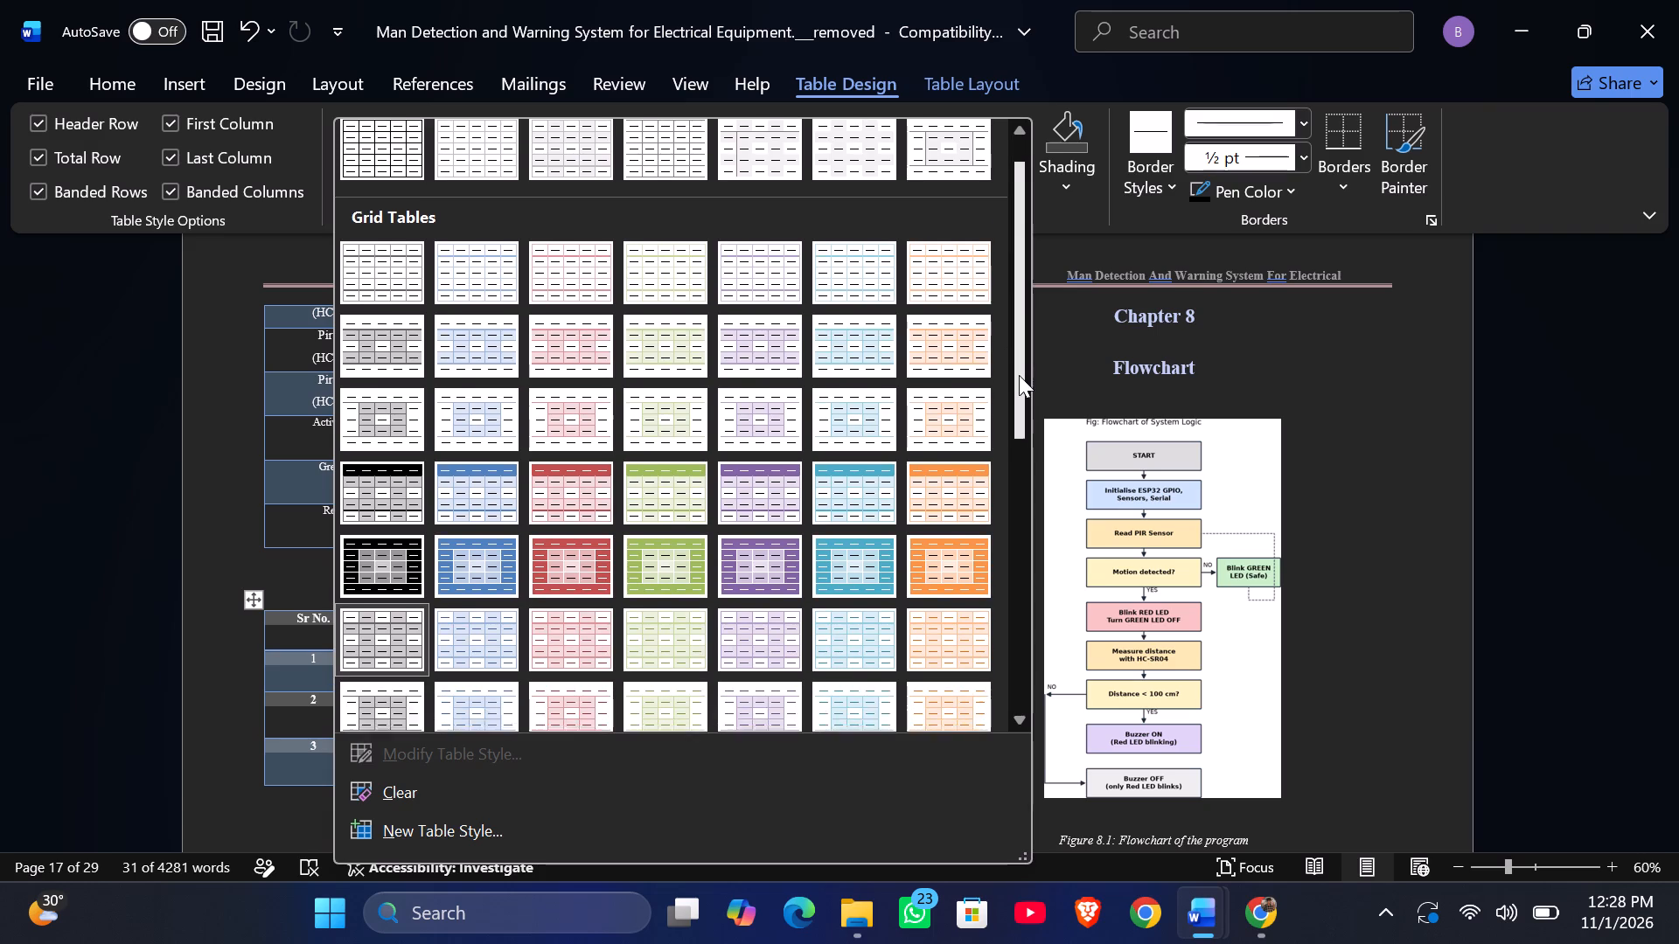
{"action": "left_click_drag", "start_coordinate": [1019, 375], "coordinate": [1055, 499]}
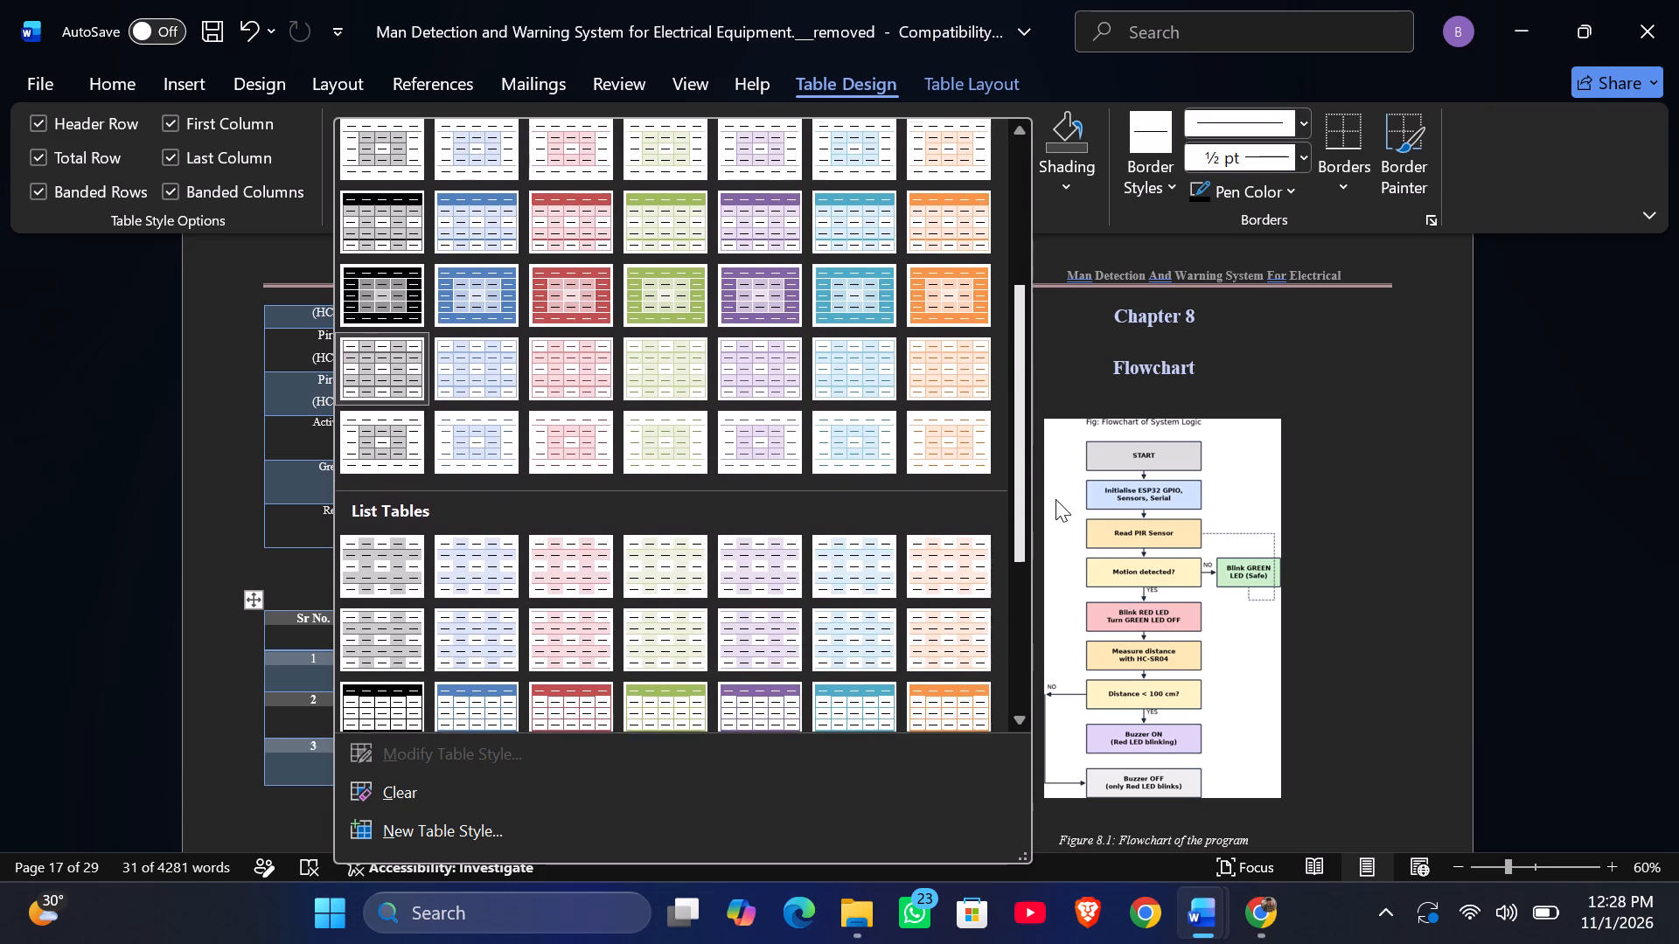
{"action": "left_click_drag", "start_coordinate": [1055, 499], "coordinate": [1069, 576]}
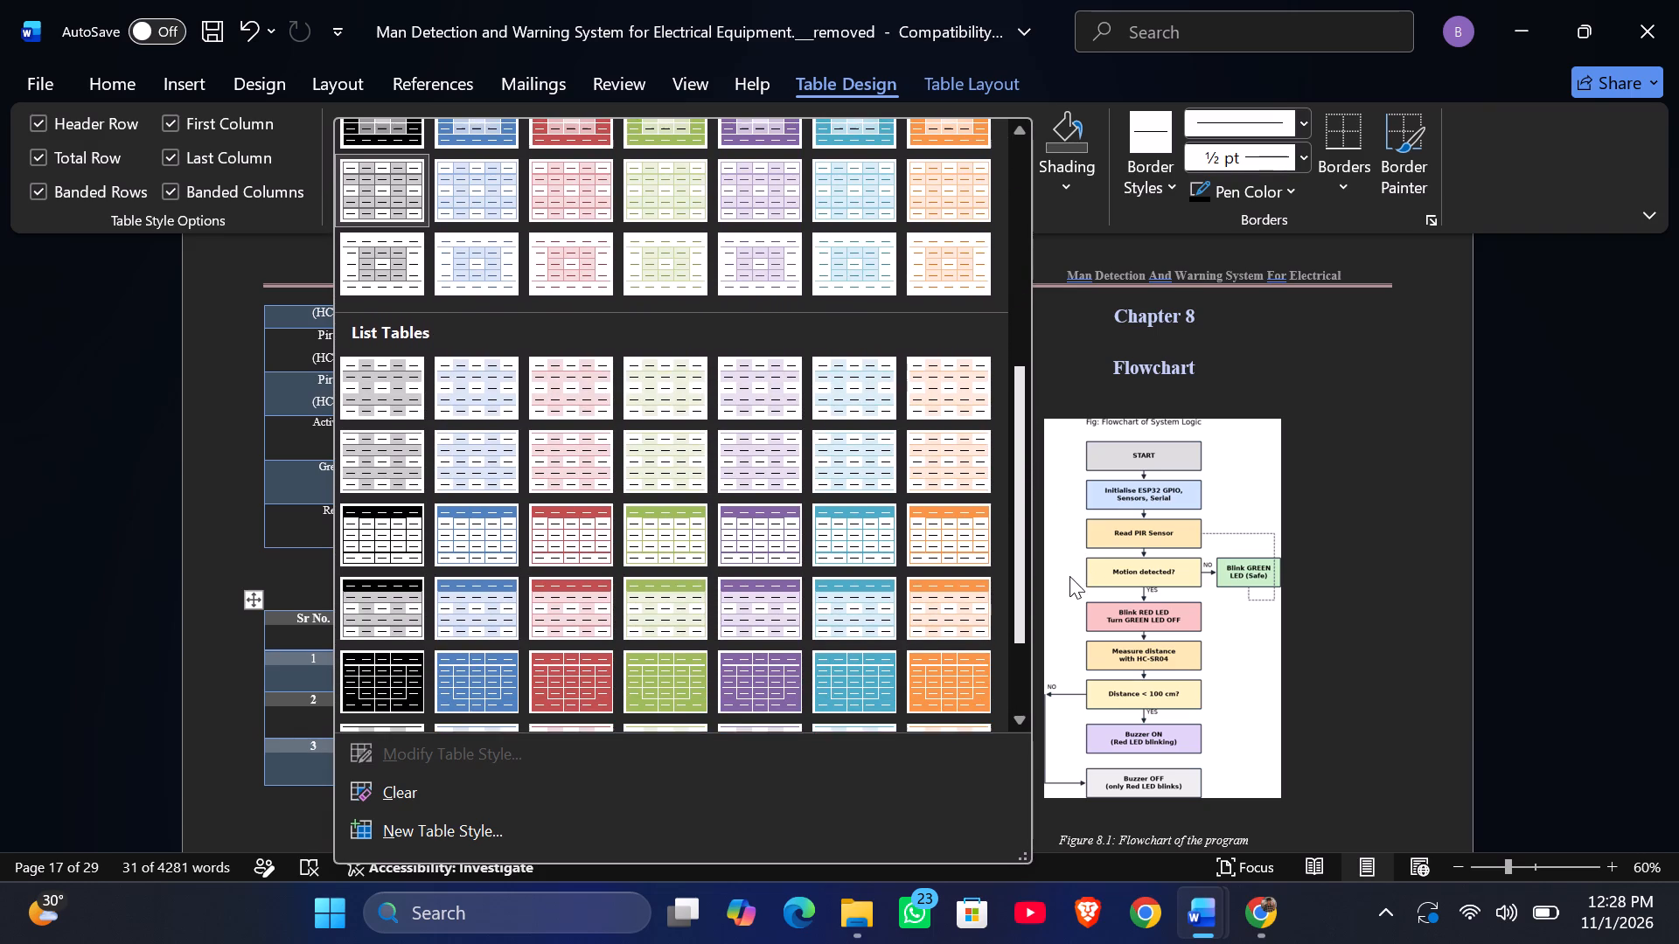
{"action": "left_click_drag", "start_coordinate": [1069, 576], "coordinate": [1075, 577]}
{"action": "left_click_drag", "start_coordinate": [1075, 577], "coordinate": [1075, 576]}
{"action": "left_click_drag", "start_coordinate": [1075, 573], "coordinate": [1078, 612]}
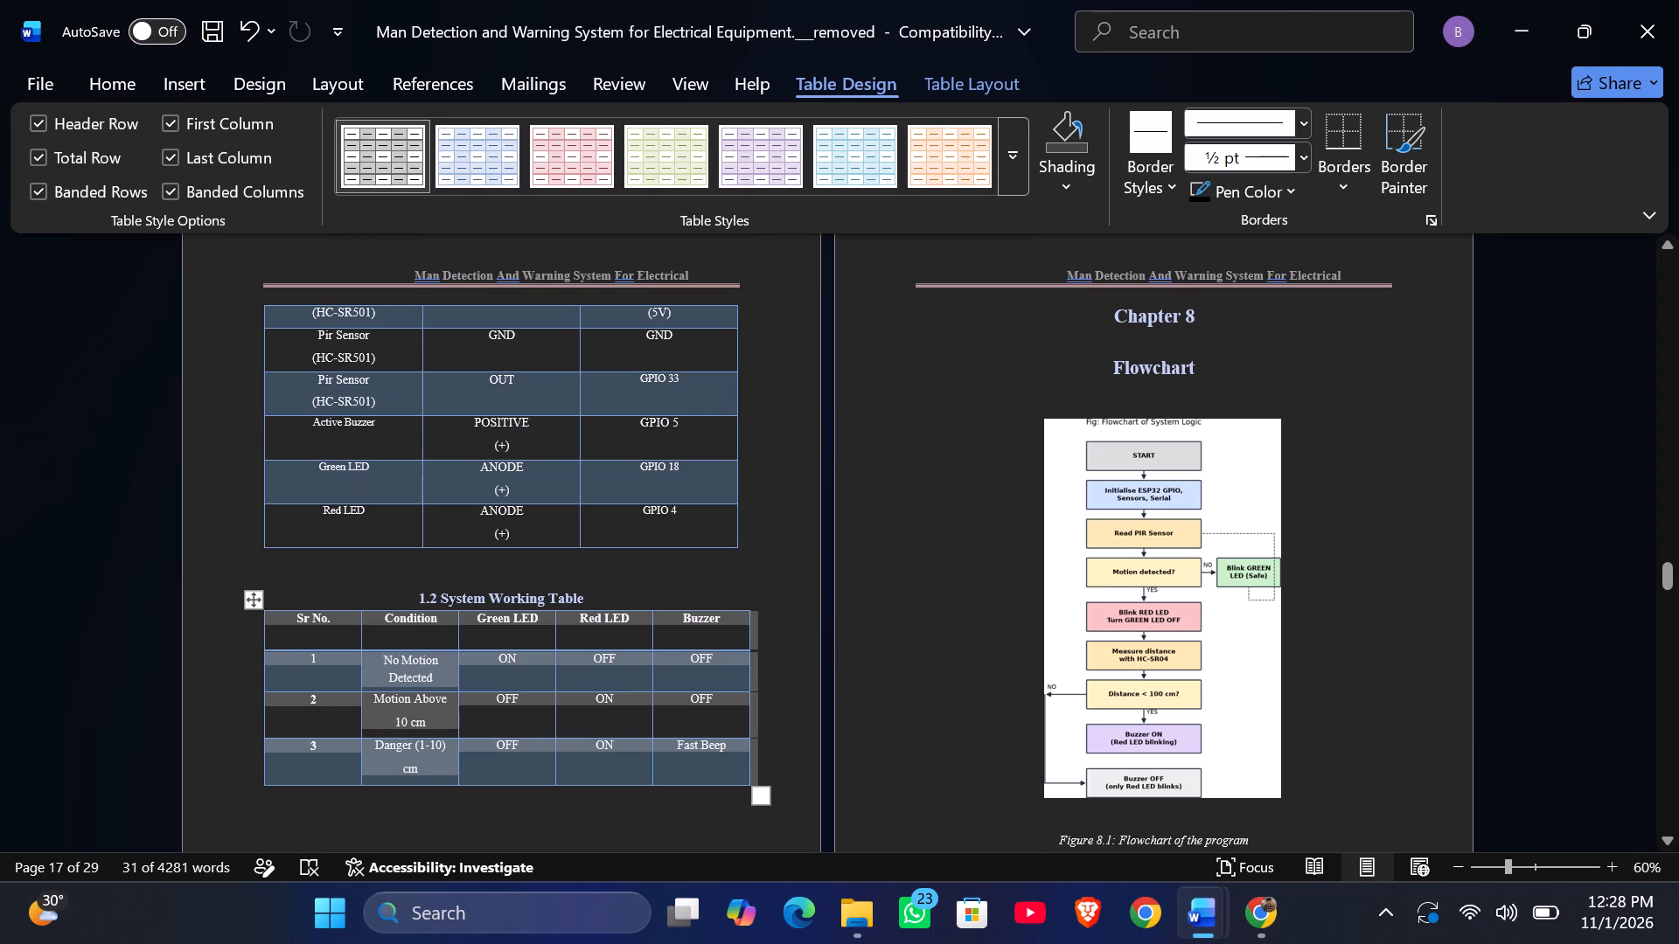
{"action": "left_click", "coordinate": [1008, 178]}
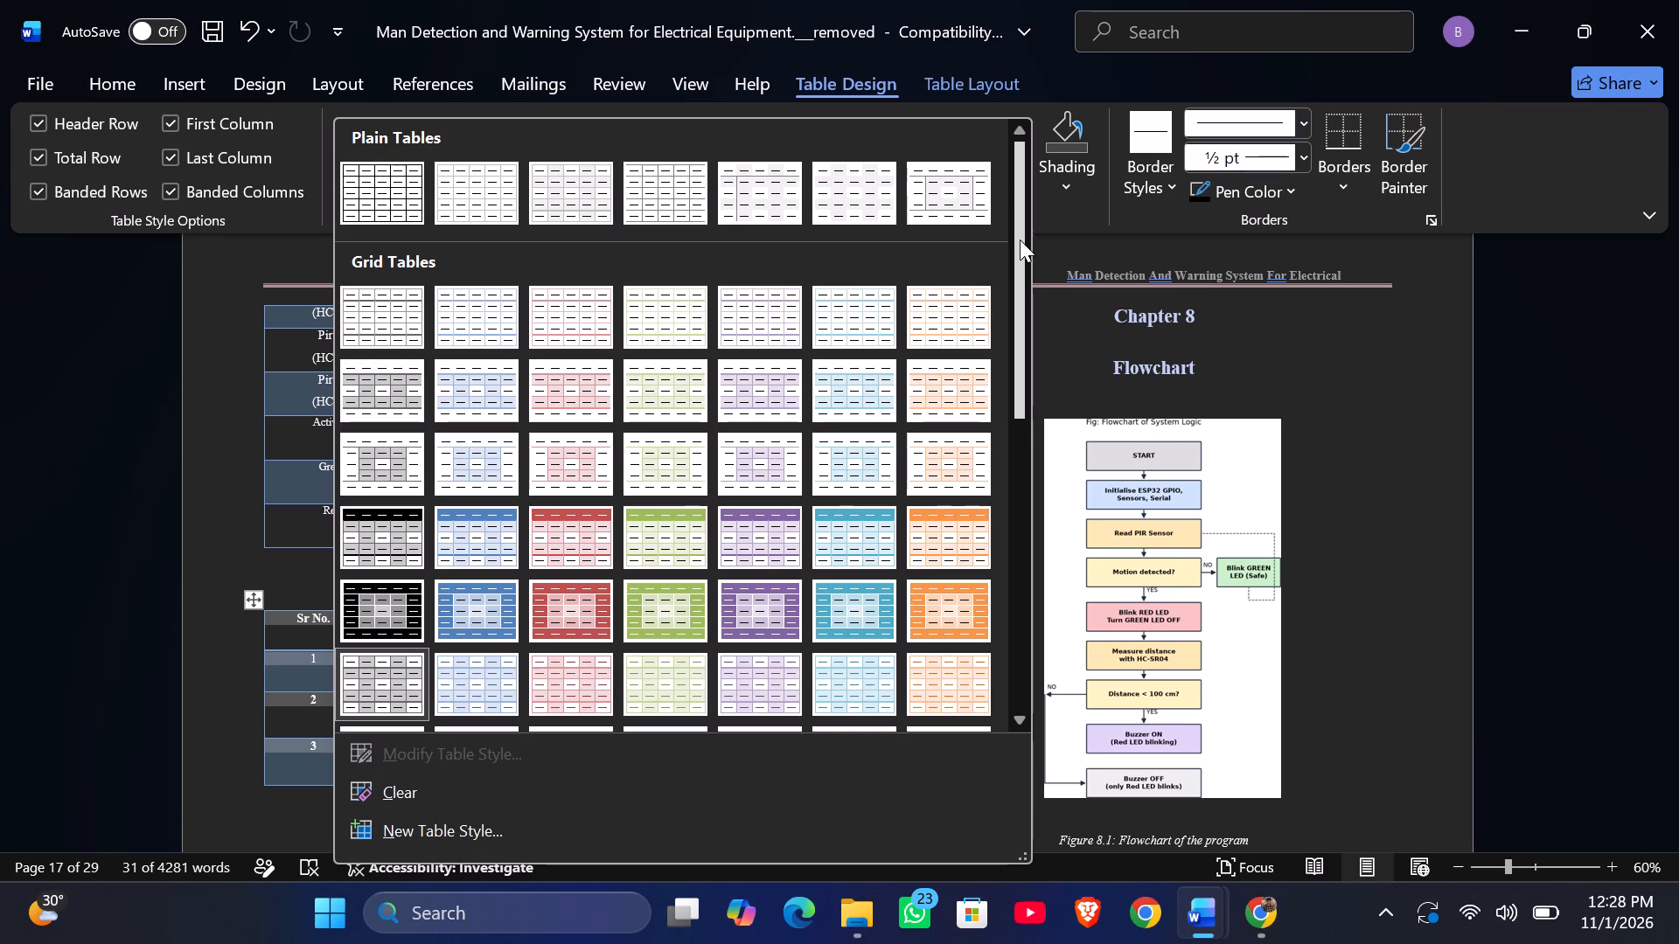
{"action": "left_click_drag", "start_coordinate": [1020, 239], "coordinate": [1085, 390]}
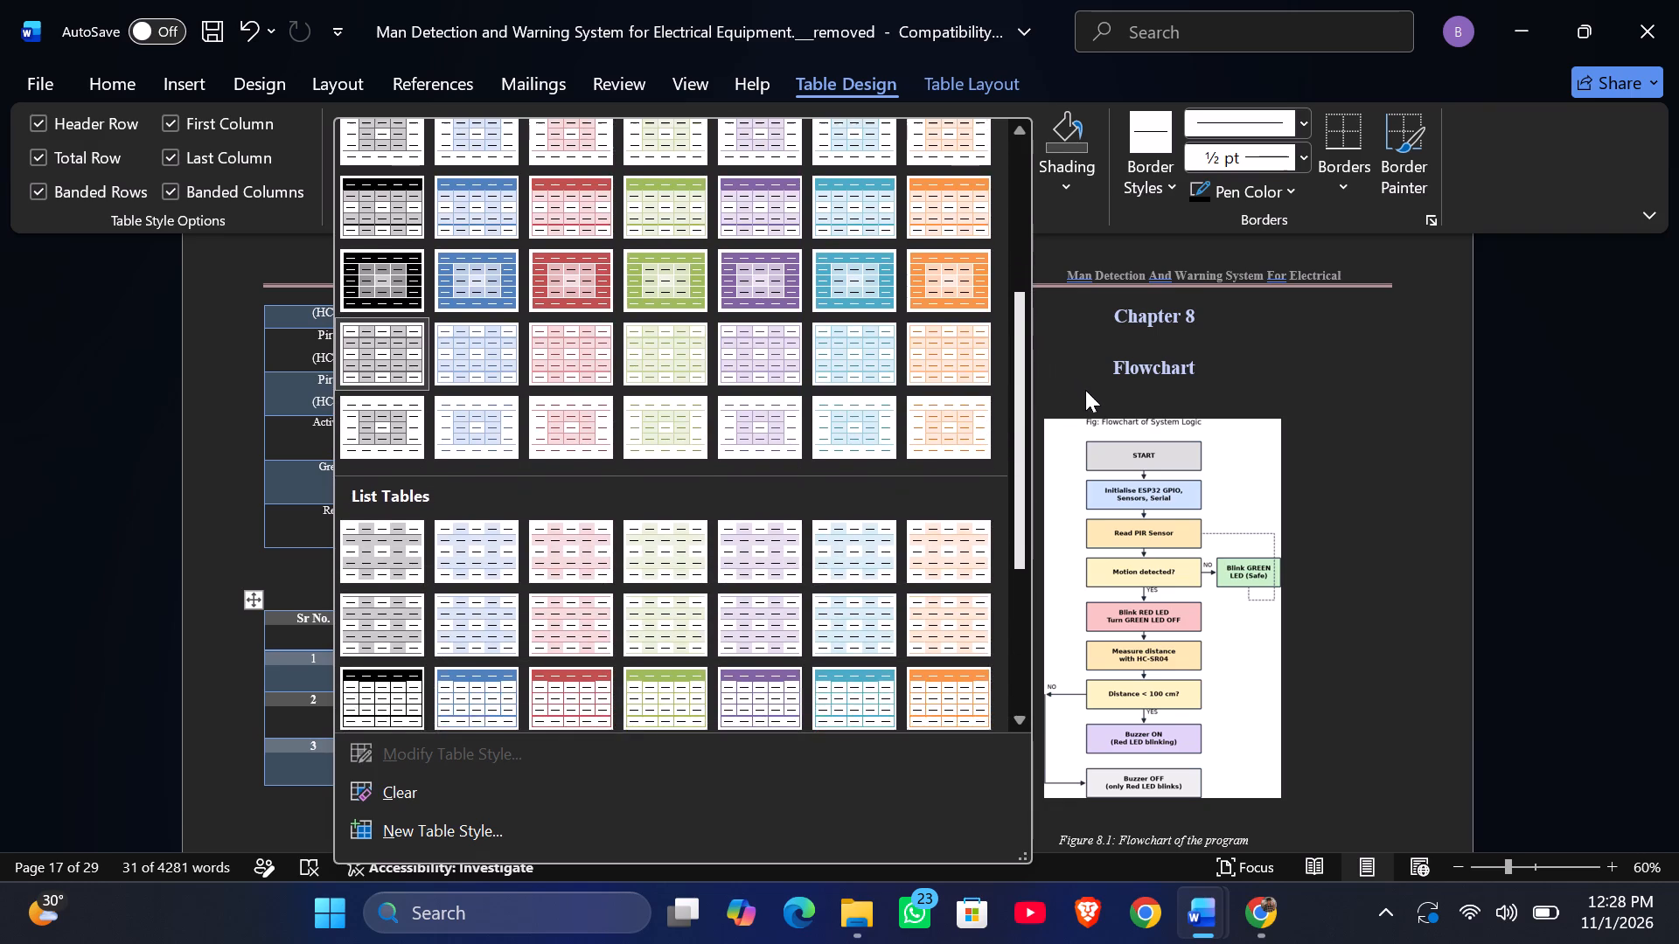
{"action": "left_click_drag", "start_coordinate": [1085, 390], "coordinate": [1101, 562]}
{"action": "left_click", "coordinate": [1360, 582]}
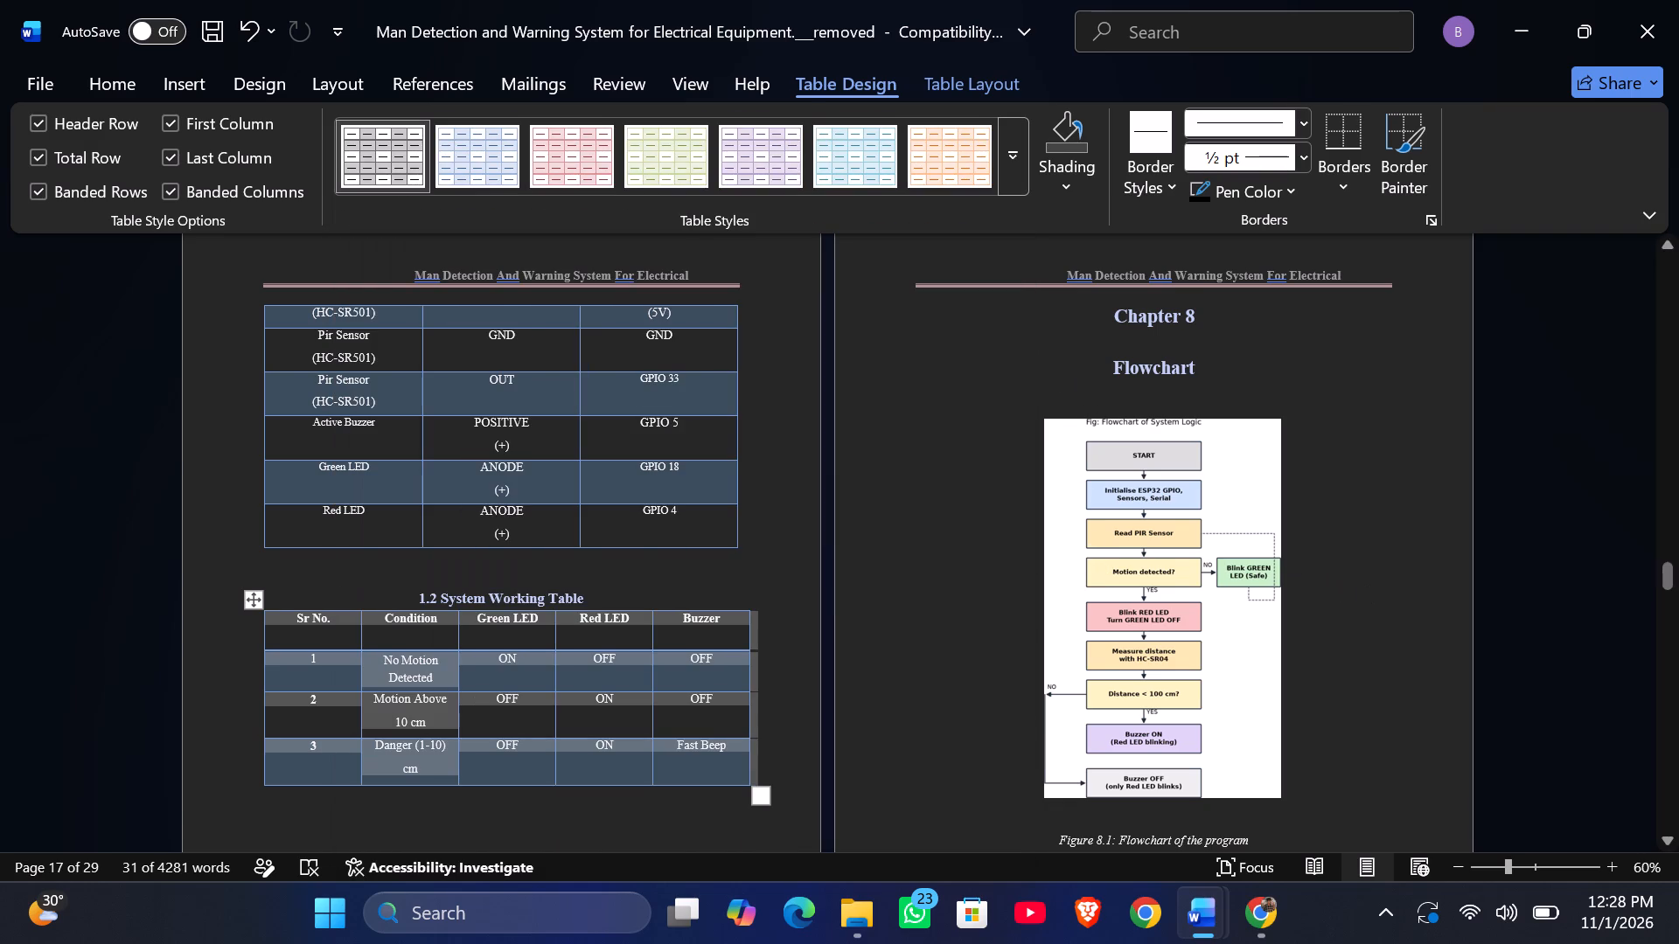
Undo the section 1.3 table's style changes and row insertions, along with the preceding edits to its heading.
{"action": "triple_click", "coordinate": [242, 32]}
{"action": "triple_click", "coordinate": [242, 32]}
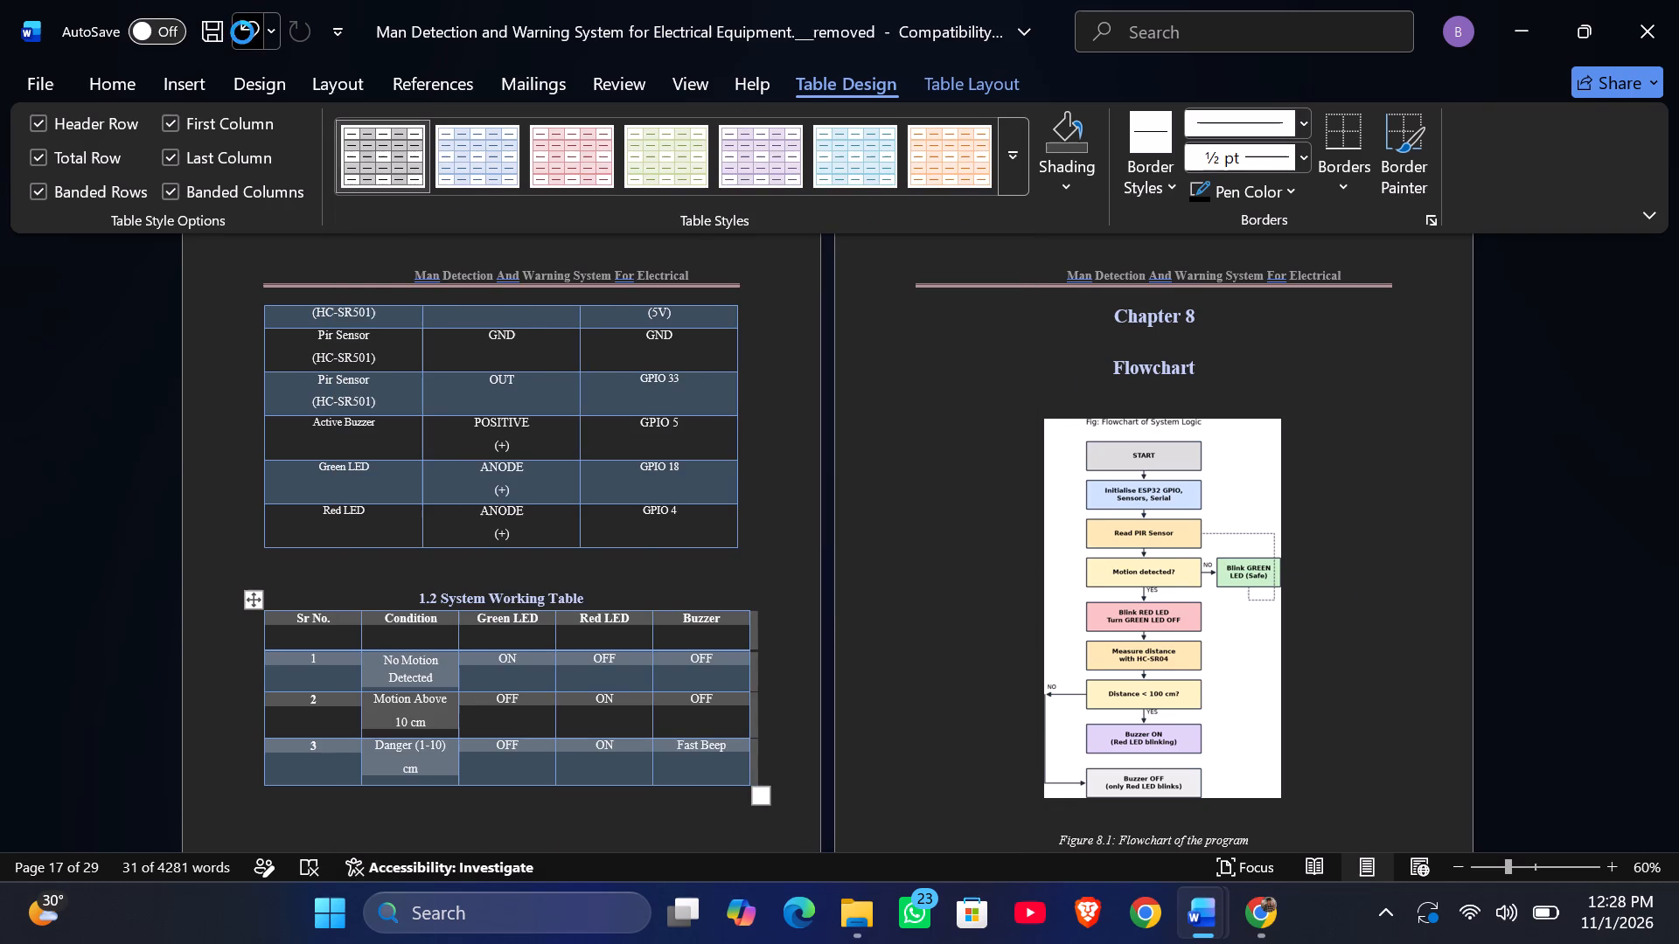
{"action": "triple_click", "coordinate": [242, 32]}
{"action": "triple_click", "coordinate": [242, 32]}
{"action": "left_click_drag", "start_coordinate": [242, 32], "coordinate": [401, 381]}
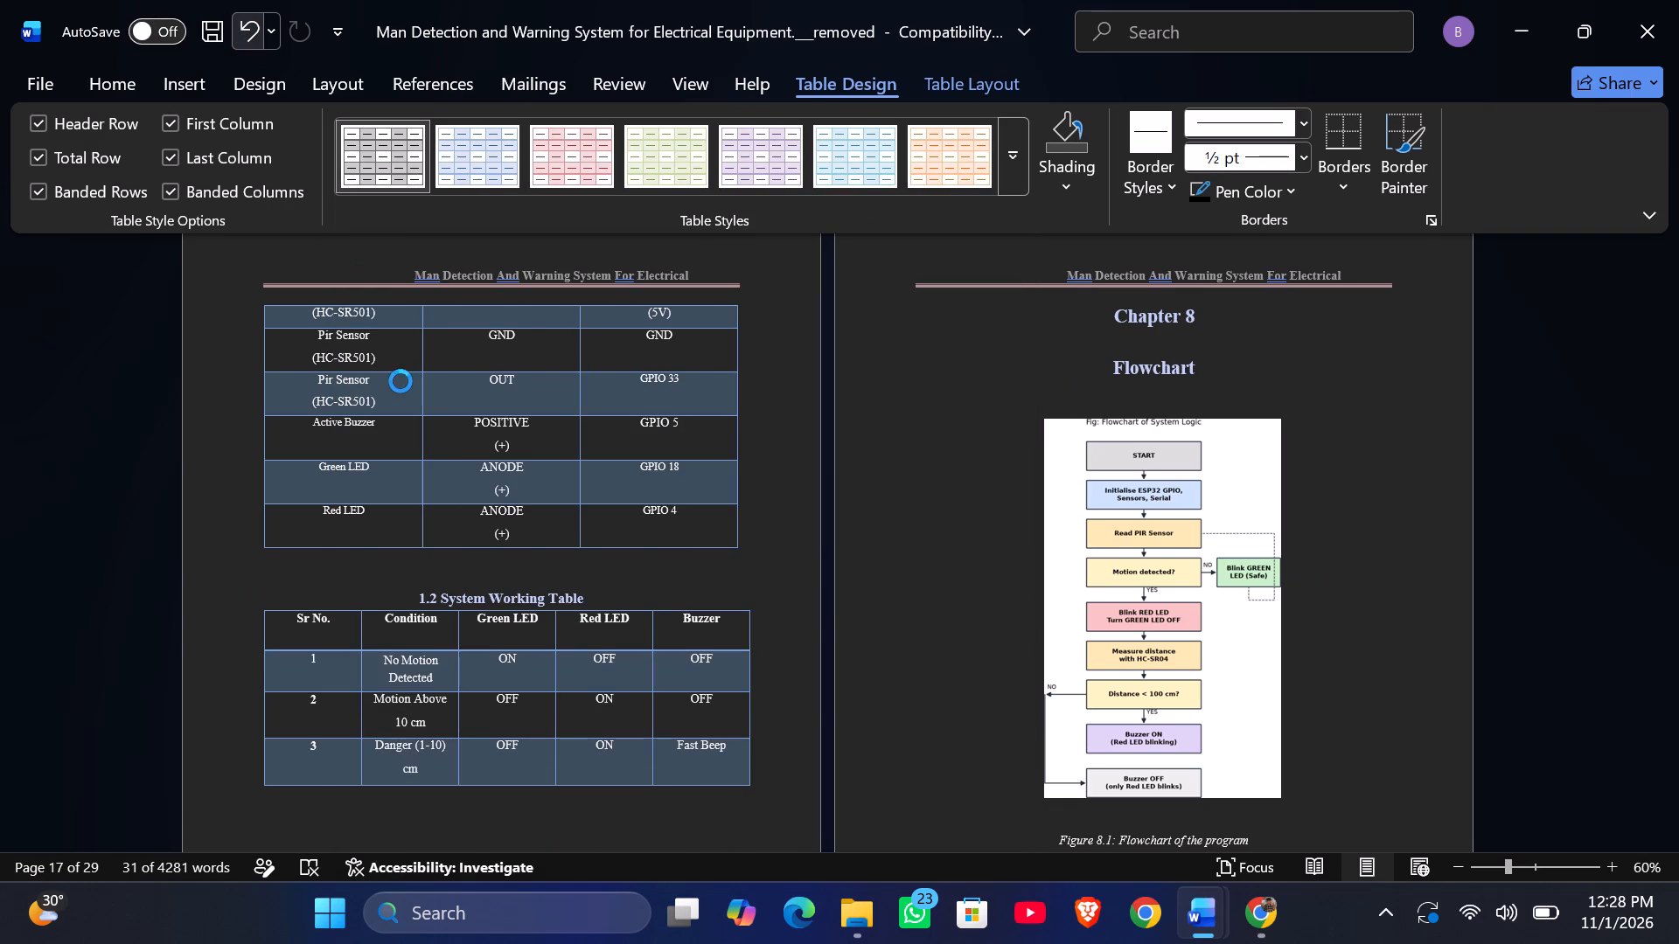
{"action": "scroll", "coordinate": [401, 381], "scroll_direction": "up", "scroll_amount": 20}
{"action": "scroll", "coordinate": [401, 381], "scroll_direction": "up", "scroll_amount": 20}
{"action": "scroll", "coordinate": [401, 381], "scroll_direction": "up", "scroll_amount": 20}
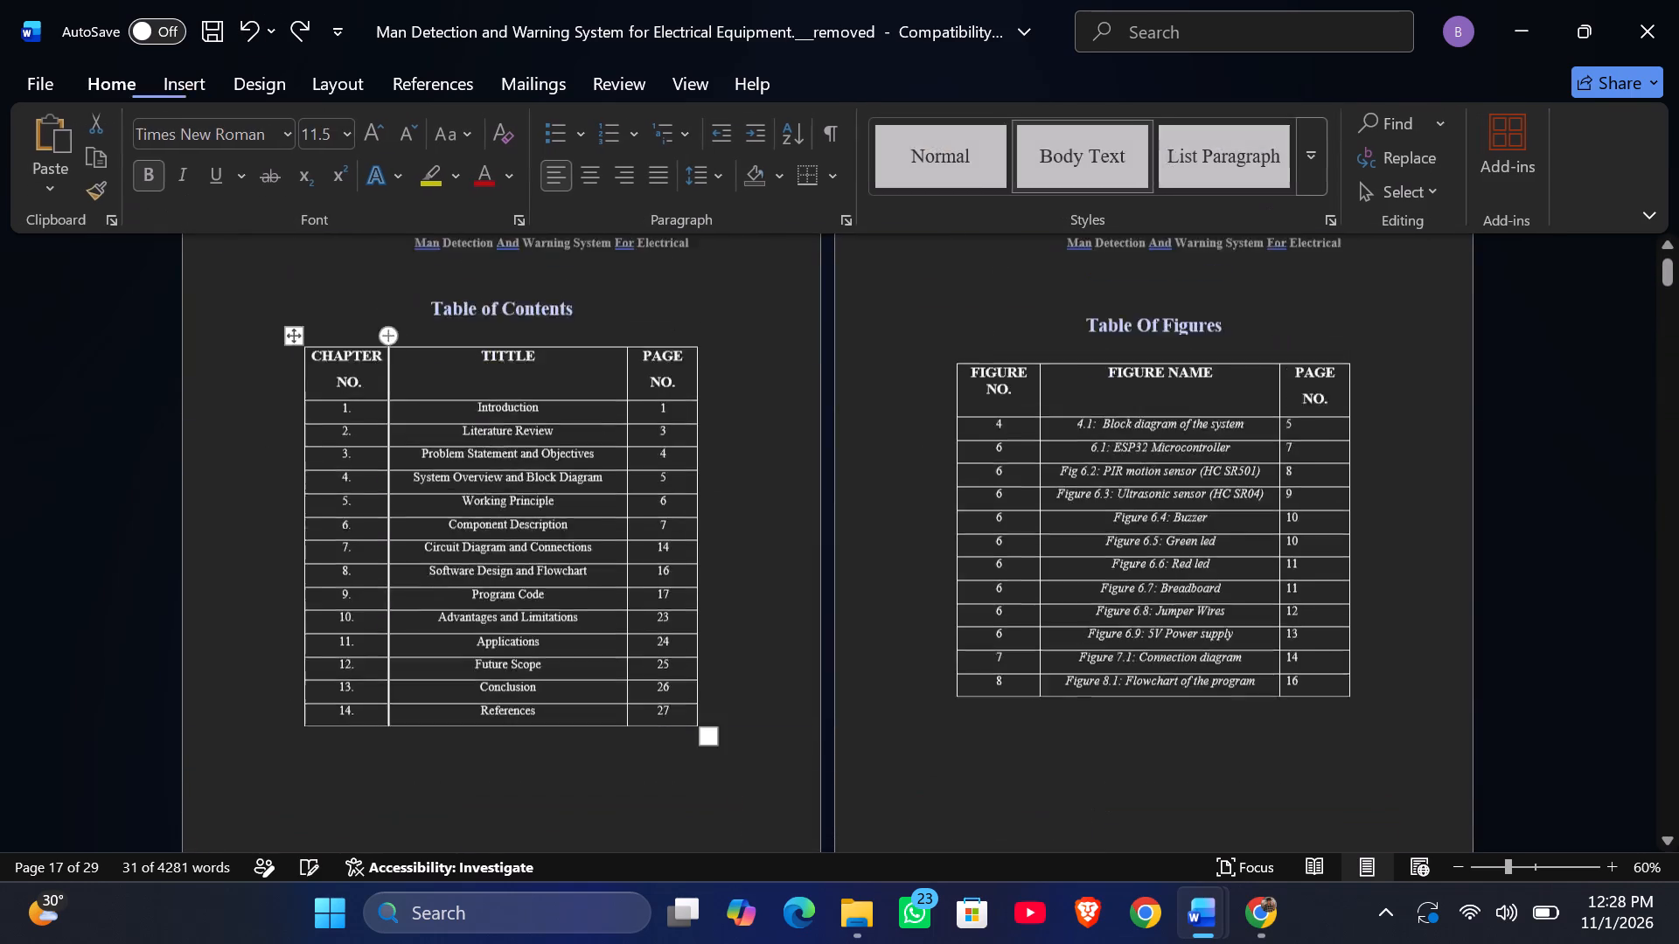
{"action": "scroll", "coordinate": [401, 381], "scroll_direction": "down", "scroll_amount": 6}
{"action": "scroll", "coordinate": [540, 457], "scroll_direction": "up", "scroll_amount": 2}
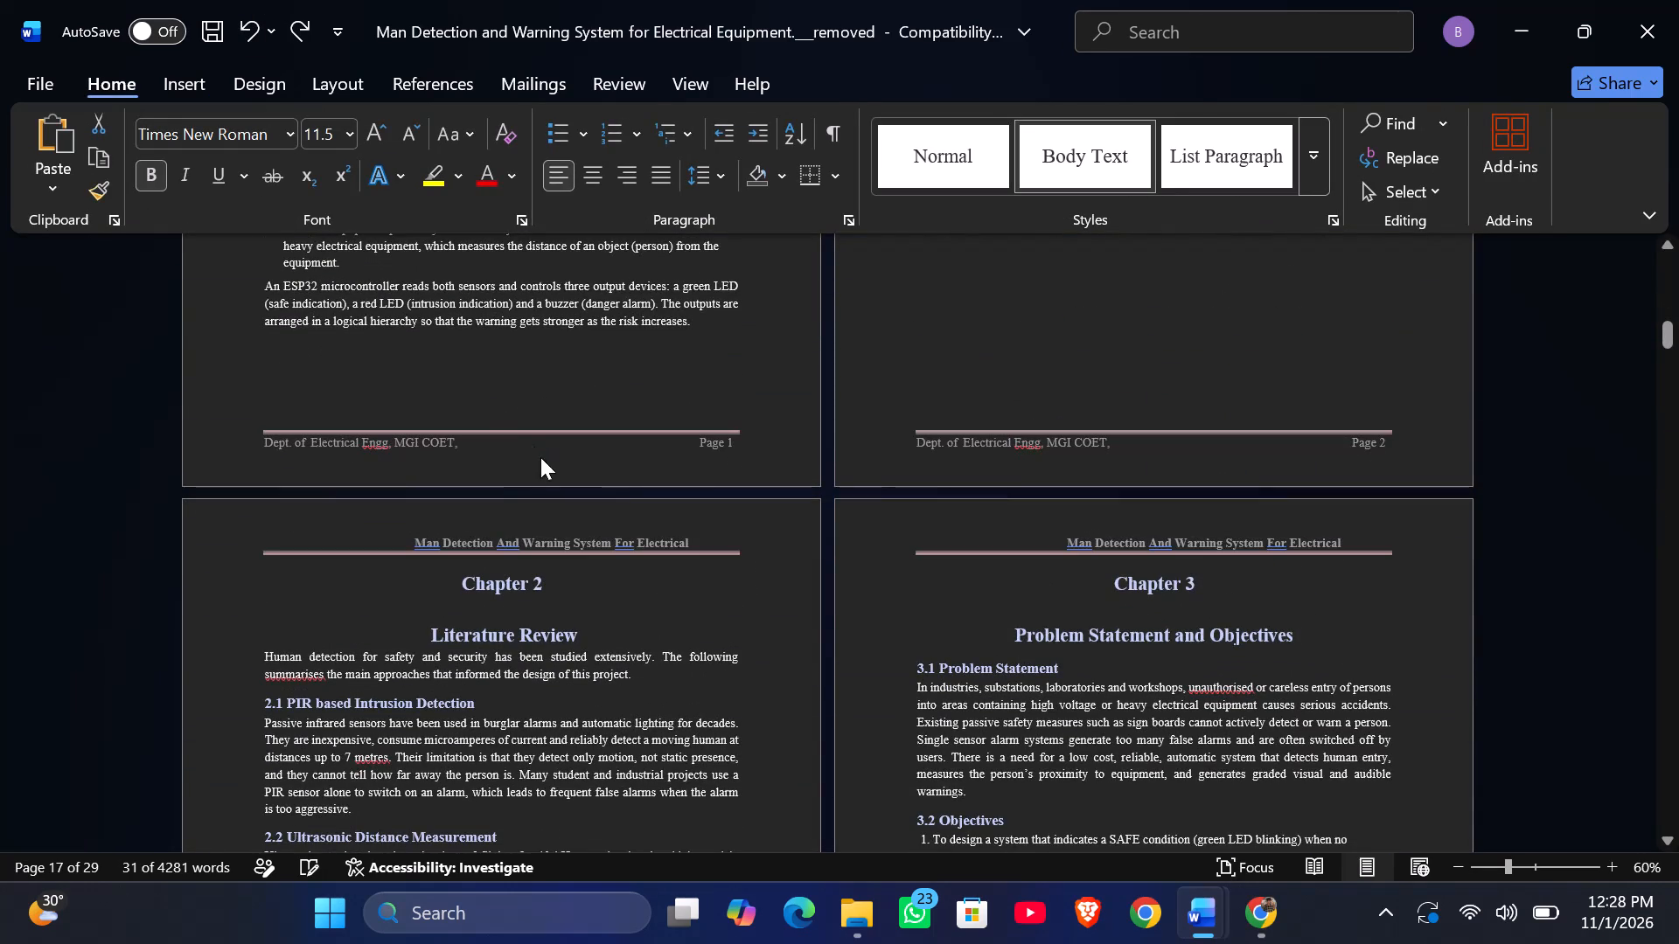
{"action": "scroll", "coordinate": [540, 457], "scroll_direction": "up", "scroll_amount": 1}
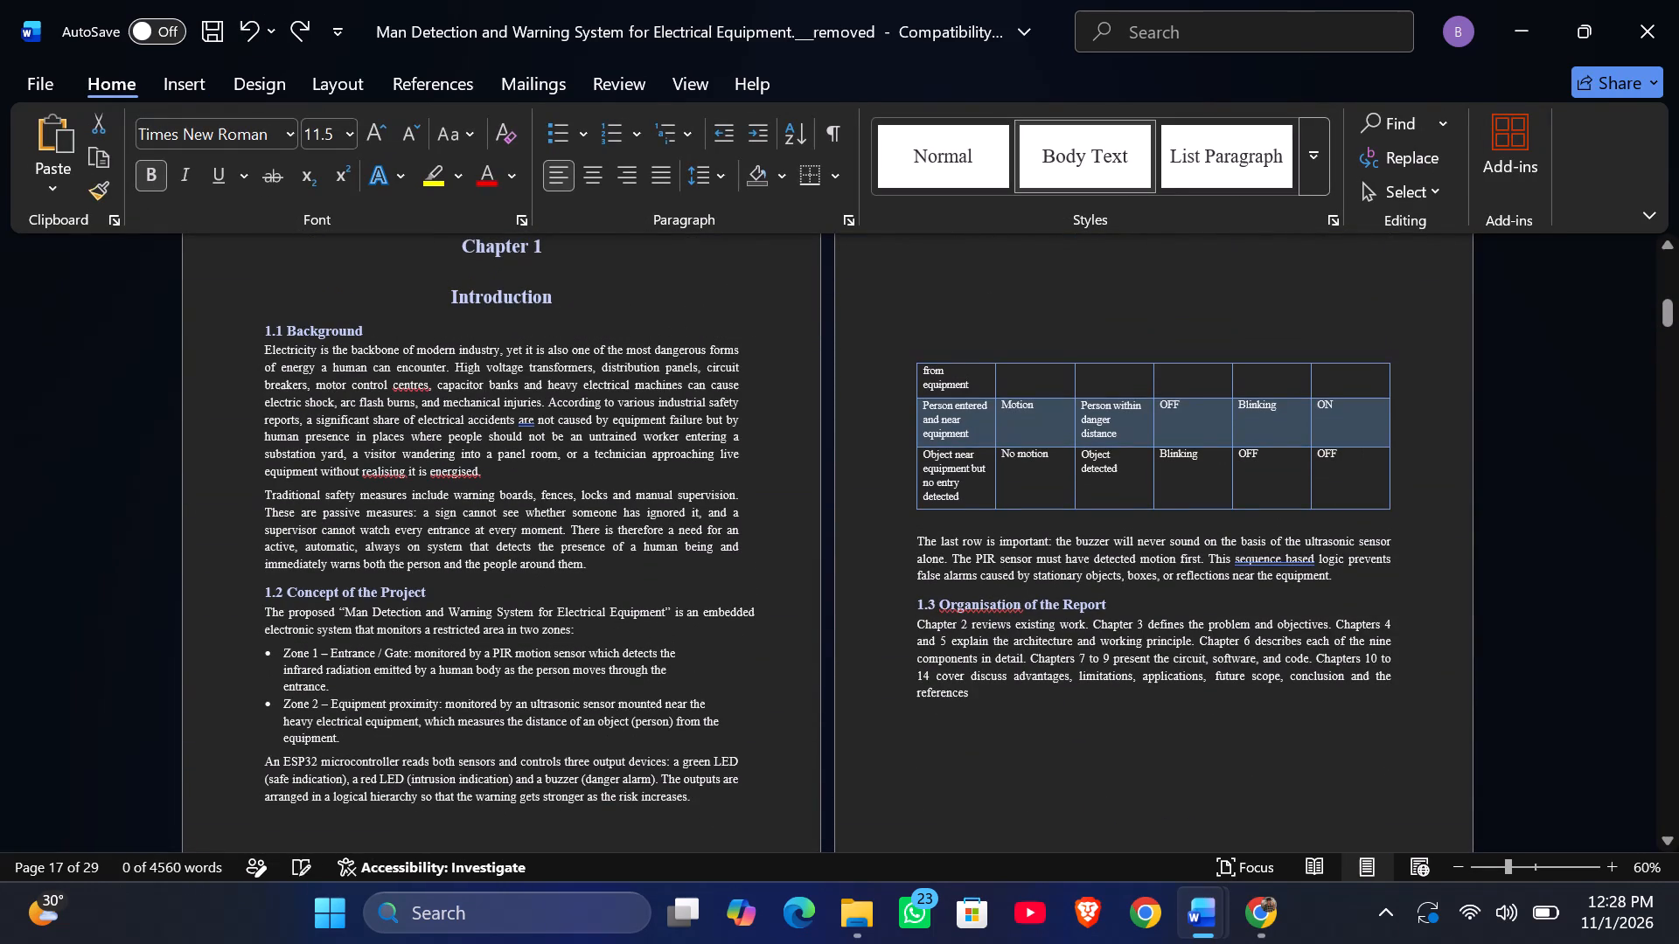
Redo the edits to the "1.3 Operating Rules of the System" heading and the insertion of three blank rows above its table's first row.
{"action": "left_click", "coordinate": [290, 17]}
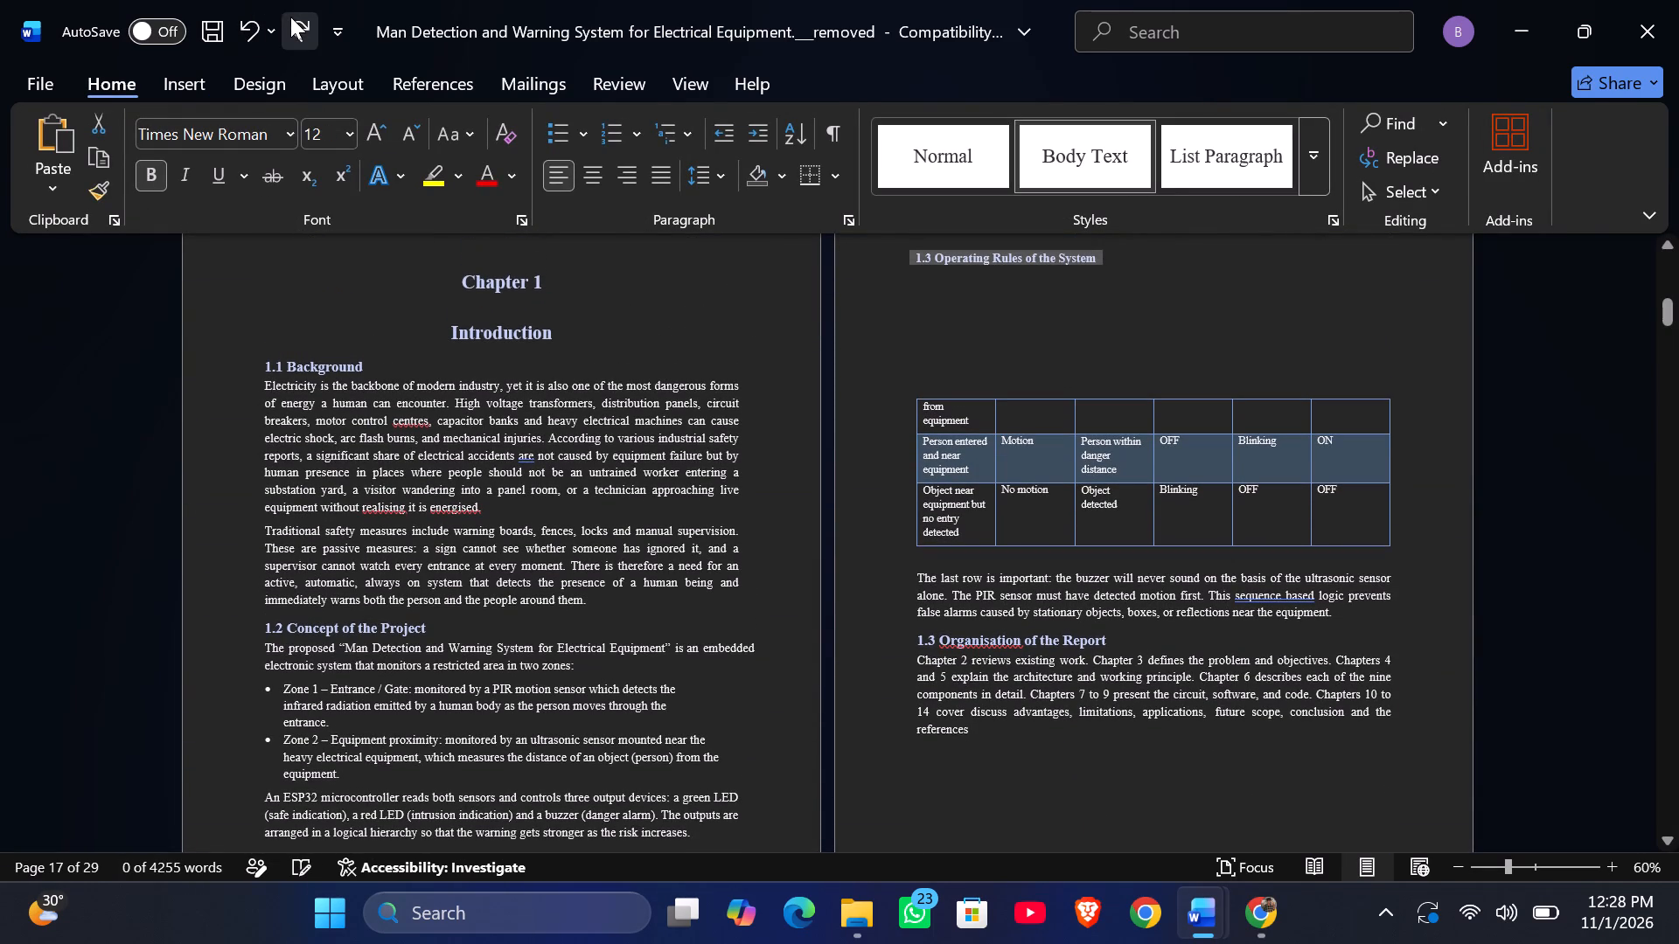
{"action": "left_click", "coordinate": [290, 17]}
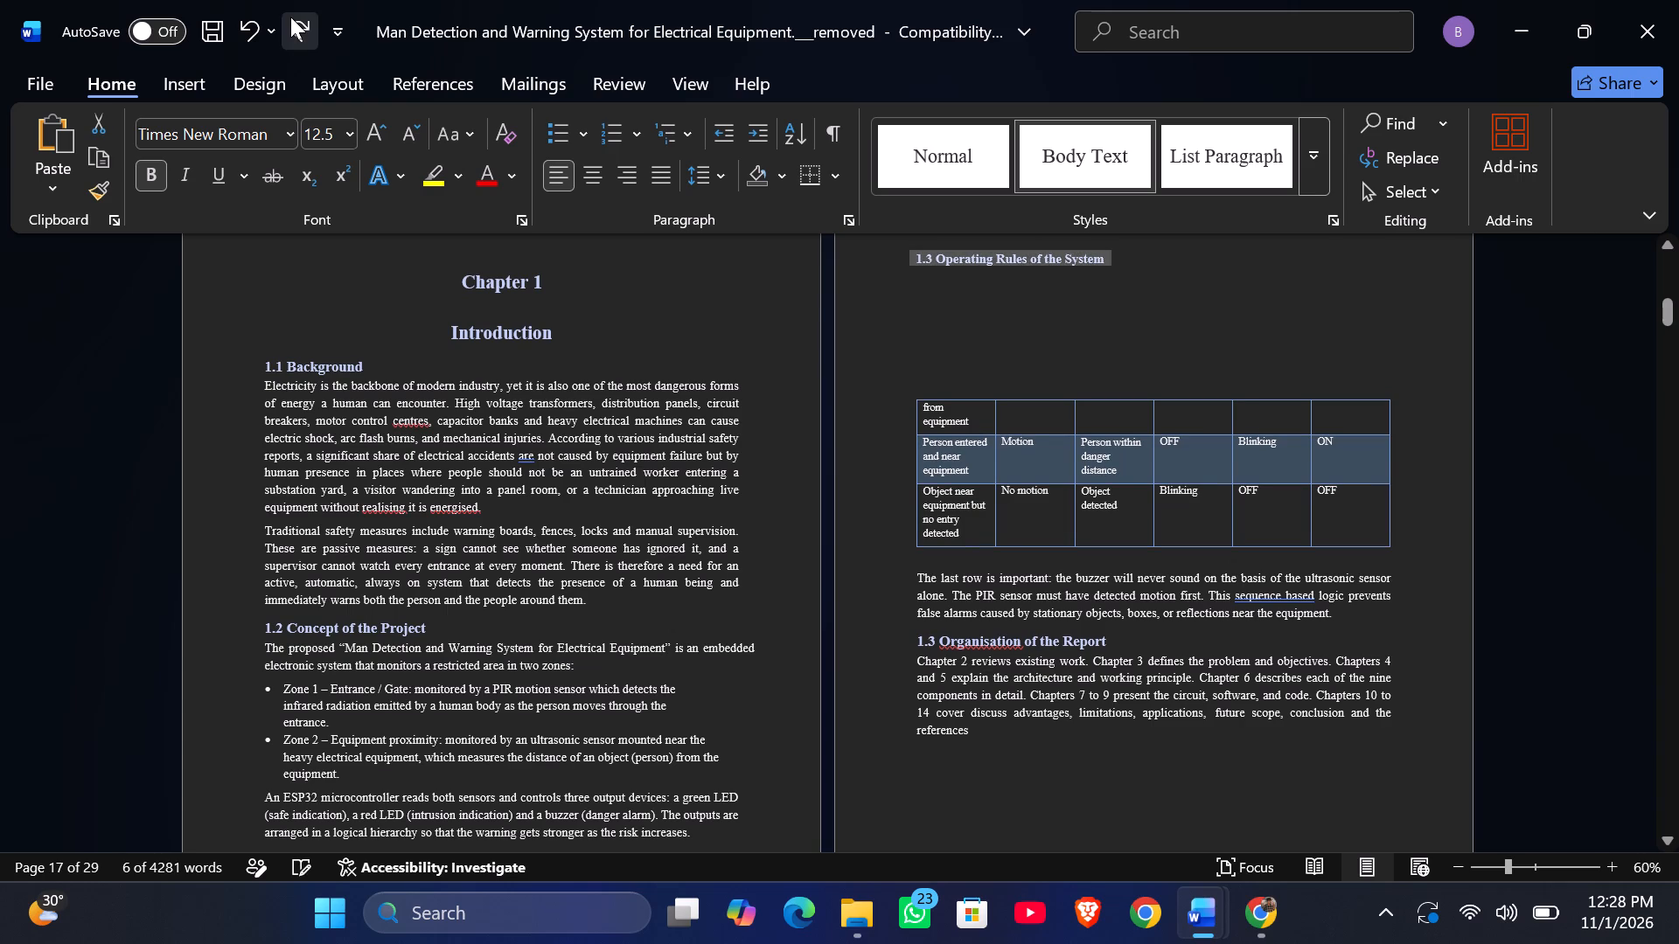
{"action": "left_click", "coordinate": [290, 17]}
{"action": "left_click", "coordinate": [290, 17]}
{"action": "left_click", "coordinate": [290, 17]}
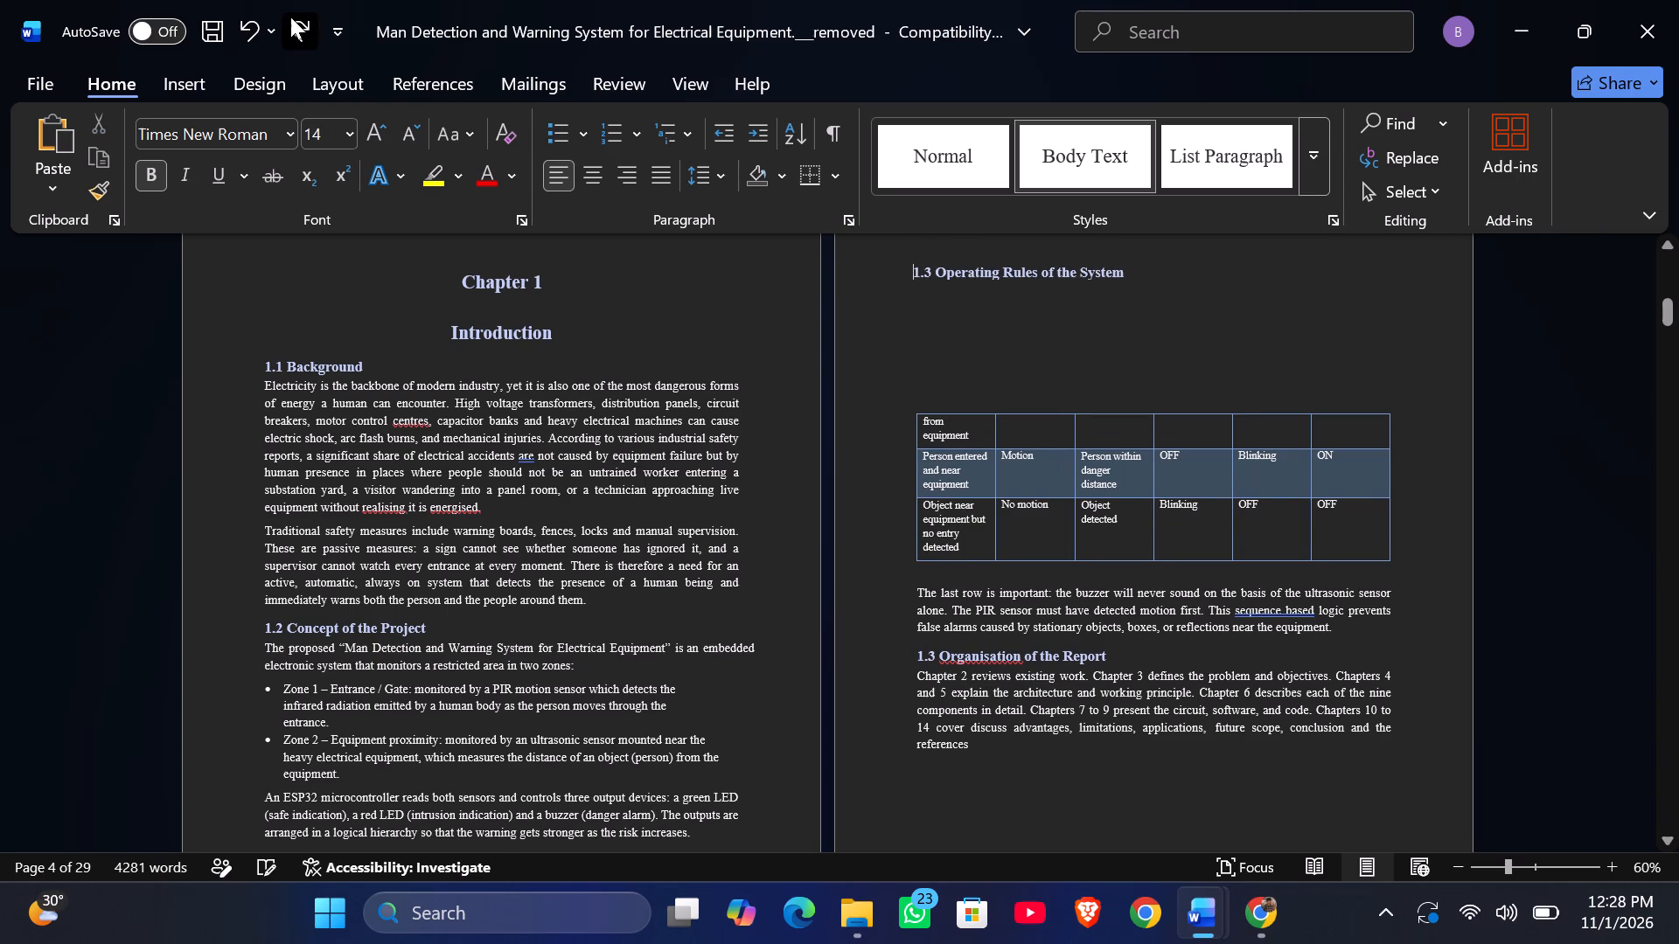
{"action": "left_click", "coordinate": [290, 17]}
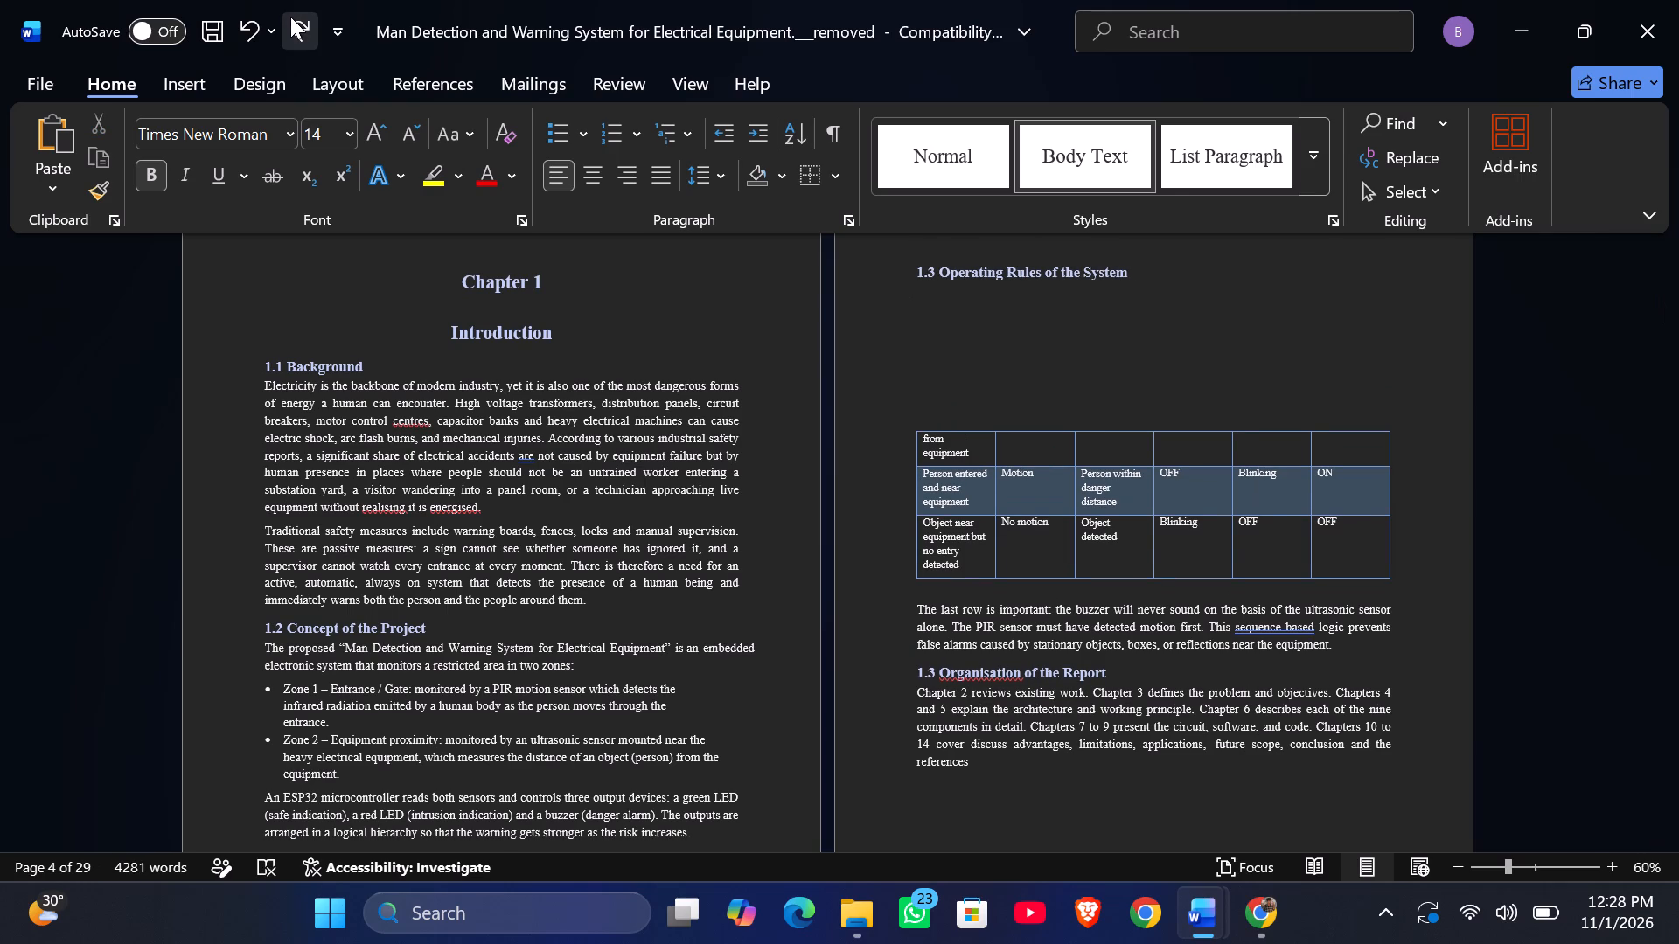
{"action": "left_click", "coordinate": [290, 17]}
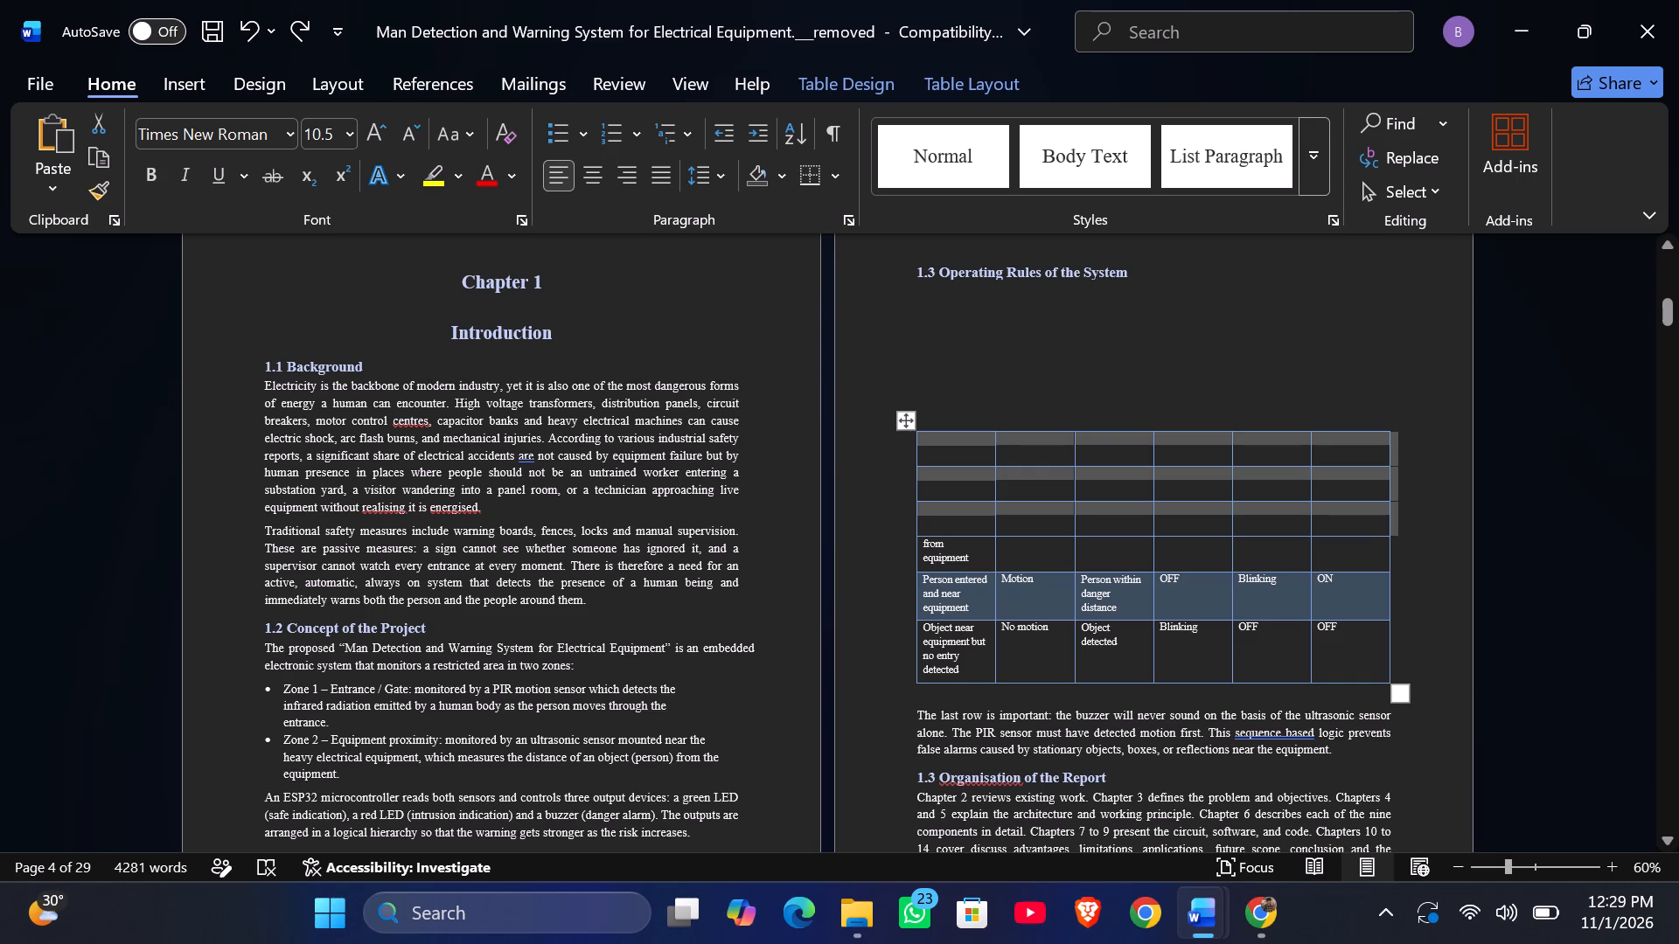
Select the section 1.3 table, then look through the report for the connection and system working tables before Chapter 8.
{"action": "left_click", "coordinate": [949, 598]}
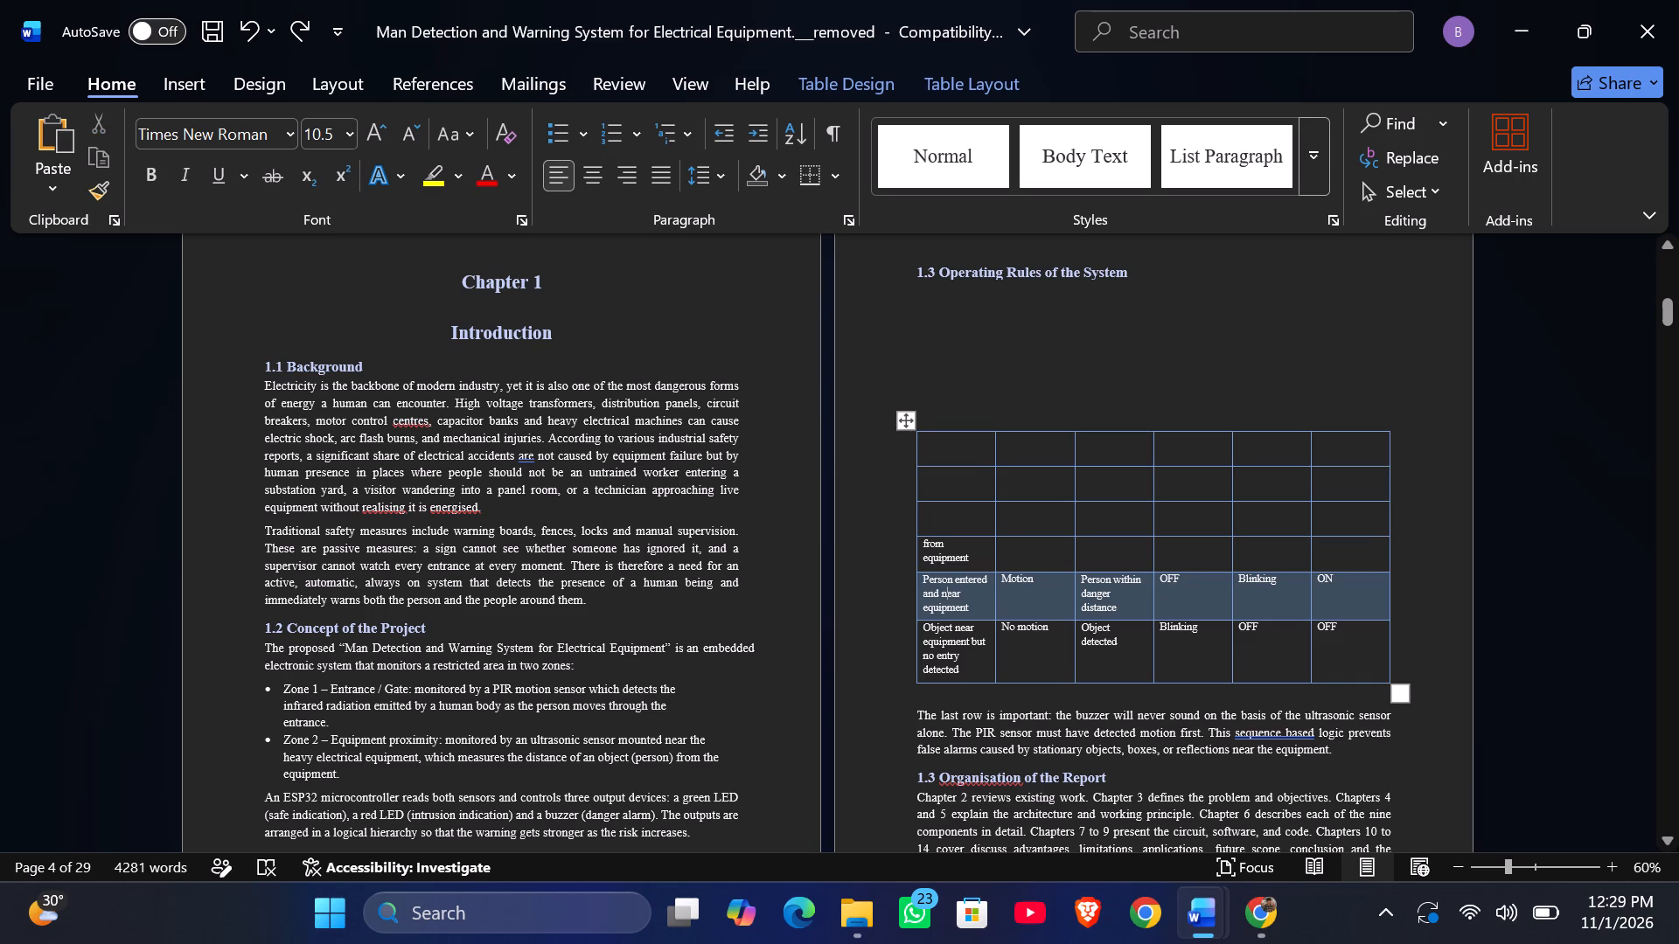
{"action": "left_click", "coordinate": [912, 416]}
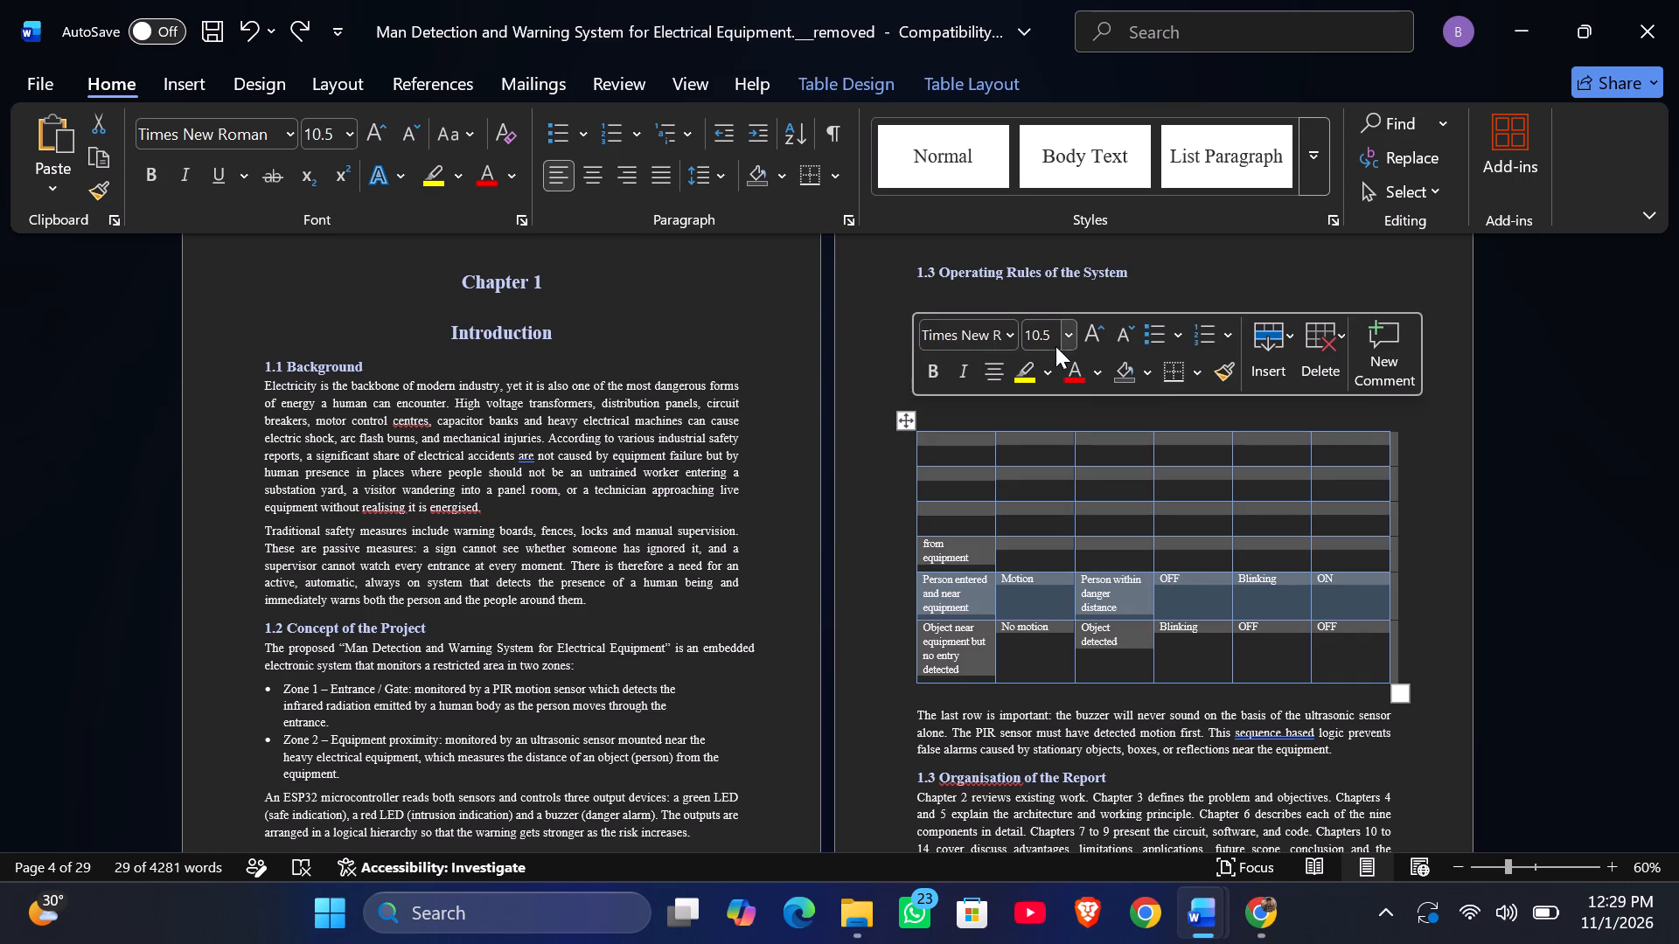
{"action": "left_click", "coordinate": [872, 86]}
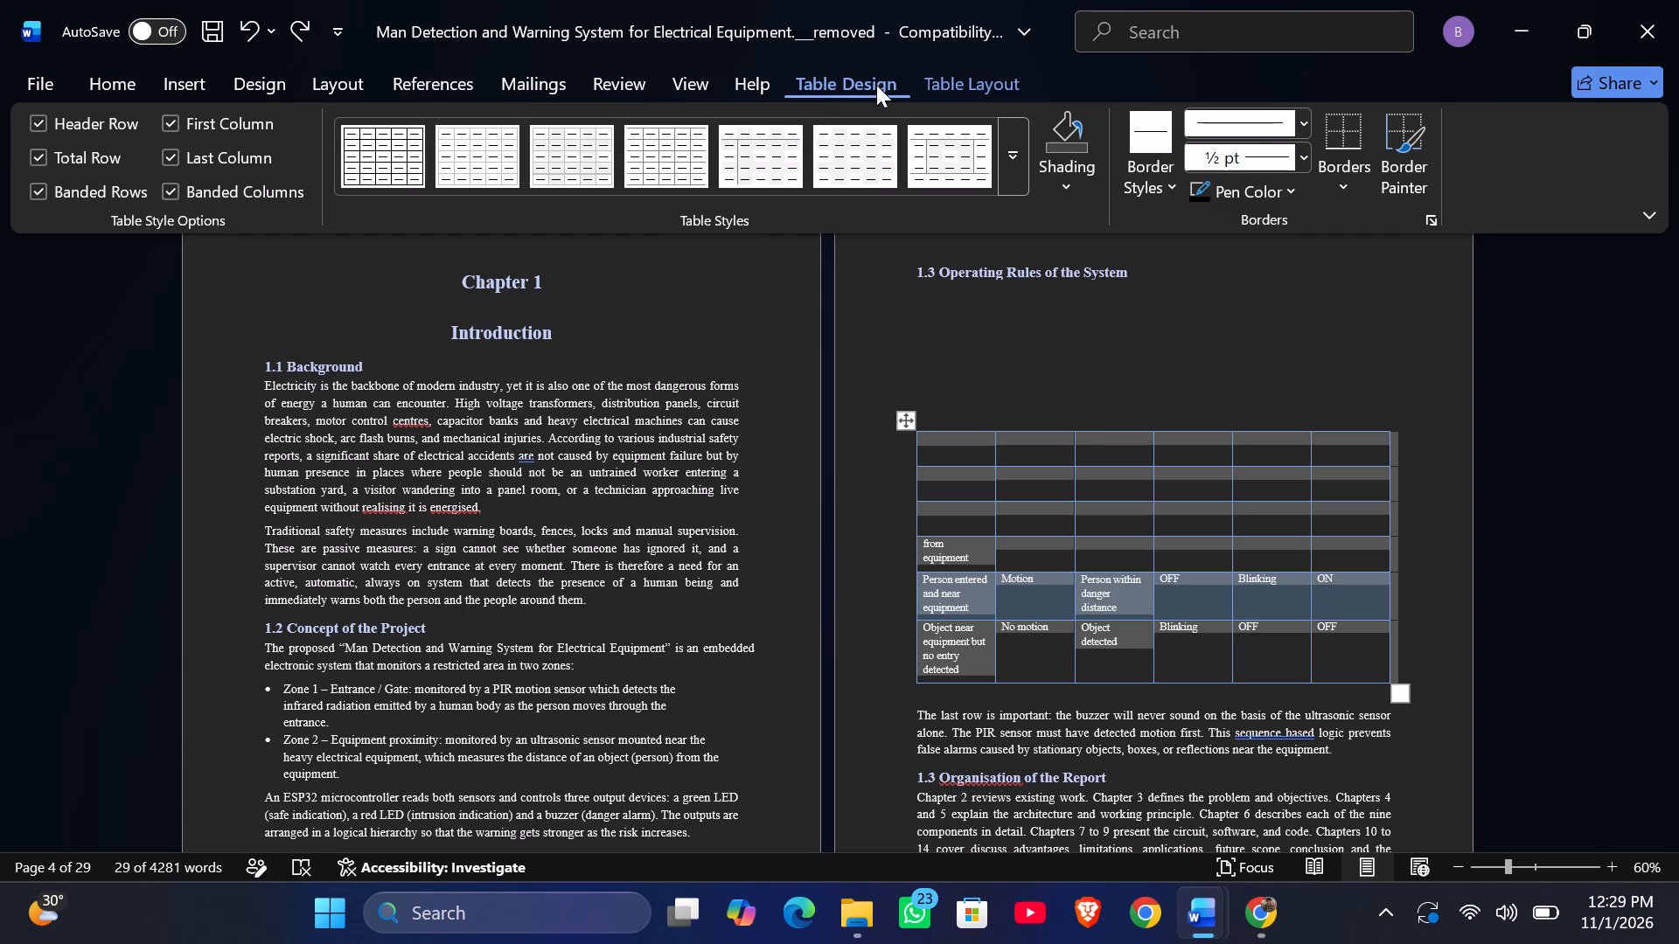
{"action": "scroll", "coordinate": [954, 319], "scroll_direction": "down", "scroll_amount": 16}
{"action": "scroll", "coordinate": [954, 319], "scroll_direction": "down", "scroll_amount": 20}
{"action": "scroll", "coordinate": [954, 319], "scroll_direction": "down", "scroll_amount": 20}
{"action": "scroll", "coordinate": [954, 319], "scroll_direction": "down", "scroll_amount": 20}
{"action": "scroll", "coordinate": [954, 319], "scroll_direction": "up", "scroll_amount": 9}
{"action": "scroll", "coordinate": [954, 319], "scroll_direction": "down", "scroll_amount": 2}
{"action": "scroll", "coordinate": [954, 319], "scroll_direction": "up", "scroll_amount": 8}
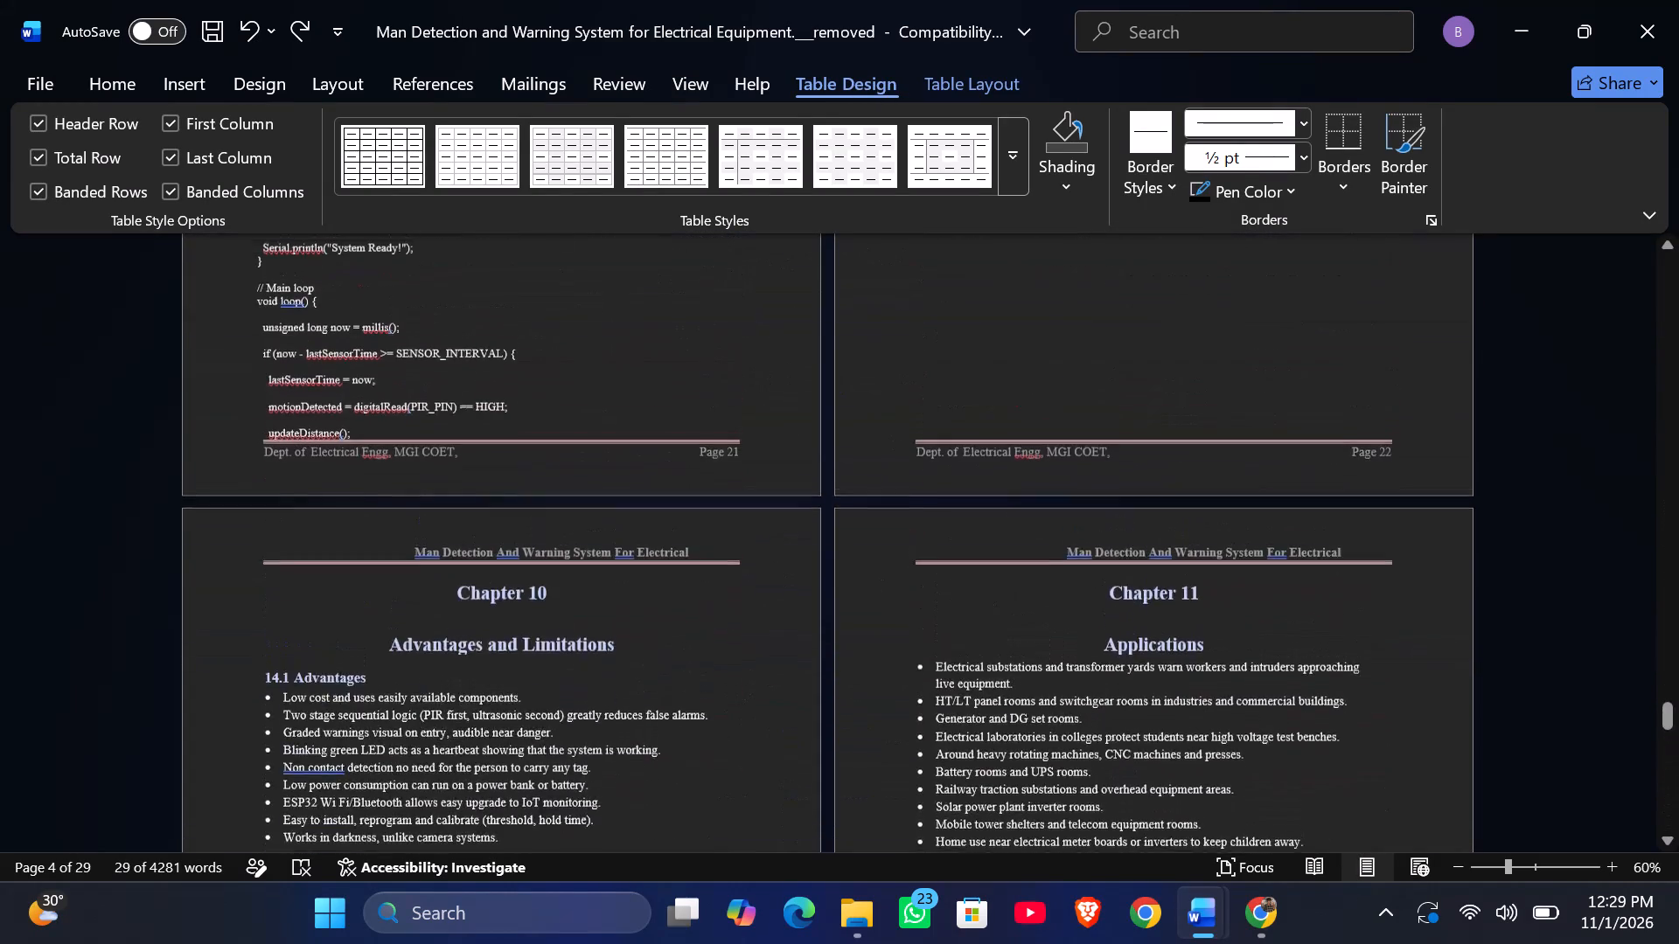
{"action": "scroll", "coordinate": [954, 319], "scroll_direction": "up", "scroll_amount": 2}
{"action": "scroll", "coordinate": [954, 319], "scroll_direction": "up", "scroll_amount": 20}
{"action": "scroll", "coordinate": [954, 319], "scroll_direction": "up", "scroll_amount": 19}
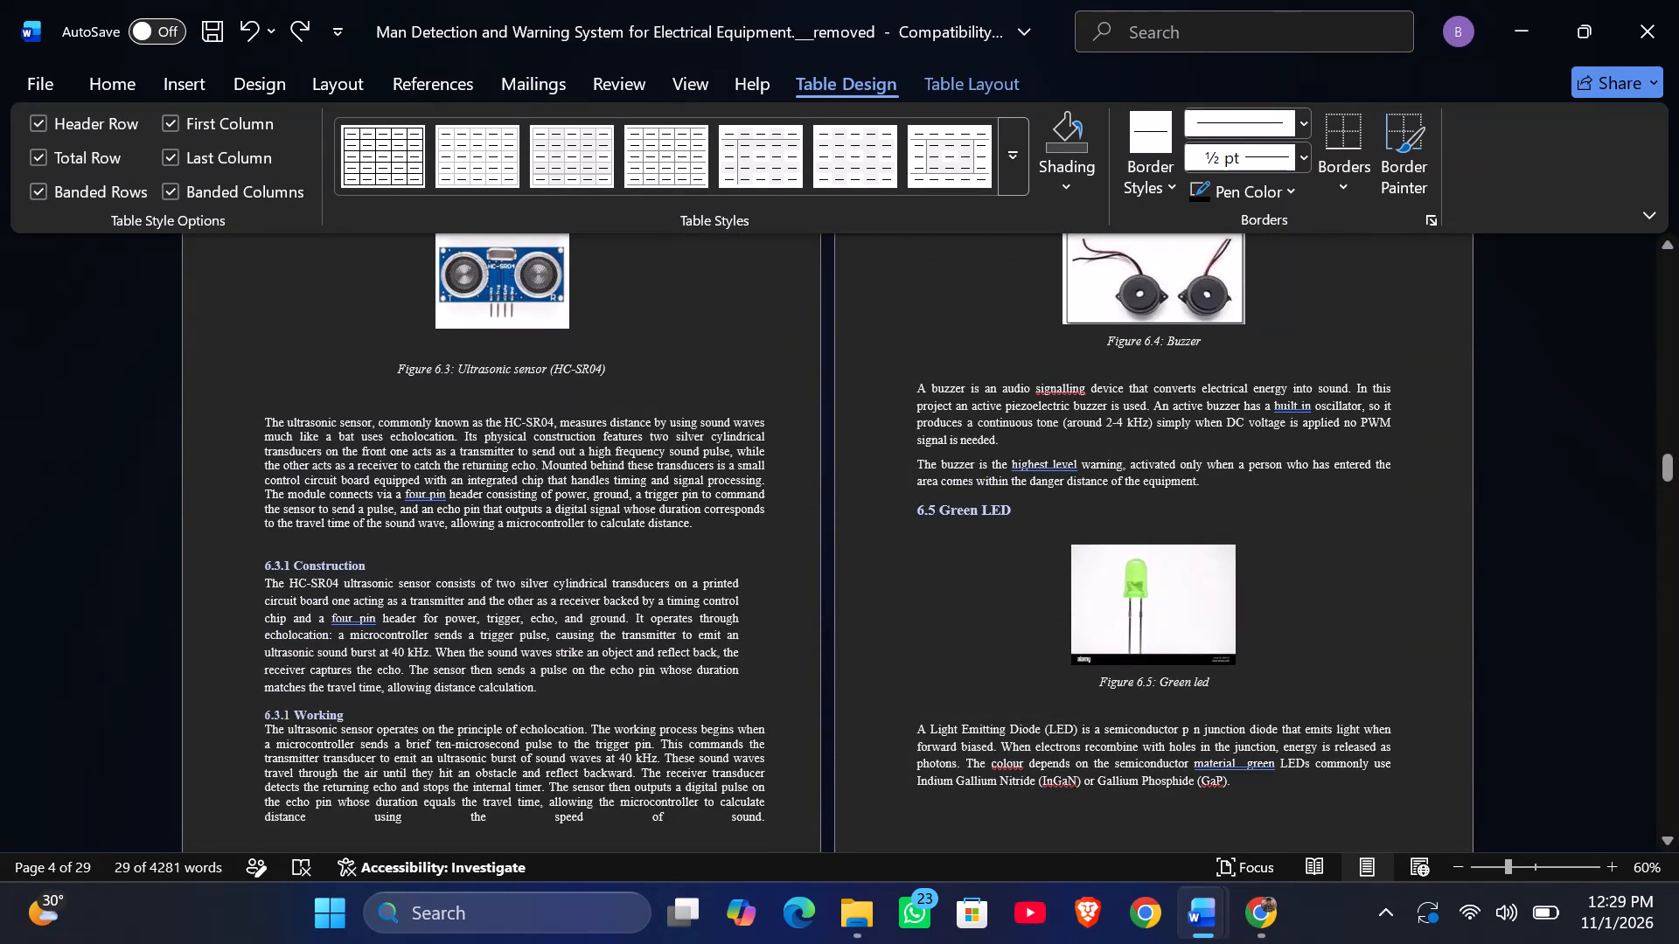
{"action": "scroll", "coordinate": [954, 319], "scroll_direction": "down", "scroll_amount": 6}
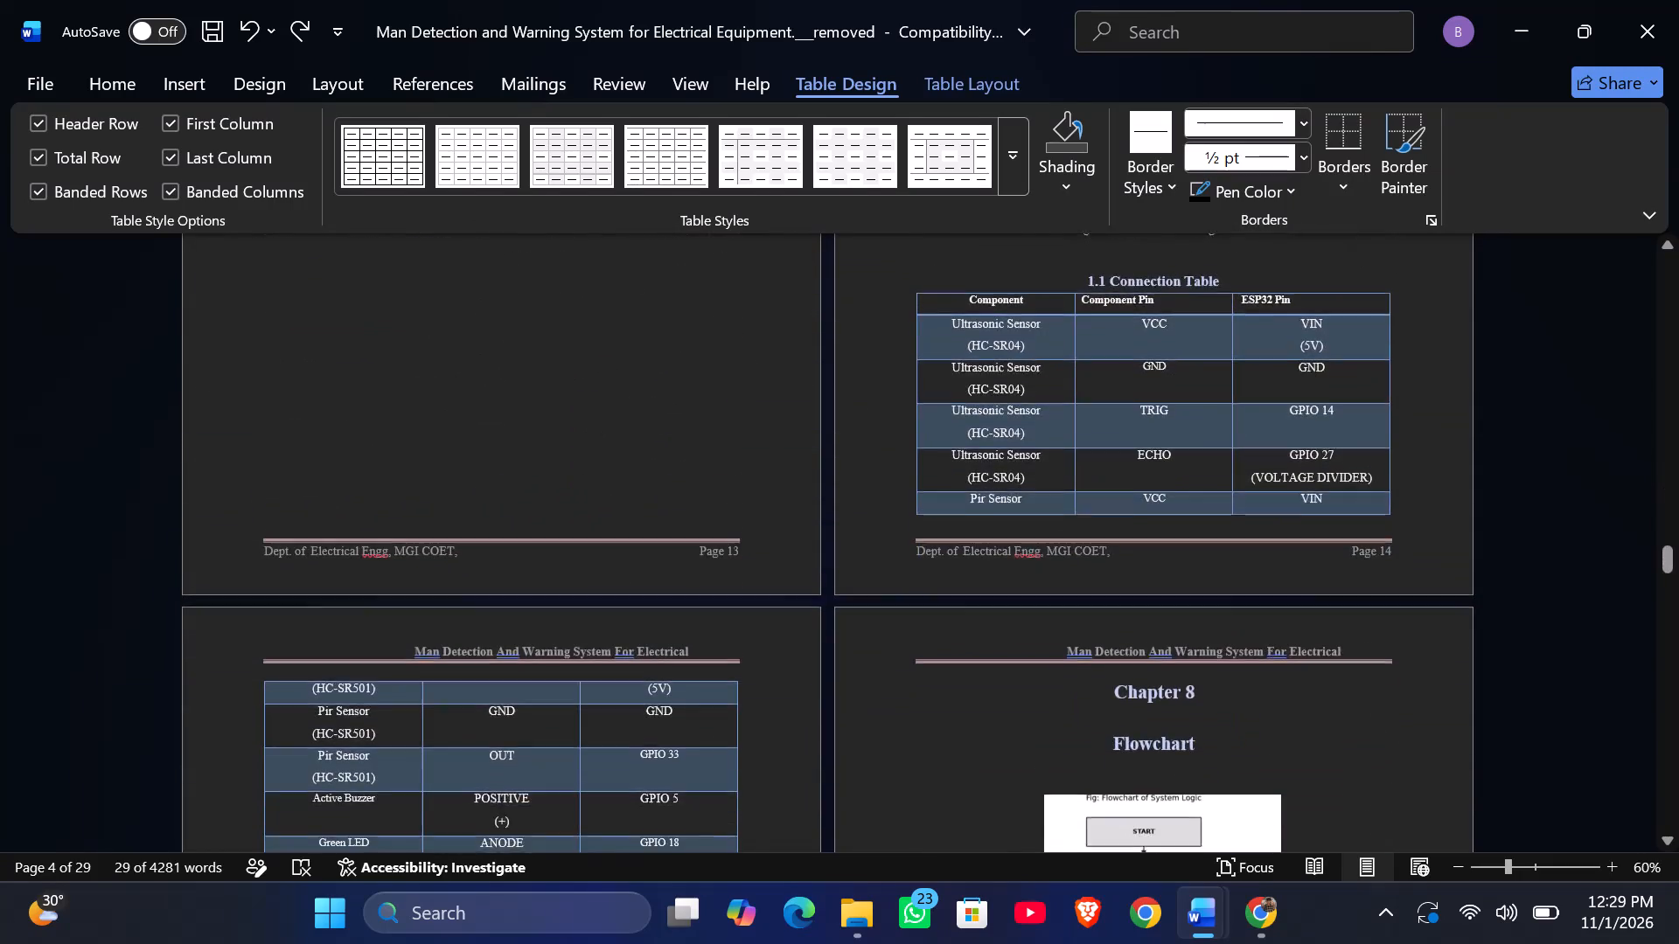
Select the "1.2 System Working Table" and examine the Plain, Grid and List Tables styles for one matching its look.
{"action": "left_click", "coordinate": [284, 677]}
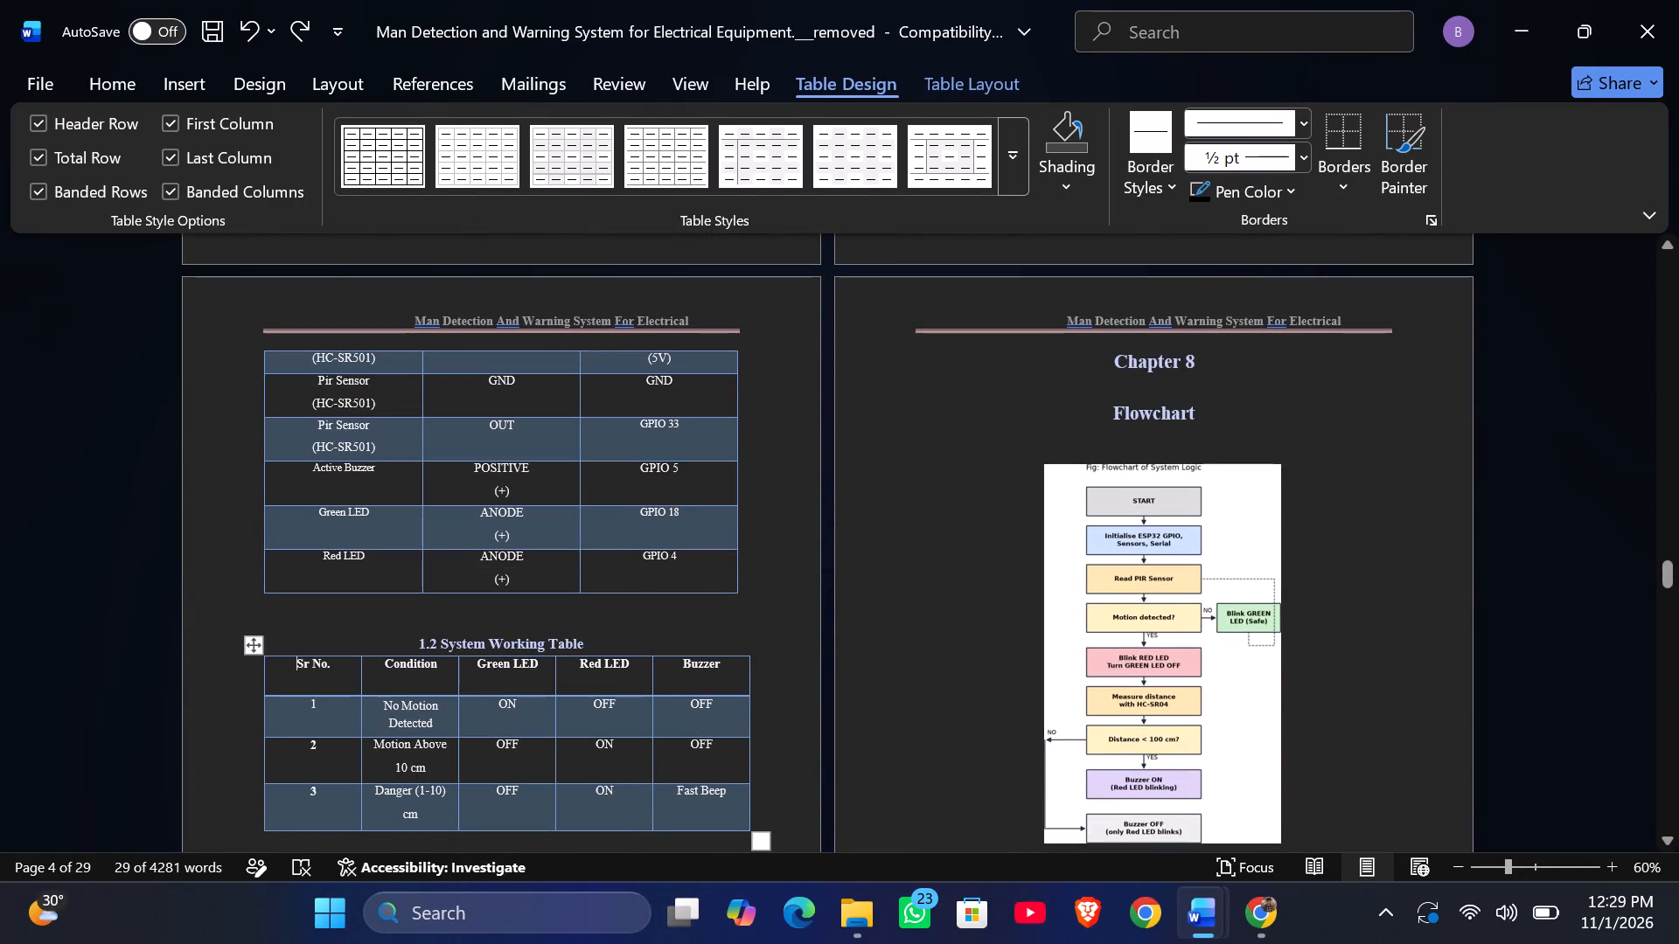
{"action": "left_click", "coordinate": [259, 652]}
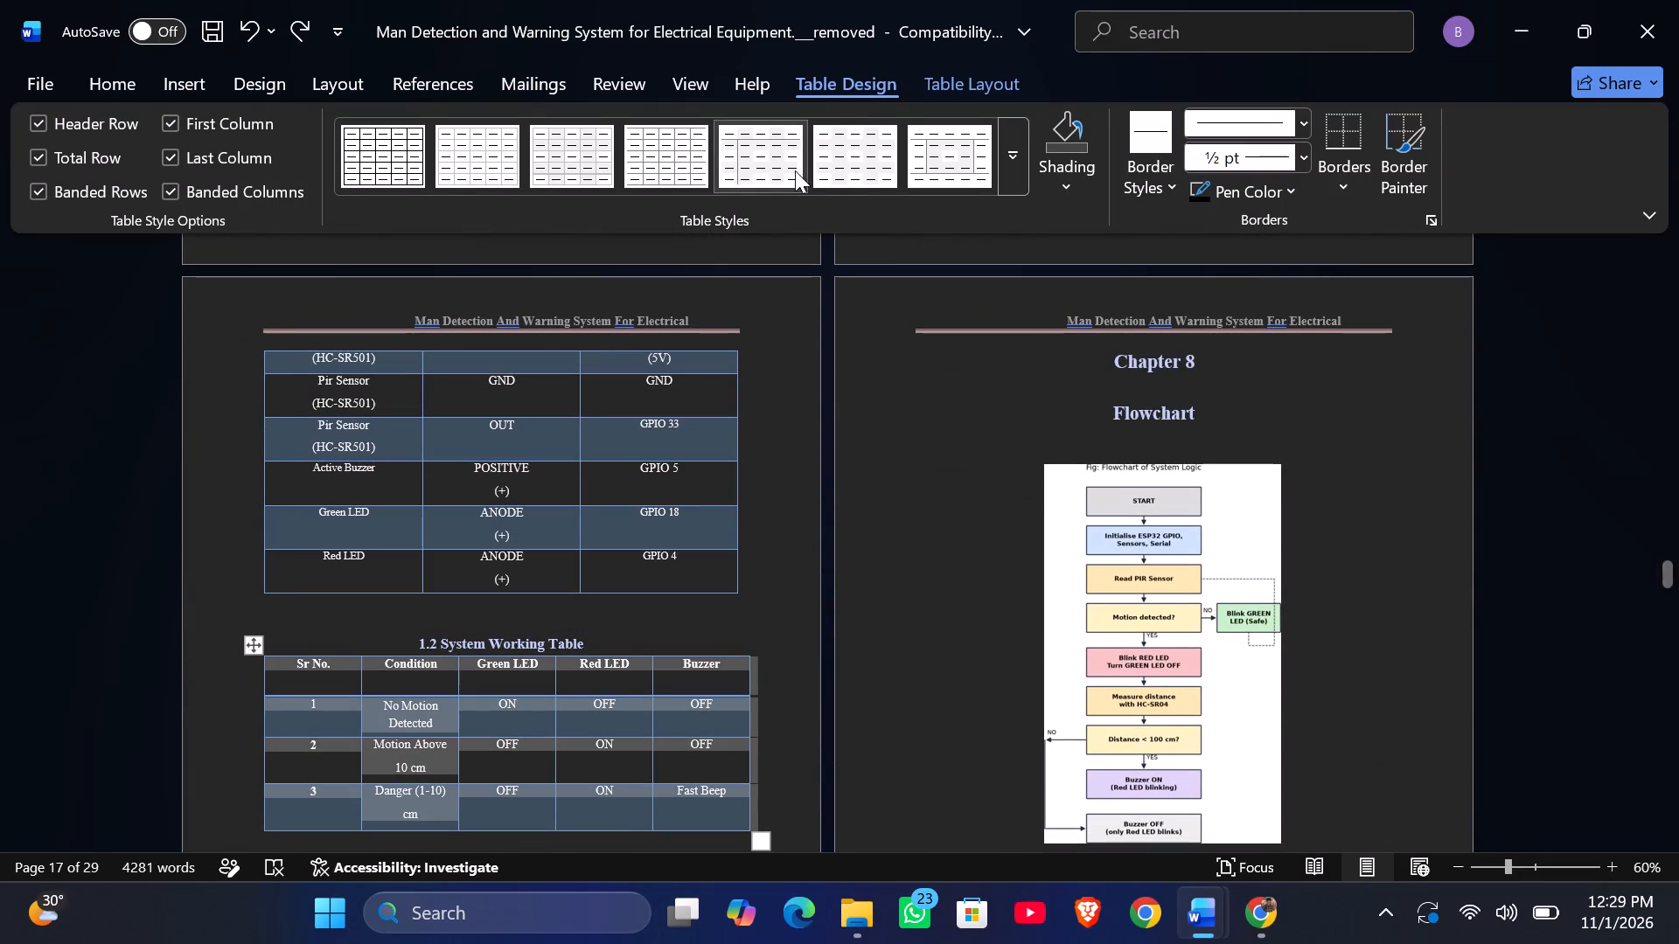
{"action": "left_click", "coordinate": [833, 99]}
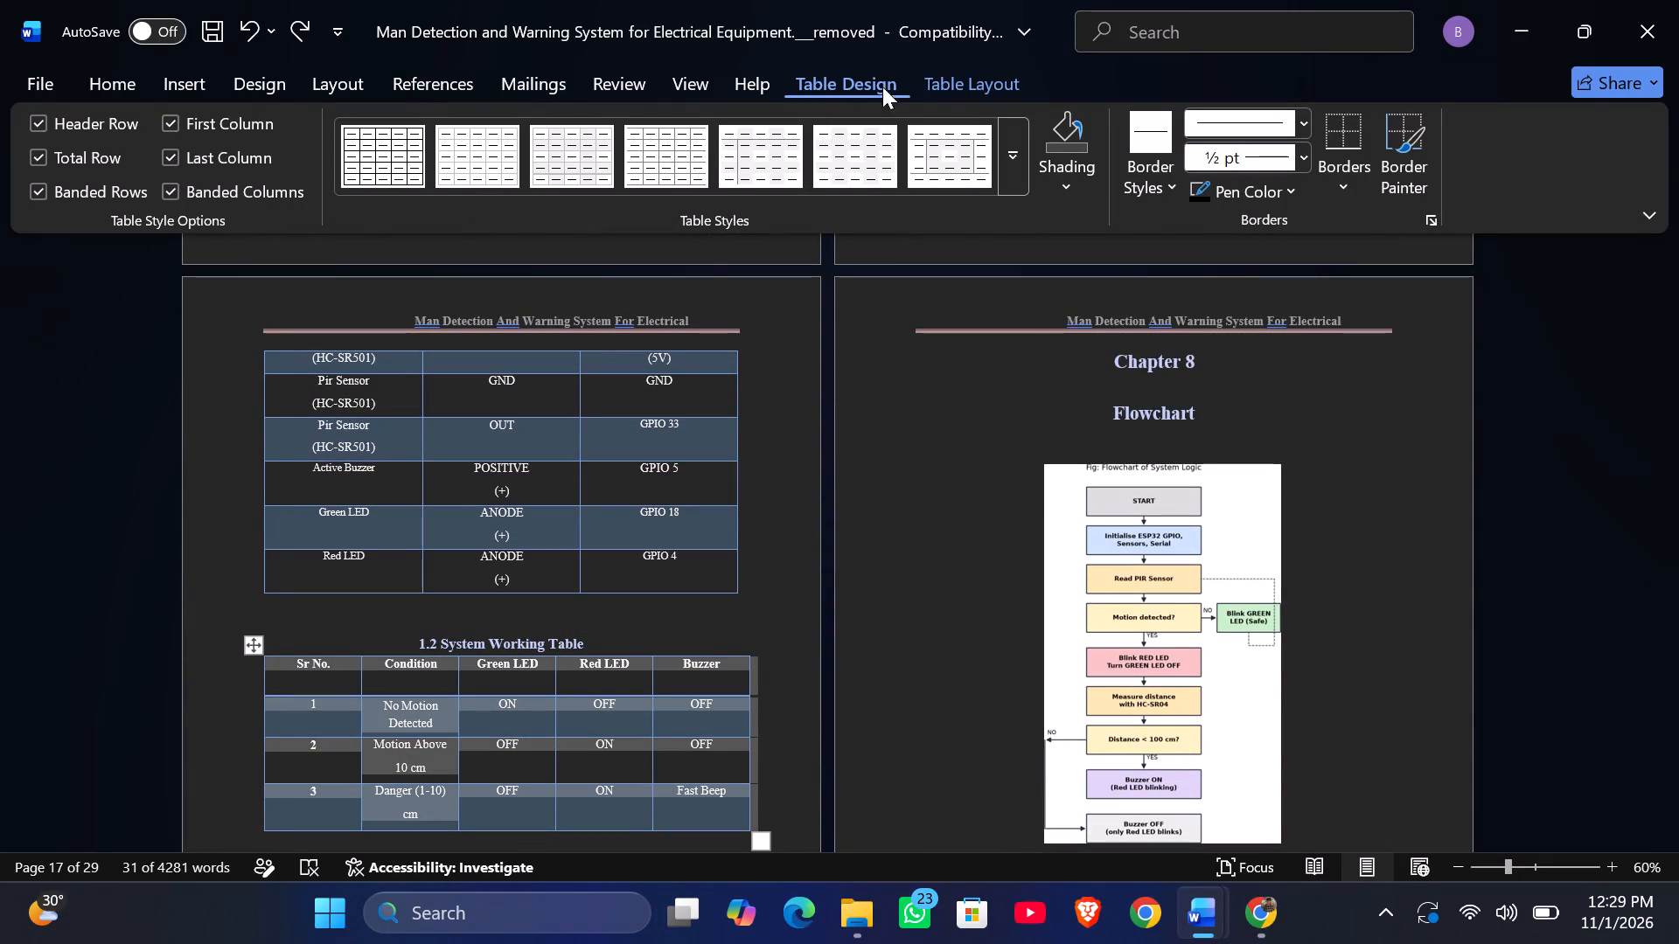
{"action": "left_click", "coordinate": [935, 76]}
{"action": "left_click", "coordinate": [887, 74]}
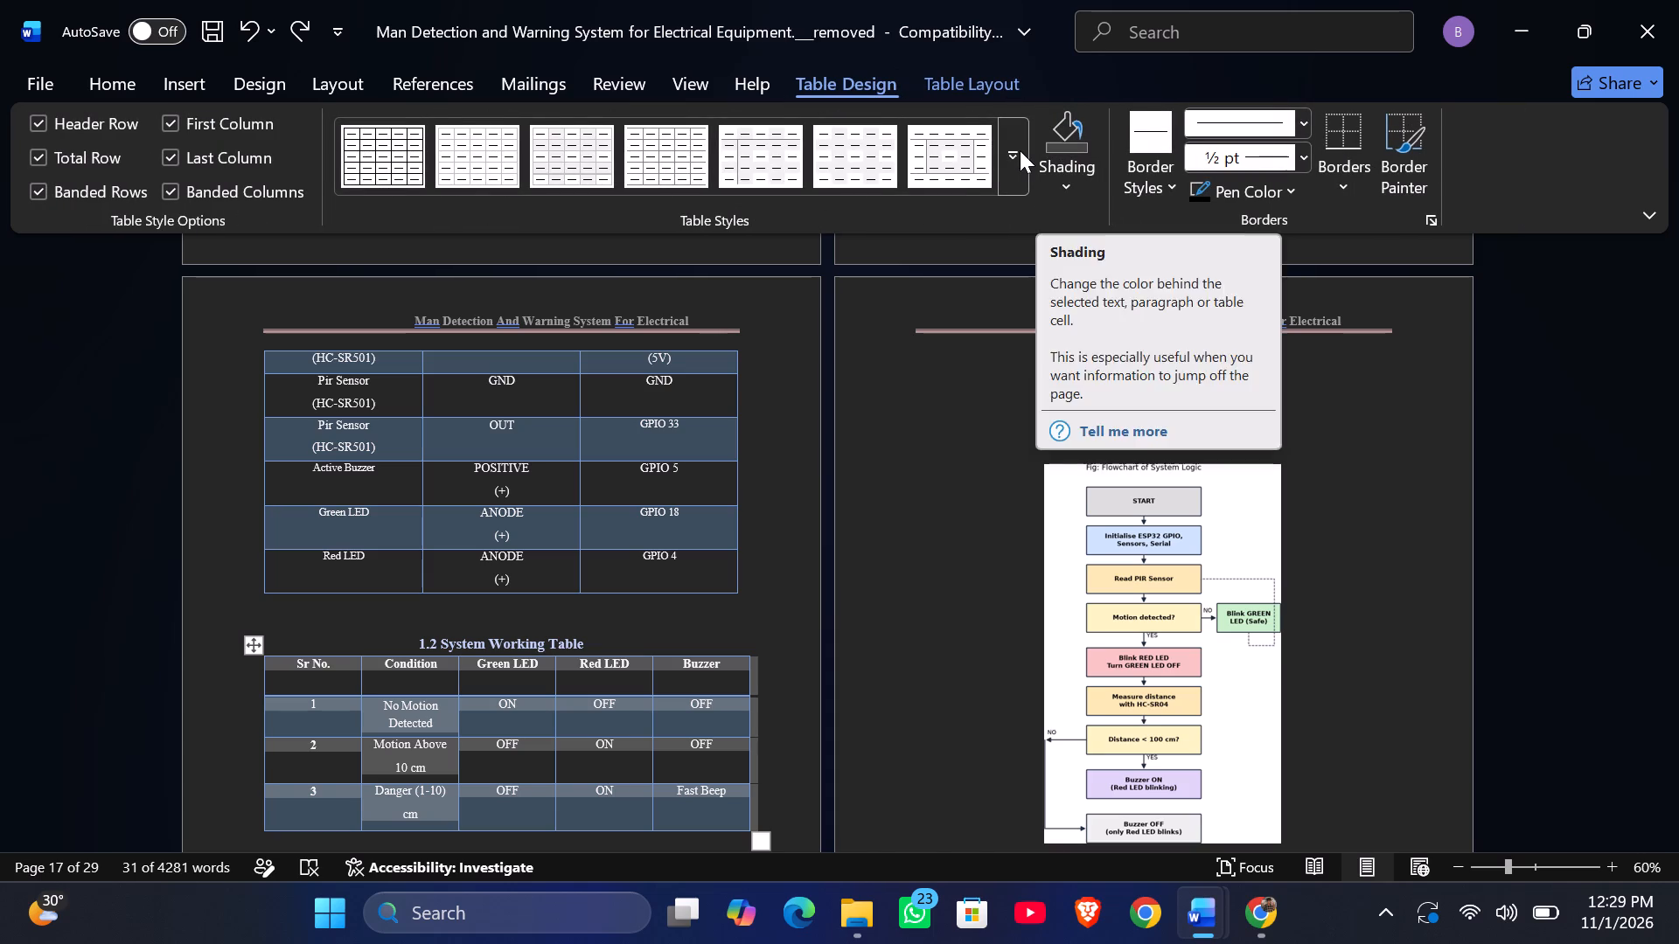
{"action": "left_click", "coordinate": [1020, 150]}
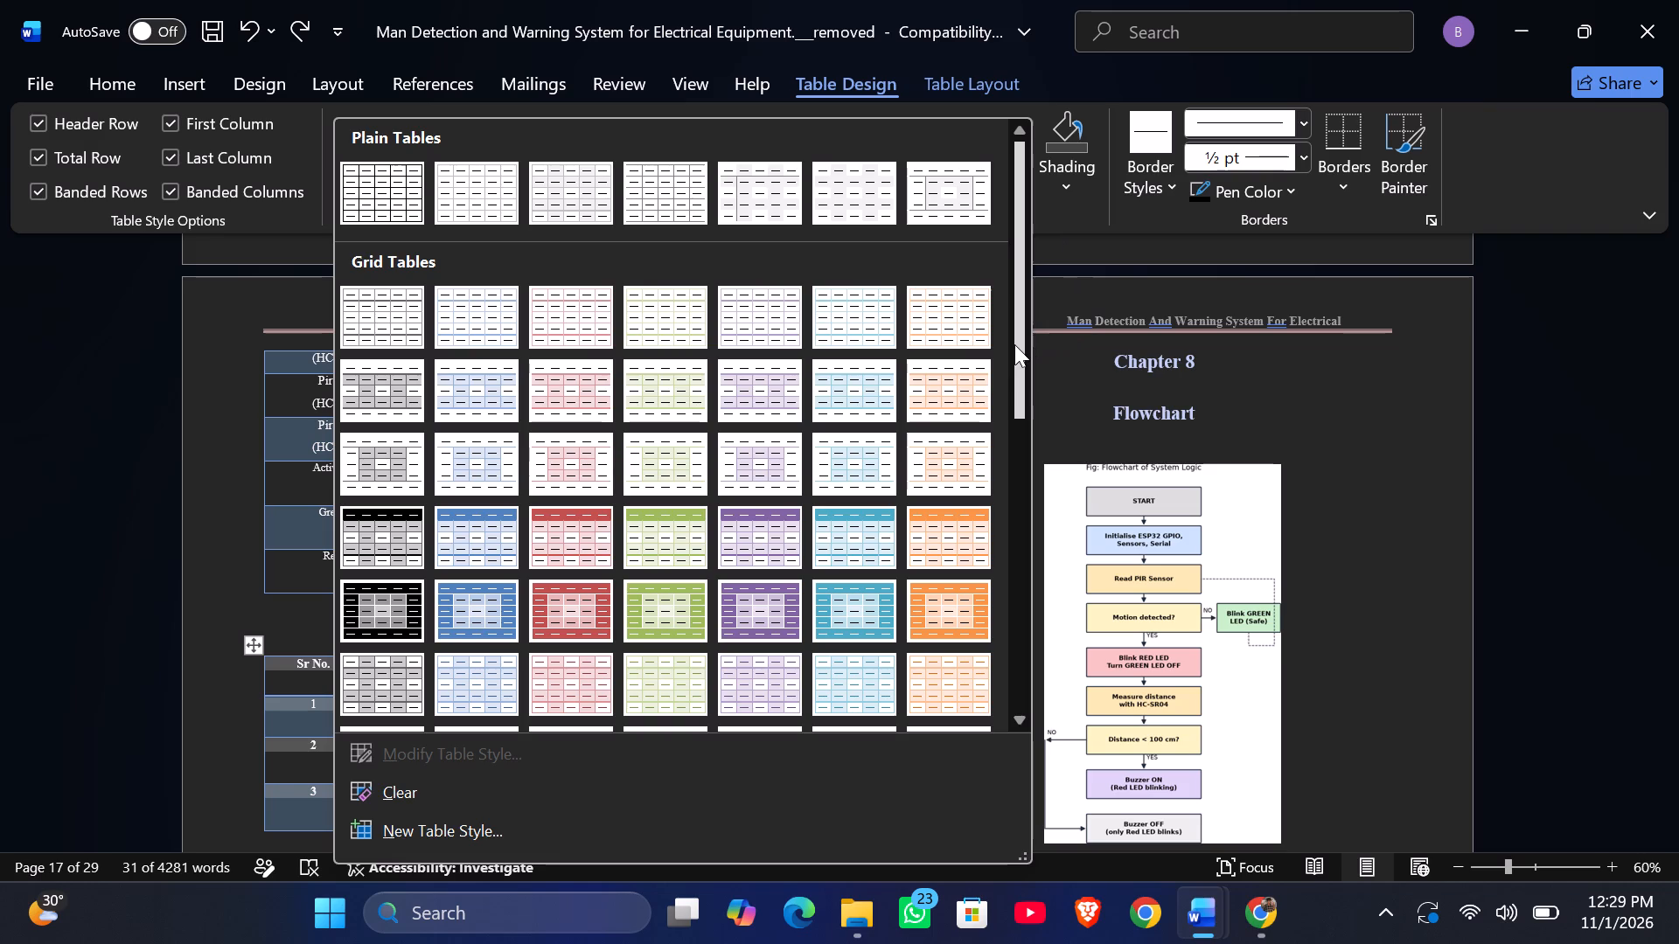
{"action": "left_click_drag", "start_coordinate": [1014, 344], "coordinate": [1012, 362]}
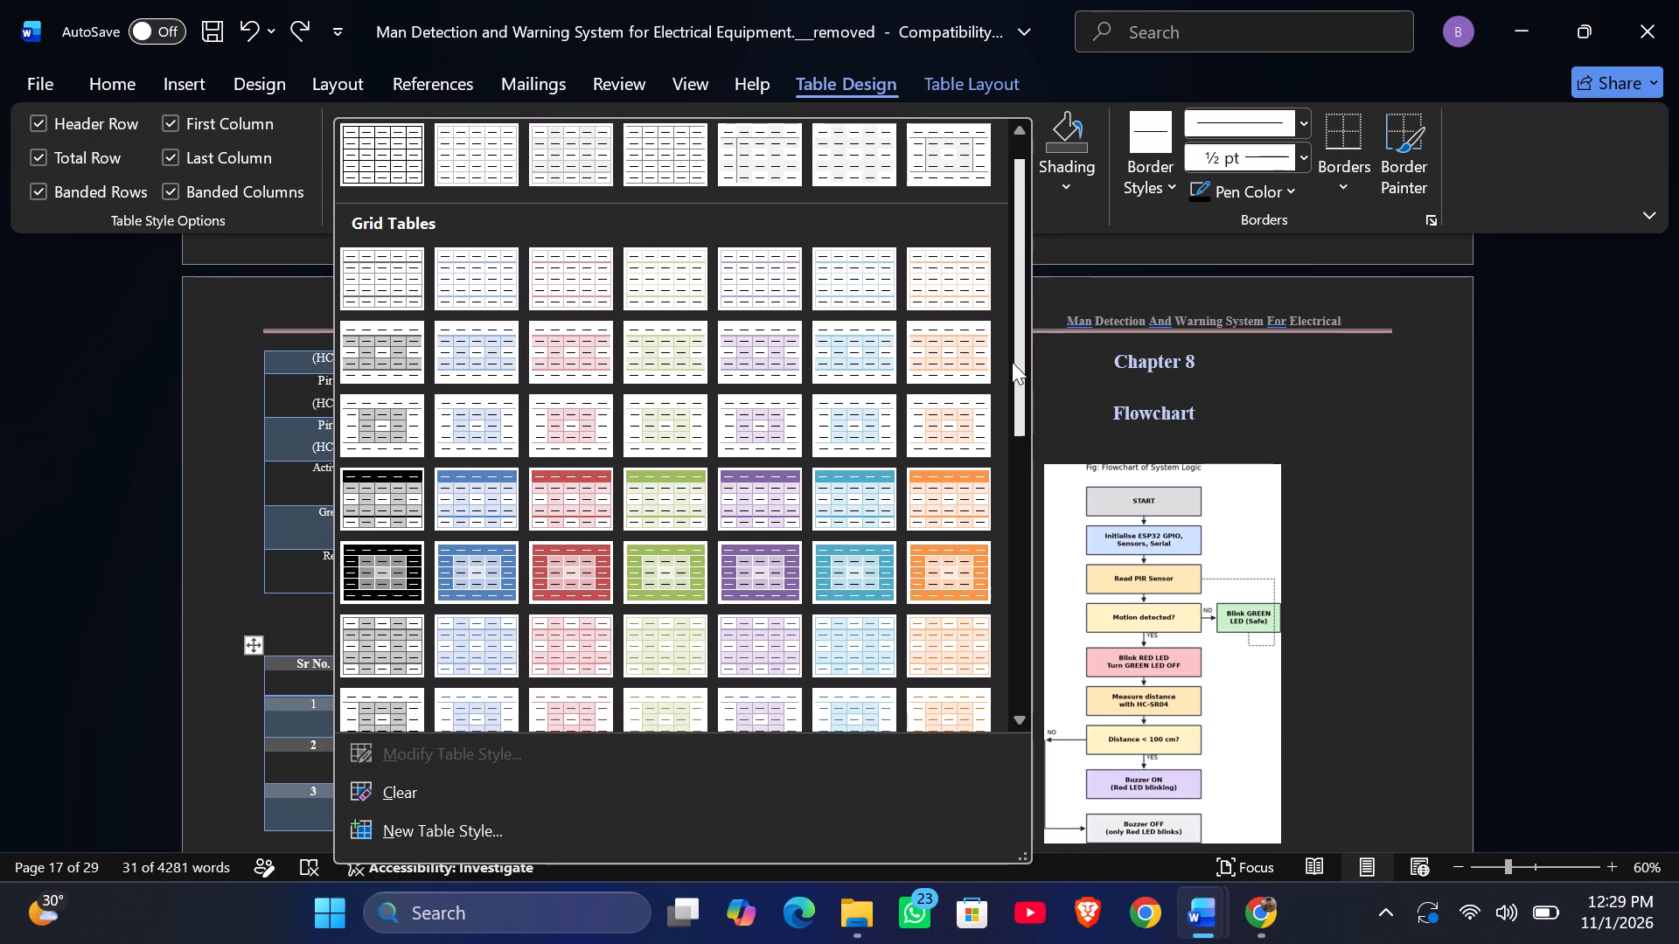
{"action": "left_click_drag", "start_coordinate": [1012, 362], "coordinate": [1026, 374]}
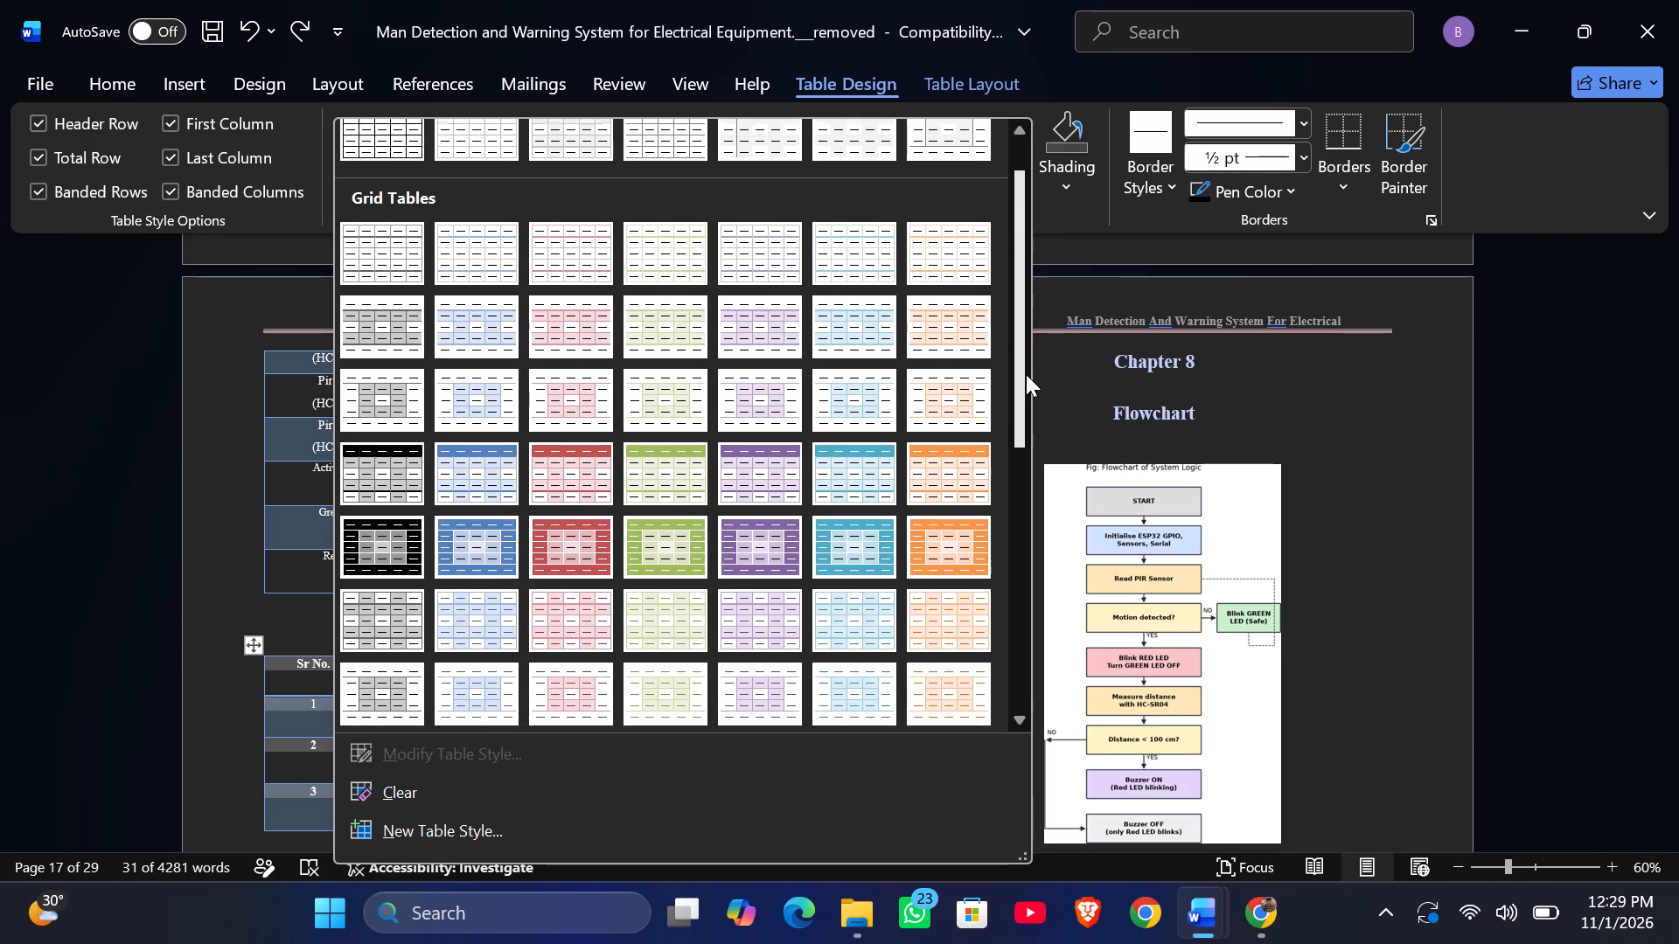
{"action": "left_click_drag", "start_coordinate": [1026, 374], "coordinate": [1034, 478]}
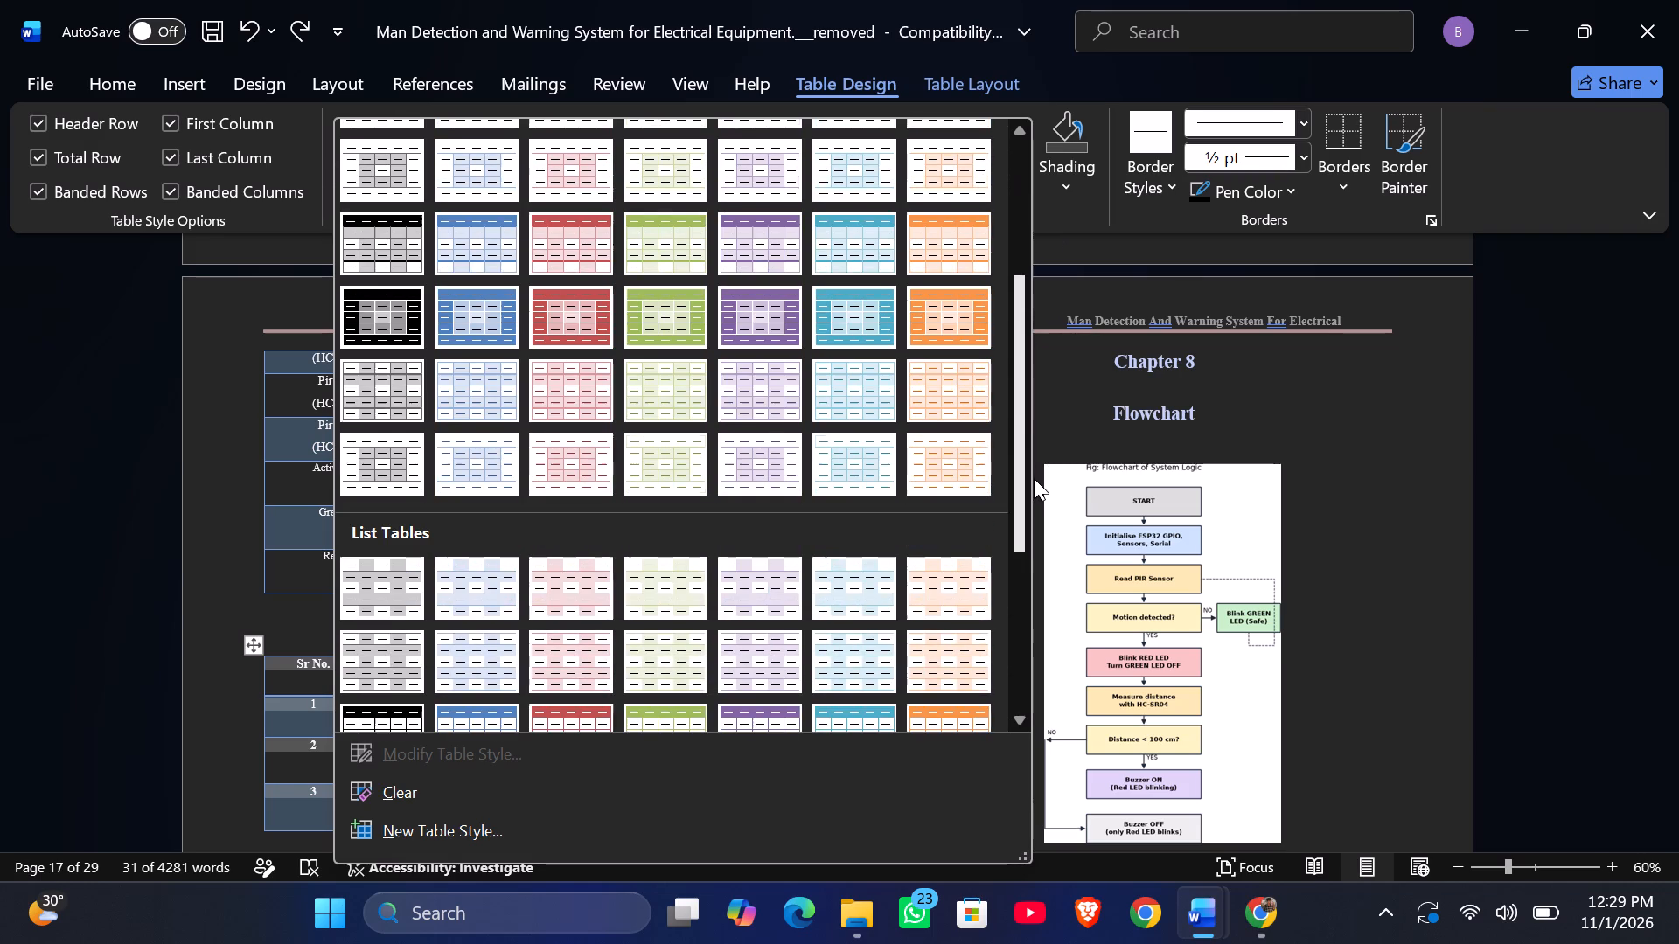
{"action": "left_click_drag", "start_coordinate": [1034, 478], "coordinate": [1038, 502]}
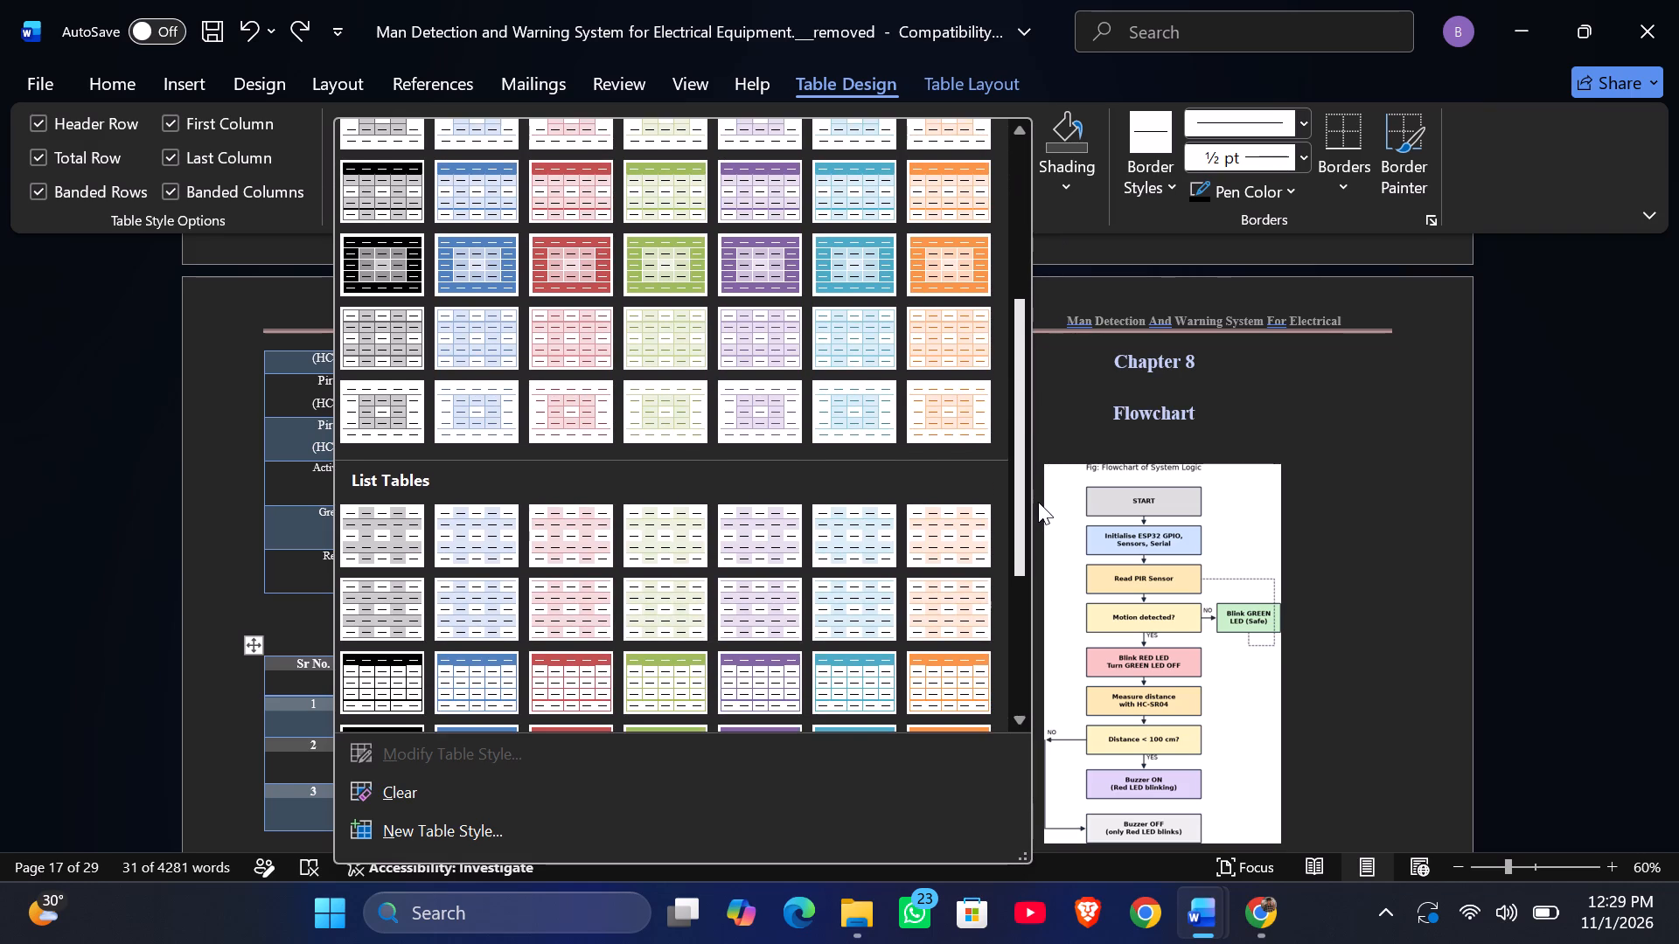
{"action": "left_click_drag", "start_coordinate": [1038, 502], "coordinate": [1042, 531]}
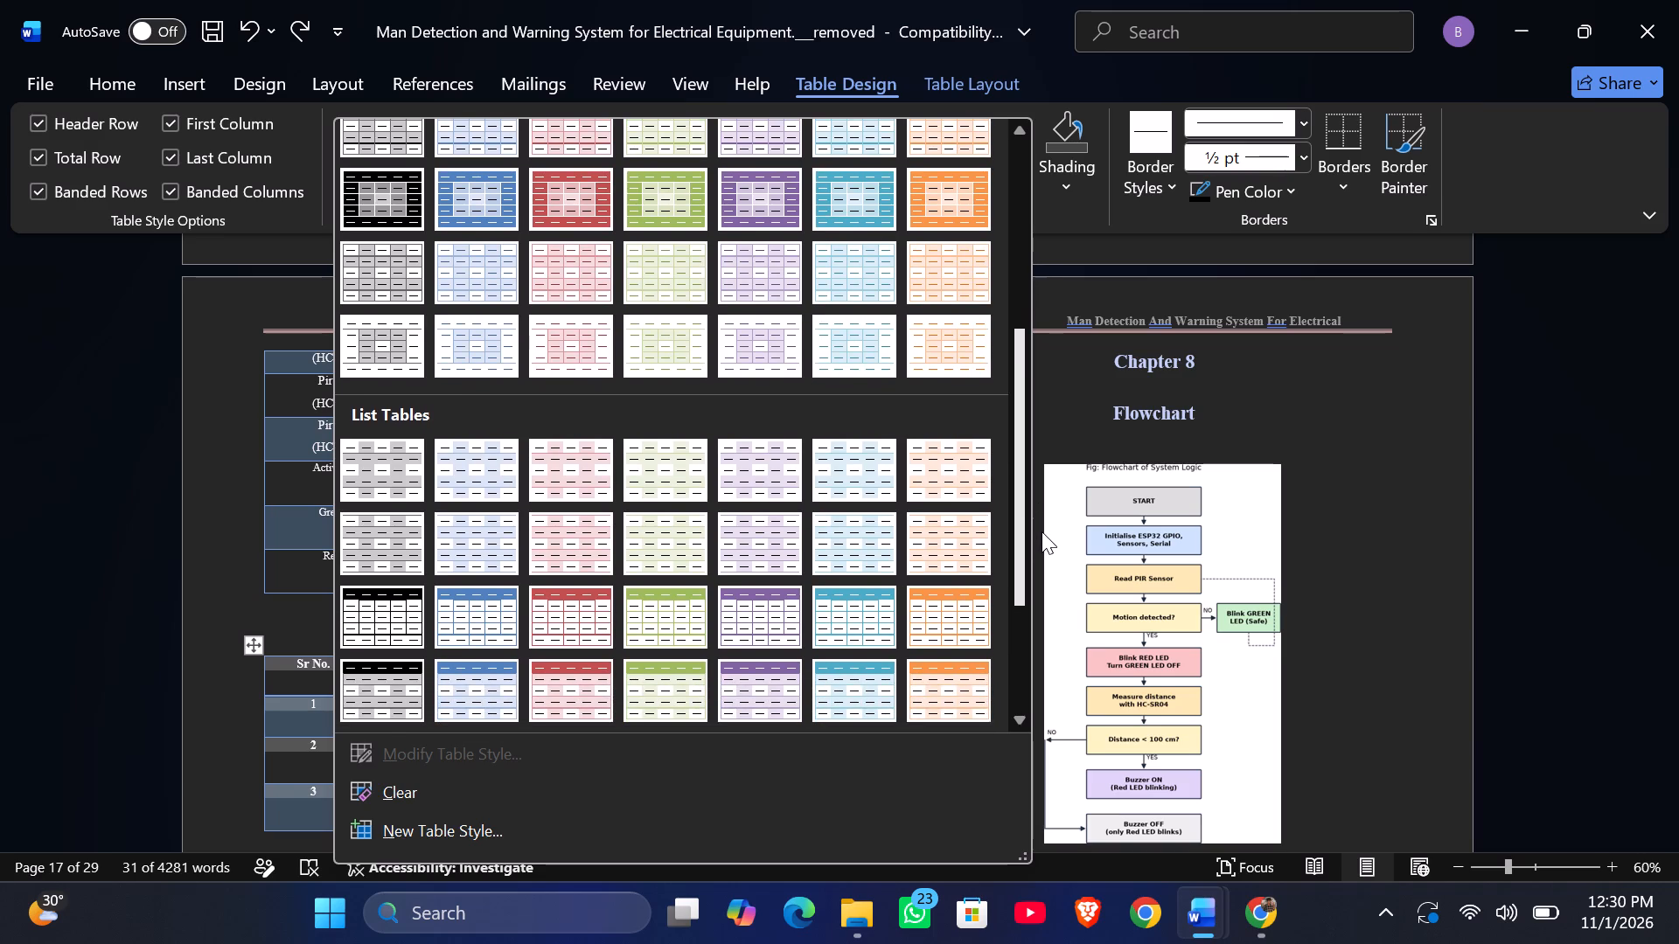
{"action": "left_click_drag", "start_coordinate": [1042, 531], "coordinate": [1065, 621]}
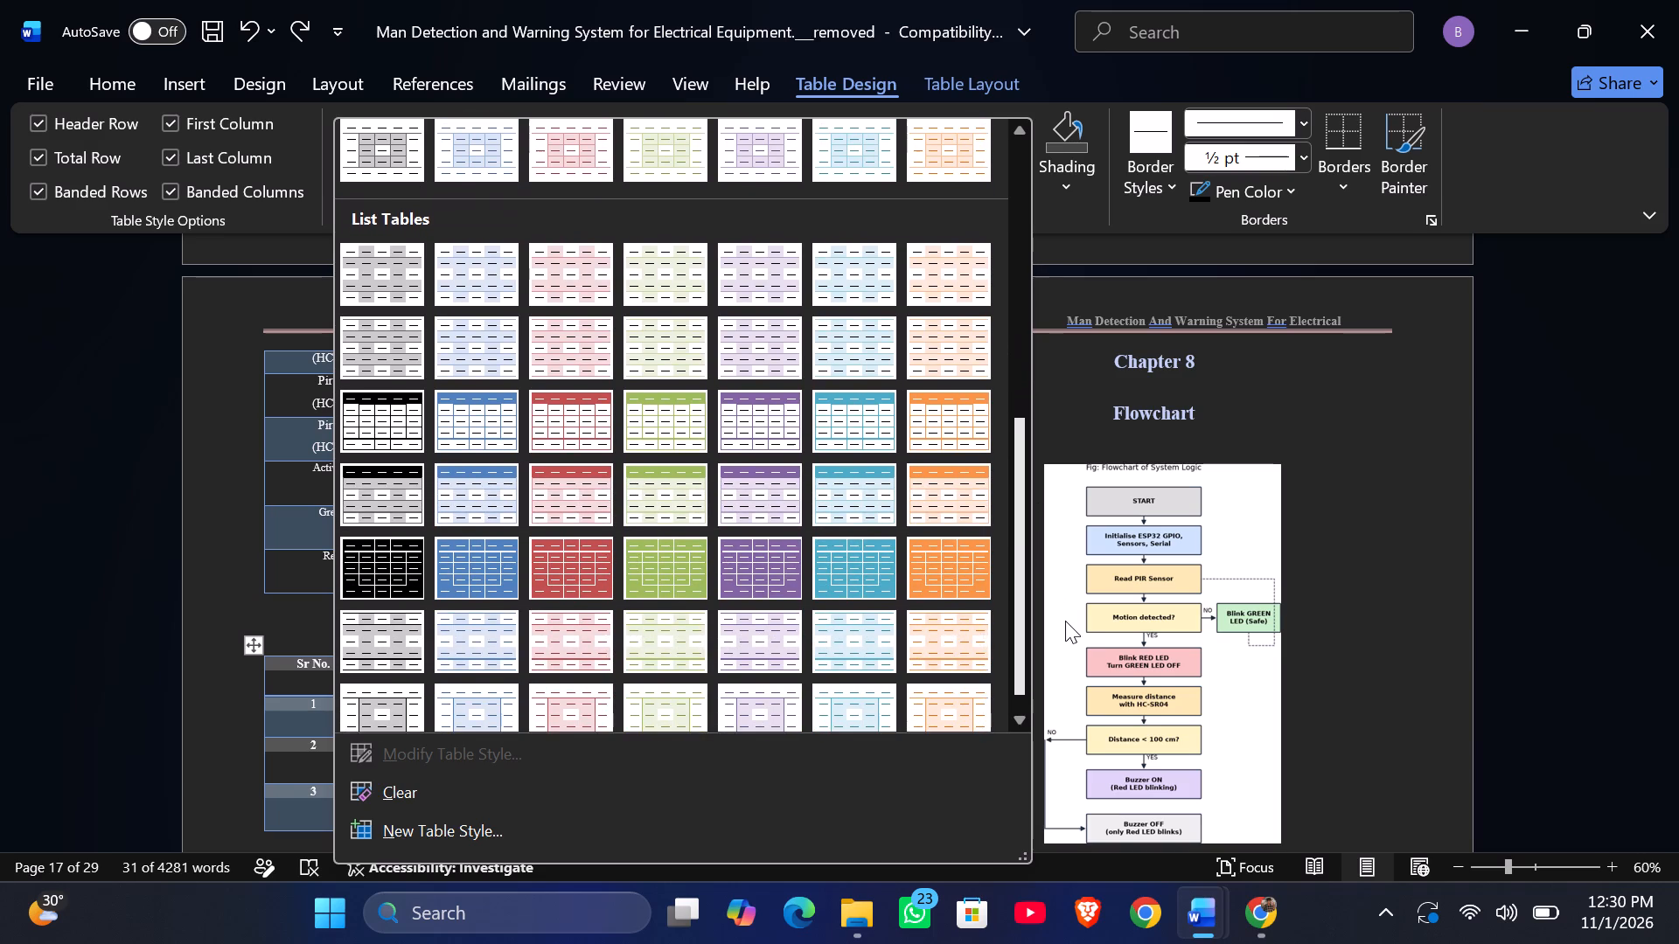
{"action": "left_click_drag", "start_coordinate": [1065, 621], "coordinate": [1066, 657]}
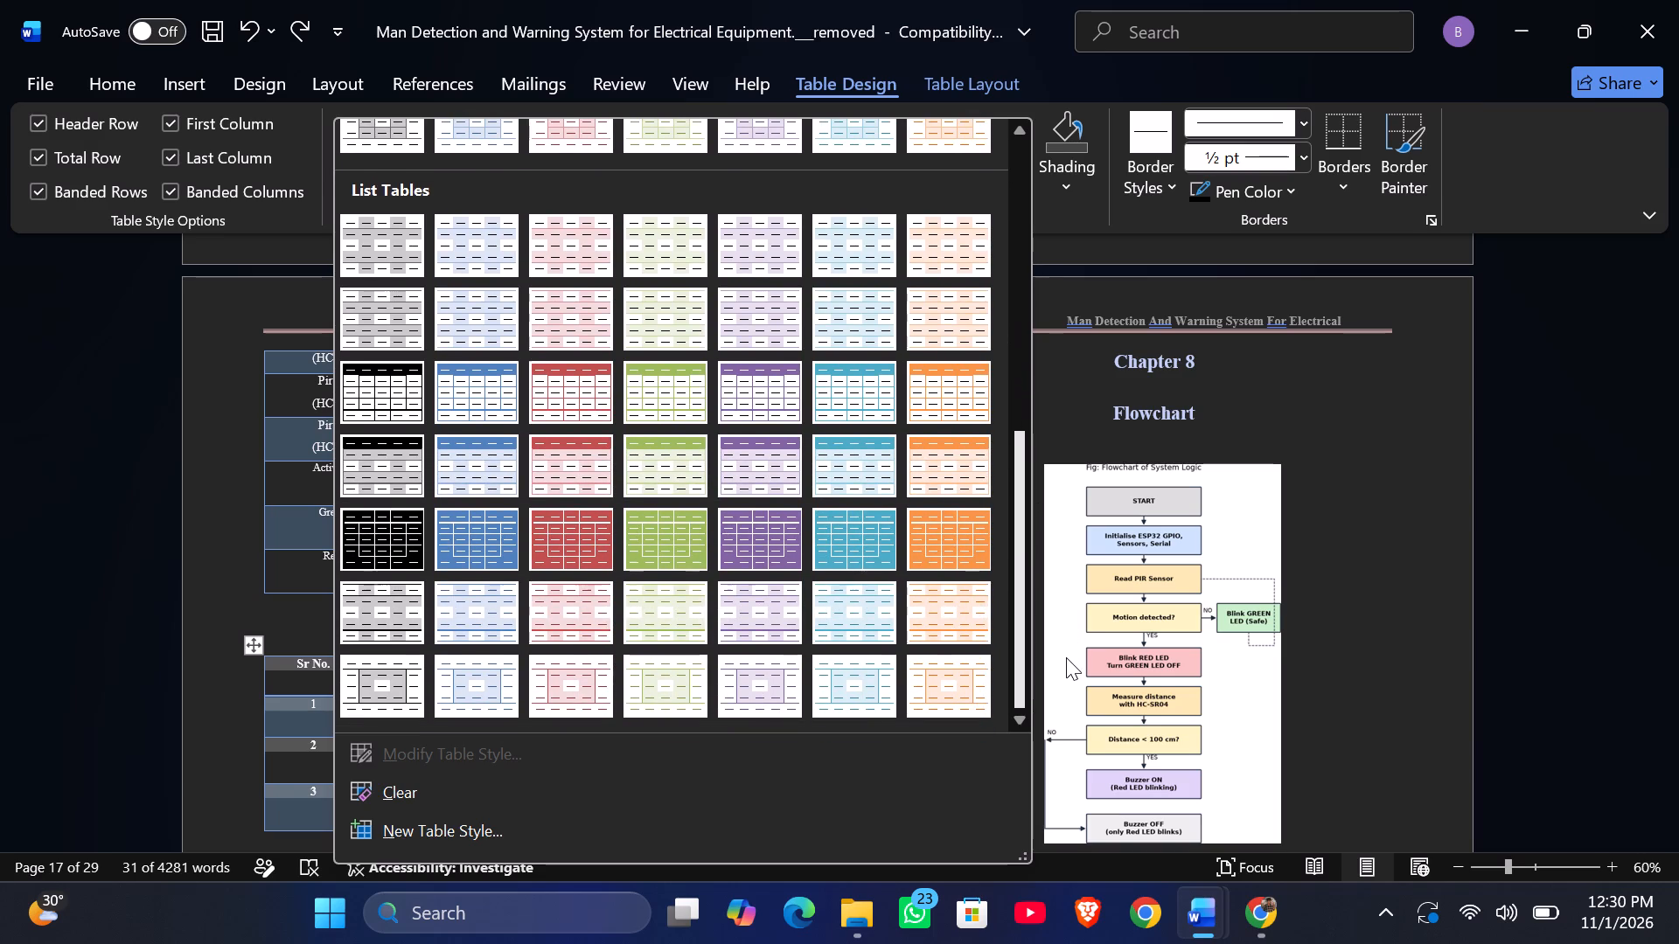
{"action": "left_click_drag", "start_coordinate": [1066, 657], "coordinate": [1060, 595]}
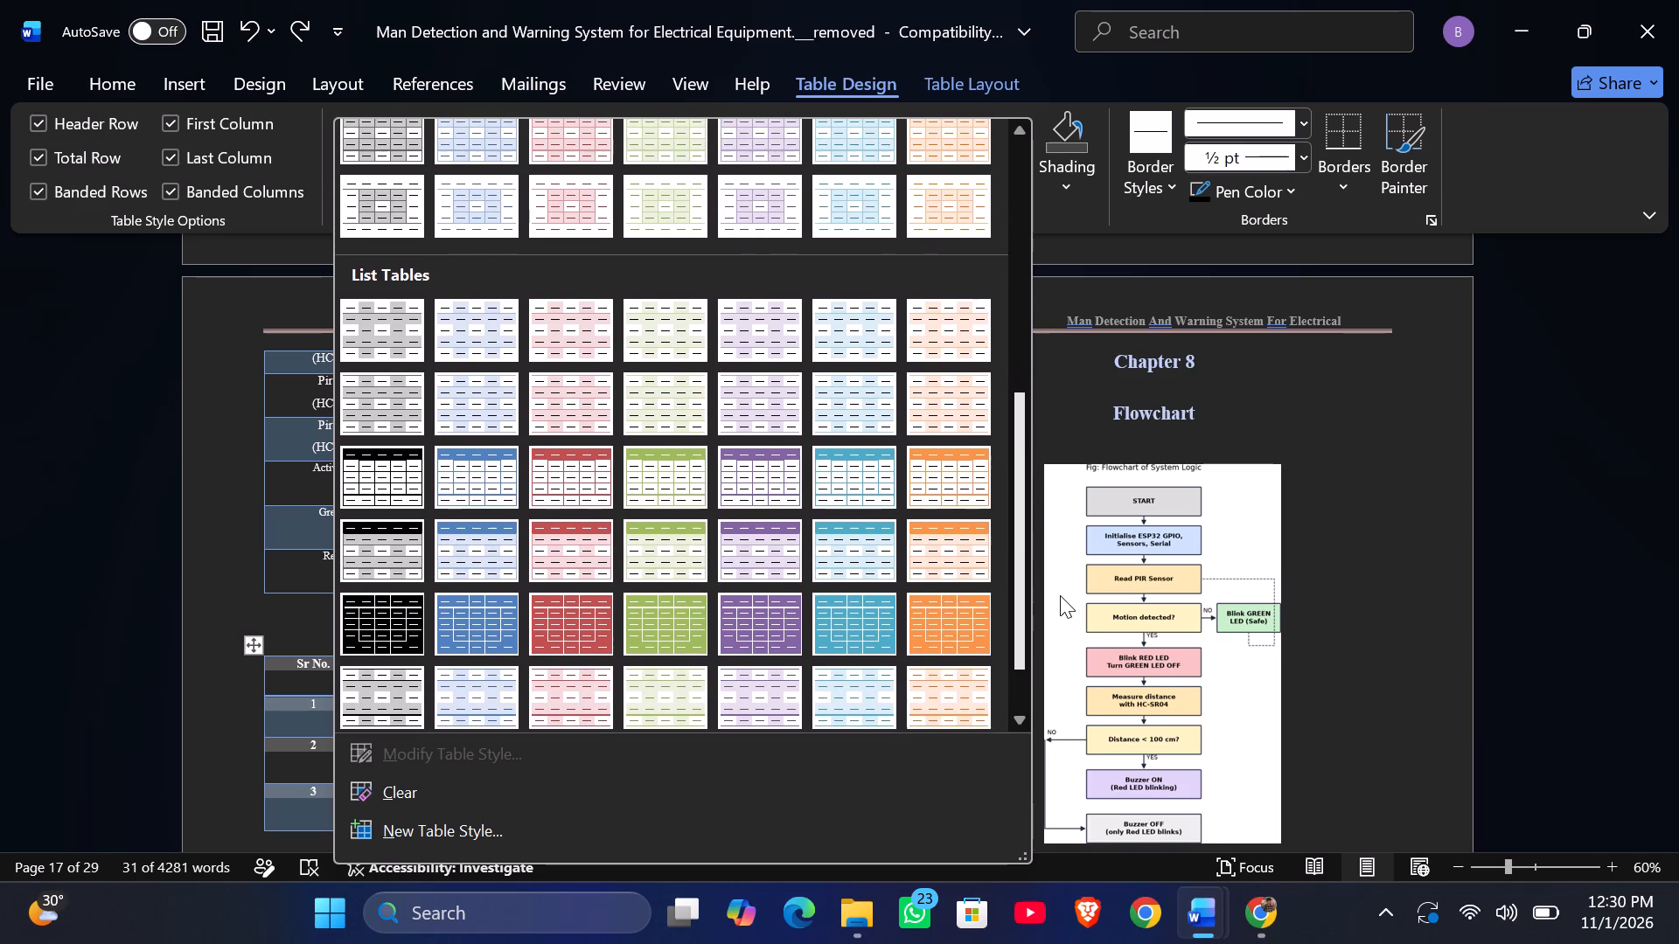
{"action": "left_click_drag", "start_coordinate": [1060, 595], "coordinate": [1058, 529]}
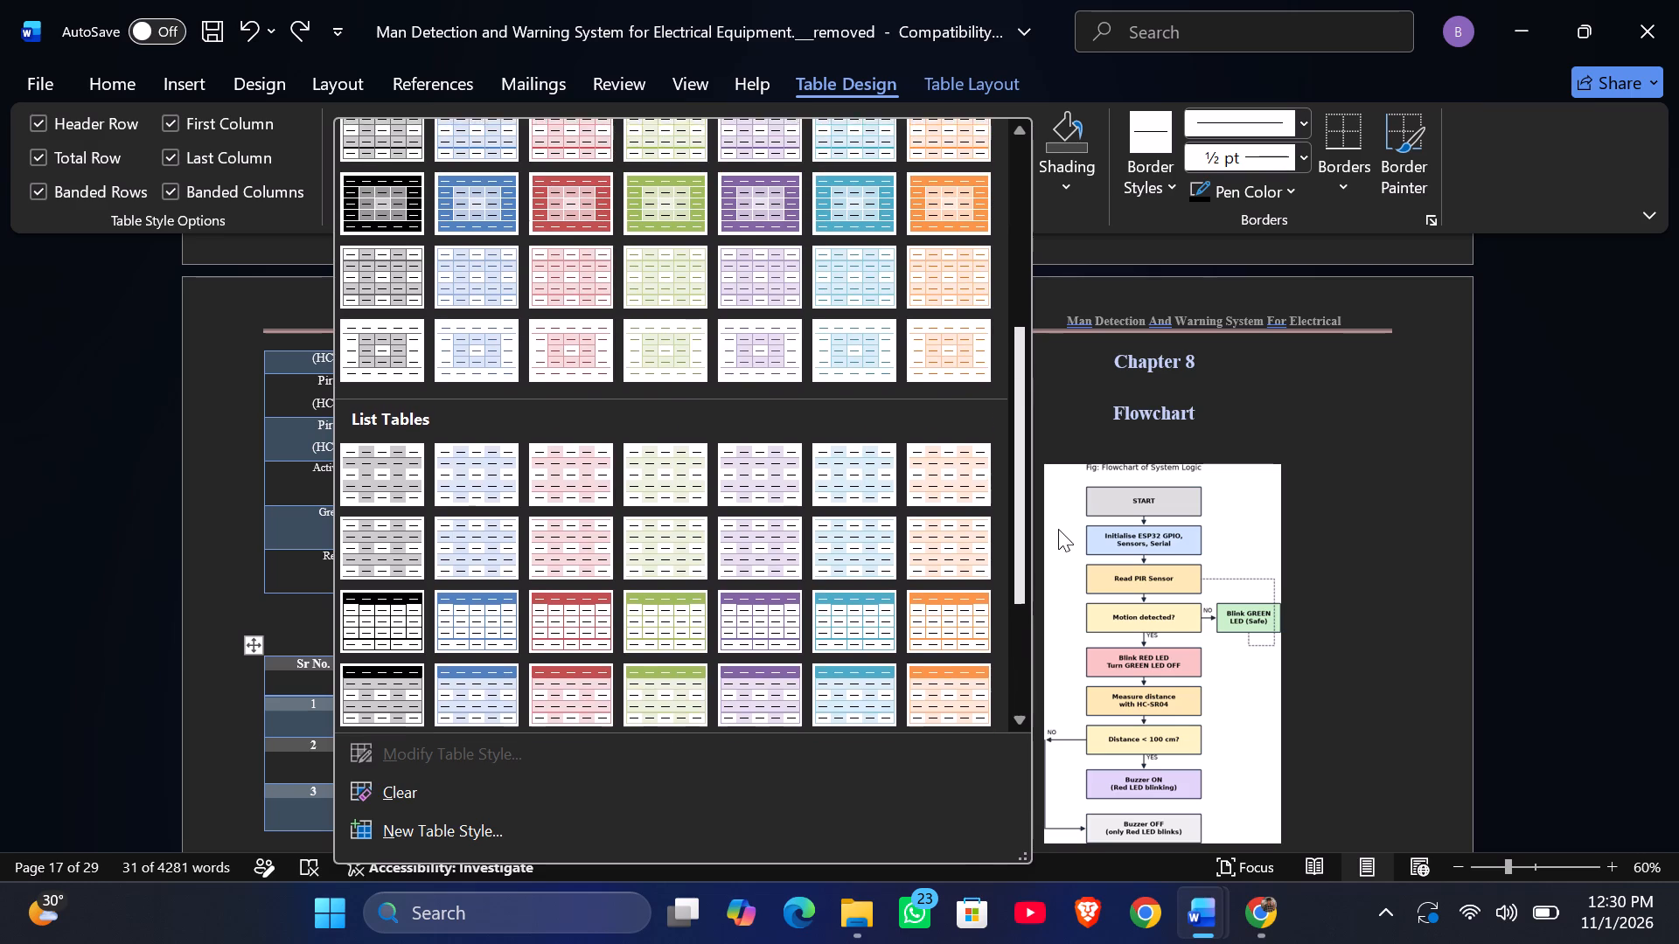
{"action": "left_click_drag", "start_coordinate": [1058, 529], "coordinate": [1045, 454]}
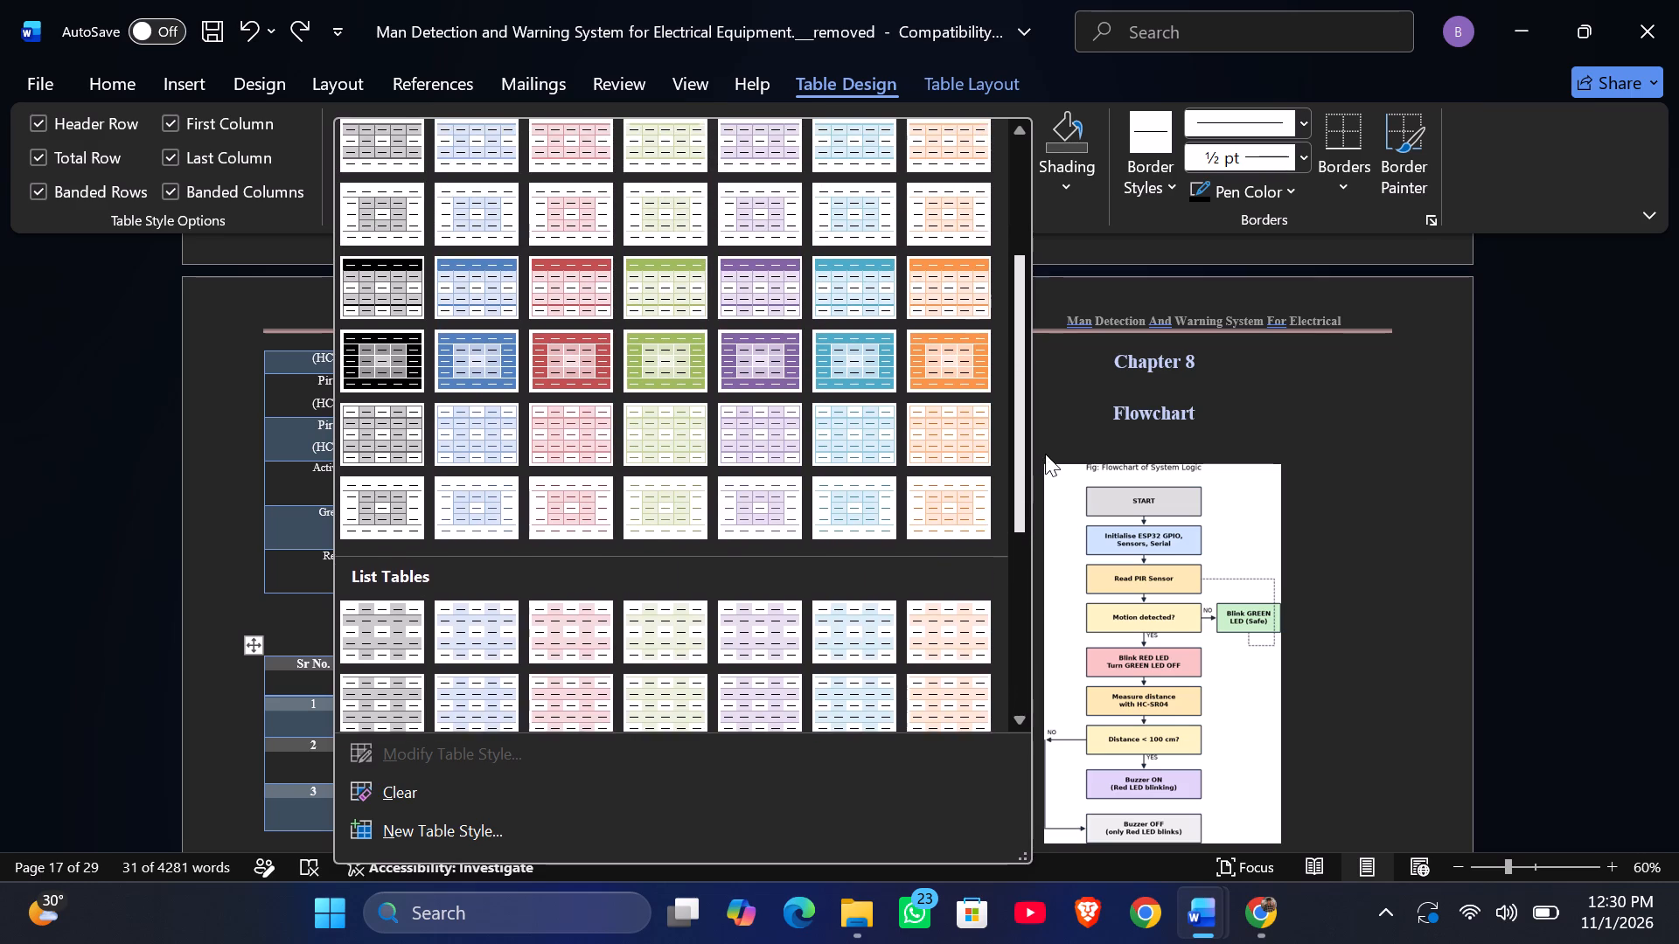
{"action": "left_click_drag", "start_coordinate": [1045, 454], "coordinate": [1042, 398]}
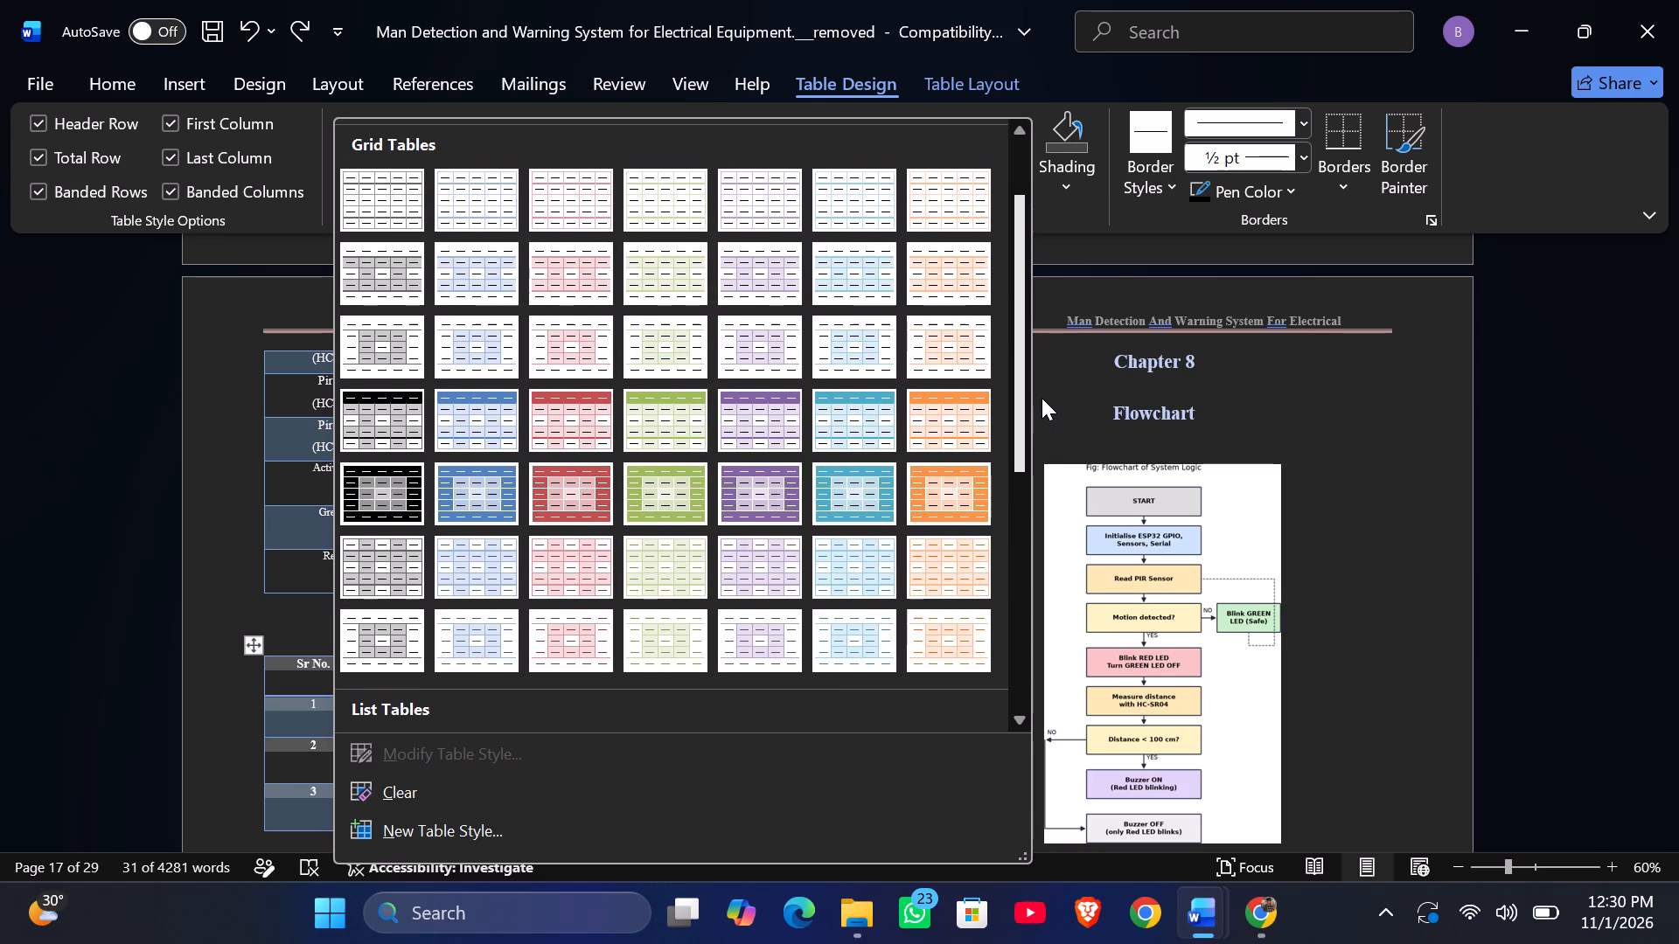
{"action": "left_click_drag", "start_coordinate": [1042, 398], "coordinate": [1042, 324]}
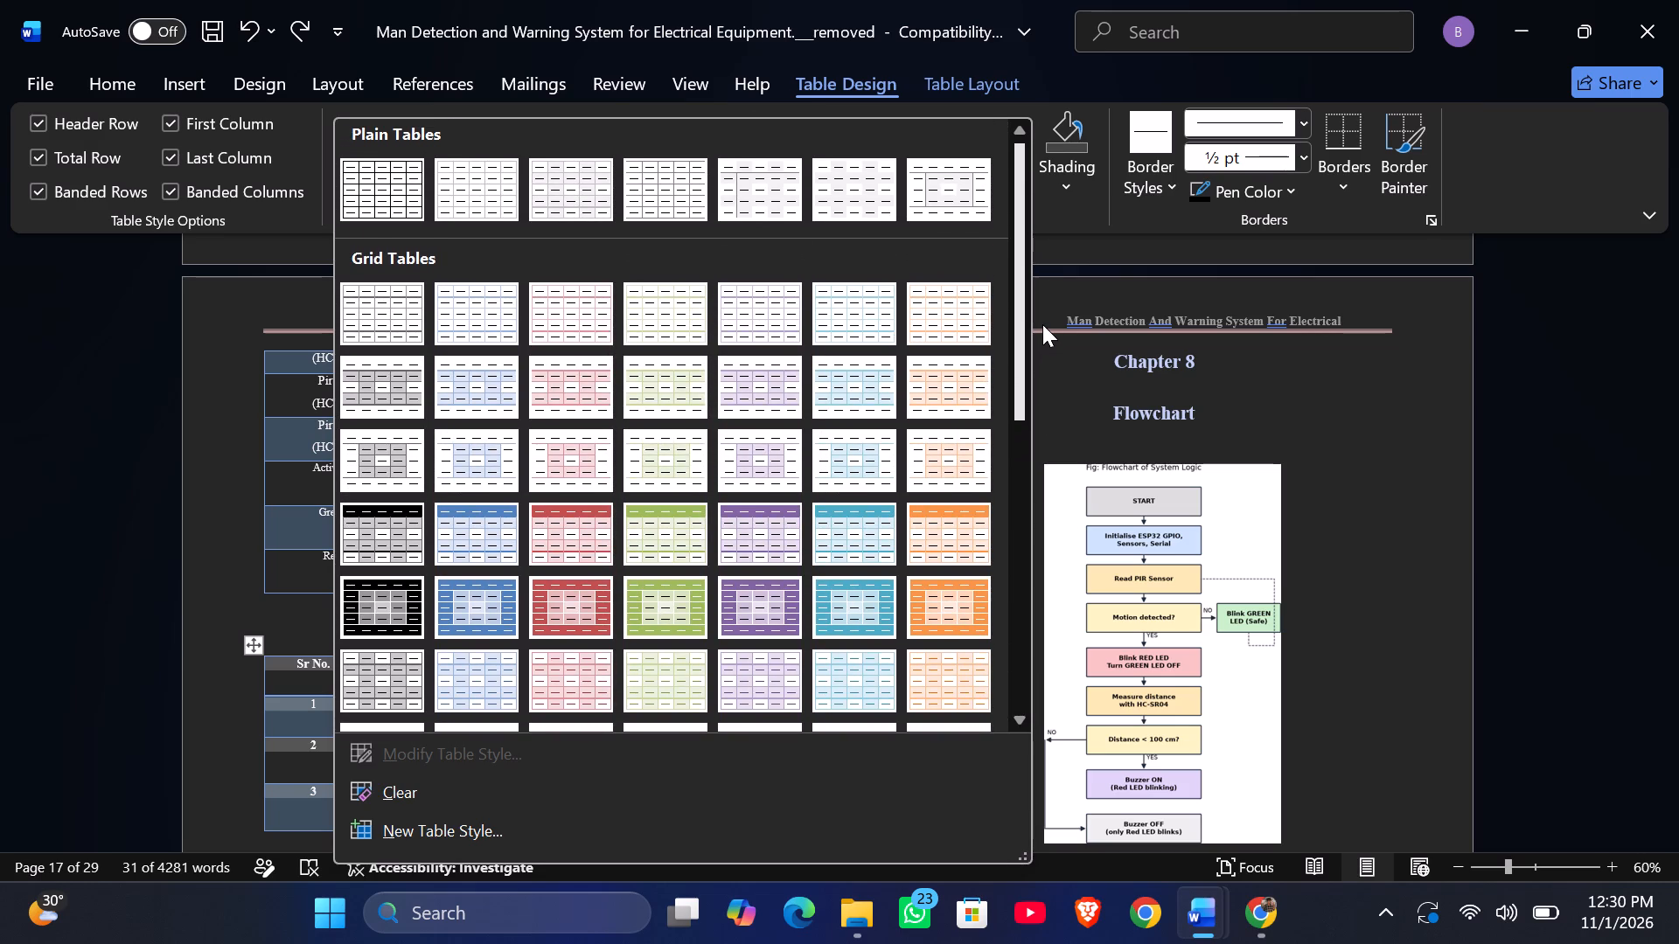
{"action": "left_click_drag", "start_coordinate": [1042, 324], "coordinate": [1042, 336]}
{"action": "left_click_drag", "start_coordinate": [1042, 336], "coordinate": [1075, 555]}
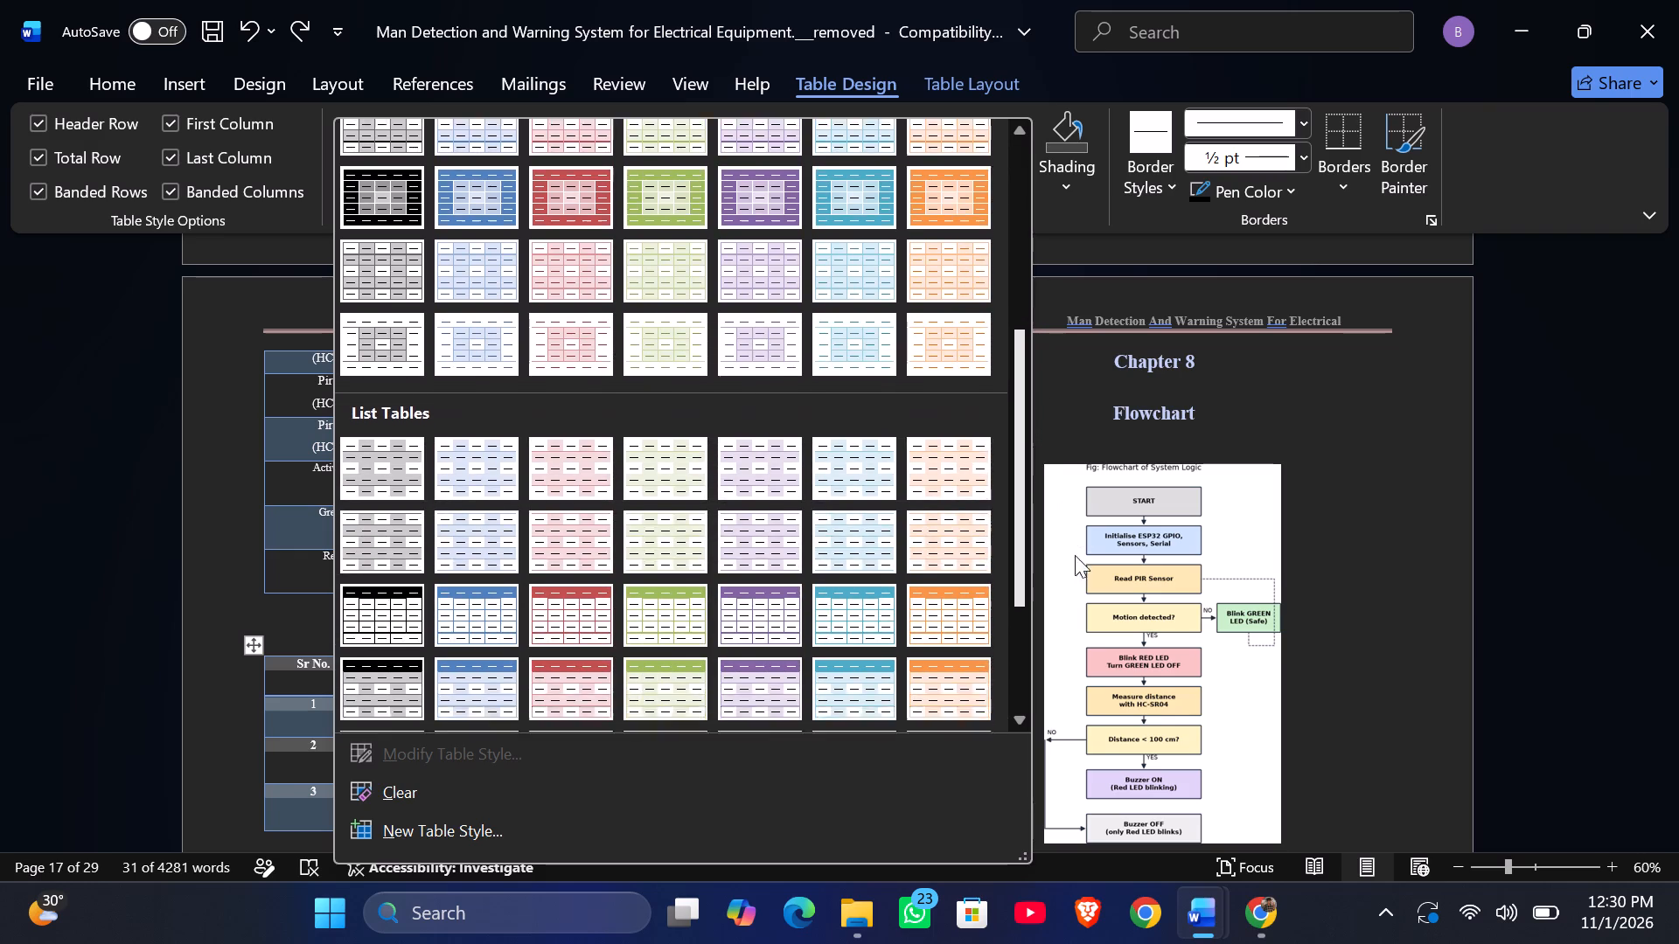
{"action": "left_click_drag", "start_coordinate": [1075, 555], "coordinate": [1071, 660]}
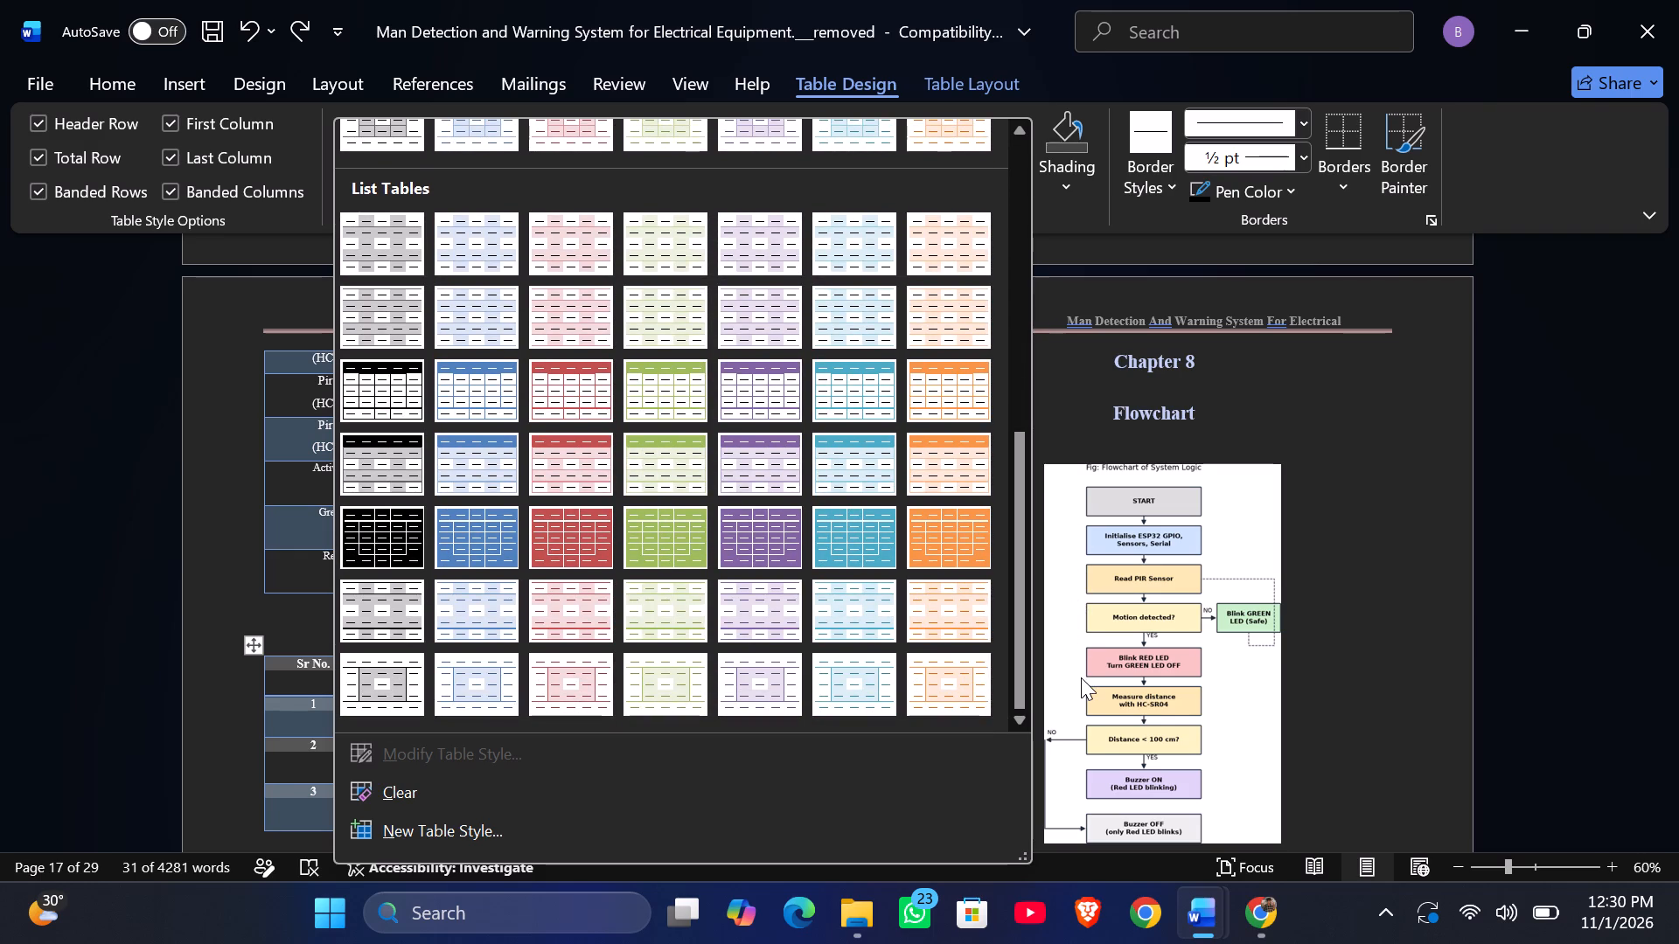
{"action": "left_click", "coordinate": [718, 842]}
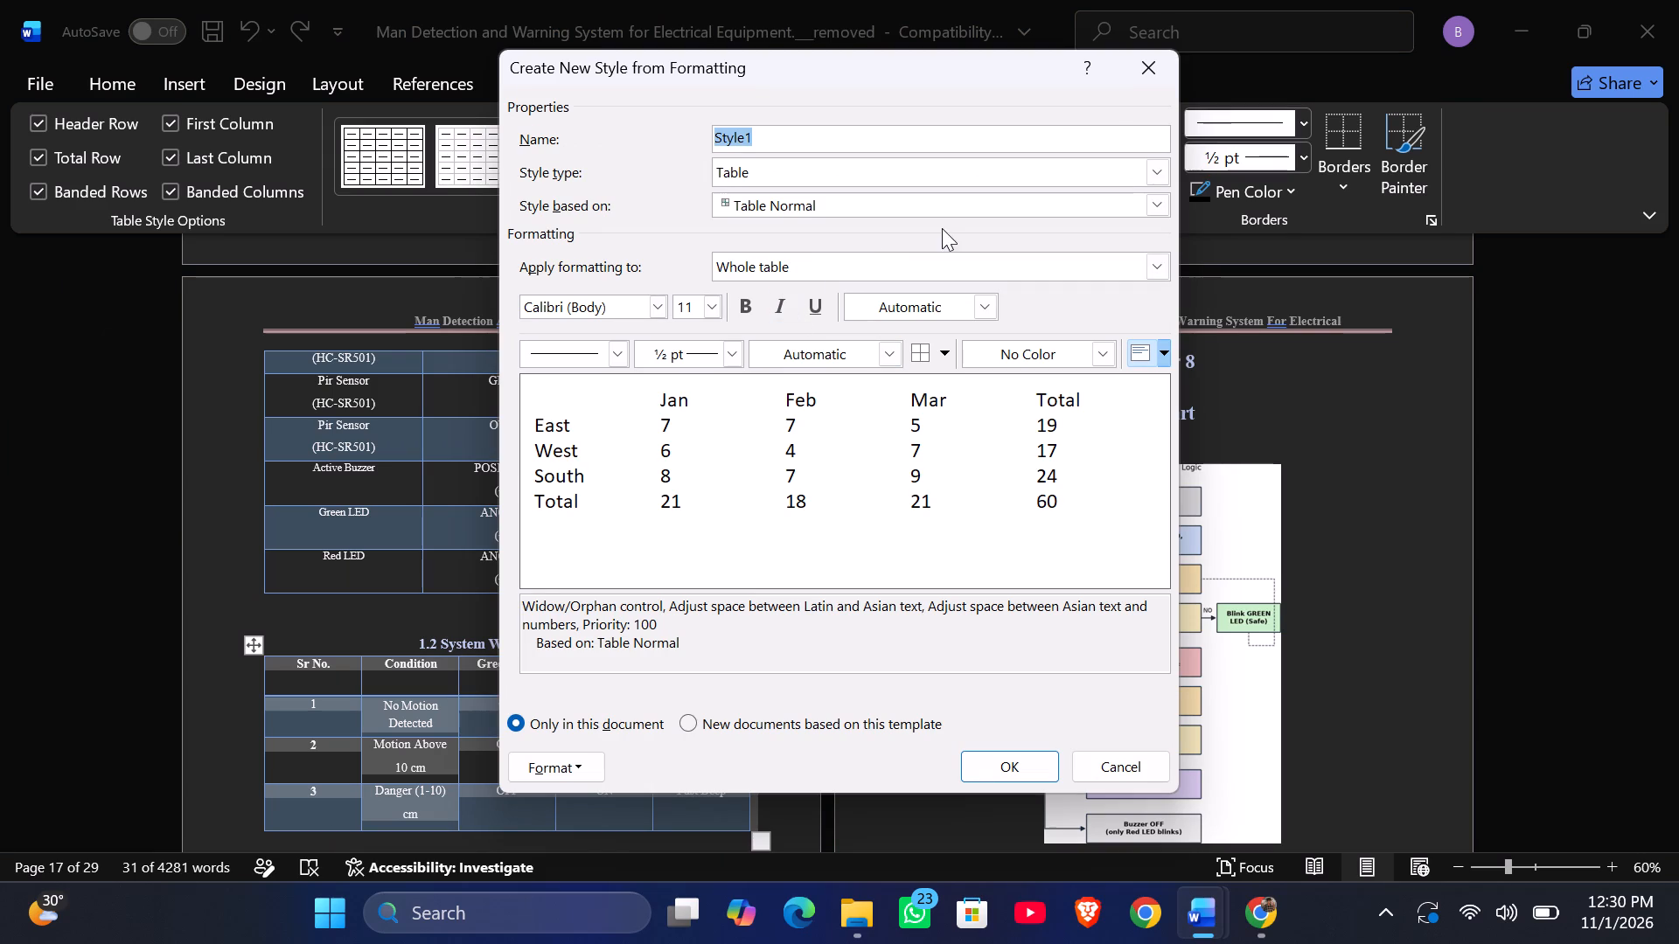
{"action": "left_click", "coordinate": [1160, 70]}
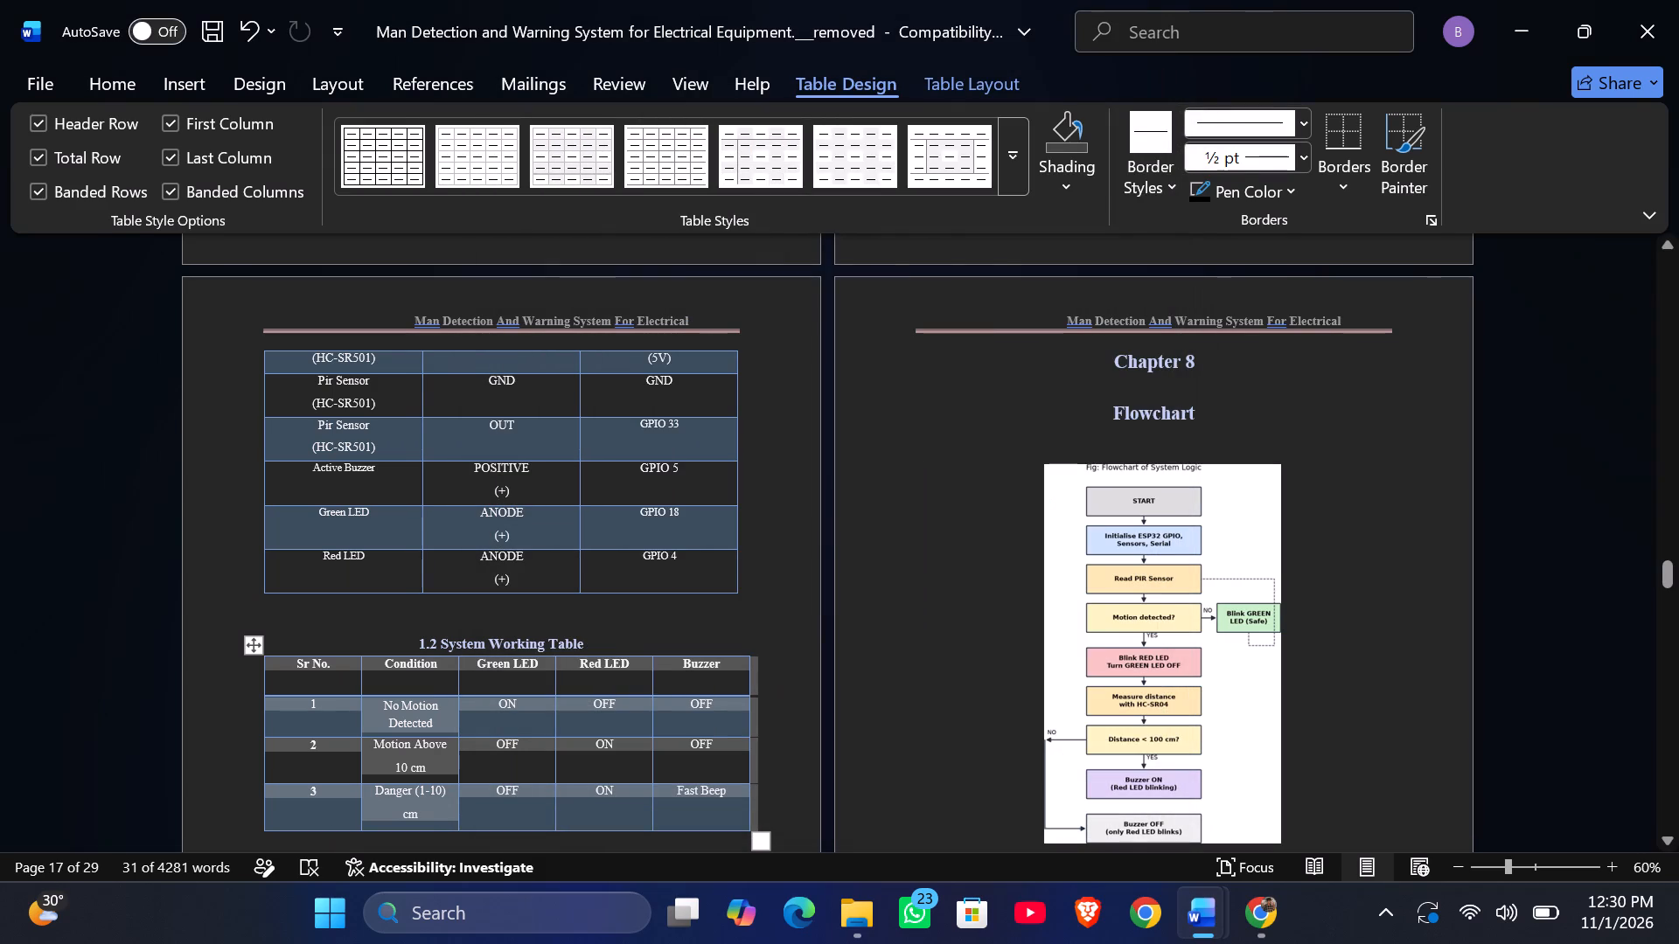
Remove the blank lines between the "1.3 Operating Rules of the System" heading and its table, keeping the heading text intact.
{"action": "left_click", "coordinate": [128, 95]}
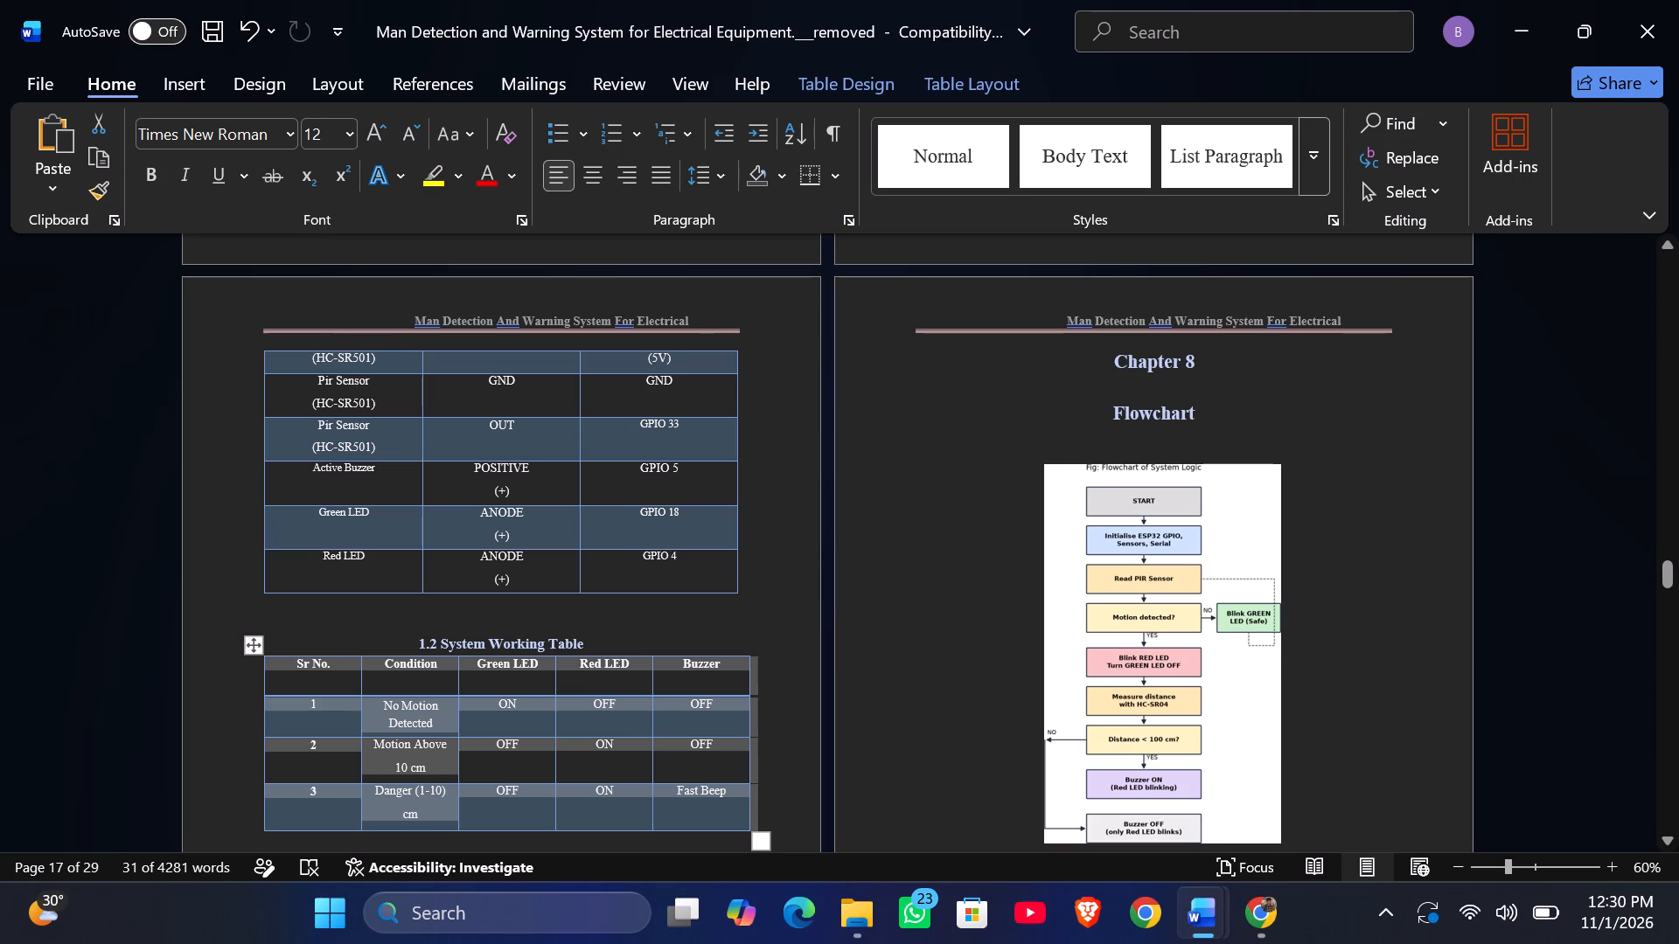
{"action": "left_click", "coordinate": [759, 602]}
{"action": "scroll", "coordinate": [759, 602], "scroll_direction": "up", "scroll_amount": 1}
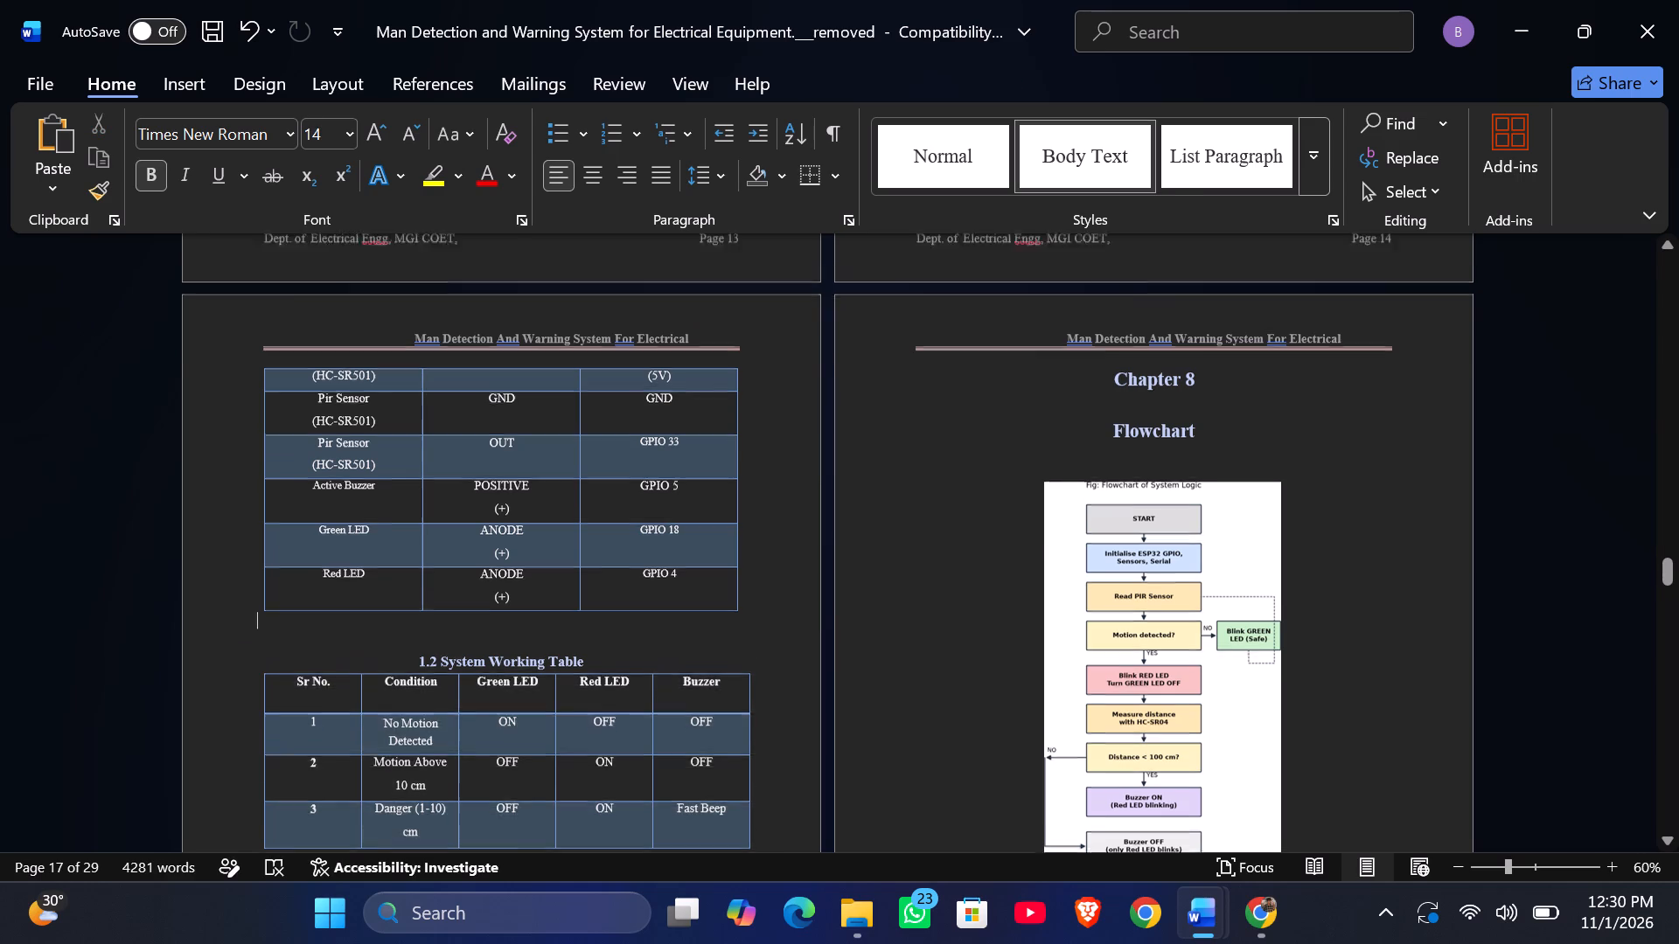
{"action": "scroll", "coordinate": [759, 602], "scroll_direction": "up", "scroll_amount": 18}
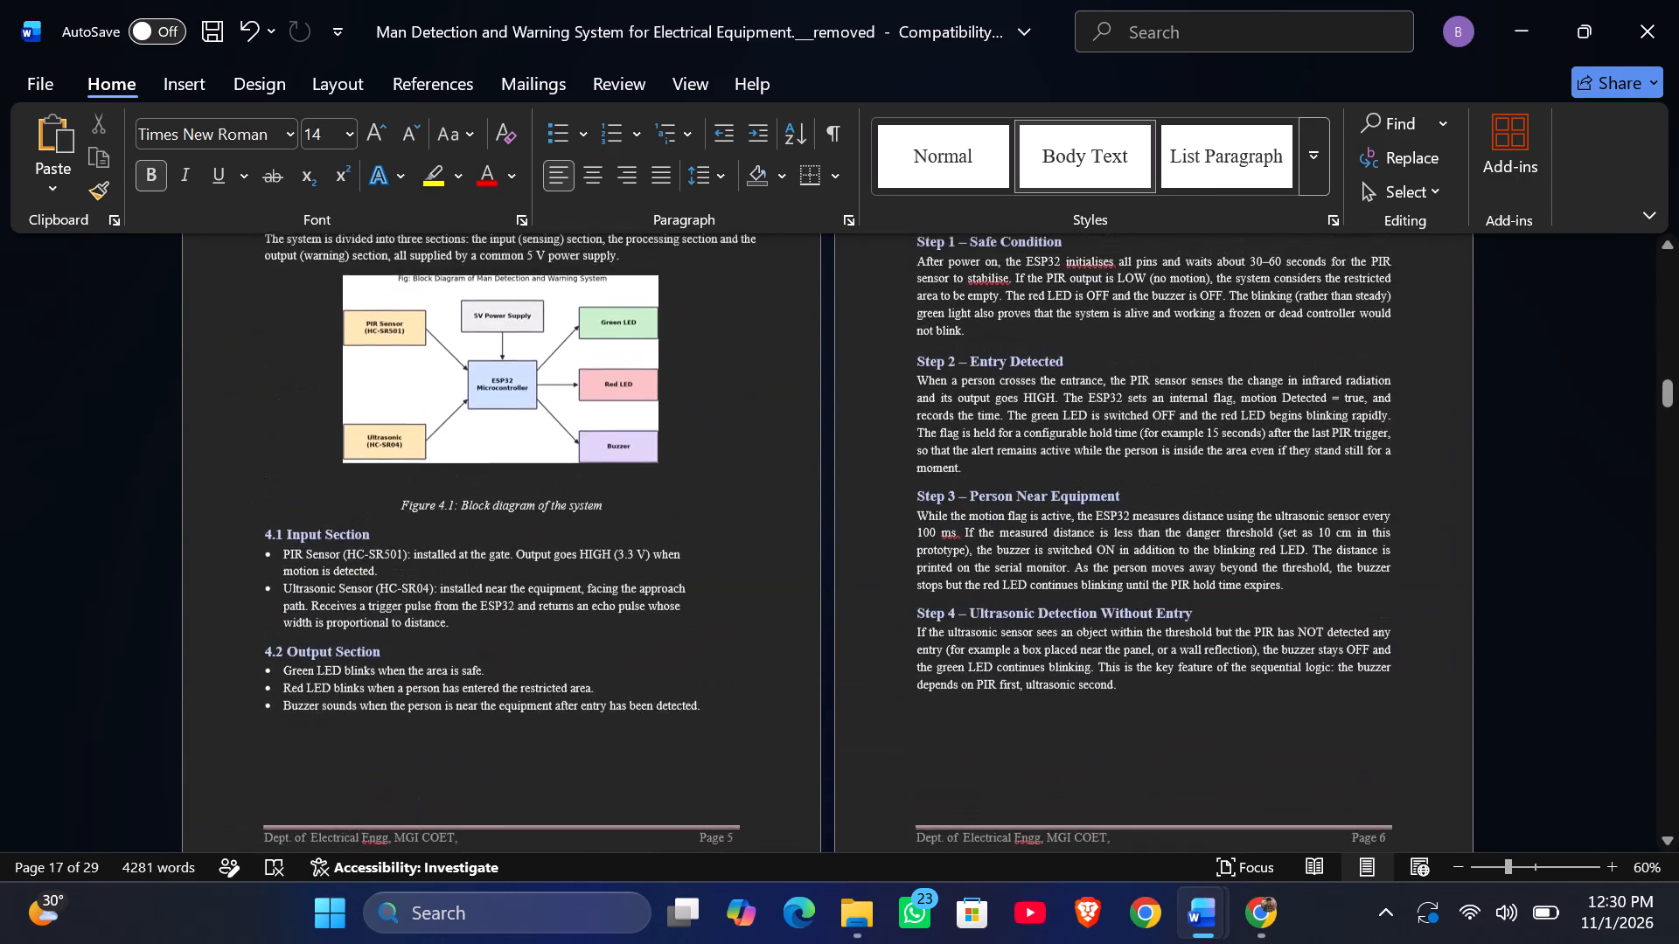
{"action": "scroll", "coordinate": [759, 602], "scroll_direction": "up", "scroll_amount": 2}
{"action": "scroll", "coordinate": [759, 602], "scroll_direction": "up", "scroll_amount": 20}
{"action": "scroll", "coordinate": [759, 602], "scroll_direction": "up", "scroll_amount": 20}
{"action": "scroll", "coordinate": [759, 602], "scroll_direction": "up", "scroll_amount": 3}
{"action": "scroll", "coordinate": [759, 602], "scroll_direction": "down", "scroll_amount": 1}
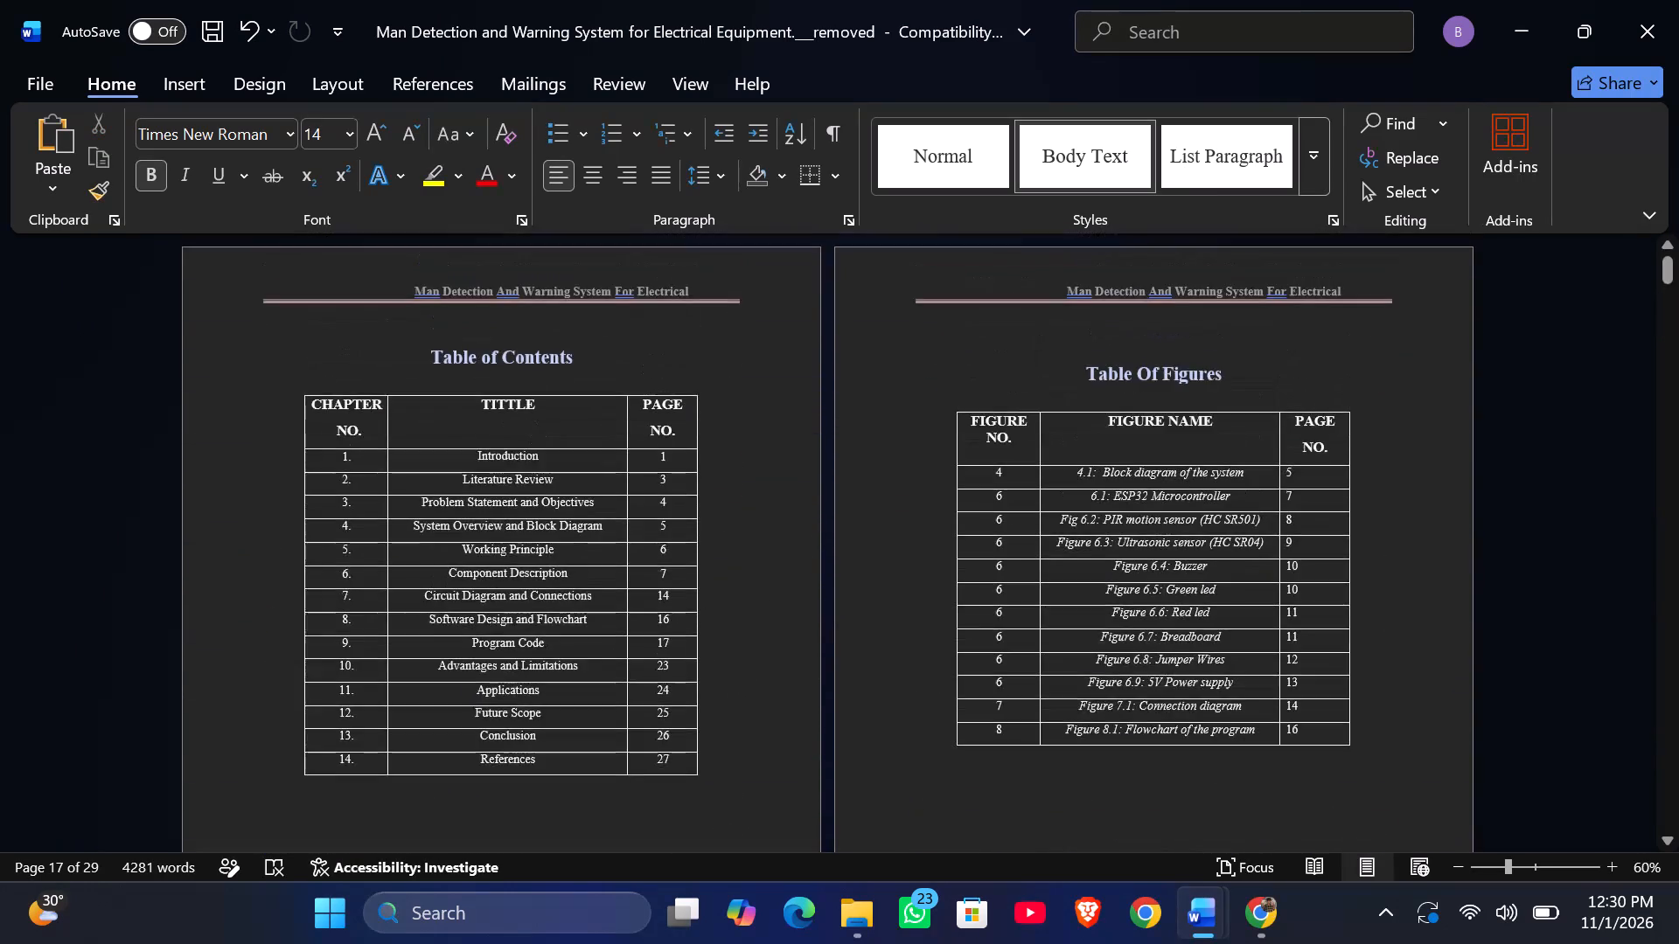
{"action": "scroll", "coordinate": [759, 602], "scroll_direction": "down", "scroll_amount": 2}
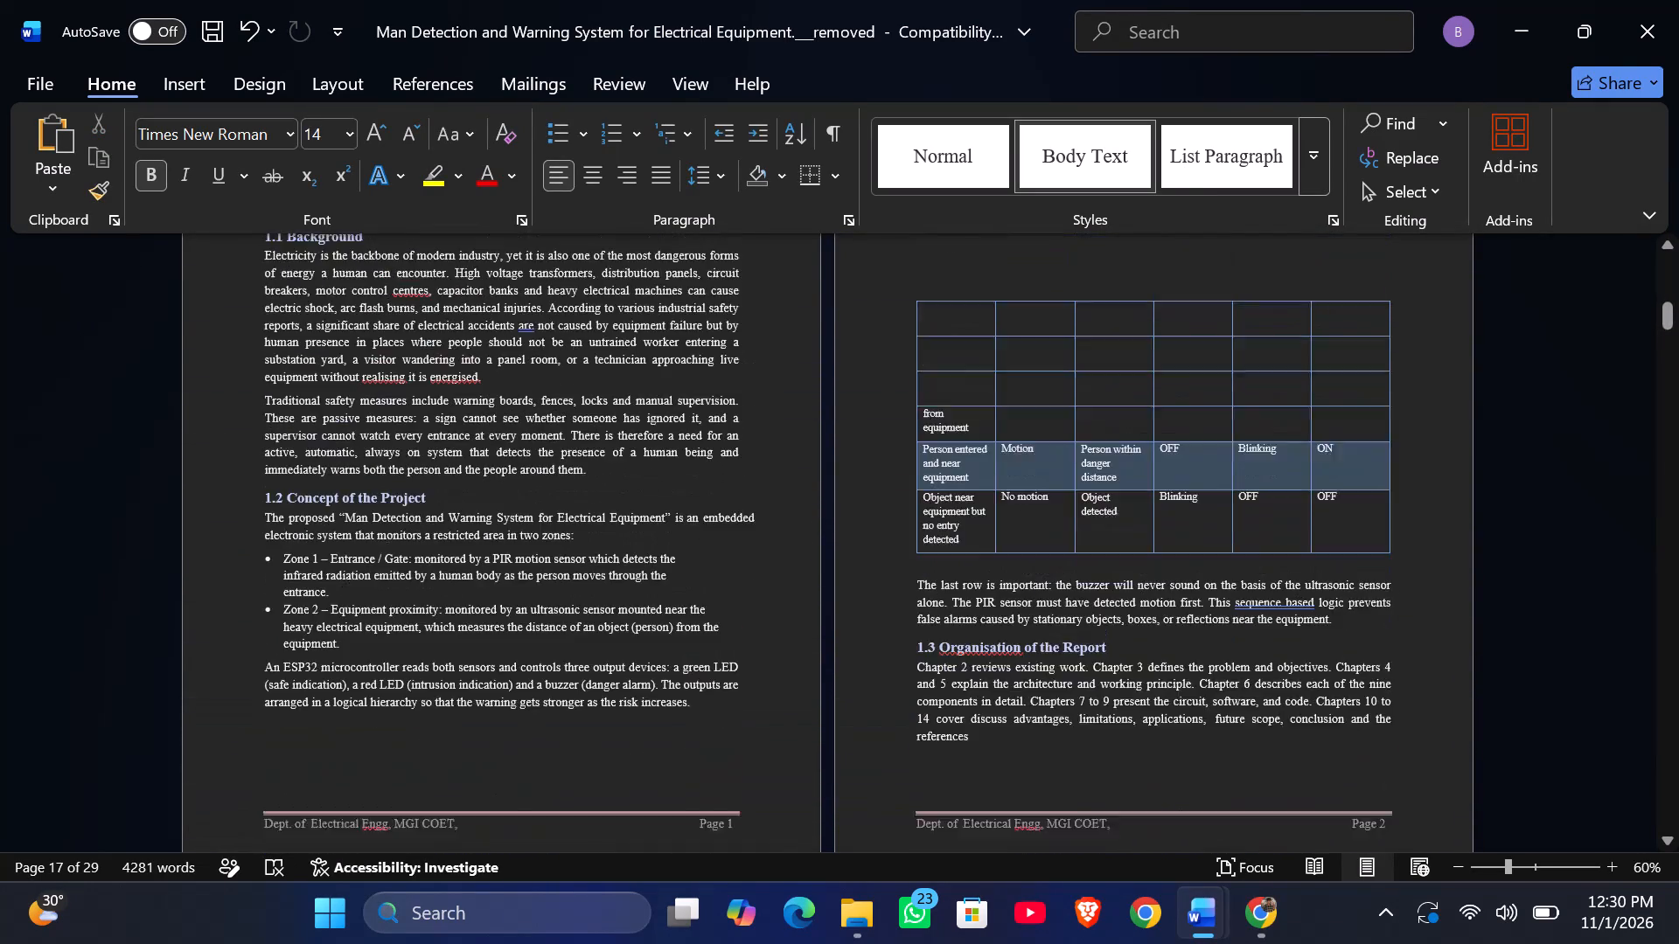
{"action": "scroll", "coordinate": [759, 602], "scroll_direction": "up", "scroll_amount": 1}
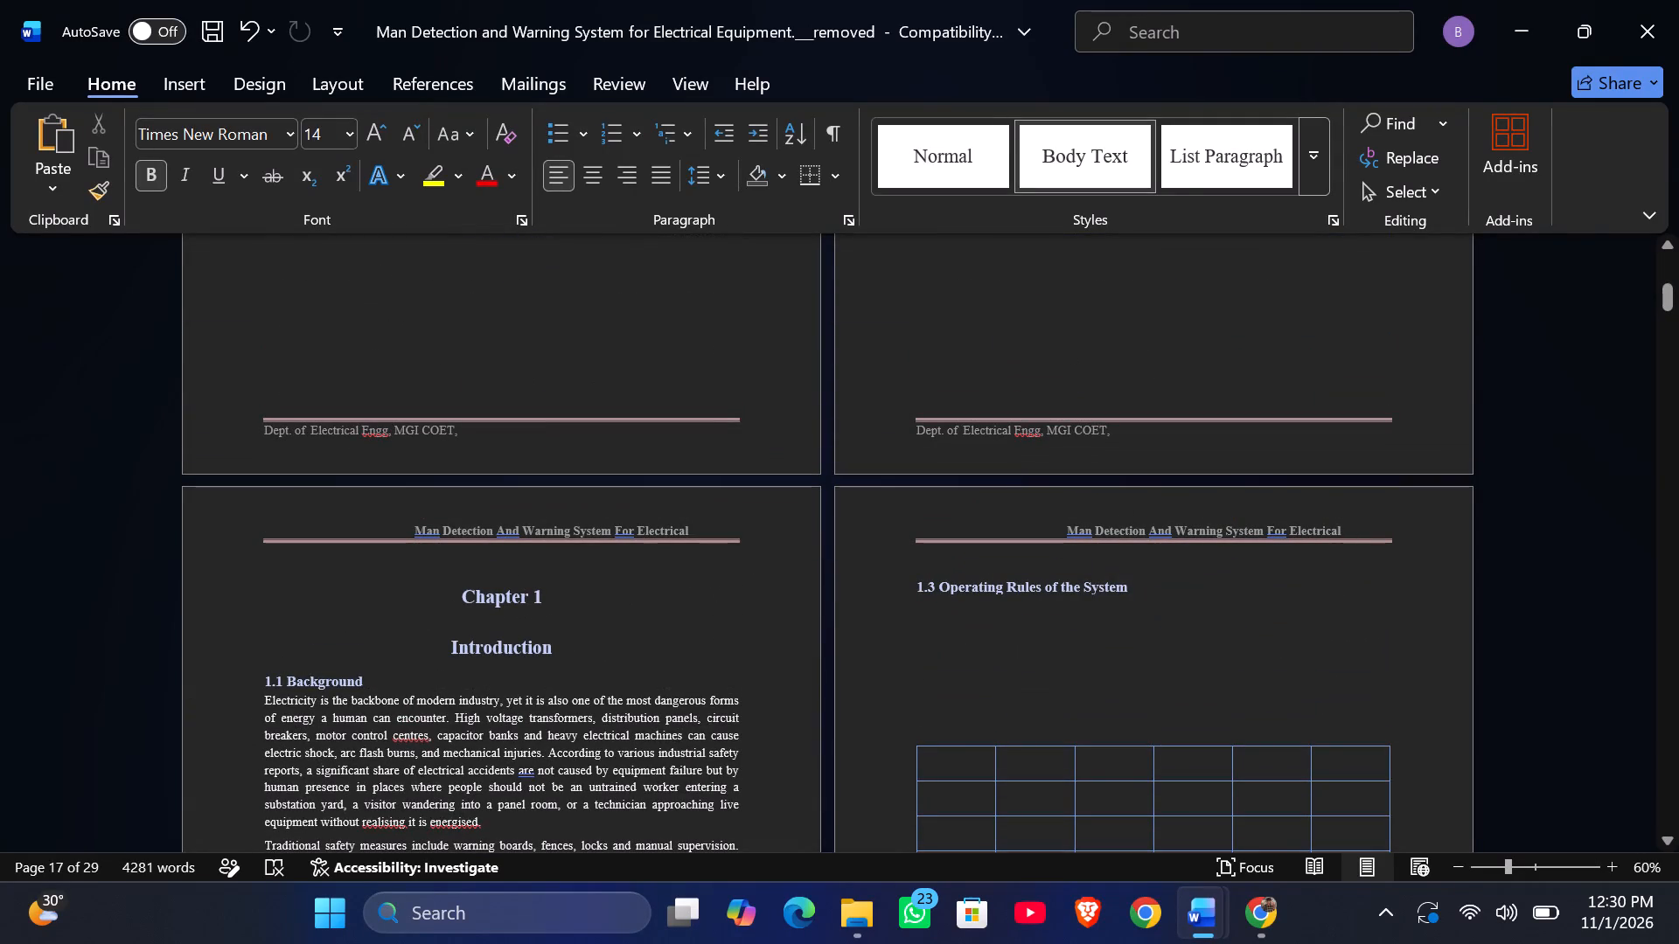
{"action": "left_click", "coordinate": [953, 717]}
{"action": "key", "text": "BackSpace"}
{"action": "key", "text": "BackSpace"}
{"action": "key", "text": "BackSpace"}
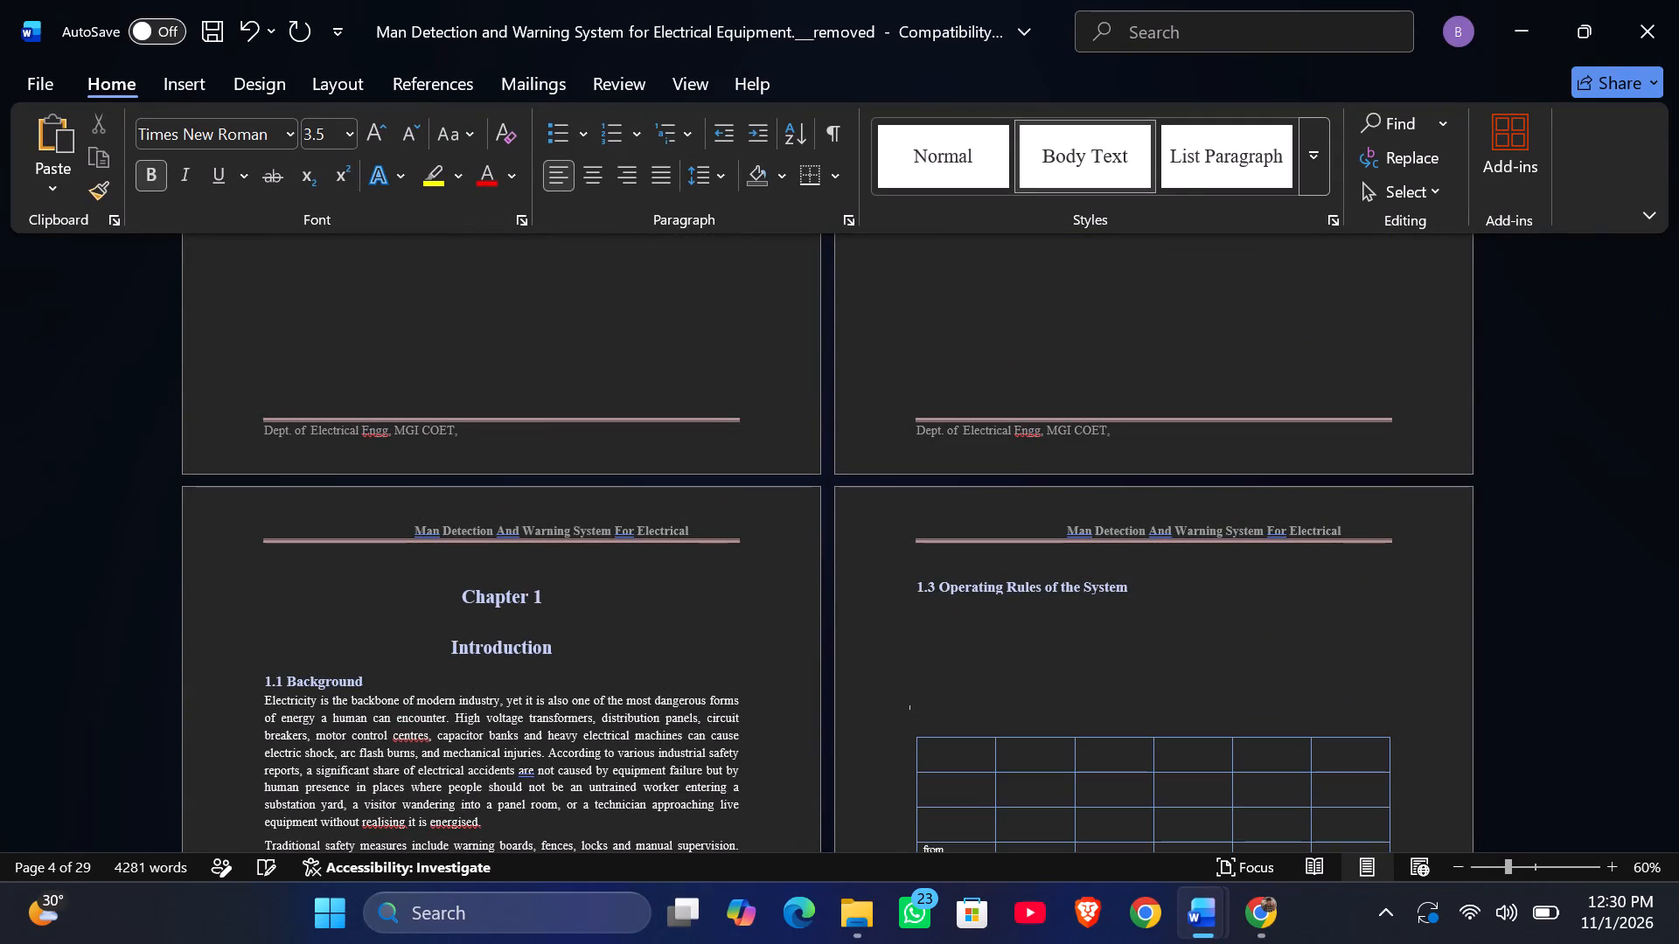
{"action": "key", "text": "BackSpace"}
{"action": "key", "text": "BackSpace"}
{"action": "key", "text": "BackSpace"}
{"action": "key", "text": "BackSpace"}
{"action": "key", "text": "BackSpace"}
{"action": "key", "text": "BackSpace"}
{"action": "key", "text": "BackSpace"}
{"action": "key", "text": "BackSpace"}
{"action": "key", "text": "BackSpace"}
{"action": "key", "text": "BackSpace"}
{"action": "key", "text": "BackSpace"}
{"action": "key", "text": "BackSpace"}
{"action": "key", "text": "BackSpace"}
{"action": "key", "text": "BackSpace"}
{"action": "key", "text": "BackSpace"}
{"action": "key", "text": "BackSpace"}
{"action": "key", "text": "BackSpace"}
{"action": "key", "text": "BackSpace"}
{"action": "key", "text": "BackSpace"}
{"action": "key", "text": "BackSpace"}
{"action": "key", "text": "BackSpace"}
{"action": "key", "text": "BackSpace"}
{"action": "key", "text": "BackSpace"}
{"action": "key", "text": "BackSpace"}
{"action": "key", "text": "BackSpace"}
{"action": "key", "text": "BackSpace"}
{"action": "key", "text": "BackSpace"}
{"action": "key", "text": "BackSpace"}
{"action": "key", "text": "BackSpace"}
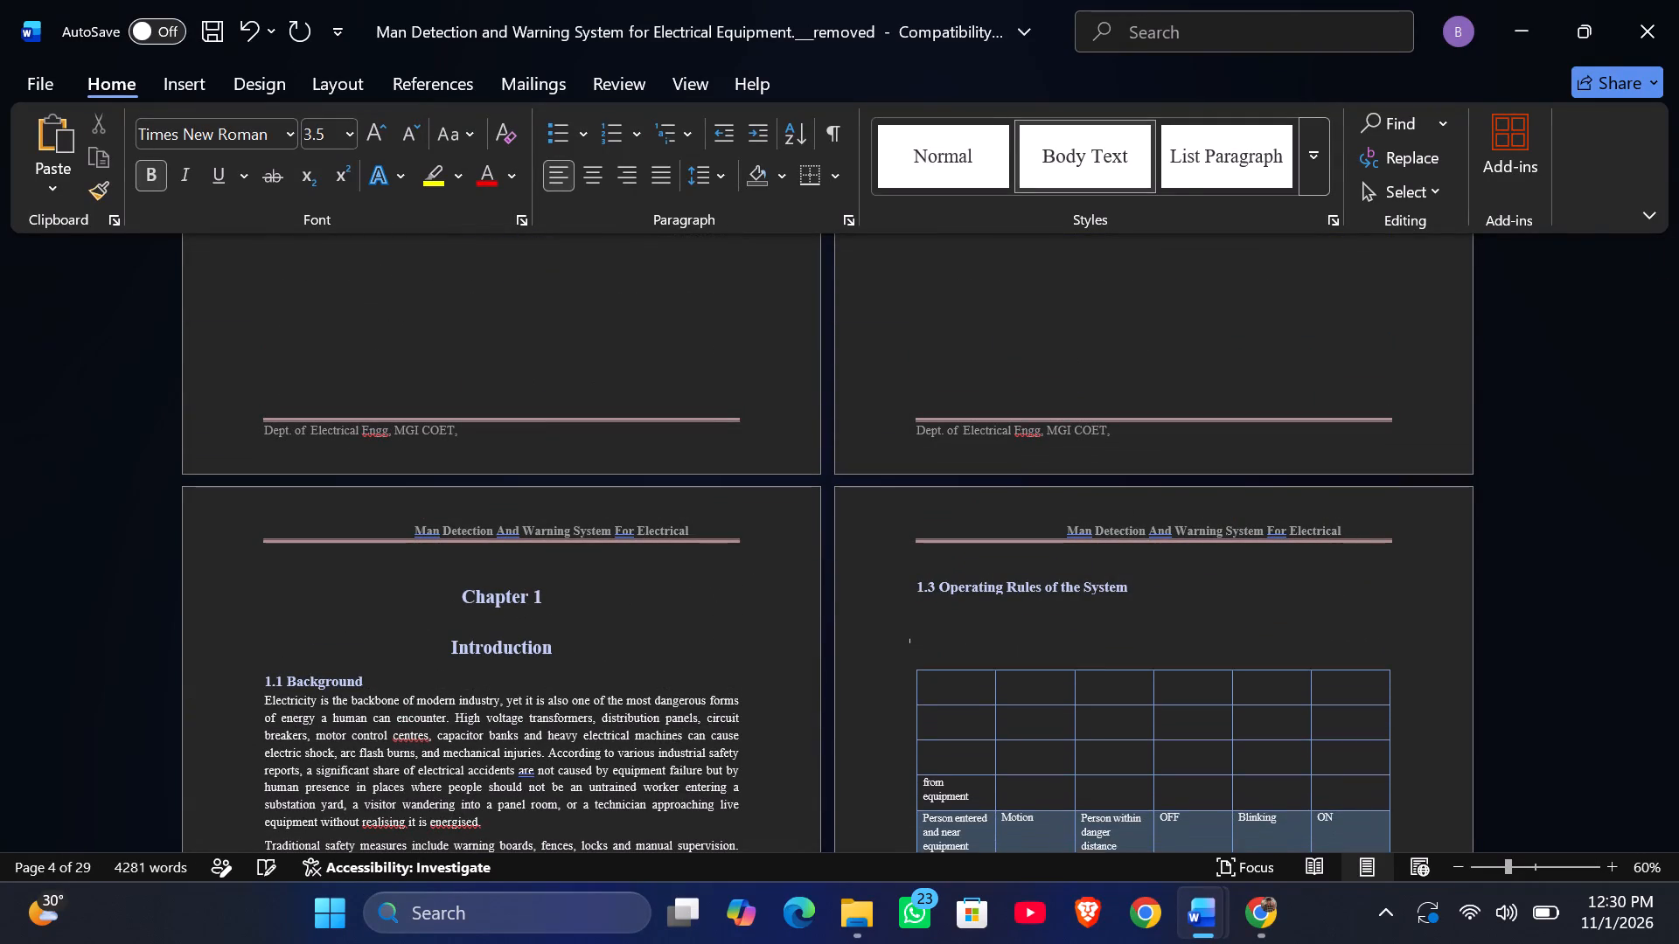
{"action": "key", "text": "BackSpace"}
{"action": "key", "text": "BackSpace"}
{"action": "key", "text": "BackSpace"}
{"action": "key", "text": "BackSpace"}
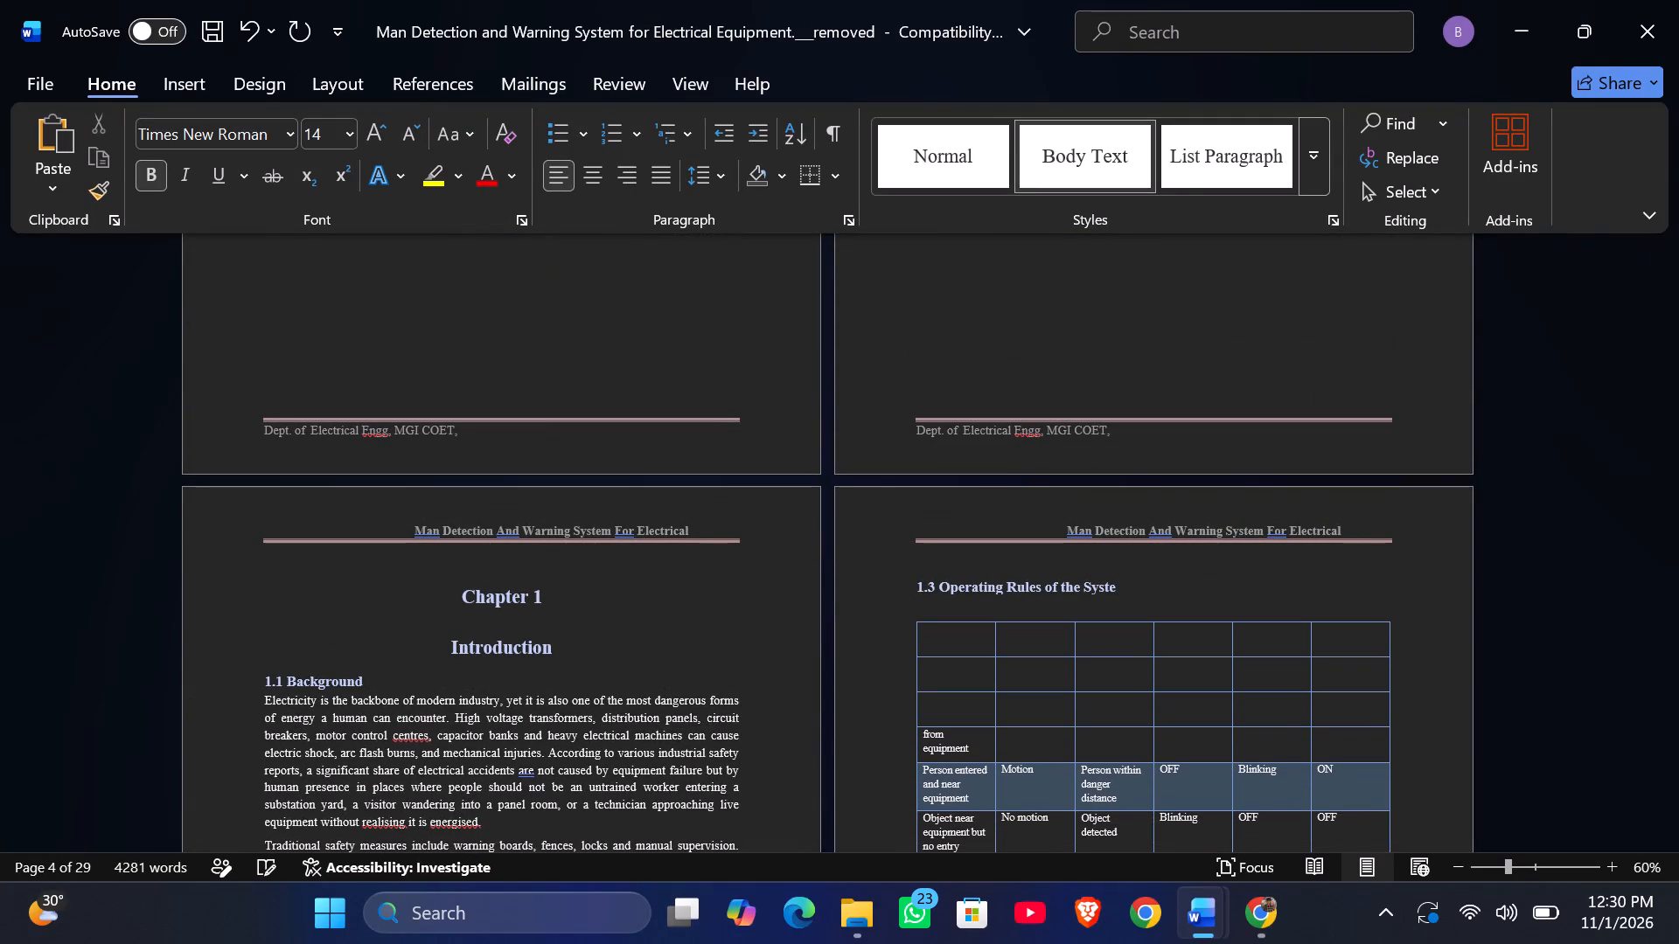
{"action": "key", "text": "m"}
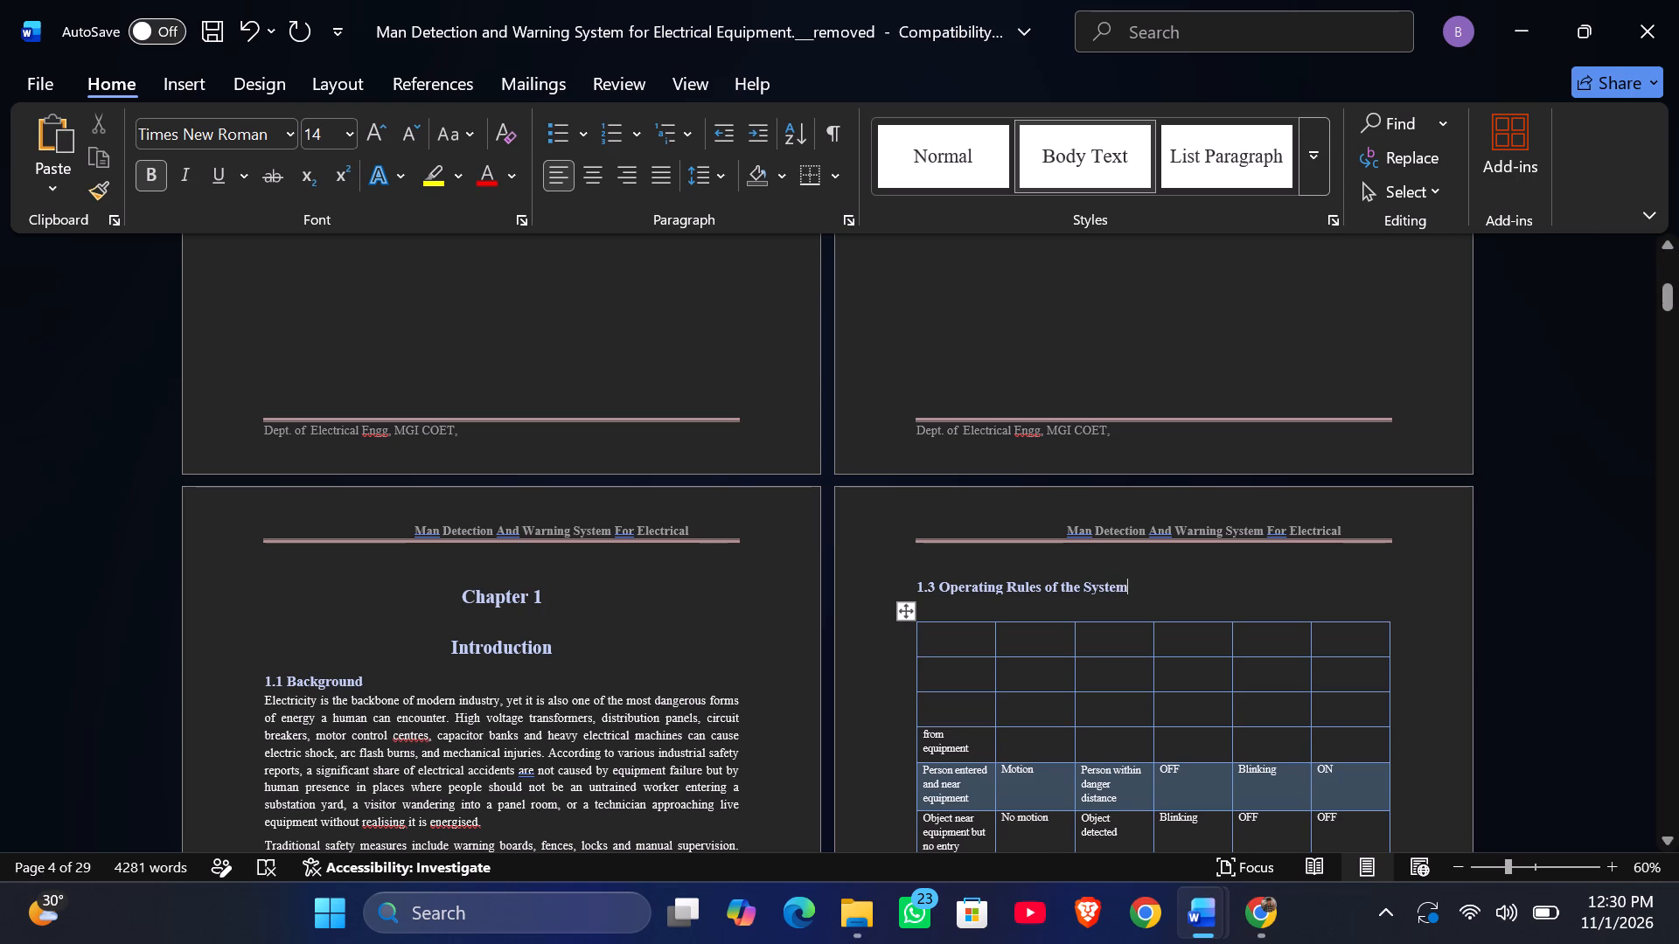
Place the cursor in the table's first blank cell, then undo the edits in the "_updated" document to bring back its full section 1.3 table.
{"action": "left_click", "coordinate": [937, 643]}
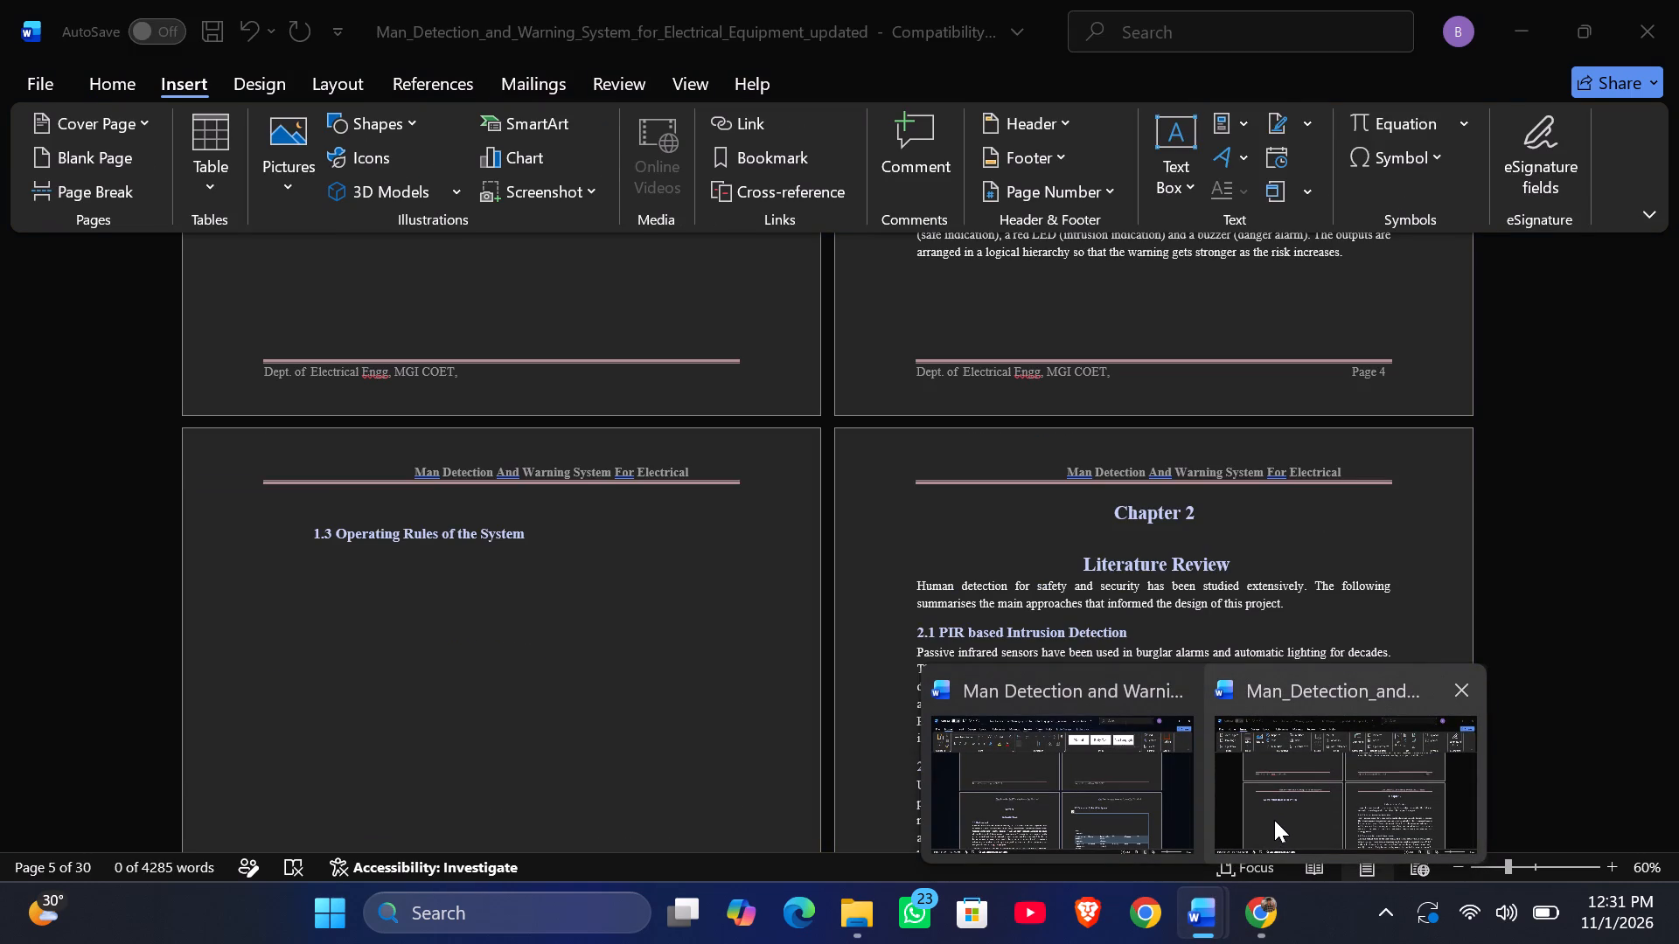
{"action": "left_click", "coordinate": [1309, 795]}
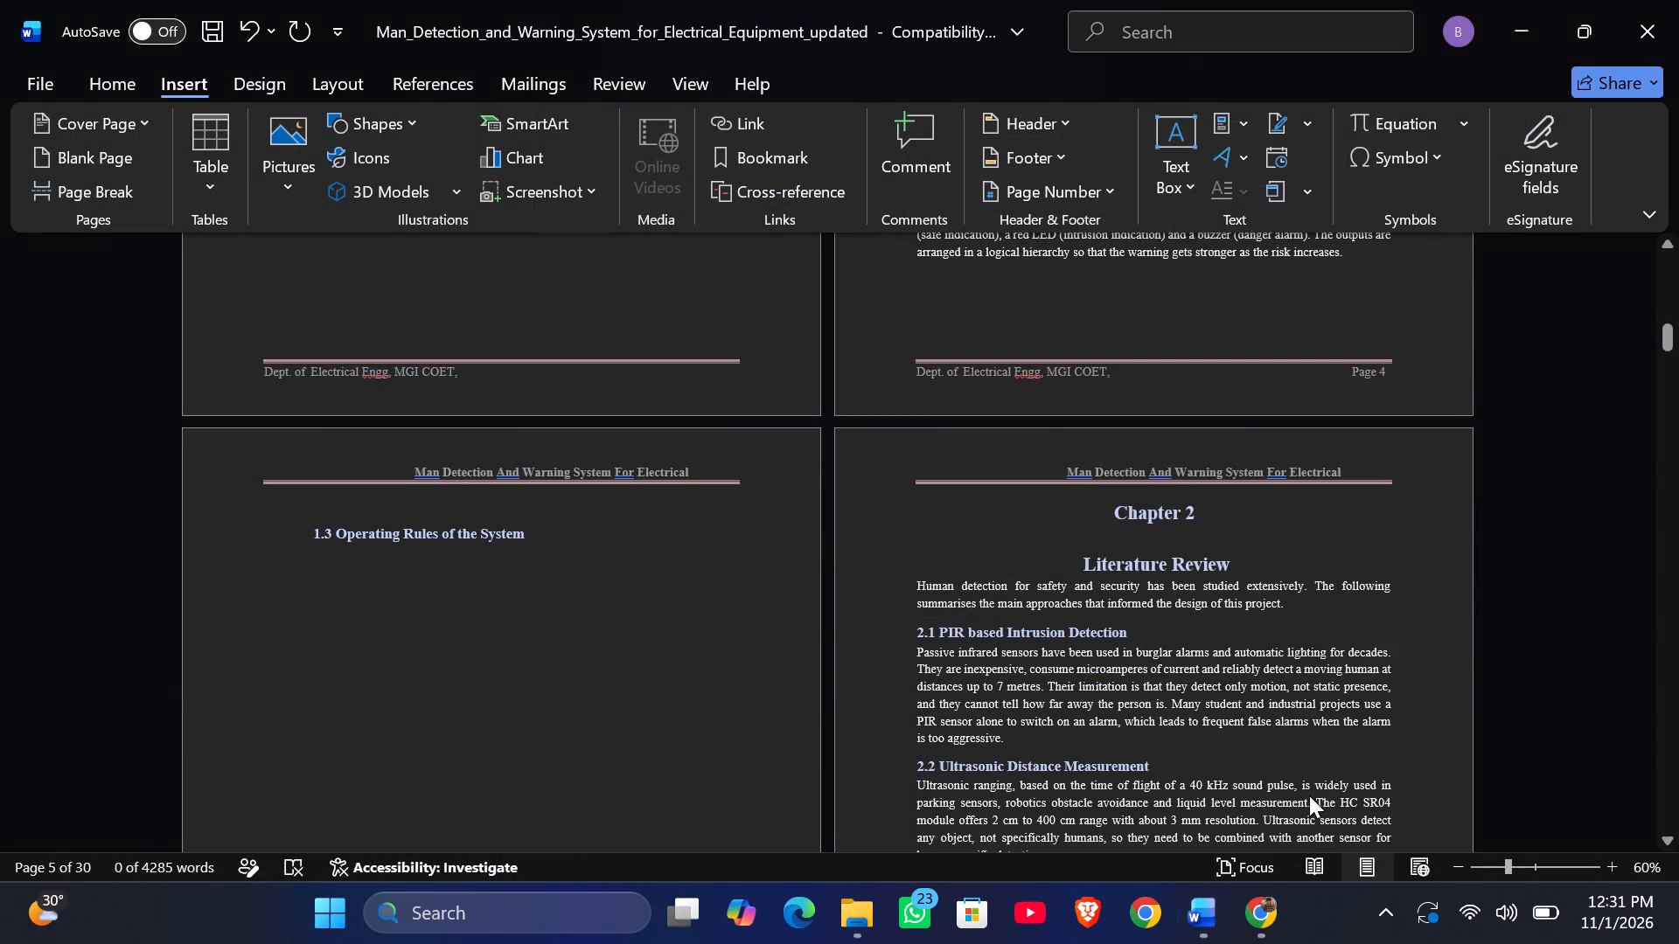
{"action": "scroll", "coordinate": [1135, 486], "scroll_direction": "up", "scroll_amount": 2}
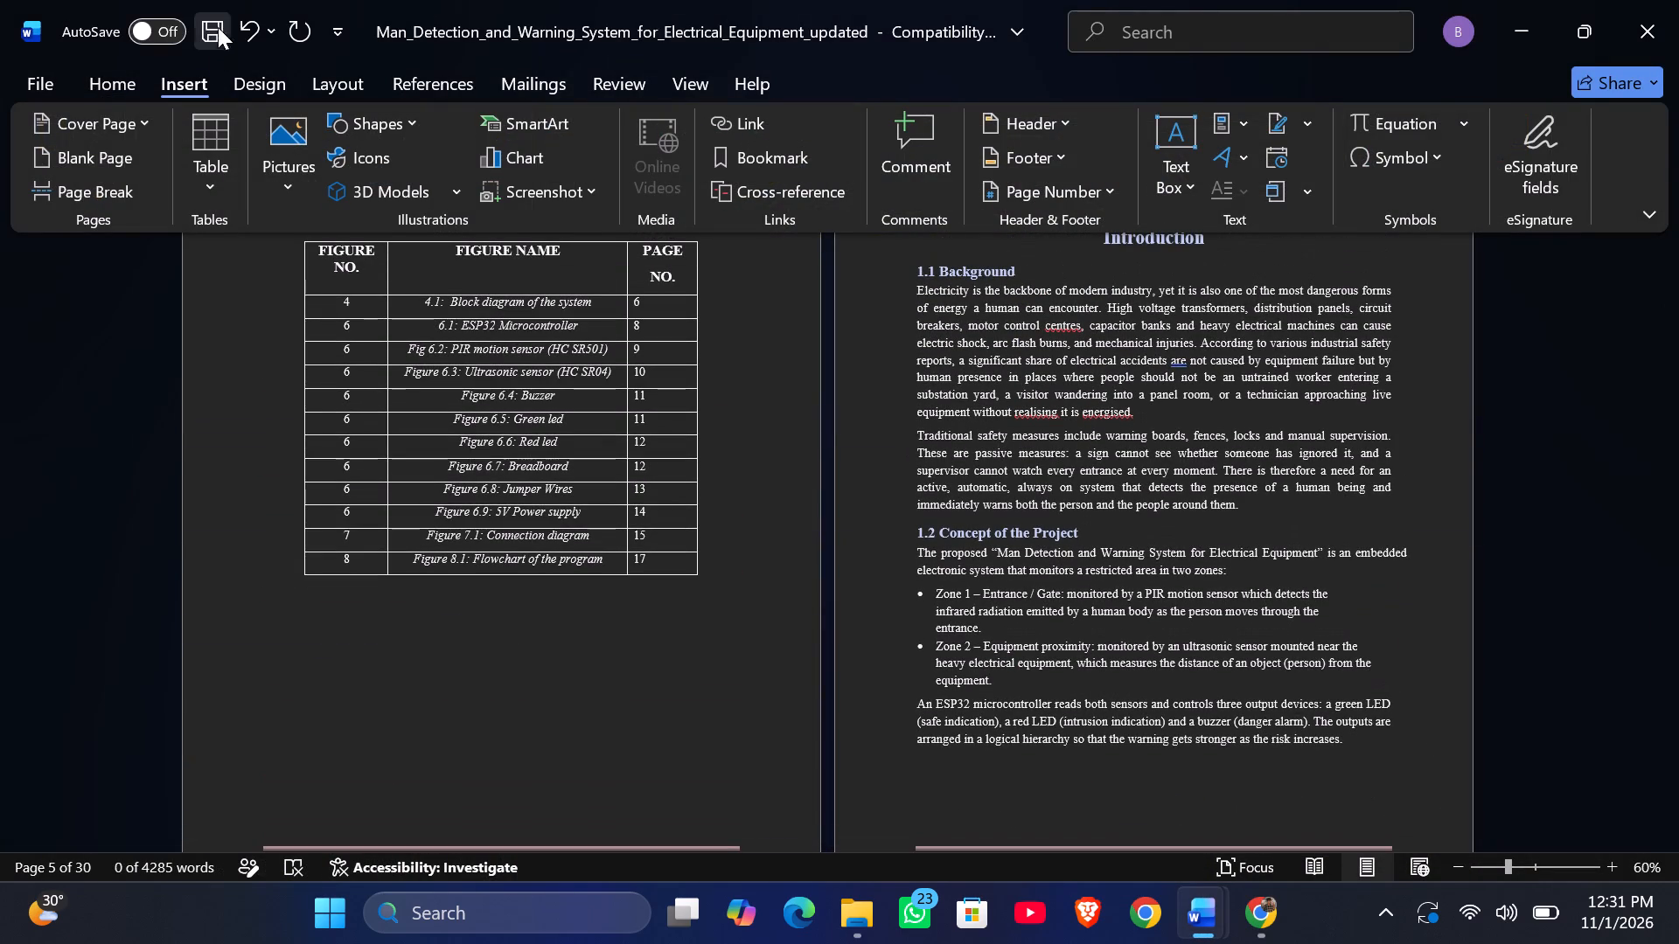
{"action": "triple_click", "coordinate": [239, 27]}
{"action": "left_click", "coordinate": [239, 27]}
{"action": "triple_click", "coordinate": [239, 27]}
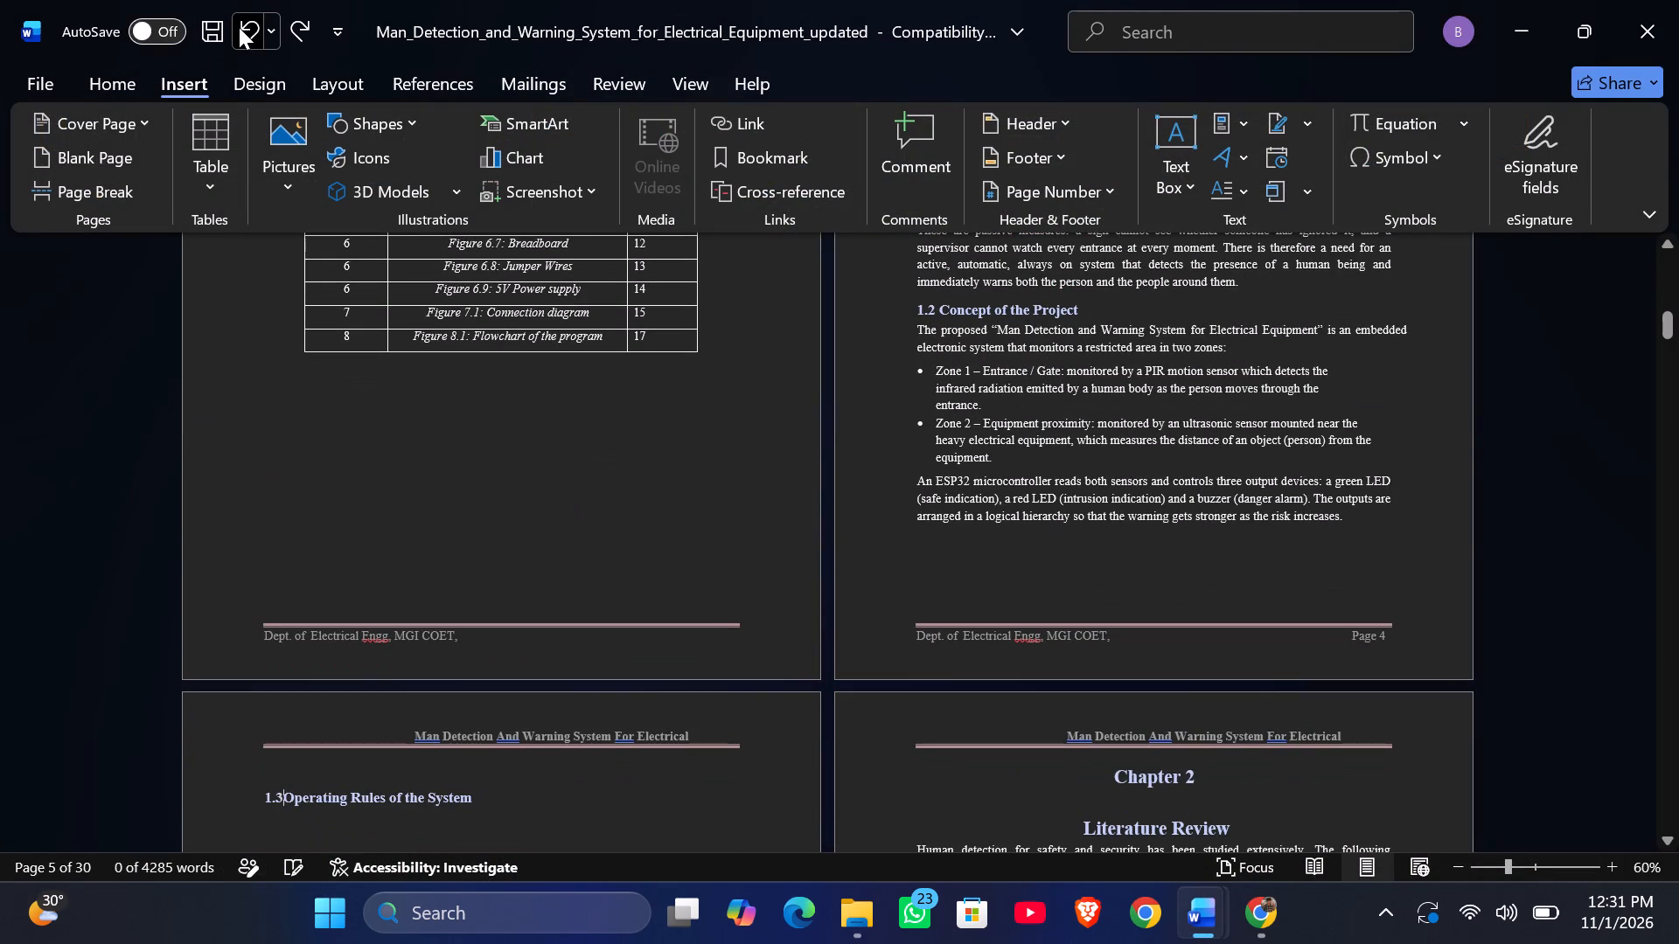
{"action": "triple_click", "coordinate": [239, 27]}
{"action": "triple_click", "coordinate": [239, 27]}
{"action": "triple_click", "coordinate": [239, 27]}
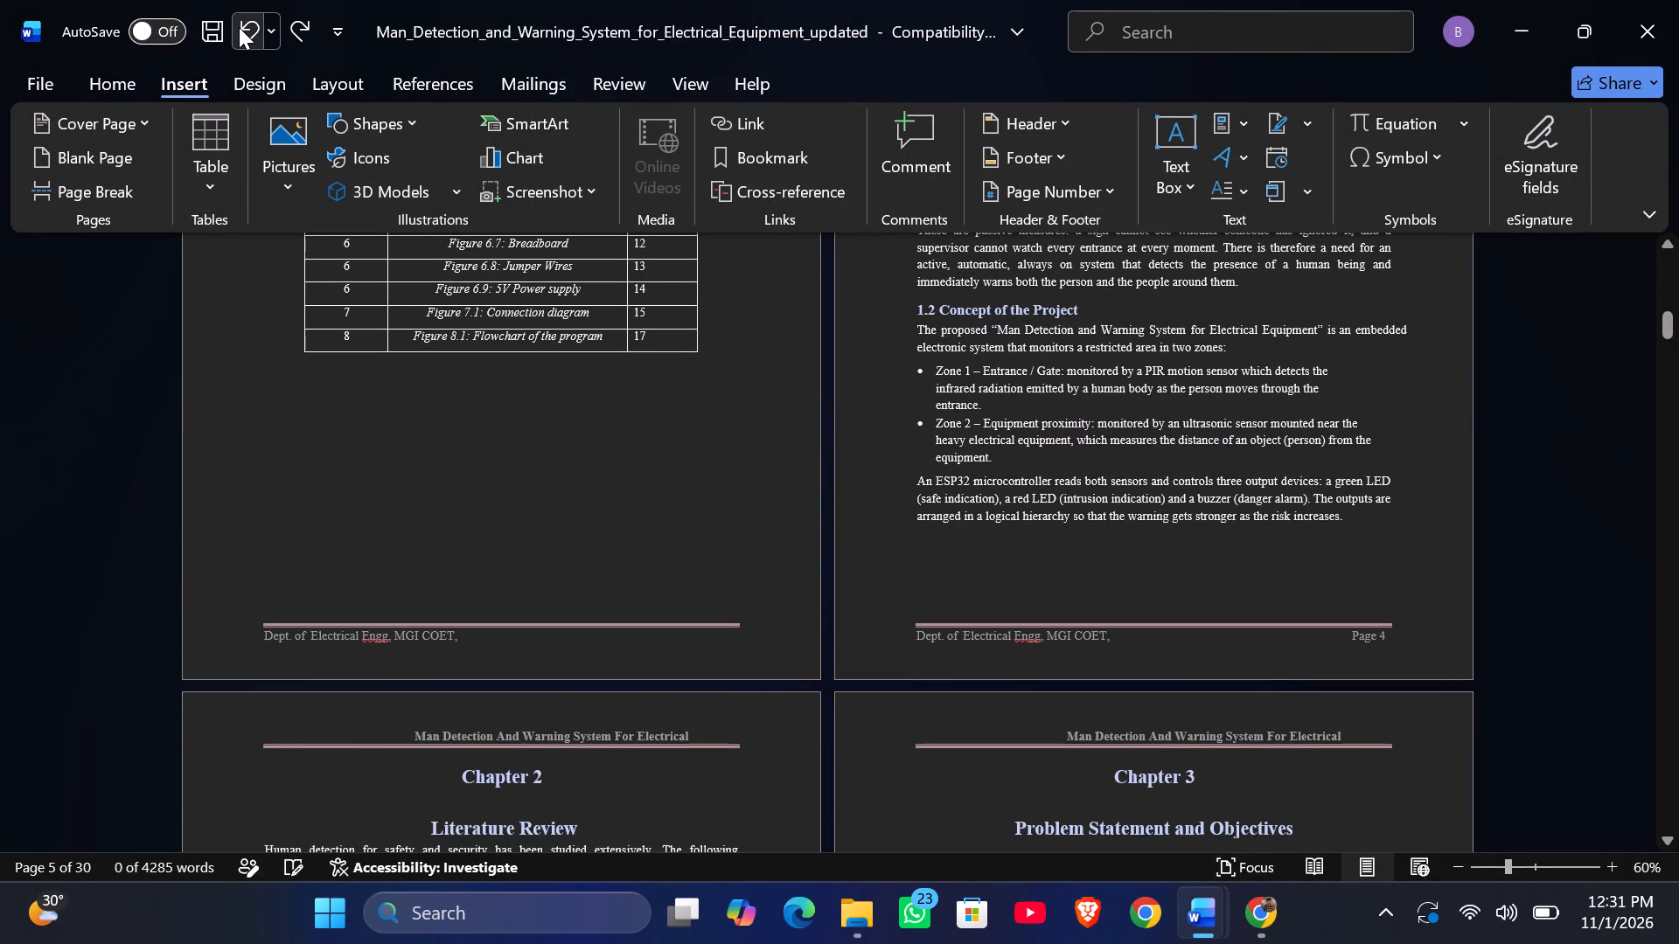
{"action": "left_click", "coordinate": [239, 27]}
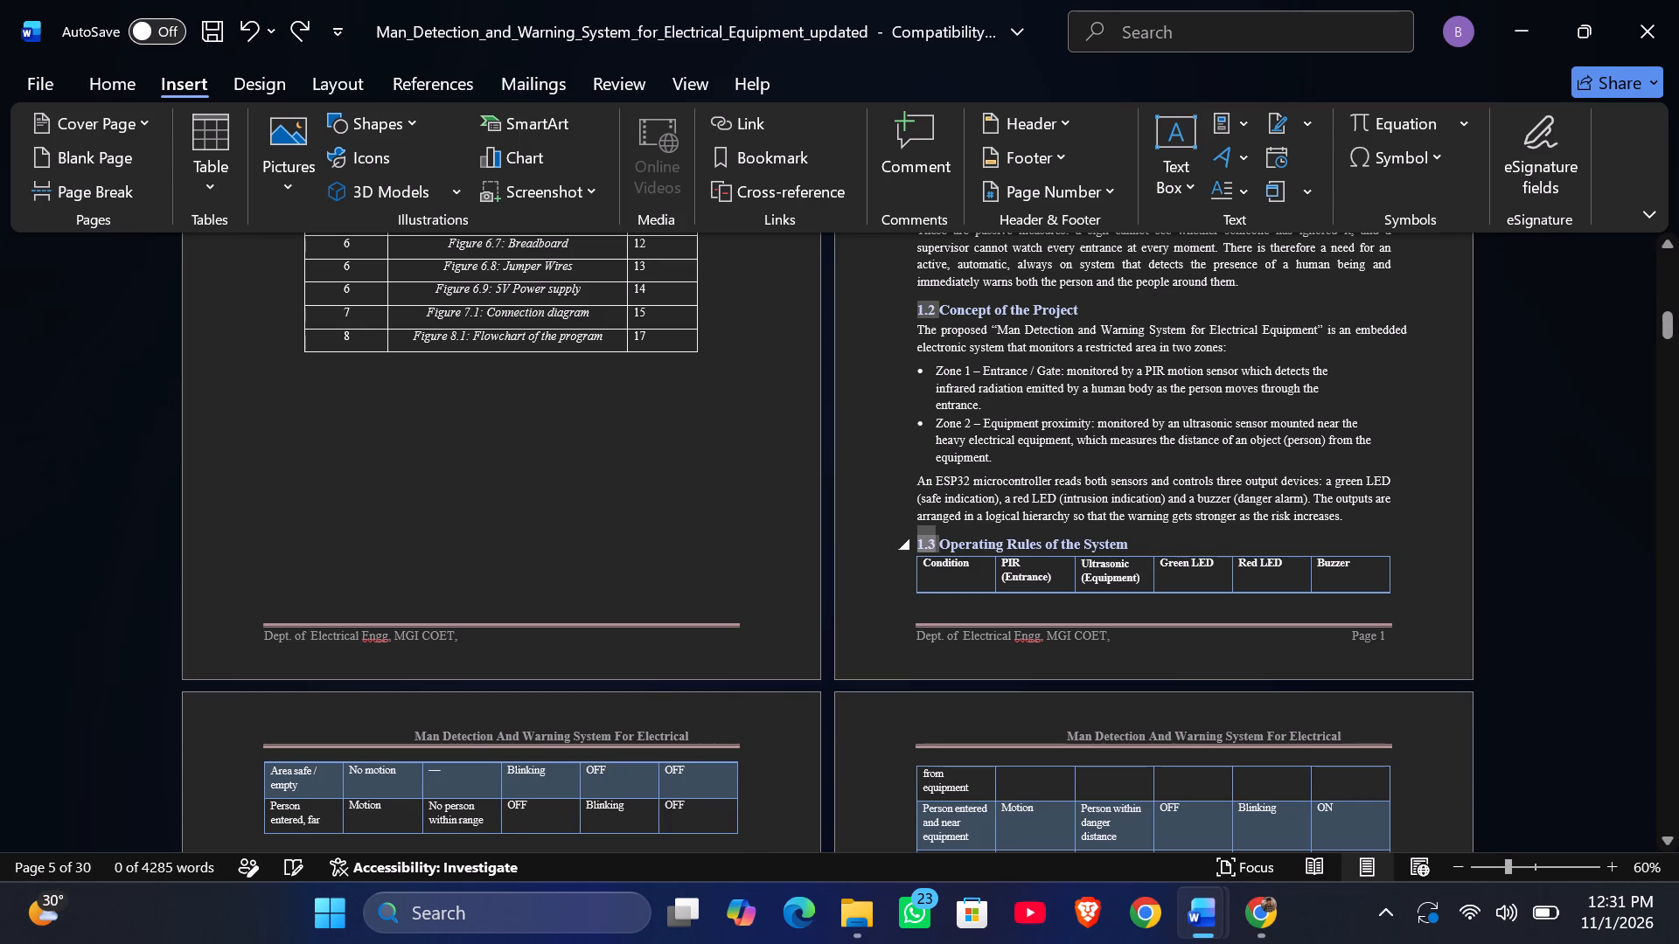
Copy the header row from Condition to Buzzer in the "_updated" document and paste it into the first blank row of the "__removed" document's table.
{"action": "left_click_drag", "start_coordinate": [922, 560], "coordinate": [944, 563]}
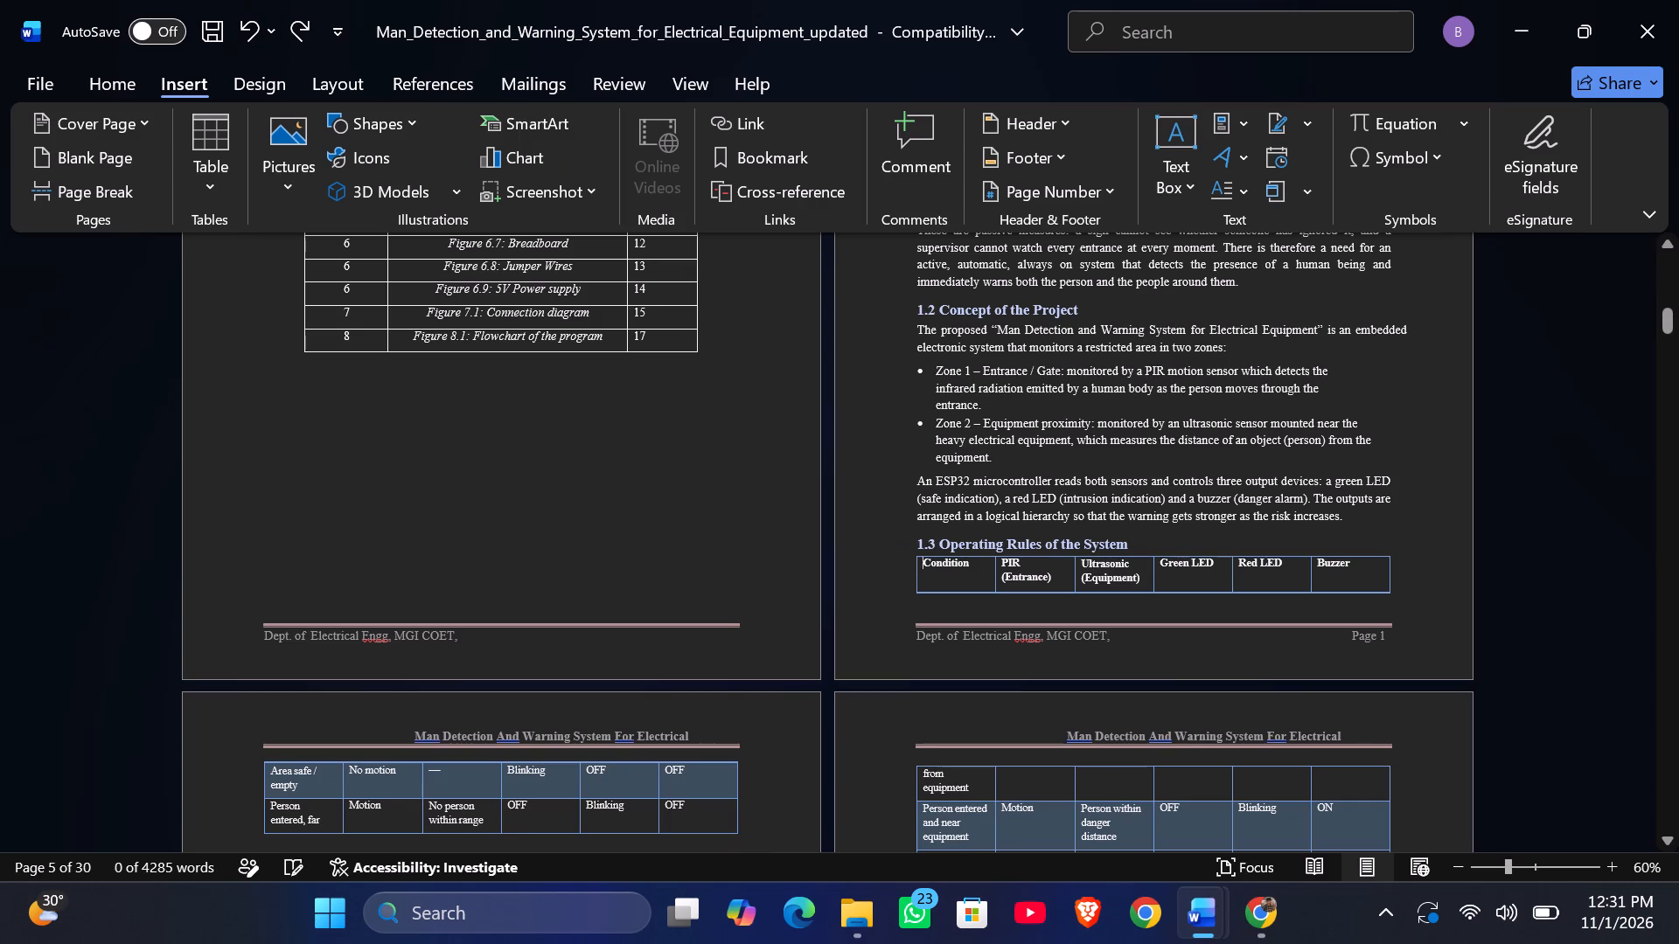
{"action": "left_click_drag", "start_coordinate": [944, 563], "coordinate": [1335, 564]}
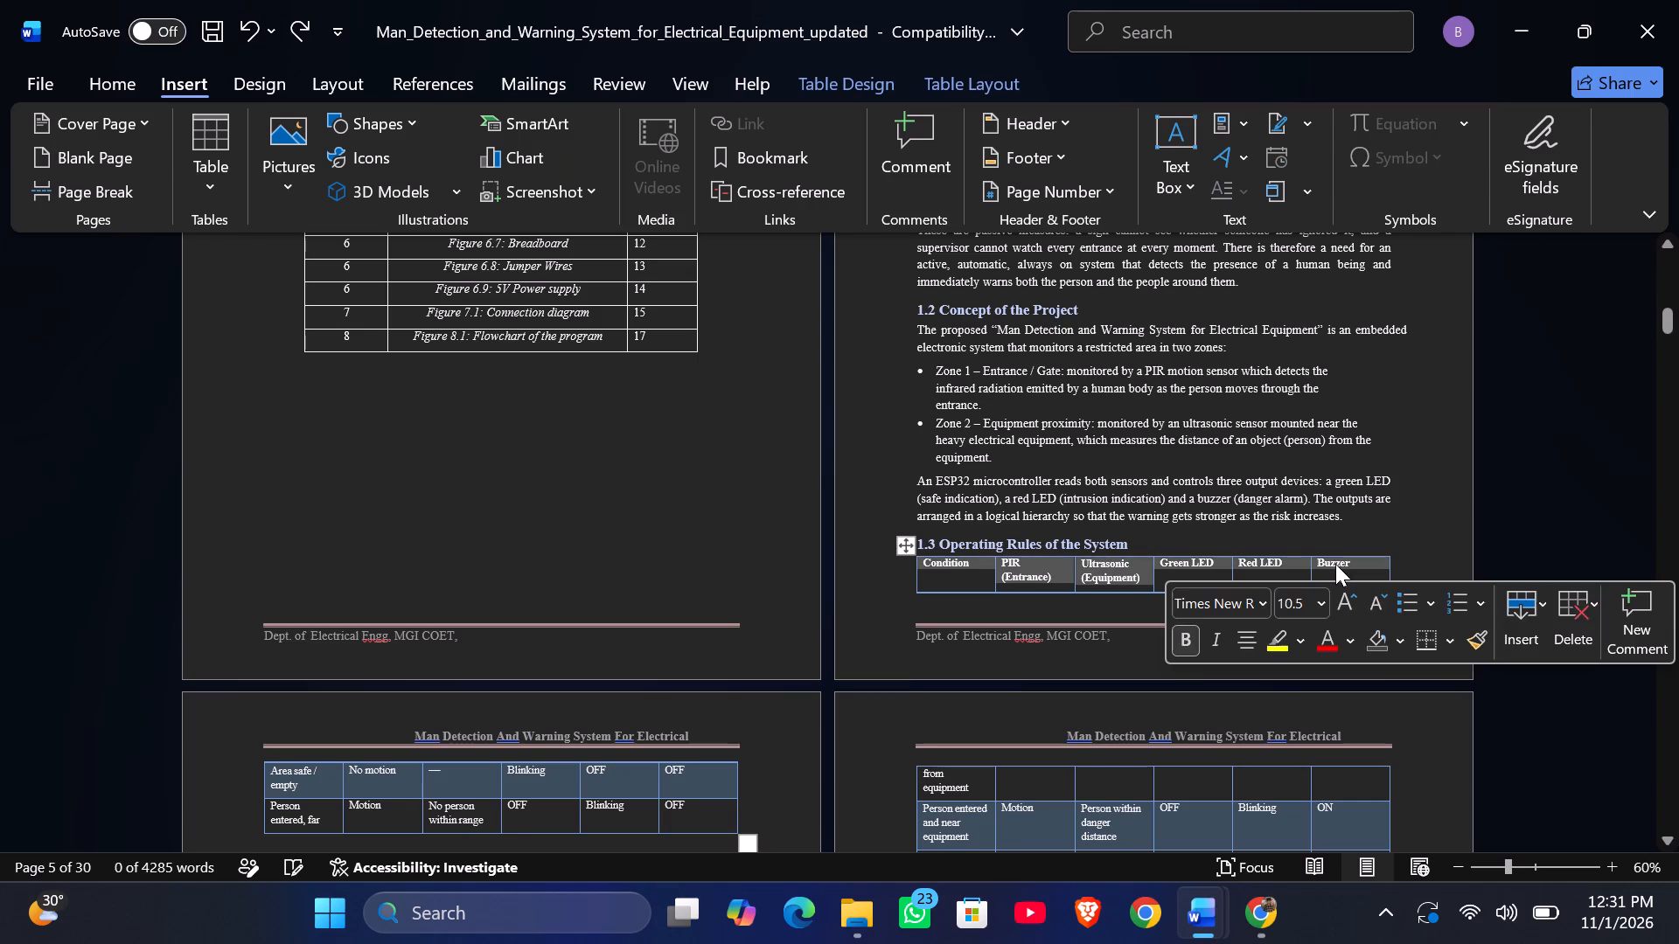
{"action": "key", "text": "ctrl+c"}
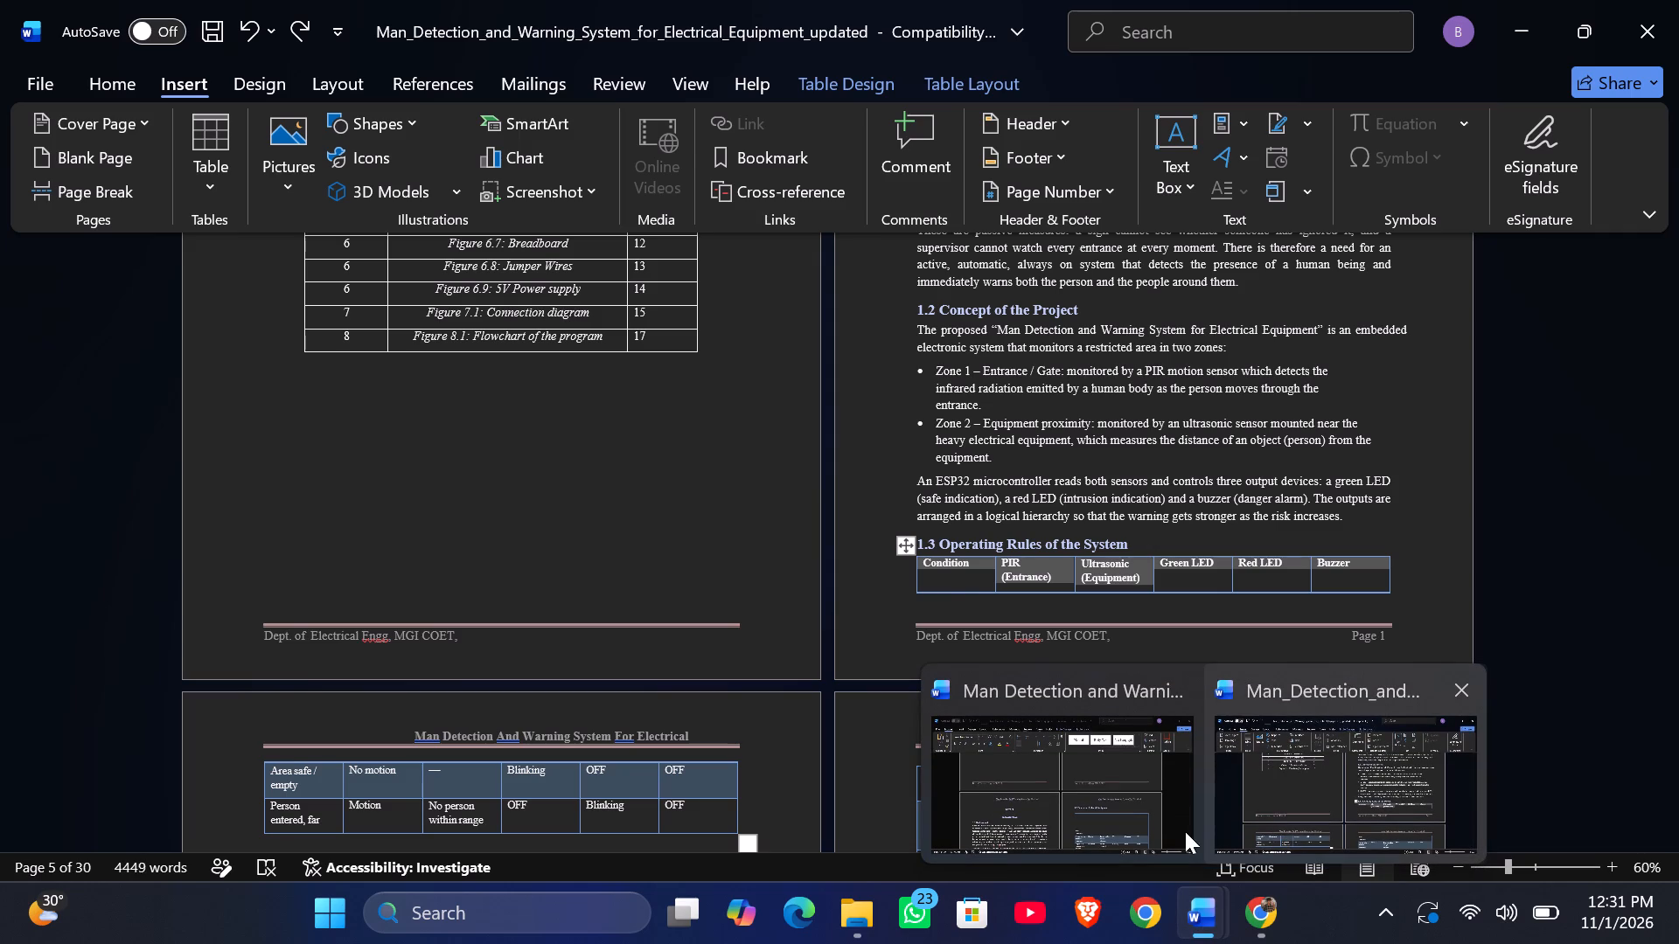
{"action": "left_click", "coordinate": [1120, 800]}
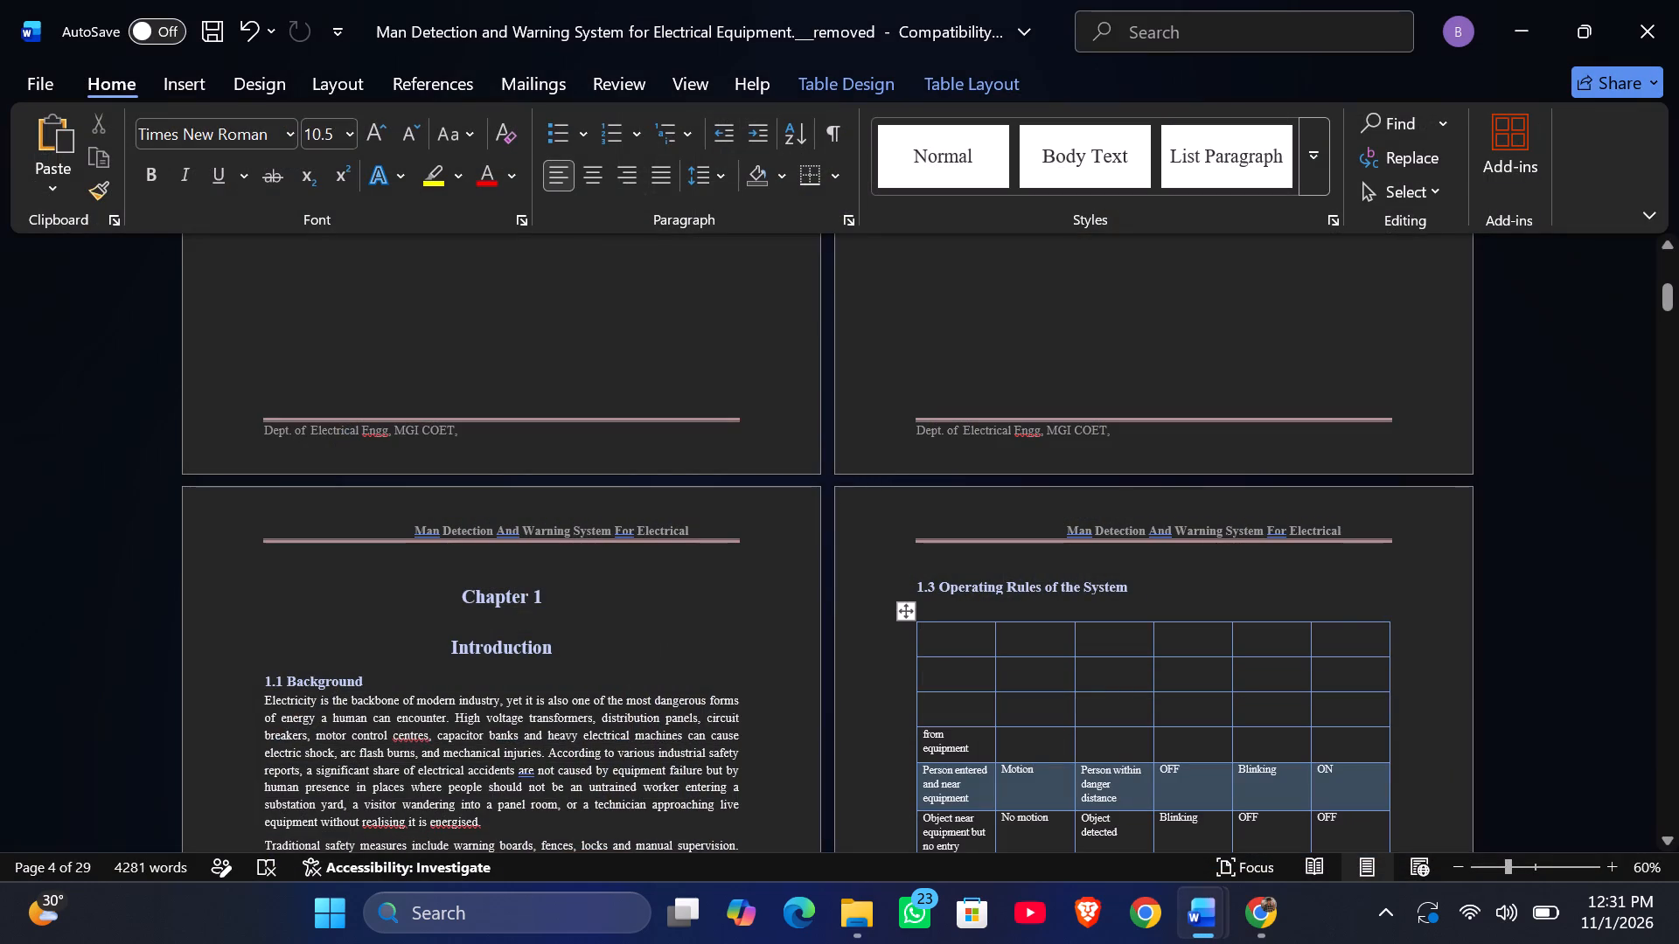
{"action": "key", "text": "ctrl+v"}
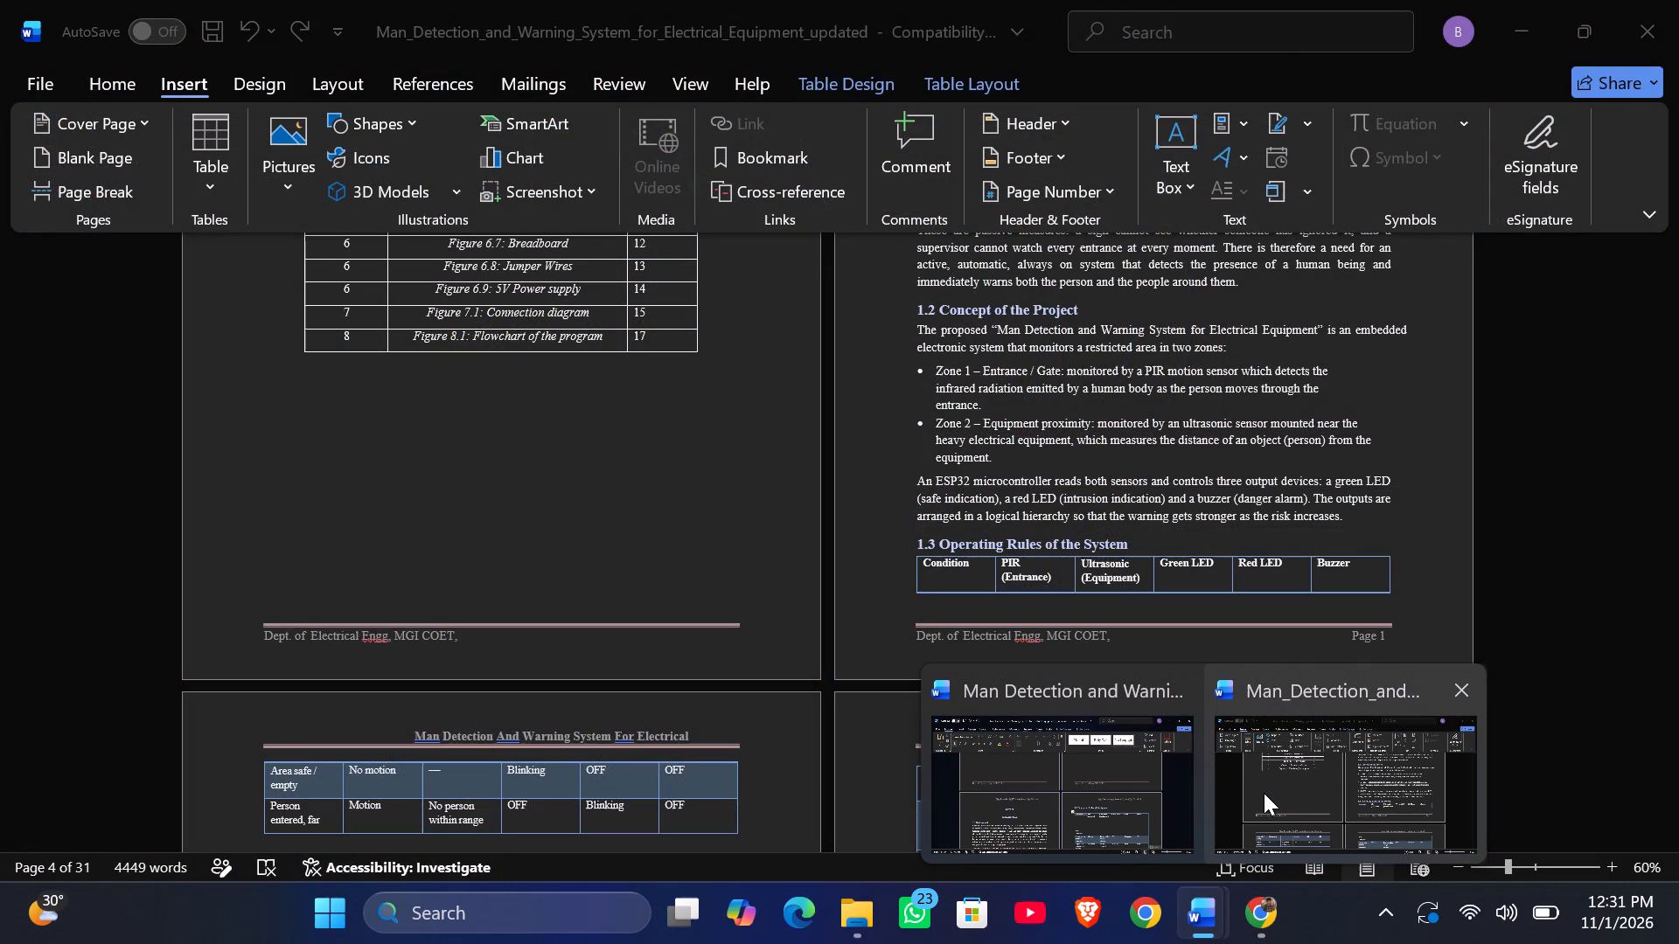
Copy the "Area safe / empty" and "Person entered, far" rows from the "_updated" document into the two blank rows of the "__removed" document's table.
{"action": "left_click", "coordinate": [1264, 793]}
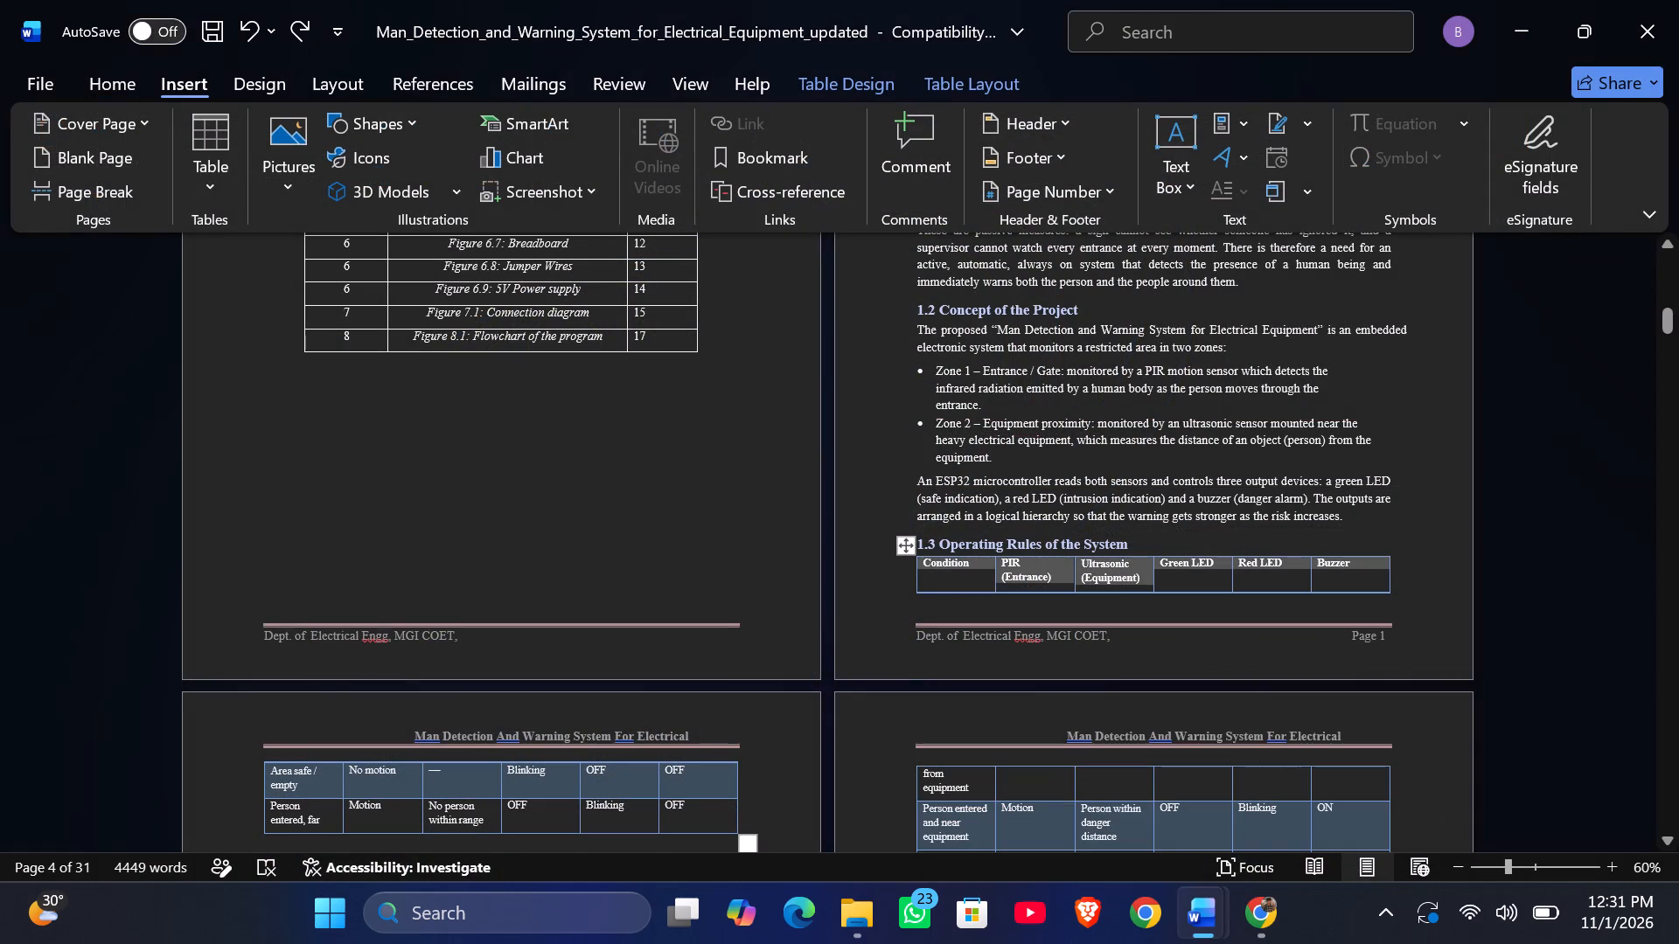
{"action": "scroll", "coordinate": [840, 769], "scroll_direction": "down", "scroll_amount": 1}
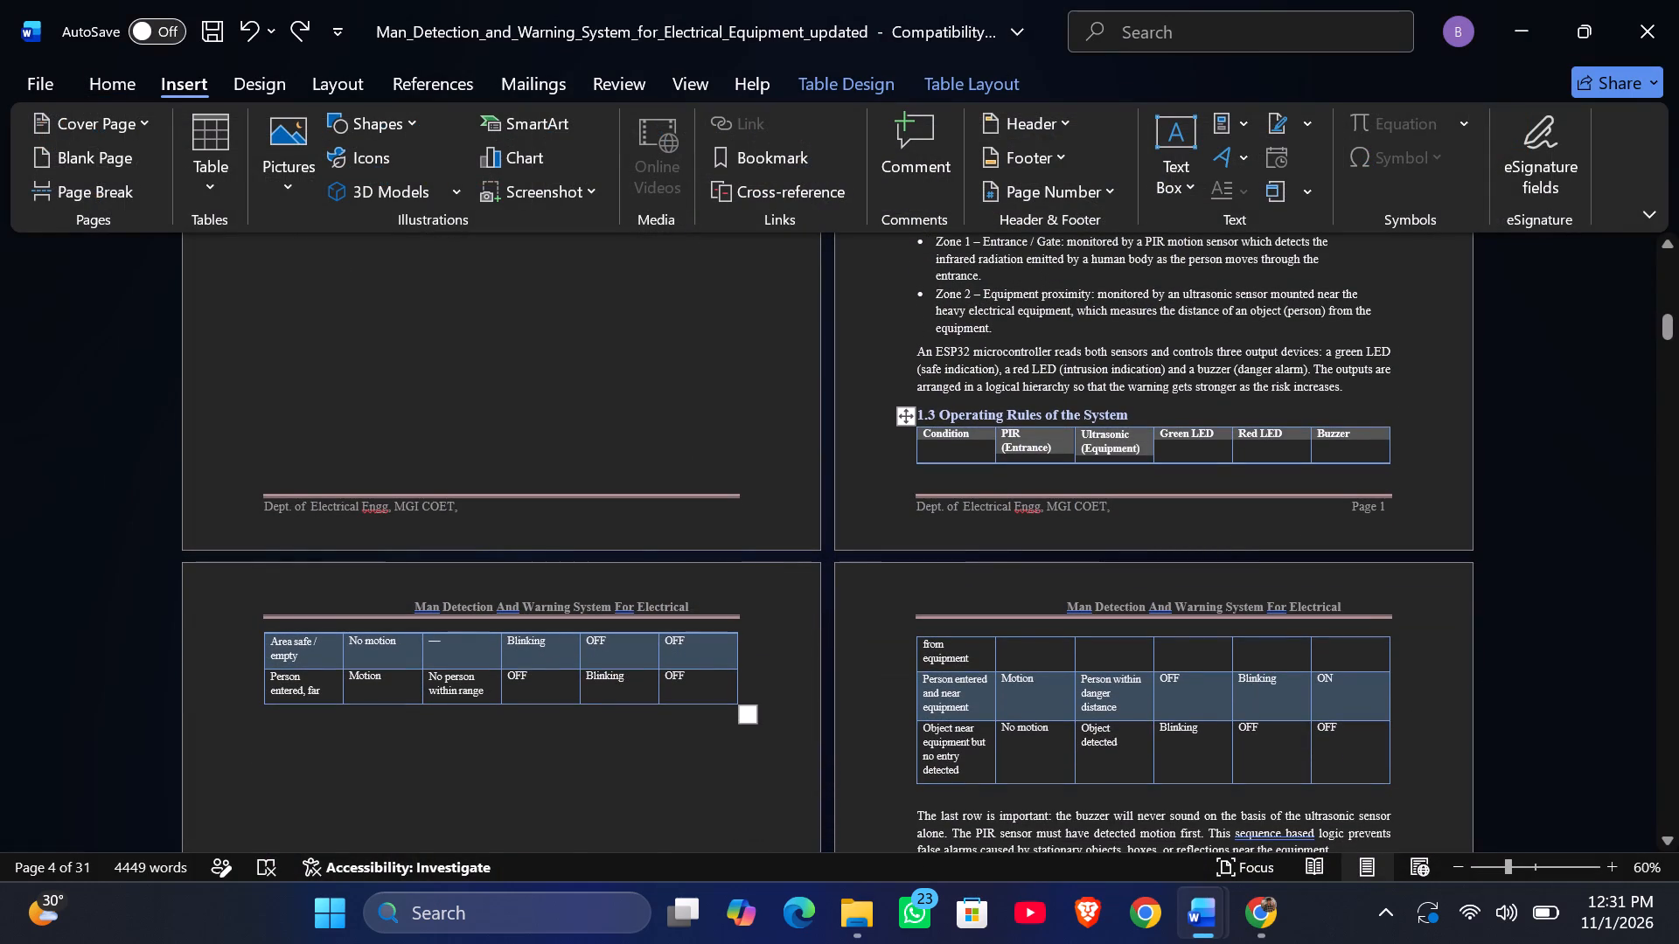
{"action": "left_click_drag", "start_coordinate": [268, 639], "coordinate": [680, 684]}
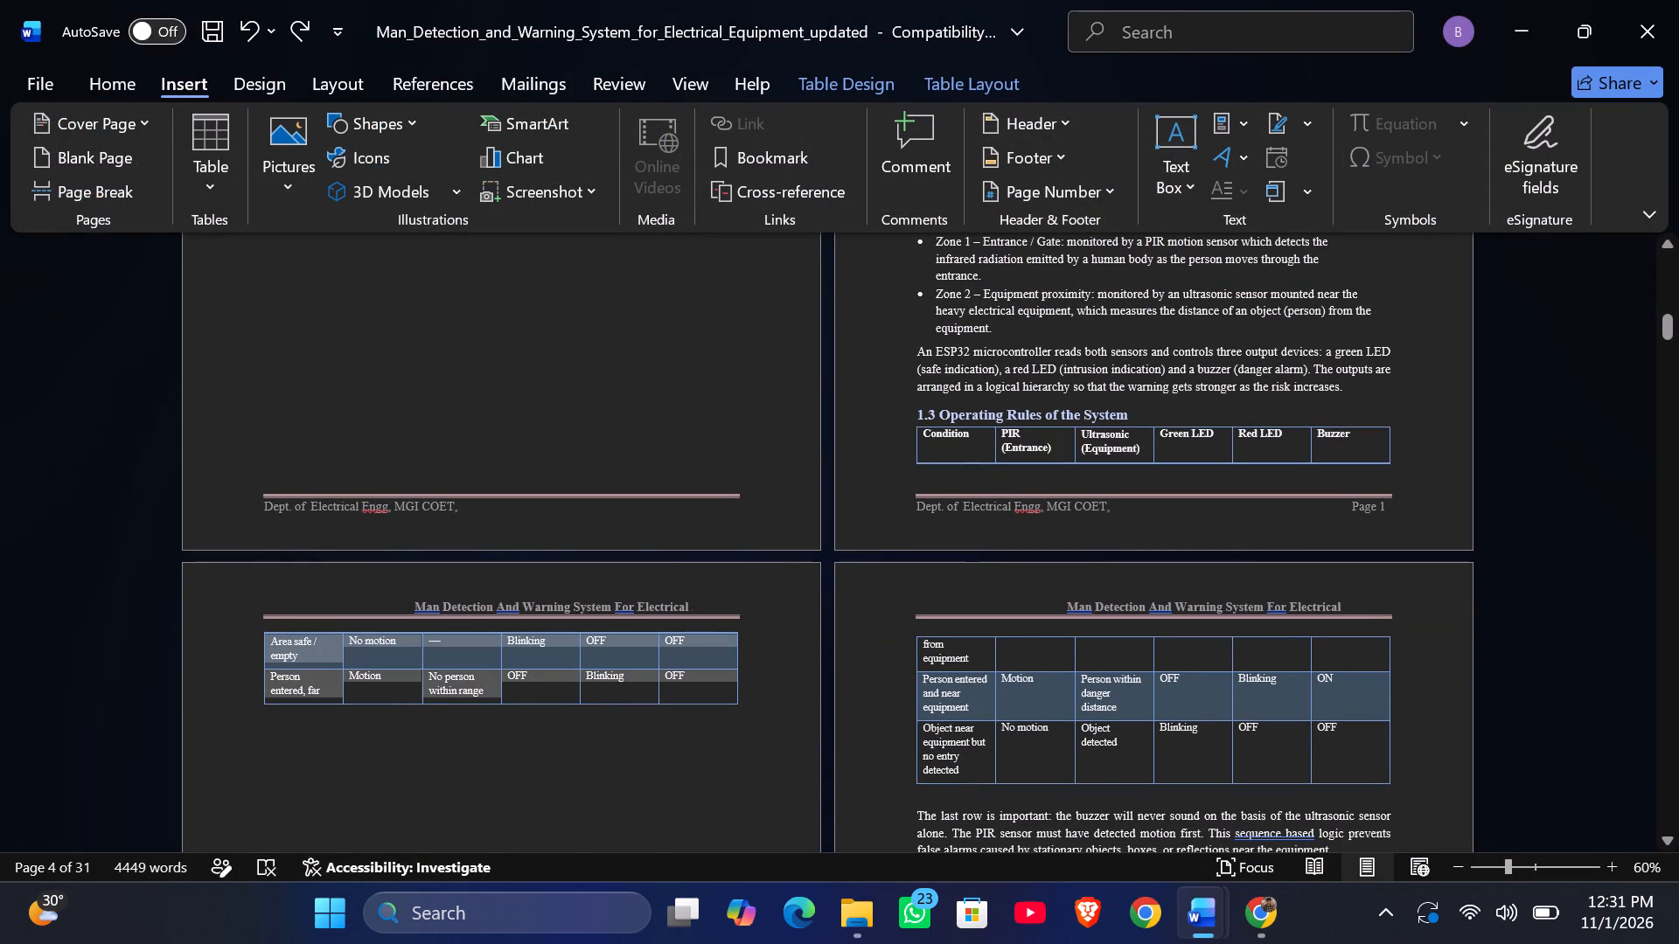
{"action": "left_click_drag", "start_coordinate": [680, 684], "coordinate": [695, 688]}
{"action": "key", "text": "ctrl+c"}
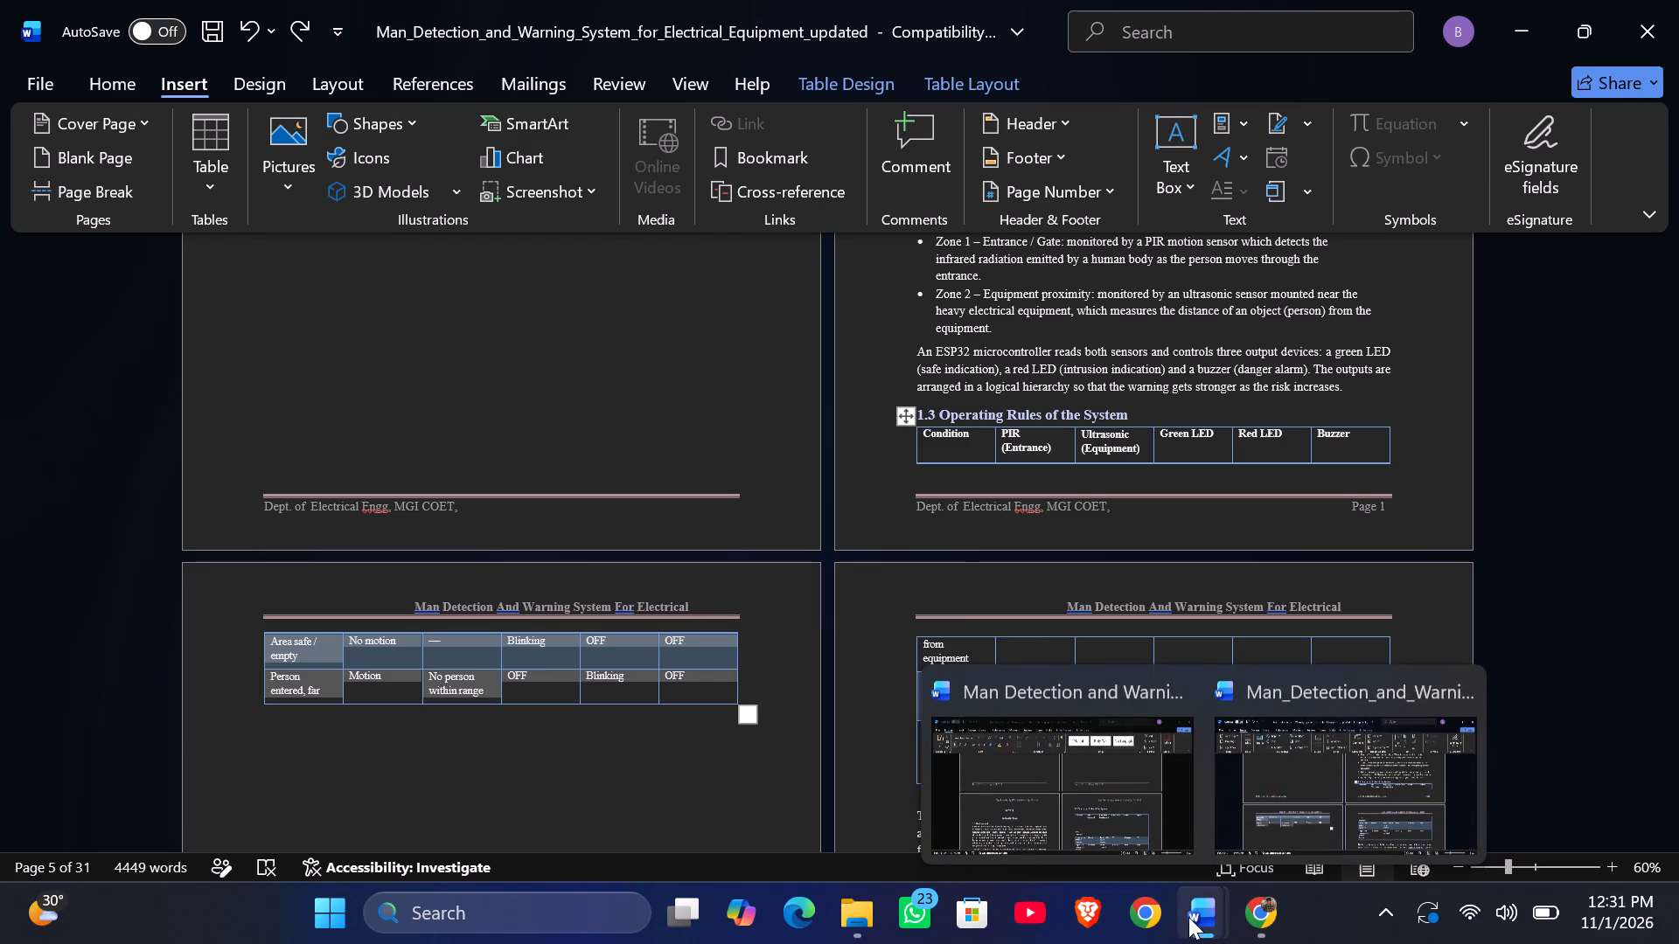
{"action": "left_click", "coordinate": [1159, 790]}
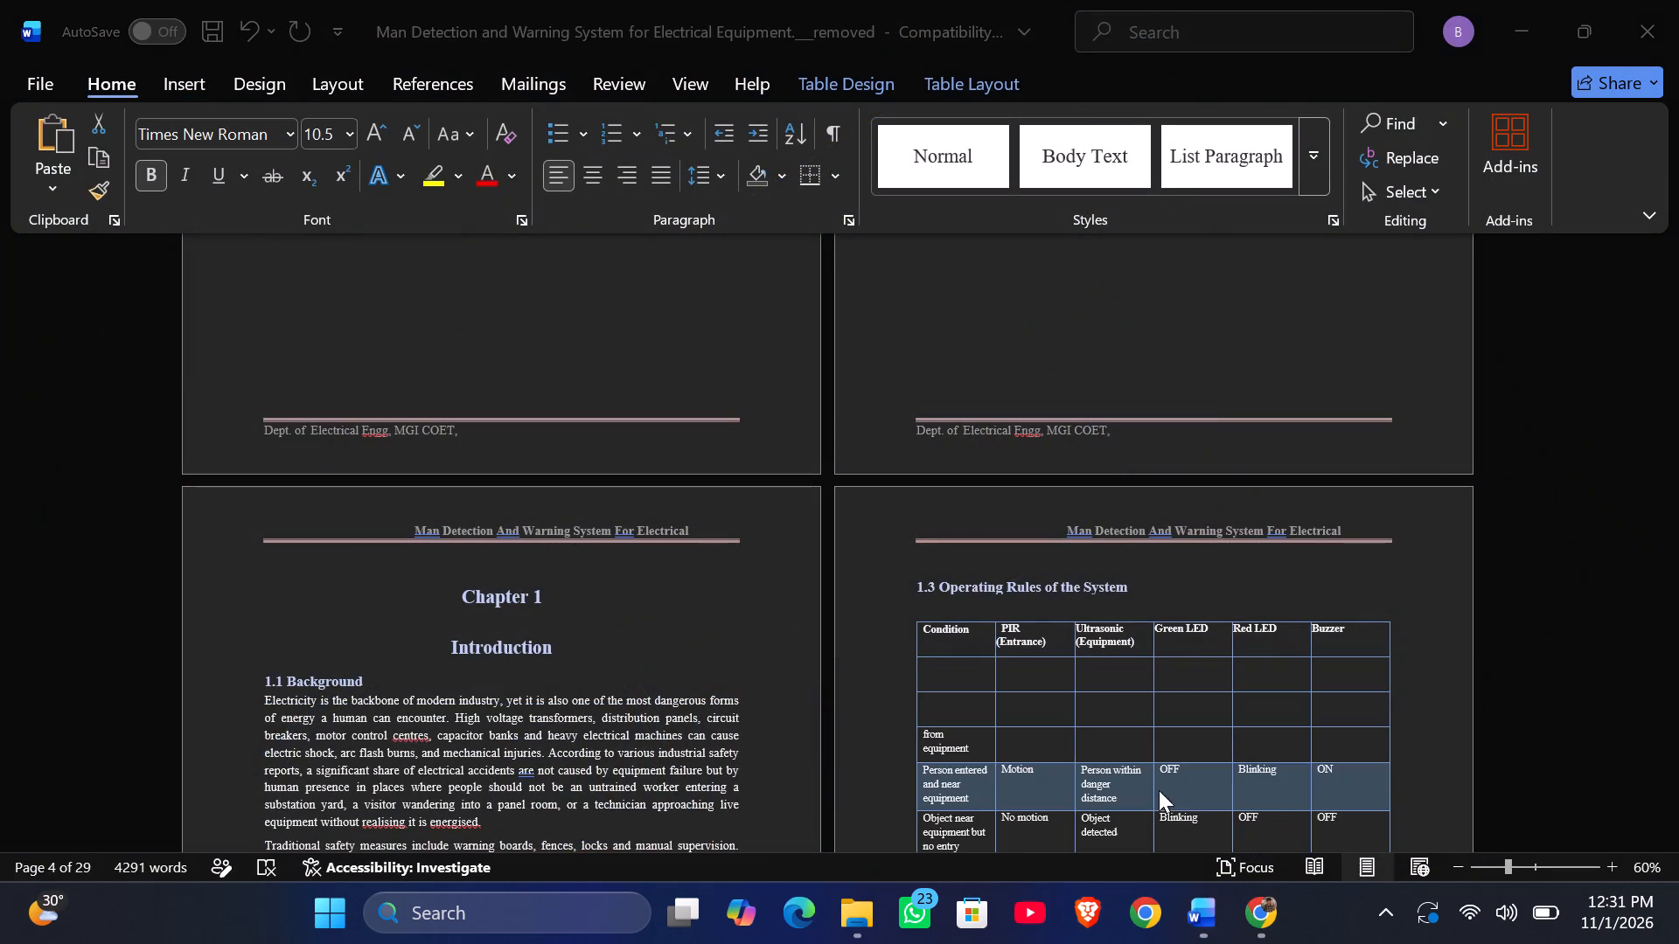
{"action": "left_click", "coordinate": [950, 670]}
{"action": "key", "text": "ctrl+v"}
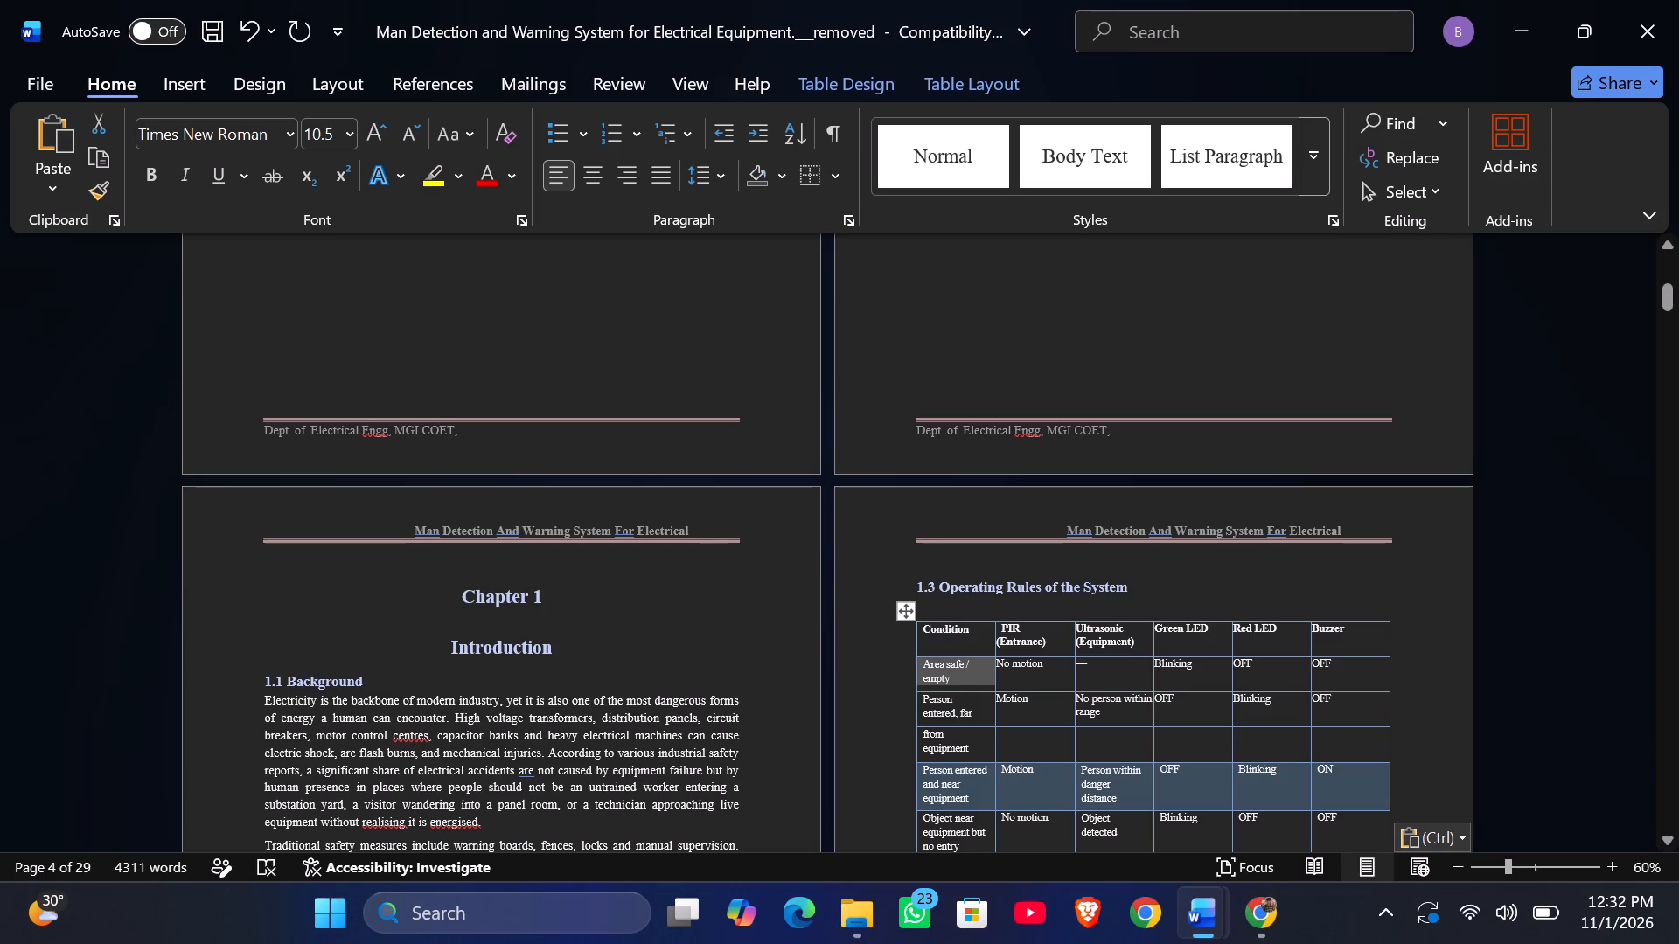
Delete the leftover "from equipment" row from the section 1.3 table.
{"action": "left_click", "coordinate": [918, 740]}
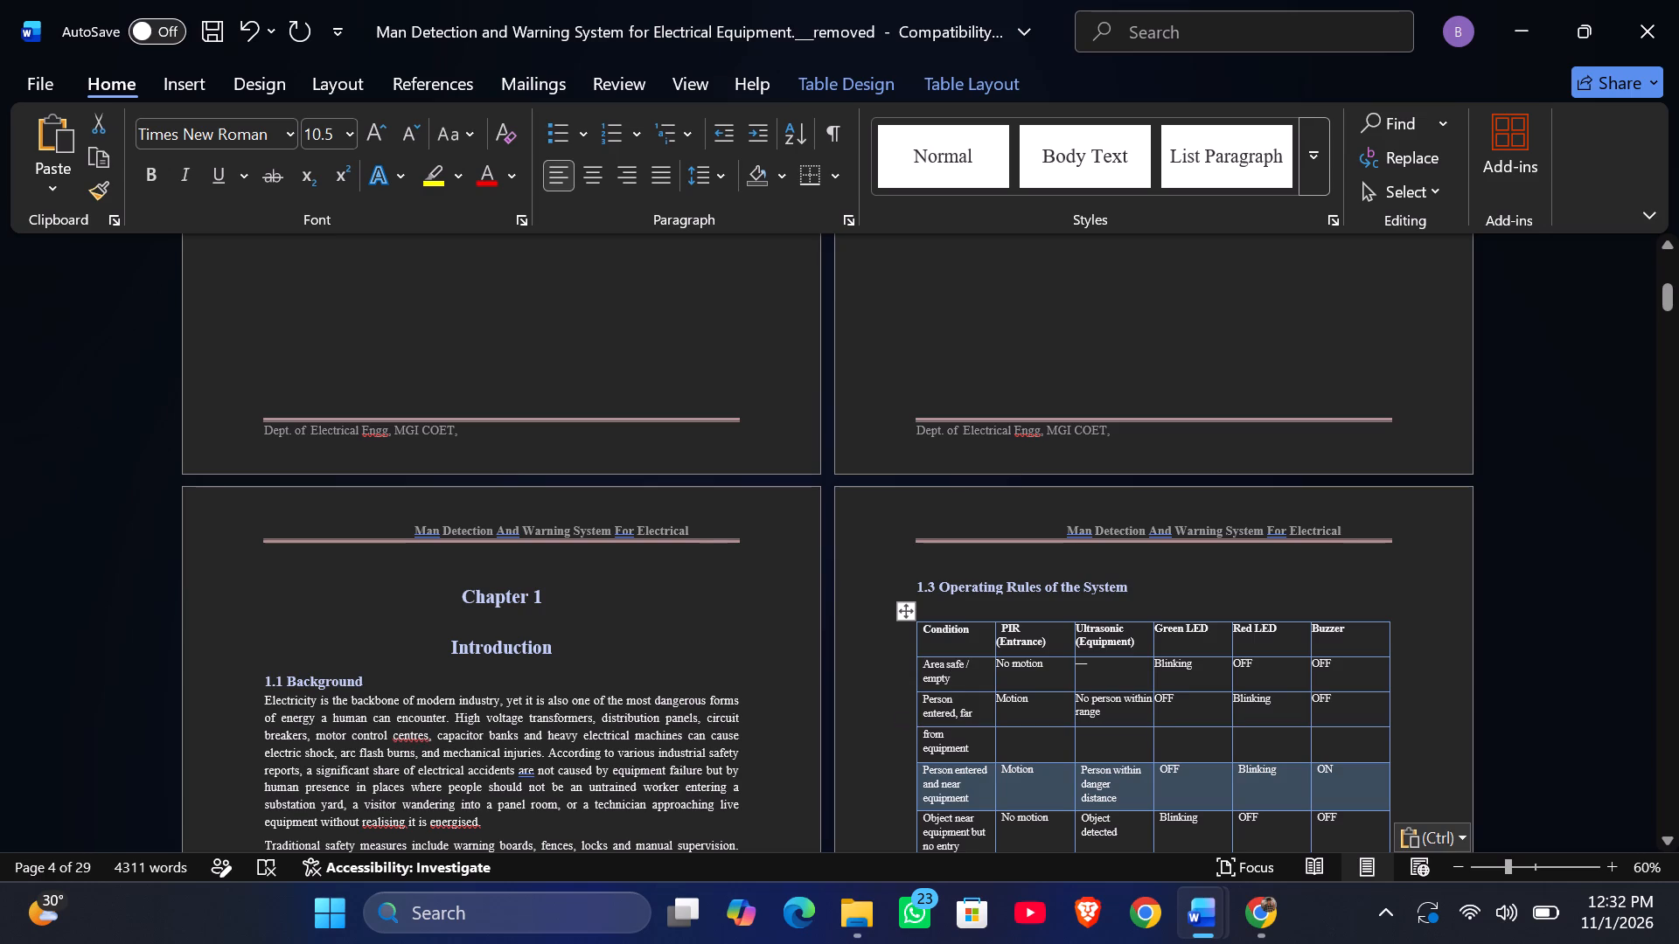
{"action": "double_click", "coordinate": [889, 745]}
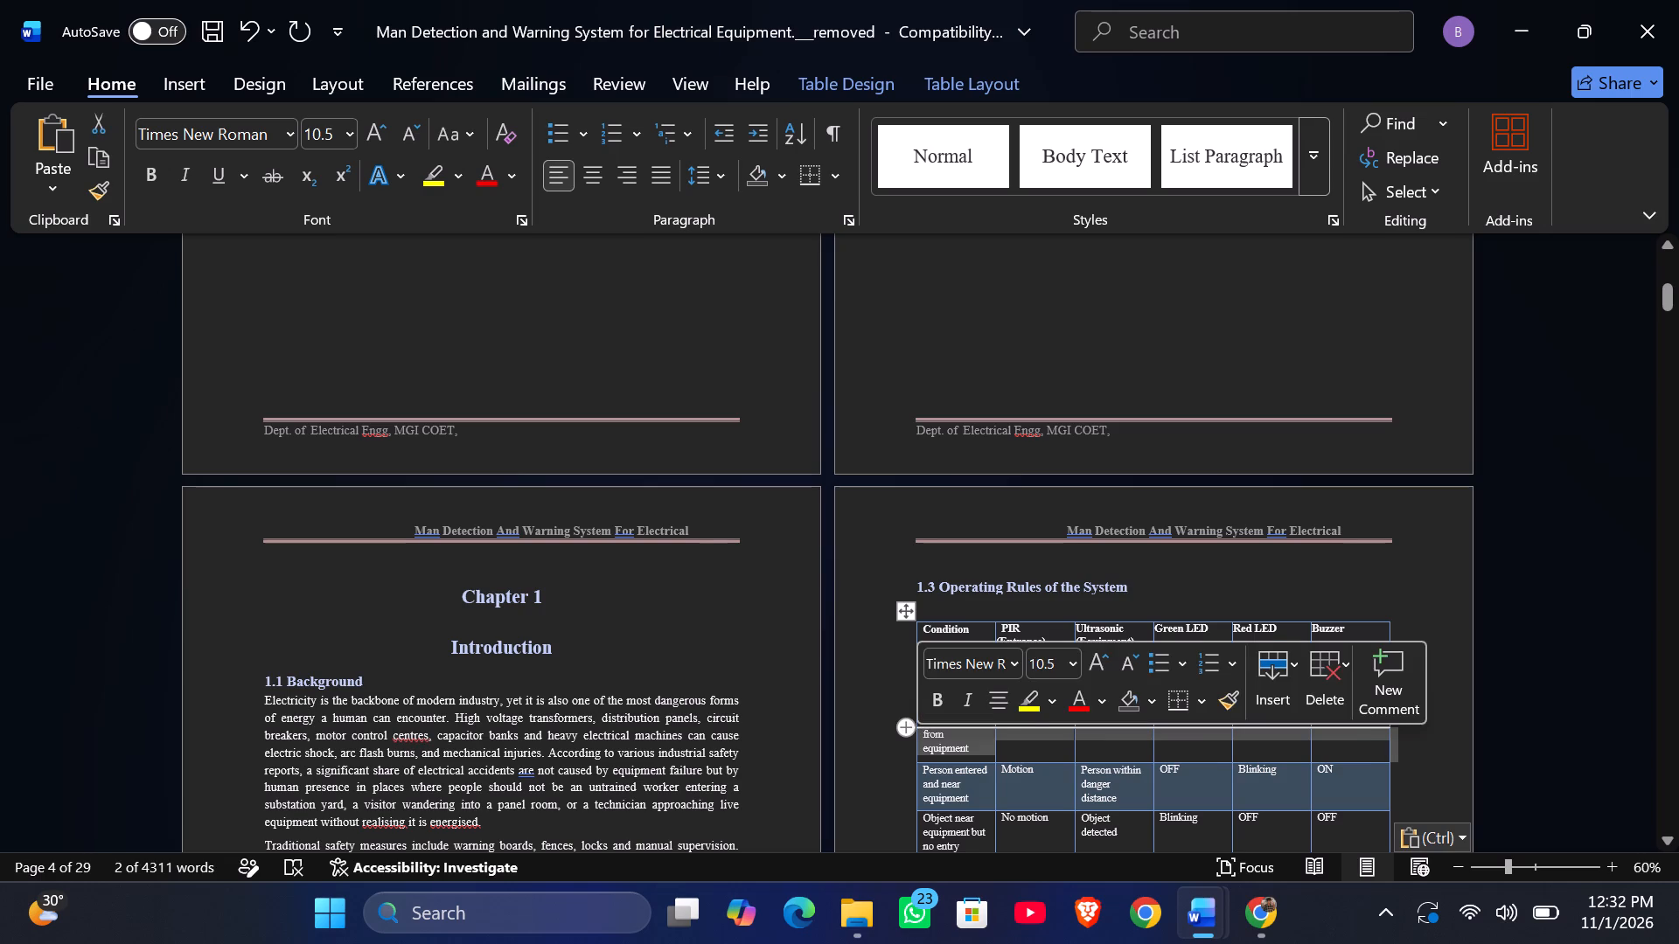
{"action": "left_click", "coordinate": [1333, 670]}
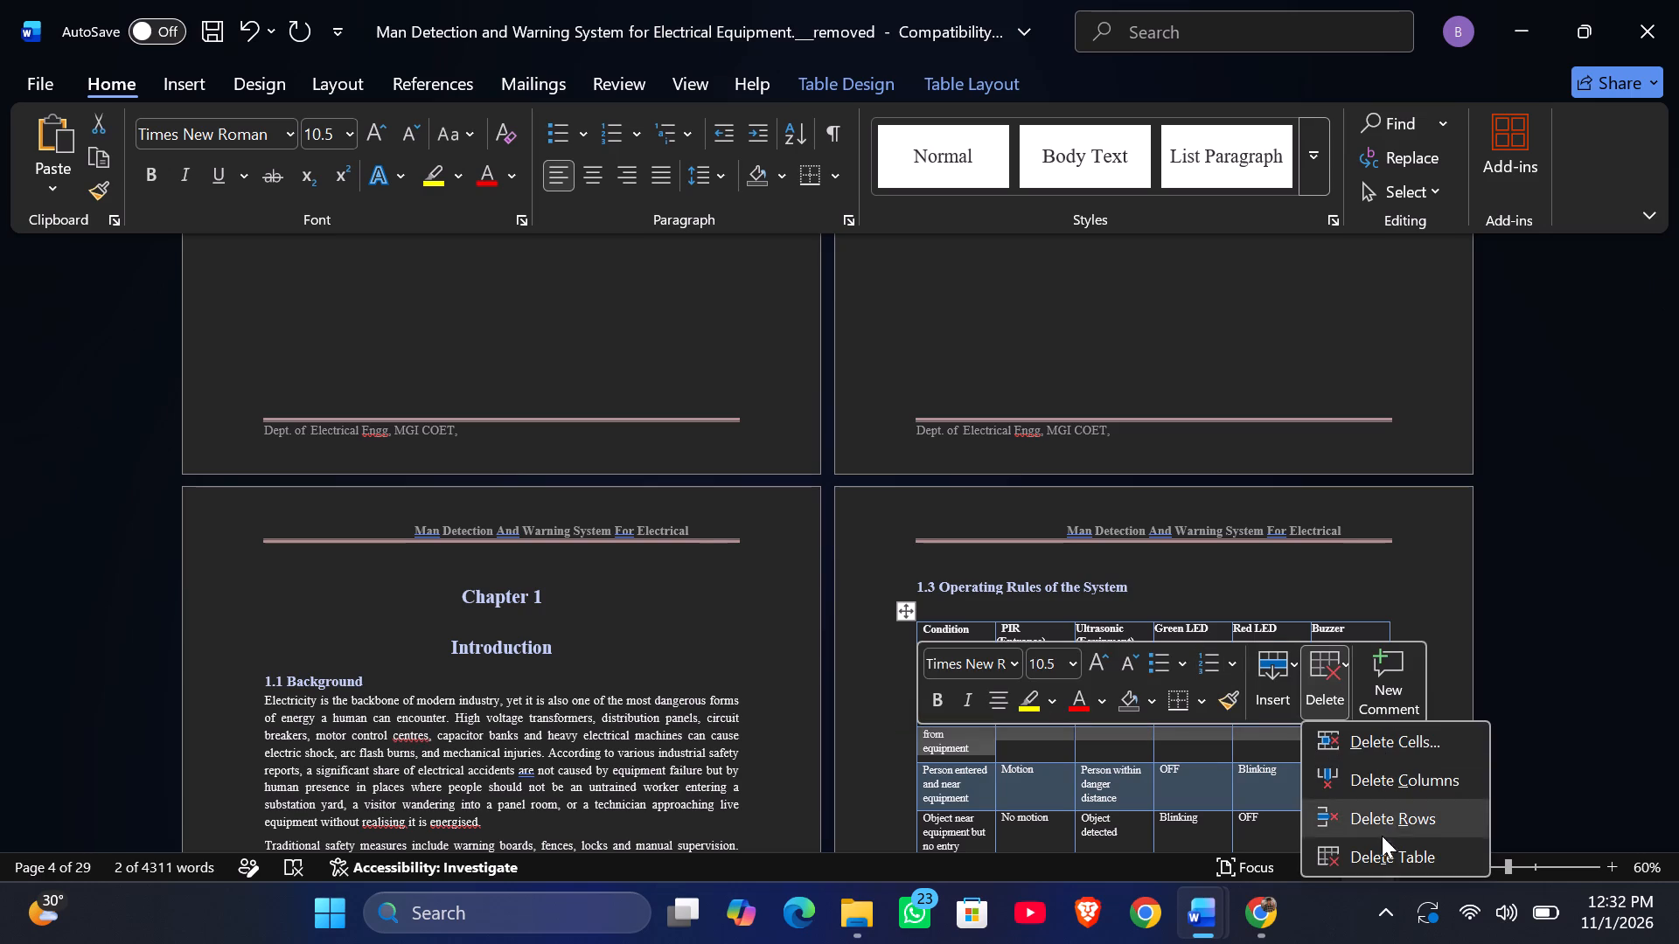
{"action": "left_click", "coordinate": [1389, 813]}
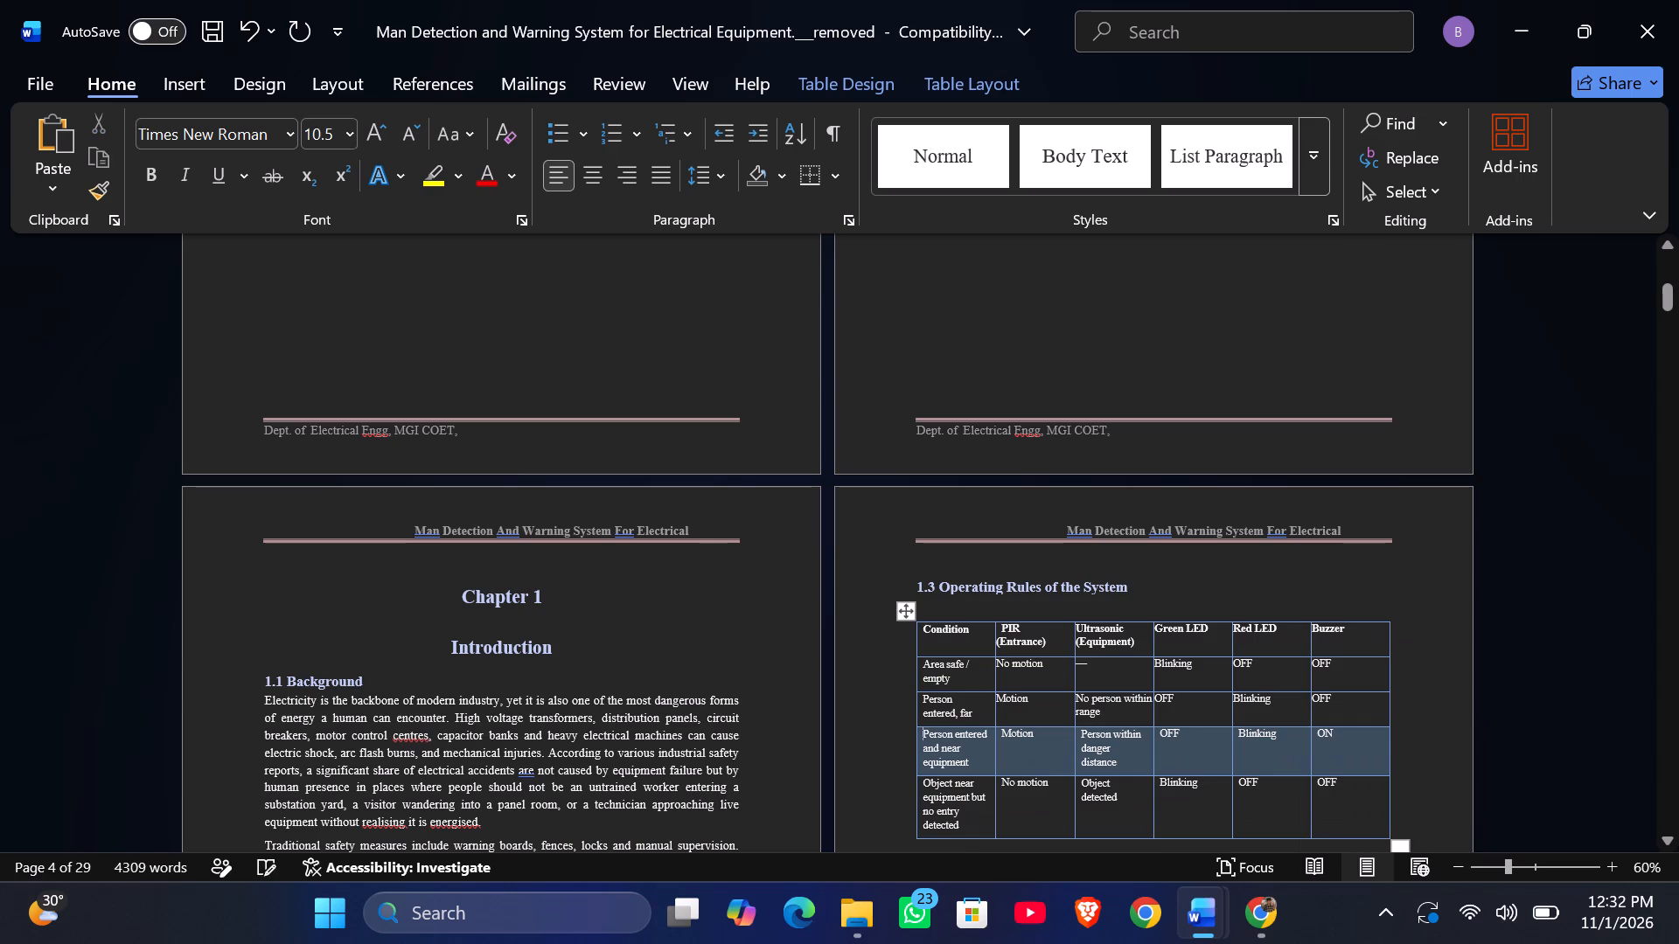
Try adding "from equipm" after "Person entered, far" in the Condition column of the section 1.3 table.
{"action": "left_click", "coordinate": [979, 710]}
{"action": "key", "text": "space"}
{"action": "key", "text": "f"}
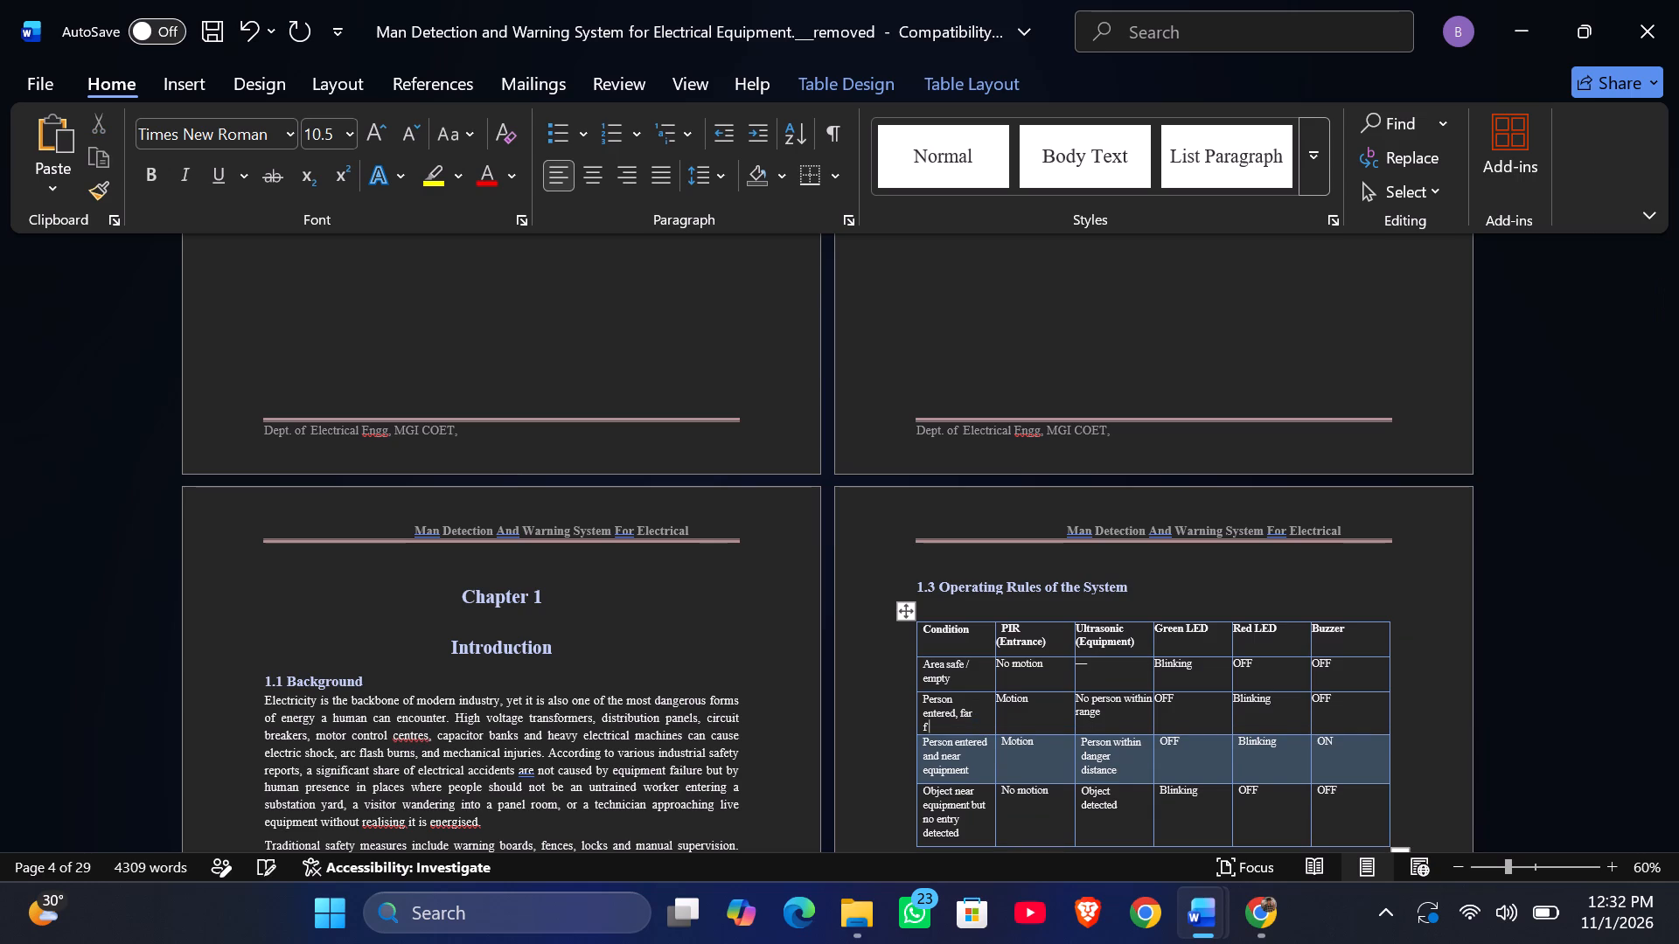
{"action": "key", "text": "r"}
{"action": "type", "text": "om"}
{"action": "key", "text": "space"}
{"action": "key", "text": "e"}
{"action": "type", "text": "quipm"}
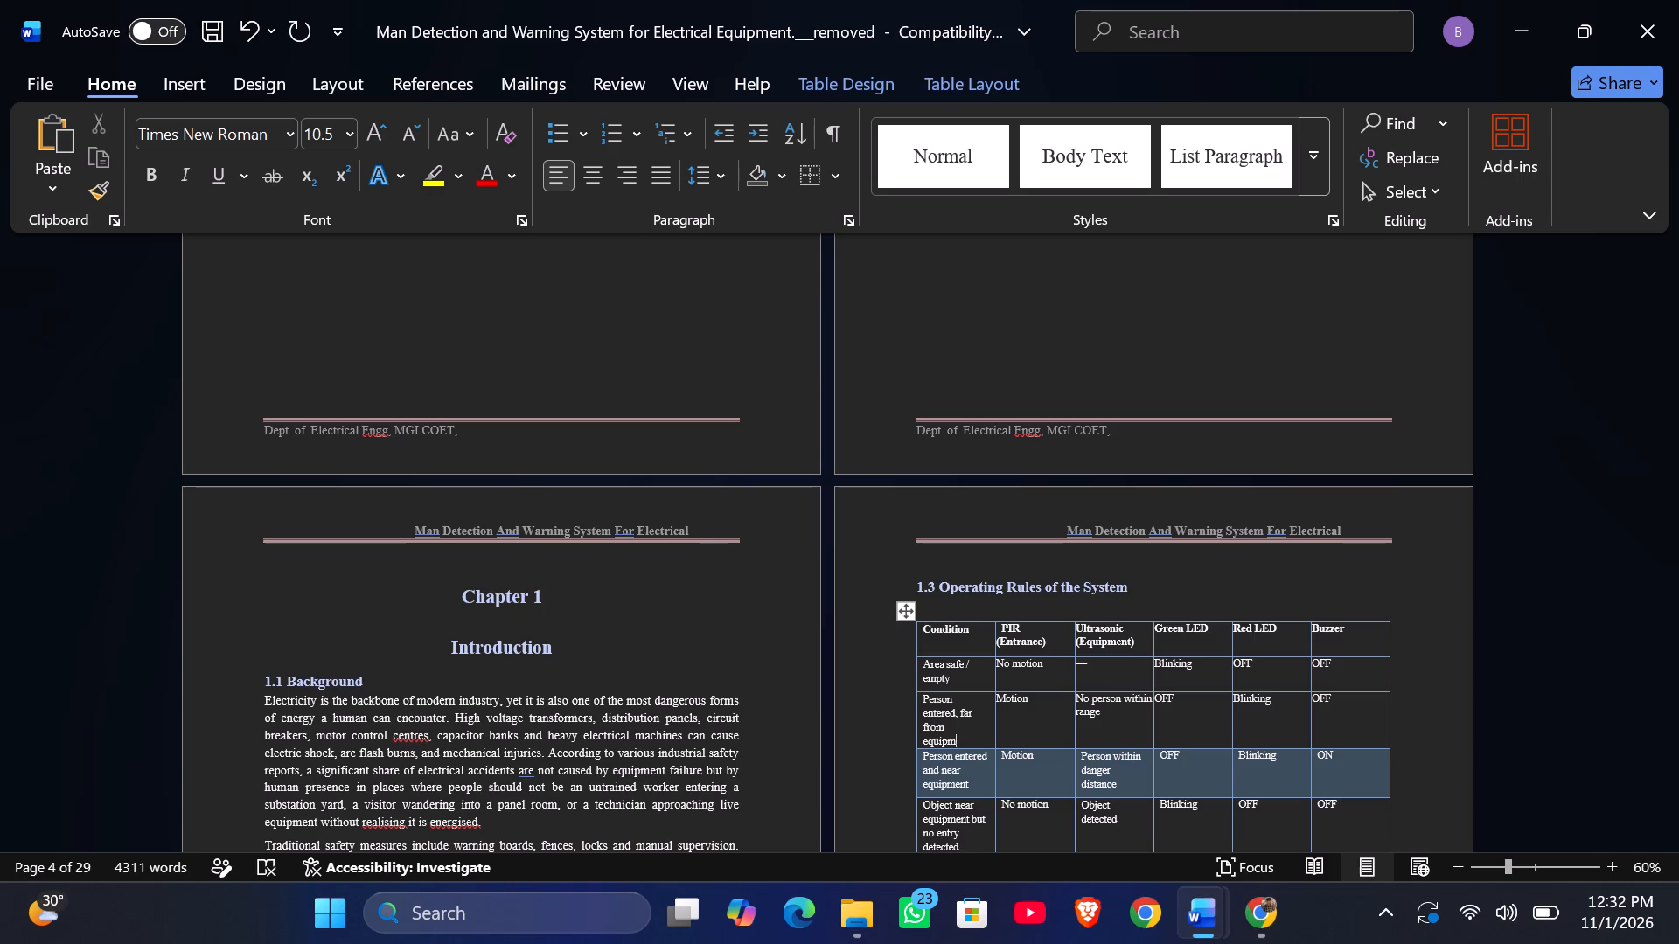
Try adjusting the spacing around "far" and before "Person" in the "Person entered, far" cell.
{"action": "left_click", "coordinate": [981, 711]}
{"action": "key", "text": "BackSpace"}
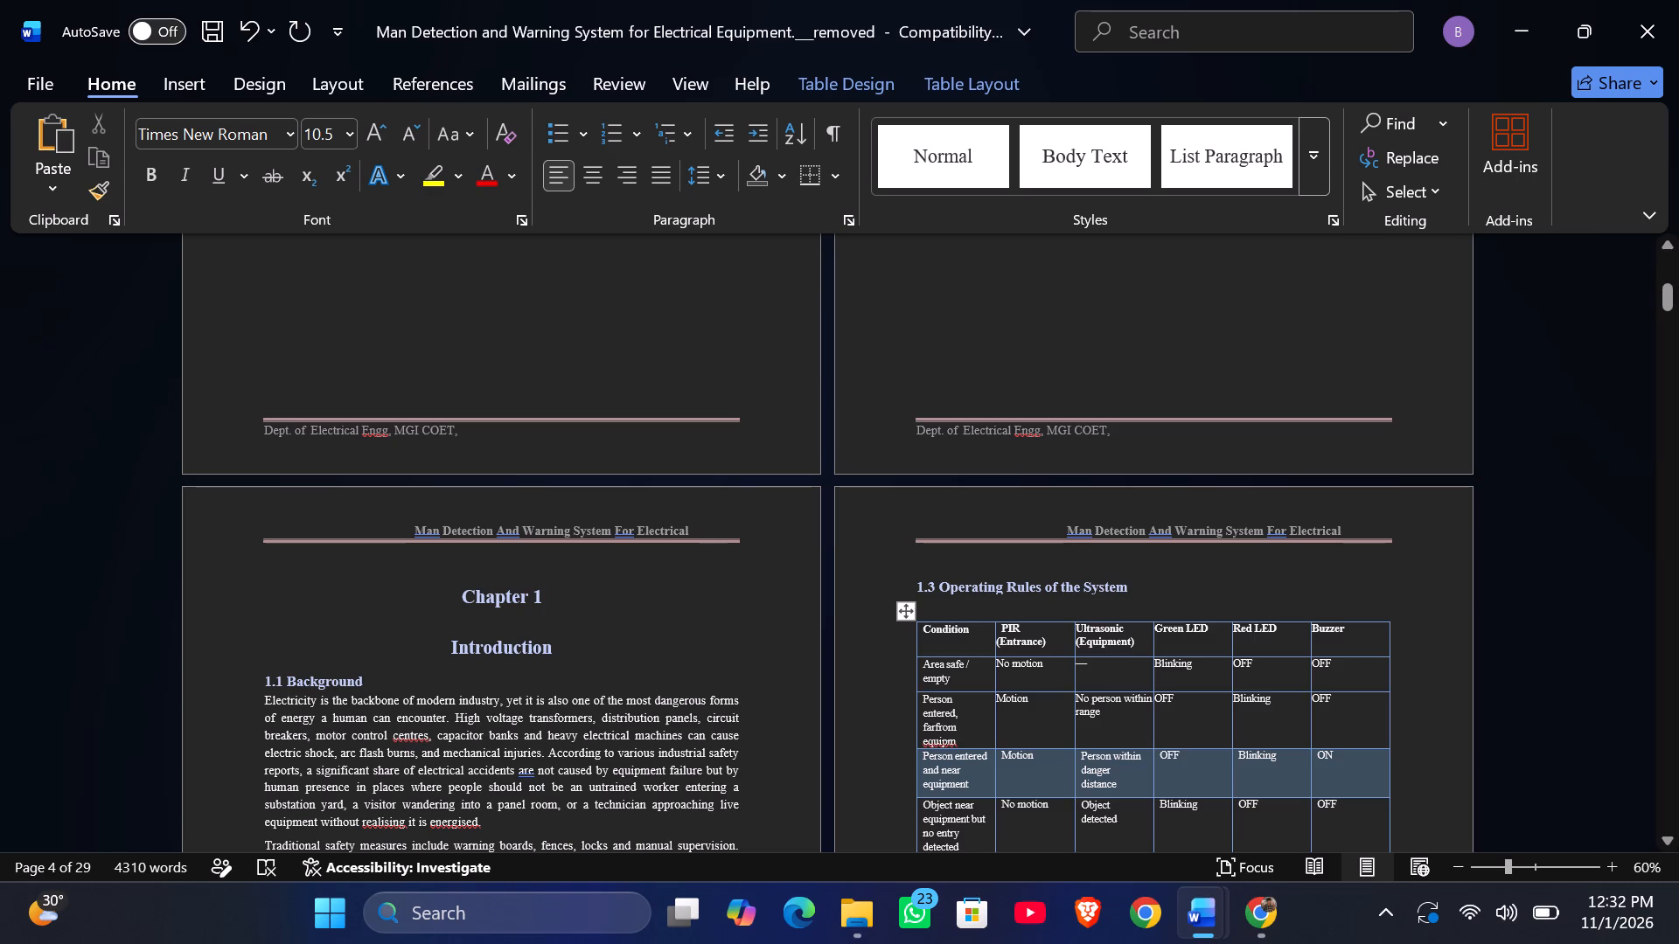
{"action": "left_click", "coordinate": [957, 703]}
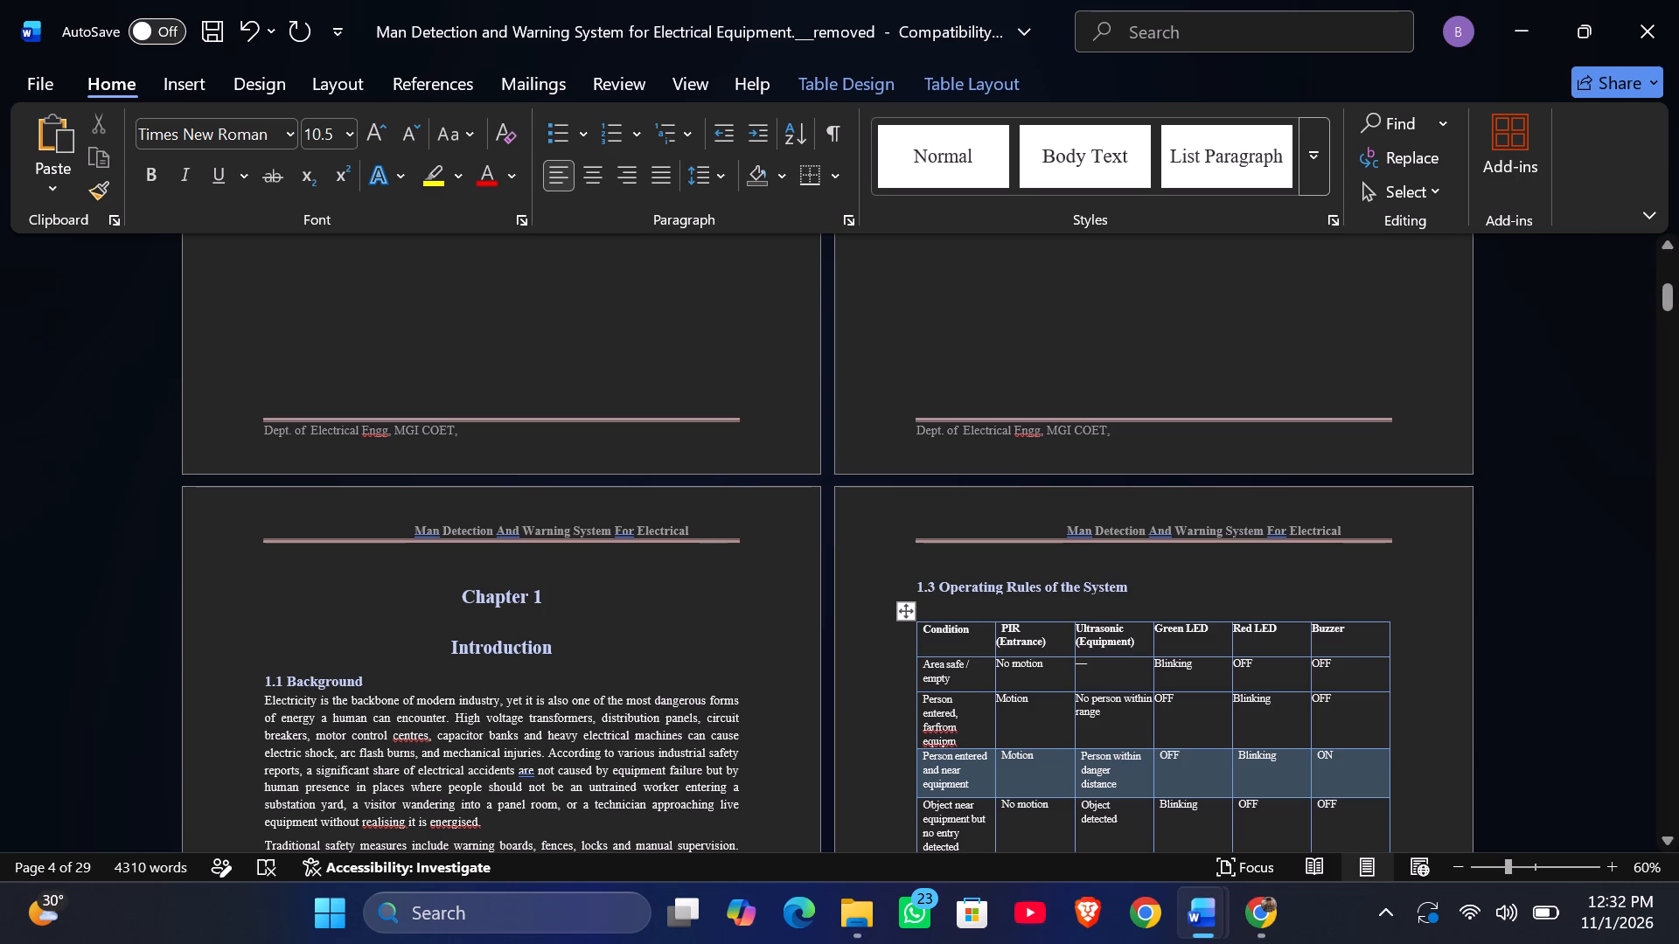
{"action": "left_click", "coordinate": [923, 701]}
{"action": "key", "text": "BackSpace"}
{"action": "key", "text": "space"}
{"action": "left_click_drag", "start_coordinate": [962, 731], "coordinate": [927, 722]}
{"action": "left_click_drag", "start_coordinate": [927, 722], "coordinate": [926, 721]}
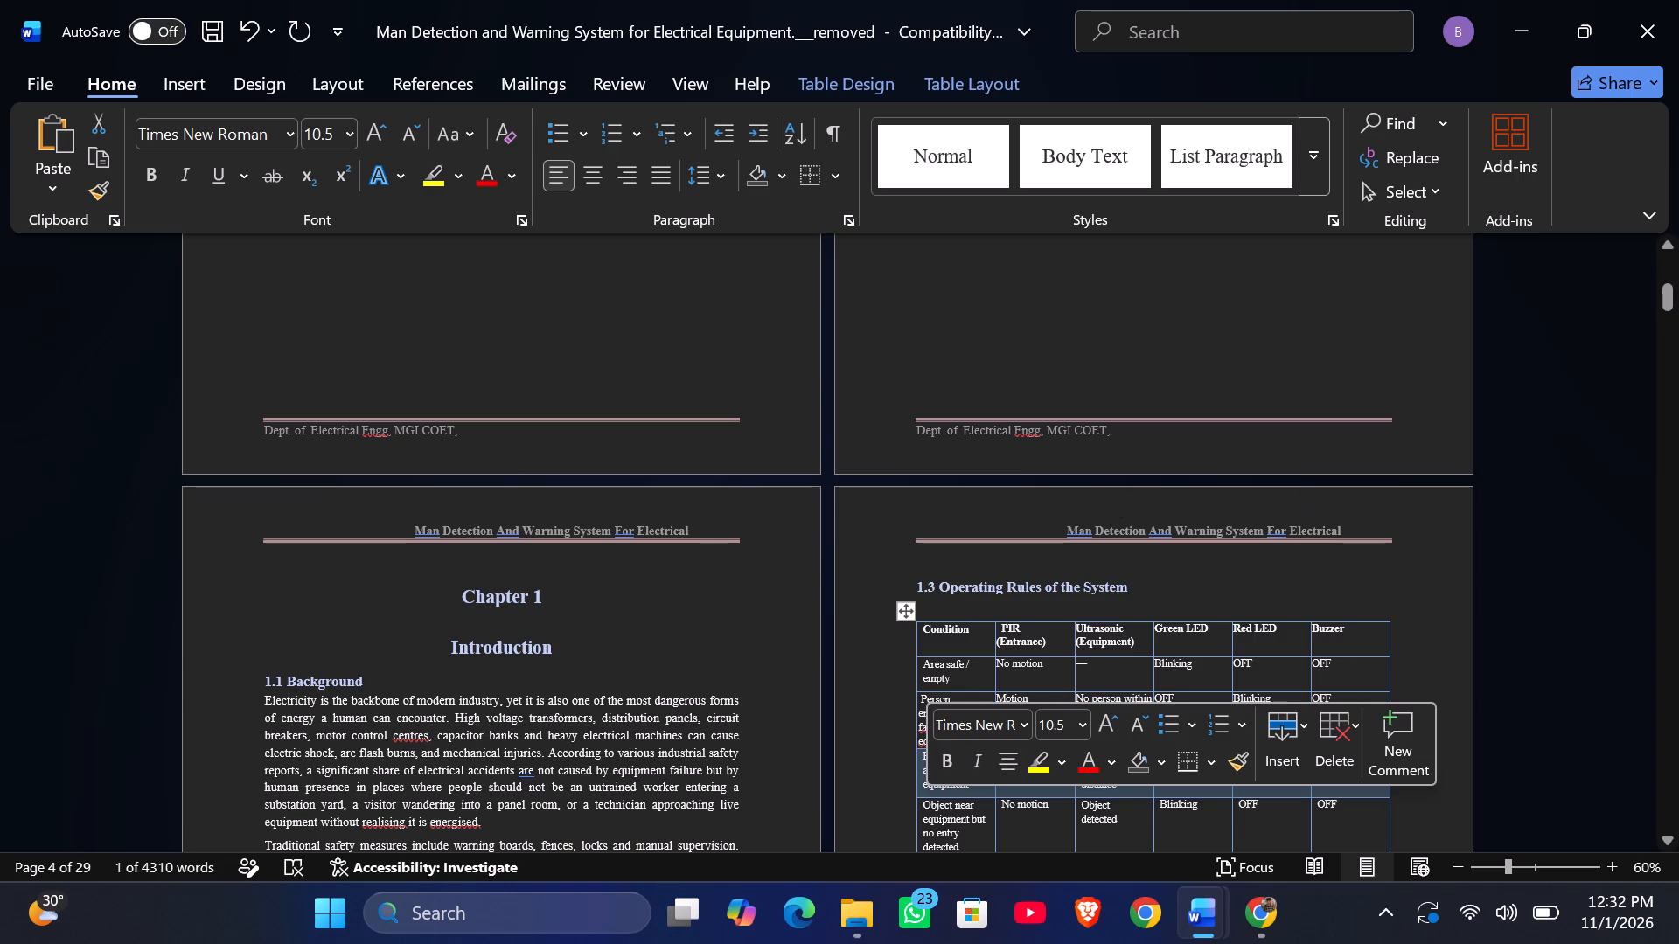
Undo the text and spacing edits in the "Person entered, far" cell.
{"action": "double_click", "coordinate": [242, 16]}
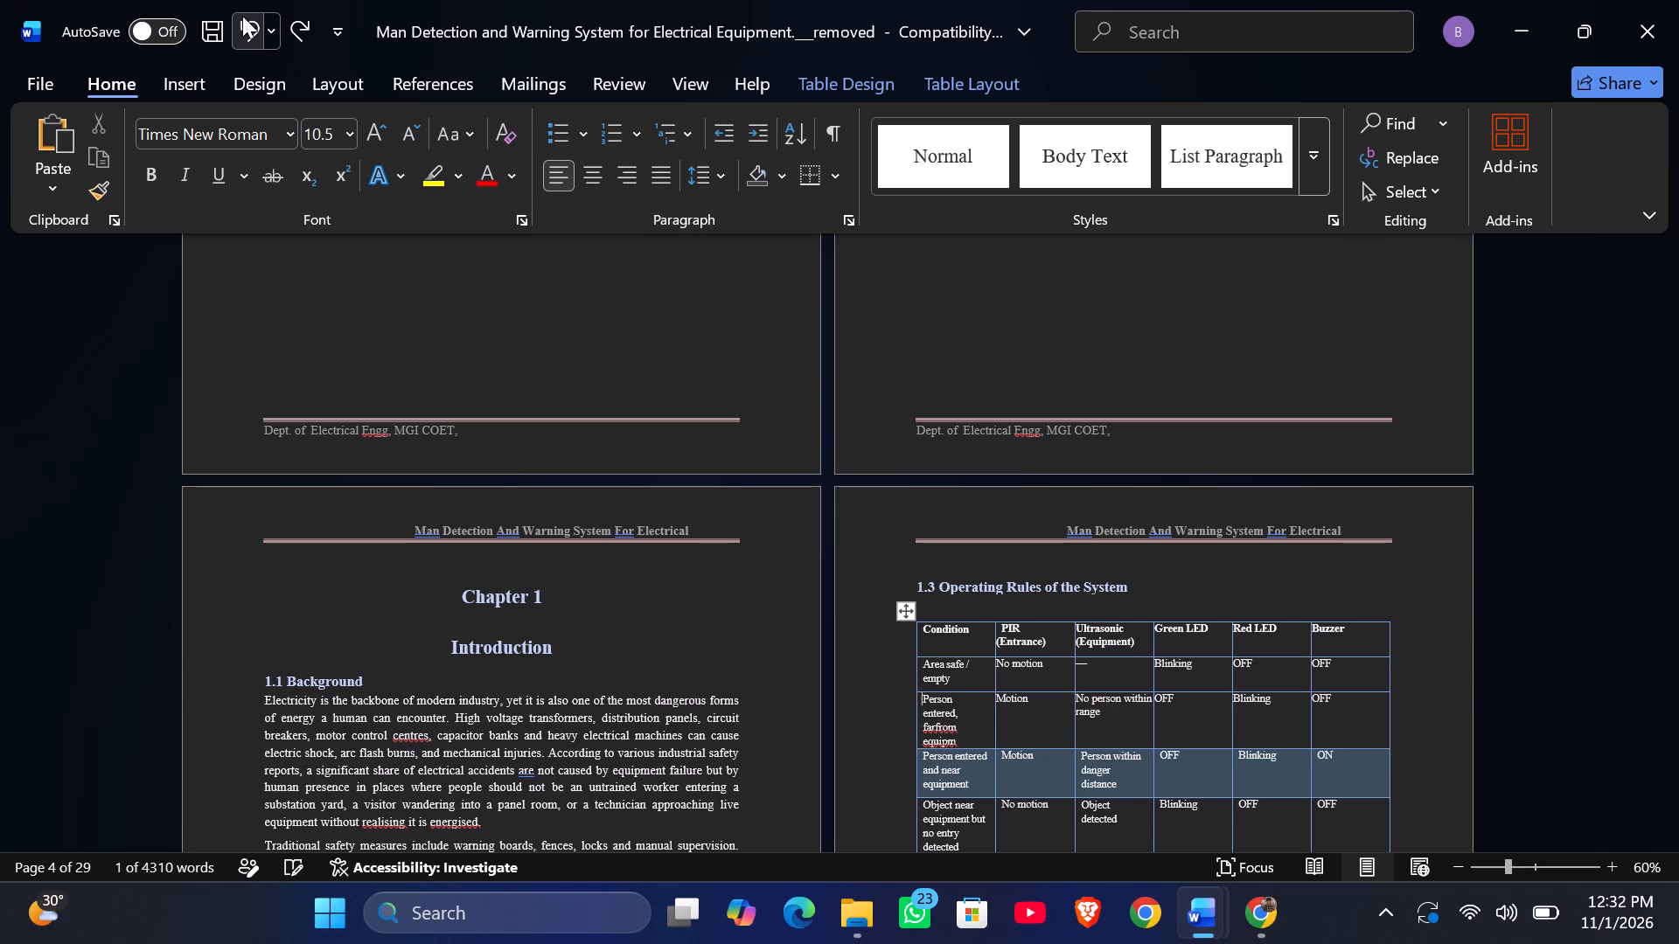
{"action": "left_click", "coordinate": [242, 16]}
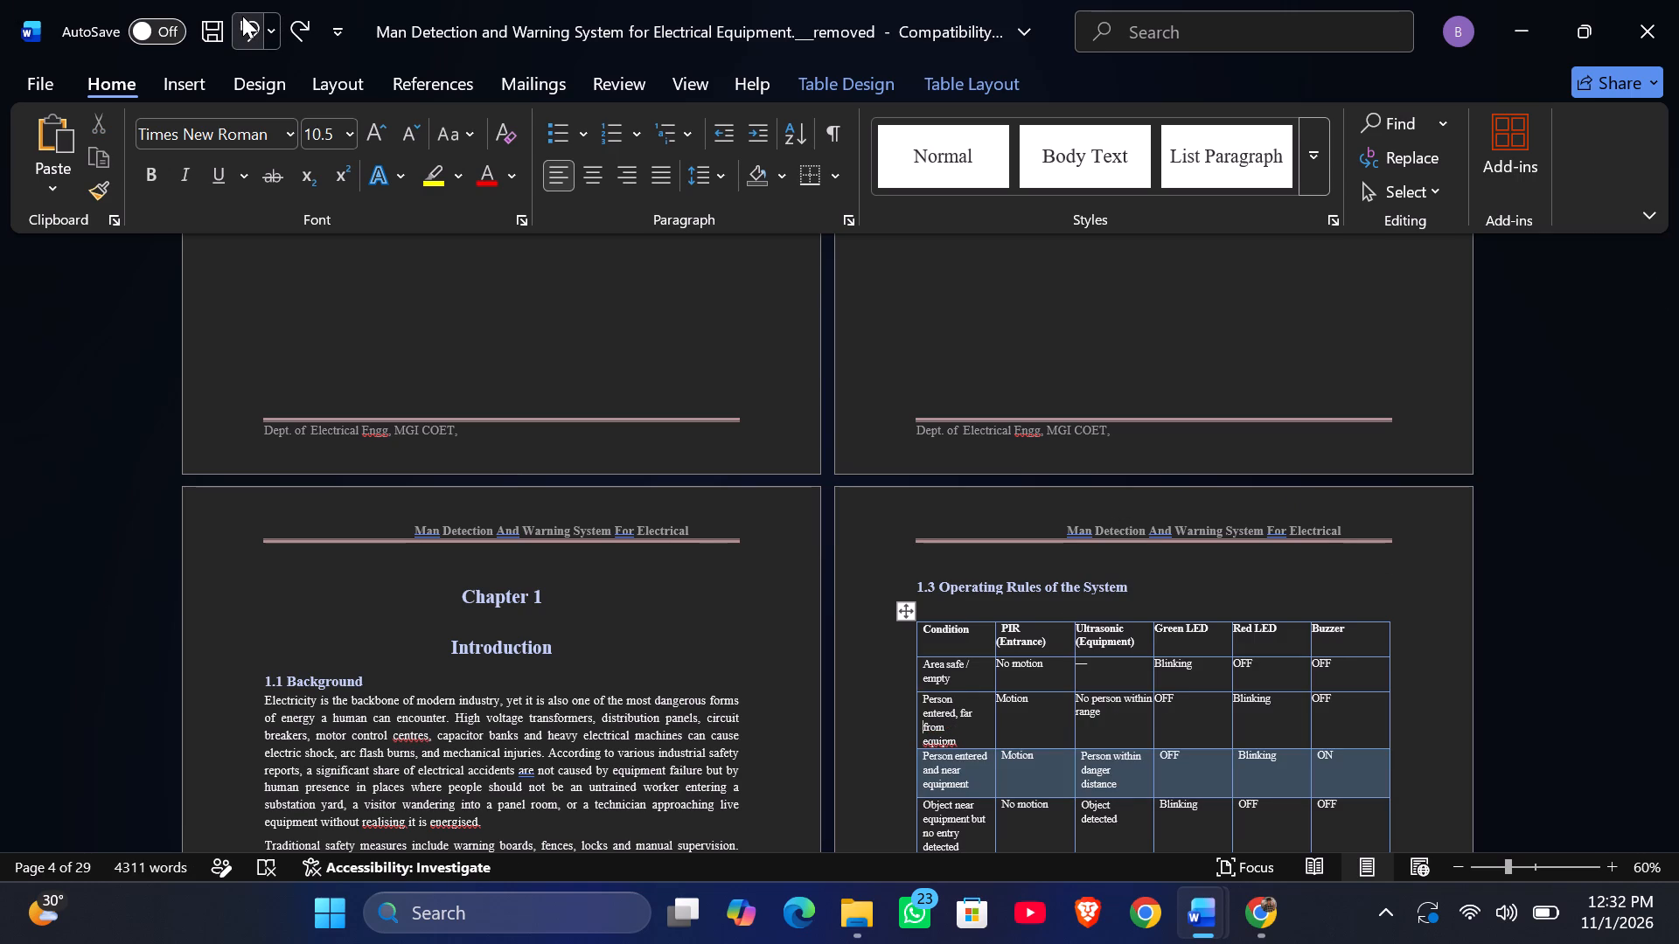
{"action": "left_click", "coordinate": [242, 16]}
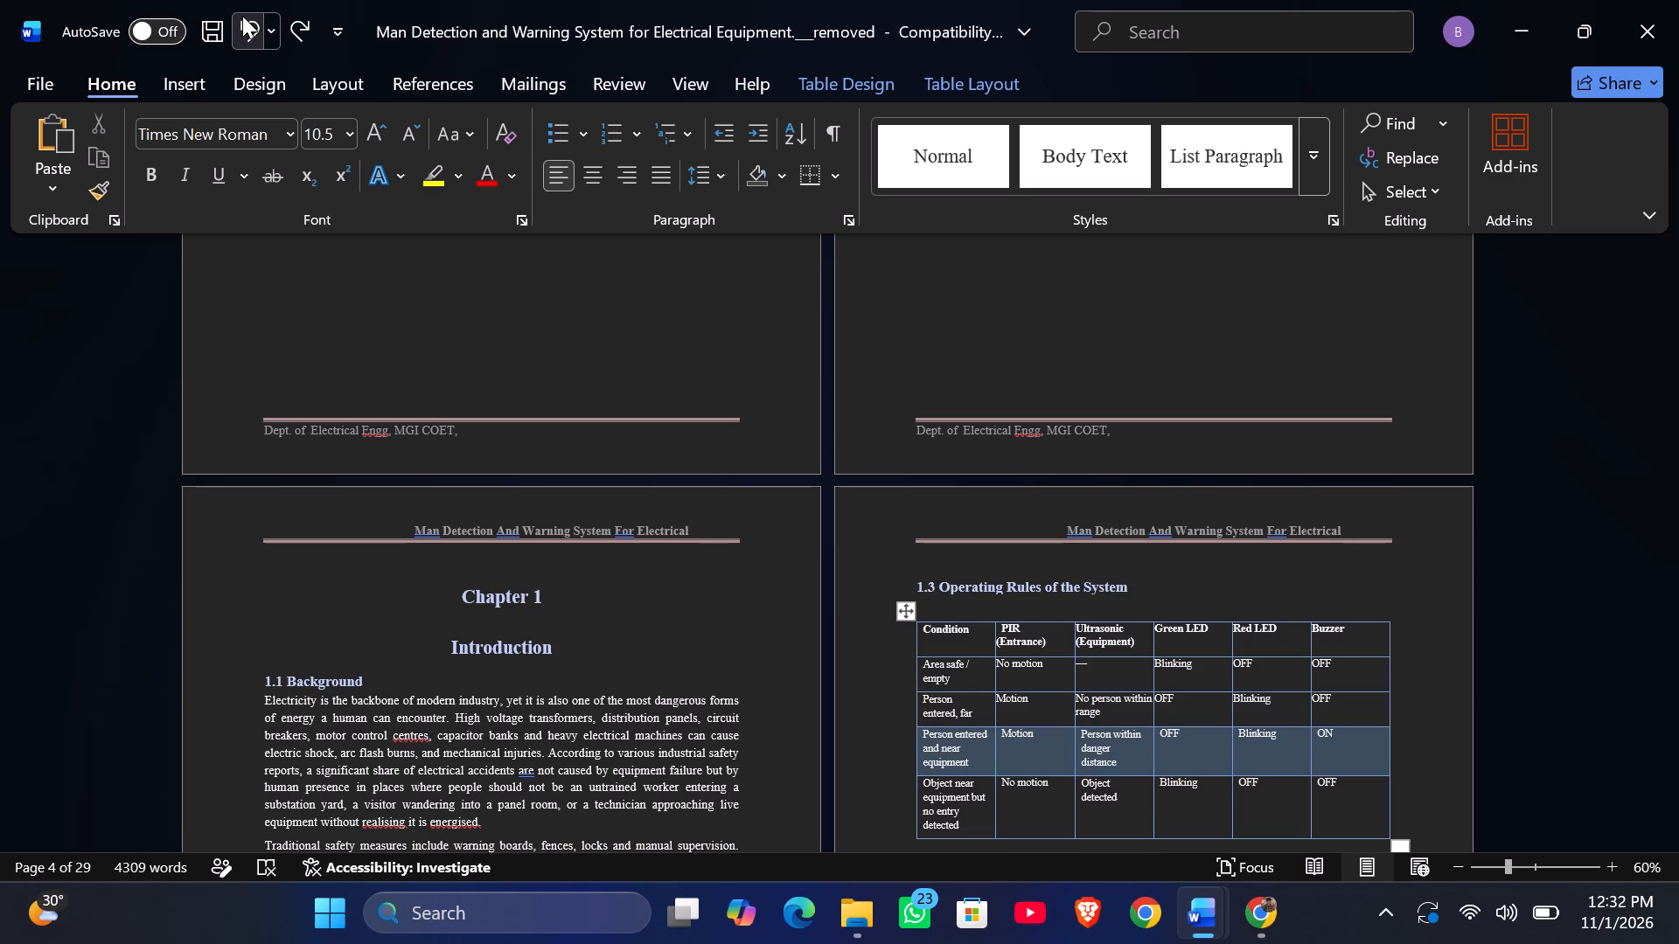
Complete the "Person entered, far" condition in the section 1.3 table with "from equipment".
{"action": "left_click", "coordinate": [922, 718]}
{"action": "key", "text": "BackSpace"}
{"action": "key", "text": "space"}
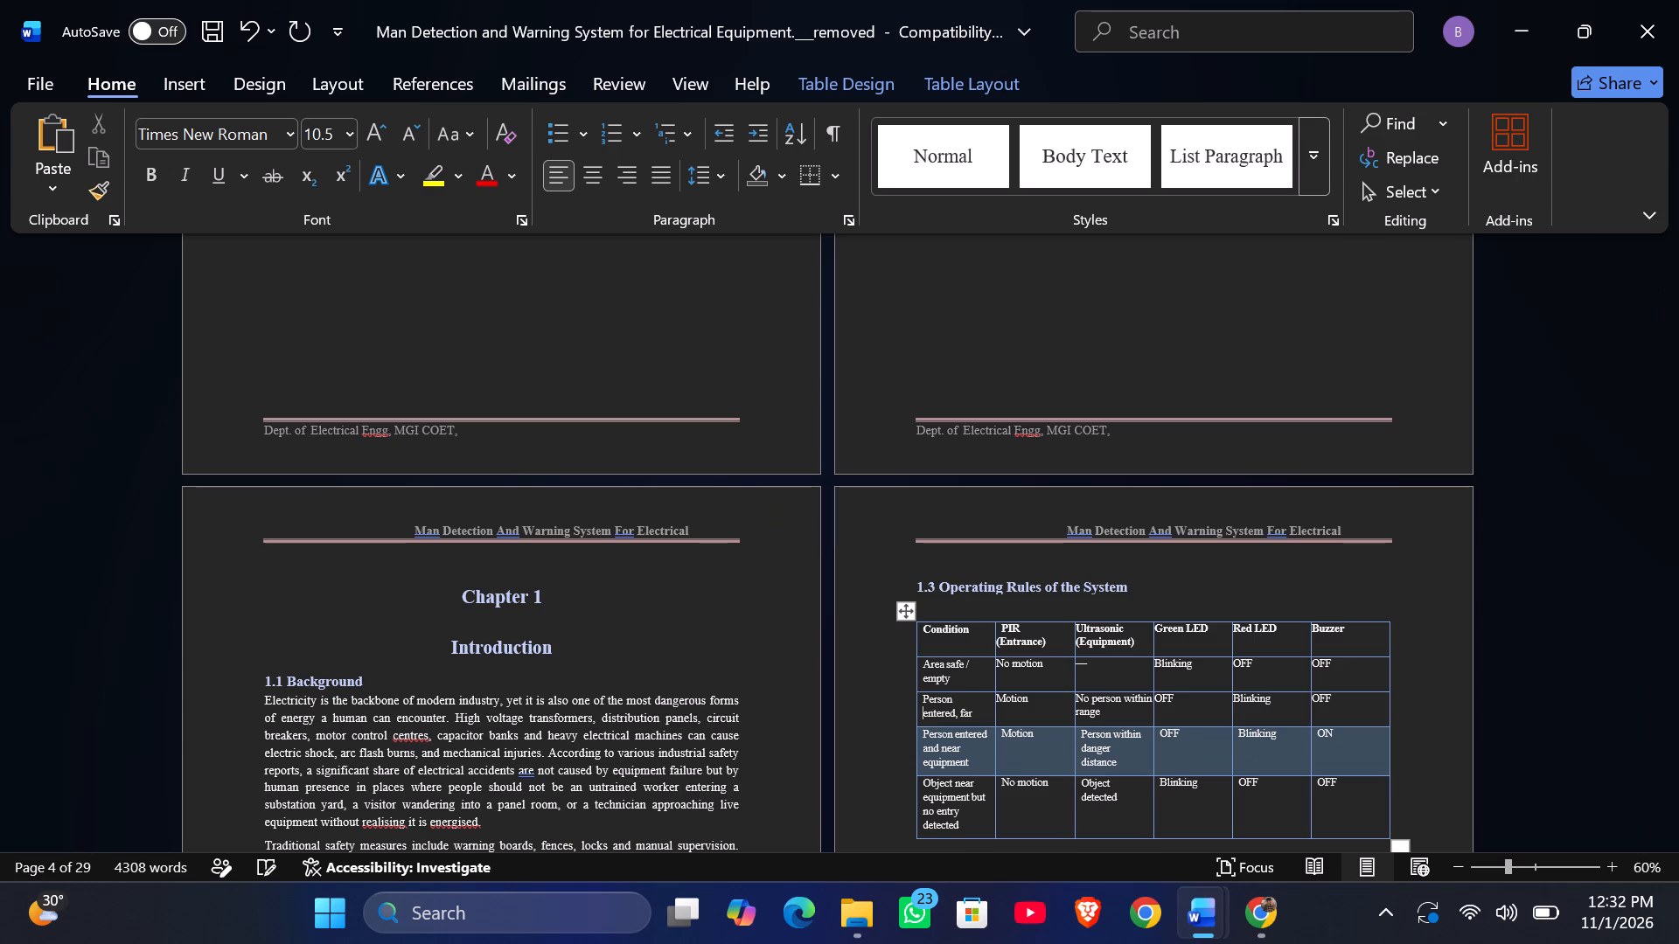
{"action": "left_click", "coordinate": [974, 718]}
{"action": "key", "text": "space"}
{"action": "type", "text": "fr"}
{"action": "type", "text": "om"}
{"action": "key", "text": "space"}
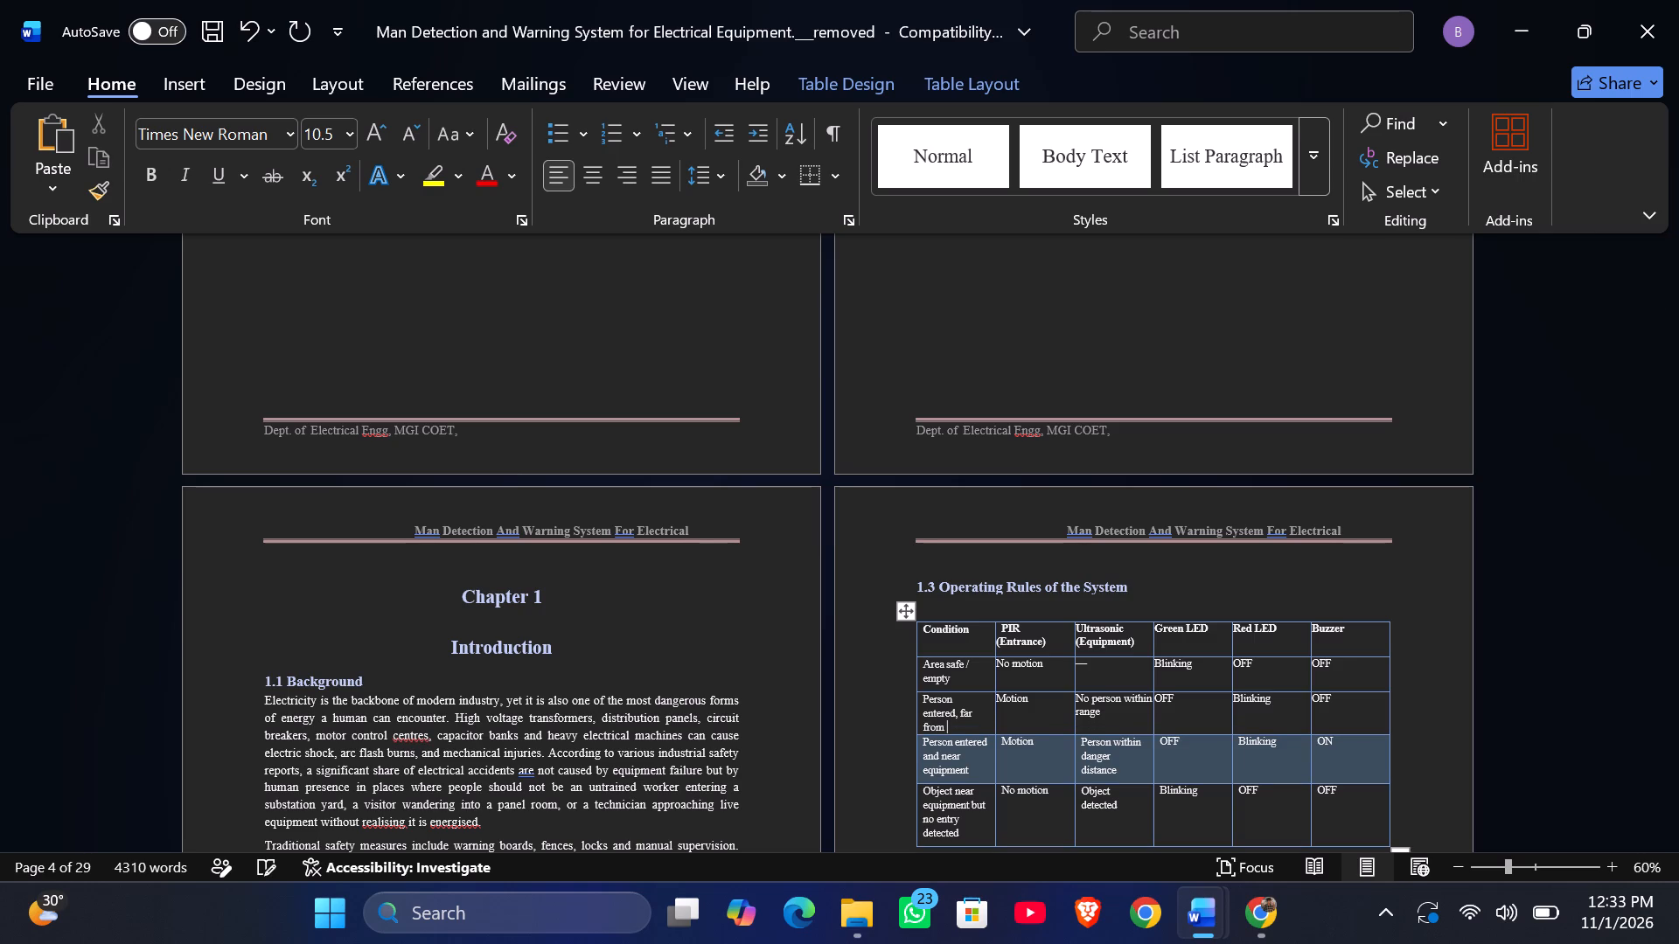
{"action": "type", "text": "equipm"}
{"action": "type", "text": "ent"}
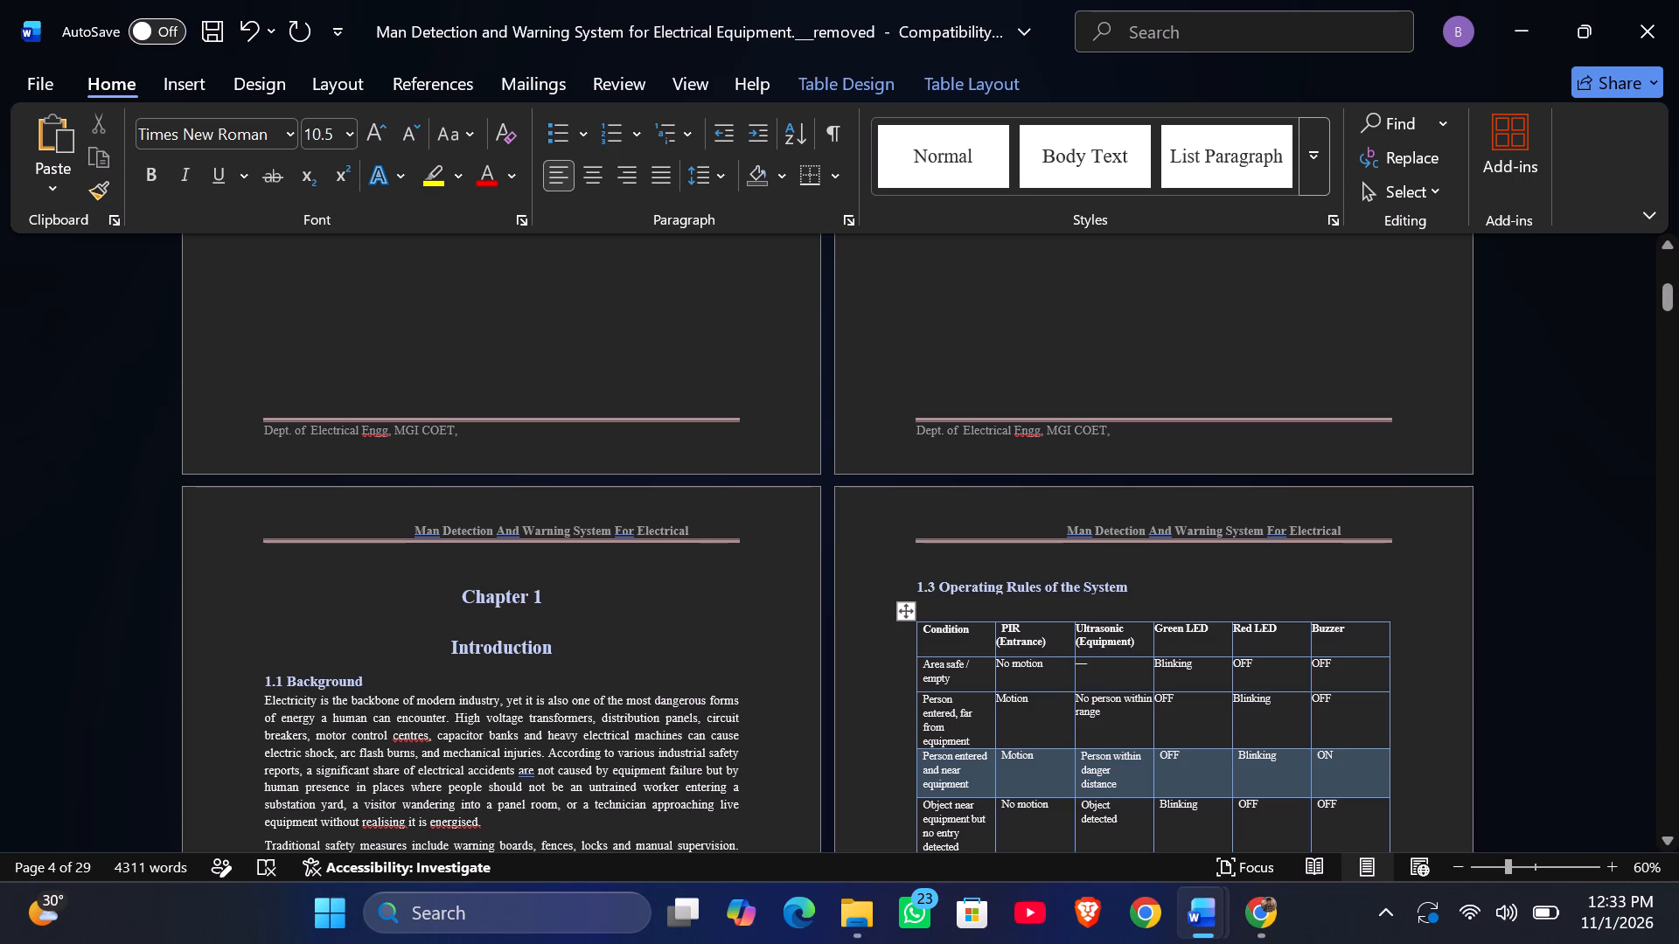
Add a space after "No person" and another before it in that row's Ultrasonic (Equipment) cell, moving "within" to the second line.
{"action": "left_click", "coordinate": [1120, 699]}
{"action": "key", "text": "space"}
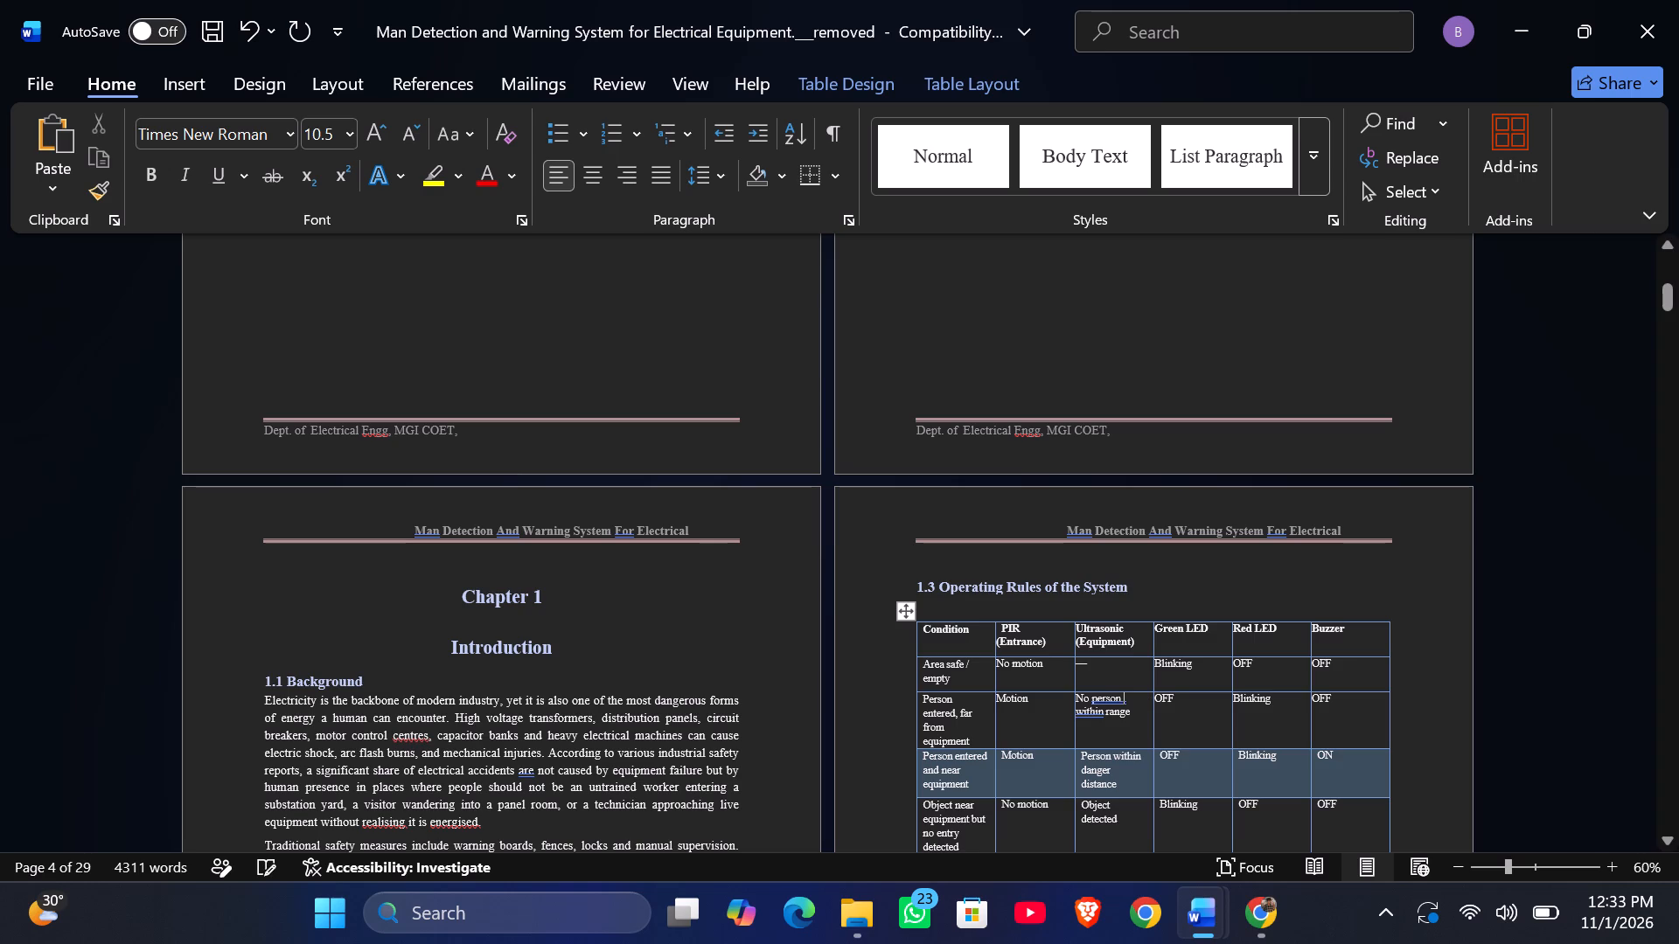
{"action": "left_click", "coordinate": [1076, 698]}
{"action": "key", "text": "space"}
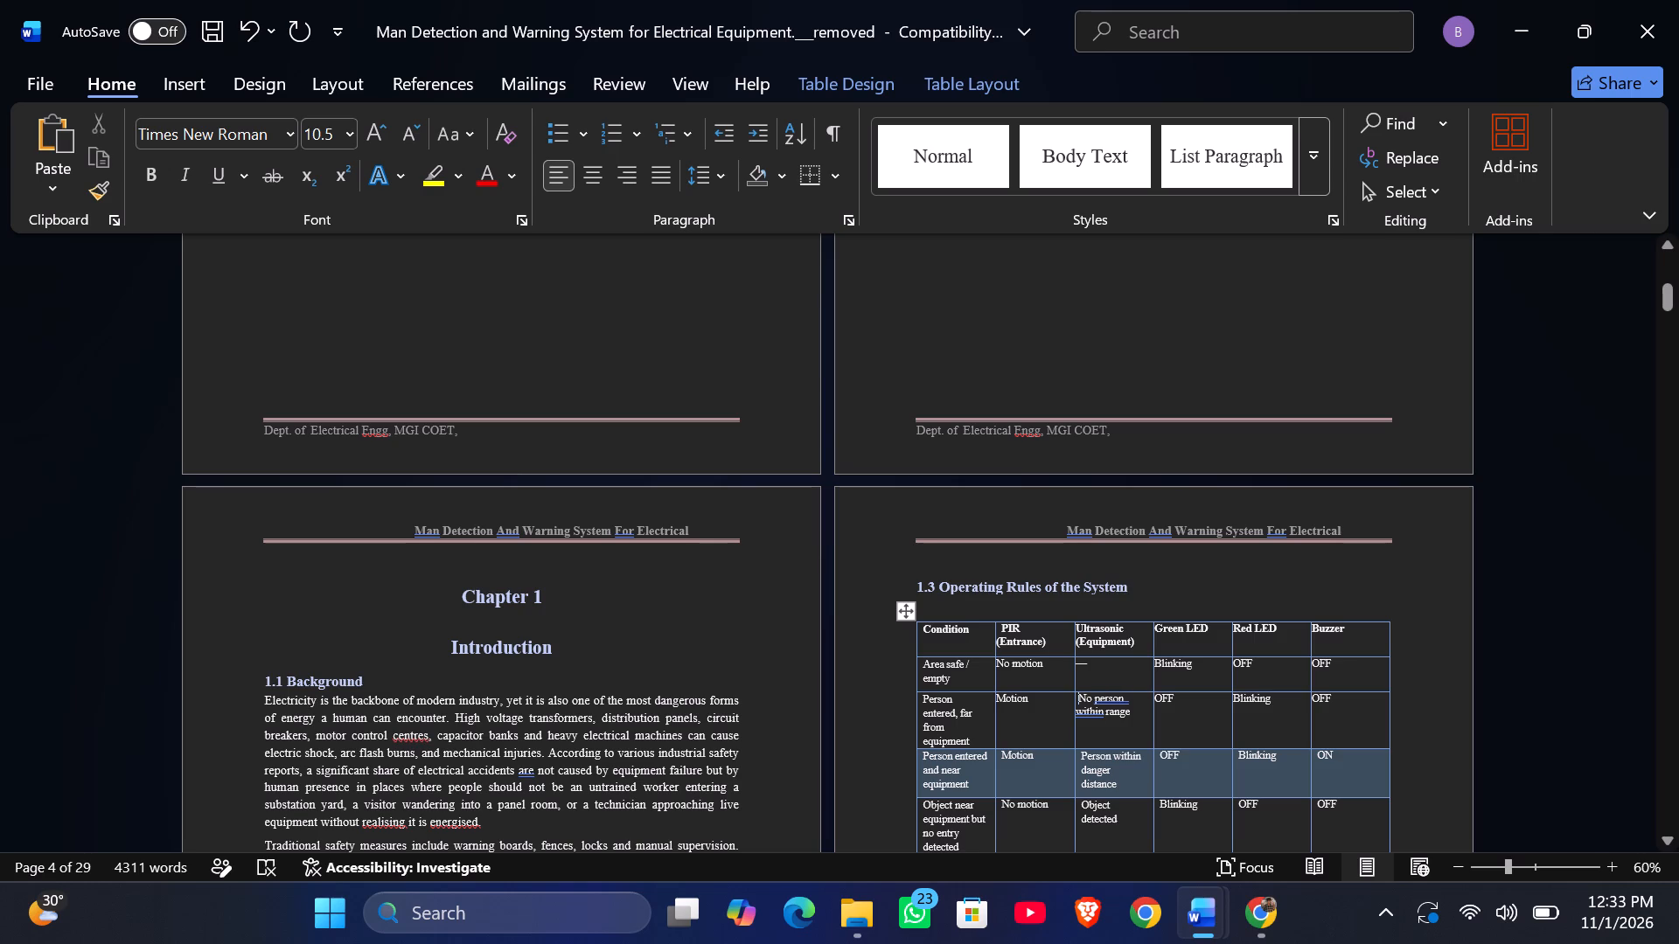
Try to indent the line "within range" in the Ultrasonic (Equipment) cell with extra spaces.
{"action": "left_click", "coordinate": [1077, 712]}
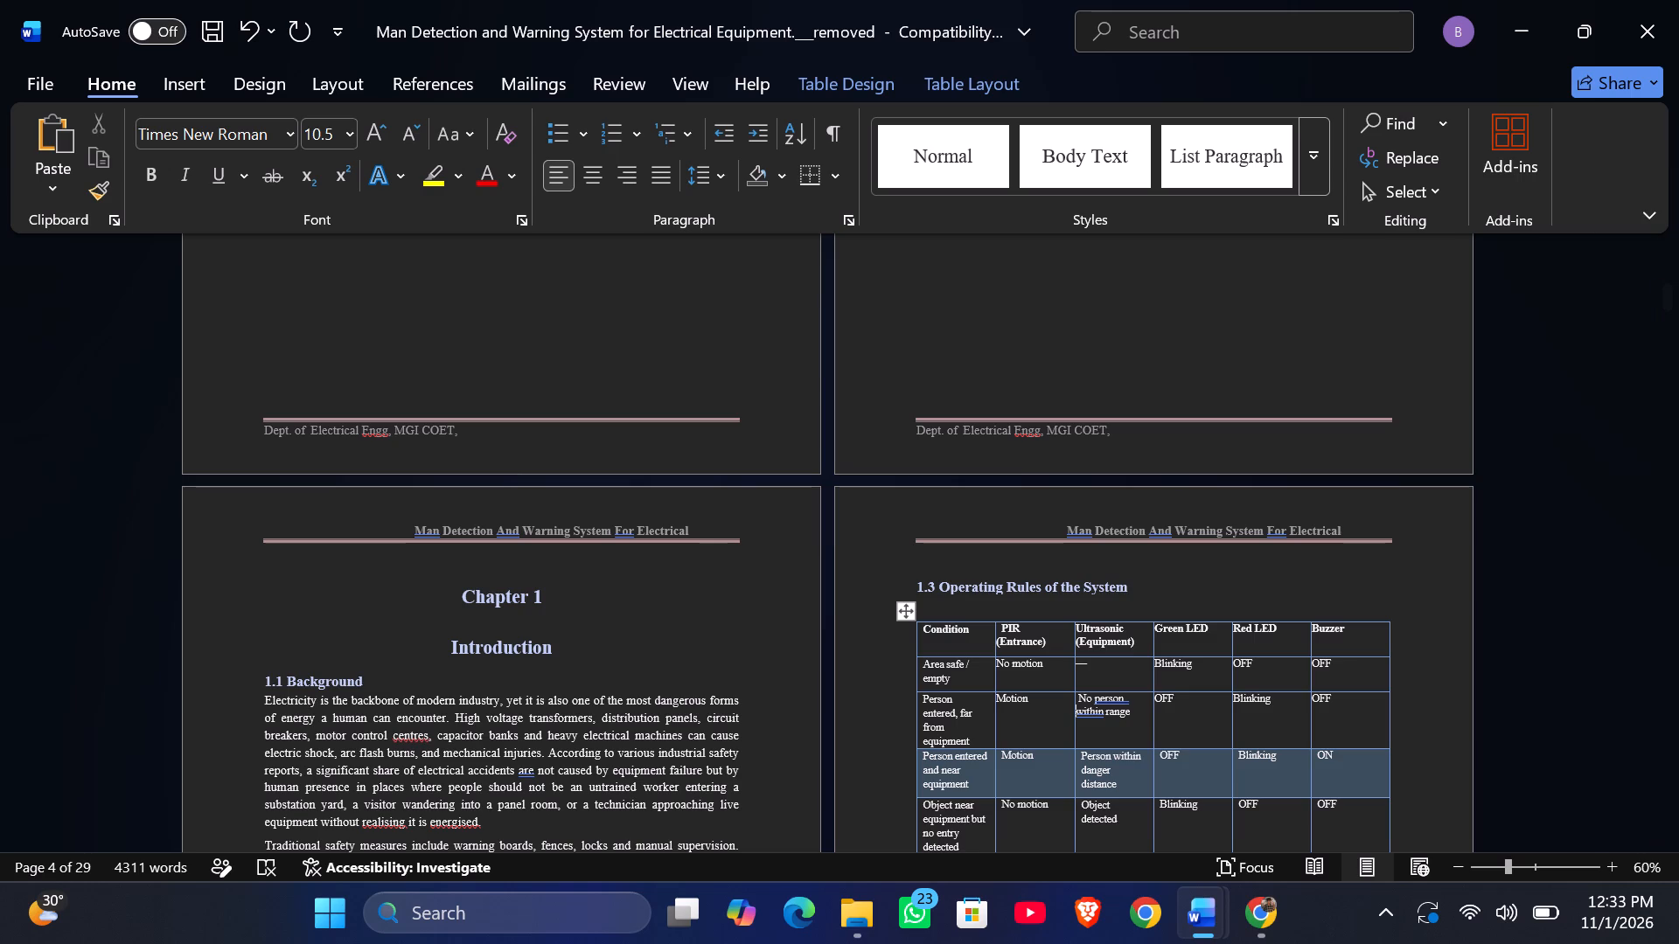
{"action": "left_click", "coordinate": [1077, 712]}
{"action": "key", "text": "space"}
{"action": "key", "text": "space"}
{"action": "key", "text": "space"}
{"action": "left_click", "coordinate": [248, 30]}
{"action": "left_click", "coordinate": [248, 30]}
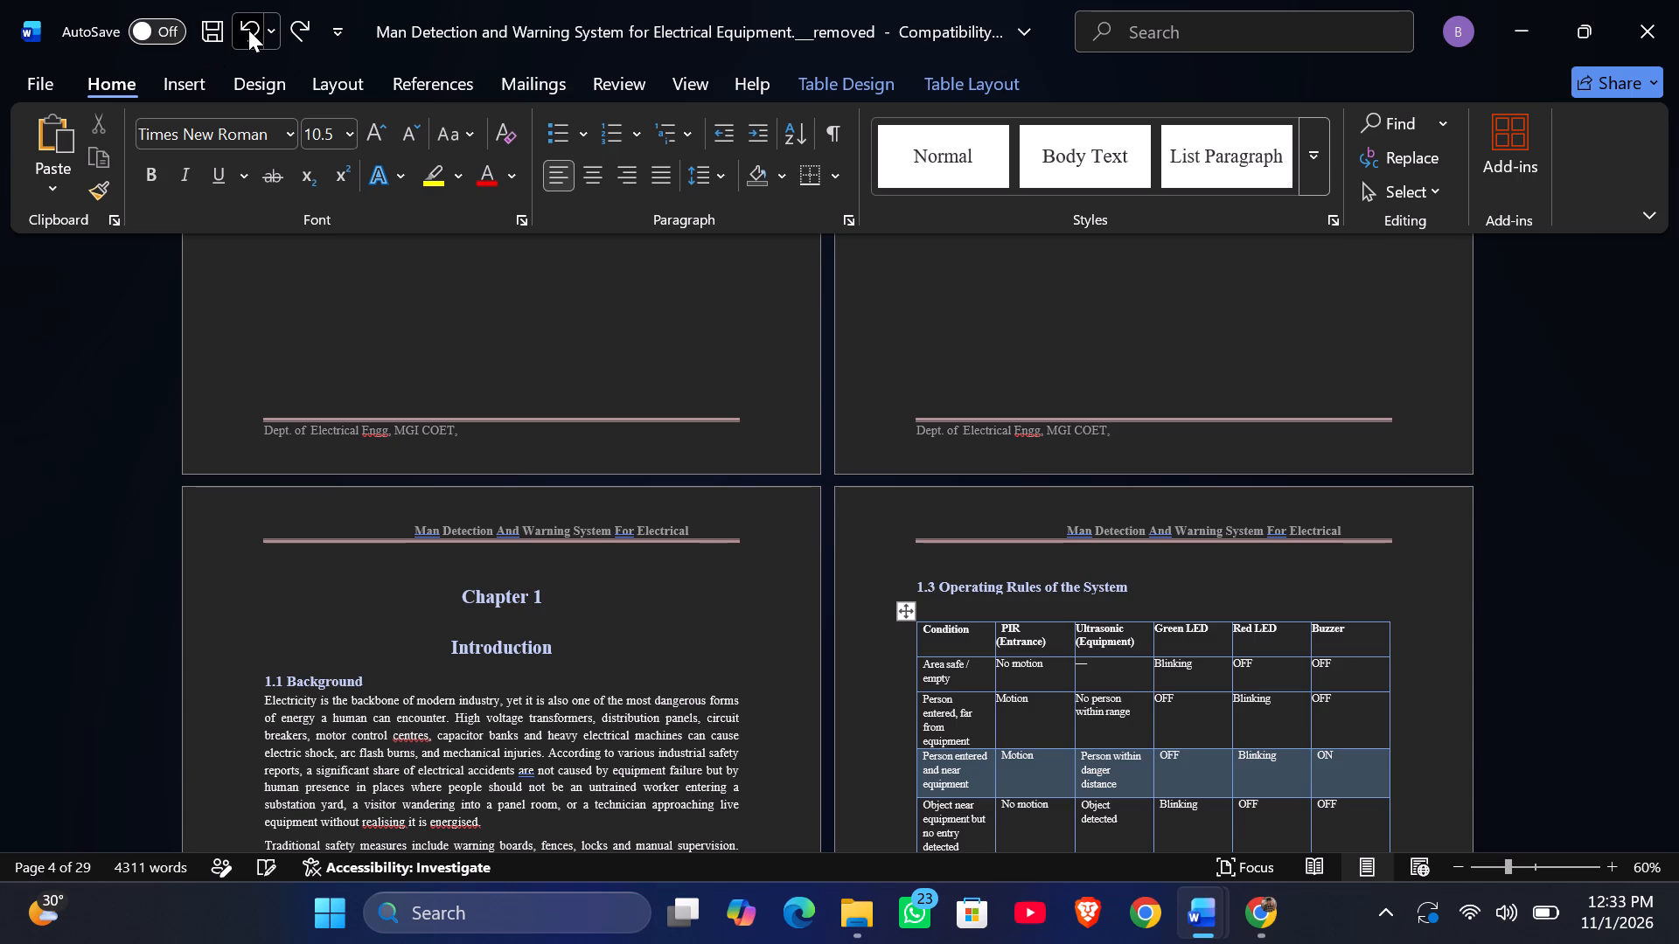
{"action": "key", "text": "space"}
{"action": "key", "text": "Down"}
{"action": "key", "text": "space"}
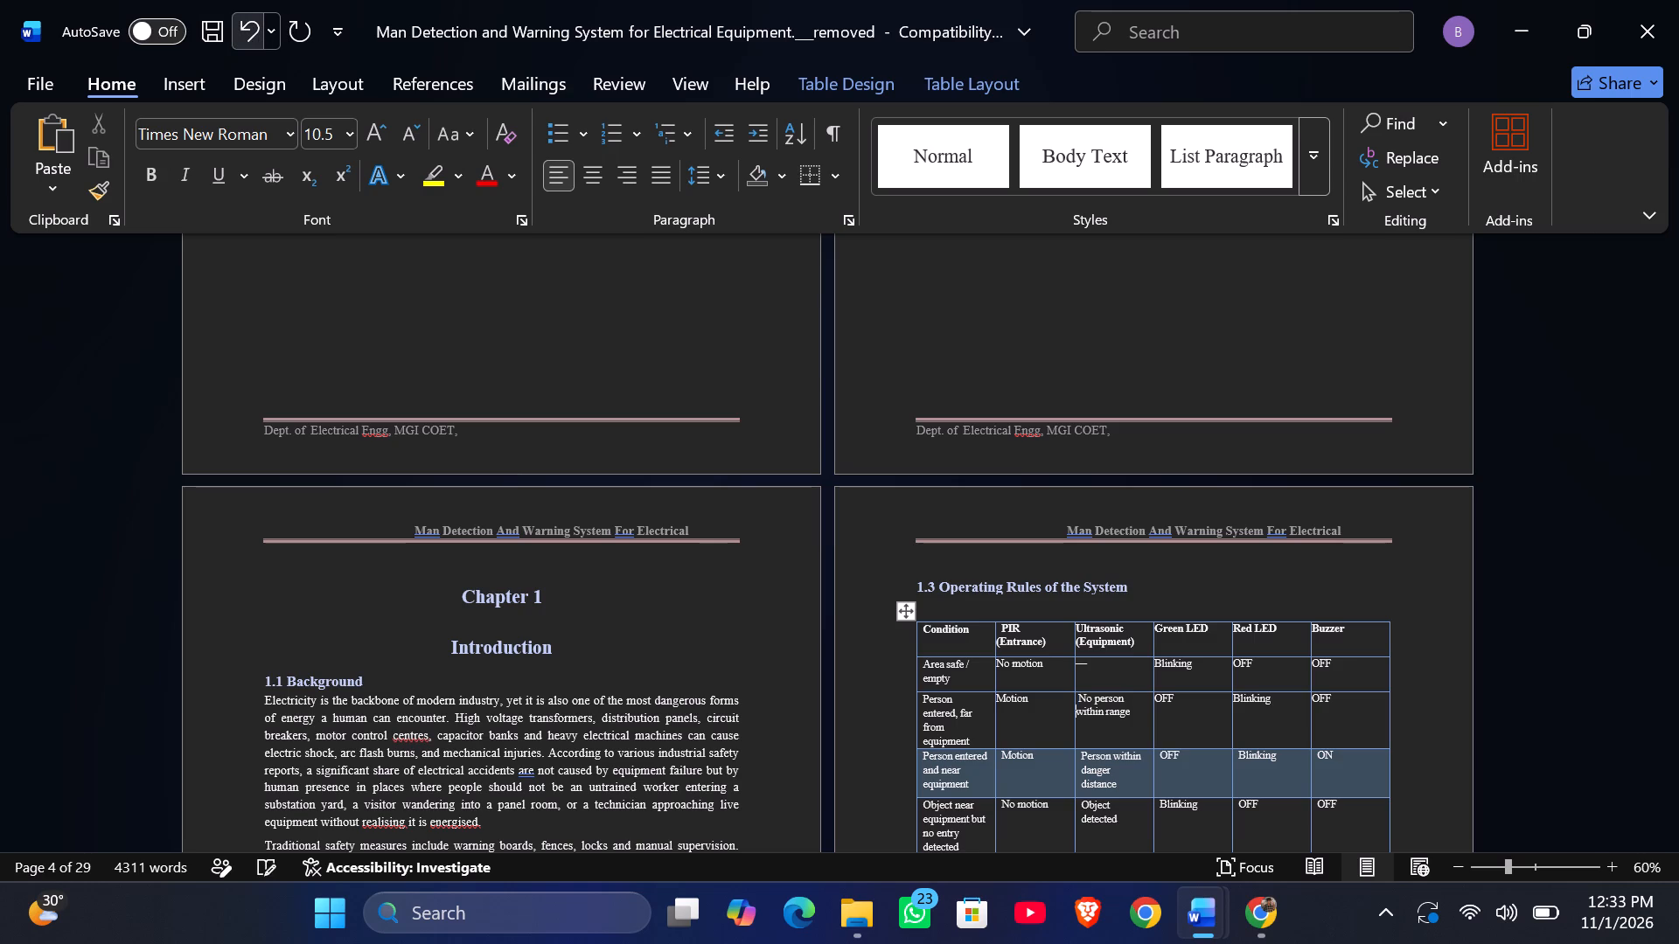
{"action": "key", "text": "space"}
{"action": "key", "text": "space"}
Centre-align the "No person within range" text in its cell and delete two of the extra spaces before "within".
{"action": "left_click", "coordinate": [591, 168]}
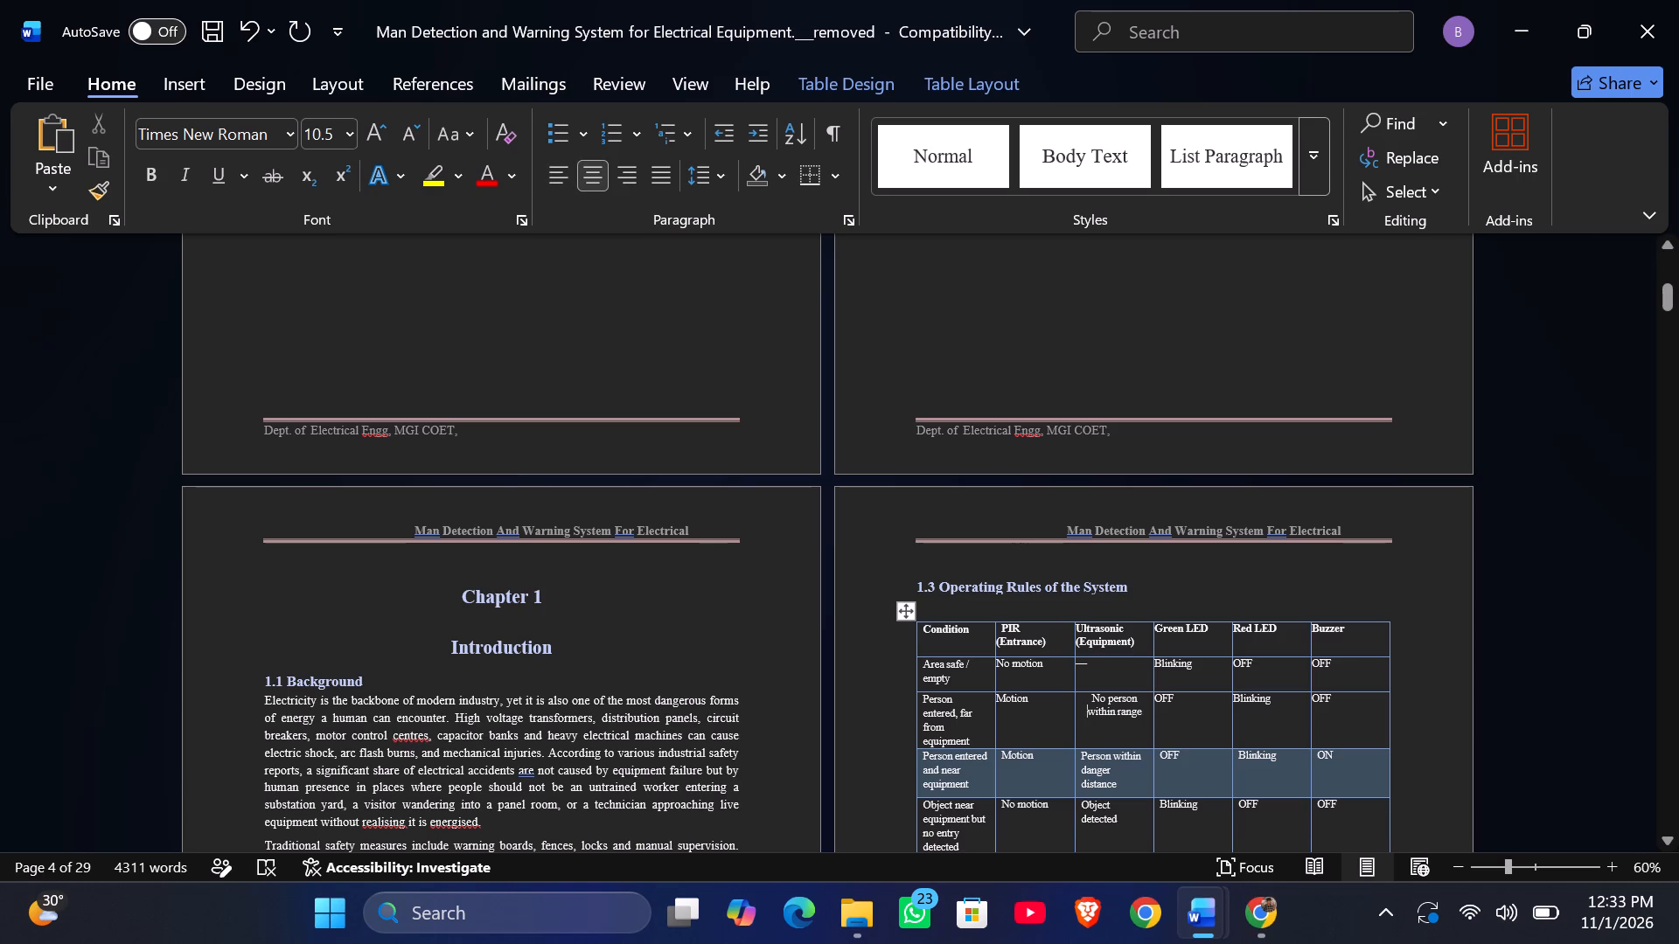
{"action": "key", "text": "BackSpace"}
{"action": "key", "text": "BackSpace"}
Select the whole section 1.3 table and apply centre alignment to it.
{"action": "scroll", "coordinate": [1039, 552], "scroll_direction": "down", "scroll_amount": 2}
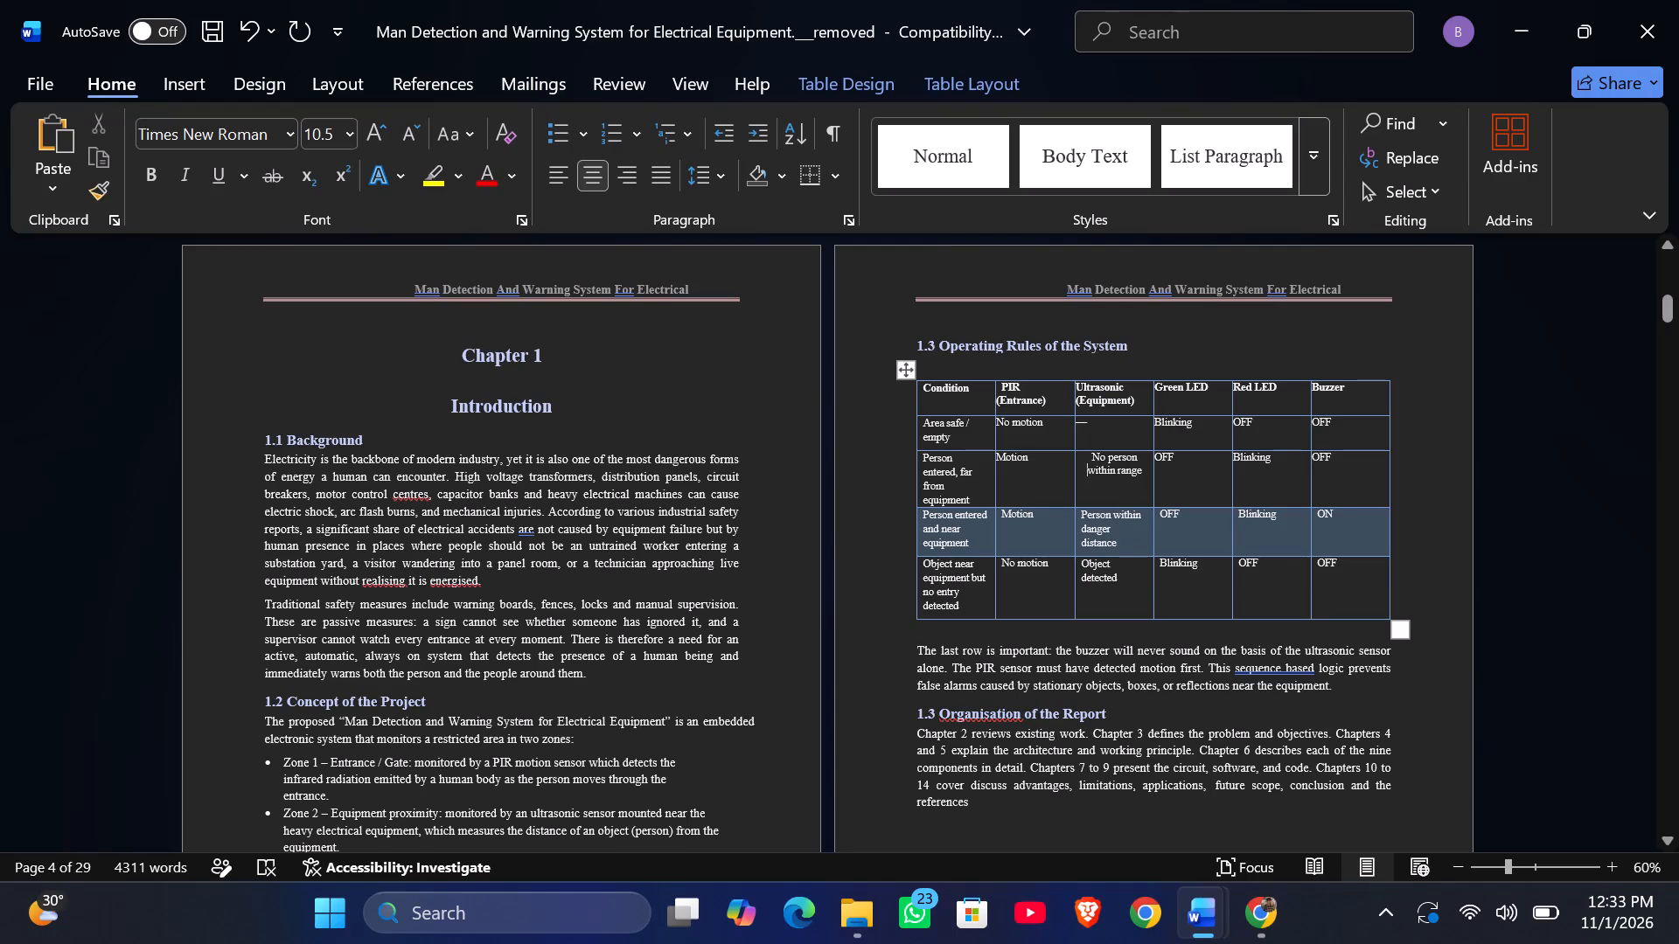
{"action": "left_click", "coordinate": [909, 376]}
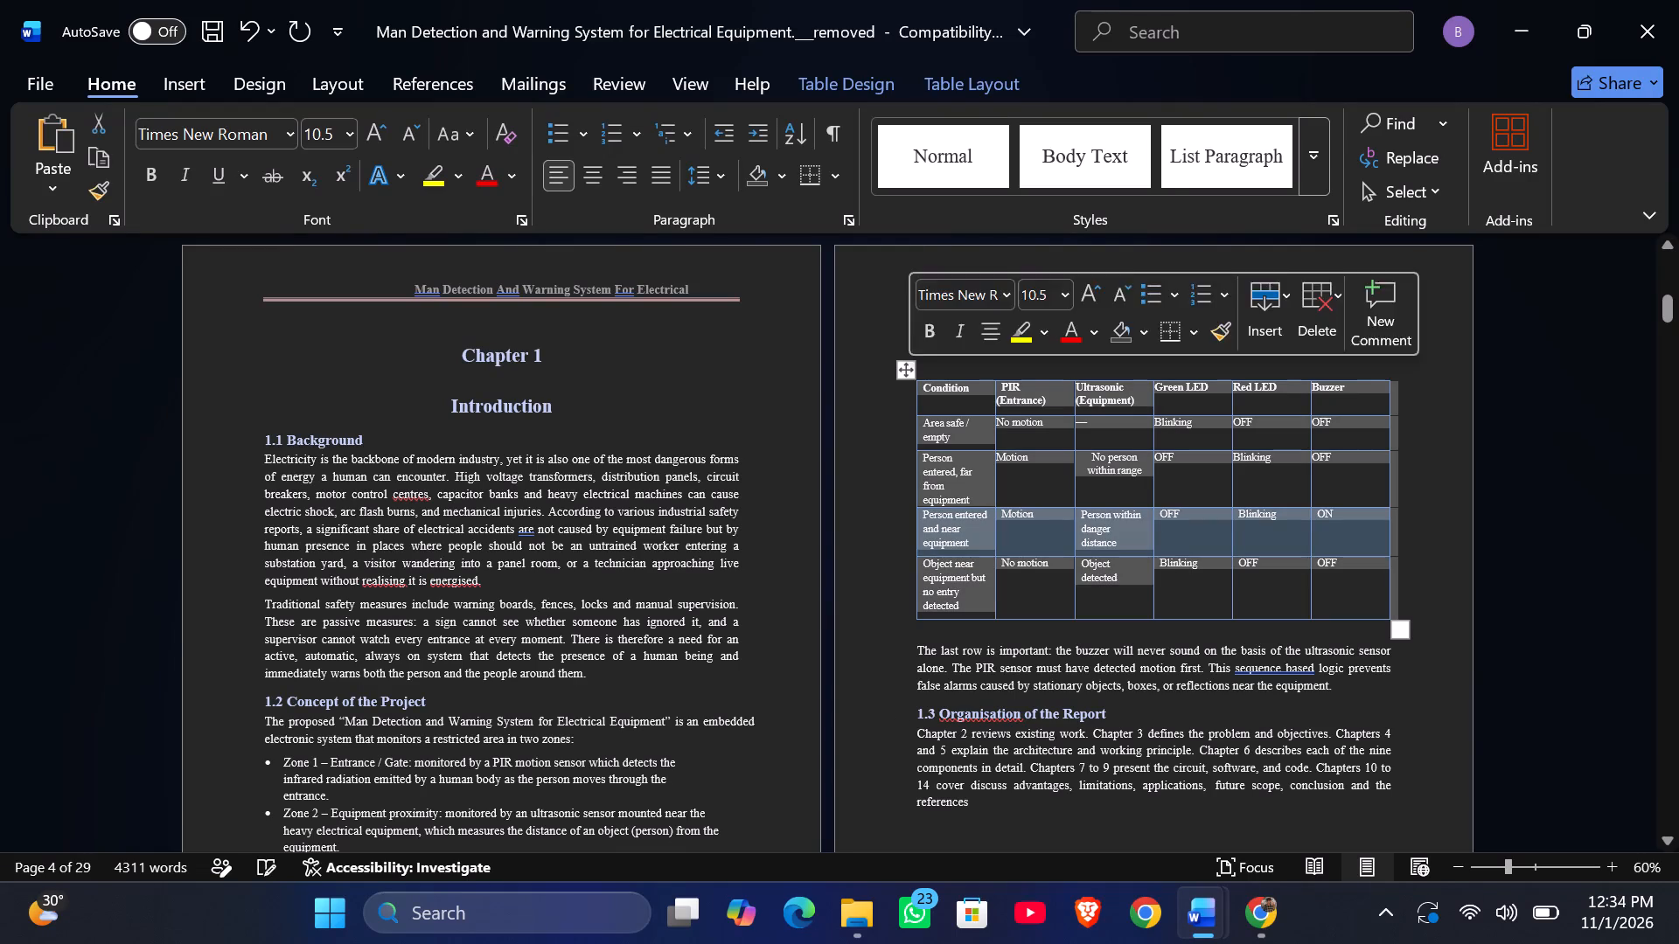
{"action": "left_click", "coordinate": [600, 176]}
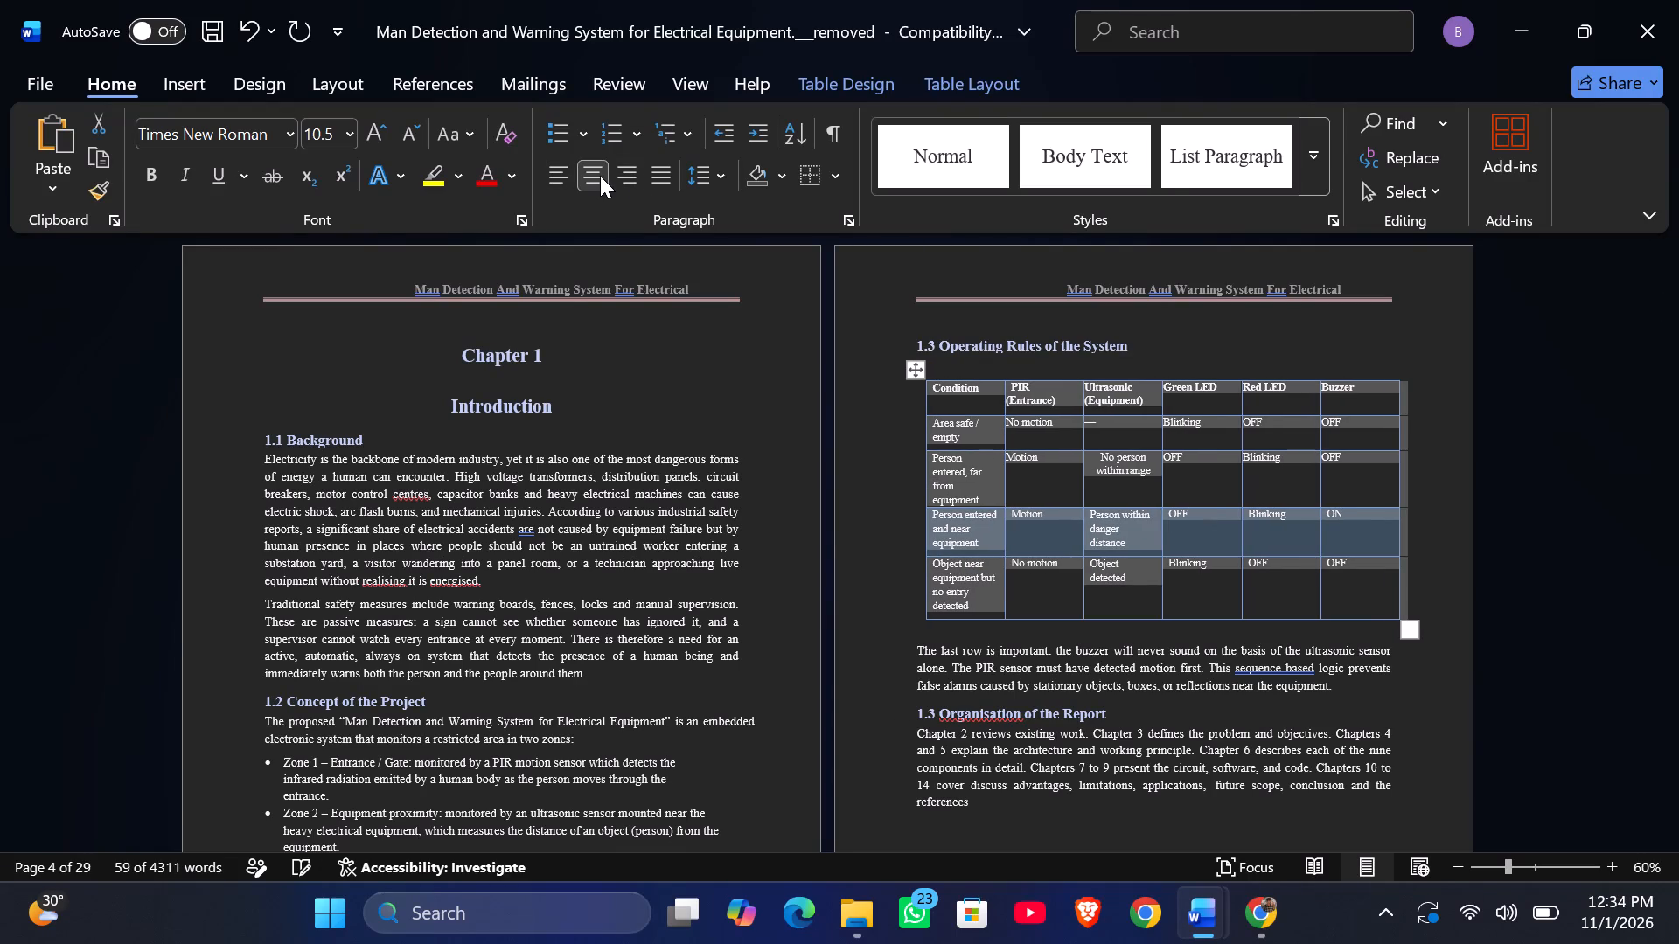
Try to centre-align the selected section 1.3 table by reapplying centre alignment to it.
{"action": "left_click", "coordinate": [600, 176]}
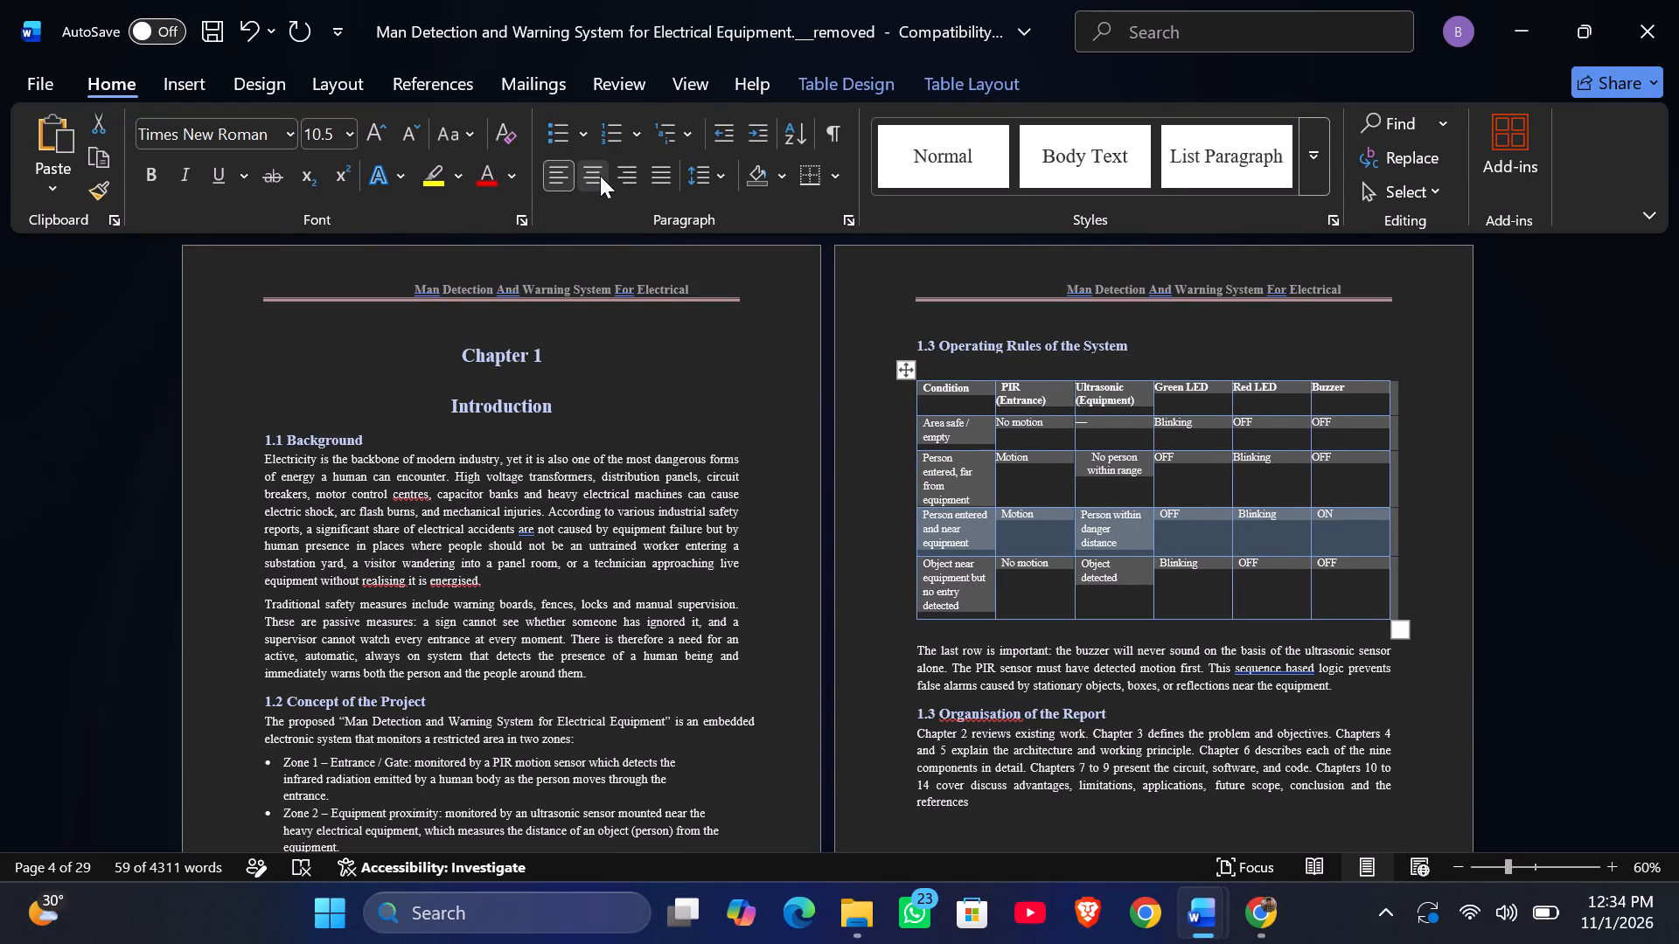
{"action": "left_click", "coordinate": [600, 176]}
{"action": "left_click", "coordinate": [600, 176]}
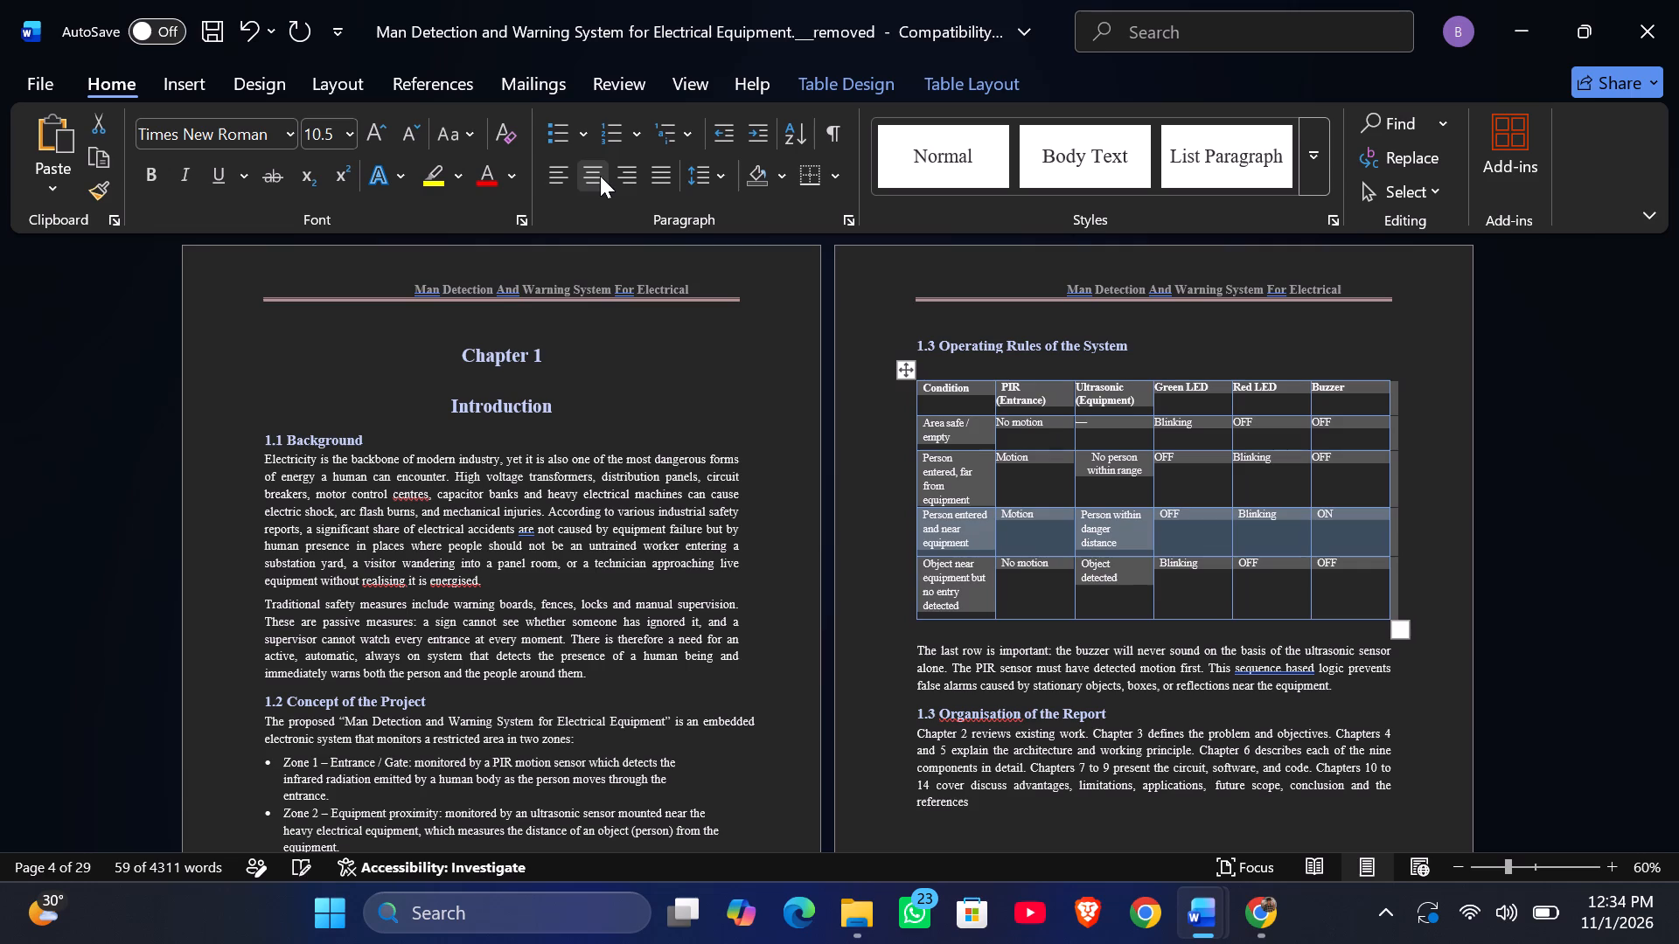
Select all the cells of the section 1.3 table and centre-align their text.
{"action": "left_click", "coordinate": [928, 390]}
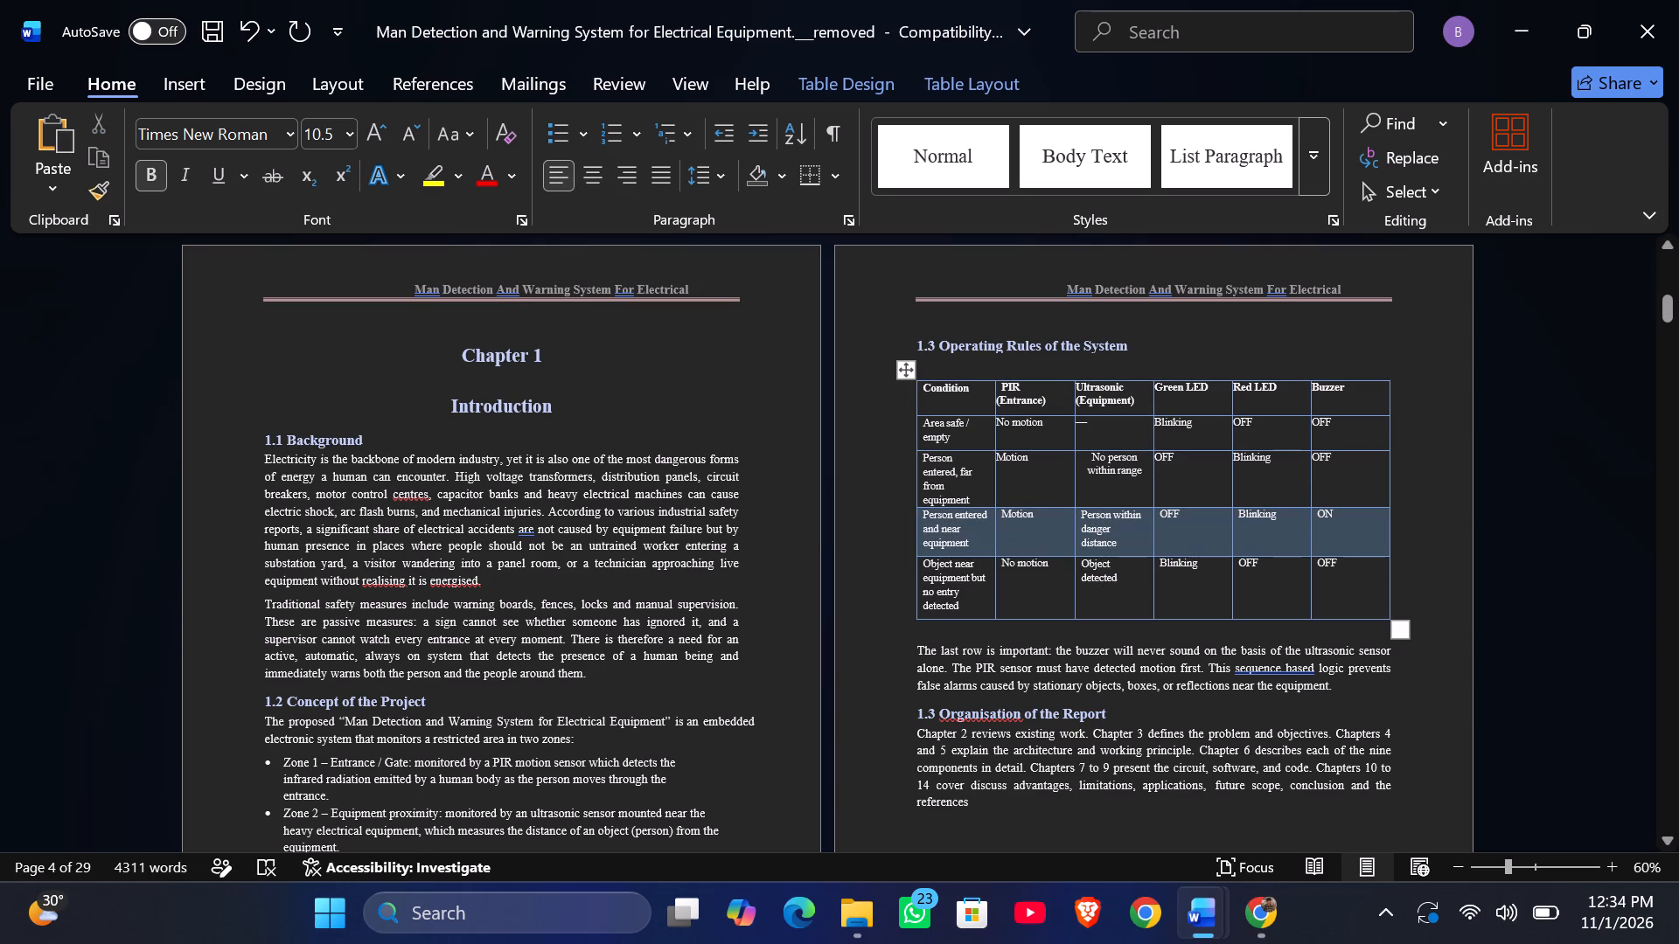
{"action": "left_click_drag", "start_coordinate": [922, 389], "coordinate": [1372, 535]}
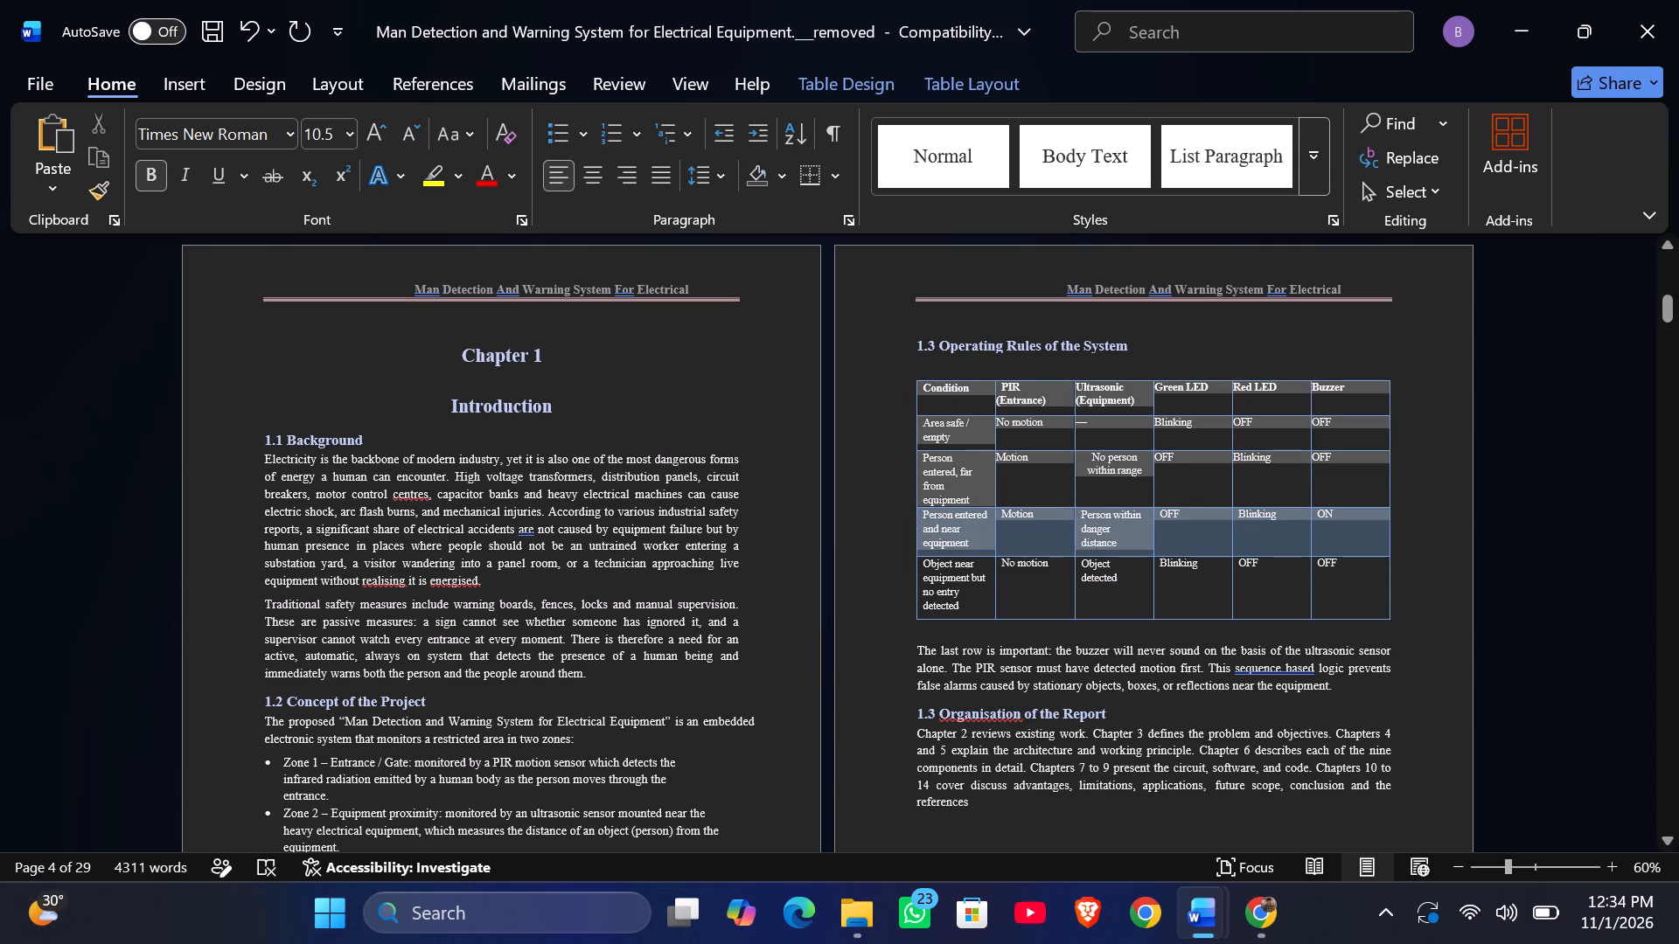
{"action": "left_click_drag", "start_coordinate": [1372, 535], "coordinate": [1368, 582]}
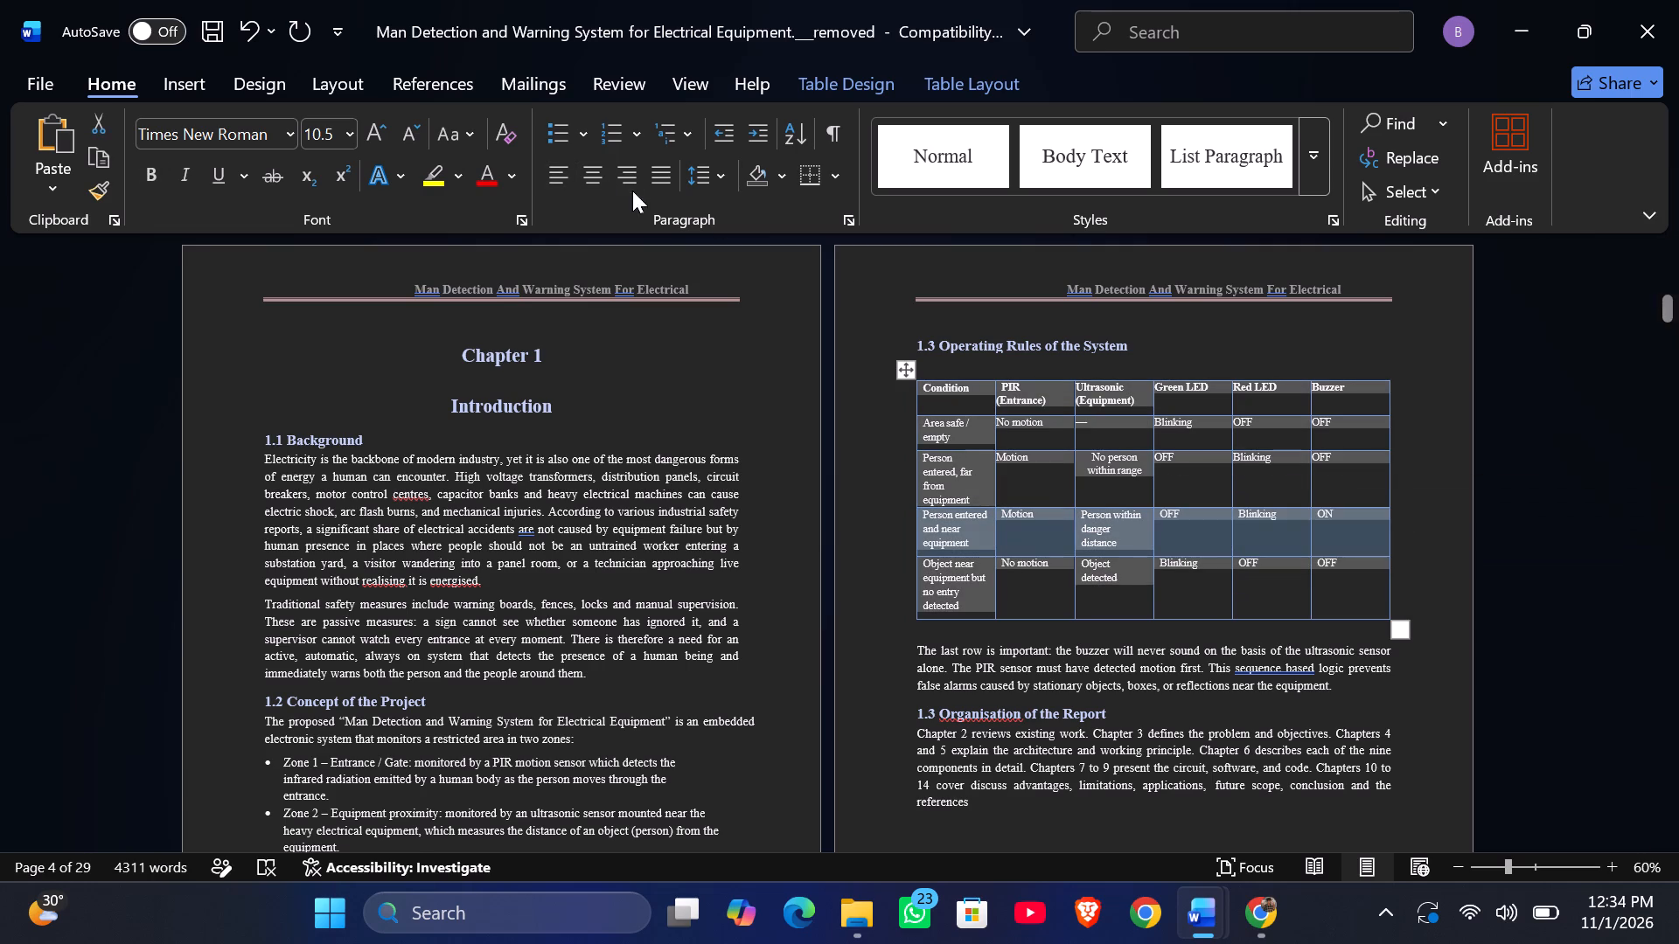
{"action": "left_click", "coordinate": [582, 174]}
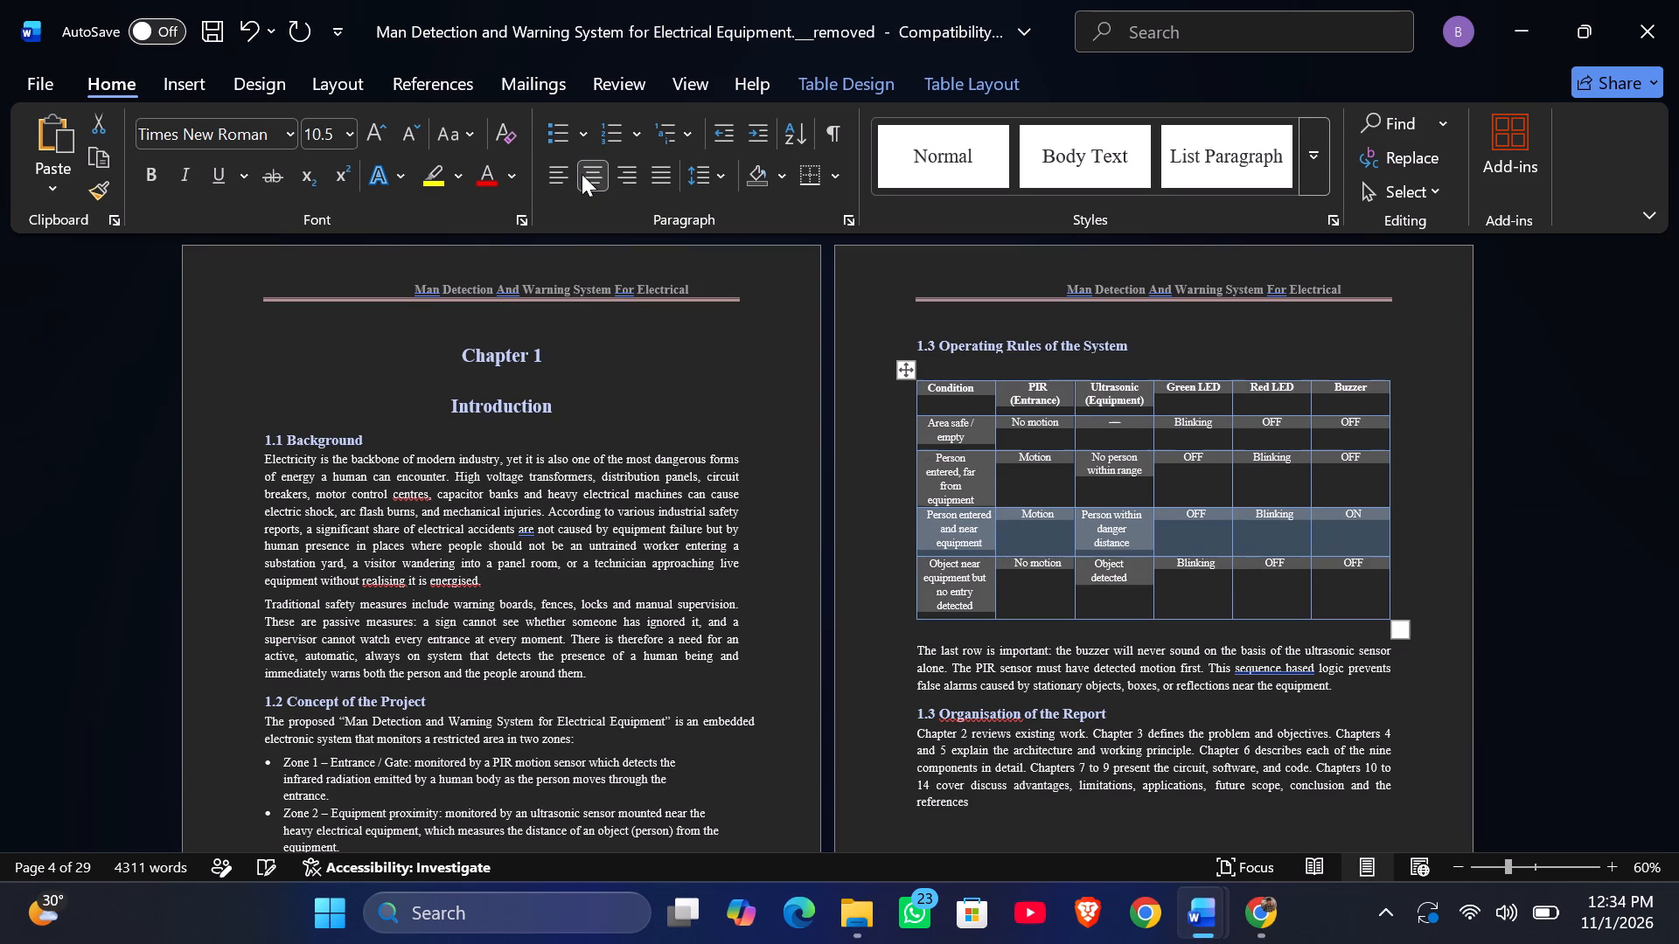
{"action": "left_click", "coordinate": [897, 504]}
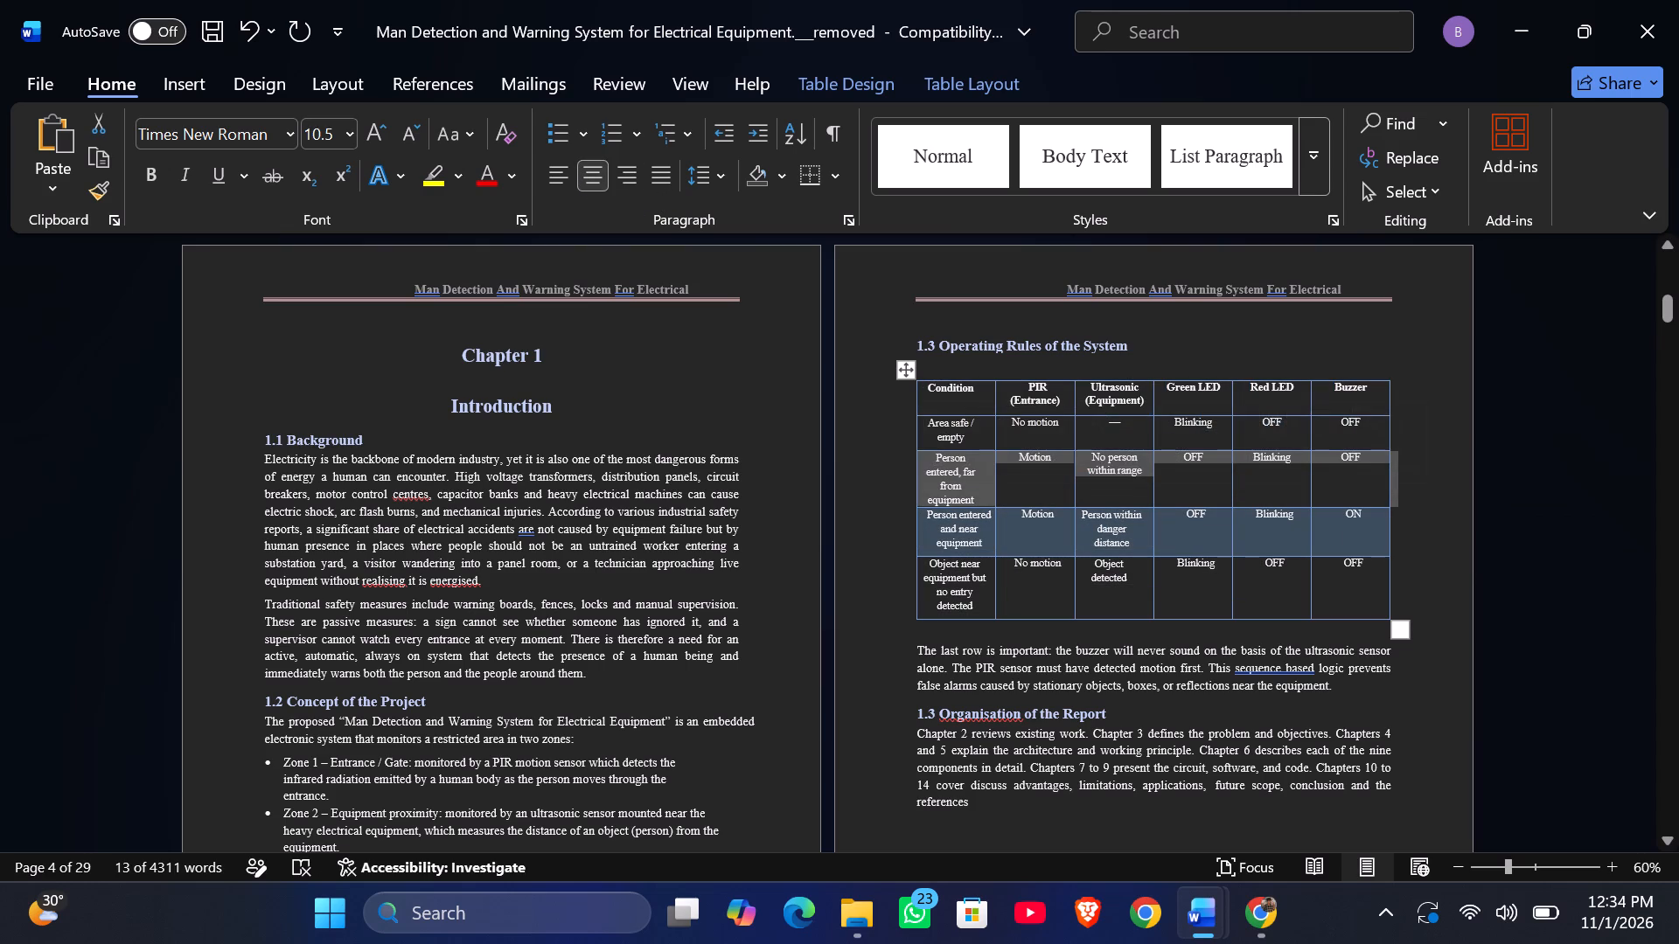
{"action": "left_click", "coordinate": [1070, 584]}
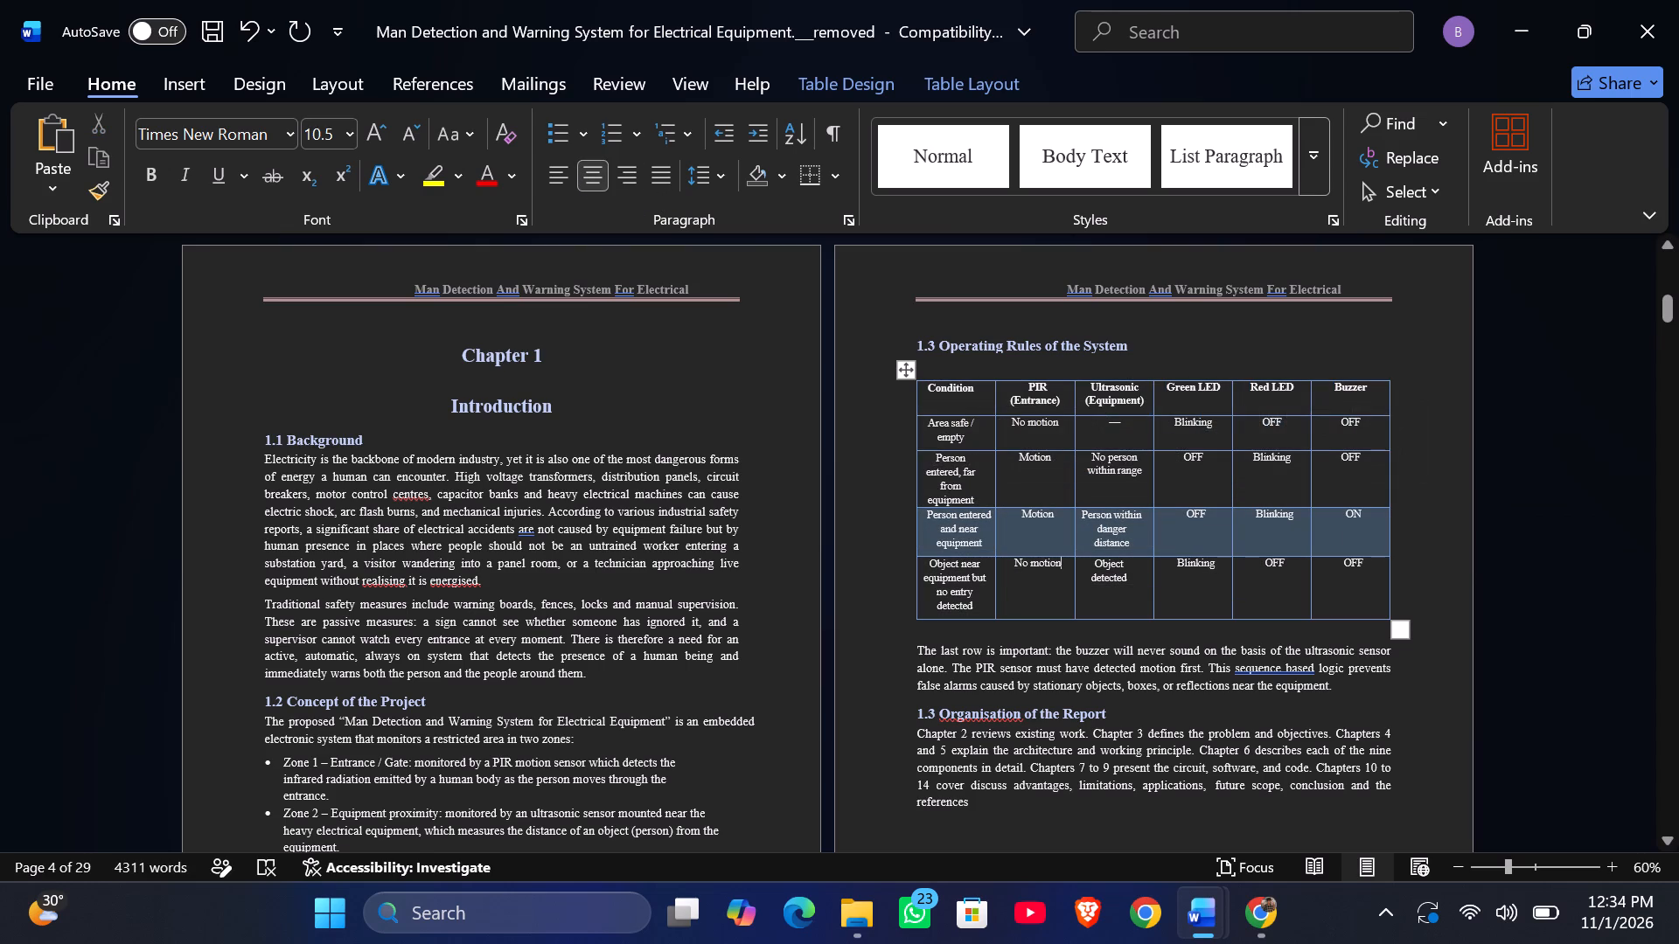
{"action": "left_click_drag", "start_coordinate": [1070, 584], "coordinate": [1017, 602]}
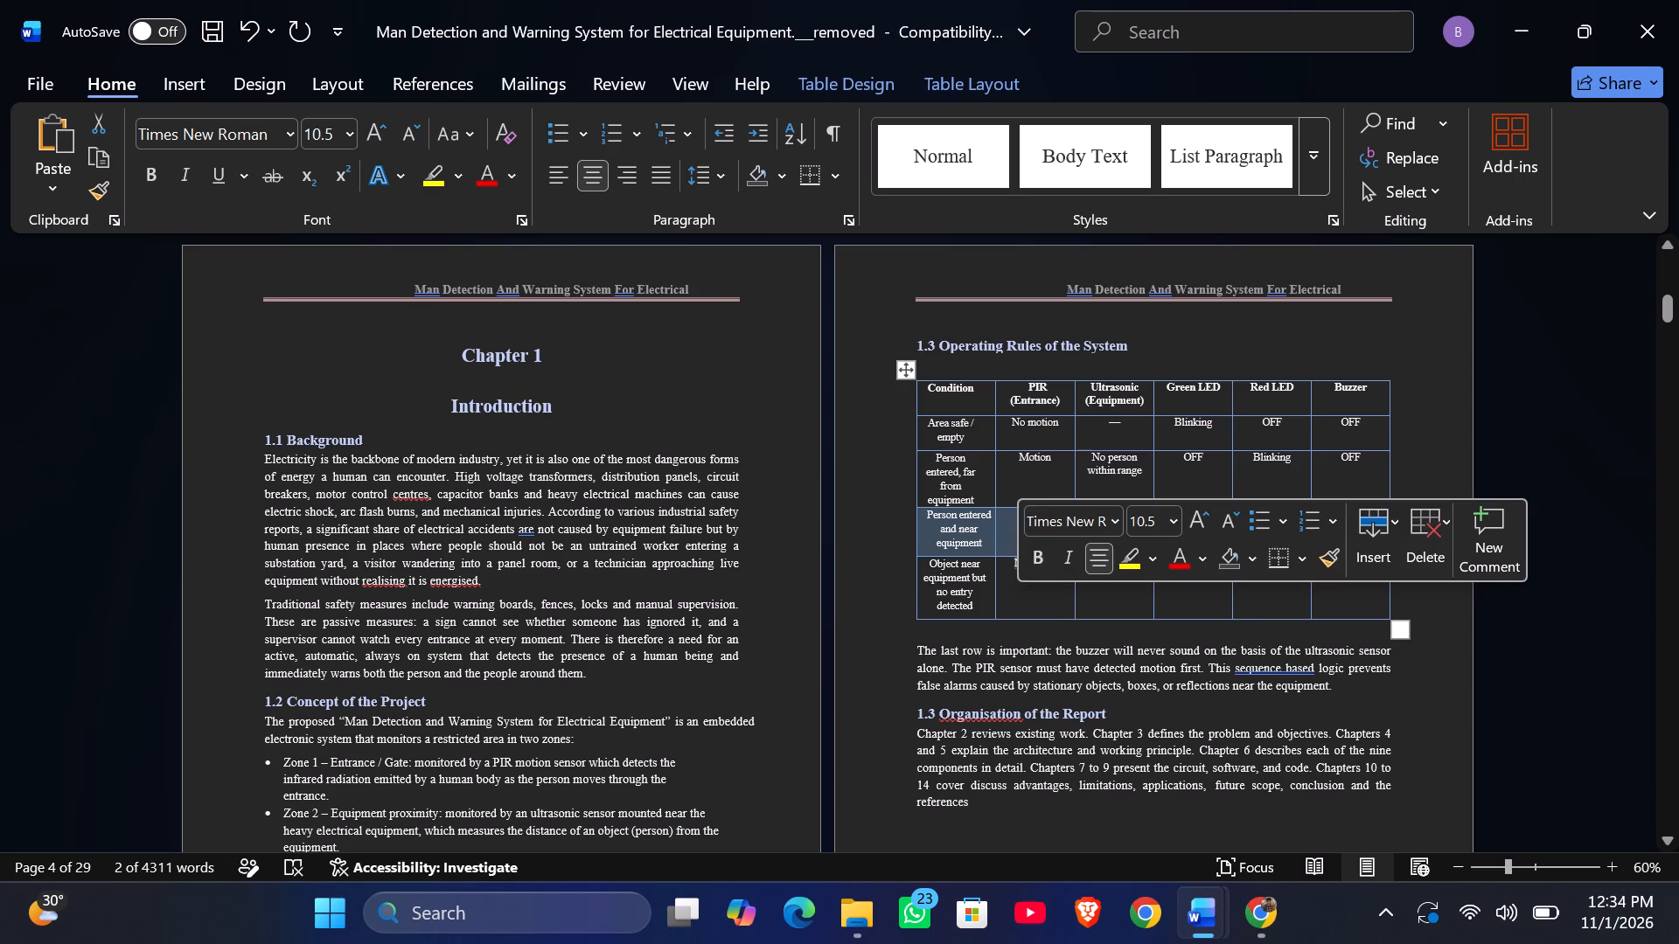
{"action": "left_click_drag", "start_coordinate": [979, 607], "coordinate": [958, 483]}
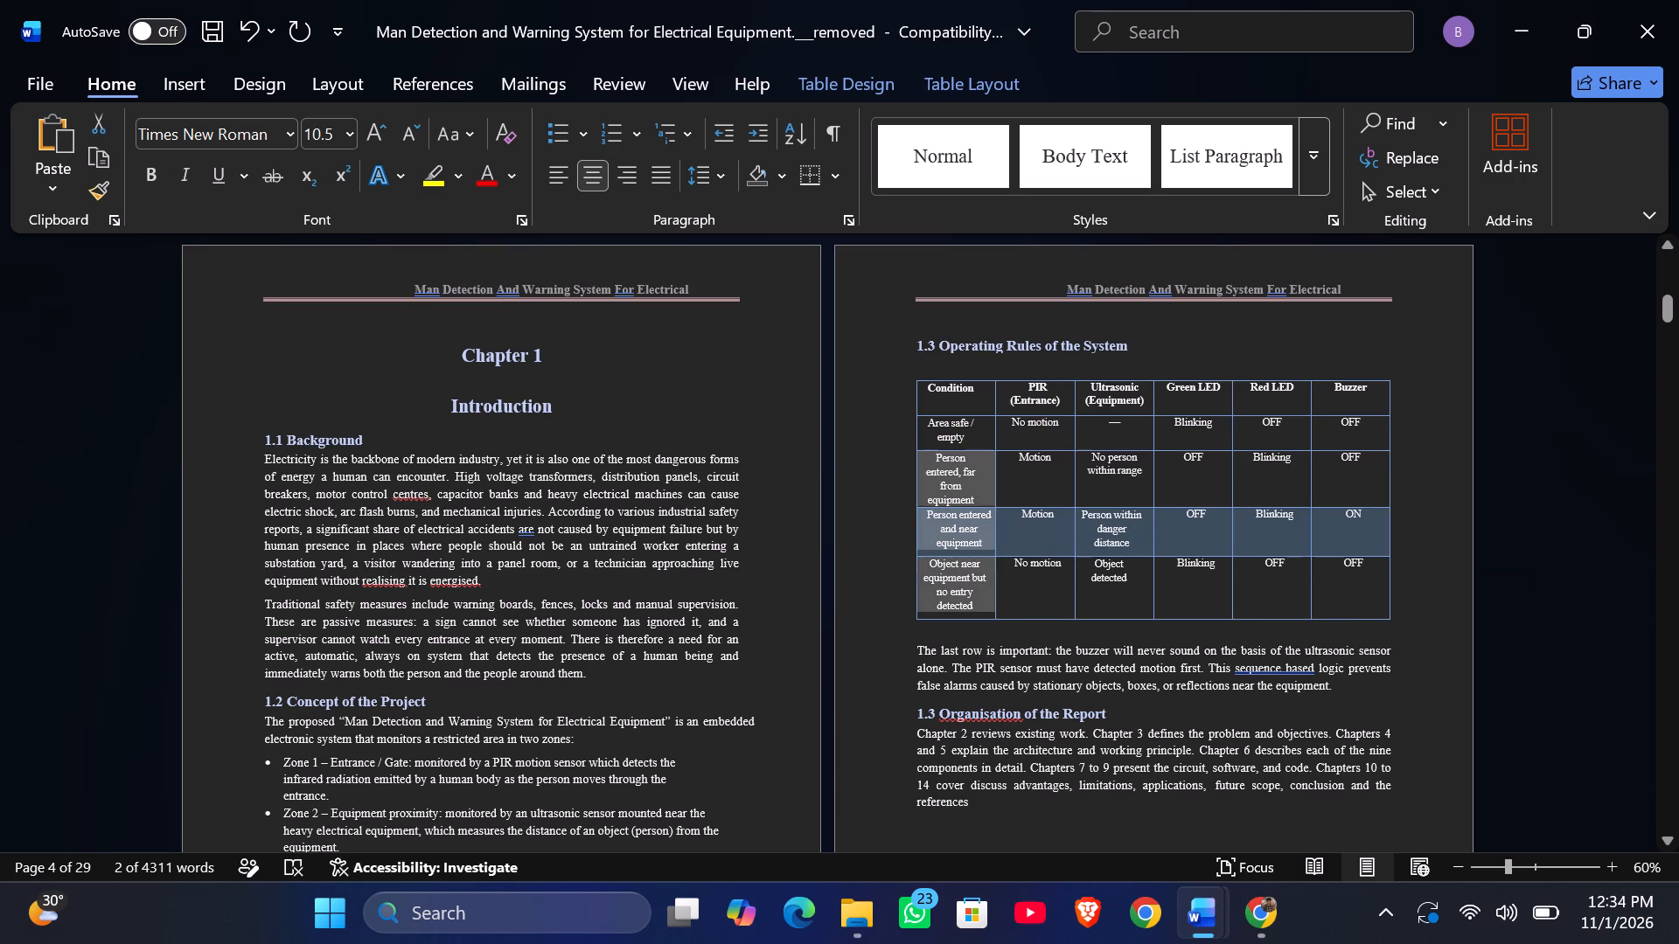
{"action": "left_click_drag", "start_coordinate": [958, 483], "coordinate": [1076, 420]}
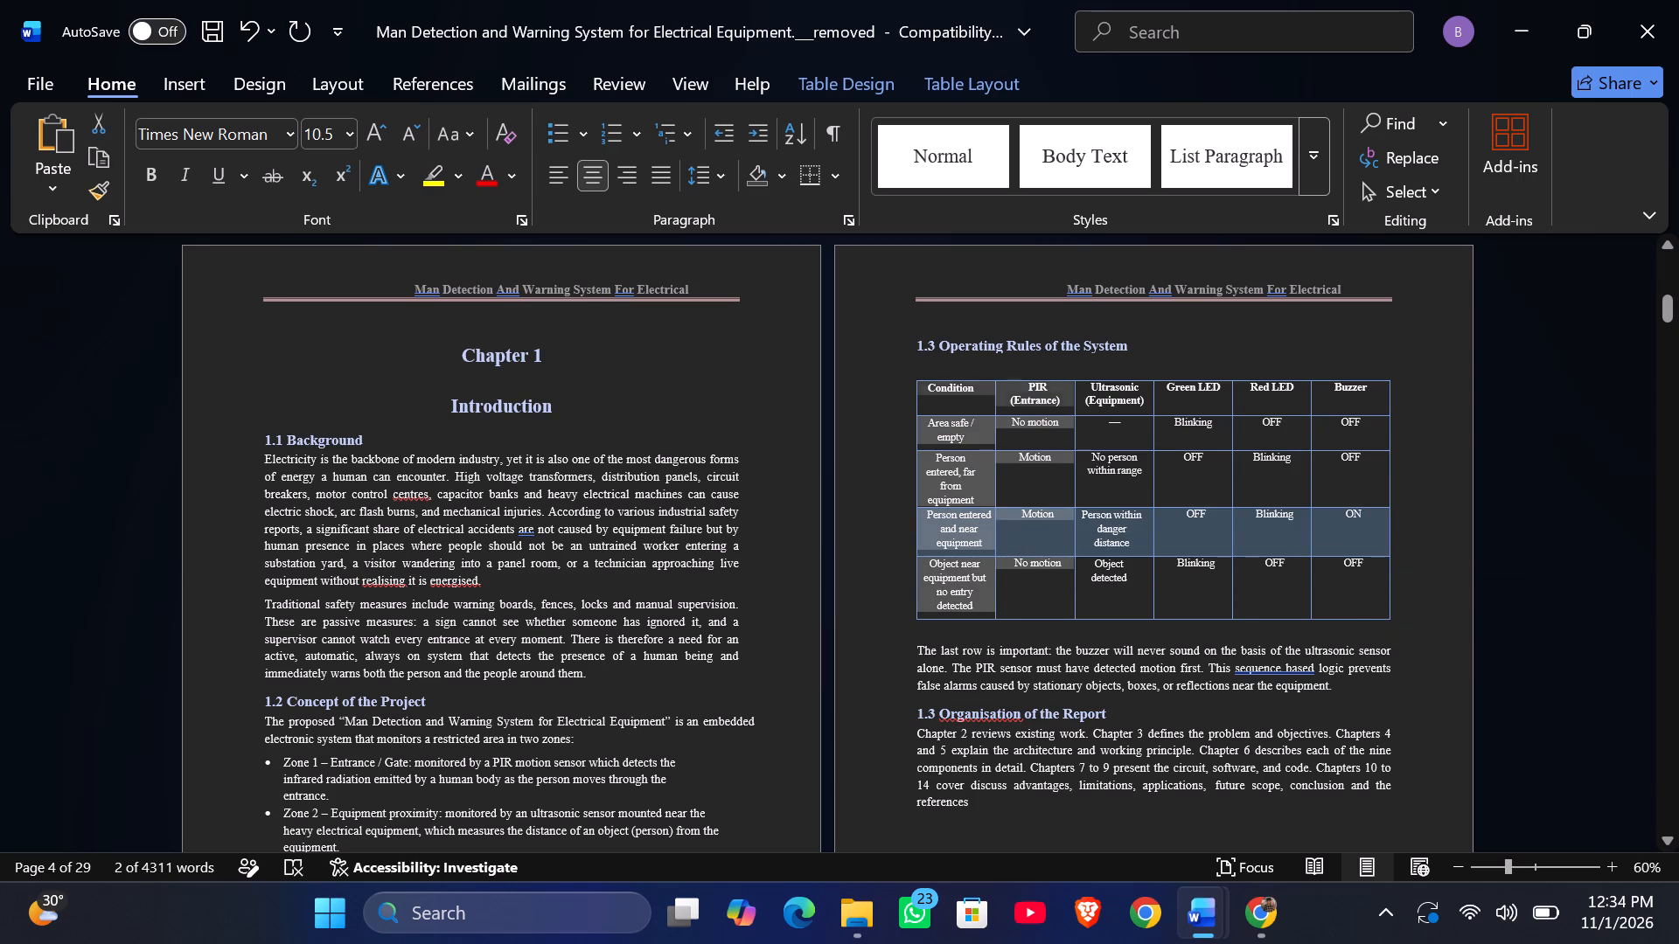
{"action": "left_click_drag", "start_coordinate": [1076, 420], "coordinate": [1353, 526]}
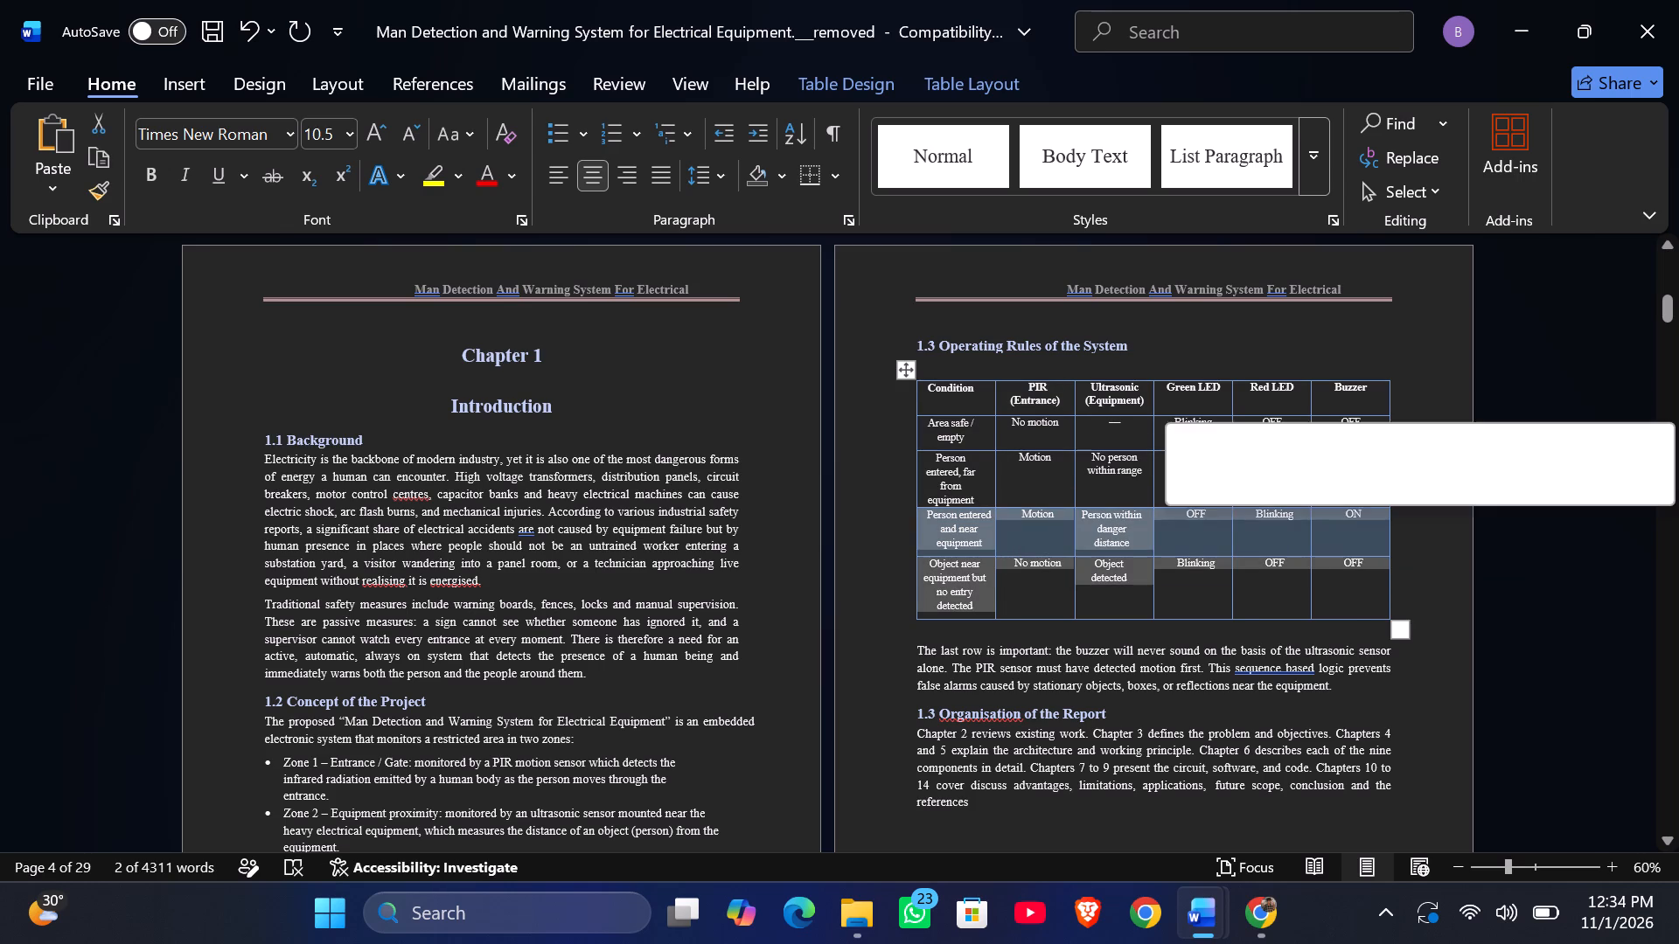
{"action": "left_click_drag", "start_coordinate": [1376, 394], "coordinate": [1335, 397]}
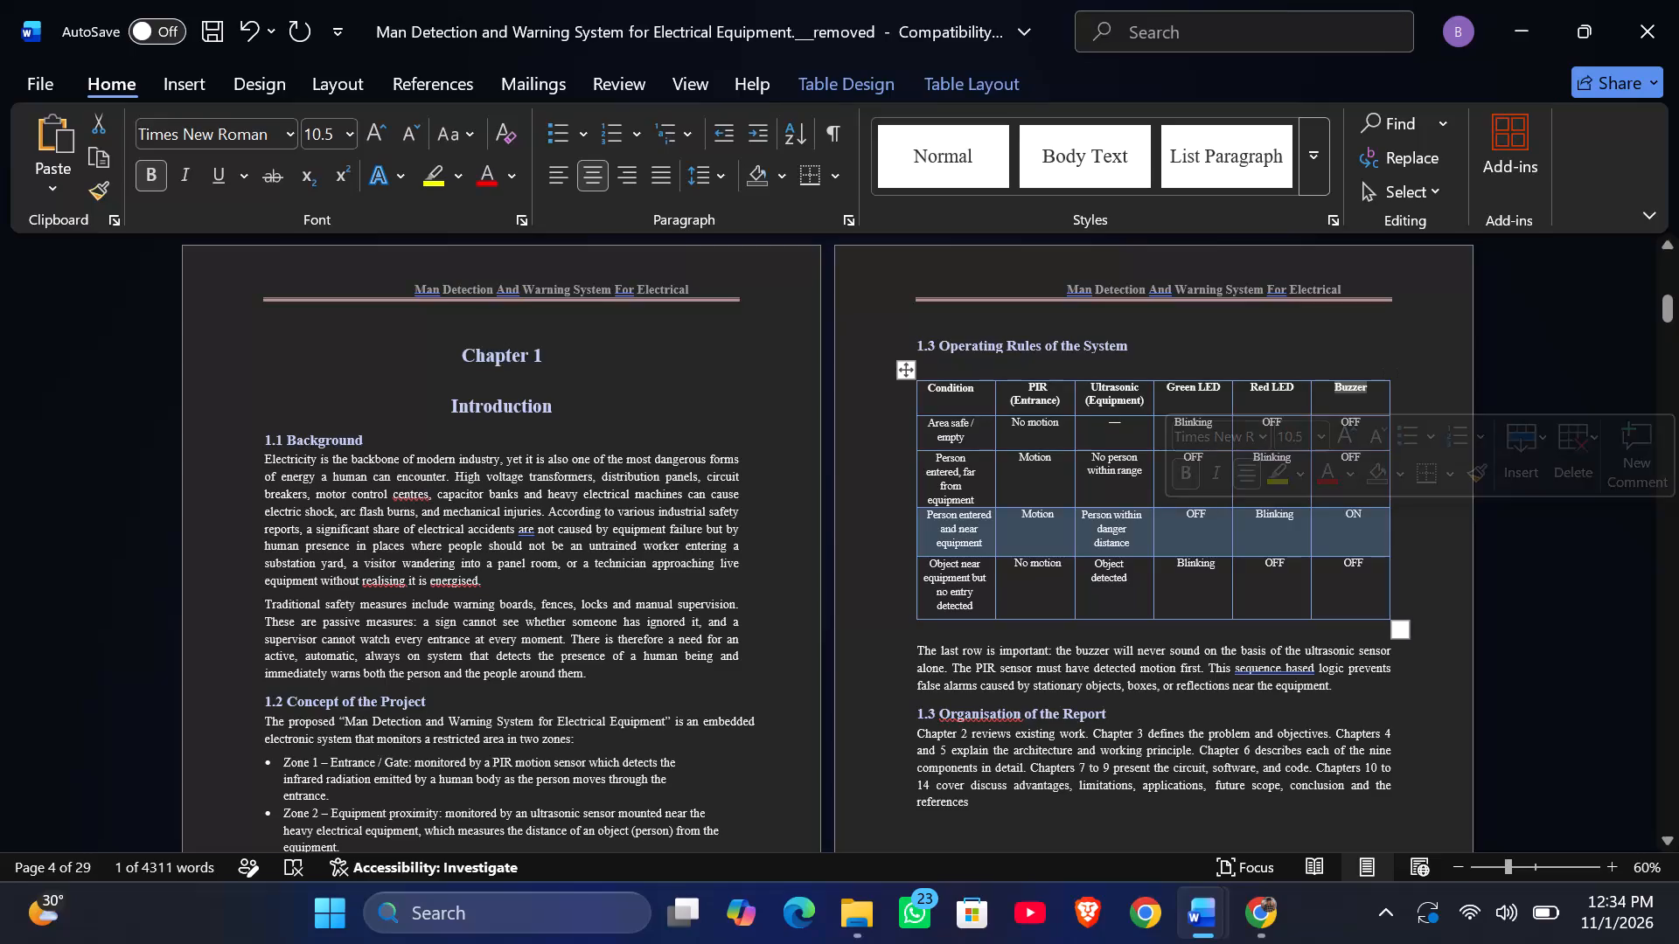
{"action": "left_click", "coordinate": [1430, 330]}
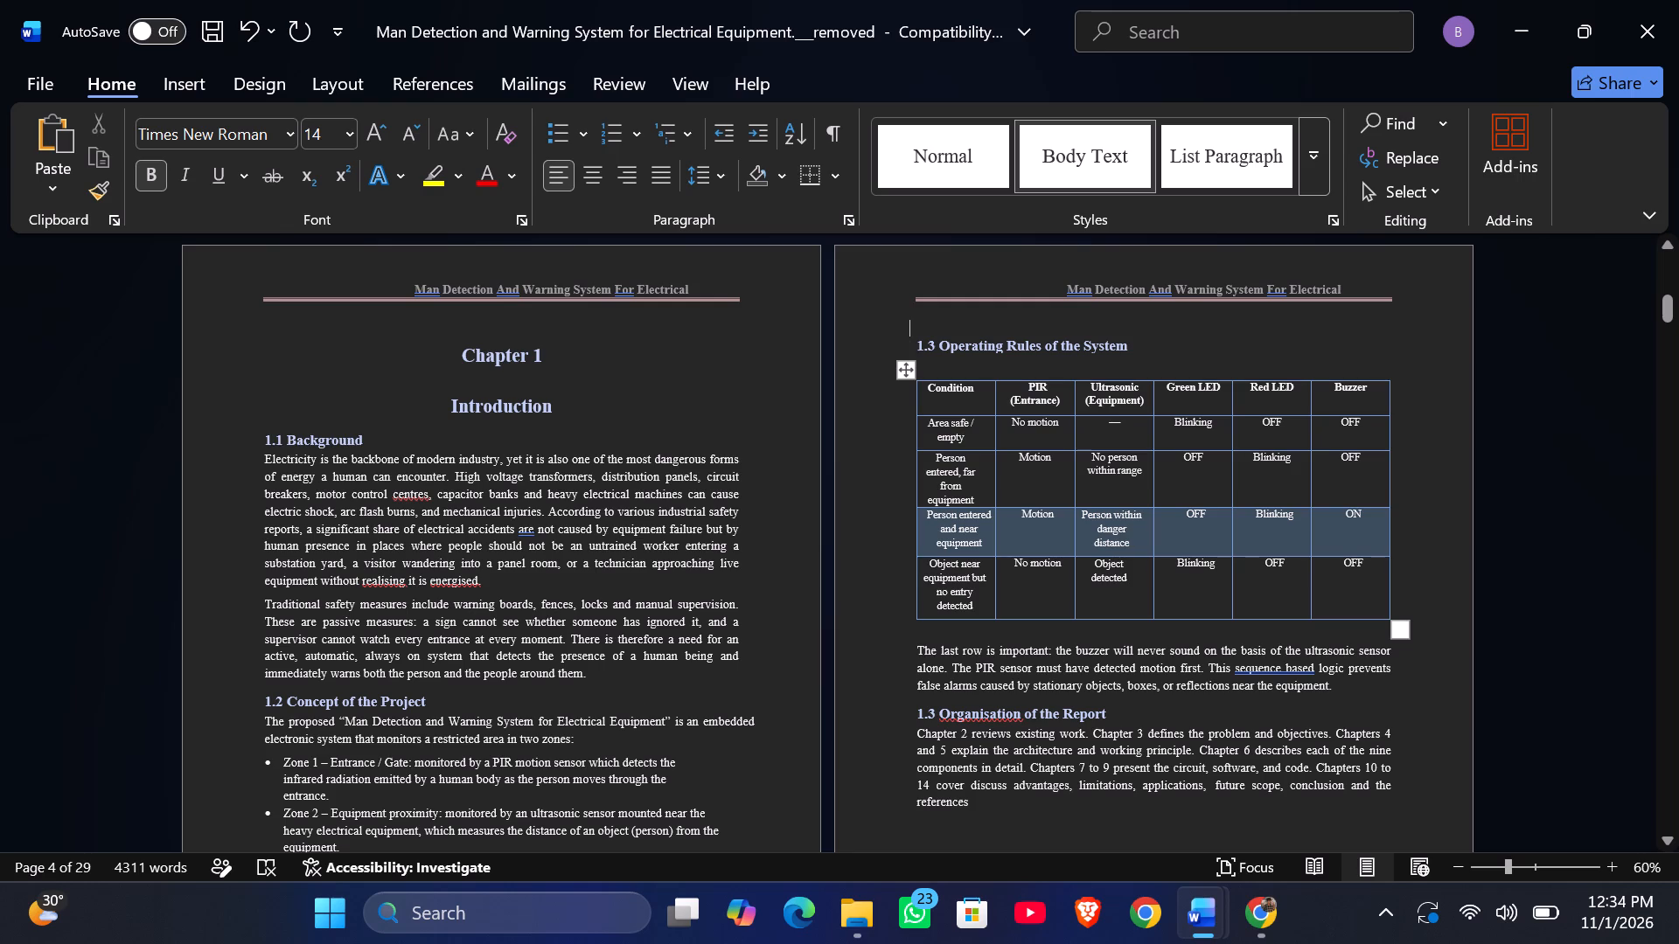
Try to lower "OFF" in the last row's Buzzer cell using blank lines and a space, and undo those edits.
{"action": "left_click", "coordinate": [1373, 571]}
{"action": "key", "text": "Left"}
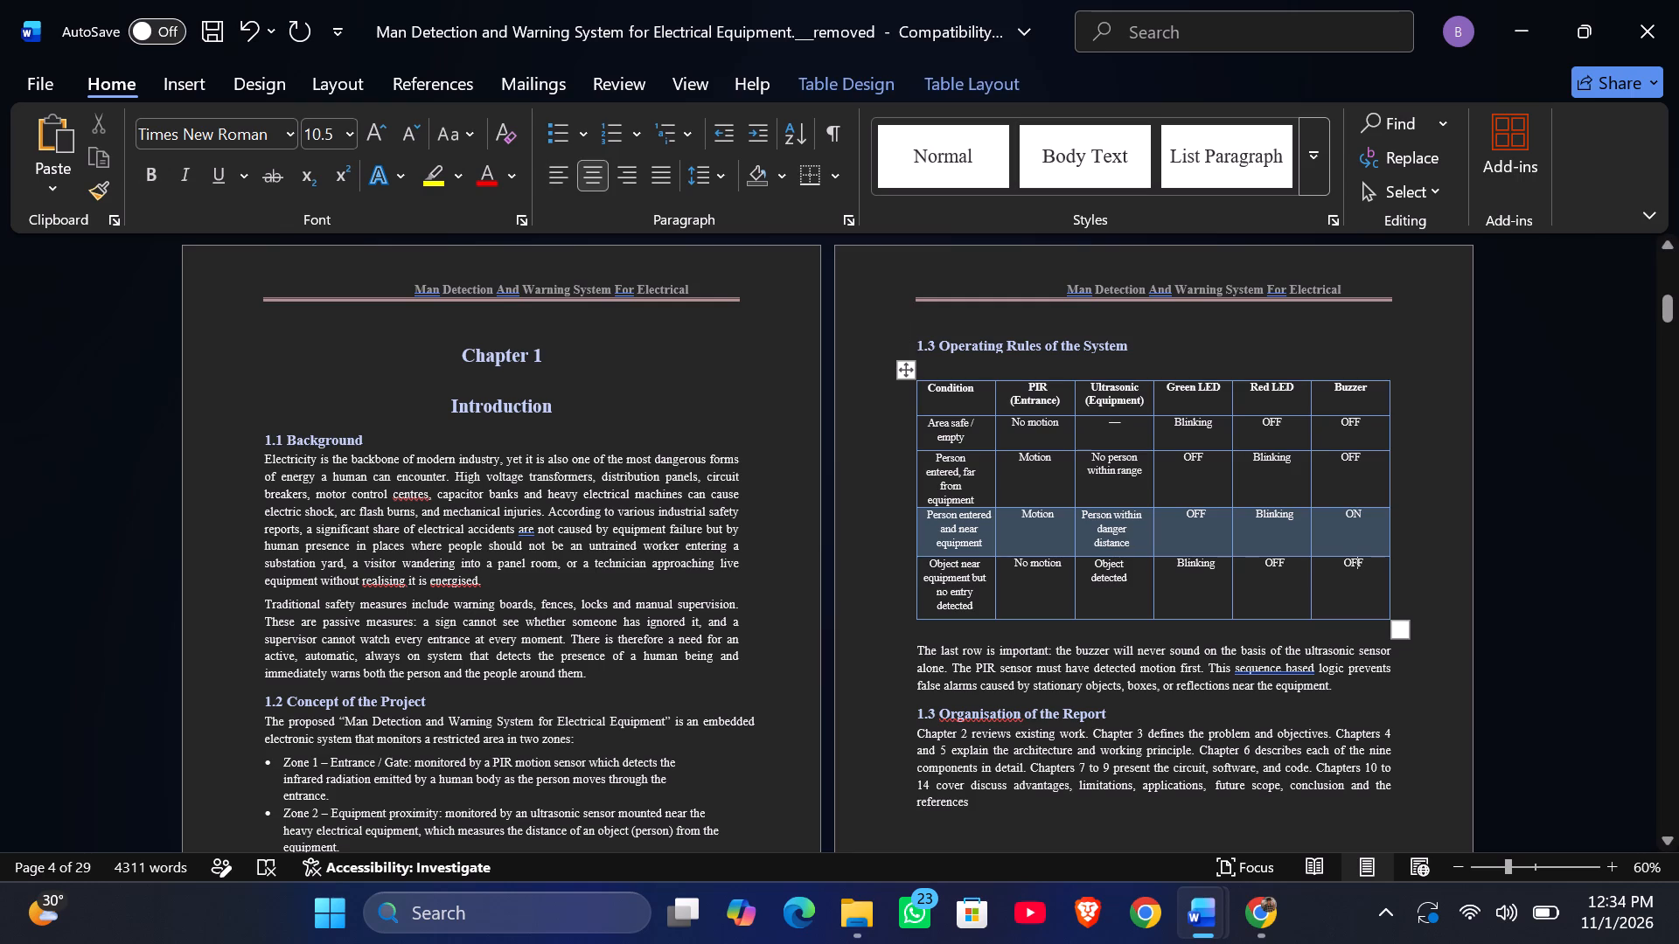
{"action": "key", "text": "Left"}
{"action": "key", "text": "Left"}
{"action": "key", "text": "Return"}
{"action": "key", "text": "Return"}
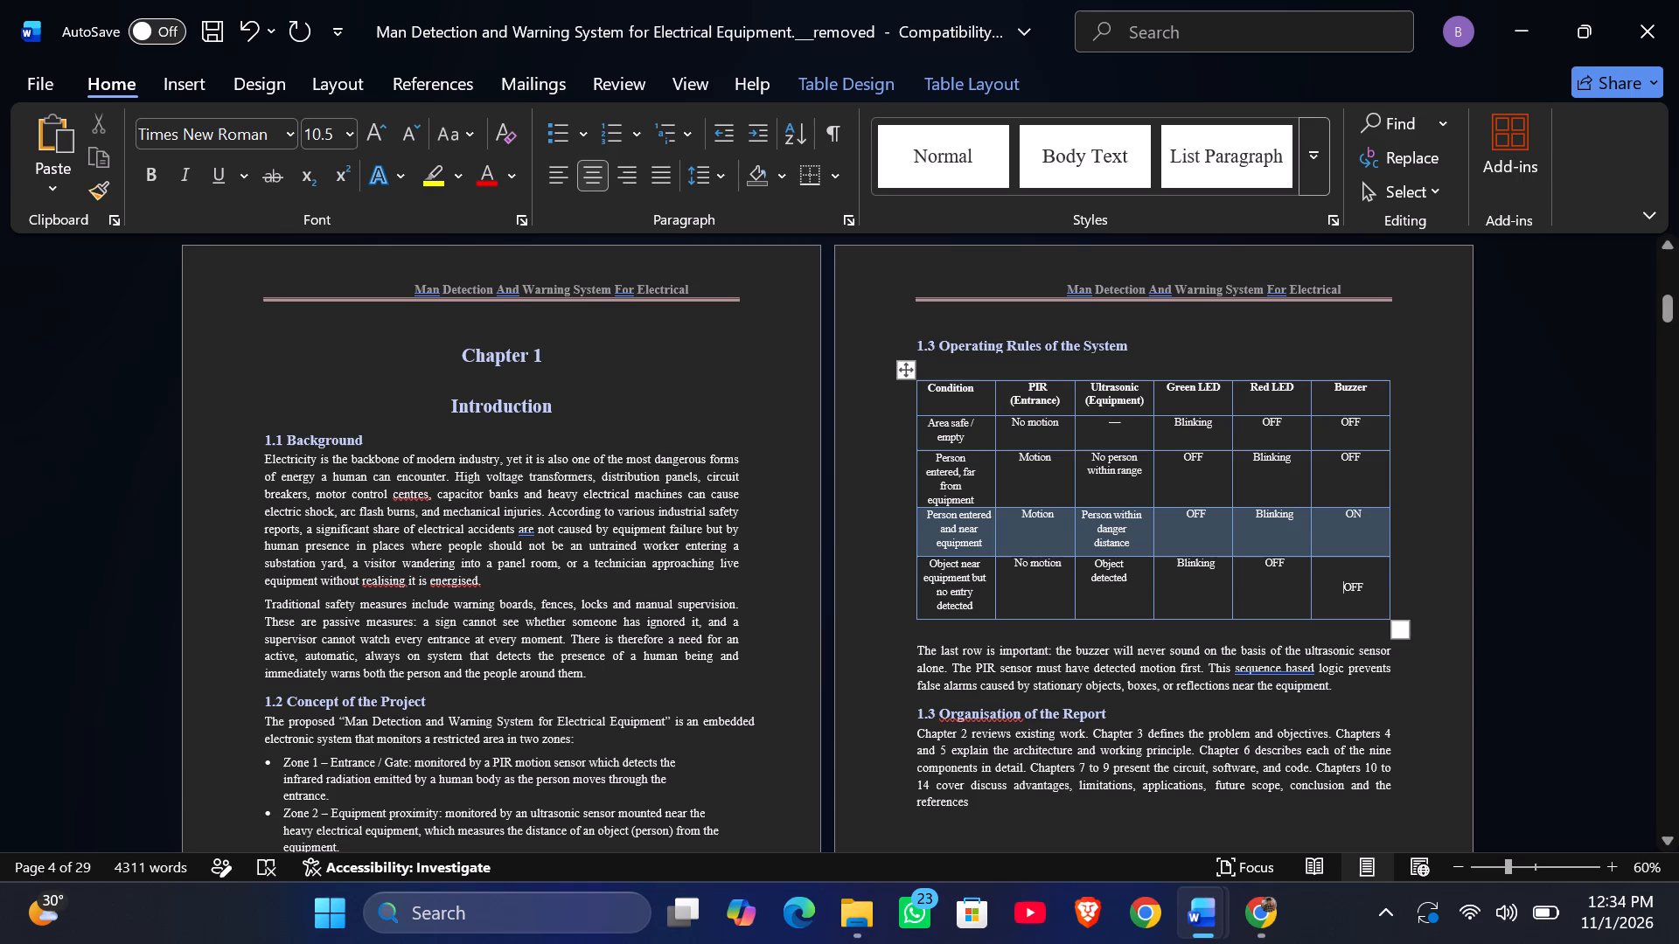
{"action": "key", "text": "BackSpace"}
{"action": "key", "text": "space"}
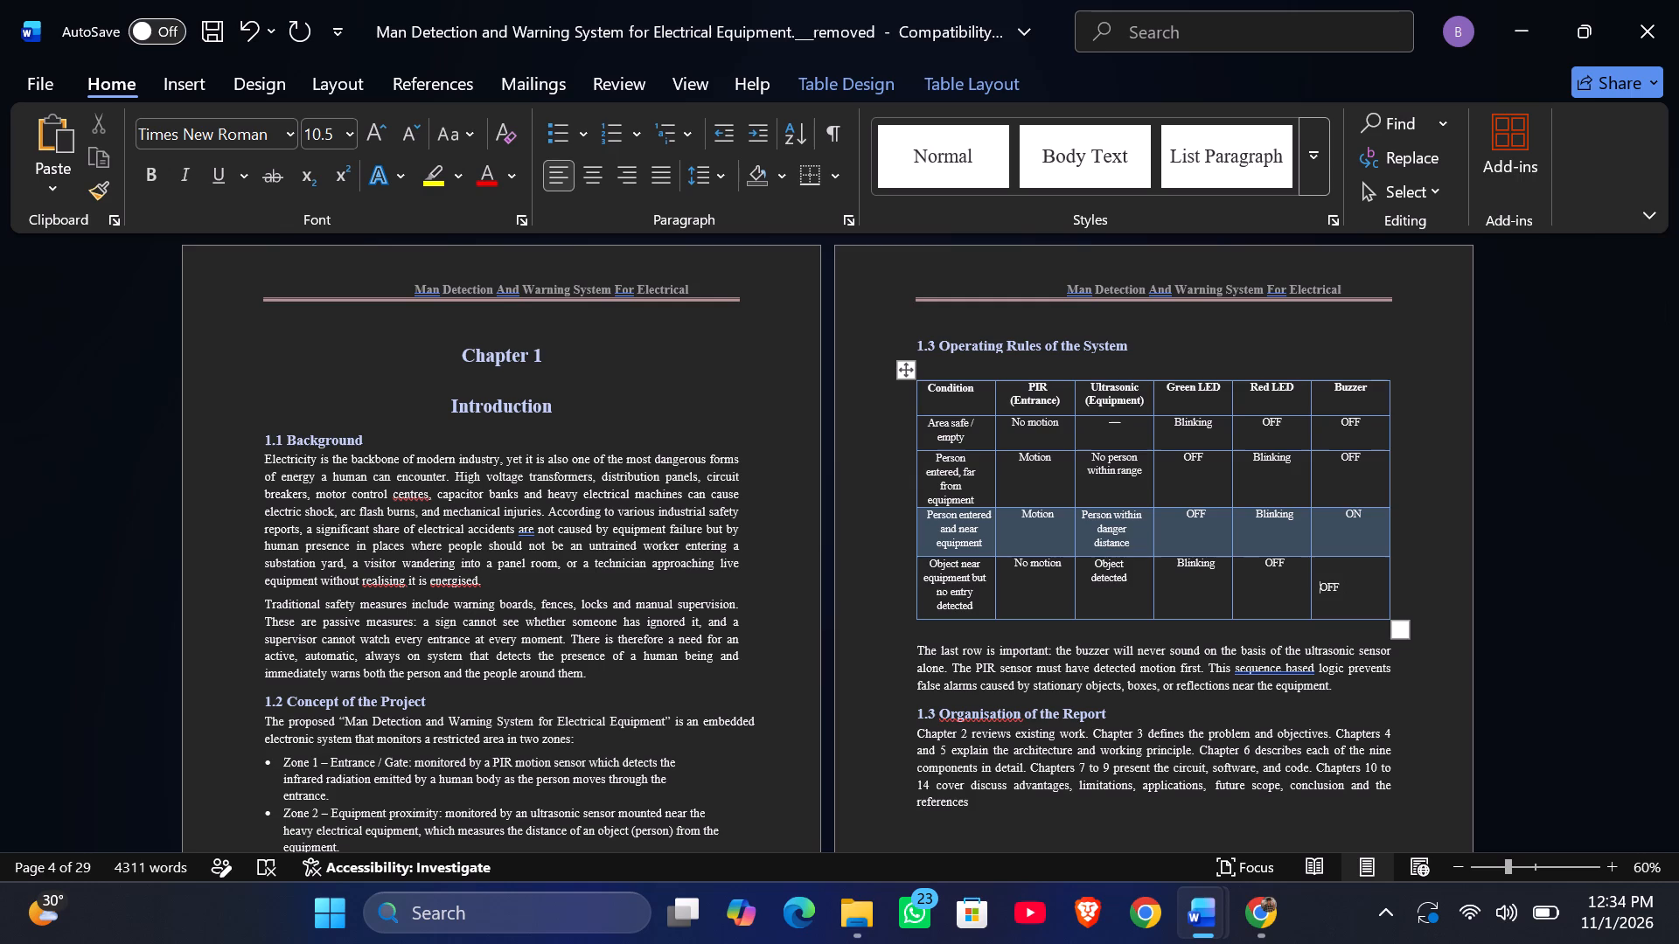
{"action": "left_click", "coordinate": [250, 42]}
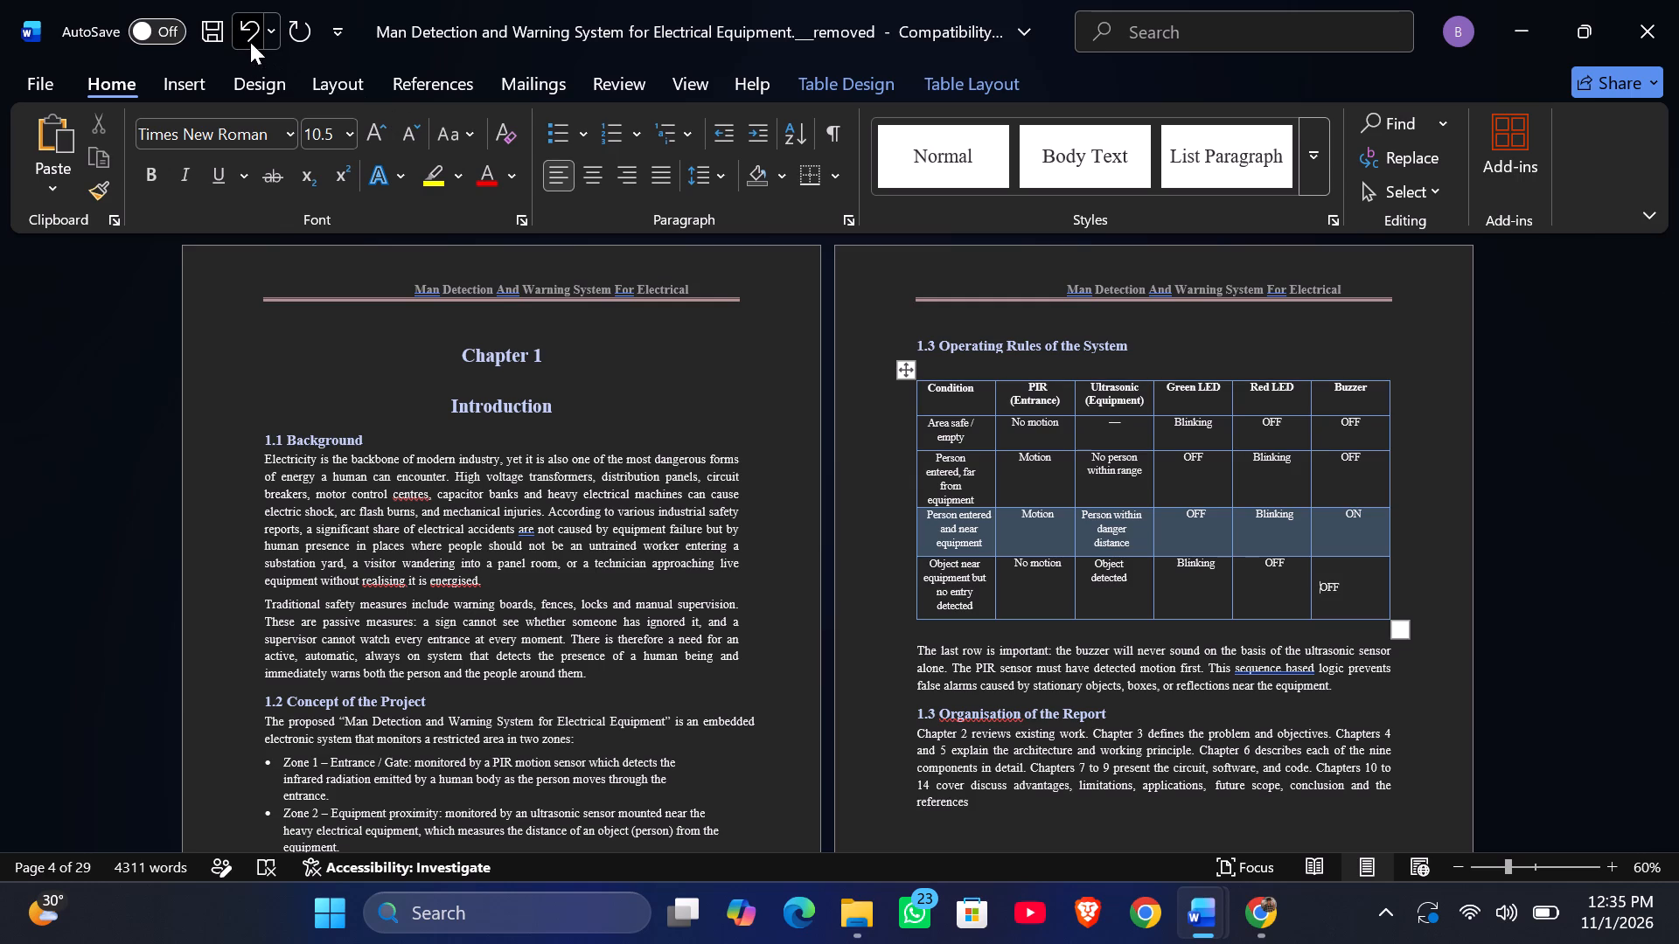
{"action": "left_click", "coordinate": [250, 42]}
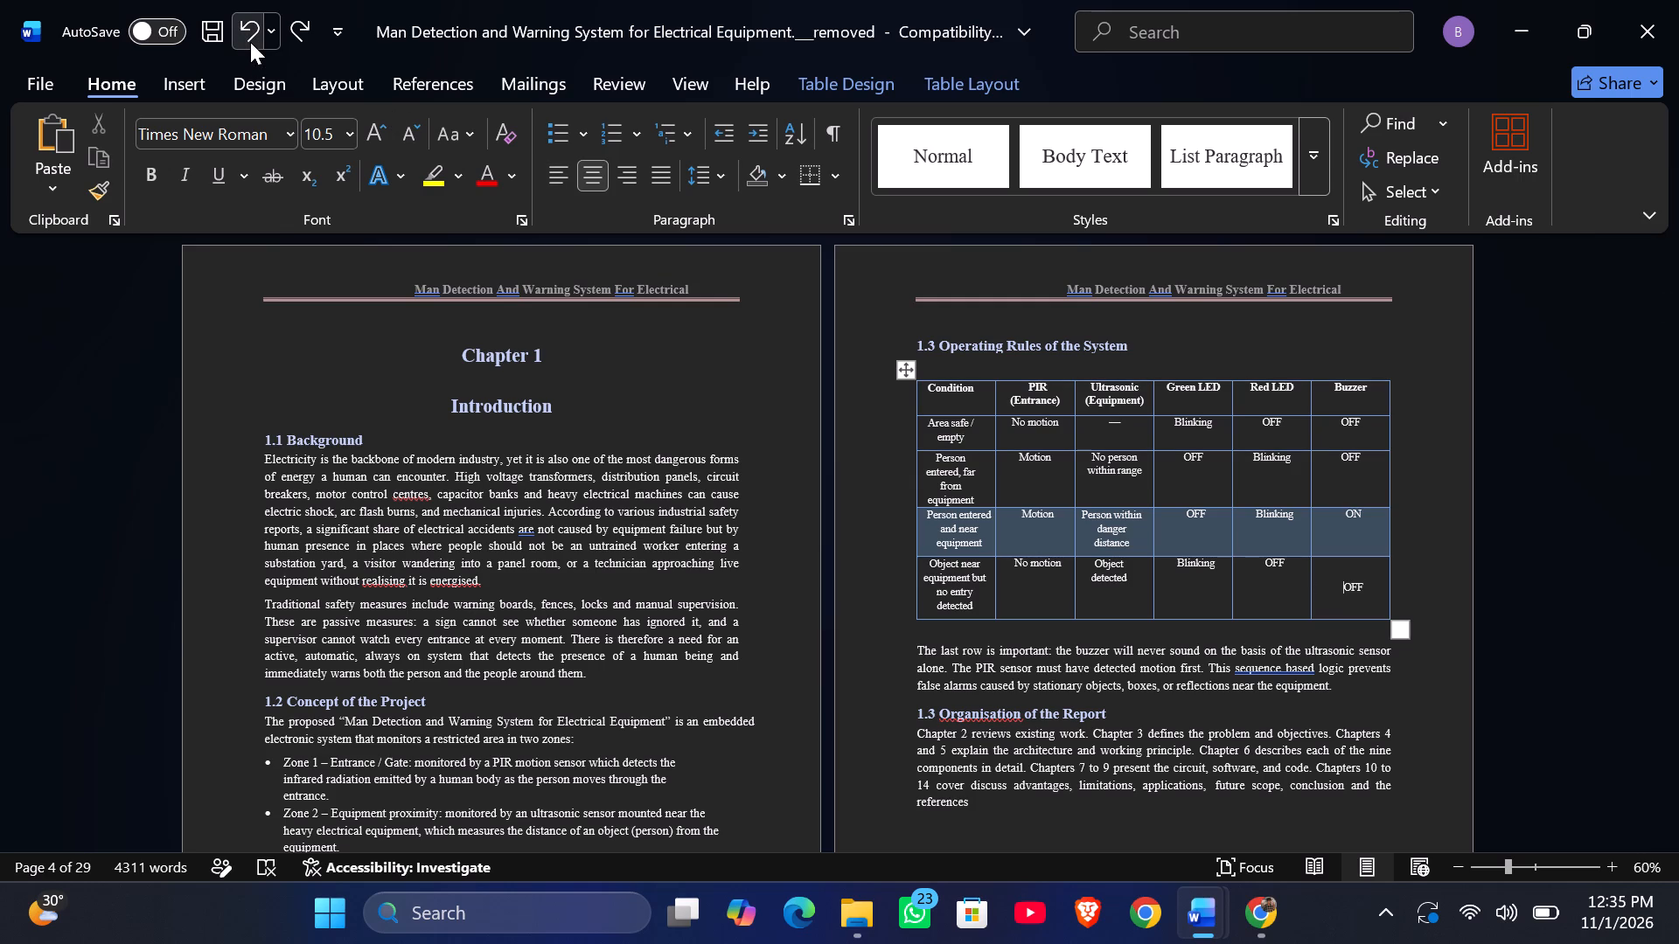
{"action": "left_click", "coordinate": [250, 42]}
Add two blank lines above "OFF" in the last row's Buzzer cell and above "No motion" in its PIR (Entrance) cell.
{"action": "key", "text": "Return"}
{"action": "key", "text": "Return"}
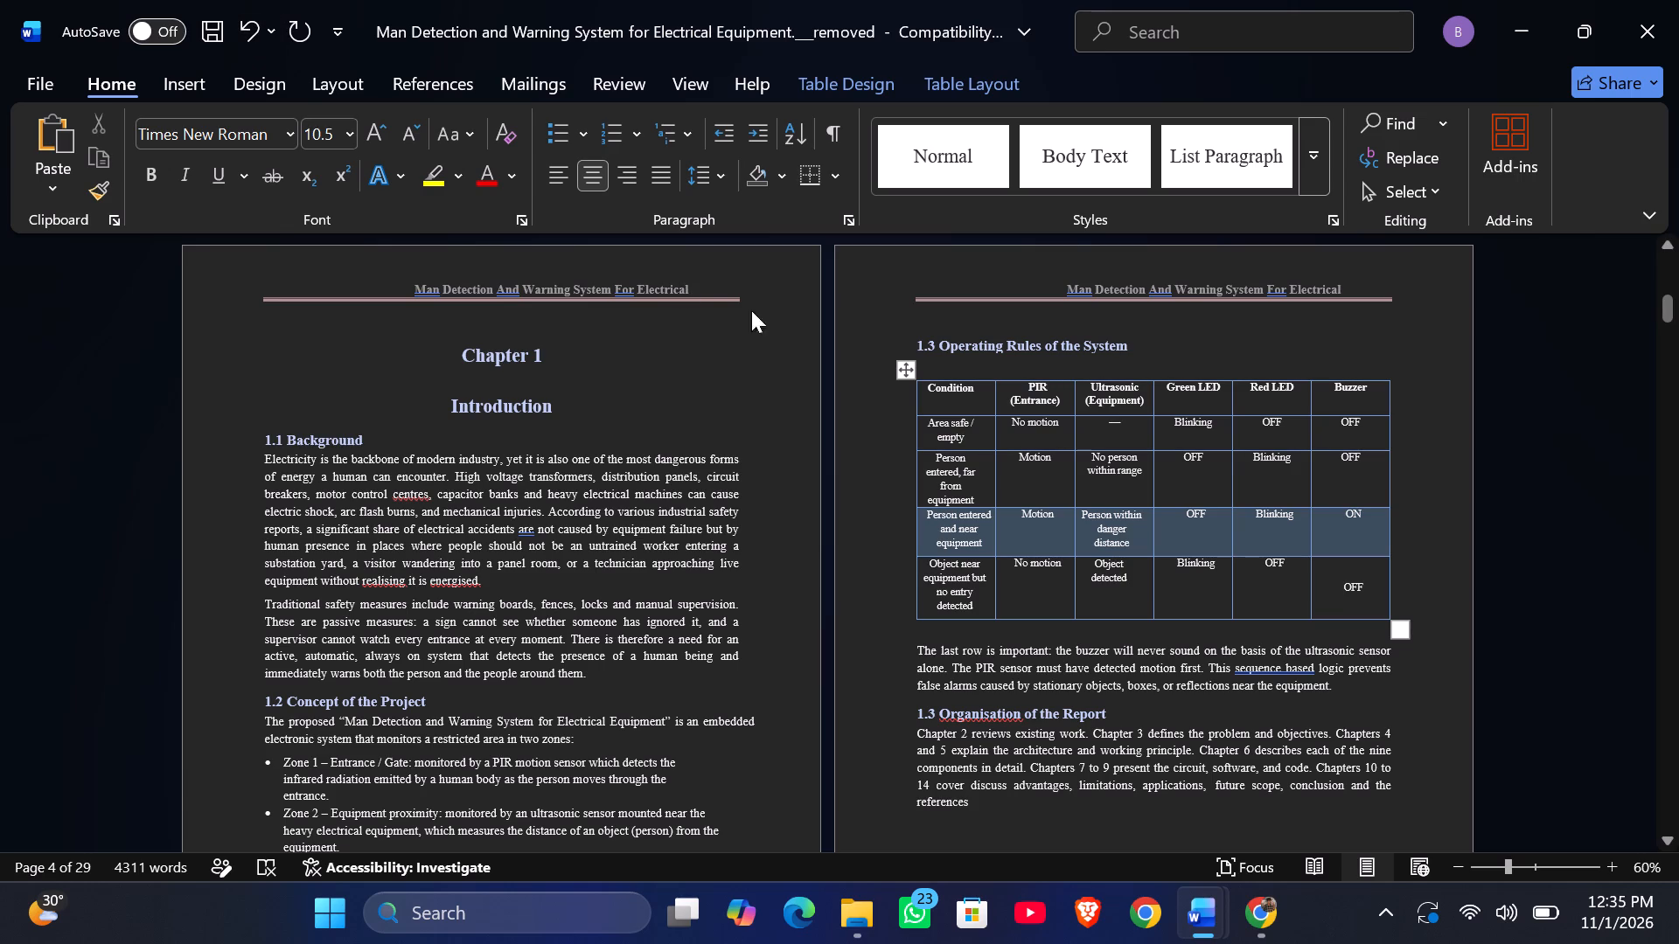
{"action": "left_click", "coordinate": [1010, 563]}
{"action": "key", "text": "Return"}
{"action": "key", "text": "Return"}
Add one blank line above "Object detected" in the last row's Ultrasonic (Equipment) cell.
{"action": "key", "text": "Right"}
{"action": "key", "text": "Right"}
{"action": "key", "text": "Right"}
{"action": "key", "text": "Right"}
{"action": "key", "text": "Right"}
{"action": "key", "text": "Right"}
{"action": "key", "text": "Right"}
{"action": "key", "text": "Right"}
{"action": "key", "text": "Right"}
{"action": "key", "text": "Right"}
{"action": "key", "text": "Return"}
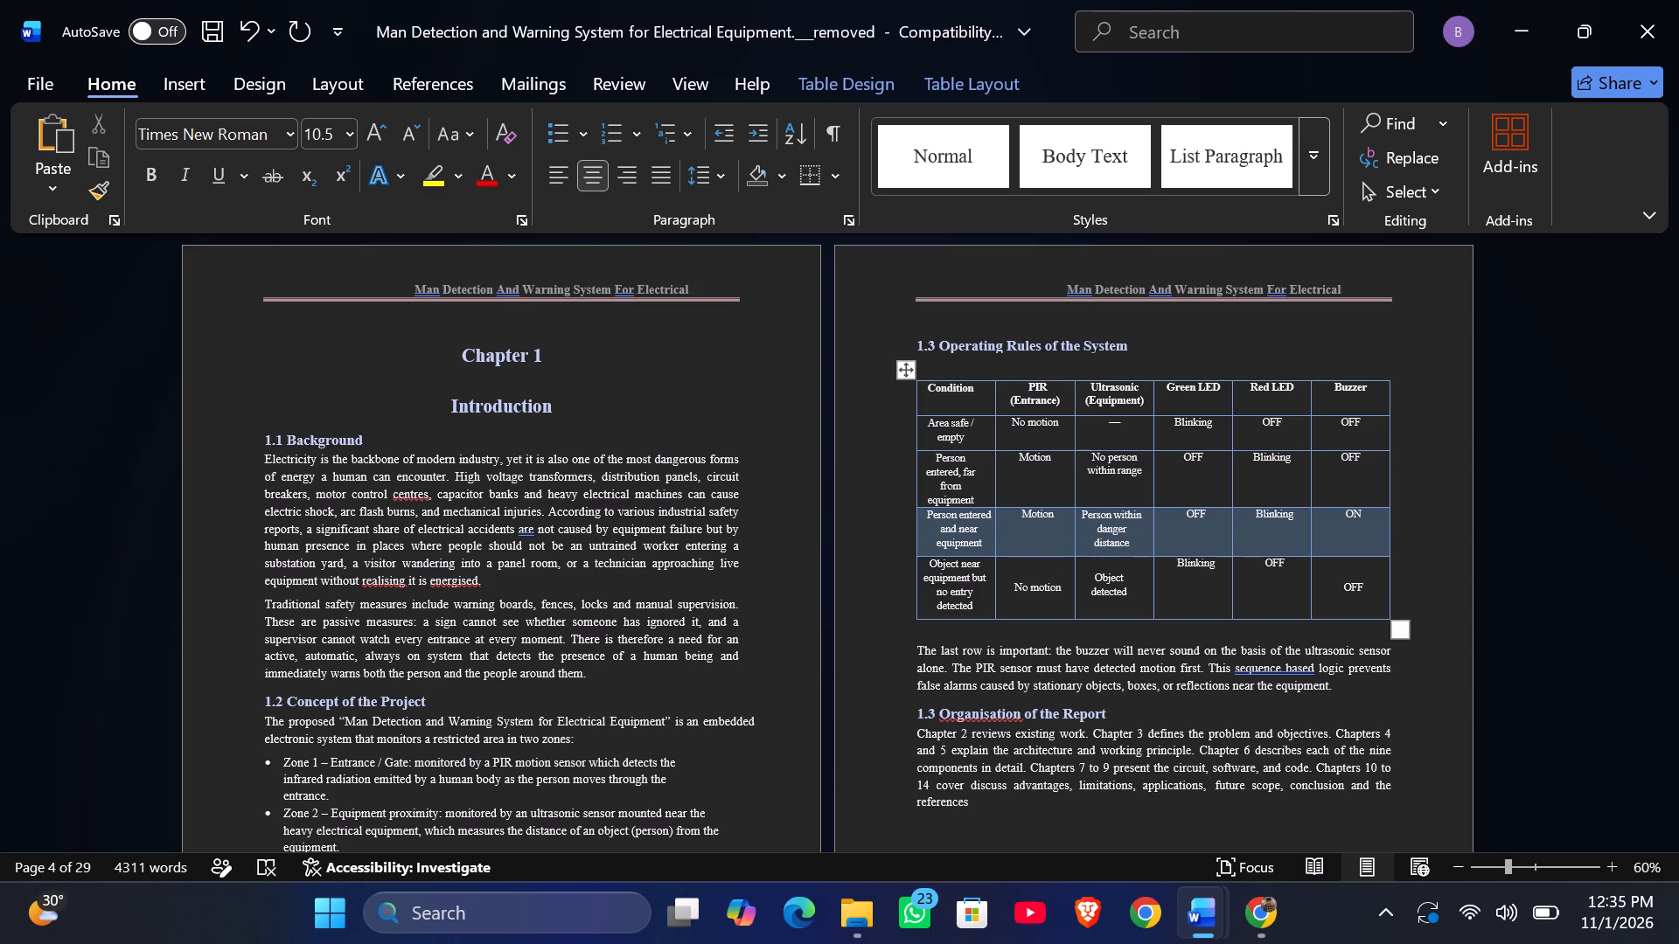
Add two blank lines above "Blinking" in the last row's Green LED cell.
{"action": "key", "text": "Right"}
{"action": "key", "text": "Right"}
{"action": "key", "text": "Right"}
{"action": "key", "text": "Right"}
{"action": "key", "text": "Right"}
{"action": "key", "text": "Right"}
{"action": "key", "text": "Right"}
{"action": "key", "text": "Right"}
{"action": "key", "text": "Right"}
{"action": "key", "text": "Right"}
{"action": "key", "text": "Right"}
{"action": "key", "text": "Right"}
{"action": "key", "text": "Right"}
{"action": "key", "text": "Right"}
{"action": "key", "text": "Right"}
{"action": "key", "text": "Right"}
{"action": "key", "text": "Right"}
{"action": "key", "text": "Left"}
{"action": "key", "text": "Return"}
{"action": "key", "text": "Return"}
Add two blank lines above "OFF" in the last row's Red LED cell.
{"action": "key", "text": "Right"}
{"action": "key", "text": "Right"}
{"action": "key", "text": "Right"}
{"action": "key", "text": "Right"}
{"action": "key", "text": "Right"}
{"action": "key", "text": "Right"}
{"action": "key", "text": "Right"}
{"action": "key", "text": "Right"}
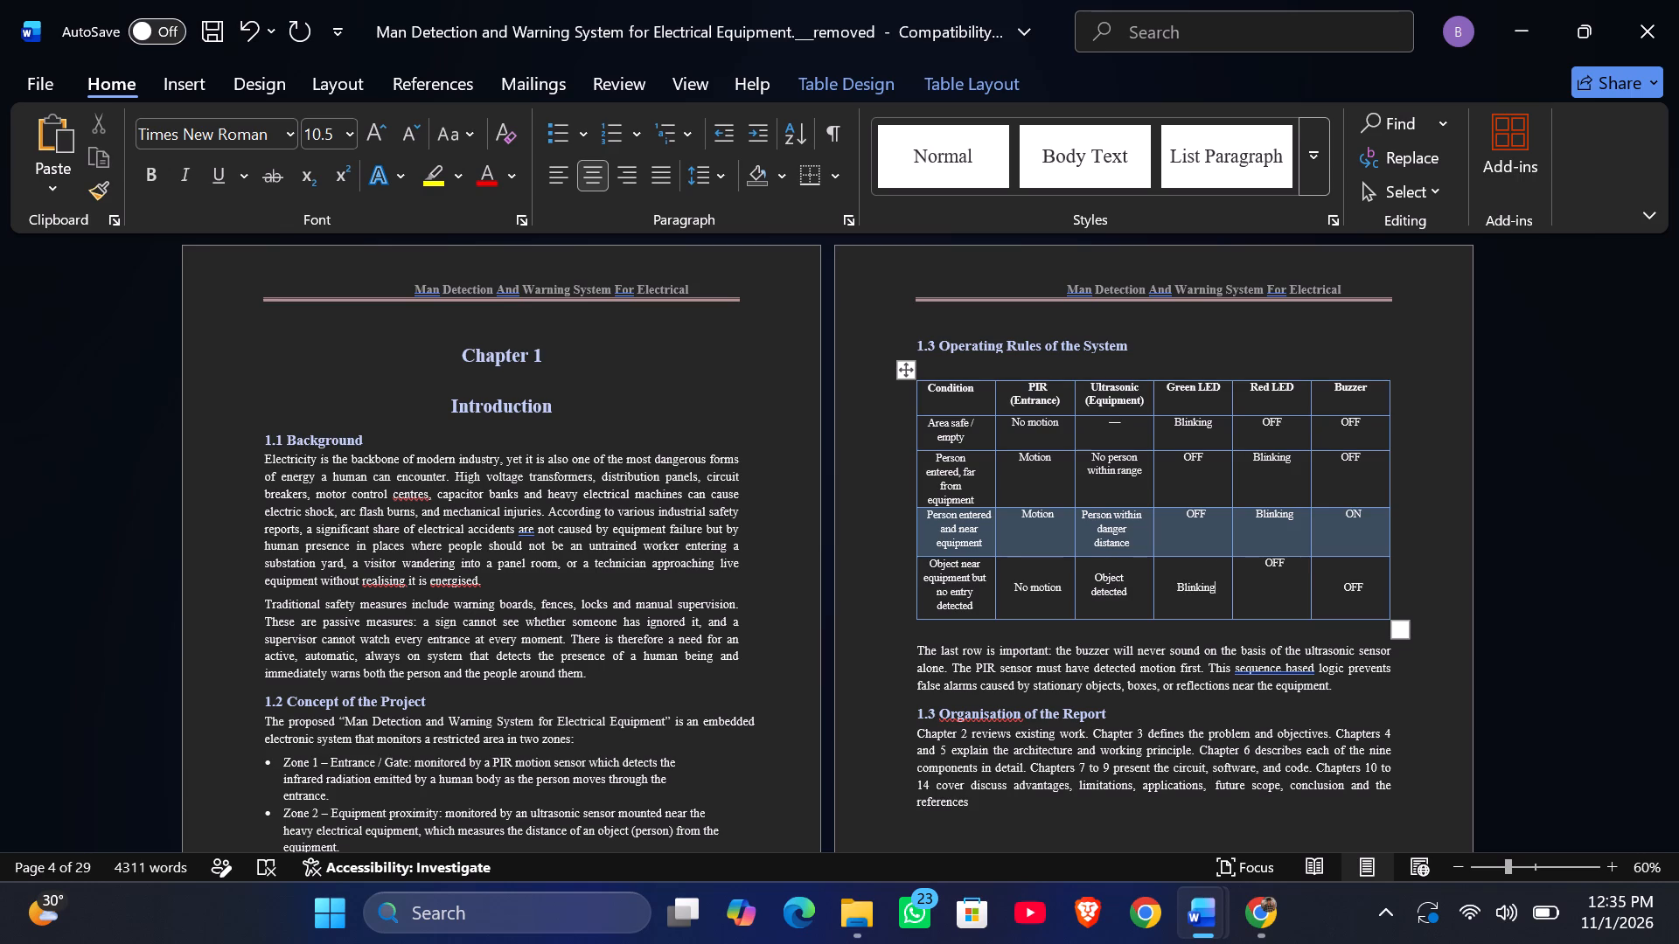
{"action": "key", "text": "Right"}
{"action": "key", "text": "Return"}
{"action": "key", "text": "Return"}
Add one blank line above "Motion" in the PIR (Entrance) cell of the "Person entered and near equipment" row.
{"action": "left_click", "coordinate": [1012, 512]}
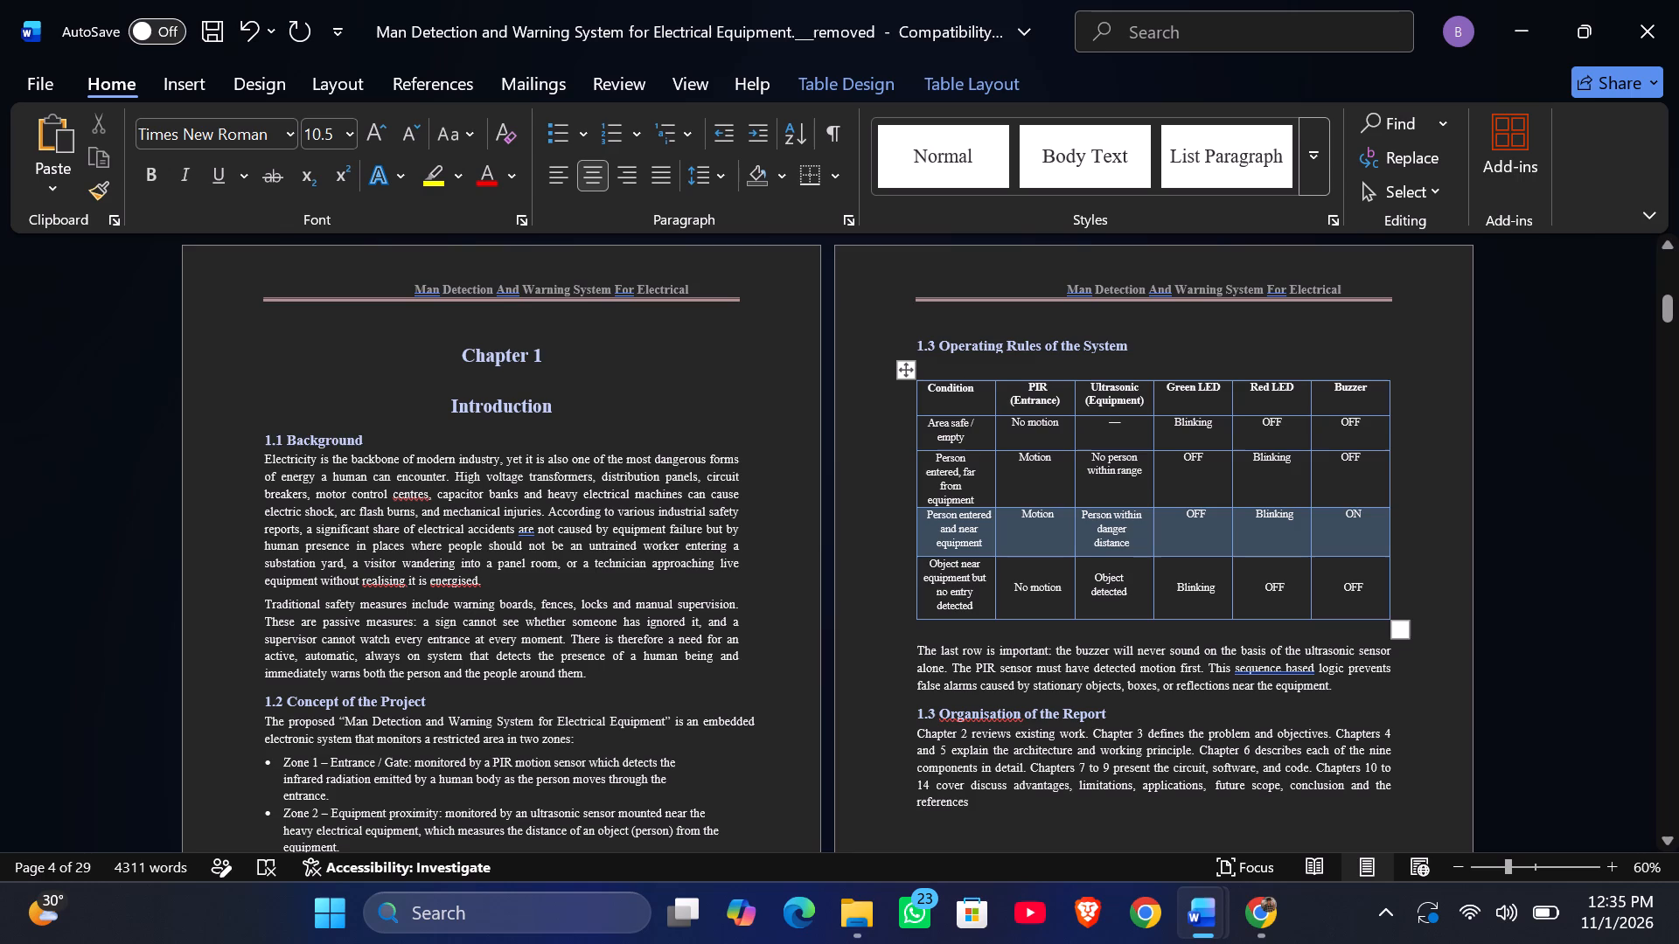
{"action": "key", "text": "Return"}
{"action": "key", "text": "Return"}
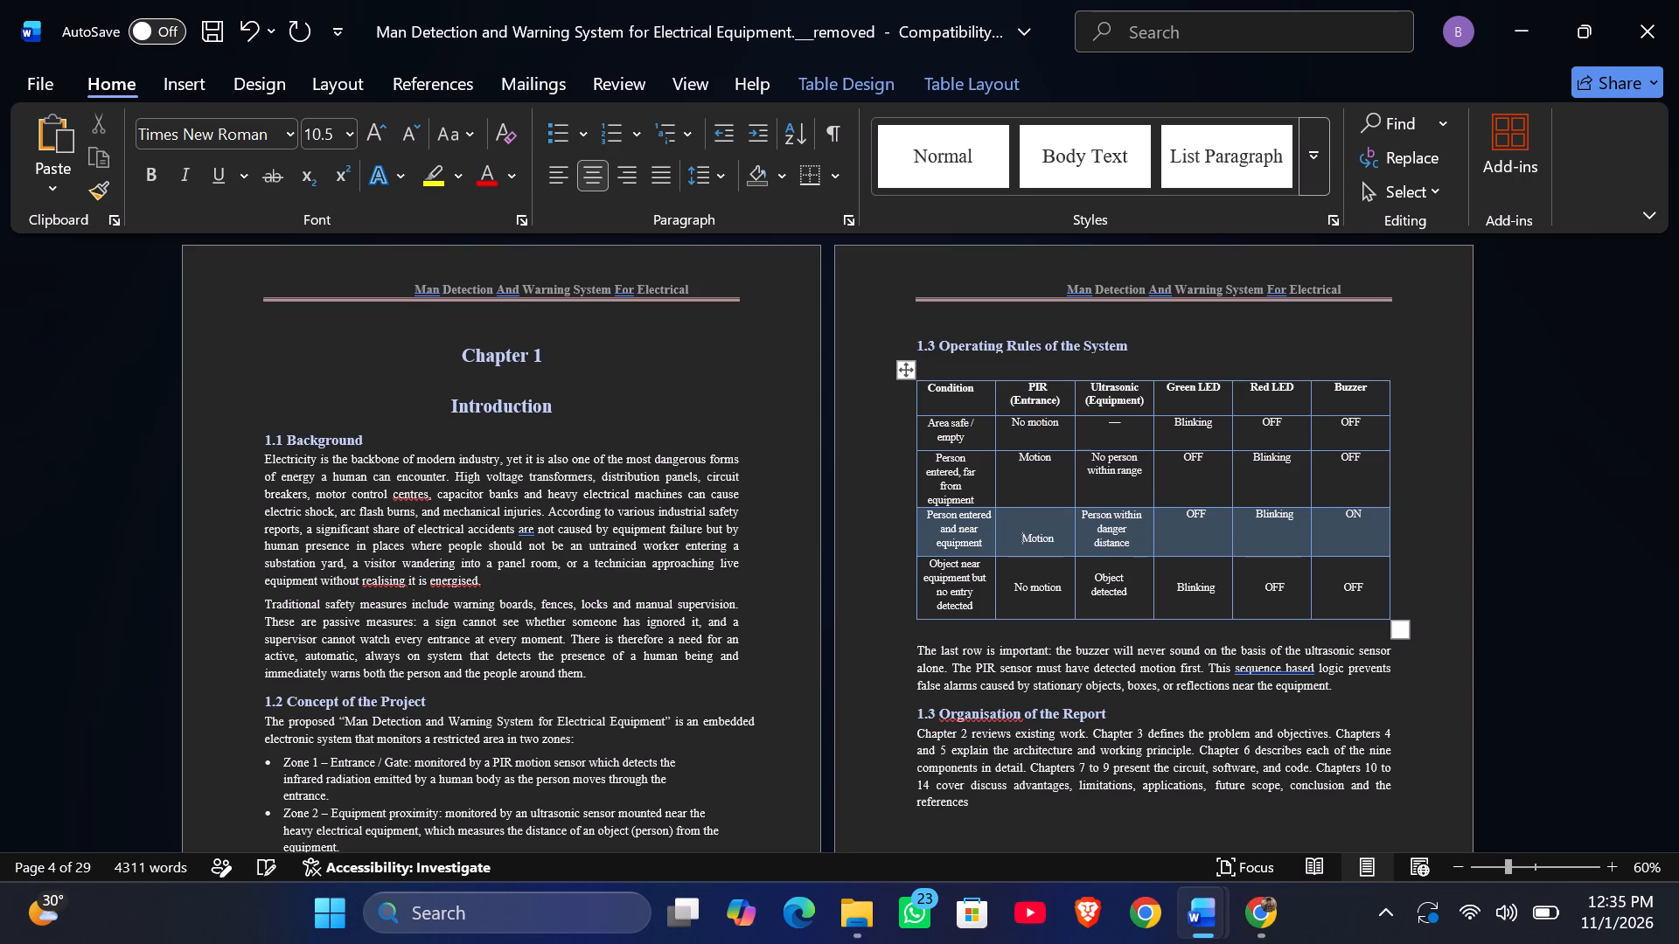
{"action": "key", "text": "BackSpace"}
{"action": "key", "text": "BackSpace"}
{"action": "left_click", "coordinate": [256, 45]}
{"action": "left_click", "coordinate": [256, 45]}
{"action": "left_click", "coordinate": [256, 45]}
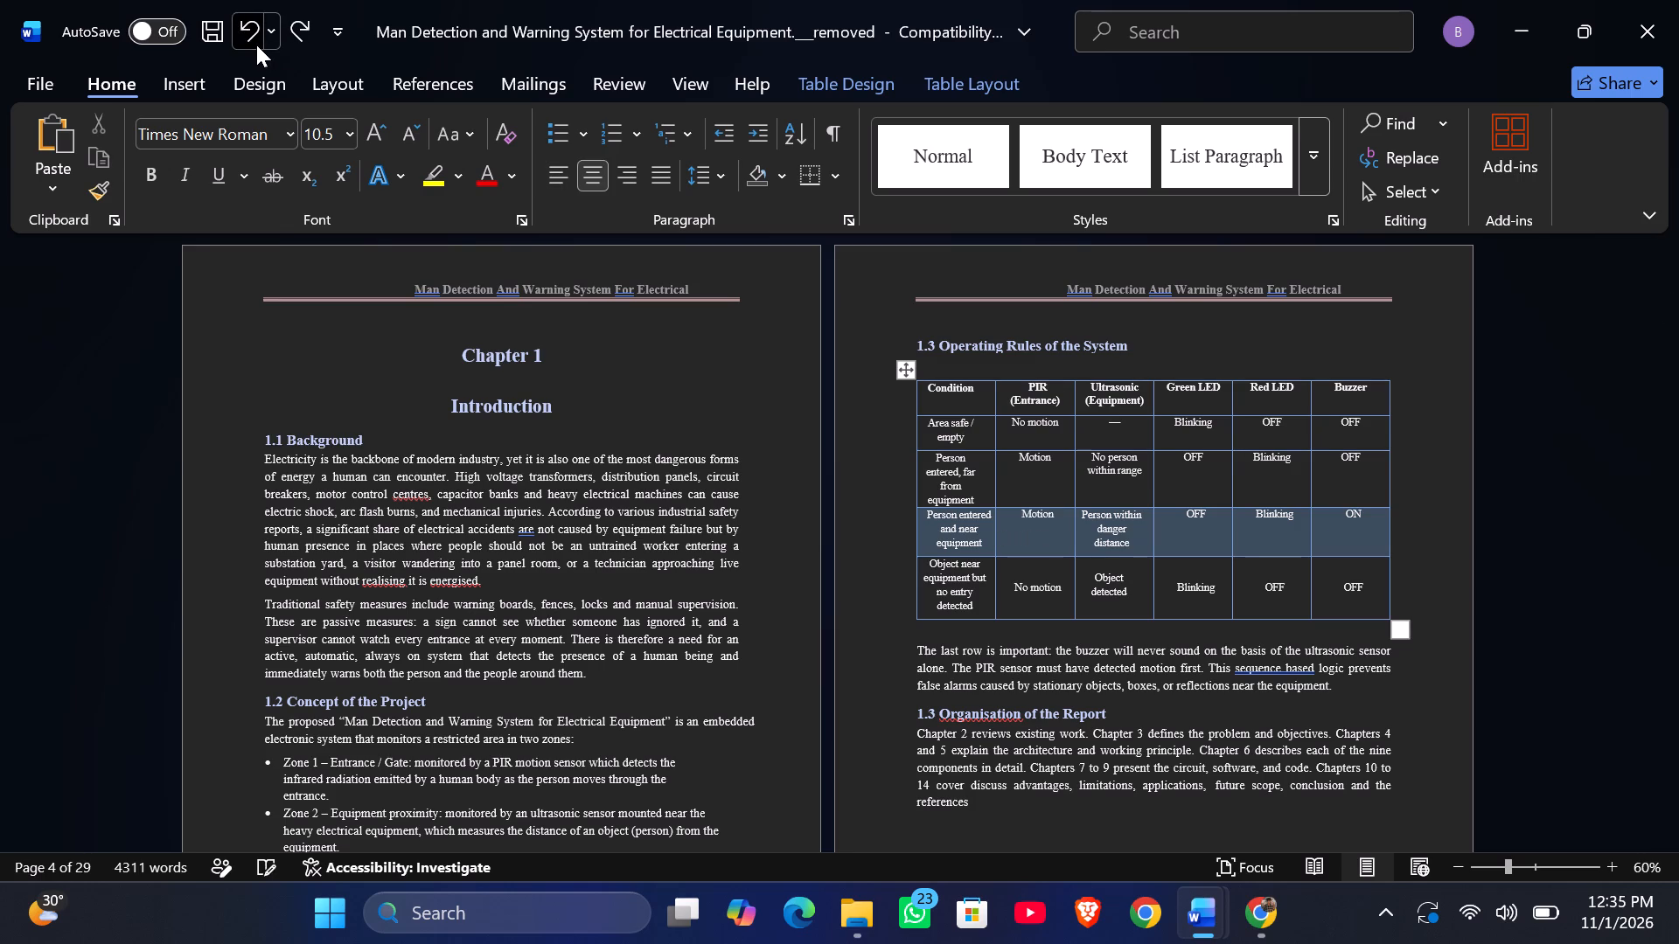
{"action": "key", "text": "Return"}
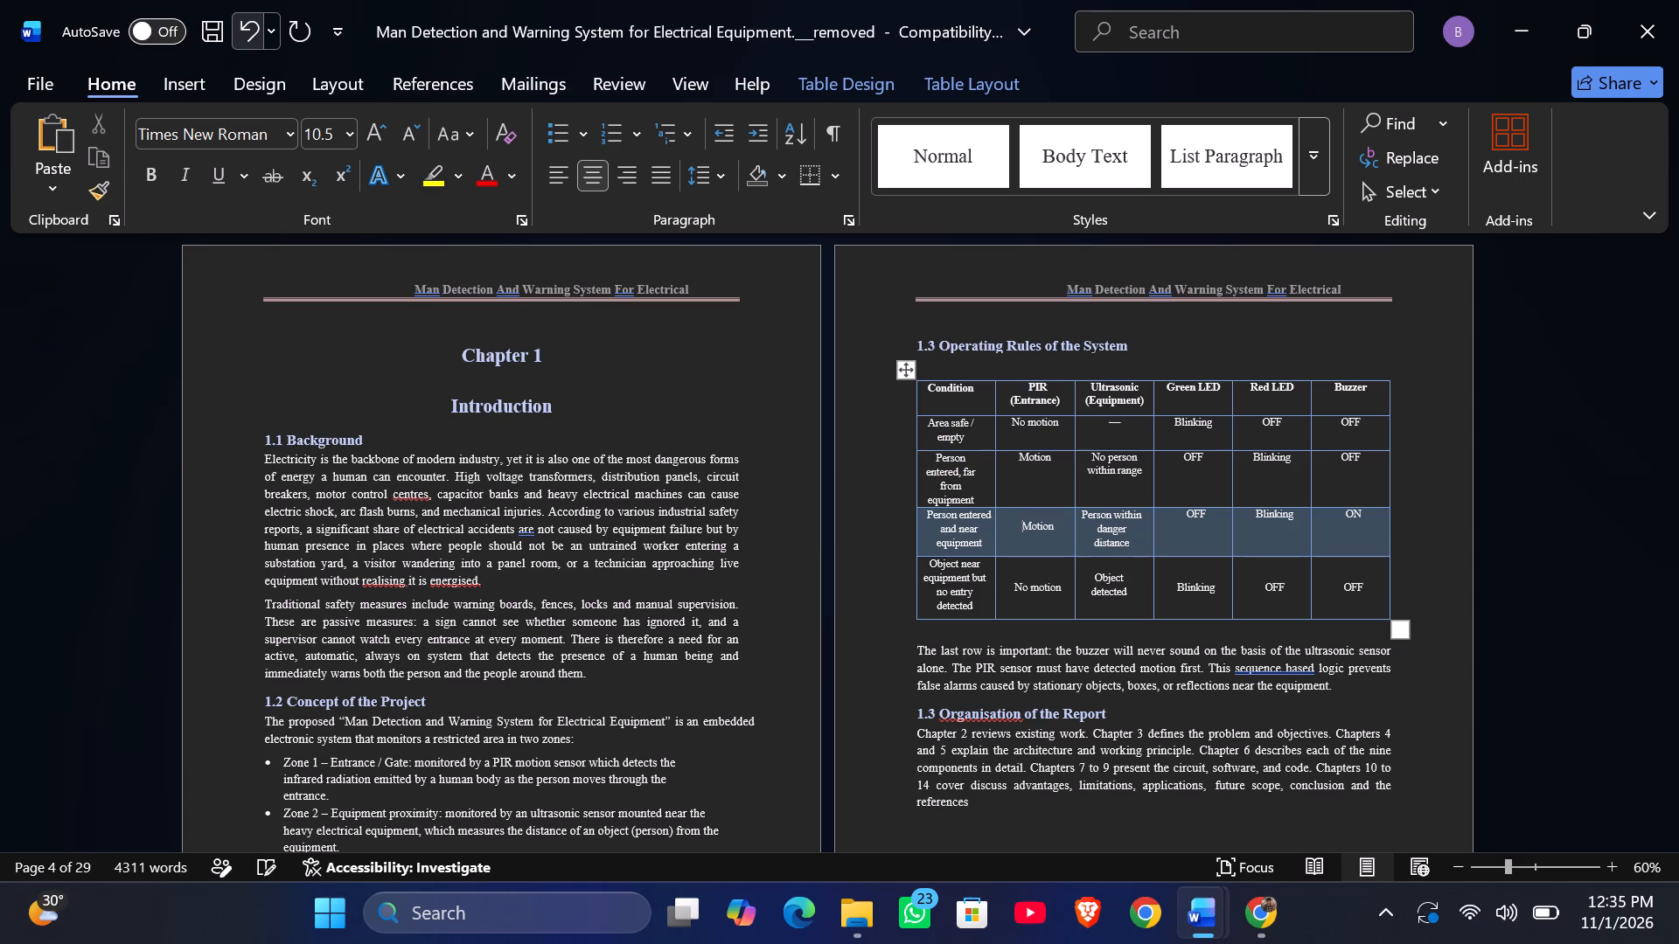
Add one blank line above "OFF" in the Green LED cell of the "Person entered and near equipment" row.
{"action": "key", "text": "Right"}
{"action": "key", "text": "Right"}
{"action": "key", "text": "Right"}
{"action": "key", "text": "Right"}
{"action": "key", "text": "Right"}
{"action": "key", "text": "Right"}
{"action": "key", "text": "Right"}
{"action": "key", "text": "Right"}
{"action": "key", "text": "Right"}
{"action": "key", "text": "Right"}
{"action": "key", "text": "Right"}
{"action": "key", "text": "Right"}
{"action": "key", "text": "Right"}
{"action": "key", "text": "Right"}
{"action": "key", "text": "Right"}
{"action": "key", "text": "Right"}
{"action": "key", "text": "Right"}
{"action": "key", "text": "Right"}
{"action": "key", "text": "Right"}
{"action": "key", "text": "Right"}
{"action": "key", "text": "Right"}
{"action": "key", "text": "Right"}
{"action": "key", "text": "Right"}
{"action": "key", "text": "Right"}
{"action": "key", "text": "Right"}
{"action": "key", "text": "Right"}
{"action": "key", "text": "Right"}
{"action": "key", "text": "Right"}
{"action": "key", "text": "Right"}
{"action": "key", "text": "Right"}
{"action": "key", "text": "Right"}
{"action": "key", "text": "Right"}
{"action": "key", "text": "Right"}
{"action": "key", "text": "Right"}
{"action": "key", "text": "Right"}
{"action": "key", "text": "Right"}
{"action": "key", "text": "Right"}
{"action": "key", "text": "Right"}
{"action": "key", "text": "Right"}
{"action": "key", "text": "Right"}
{"action": "key", "text": "Right"}
{"action": "key", "text": "Right"}
{"action": "key", "text": "Left"}
{"action": "key", "text": "Left"}
{"action": "key", "text": "Left"}
{"action": "key", "text": "Left"}
{"action": "key", "text": "Left"}
{"action": "key", "text": "Left"}
{"action": "key", "text": "Return"}
{"action": "key", "text": "Return"}
{"action": "key", "text": "BackSpace"}
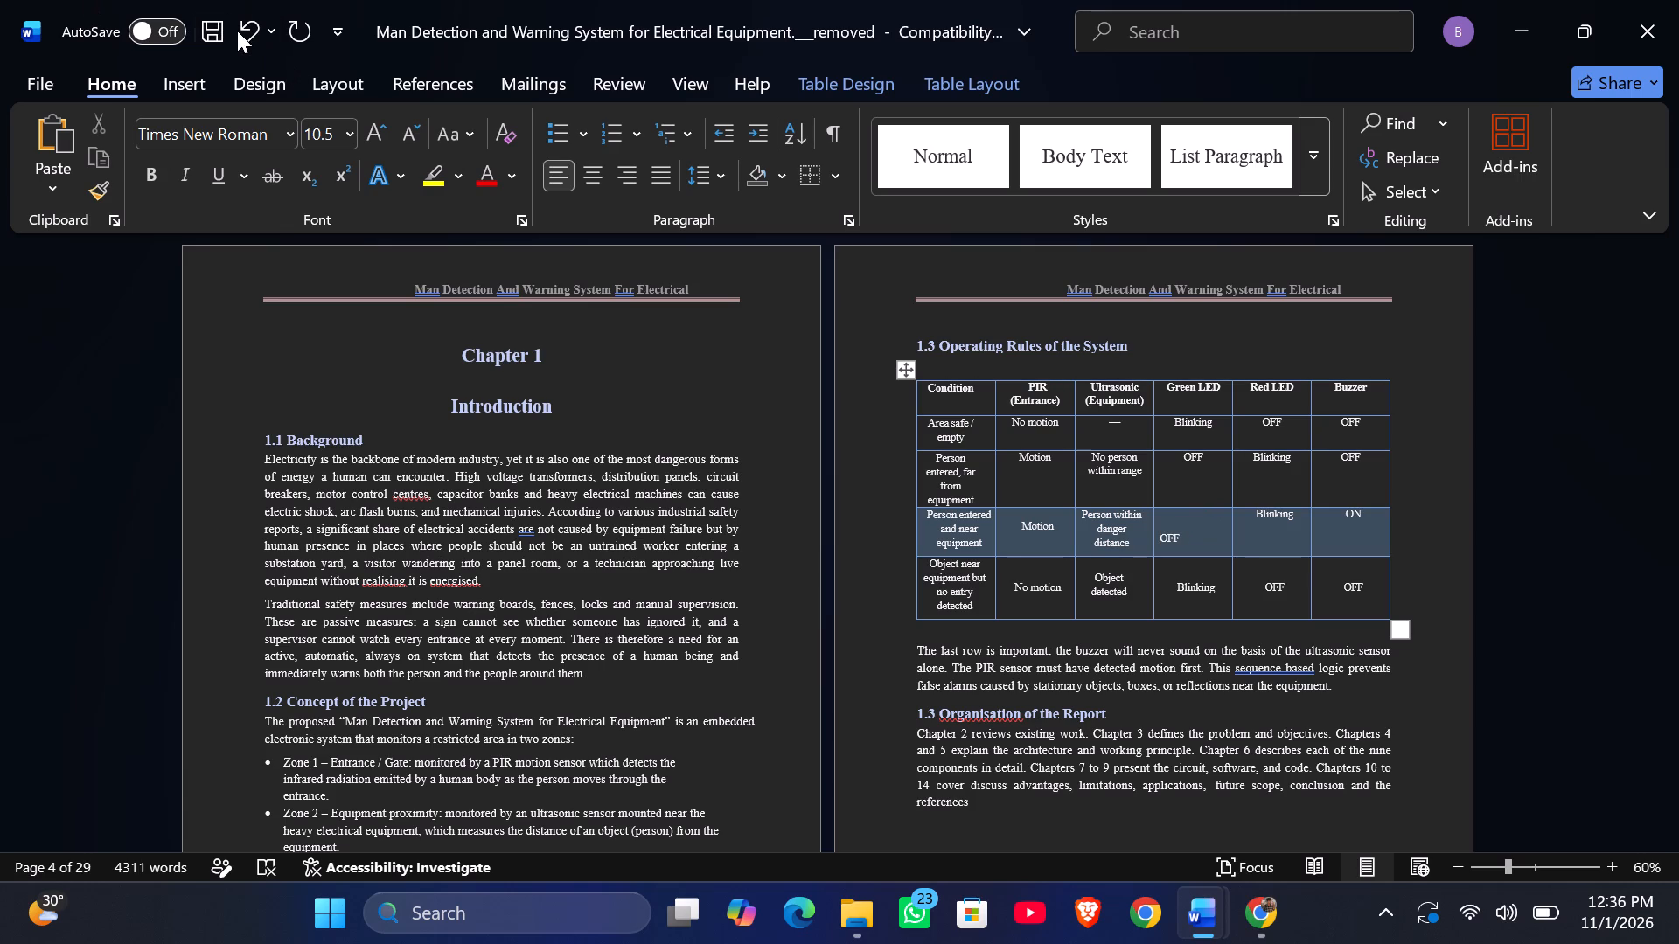
{"action": "left_click", "coordinate": [237, 31]}
{"action": "left_click", "coordinate": [237, 31]}
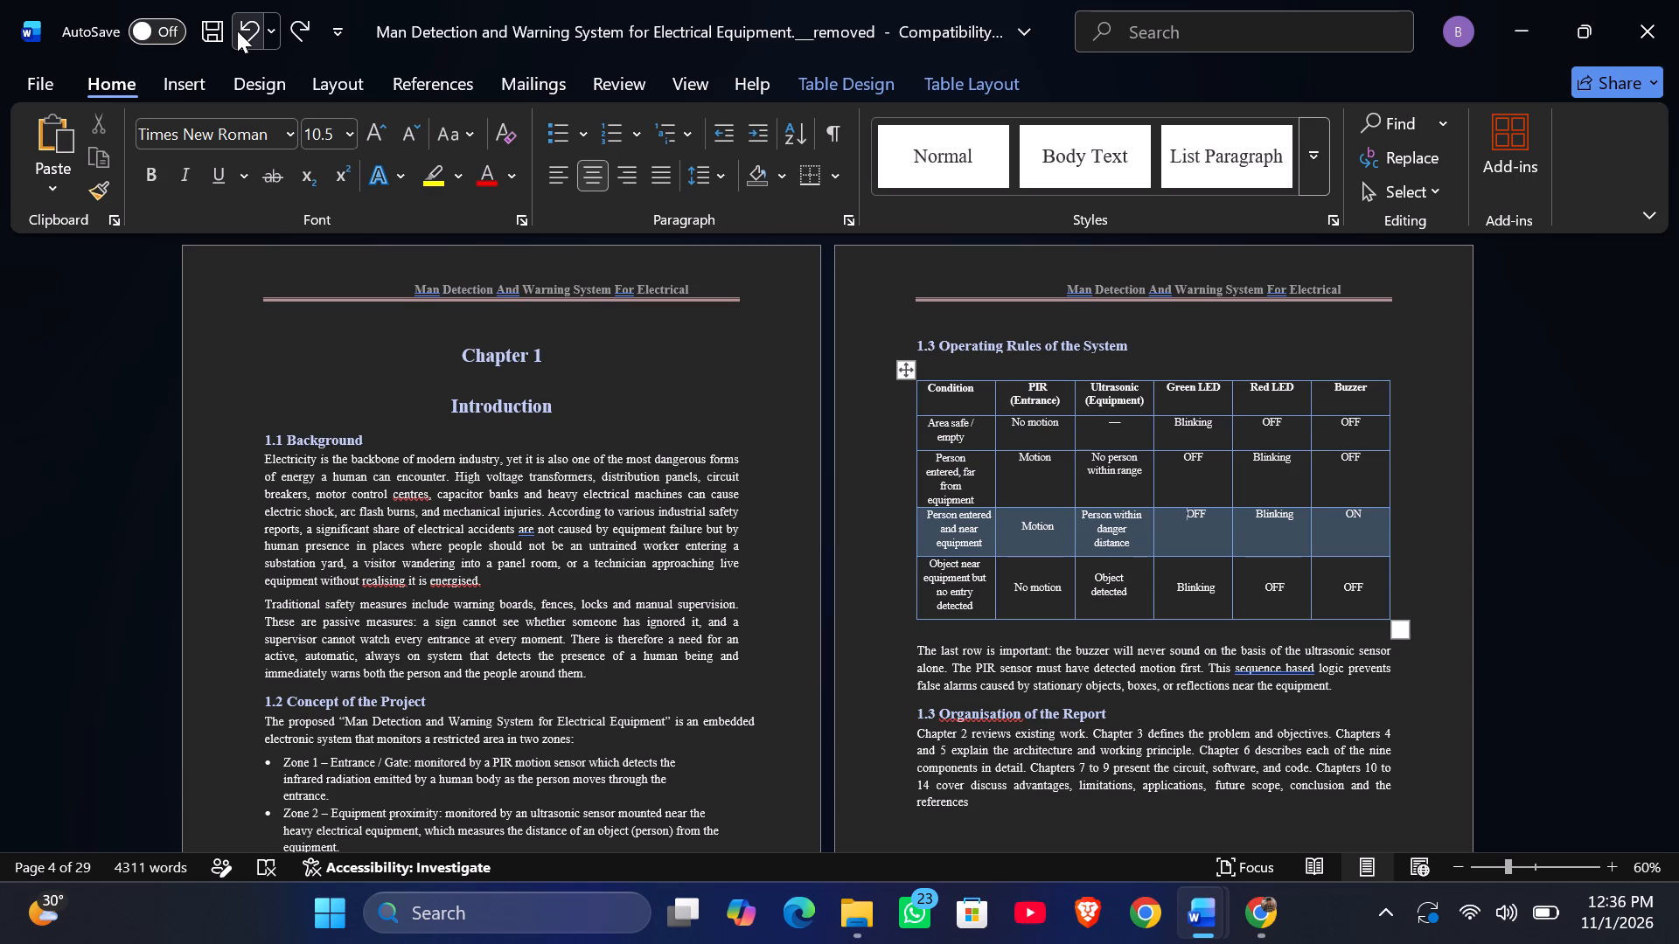
{"action": "key", "text": "Return"}
Add one blank line above "Blinking" in the Red LED cell of the "Person entered and near equipment" row.
{"action": "key", "text": "Right"}
{"action": "key", "text": "Right"}
{"action": "key", "text": "Right"}
{"action": "key", "text": "Right"}
{"action": "key", "text": "Return"}
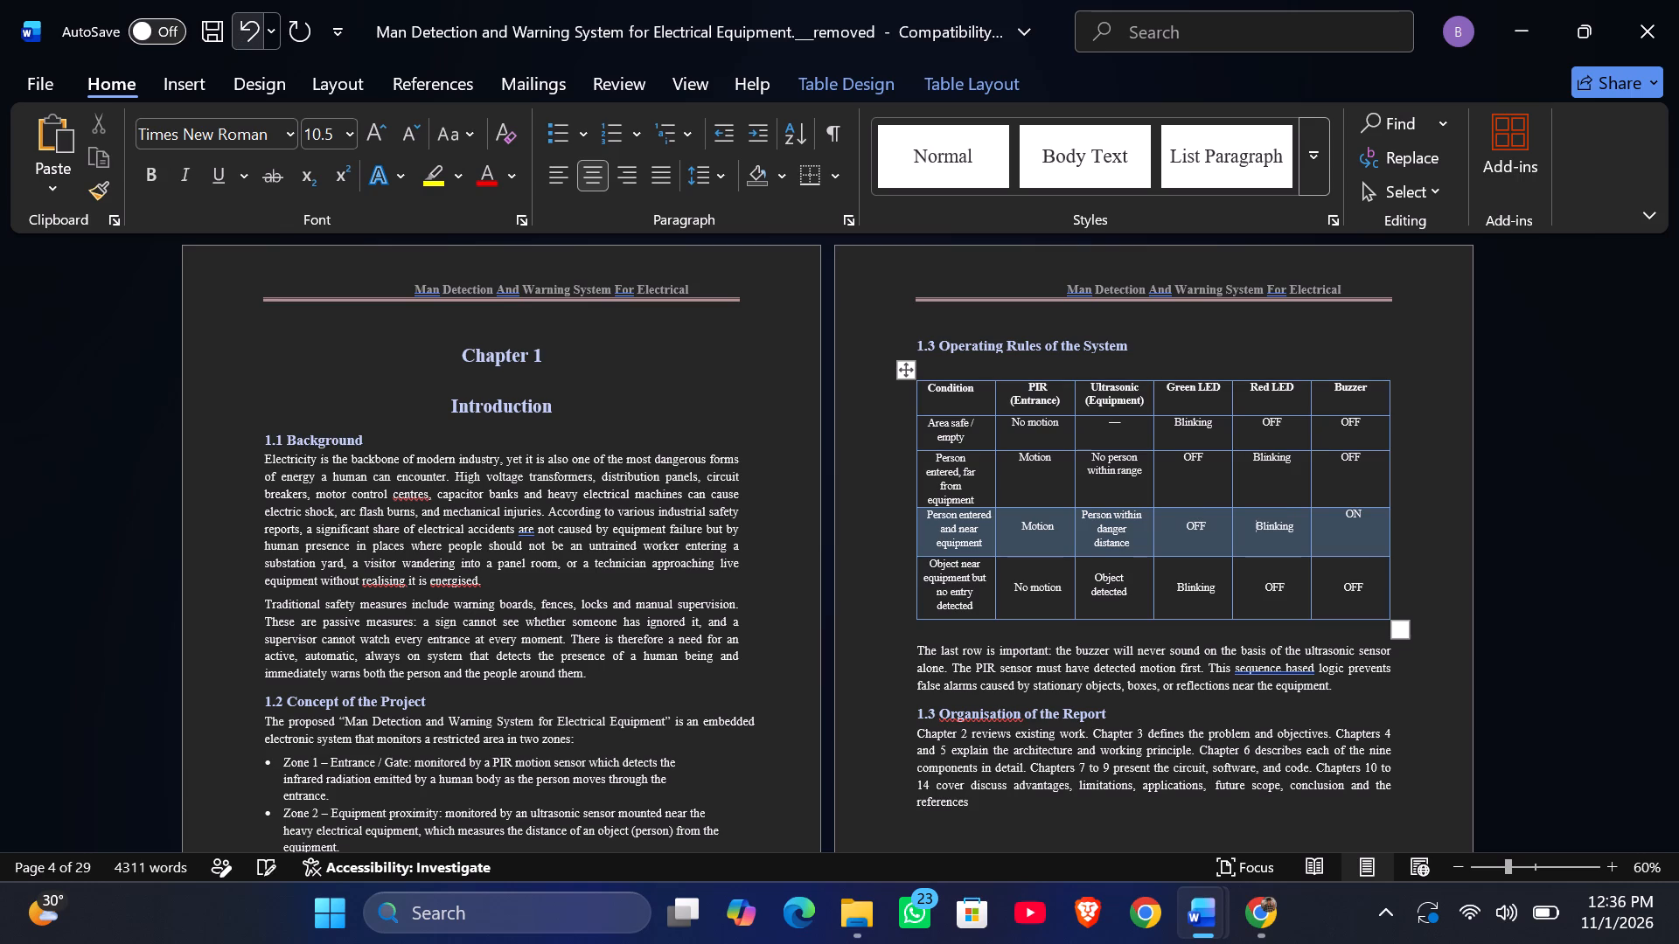
Add one blank line above "ON" in the Buzzer cell of the "Person entered and near equipment" row.
{"action": "key", "text": "Right"}
{"action": "key", "text": "Right"}
{"action": "key", "text": "Right"}
{"action": "key", "text": "Right"}
{"action": "key", "text": "Right"}
{"action": "key", "text": "Right"}
{"action": "key", "text": "Right"}
{"action": "key", "text": "Right"}
{"action": "key", "text": "Right"}
{"action": "key", "text": "Return"}
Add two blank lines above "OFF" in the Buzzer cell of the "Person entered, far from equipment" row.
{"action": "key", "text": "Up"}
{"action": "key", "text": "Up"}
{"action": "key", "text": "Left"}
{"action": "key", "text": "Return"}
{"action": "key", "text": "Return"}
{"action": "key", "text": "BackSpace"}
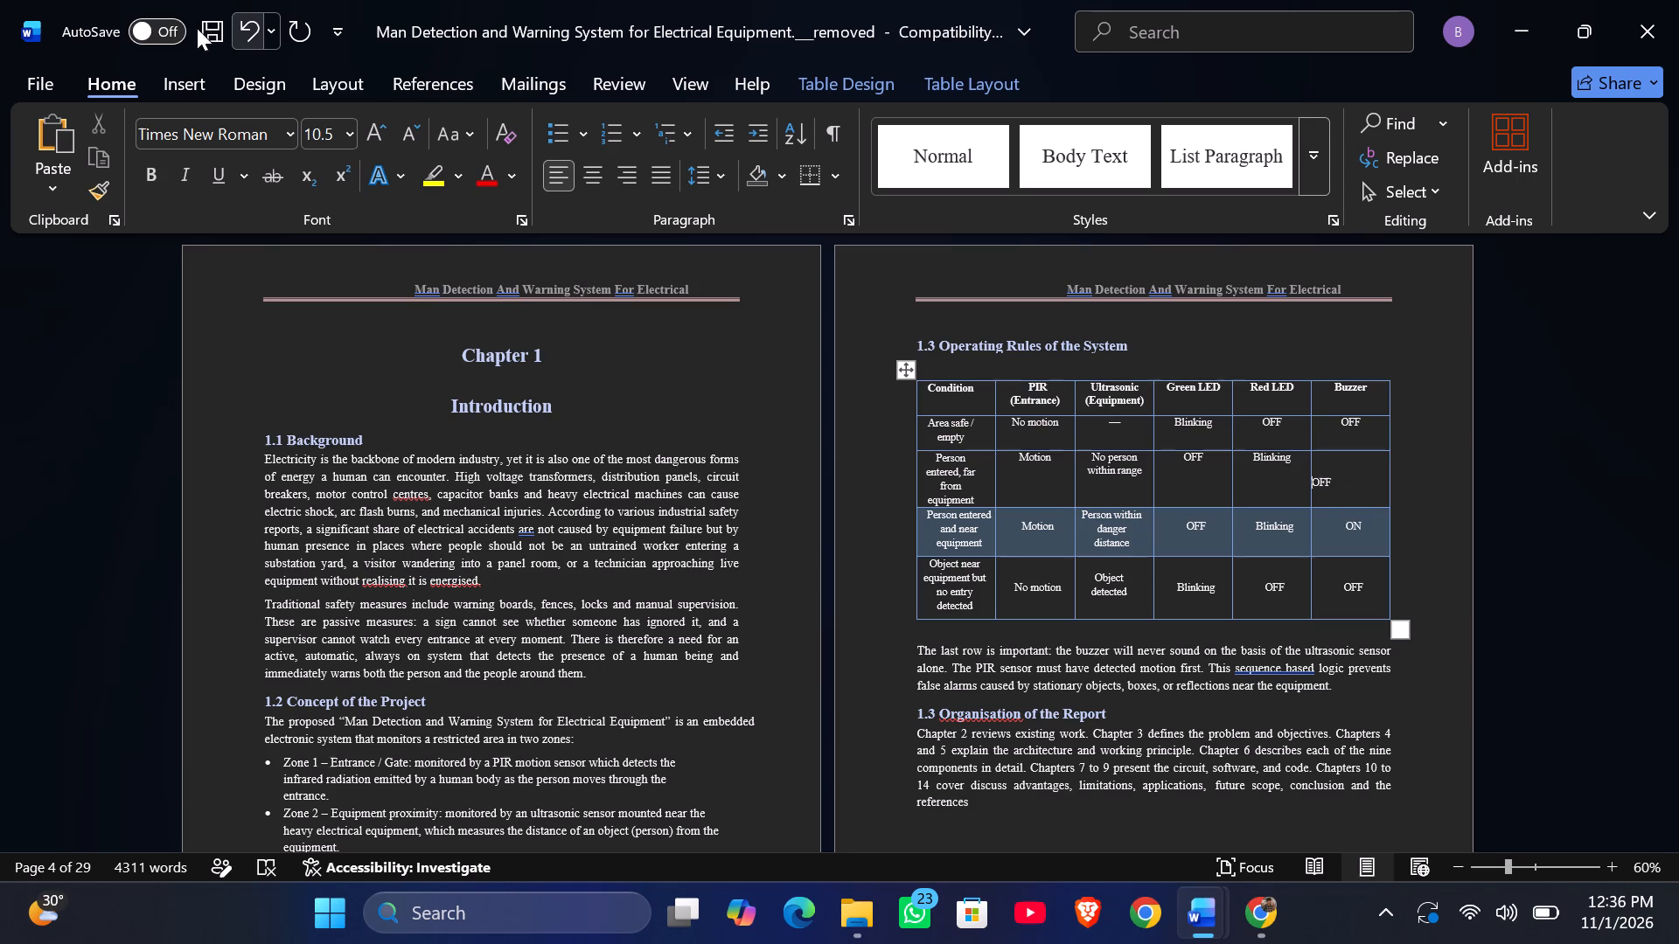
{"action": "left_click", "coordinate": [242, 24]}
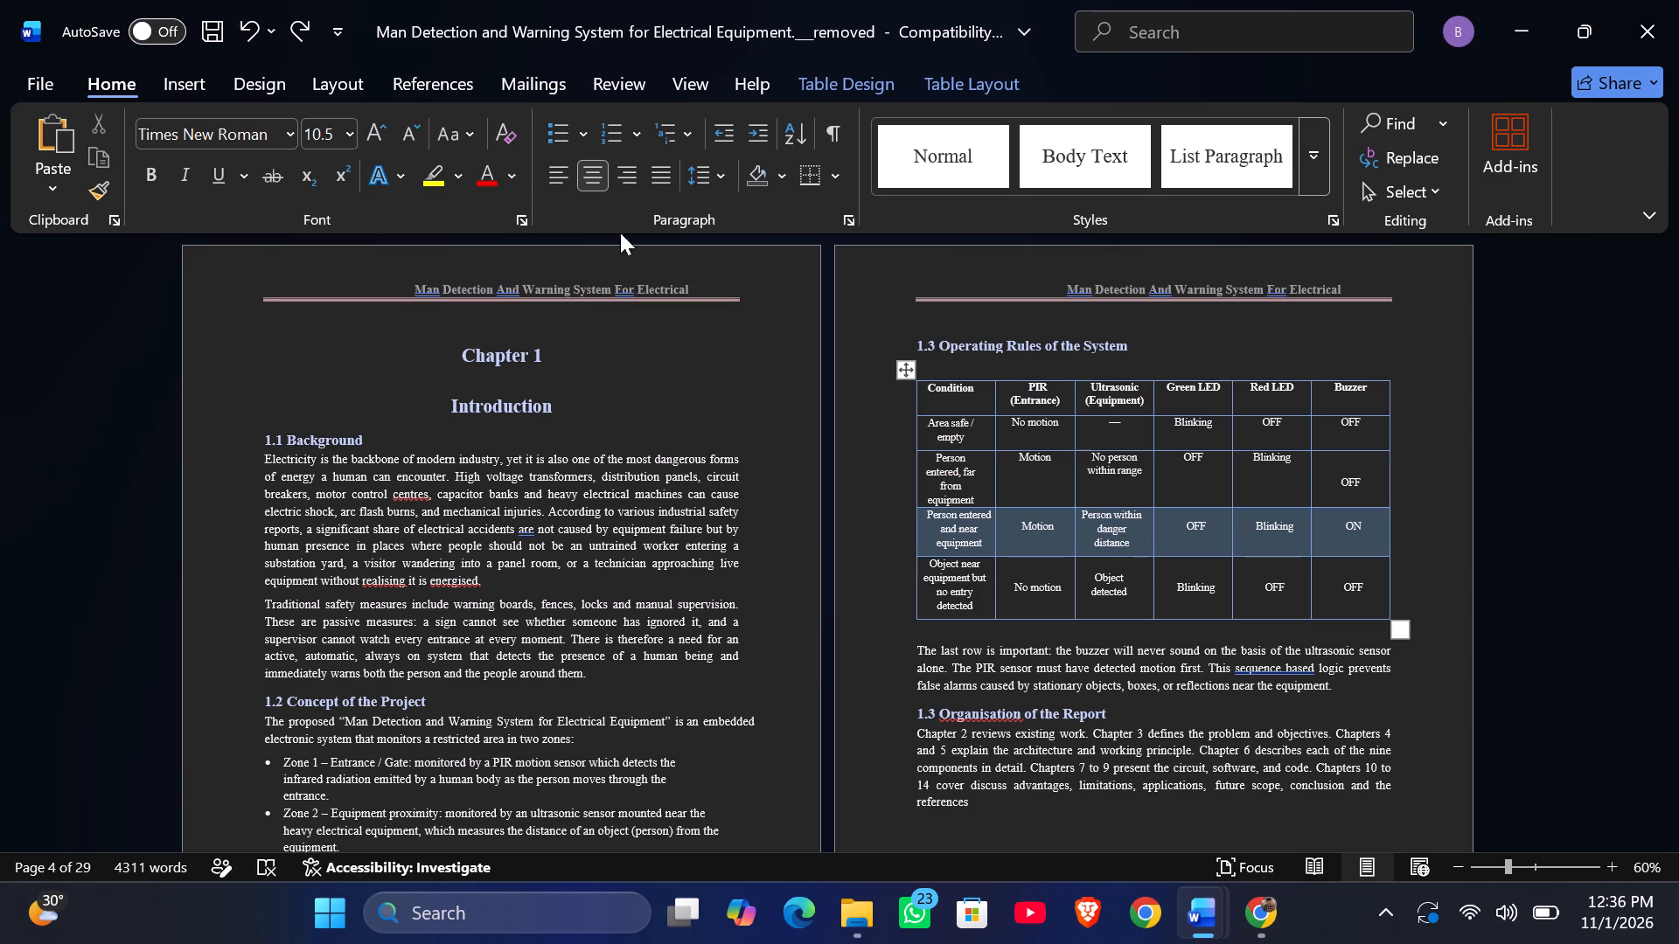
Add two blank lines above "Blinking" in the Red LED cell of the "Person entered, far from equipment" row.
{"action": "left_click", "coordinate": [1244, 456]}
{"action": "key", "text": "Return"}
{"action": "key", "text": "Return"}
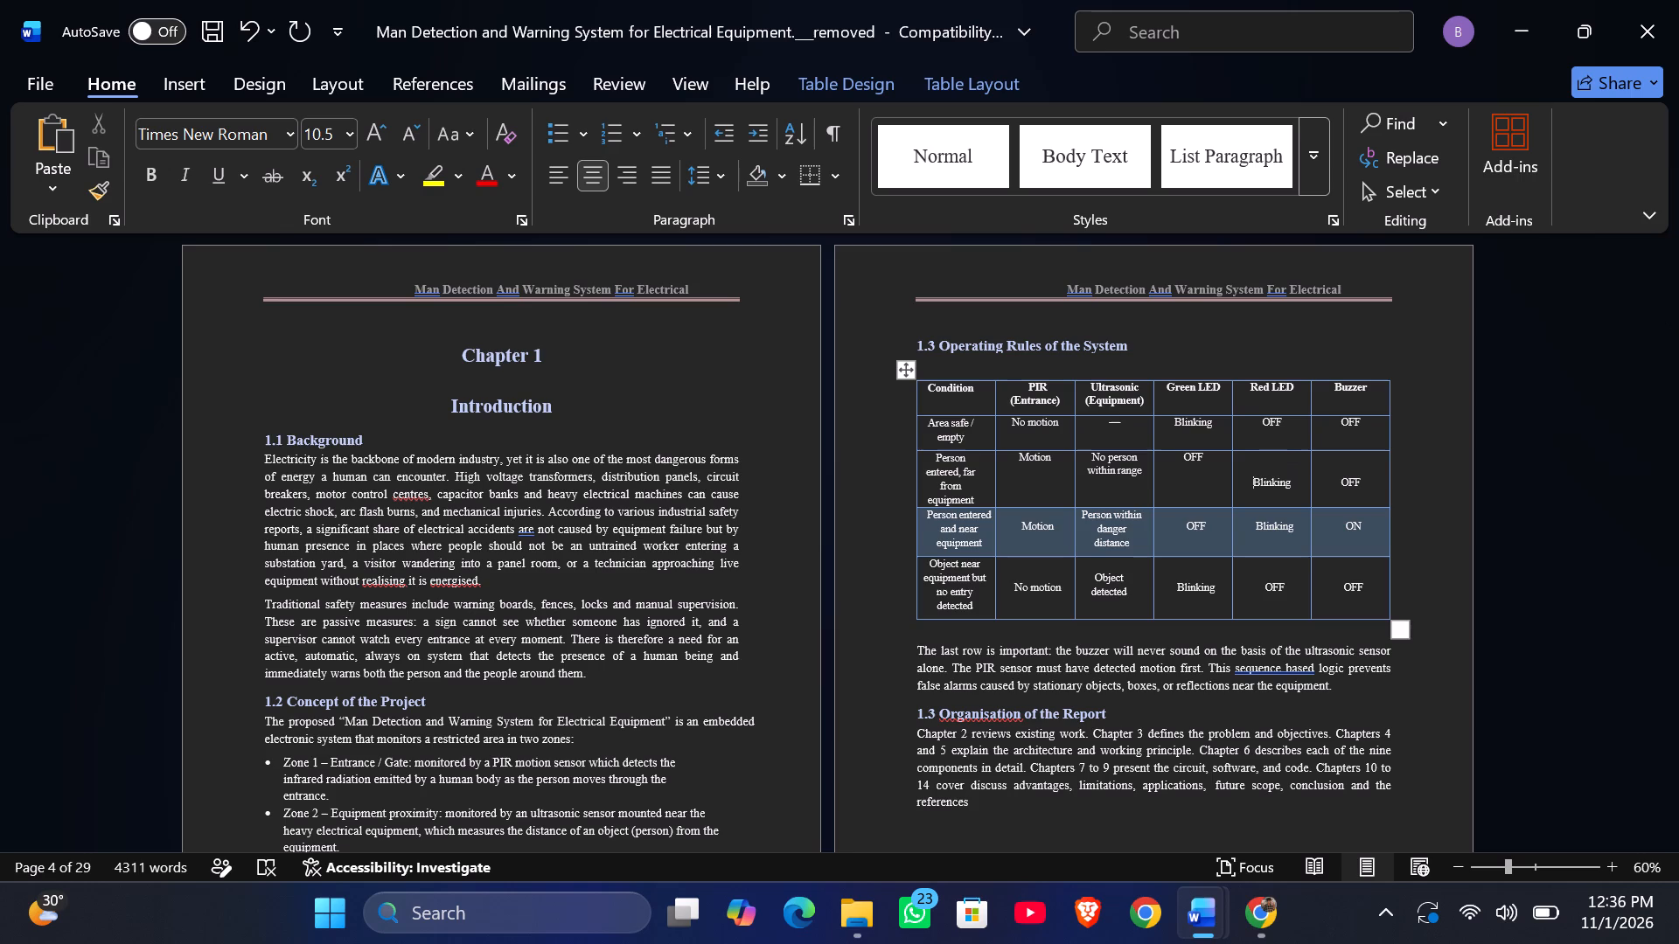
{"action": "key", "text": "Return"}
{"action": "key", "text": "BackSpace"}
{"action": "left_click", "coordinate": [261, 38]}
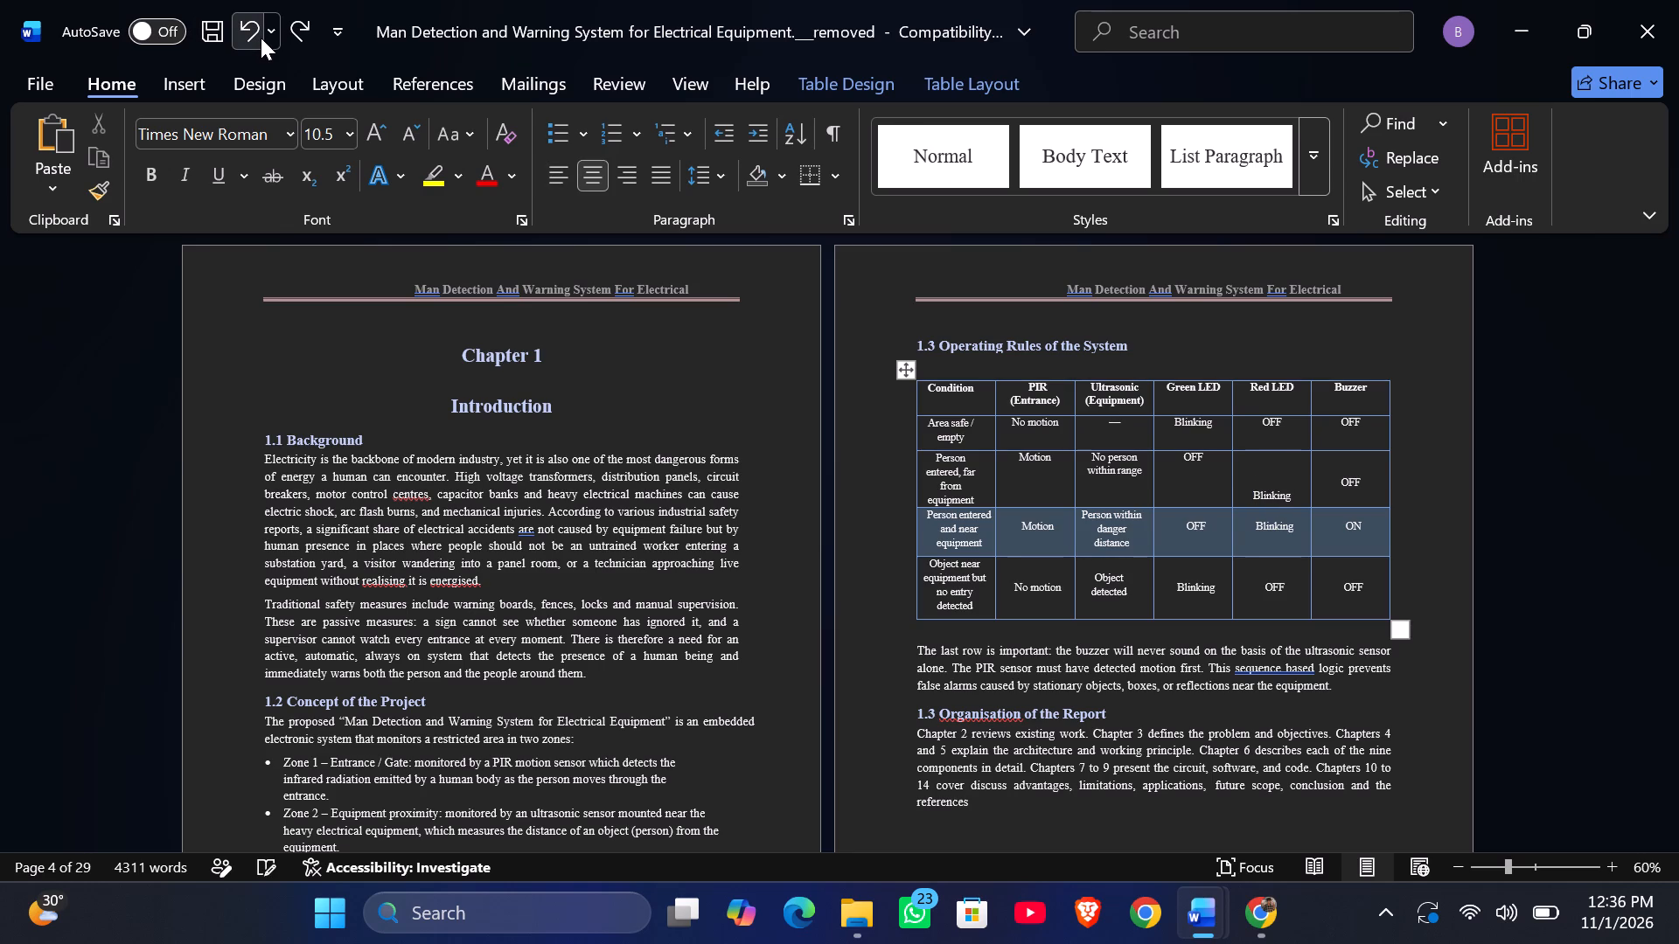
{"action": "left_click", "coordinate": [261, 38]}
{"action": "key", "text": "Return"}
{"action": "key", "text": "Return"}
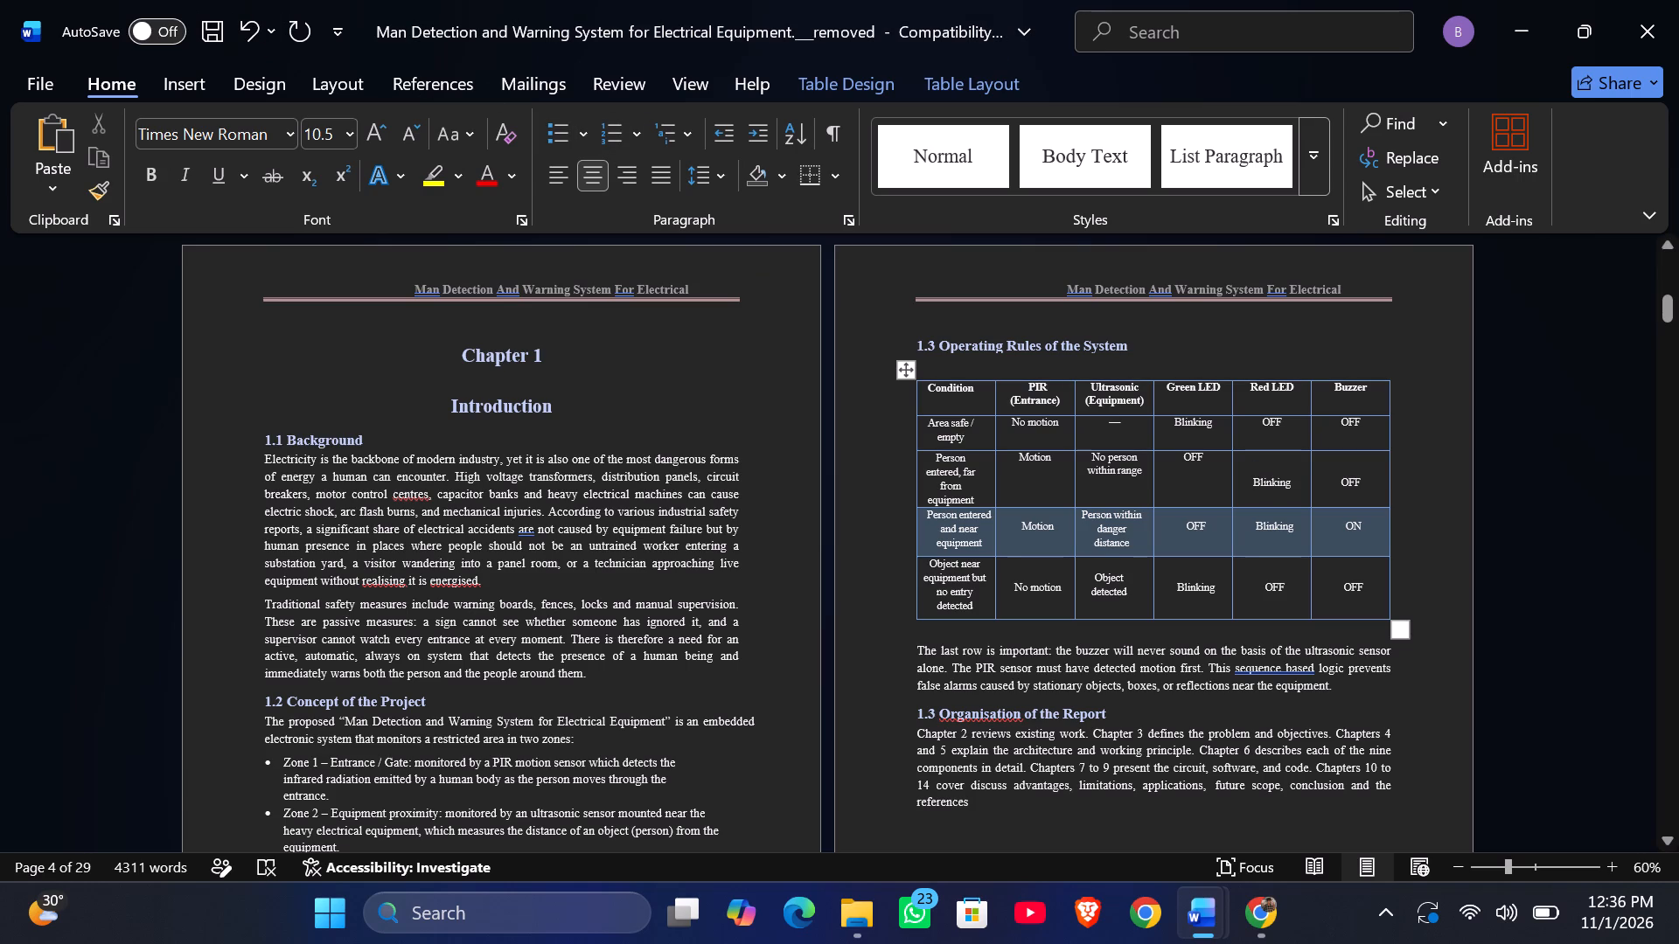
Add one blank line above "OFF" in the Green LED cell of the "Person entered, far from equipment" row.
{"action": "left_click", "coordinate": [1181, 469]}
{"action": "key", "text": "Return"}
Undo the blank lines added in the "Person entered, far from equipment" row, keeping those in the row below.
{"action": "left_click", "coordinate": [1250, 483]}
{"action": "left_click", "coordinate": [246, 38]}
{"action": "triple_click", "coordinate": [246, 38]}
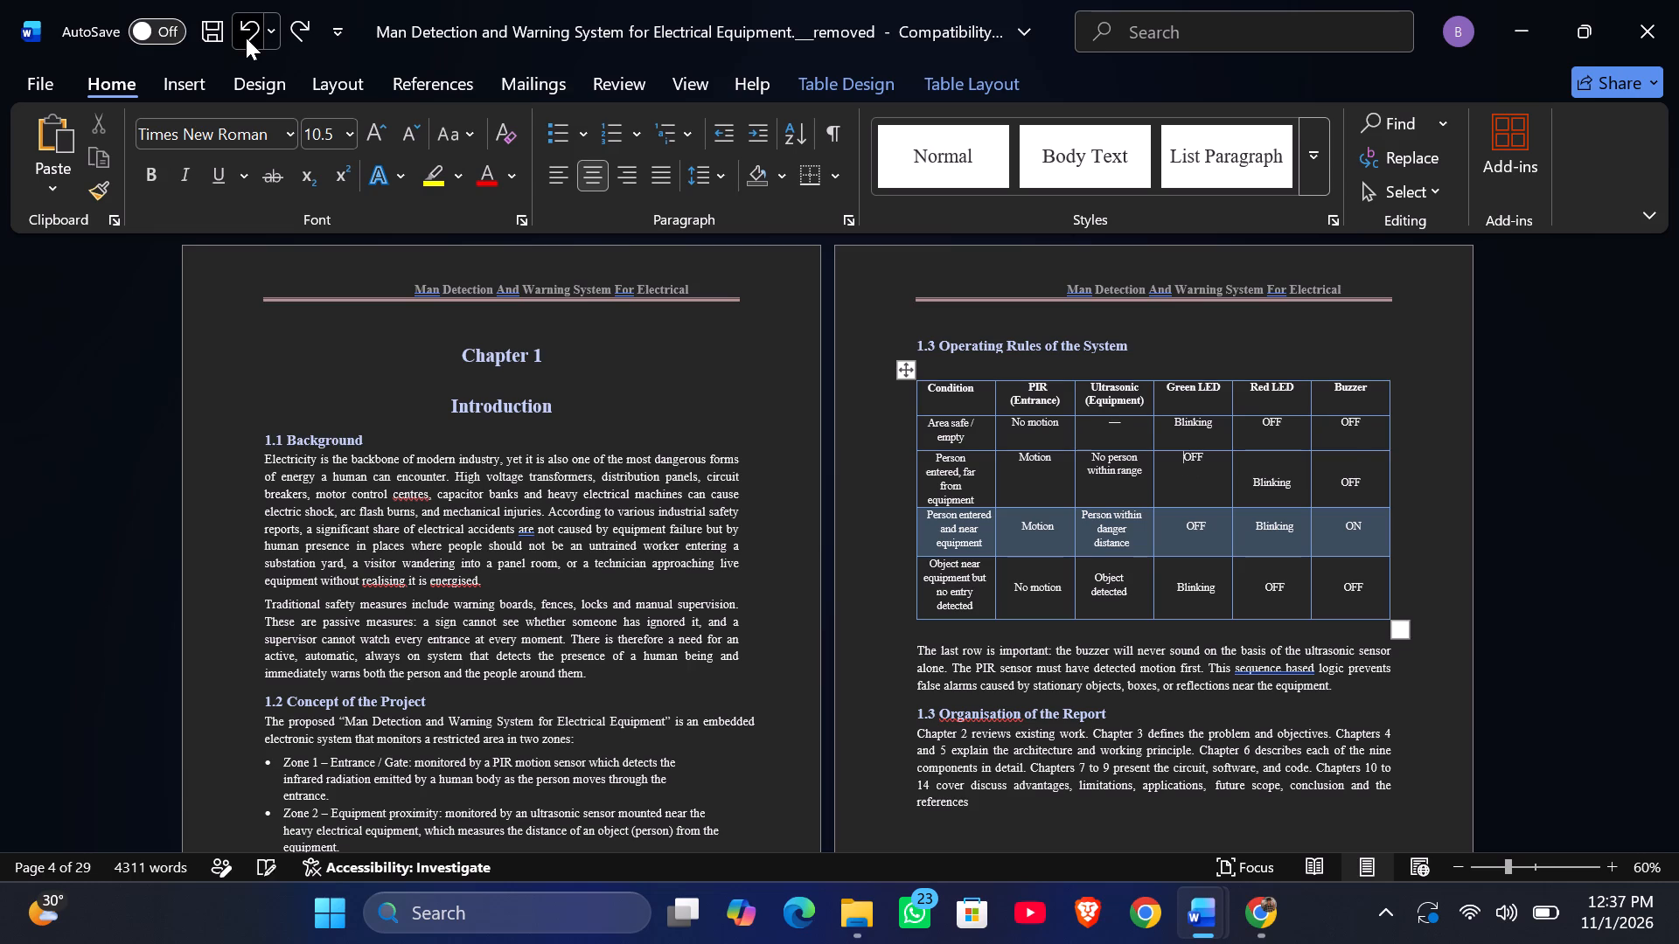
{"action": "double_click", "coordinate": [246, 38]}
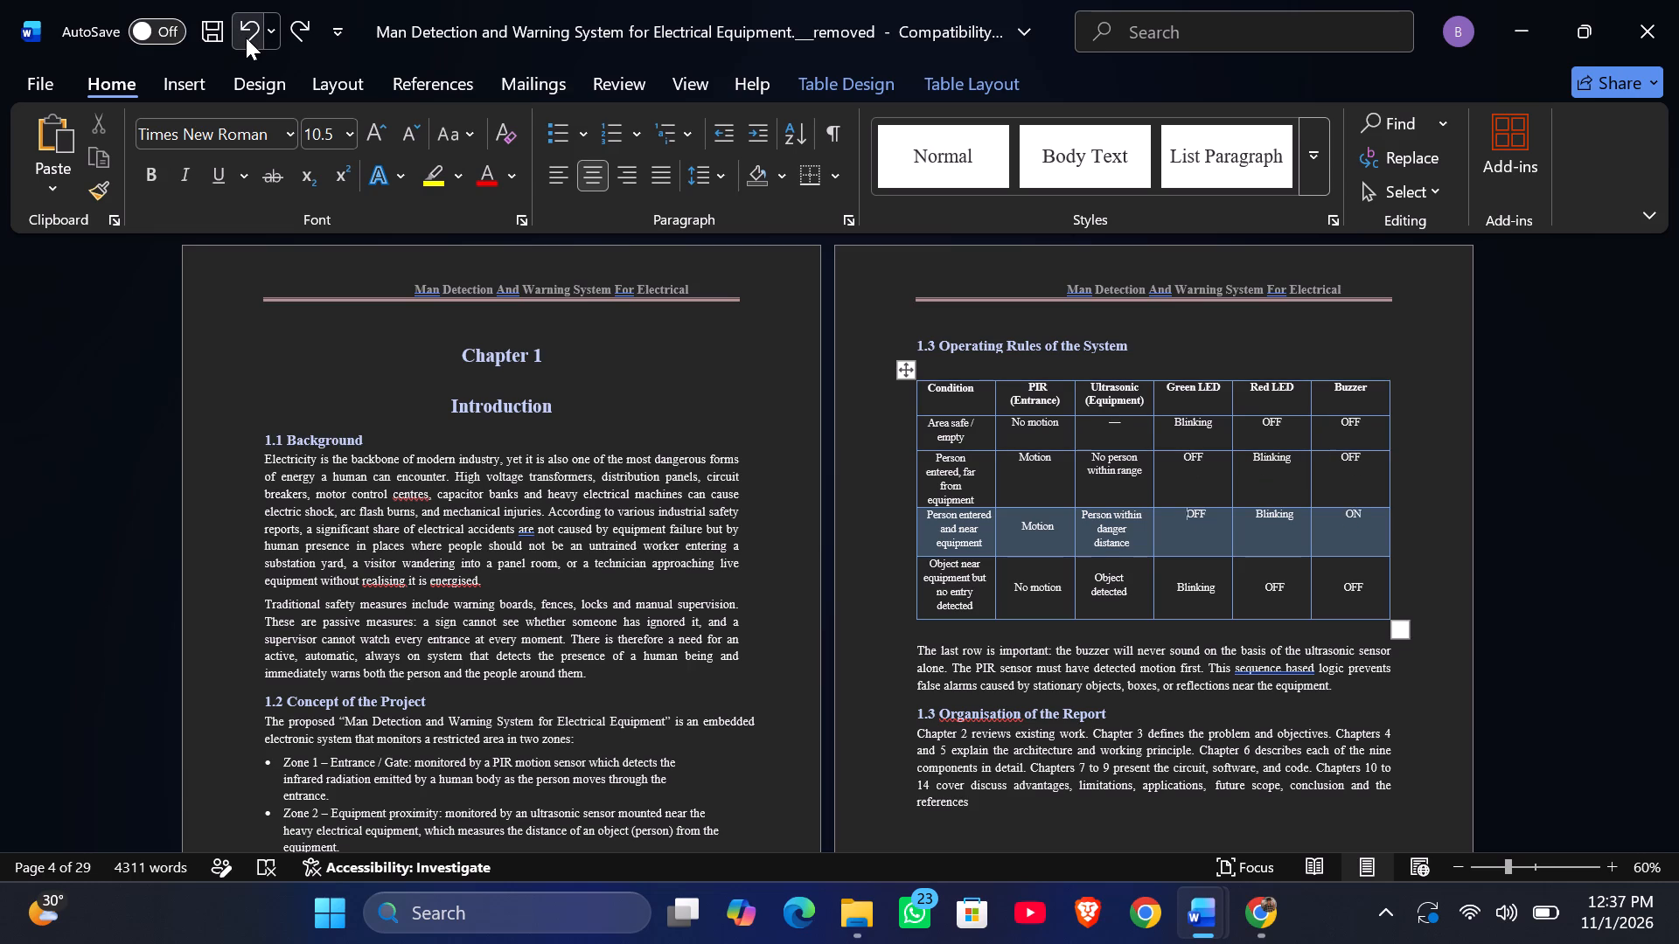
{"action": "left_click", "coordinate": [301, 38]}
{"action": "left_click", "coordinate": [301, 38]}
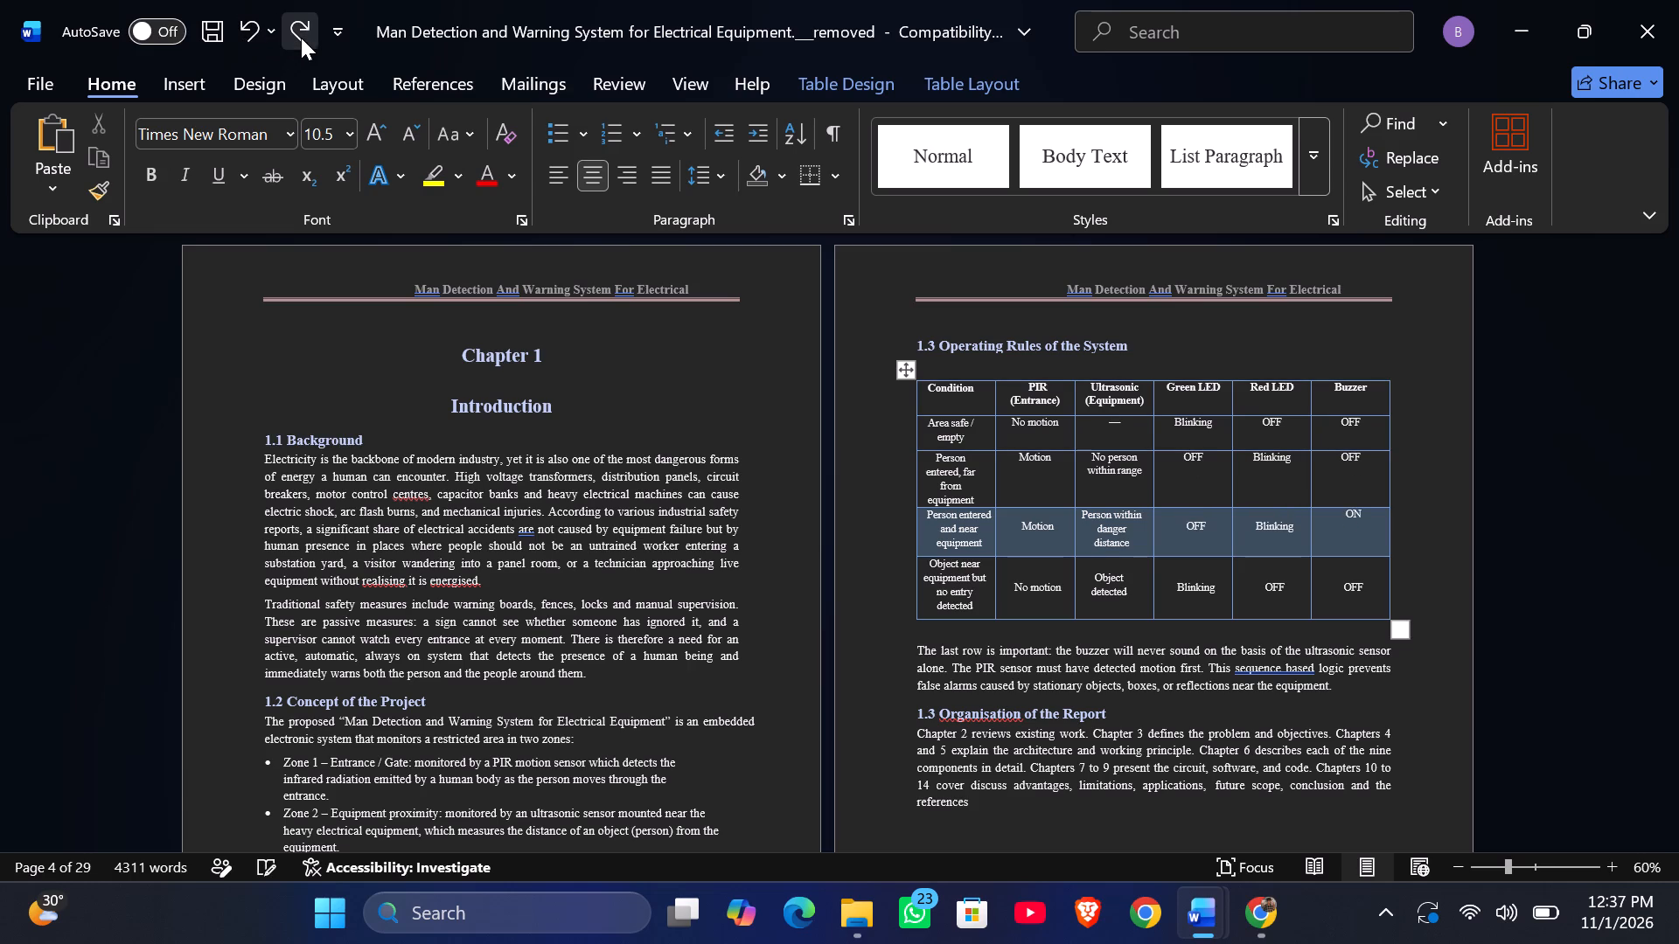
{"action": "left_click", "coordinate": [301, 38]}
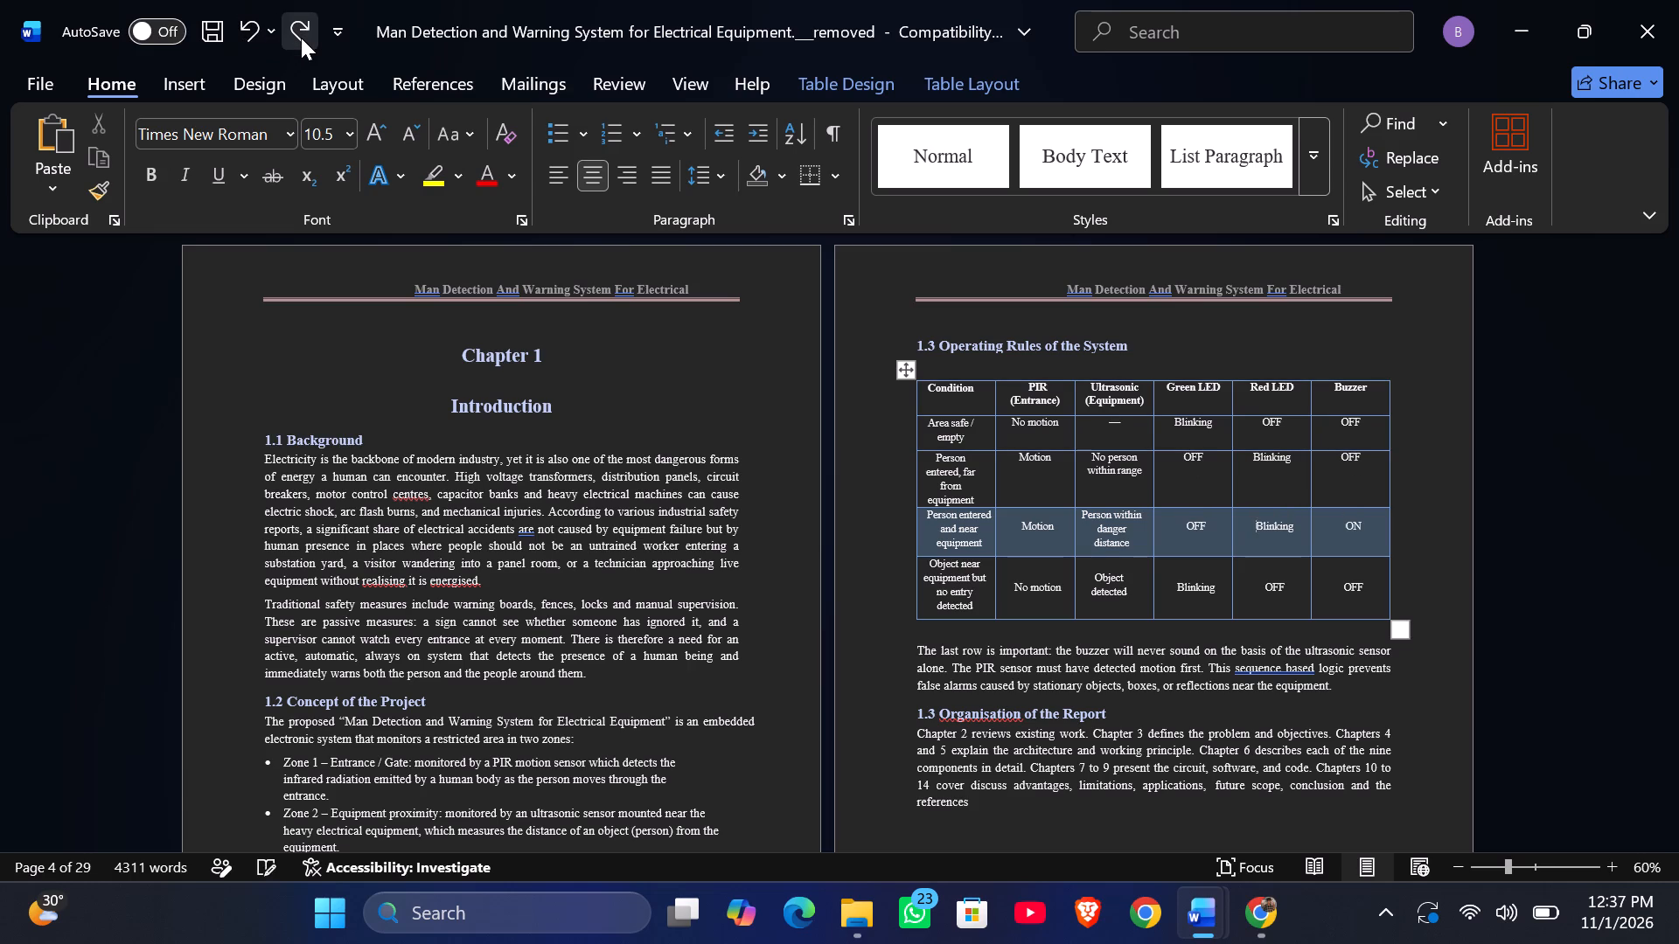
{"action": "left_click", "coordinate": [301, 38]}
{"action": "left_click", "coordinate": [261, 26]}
Add one blank line above "OFF" in the Buzzer cell of the "Person entered, far from equipment" row.
{"action": "key", "text": "Return"}
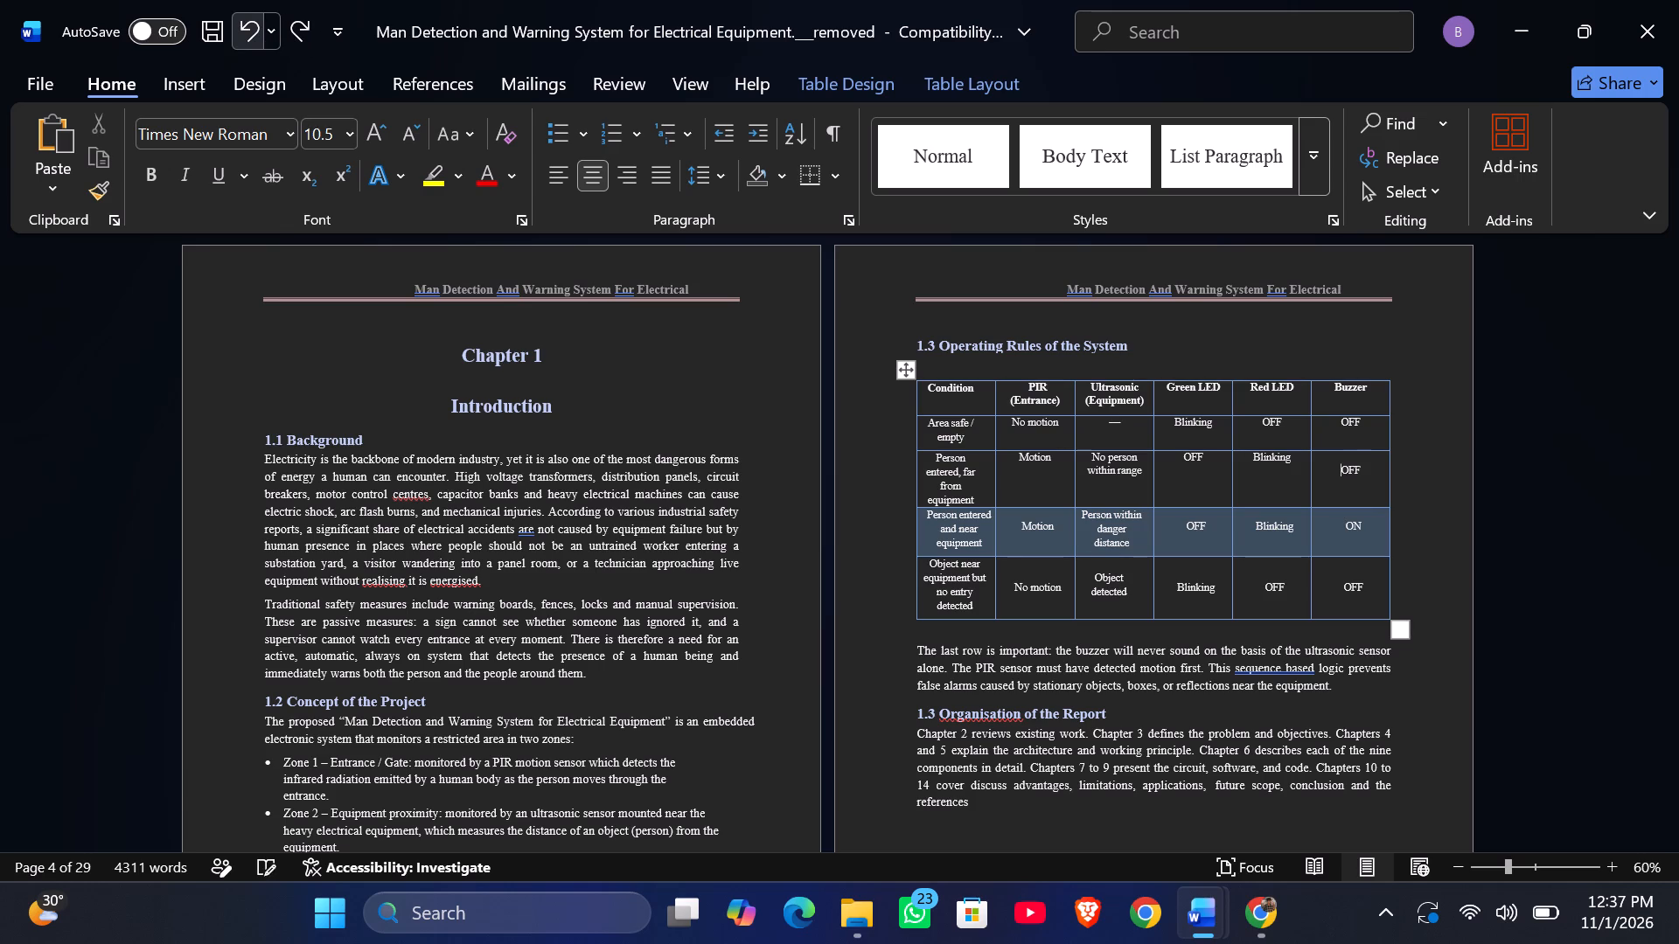
Add one blank line above "Blinking" in the Red LED cell of the "Person entered, far from equipment" row.
{"action": "key", "text": "Left"}
{"action": "key", "text": "Left"}
{"action": "key", "text": "Left"}
{"action": "key", "text": "Left"}
{"action": "key", "text": "Left"}
{"action": "key", "text": "Left"}
{"action": "key", "text": "Left"}
{"action": "key", "text": "Left"}
{"action": "key", "text": "Left"}
{"action": "key", "text": "Left"}
{"action": "key", "text": "Return"}
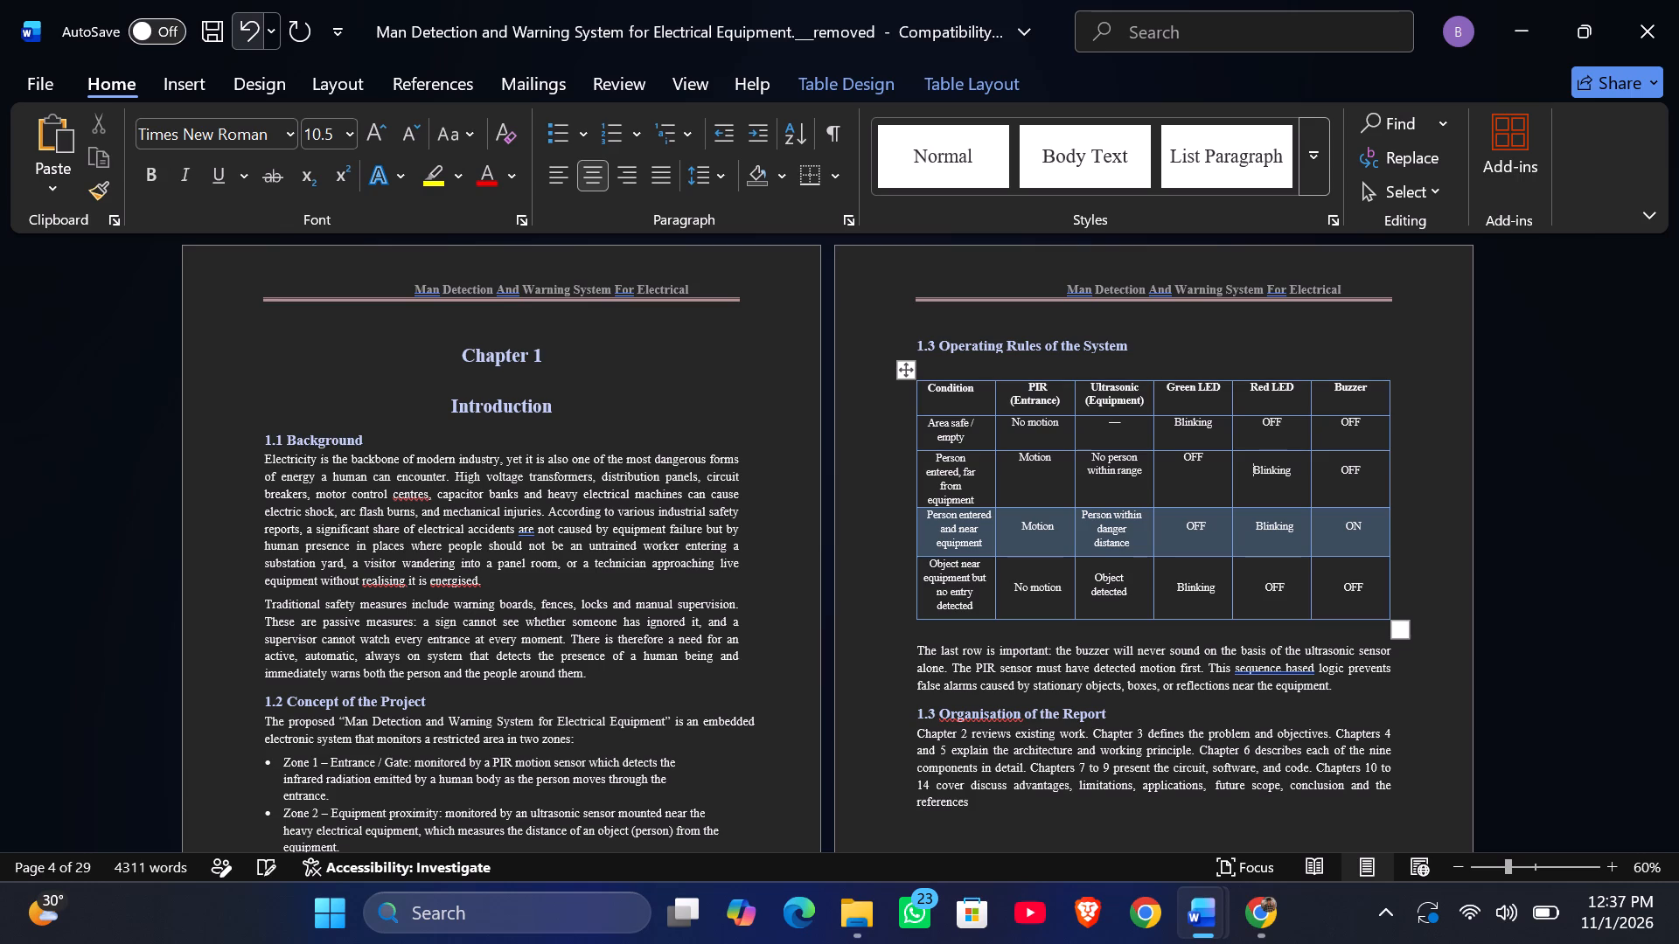
Add one blank line above "OFF" in the Green LED cell of the "Person entered, far from equipment" row.
{"action": "key", "text": "Left"}
{"action": "key", "text": "Left"}
{"action": "key", "text": "Left"}
{"action": "key", "text": "Left"}
{"action": "key", "text": "Left"}
{"action": "key", "text": "Return"}
Add one blank line above "No person within range" in the Ultrasonic cell of the "Person entered, far from equipment" row.
{"action": "key", "text": "Left"}
{"action": "key", "text": "Left"}
{"action": "key", "text": "Left"}
{"action": "key", "text": "Left"}
{"action": "key", "text": "Left"}
{"action": "key", "text": "Left"}
{"action": "key", "text": "Left"}
{"action": "key", "text": "Left"}
{"action": "key", "text": "Left"}
{"action": "key", "text": "Left"}
{"action": "key", "text": "Left"}
{"action": "key", "text": "Left"}
{"action": "key", "text": "Left"}
{"action": "key", "text": "Left"}
{"action": "key", "text": "Left"}
{"action": "key", "text": "Left"}
{"action": "key", "text": "Left"}
{"action": "key", "text": "Left"}
{"action": "key", "text": "Left"}
{"action": "key", "text": "Left"}
{"action": "key", "text": "Left"}
{"action": "key", "text": "Left"}
{"action": "key", "text": "Left"}
{"action": "key", "text": "Left"}
{"action": "key", "text": "Left"}
{"action": "key", "text": "Left"}
{"action": "key", "text": "Return"}
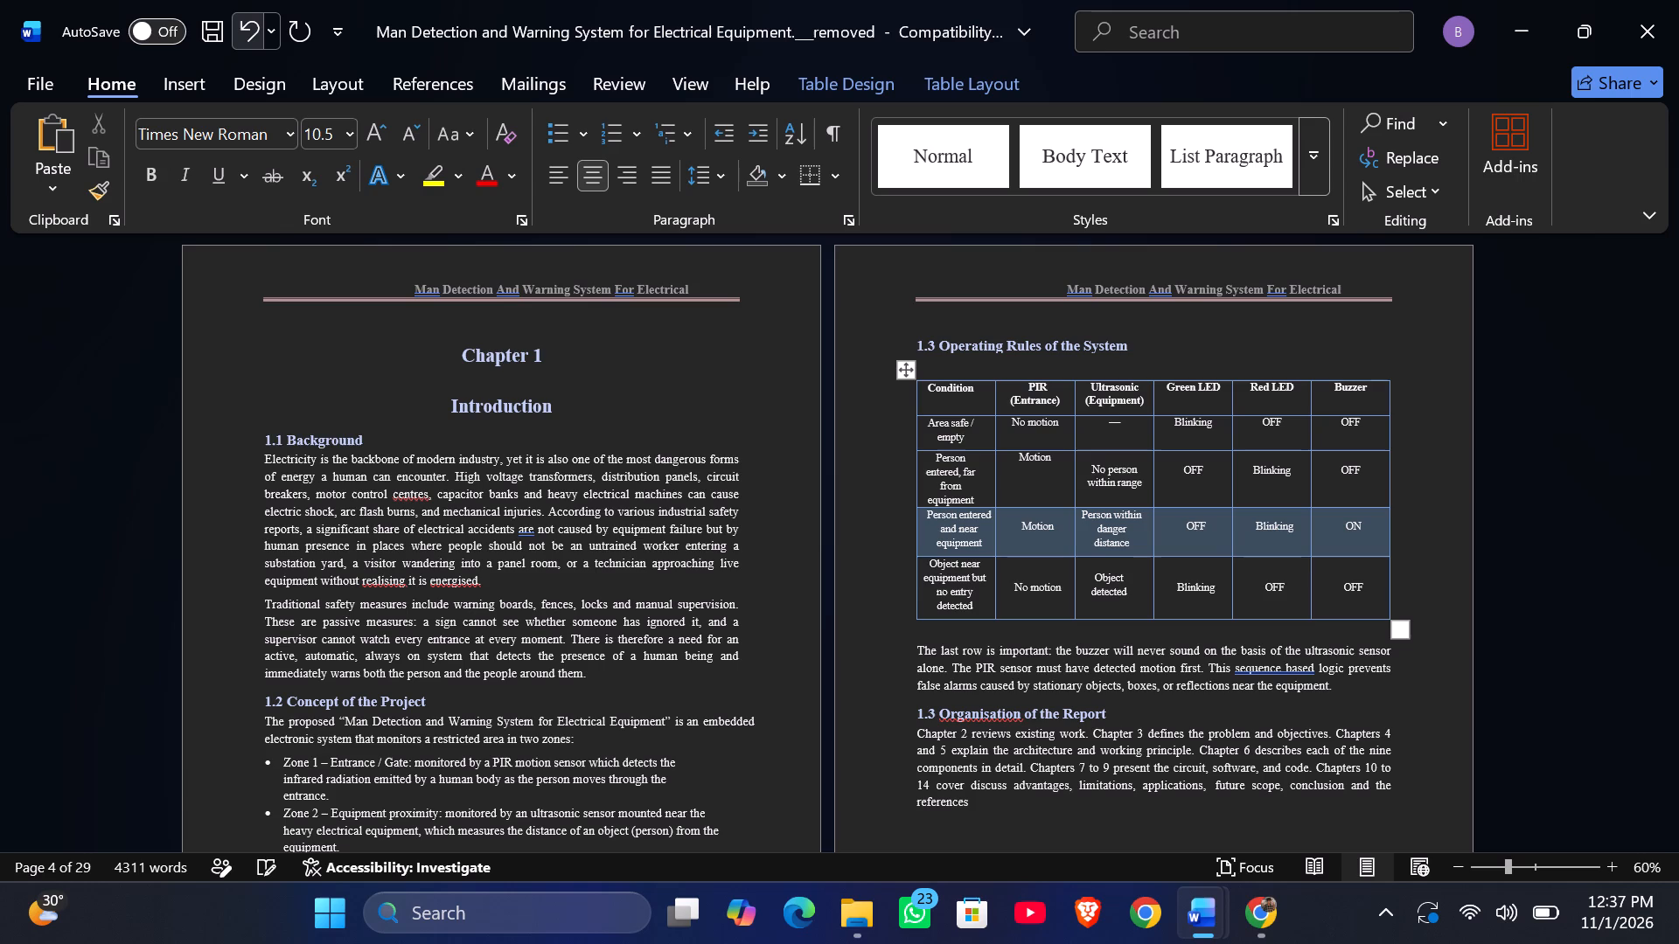
Add one blank line above "Motion" in the PIR cell of the "Person entered, far from equipment" row.
{"action": "key", "text": "Left"}
{"action": "key", "text": "Left"}
{"action": "key", "text": "Left"}
{"action": "key", "text": "Left"}
{"action": "key", "text": "Left"}
{"action": "key", "text": "Left"}
{"action": "key", "text": "Left"}
{"action": "key", "text": "Left"}
{"action": "key", "text": "Left"}
{"action": "key", "text": "Return"}
Add one blank line above "No motion" in the PIR cell of the "Area safe / empty" row.
{"action": "key", "text": "Up"}
{"action": "key", "text": "Up"}
{"action": "key", "text": "Up"}
{"action": "key", "text": "Down"}
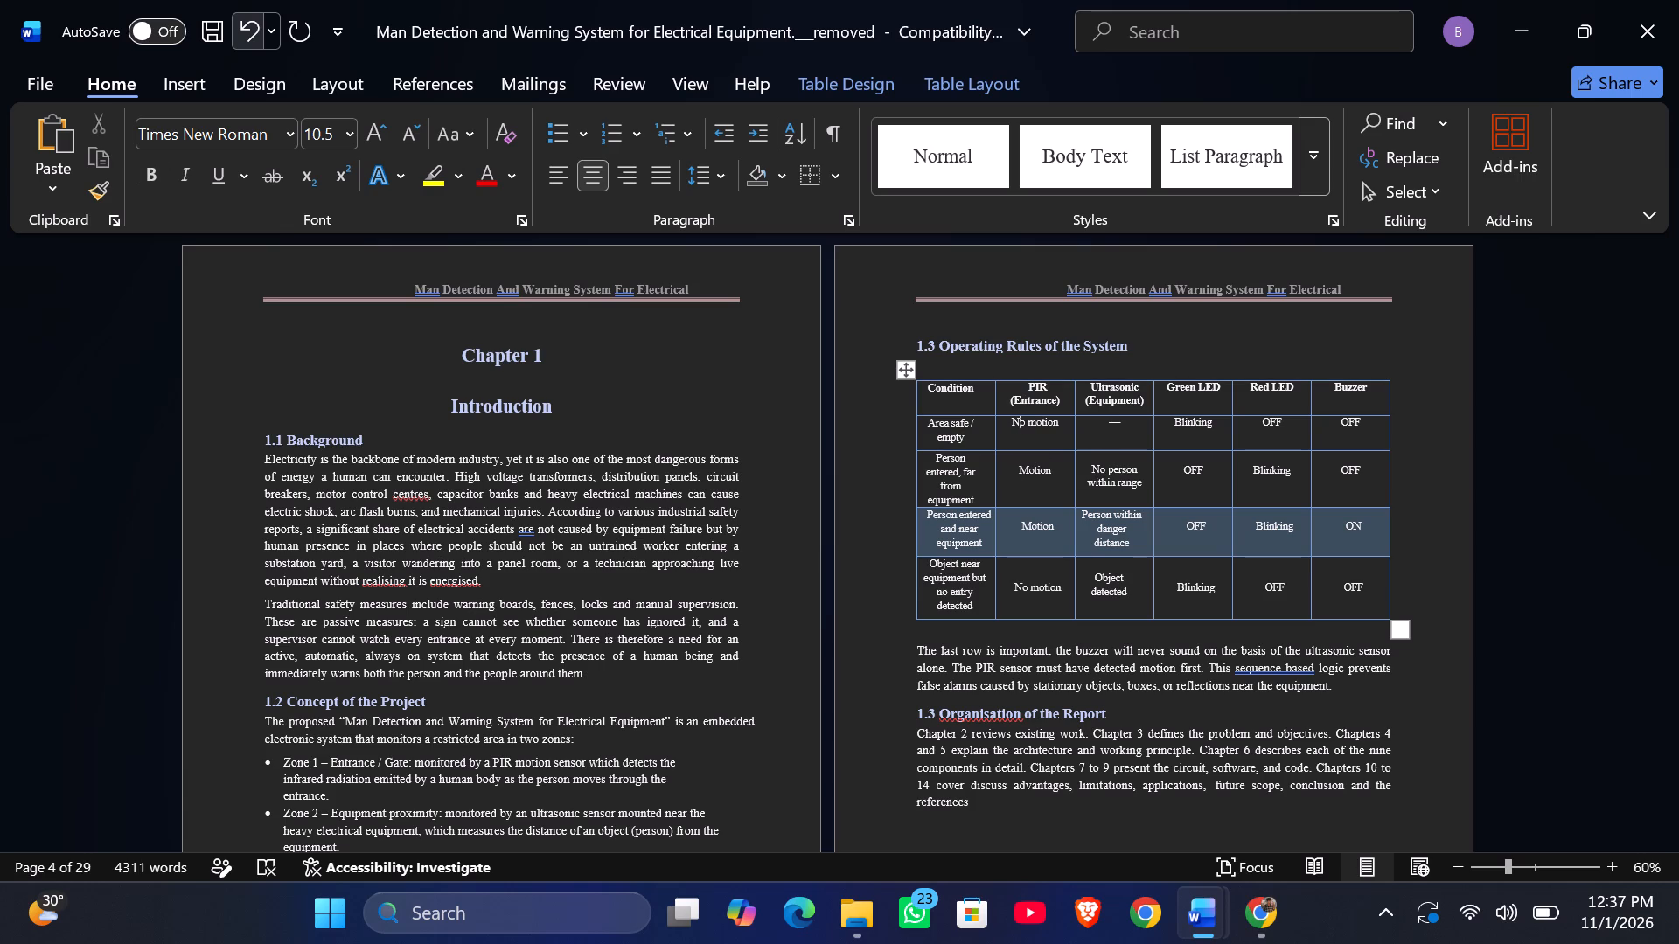
{"action": "key", "text": "Right"}
{"action": "key", "text": "Right"}
{"action": "key", "text": "Right"}
{"action": "key", "text": "Right"}
{"action": "key", "text": "Right"}
{"action": "key", "text": "Left"}
{"action": "key", "text": "Left"}
{"action": "key", "text": "Left"}
{"action": "key", "text": "Left"}
{"action": "key", "text": "Left"}
{"action": "key", "text": "Left"}
{"action": "key", "text": "Left"}
{"action": "key", "text": "Right"}
{"action": "key", "text": "Return"}
Add one blank line above the dash in the Ultrasonic cell of the "Area safe / empty" row.
{"action": "key", "text": "Right"}
{"action": "key", "text": "Right"}
{"action": "key", "text": "Right"}
{"action": "key", "text": "Right"}
{"action": "key", "text": "Right"}
{"action": "key", "text": "Right"}
{"action": "key", "text": "Right"}
{"action": "key", "text": "Right"}
{"action": "key", "text": "Right"}
{"action": "key", "text": "Right"}
{"action": "key", "text": "Return"}
Add one blank line above "Blinking" in the Green LED cell of the "Area safe / empty" row.
{"action": "key", "text": "Right"}
{"action": "key", "text": "Right"}
{"action": "key", "text": "Right"}
{"action": "key", "text": "Right"}
{"action": "key", "text": "Left"}
{"action": "key", "text": "Left"}
{"action": "key", "text": "Return"}
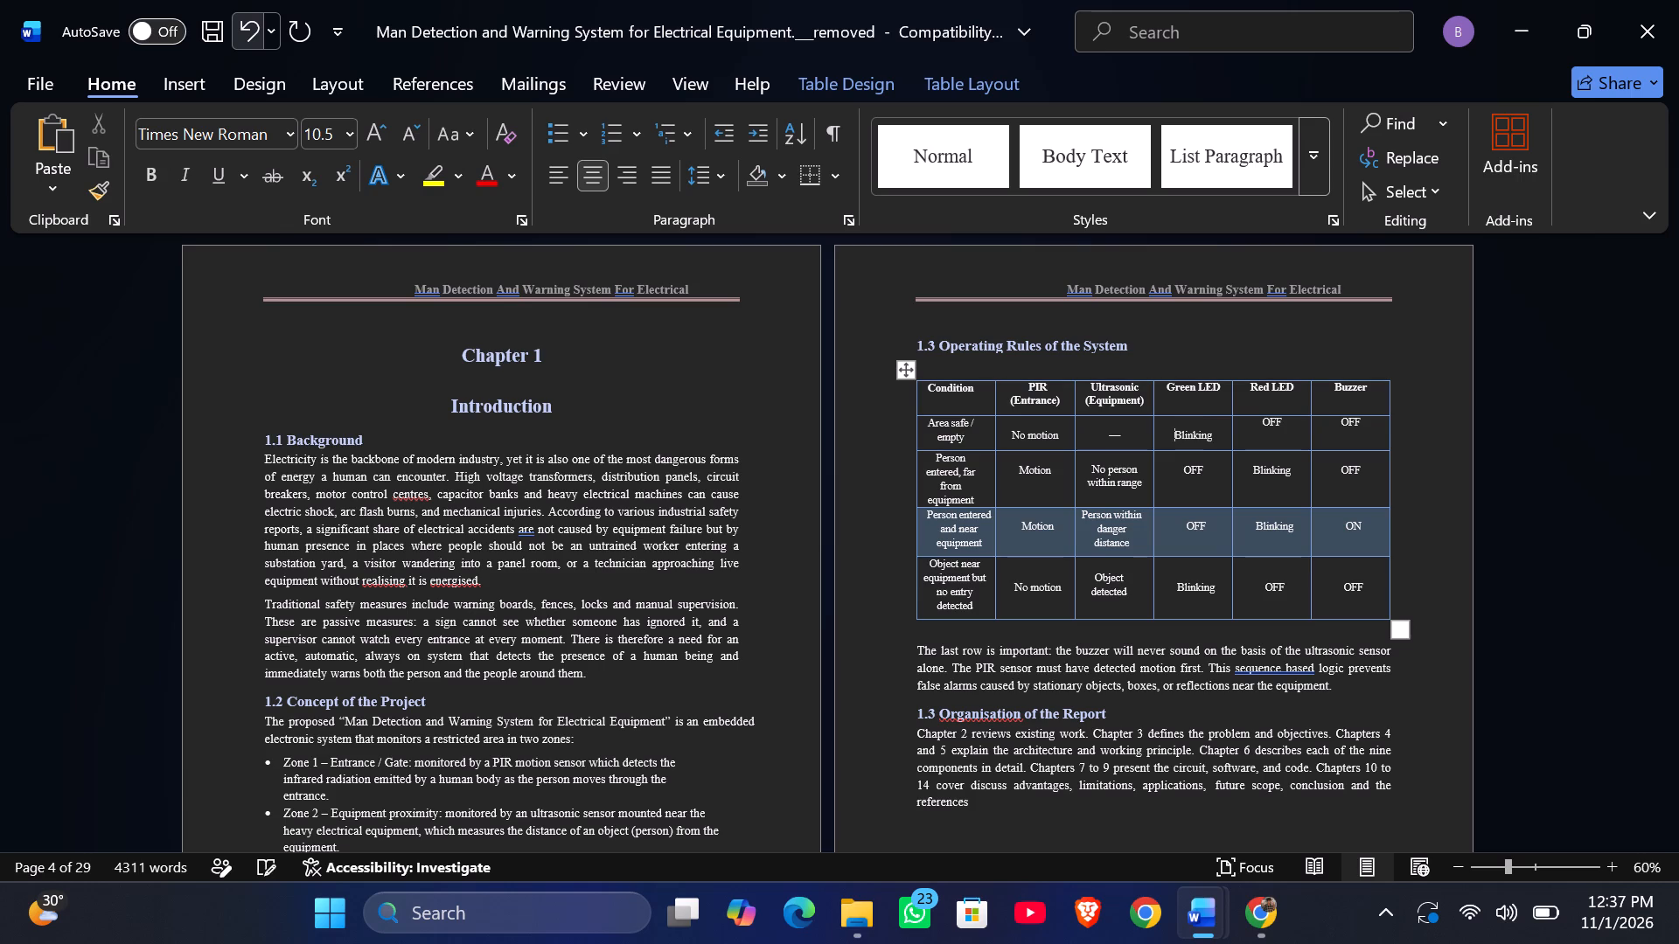
Add one blank line above "OFF" in the Red LED cell of the "Area safe / empty" row.
{"action": "key", "text": "Right"}
{"action": "key", "text": "Right"}
{"action": "key", "text": "Right"}
{"action": "key", "text": "Right"}
{"action": "key", "text": "Right"}
{"action": "key", "text": "Right"}
{"action": "key", "text": "Right"}
{"action": "key", "text": "Right"}
{"action": "key", "text": "Right"}
{"action": "key", "text": "Return"}
Add one blank line above "OFF" in the Buzzer cell of the "Area safe / empty" row.
{"action": "key", "text": "Right"}
{"action": "key", "text": "Right"}
{"action": "key", "text": "Right"}
{"action": "key", "text": "Right"}
{"action": "key", "text": "Right"}
{"action": "key", "text": "Right"}
{"action": "key", "text": "Left"}
{"action": "key", "text": "Left"}
{"action": "key", "text": "Return"}
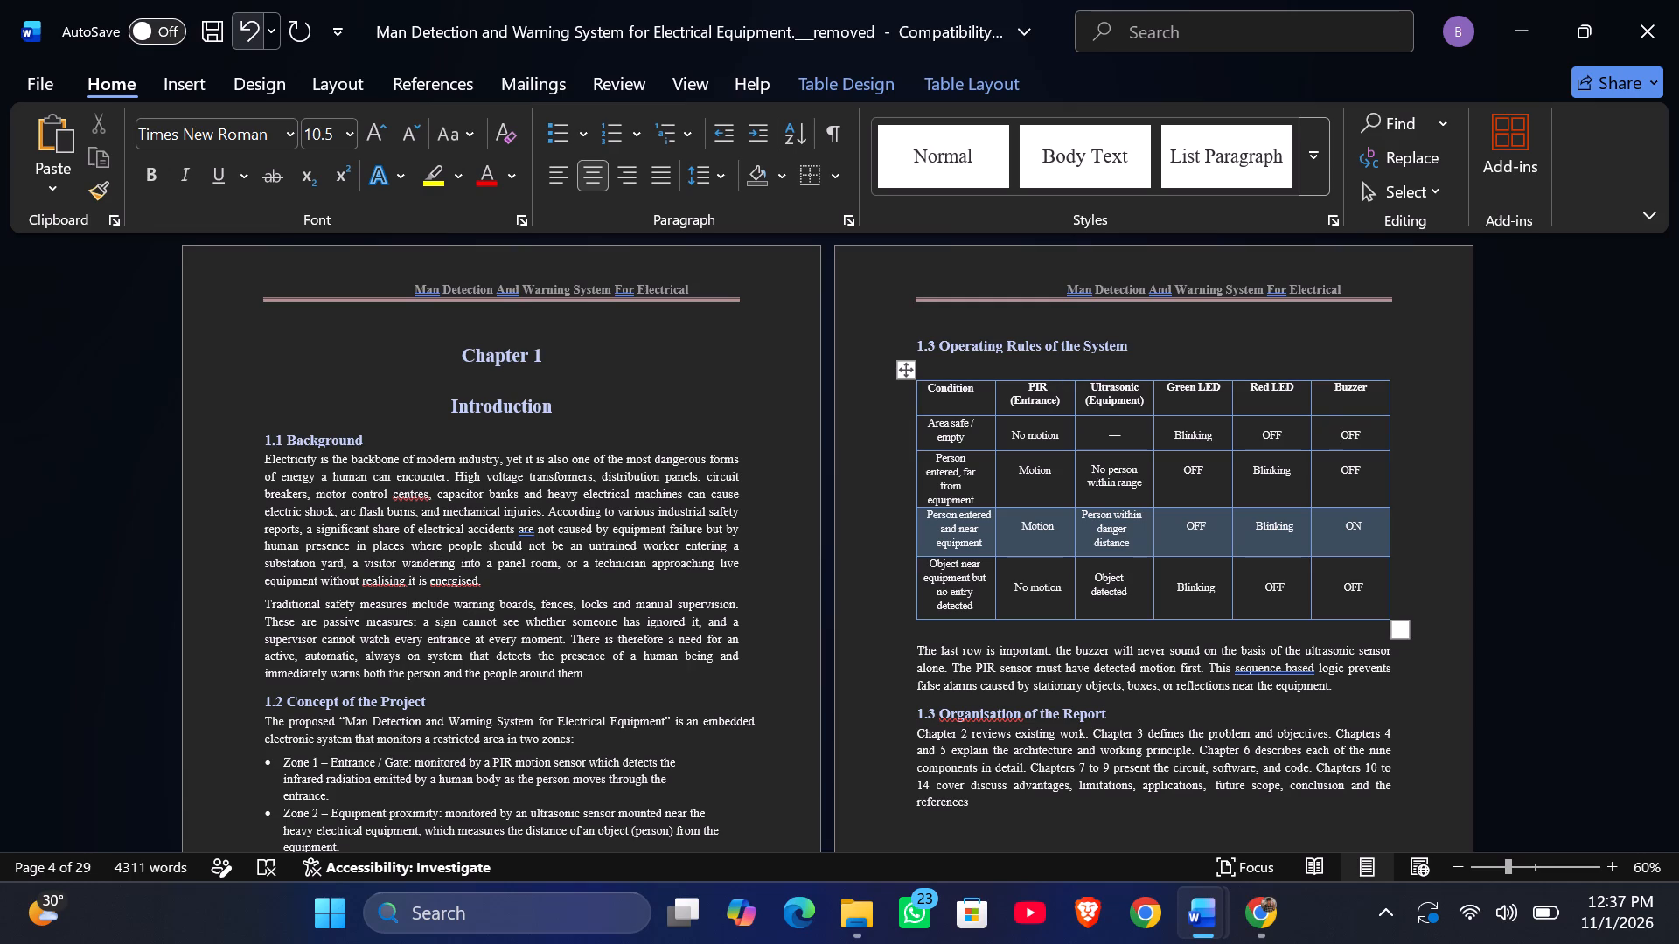
Add one blank line above "Buzzer" in the table's header row.
{"action": "key", "text": "Right"}
{"action": "key", "text": "Up"}
{"action": "key", "text": "Up"}
{"action": "key", "text": "Right"}
{"action": "key", "text": "Right"}
{"action": "key", "text": "Left"}
{"action": "key", "text": "Left"}
{"action": "key", "text": "Left"}
{"action": "key", "text": "Left"}
{"action": "key", "text": "Return"}
Add one blank line above "Red LED" in the table's header row.
{"action": "key", "text": "Left"}
{"action": "key", "text": "Left"}
{"action": "key", "text": "Left"}
{"action": "key", "text": "Left"}
{"action": "key", "text": "Left"}
{"action": "key", "text": "Left"}
{"action": "key", "text": "Left"}
{"action": "key", "text": "Left"}
{"action": "key", "text": "Left"}
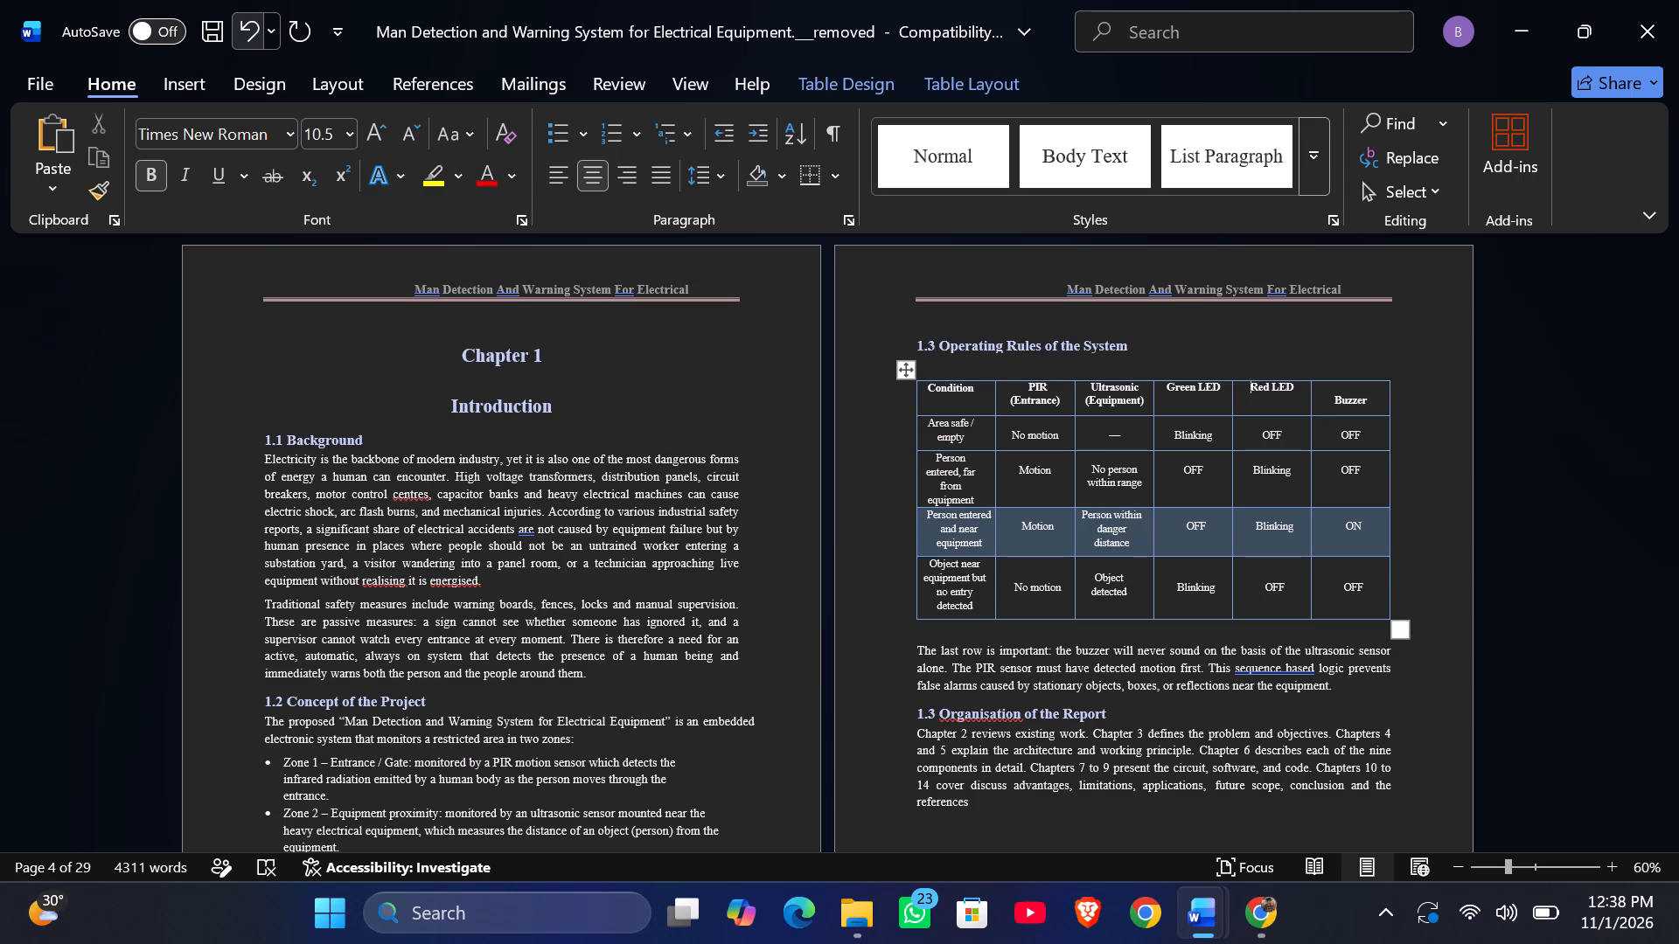
{"action": "key", "text": "Return"}
Add one blank line above "Green LED" in the table's header row.
{"action": "key", "text": "Left"}
{"action": "key", "text": "Left"}
{"action": "key", "text": "Left"}
{"action": "key", "text": "Left"}
{"action": "key", "text": "Left"}
{"action": "key", "text": "Left"}
{"action": "key", "text": "Left"}
{"action": "key", "text": "Left"}
{"action": "key", "text": "Left"}
{"action": "key", "text": "Left"}
{"action": "key", "text": "Left"}
{"action": "key", "text": "Return"}
Add one blank line above "Condition" in the table's header row.
{"action": "key", "text": "Left"}
{"action": "key", "text": "Left"}
{"action": "key", "text": "Left"}
{"action": "key", "text": "Left"}
{"action": "key", "text": "Left"}
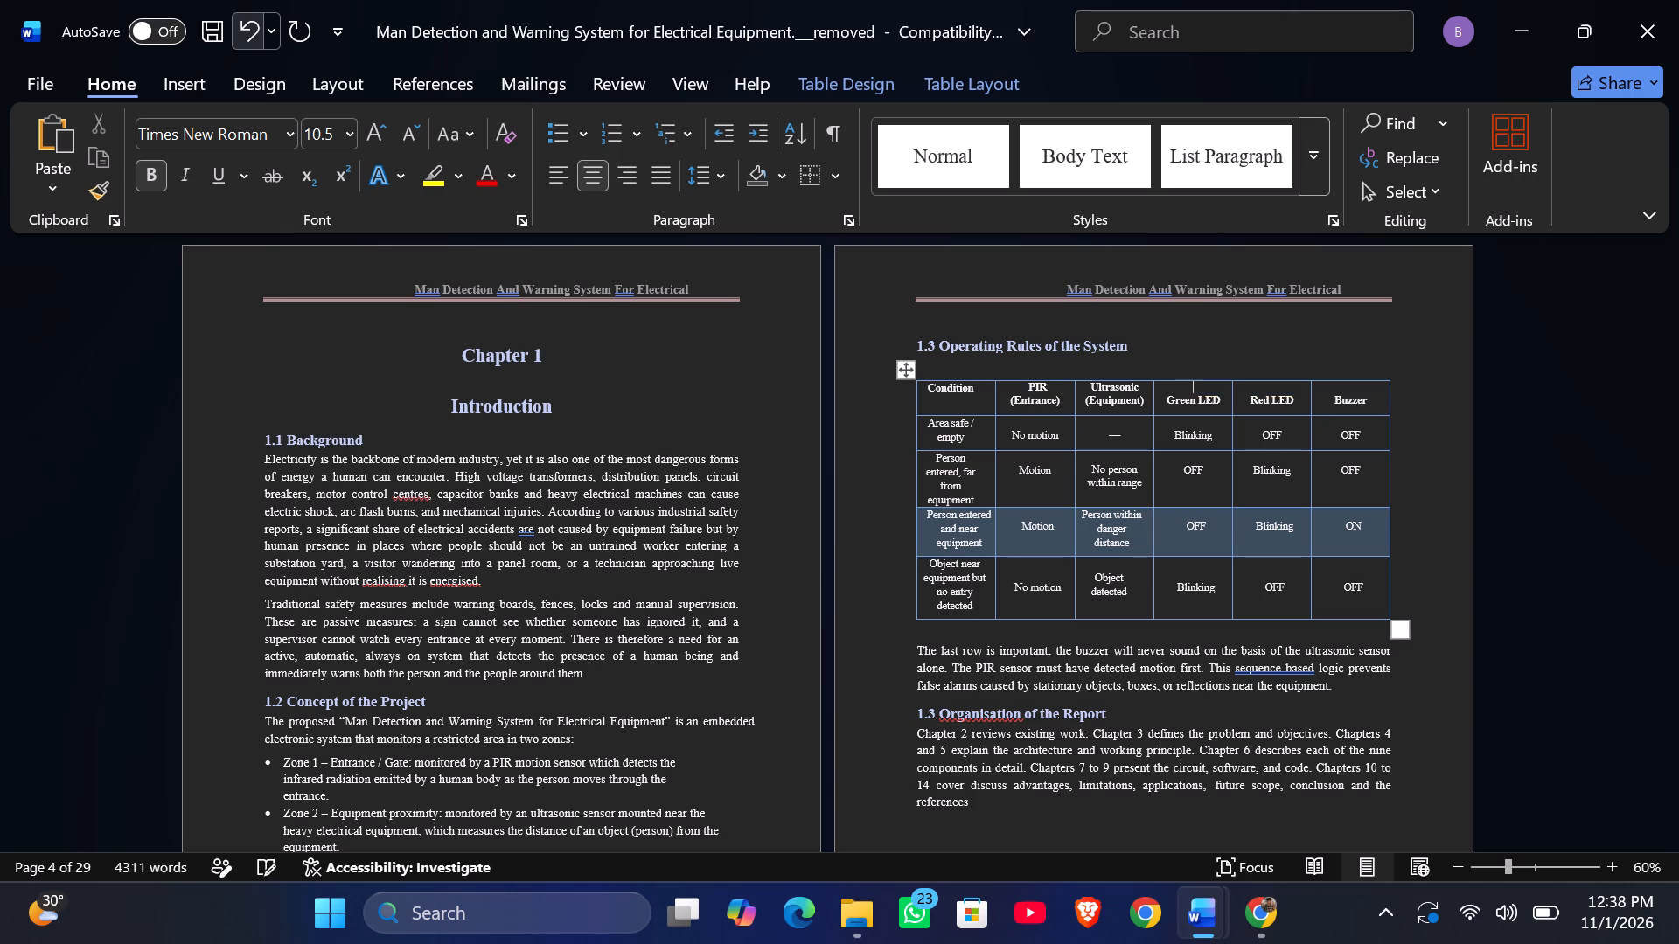
{"action": "key", "text": "Left"}
{"action": "key", "text": "Left"}
{"action": "key", "text": "Left"}
{"action": "key", "text": "Left"}
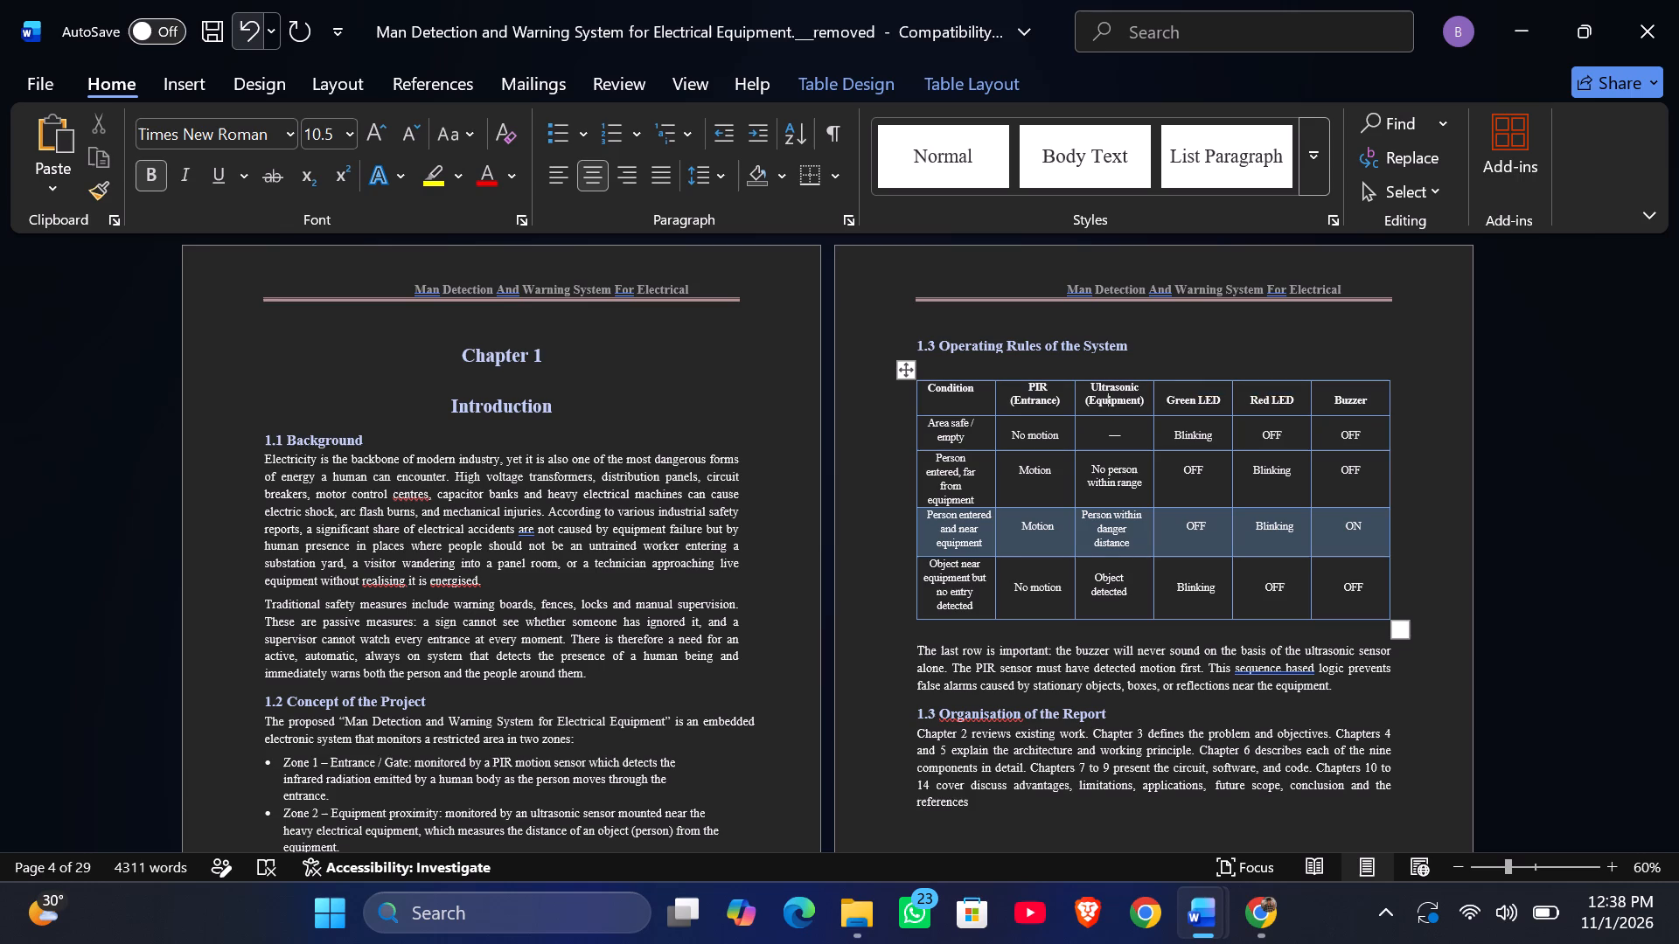
{"action": "key", "text": "Left"}
{"action": "key", "text": "Left"}
{"action": "key", "text": "Left"}
{"action": "key", "text": "Left"}
{"action": "key", "text": "Left"}
{"action": "key", "text": "Left"}
{"action": "key", "text": "Left"}
{"action": "key", "text": "Left"}
{"action": "key", "text": "Left"}
{"action": "key", "text": "Left"}
{"action": "key", "text": "Left"}
{"action": "key", "text": "Left"}
{"action": "key", "text": "Left"}
{"action": "key", "text": "Left"}
{"action": "key", "text": "Left"}
{"action": "key", "text": "Left"}
{"action": "key", "text": "Left"}
{"action": "key", "text": "Left"}
{"action": "key", "text": "Left"}
{"action": "key", "text": "Left"}
{"action": "key", "text": "Left"}
{"action": "key", "text": "Left"}
{"action": "key", "text": "Left"}
{"action": "key", "text": "Left"}
{"action": "key", "text": "Left"}
{"action": "key", "text": "Left"}
{"action": "key", "text": "Left"}
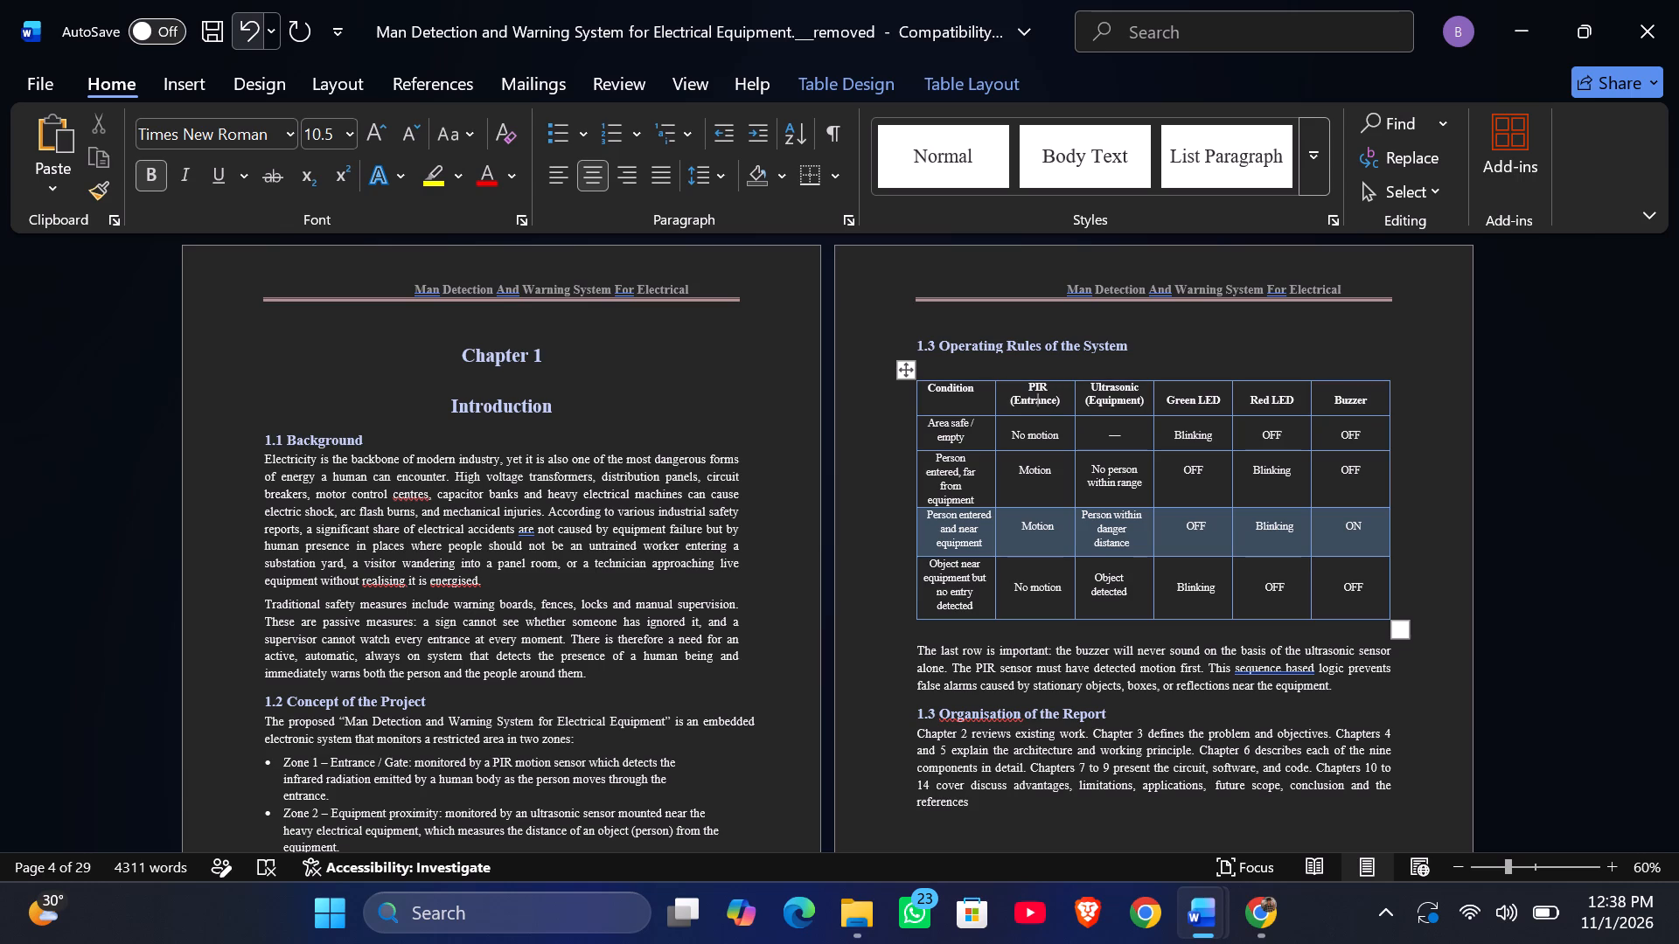
{"action": "key", "text": "Left"}
{"action": "key", "text": "Left"}
{"action": "key", "text": "Left"}
{"action": "key", "text": "Left"}
{"action": "key", "text": "Left"}
{"action": "key", "text": "Left"}
{"action": "key", "text": "Left"}
{"action": "key", "text": "Left"}
{"action": "key", "text": "Left"}
{"action": "key", "text": "Left"}
{"action": "key", "text": "Left"}
{"action": "key", "text": "Left"}
{"action": "key", "text": "Left"}
{"action": "key", "text": "Left"}
{"action": "key", "text": "Return"}
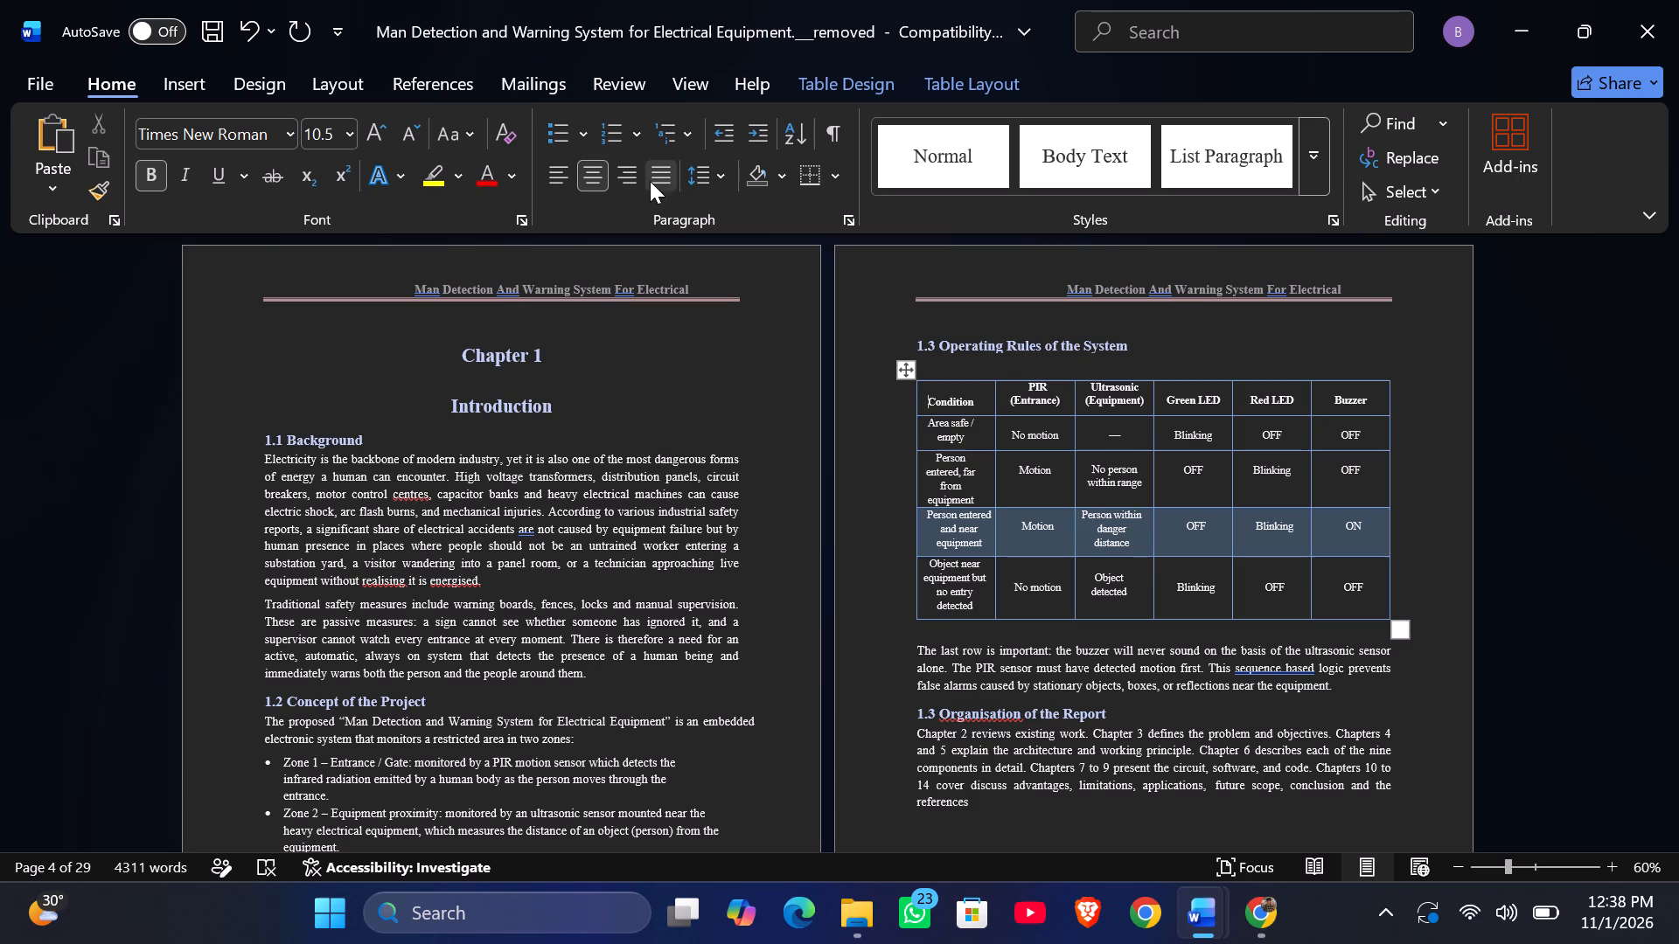
{"action": "left_click", "coordinate": [922, 415]}
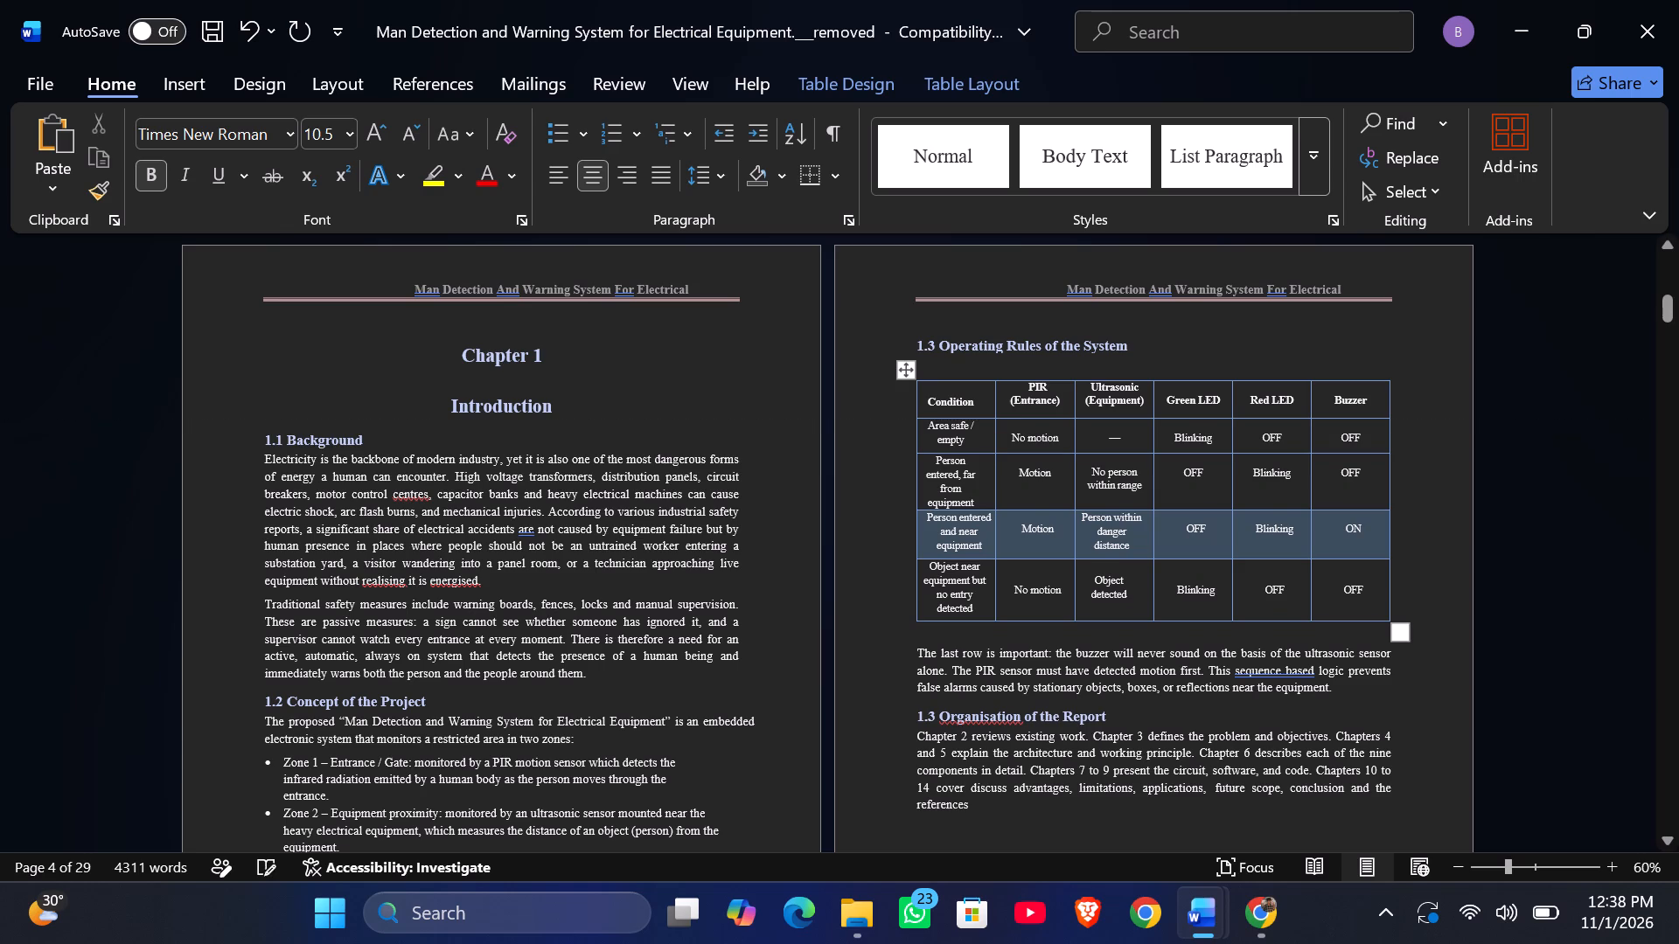
{"action": "left_click", "coordinate": [1432, 438]}
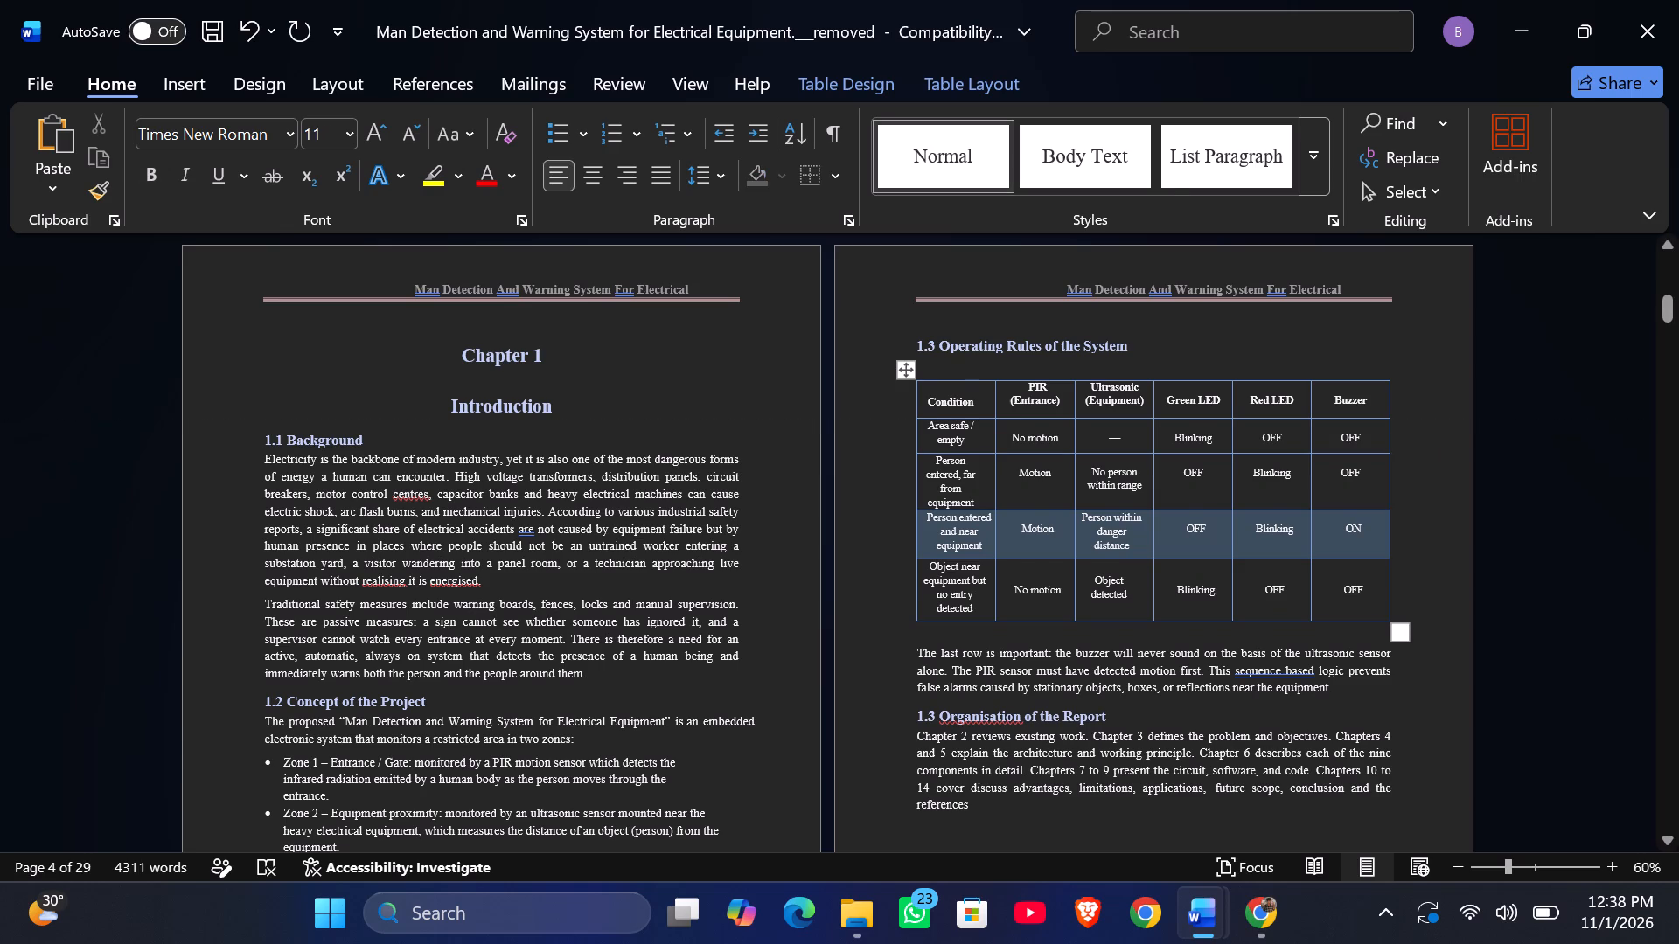
Set the font size of all text in the section 1.3 operating rules table to 11.
{"action": "scroll", "coordinate": [1432, 438], "scroll_direction": "down", "scroll_amount": 1}
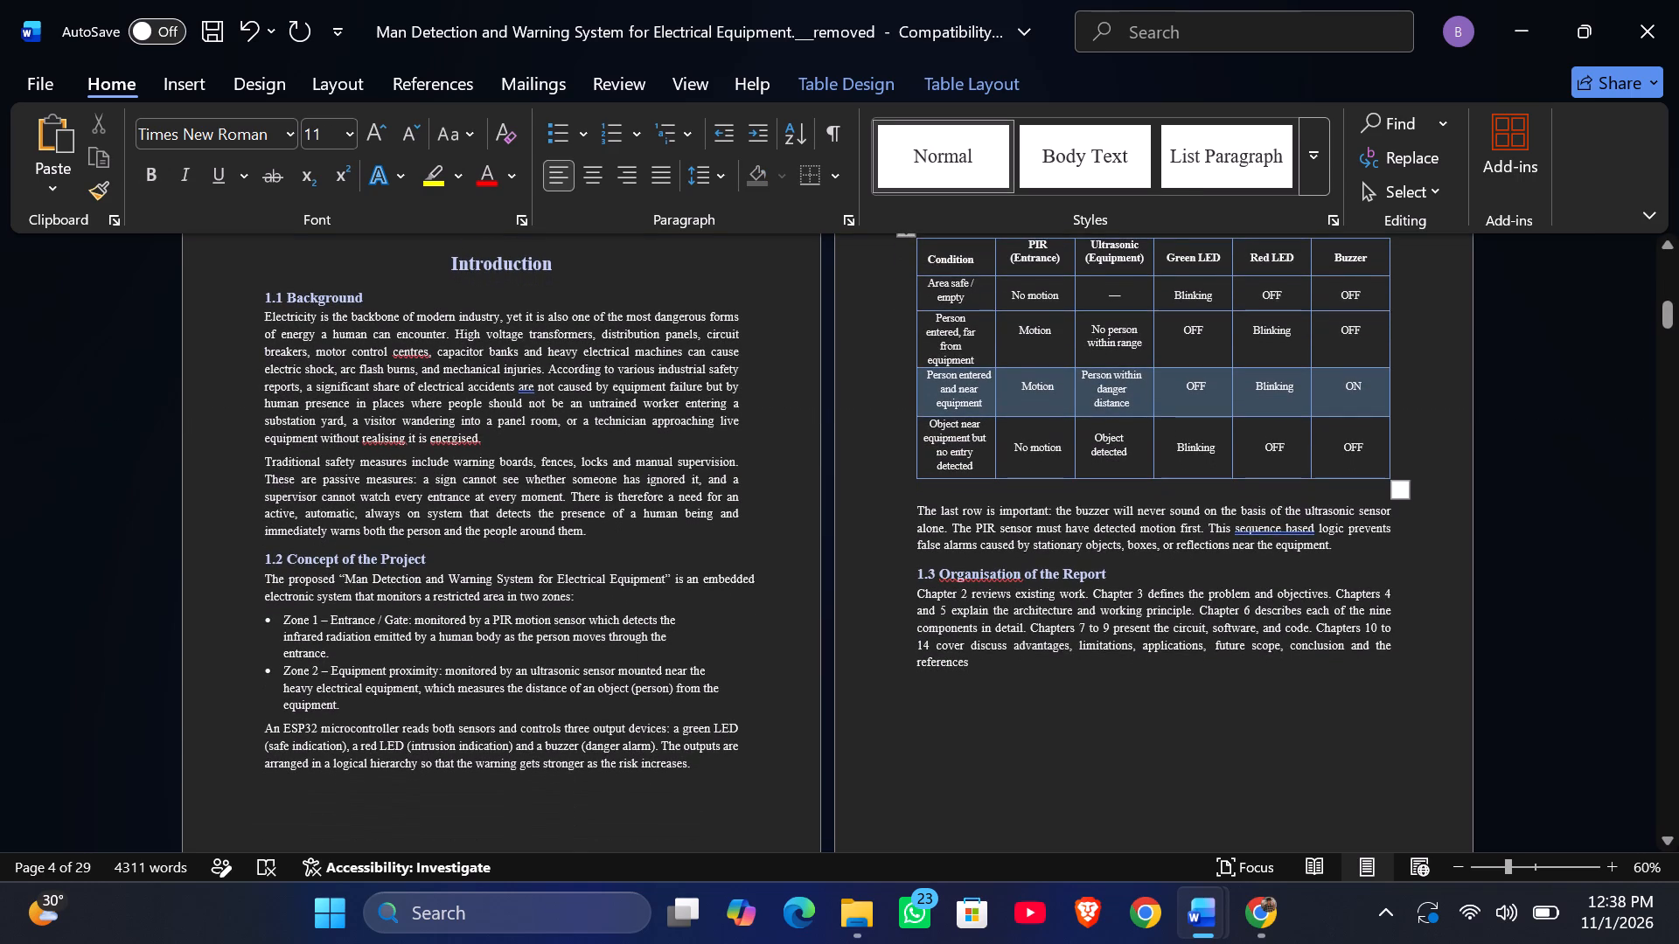
{"action": "left_click_drag", "start_coordinate": [1367, 455], "coordinate": [1178, 360]}
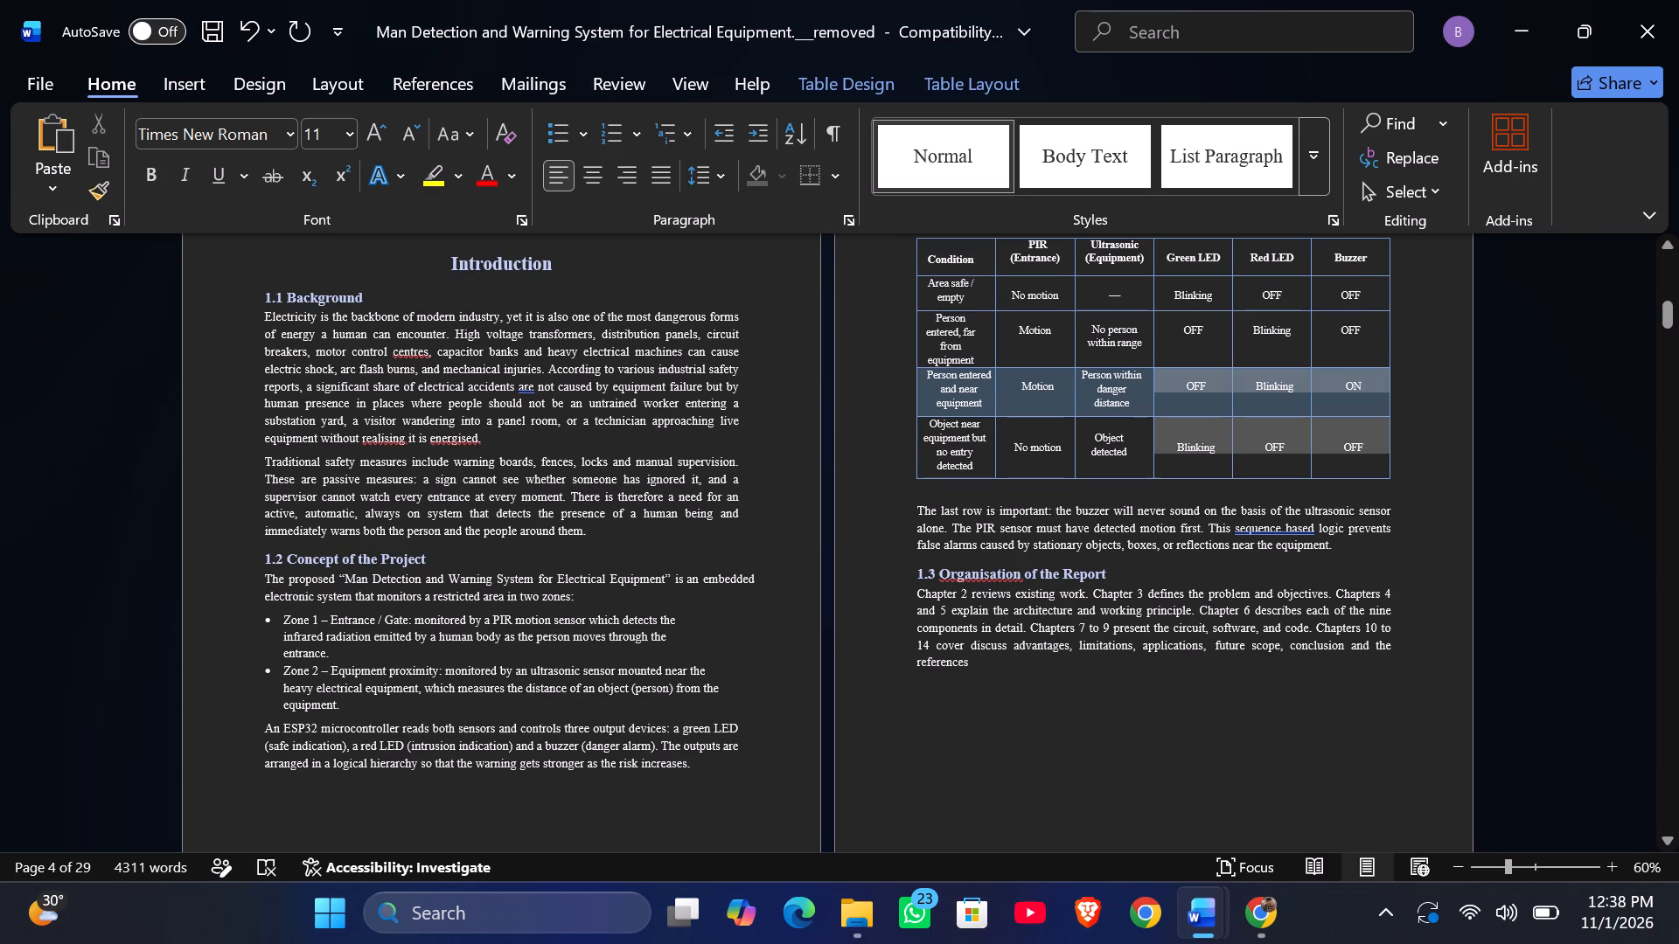
{"action": "left_click_drag", "start_coordinate": [1178, 360], "coordinate": [946, 283]}
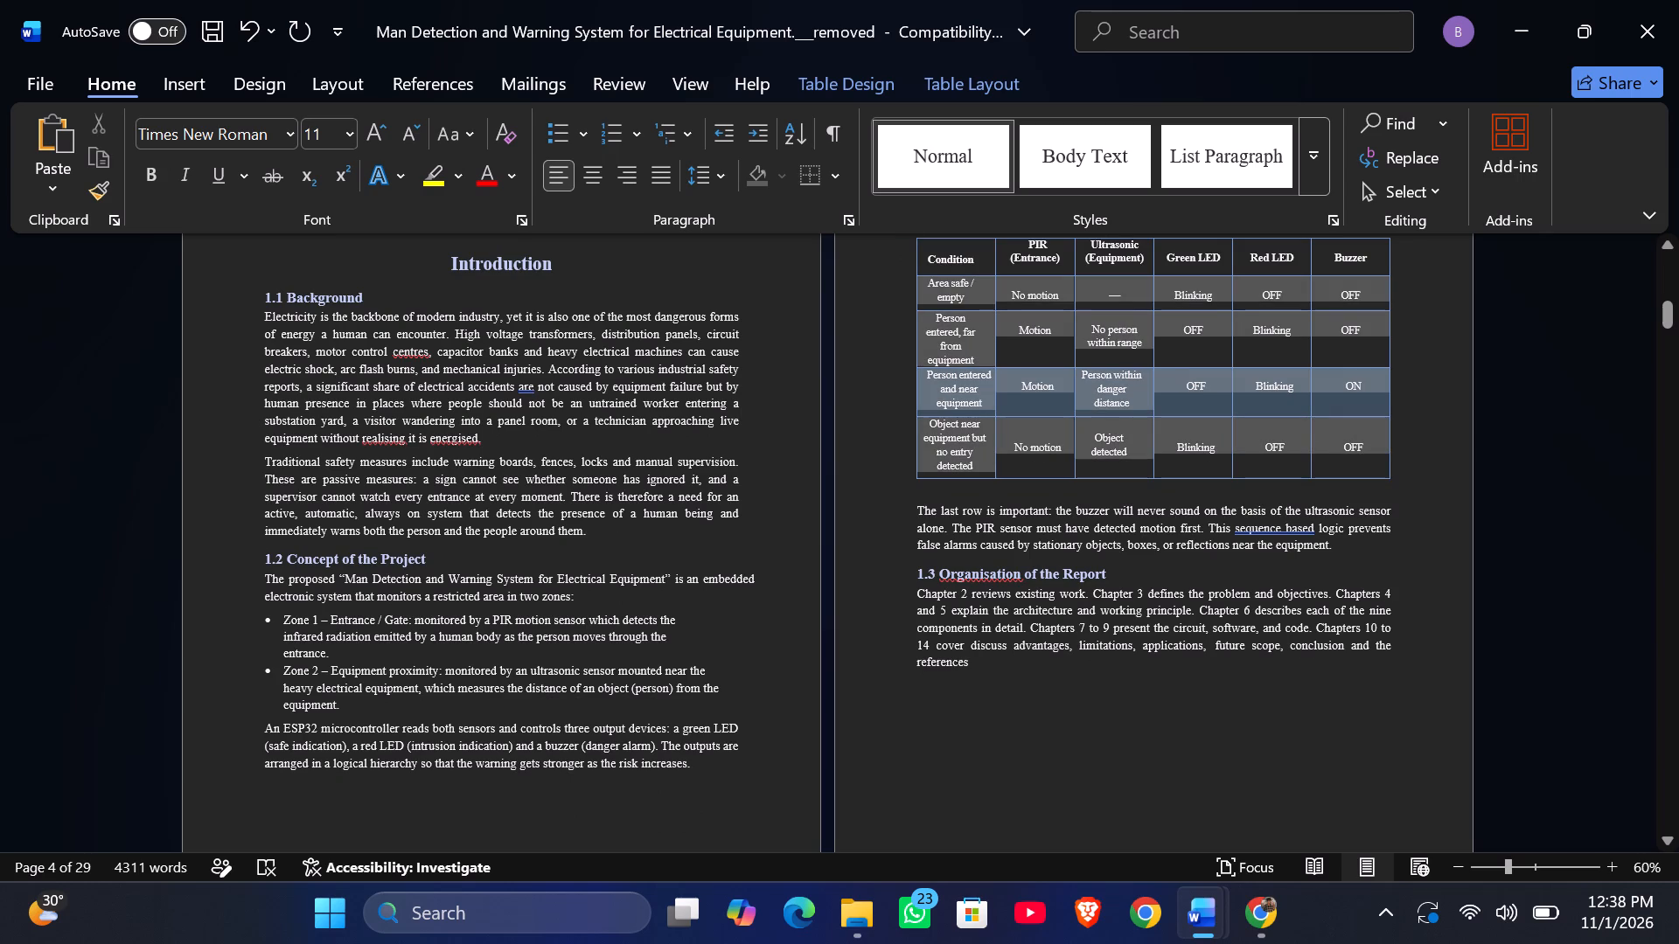
{"action": "left_click_drag", "start_coordinate": [946, 283], "coordinate": [937, 262]}
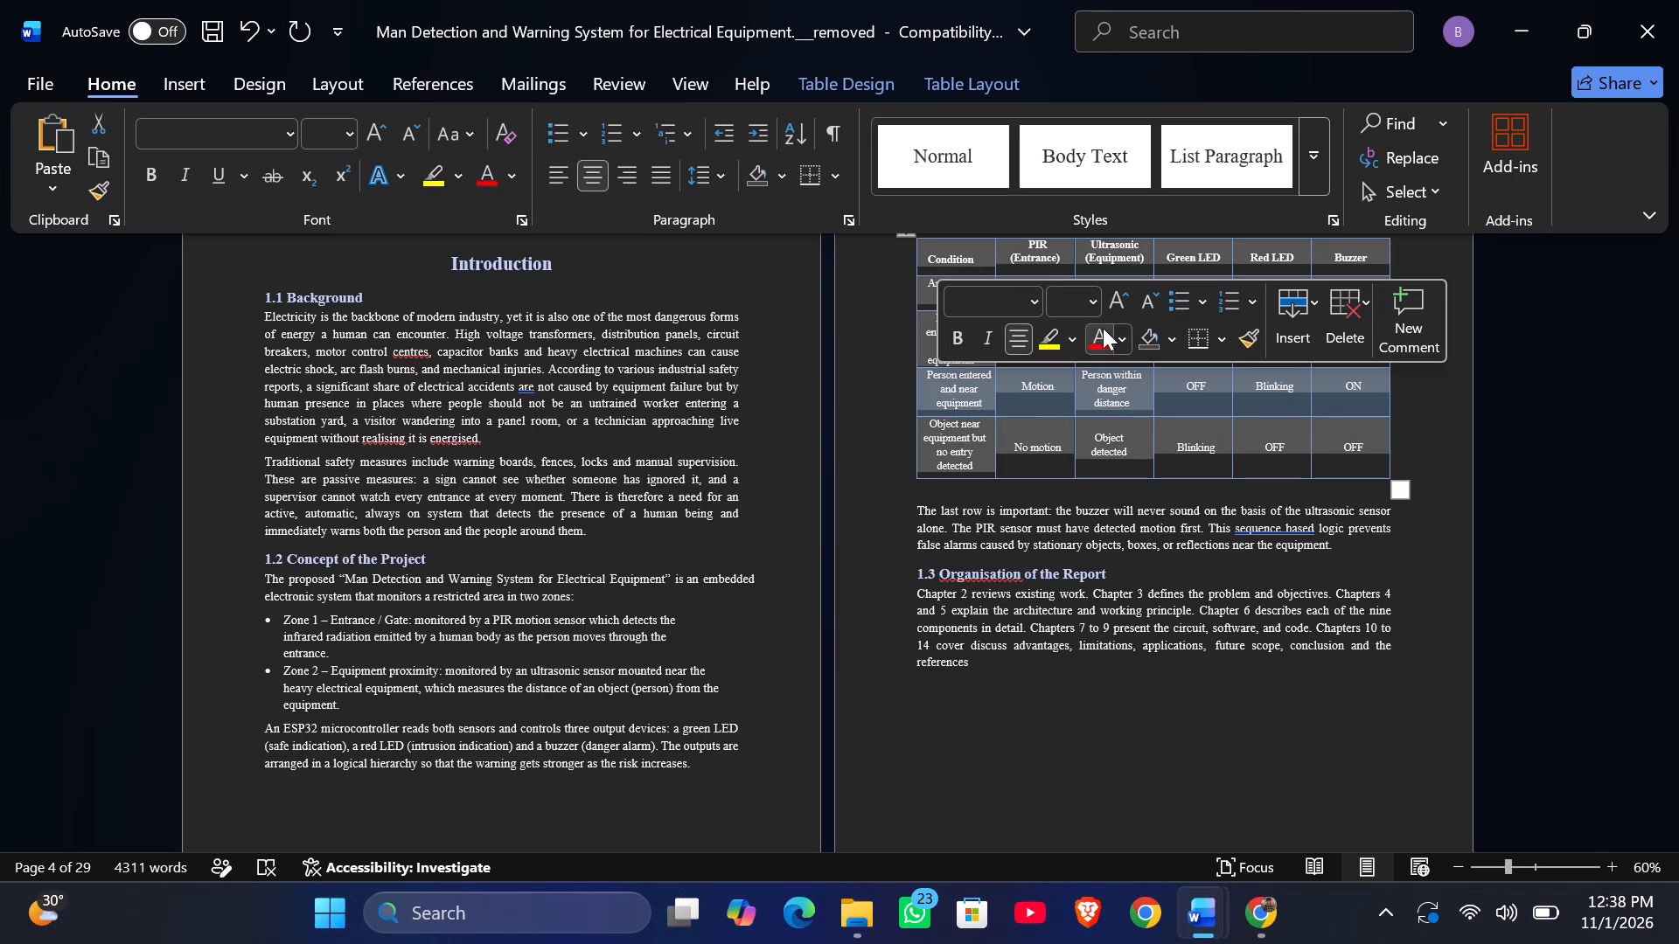
{"action": "left_click", "coordinate": [1092, 306]}
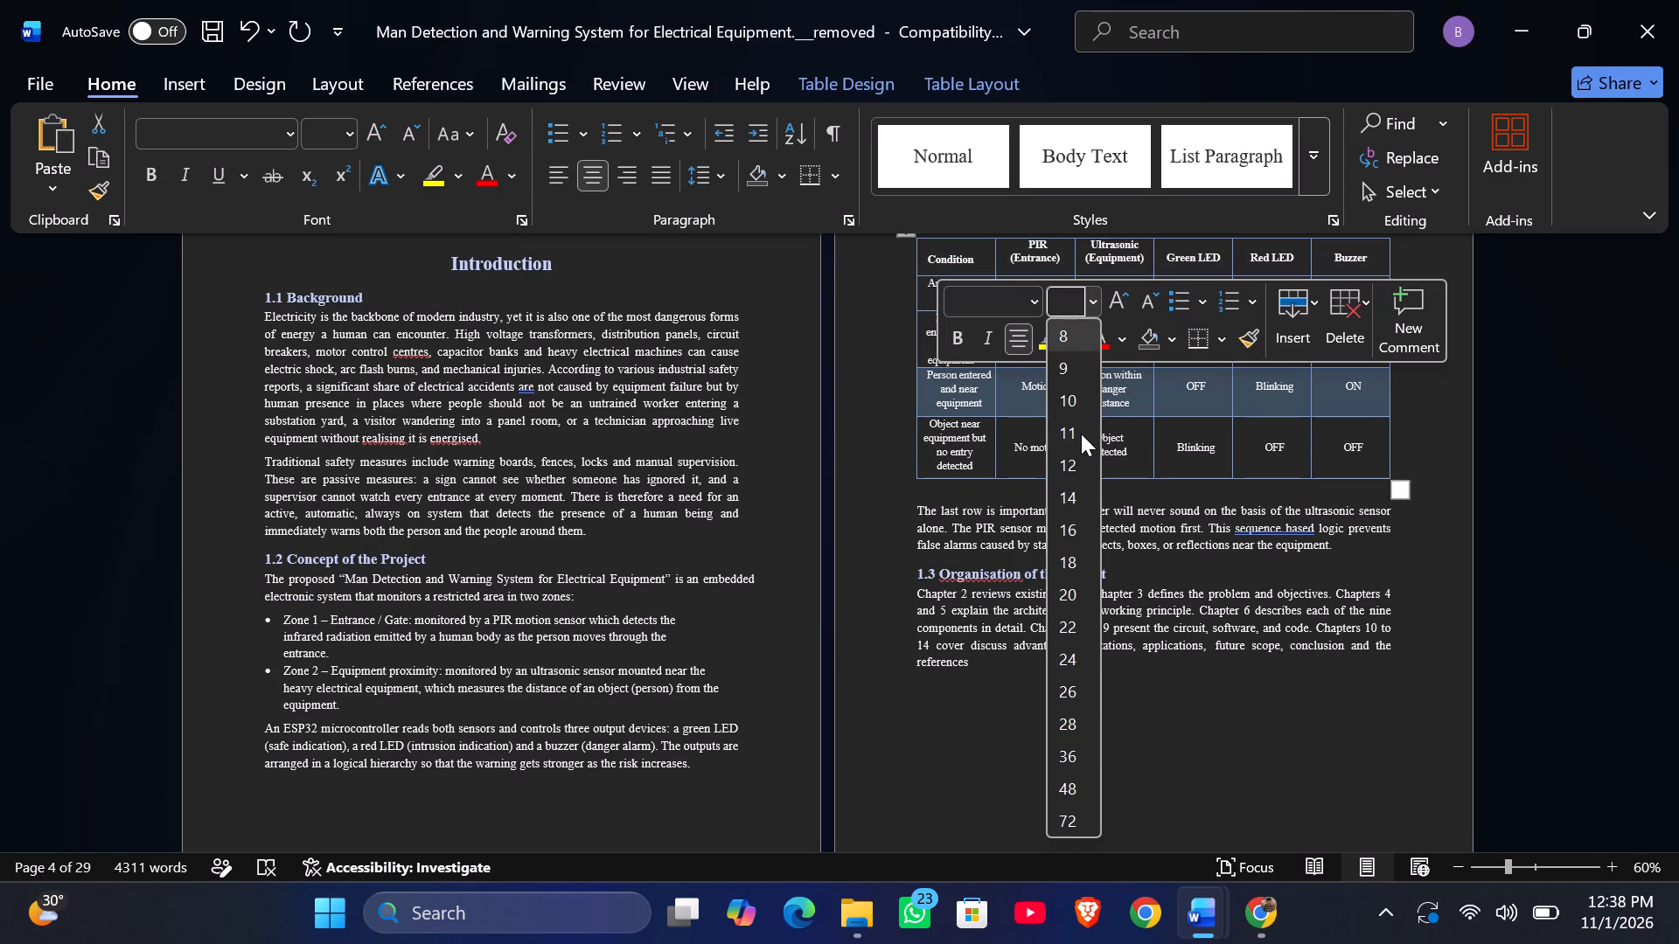
{"action": "left_click", "coordinate": [1076, 434]}
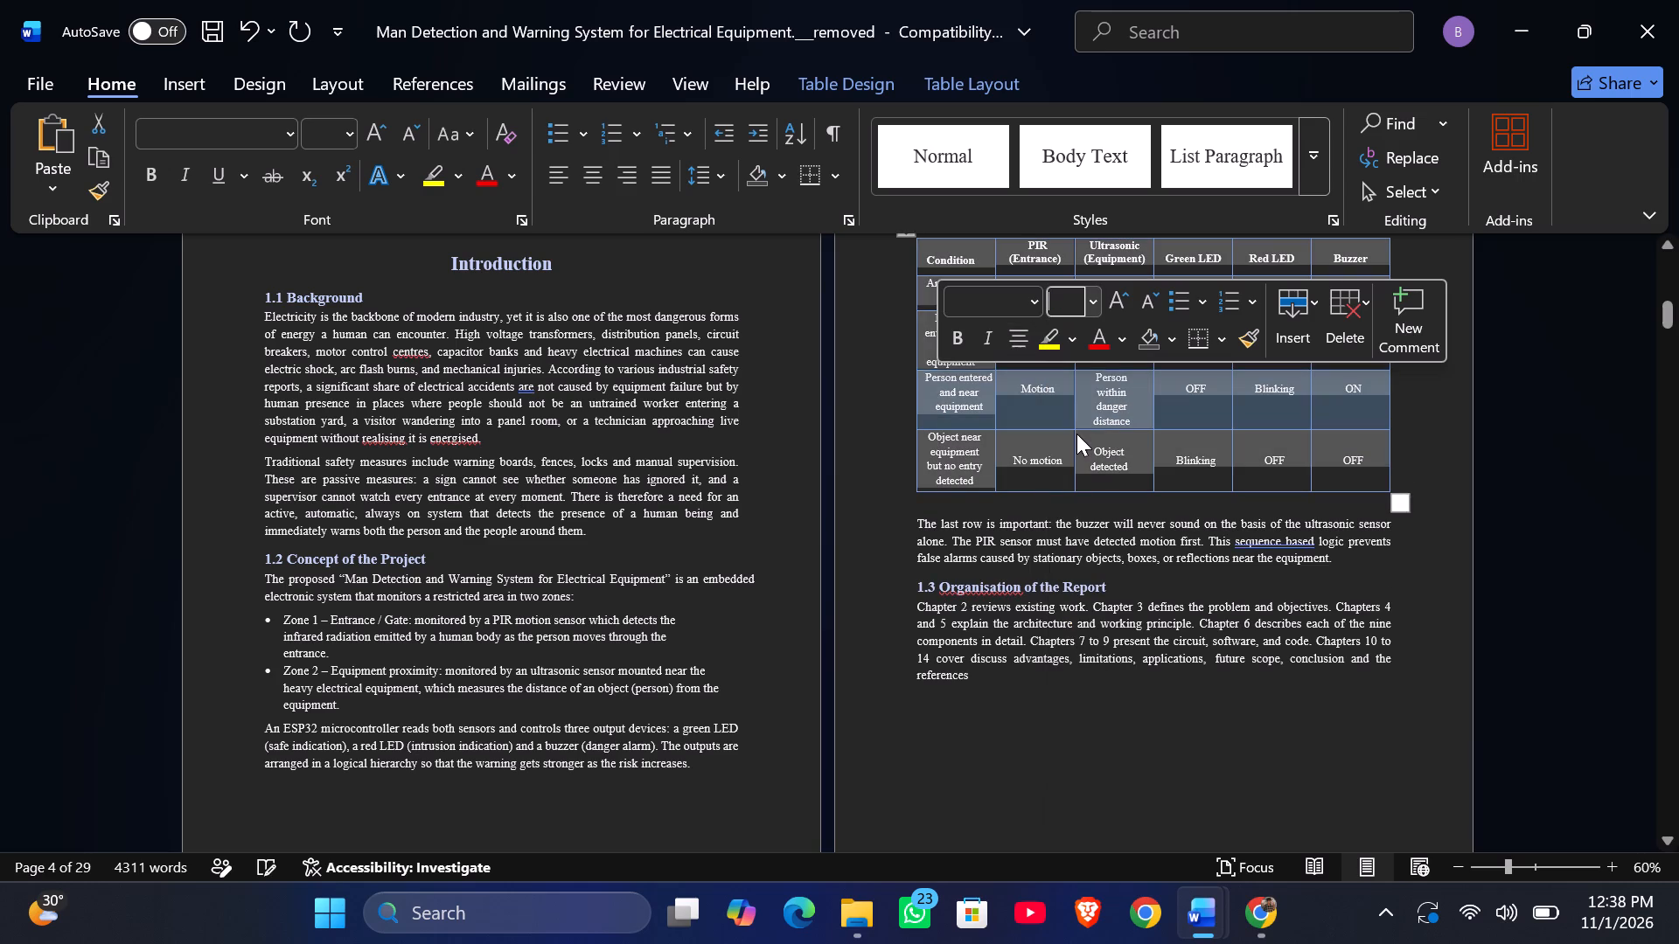
{"action": "left_click", "coordinate": [1141, 745]}
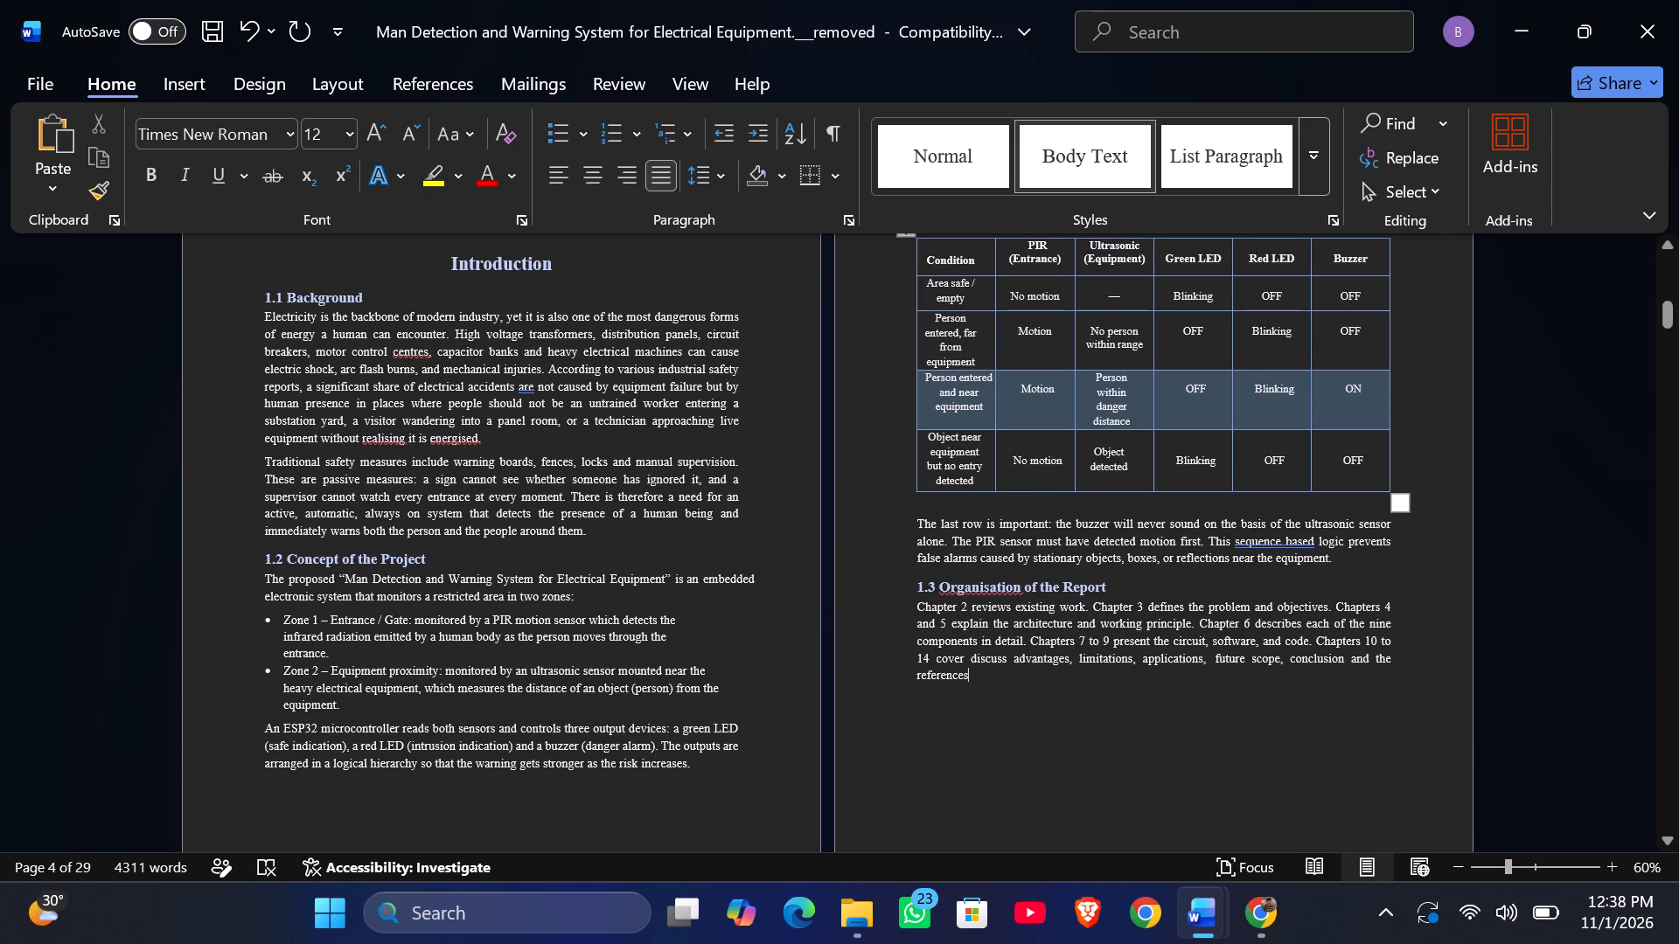
{"action": "left_click", "coordinate": [1222, 770]}
Copy everything from the "1.3 Operating Rules of the System" heading through the end of the "Organisation of the Report" paragraph.
{"action": "scroll", "coordinate": [1222, 770], "scroll_direction": "down", "scroll_amount": 2}
{"action": "scroll", "coordinate": [1222, 770], "scroll_direction": "up", "scroll_amount": 1}
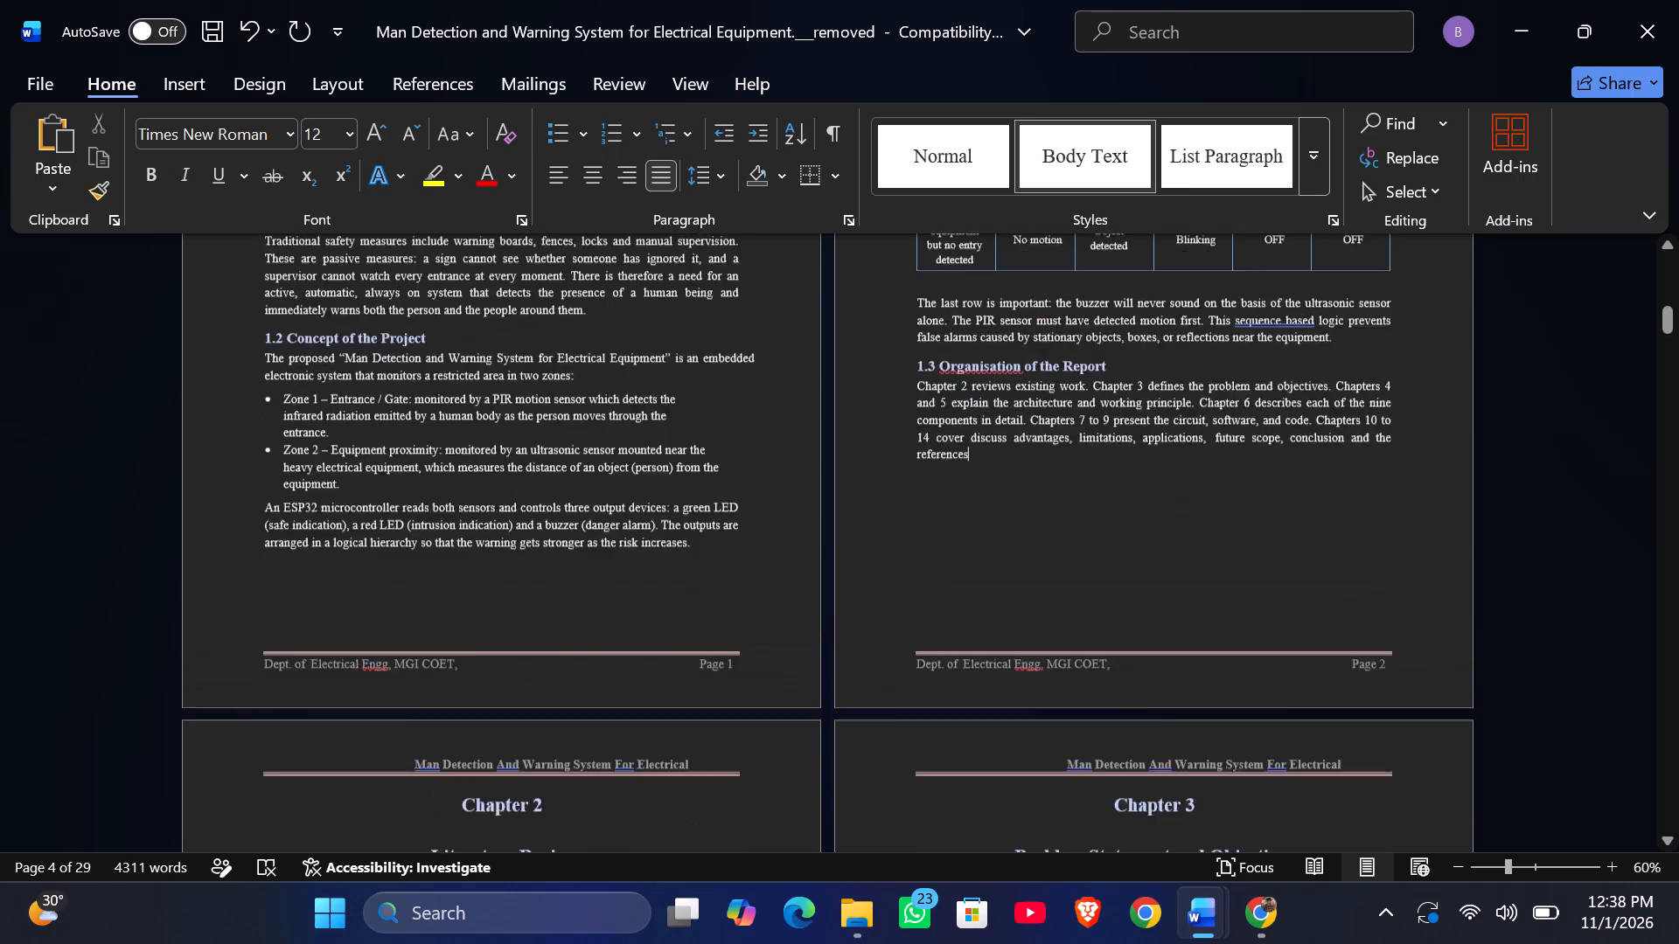
{"action": "scroll", "coordinate": [1222, 770], "scroll_direction": "up", "scroll_amount": 1}
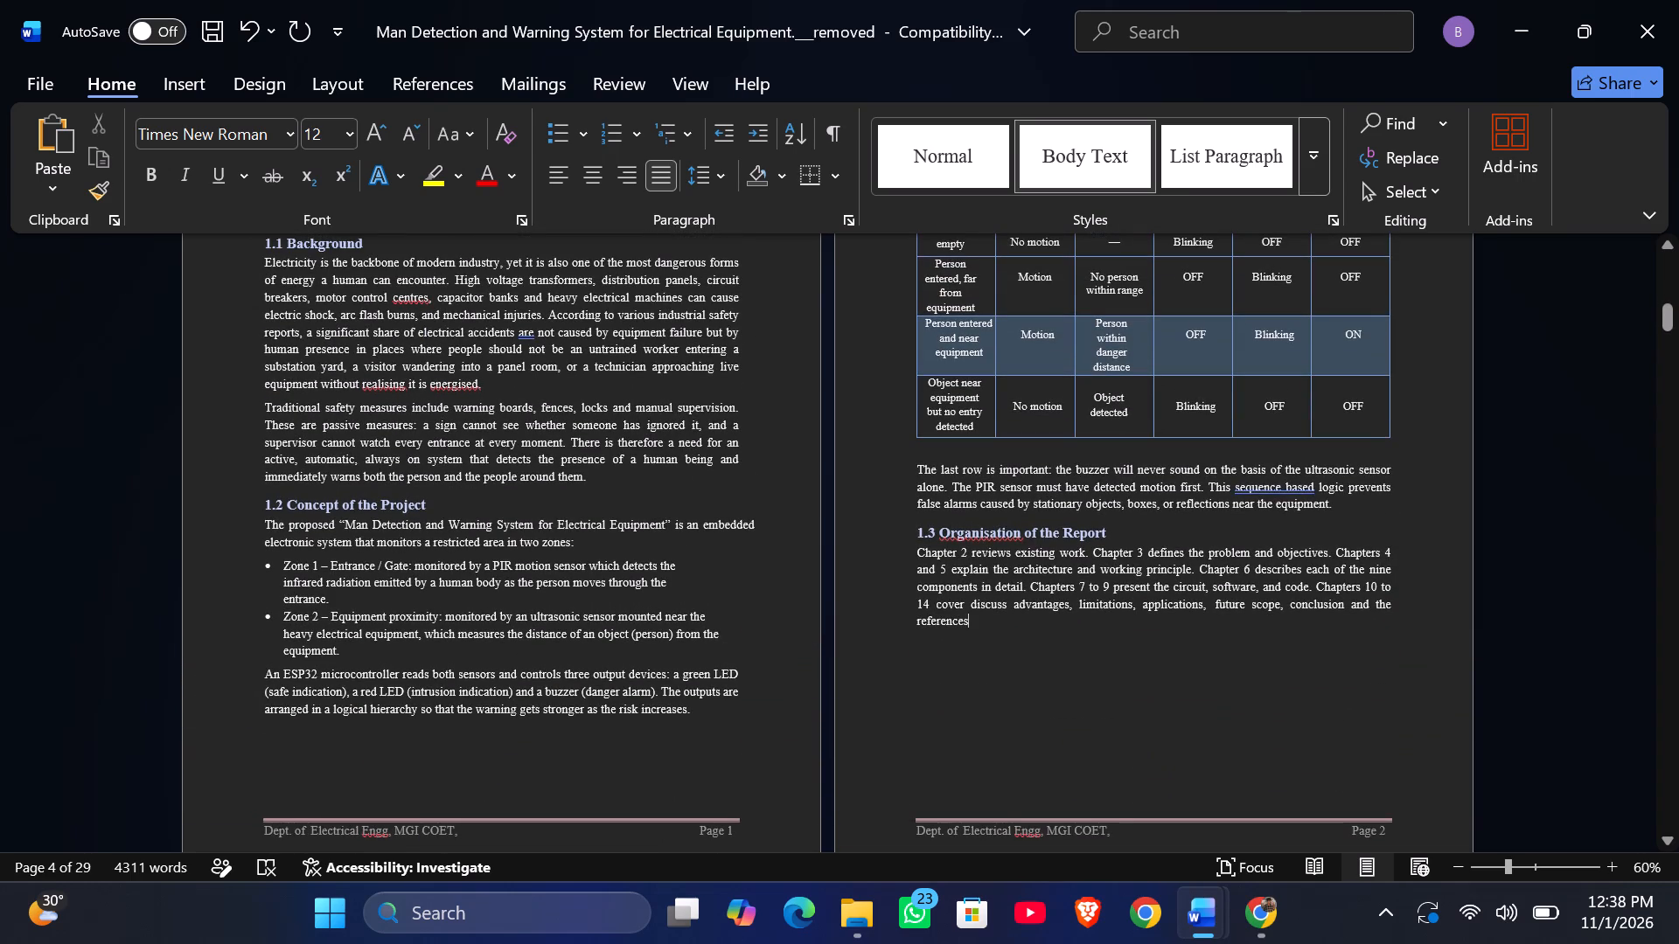
{"action": "scroll", "coordinate": [1222, 770], "scroll_direction": "down", "scroll_amount": 3}
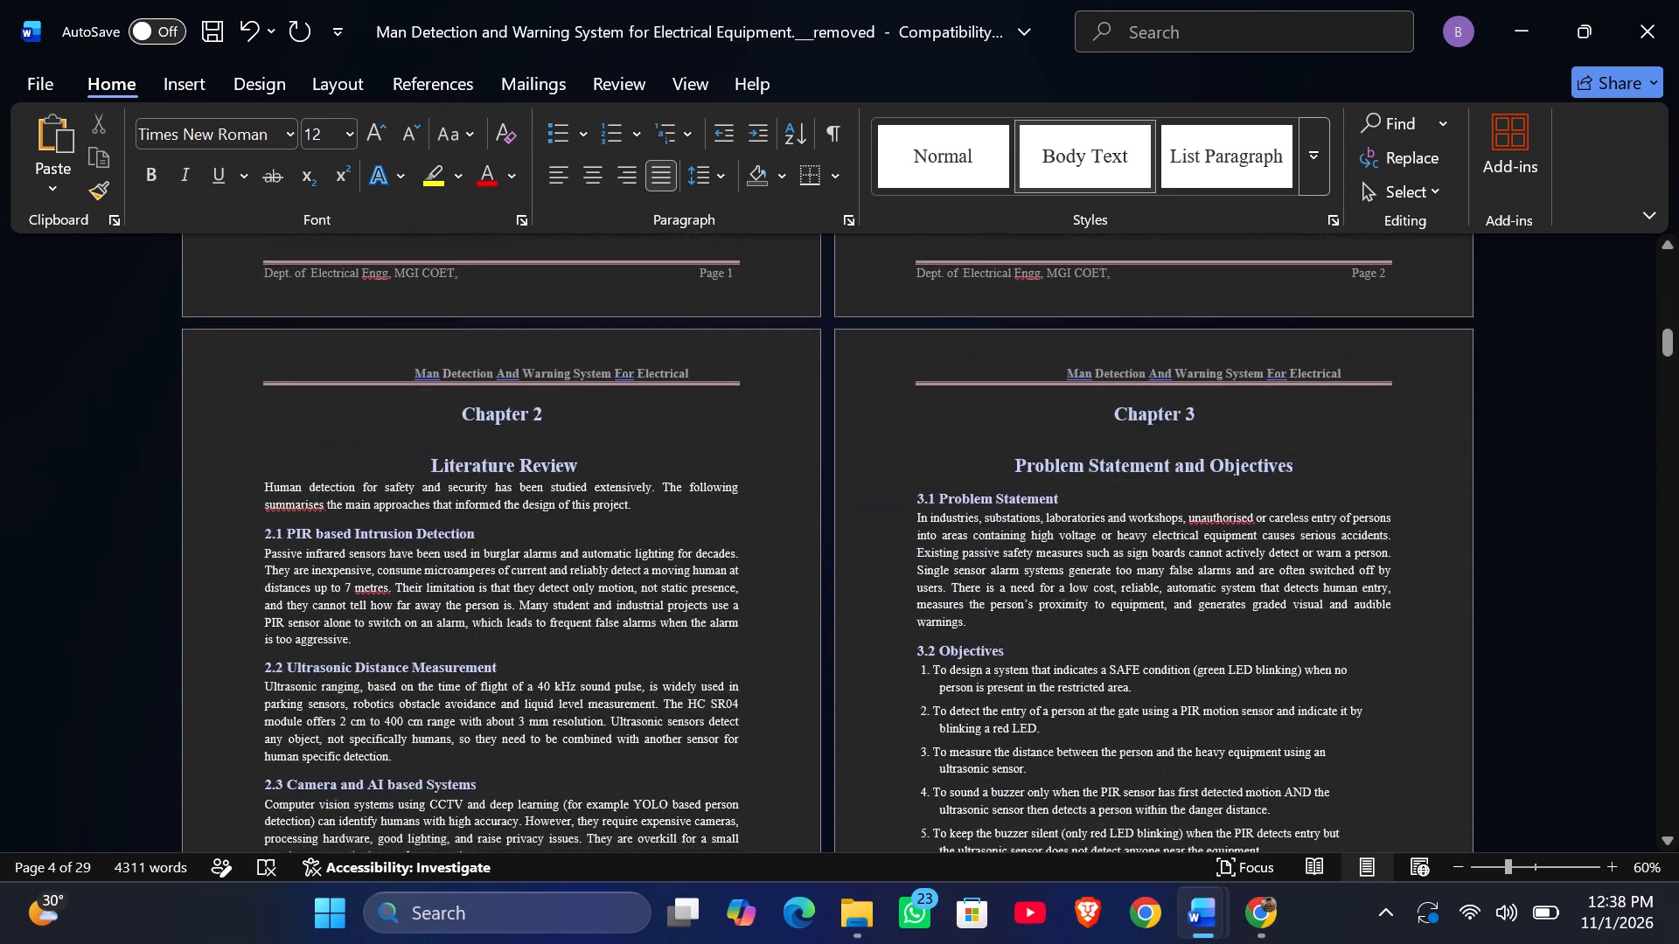
{"action": "scroll", "coordinate": [1222, 770], "scroll_direction": "up", "scroll_amount": 7}
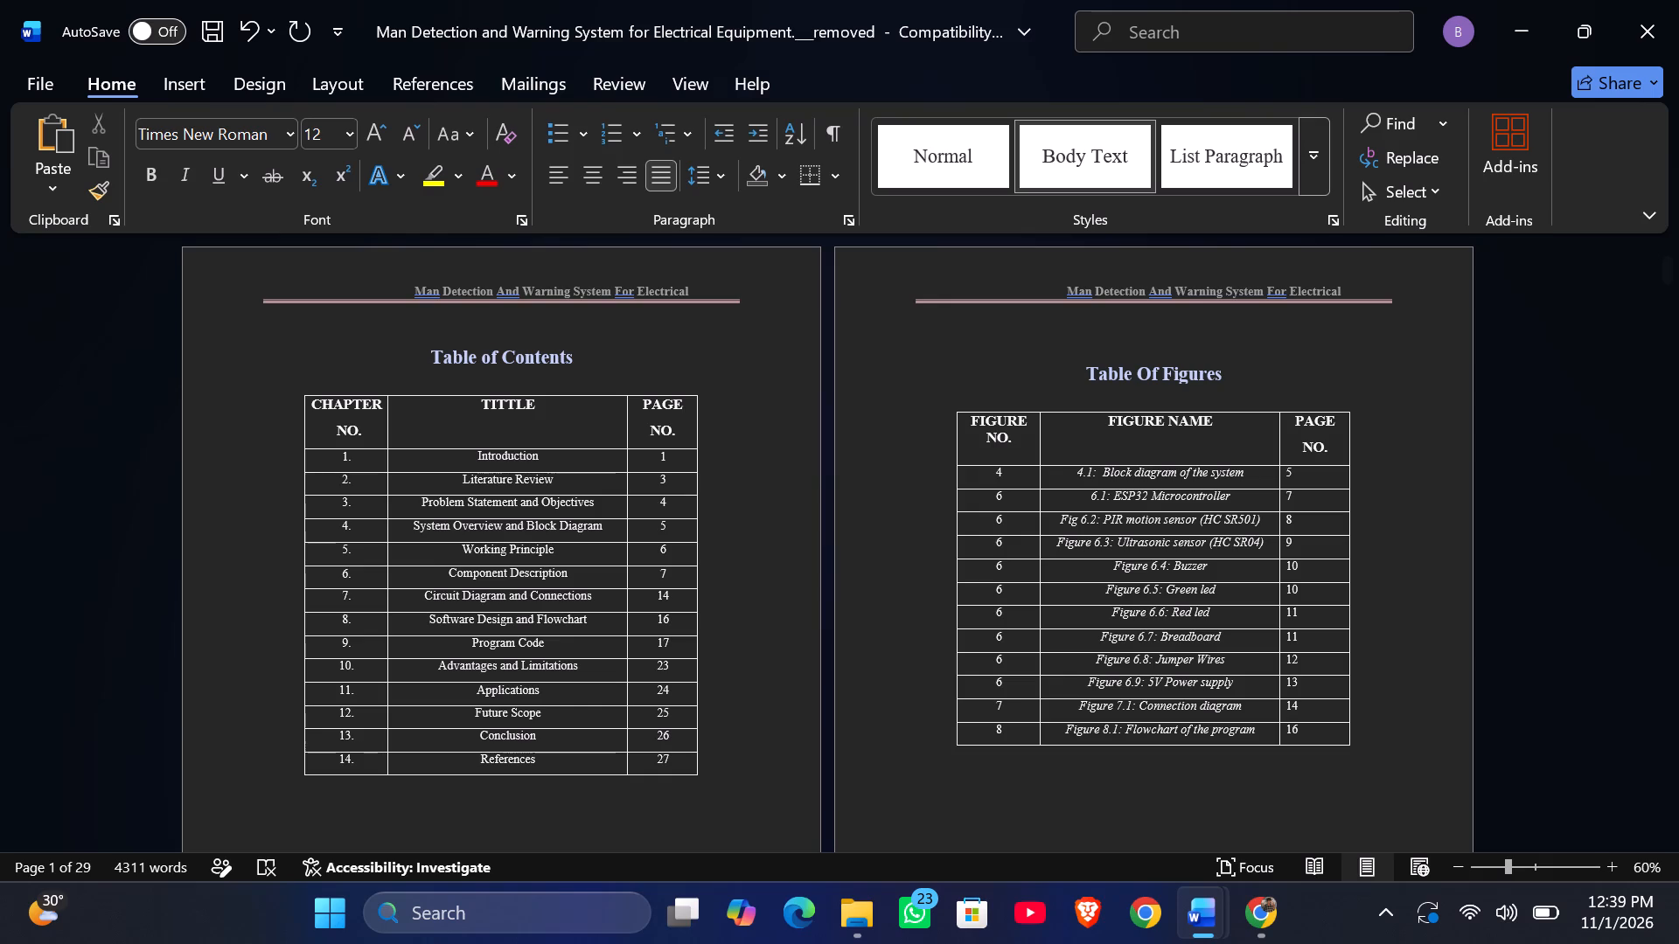
{"action": "scroll", "coordinate": [1222, 770], "scroll_direction": "down", "scroll_amount": 2}
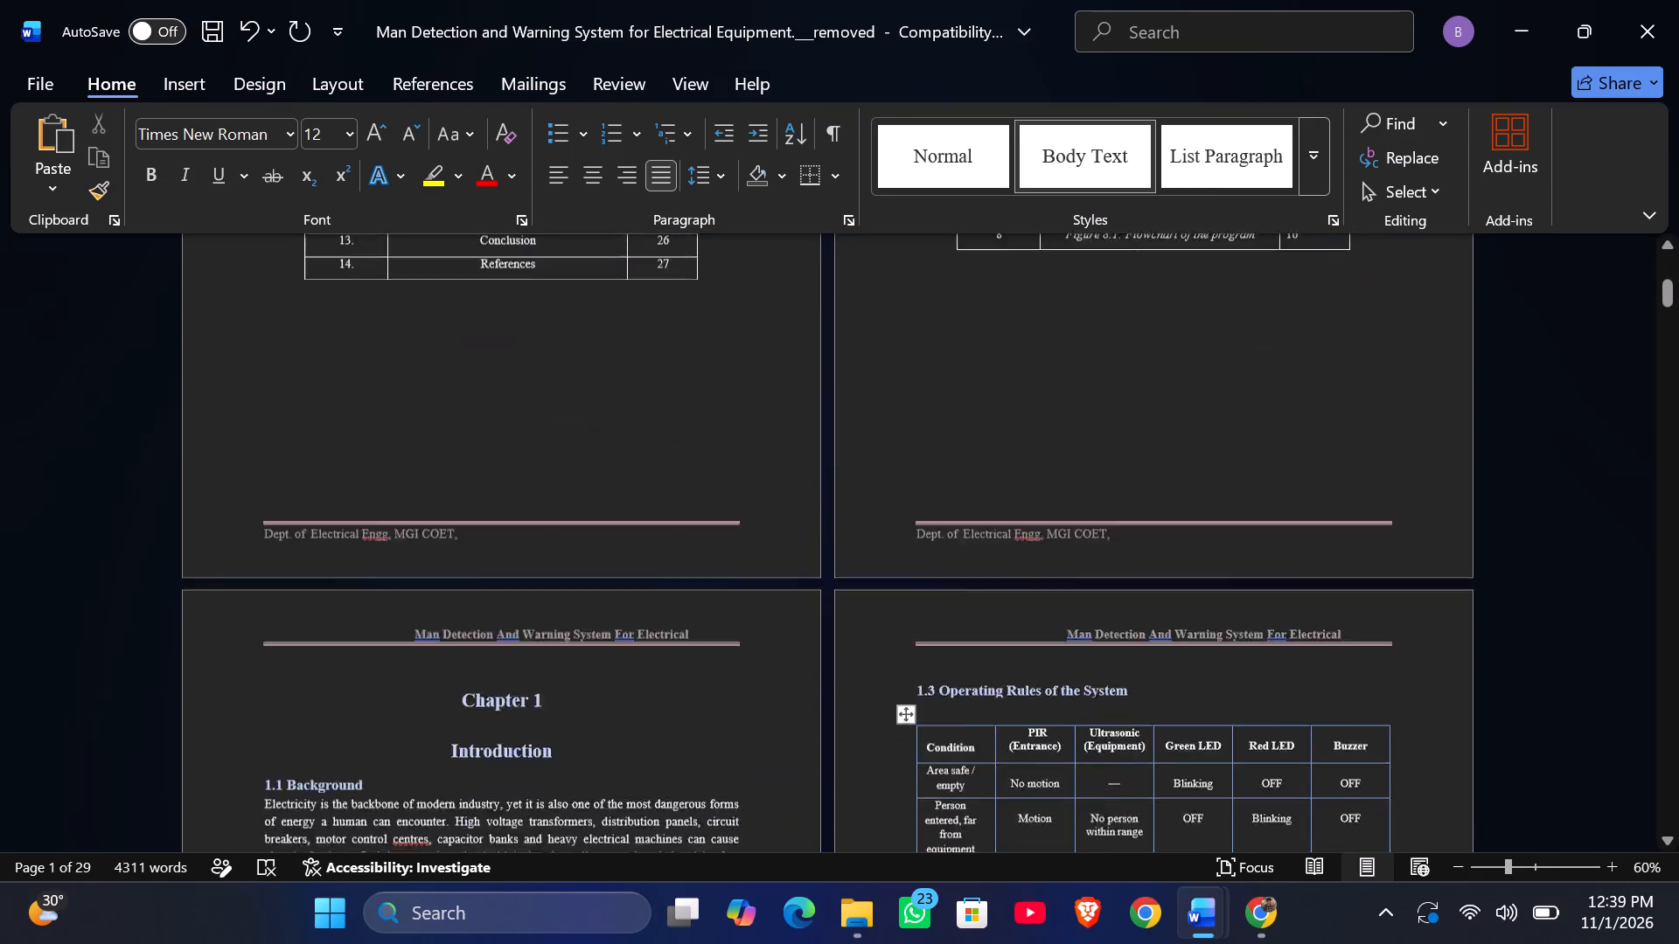
{"action": "scroll", "coordinate": [1222, 770], "scroll_direction": "down", "scroll_amount": 2}
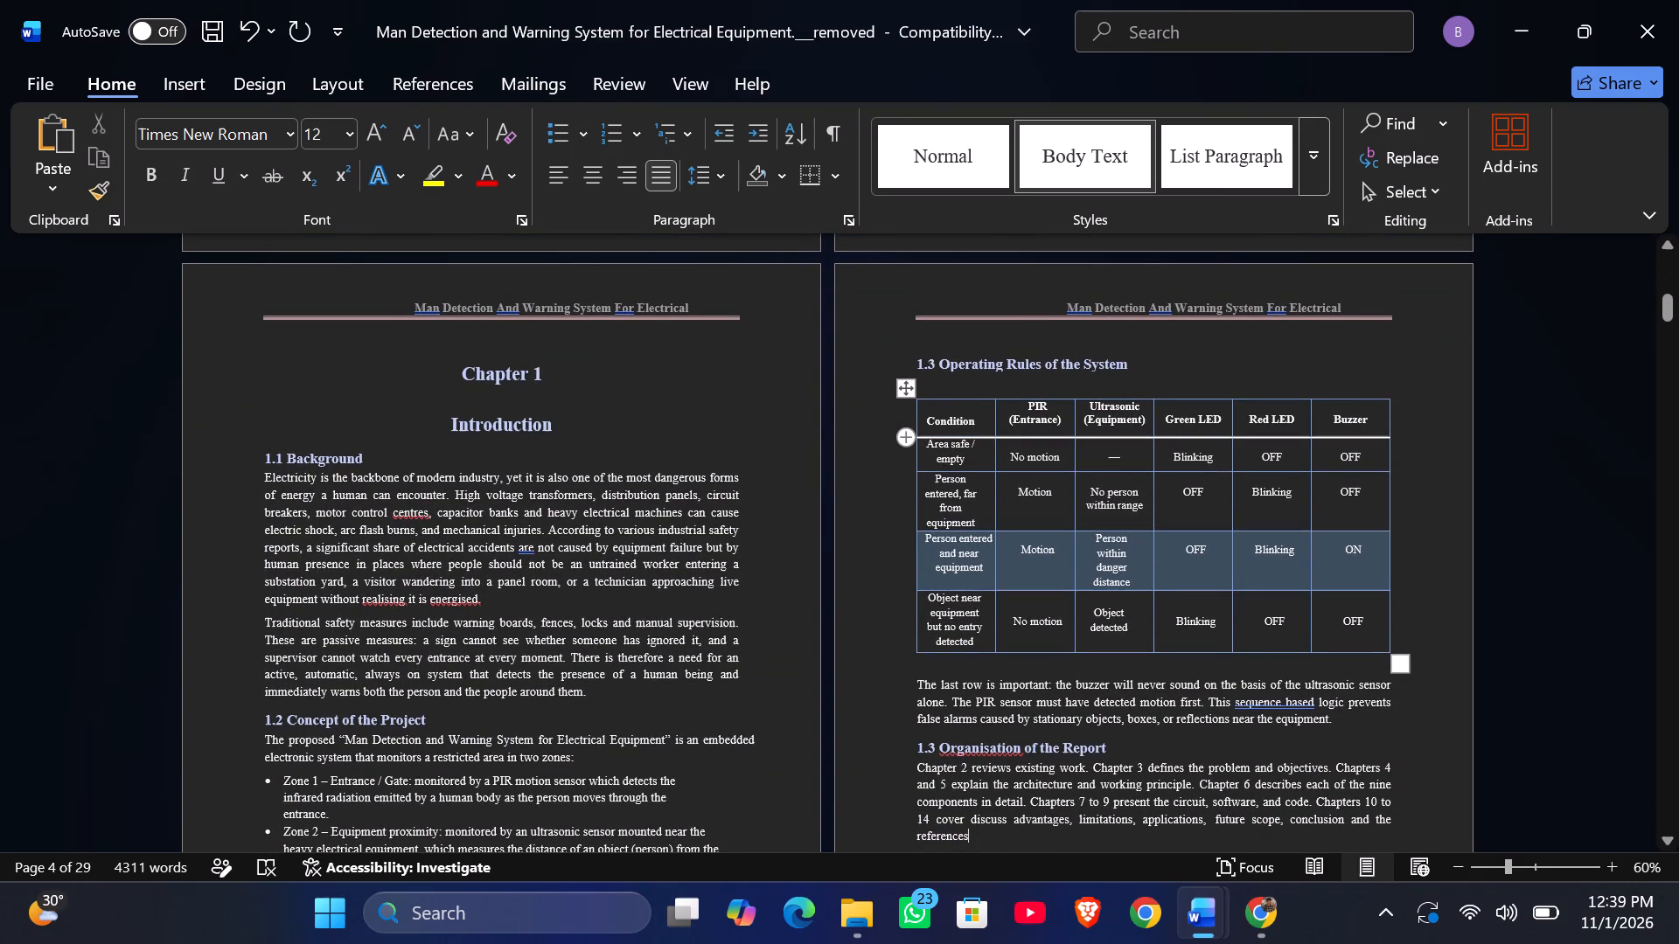
{"action": "left_click_drag", "start_coordinate": [914, 361], "coordinate": [1013, 510]}
{"action": "left_click", "coordinate": [1013, 510]}
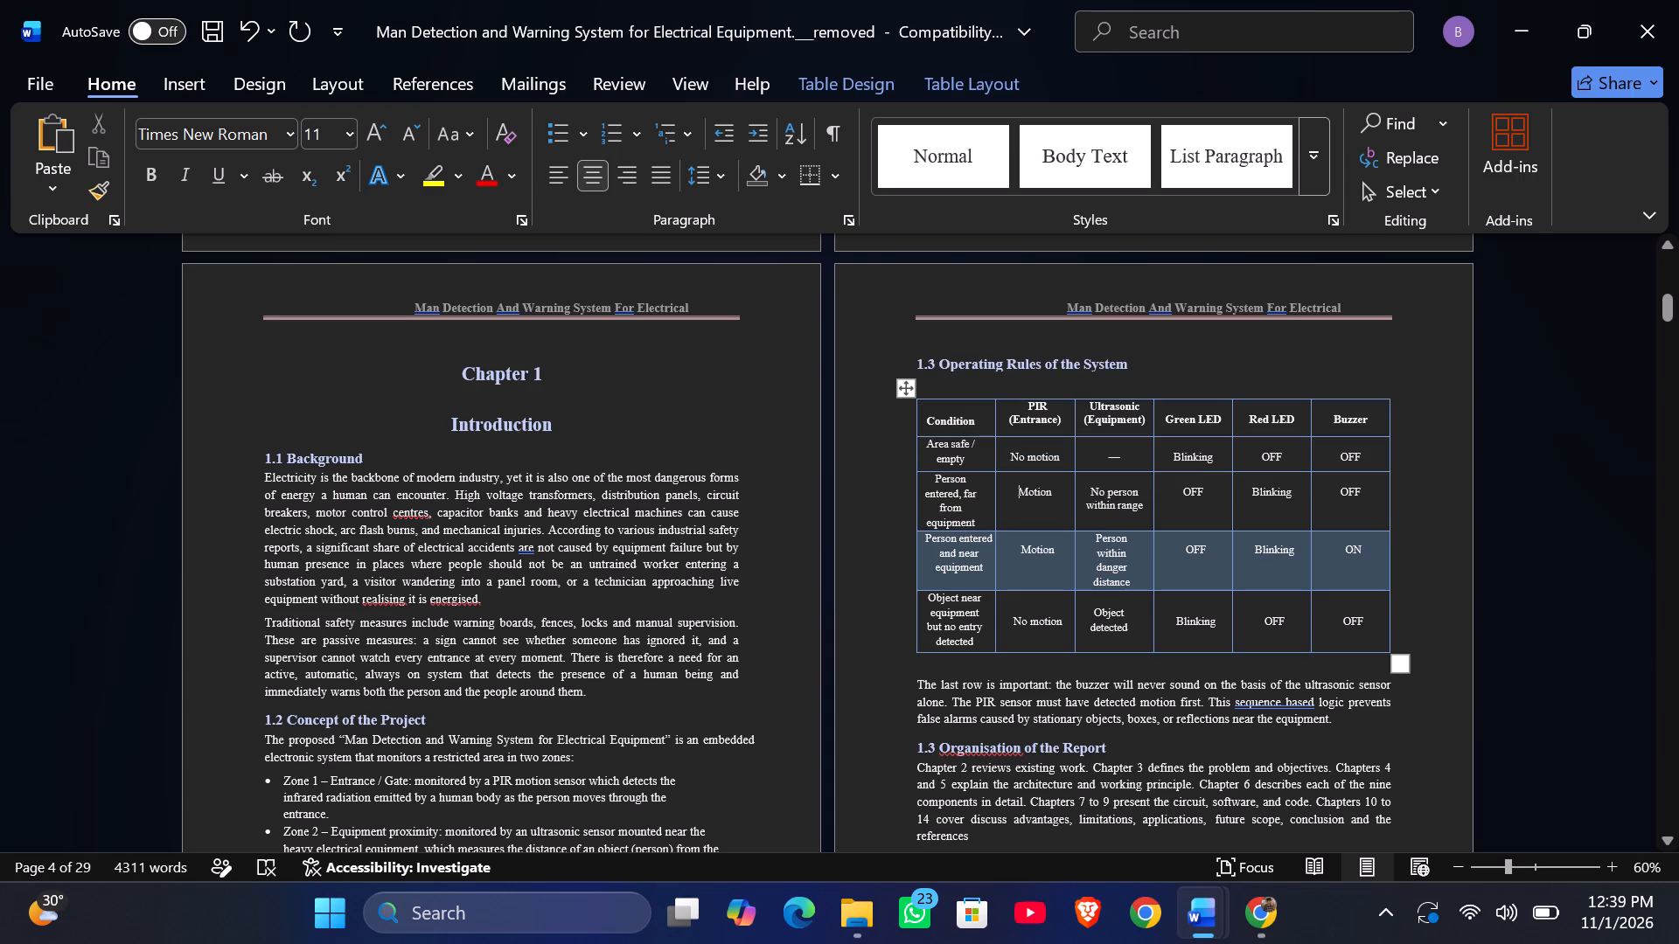
{"action": "left_click_drag", "start_coordinate": [909, 358], "coordinate": [1044, 502]}
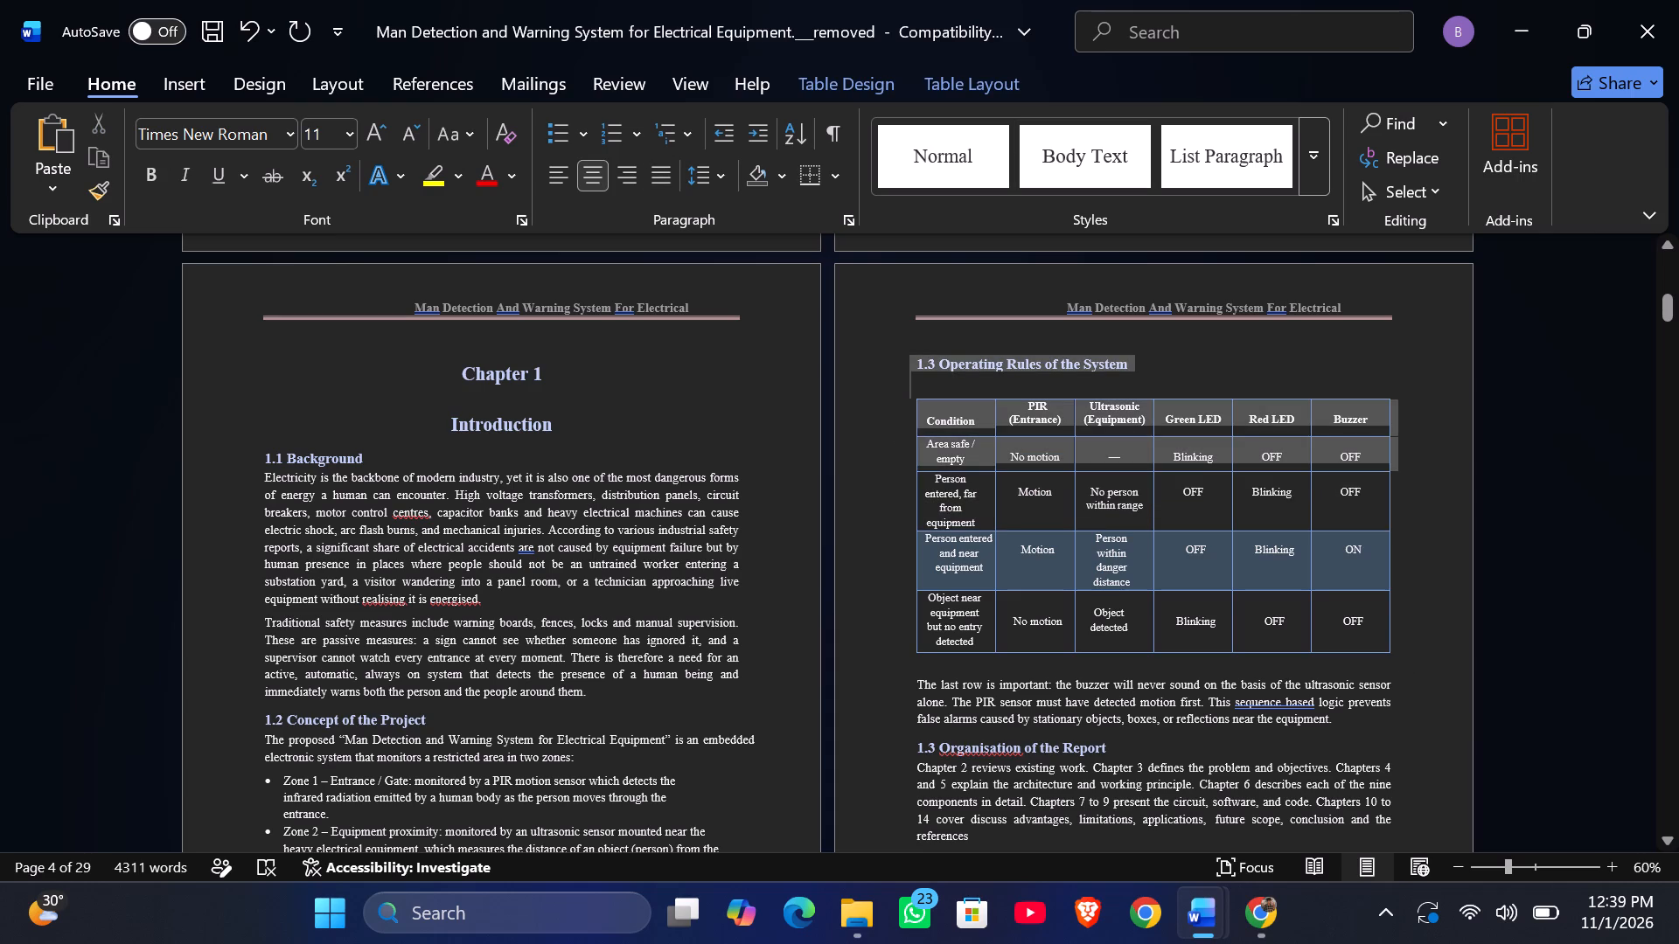
{"action": "left_click_drag", "start_coordinate": [1044, 502], "coordinate": [1031, 824]}
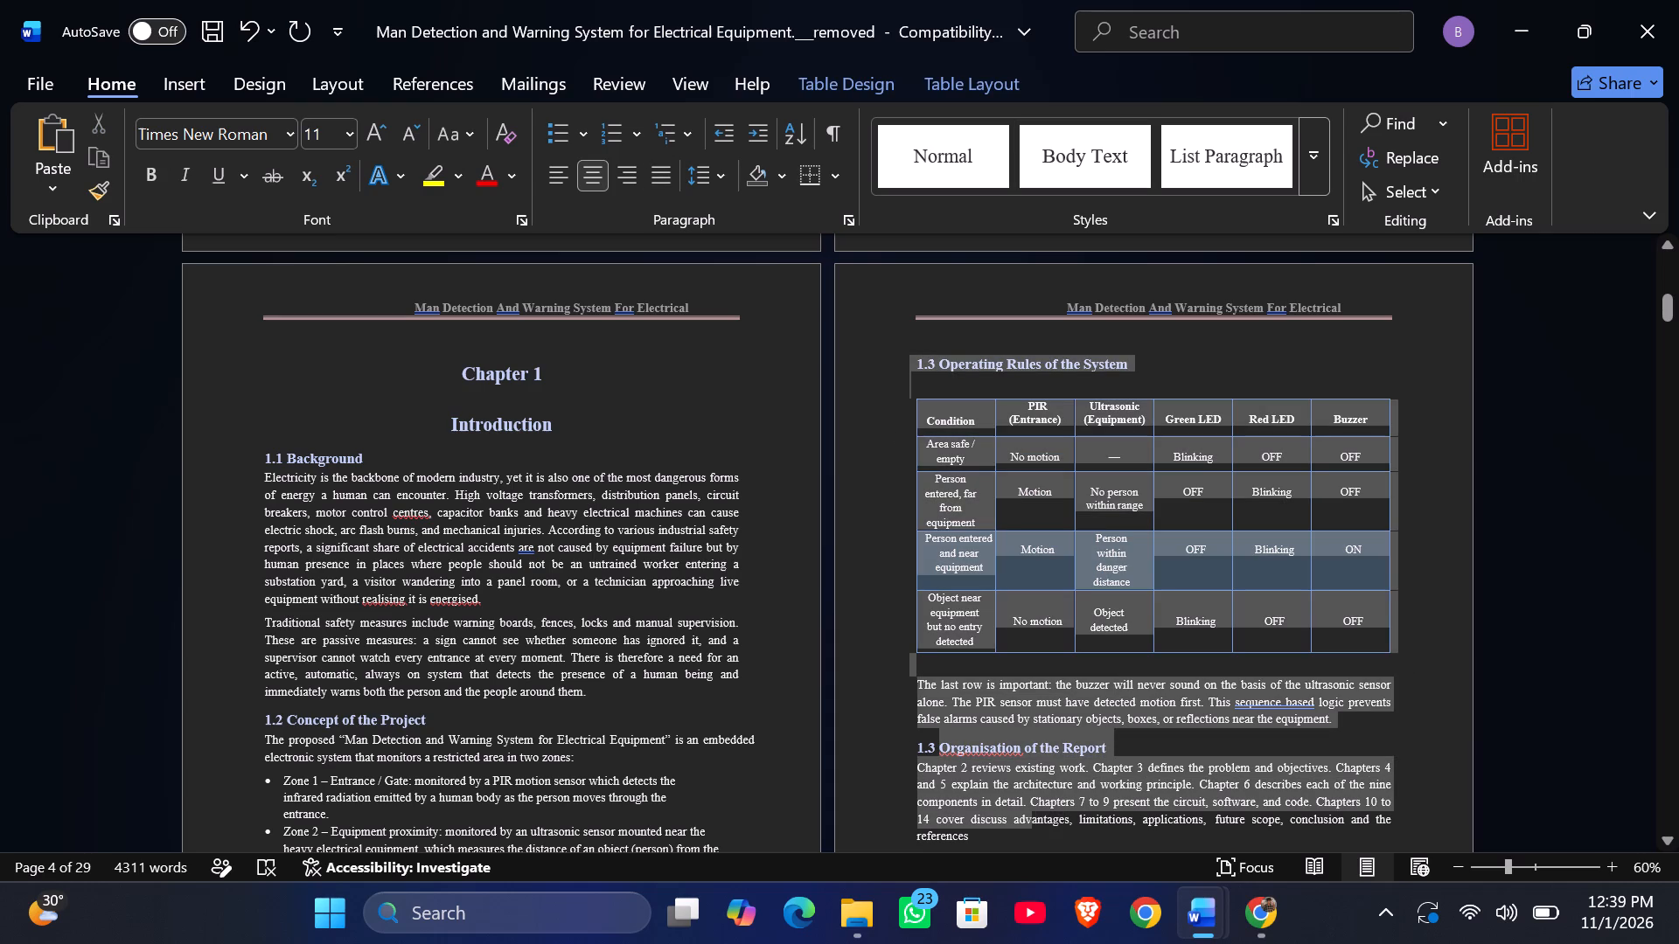
{"action": "left_click_drag", "start_coordinate": [1031, 824], "coordinate": [1013, 842]}
{"action": "key", "text": "ctrl+c"}
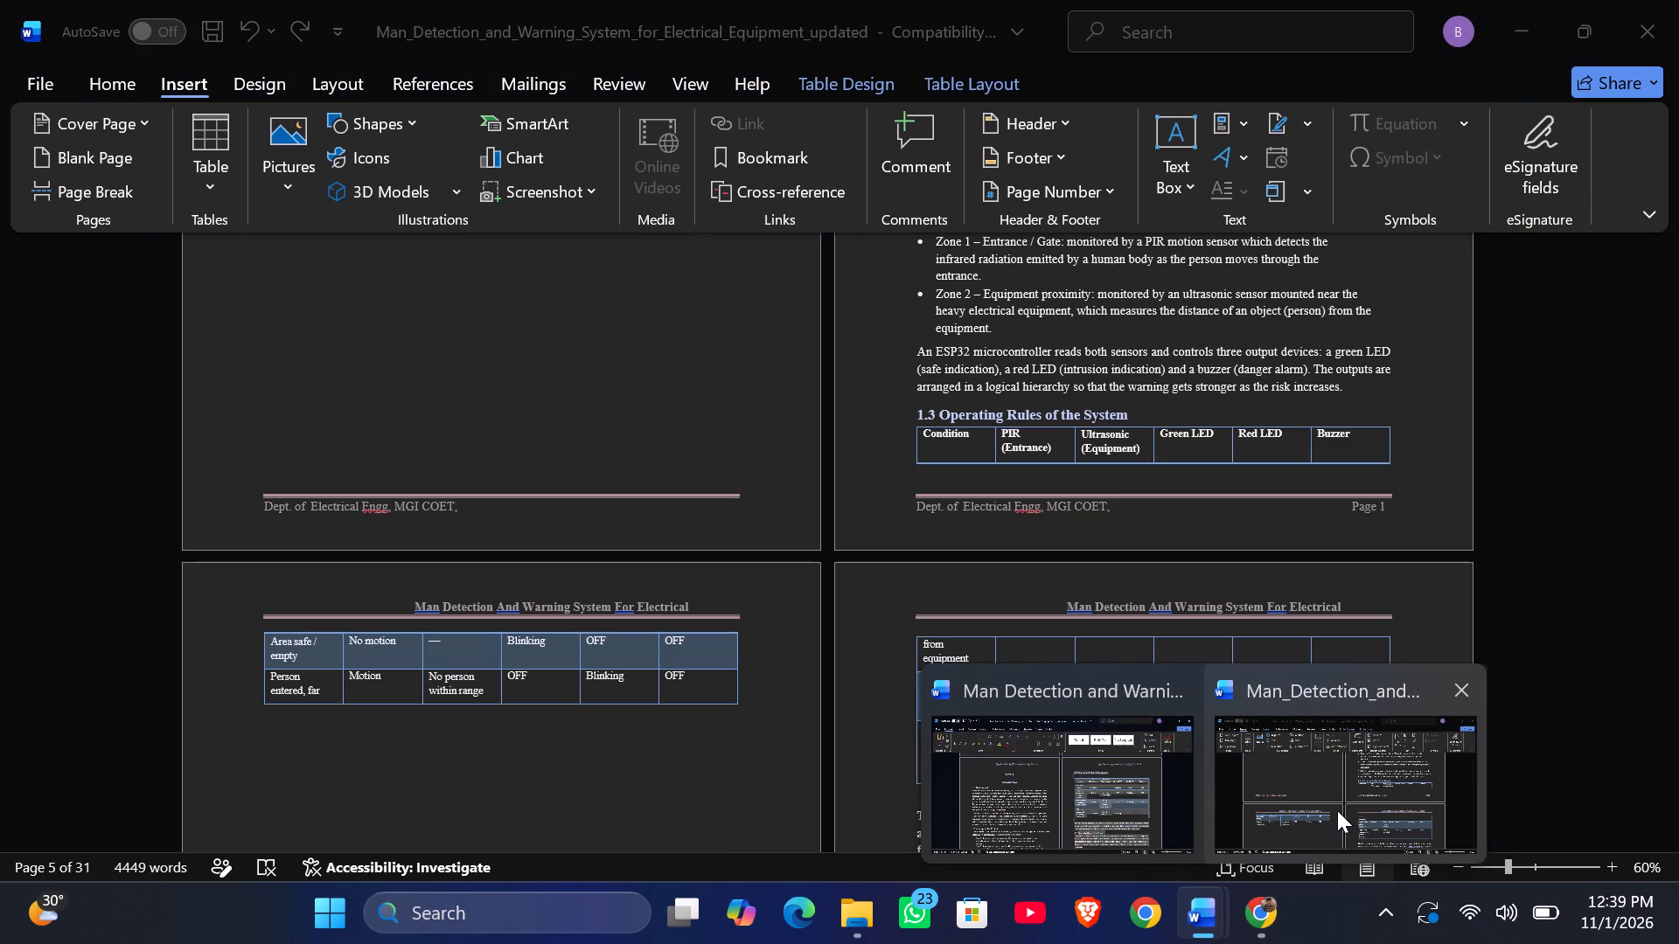
Switch to the document ending in "_updated" and delete its "Operating Rules of the System" heading together with the whole table.
{"action": "left_click", "coordinate": [1360, 808]}
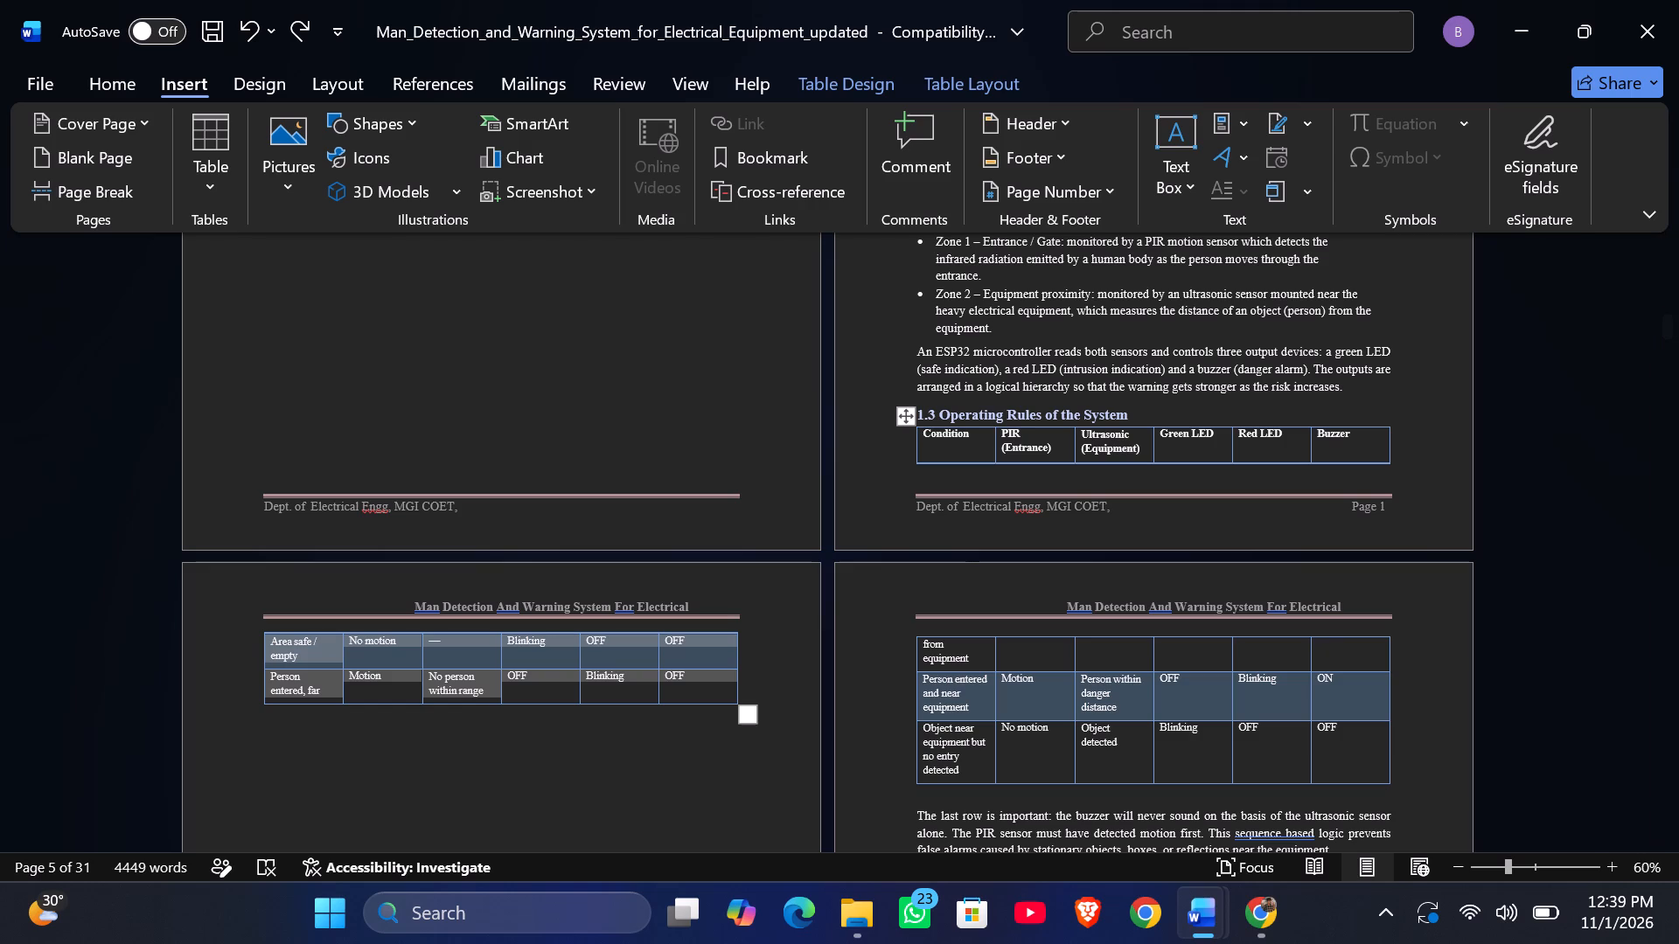
{"action": "left_click_drag", "start_coordinate": [1400, 780], "coordinate": [1162, 609]}
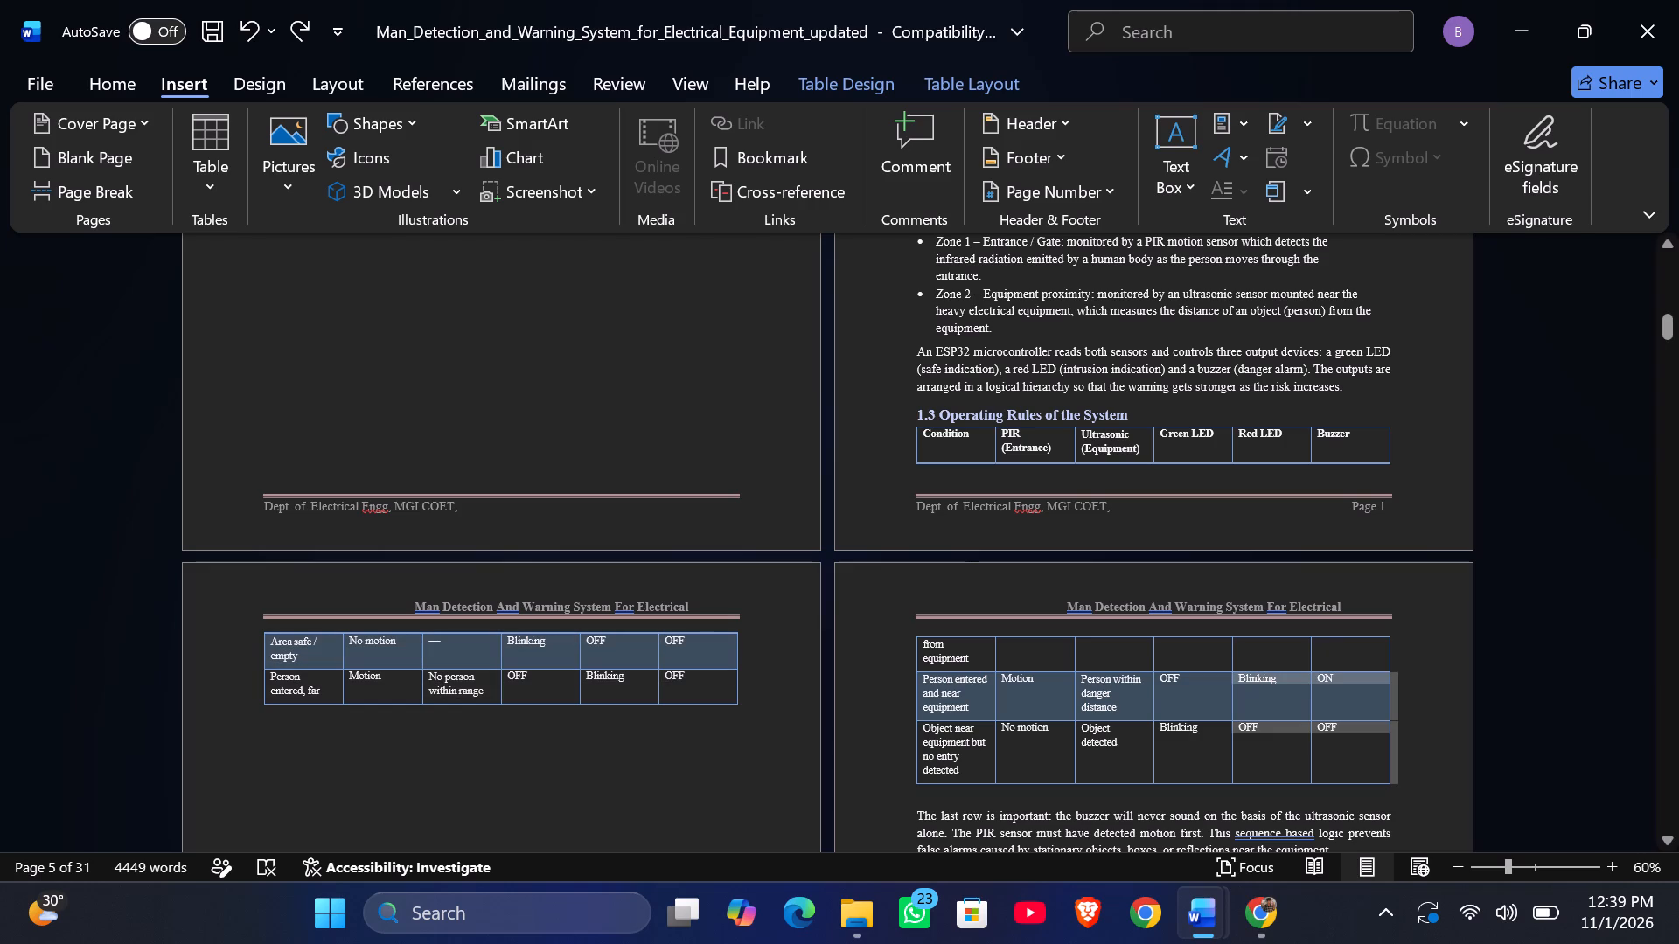
{"action": "left_click_drag", "start_coordinate": [1162, 609], "coordinate": [775, 524]}
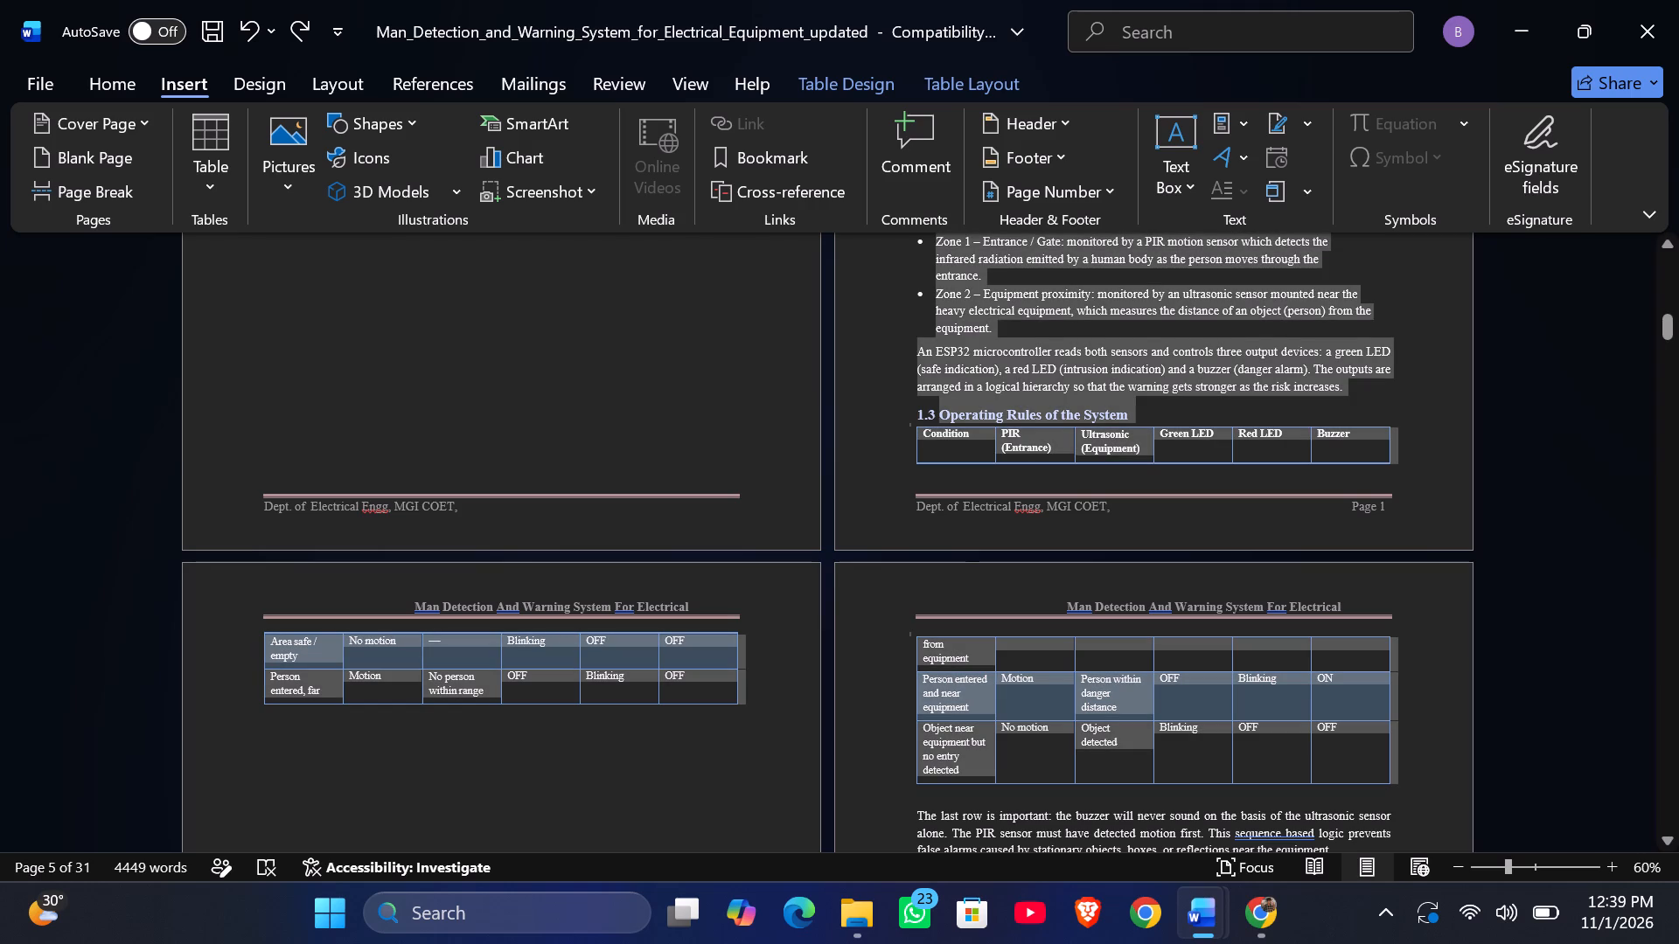
{"action": "left_click_drag", "start_coordinate": [775, 524], "coordinate": [909, 423]}
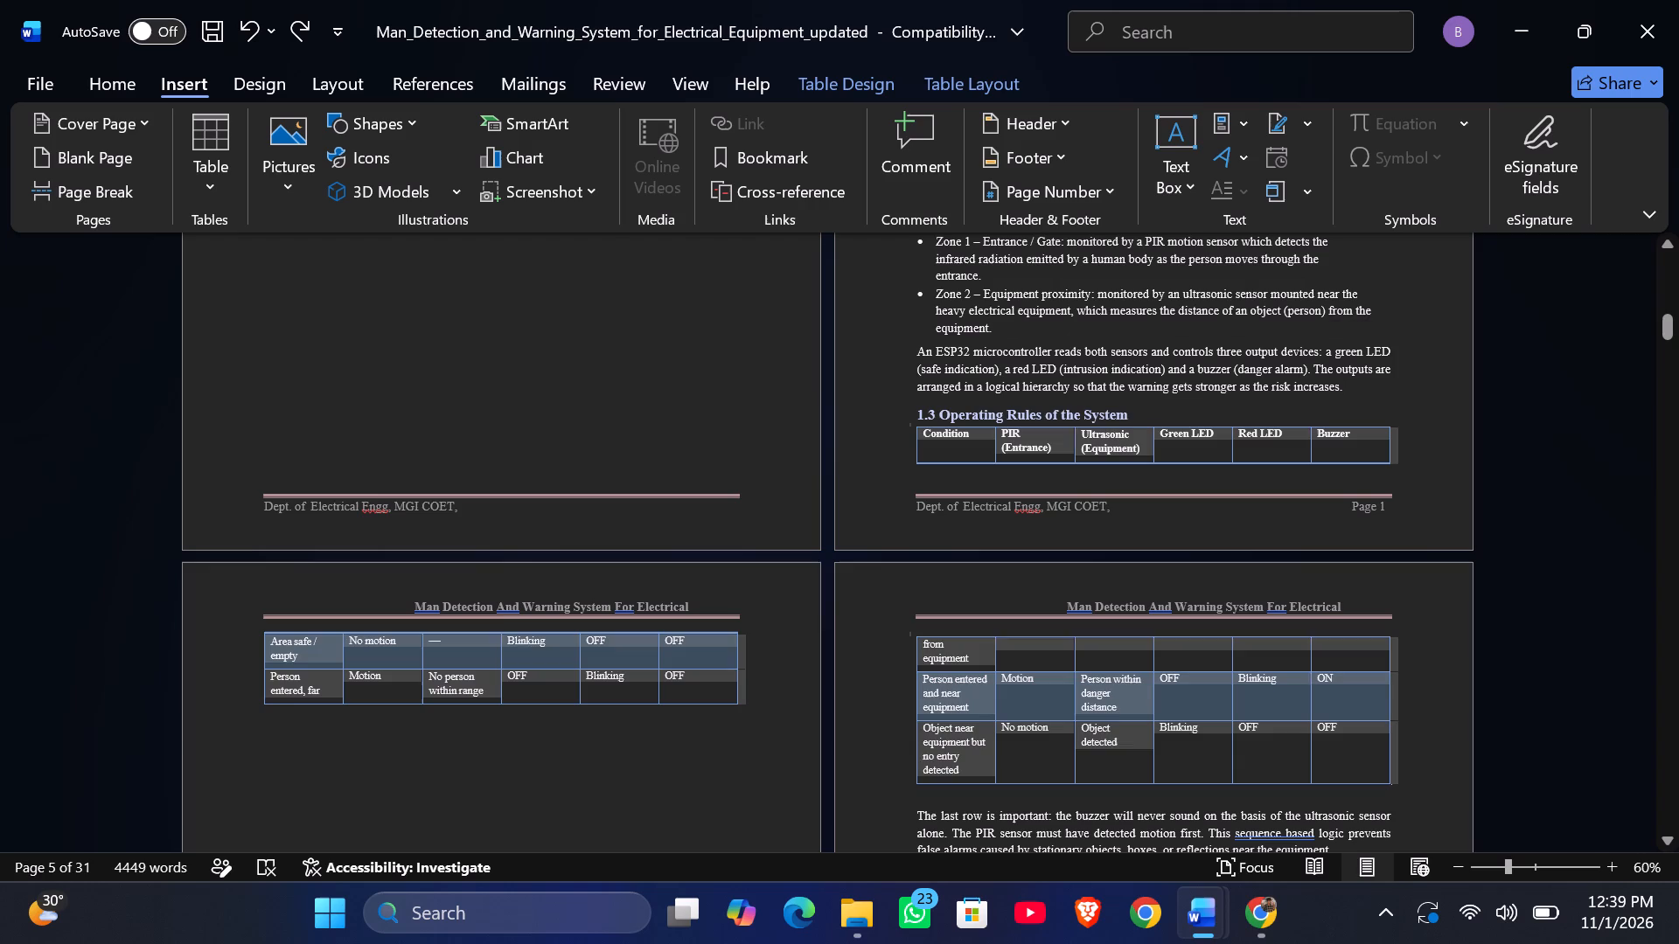
{"action": "left_click_drag", "start_coordinate": [909, 423], "coordinate": [916, 420]}
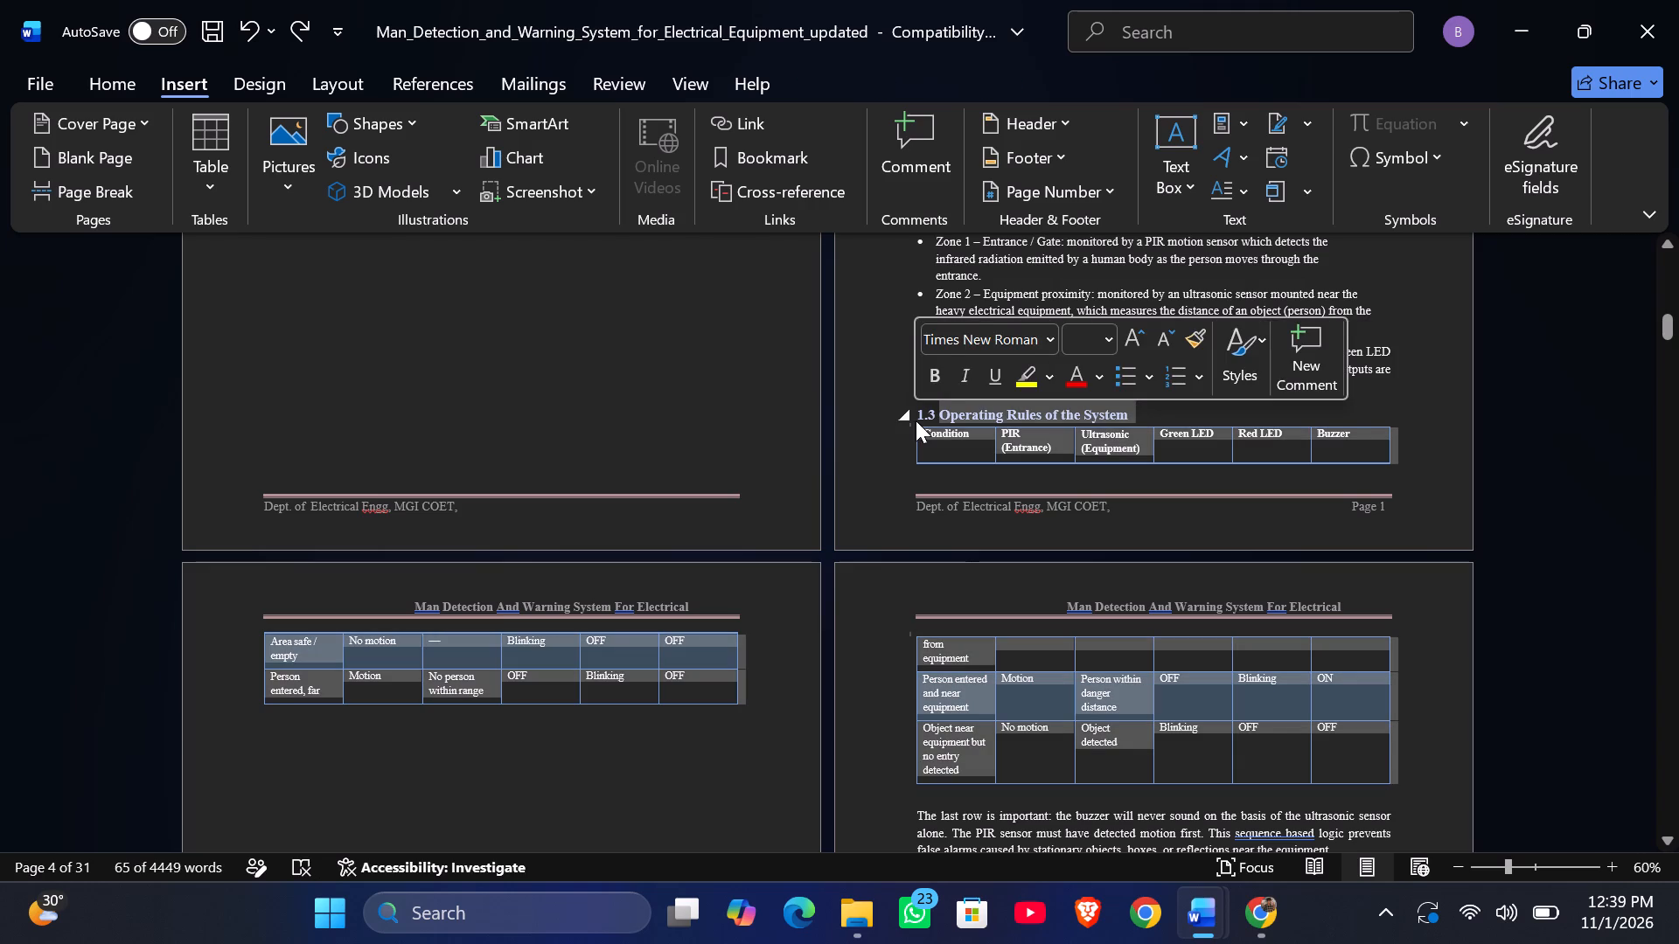
{"action": "key", "text": "Delete"}
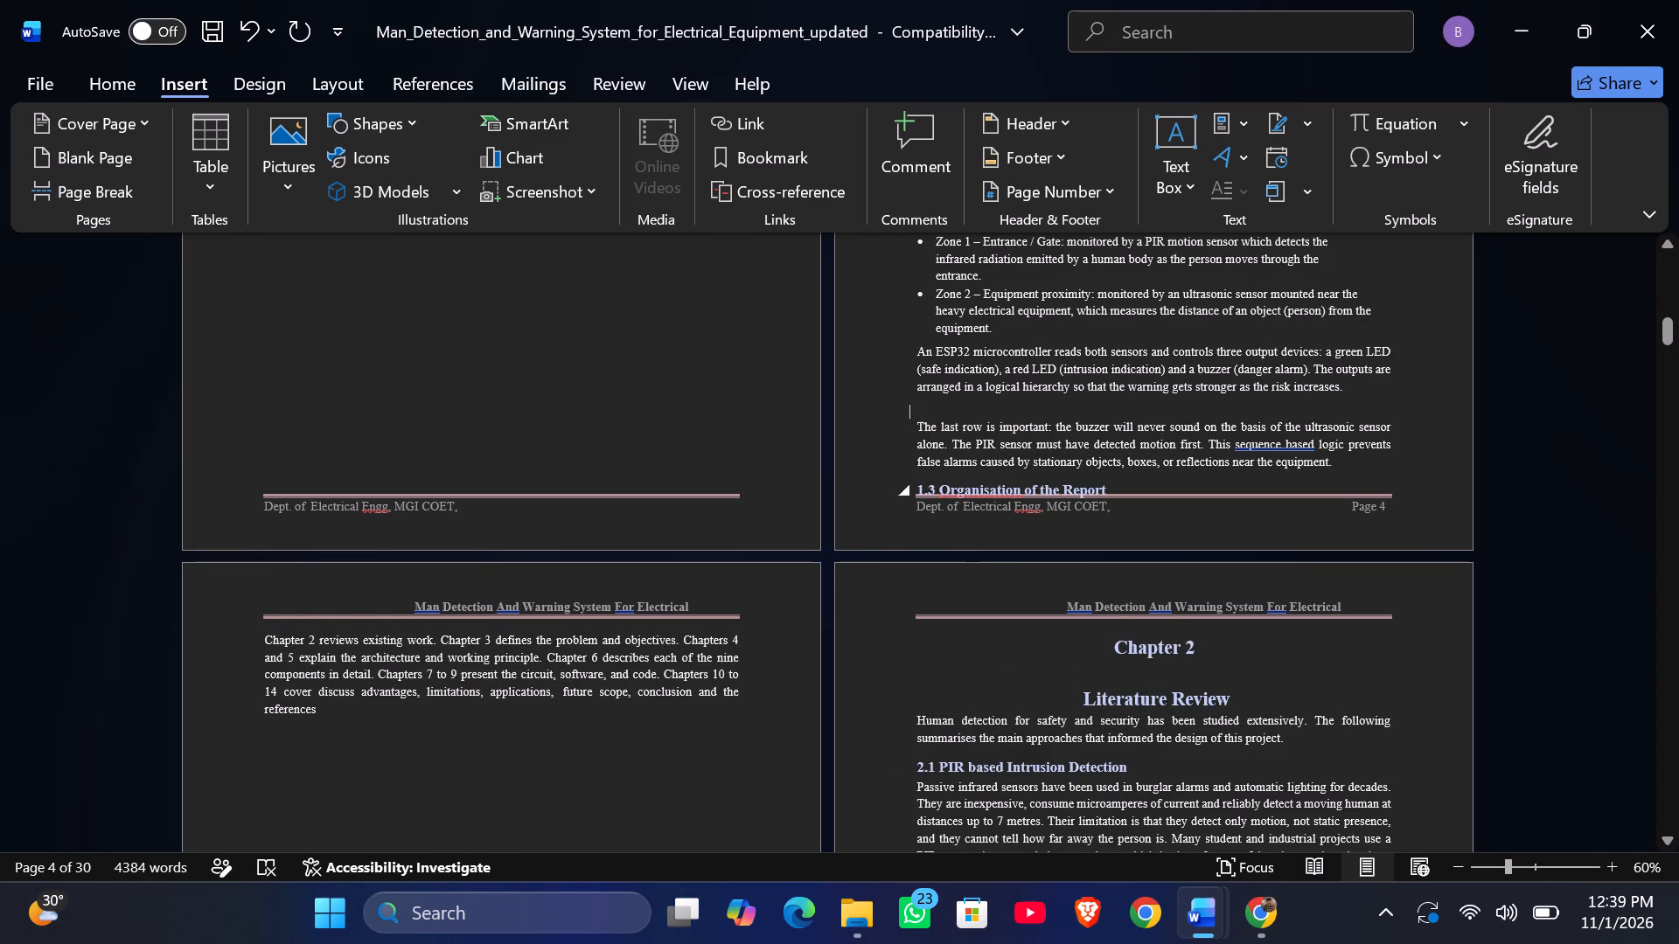
Insert four paragraph breaks directly before the text of the "Organisation of the Report" heading in the updated document.
{"action": "left_click", "coordinate": [1111, 477]}
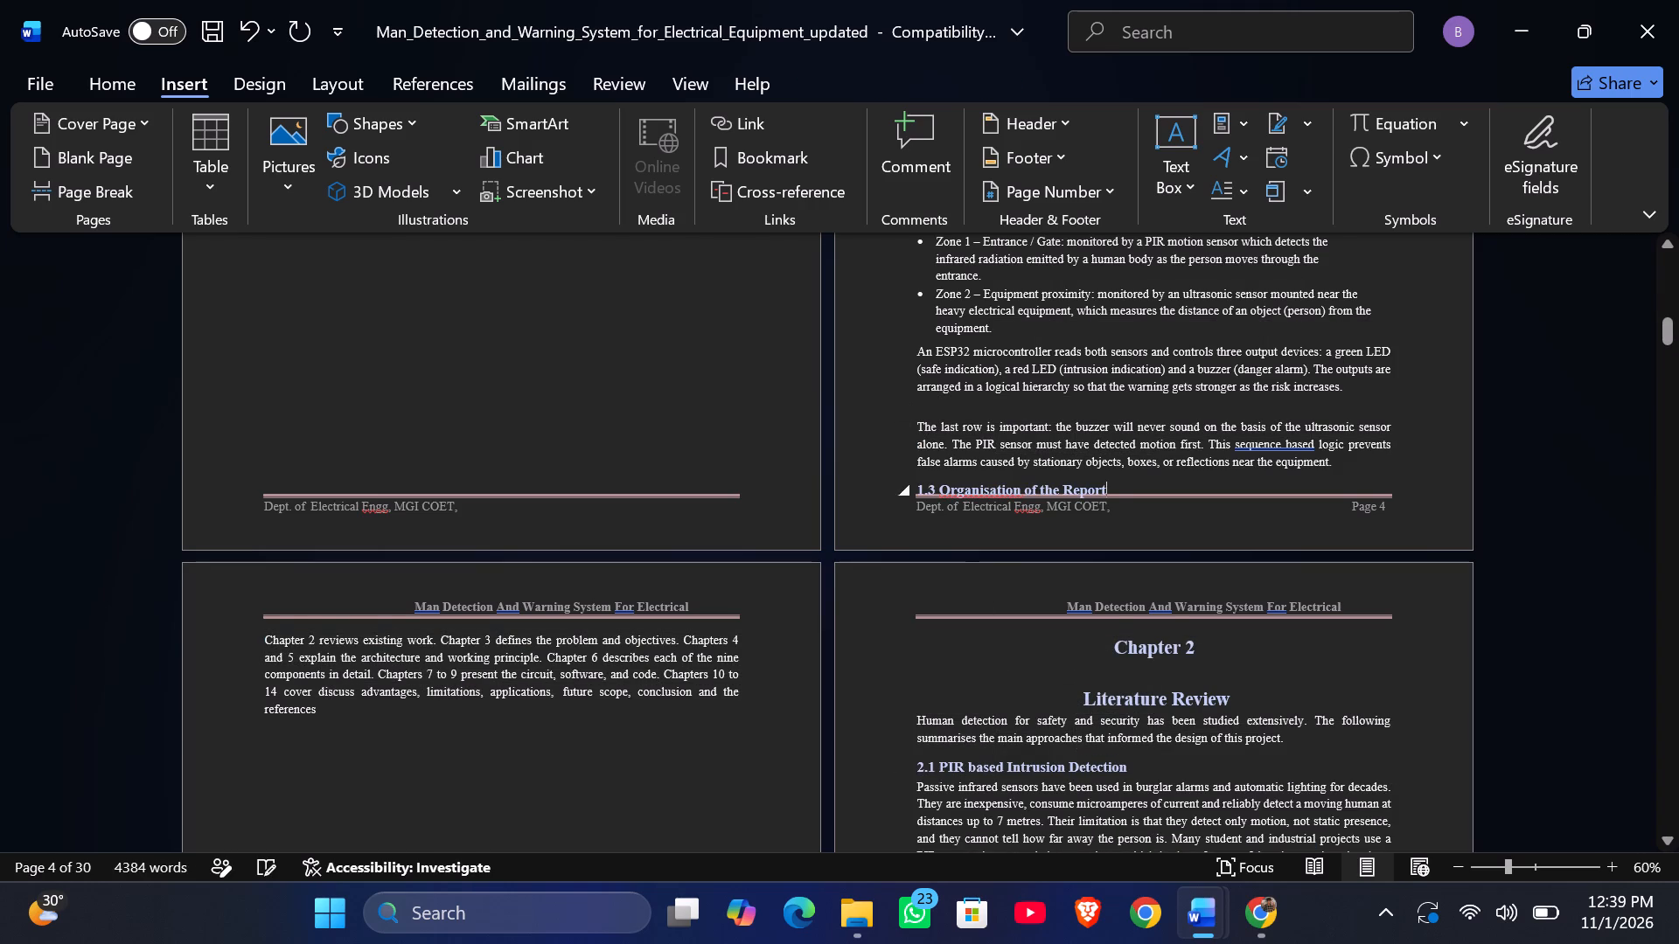
{"action": "left_click", "coordinate": [923, 491]}
{"action": "left_click", "coordinate": [923, 491]}
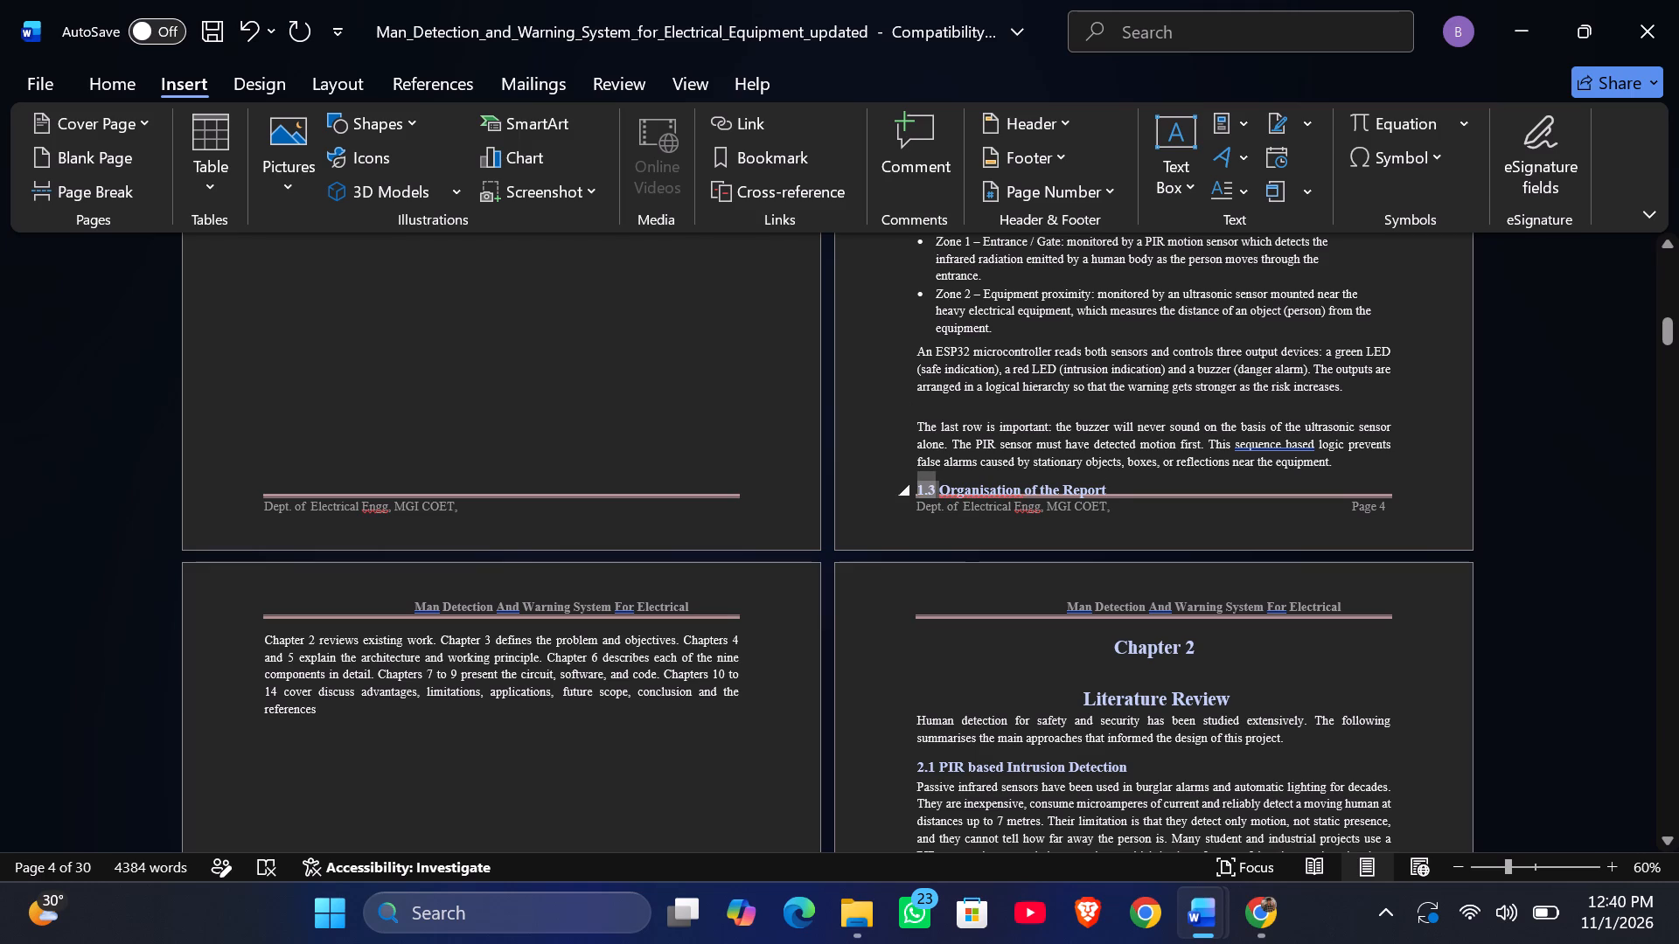
{"action": "left_click", "coordinate": [936, 488]}
{"action": "key", "text": "Return"}
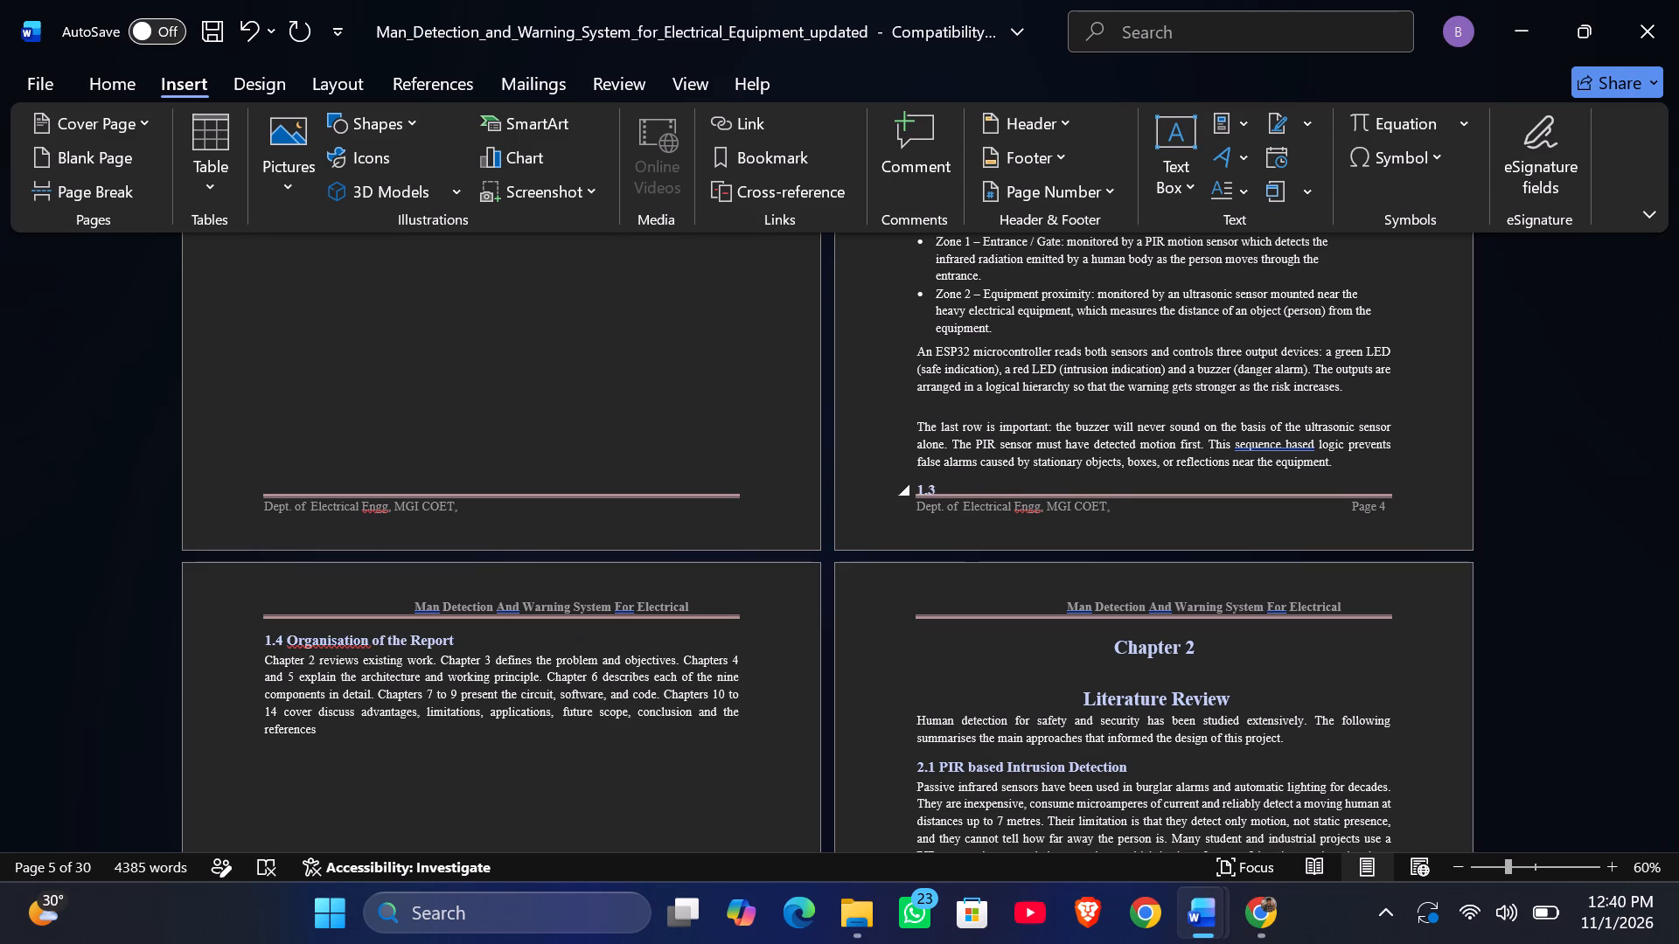
{"action": "key", "text": "Return"}
{"action": "key", "text": "Return"}
{"action": "key", "text": "Return"}
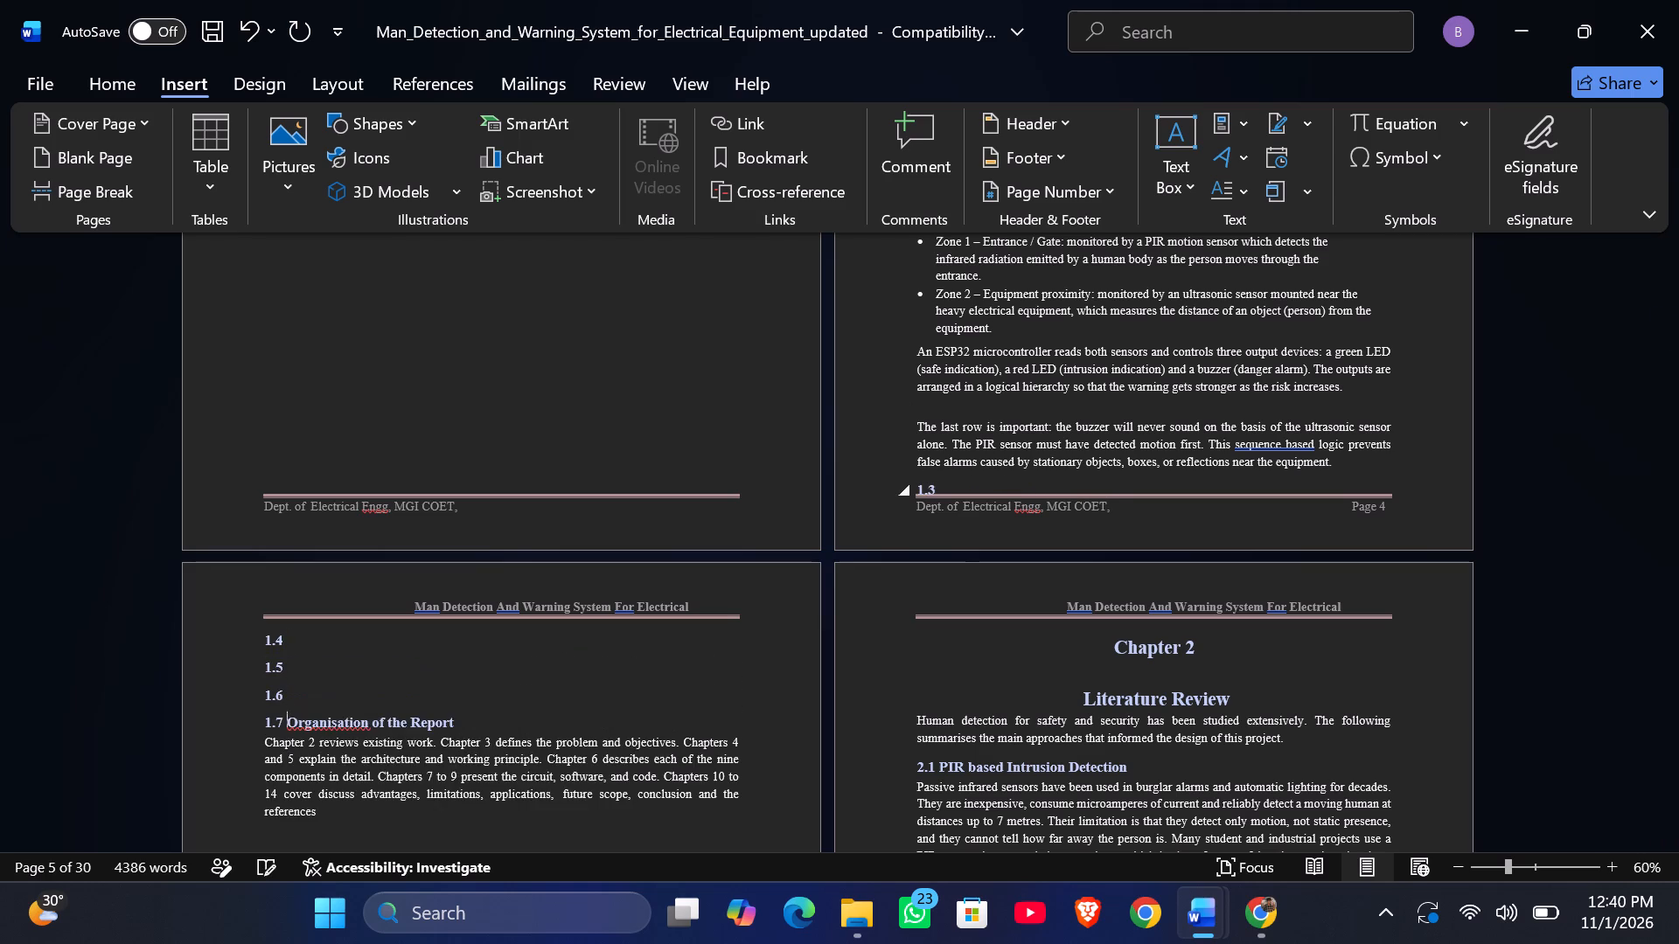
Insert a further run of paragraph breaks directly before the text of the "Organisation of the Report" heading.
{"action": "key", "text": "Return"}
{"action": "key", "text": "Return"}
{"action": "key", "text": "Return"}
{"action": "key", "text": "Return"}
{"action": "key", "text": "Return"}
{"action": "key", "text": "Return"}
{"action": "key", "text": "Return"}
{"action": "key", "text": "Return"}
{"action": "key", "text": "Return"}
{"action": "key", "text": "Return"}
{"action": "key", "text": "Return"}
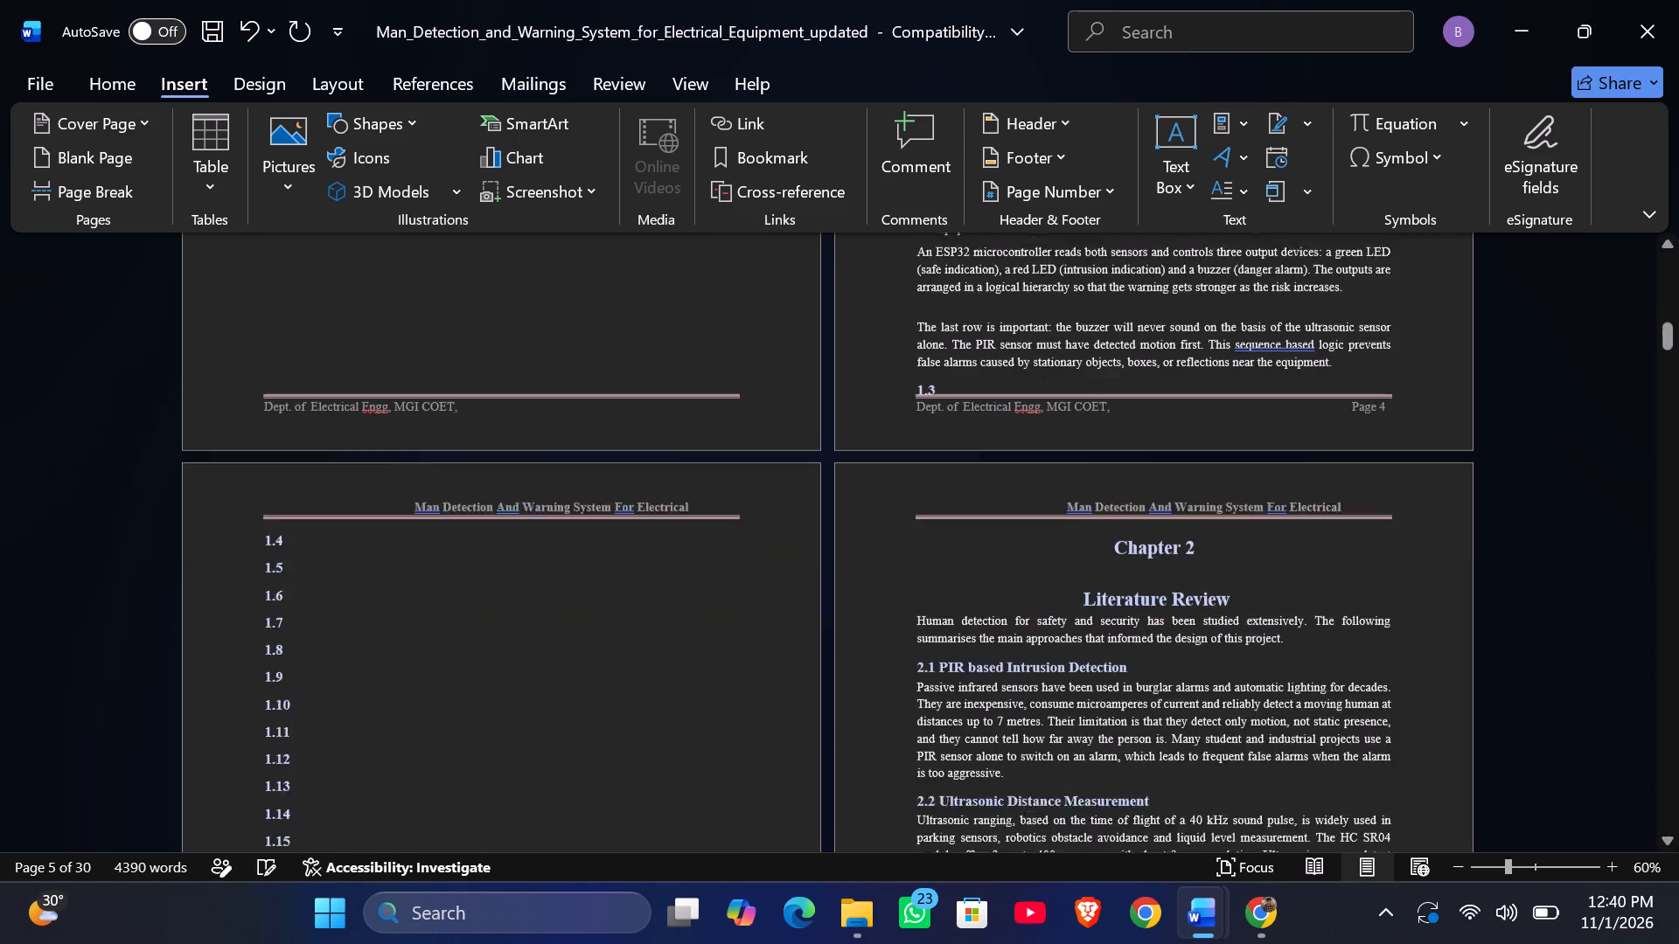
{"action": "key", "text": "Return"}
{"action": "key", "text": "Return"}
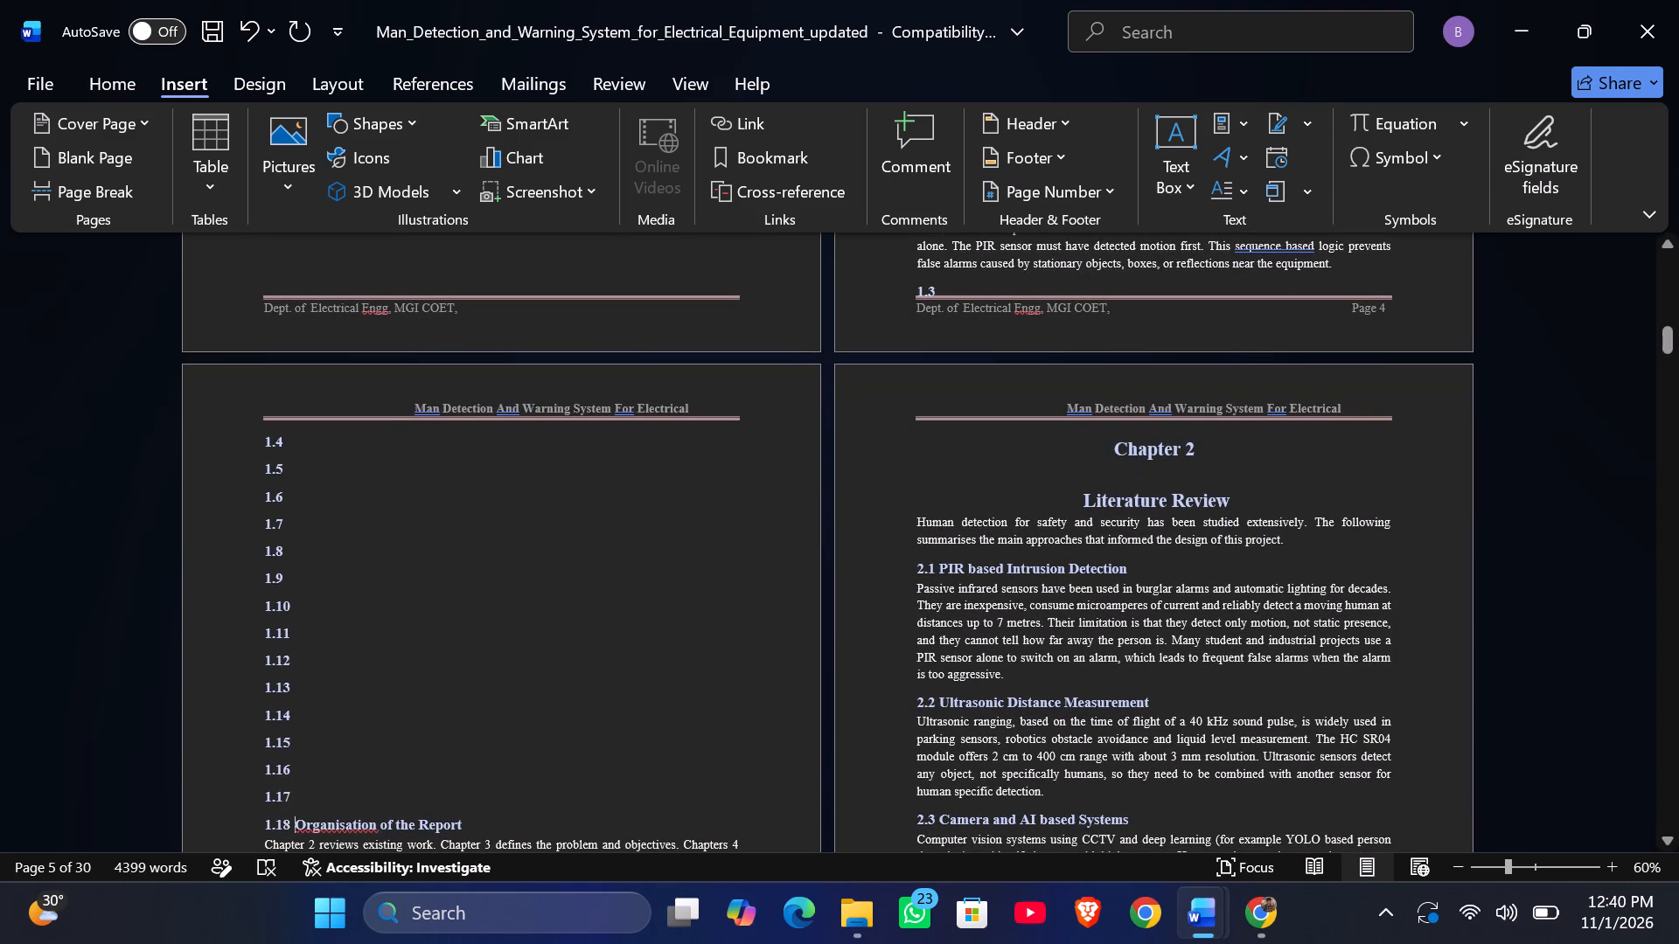
Delete all the empty numbered heading lines together with the "Organisation of the Report" heading and its paragraph.
{"action": "left_click", "coordinate": [957, 289]}
{"action": "key", "text": "BackSpace"}
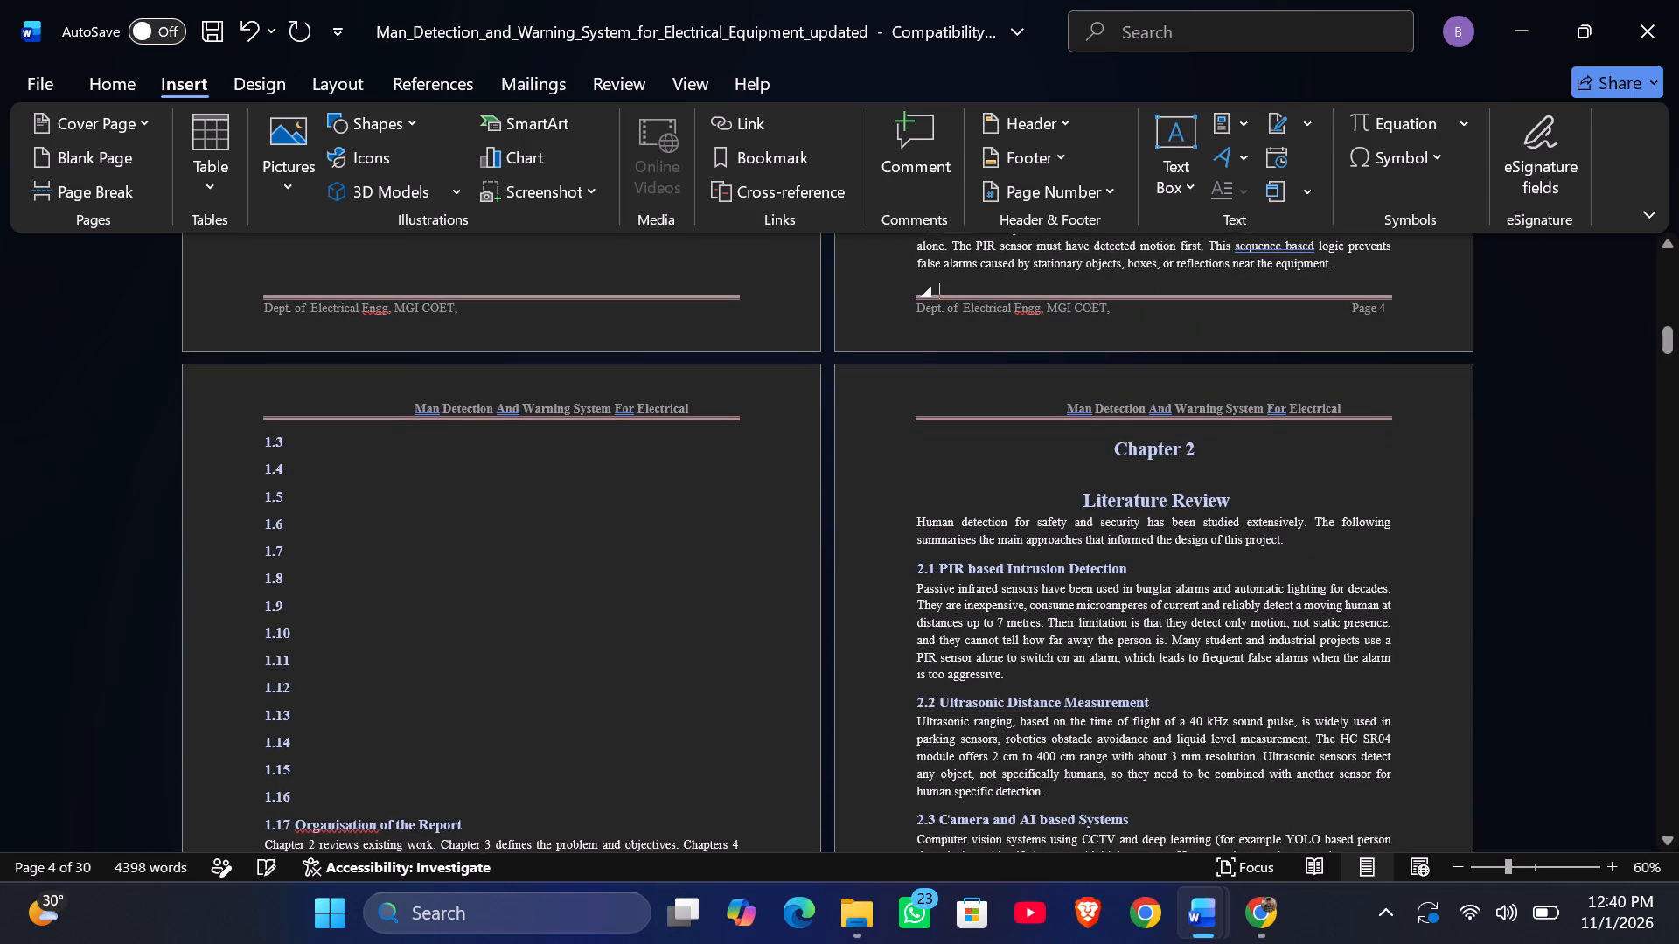
{"action": "scroll", "coordinate": [638, 661], "scroll_direction": "down", "scroll_amount": 2}
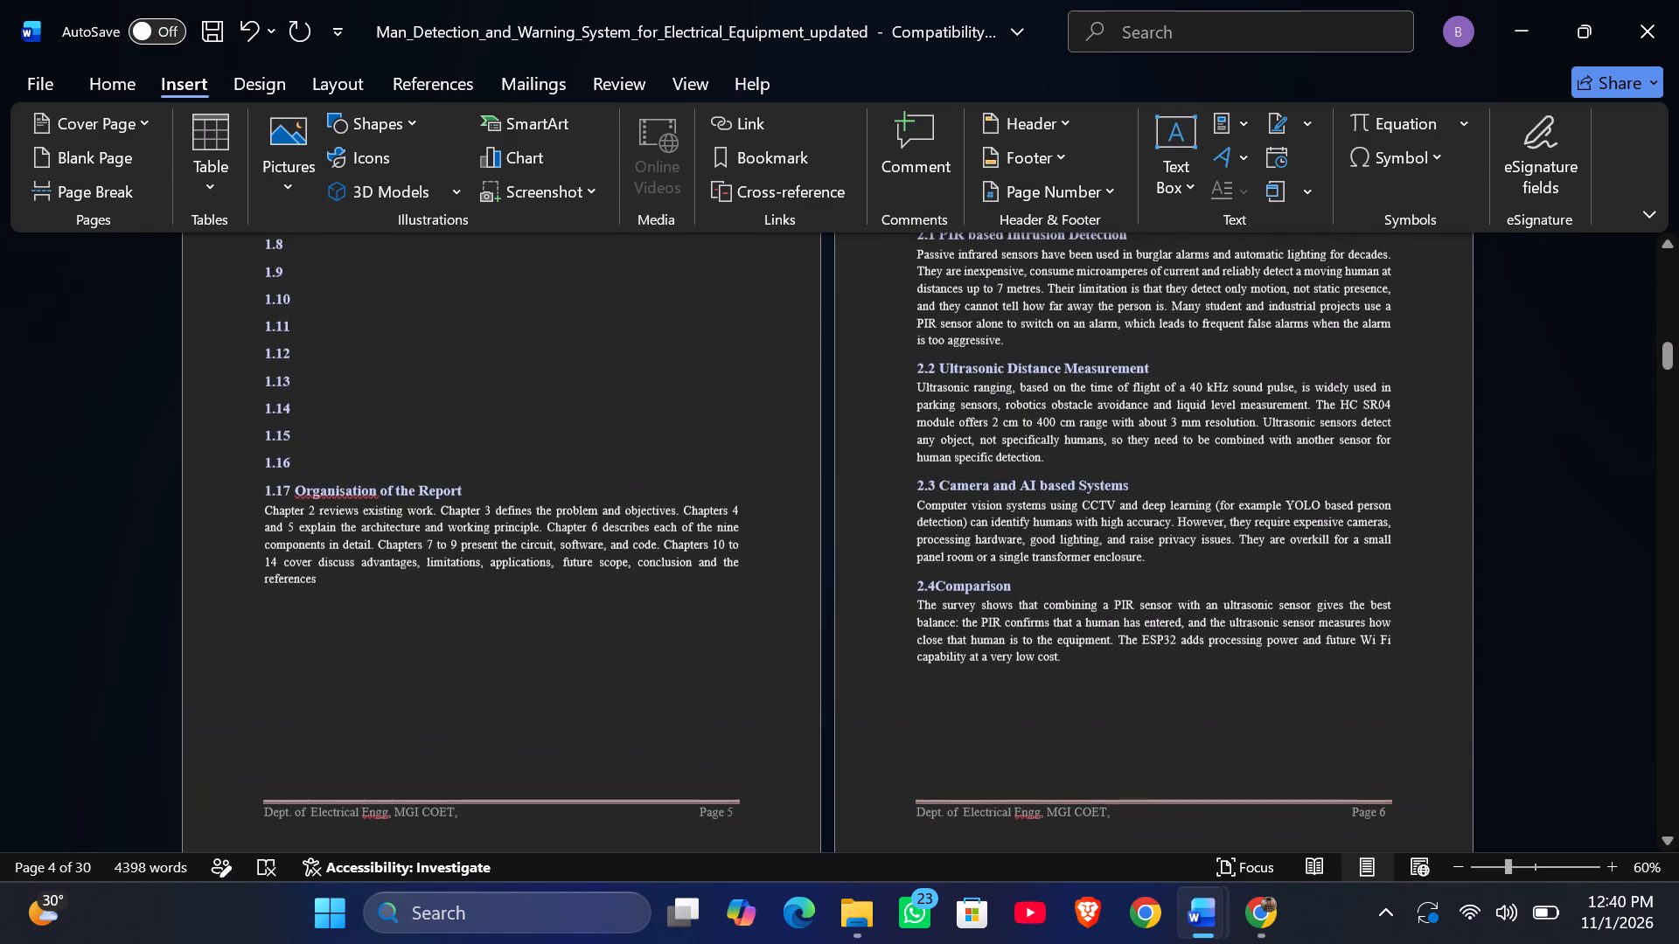
{"action": "left_click", "coordinate": [362, 603]}
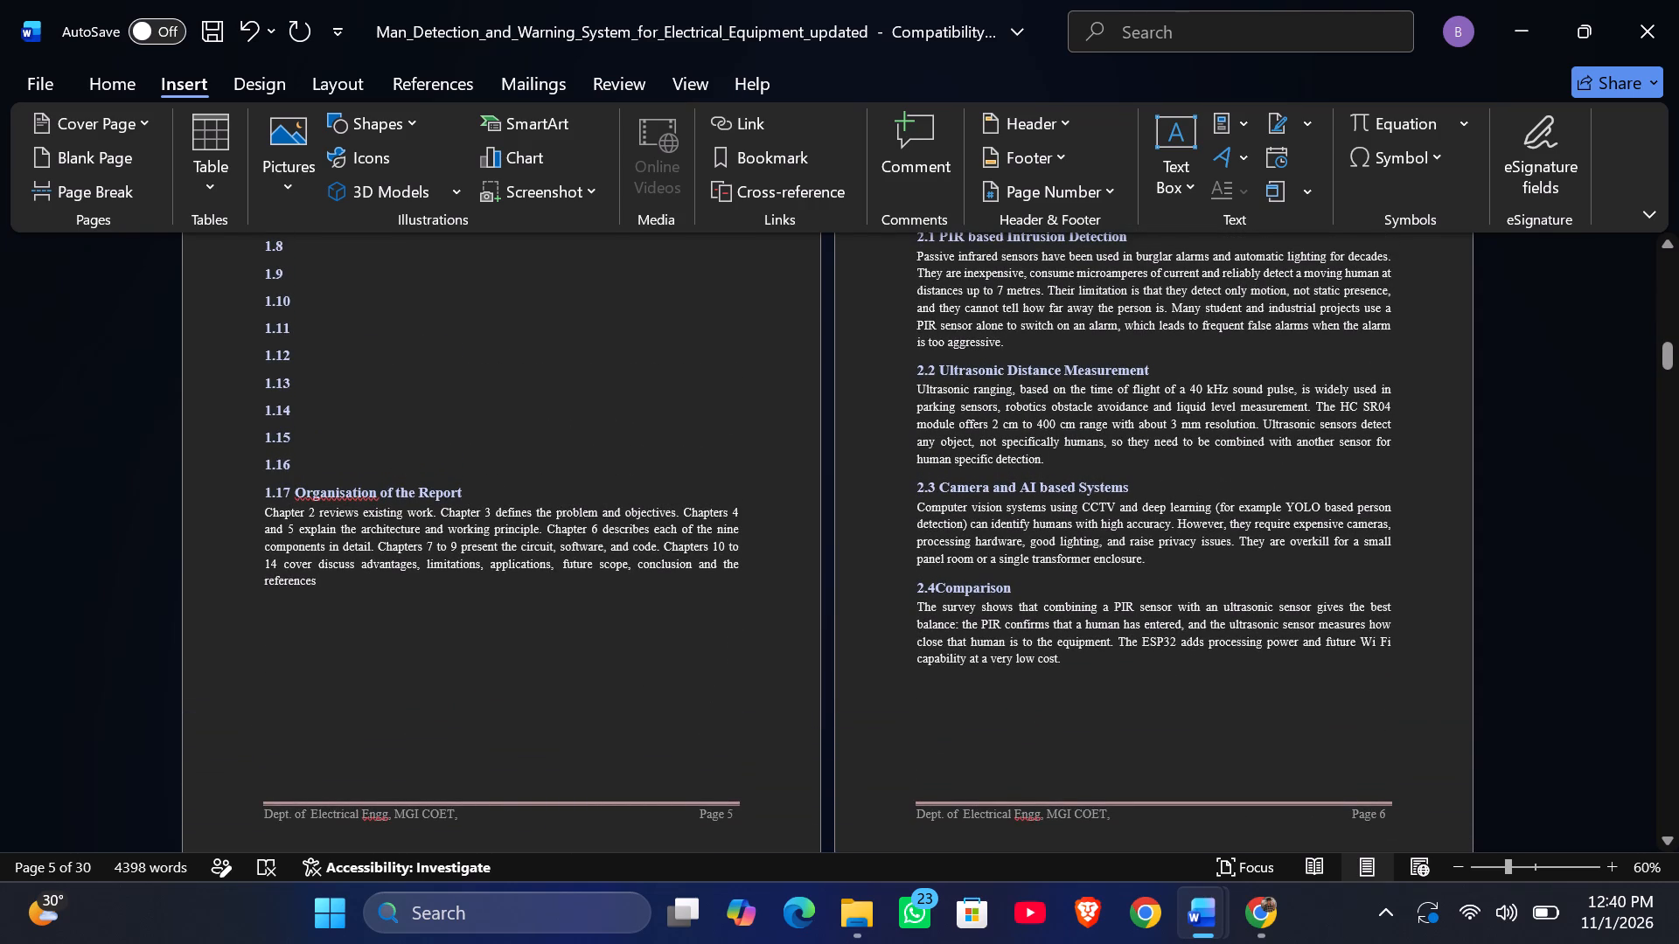
{"action": "left_click_drag", "start_coordinate": [362, 603], "coordinate": [202, 261]}
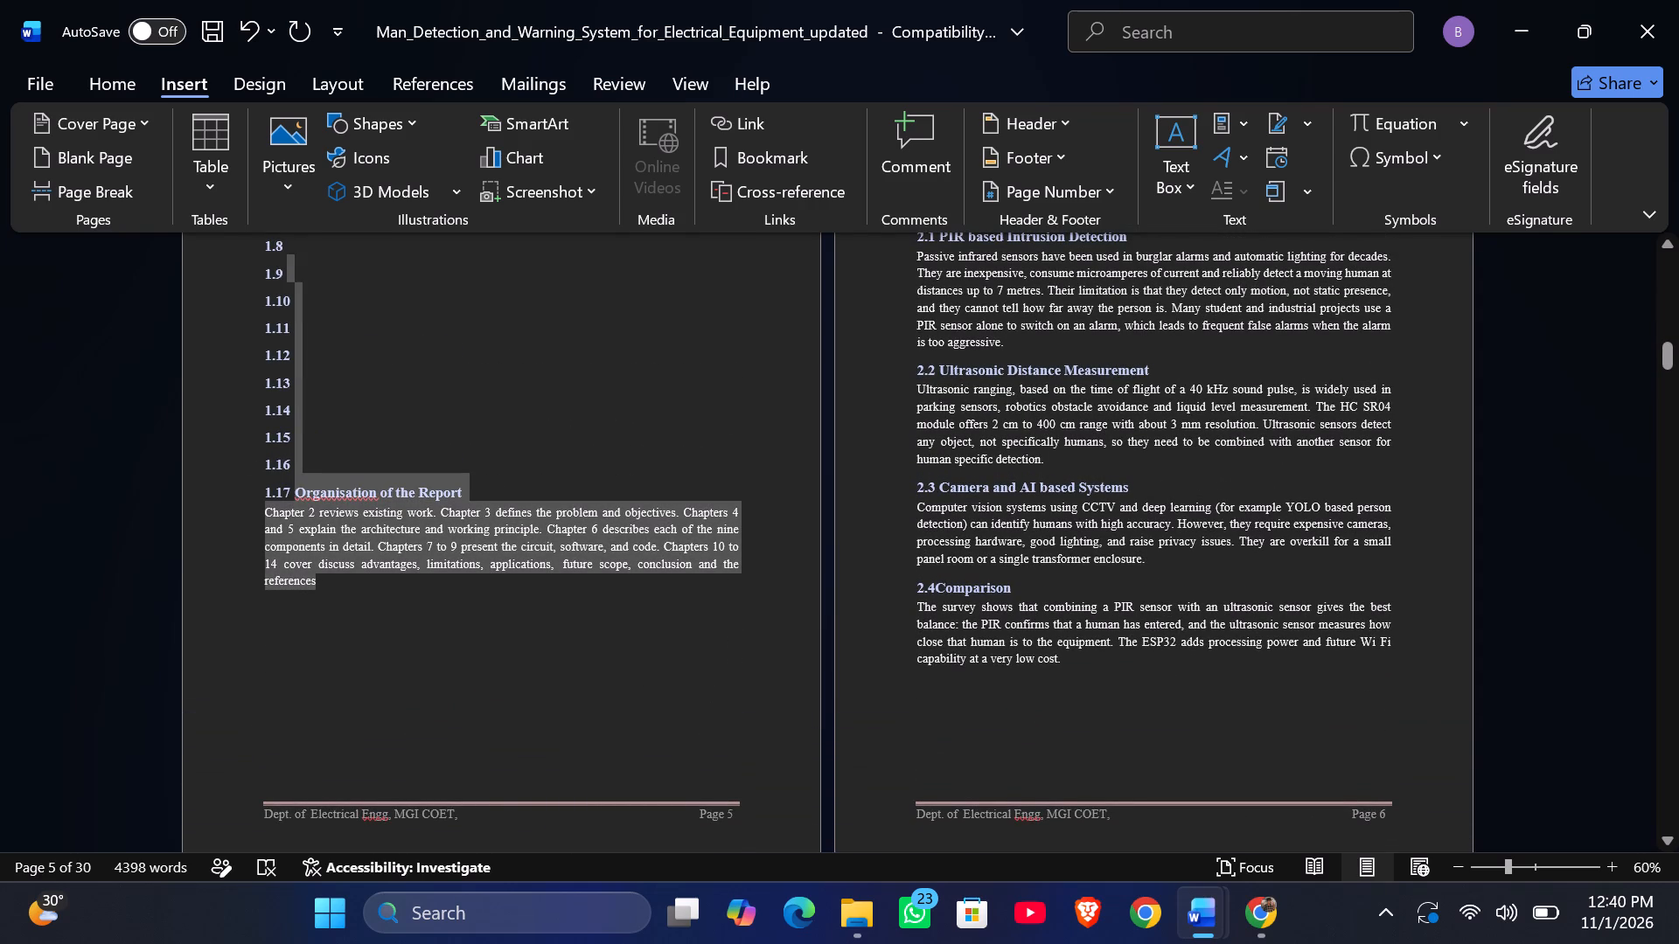
{"action": "left_click_drag", "start_coordinate": [202, 261], "coordinate": [256, 500]}
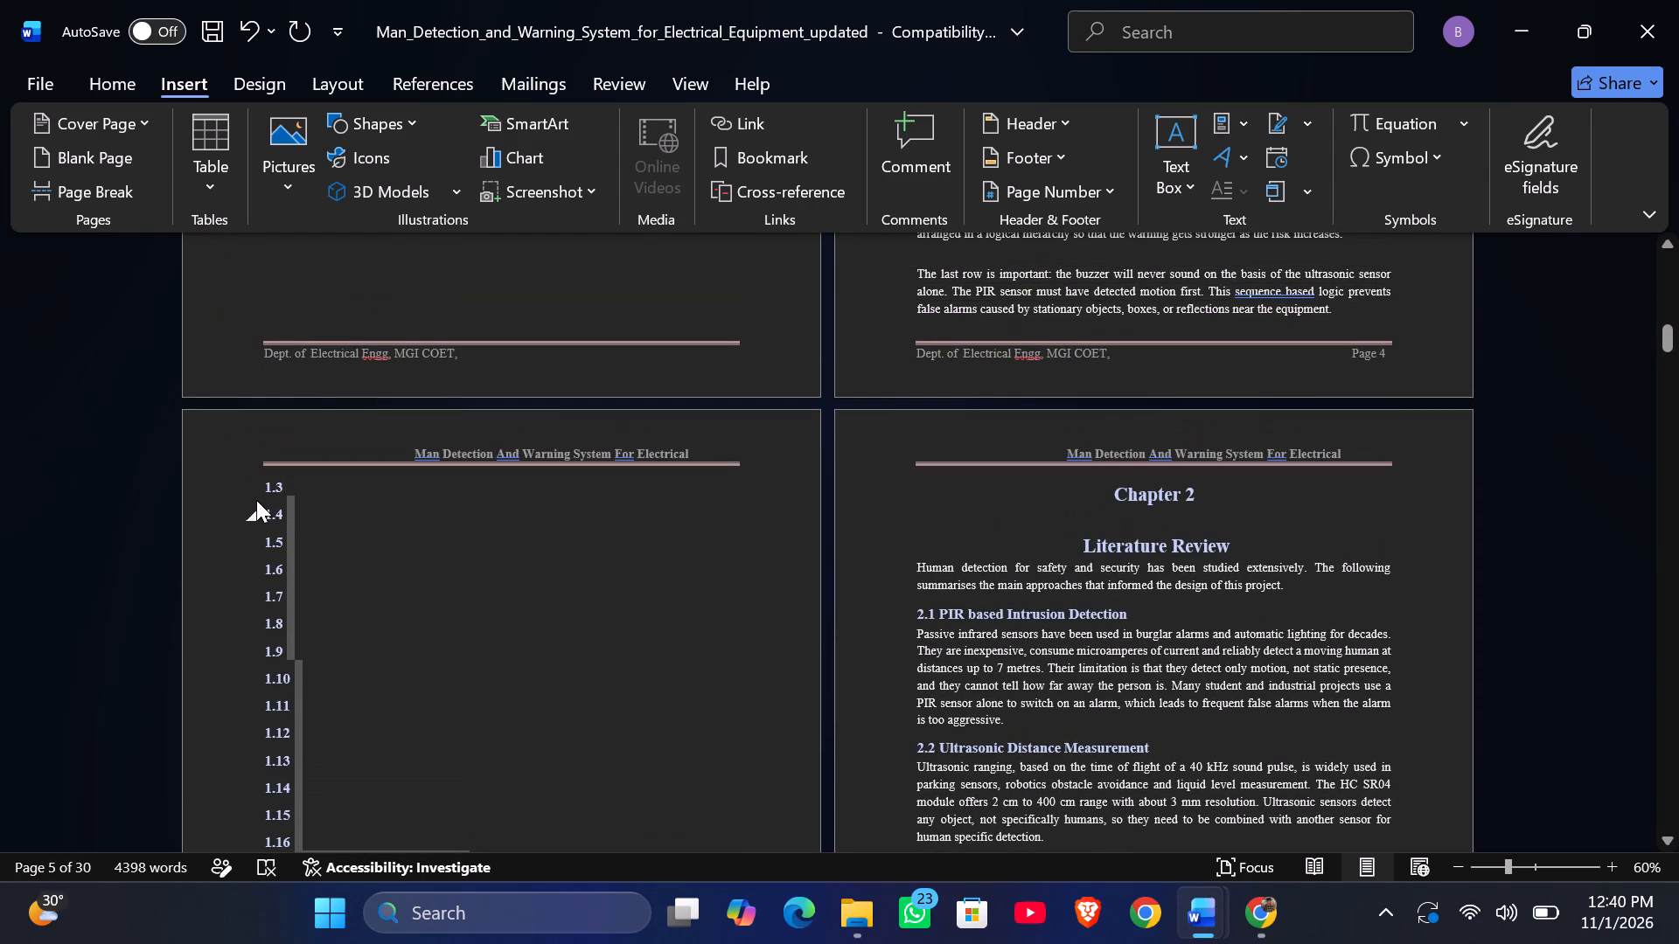
{"action": "left_click_drag", "start_coordinate": [256, 500], "coordinate": [256, 468]}
{"action": "left_click_drag", "start_coordinate": [256, 468], "coordinate": [256, 469]}
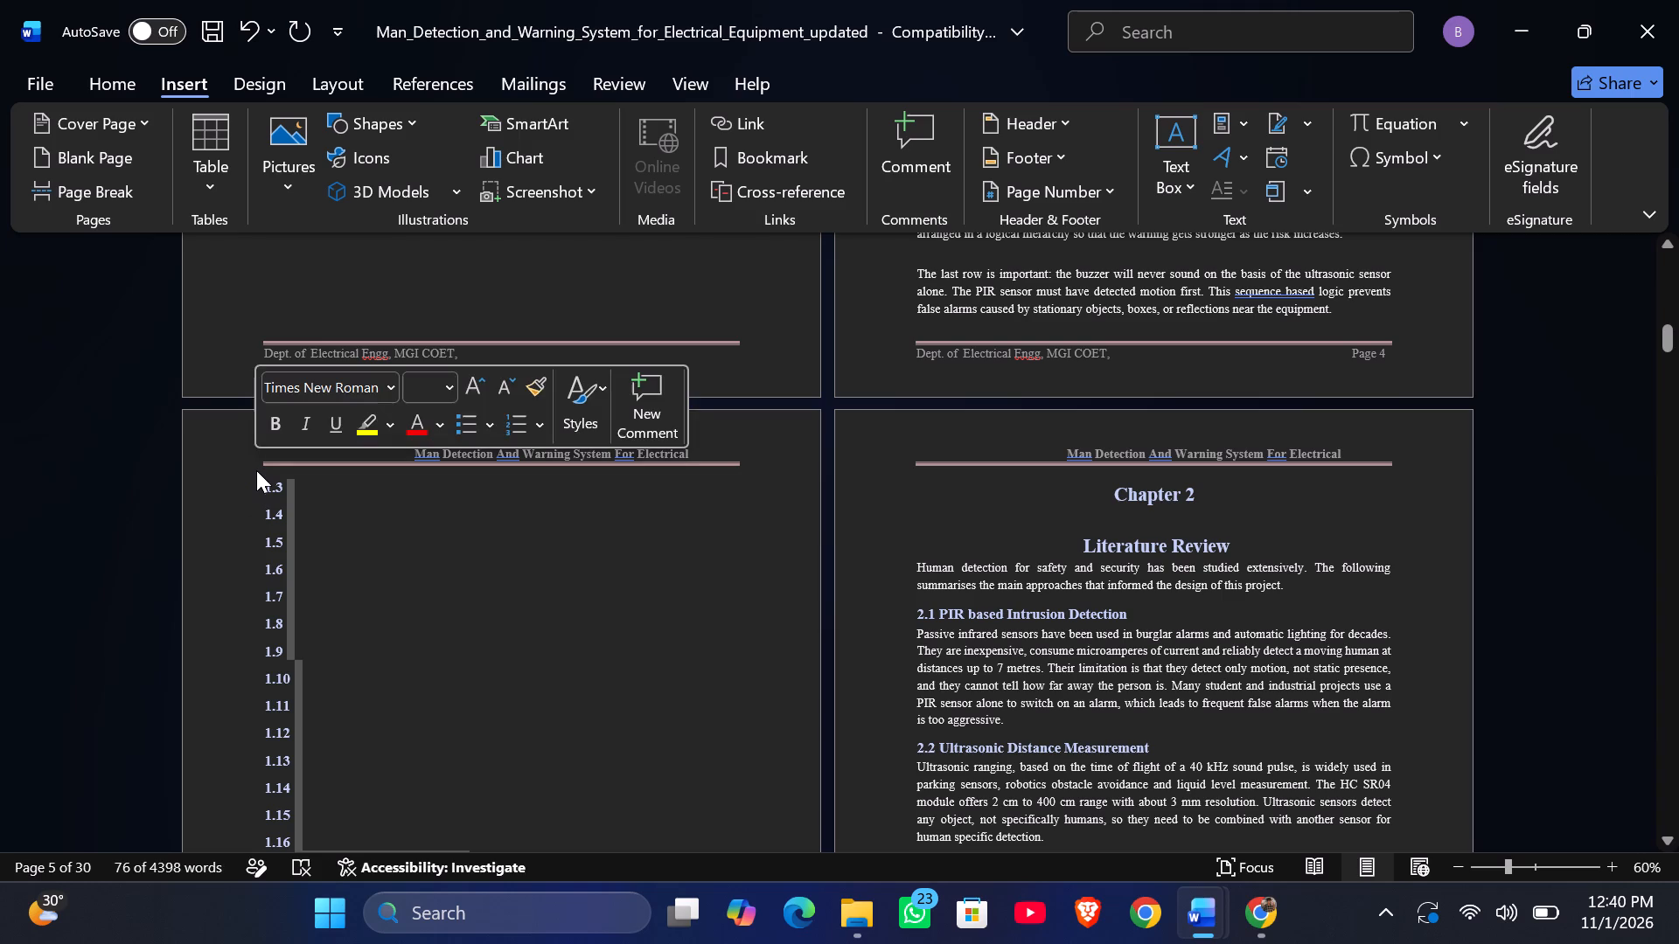
{"action": "key", "text": "BackSpace"}
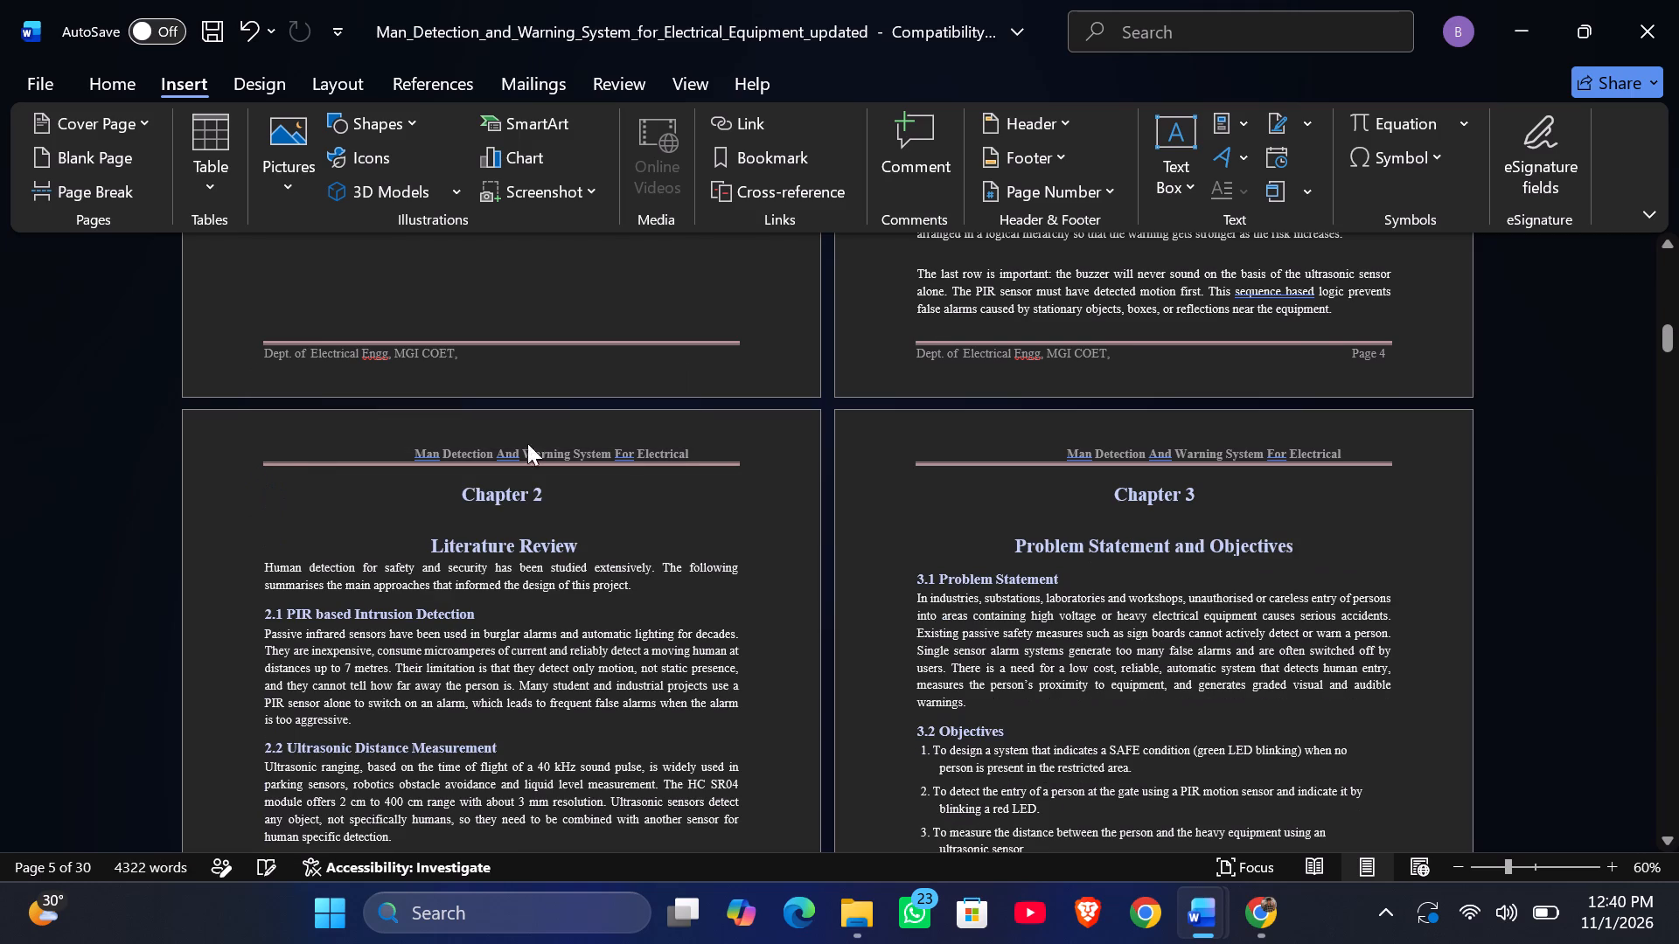
Delete the paragraph beginning "The last row is important" at the end of section 1.2 in the updated document.
{"action": "scroll", "coordinate": [679, 484], "scroll_direction": "up", "scroll_amount": 2}
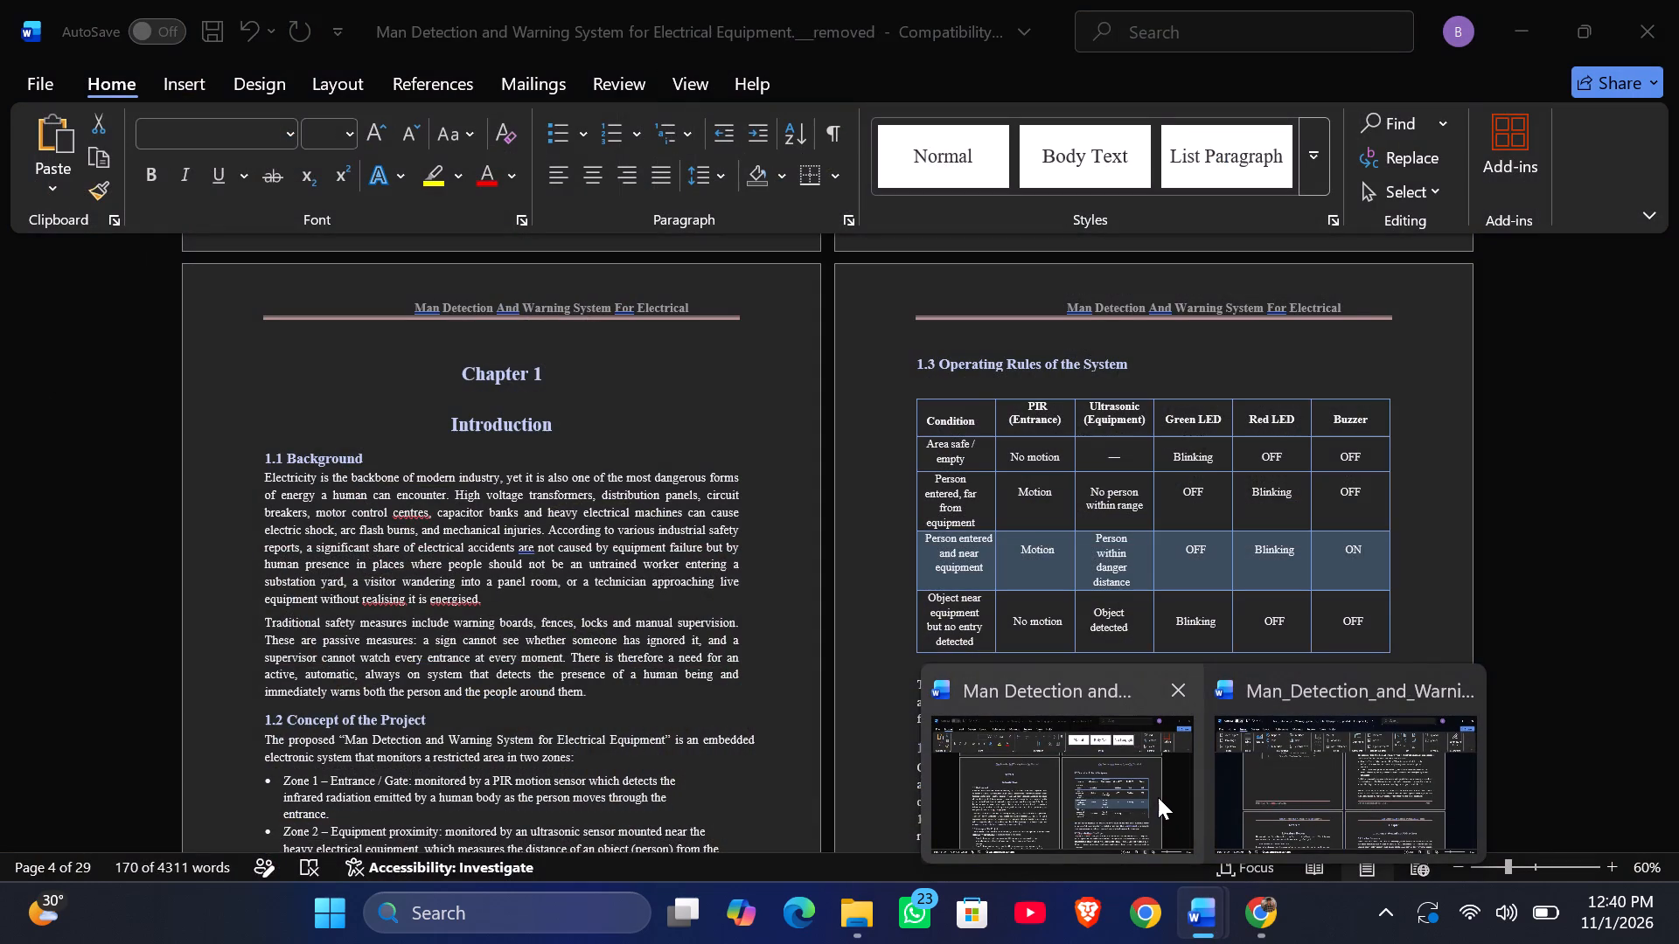
{"action": "left_click", "coordinate": [1158, 797]}
{"action": "scroll", "coordinate": [624, 742], "scroll_direction": "down", "scroll_amount": 1}
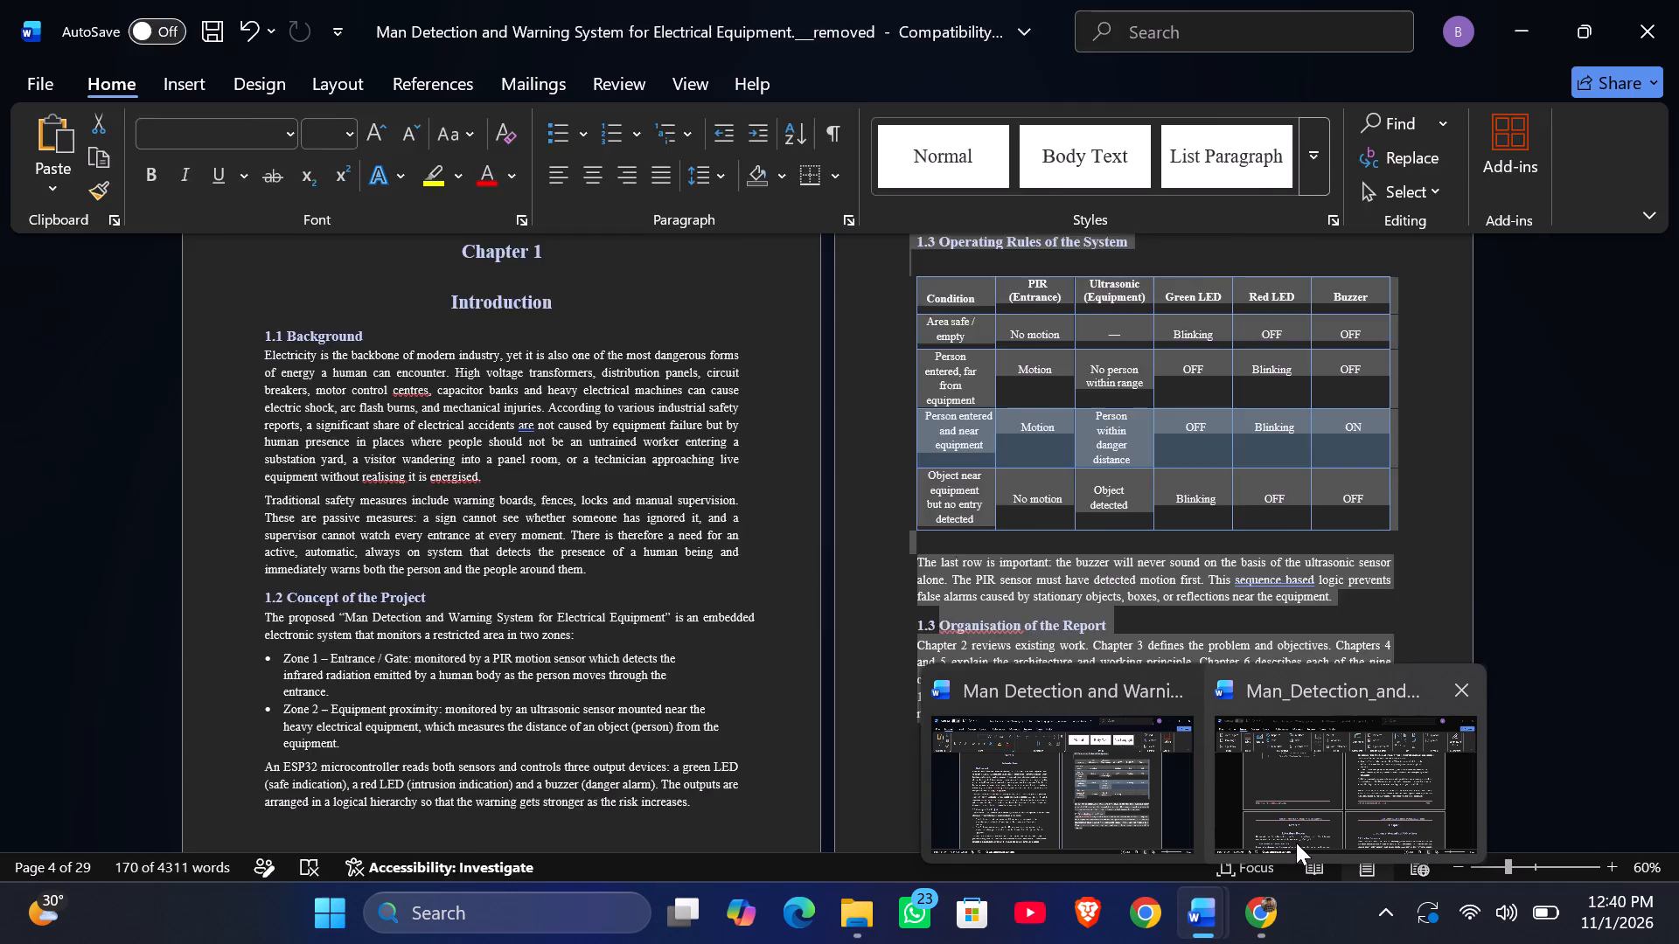
{"action": "left_click", "coordinate": [1296, 834]}
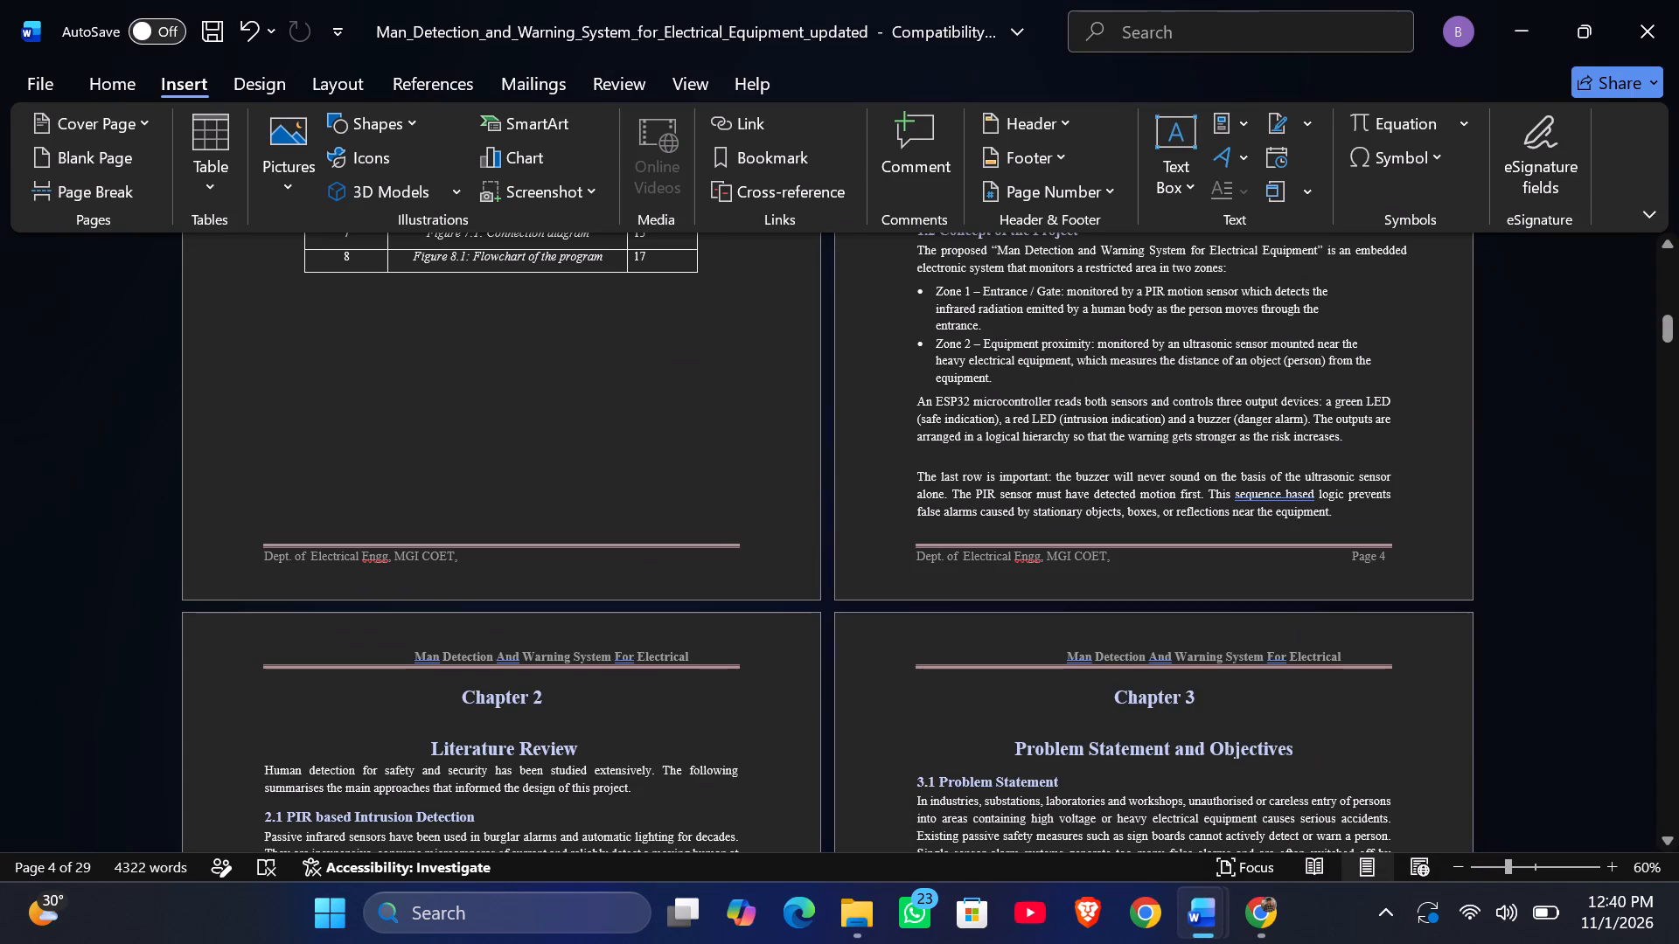
{"action": "left_click_drag", "start_coordinate": [1348, 526], "coordinate": [951, 475]}
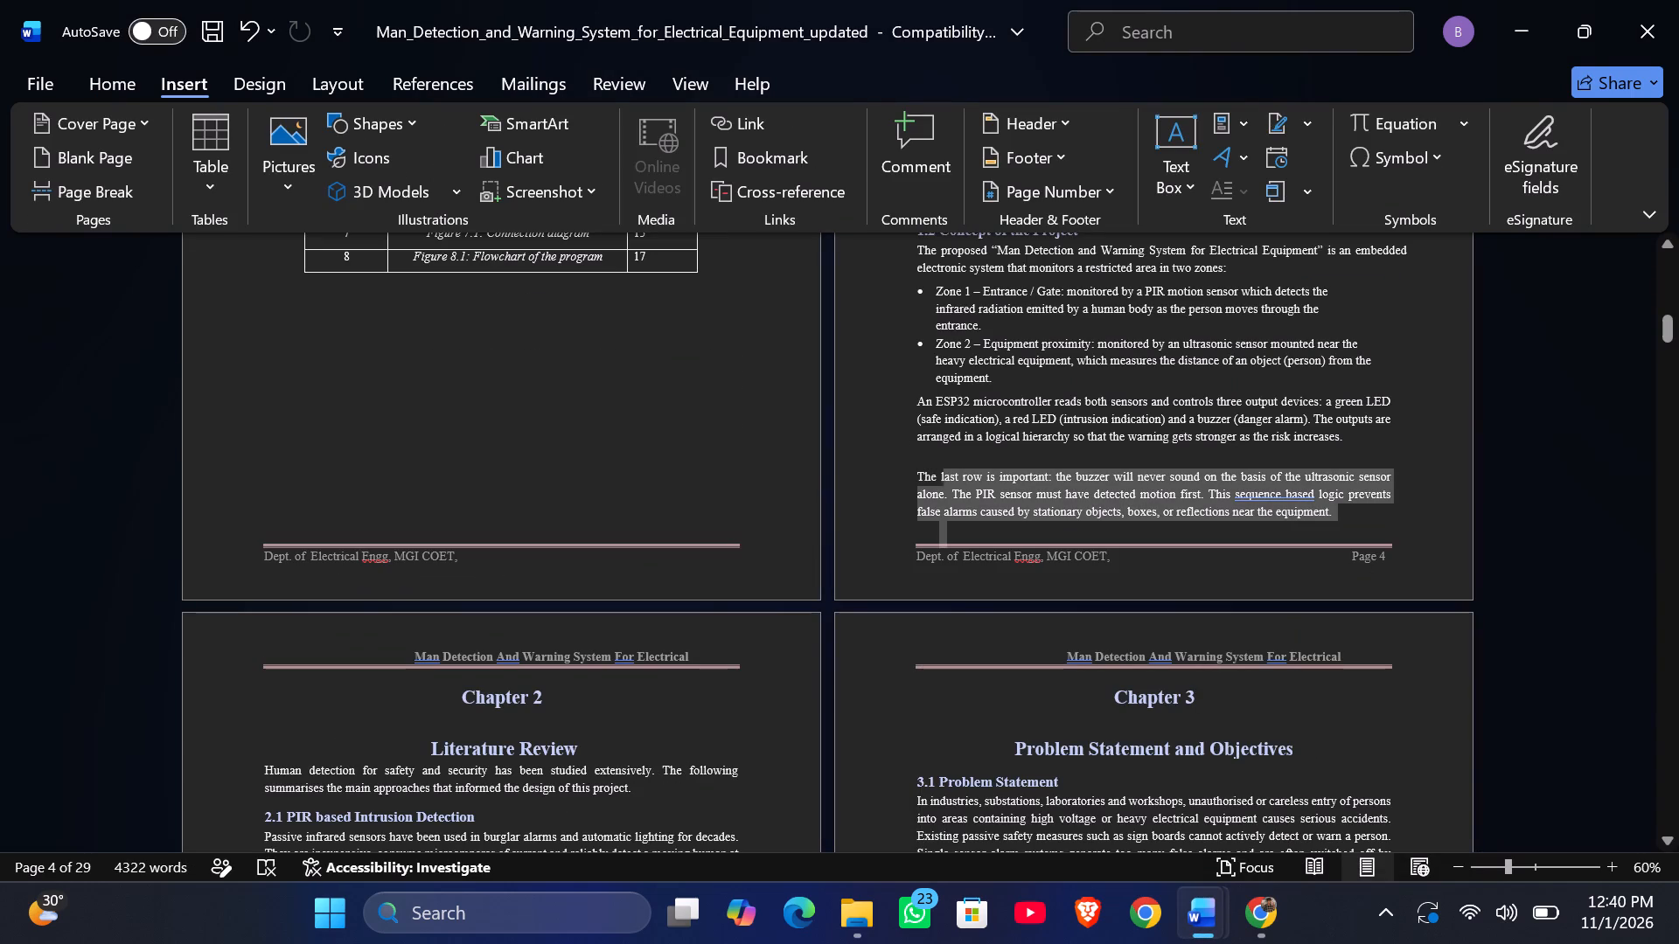
{"action": "left_click_drag", "start_coordinate": [951, 475], "coordinate": [909, 478]}
{"action": "key", "text": "BackSpace"}
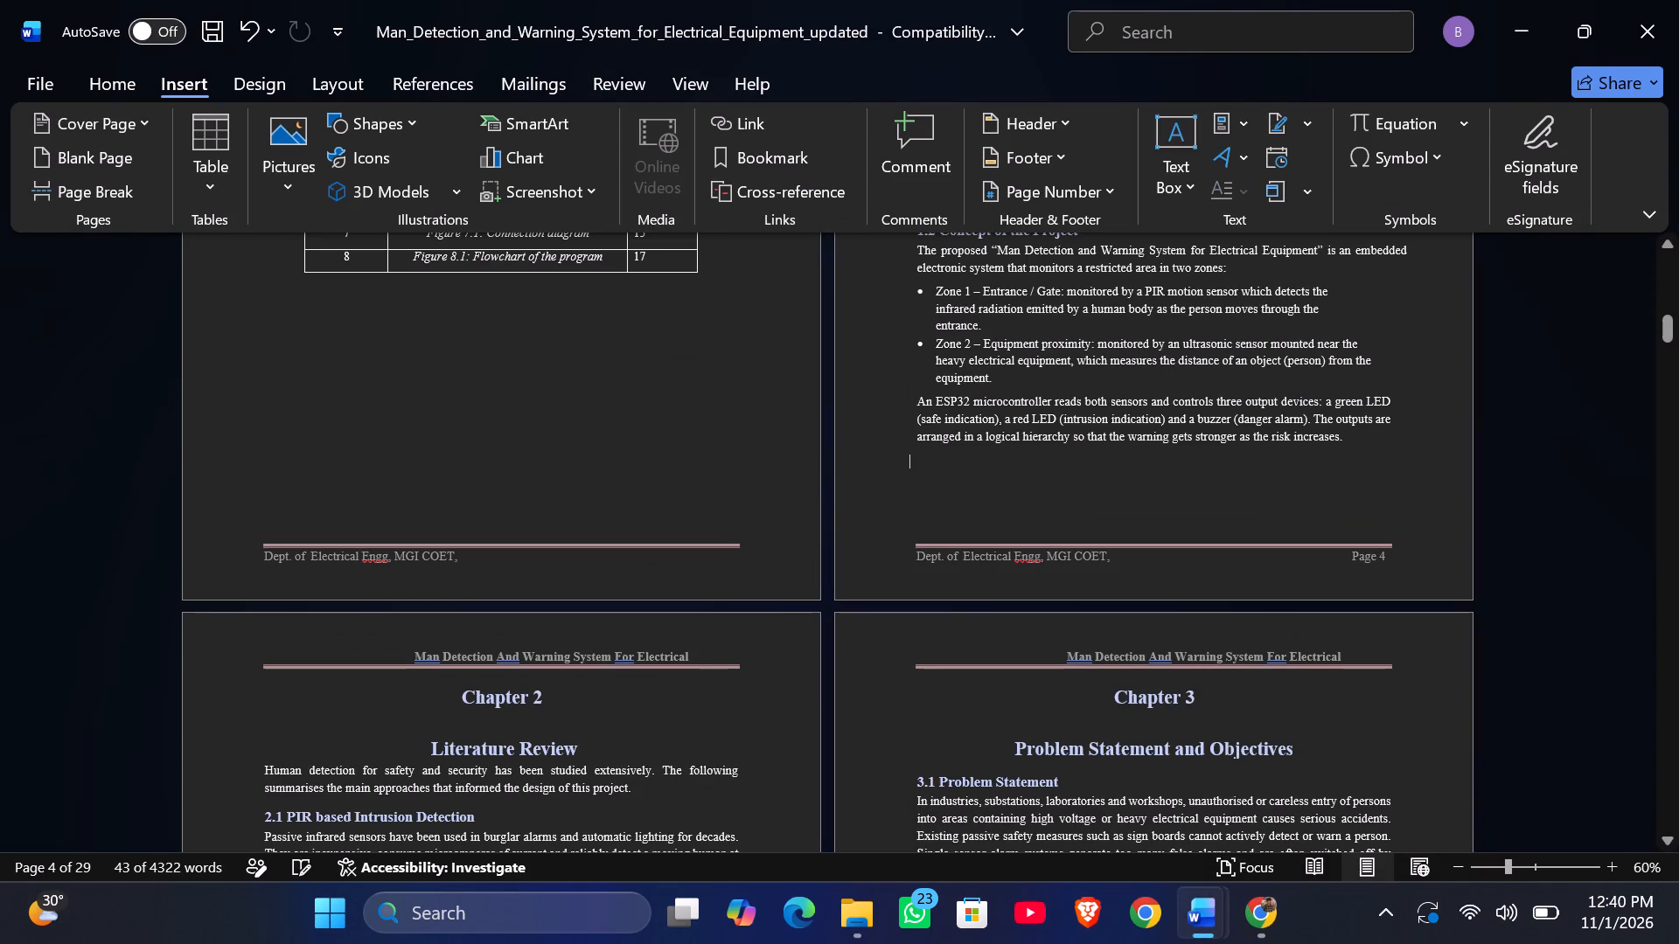
Insert a blank page after the last paragraph of section 1.2 and paste the copied section 1.3 content onto it.
{"action": "left_click", "coordinate": [1369, 428]}
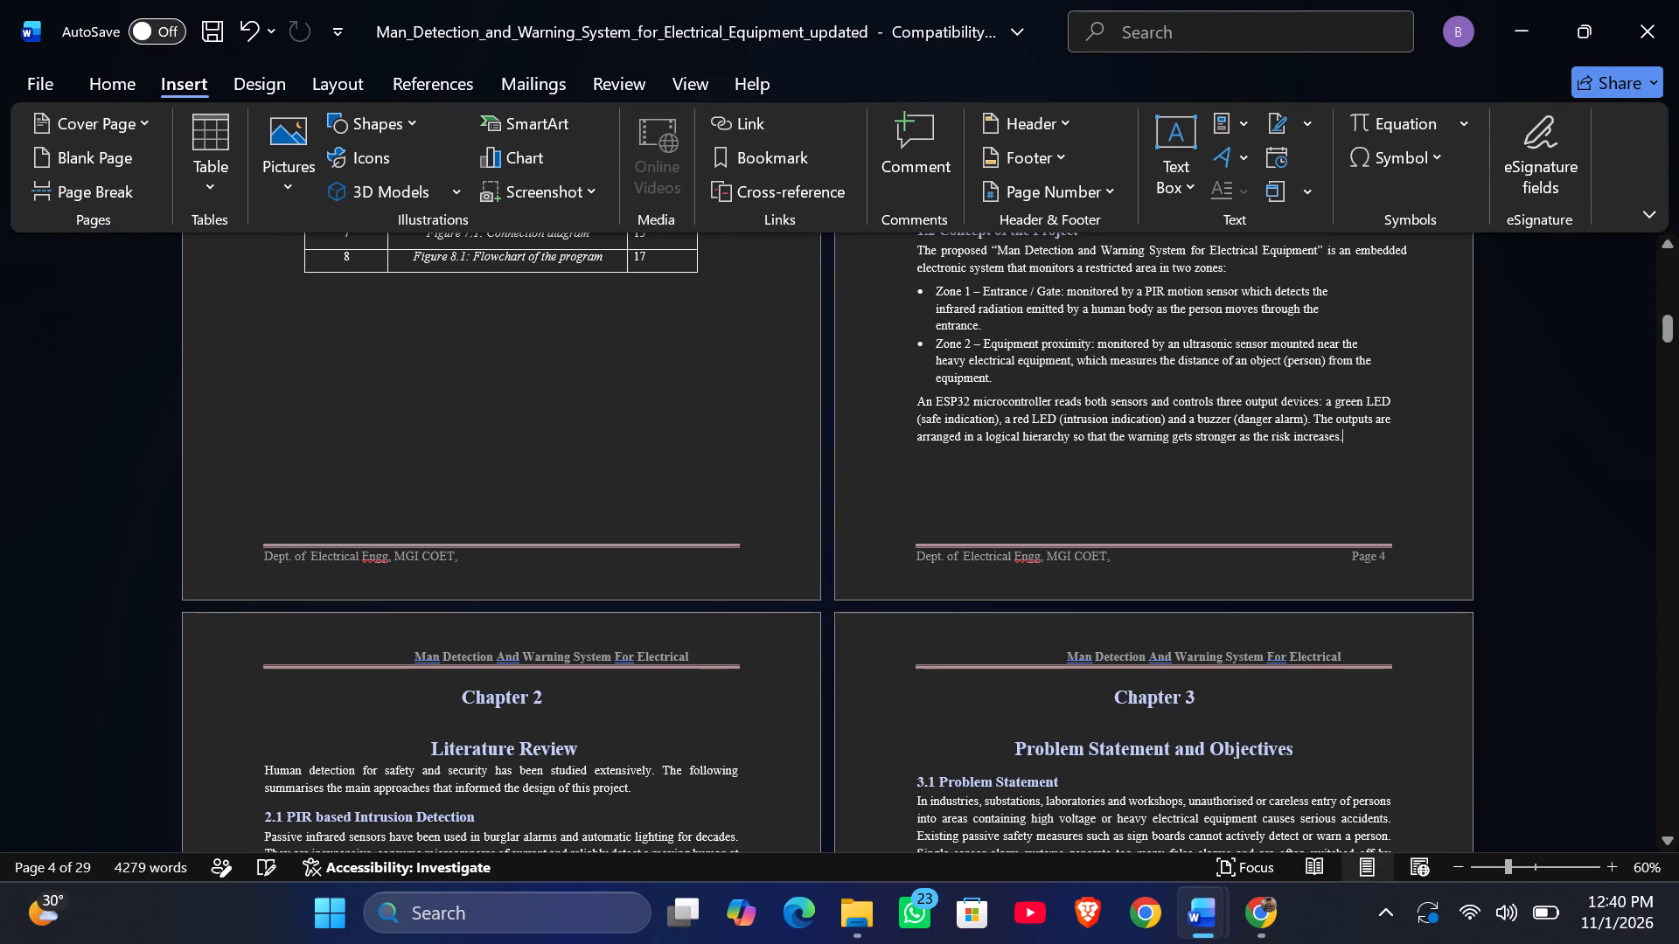
{"action": "left_click", "coordinate": [128, 150]}
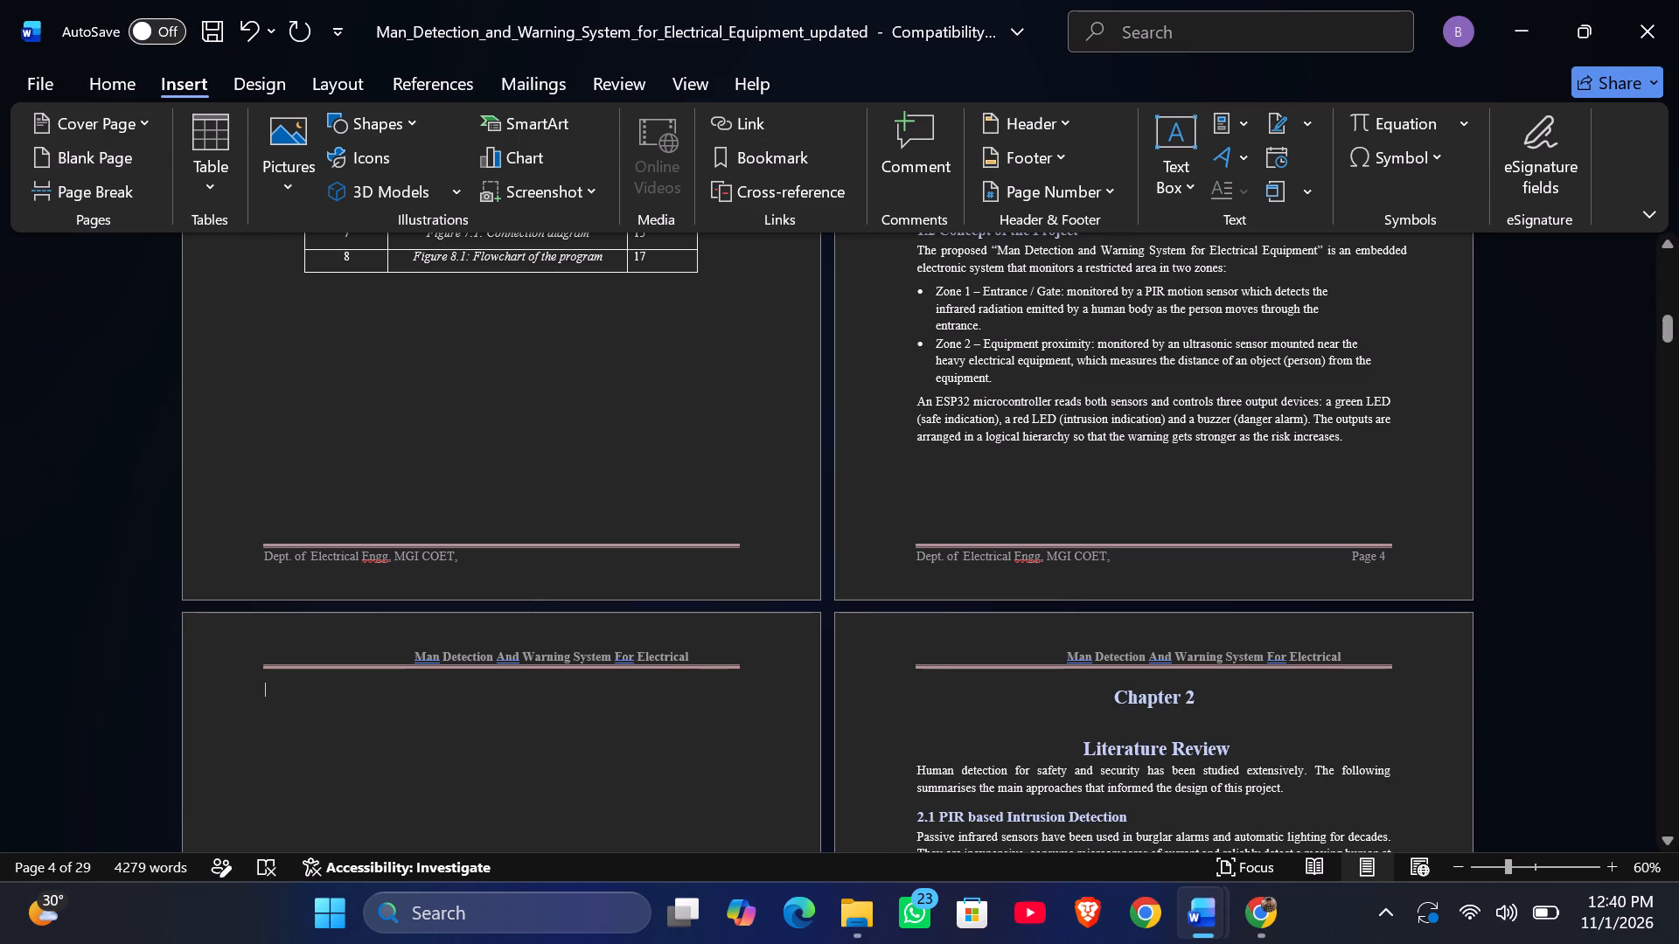
{"action": "key", "text": "ctrl+v"}
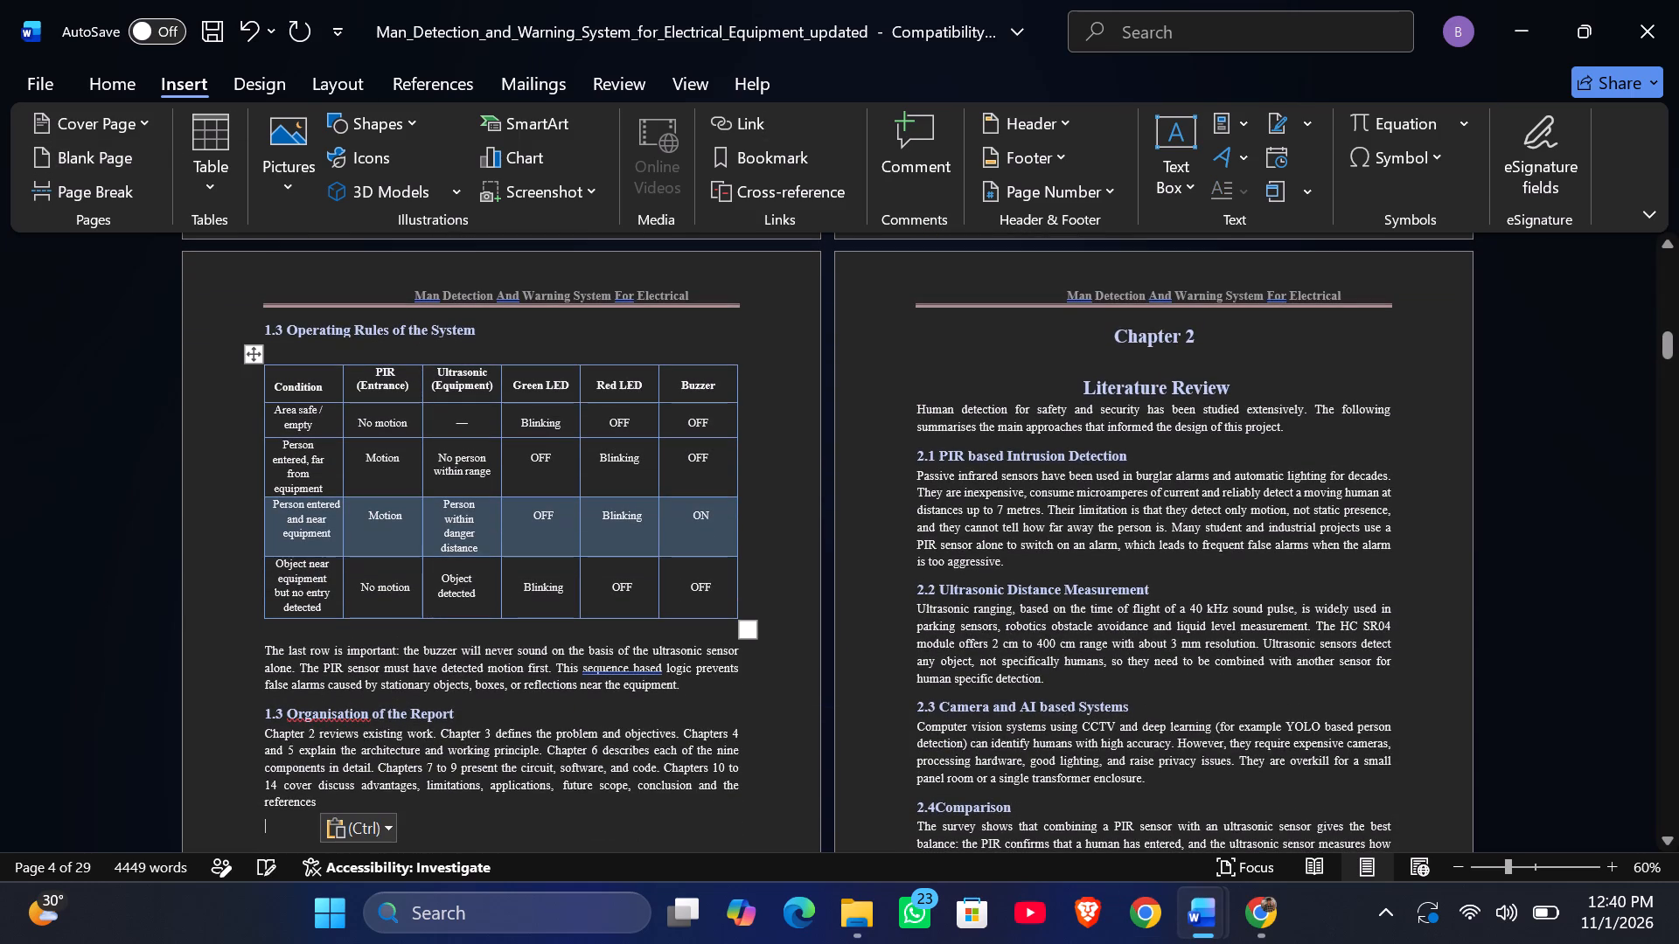
Compare the pasted section 1.3 page and its surrounding pages with the document ending in "_removed".
{"action": "scroll", "coordinate": [949, 511], "scroll_direction": "up", "scroll_amount": 2}
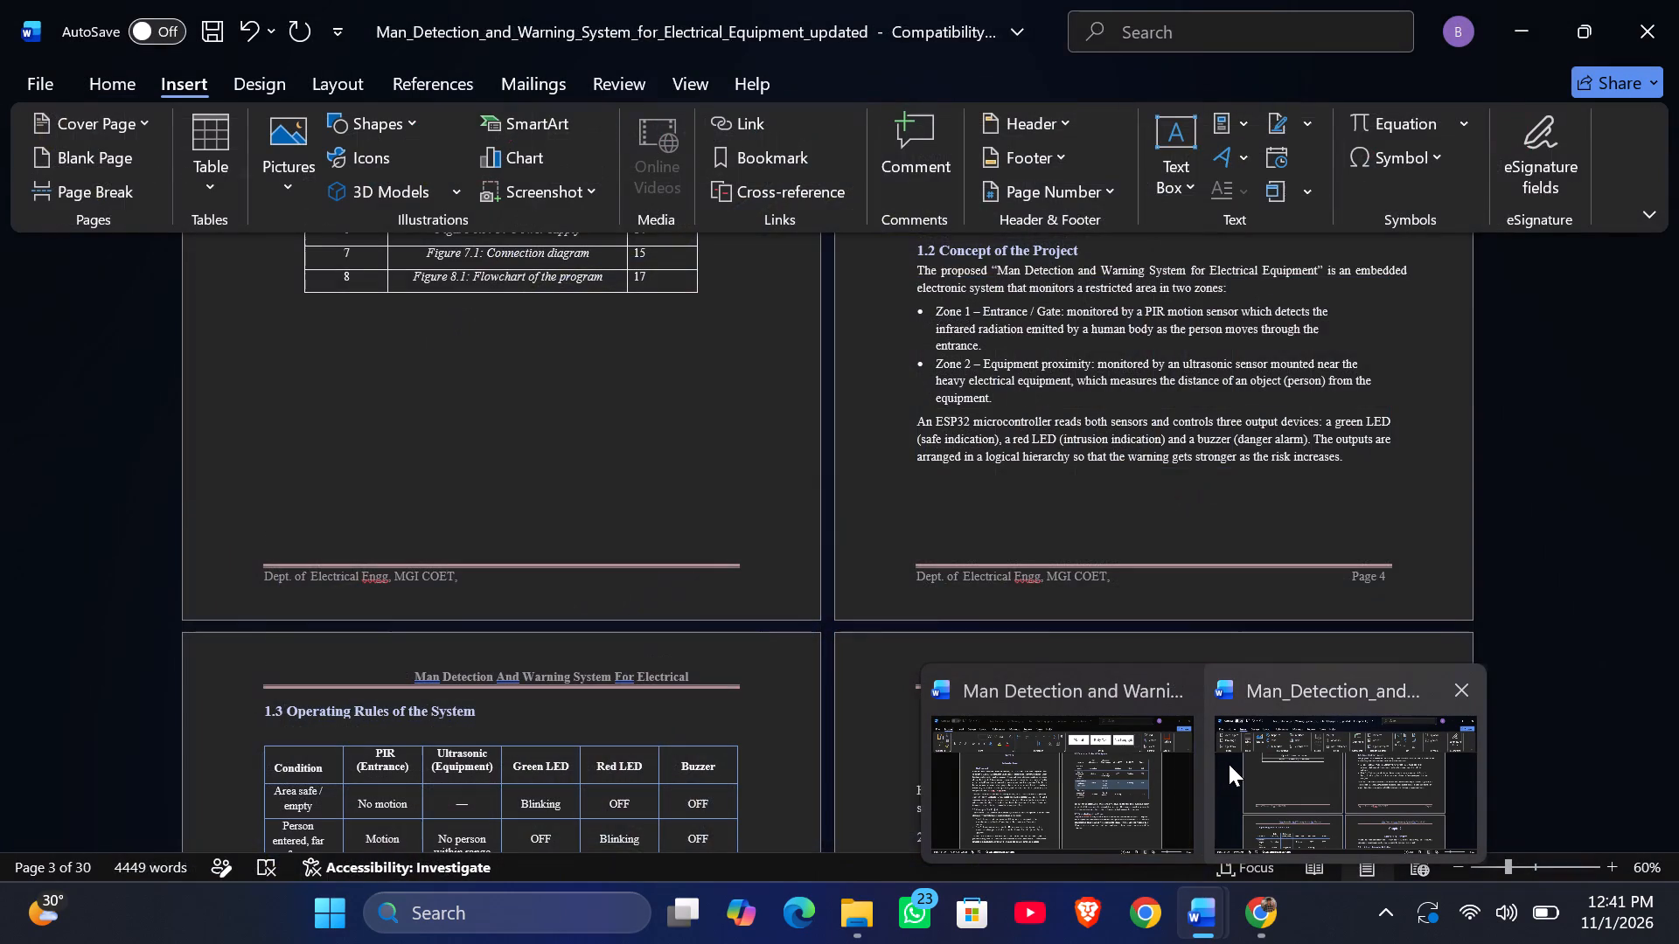
{"action": "left_click", "coordinate": [1114, 786]}
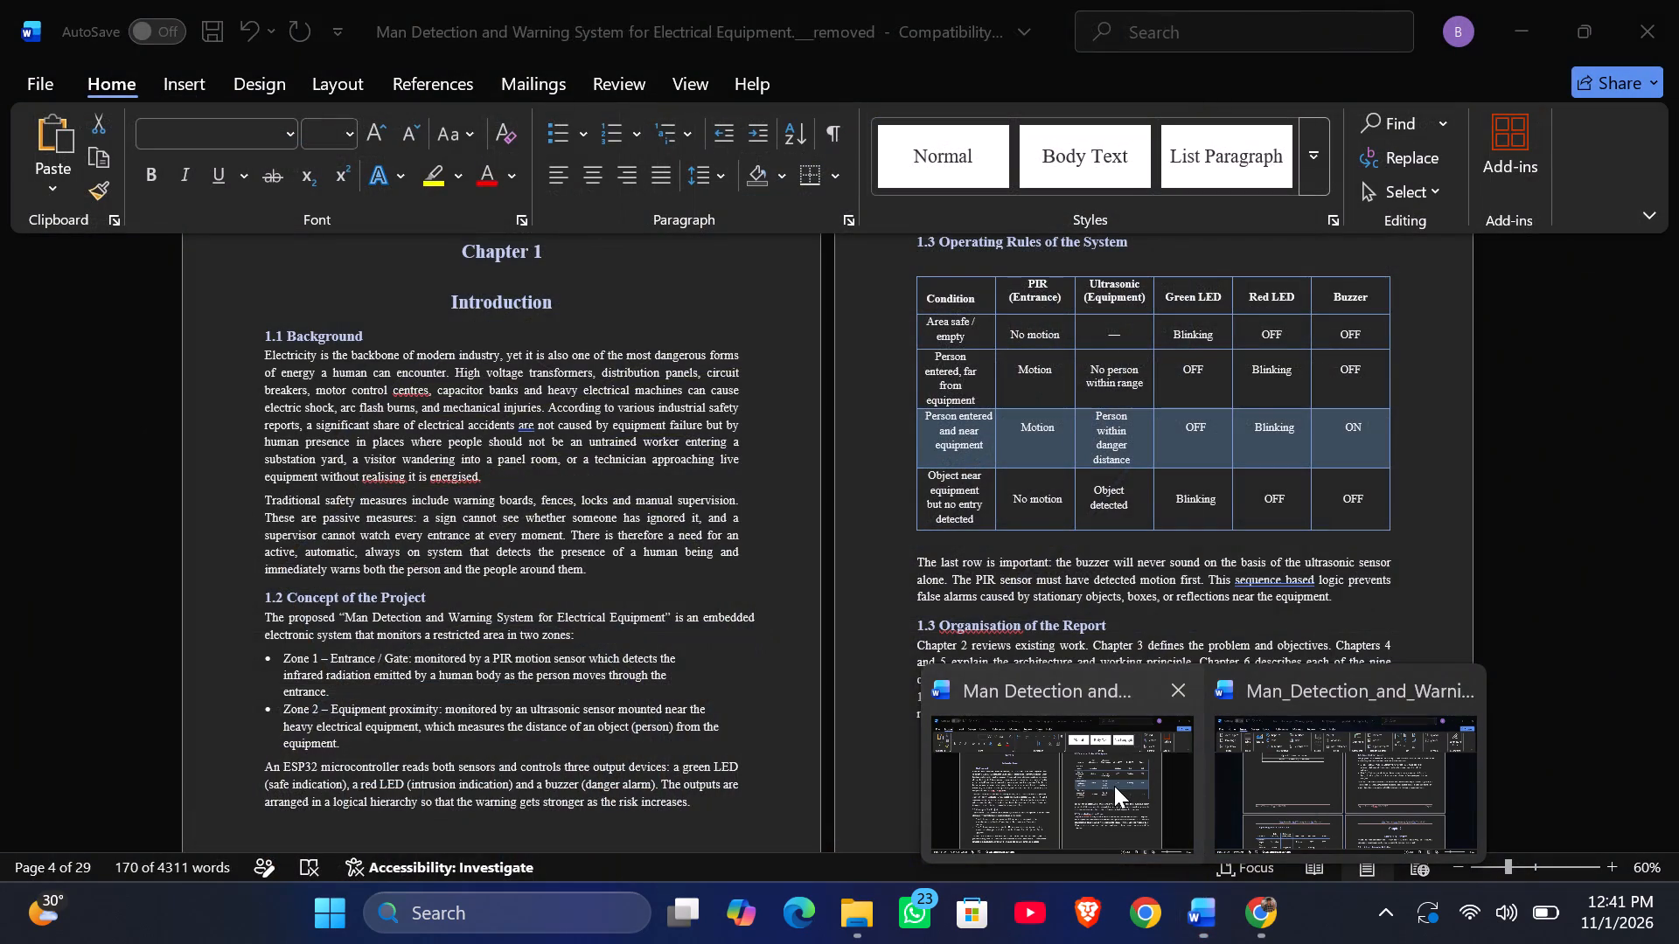
{"action": "scroll", "coordinate": [1114, 786], "scroll_direction": "up", "scroll_amount": 1}
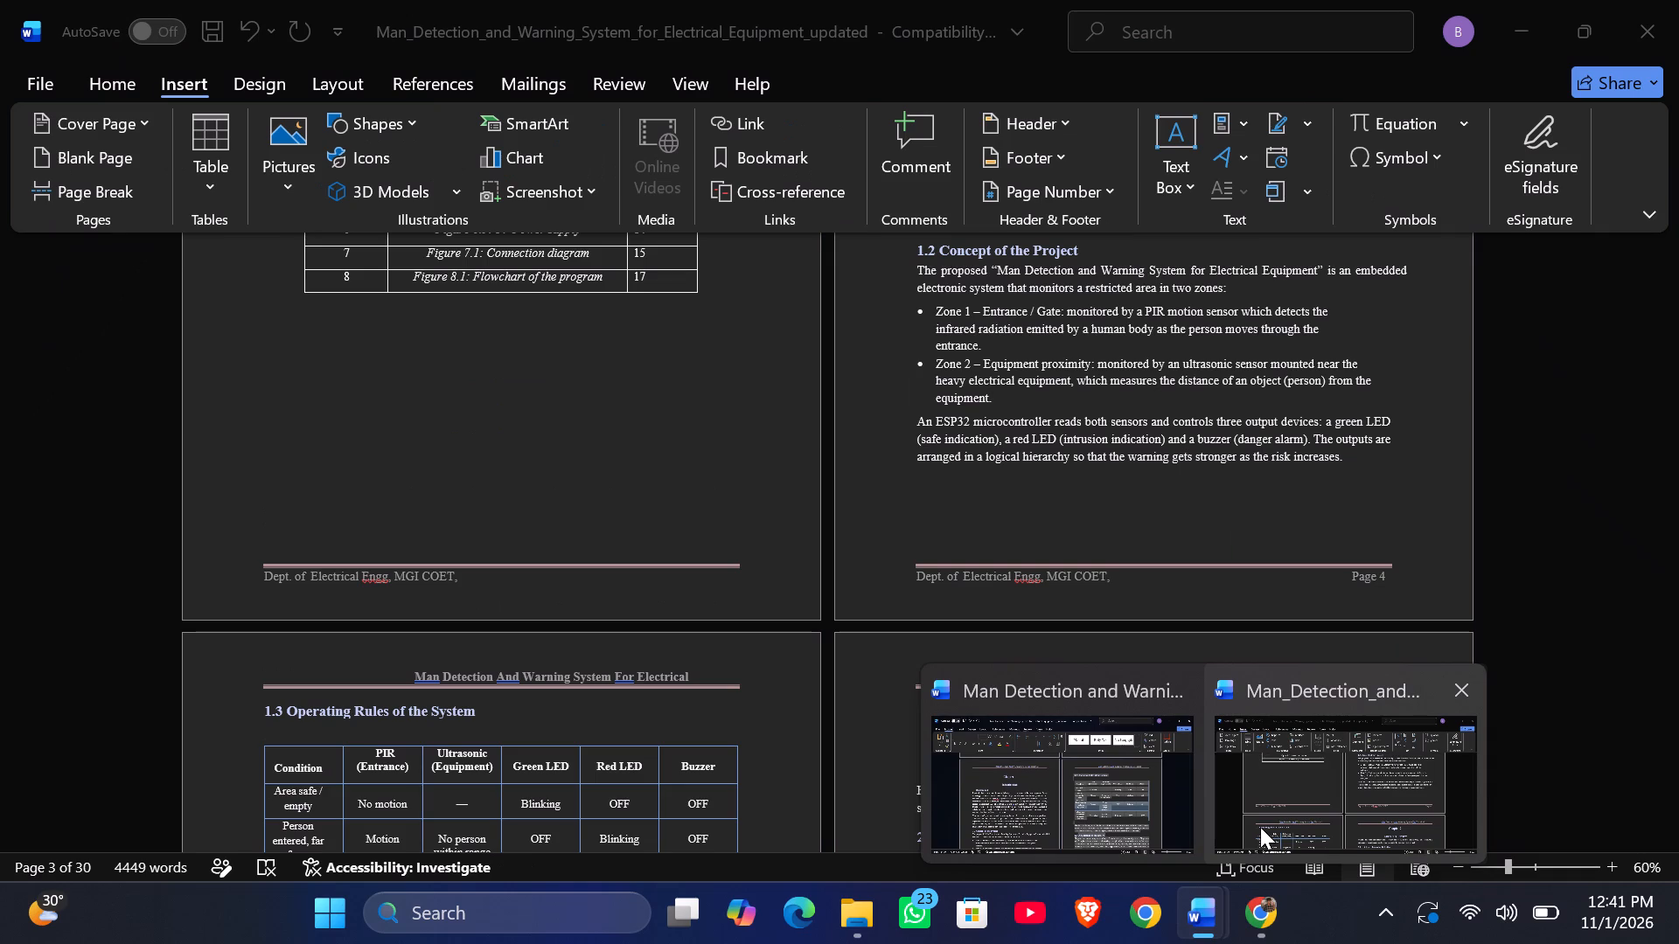
{"action": "left_click", "coordinate": [1266, 826]}
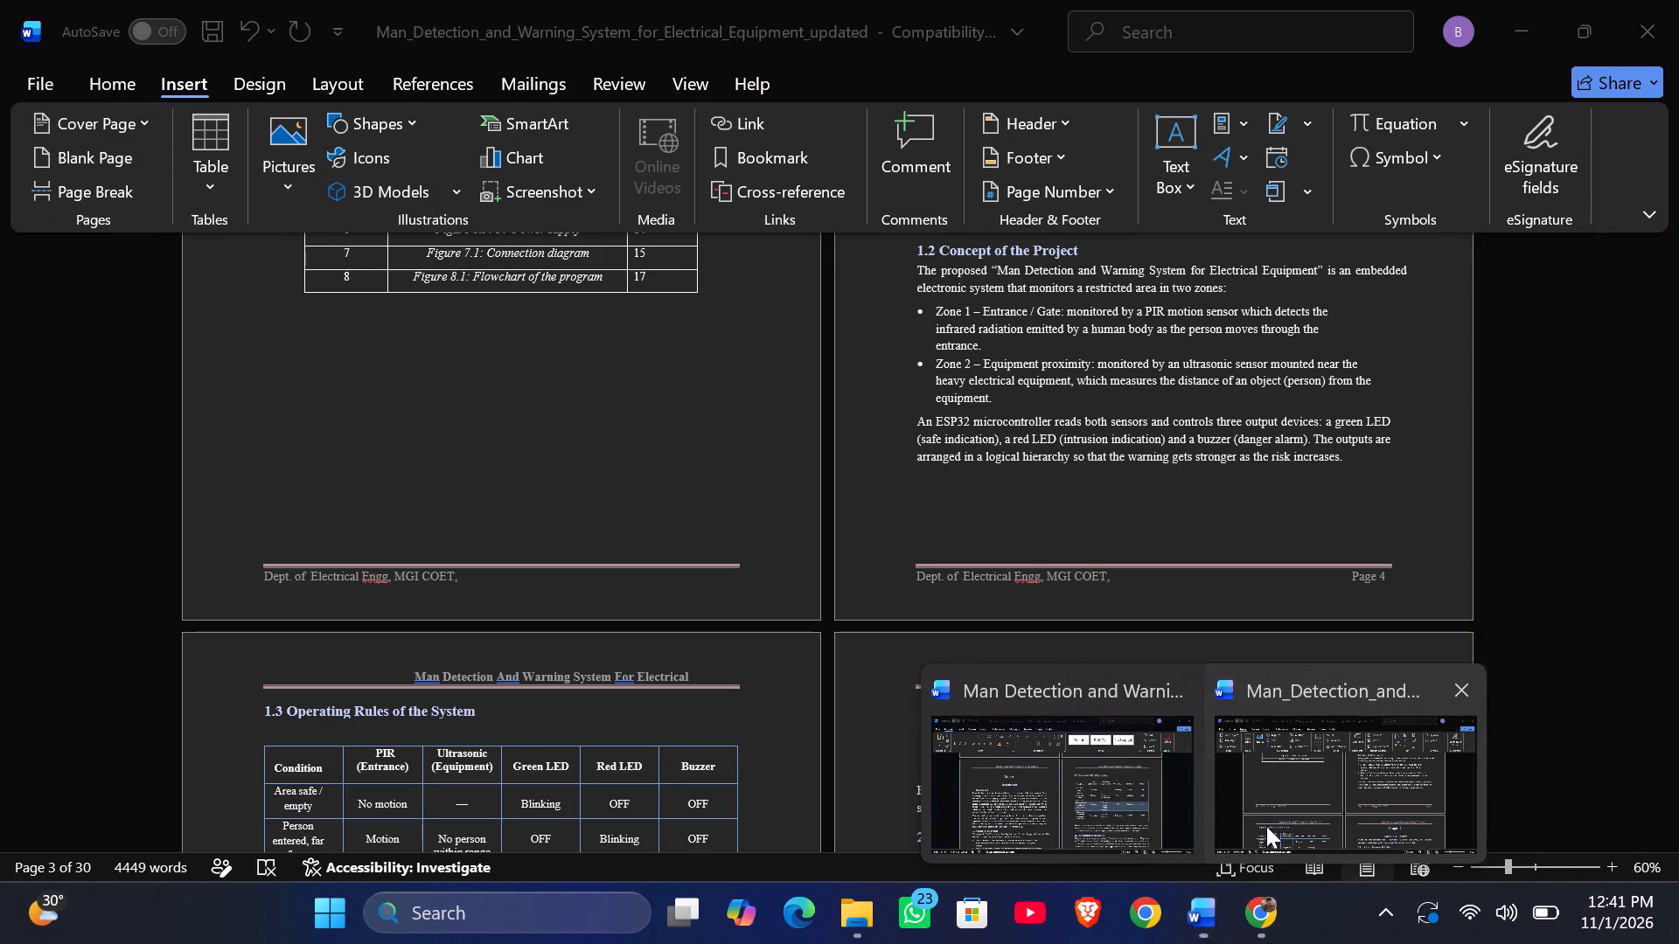
{"action": "scroll", "coordinate": [1266, 826], "scroll_direction": "down", "scroll_amount": 6}
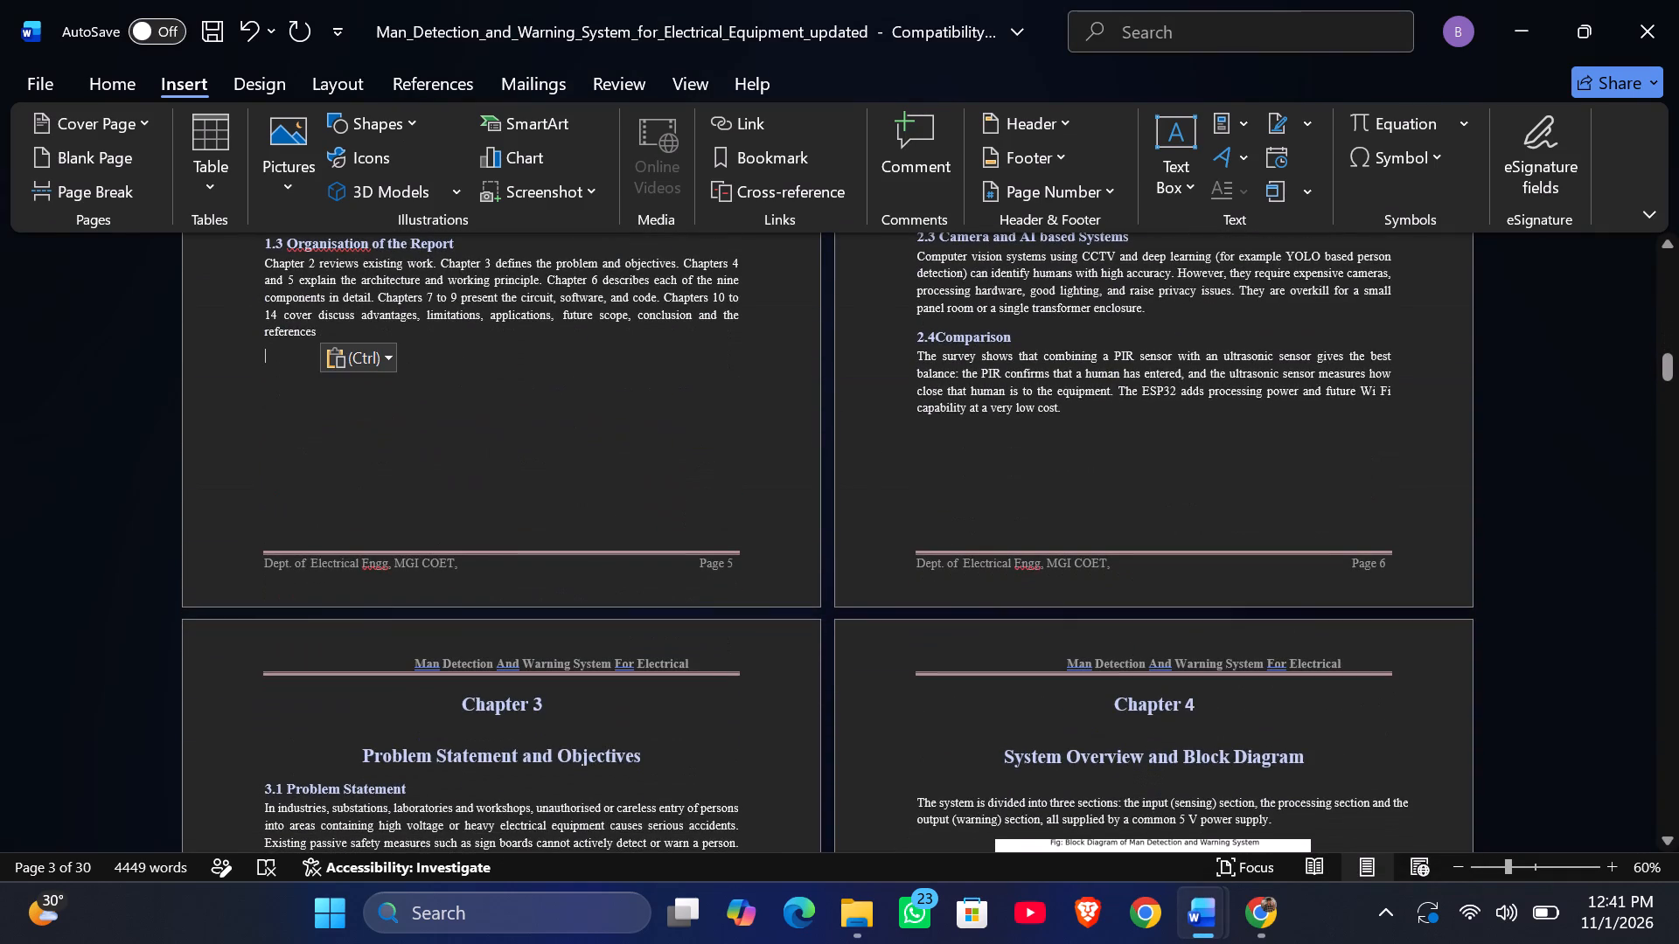
{"action": "scroll", "coordinate": [1266, 826], "scroll_direction": "up", "scroll_amount": 6}
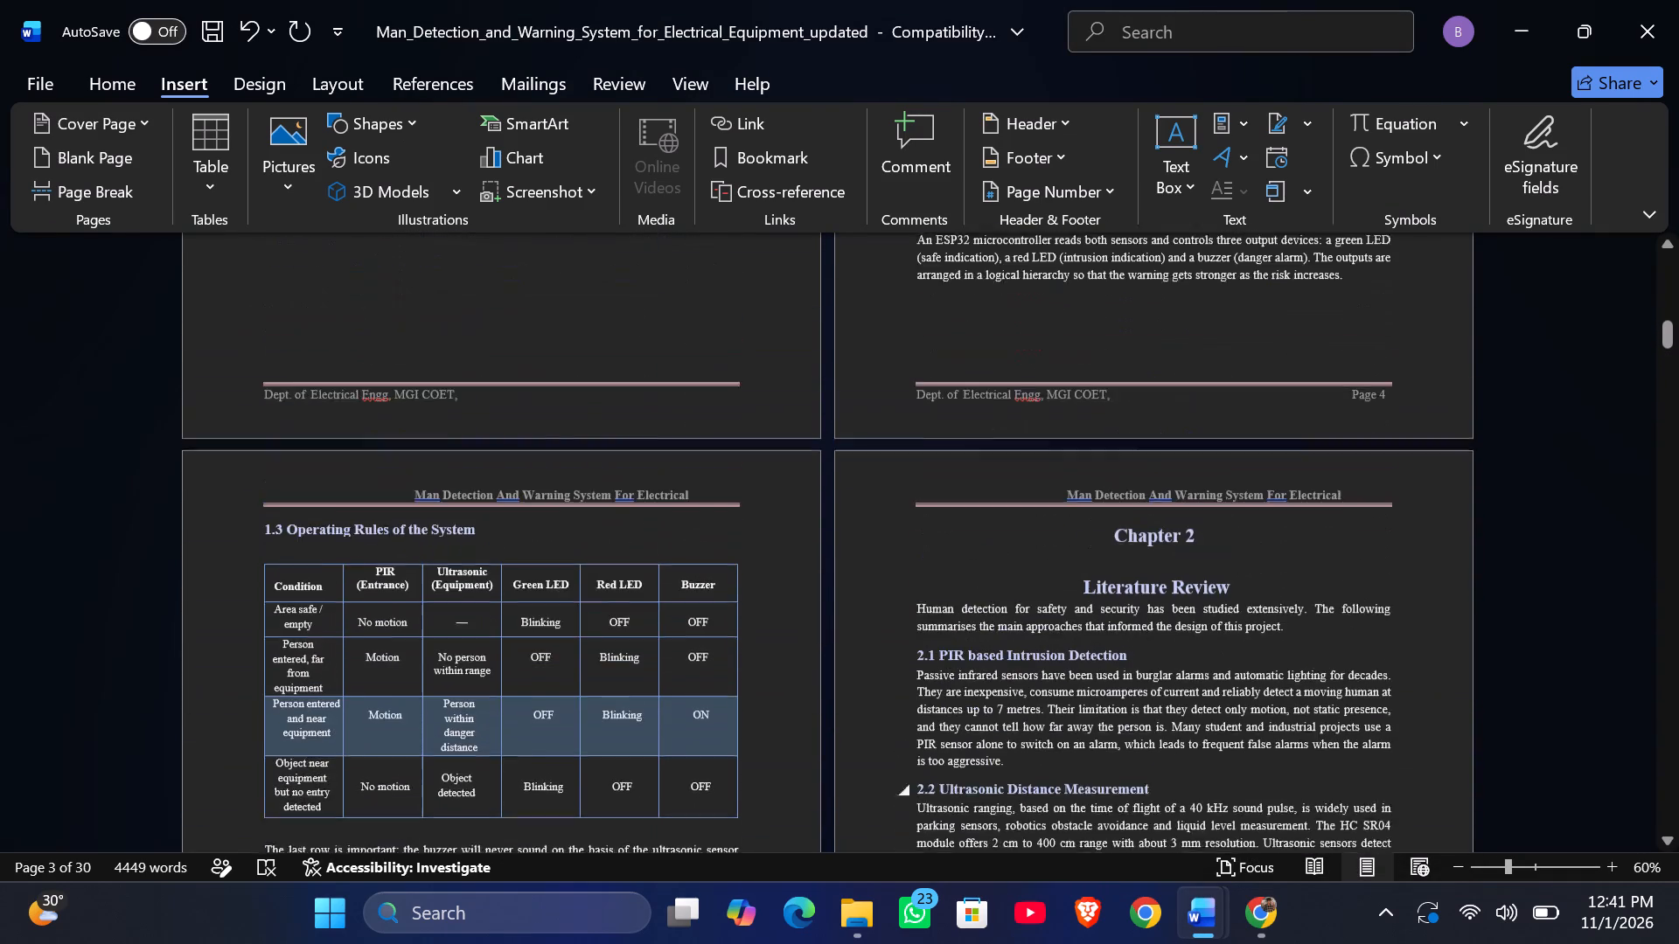
Add a blank line above the "1.3 Operating Rules of the System" heading in the updated document.
{"action": "left_click", "coordinate": [261, 576]}
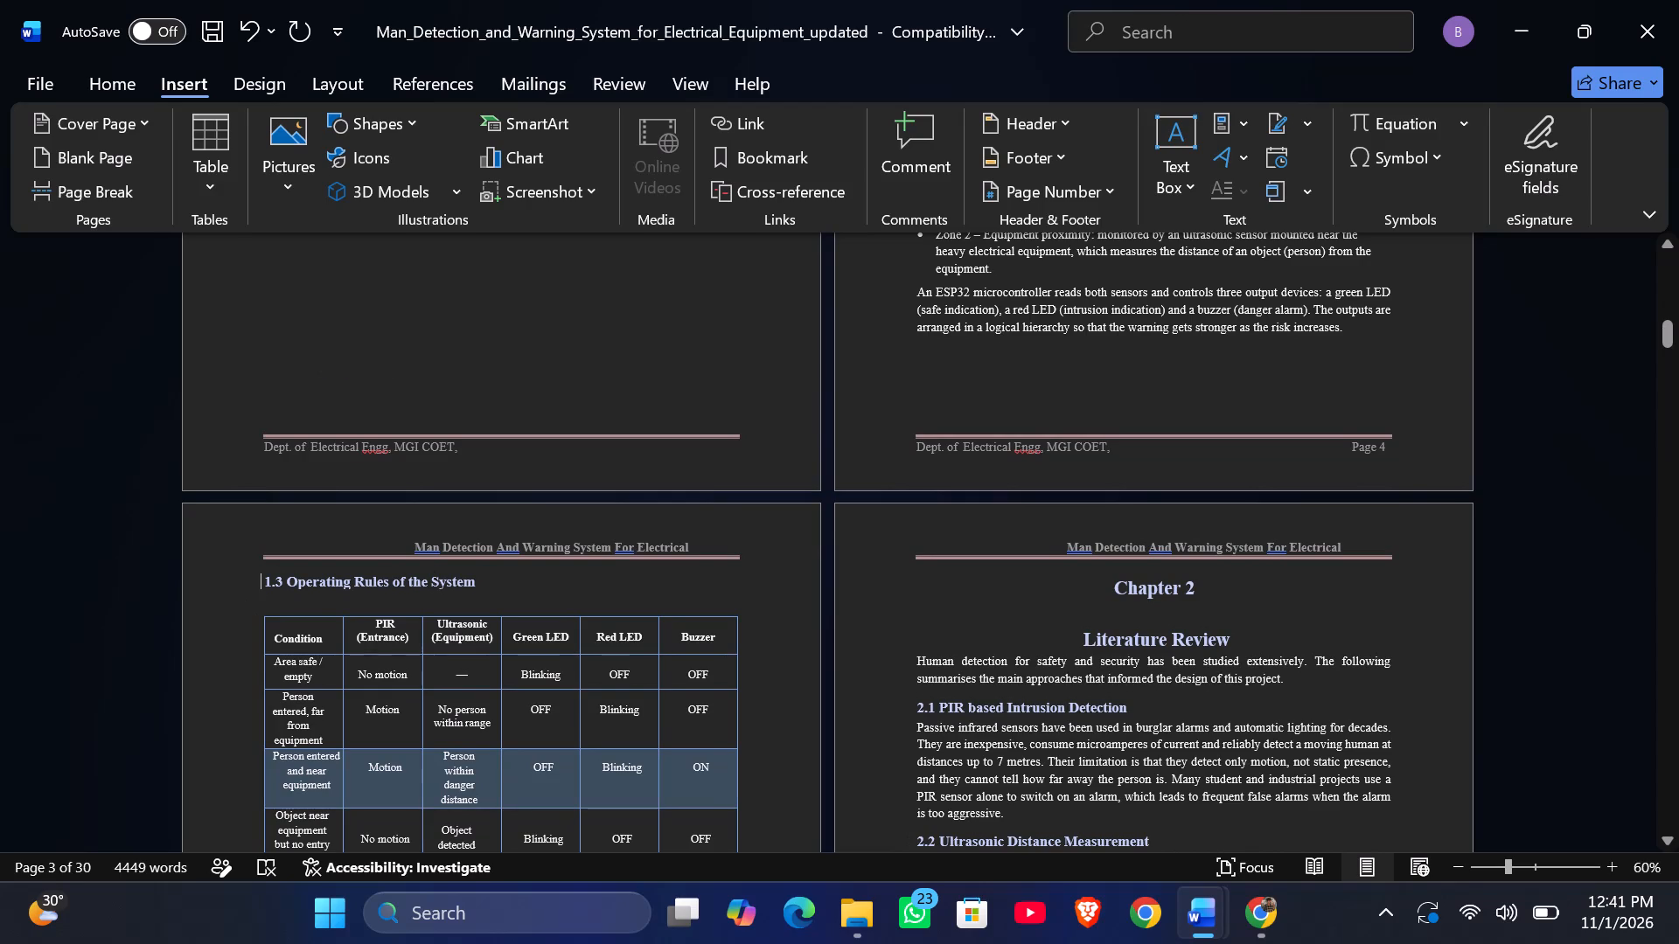
{"action": "key", "text": "Return"}
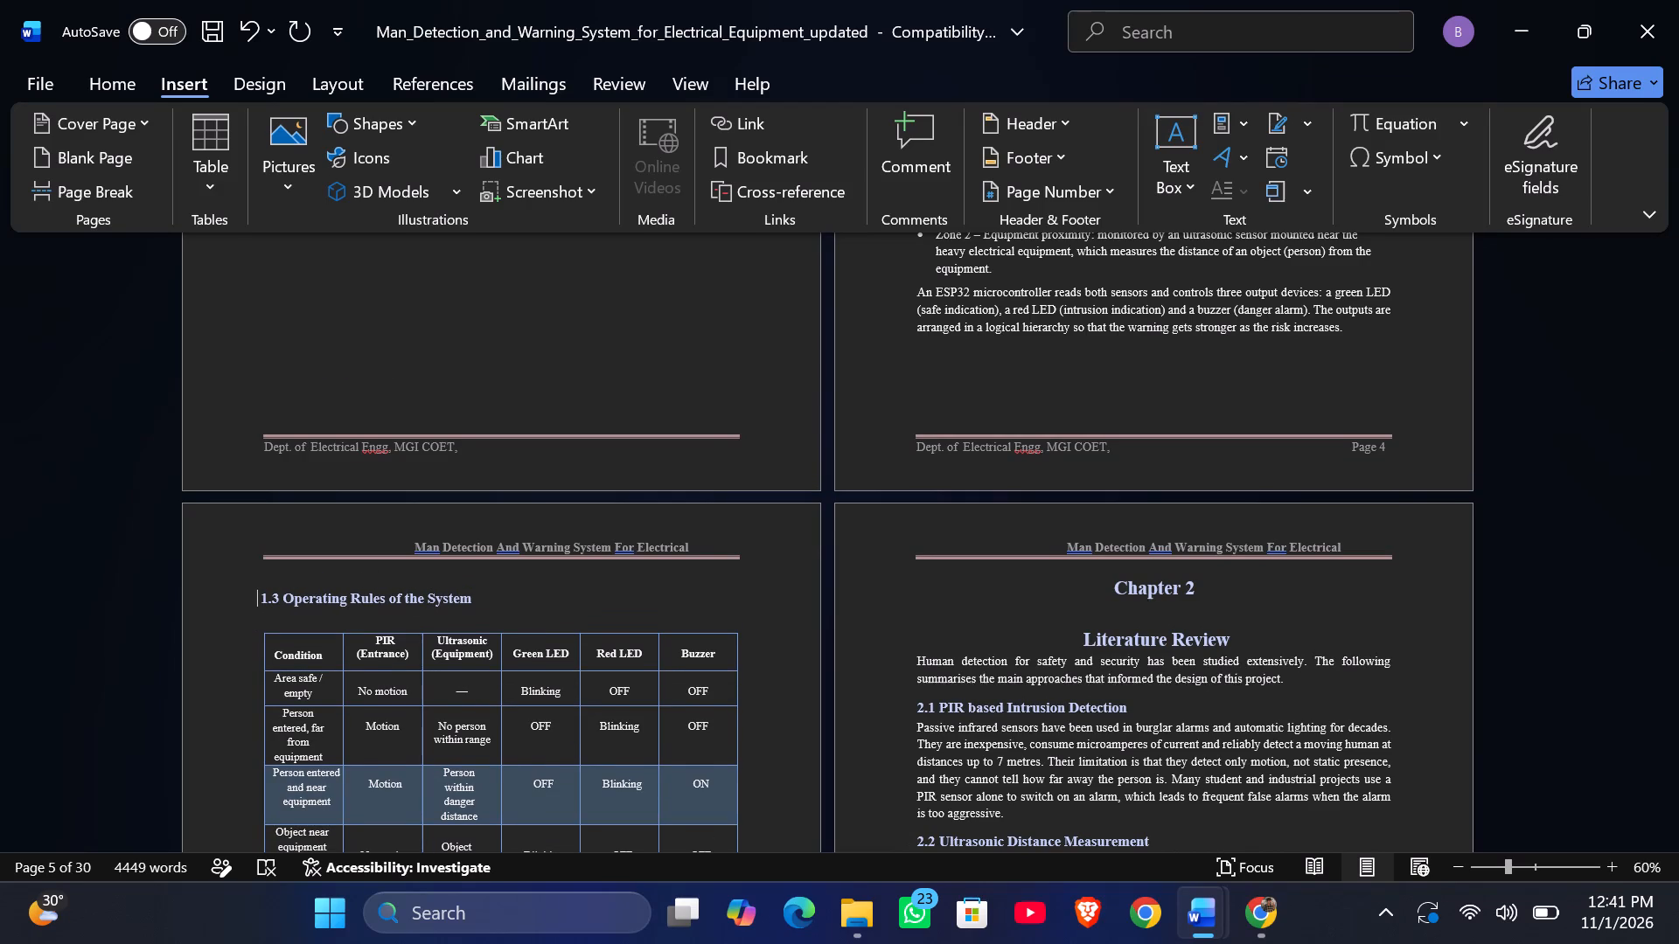
Remove the blank space between the "1.3 Operating Rules of the System" heading and its table.
{"action": "scroll", "coordinate": [261, 576], "scroll_direction": "down", "scroll_amount": 1}
{"action": "left_click", "coordinate": [292, 404]}
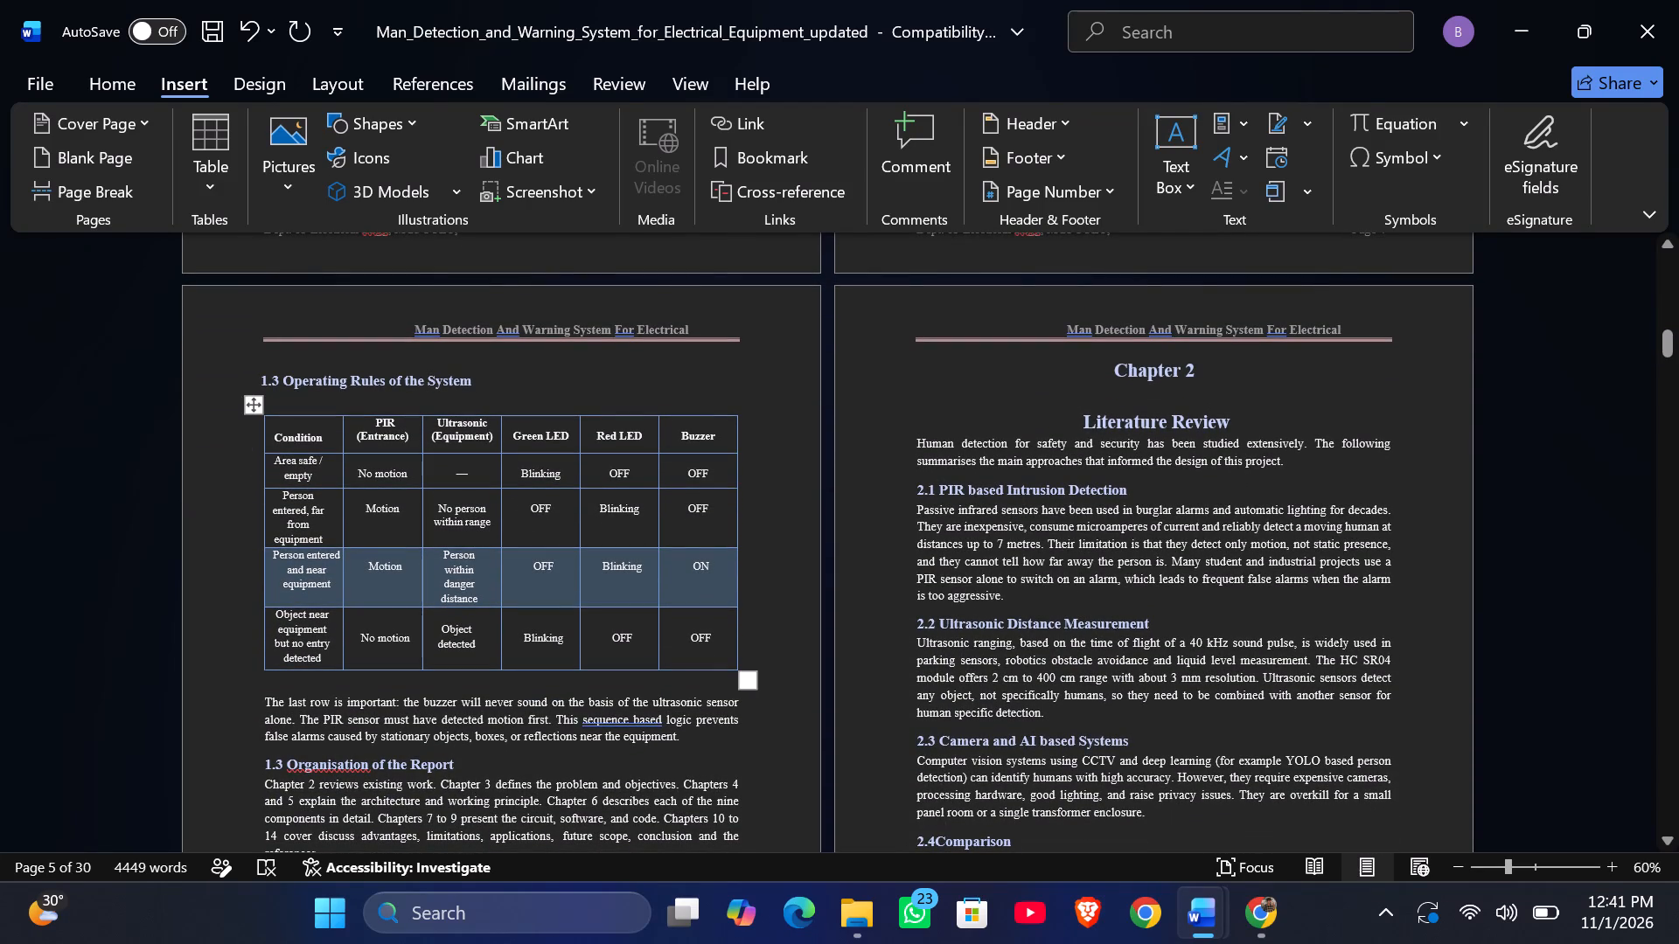
{"action": "key", "text": "BackSpace"}
{"action": "key", "text": "BackSpace"}
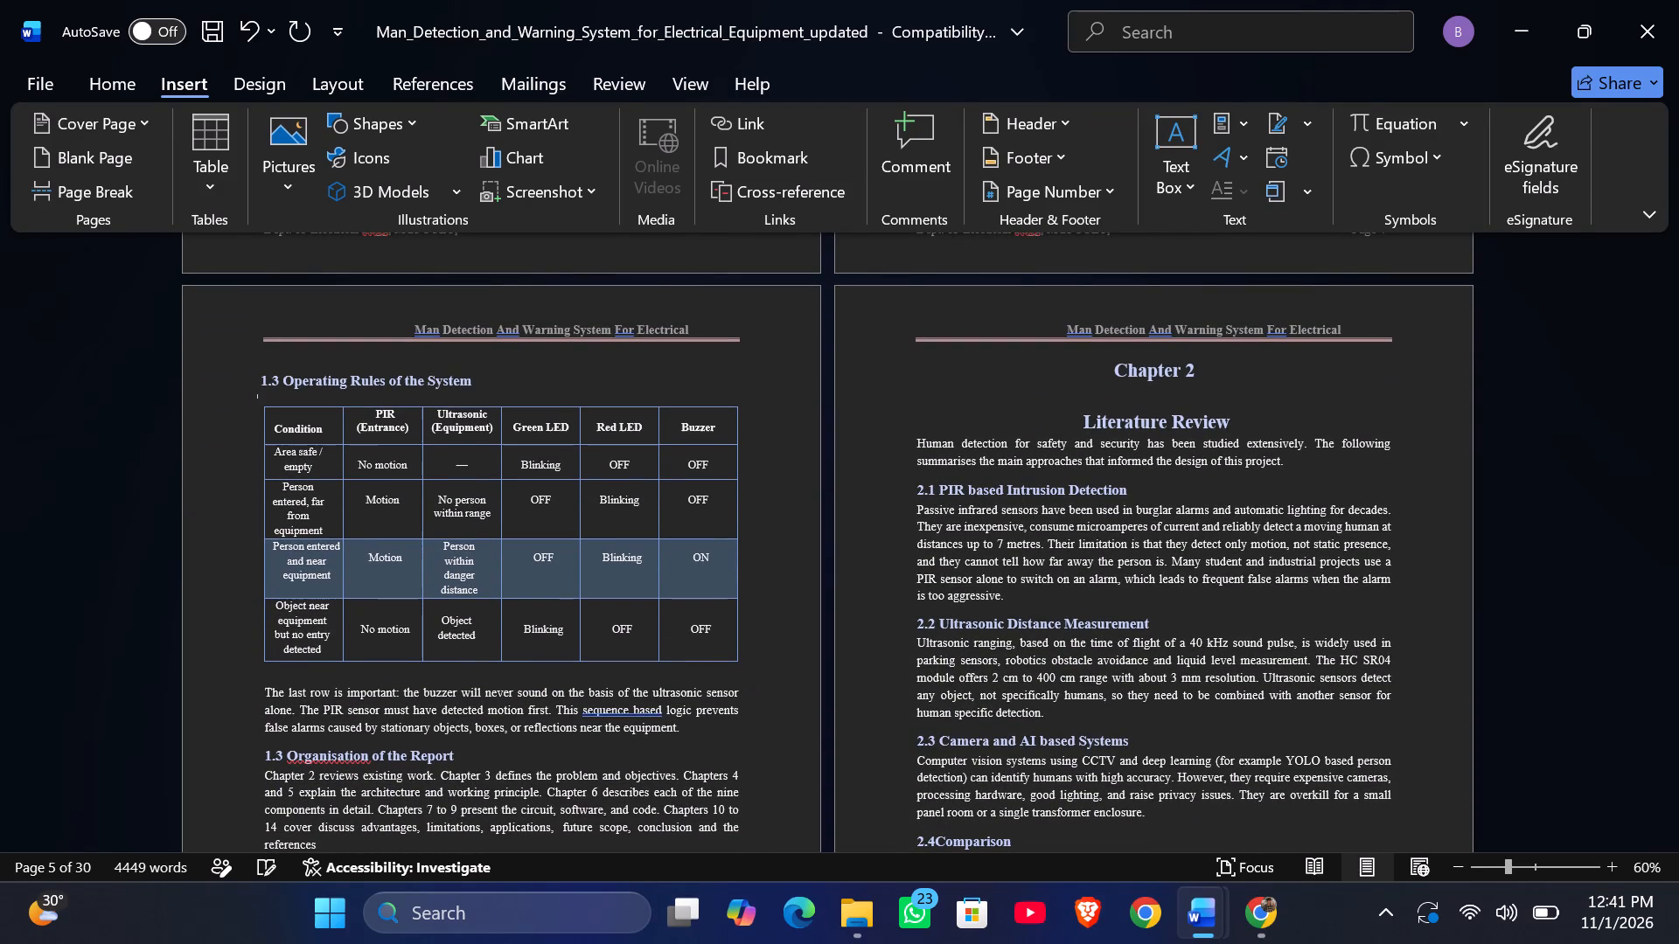
{"action": "key", "text": "BackSpace"}
{"action": "key", "text": "BackSpace"}
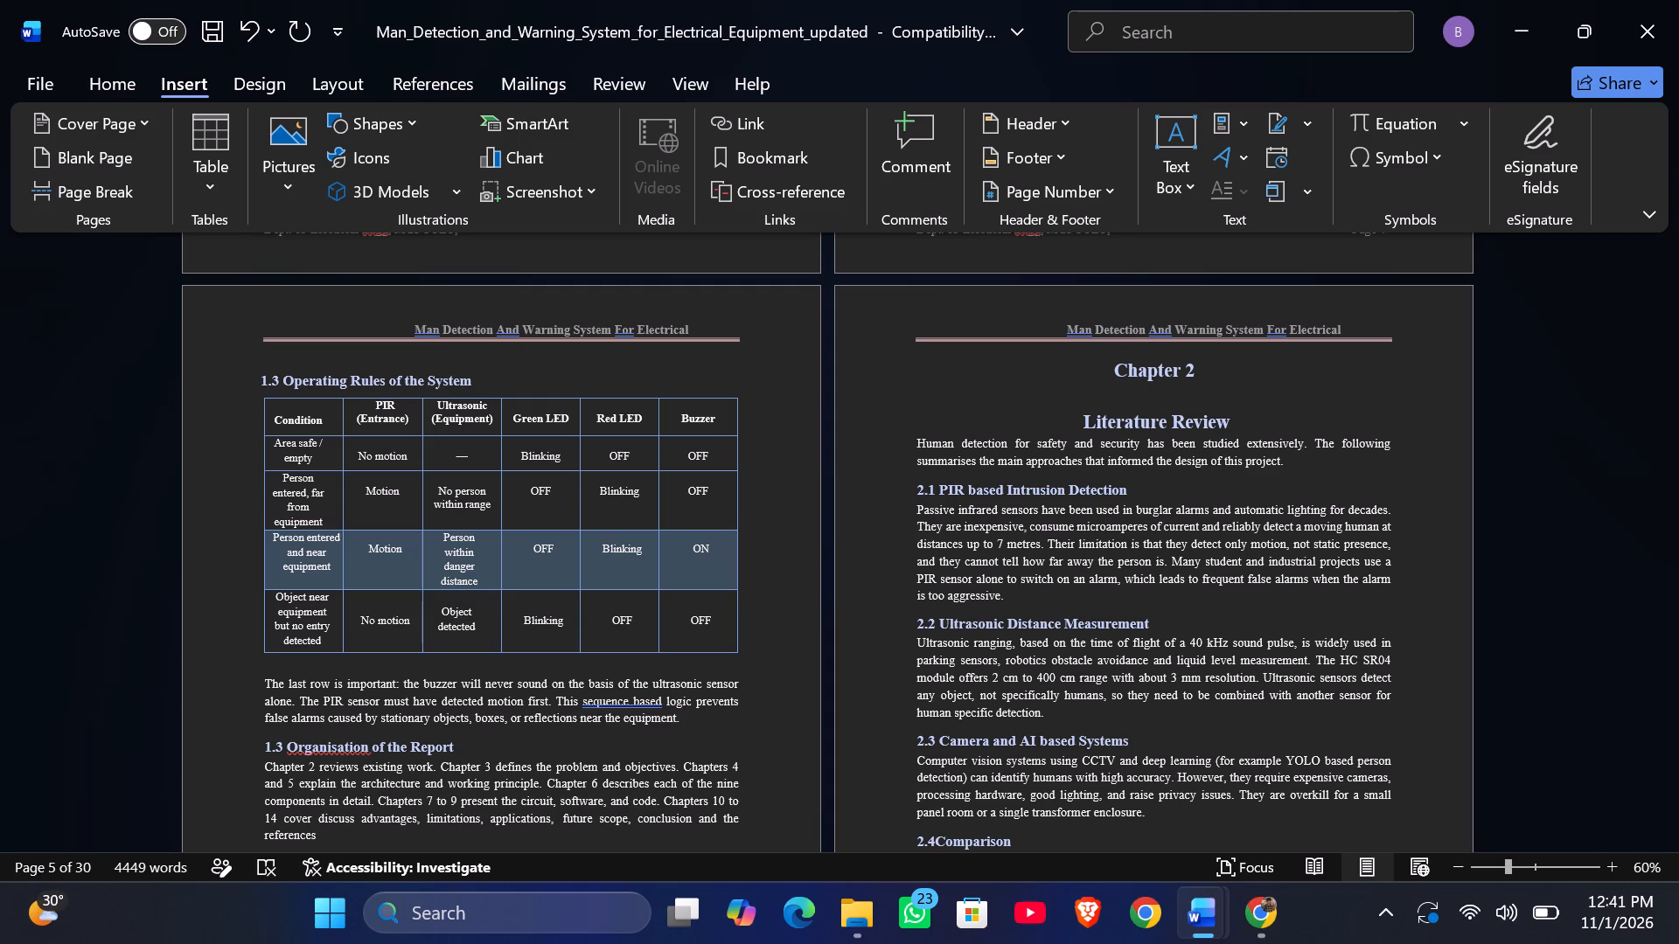
Check the font formatting of the Chapter 2 title "Literature Review" and of the section 2.2 and 2.3 headings.
{"action": "left_click_drag", "start_coordinate": [925, 639], "coordinate": [951, 651]}
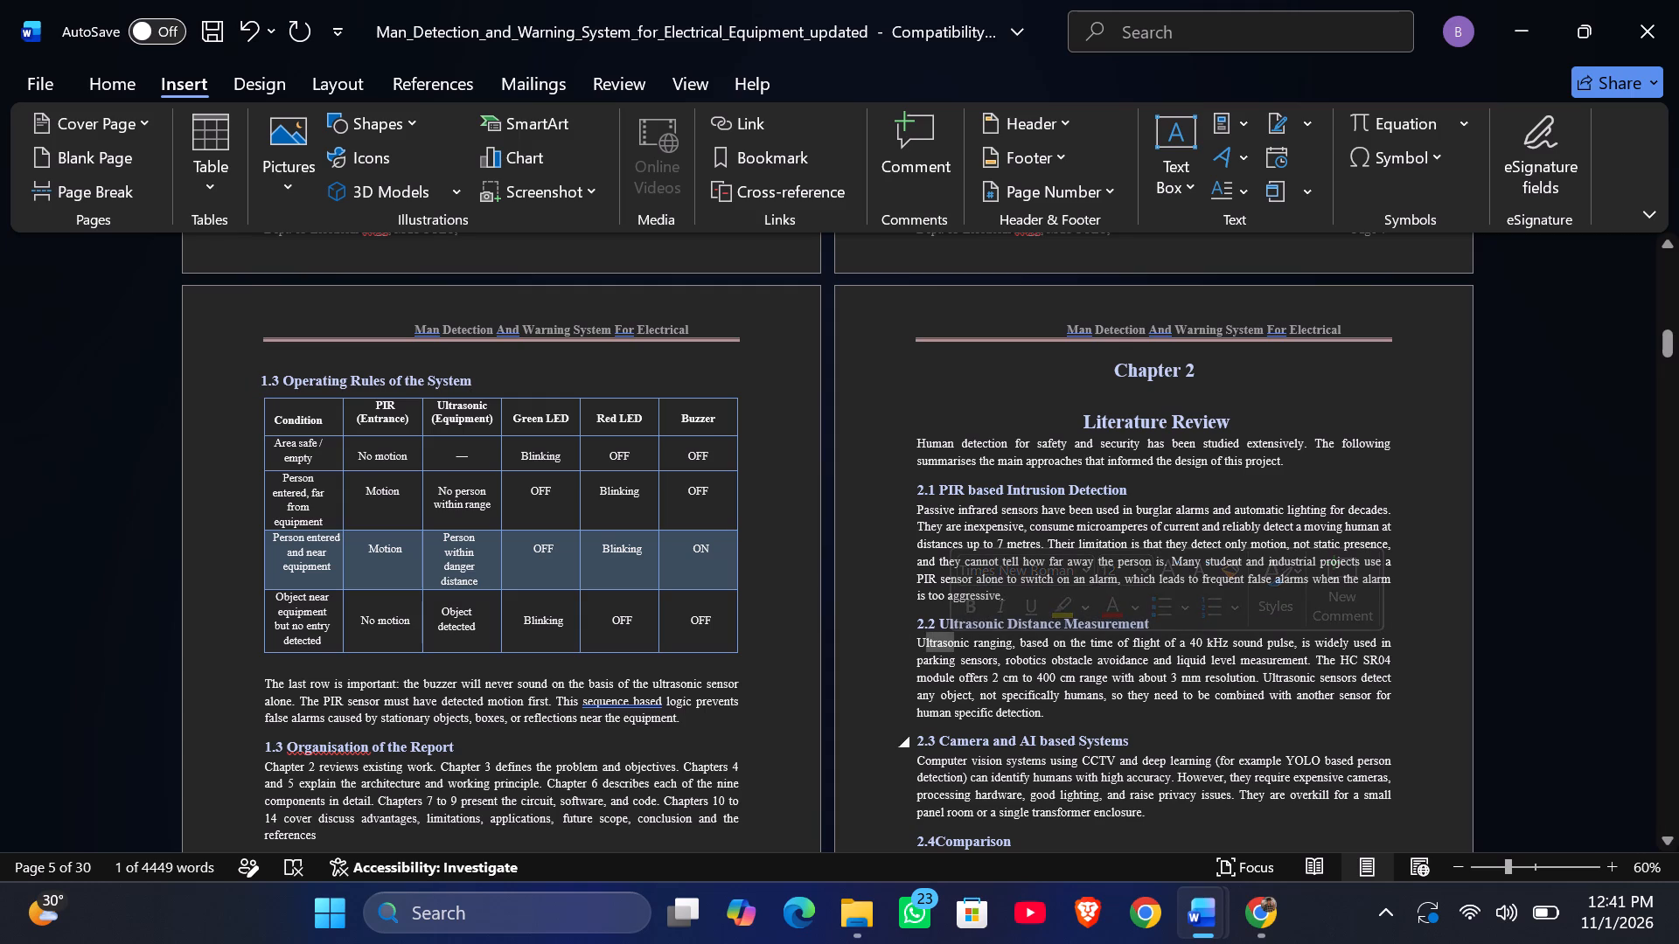
{"action": "left_click", "coordinate": [1182, 723]}
{"action": "left_click_drag", "start_coordinate": [1166, 731], "coordinate": [1070, 730]}
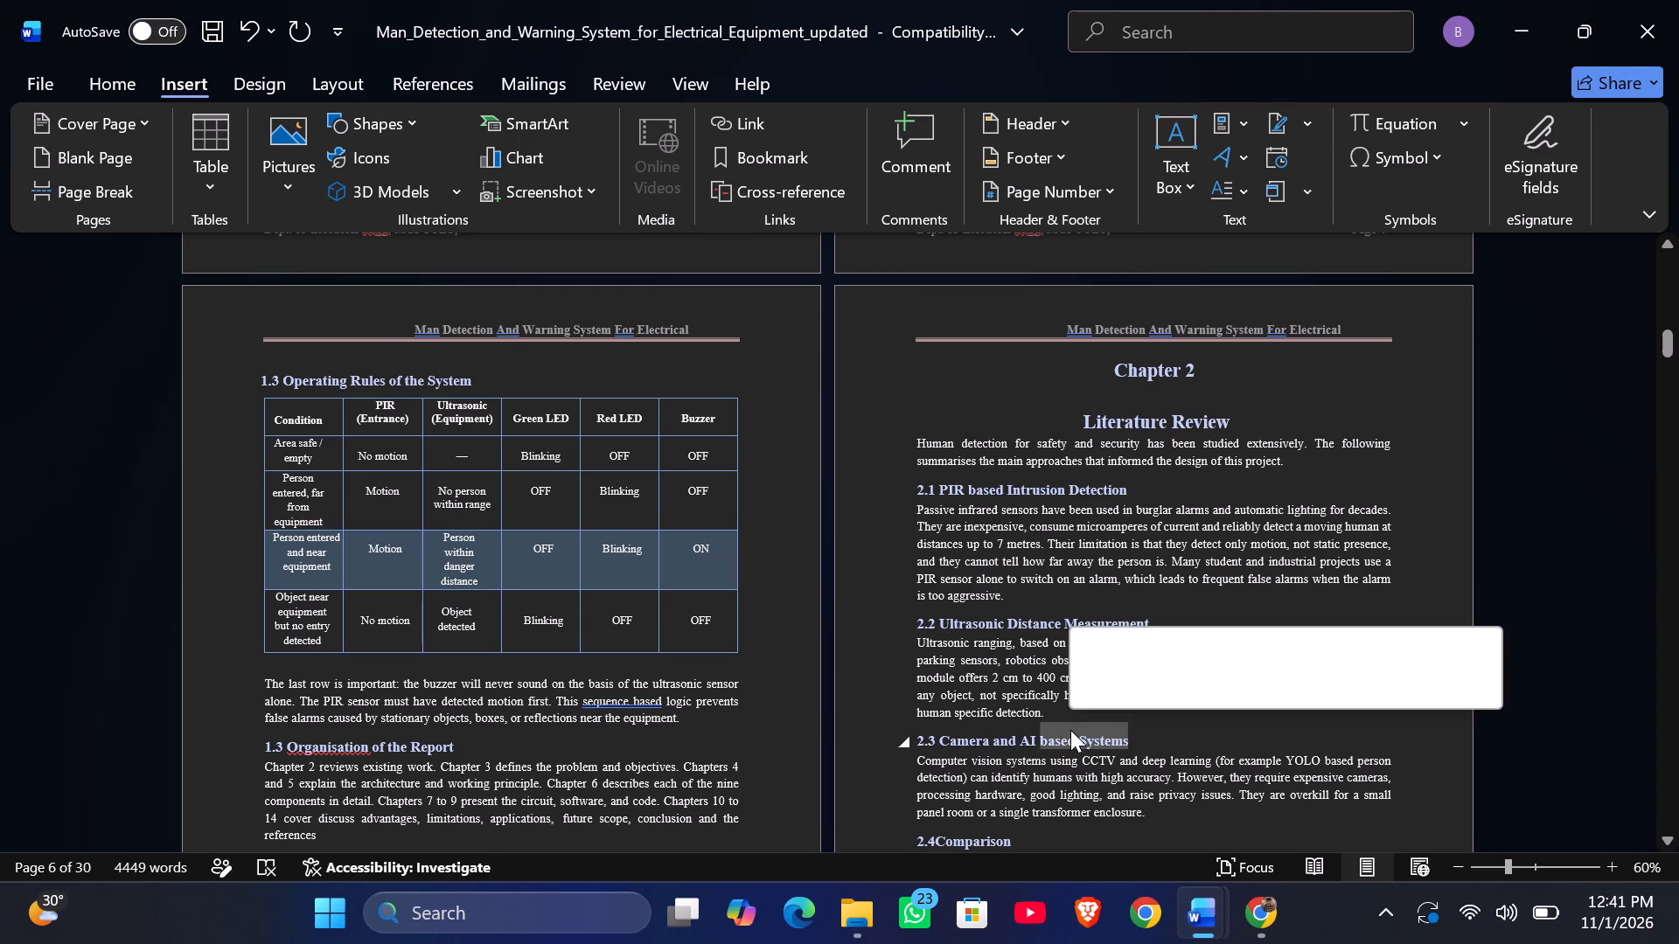
{"action": "left_click", "coordinate": [1191, 736]}
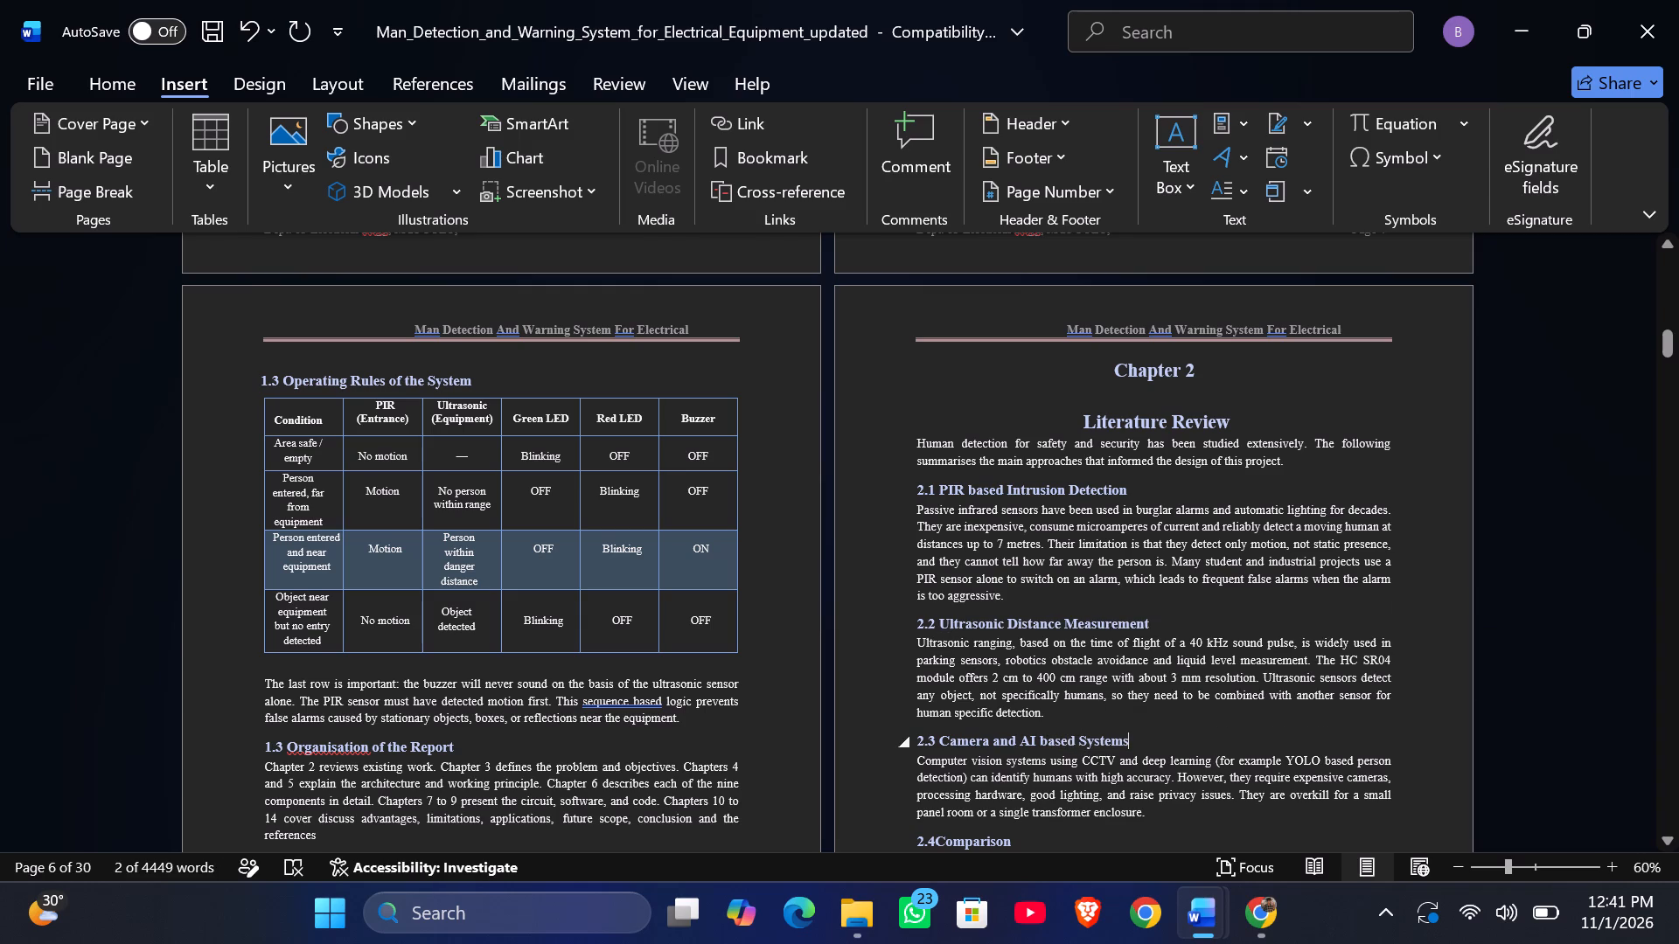
{"action": "left_click_drag", "start_coordinate": [1156, 620], "coordinate": [1066, 609]}
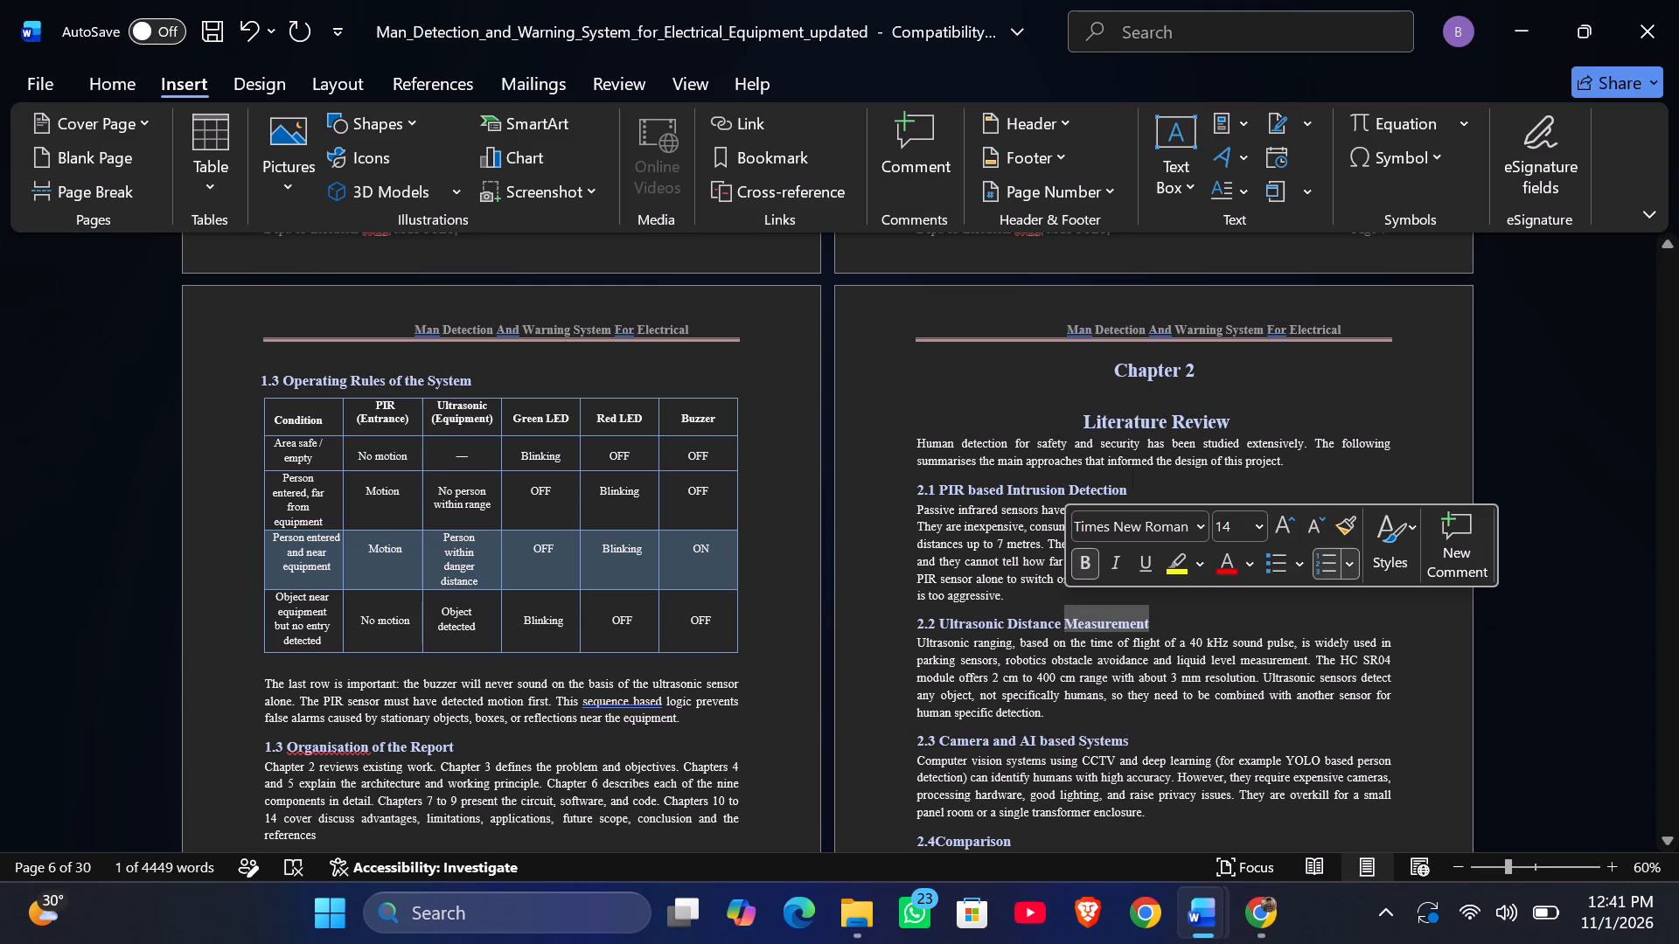
{"action": "left_click_drag", "start_coordinate": [1237, 415], "coordinate": [1135, 410]}
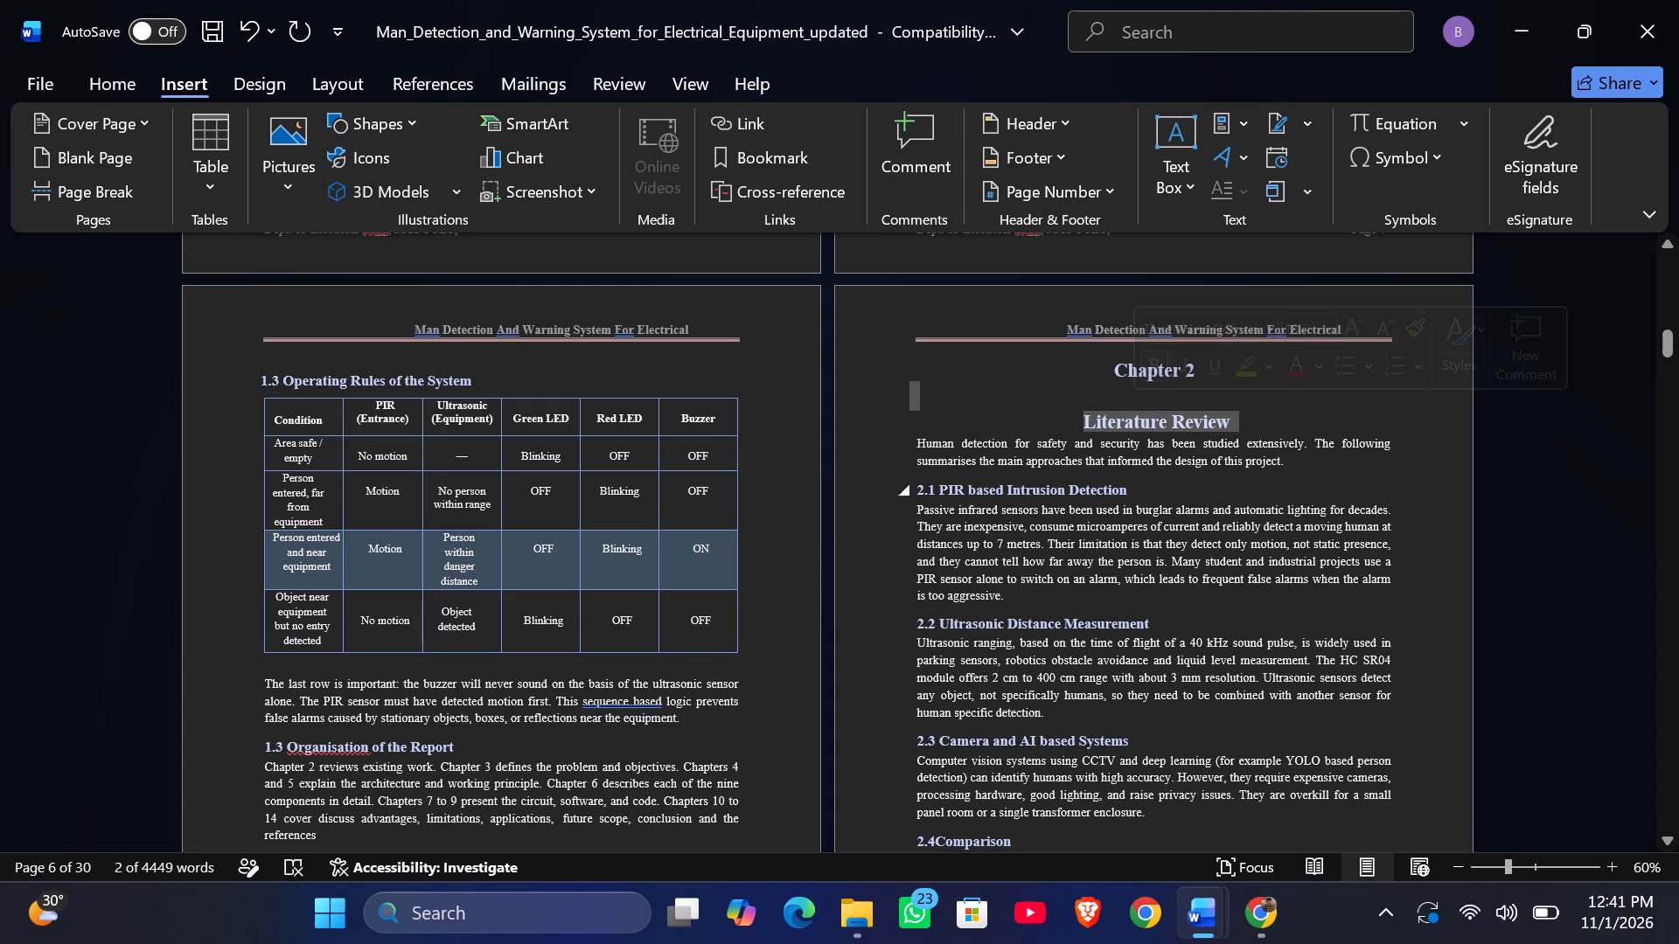
Review the layout of the chapters following Chapter 2, especially the Chapter 7 circuit diagram and its tables.
{"action": "left_click", "coordinate": [1278, 485]}
{"action": "scroll", "coordinate": [1278, 485], "scroll_direction": "down", "scroll_amount": 19}
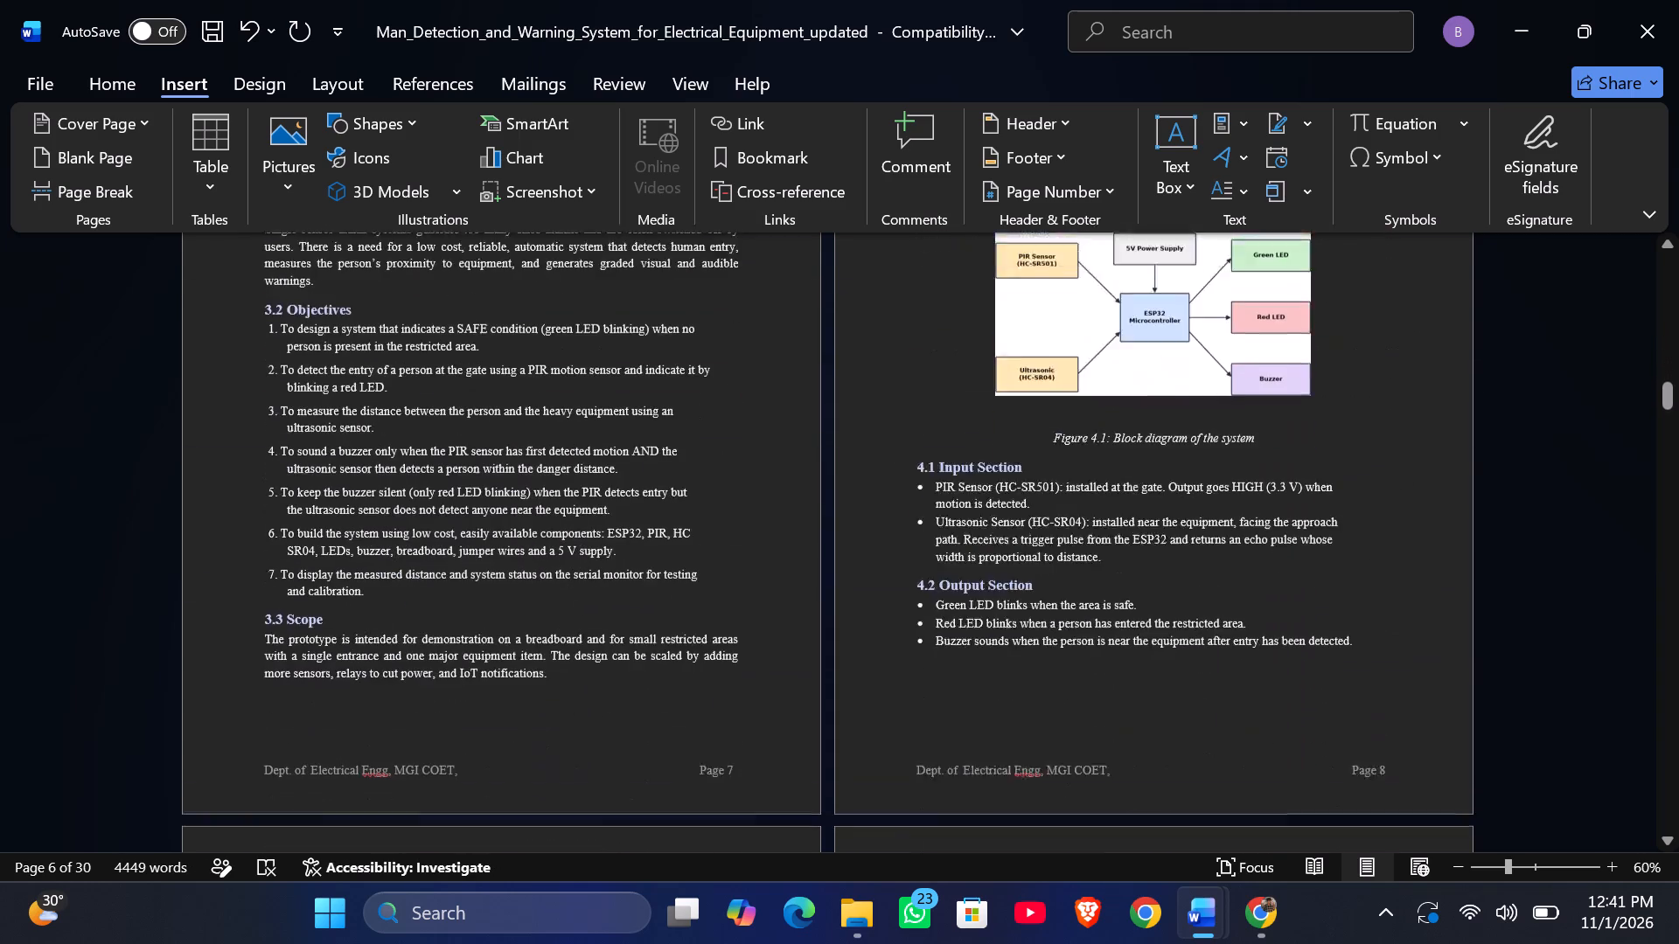
{"action": "scroll", "coordinate": [1278, 485], "scroll_direction": "down", "scroll_amount": 20}
{"action": "scroll", "coordinate": [1278, 485], "scroll_direction": "down", "scroll_amount": 17}
{"action": "scroll", "coordinate": [1278, 485], "scroll_direction": "down", "scroll_amount": 18}
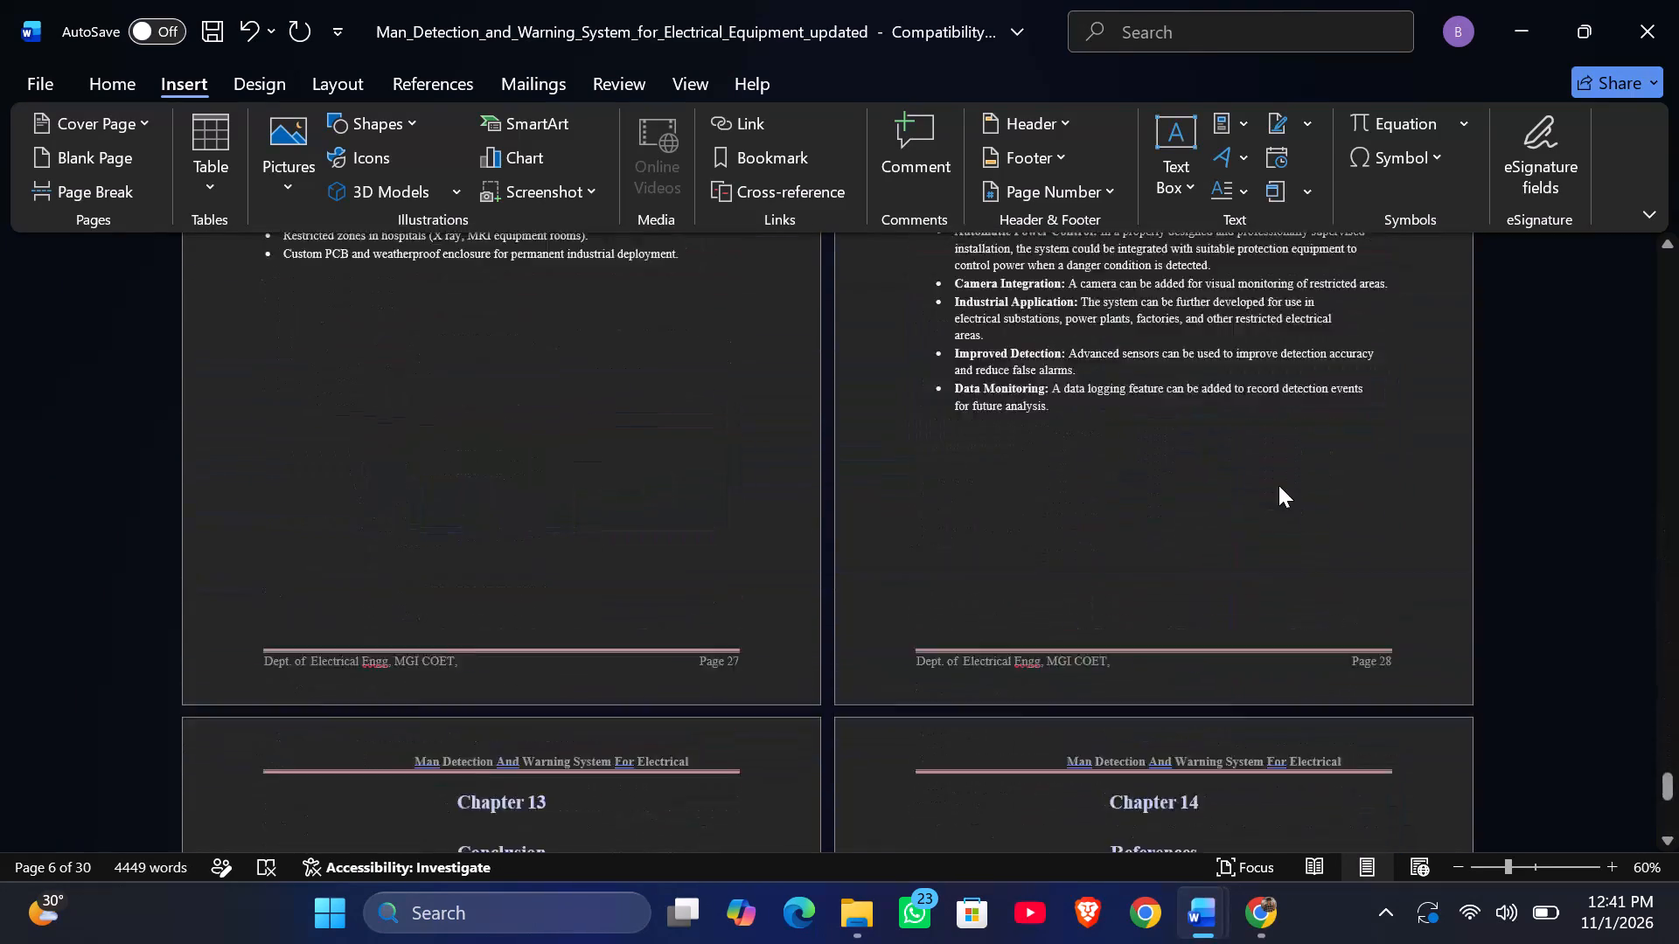
{"action": "scroll", "coordinate": [1278, 485], "scroll_direction": "up", "scroll_amount": 20}
{"action": "scroll", "coordinate": [1278, 485], "scroll_direction": "up", "scroll_amount": 20}
{"action": "scroll", "coordinate": [1278, 485], "scroll_direction": "up", "scroll_amount": 20}
{"action": "scroll", "coordinate": [1278, 485], "scroll_direction": "up", "scroll_amount": 6}
{"action": "scroll", "coordinate": [1278, 485], "scroll_direction": "down", "scroll_amount": 1}
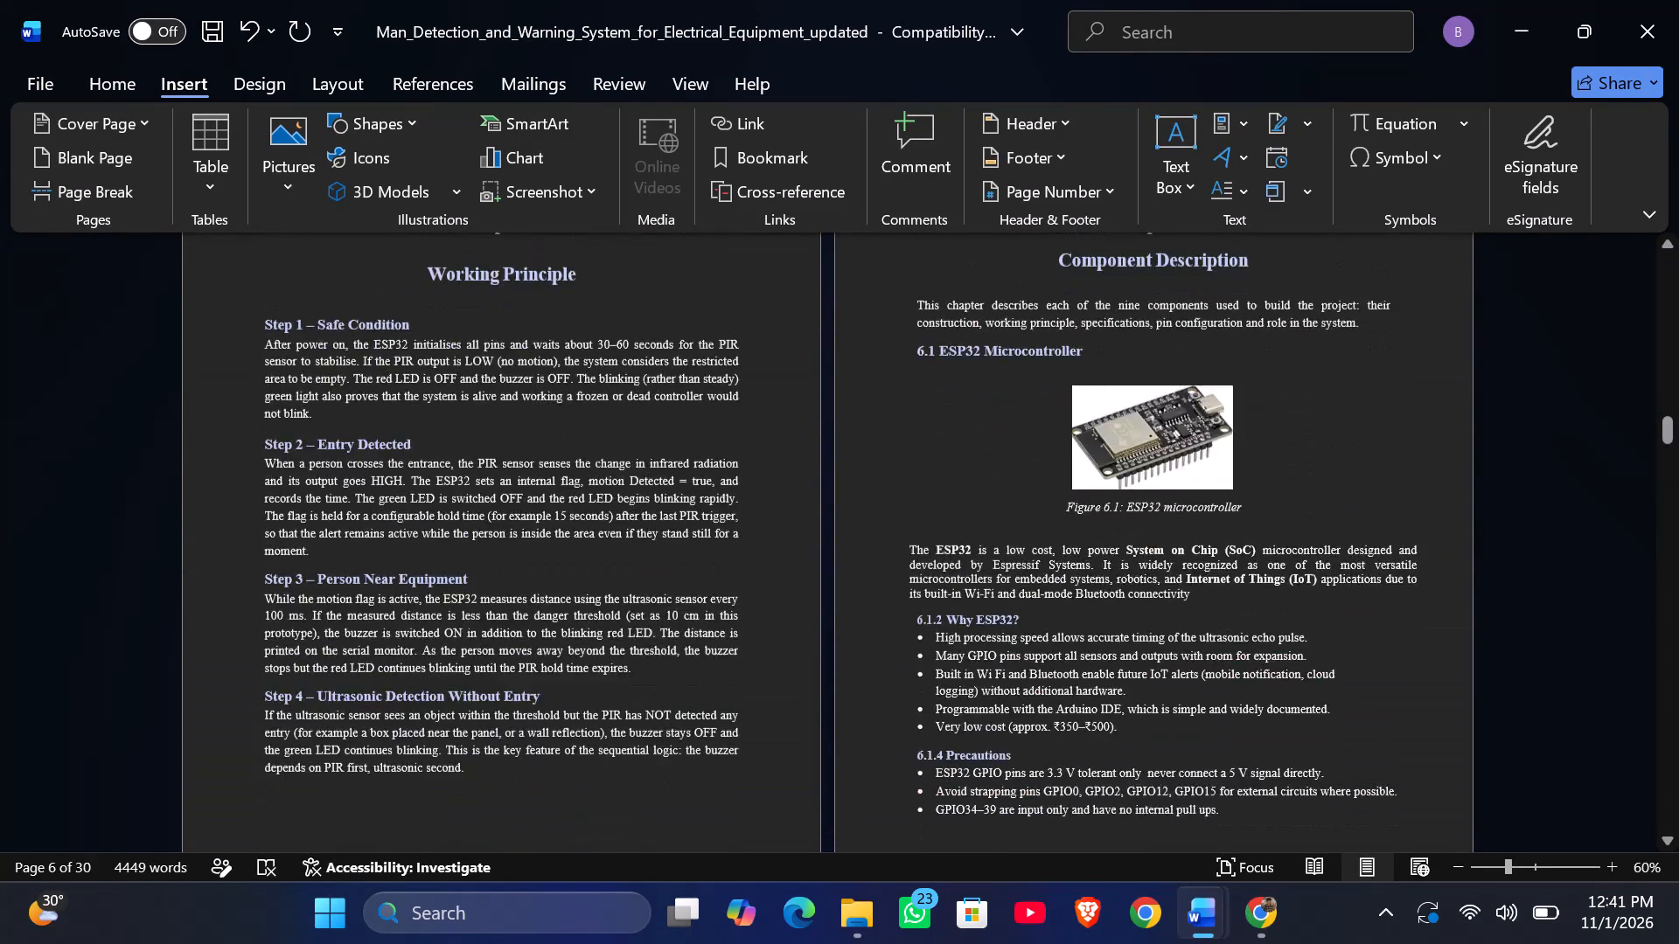
{"action": "scroll", "coordinate": [1278, 485], "scroll_direction": "down", "scroll_amount": 14}
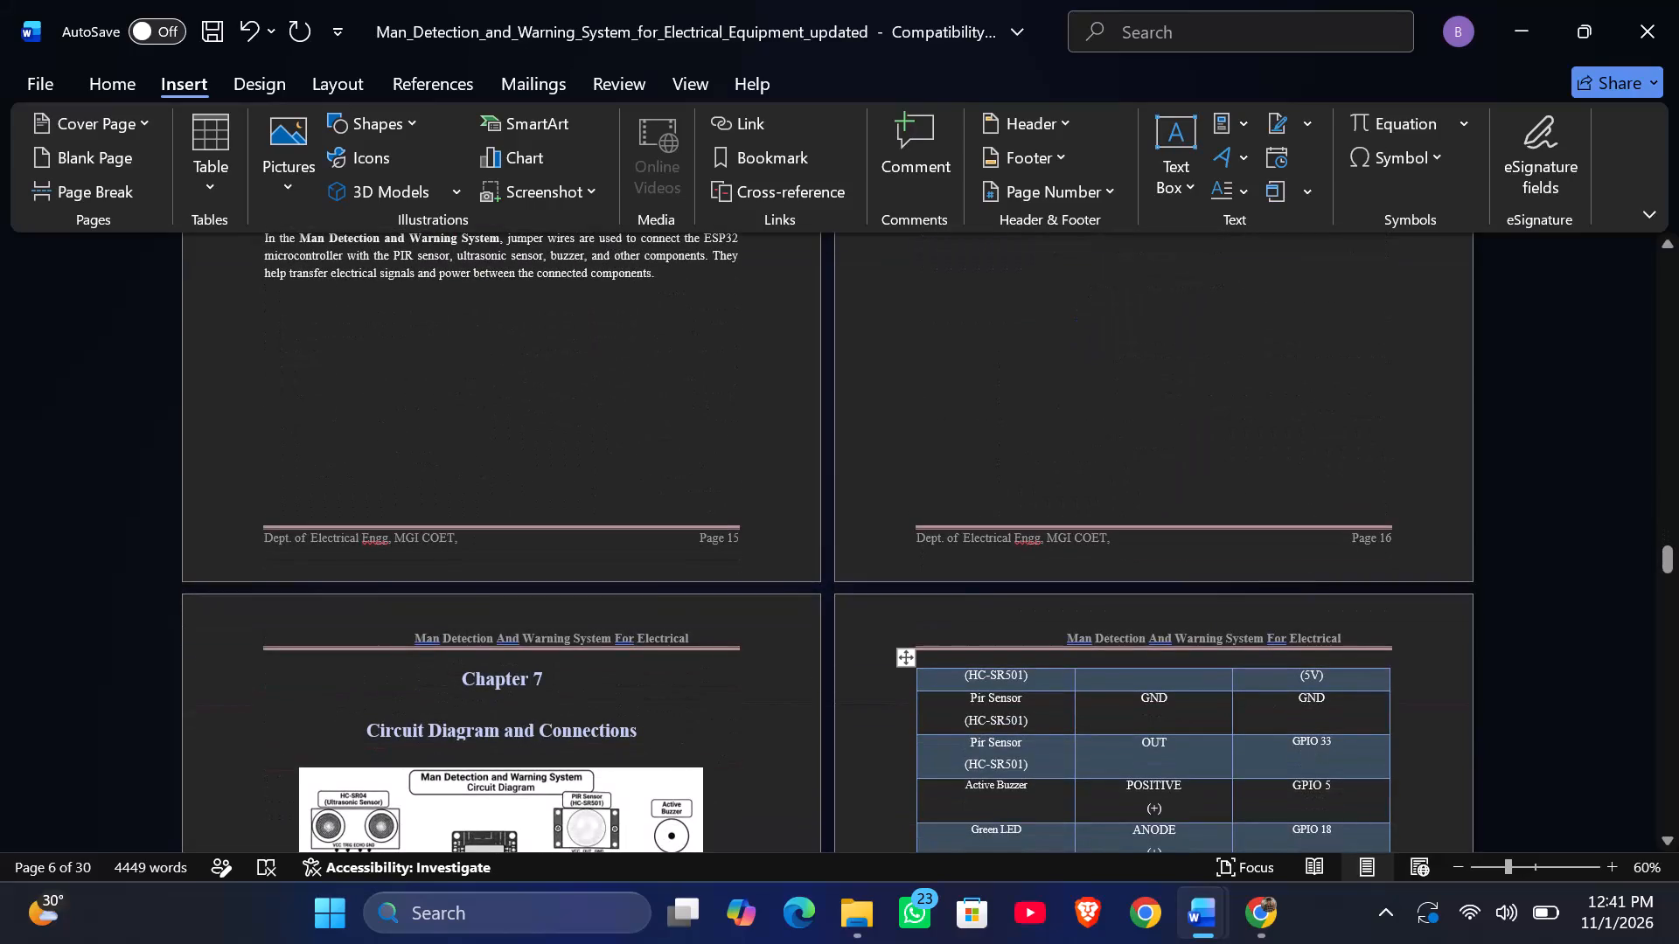
{"action": "left_click_drag", "start_coordinate": [1333, 715], "coordinate": [1290, 711]}
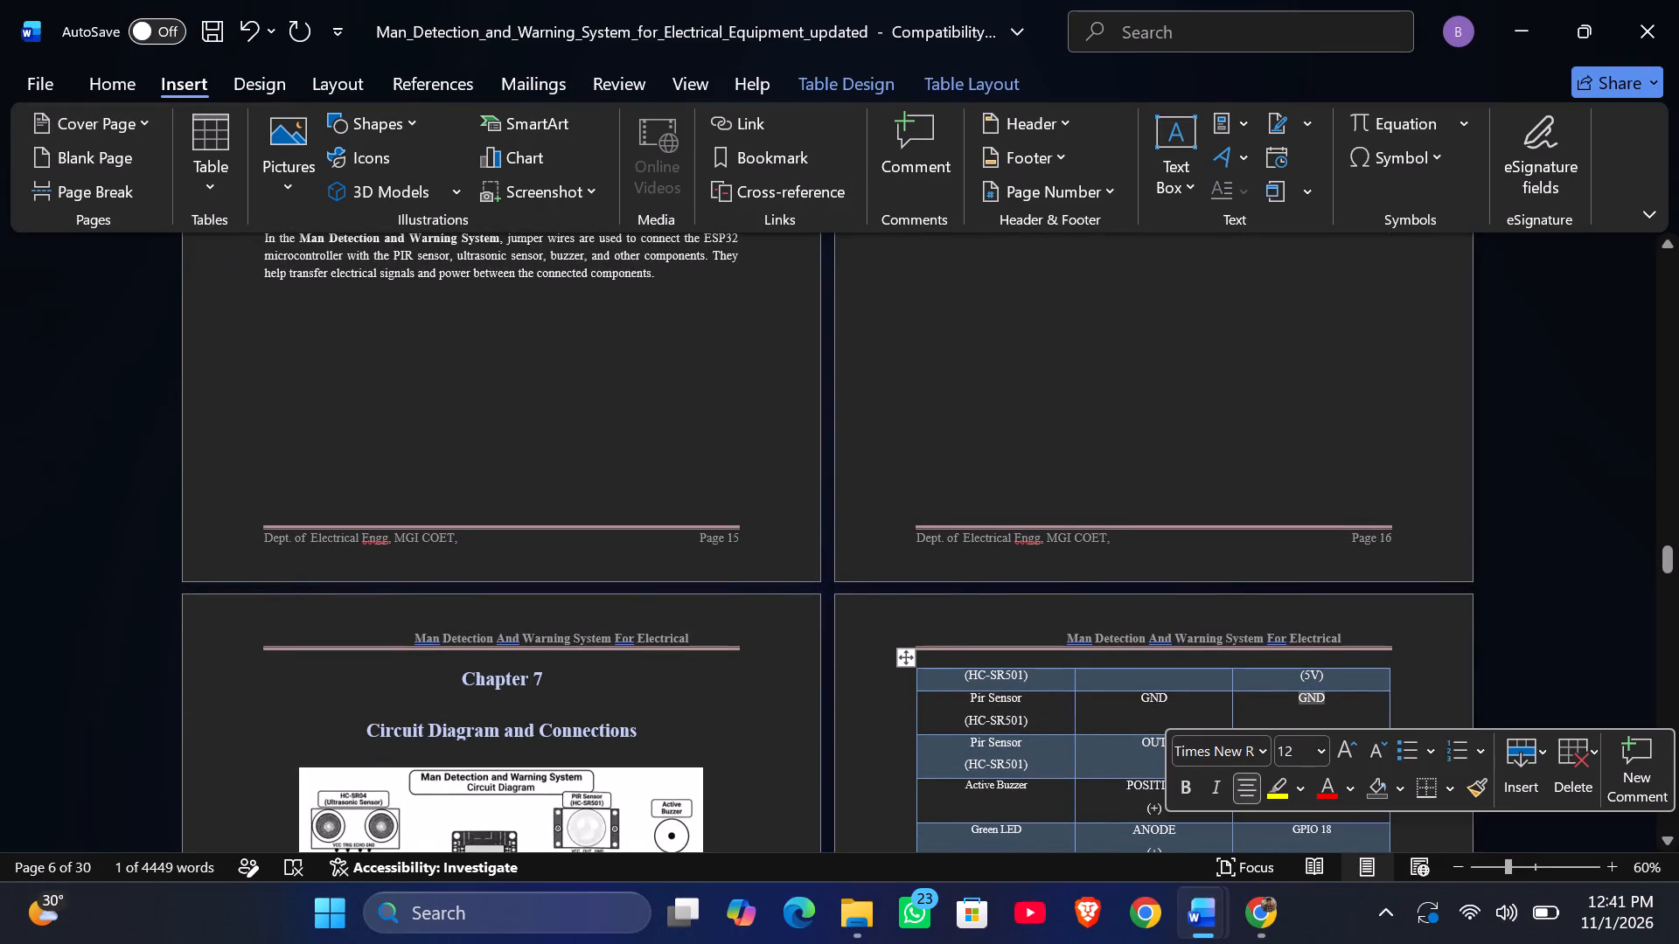
{"action": "left_click", "coordinate": [1322, 469]}
{"action": "scroll", "coordinate": [1322, 469], "scroll_direction": "up", "scroll_amount": 1}
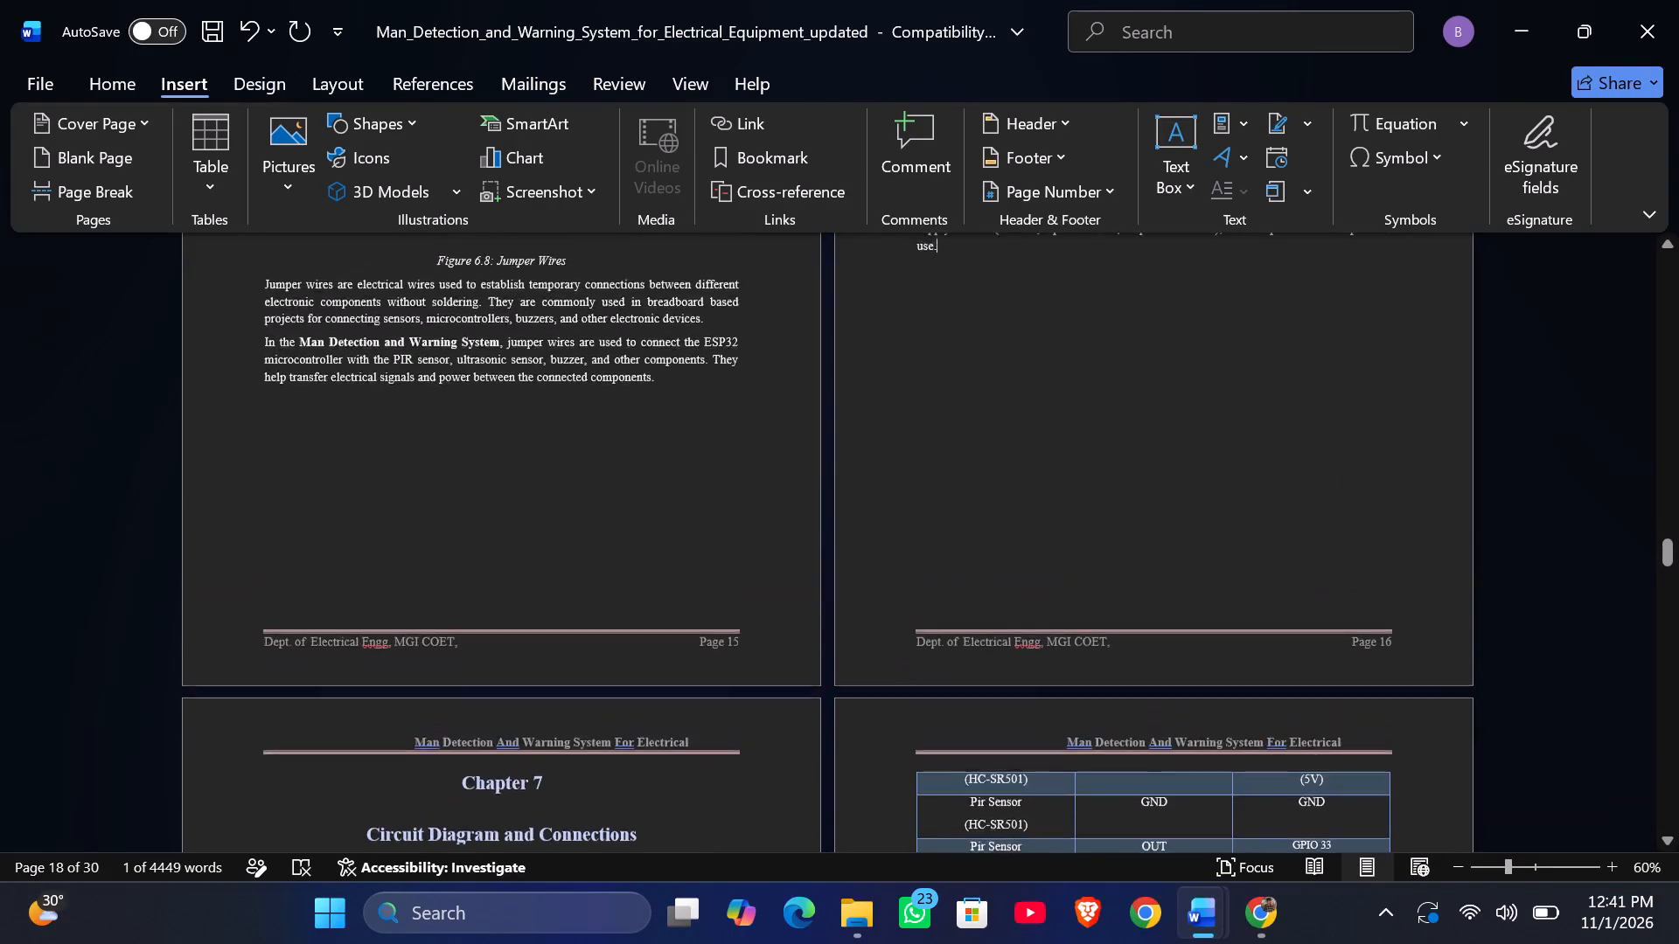
{"action": "scroll", "coordinate": [1322, 469], "scroll_direction": "up", "scroll_amount": 1}
{"action": "scroll", "coordinate": [1322, 469], "scroll_direction": "down", "scroll_amount": 4}
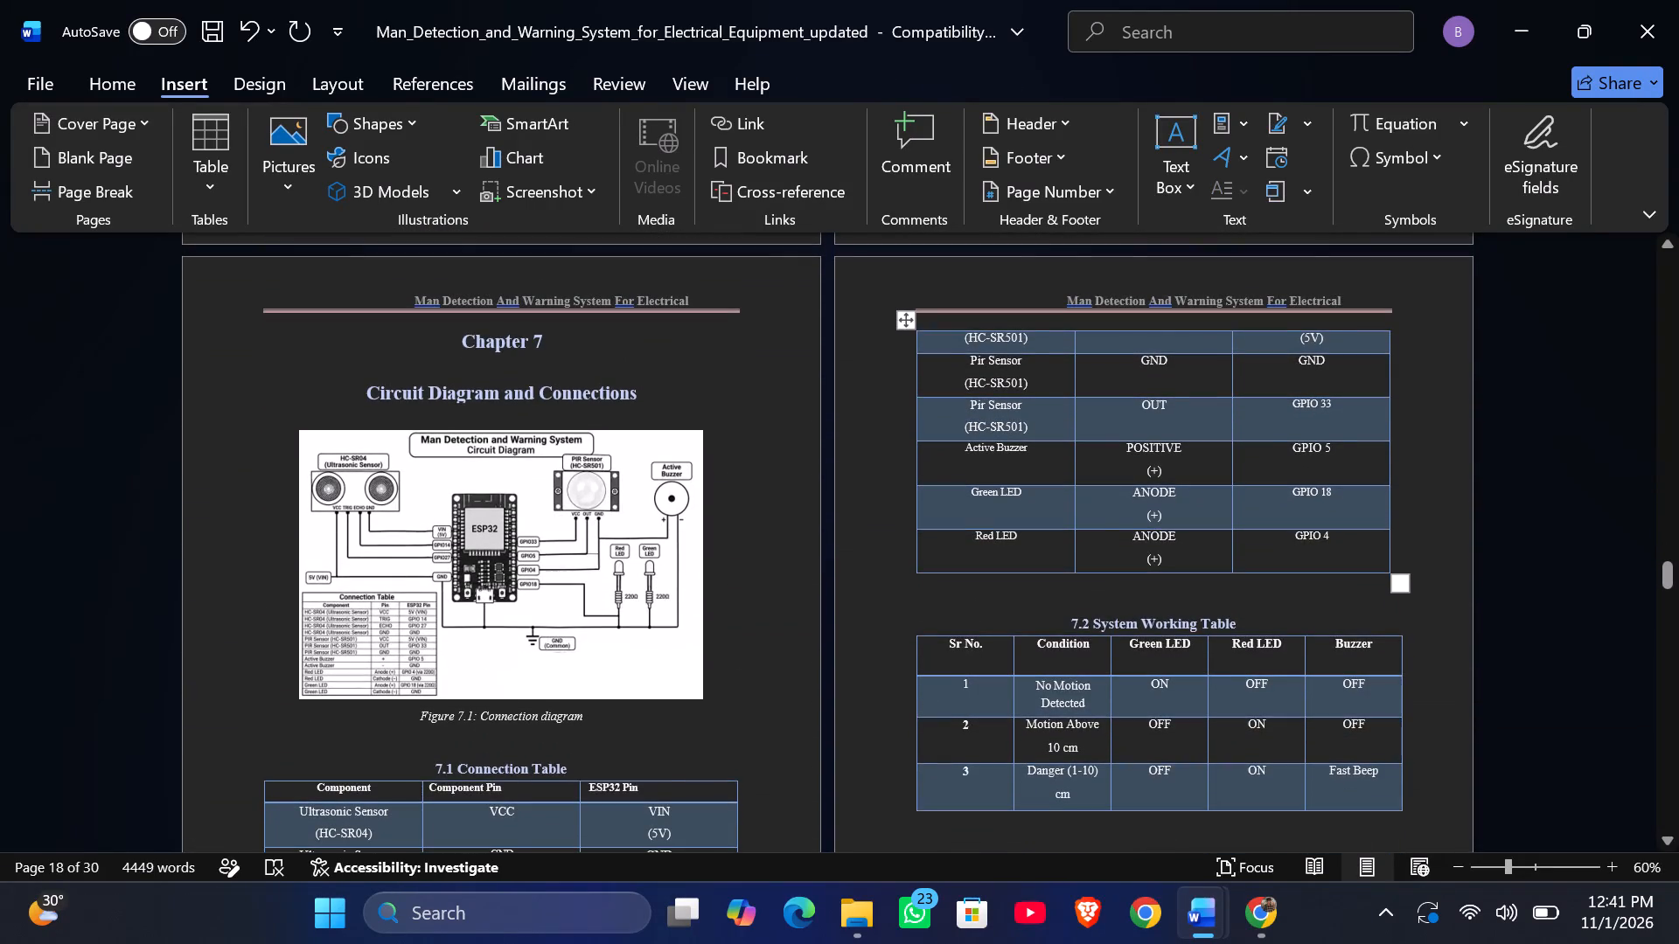
{"action": "scroll", "coordinate": [1322, 469], "scroll_direction": "down", "scroll_amount": 2}
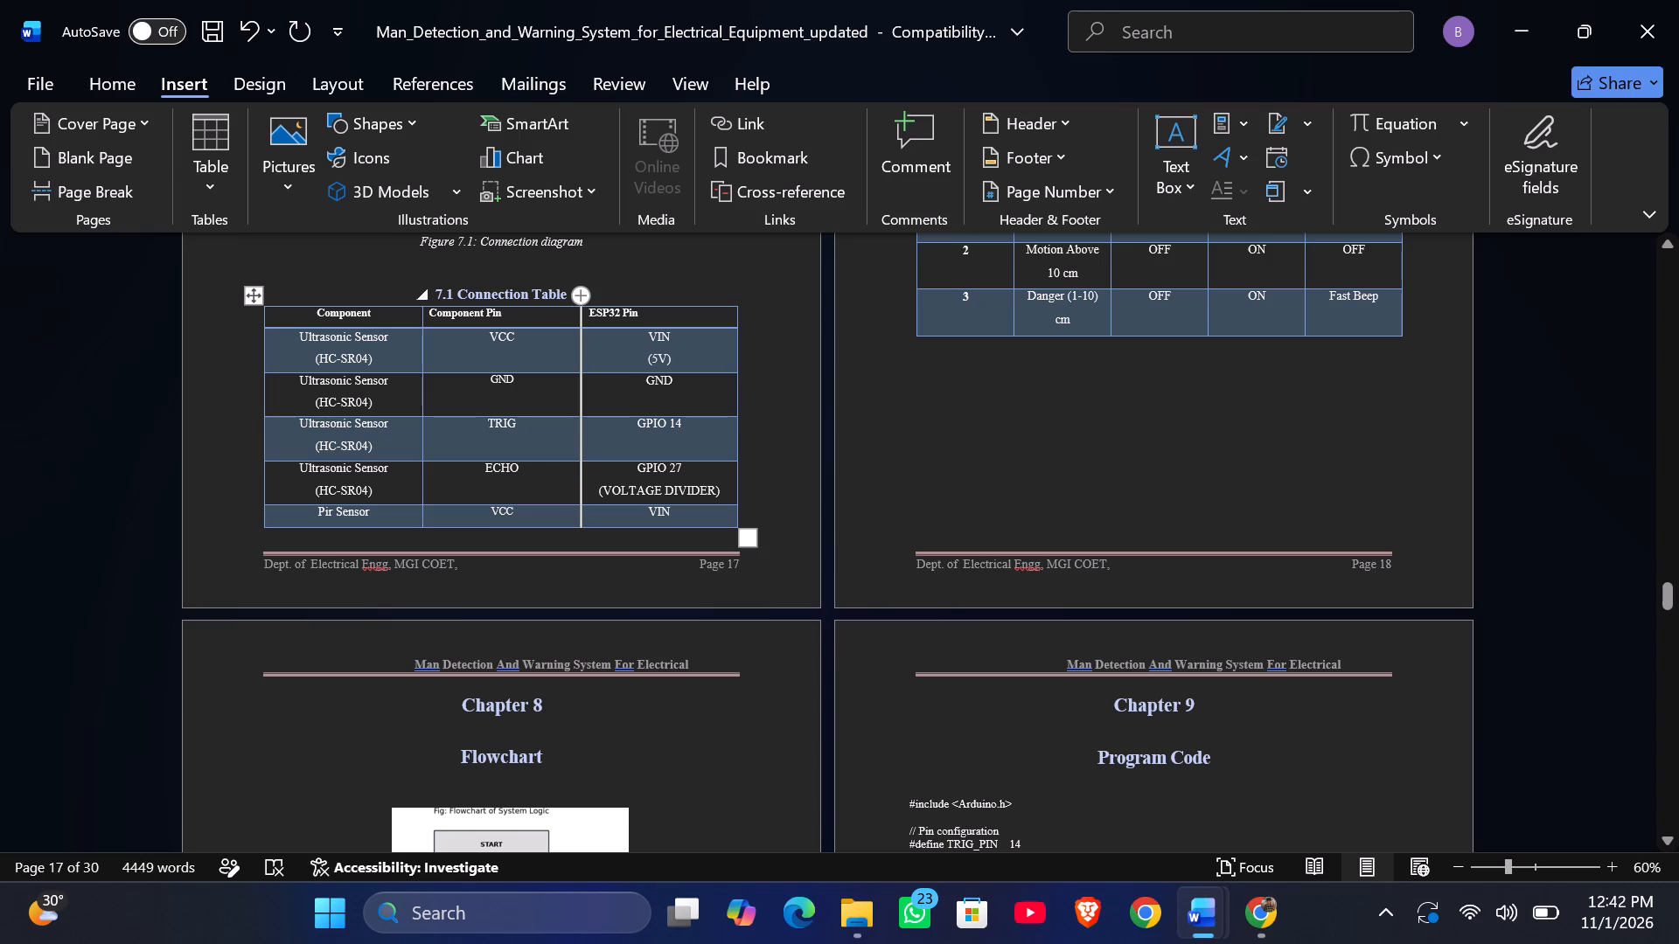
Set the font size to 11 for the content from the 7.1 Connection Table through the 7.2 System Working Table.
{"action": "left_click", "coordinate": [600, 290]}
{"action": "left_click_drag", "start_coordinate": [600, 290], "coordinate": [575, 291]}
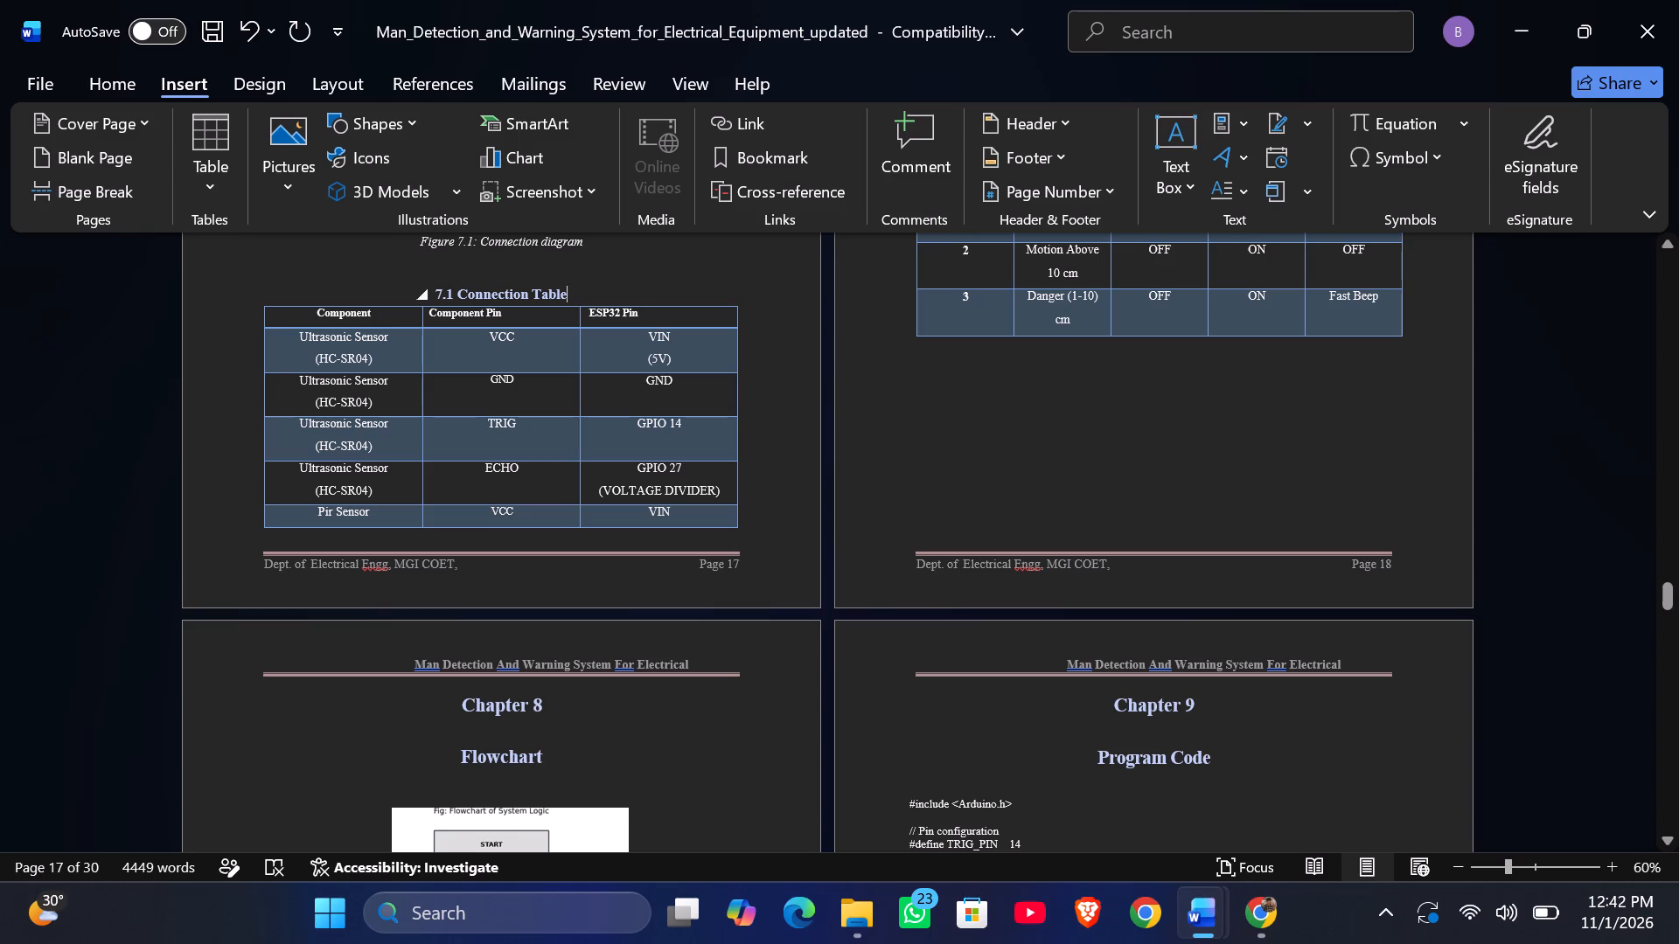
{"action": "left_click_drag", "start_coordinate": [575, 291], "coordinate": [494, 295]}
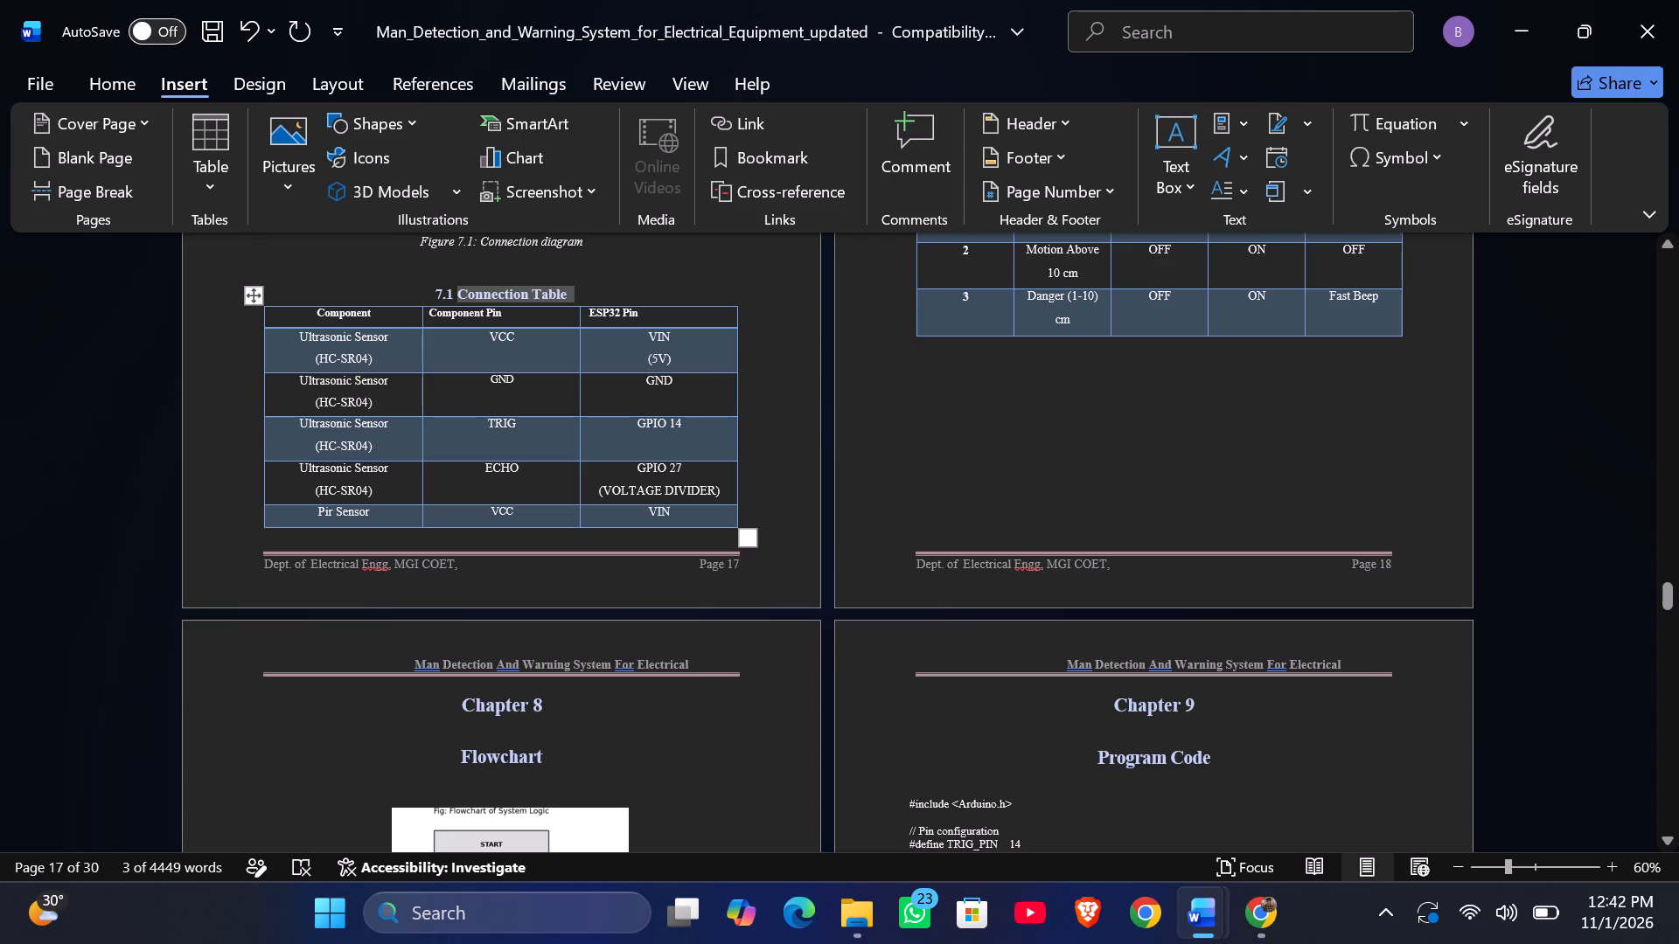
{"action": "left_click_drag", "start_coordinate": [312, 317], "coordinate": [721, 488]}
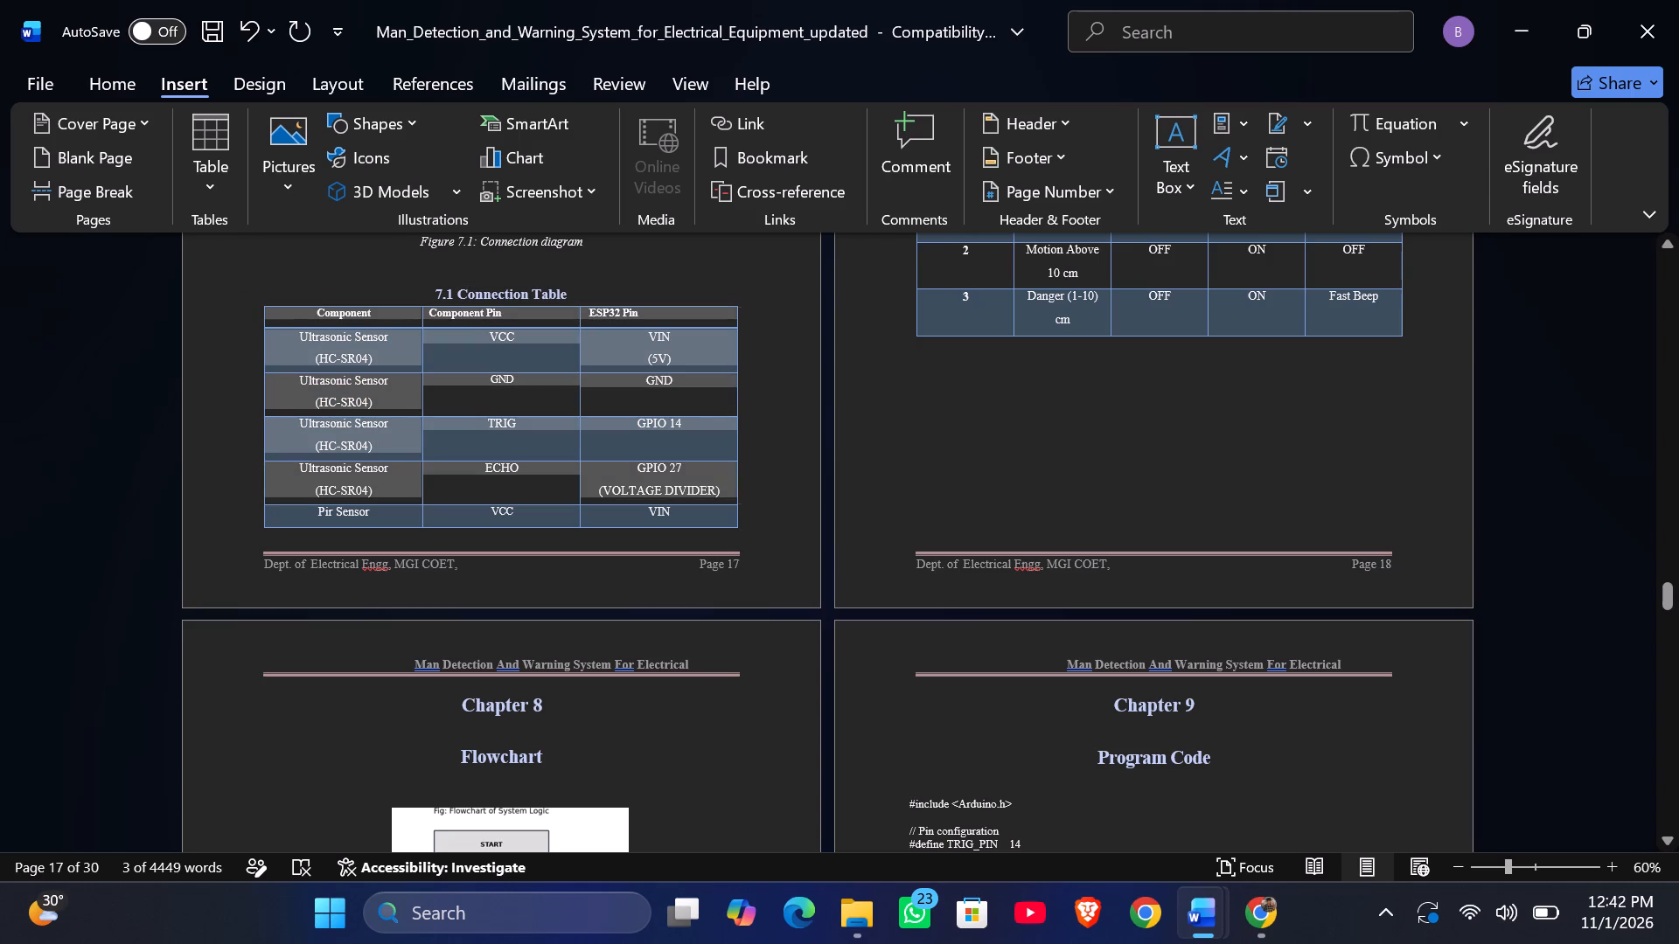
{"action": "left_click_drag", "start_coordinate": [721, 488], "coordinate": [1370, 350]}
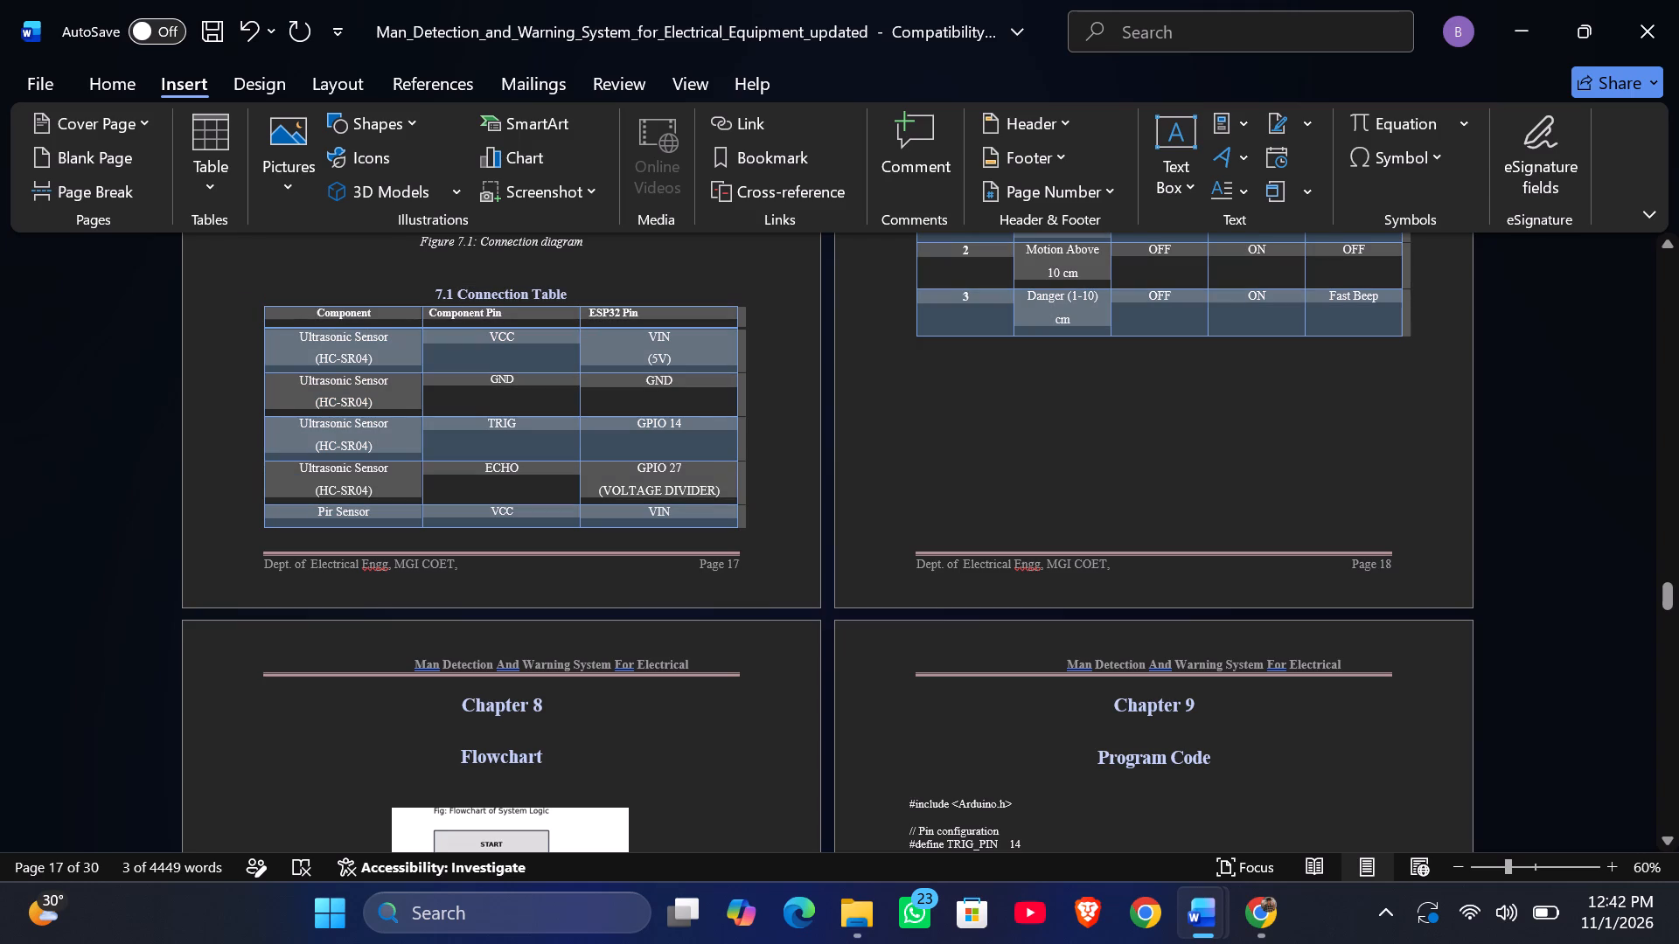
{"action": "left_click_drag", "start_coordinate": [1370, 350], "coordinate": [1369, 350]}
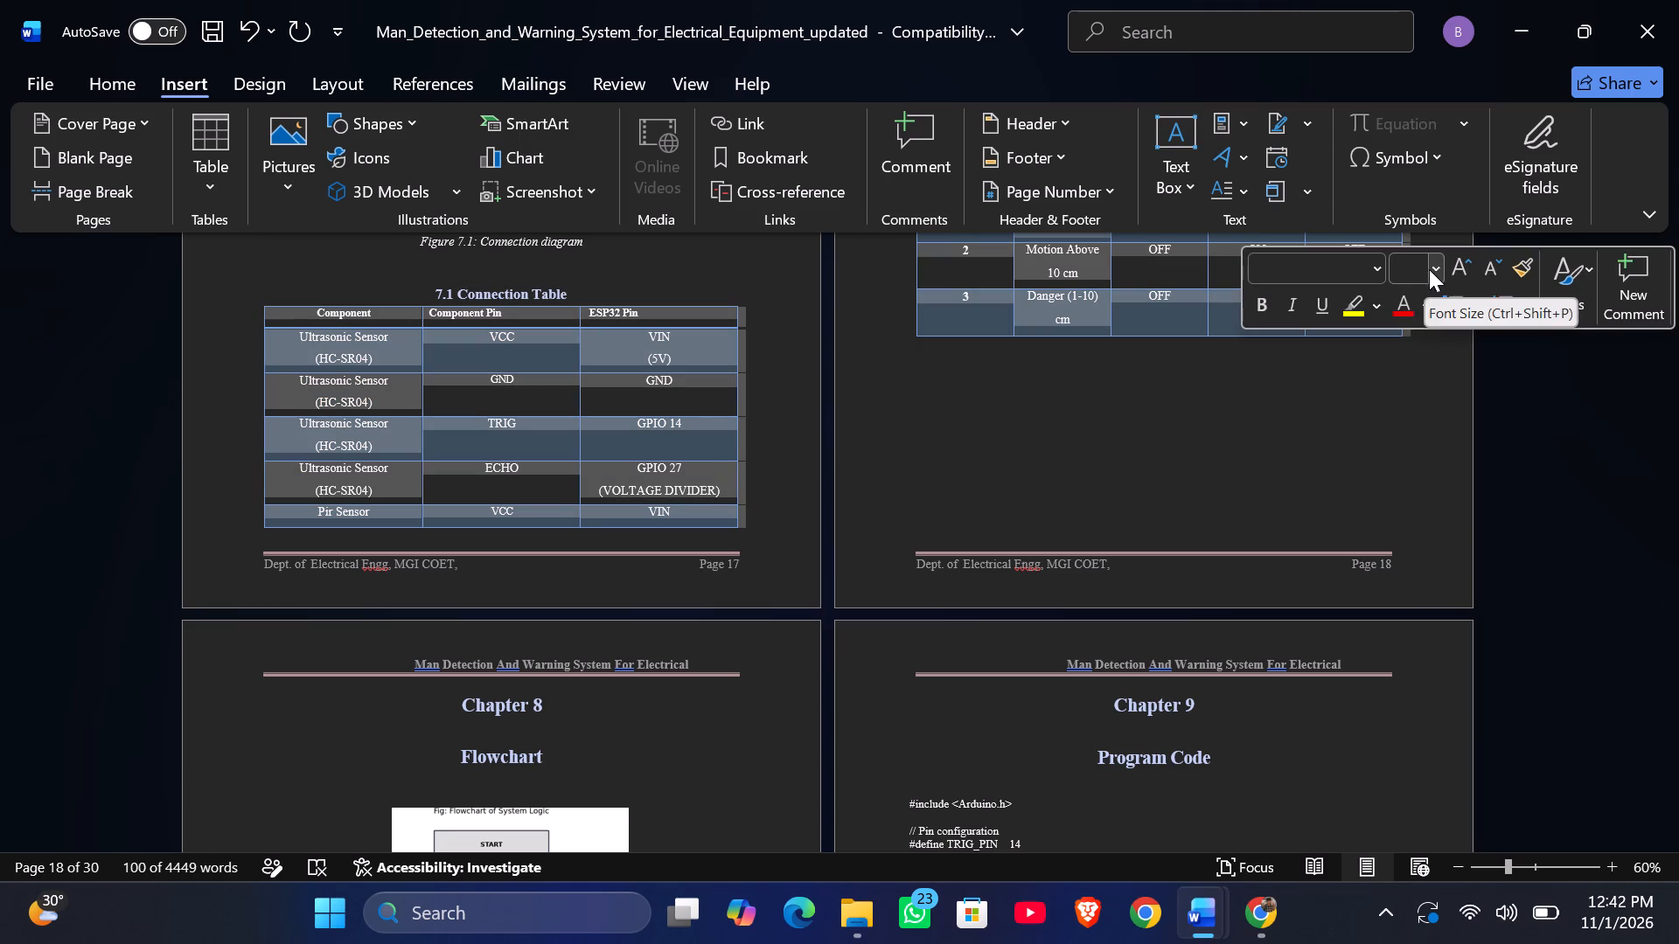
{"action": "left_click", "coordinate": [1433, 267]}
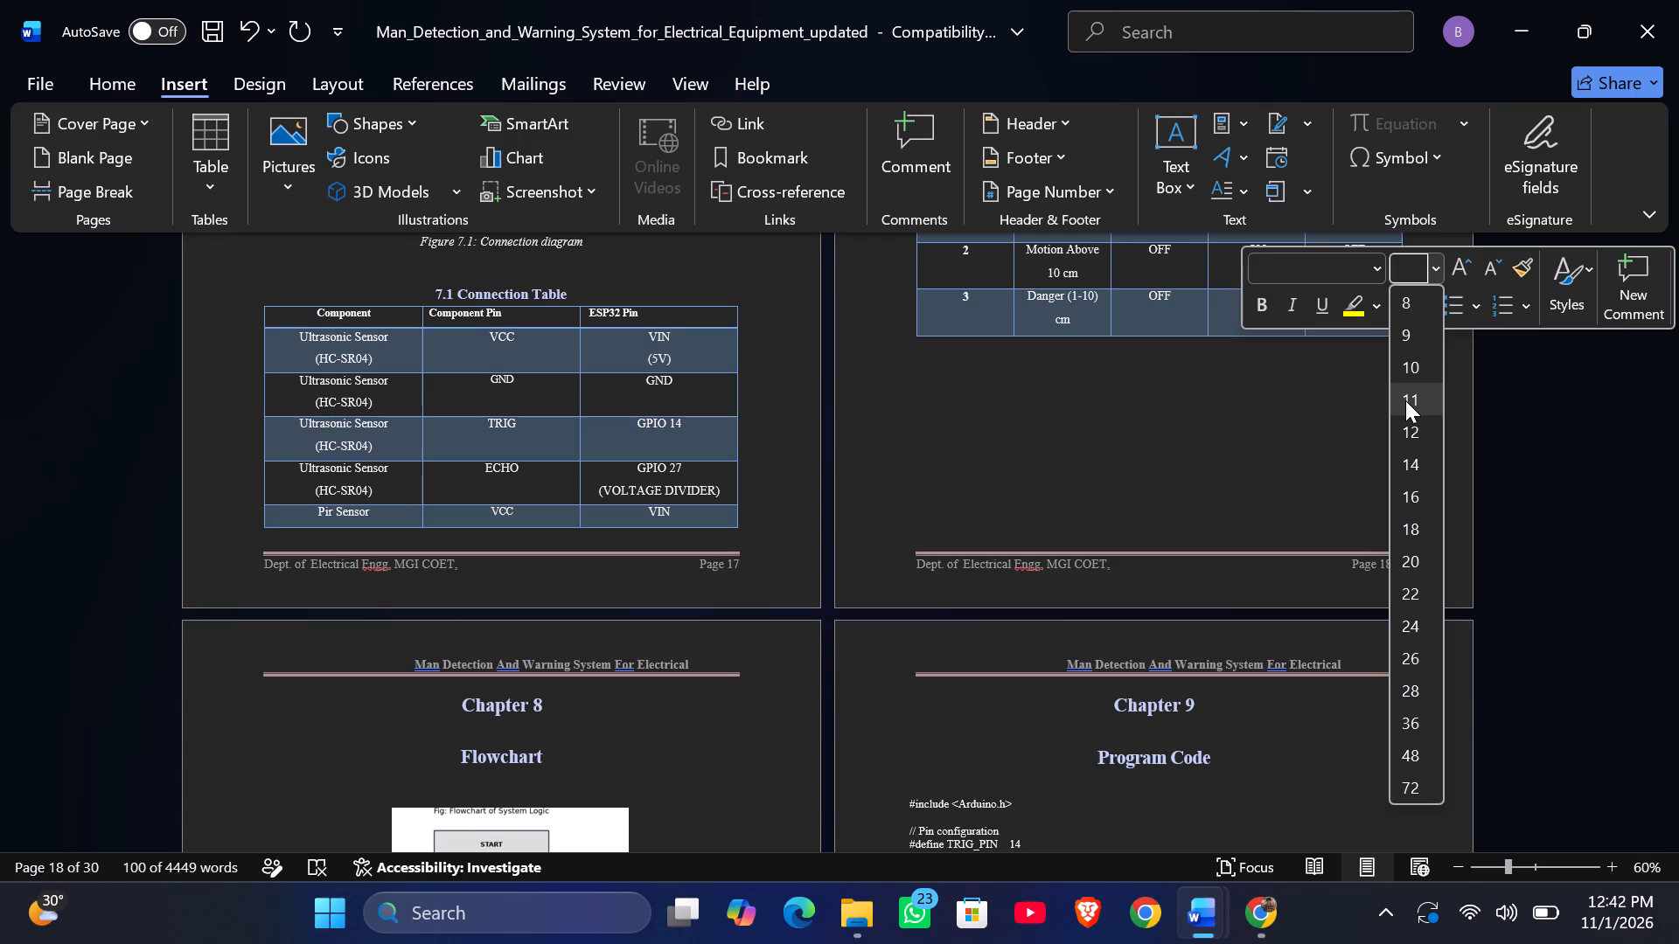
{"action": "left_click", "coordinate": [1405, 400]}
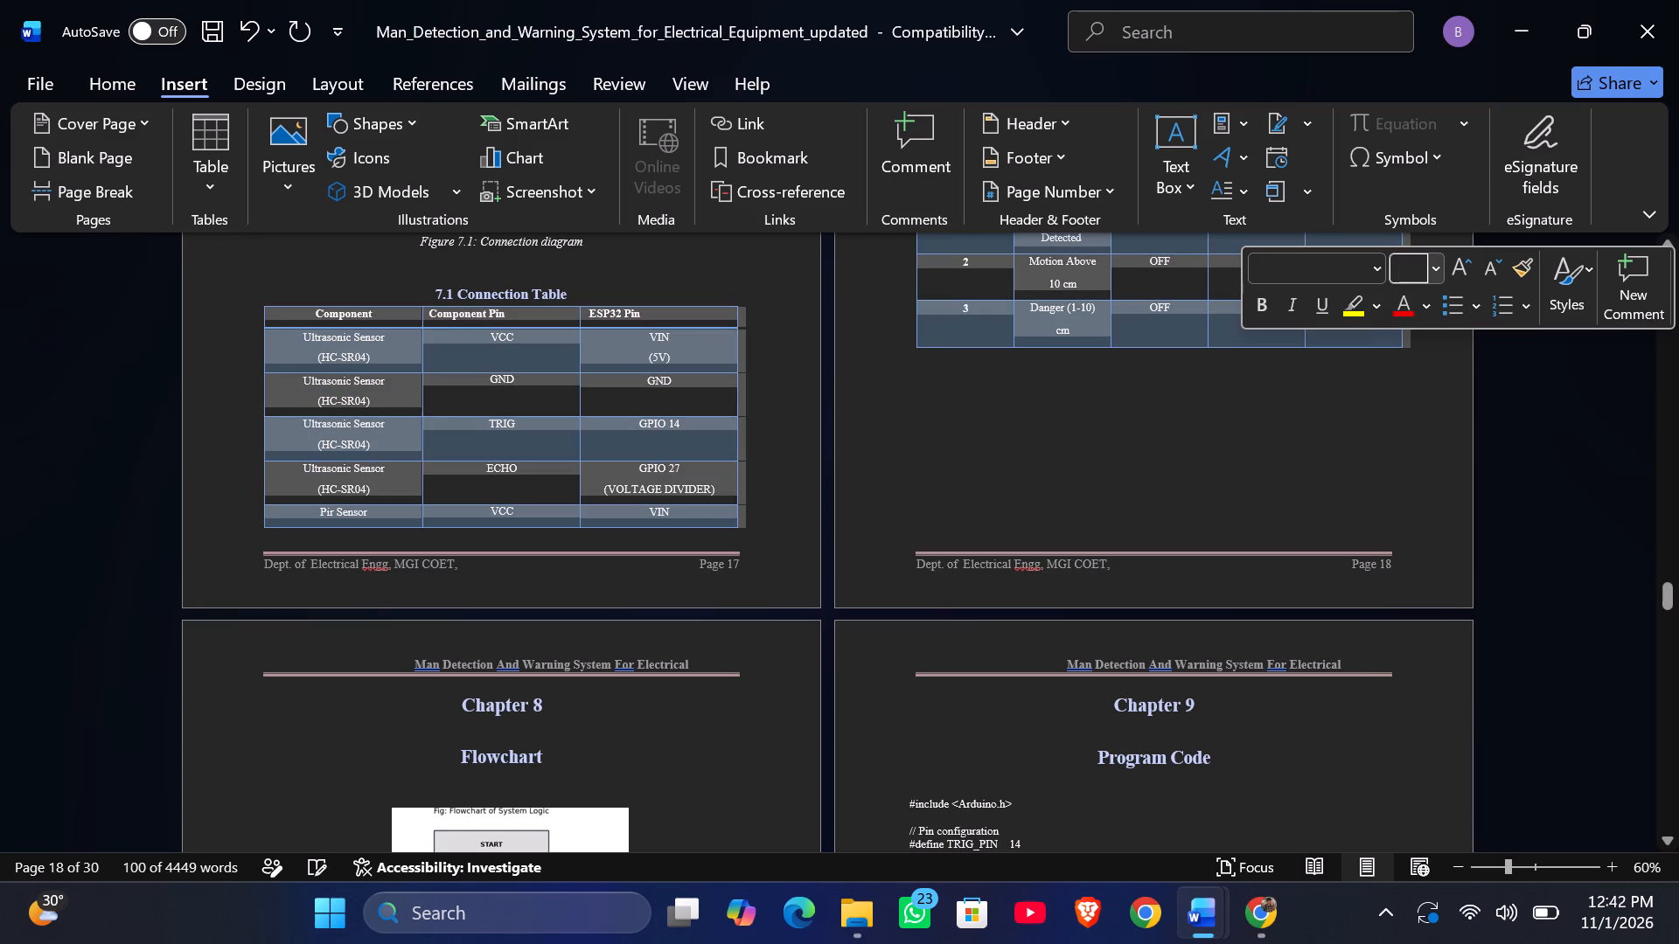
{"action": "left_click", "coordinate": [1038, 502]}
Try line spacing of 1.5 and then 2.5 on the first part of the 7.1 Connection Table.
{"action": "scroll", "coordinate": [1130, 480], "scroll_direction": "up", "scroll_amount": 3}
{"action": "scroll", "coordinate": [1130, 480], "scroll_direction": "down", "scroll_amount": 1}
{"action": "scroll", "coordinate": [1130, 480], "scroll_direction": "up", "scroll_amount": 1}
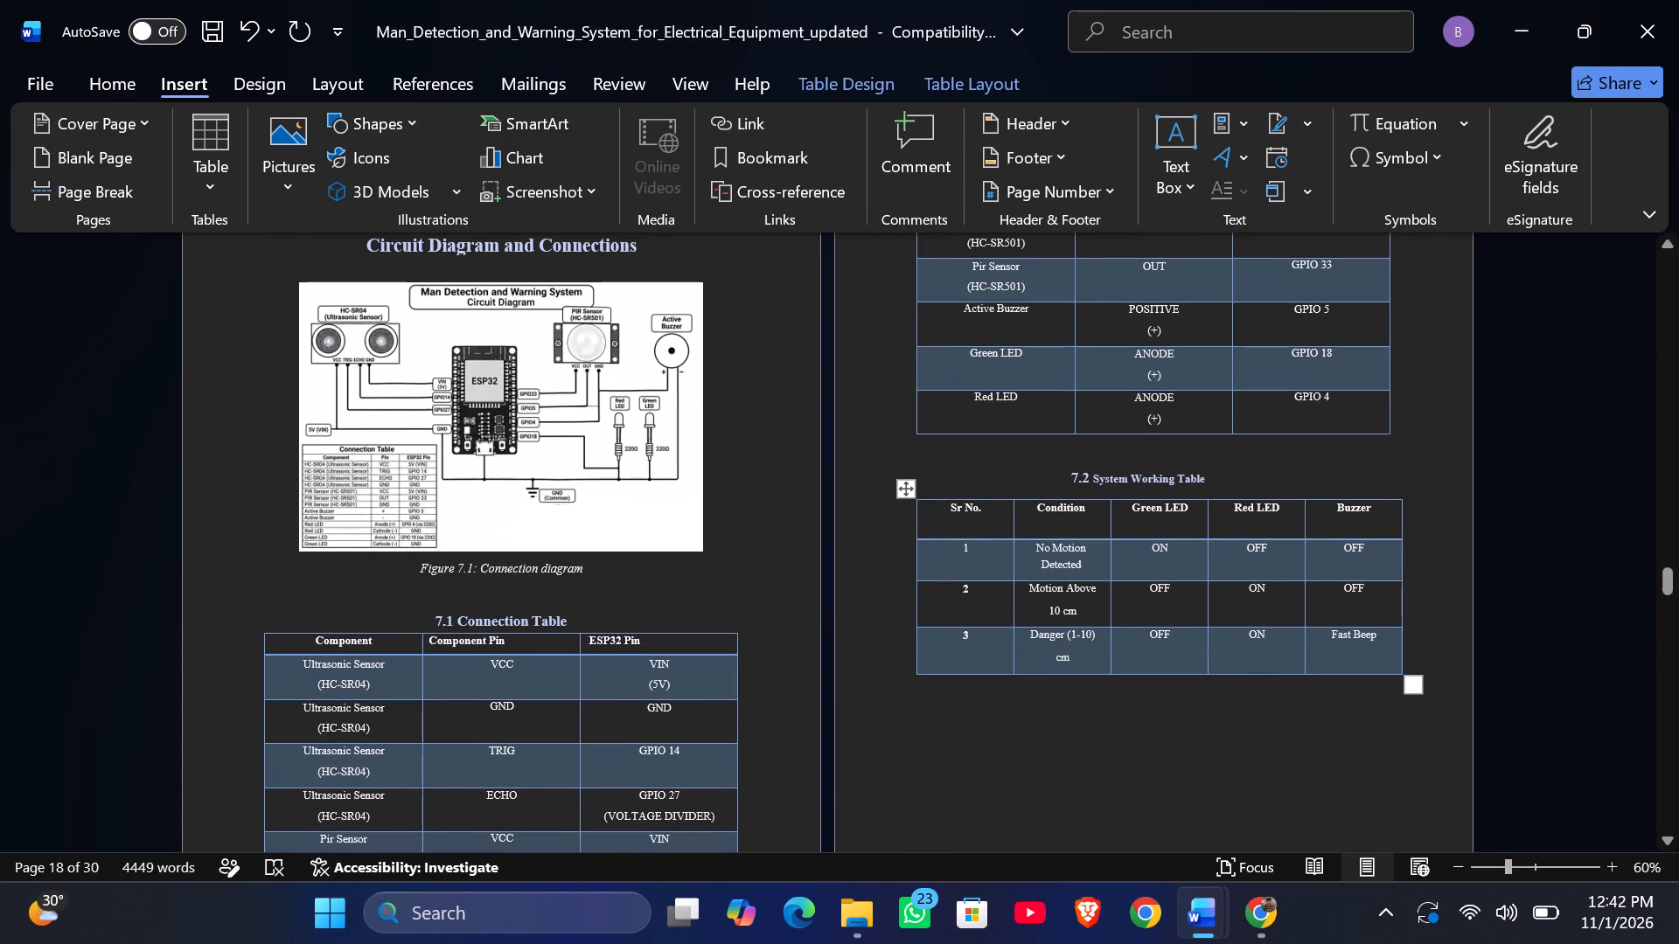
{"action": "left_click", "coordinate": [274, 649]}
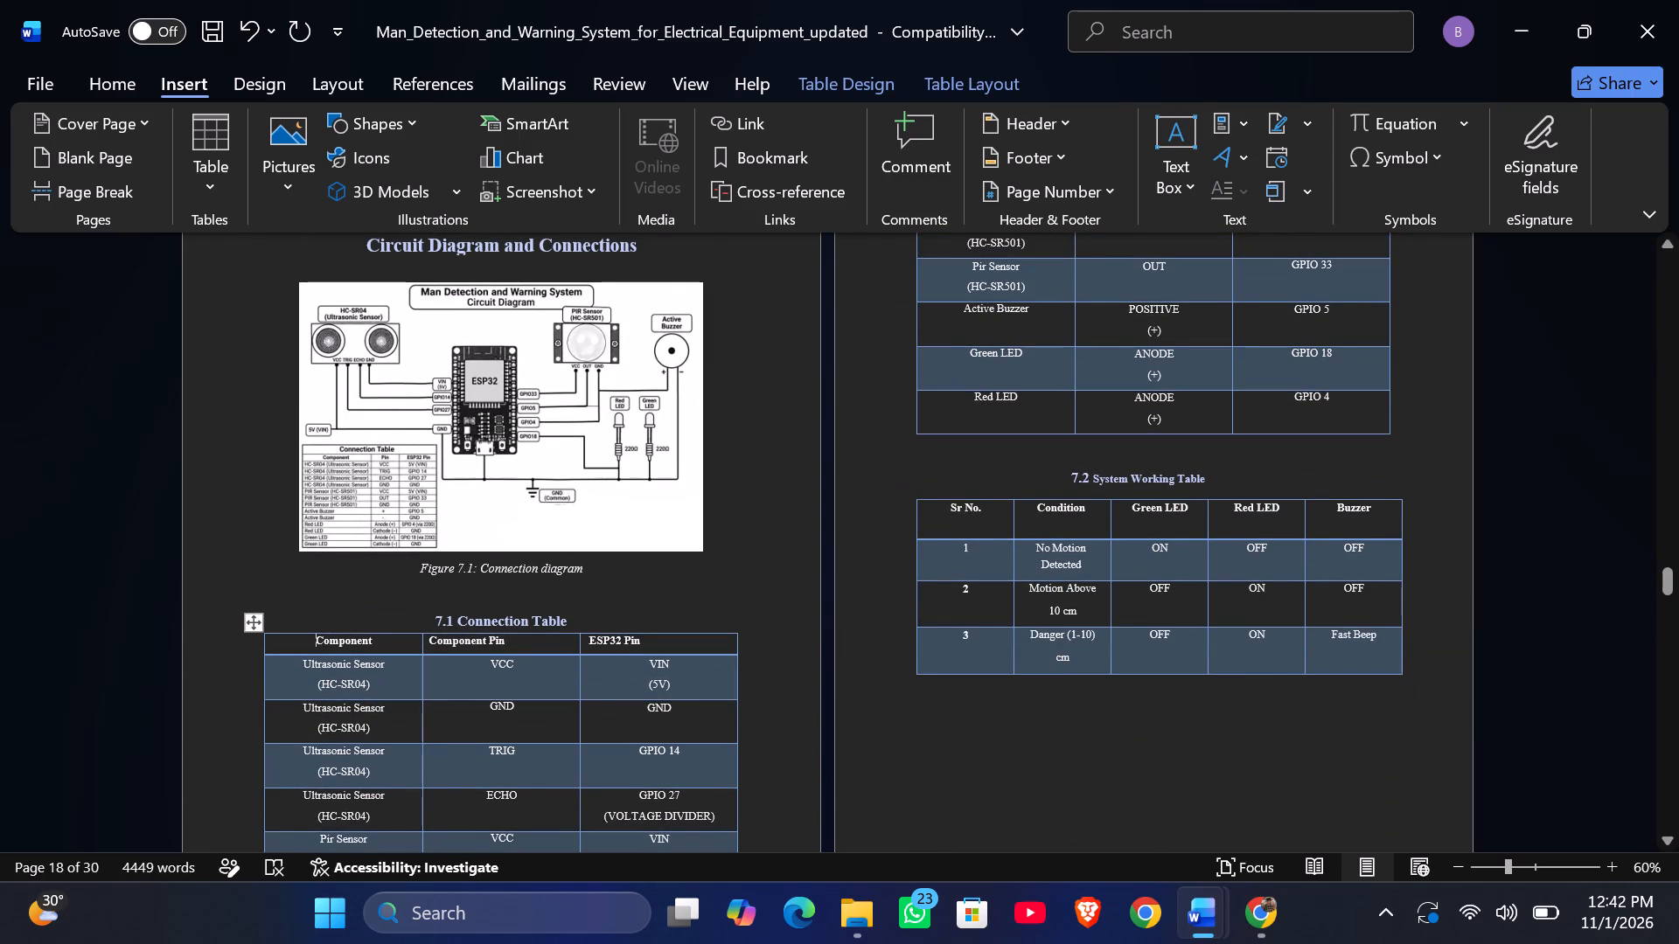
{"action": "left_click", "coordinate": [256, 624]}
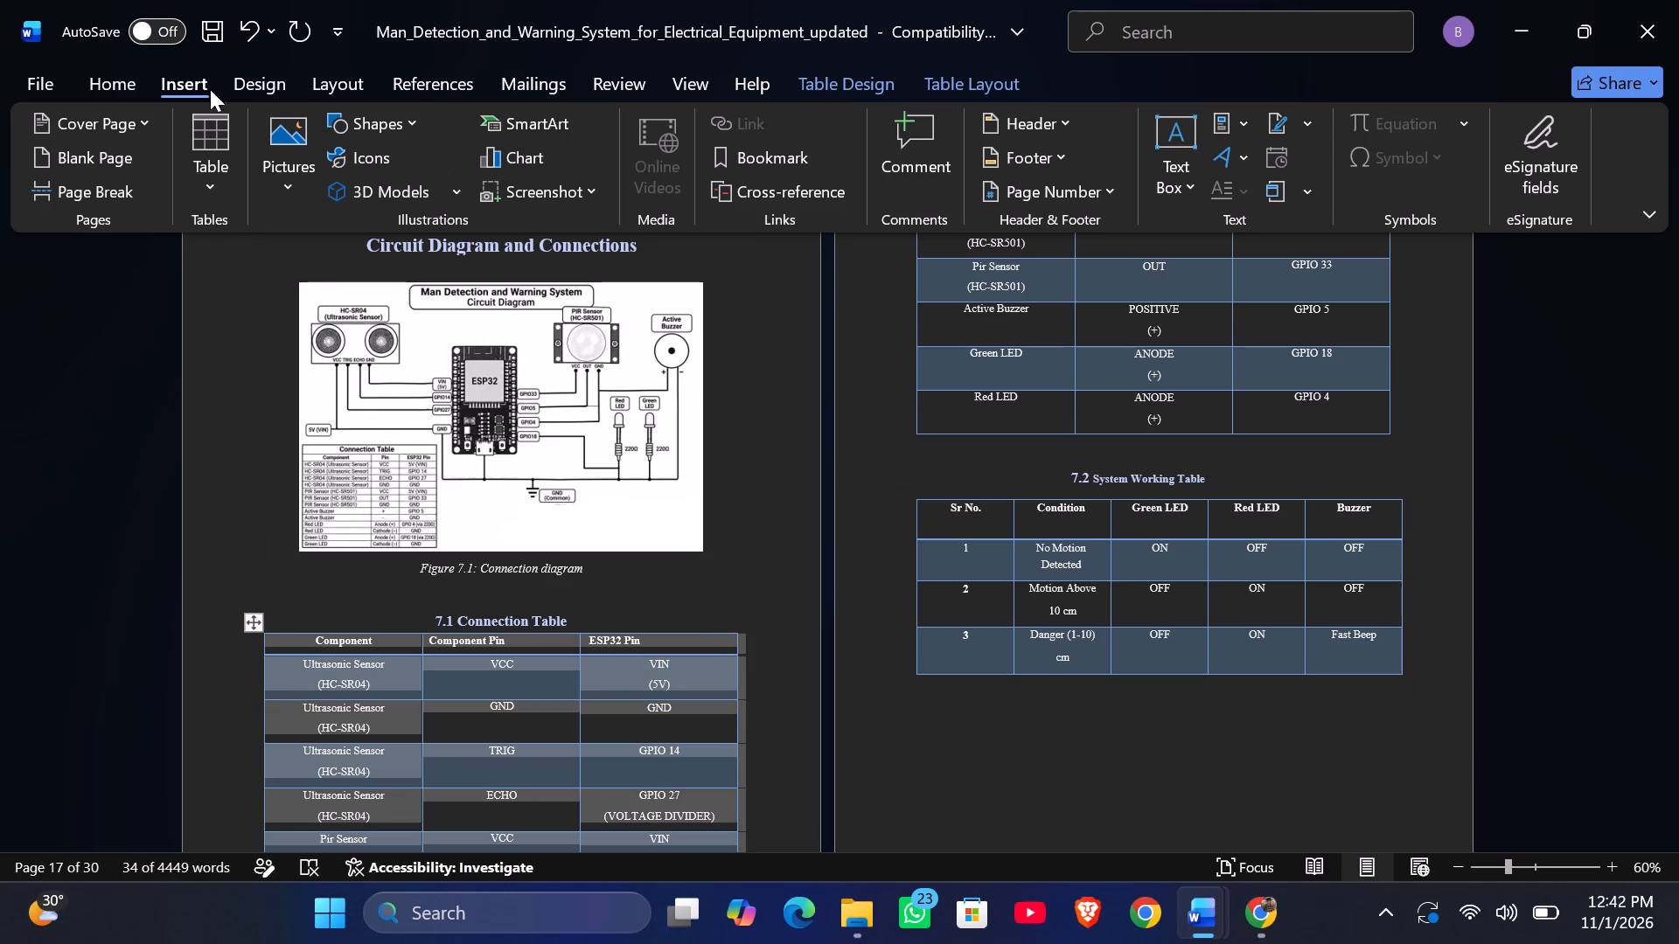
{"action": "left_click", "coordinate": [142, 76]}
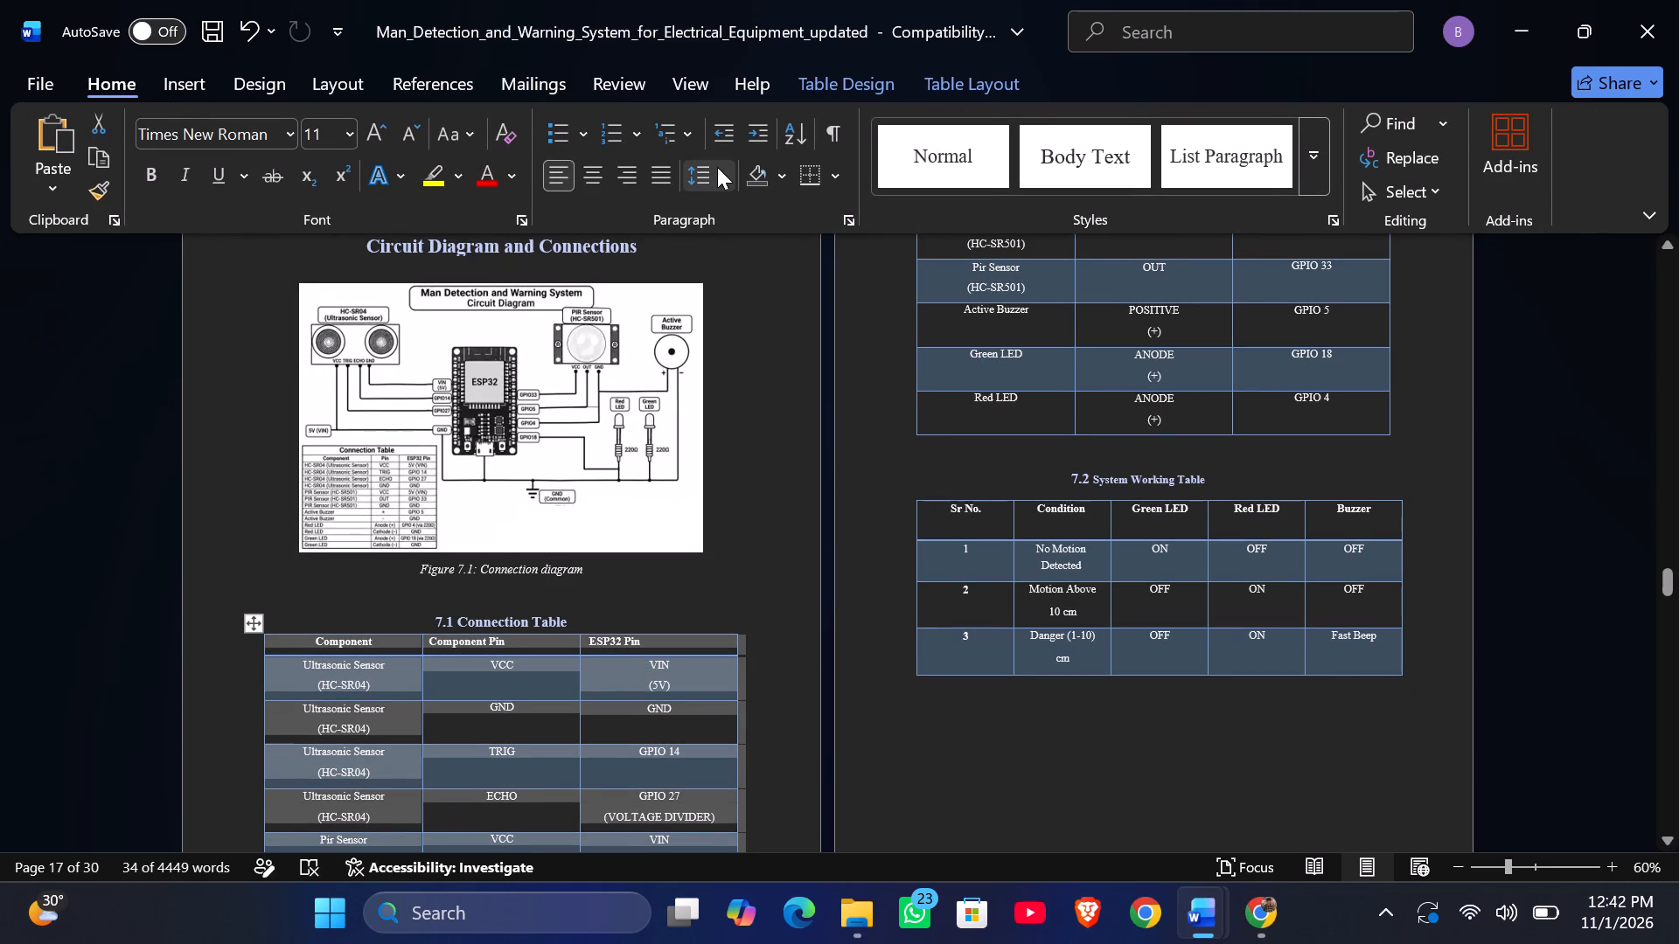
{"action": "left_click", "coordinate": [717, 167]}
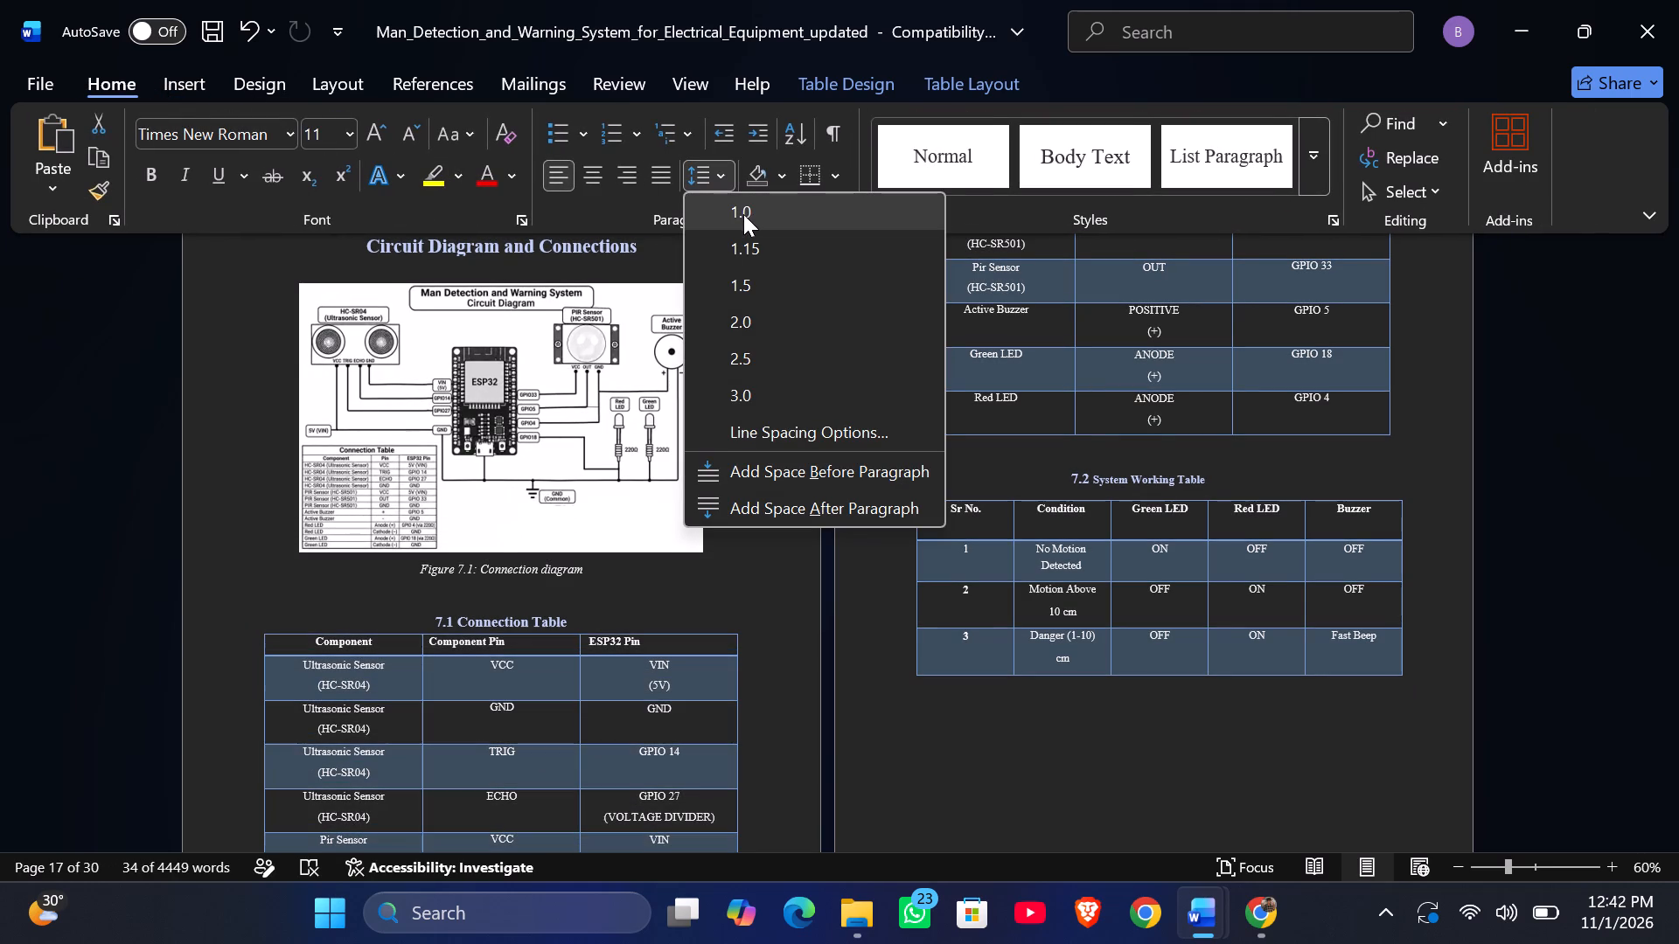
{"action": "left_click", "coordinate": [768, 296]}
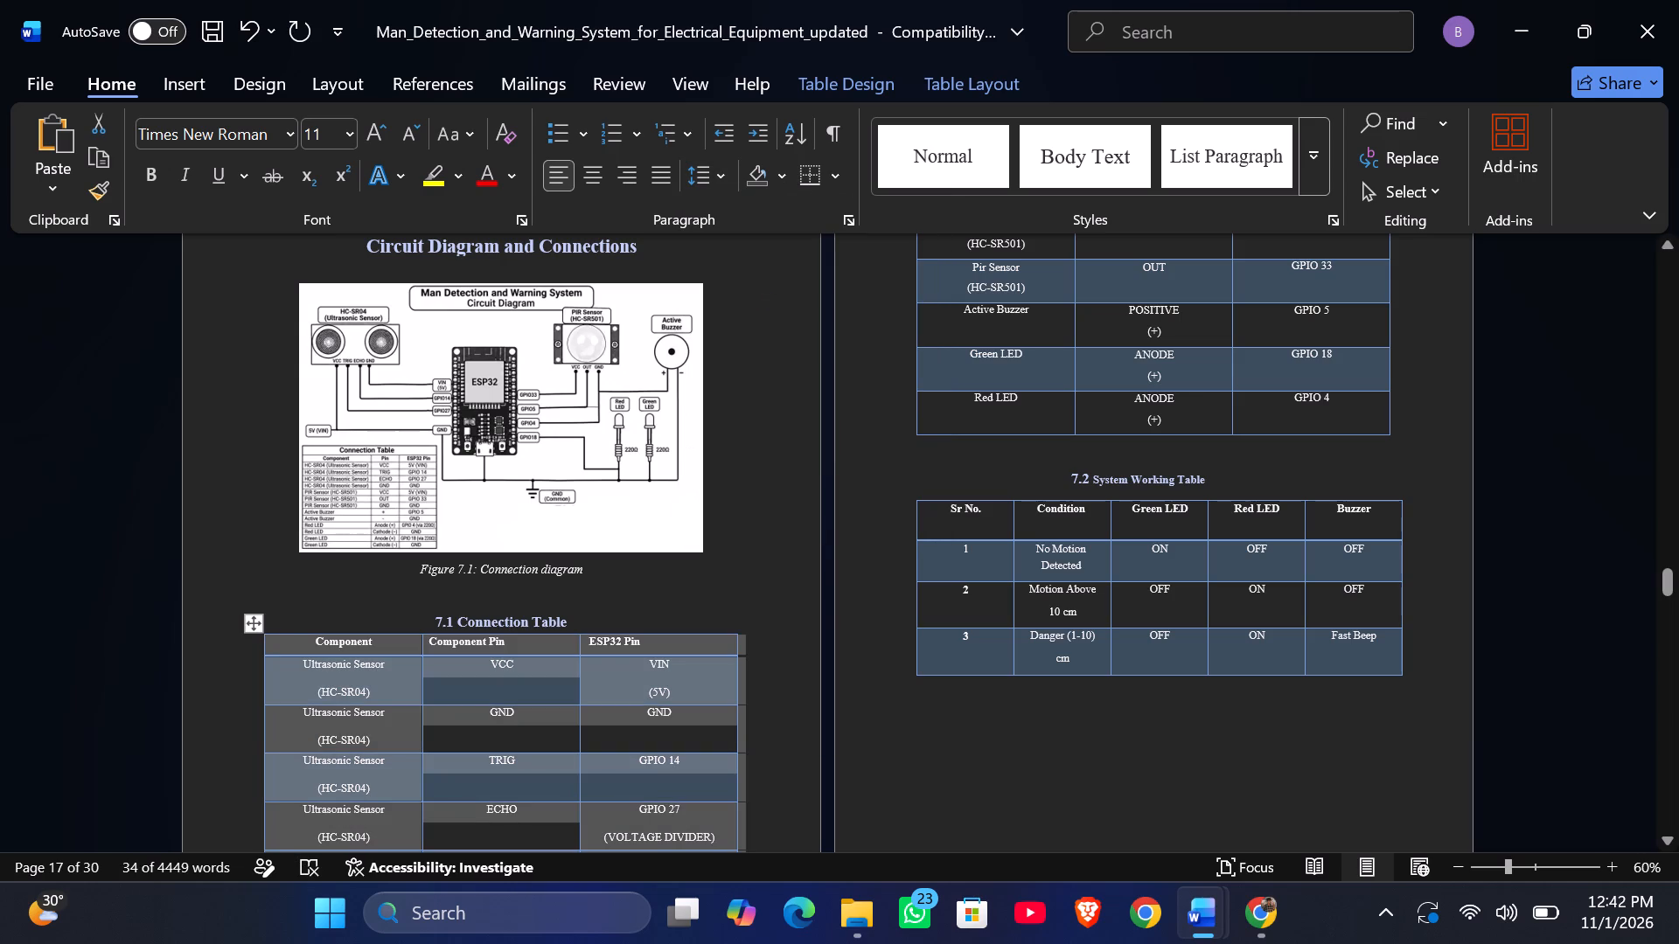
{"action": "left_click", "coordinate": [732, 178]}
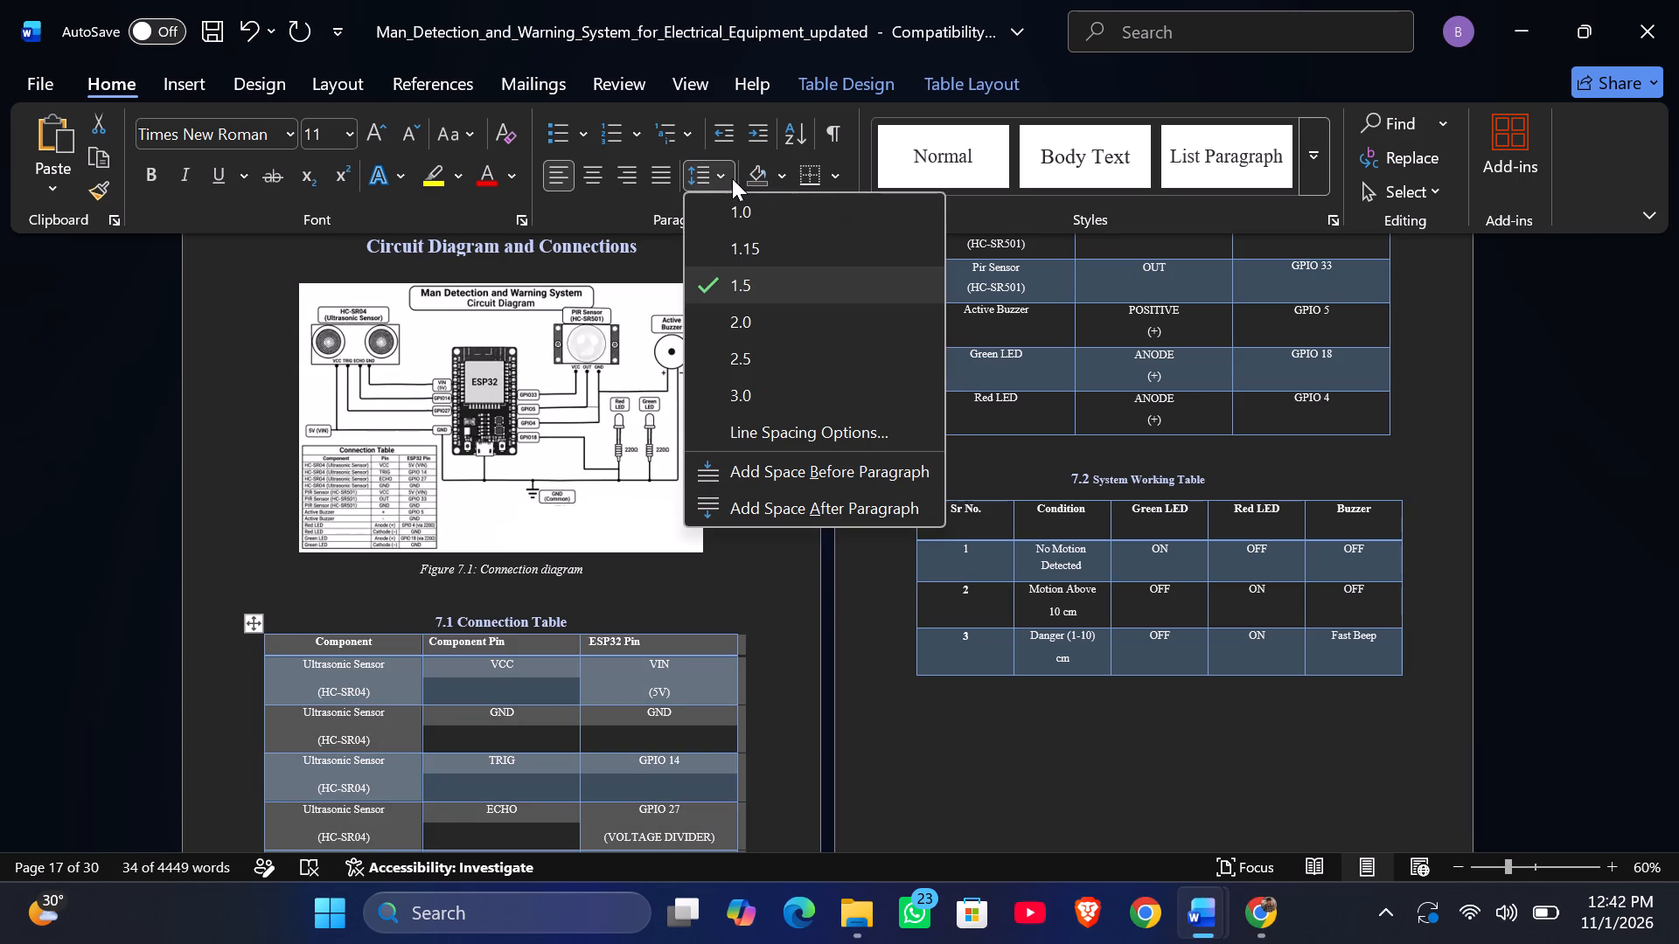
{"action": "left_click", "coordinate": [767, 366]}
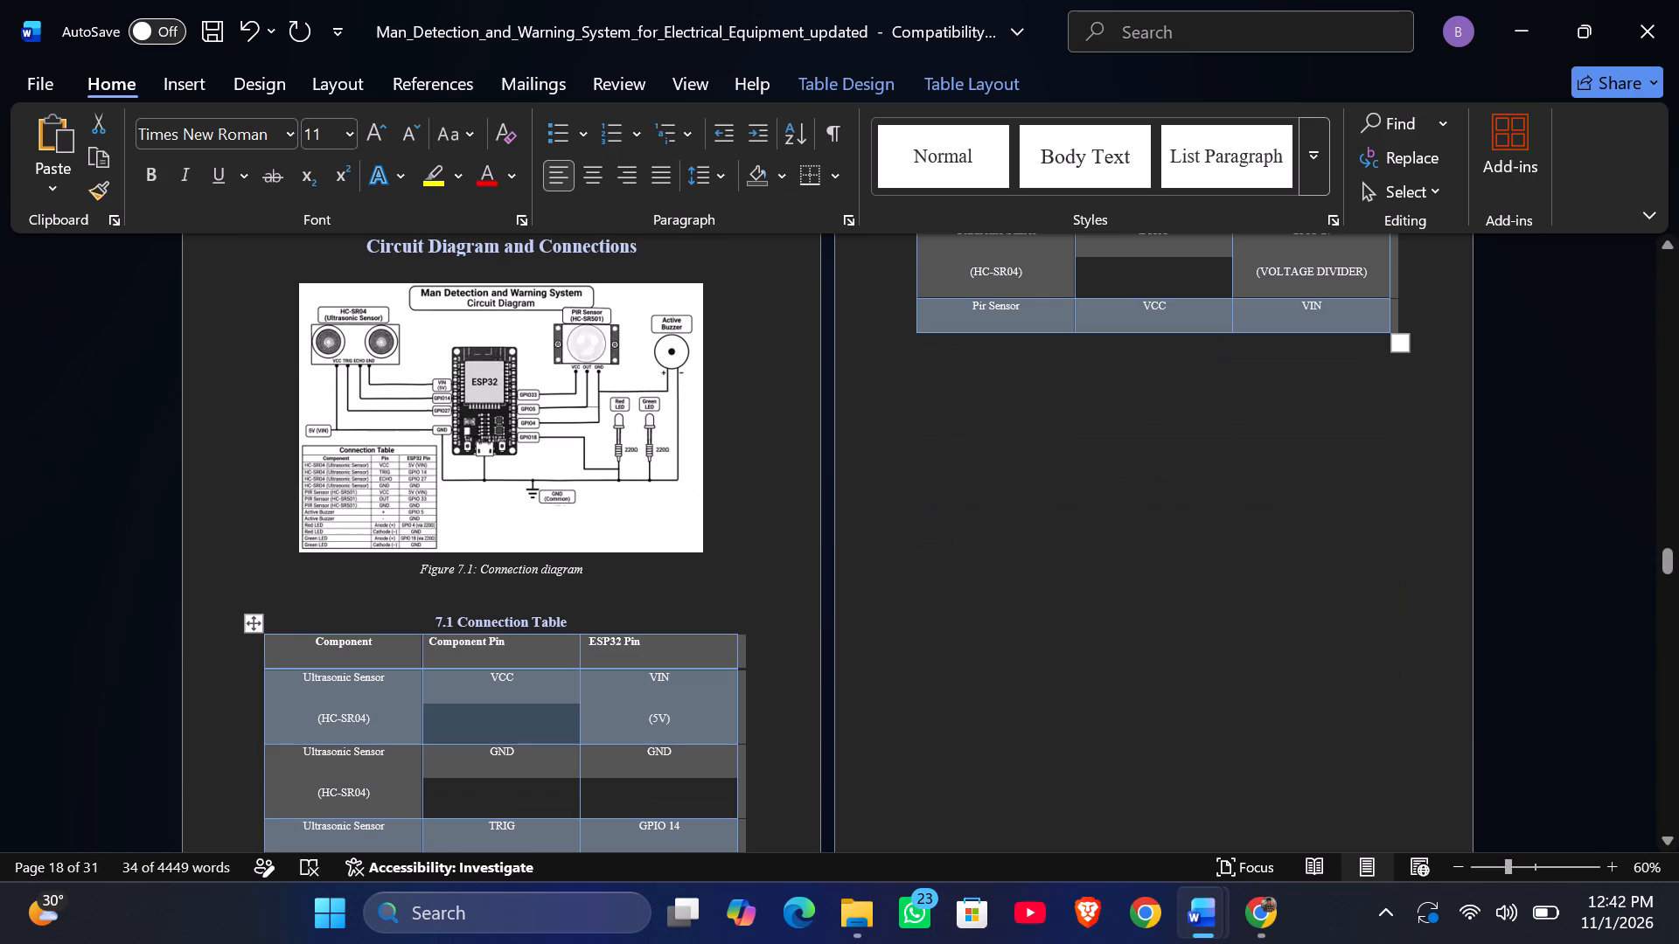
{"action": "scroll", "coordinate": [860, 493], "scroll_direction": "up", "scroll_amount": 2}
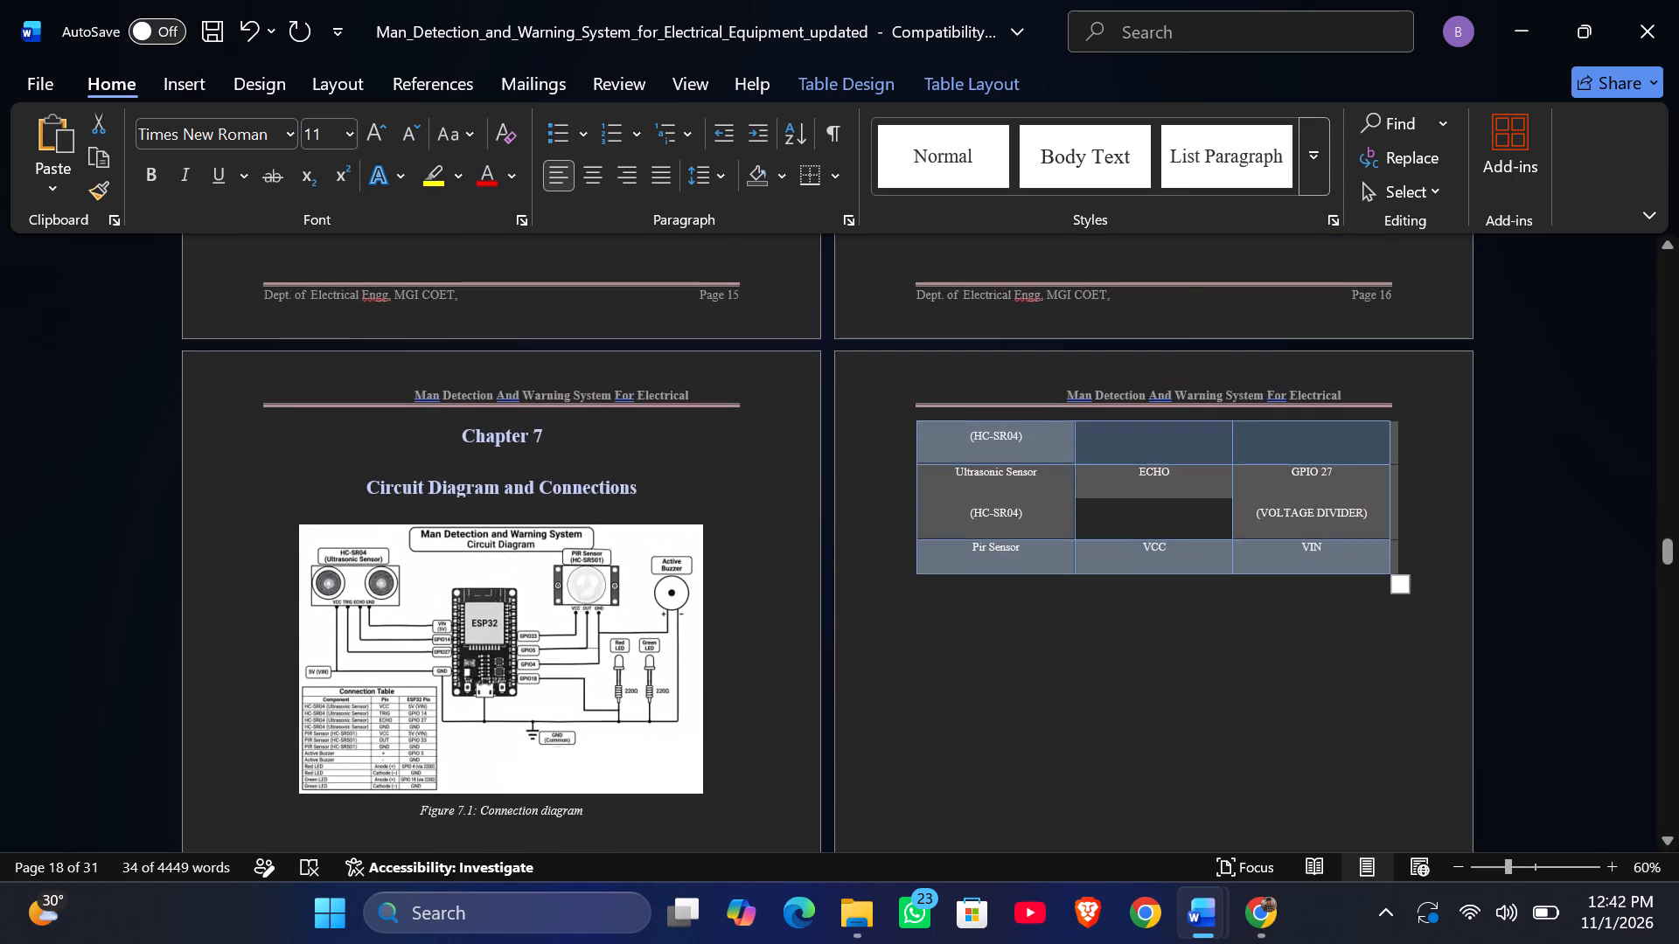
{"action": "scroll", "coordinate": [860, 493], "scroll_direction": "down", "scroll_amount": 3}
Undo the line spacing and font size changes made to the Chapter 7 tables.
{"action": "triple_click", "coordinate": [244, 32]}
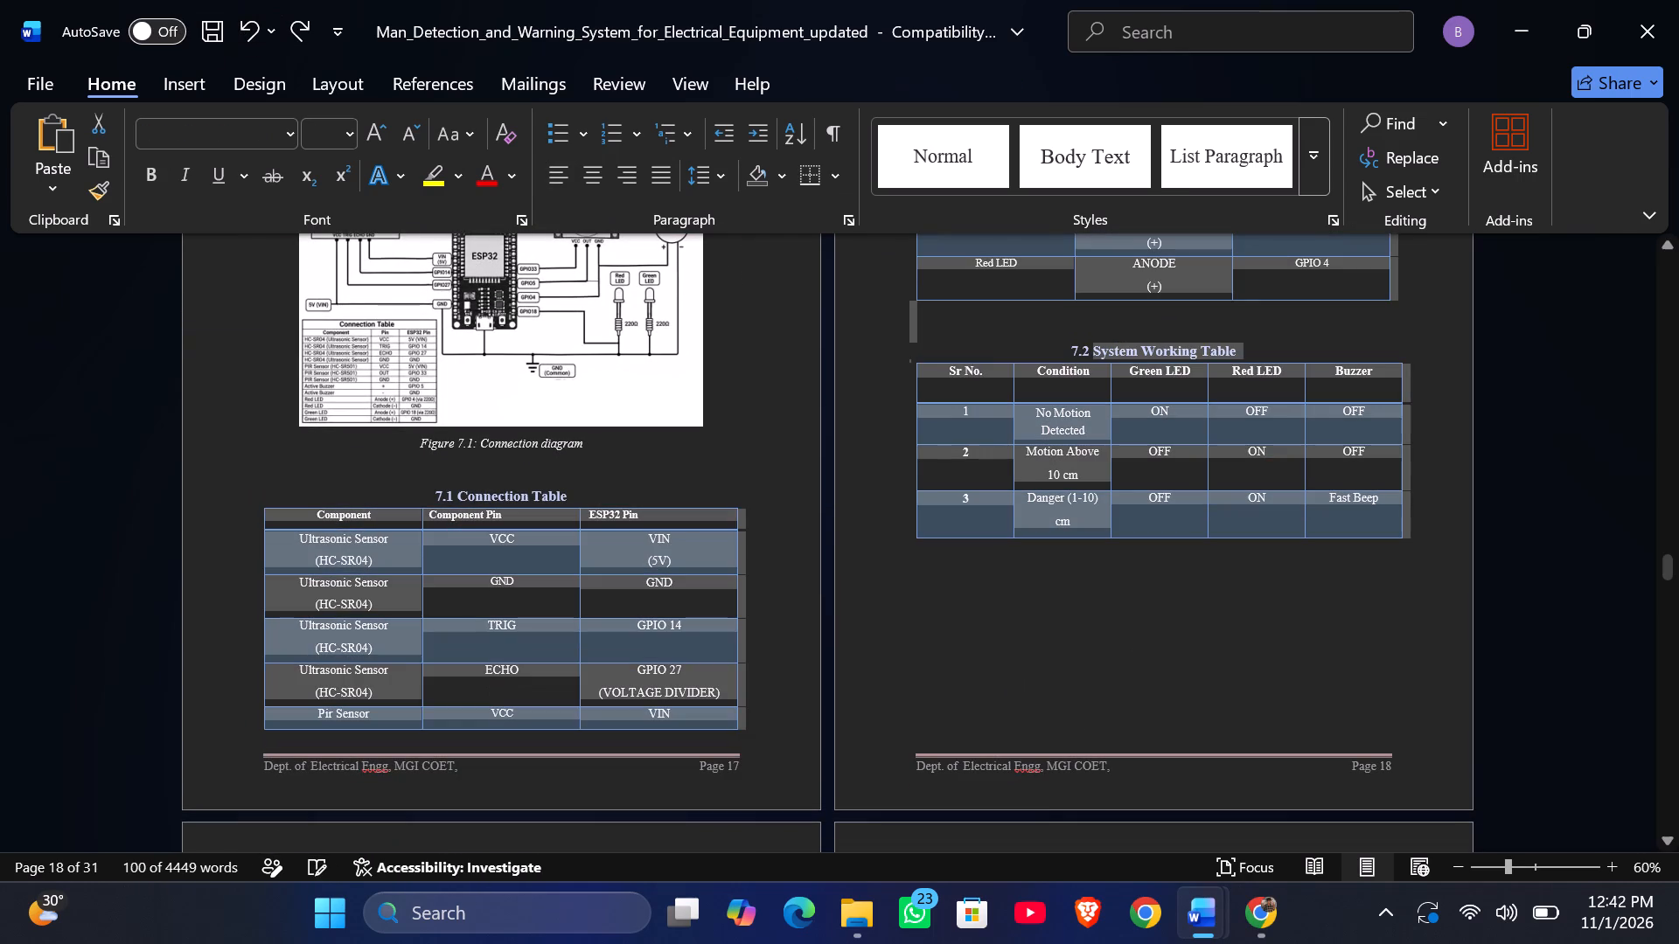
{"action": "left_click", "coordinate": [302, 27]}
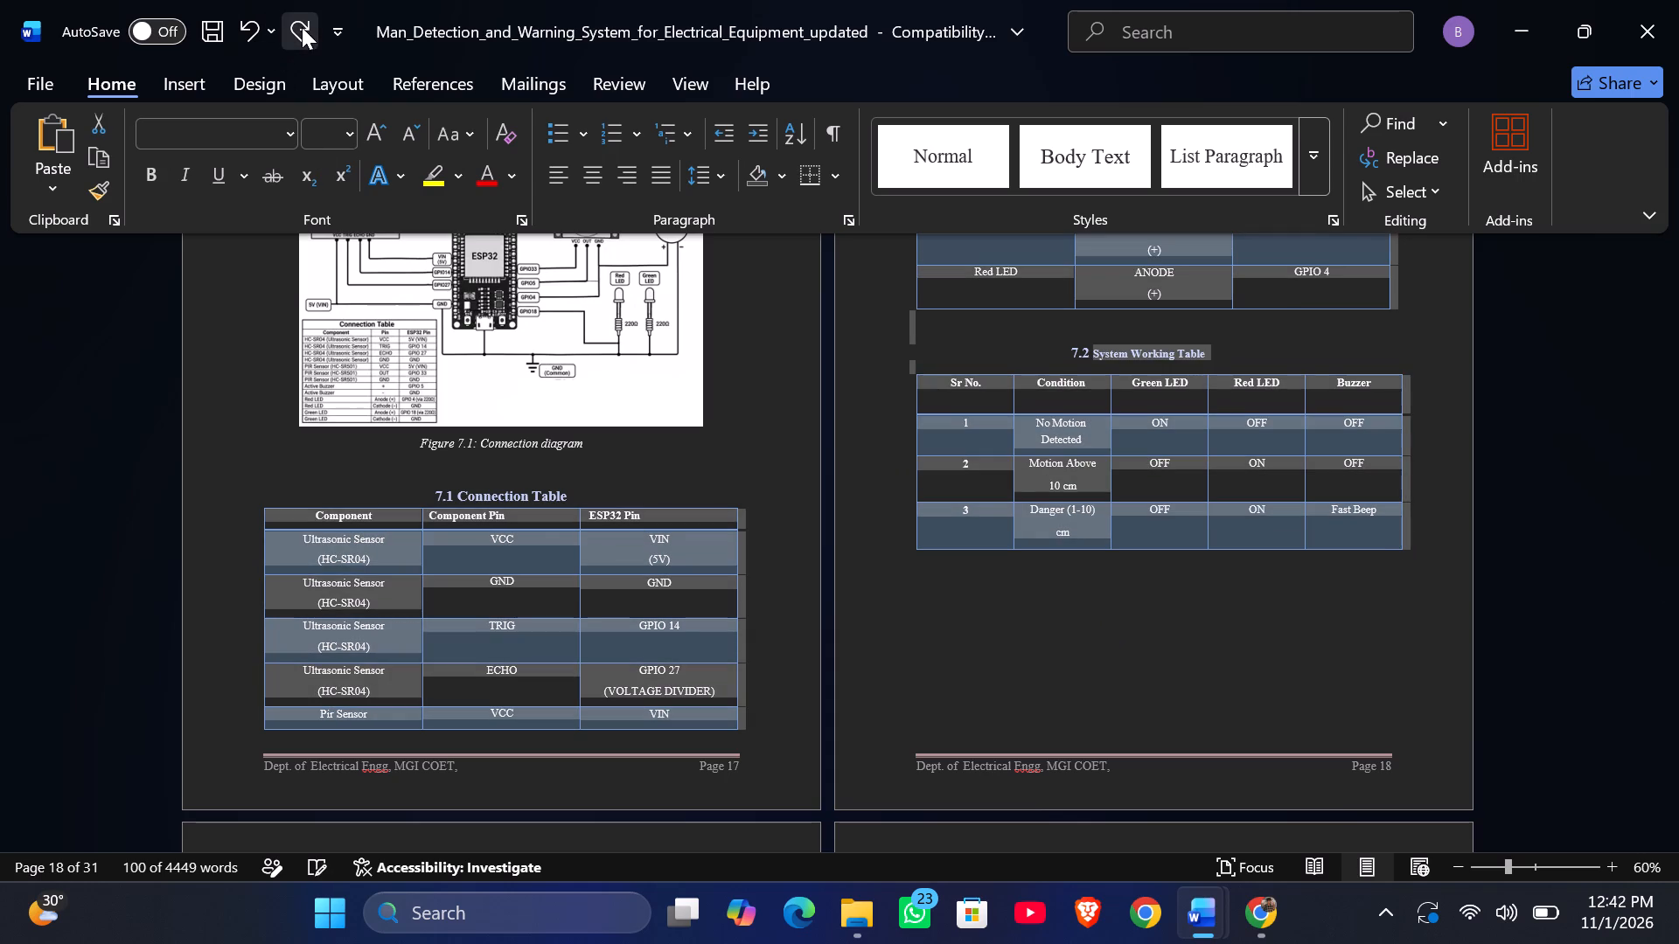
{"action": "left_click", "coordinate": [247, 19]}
Check the font formatting of the last row in the 7.2 table and the "Component" header in the 7.1 table.
{"action": "left_click", "coordinate": [1011, 663]}
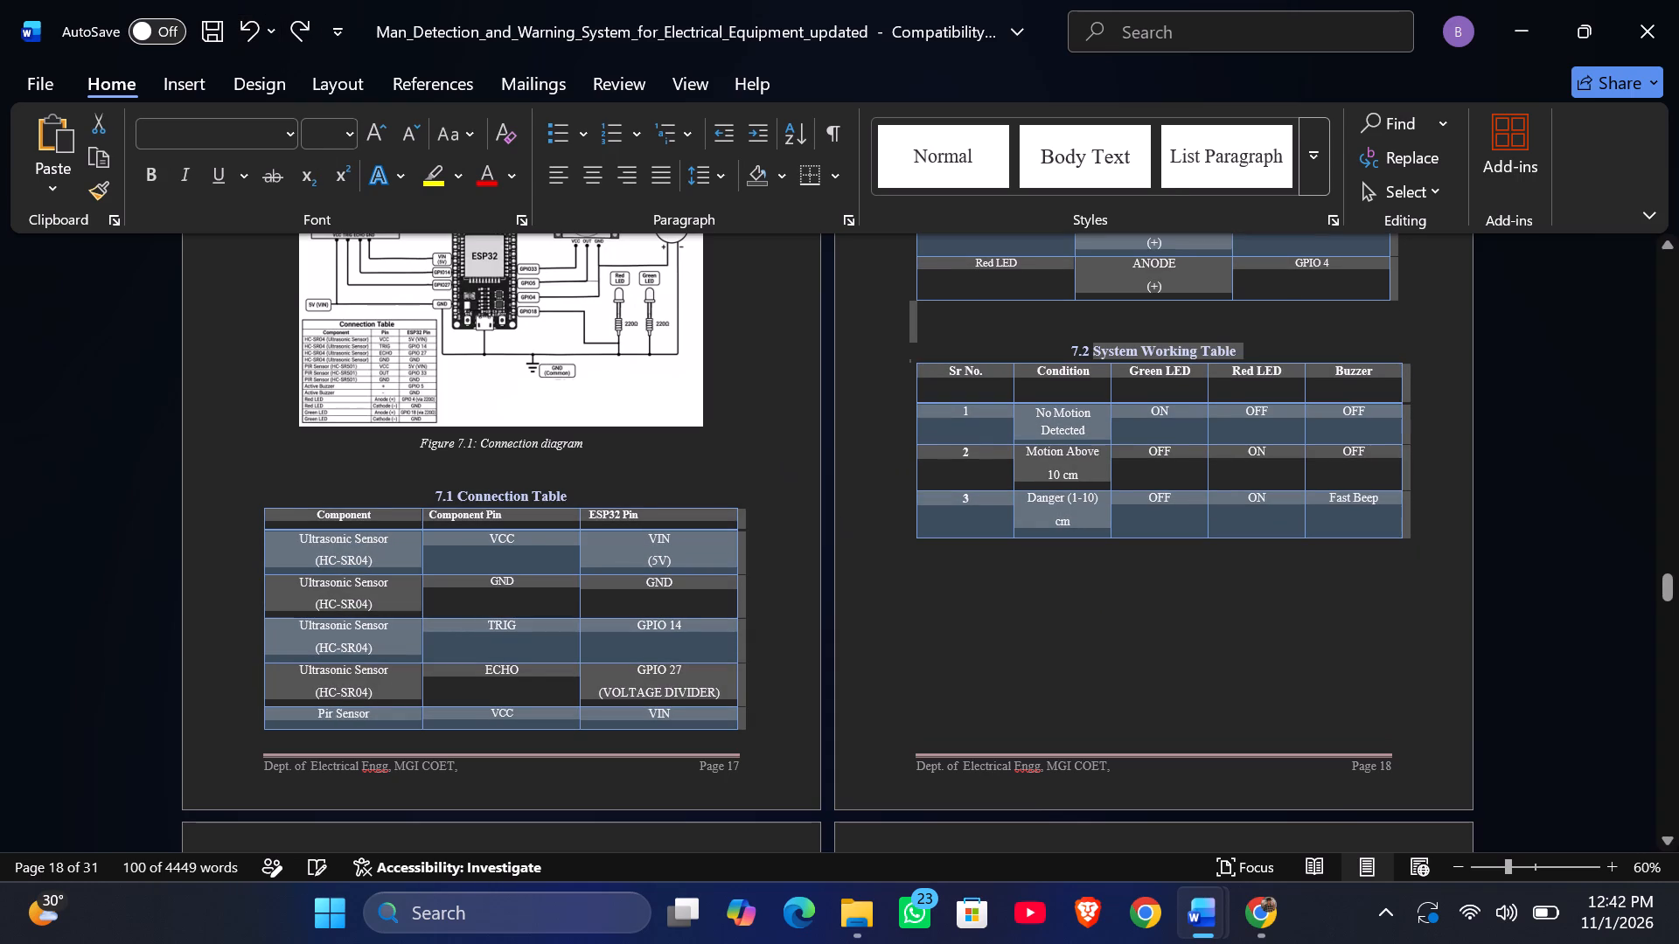
{"action": "left_click_drag", "start_coordinate": [1088, 518], "coordinate": [1010, 491]}
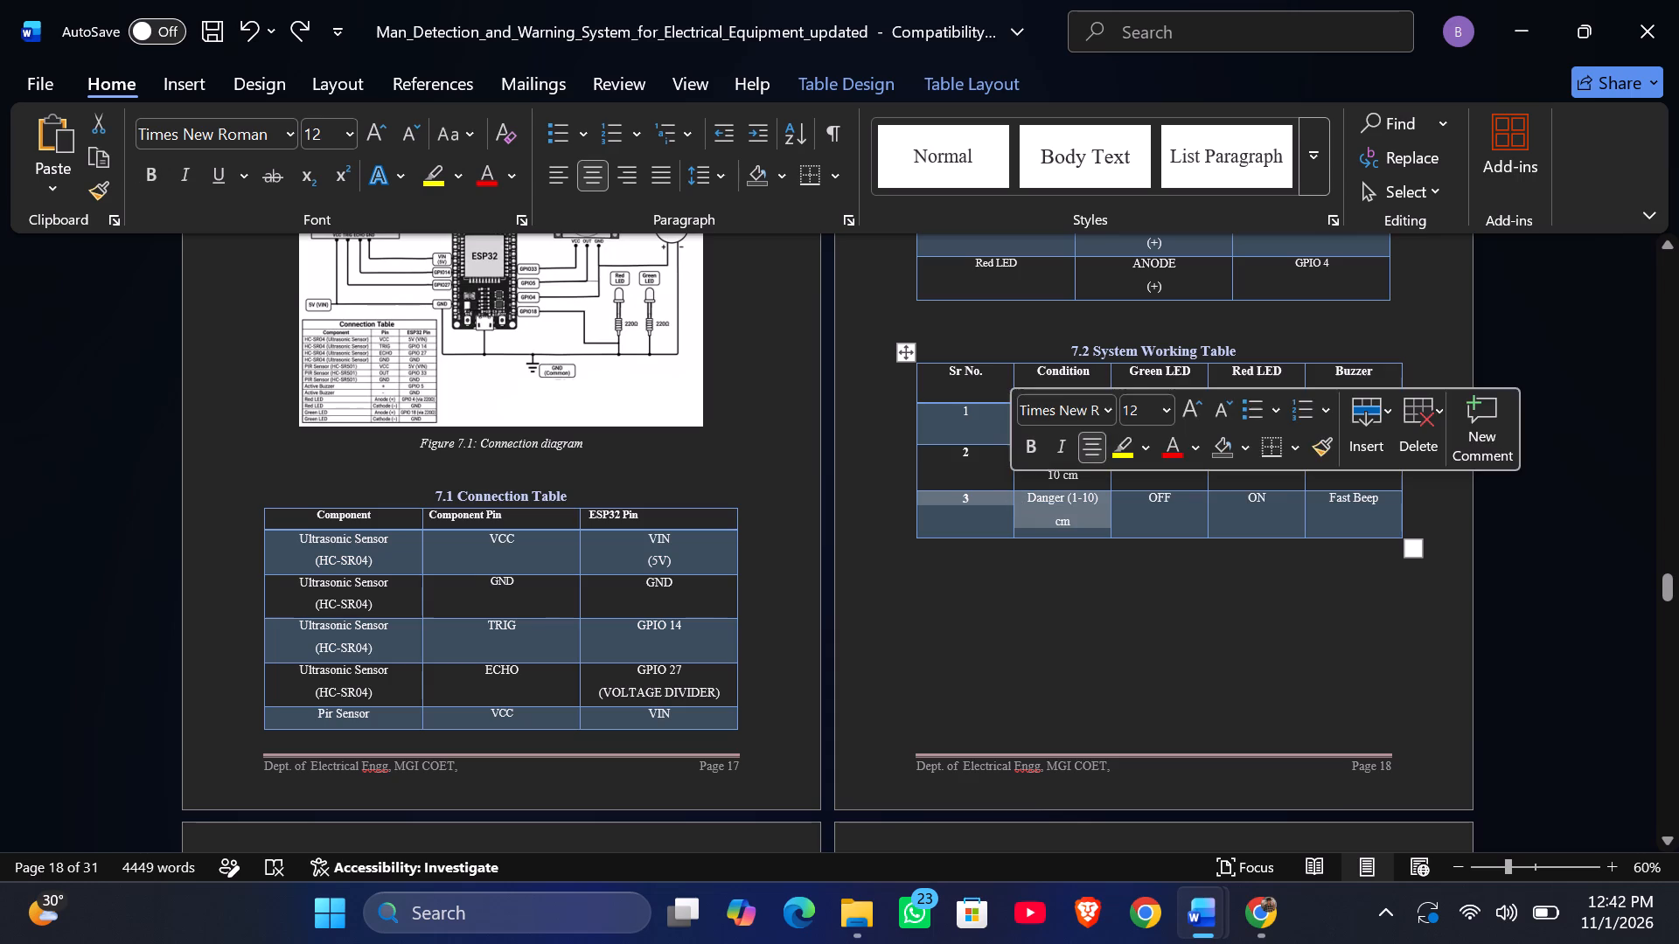
{"action": "left_click", "coordinate": [944, 603]}
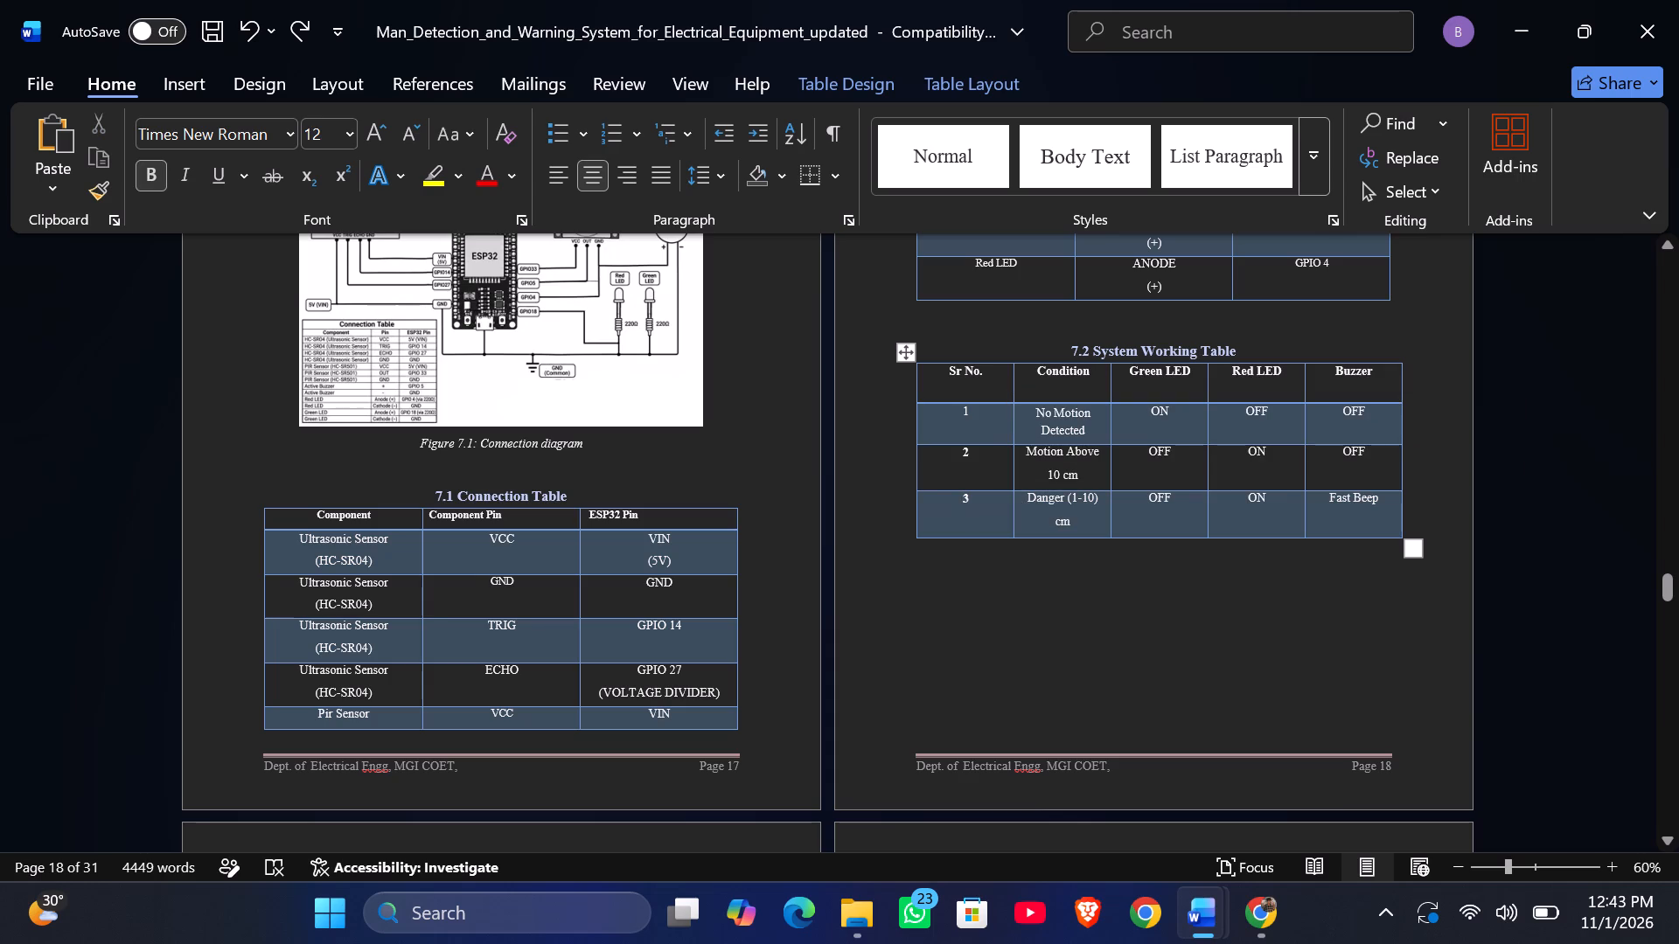
{"action": "left_click_drag", "start_coordinate": [314, 524], "coordinate": [380, 521]}
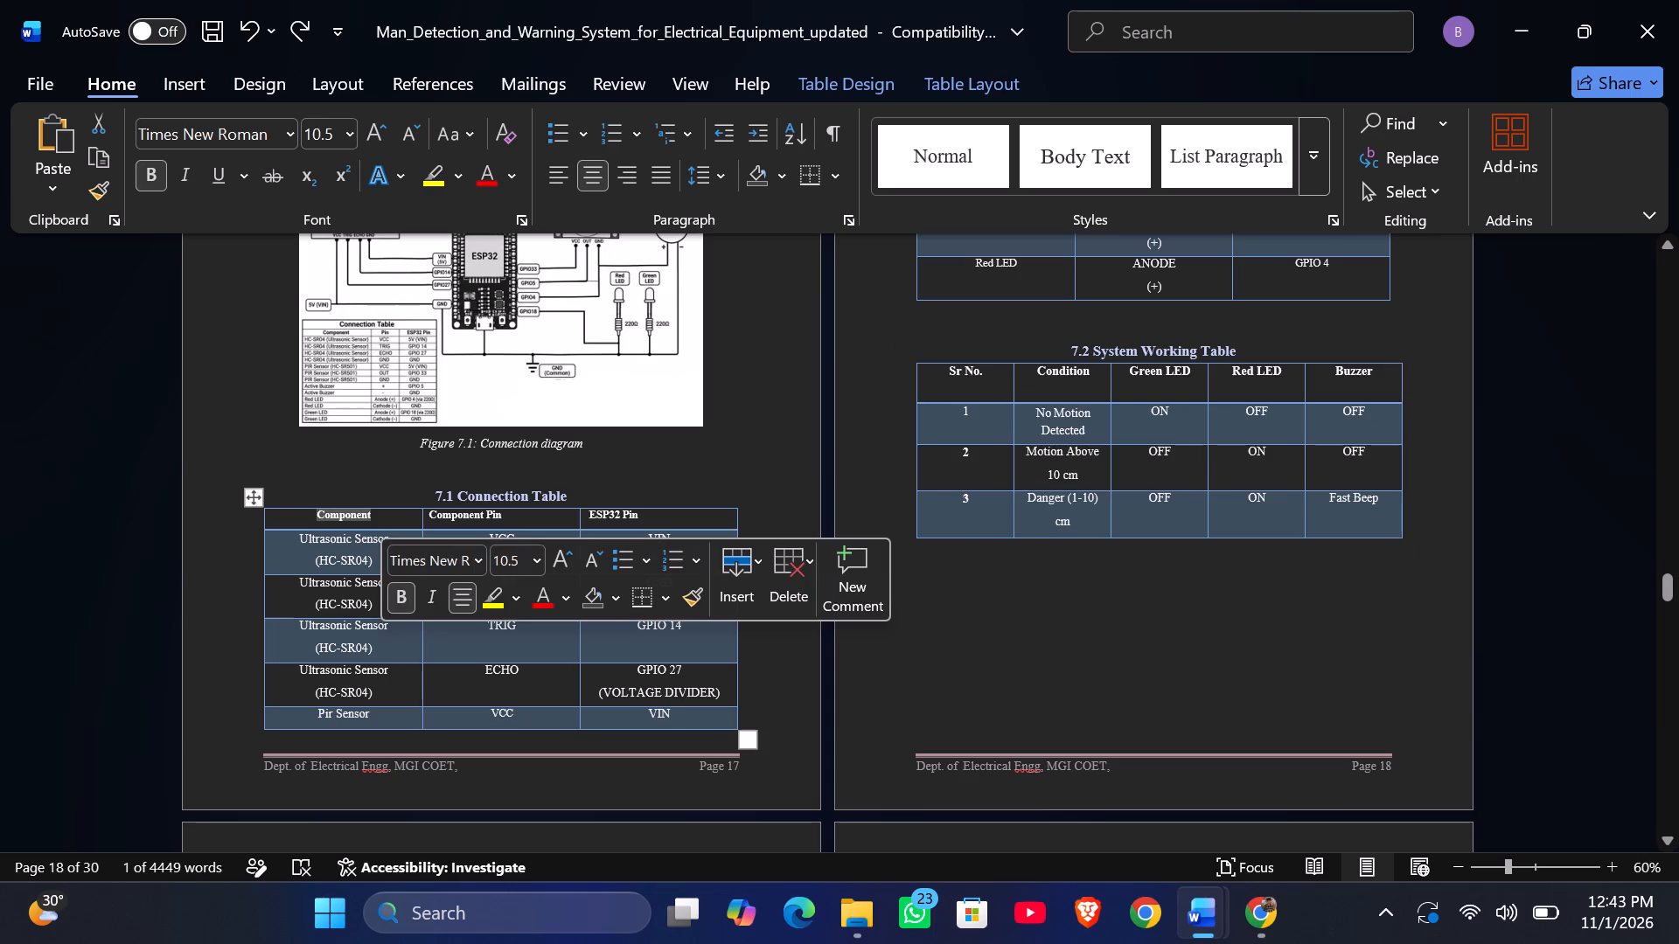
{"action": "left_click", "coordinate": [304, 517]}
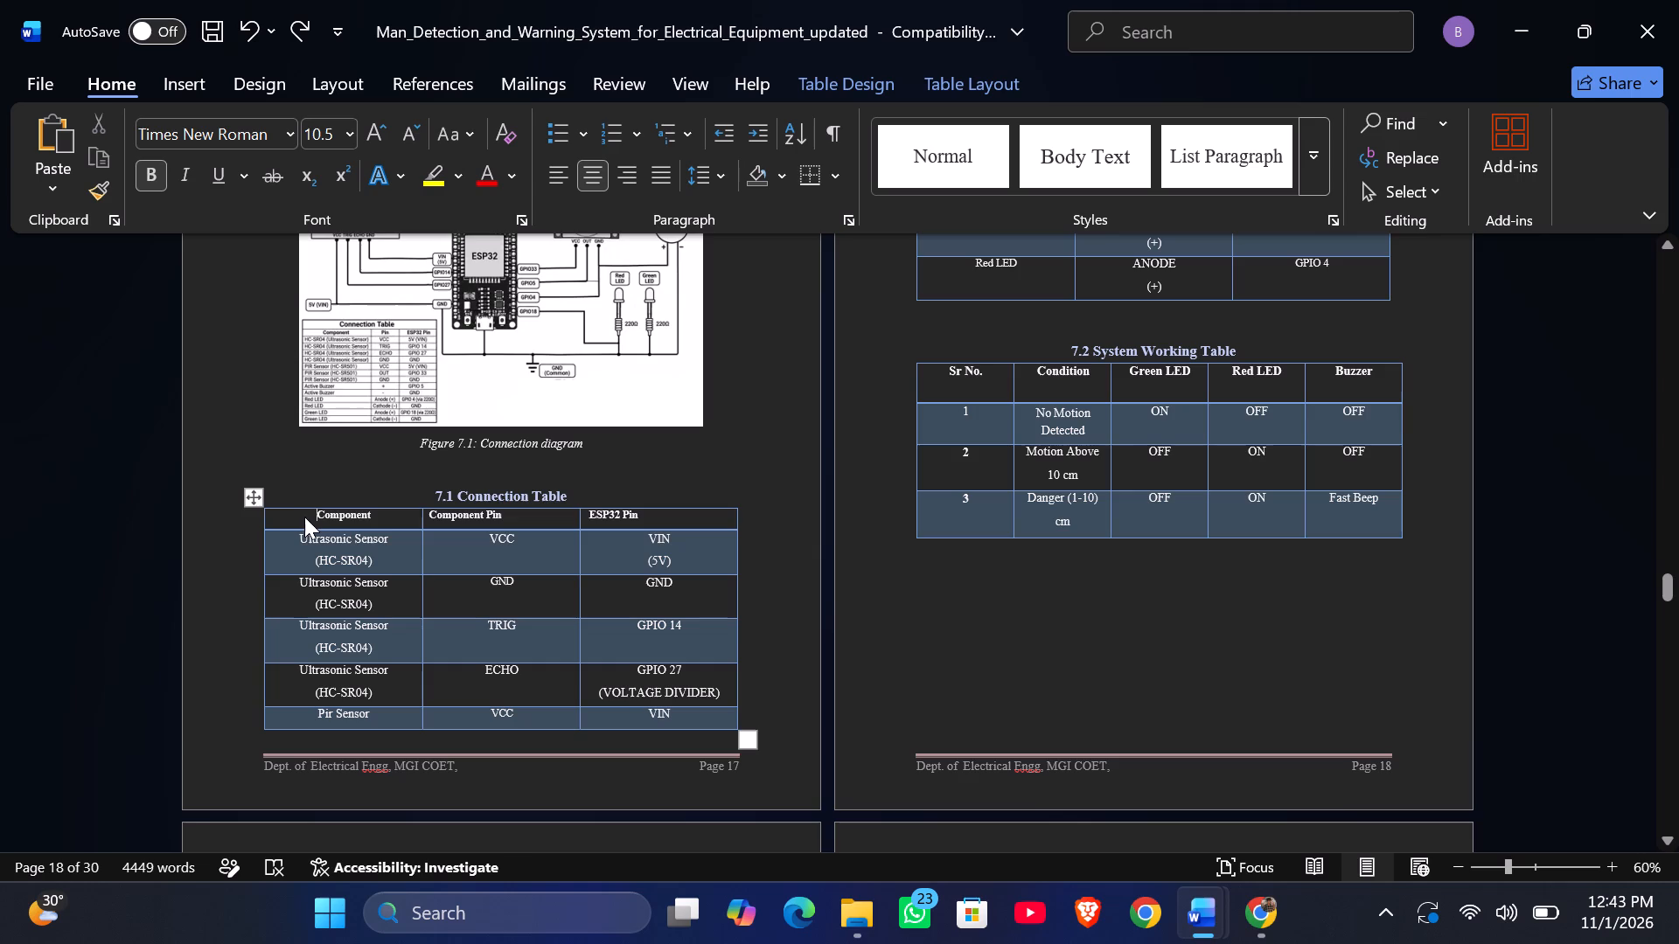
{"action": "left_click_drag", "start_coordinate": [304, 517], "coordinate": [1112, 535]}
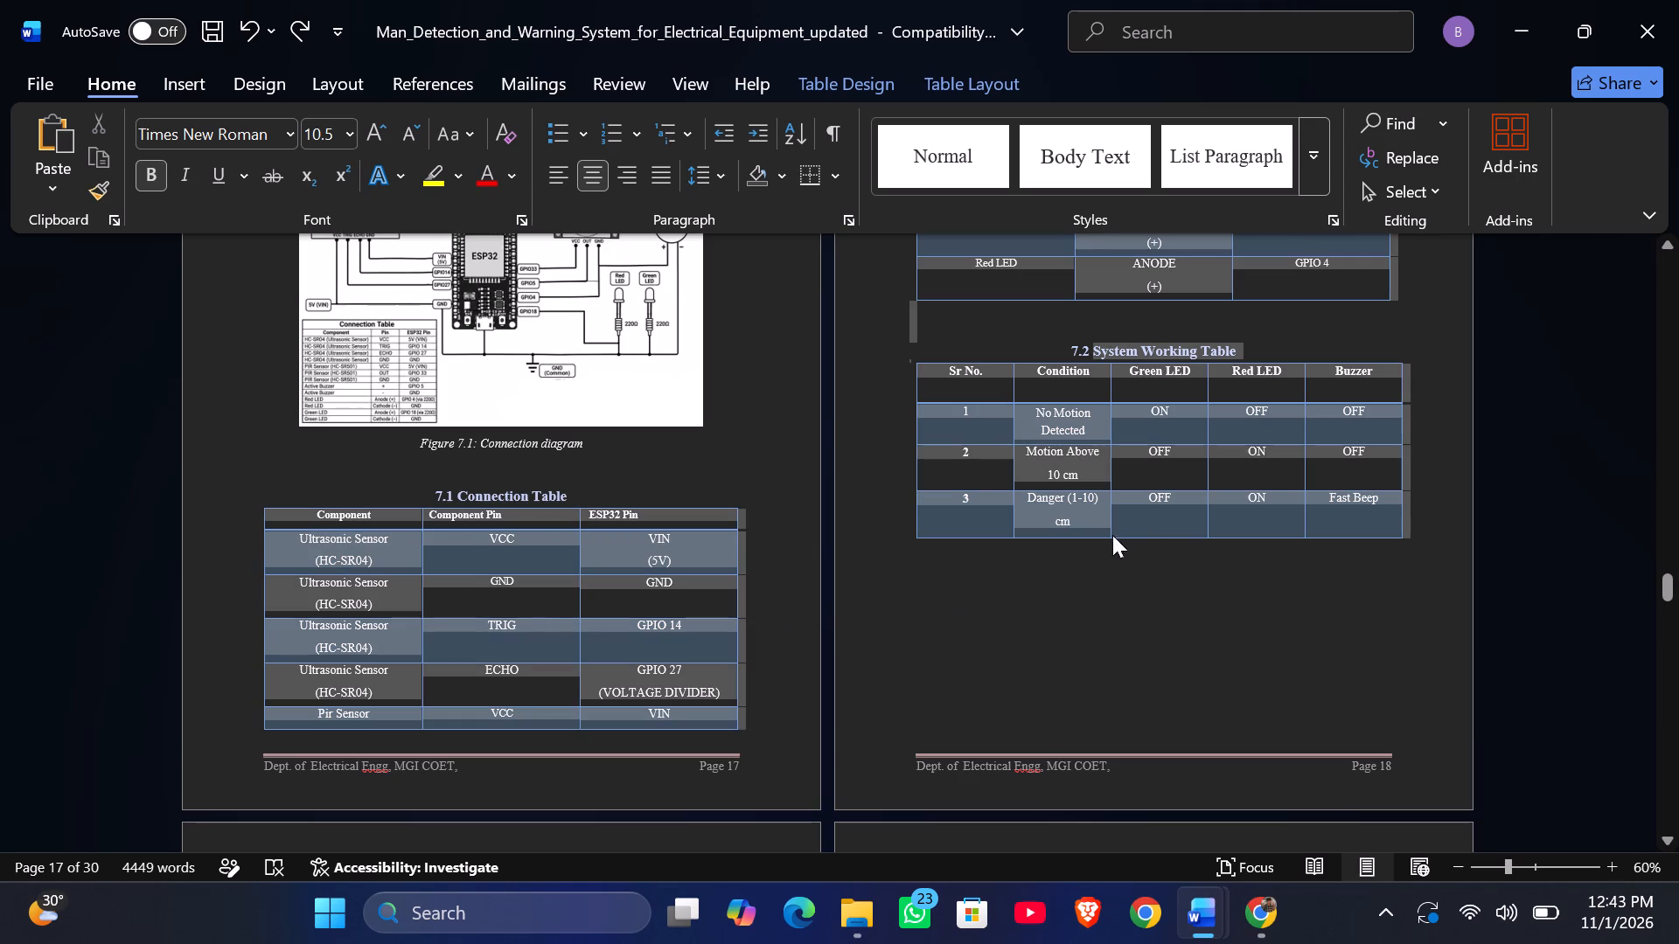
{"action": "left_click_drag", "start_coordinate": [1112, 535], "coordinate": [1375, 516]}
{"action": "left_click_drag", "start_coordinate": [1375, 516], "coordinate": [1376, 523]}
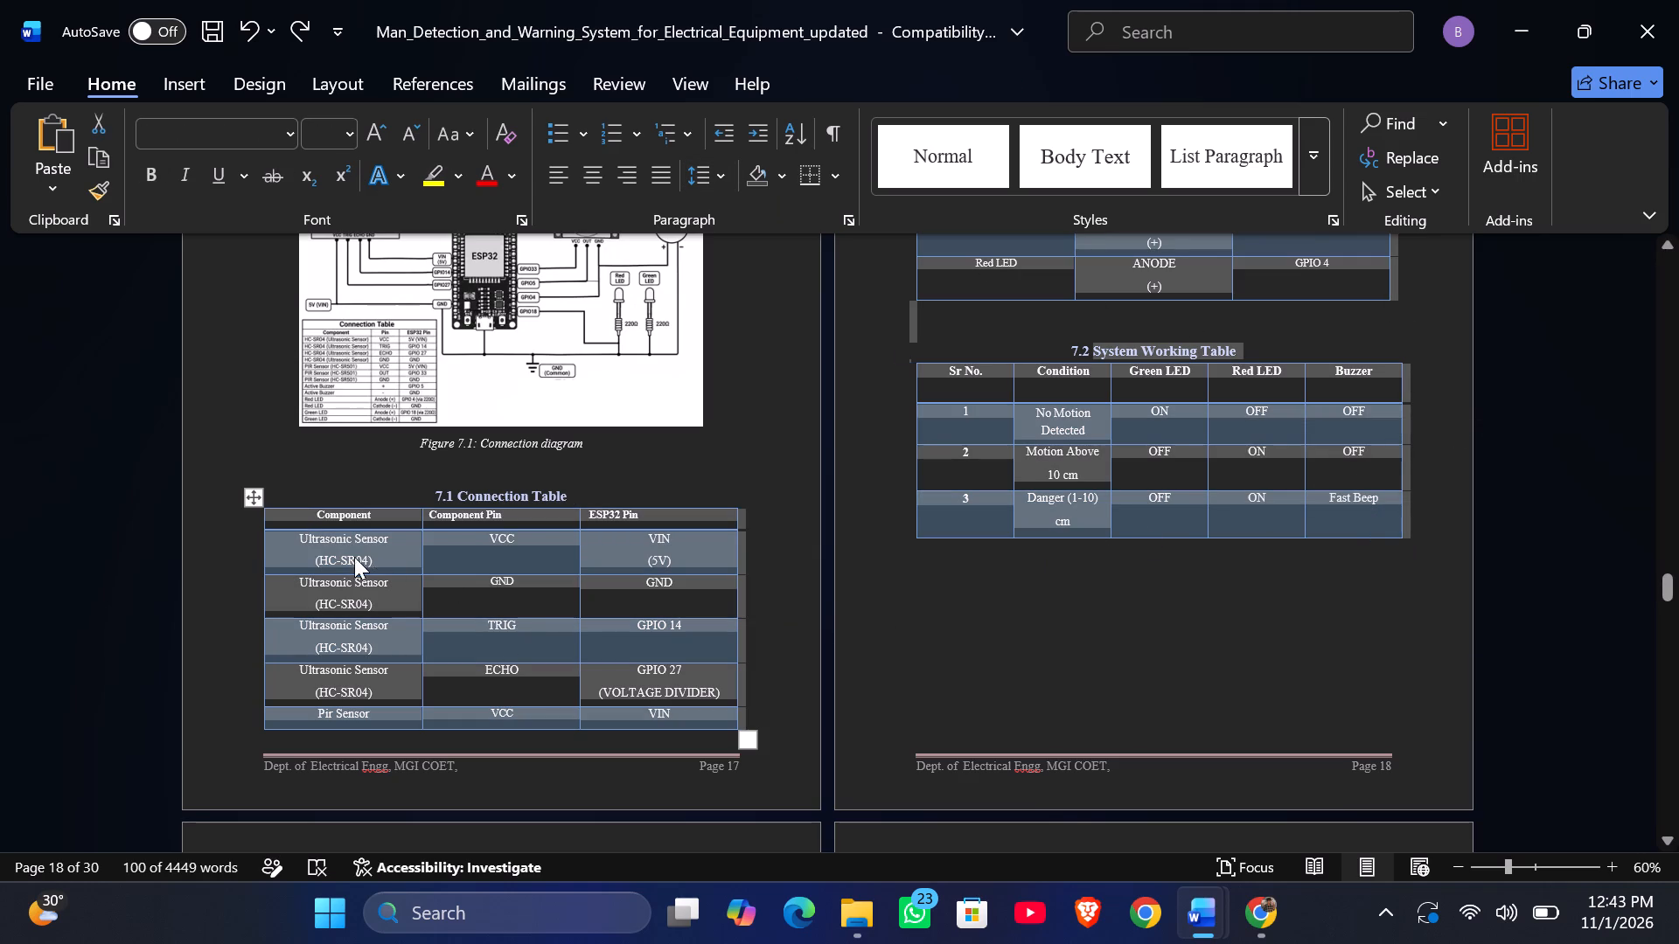
Set the font size of the entire 7.1 Connection Table, across both pages, to 11.
{"action": "left_click", "coordinate": [302, 516]}
{"action": "left_click_drag", "start_coordinate": [302, 516], "coordinate": [429, 580]}
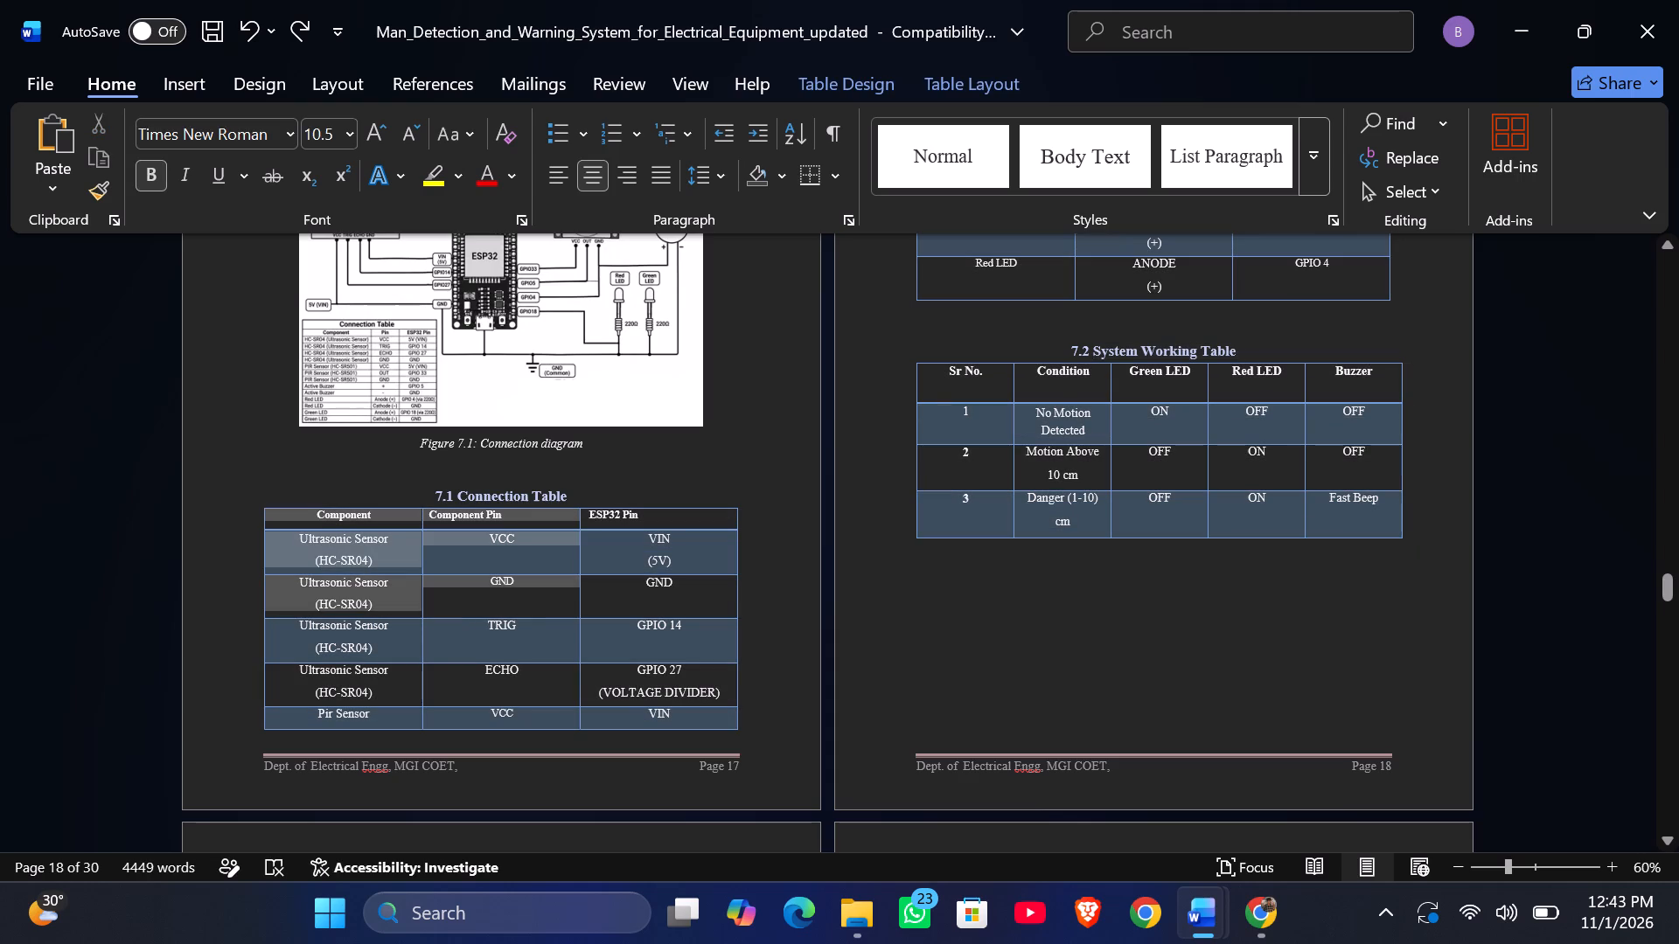
{"action": "left_click_drag", "start_coordinate": [429, 580], "coordinate": [970, 561]}
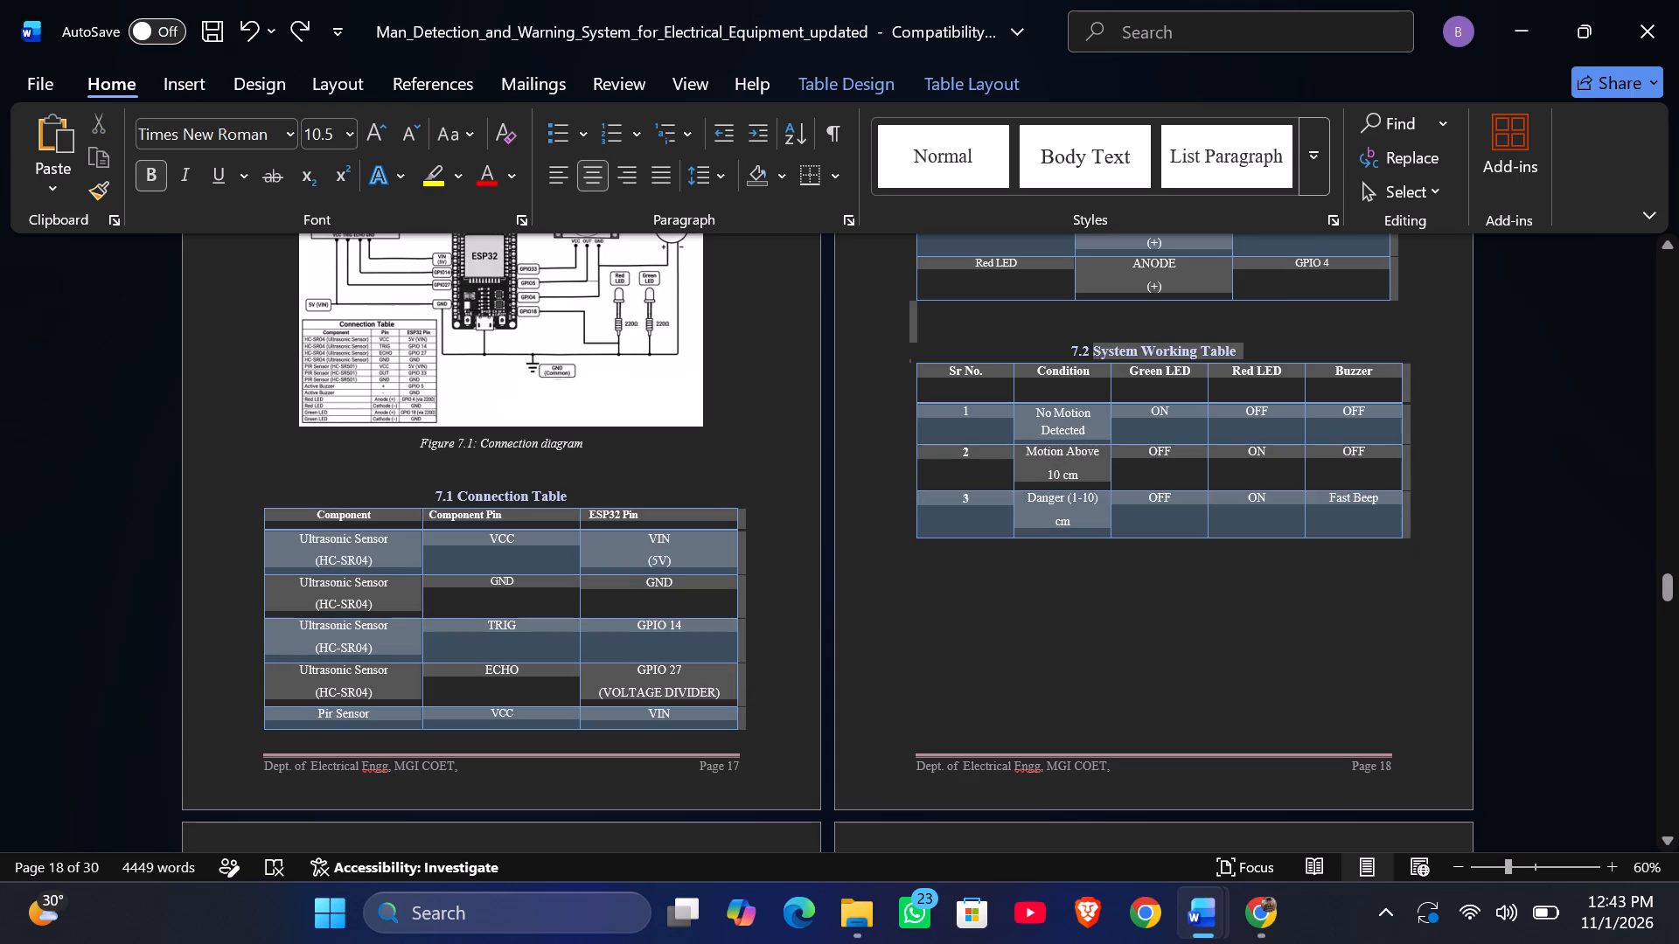
{"action": "left_click_drag", "start_coordinate": [970, 561], "coordinate": [1349, 260]}
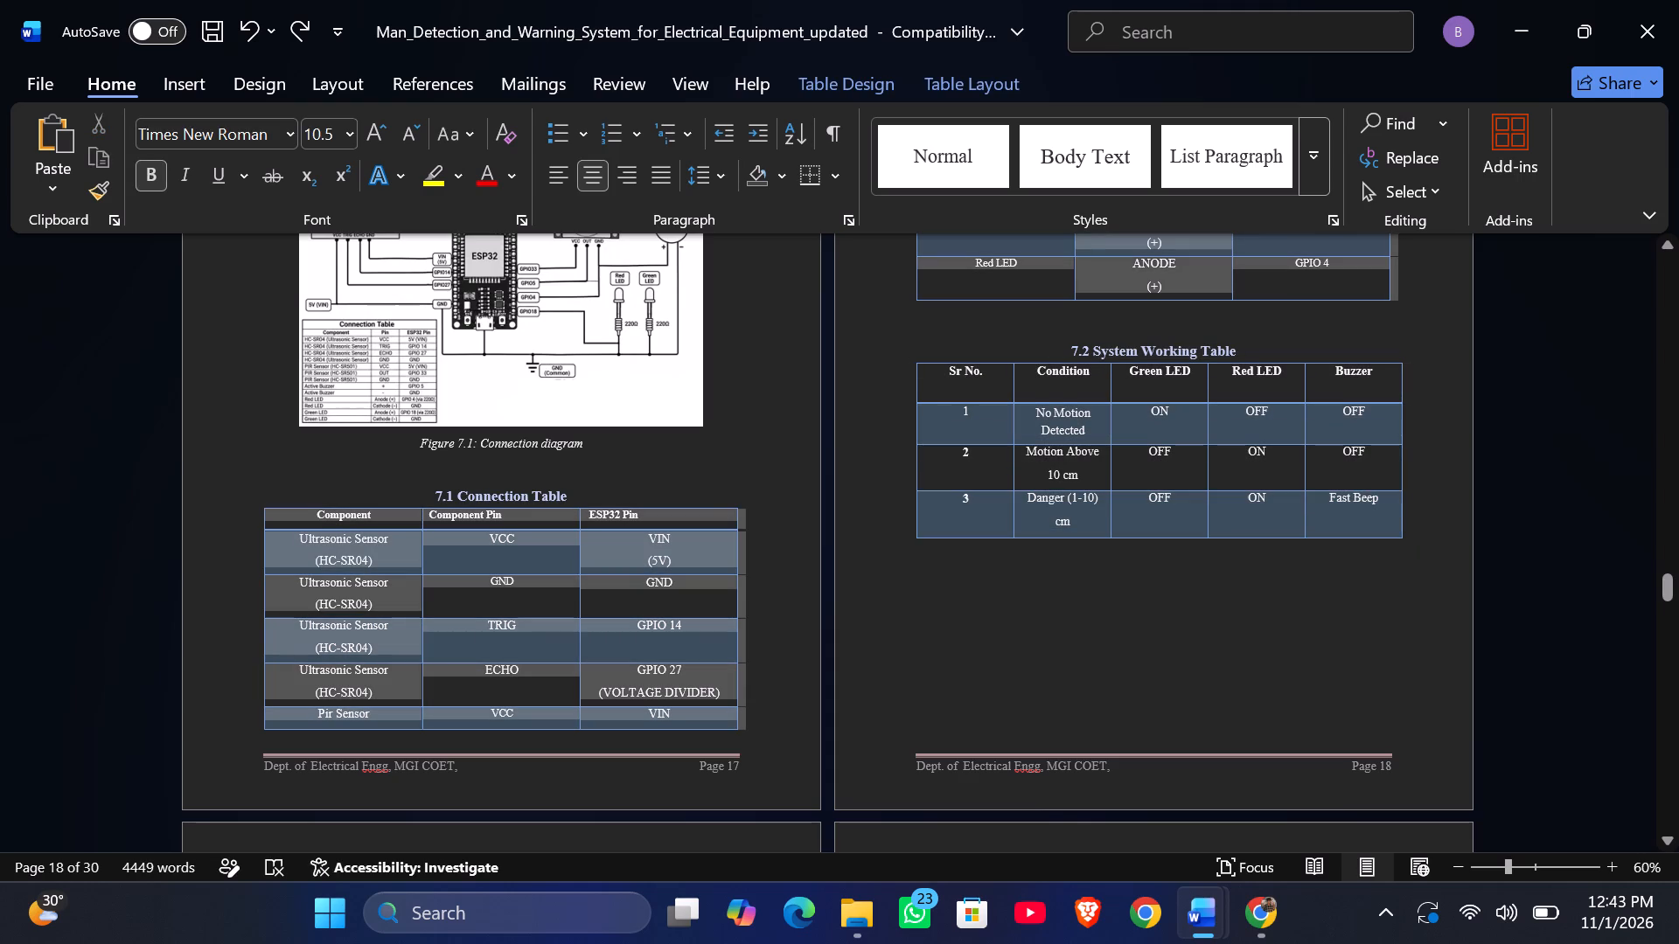
{"action": "left_click_drag", "start_coordinate": [1349, 260], "coordinate": [1355, 278]}
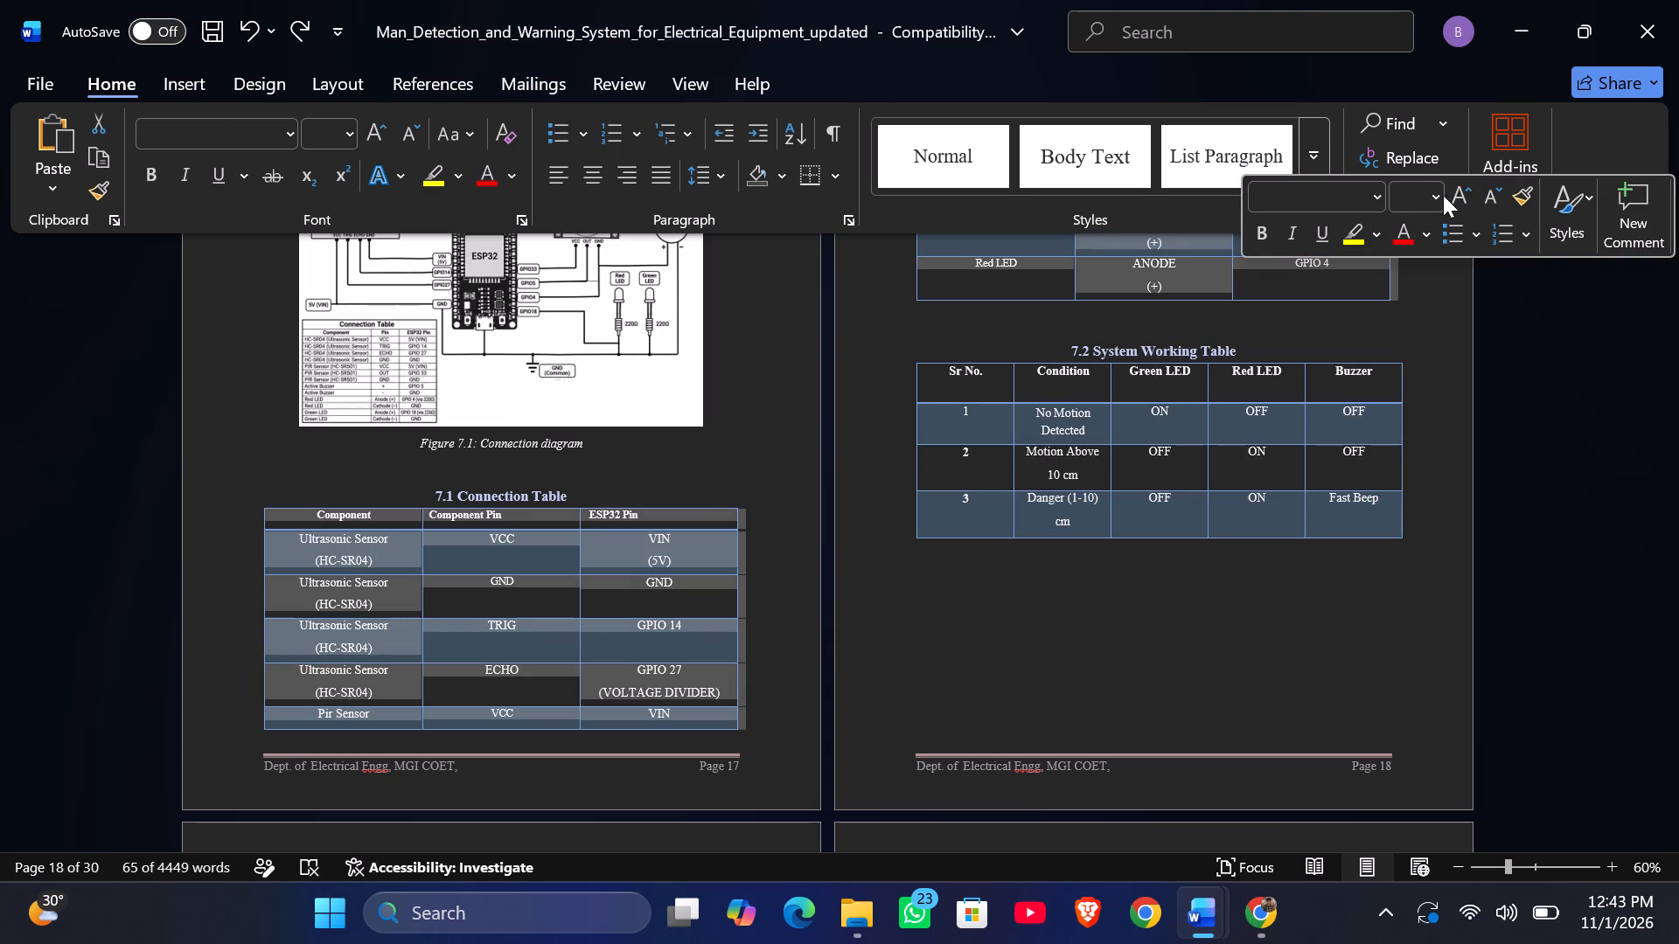
{"action": "left_click", "coordinate": [1439, 196]}
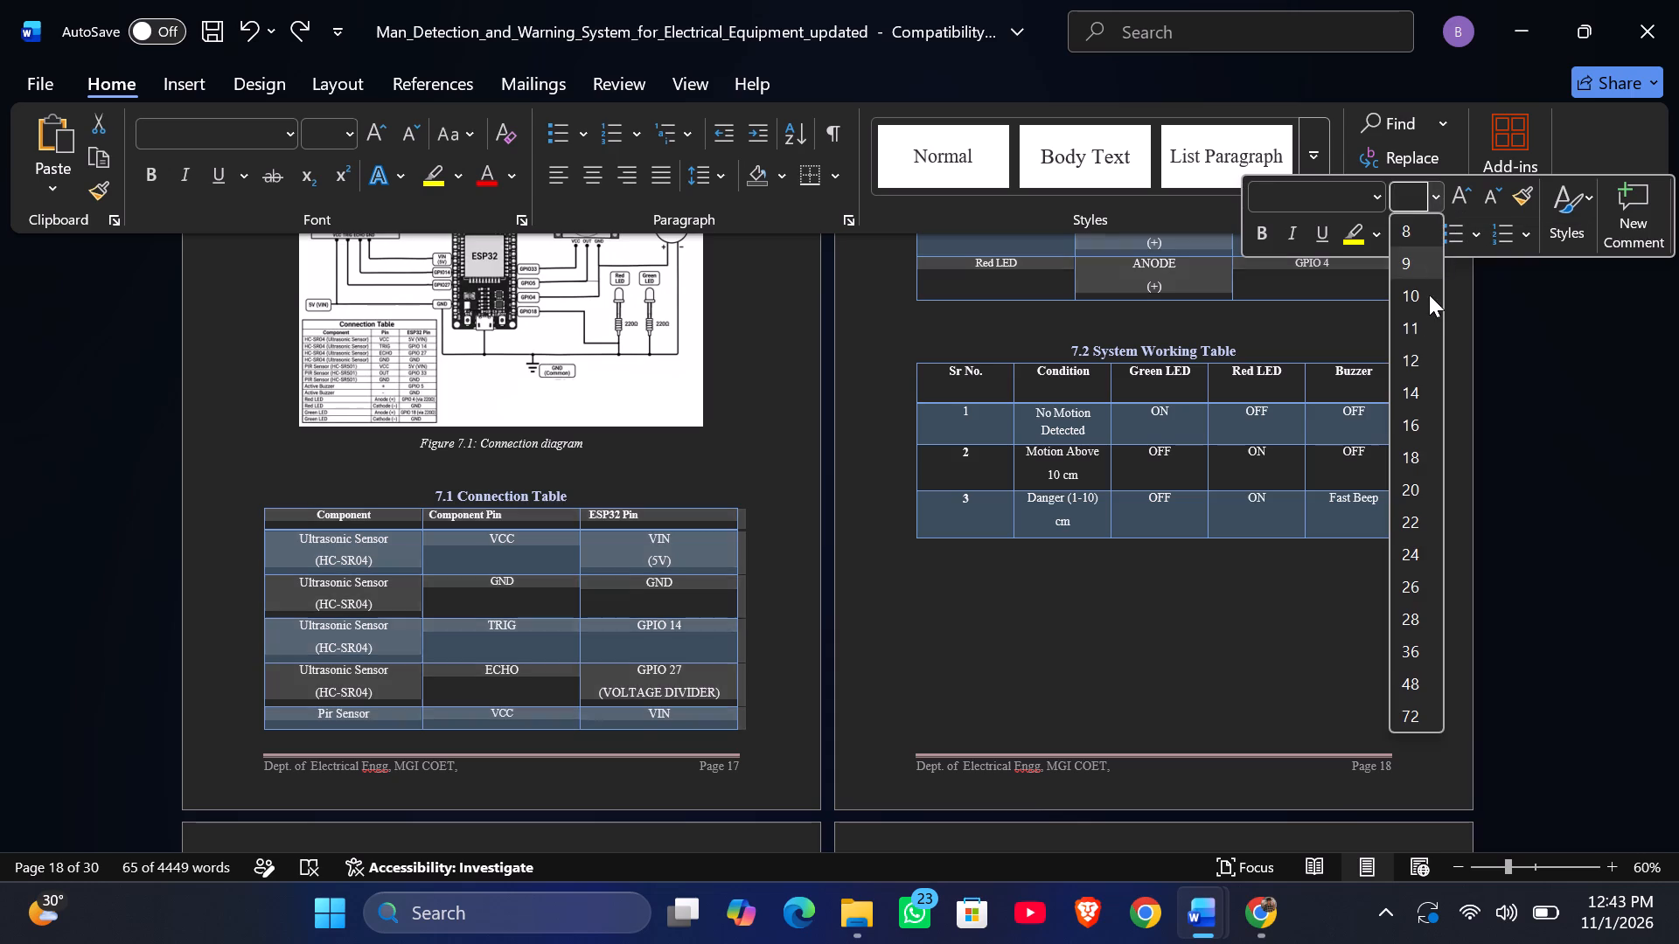
{"action": "left_click", "coordinate": [1425, 328]}
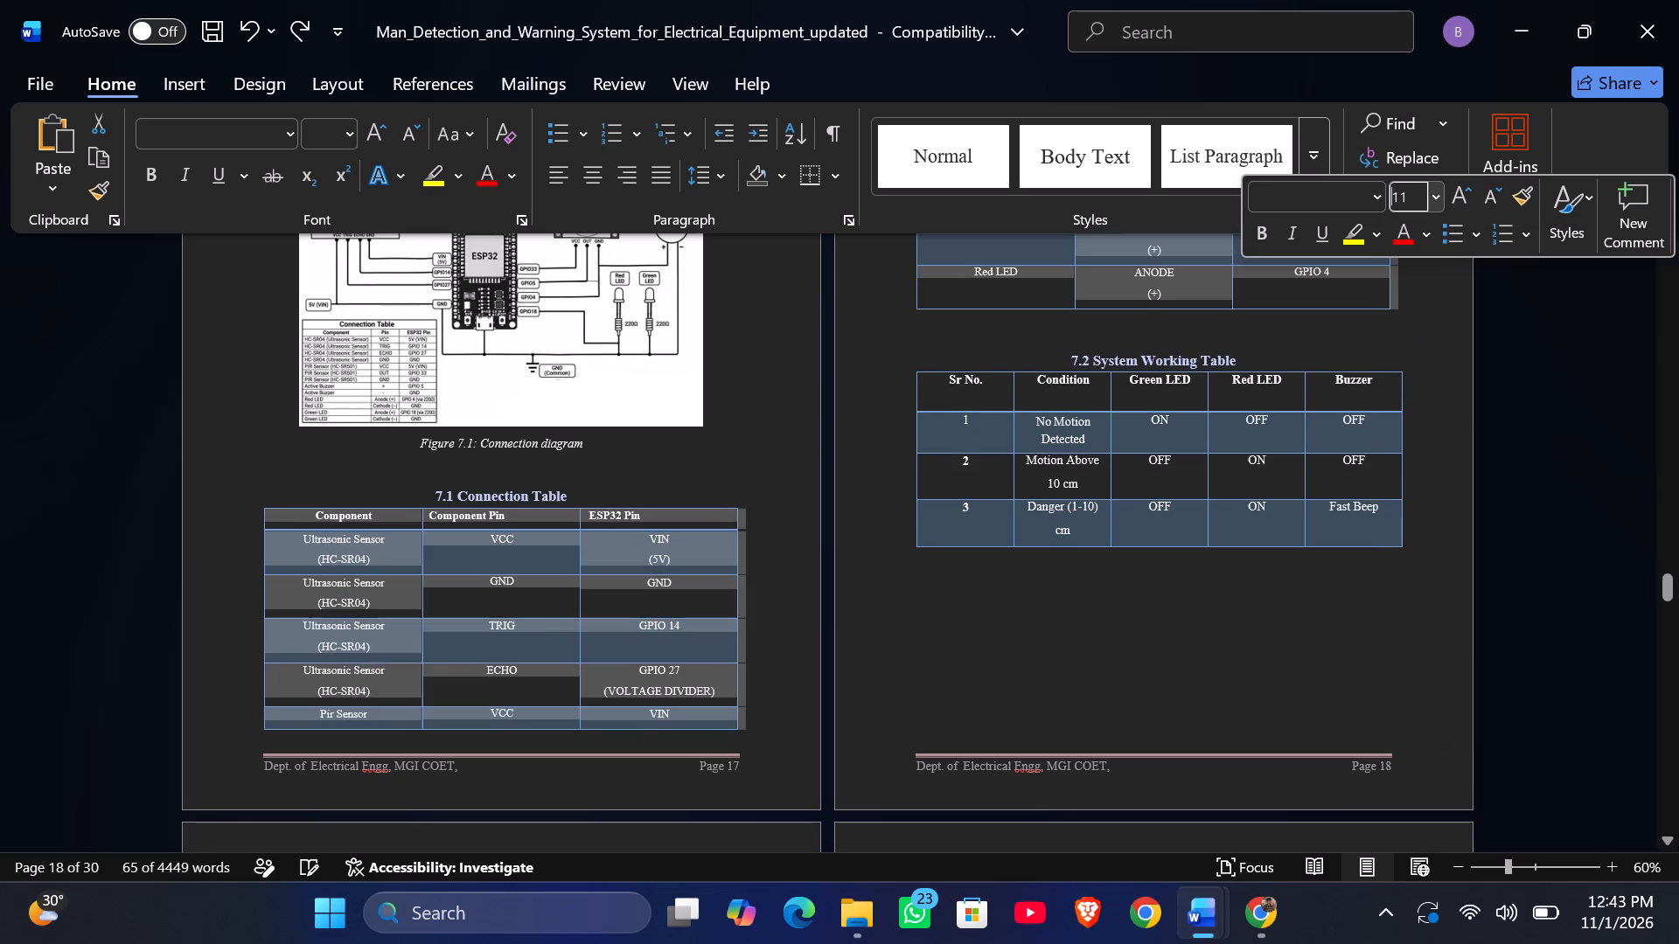
{"action": "scroll", "coordinate": [1425, 328], "scroll_direction": "up", "scroll_amount": 2}
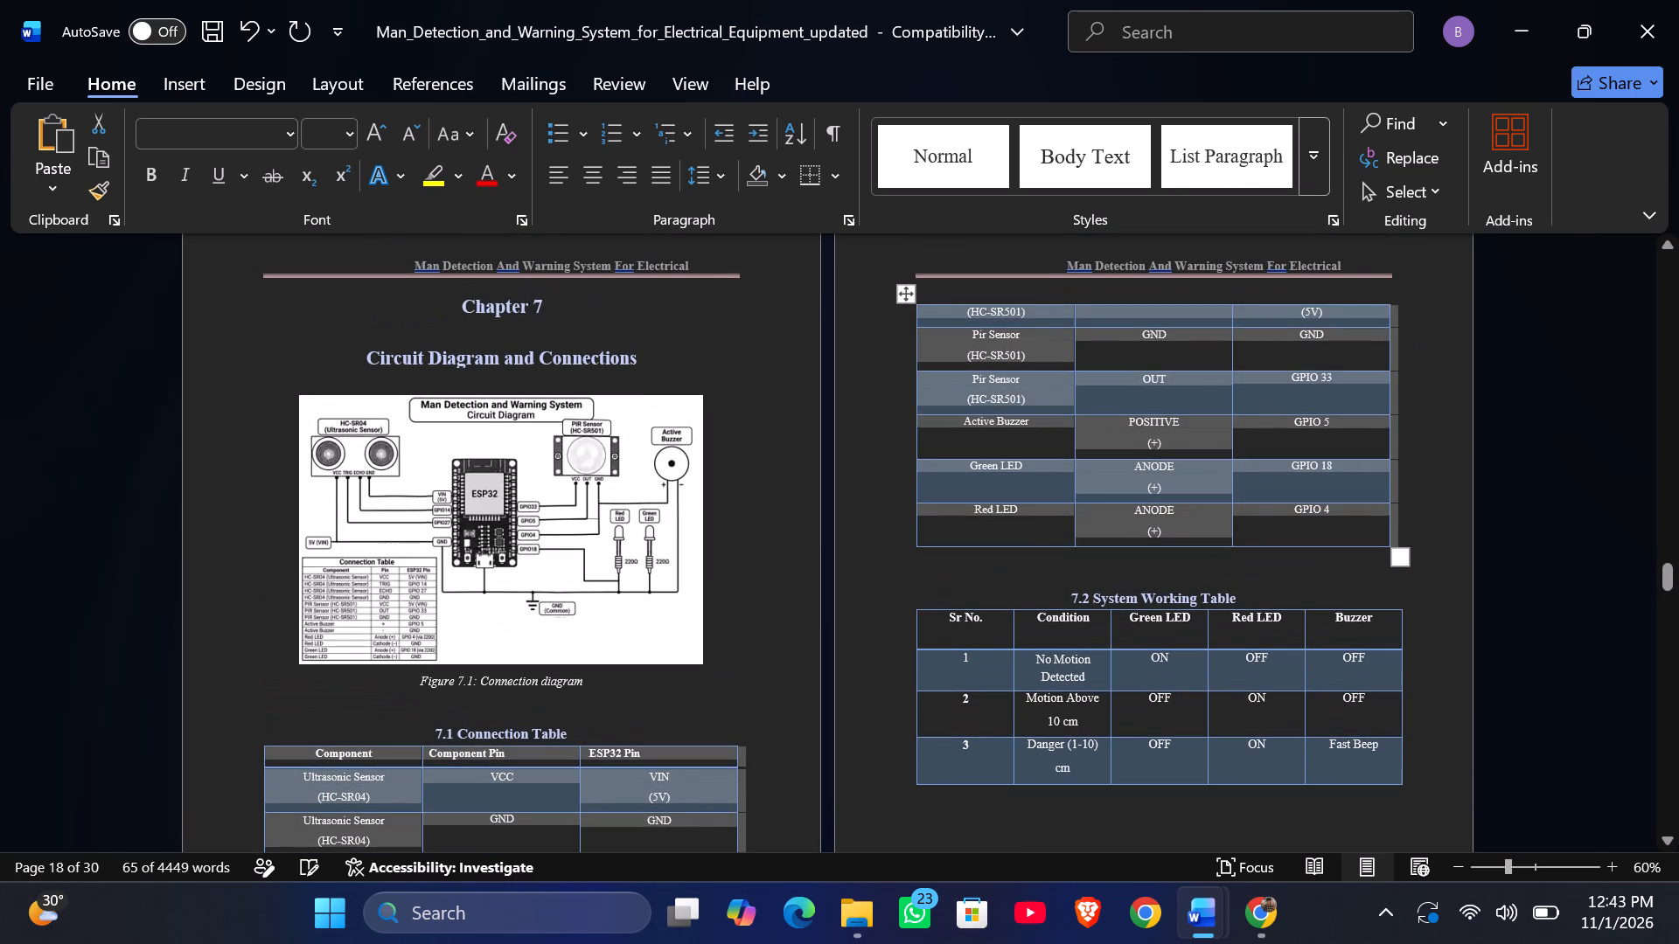
{"action": "left_click", "coordinate": [1223, 360]}
{"action": "left_click_drag", "start_coordinate": [1223, 360], "coordinate": [1143, 344]}
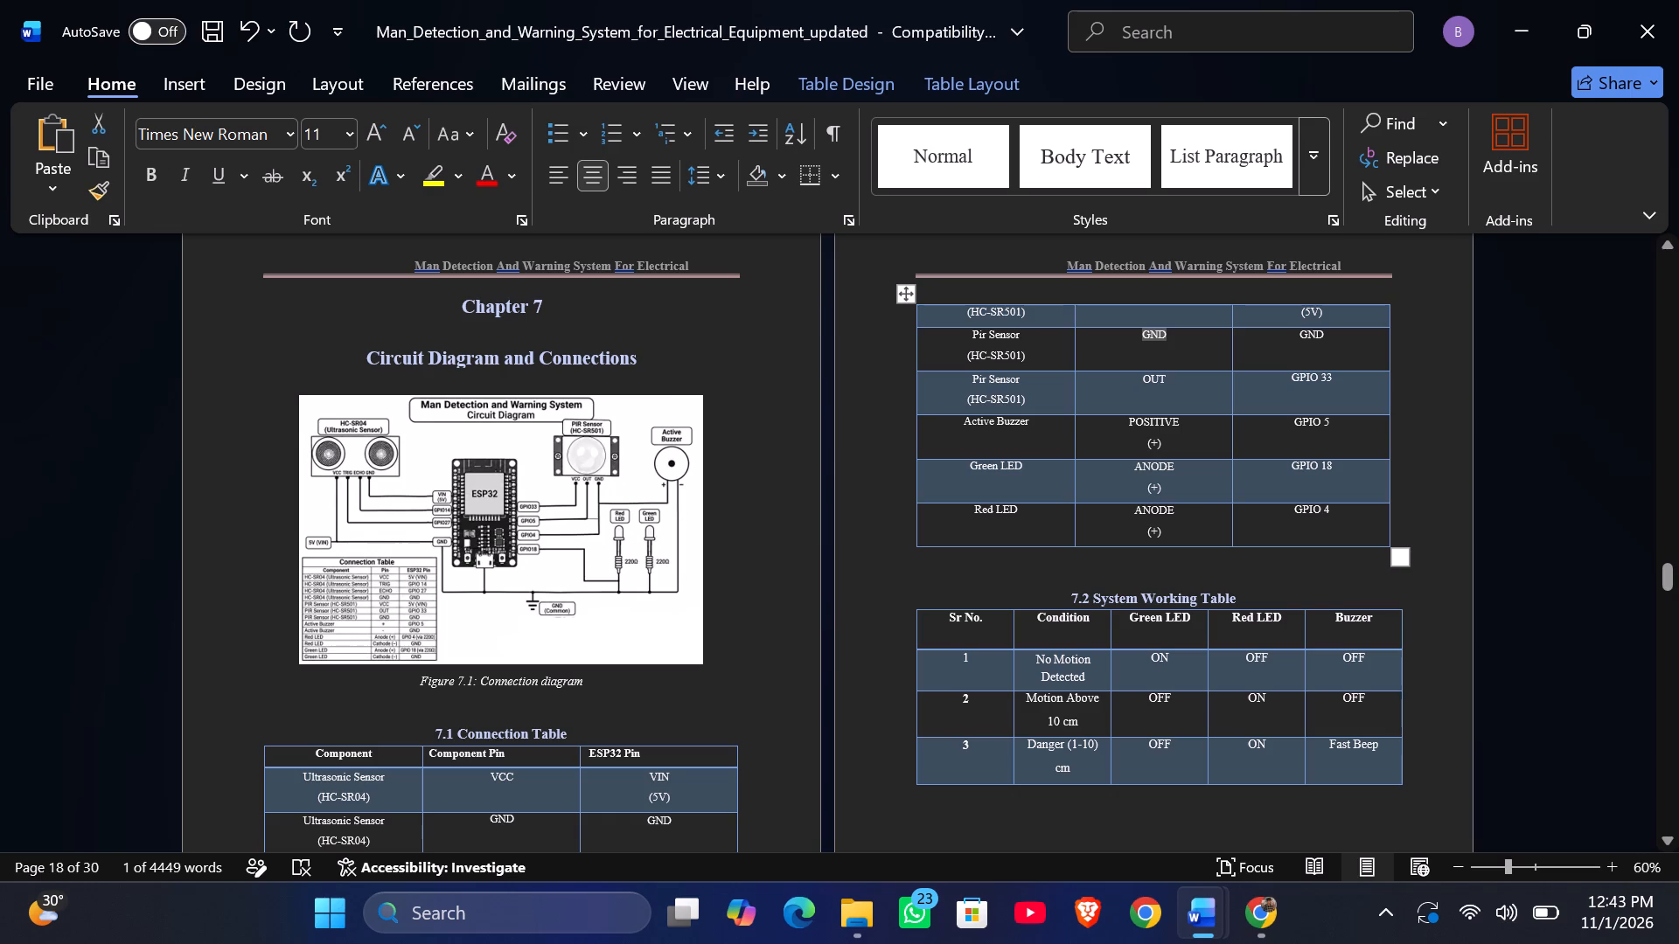
Set the font size of all rows in the 7.2 System Working Table to 11.
{"action": "left_click_drag", "start_coordinate": [933, 620], "coordinate": [1374, 736]}
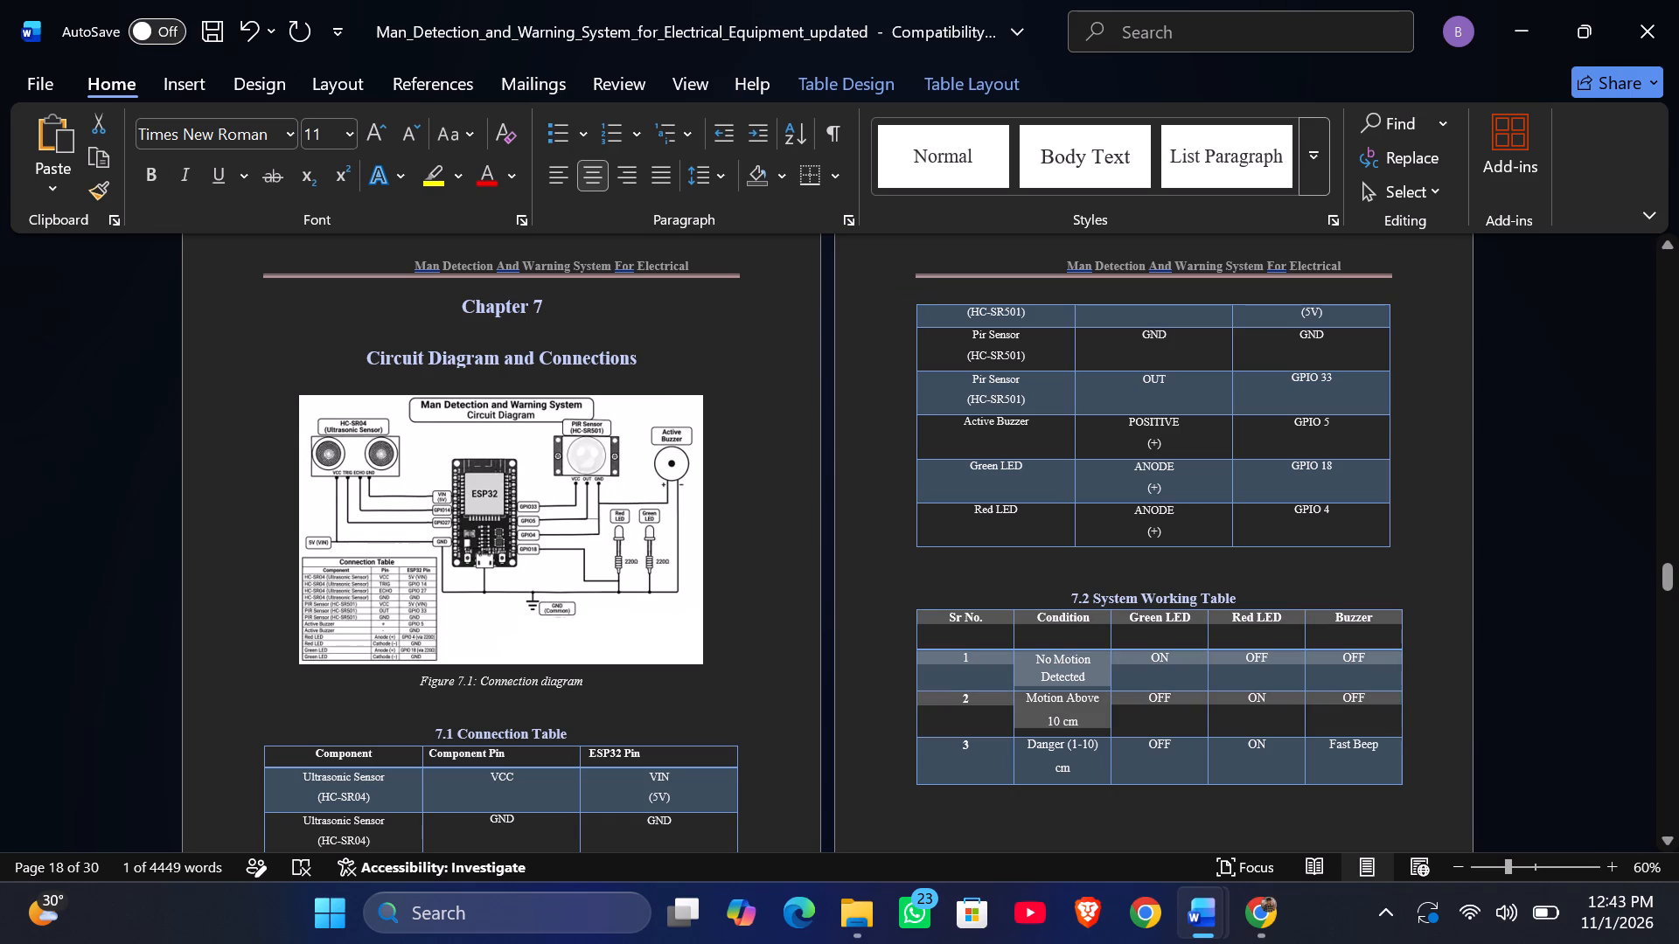
{"action": "left_click_drag", "start_coordinate": [1374, 736], "coordinate": [1389, 754]}
{"action": "left_click", "coordinate": [1316, 669]}
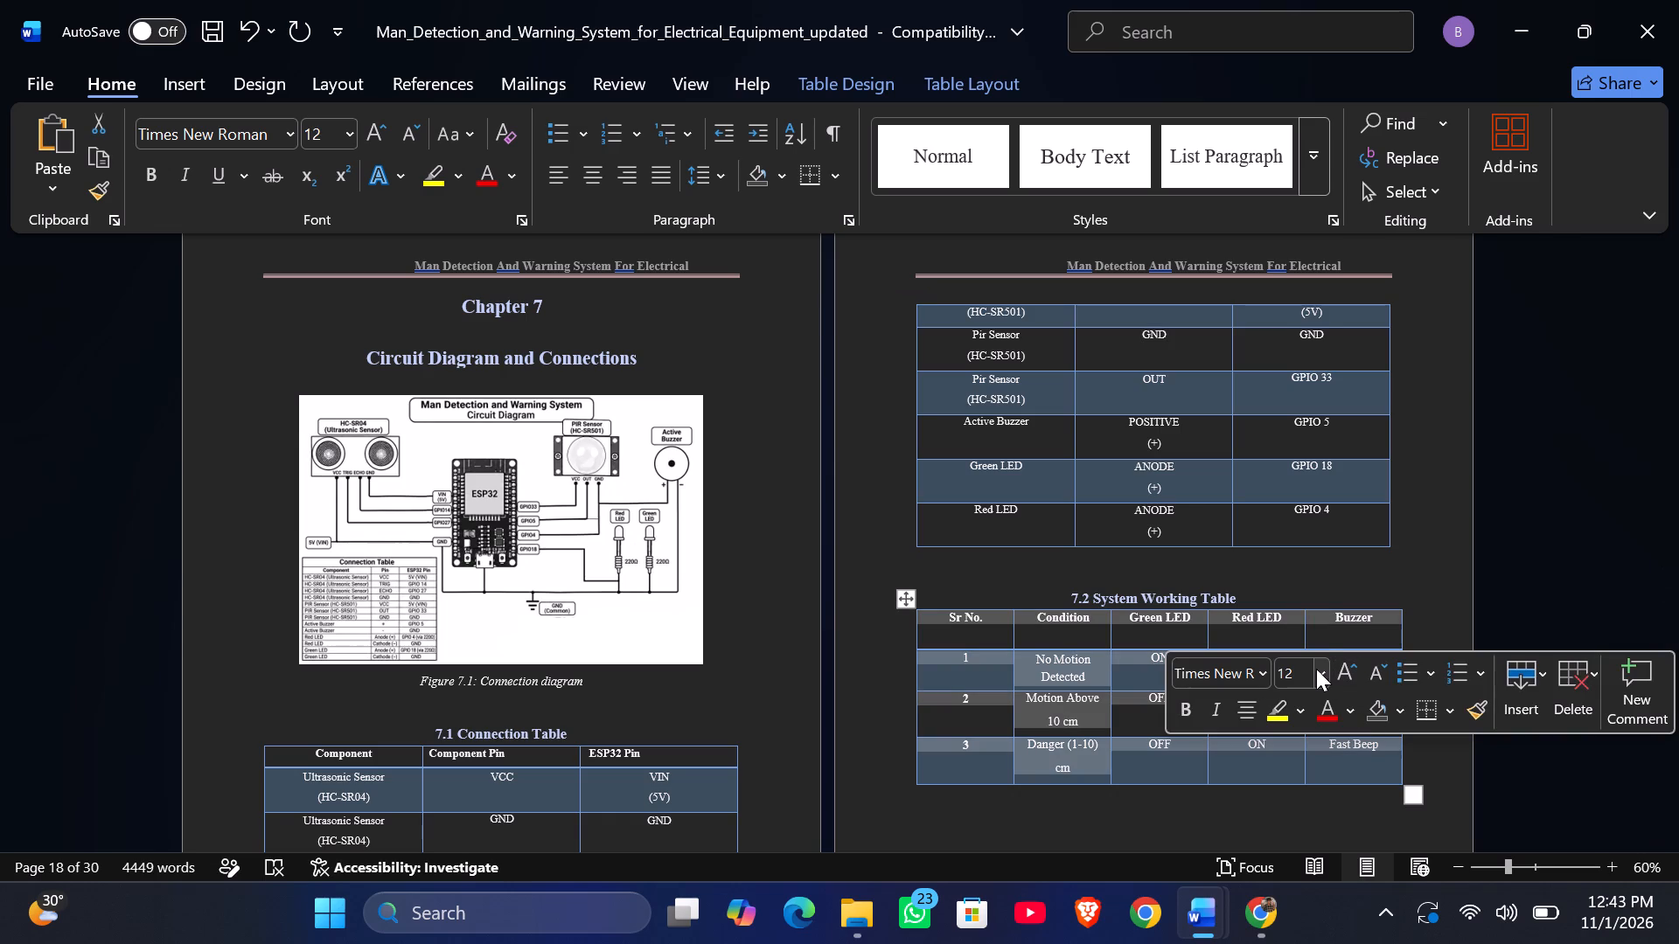
{"action": "left_click", "coordinate": [1303, 249]}
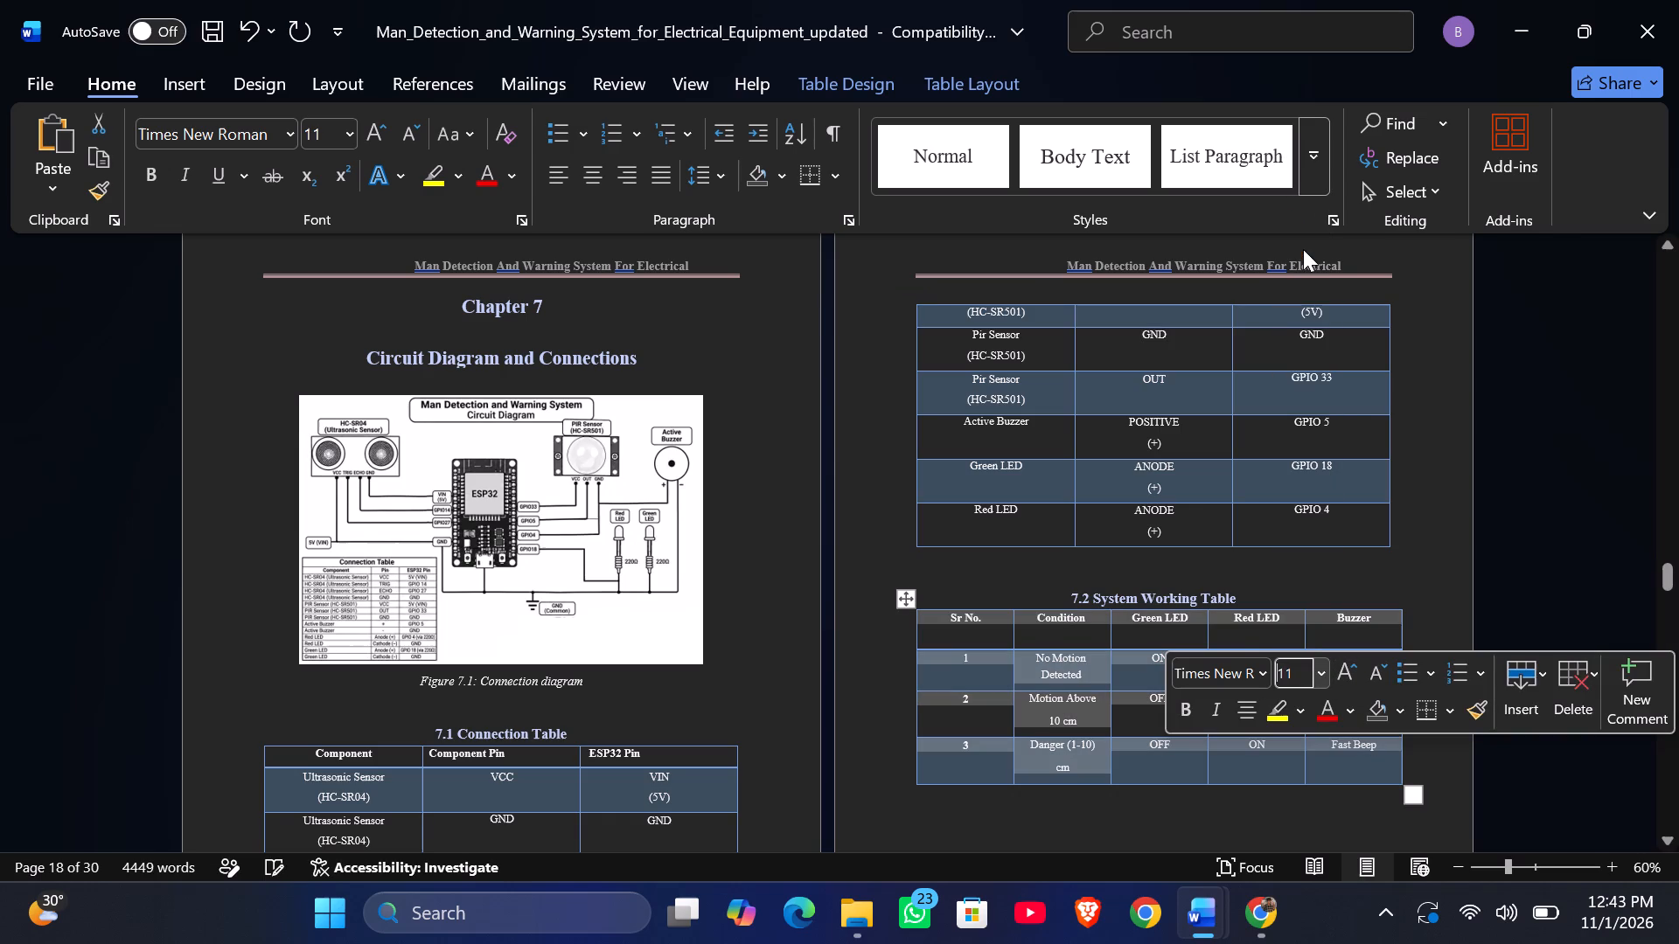
{"action": "left_click", "coordinate": [830, 775]}
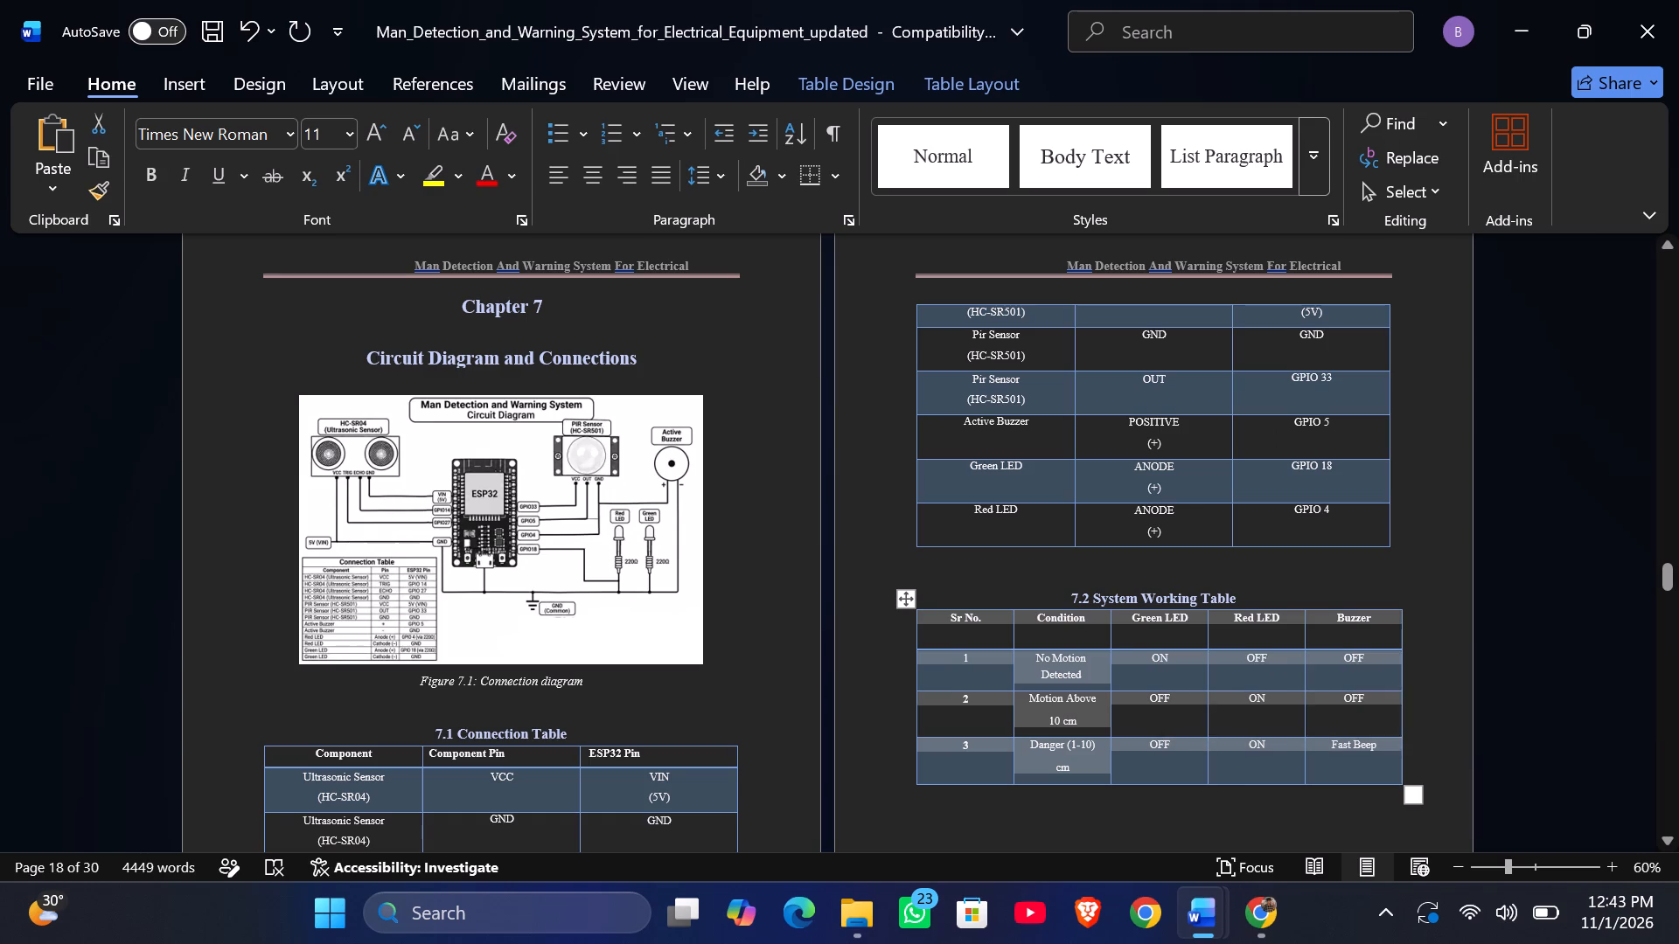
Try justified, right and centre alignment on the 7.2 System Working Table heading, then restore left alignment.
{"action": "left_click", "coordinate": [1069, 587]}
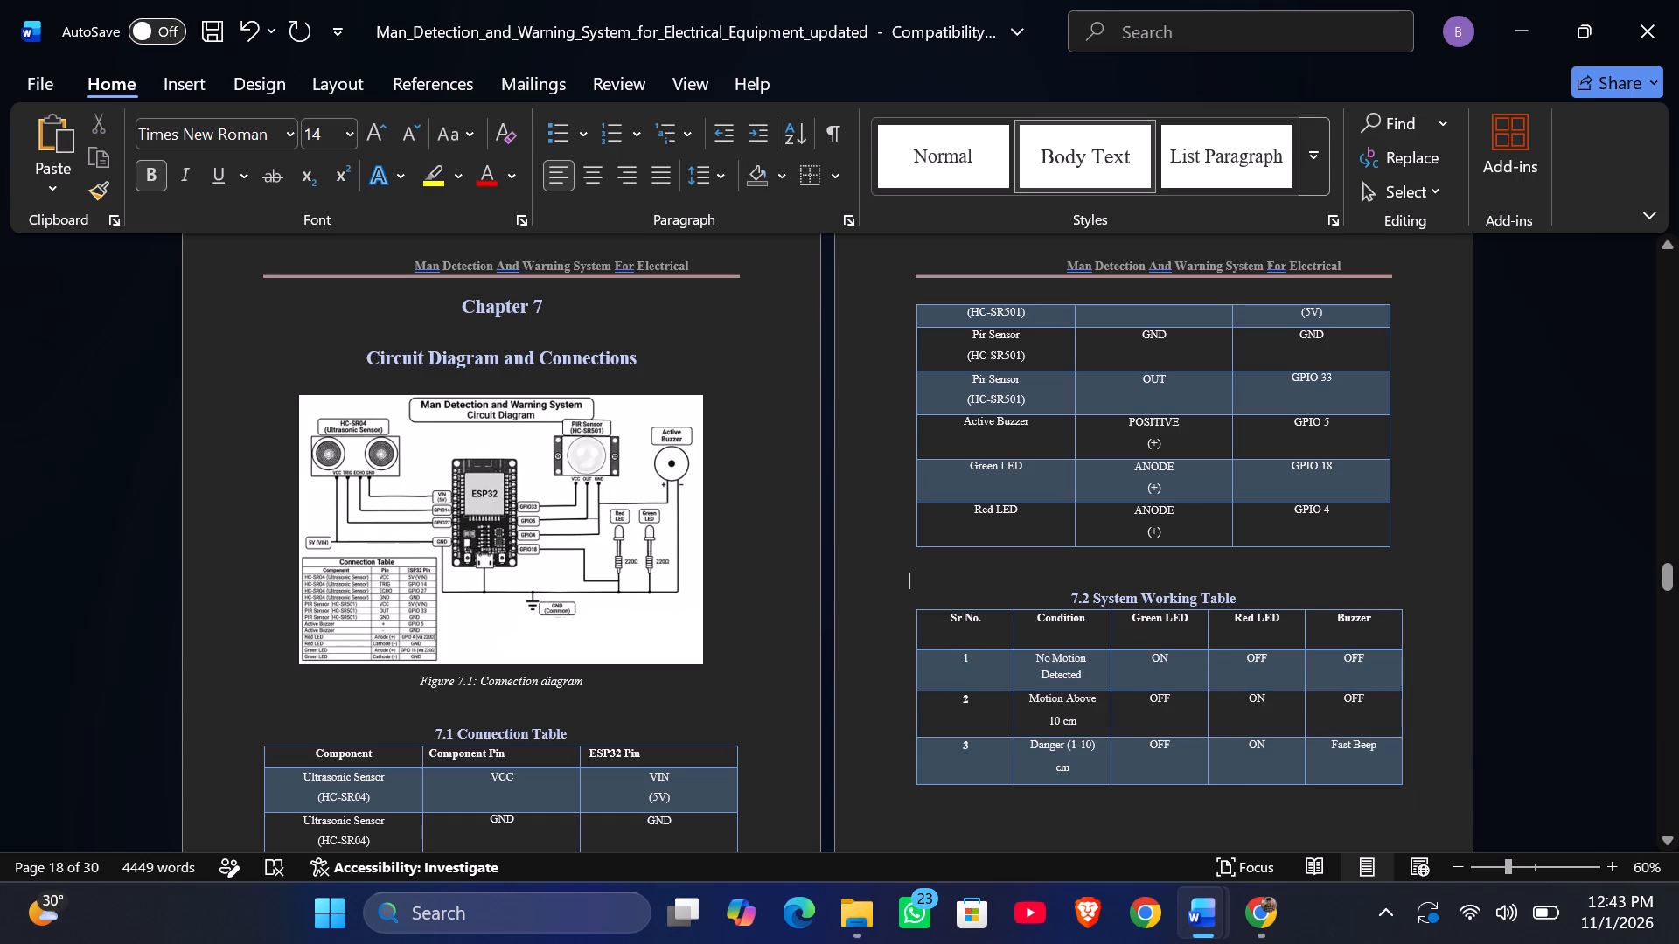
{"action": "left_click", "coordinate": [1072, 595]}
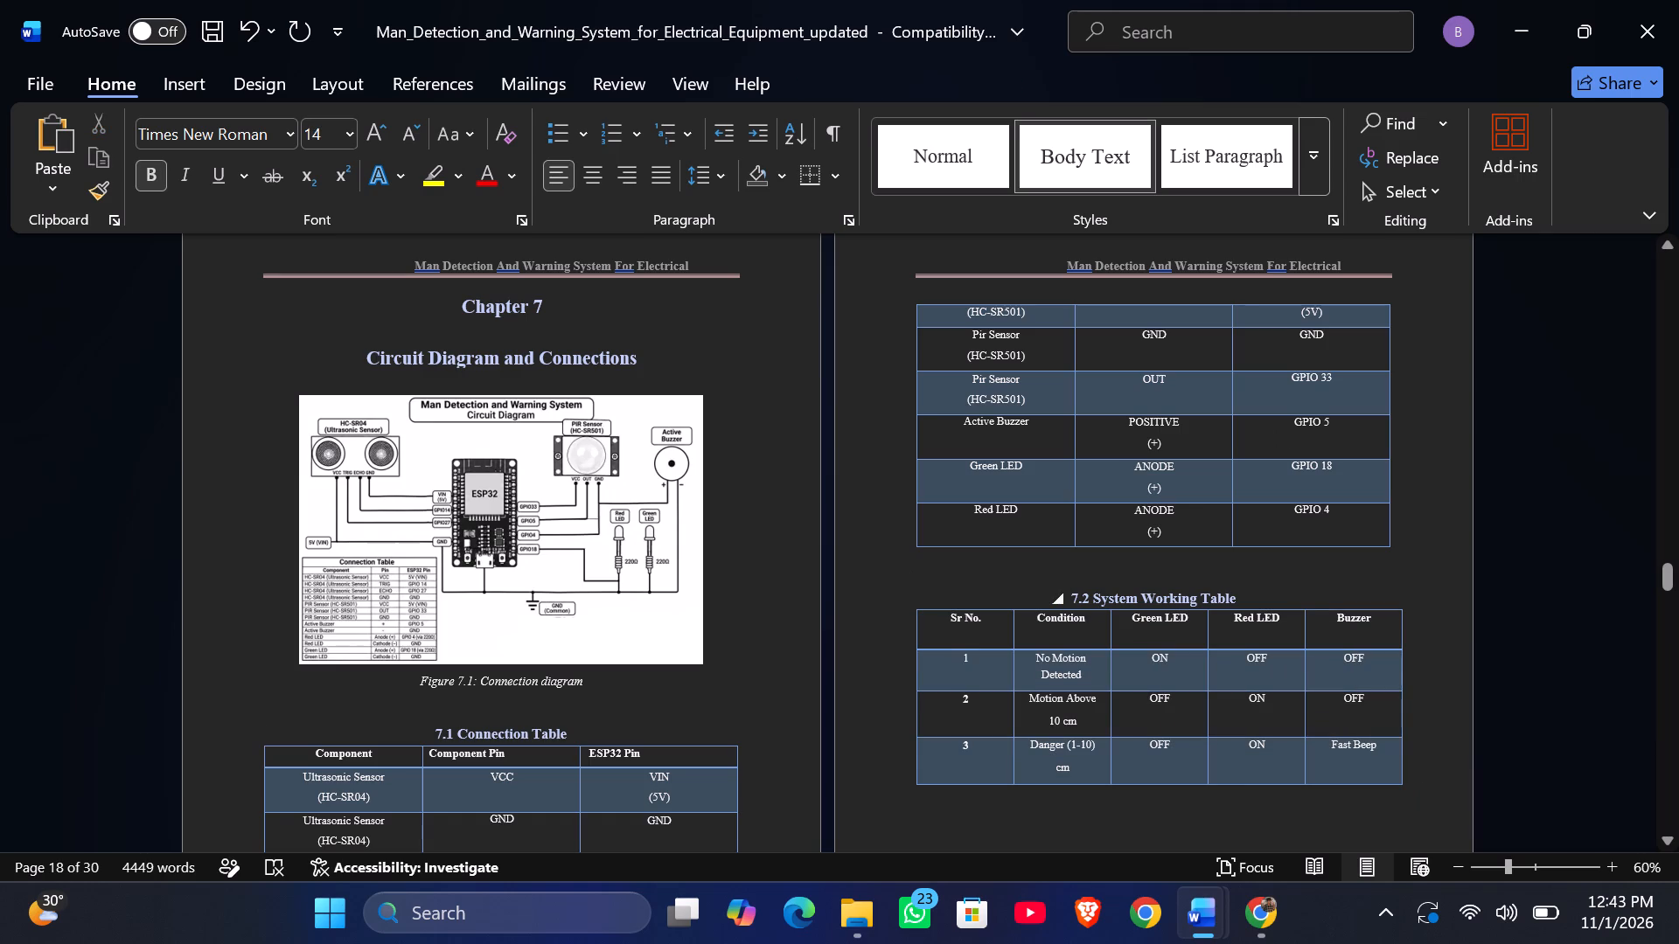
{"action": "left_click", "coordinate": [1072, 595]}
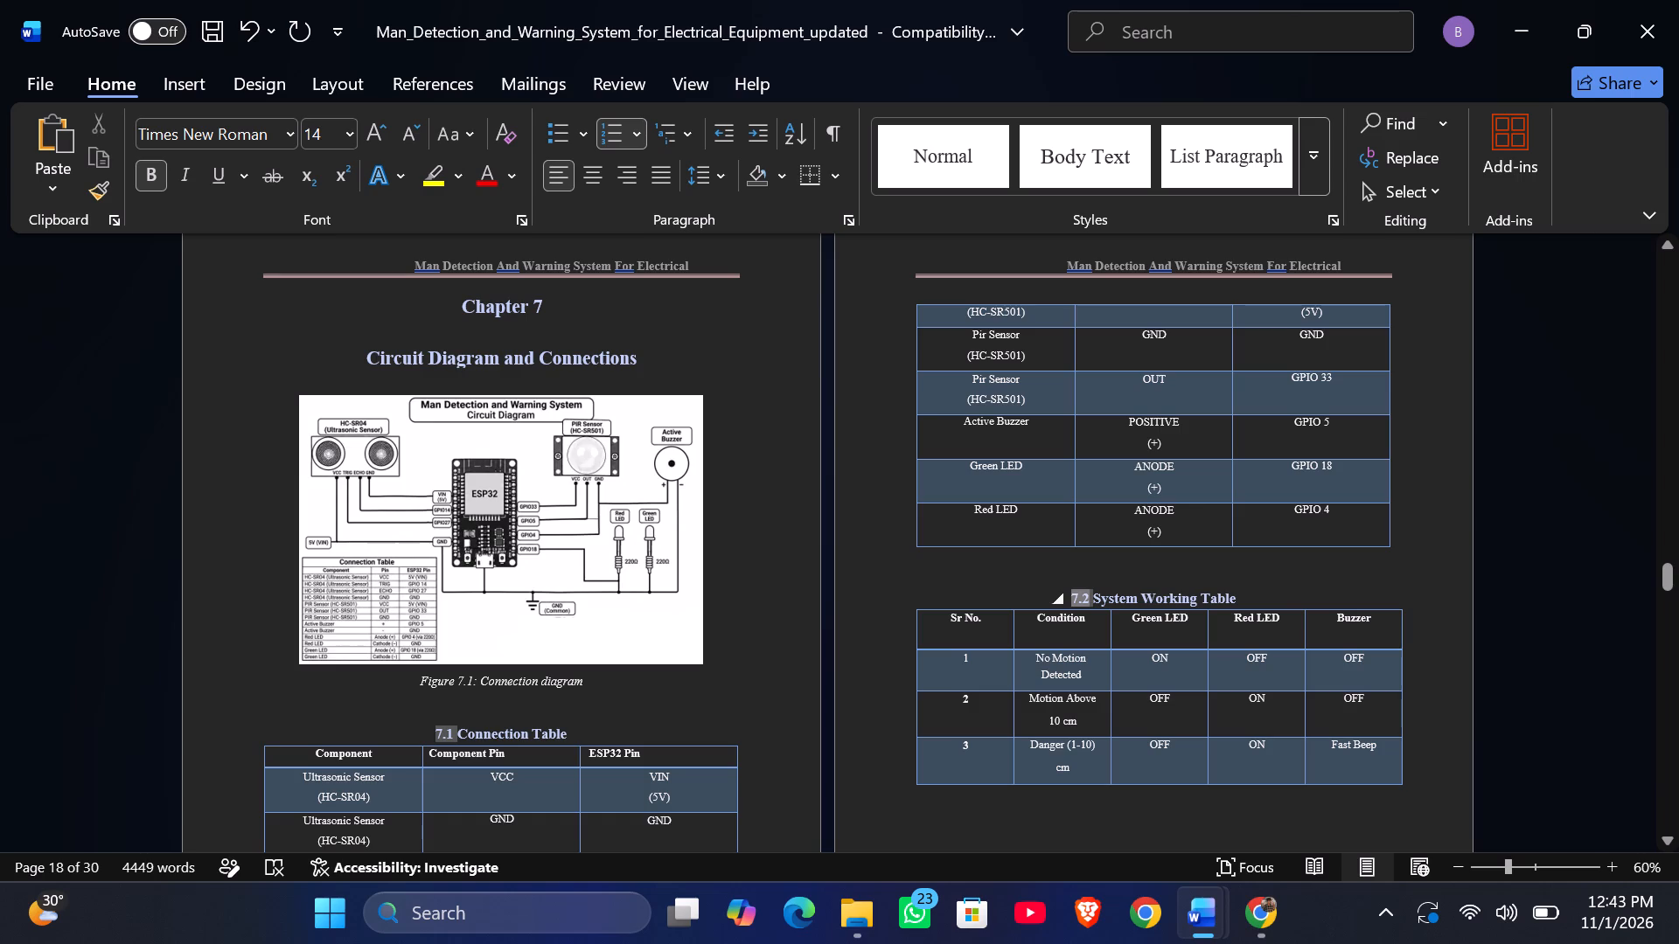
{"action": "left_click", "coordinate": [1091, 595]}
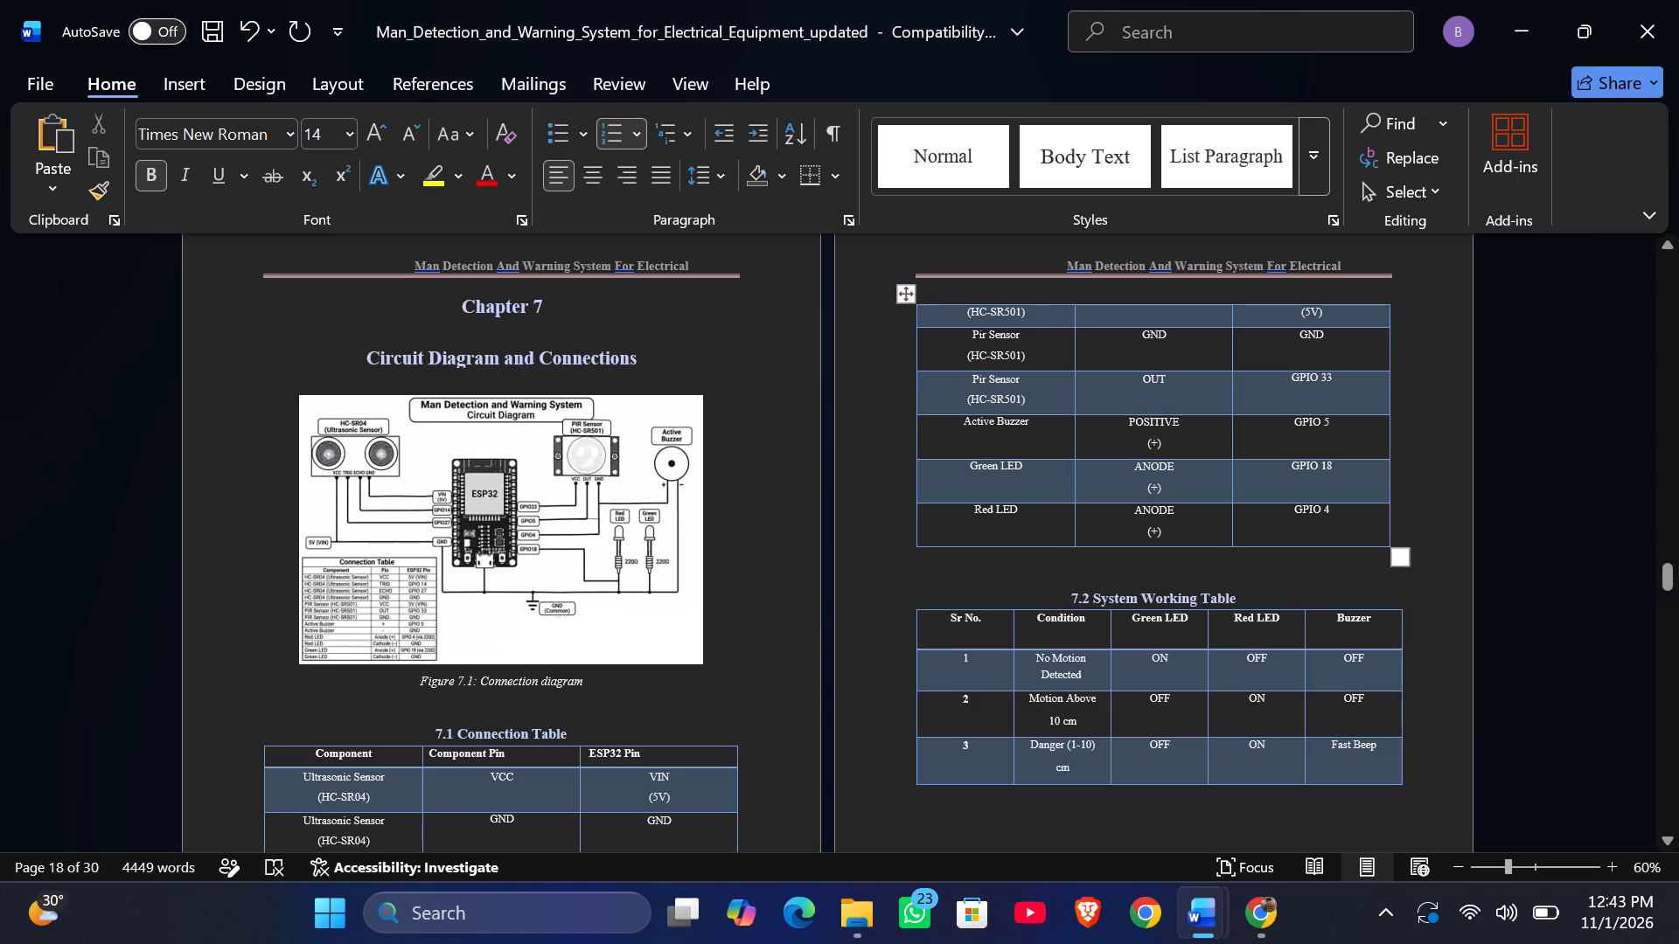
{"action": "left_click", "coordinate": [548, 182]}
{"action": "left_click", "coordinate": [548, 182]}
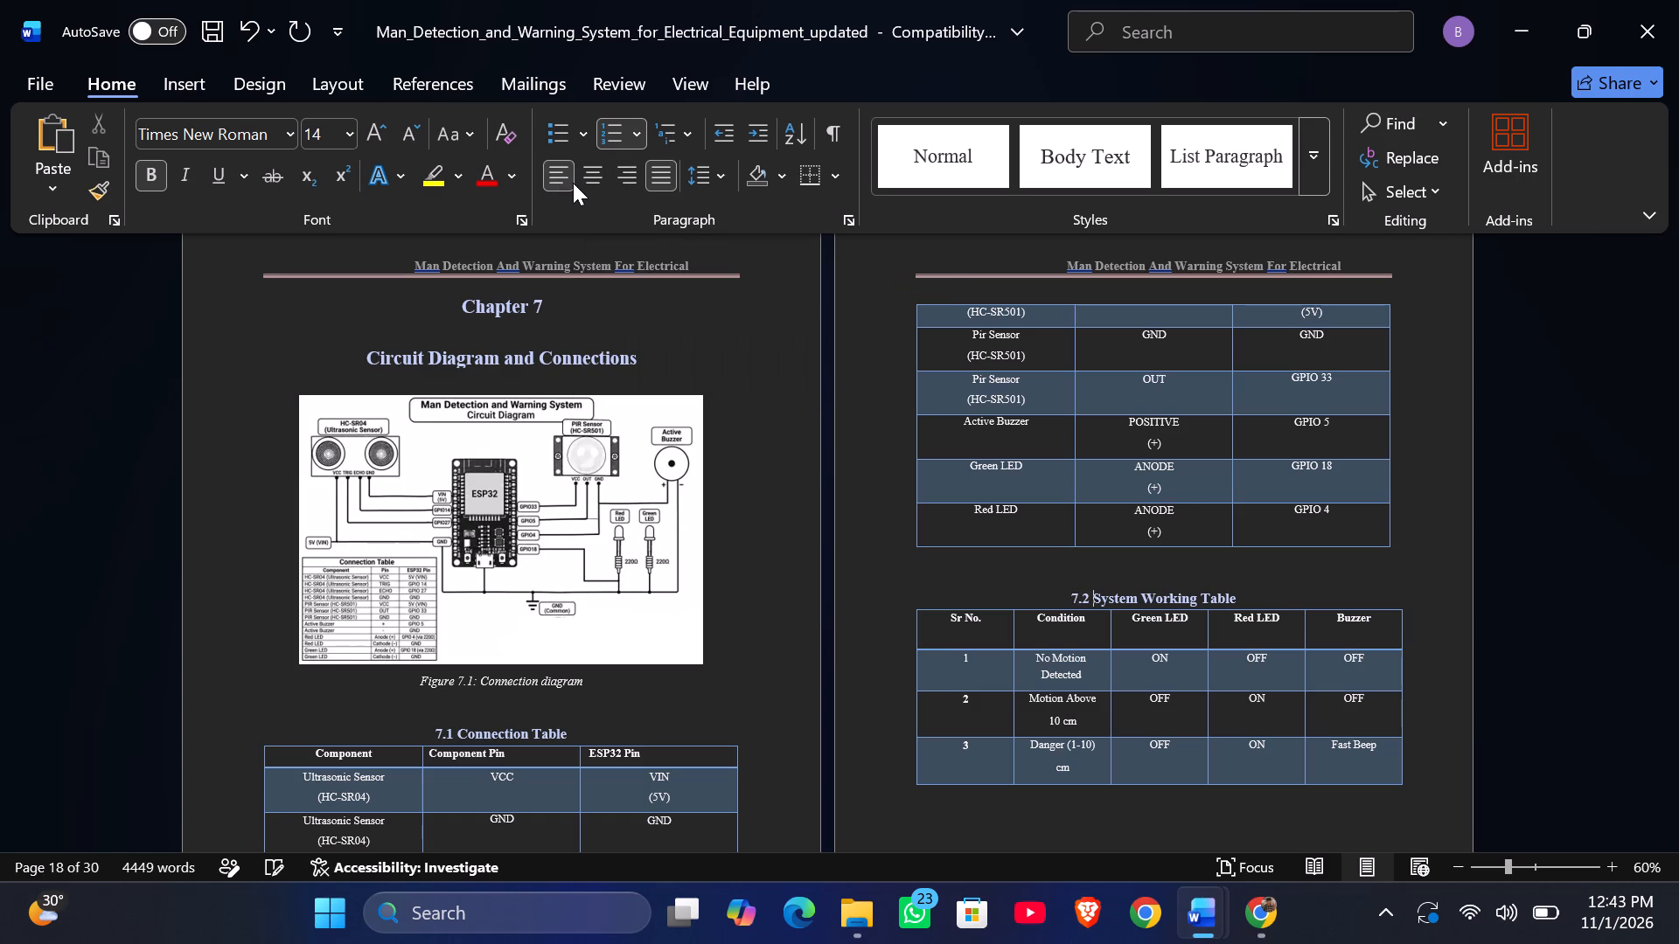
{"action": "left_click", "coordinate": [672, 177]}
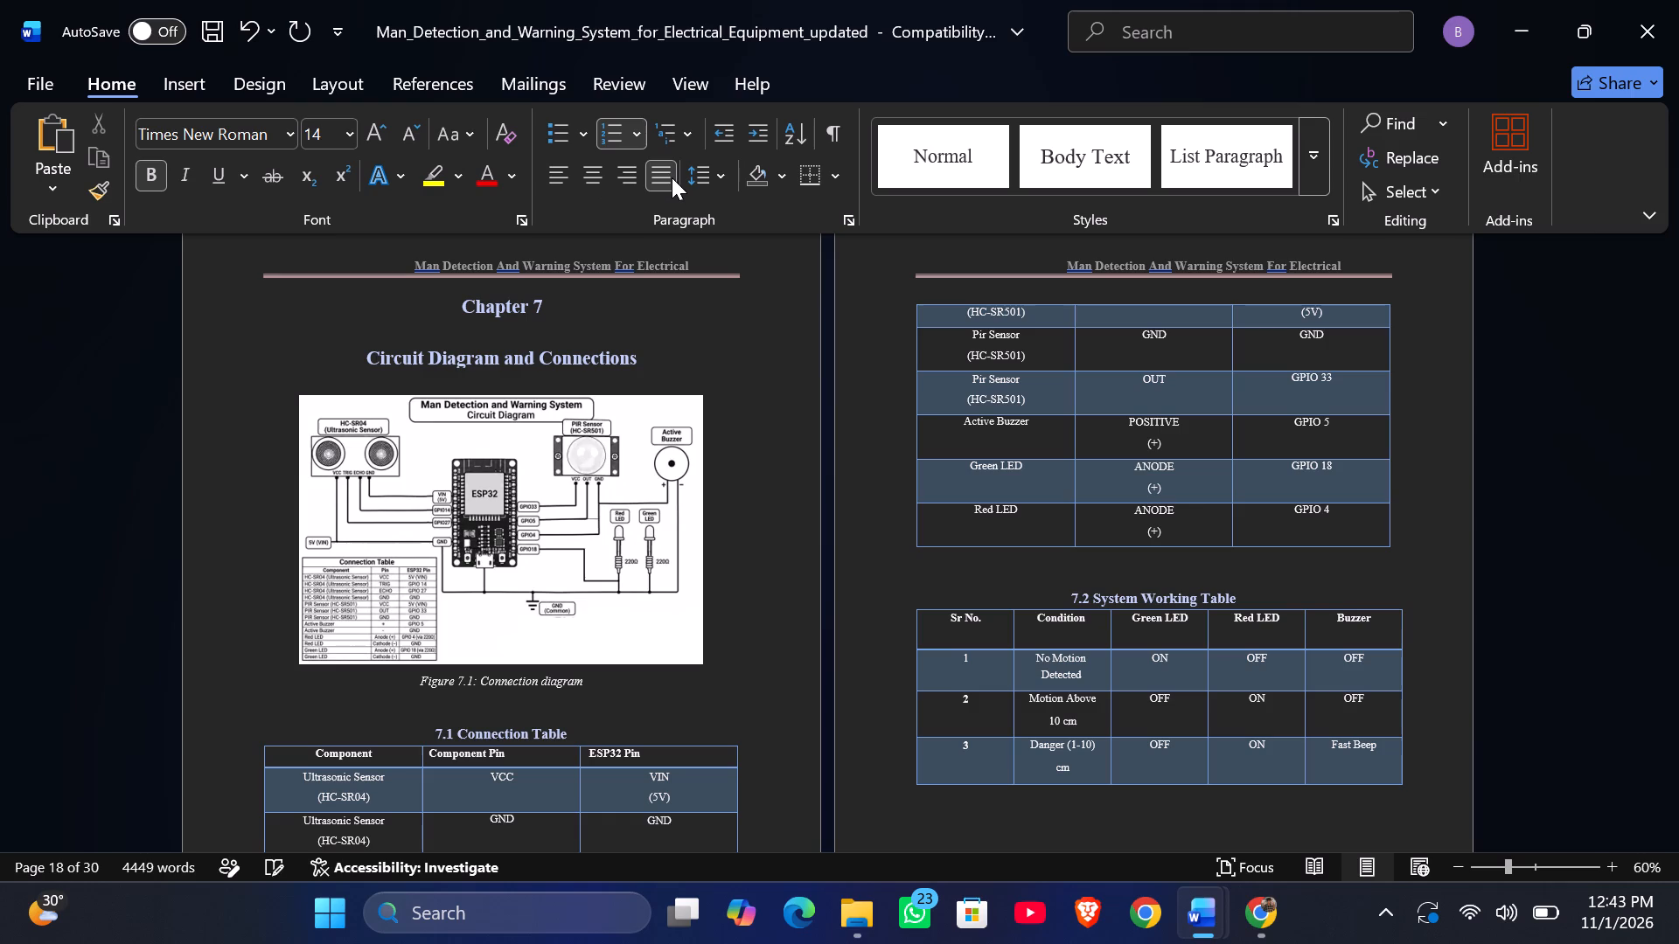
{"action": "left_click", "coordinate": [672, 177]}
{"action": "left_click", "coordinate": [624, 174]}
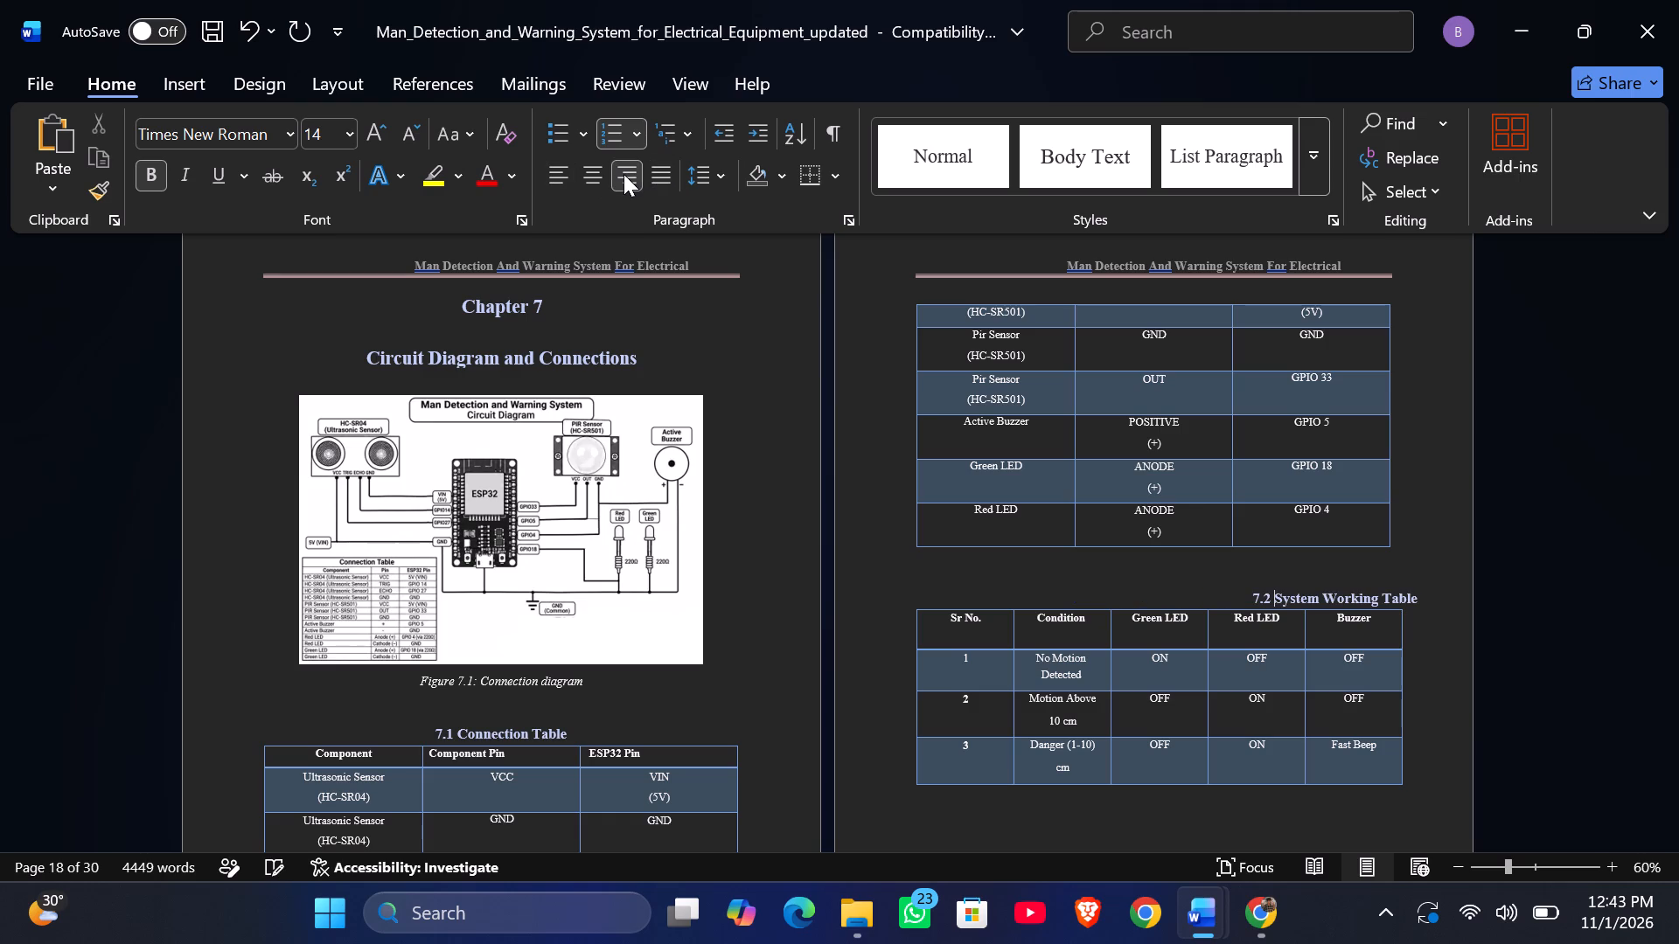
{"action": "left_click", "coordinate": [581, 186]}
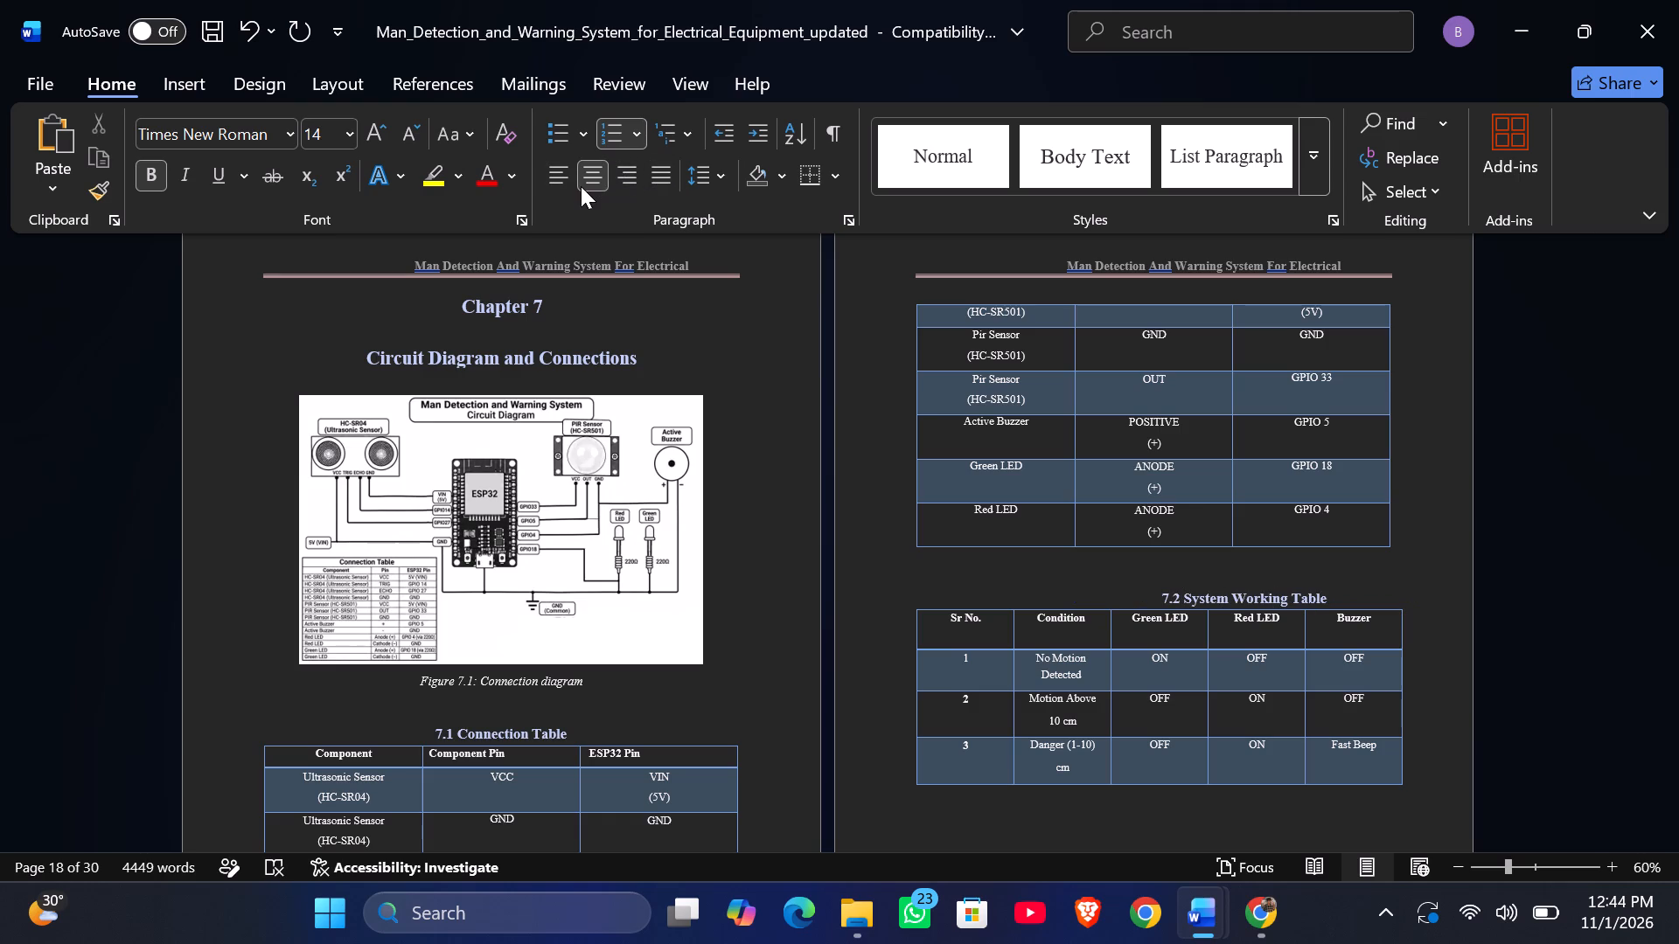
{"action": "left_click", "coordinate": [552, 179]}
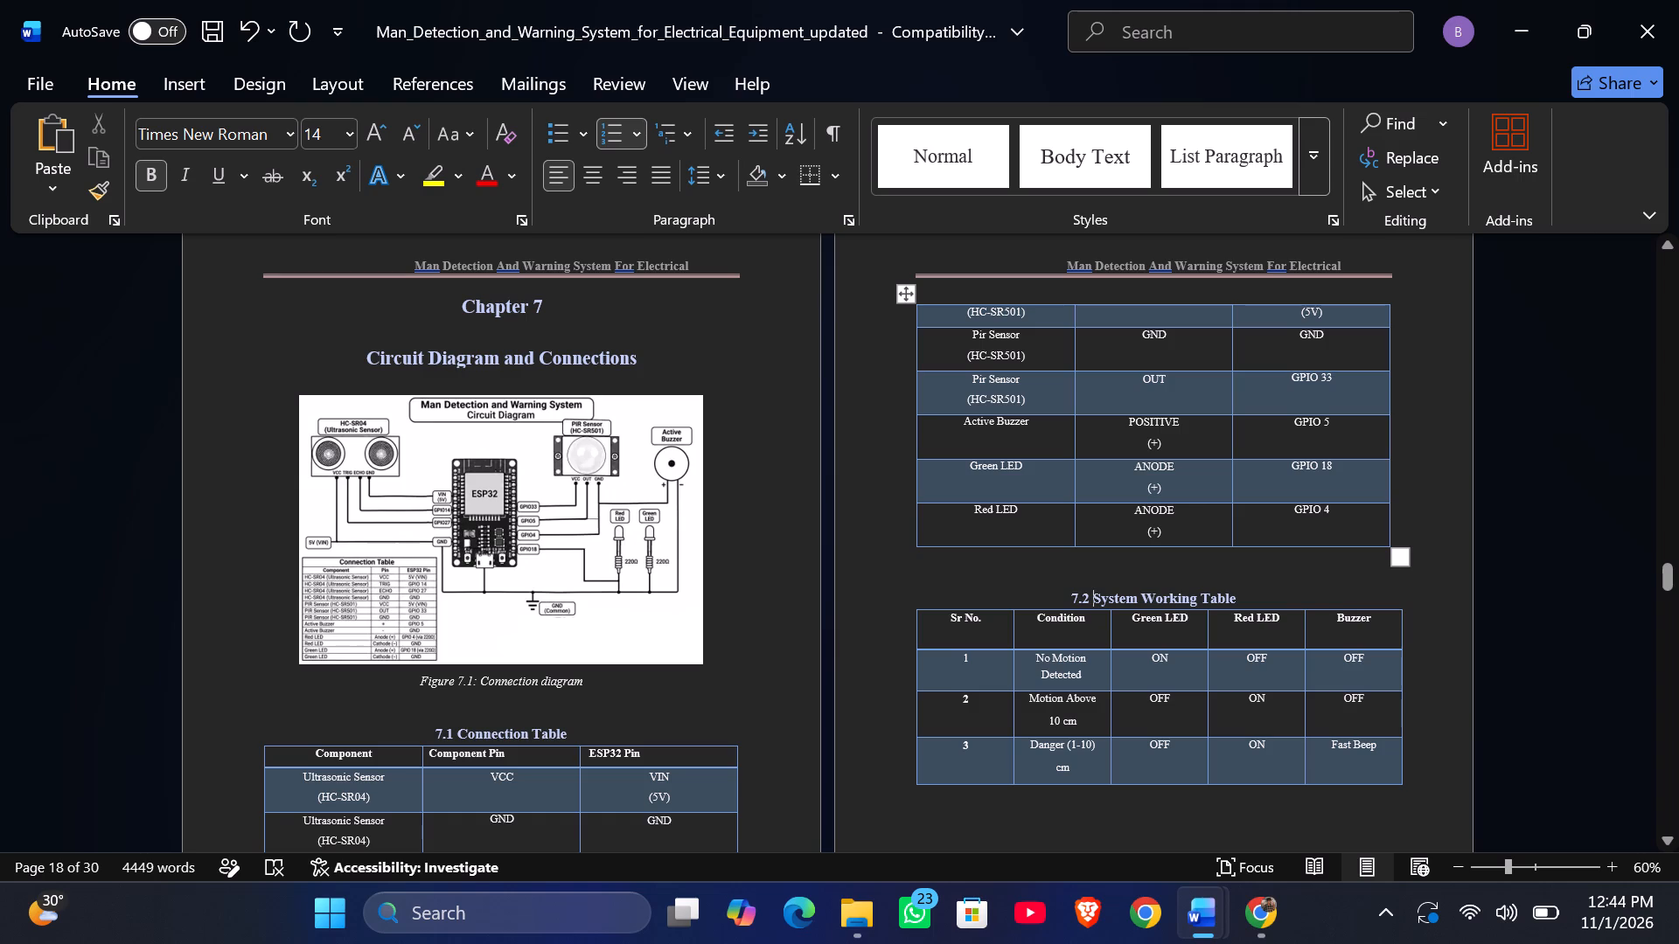
Centre the "1.3 Operating Rules of the System" heading above its table.
{"action": "scroll", "coordinate": [1026, 489], "scroll_direction": "up", "scroll_amount": 20}
{"action": "scroll", "coordinate": [1026, 489], "scroll_direction": "up", "scroll_amount": 4}
{"action": "scroll", "coordinate": [1026, 489], "scroll_direction": "up", "scroll_amount": 20}
{"action": "scroll", "coordinate": [1026, 489], "scroll_direction": "up", "scroll_amount": 5}
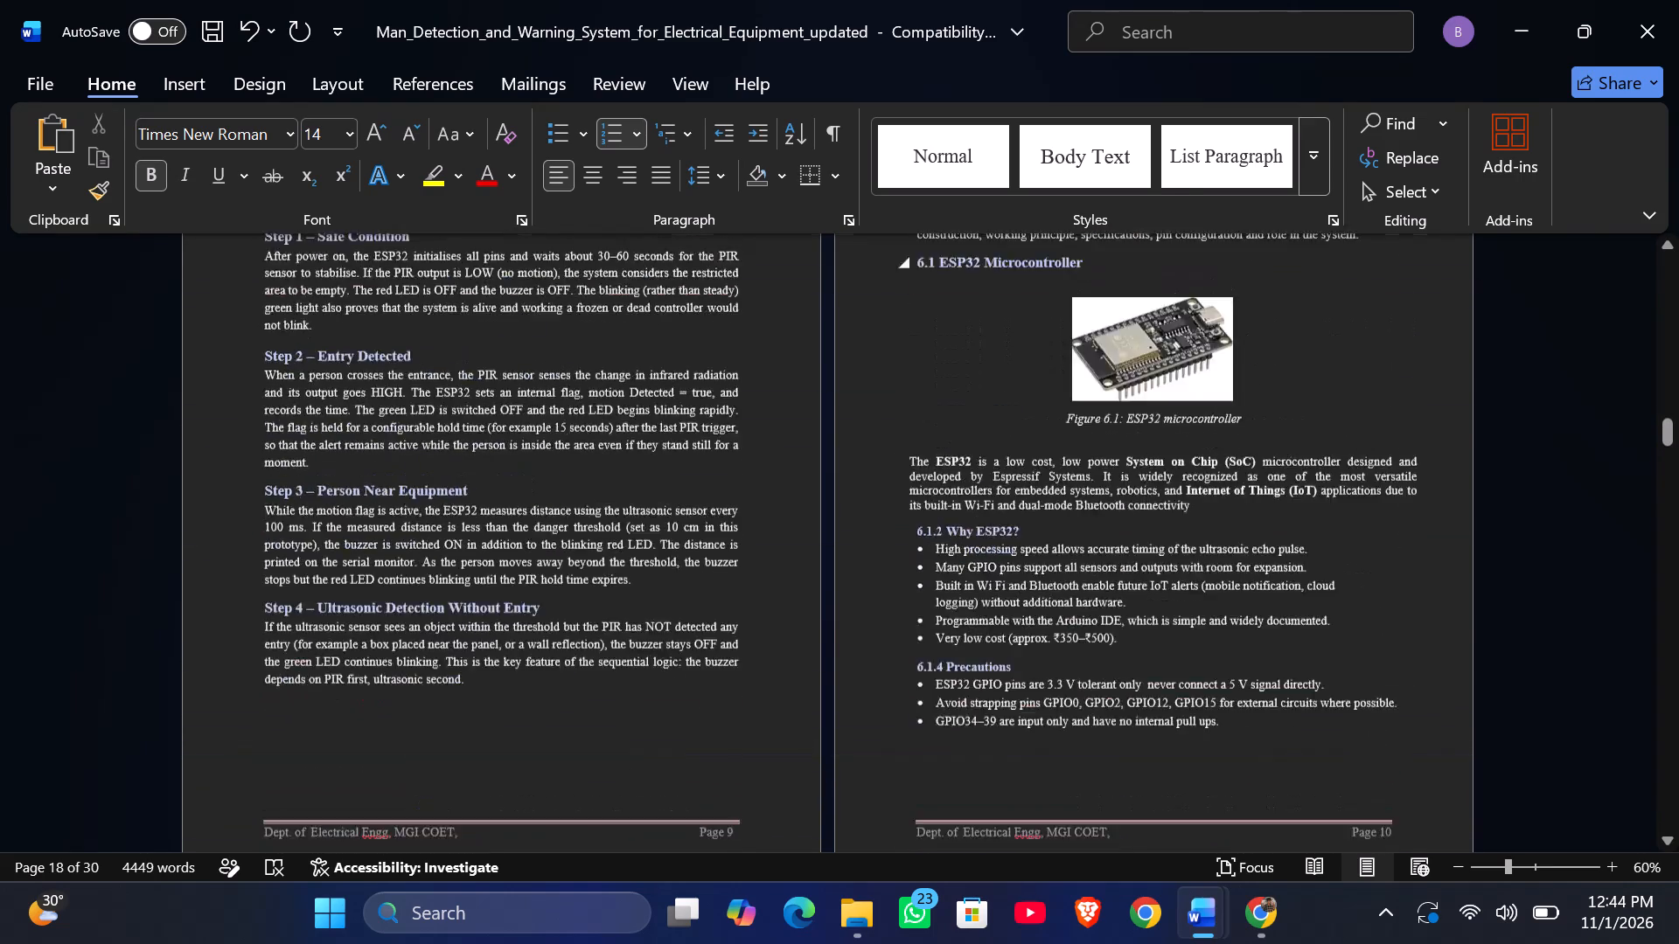
{"action": "scroll", "coordinate": [1026, 489], "scroll_direction": "up", "scroll_amount": 5}
{"action": "scroll", "coordinate": [1026, 489], "scroll_direction": "up", "scroll_amount": 16}
{"action": "scroll", "coordinate": [1026, 489], "scroll_direction": "down", "scroll_amount": 8}
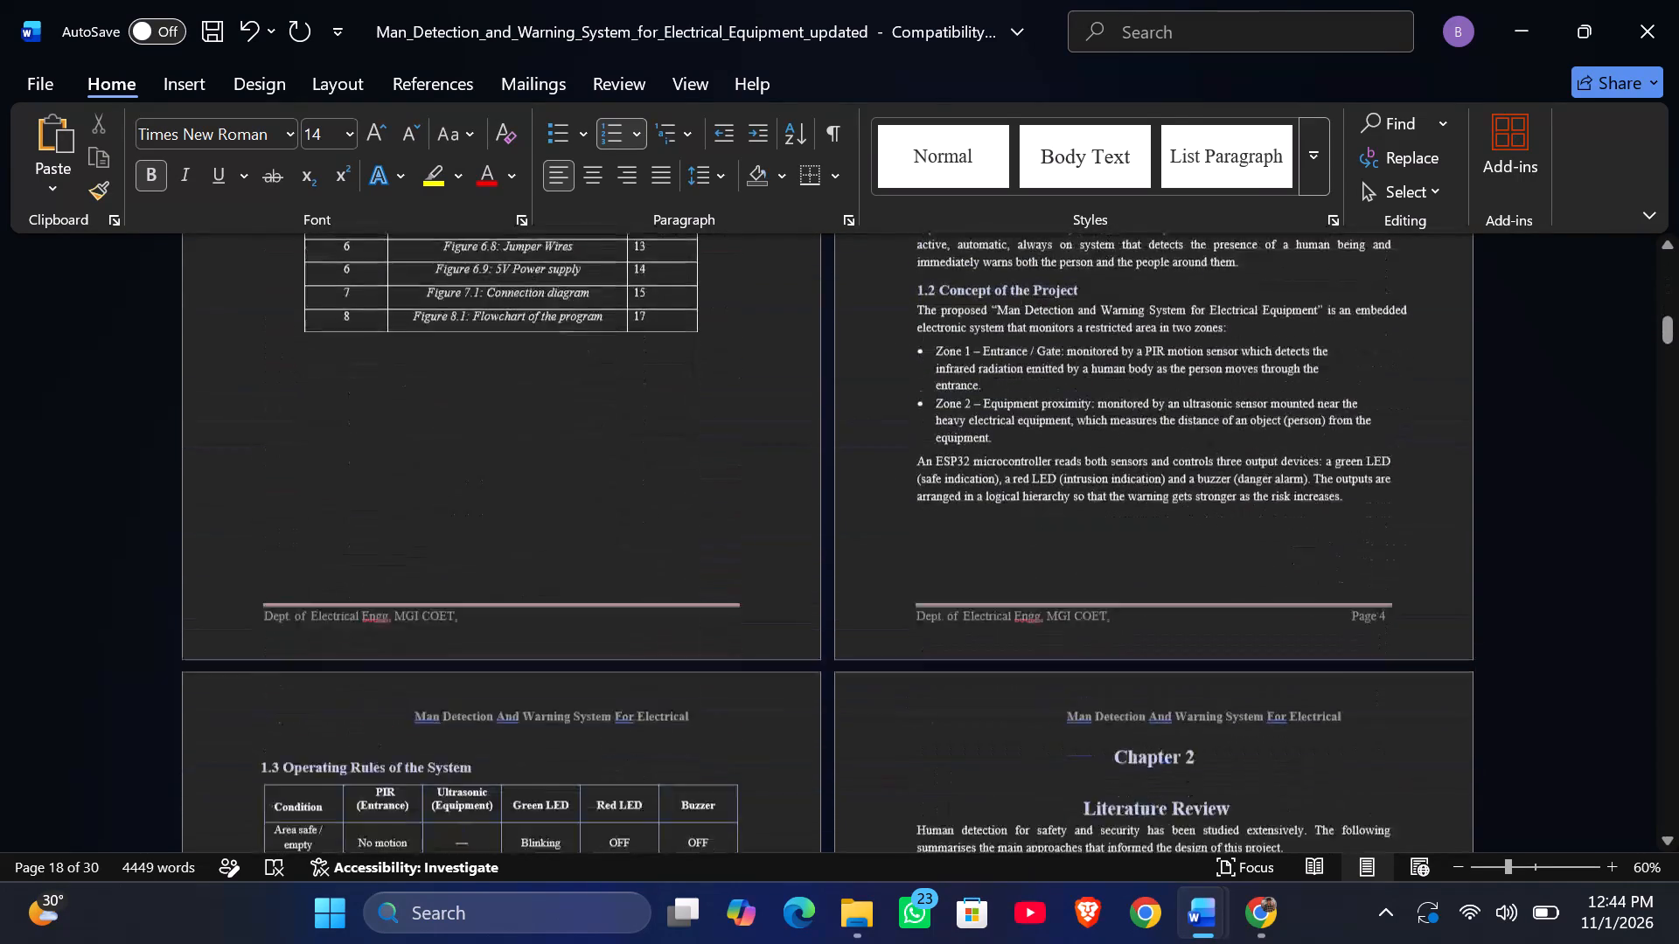
{"action": "scroll", "coordinate": [1026, 489], "scroll_direction": "down", "scroll_amount": 5}
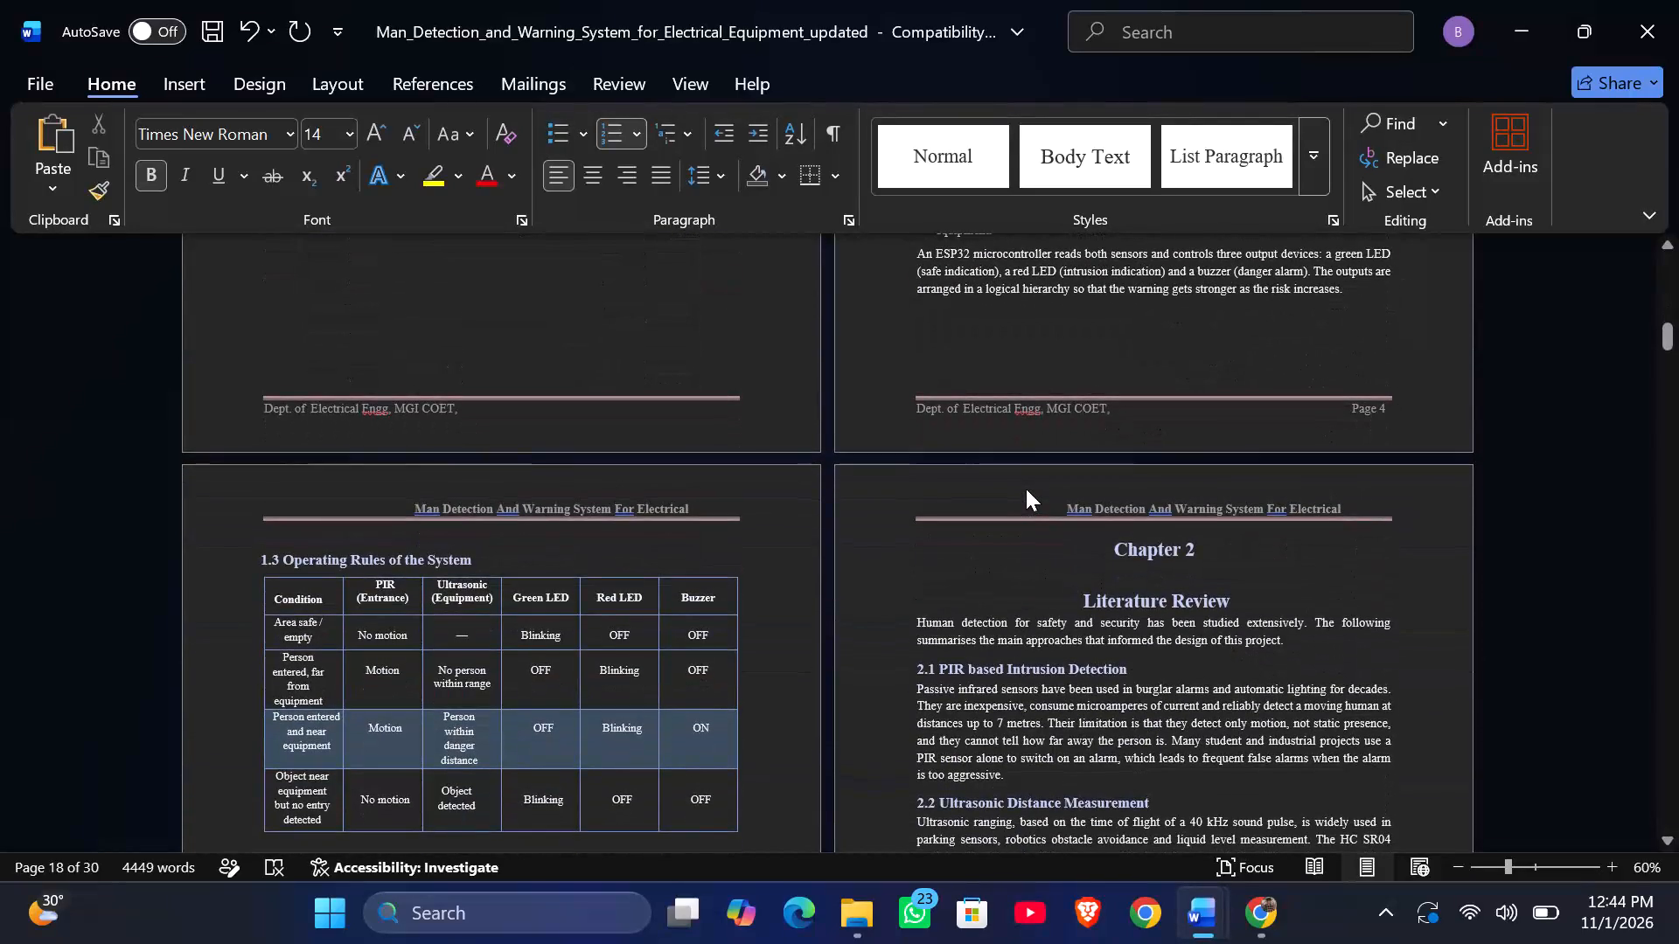
{"action": "left_click", "coordinate": [315, 554]}
{"action": "left_click", "coordinate": [263, 559]}
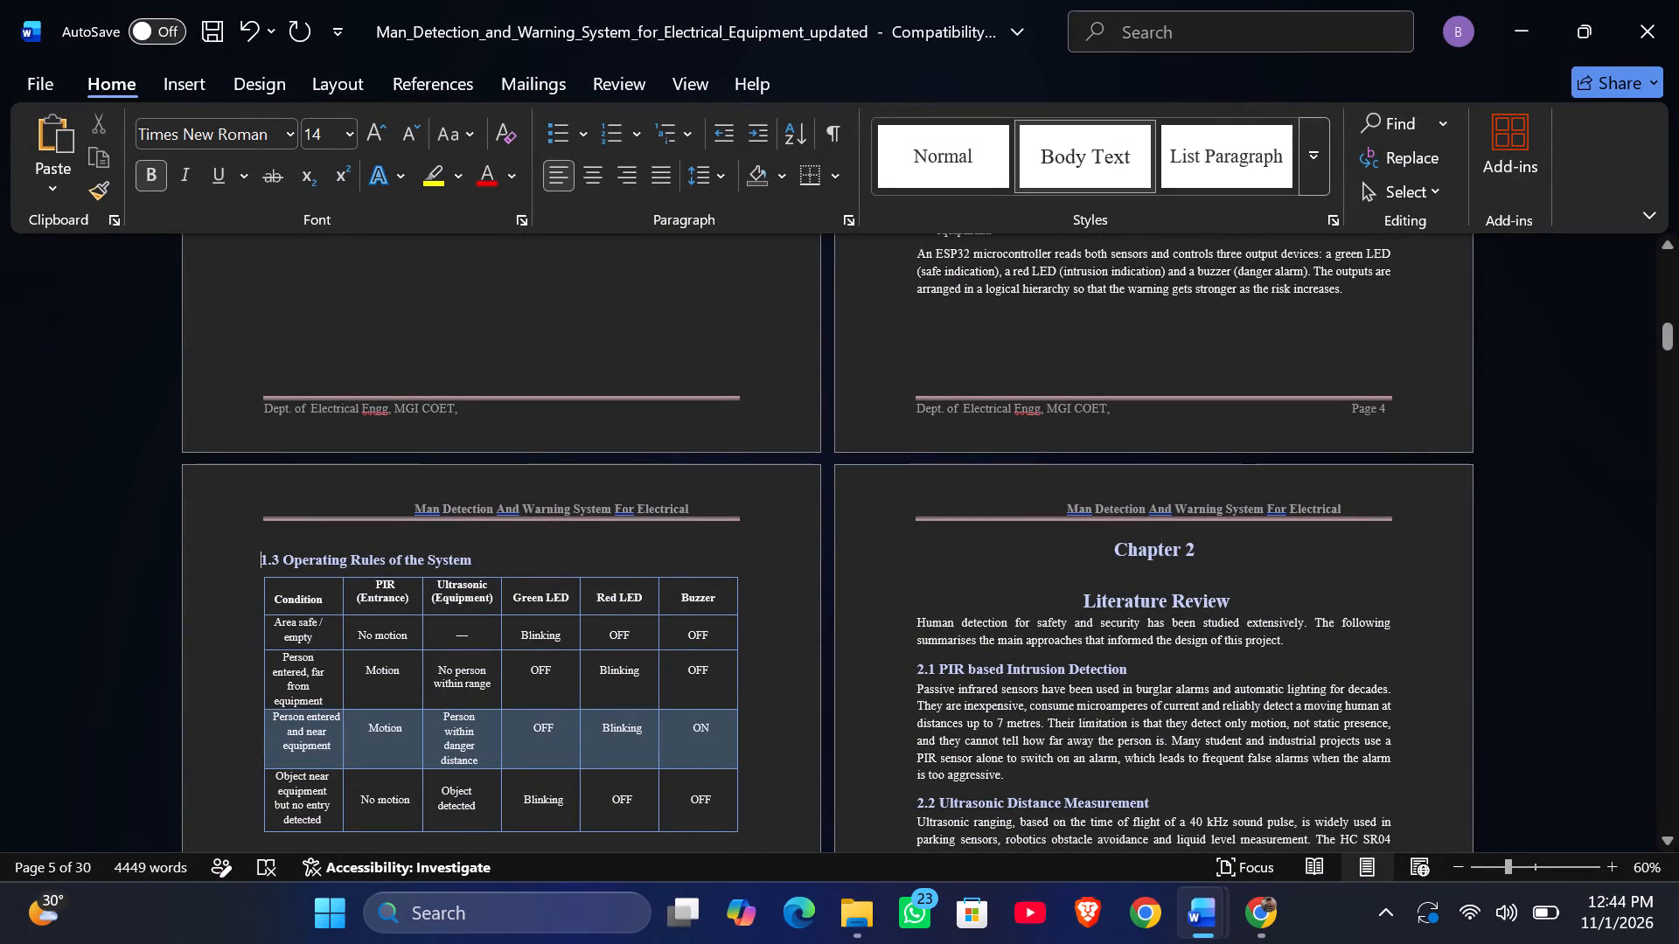
{"action": "left_click", "coordinate": [586, 183]}
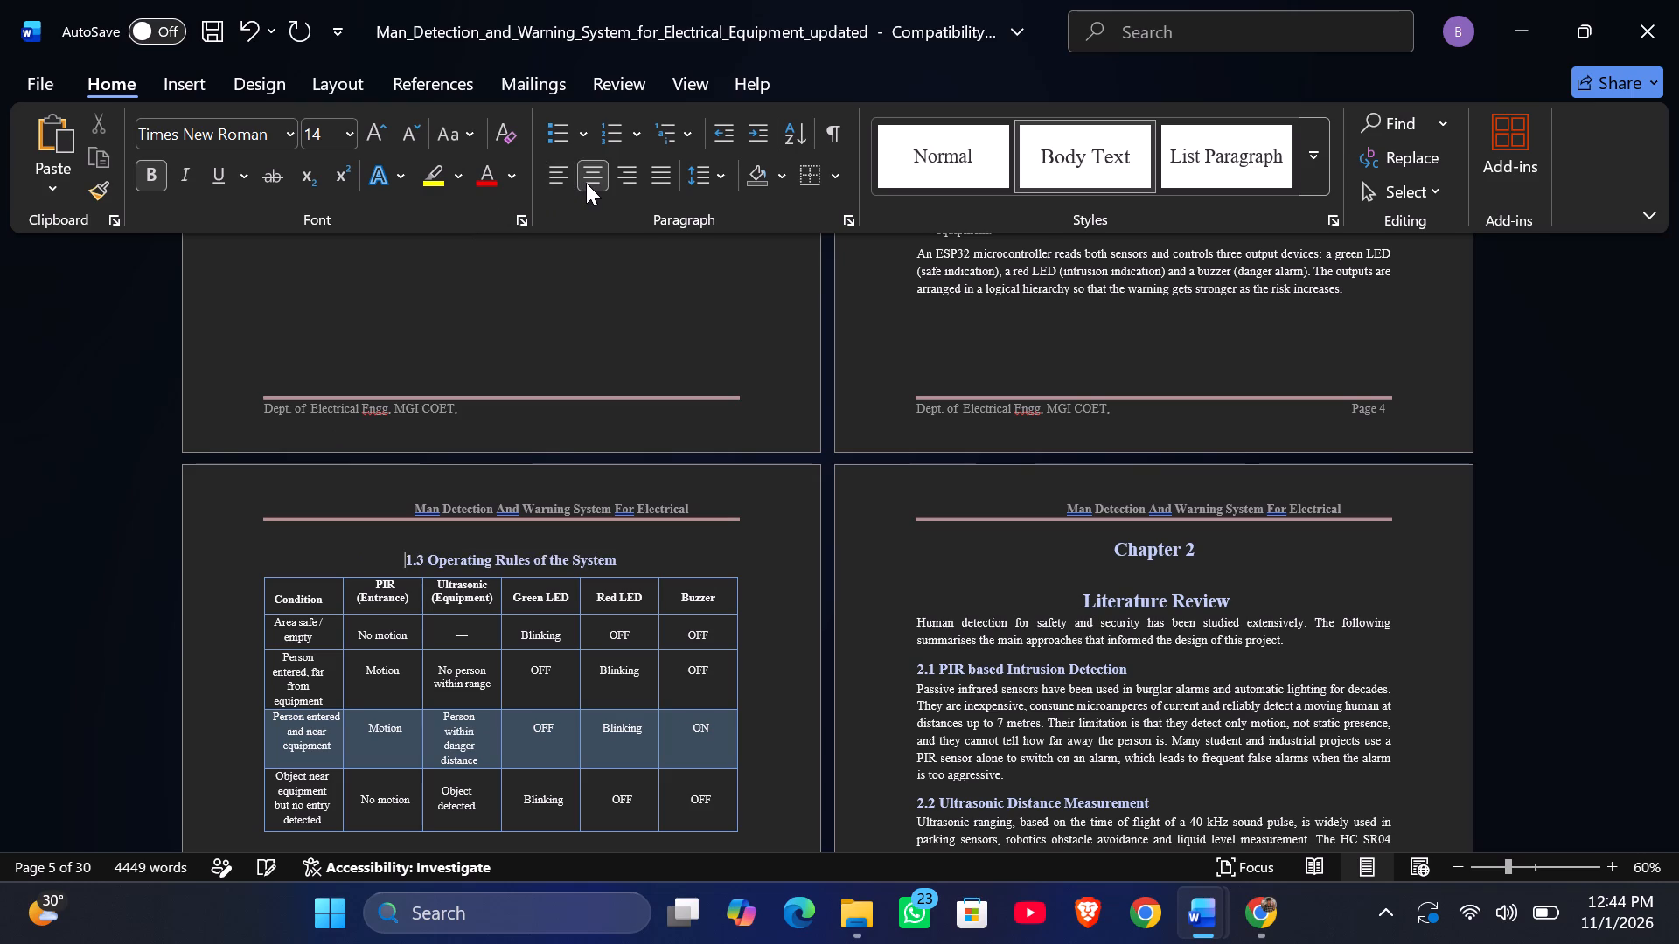
Look through the report from section 1.3 to Chapter 9 and check the layout of the Chapter 7 tables.
{"action": "scroll", "coordinate": [945, 846], "scroll_direction": "down", "scroll_amount": 2}
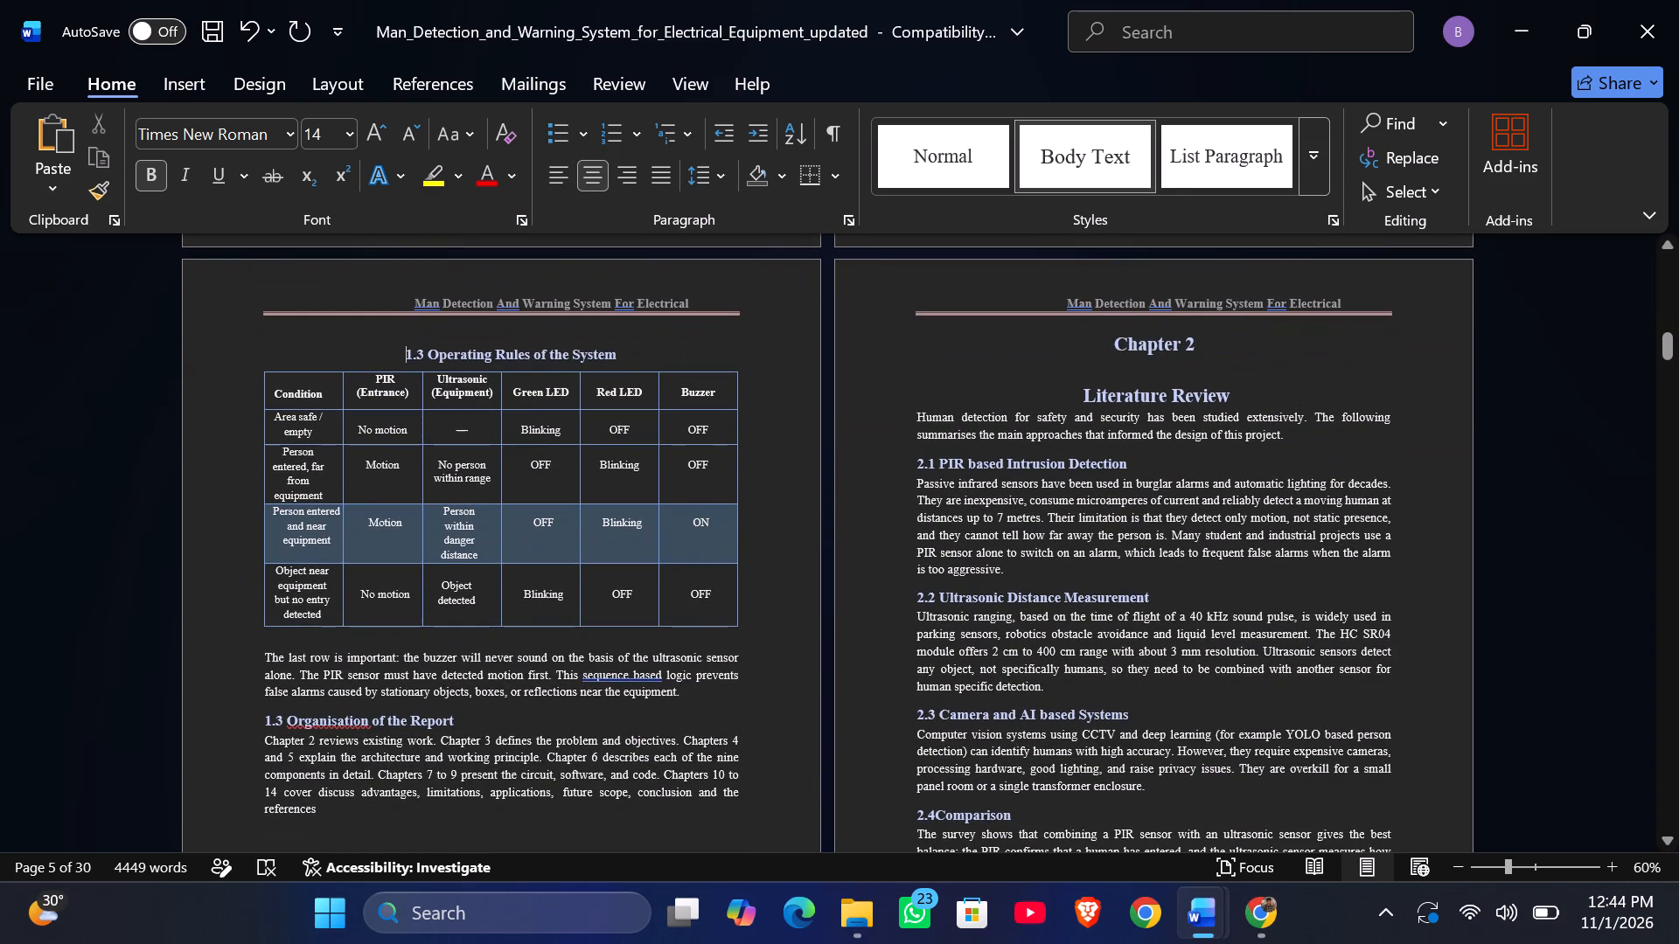
{"action": "scroll", "coordinate": [945, 846], "scroll_direction": "down", "scroll_amount": 4}
{"action": "scroll", "coordinate": [945, 846], "scroll_direction": "up", "scroll_amount": 3}
{"action": "scroll", "coordinate": [945, 846], "scroll_direction": "down", "scroll_amount": 11}
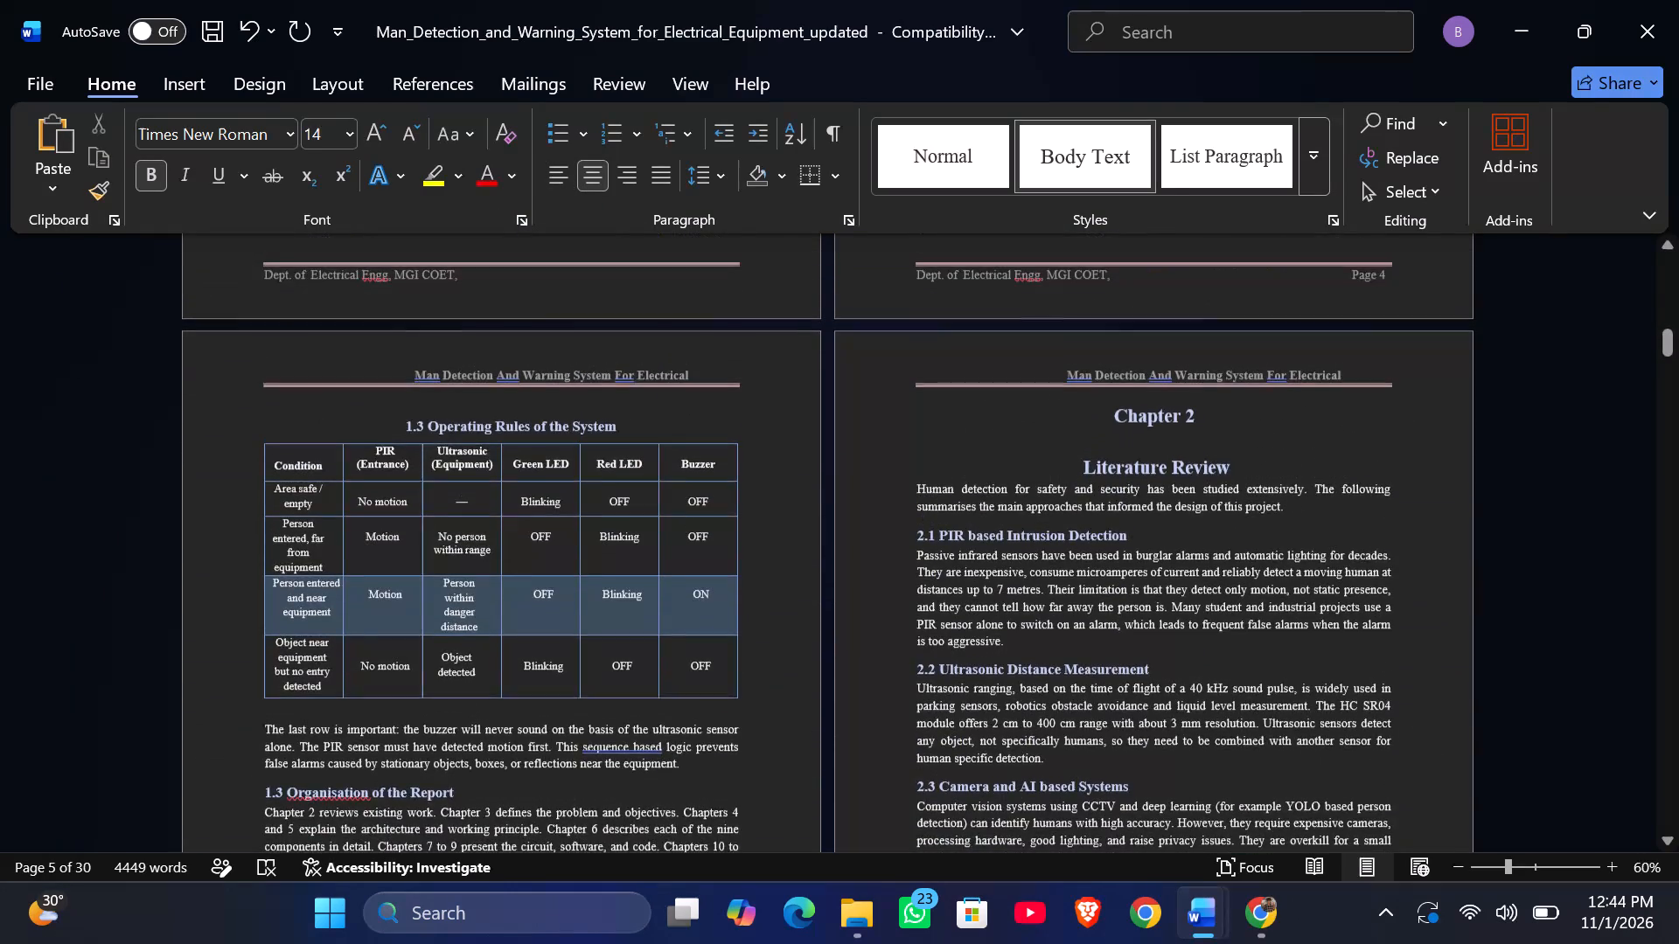
{"action": "scroll", "coordinate": [945, 846], "scroll_direction": "down", "scroll_amount": 20}
{"action": "scroll", "coordinate": [945, 846], "scroll_direction": "down", "scroll_amount": 12}
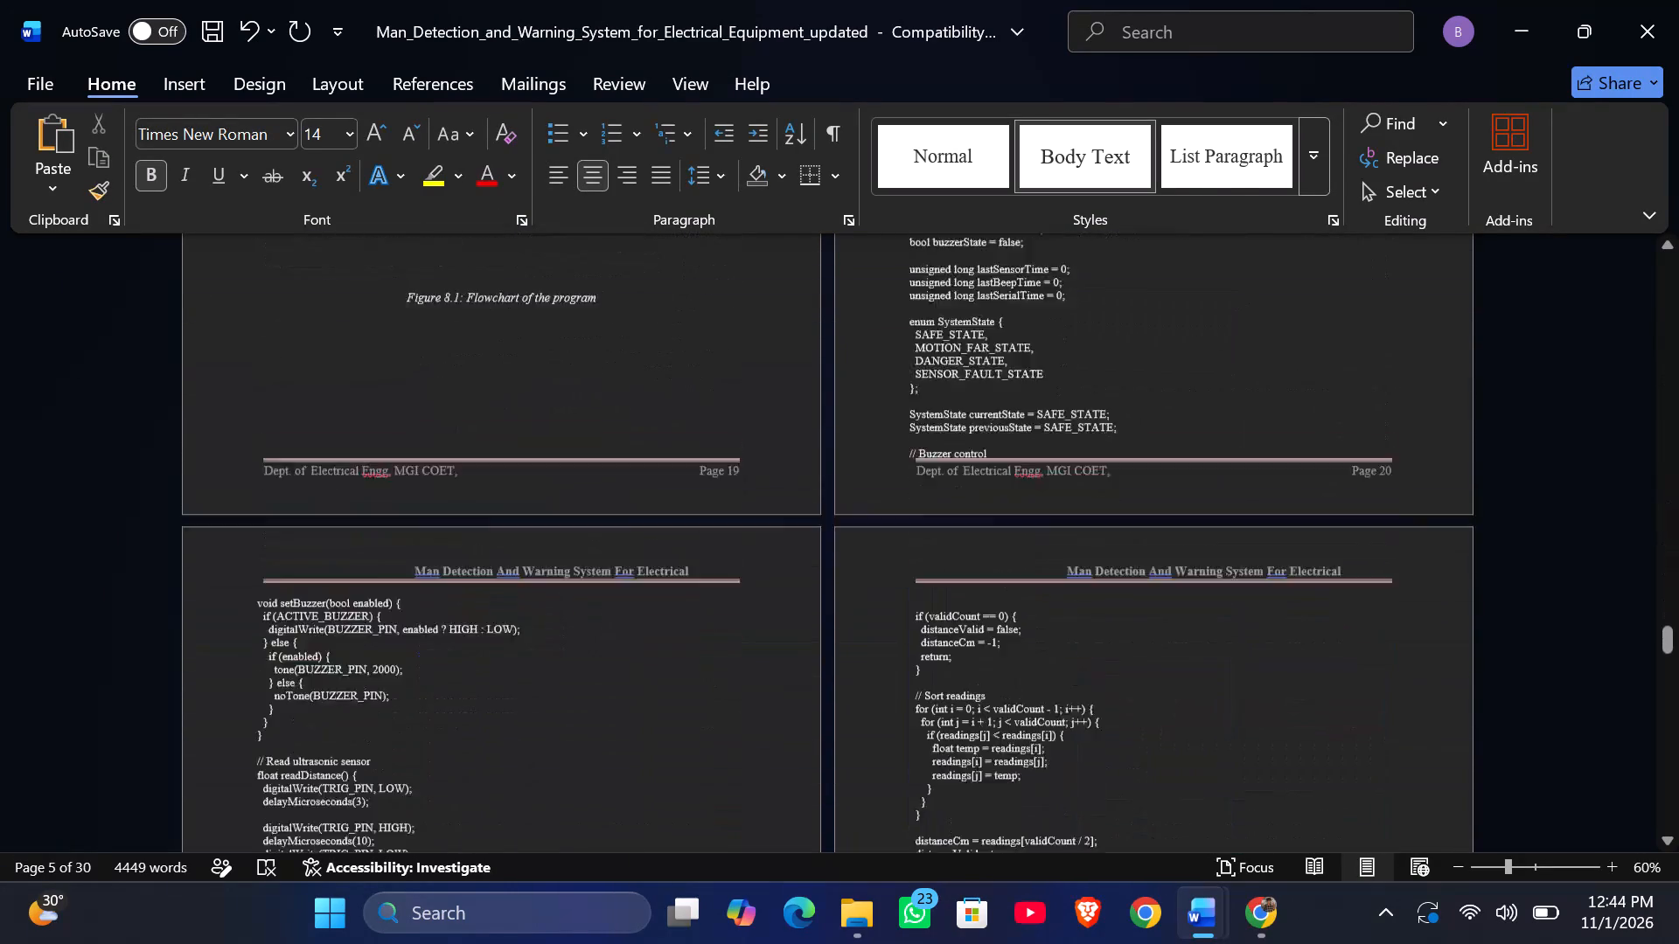
{"action": "scroll", "coordinate": [945, 846], "scroll_direction": "down", "scroll_amount": 4}
{"action": "scroll", "coordinate": [945, 846], "scroll_direction": "up", "scroll_amount": 5}
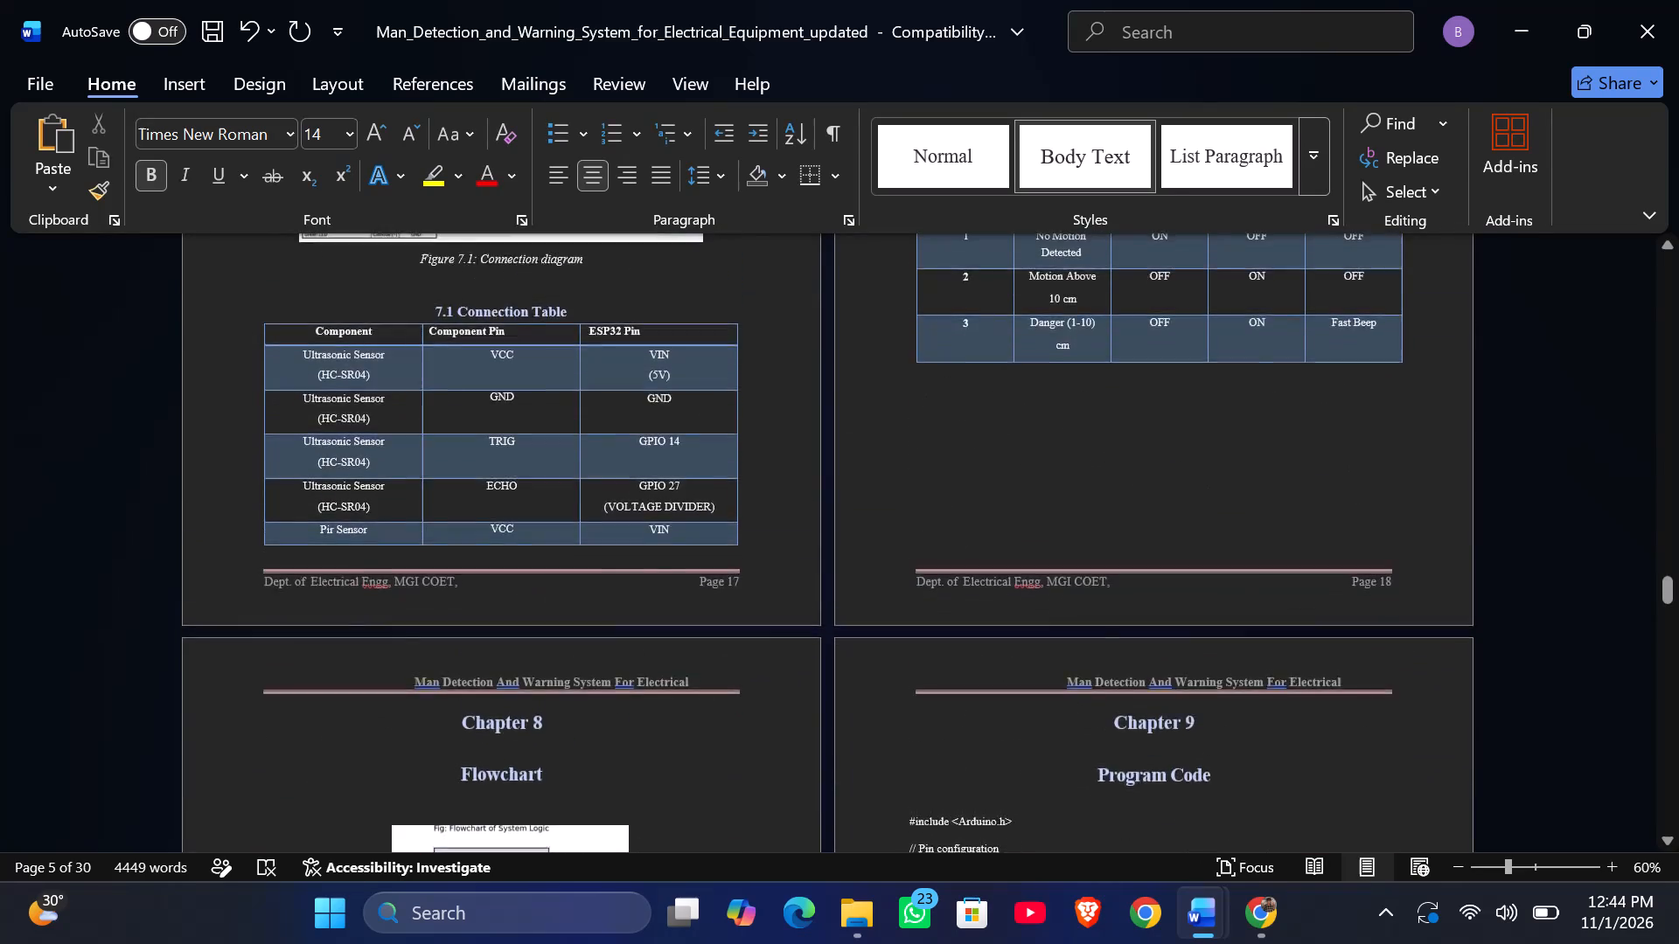
{"action": "scroll", "coordinate": [945, 846], "scroll_direction": "up", "scroll_amount": 3}
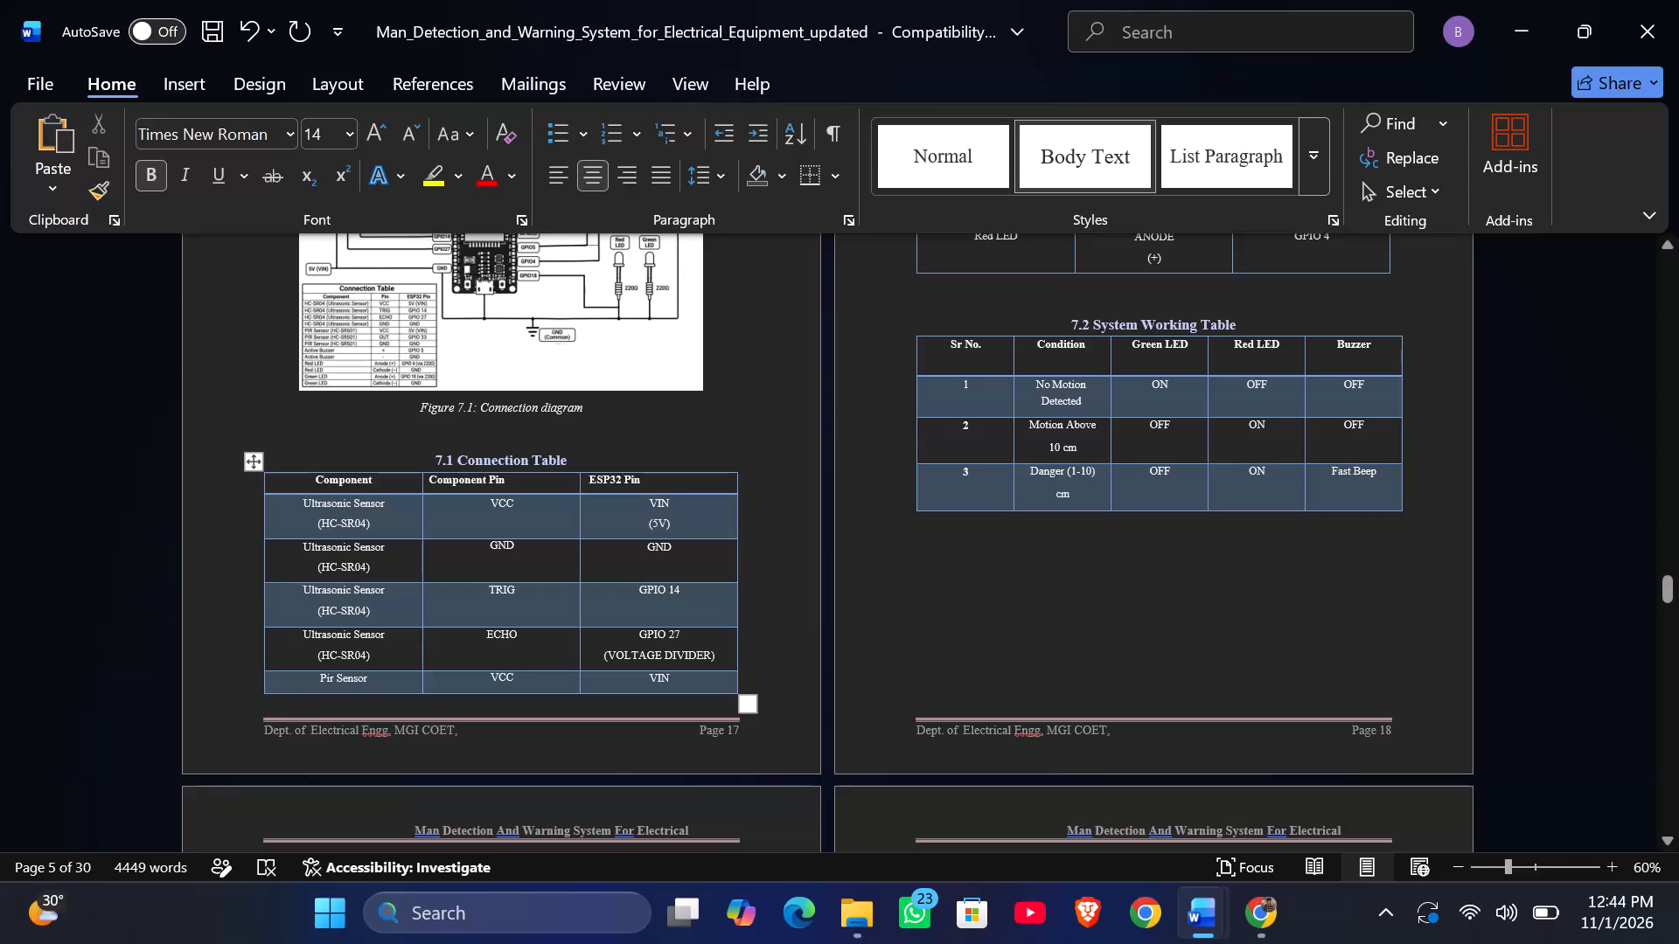
Centre the "Component Pin" and "ESP32 Pin" column headers of the 7.1 Connection Table.
{"action": "left_click_drag", "start_coordinate": [427, 482], "coordinate": [499, 482]}
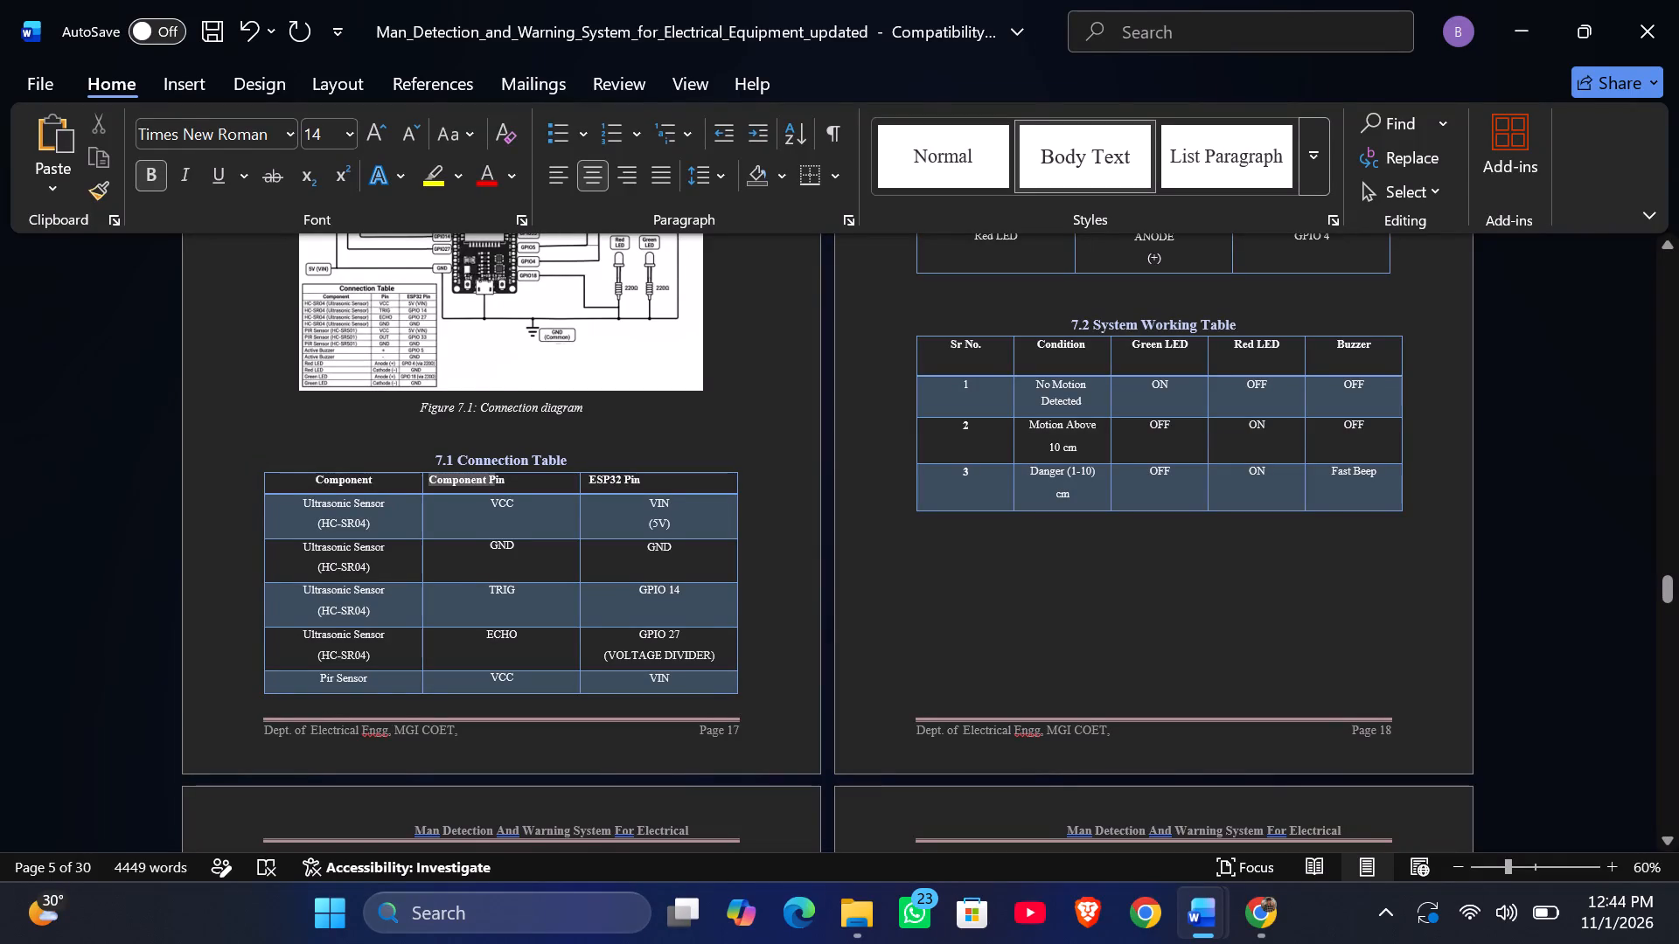
{"action": "left_click_drag", "start_coordinate": [499, 482], "coordinate": [512, 479]}
{"action": "left_click", "coordinate": [585, 180]}
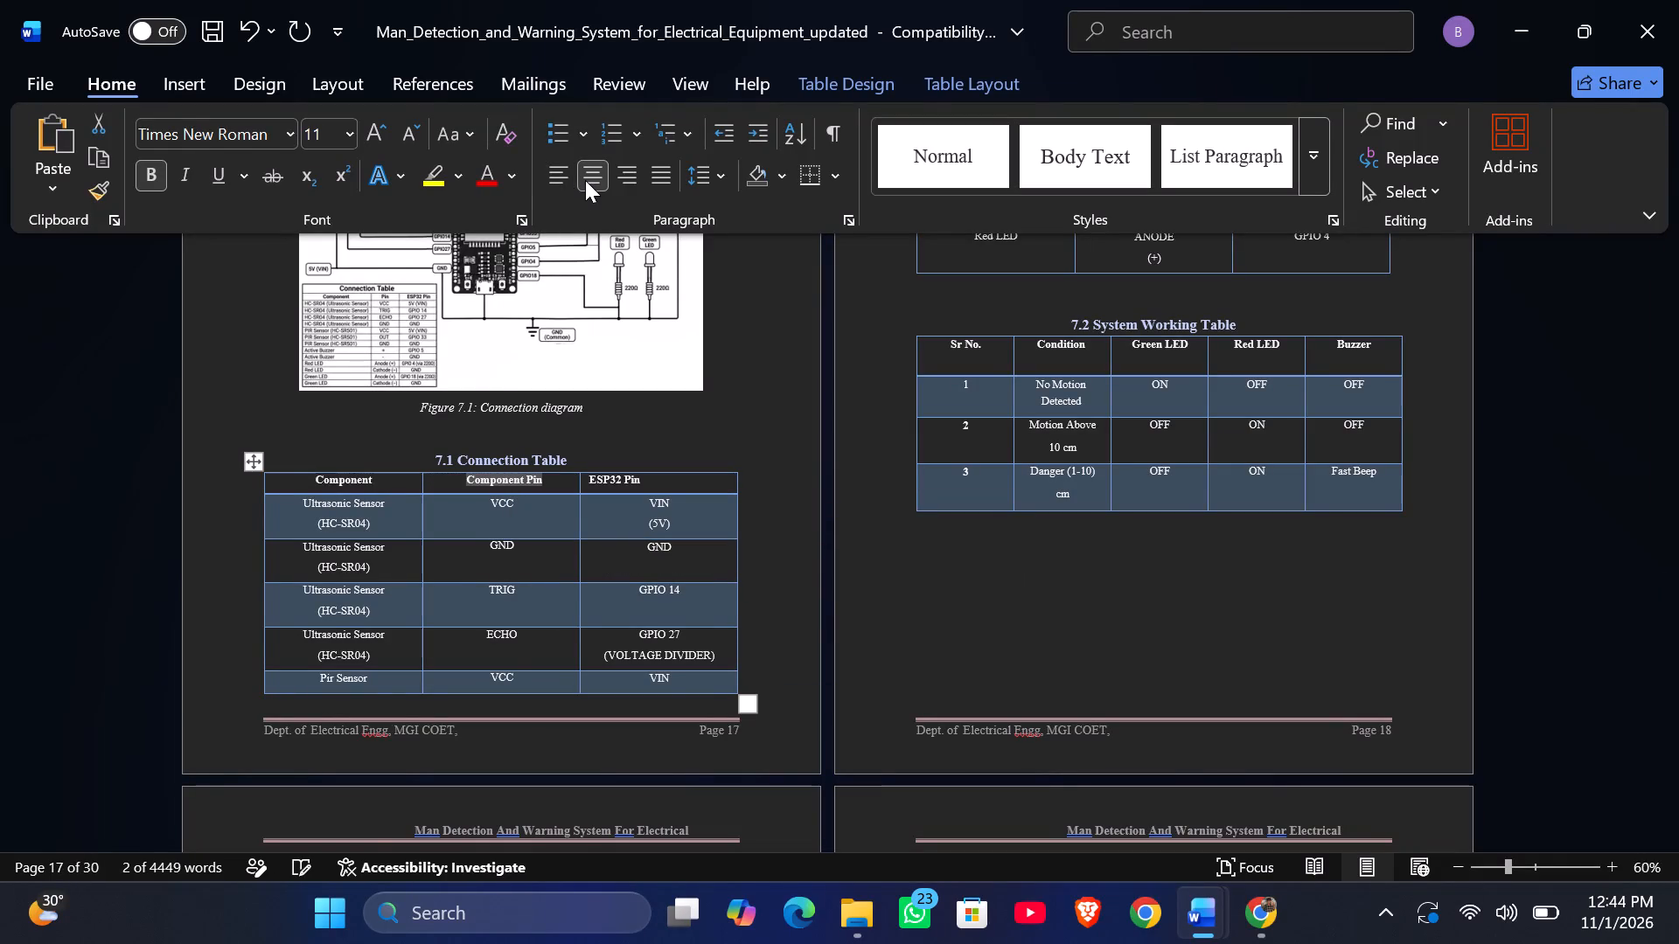
{"action": "left_click", "coordinate": [655, 475]}
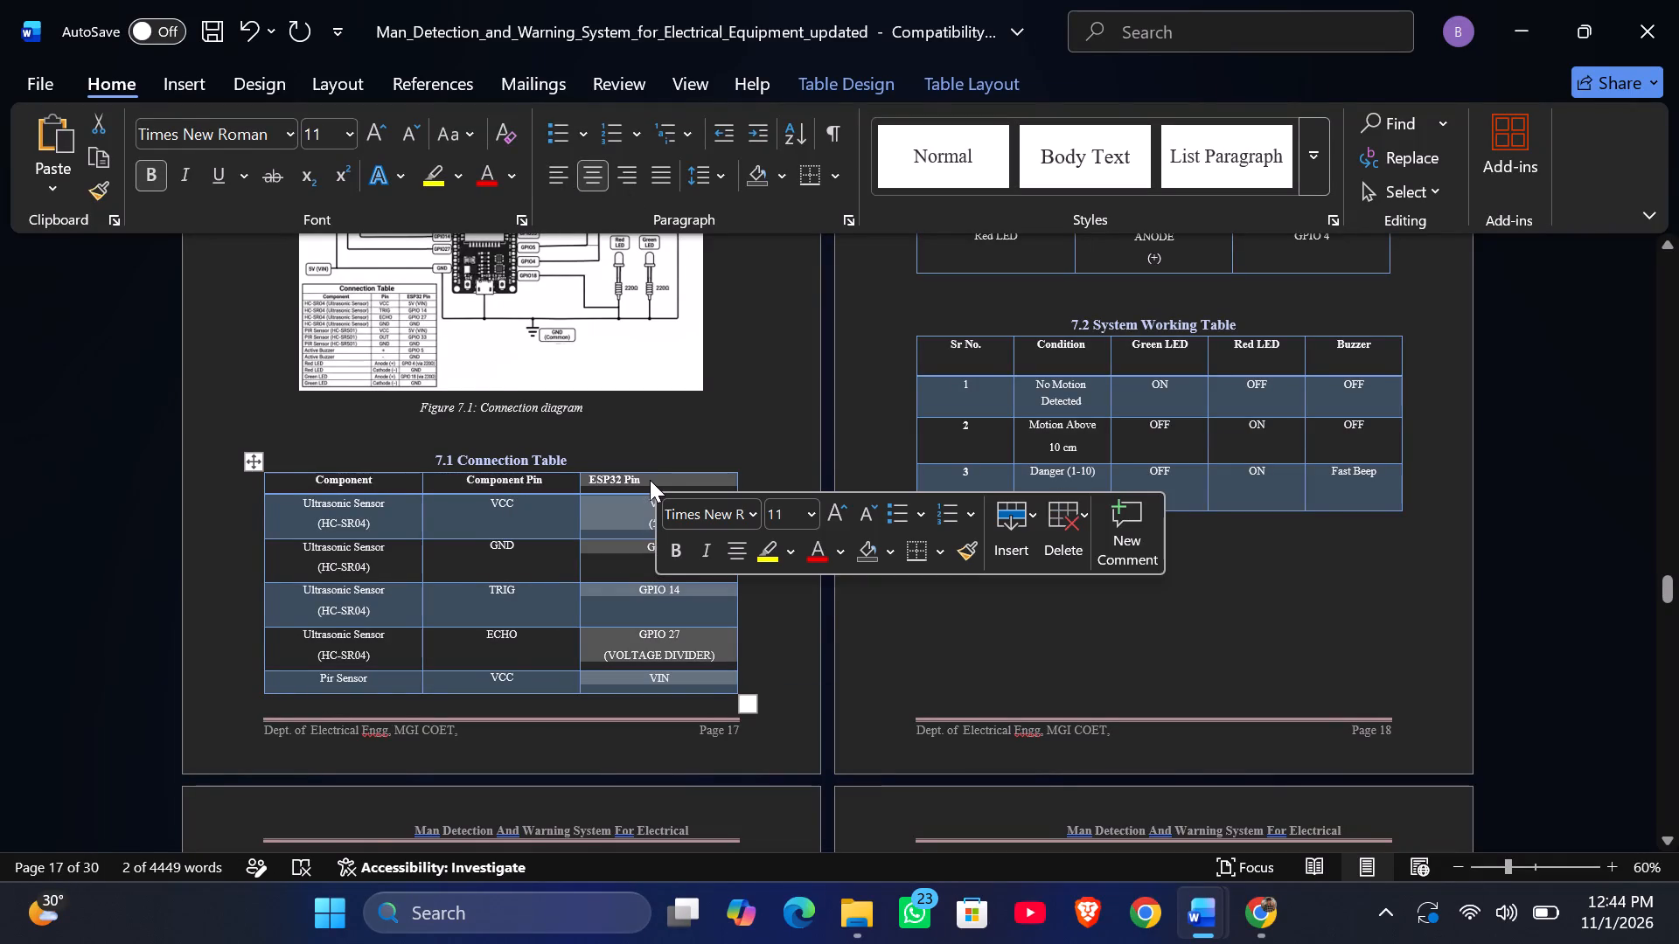
{"action": "left_click", "coordinate": [594, 181]}
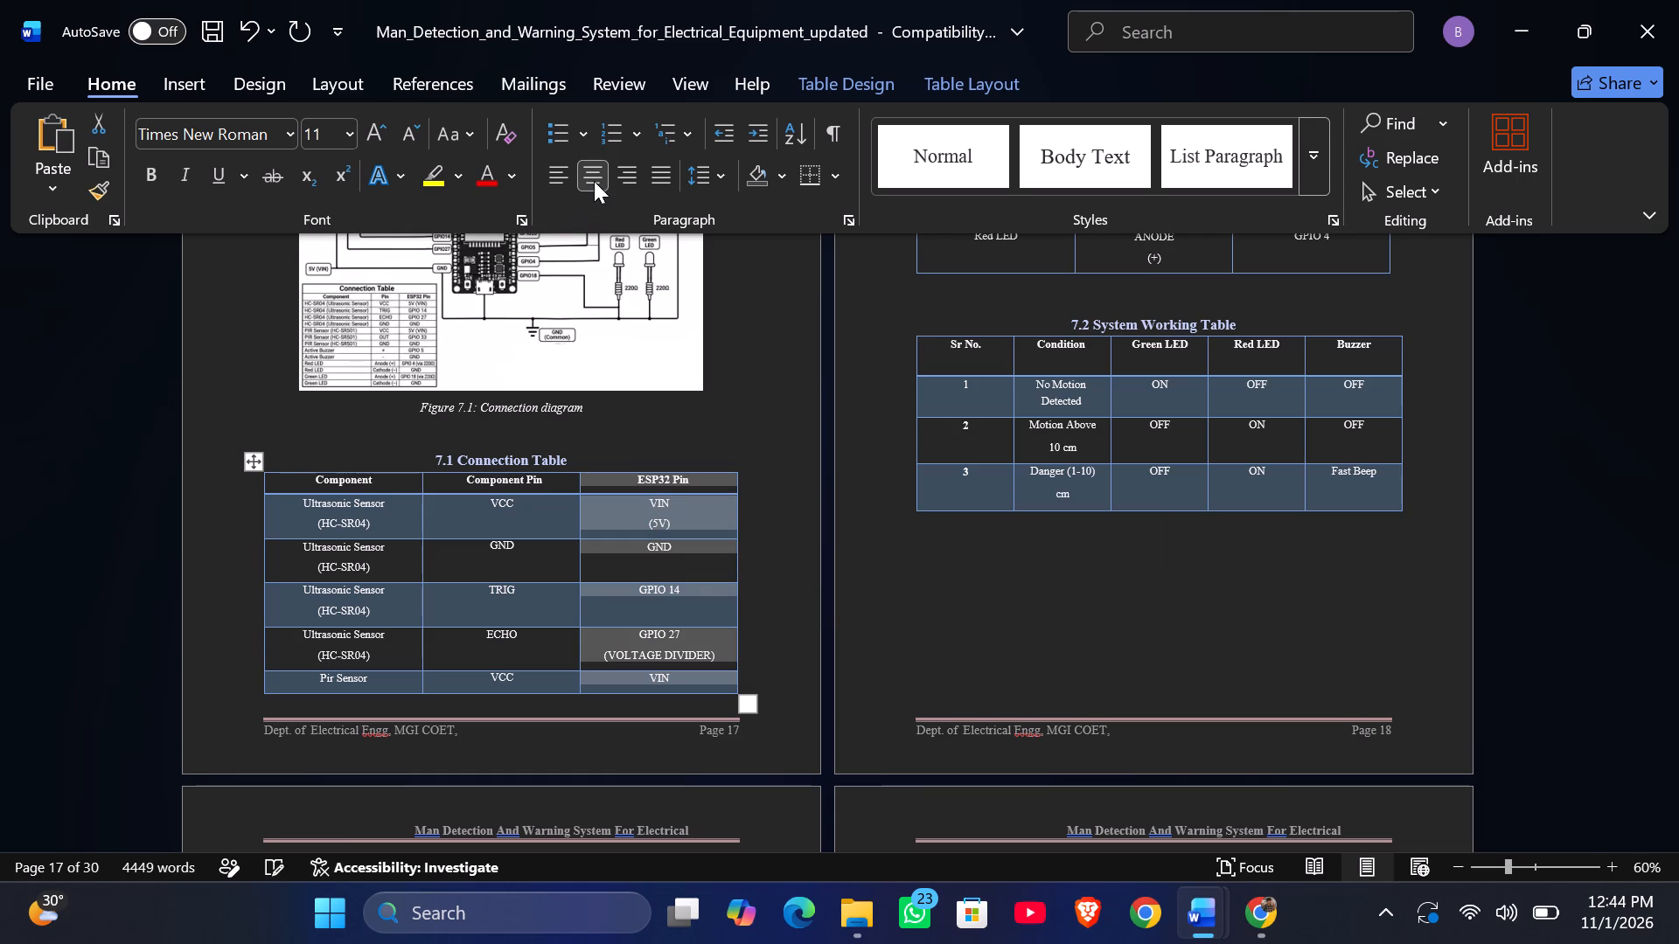
Examine how the 7.1 Connection Table's rows and cell text are laid out across pages 17 and 18.
{"action": "scroll", "coordinate": [1143, 458], "scroll_direction": "up", "scroll_amount": 1}
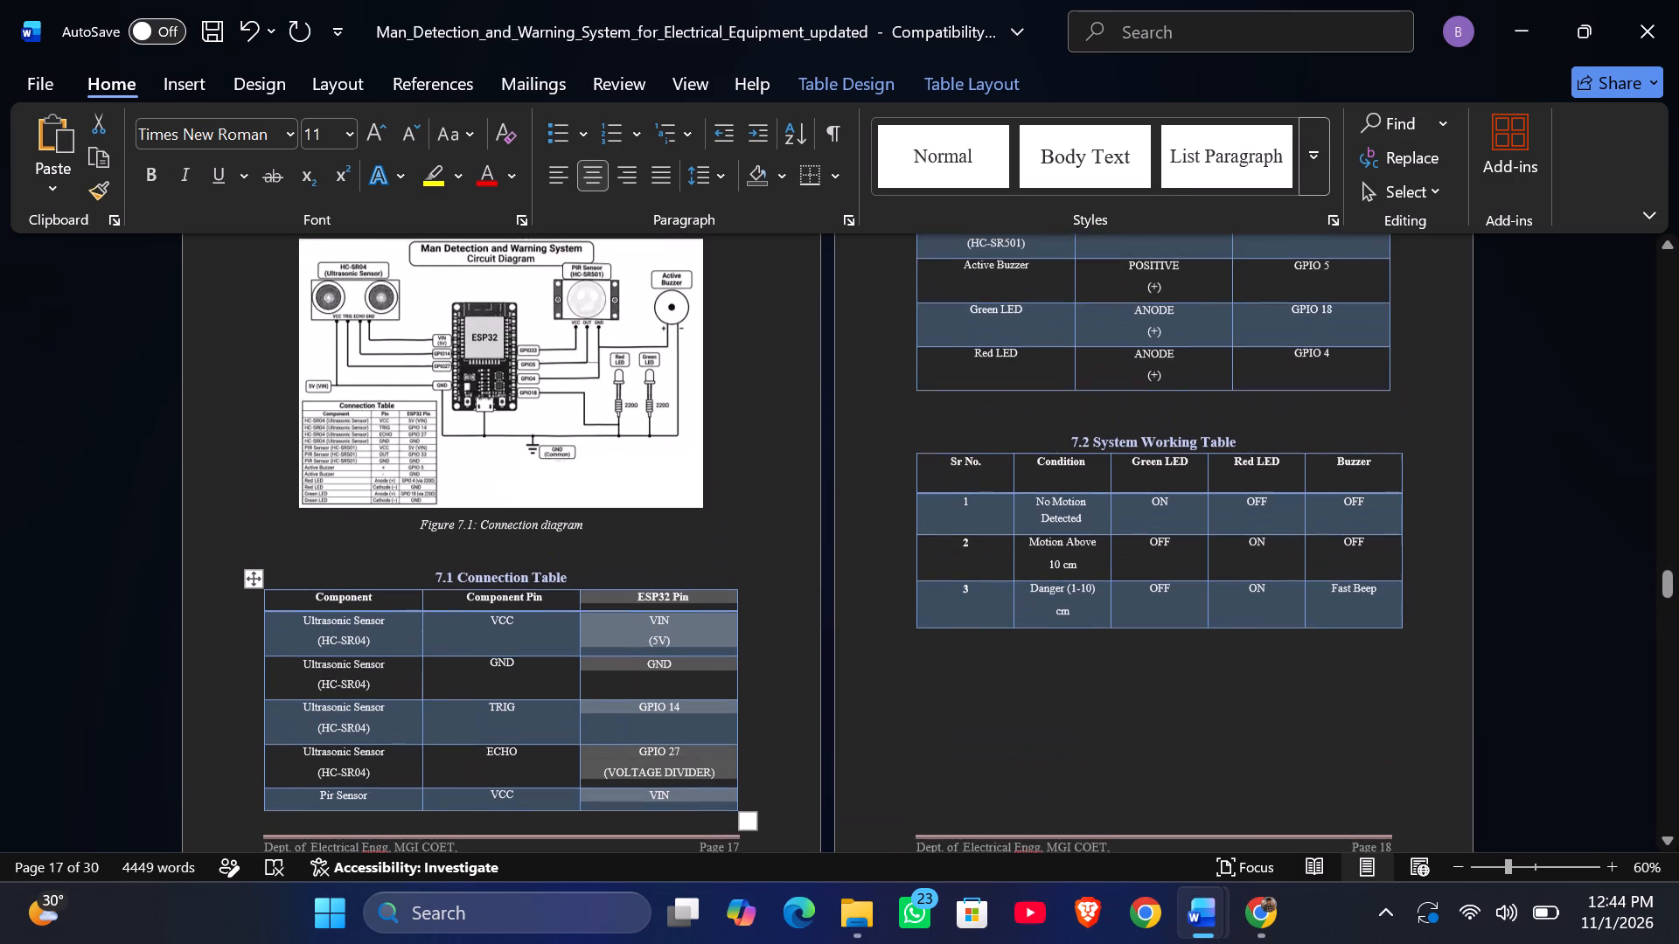
{"action": "scroll", "coordinate": [1143, 458], "scroll_direction": "up", "scroll_amount": 1}
{"action": "scroll", "coordinate": [1143, 458], "scroll_direction": "down", "scroll_amount": 1}
{"action": "scroll", "coordinate": [1143, 458], "scroll_direction": "up", "scroll_amount": 1}
{"action": "scroll", "coordinate": [1143, 458], "scroll_direction": "down", "scroll_amount": 2}
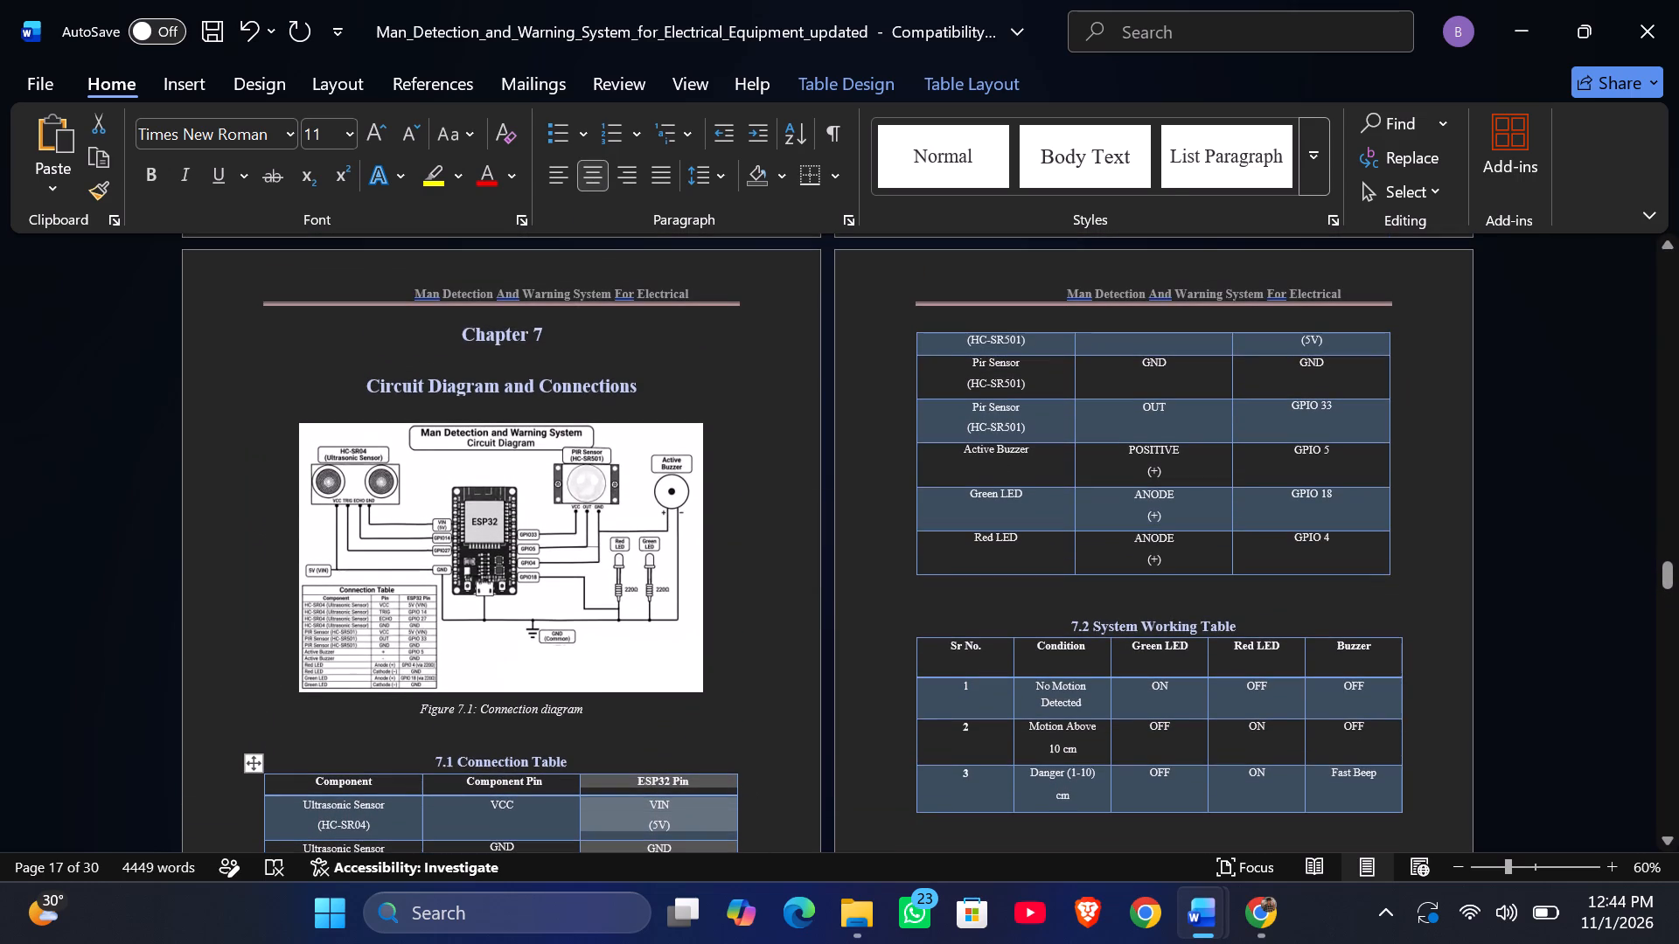
{"action": "scroll", "coordinate": [1143, 458], "scroll_direction": "down", "scroll_amount": 2}
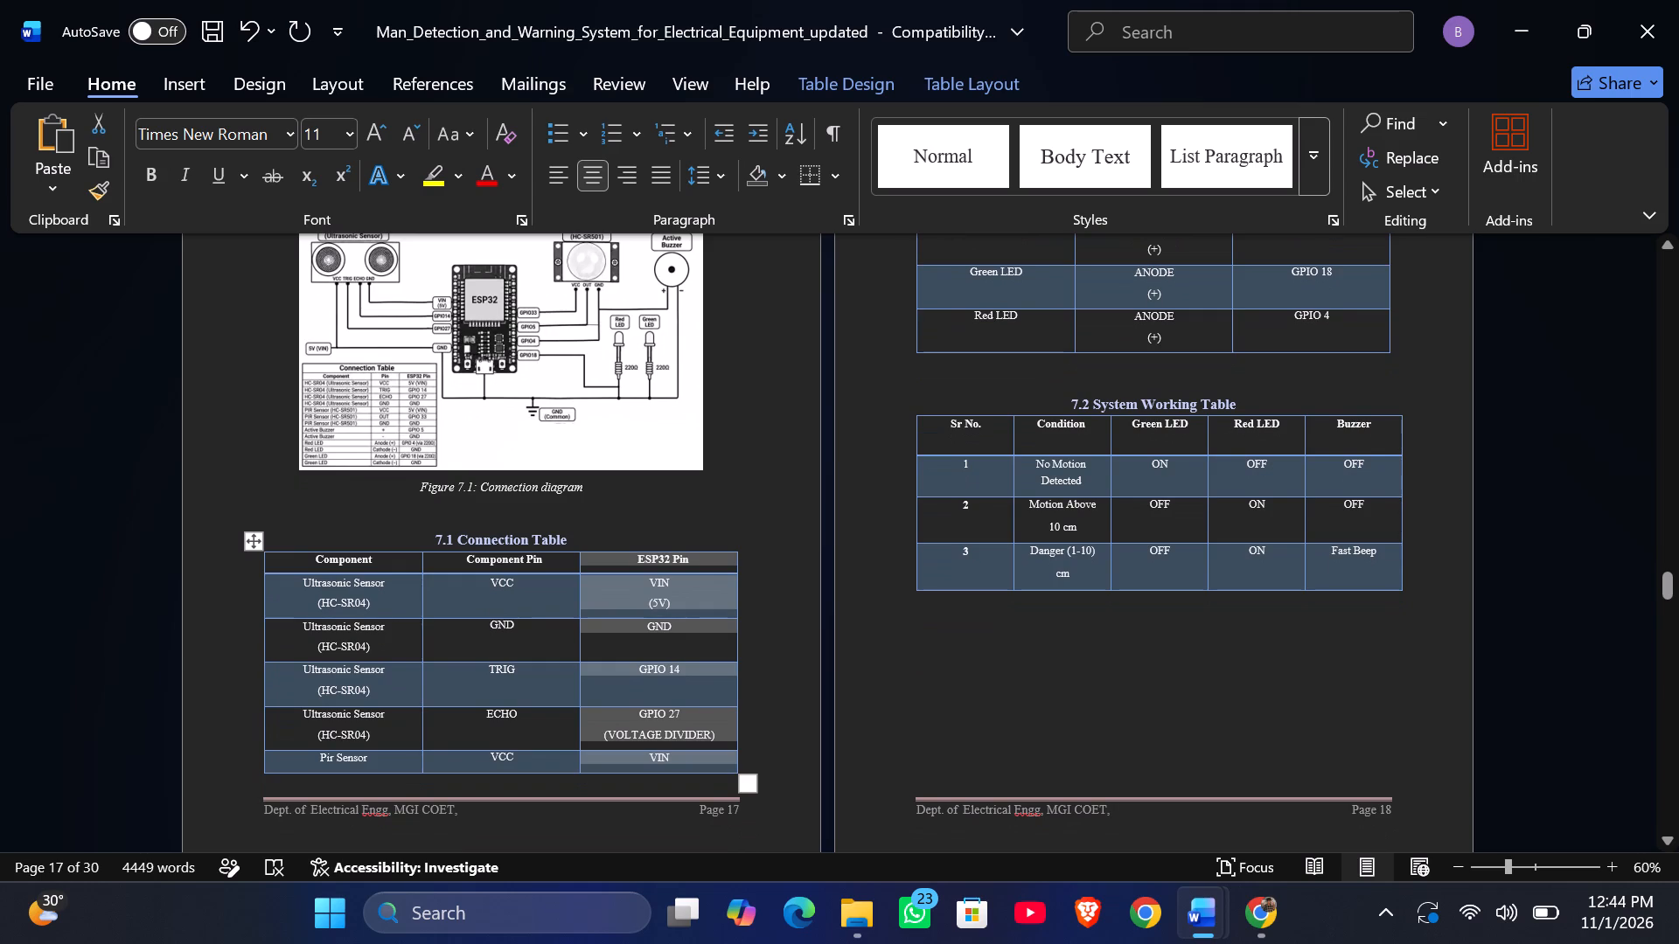
{"action": "scroll", "coordinate": [1143, 458], "scroll_direction": "up", "scroll_amount": 1}
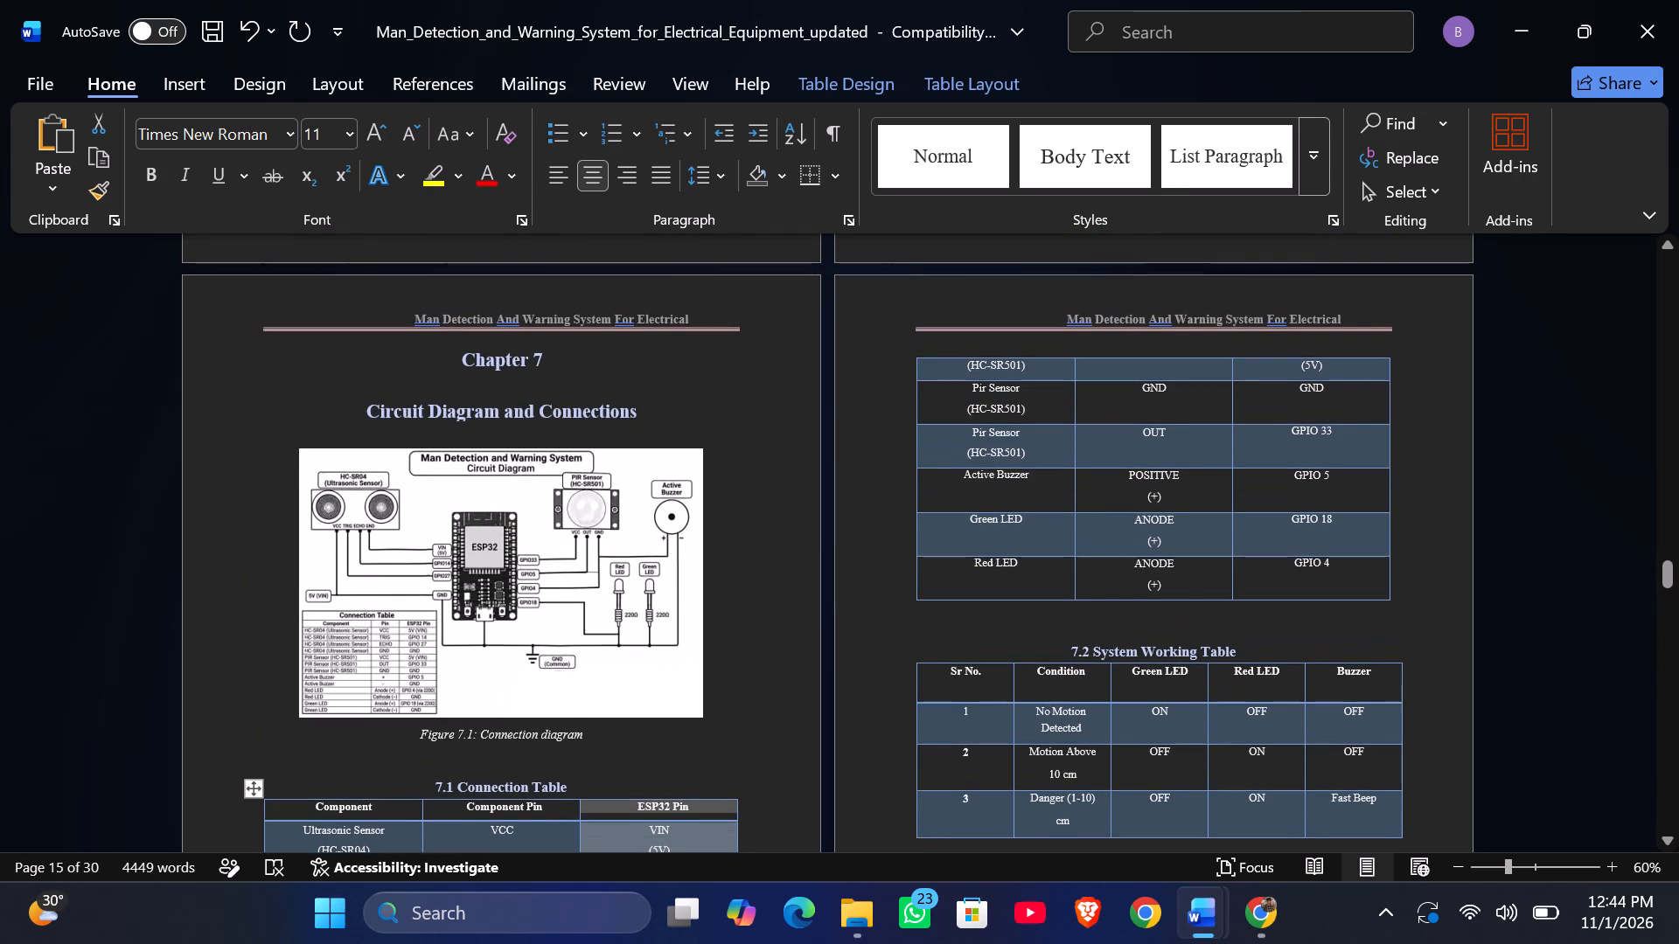
{"action": "scroll", "coordinate": [1143, 458], "scroll_direction": "down", "scroll_amount": 1}
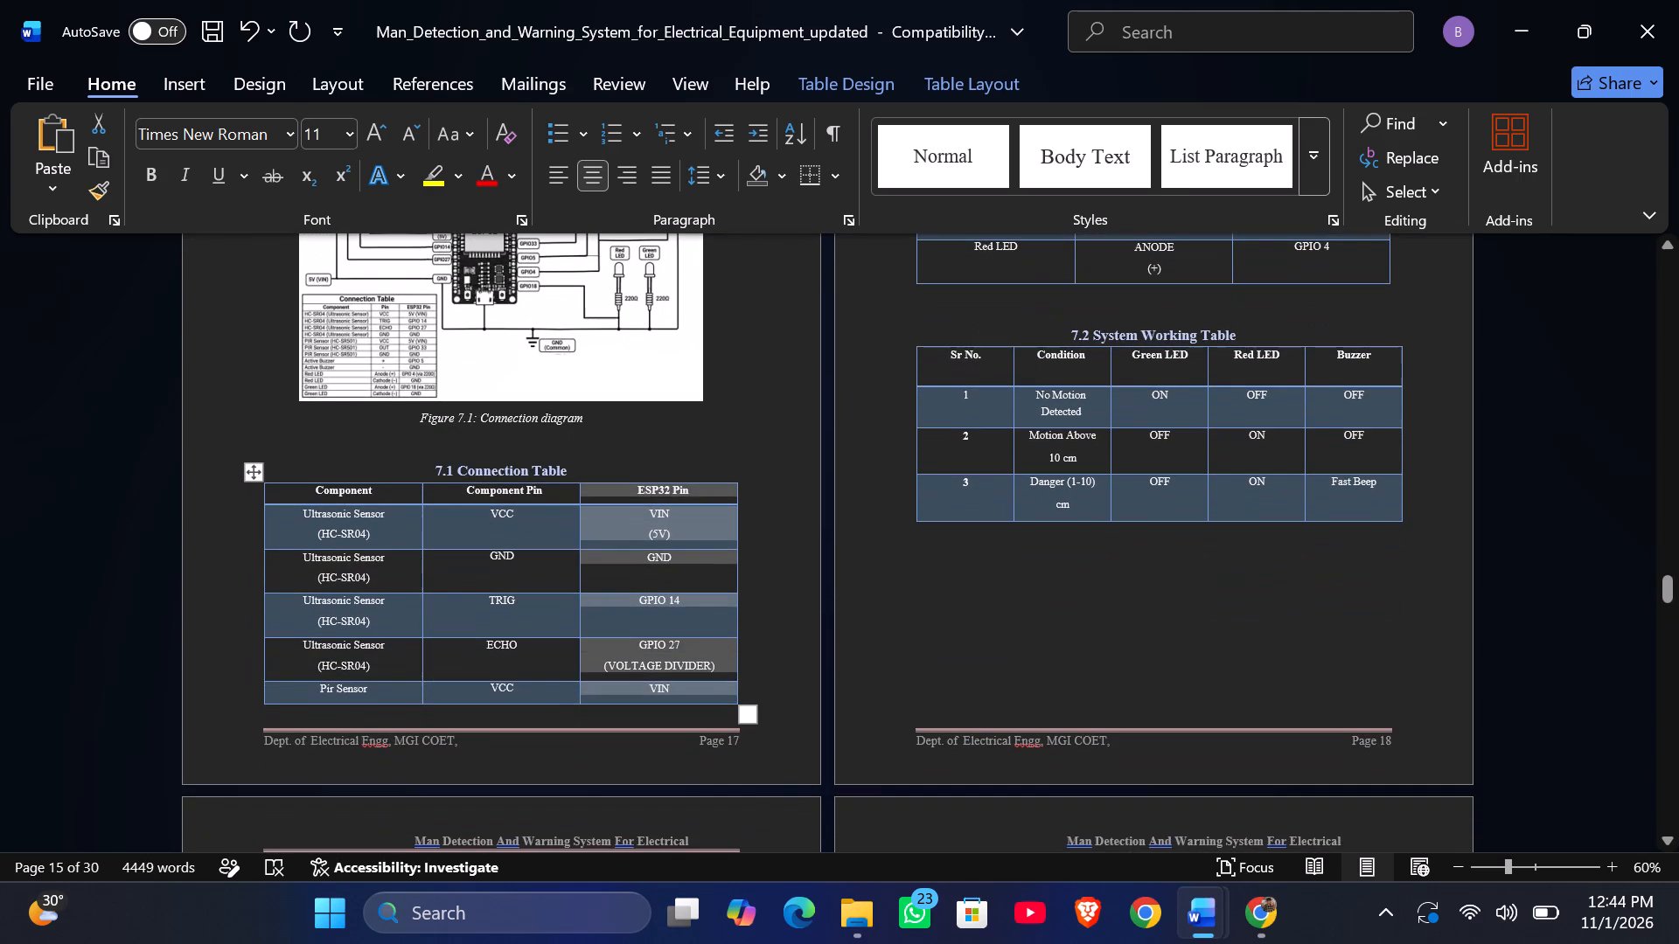
{"action": "scroll", "coordinate": [1143, 458], "scroll_direction": "up", "scroll_amount": 2}
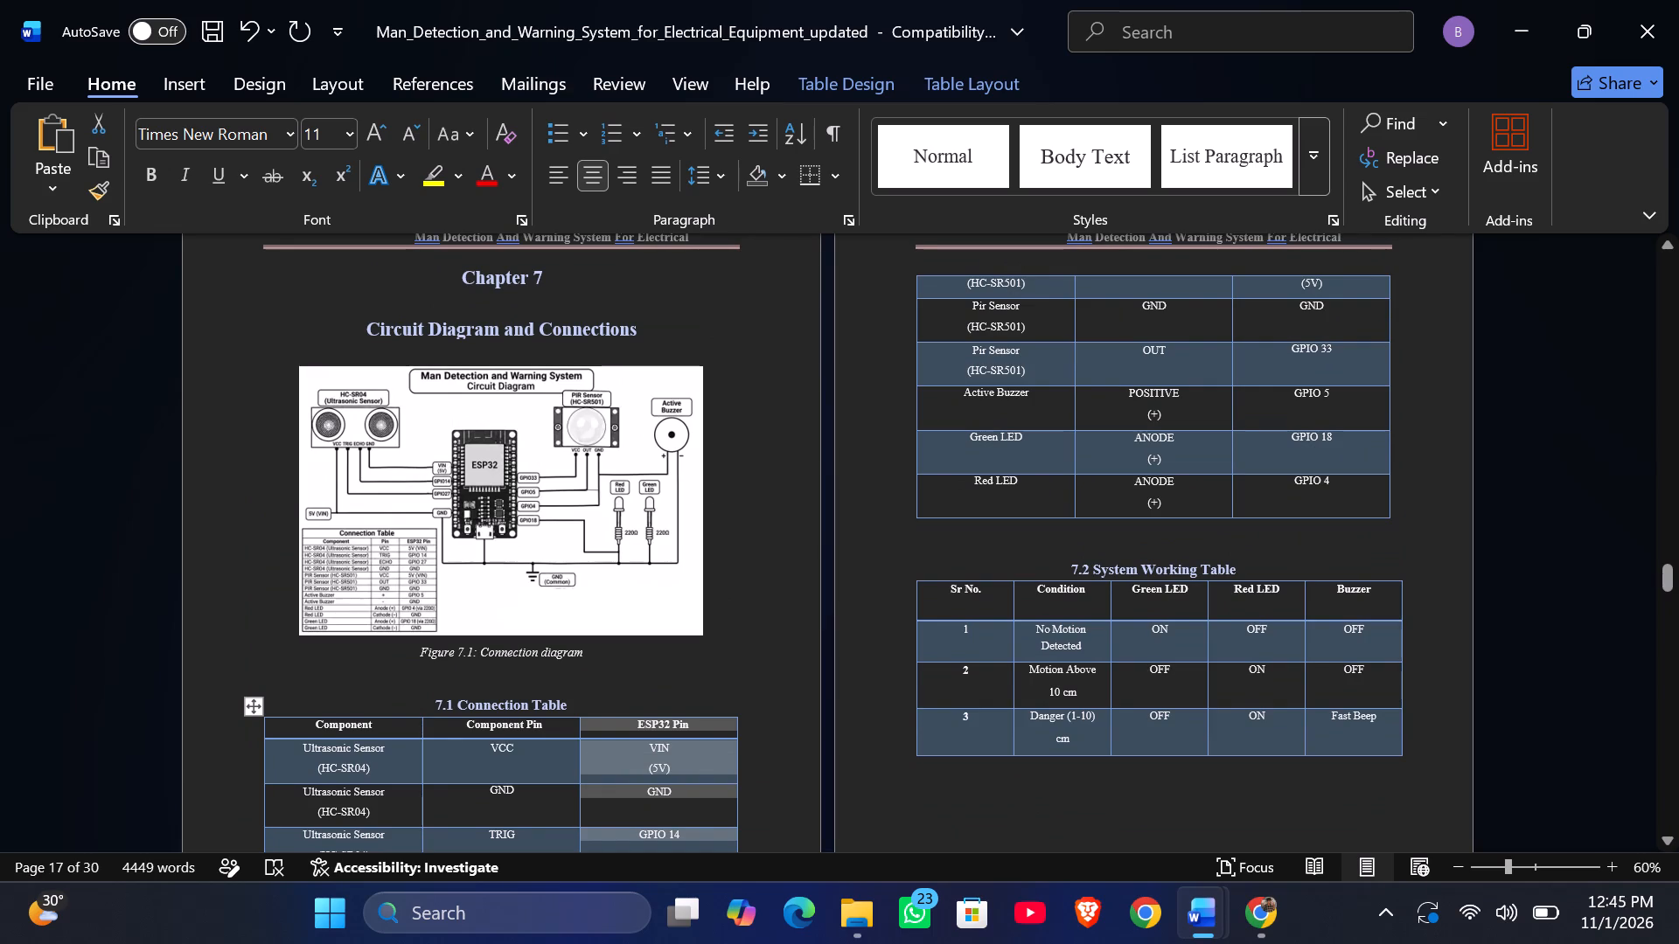
Insert a blank line above GND in the Component Pin cell of the Pir Sensor GND row on page 18.
{"action": "left_click", "coordinate": [1139, 312]}
{"action": "key", "text": "Return"}
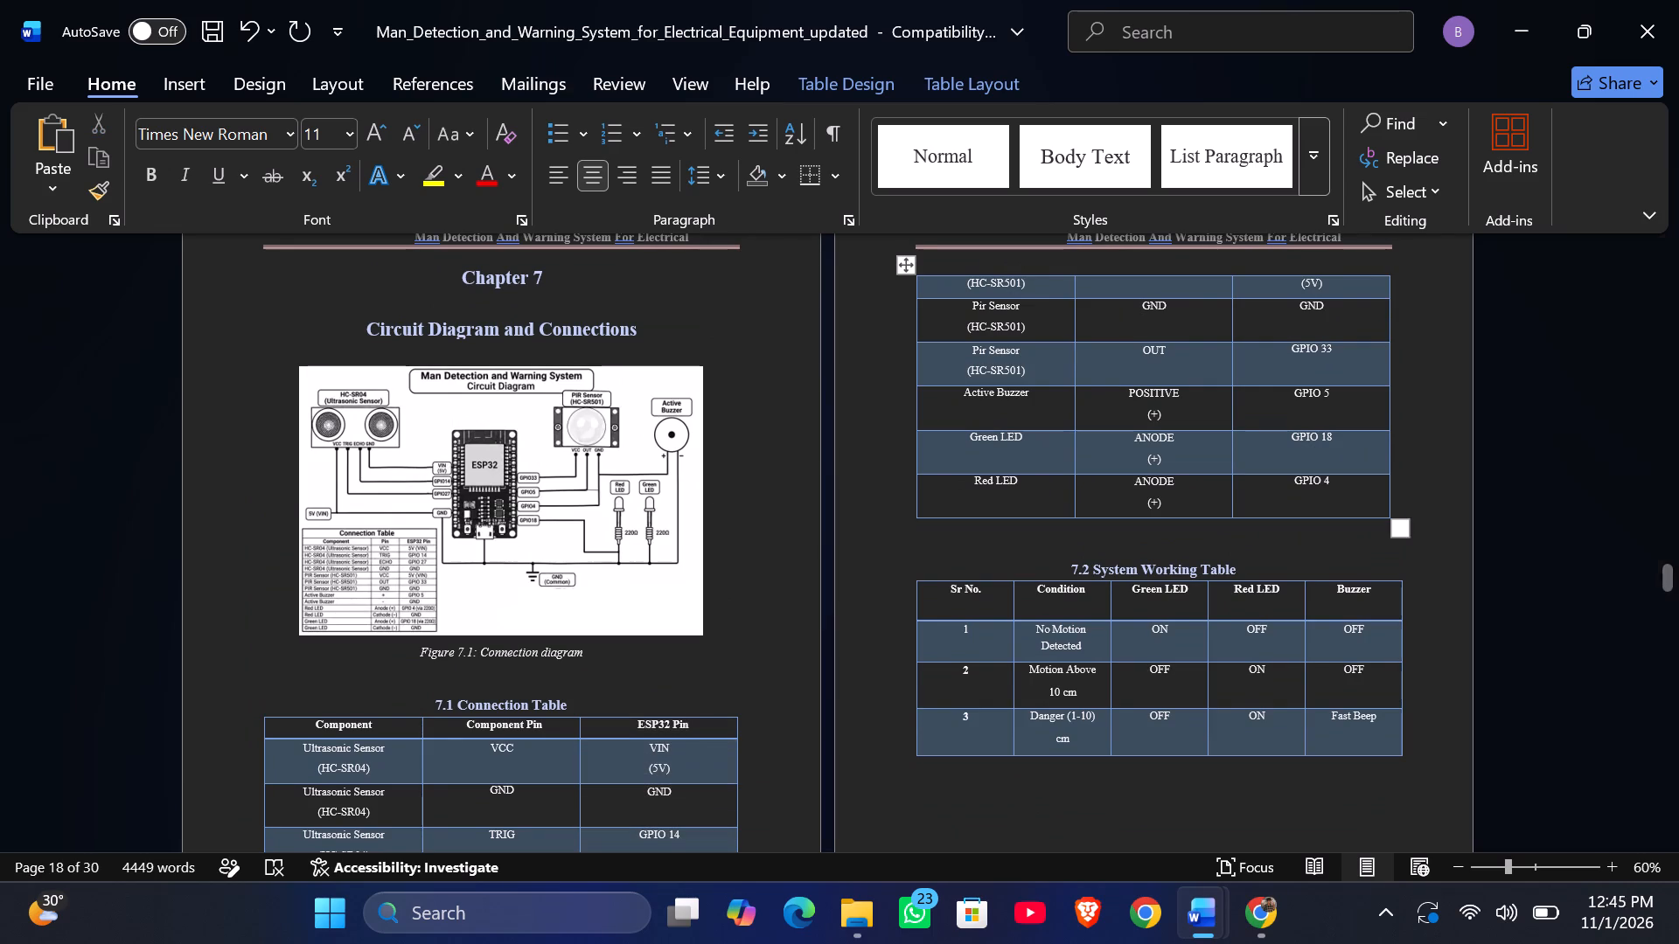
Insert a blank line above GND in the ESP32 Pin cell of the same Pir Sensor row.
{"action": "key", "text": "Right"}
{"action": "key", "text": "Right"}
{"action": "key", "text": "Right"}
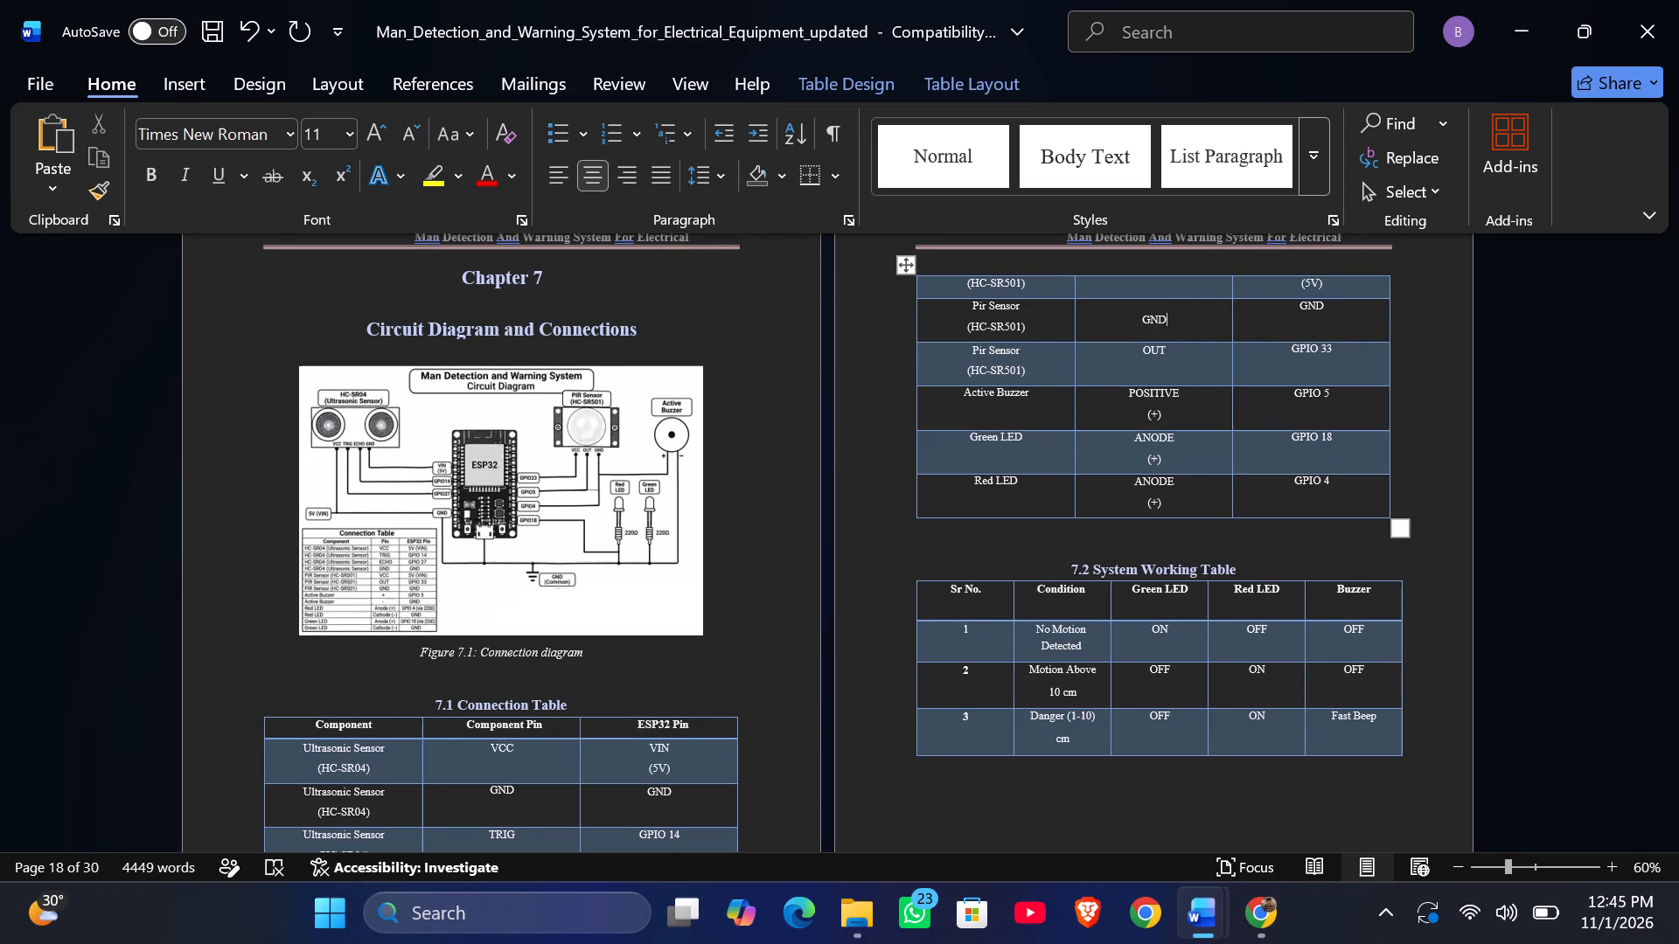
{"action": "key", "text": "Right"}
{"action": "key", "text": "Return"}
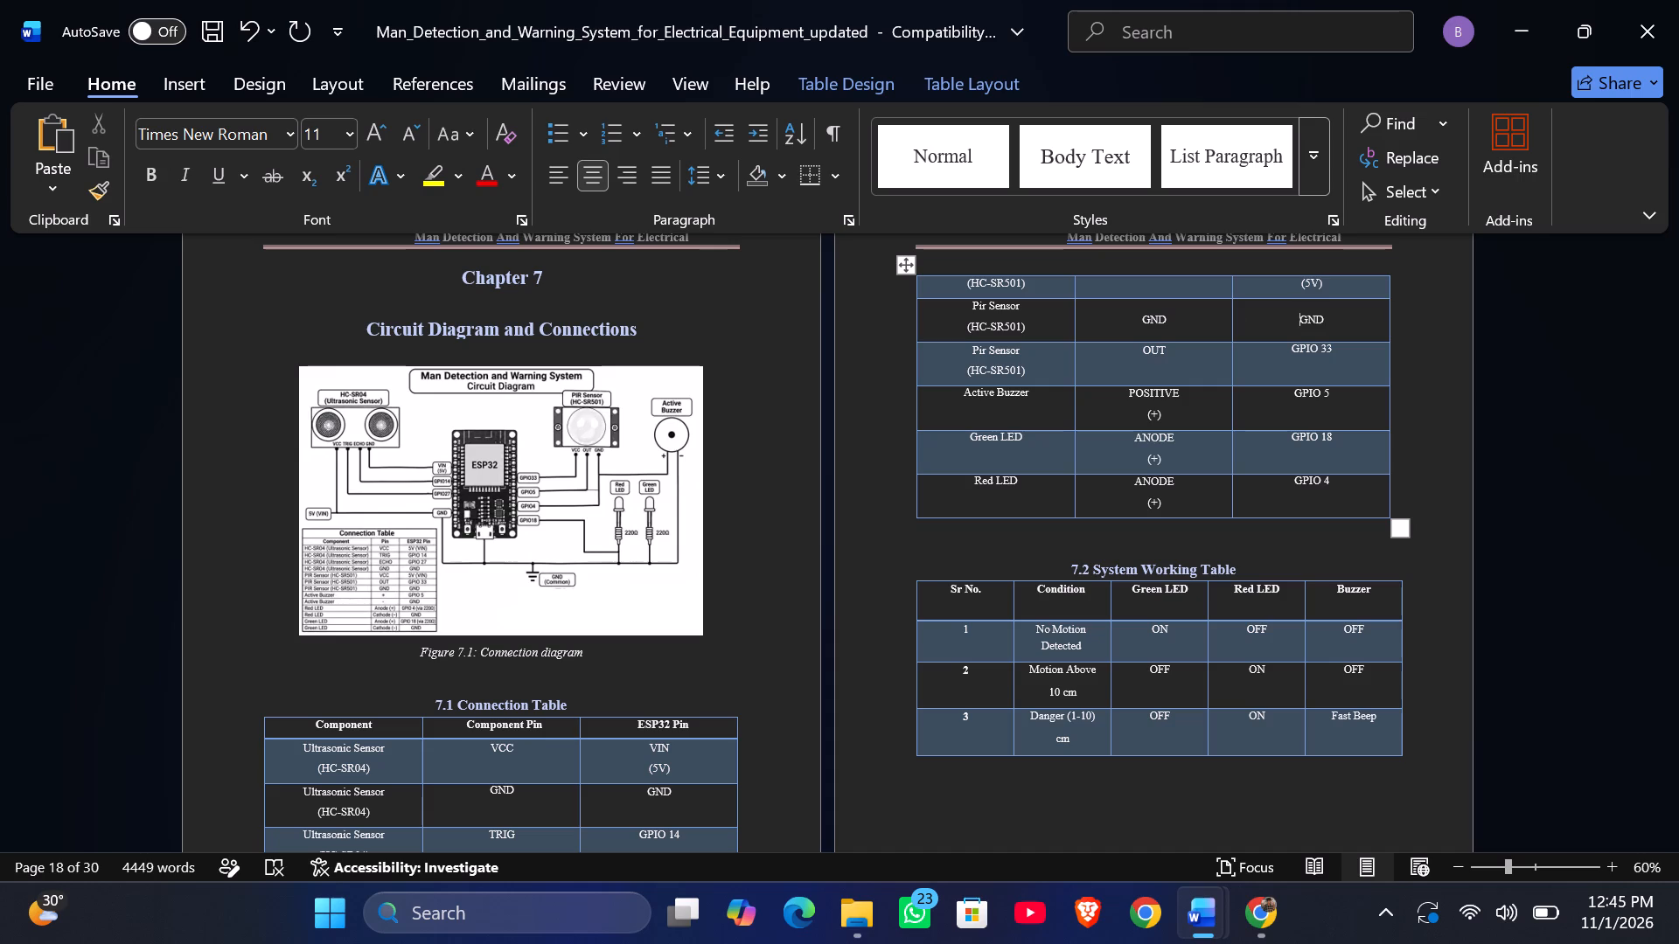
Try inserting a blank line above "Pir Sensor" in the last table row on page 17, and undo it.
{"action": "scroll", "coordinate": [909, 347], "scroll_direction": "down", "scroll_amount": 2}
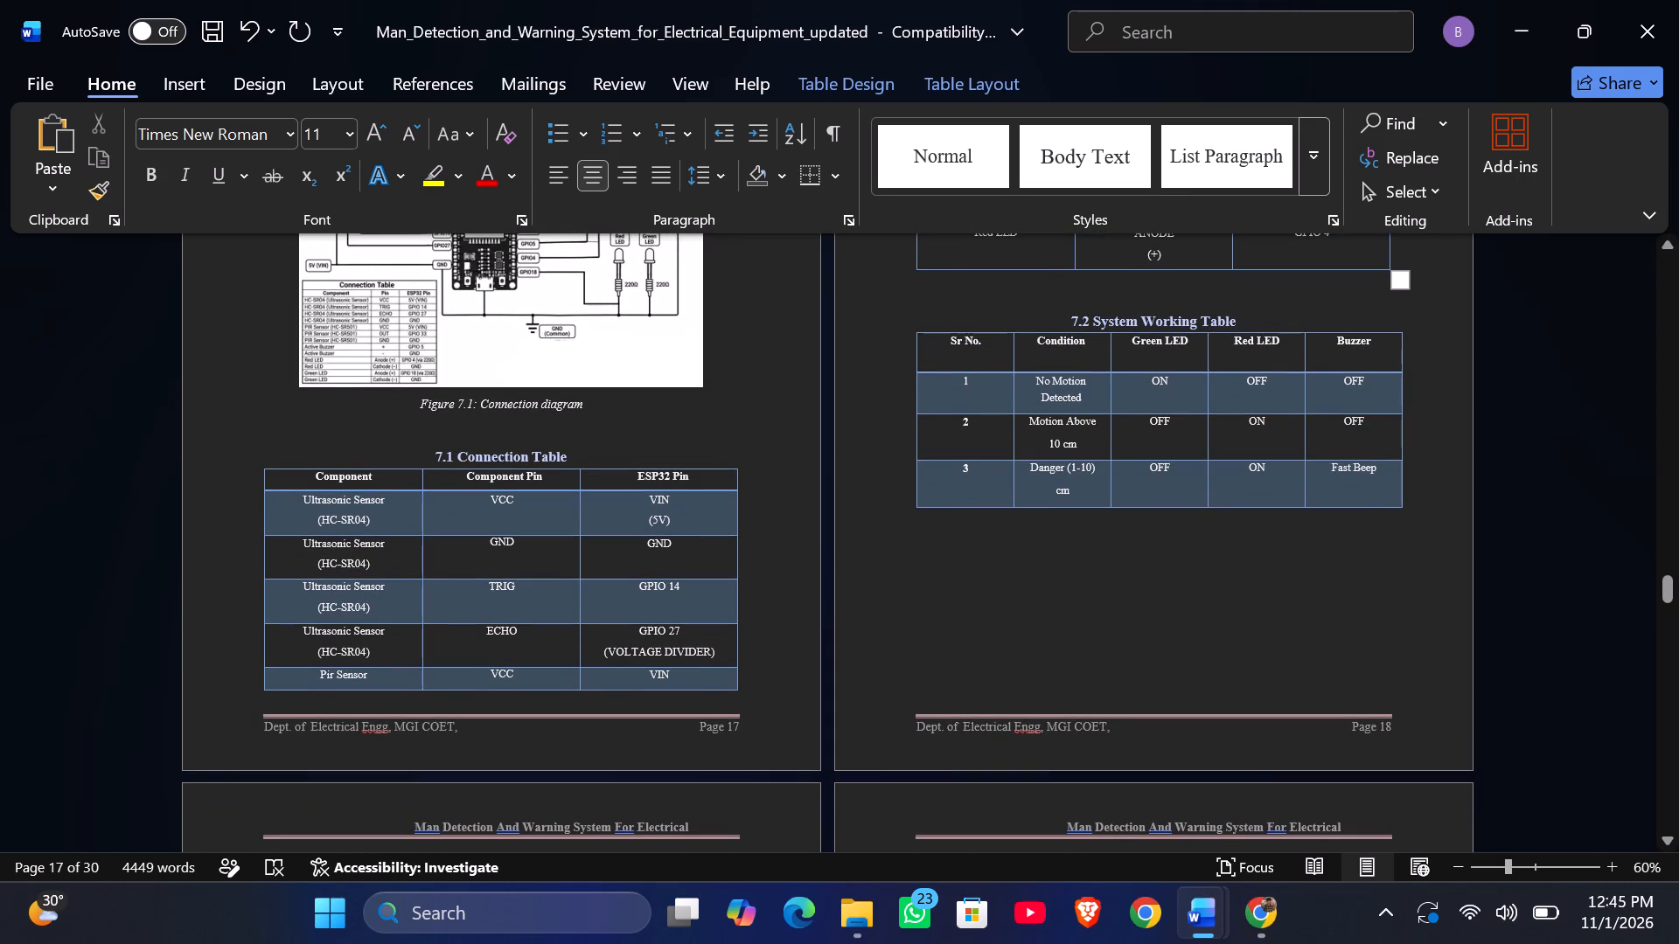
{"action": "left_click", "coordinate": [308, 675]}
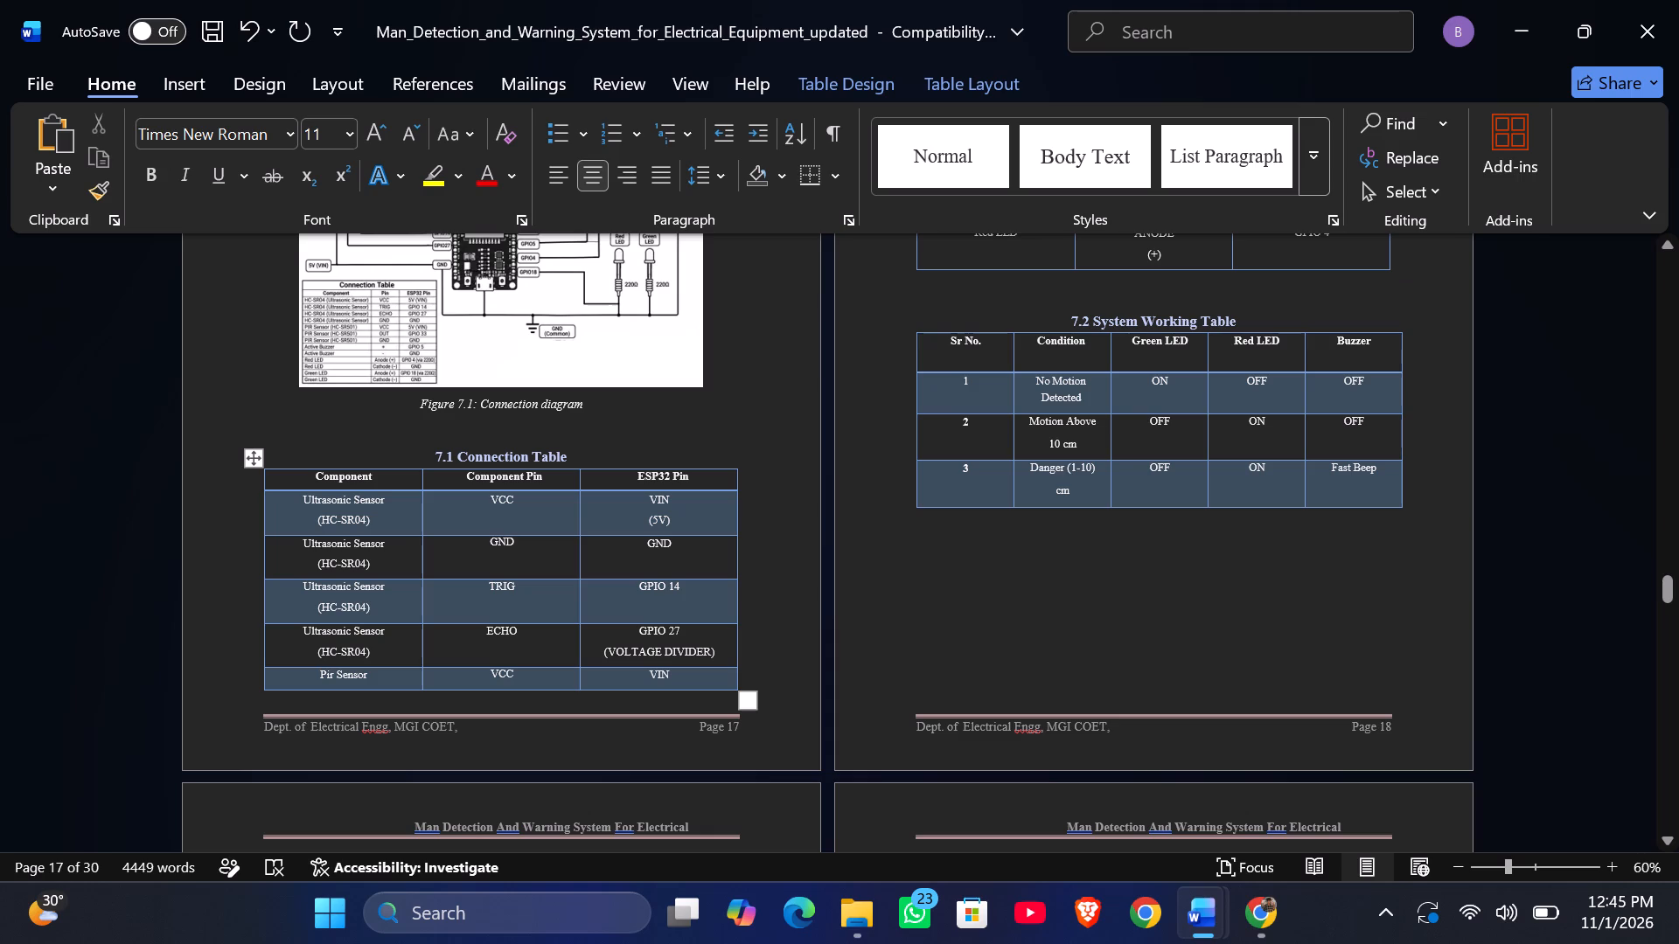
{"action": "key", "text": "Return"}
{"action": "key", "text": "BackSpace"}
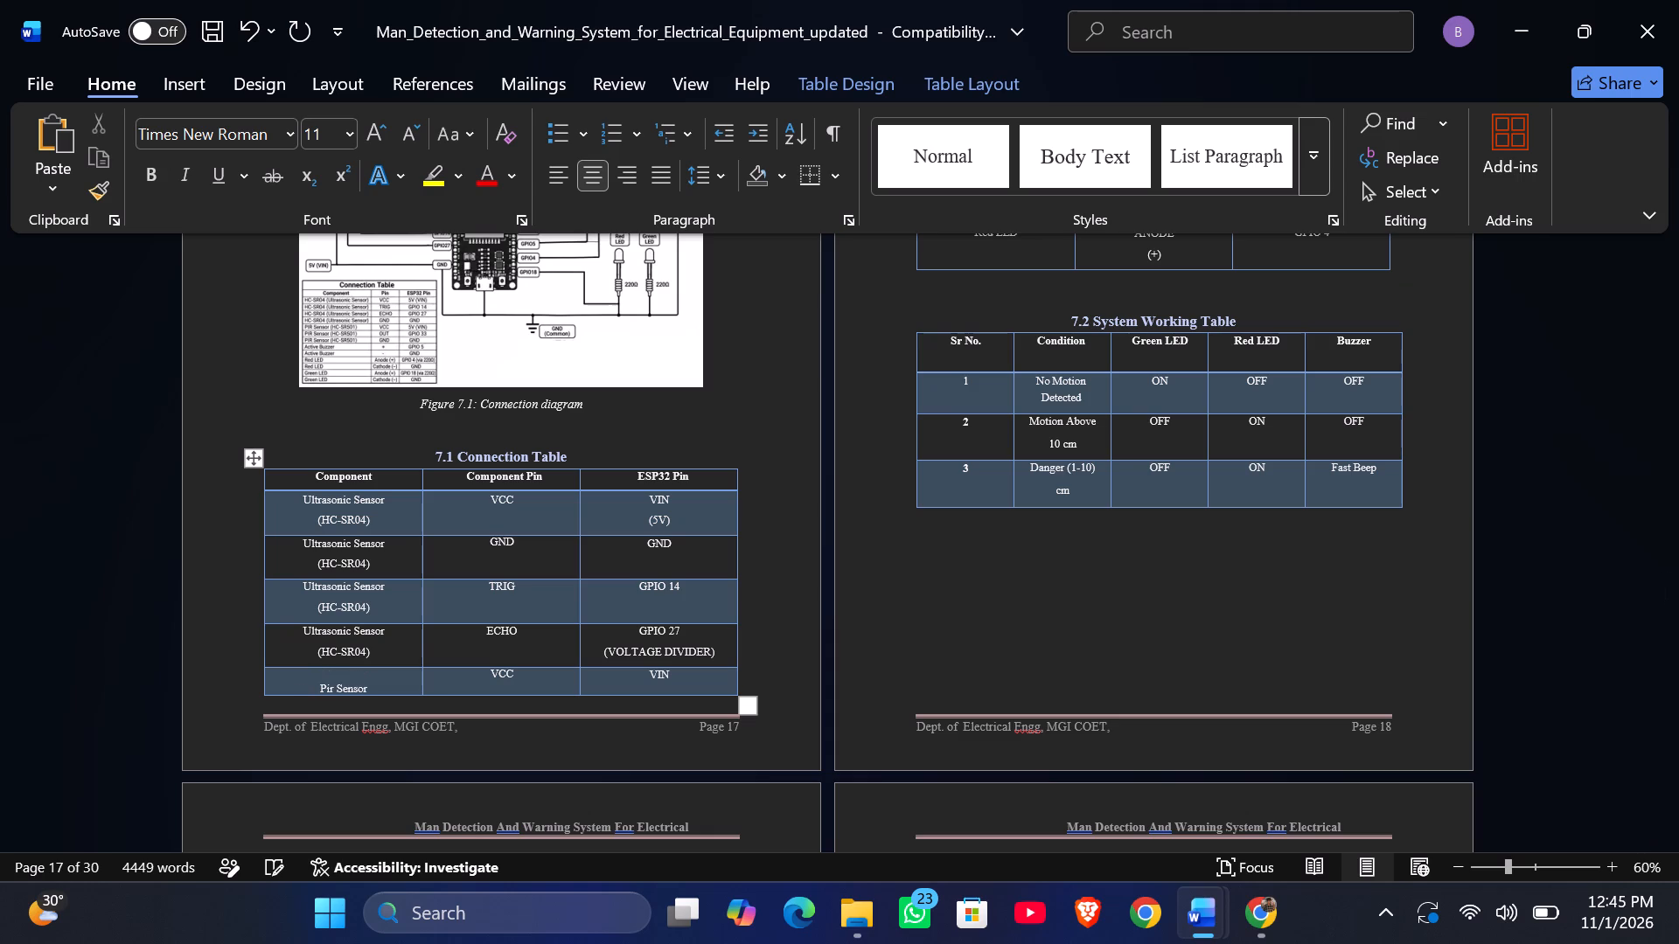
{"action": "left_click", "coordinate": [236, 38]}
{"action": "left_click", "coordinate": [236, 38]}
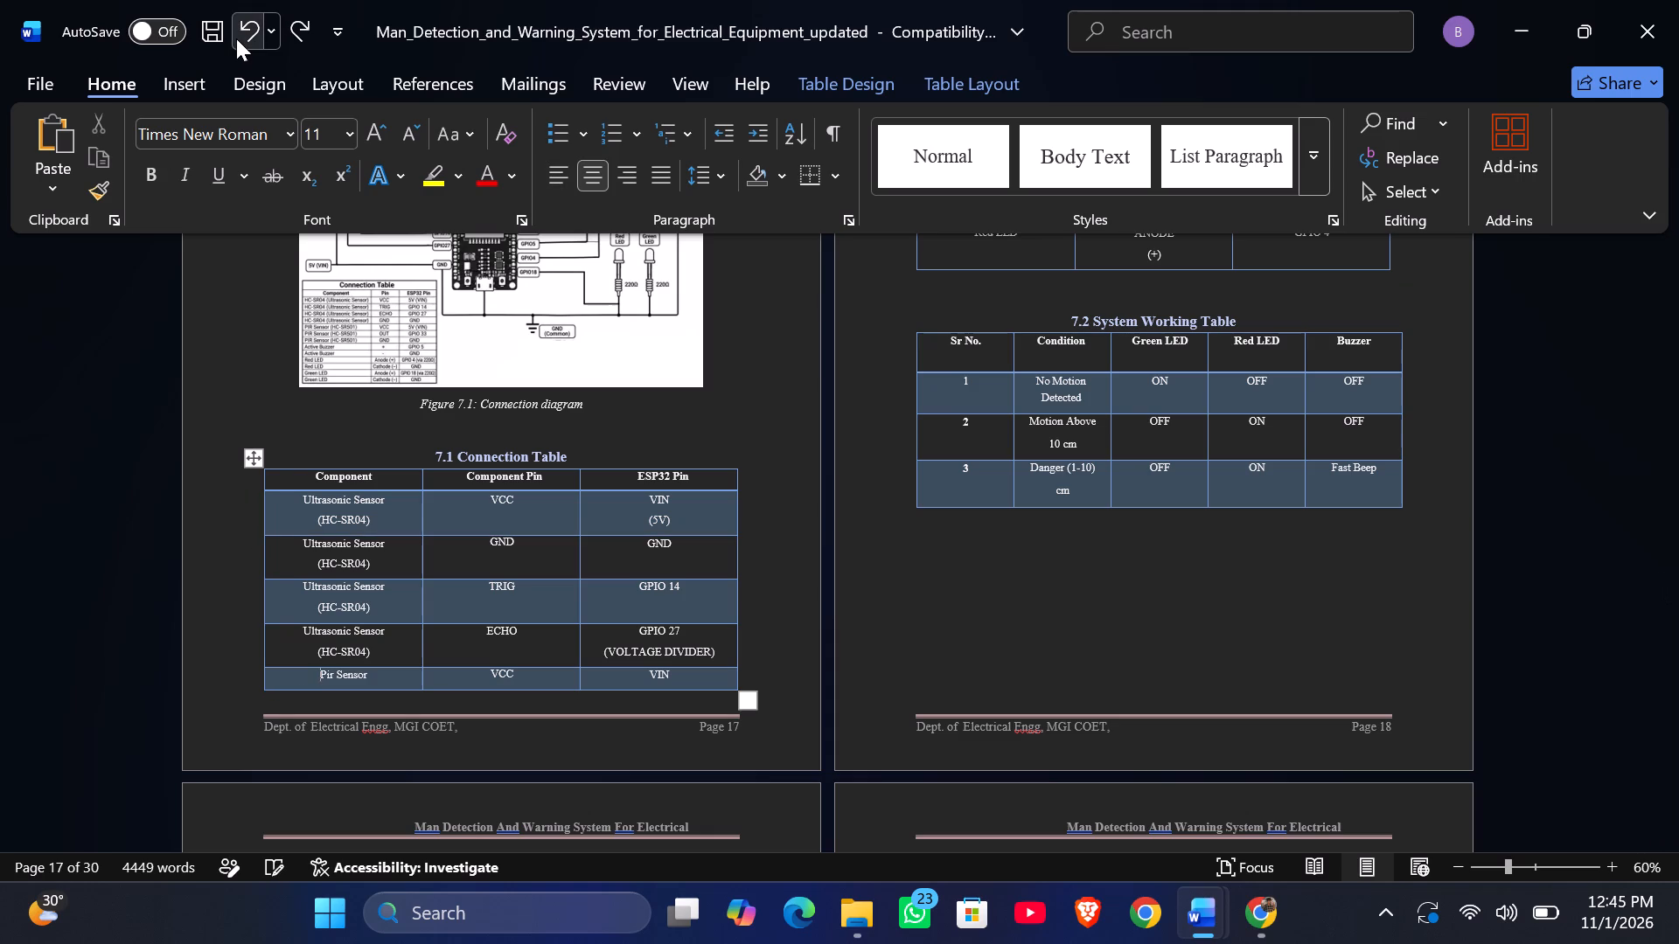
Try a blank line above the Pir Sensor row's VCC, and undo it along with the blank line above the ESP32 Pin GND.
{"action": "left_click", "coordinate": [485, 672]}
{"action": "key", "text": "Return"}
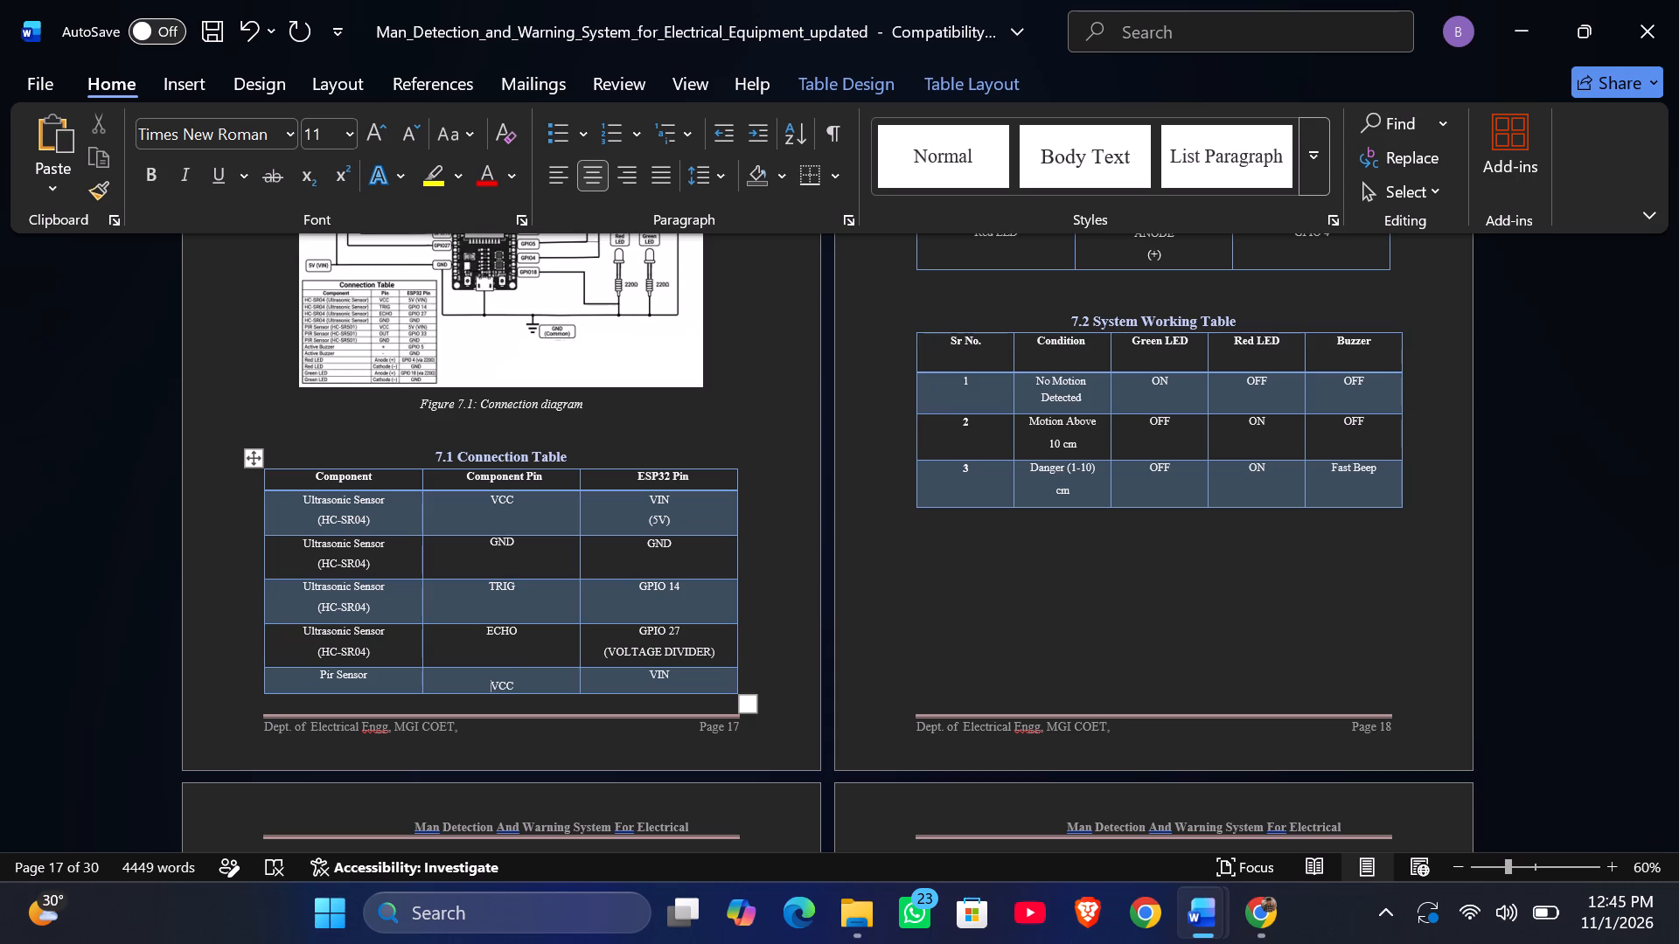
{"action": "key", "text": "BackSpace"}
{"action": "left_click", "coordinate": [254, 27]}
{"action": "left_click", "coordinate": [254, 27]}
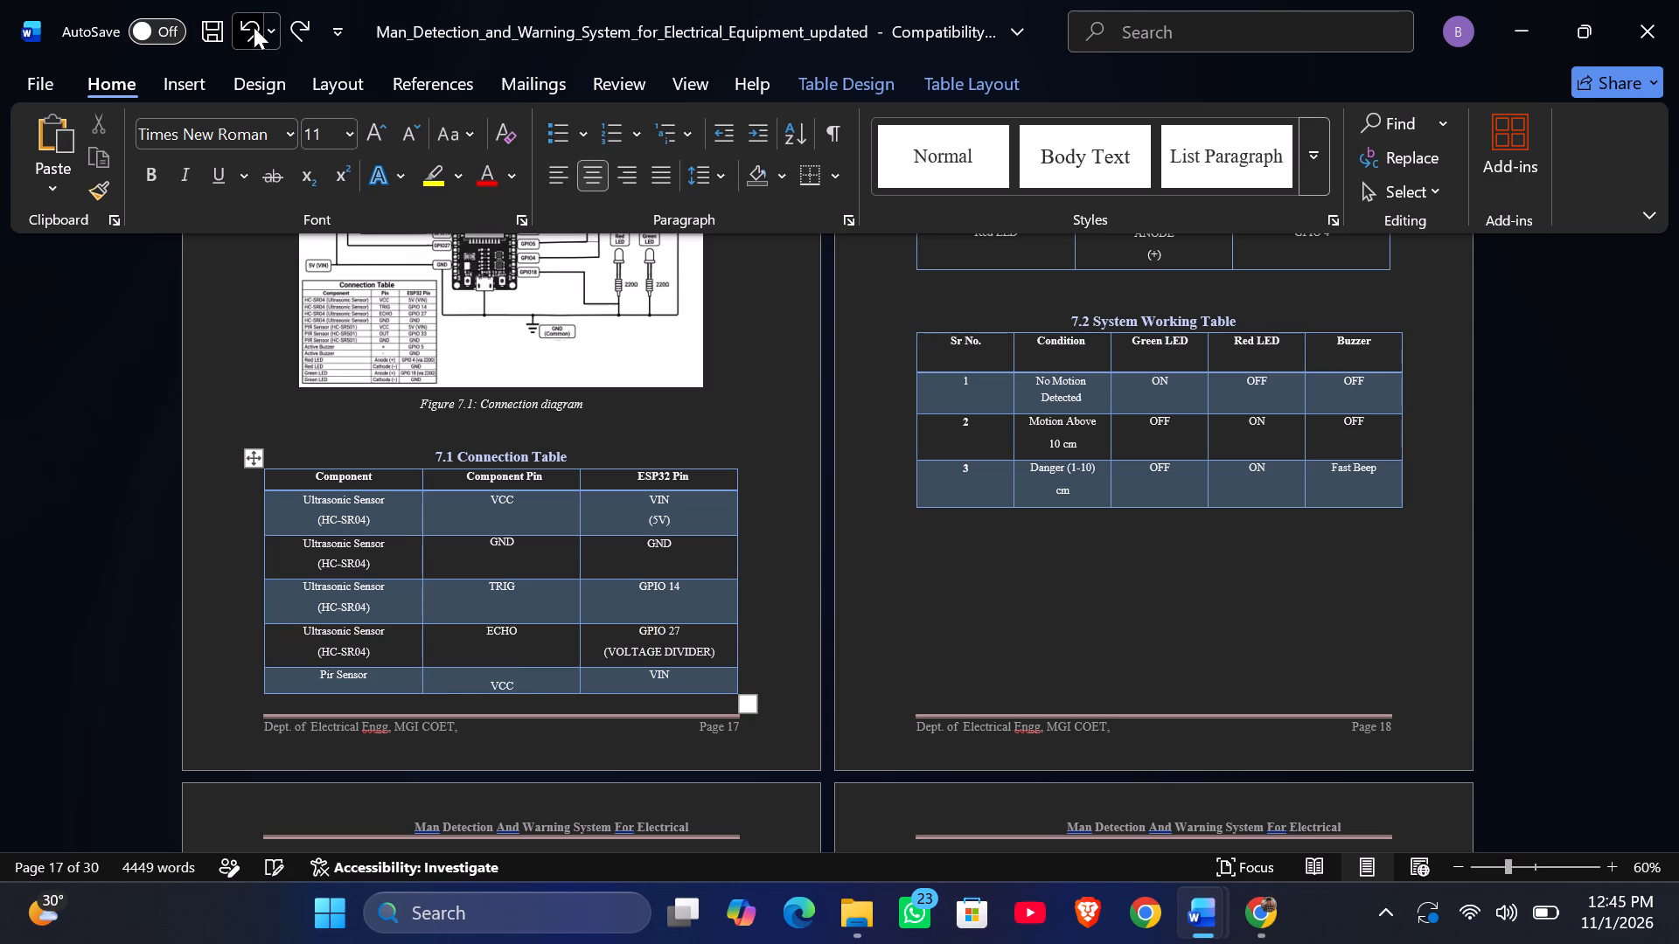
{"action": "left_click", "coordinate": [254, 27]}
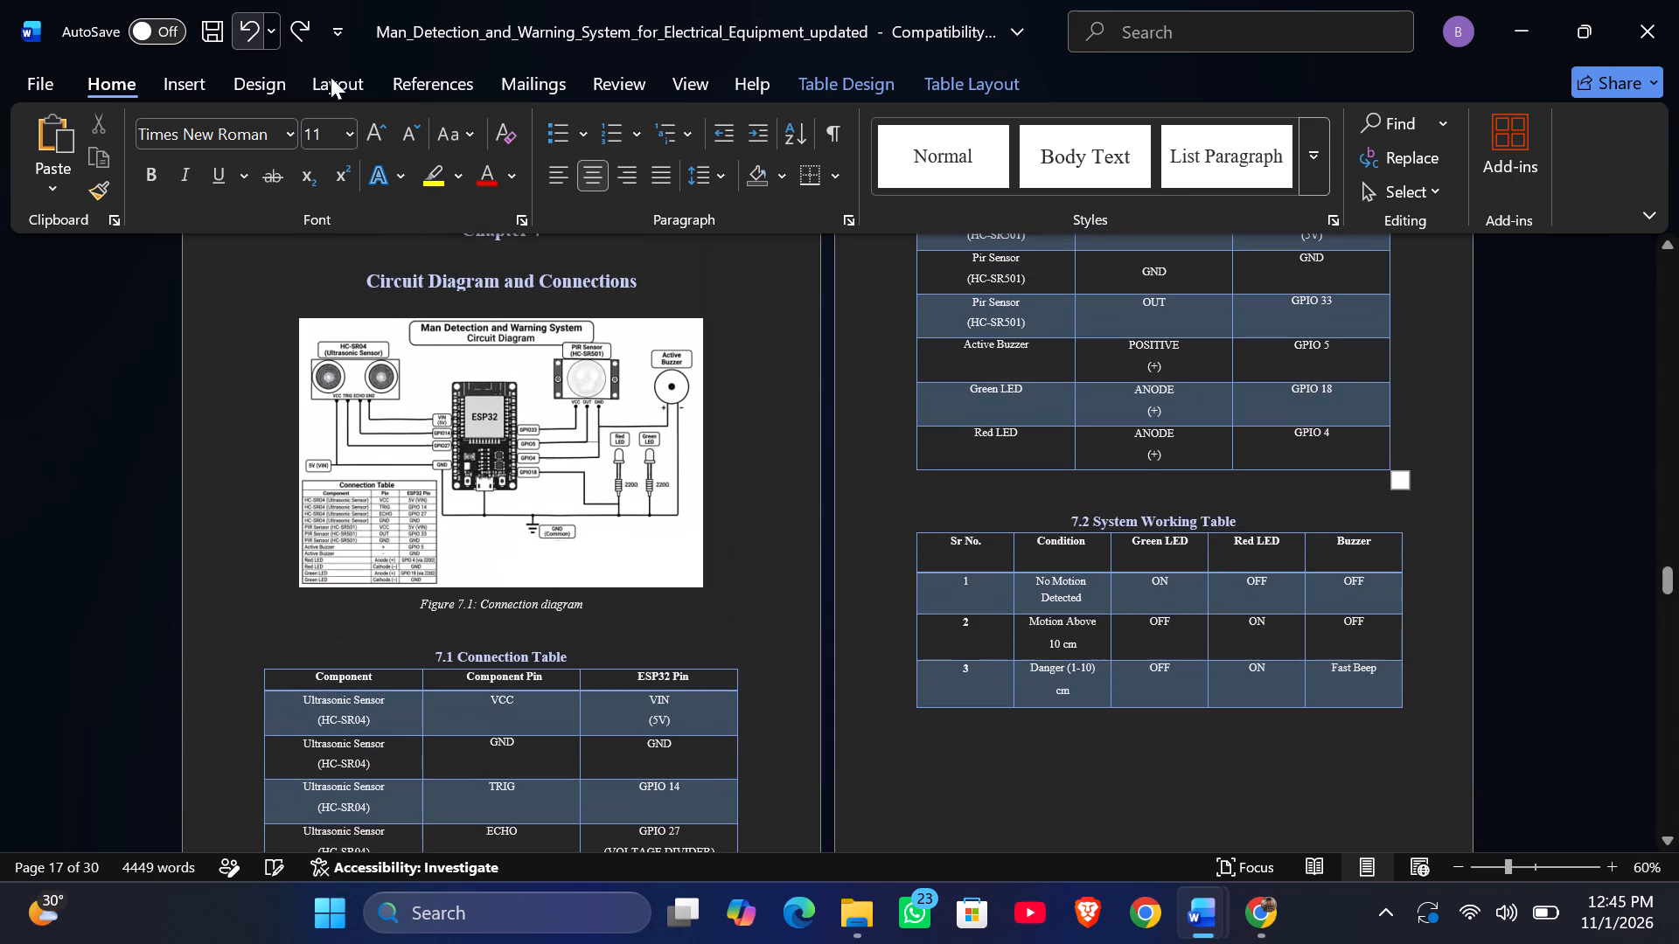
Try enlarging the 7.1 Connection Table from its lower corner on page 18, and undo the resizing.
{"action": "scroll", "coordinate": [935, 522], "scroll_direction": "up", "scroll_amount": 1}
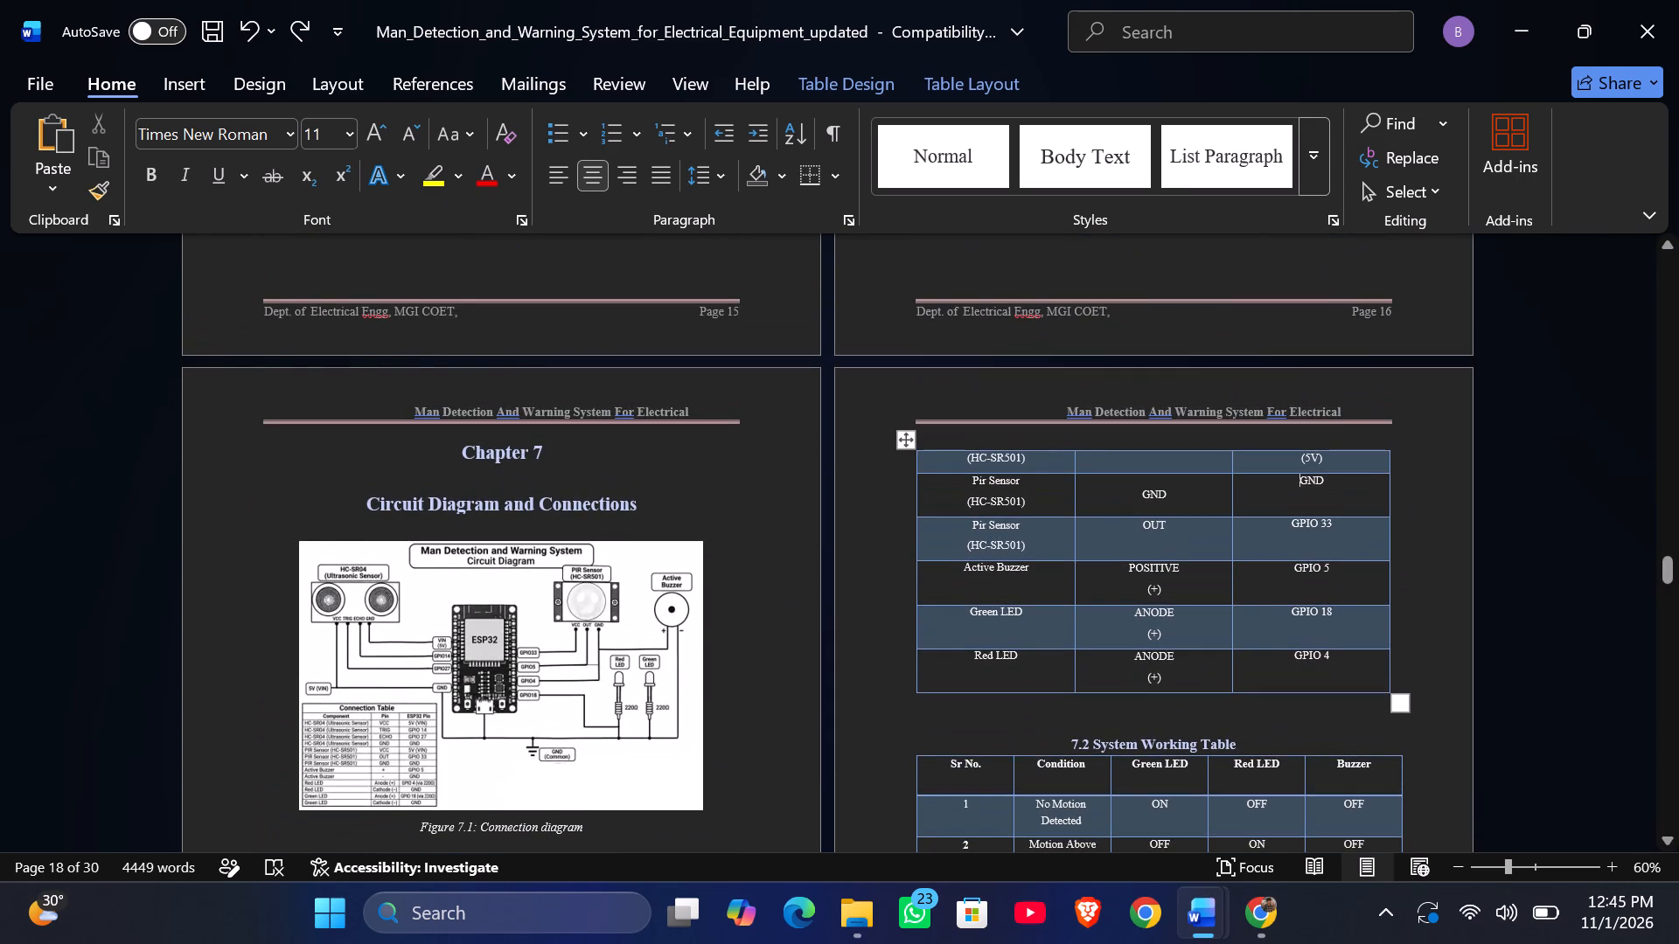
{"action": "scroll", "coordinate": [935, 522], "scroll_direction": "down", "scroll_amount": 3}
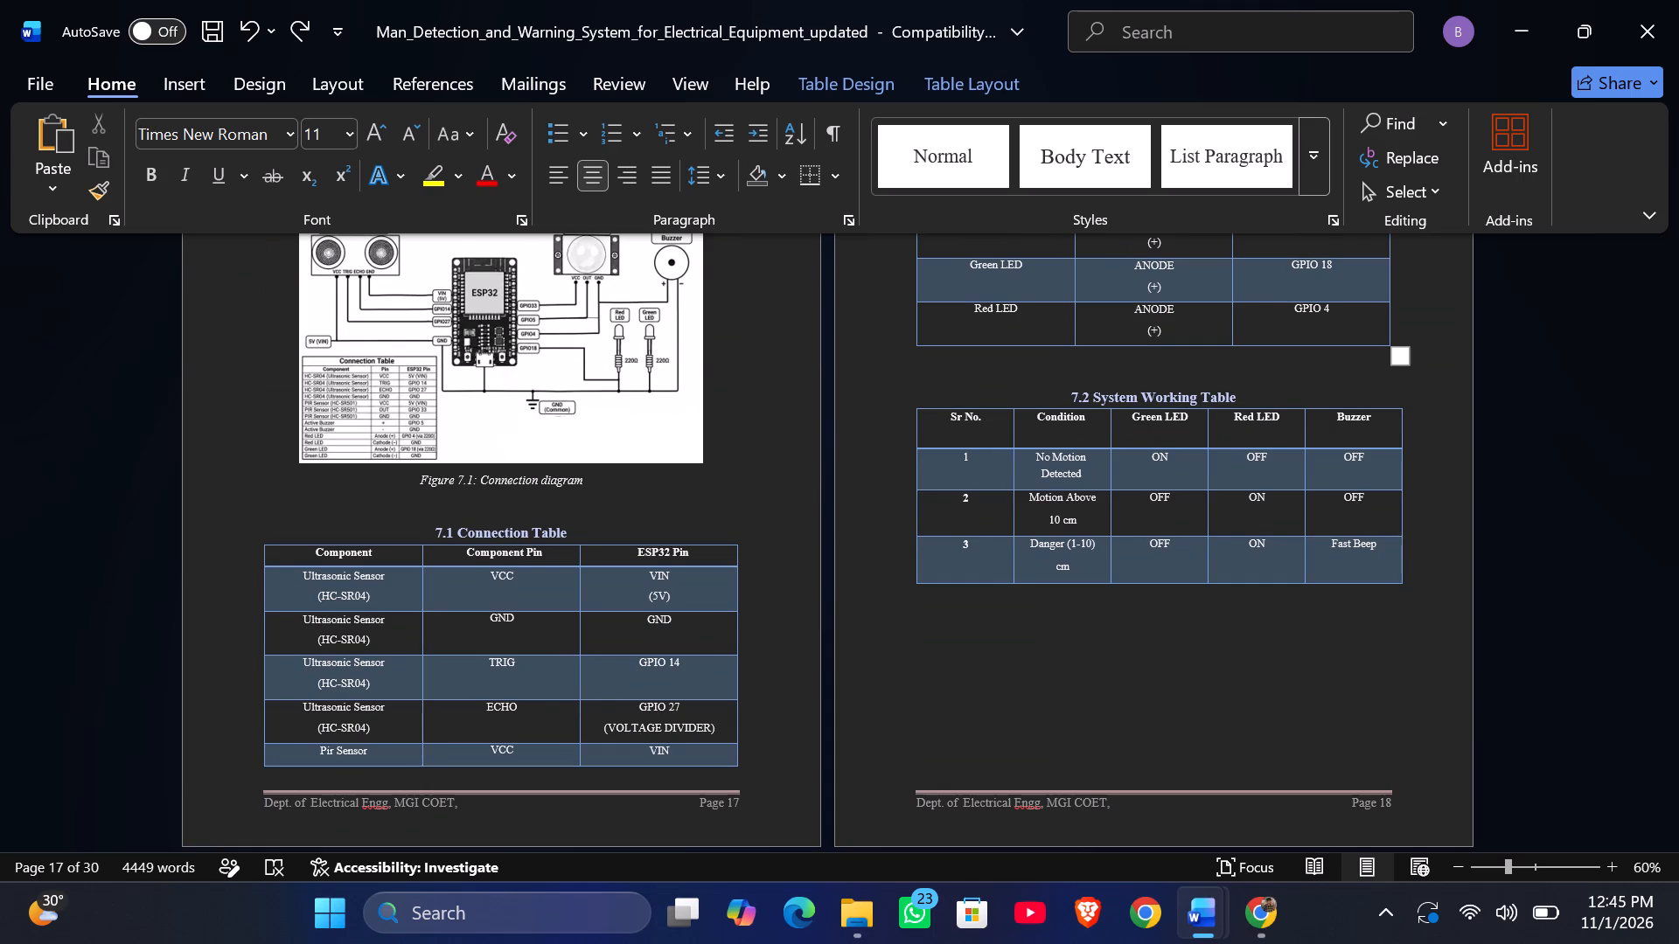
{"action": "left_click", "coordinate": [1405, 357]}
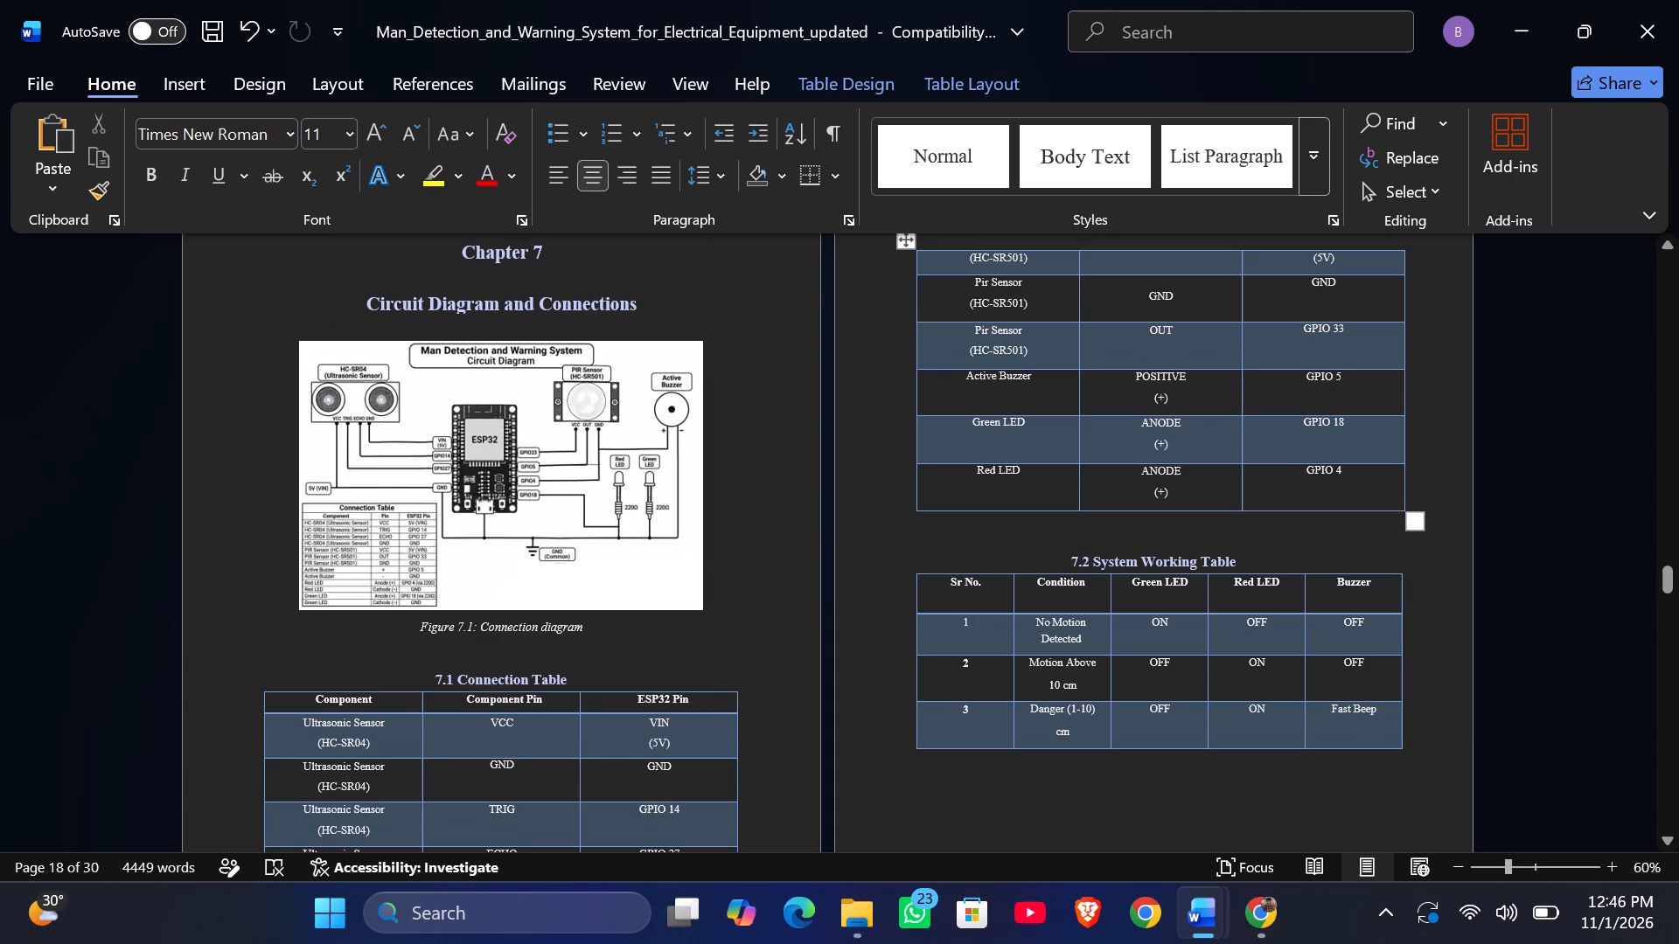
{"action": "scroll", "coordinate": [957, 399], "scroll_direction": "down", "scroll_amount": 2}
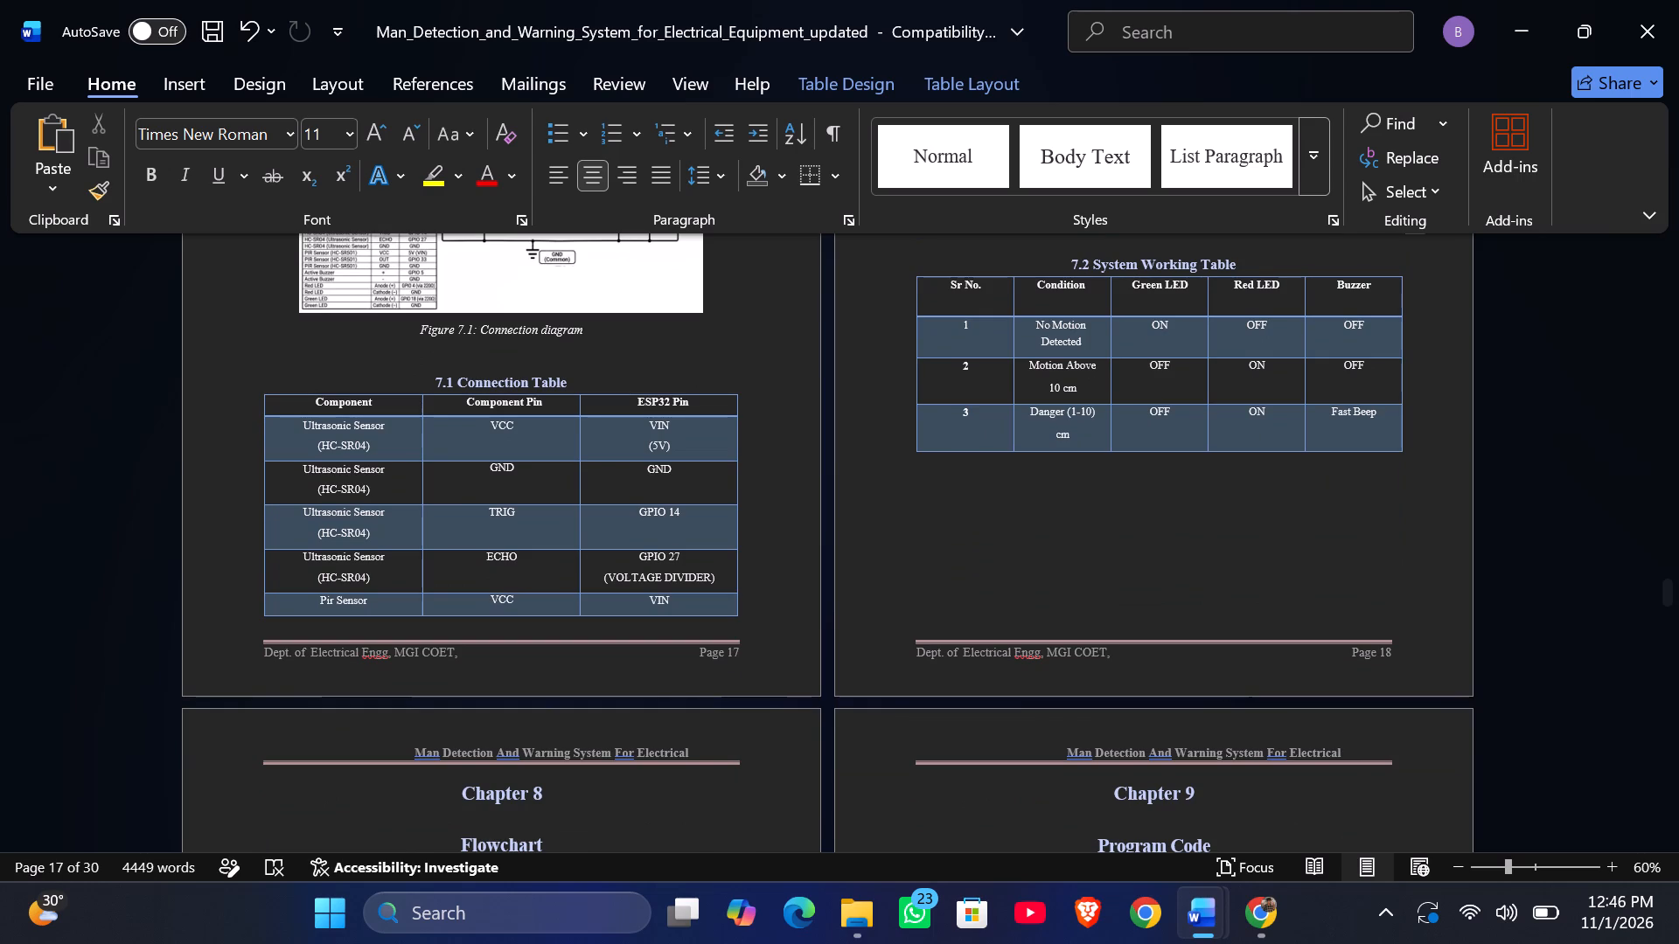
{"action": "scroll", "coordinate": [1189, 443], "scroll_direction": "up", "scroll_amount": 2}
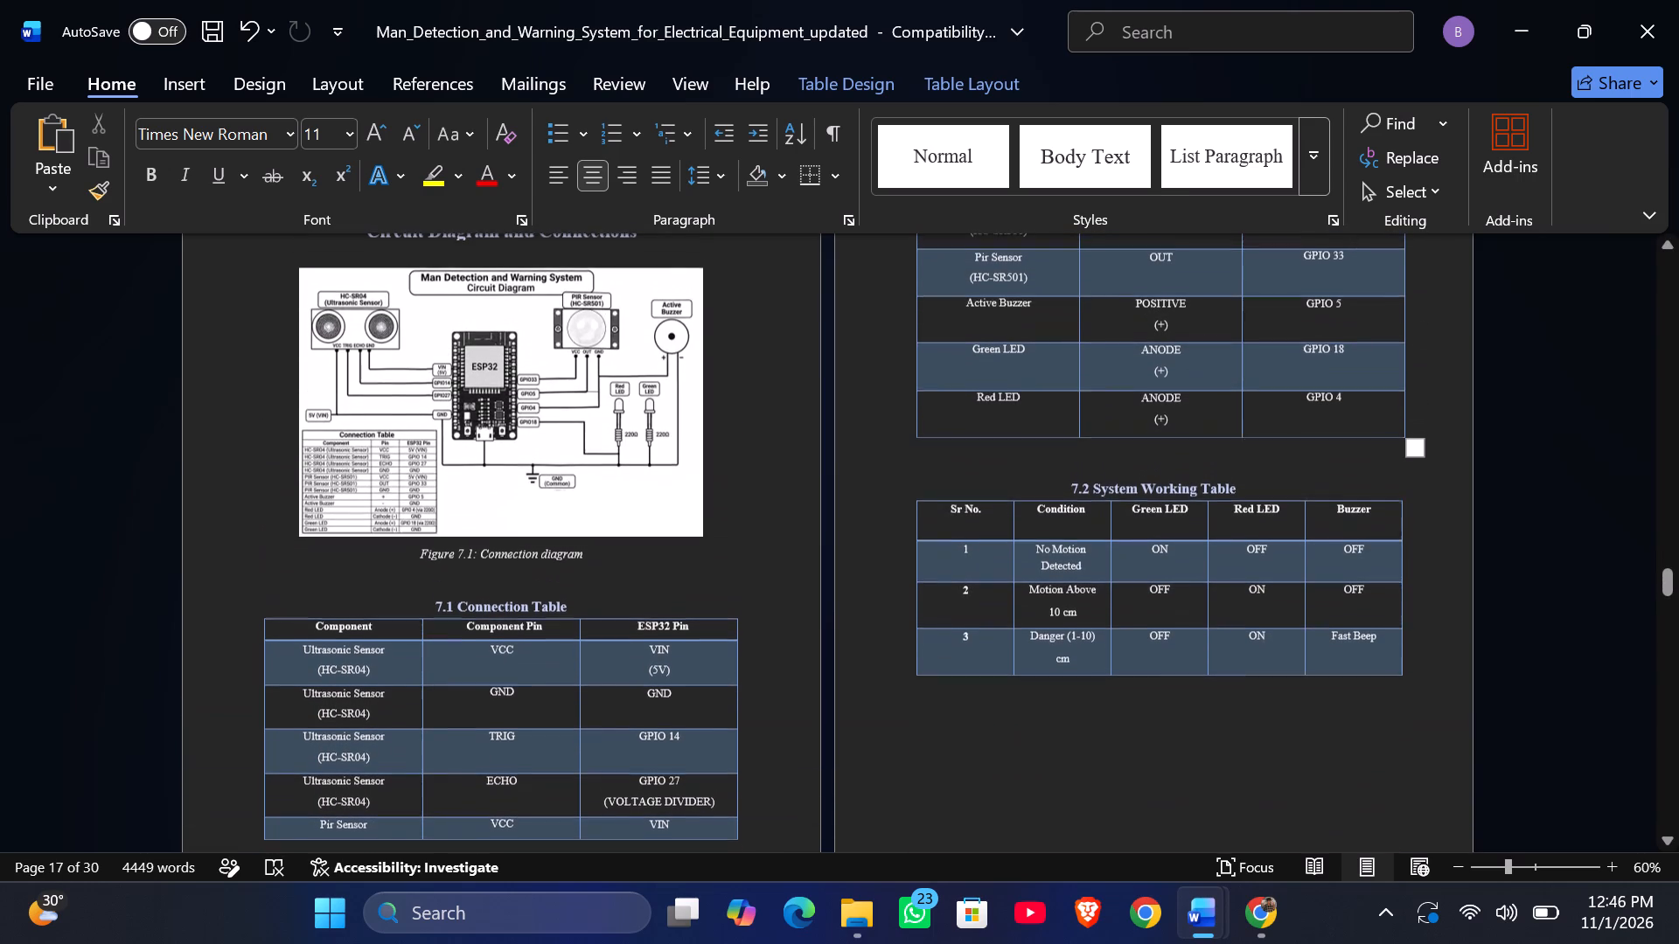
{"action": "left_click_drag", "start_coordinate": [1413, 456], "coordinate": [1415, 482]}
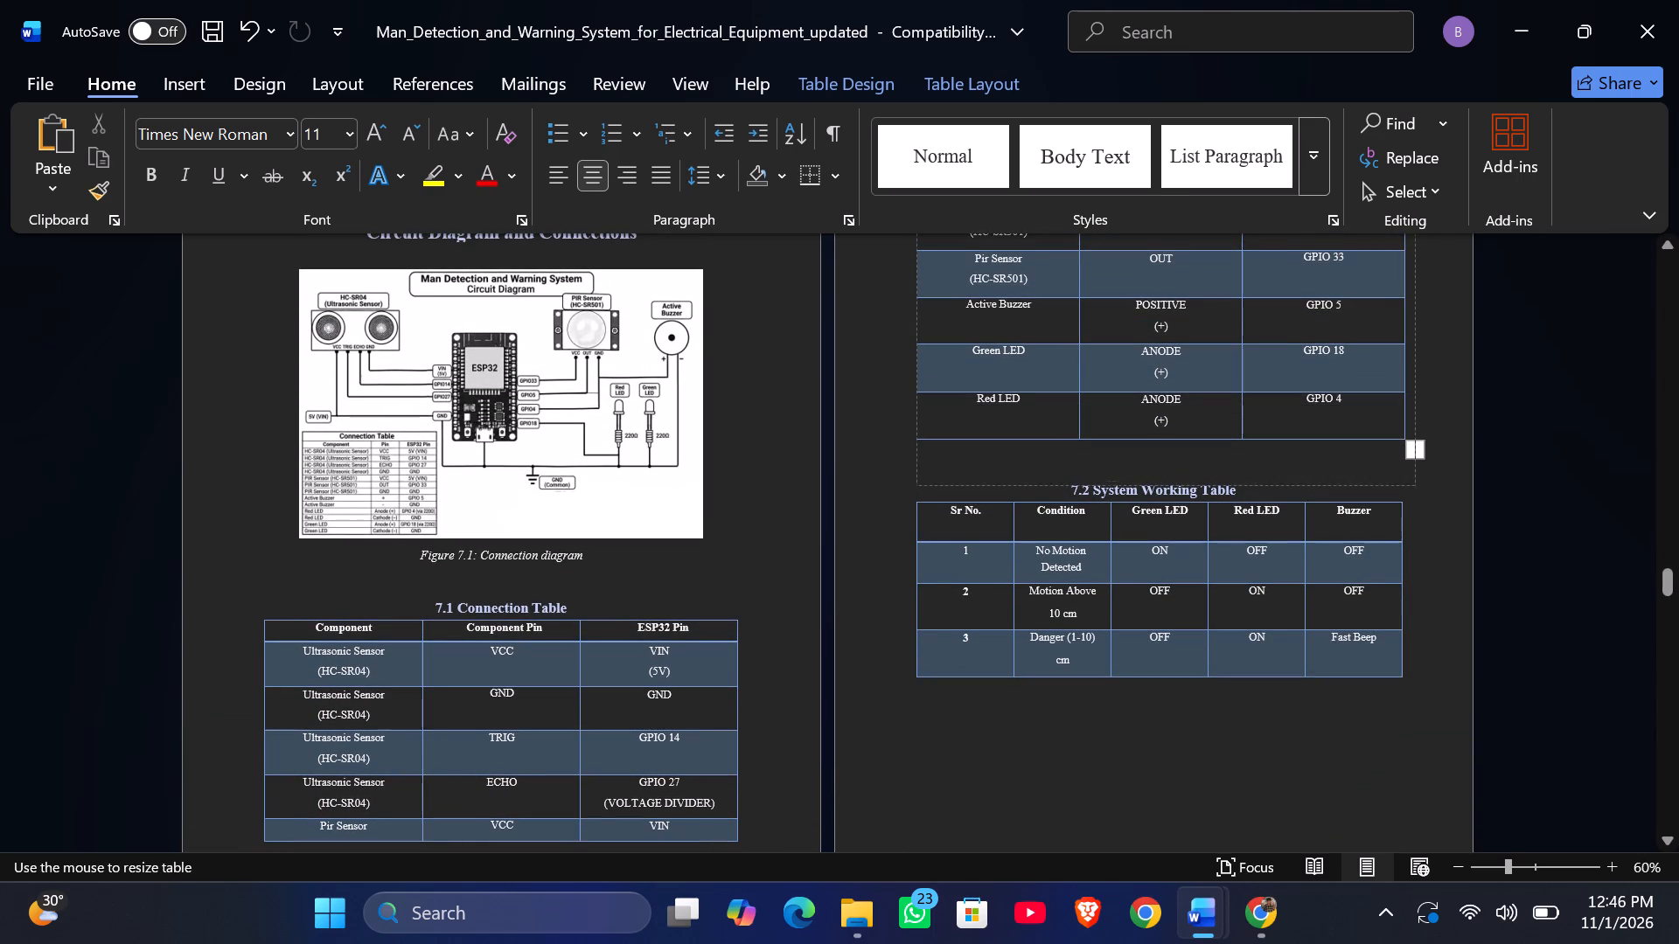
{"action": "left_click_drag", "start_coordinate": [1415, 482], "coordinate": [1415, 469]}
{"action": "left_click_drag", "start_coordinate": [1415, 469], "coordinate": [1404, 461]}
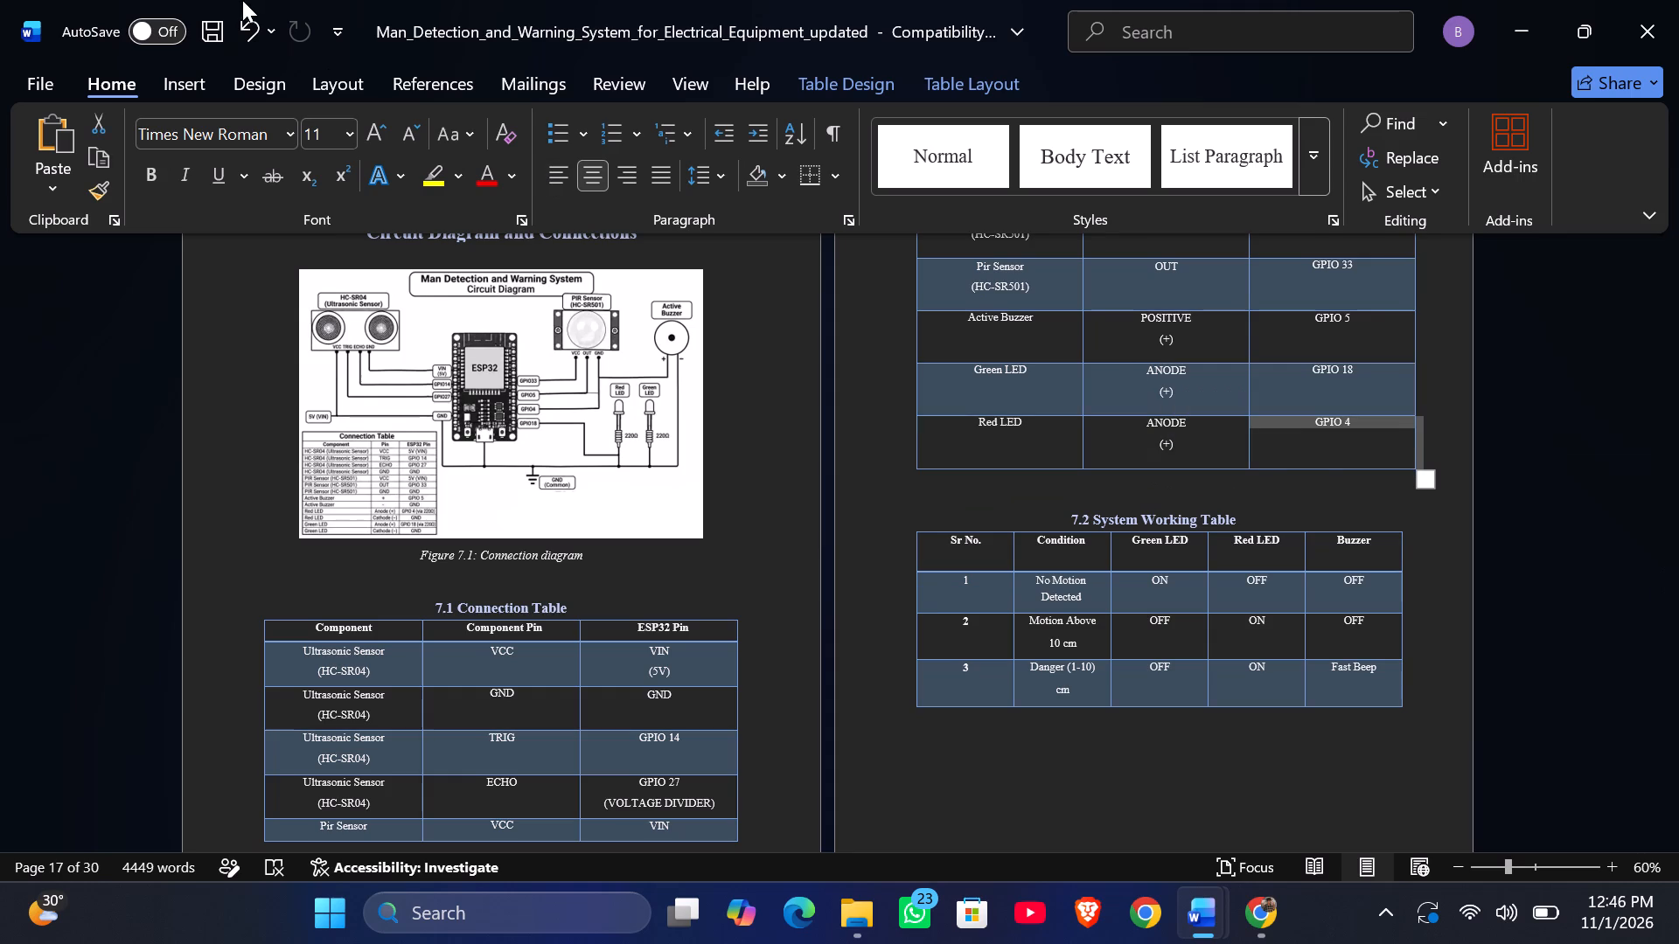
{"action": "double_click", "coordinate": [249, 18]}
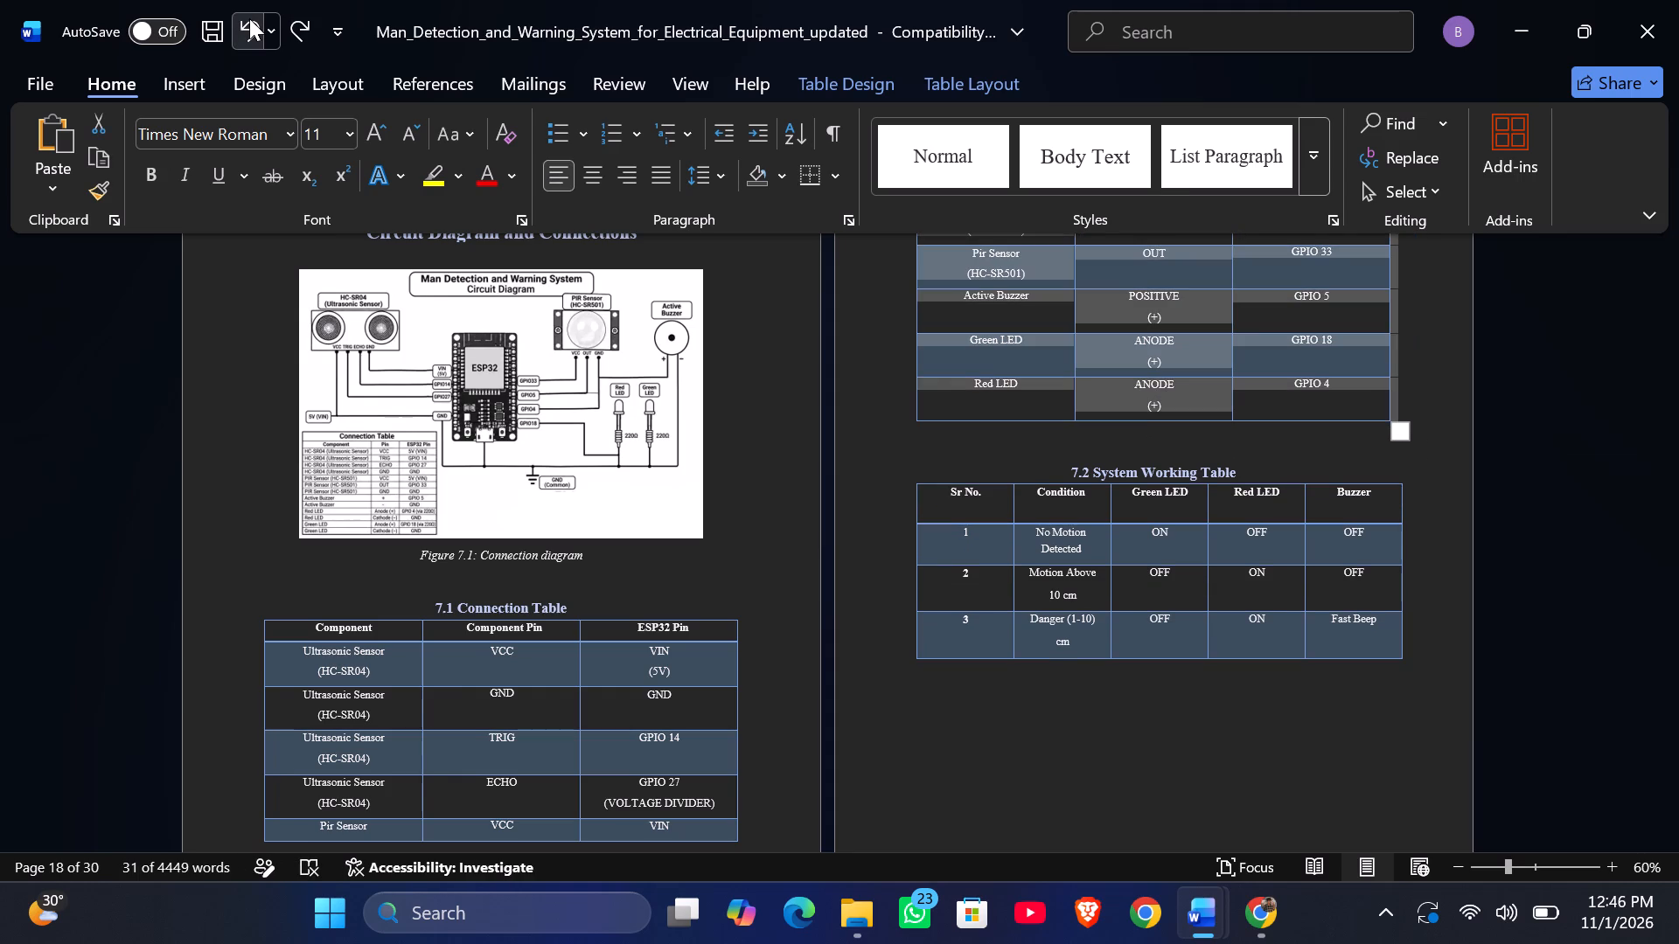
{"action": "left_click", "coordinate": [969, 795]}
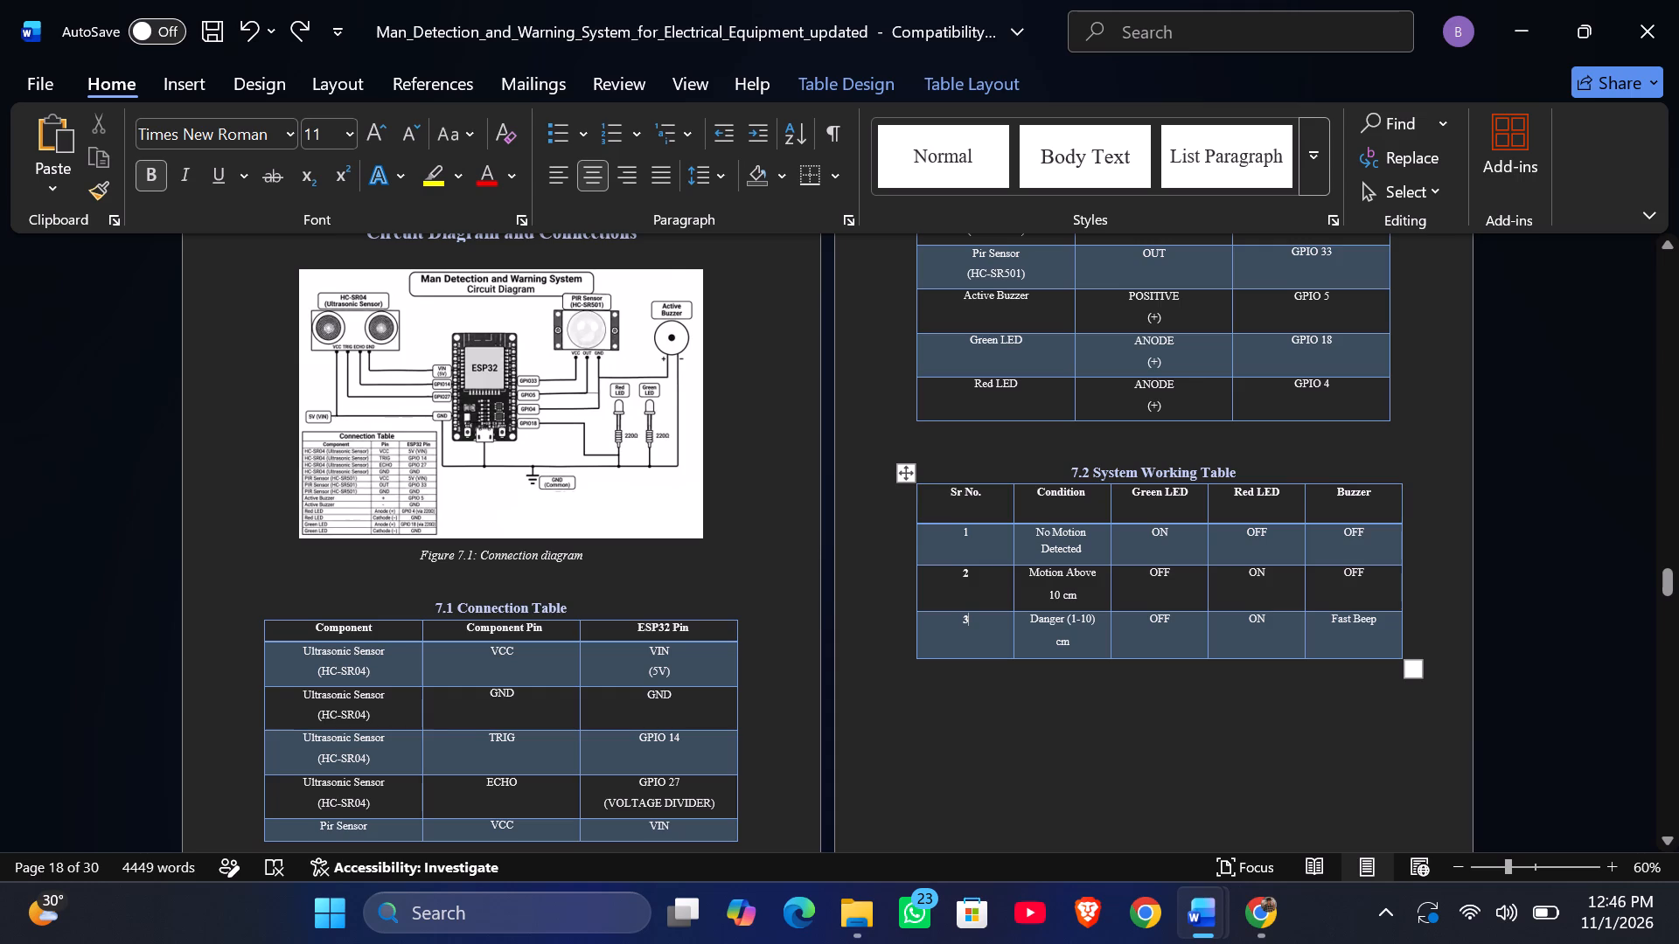
Insert a blank line above VCC in the first Ultrasonic Sensor row and above the ESP32 Pin GND in the second row.
{"action": "scroll", "coordinate": [1285, 550], "scroll_direction": "up", "scroll_amount": 1}
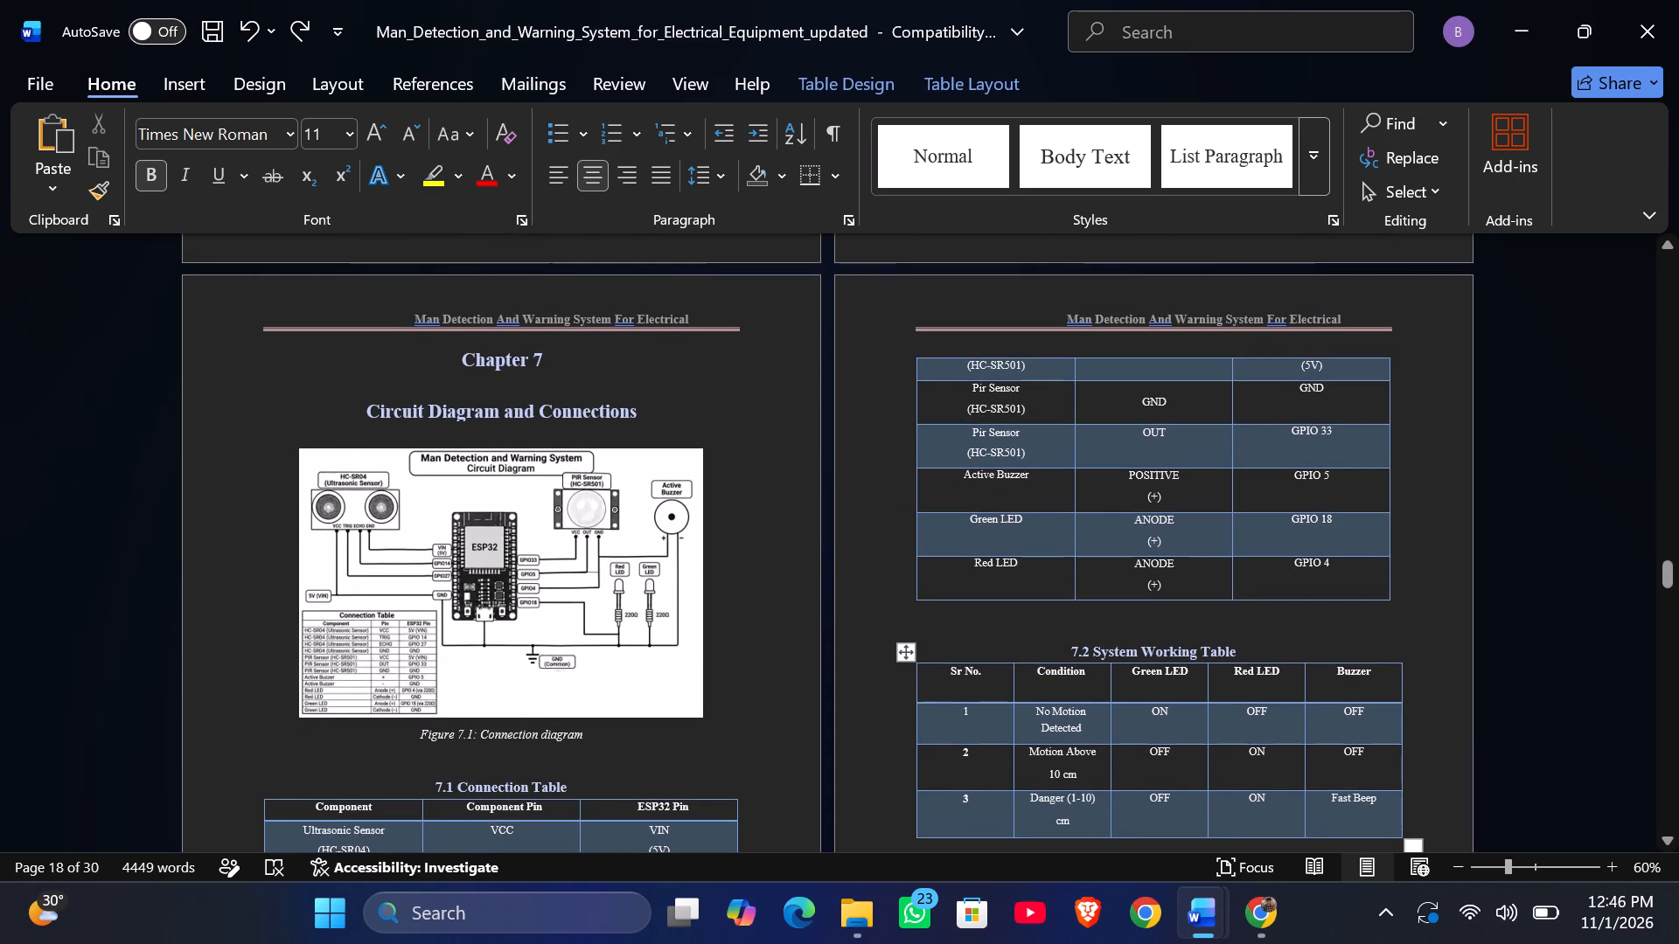
{"action": "scroll", "coordinate": [962, 430], "scroll_direction": "down", "scroll_amount": 1}
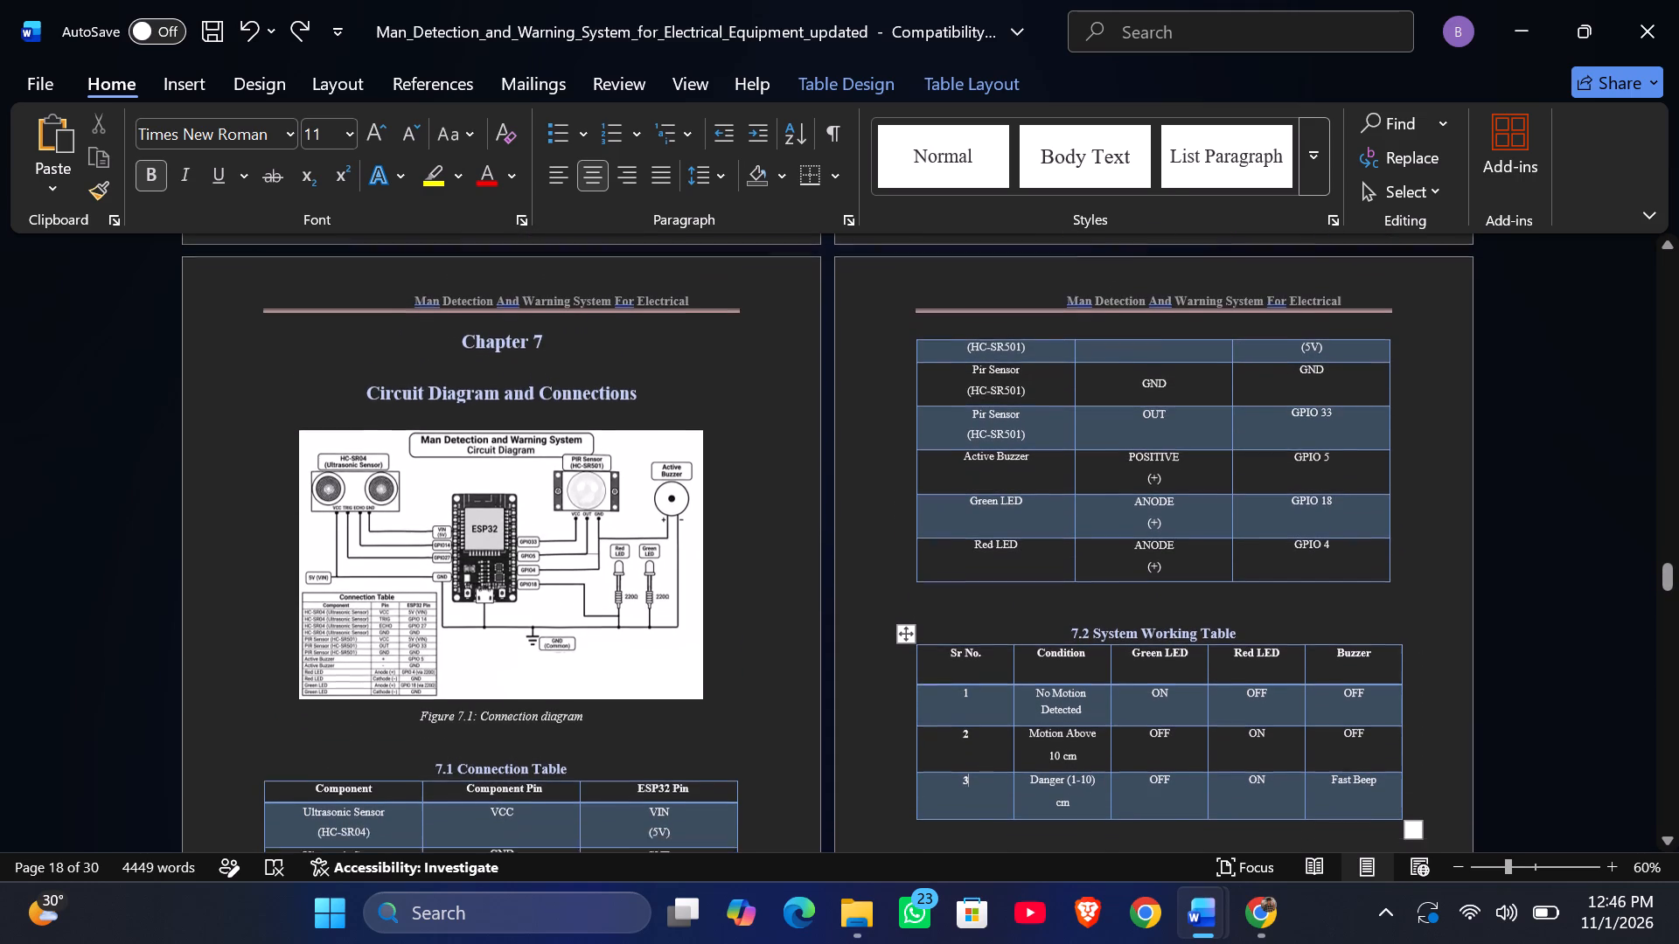
{"action": "scroll", "coordinate": [962, 430], "scroll_direction": "down", "scroll_amount": 1}
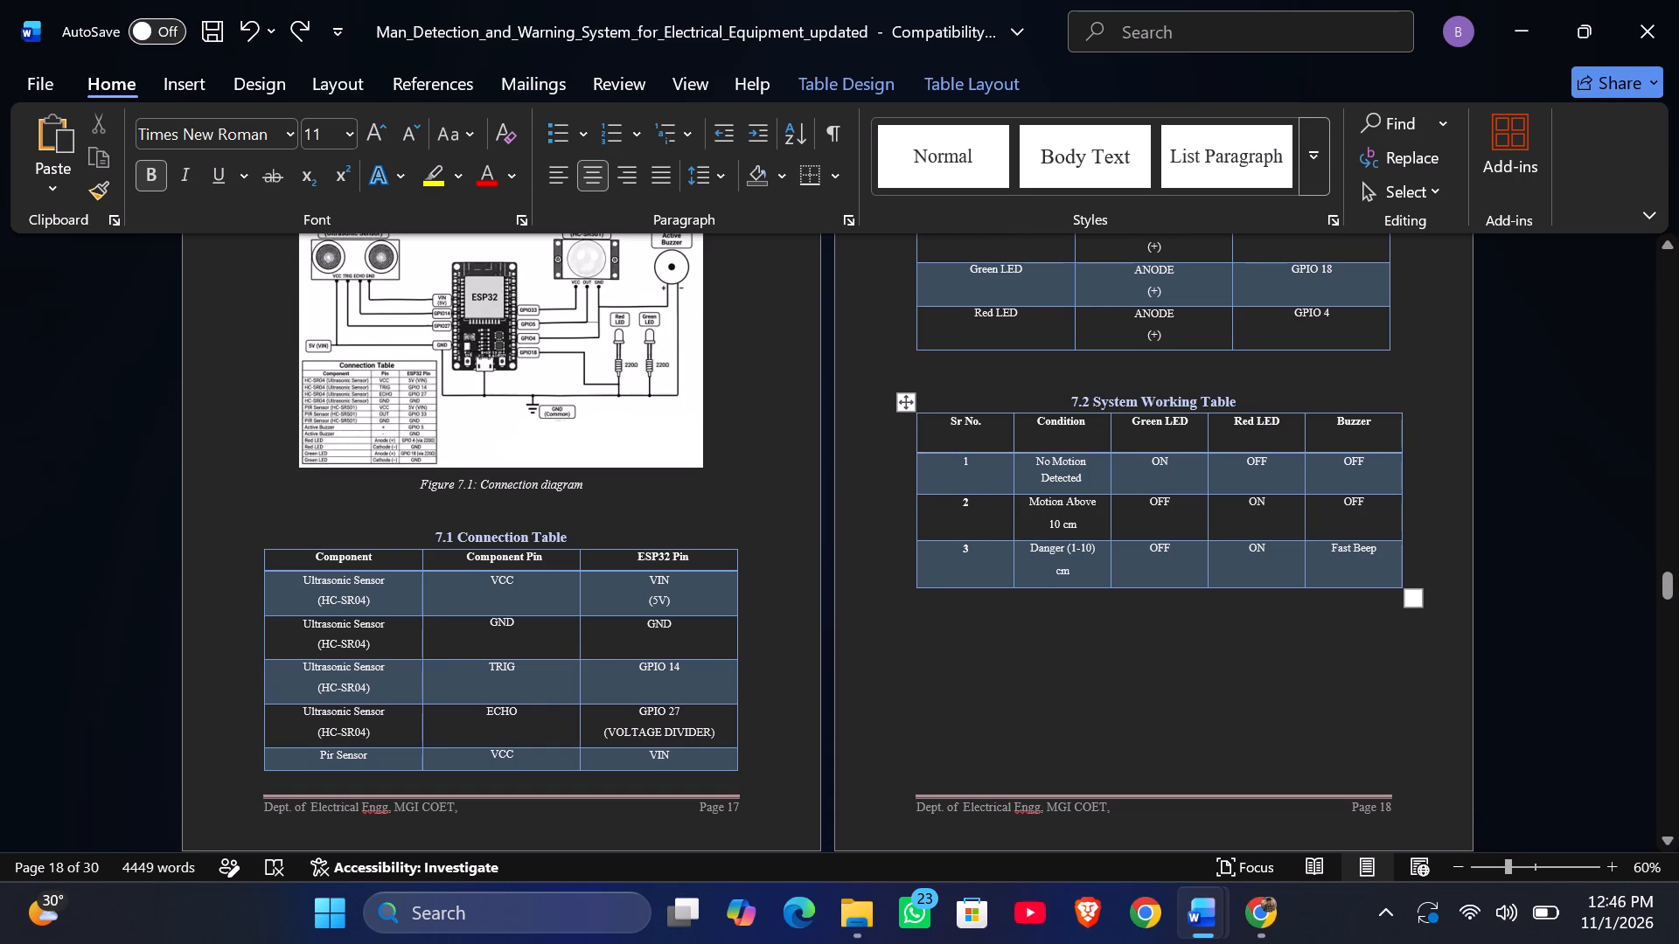
{"action": "left_click", "coordinate": [477, 573]}
{"action": "key", "text": "Return"}
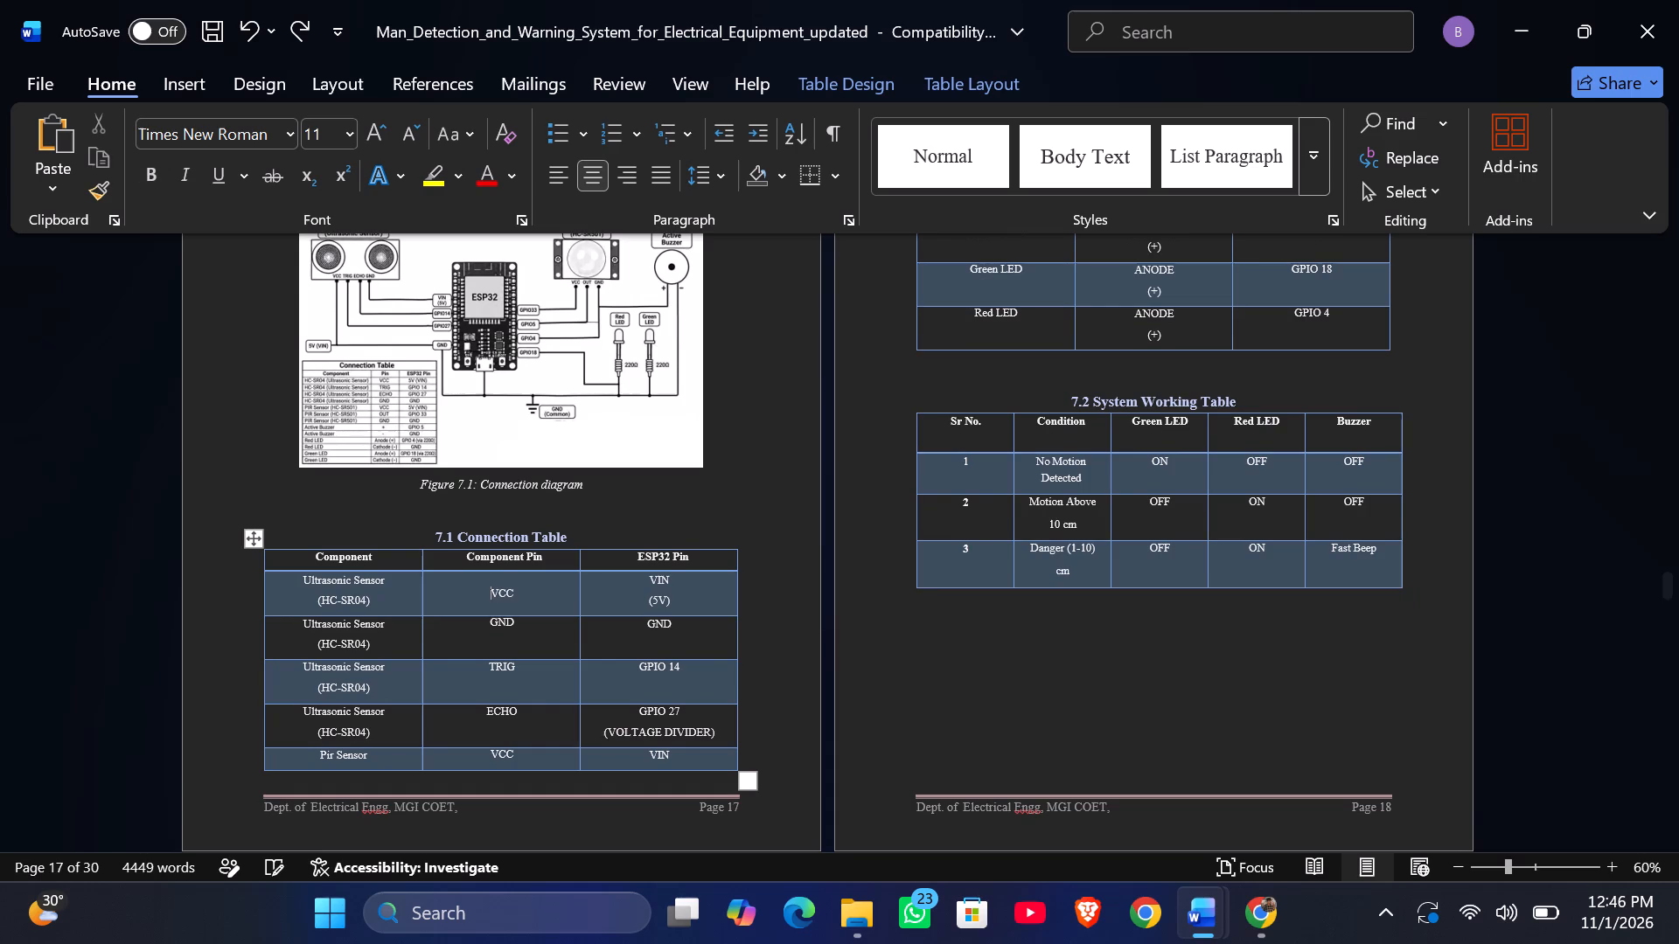
{"action": "left_click", "coordinate": [626, 632]}
{"action": "key", "text": "Return"}
In the 7.1 Connection Table, insert a blank line above Component Pin GND in the second Ultrasonic Sensor row, and above TRIG and GPIO 14.
{"action": "left_click", "coordinate": [480, 631]}
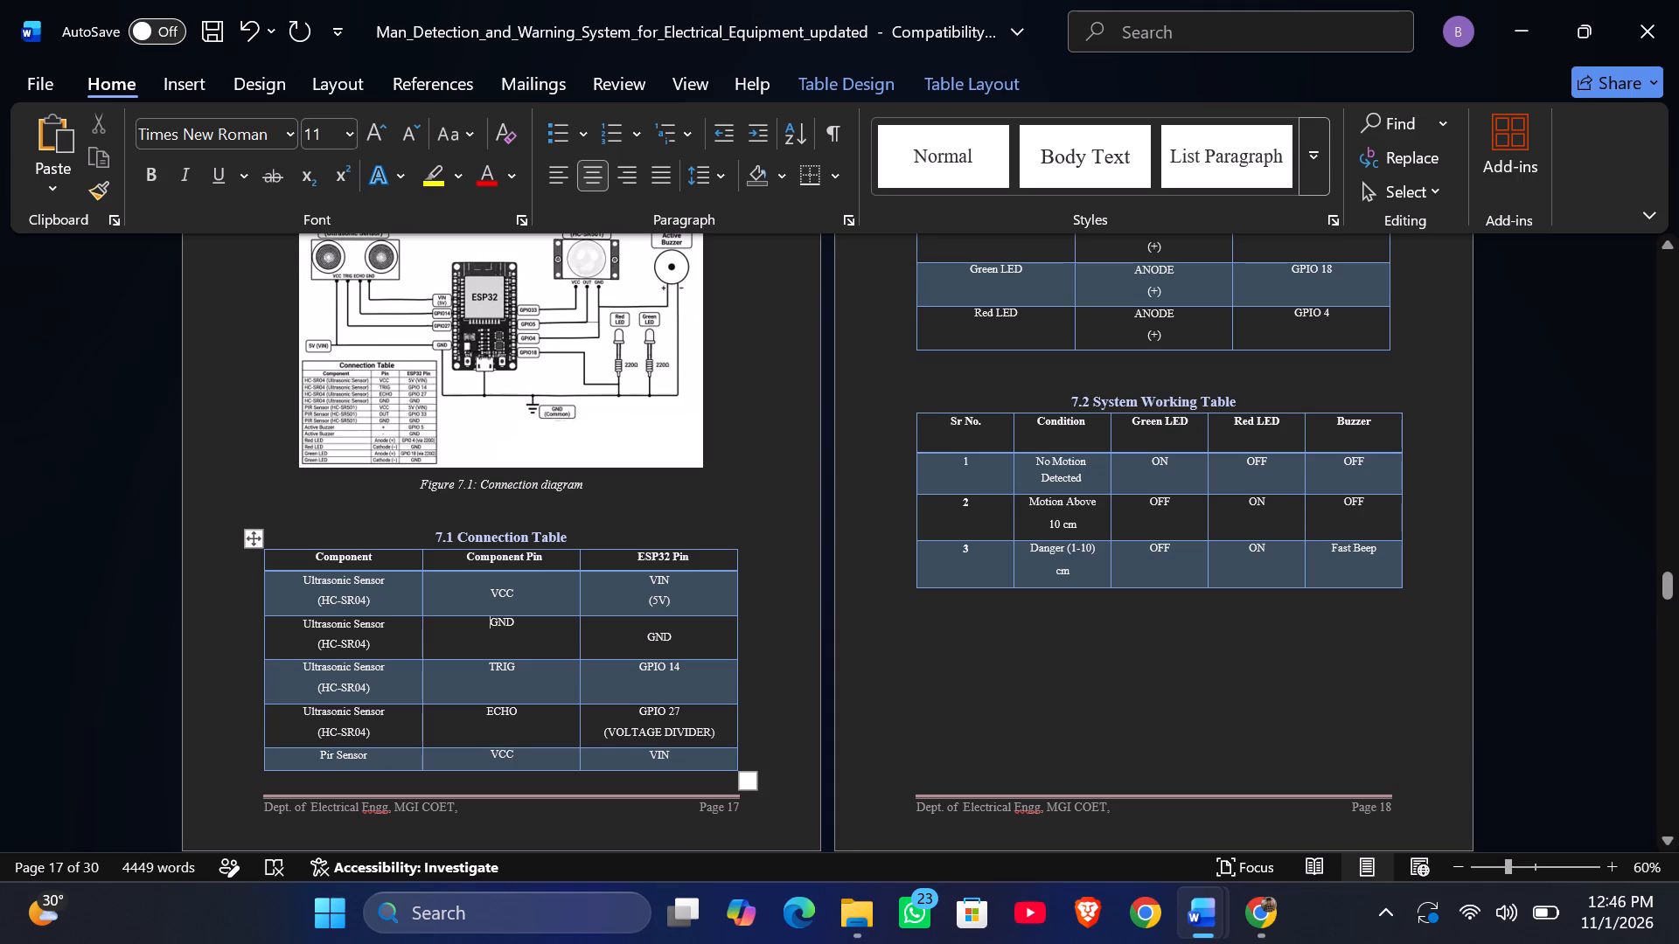
{"action": "key", "text": "Return"}
{"action": "key", "text": "Down"}
{"action": "key", "text": "Return"}
{"action": "key", "text": "Right"}
{"action": "key", "text": "Right"}
{"action": "key", "text": "Right"}
{"action": "key", "text": "Right"}
{"action": "key", "text": "Right"}
{"action": "key", "text": "Right"}
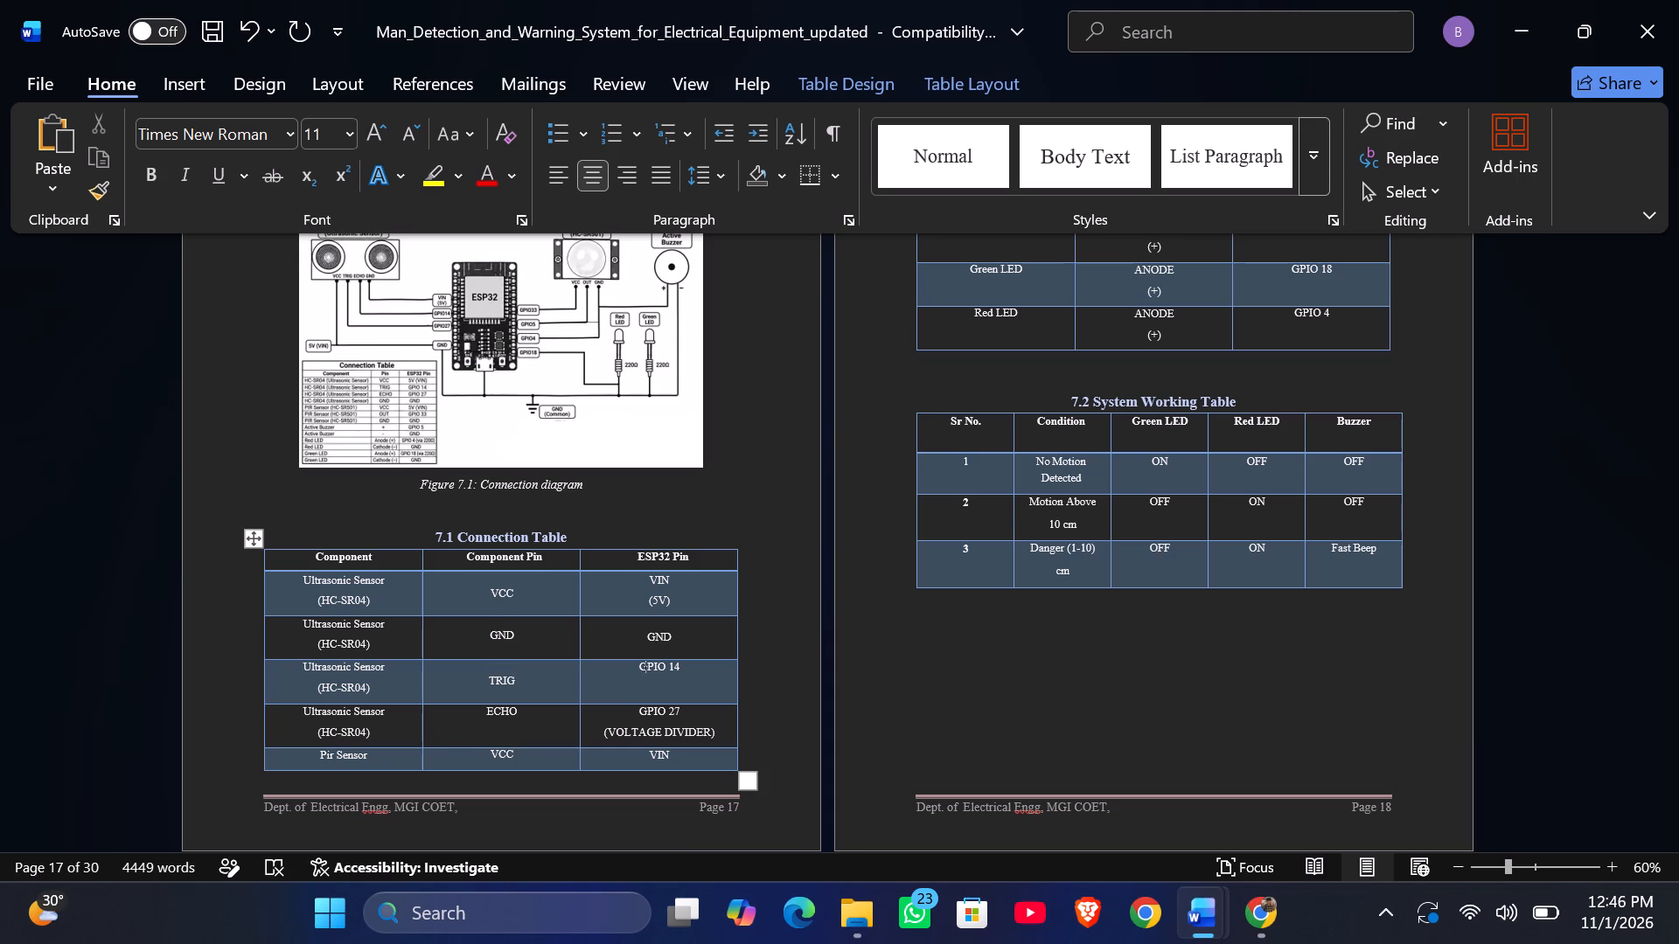
{"action": "key", "text": "Right"}
{"action": "key", "text": "Left"}
{"action": "key", "text": "Left"}
{"action": "key", "text": "Return"}
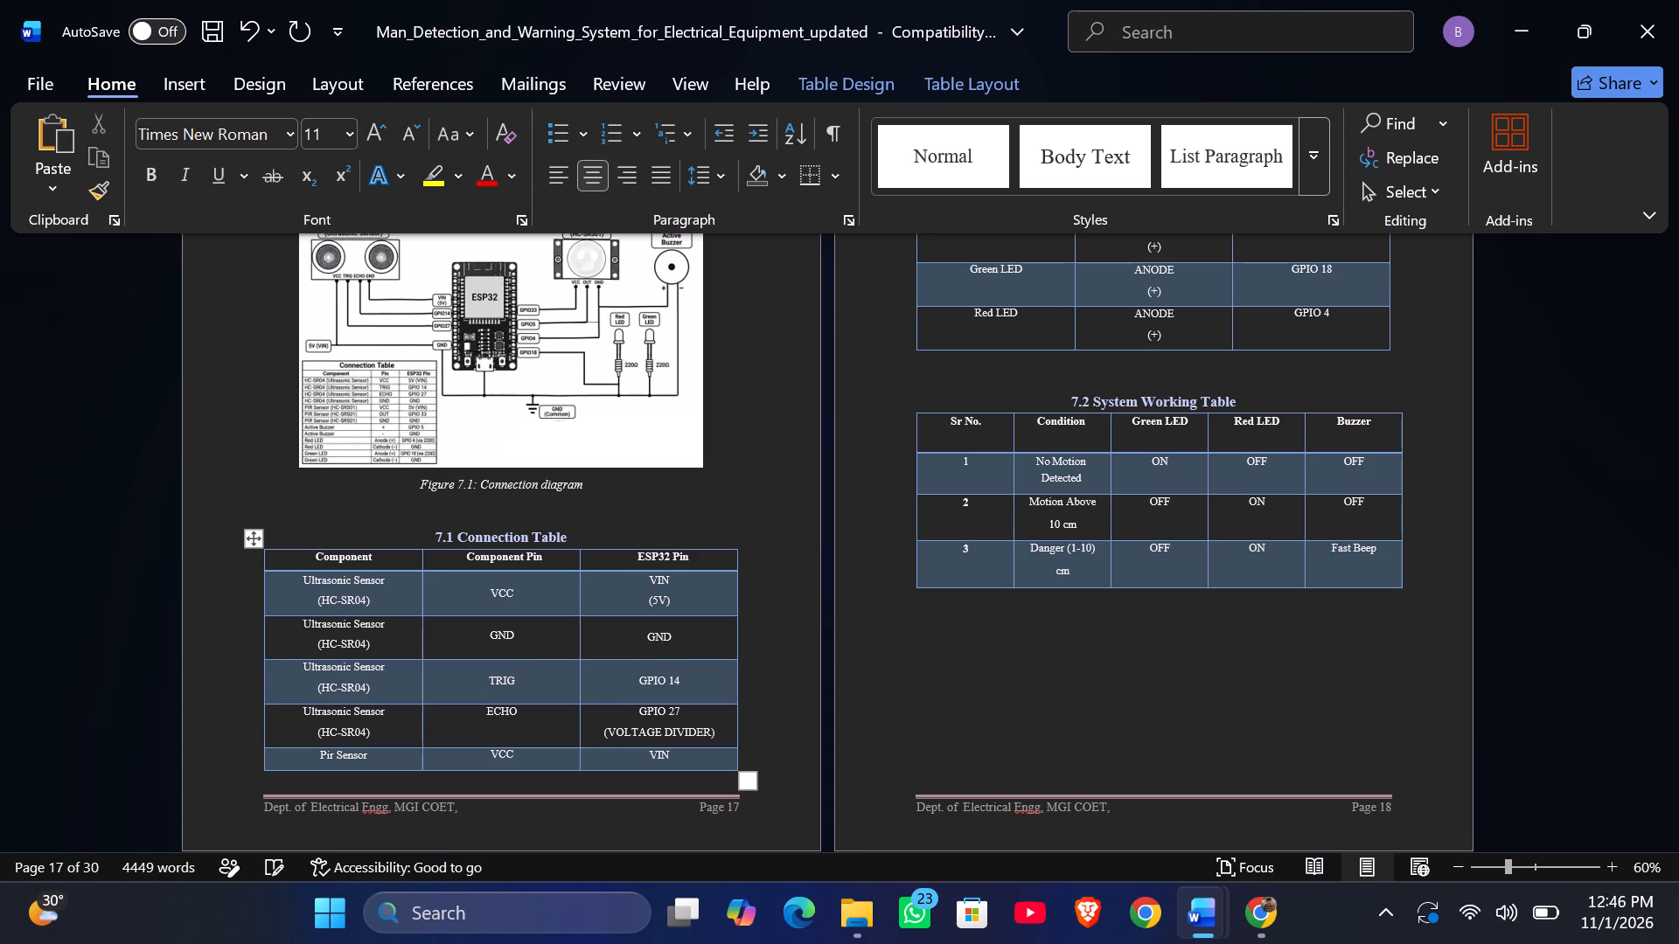
Insert a blank line above ECHO in the fourth Ultrasonic Sensor row of the 7.1 Connection Table.
{"action": "key", "text": "Down"}
{"action": "key", "text": "Left"}
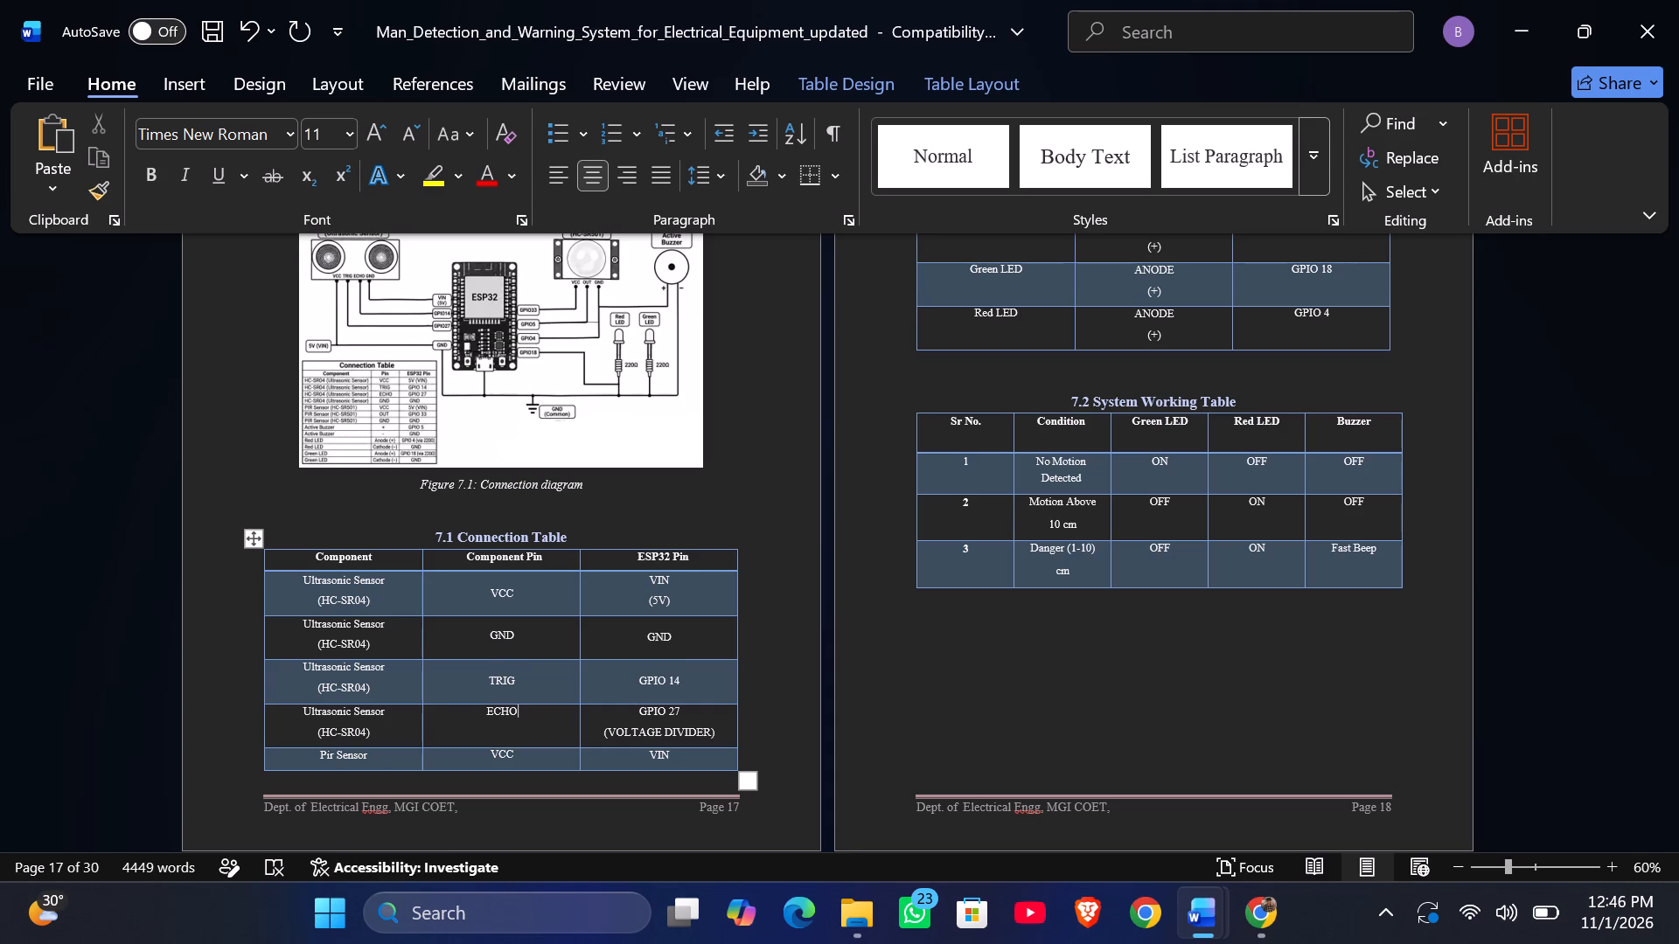
{"action": "key", "text": "Left"}
{"action": "key", "text": "Left"}
{"action": "key", "text": "Left"}
{"action": "key", "text": "Left"}
{"action": "key", "text": "Return"}
{"action": "key", "text": "Right"}
{"action": "key", "text": "Right"}
{"action": "key", "text": "Right"}
{"action": "key", "text": "Right"}
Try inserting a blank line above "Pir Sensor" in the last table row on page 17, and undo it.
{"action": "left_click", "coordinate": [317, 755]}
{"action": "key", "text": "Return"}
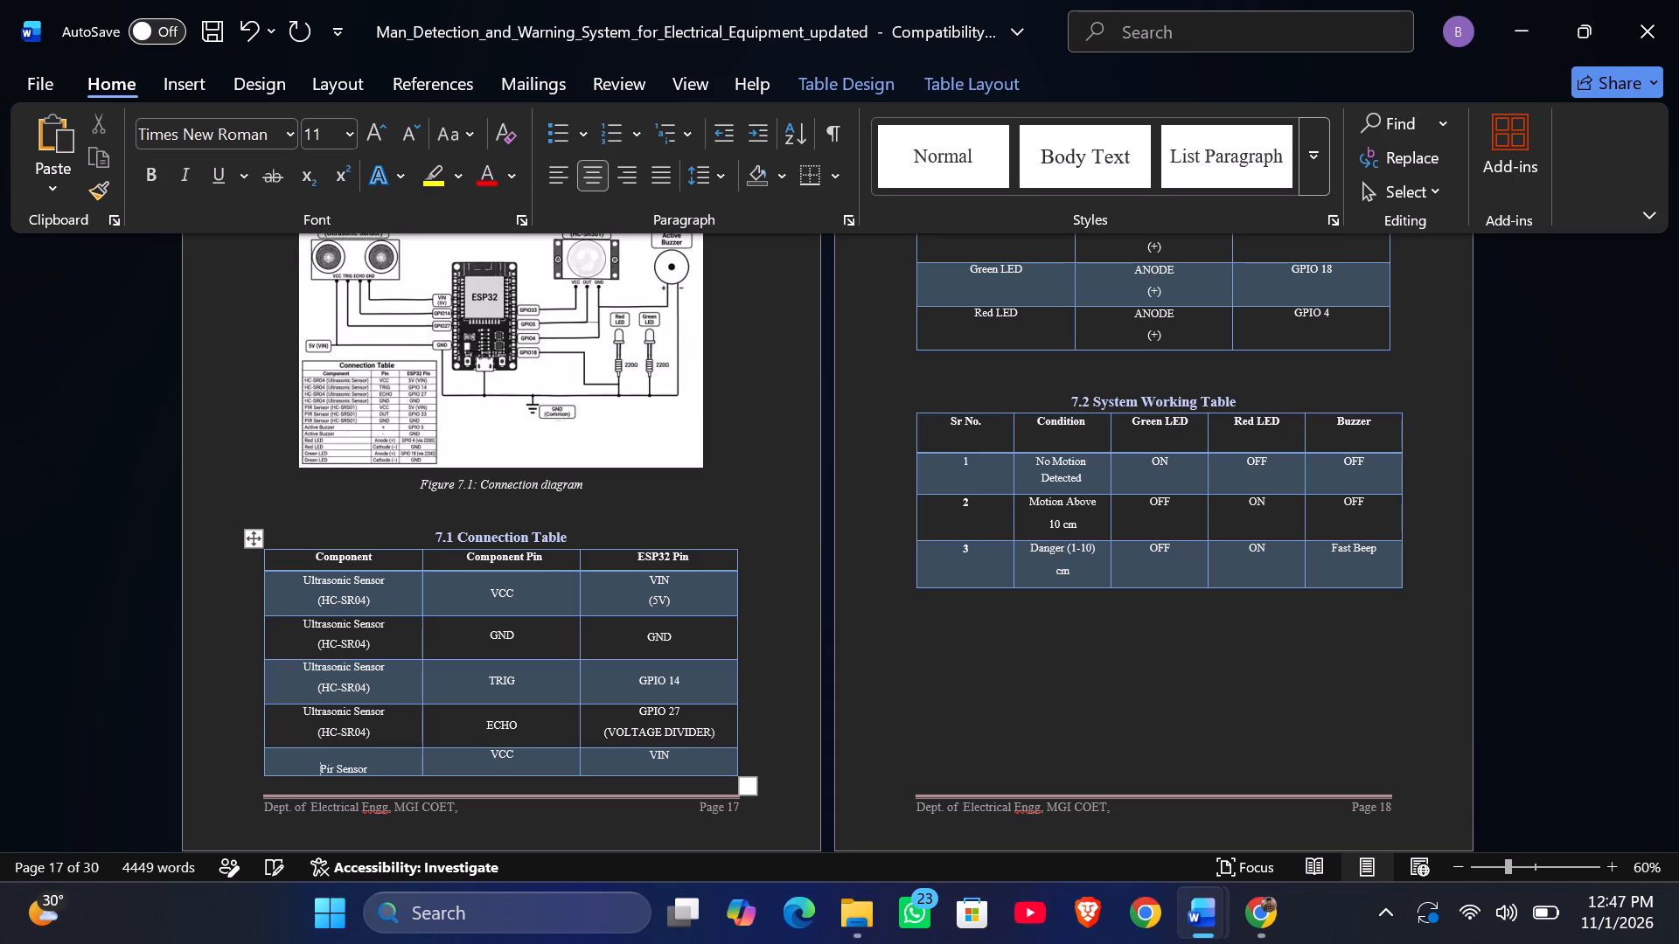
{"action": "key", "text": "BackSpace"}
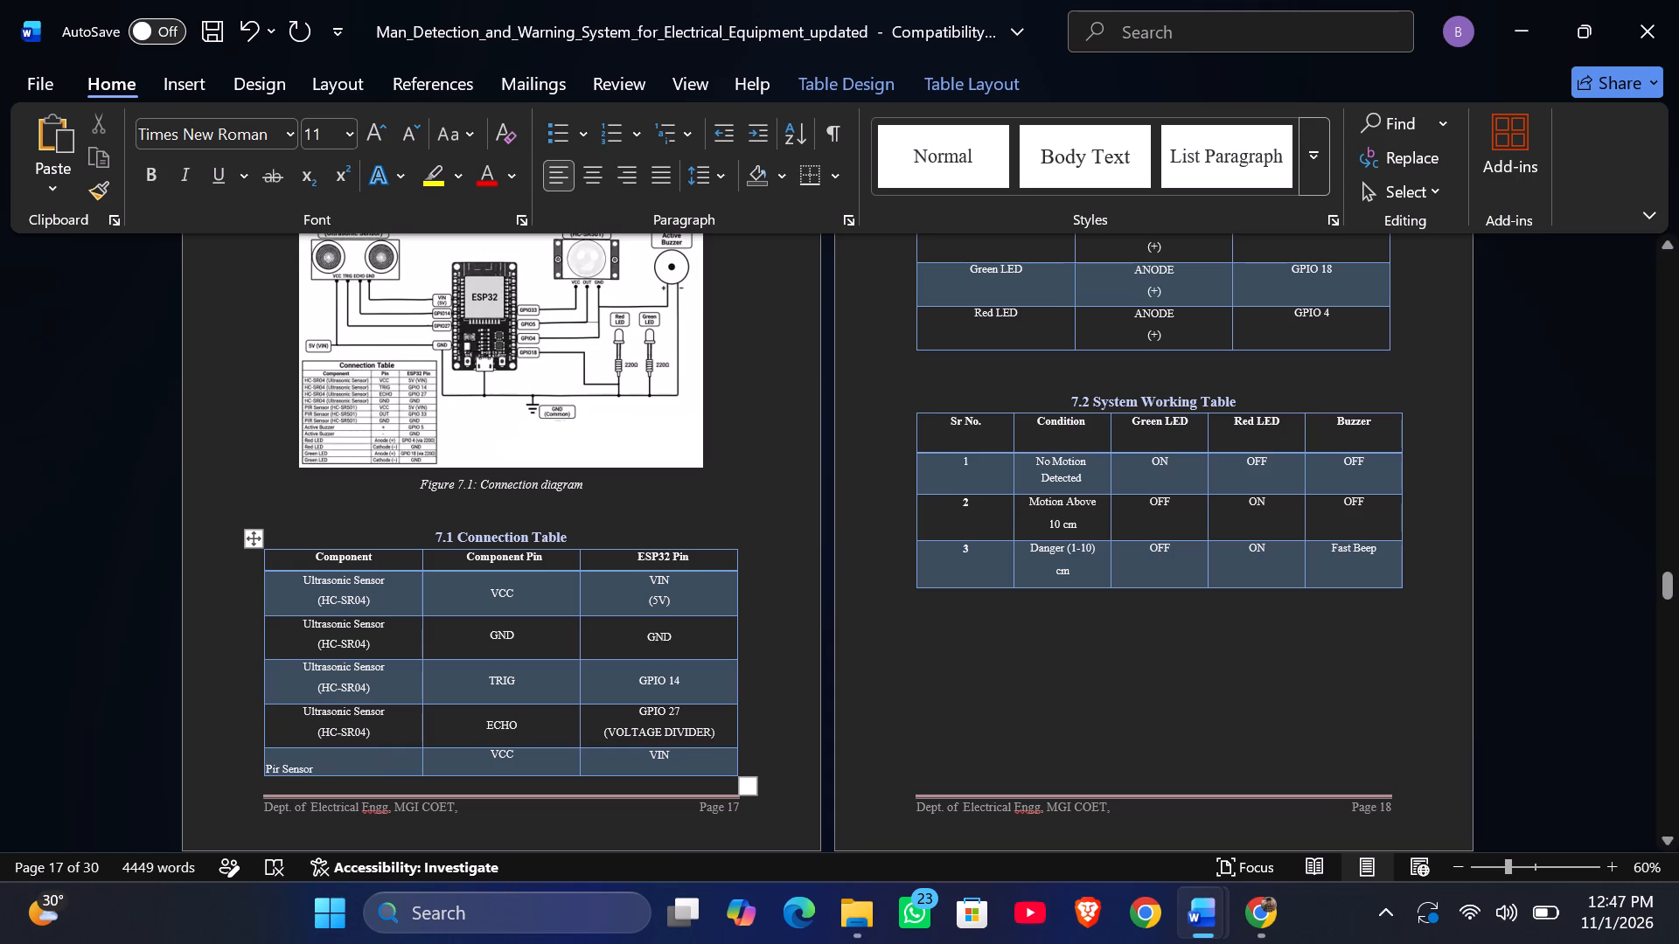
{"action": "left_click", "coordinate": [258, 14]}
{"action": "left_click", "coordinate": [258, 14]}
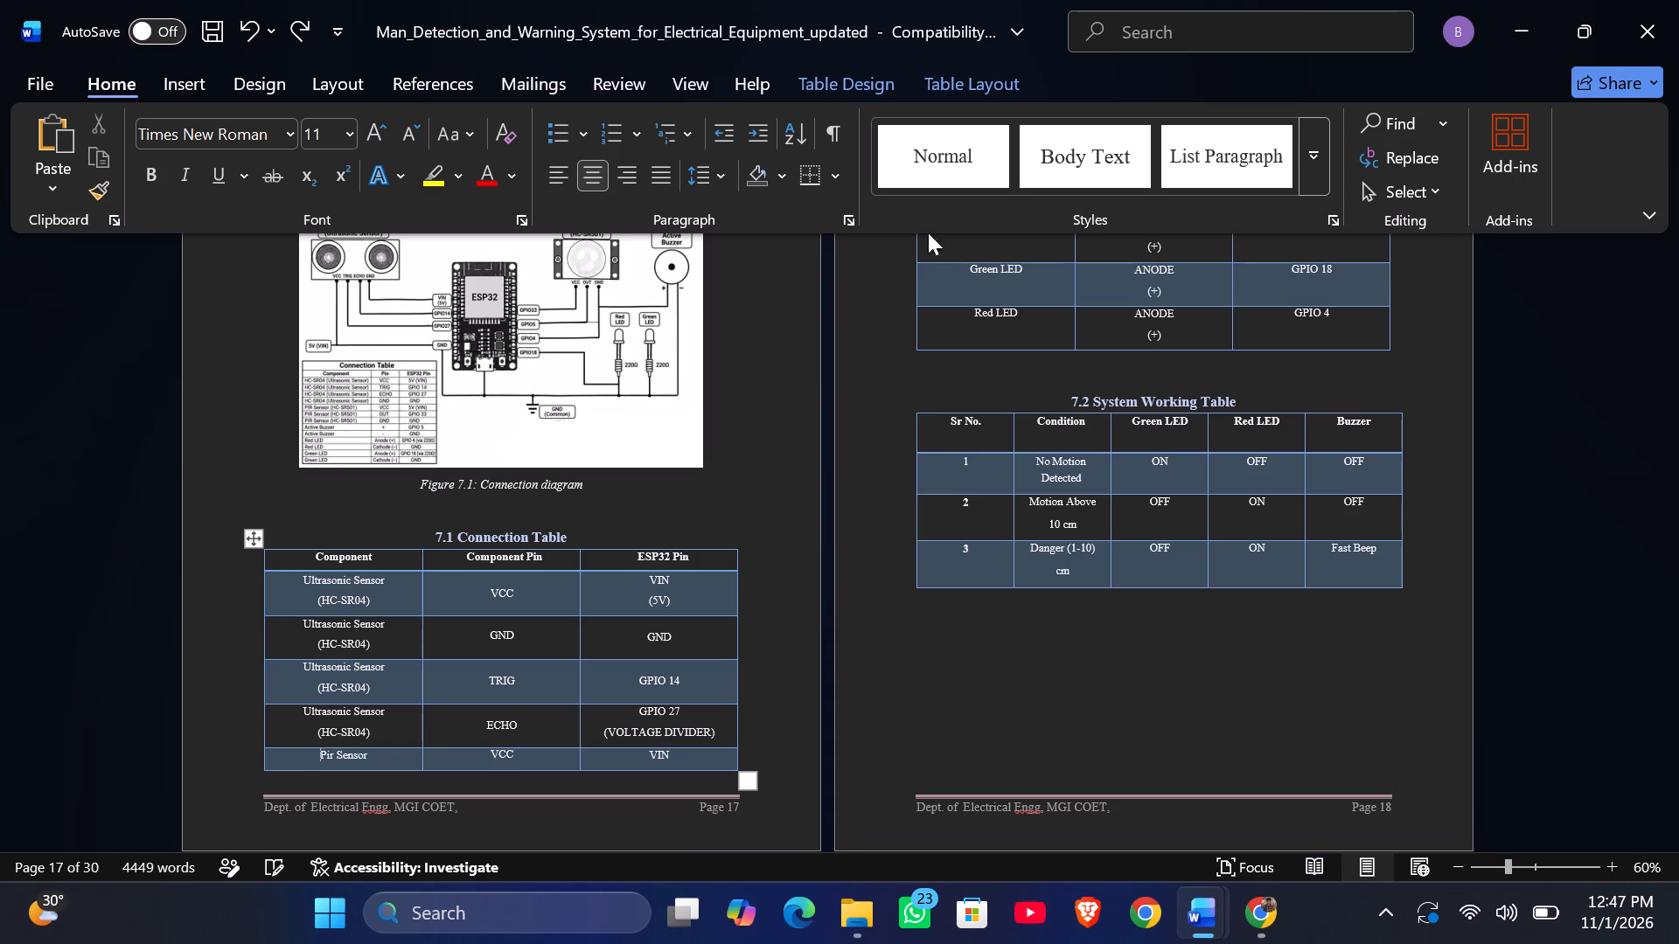
On page 18, insert a blank line above each ESP32 Pin entry: GND, GPIO 33, GPIO 5, GPIO 18 and GPIO 4.
{"action": "scroll", "coordinate": [1022, 259], "scroll_direction": "up", "scroll_amount": 1}
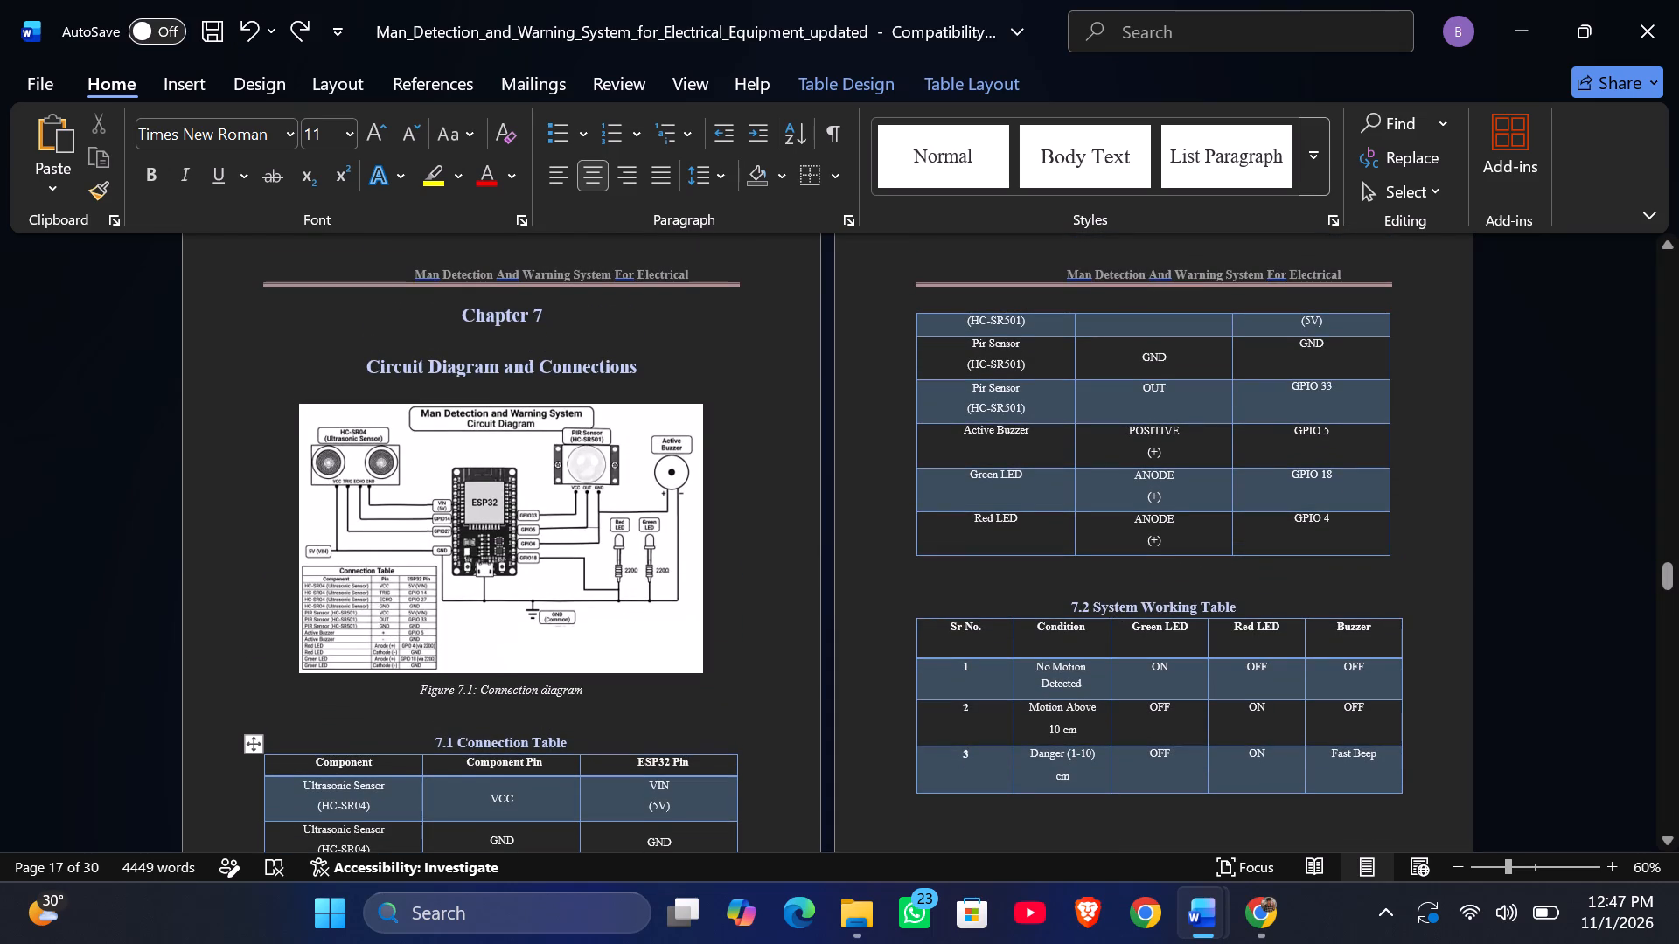
{"action": "left_click", "coordinate": [1269, 355]}
{"action": "key", "text": "Return"}
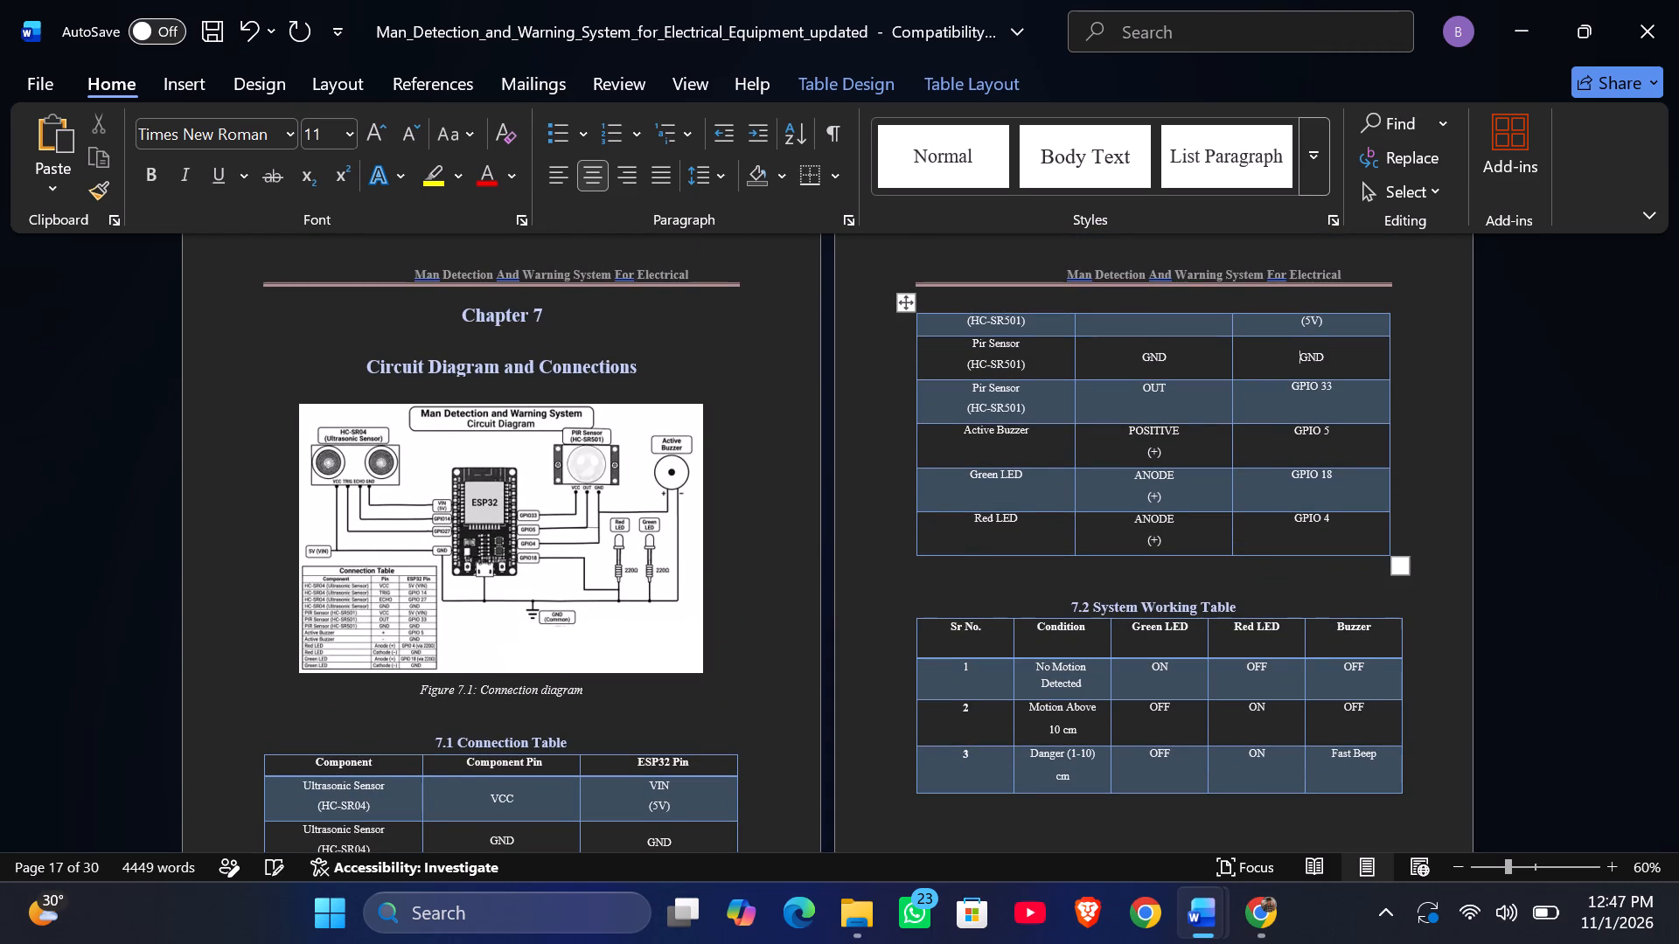
{"action": "key", "text": "Down"}
{"action": "key", "text": "Down"}
{"action": "key", "text": "Up"}
{"action": "key", "text": "Left"}
{"action": "key", "text": "Return"}
{"action": "key", "text": "Down"}
{"action": "key", "text": "Return"}
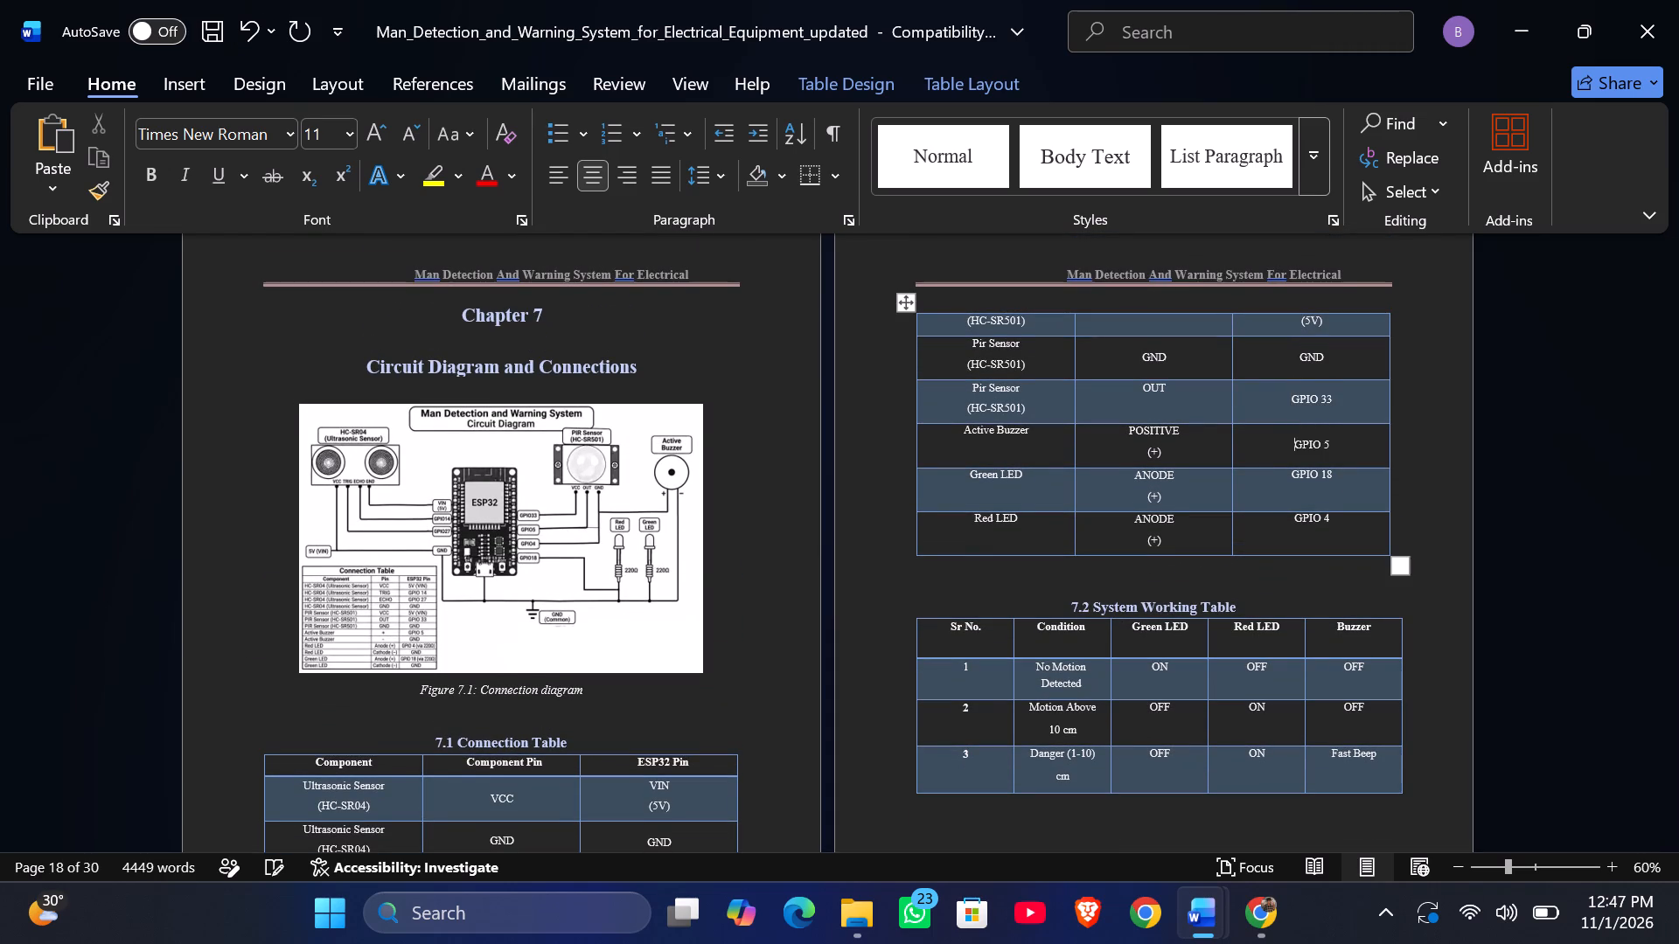
{"action": "key", "text": "Down"}
{"action": "key", "text": "Return"}
{"action": "key", "text": "Down"}
{"action": "key", "text": "Return"}
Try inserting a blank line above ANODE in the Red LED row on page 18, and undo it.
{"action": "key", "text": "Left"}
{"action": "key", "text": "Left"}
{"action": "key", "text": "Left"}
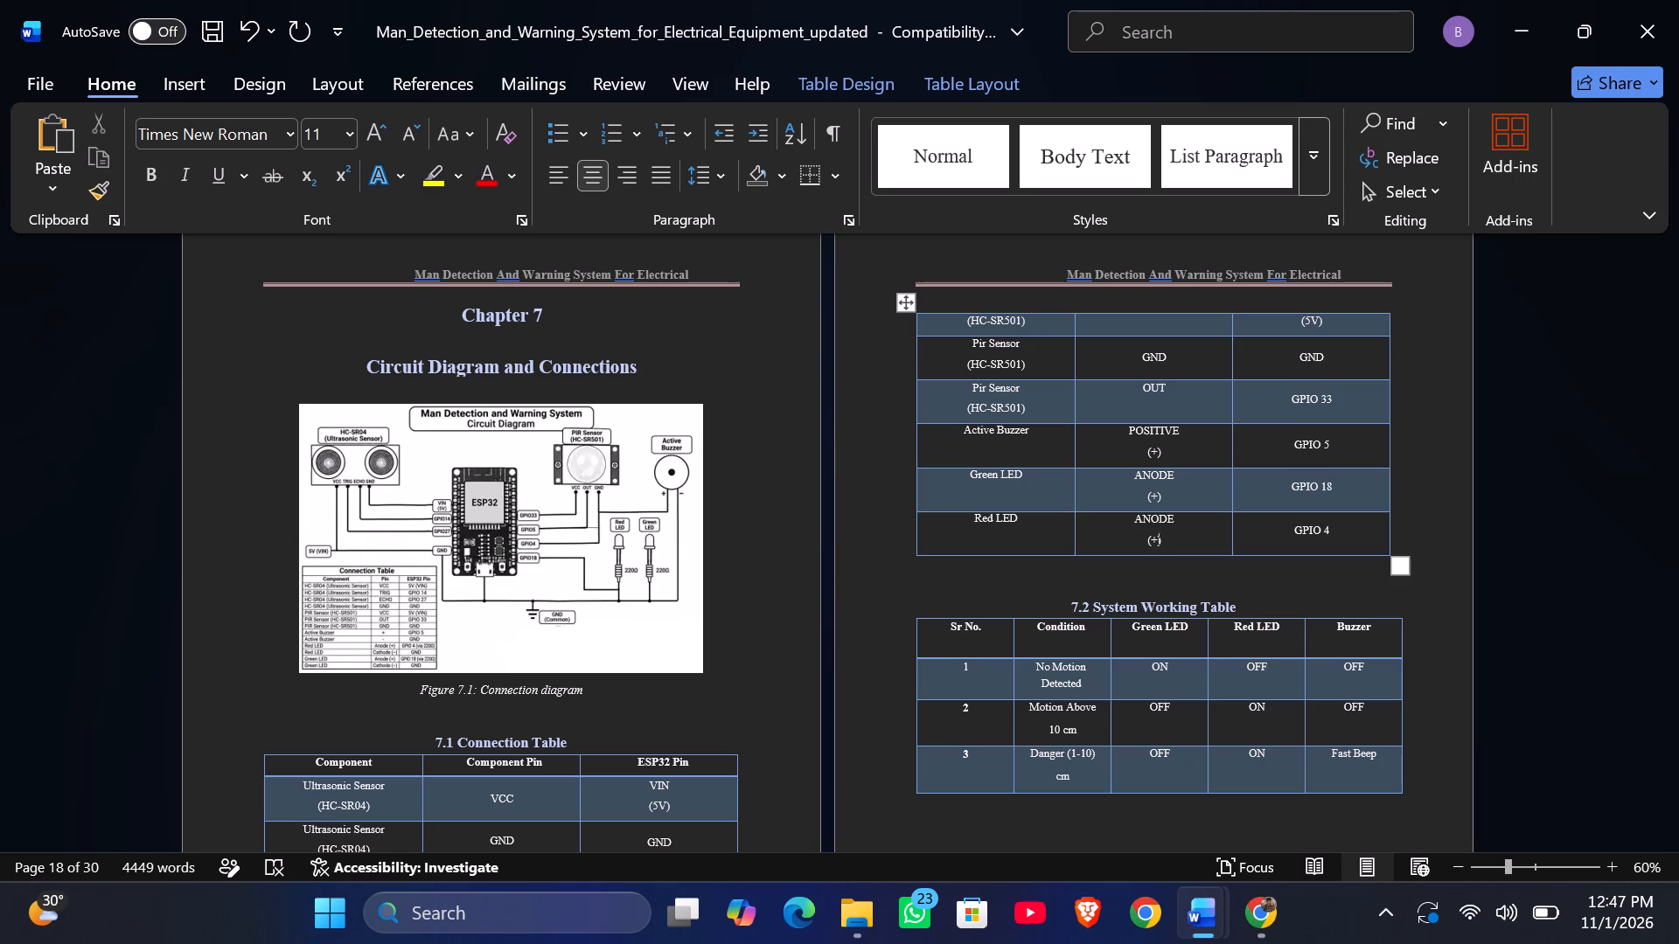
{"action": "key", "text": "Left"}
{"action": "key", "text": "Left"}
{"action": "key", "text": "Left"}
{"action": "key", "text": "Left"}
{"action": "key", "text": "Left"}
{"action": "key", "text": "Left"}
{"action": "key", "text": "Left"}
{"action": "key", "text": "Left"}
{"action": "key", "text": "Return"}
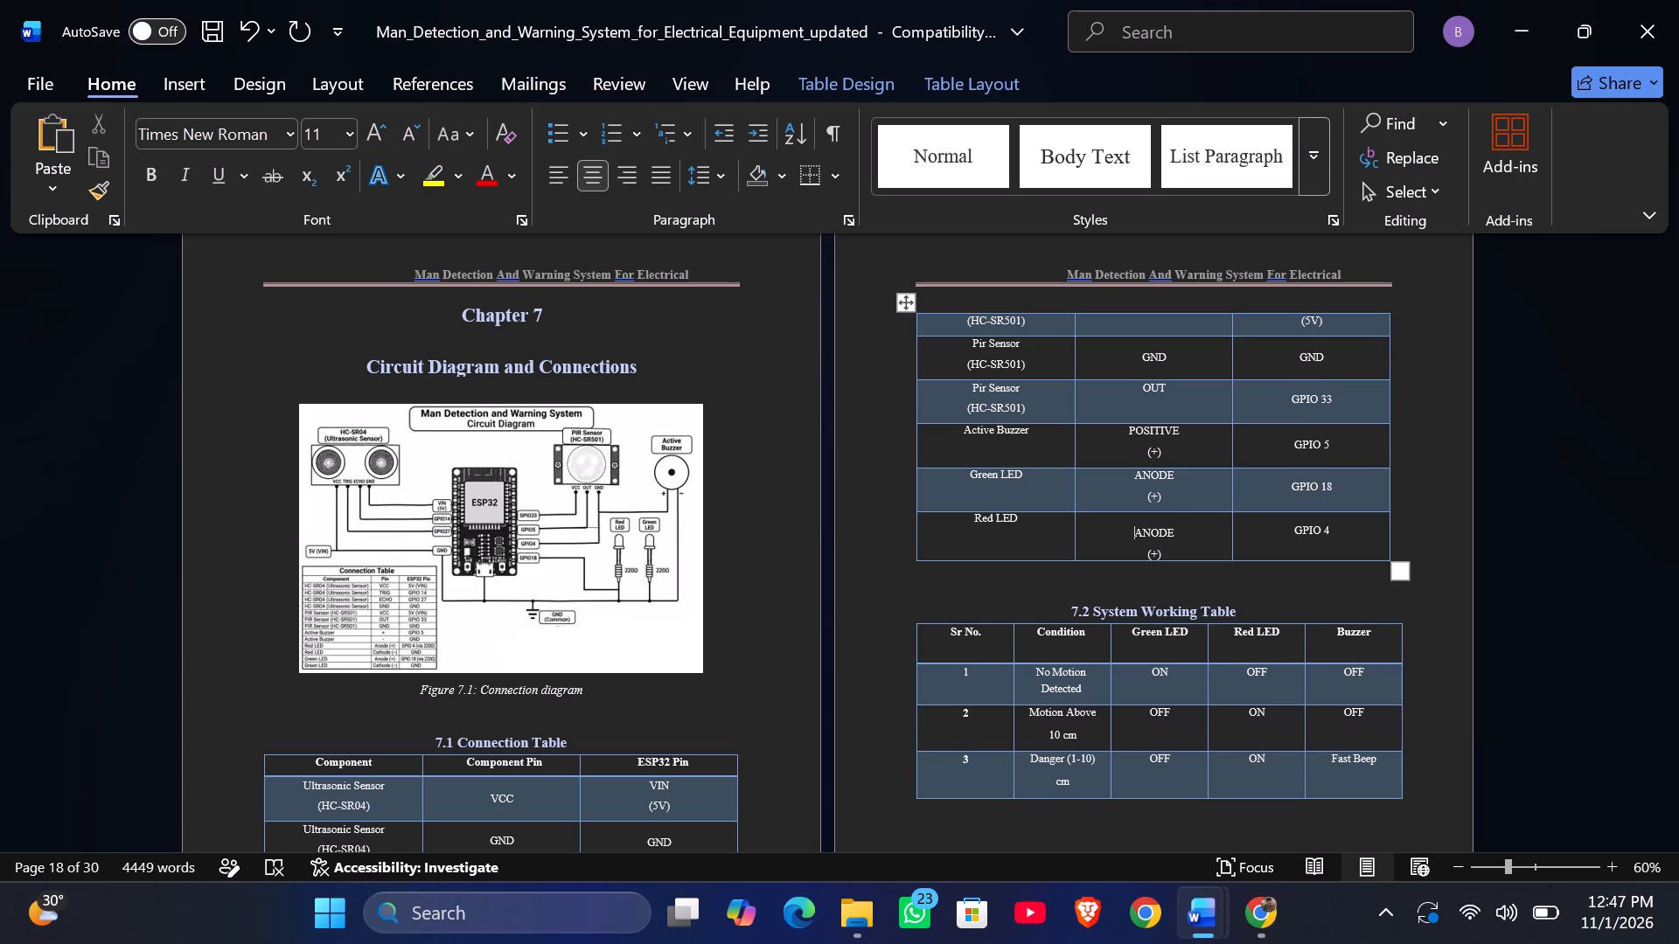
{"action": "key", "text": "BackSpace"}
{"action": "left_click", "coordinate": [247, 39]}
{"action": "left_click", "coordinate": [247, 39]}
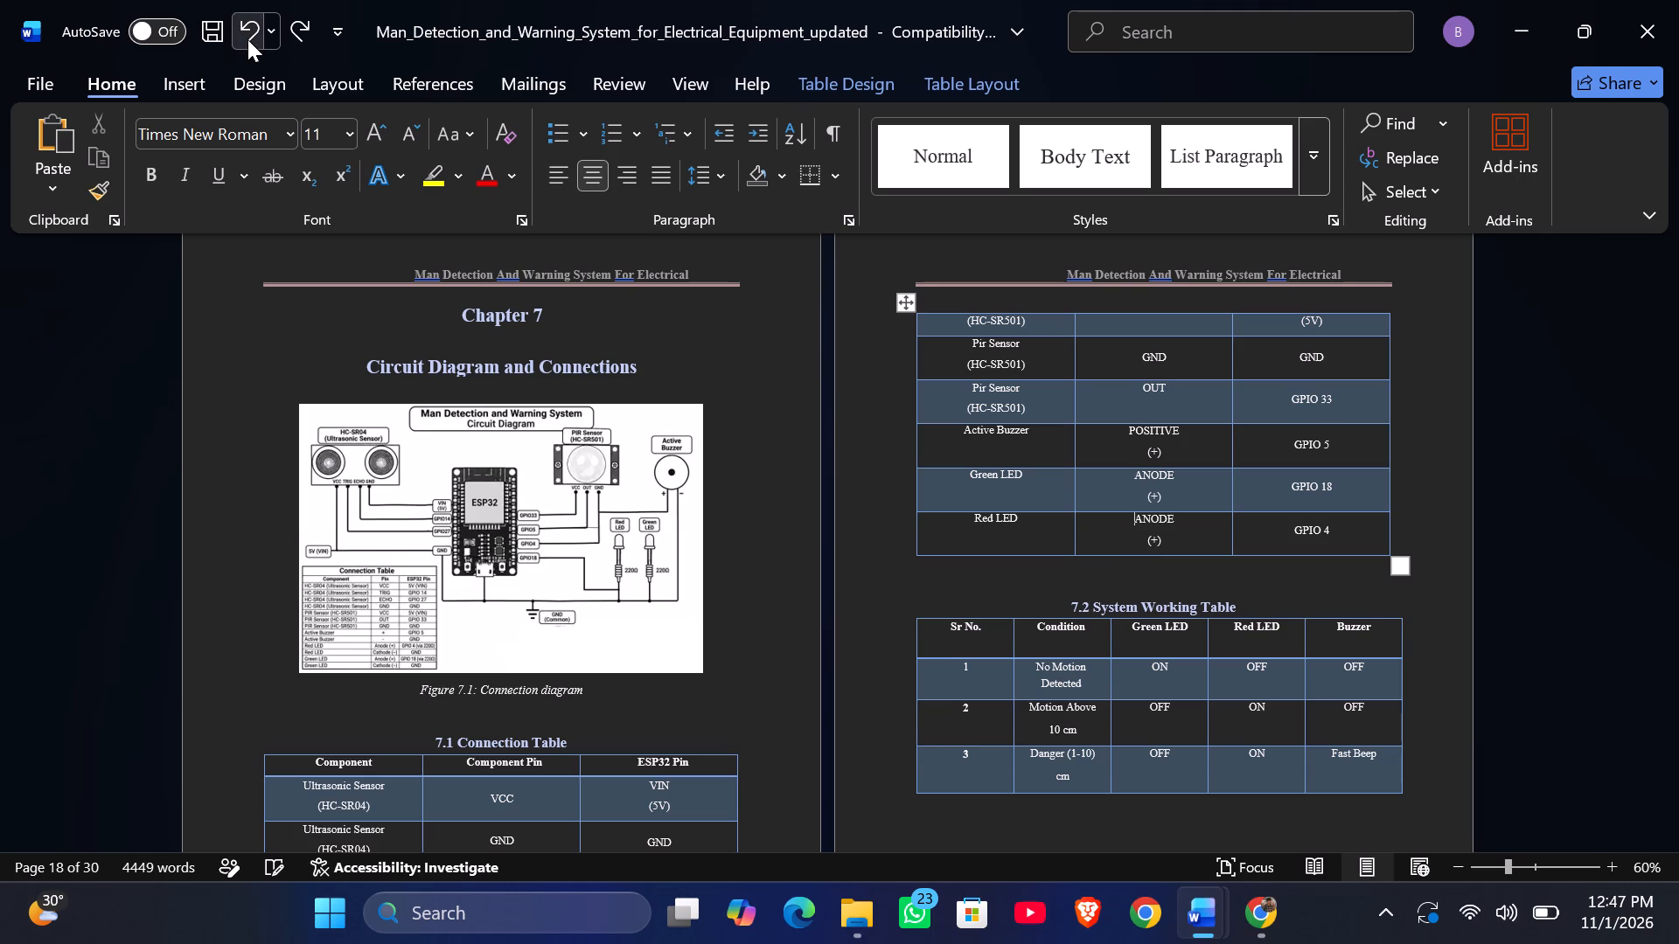
Insert a blank line above OUT in the Pir Sensor row connected to GPIO 33.
{"action": "key", "text": "Up"}
{"action": "key", "text": "Up"}
{"action": "key", "text": "Up"}
{"action": "key", "text": "Up"}
{"action": "key", "text": "Up"}
{"action": "key", "text": "Return"}
Insert a blank line above the component names Active Buzzer, Green LED and Red LED in the 7.1 Connection Table.
{"action": "key", "text": "Up"}
{"action": "key", "text": "Up"}
{"action": "key", "text": "Left"}
{"action": "key", "text": "Left"}
{"action": "key", "text": "Left"}
{"action": "key", "text": "Left"}
{"action": "key", "text": "Down"}
{"action": "key", "text": "Down"}
{"action": "key", "text": "Down"}
{"action": "key", "text": "Down"}
{"action": "key", "text": "Up"}
{"action": "key", "text": "Left"}
{"action": "key", "text": "Left"}
{"action": "key", "text": "Left"}
{"action": "key", "text": "Left"}
{"action": "key", "text": "Left"}
{"action": "key", "text": "Left"}
{"action": "key", "text": "Left"}
{"action": "key", "text": "Left"}
{"action": "key", "text": "Left"}
{"action": "key", "text": "Left"}
{"action": "key", "text": "Return"}
{"action": "key", "text": "Down"}
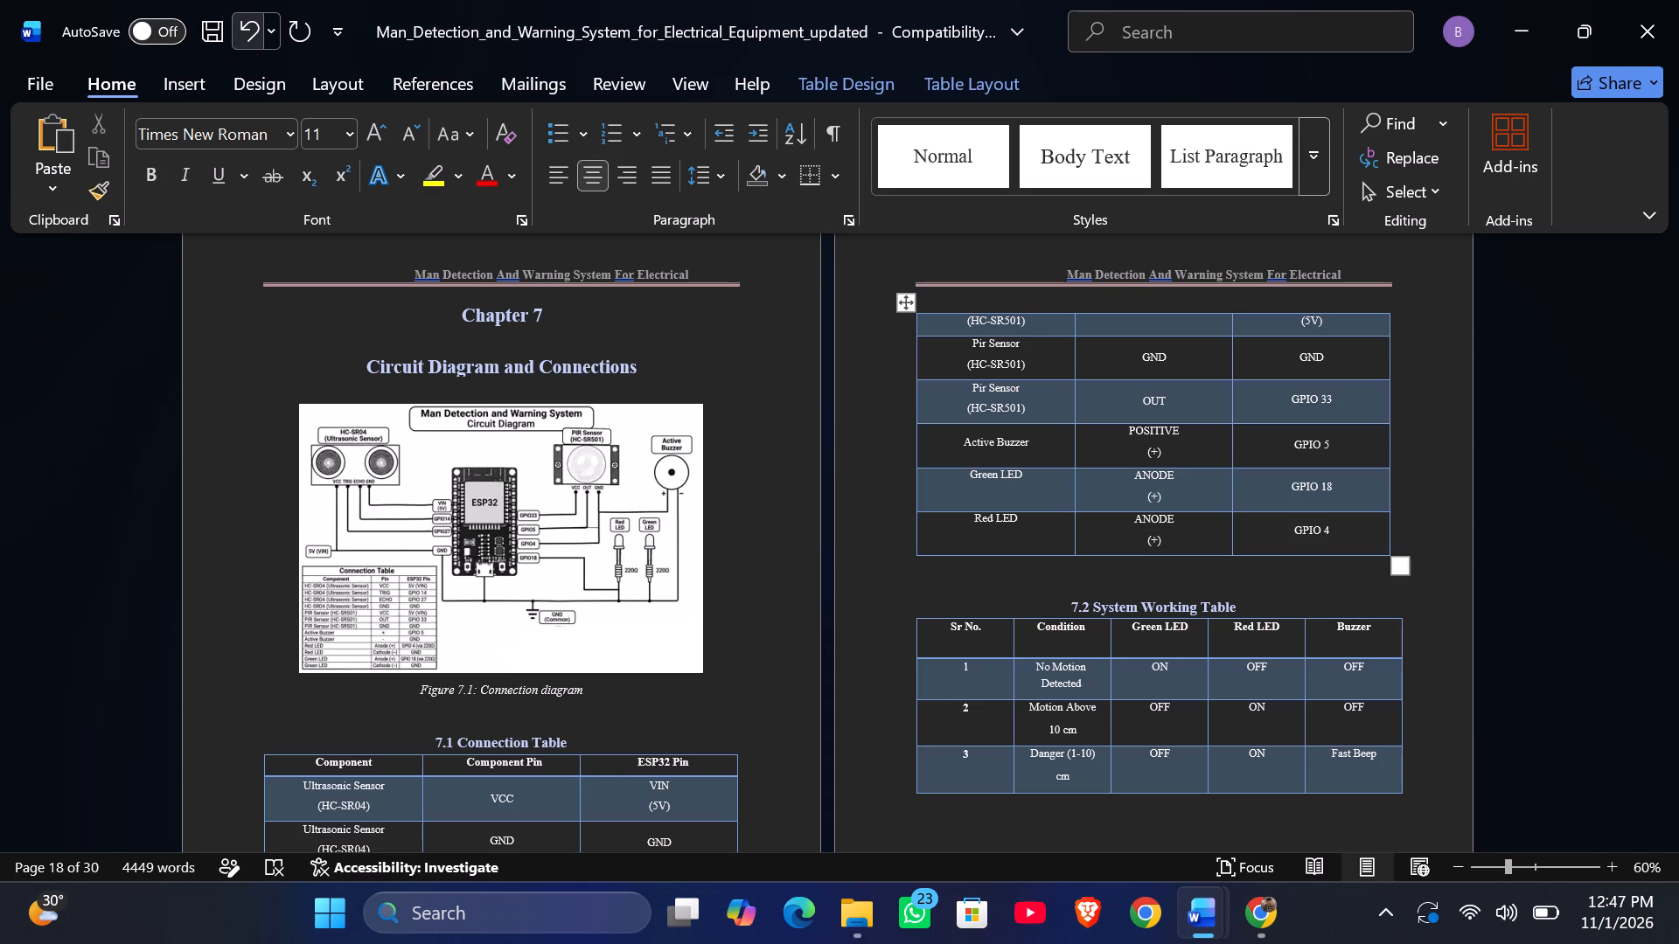
{"action": "key", "text": "Return"}
{"action": "key", "text": "Down"}
{"action": "key", "text": "Return"}
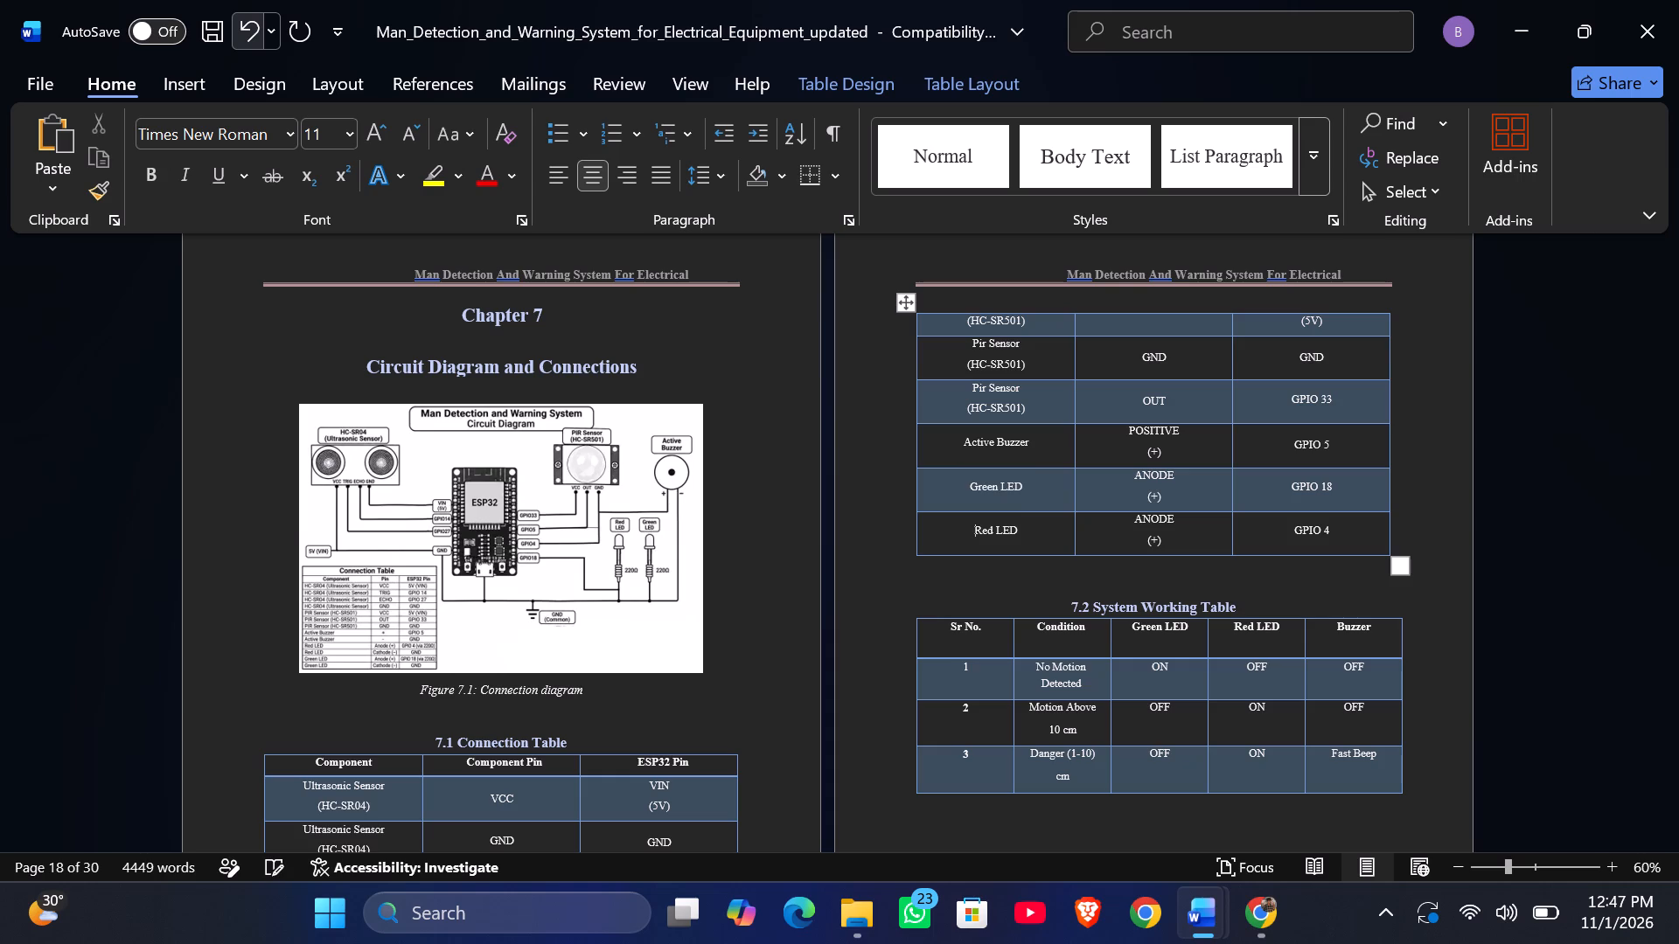
Insert a blank line above the "Sr No." header in the 7.2 System Working Table.
{"action": "key", "text": "Down"}
{"action": "key", "text": "Down"}
{"action": "key", "text": "Down"}
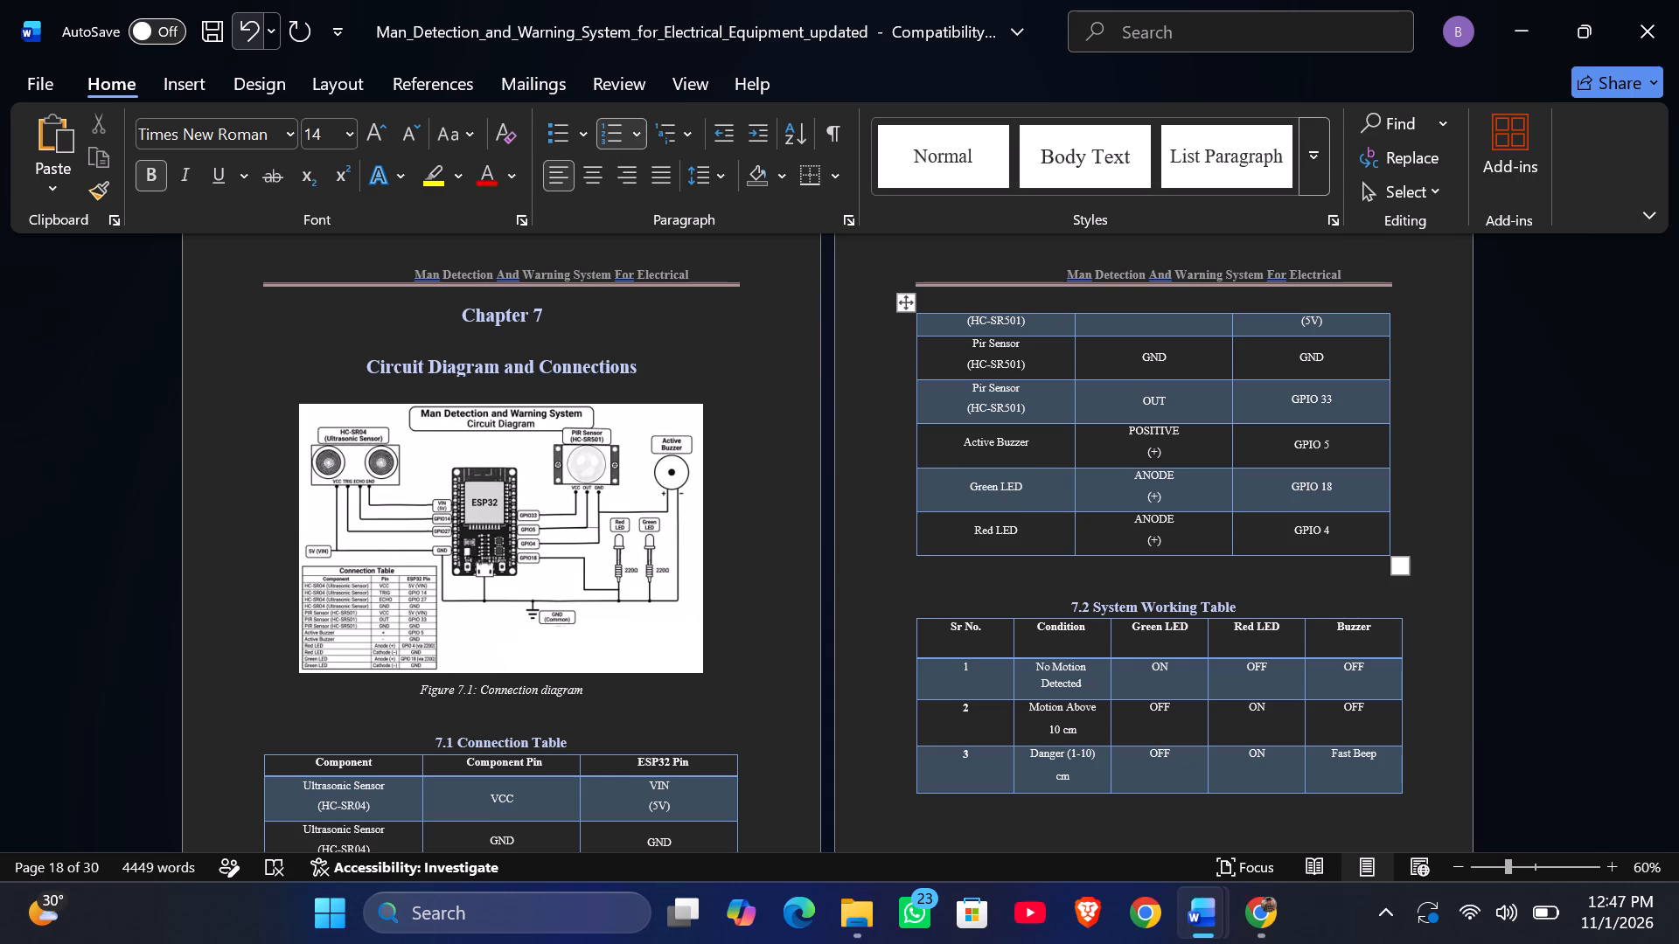
{"action": "key", "text": "Down"}
{"action": "key", "text": "Down"}
{"action": "key", "text": "Left"}
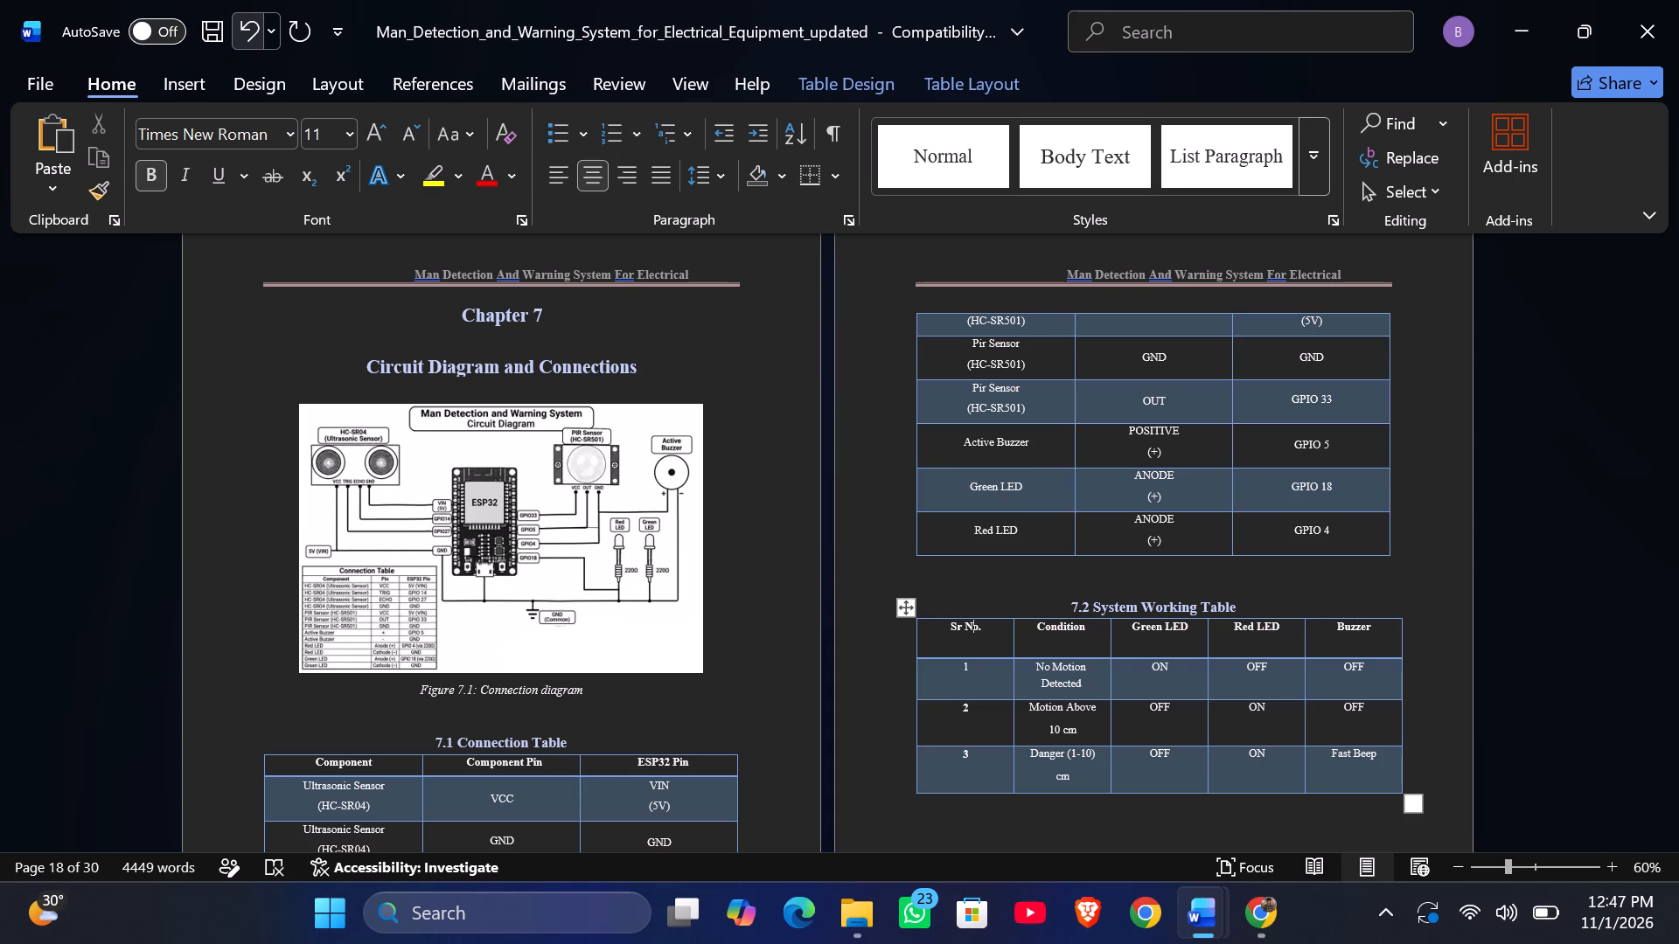
{"action": "key", "text": "Left"}
{"action": "key", "text": "Left"}
{"action": "key", "text": "Left"}
{"action": "key", "text": "Return"}
Insert a blank line above the "Condition" header in the 7.2 System Working Table.
{"action": "key", "text": "Right"}
{"action": "key", "text": "Right"}
{"action": "key", "text": "Right"}
{"action": "key", "text": "Right"}
{"action": "key", "text": "Right"}
{"action": "key", "text": "Right"}
{"action": "key", "text": "Right"}
{"action": "key", "text": "Right"}
{"action": "key", "text": "Left"}
{"action": "key", "text": "Return"}
Insert a blank line above the "Green LED" header in the 7.2 System Working Table.
{"action": "key", "text": "Right"}
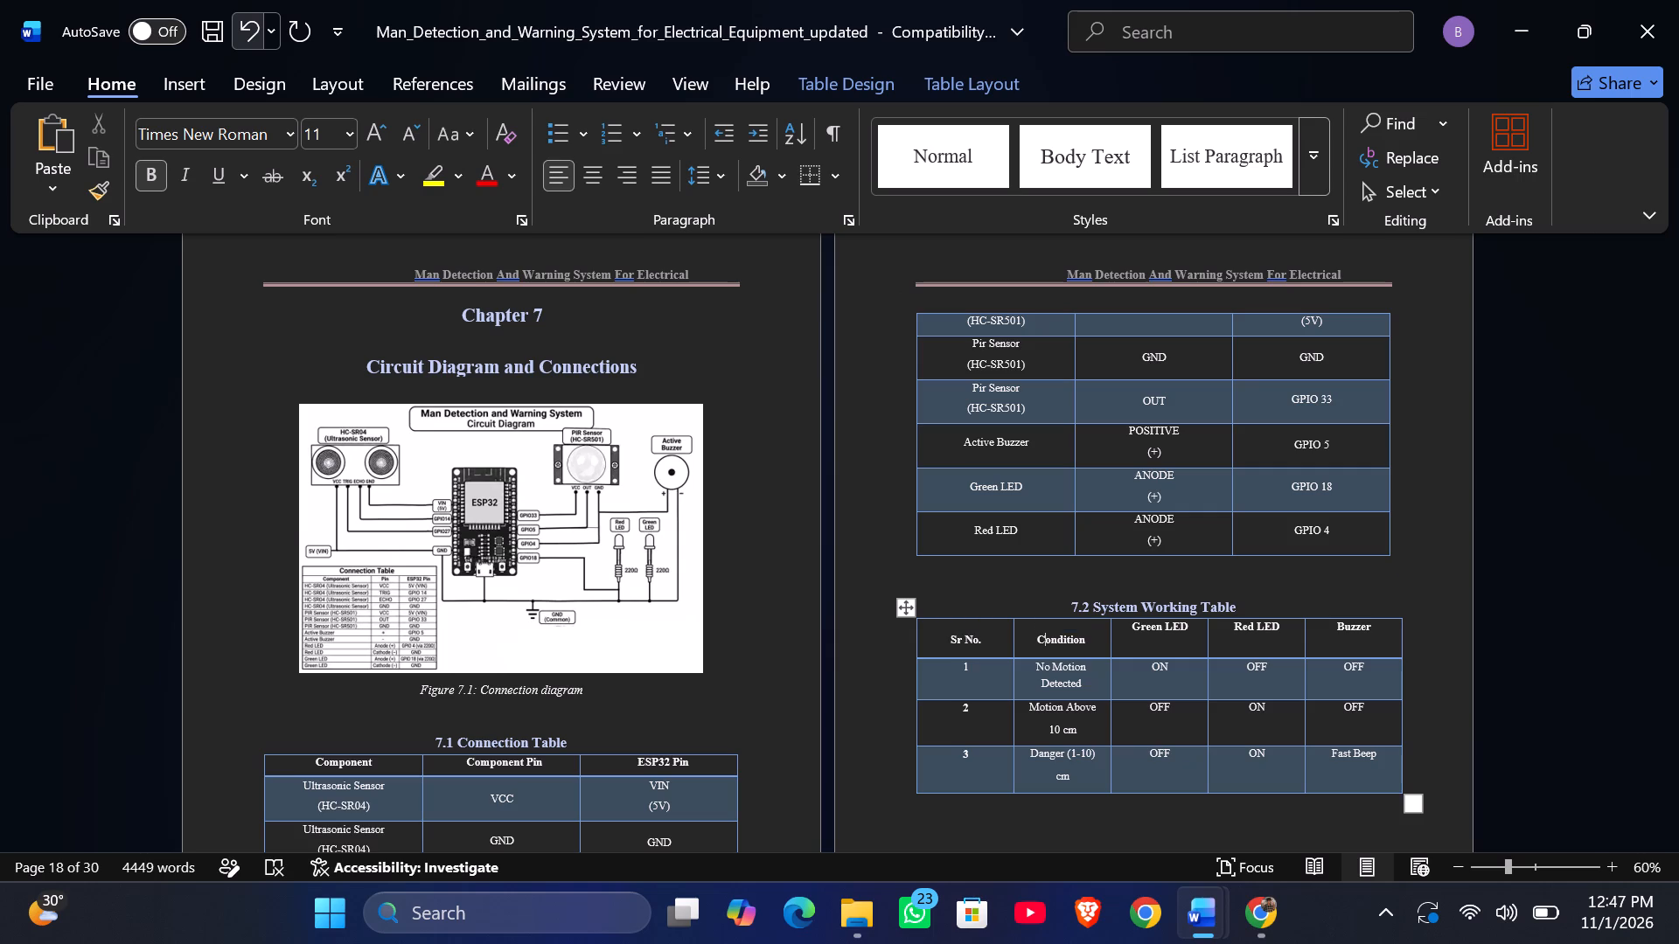
{"action": "key", "text": "Right"}
{"action": "key", "text": "Right"}
{"action": "key", "text": "Right"}
{"action": "key", "text": "Right"}
{"action": "key", "text": "Right"}
{"action": "key", "text": "Right"}
{"action": "key", "text": "Right"}
{"action": "key", "text": "Right"}
{"action": "key", "text": "Right"}
{"action": "key", "text": "Return"}
Insert a blank line above the "Red LED" header in the 7.2 System Working Table.
{"action": "key", "text": "Right"}
{"action": "key", "text": "Right"}
{"action": "key", "text": "Right"}
{"action": "key", "text": "Right"}
{"action": "key", "text": "Right"}
{"action": "key", "text": "Right"}
{"action": "key", "text": "Right"}
{"action": "key", "text": "Right"}
{"action": "key", "text": "Right"}
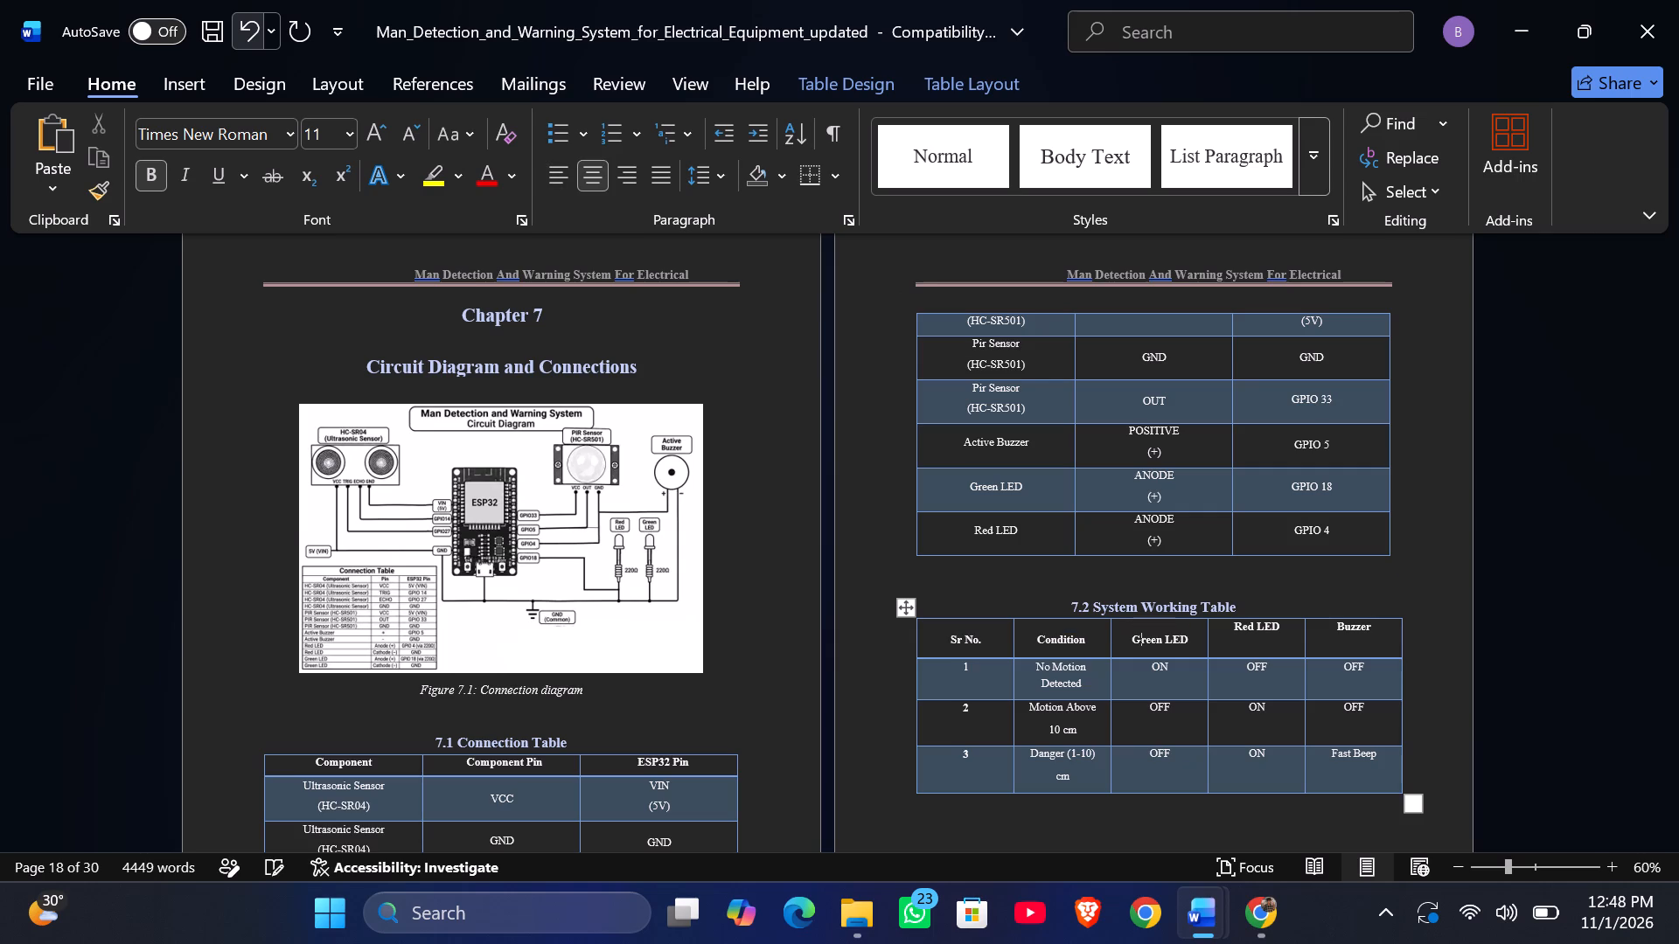
{"action": "key", "text": "Right"}
{"action": "key", "text": "Return"}
Insert a blank line above the "Buzzer" header in the 7.2 System Working Table.
{"action": "key", "text": "Right"}
{"action": "key", "text": "Right"}
{"action": "key", "text": "Right"}
{"action": "key", "text": "Right"}
{"action": "key", "text": "Right"}
{"action": "key", "text": "Right"}
{"action": "key", "text": "Right"}
{"action": "key", "text": "Right"}
{"action": "key", "text": "Right"}
{"action": "key", "text": "Return"}
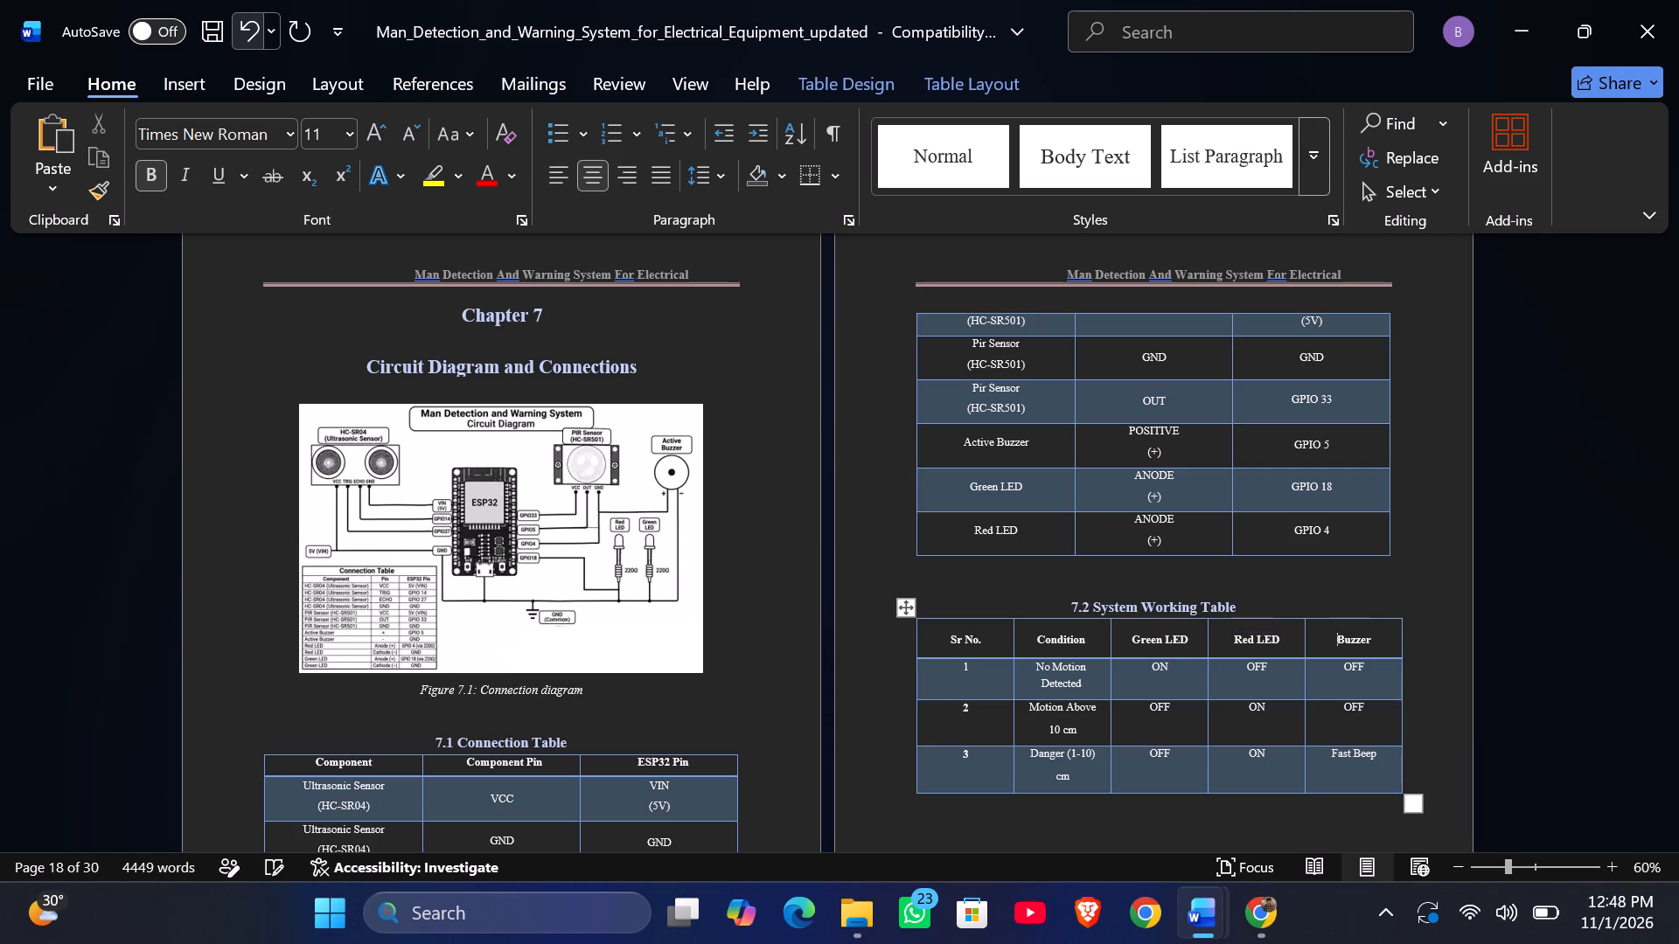
Insert a blank line above OFF, OFF and Fast Beep in the Buzzer column of the 7.2 System Working Table.
{"action": "key", "text": "Down"}
{"action": "key", "text": "Return"}
{"action": "key", "text": "Down"}
{"action": "key", "text": "Return"}
{"action": "key", "text": "Down"}
{"action": "key", "text": "Down"}
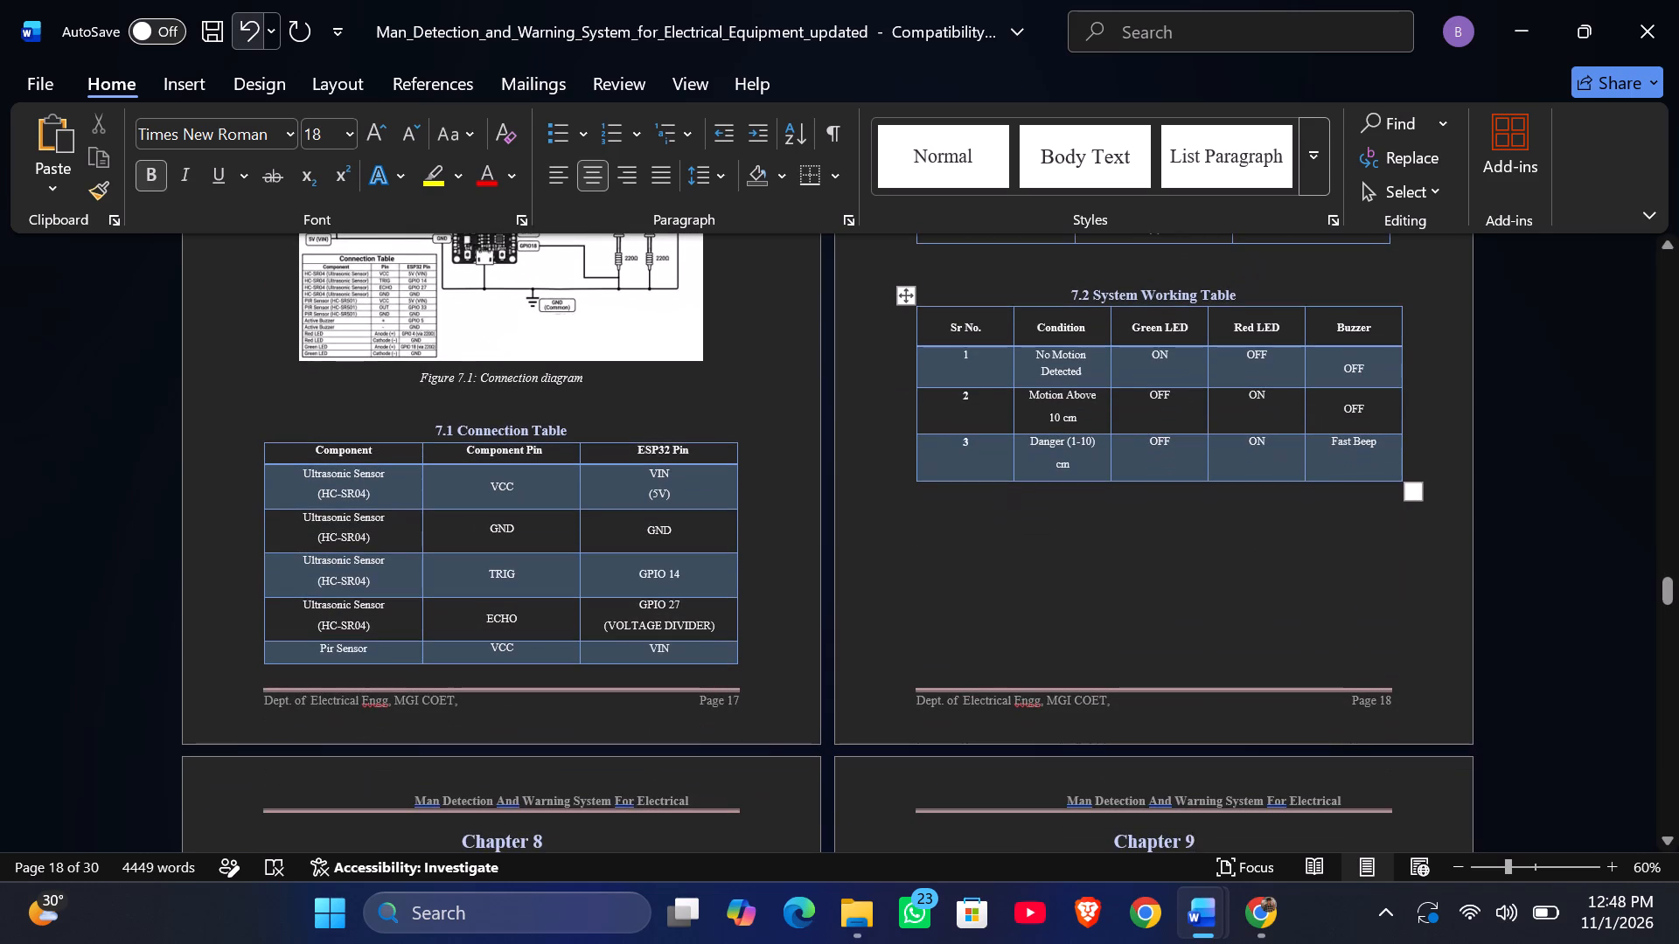
{"action": "key", "text": "Up"}
{"action": "key", "text": "Left"}
{"action": "key", "text": "Left"}
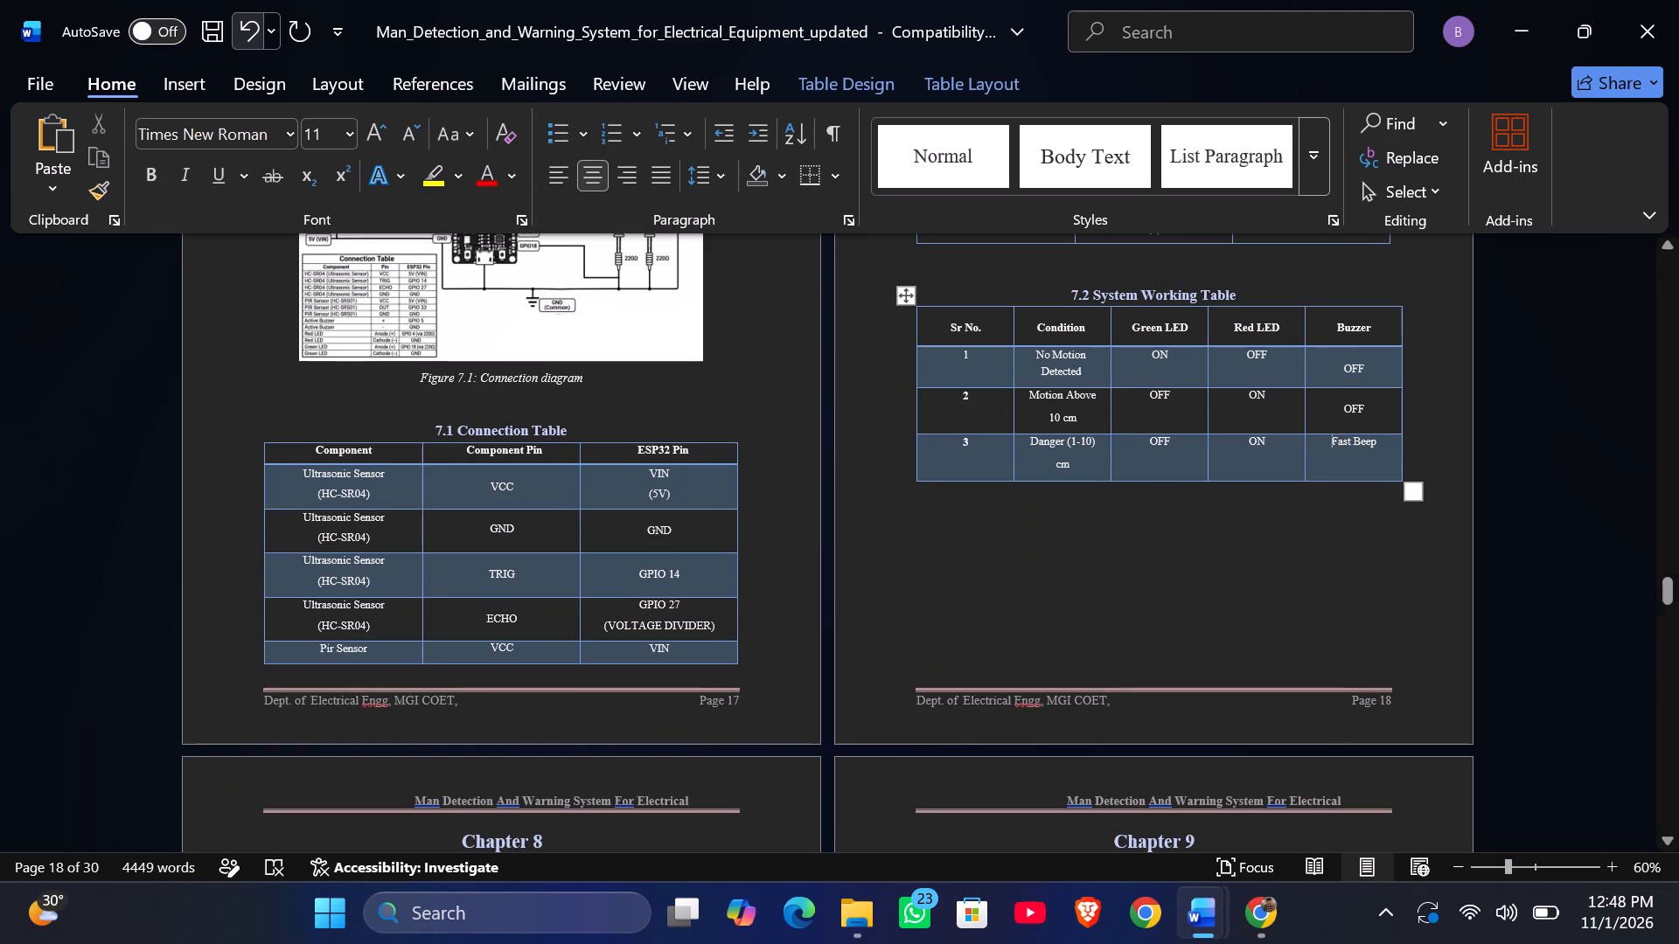
{"action": "key", "text": "Return"}
Insert a blank line above each of the three ON/OFF values in the Red LED column of the 7.2 System Working Table.
{"action": "key", "text": "Left"}
{"action": "key", "text": "Left"}
{"action": "key", "text": "Left"}
{"action": "key", "text": "Left"}
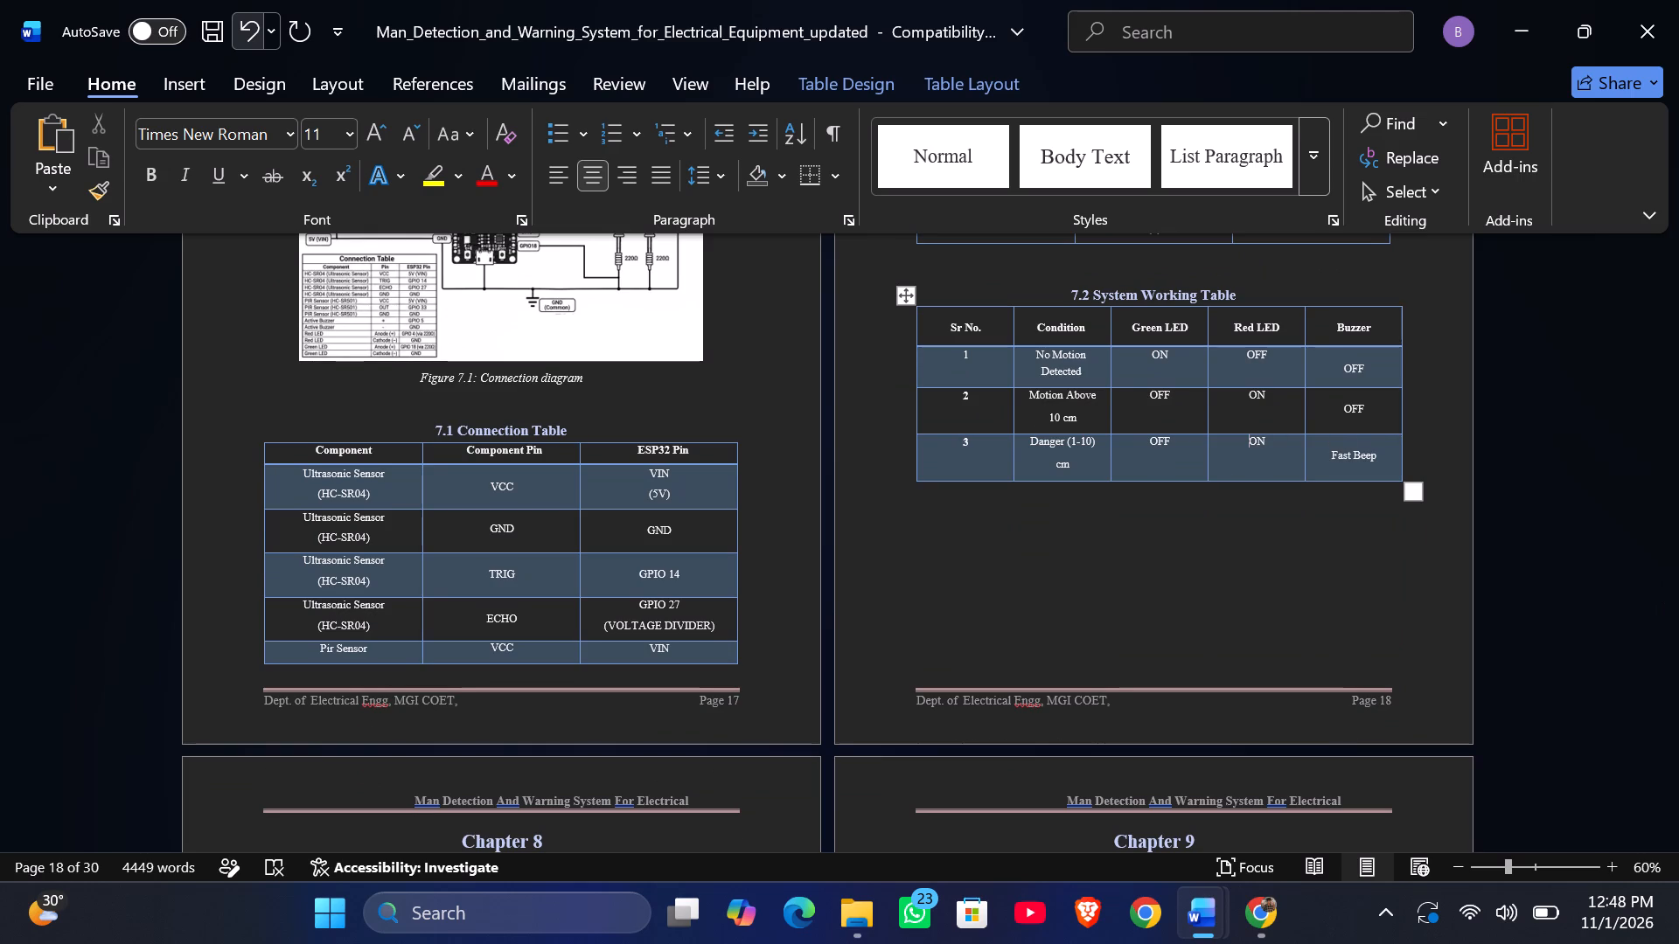
{"action": "key", "text": "Return"}
{"action": "key", "text": "Up"}
{"action": "key", "text": "Up"}
{"action": "key", "text": "Return"}
{"action": "key", "text": "Up"}
{"action": "key", "text": "Up"}
{"action": "key", "text": "Return"}
Insert a blank line above each of the three ON/OFF values in the Green LED column of the 7.2 System Working Table.
{"action": "key", "text": "Left"}
{"action": "key", "text": "Left"}
{"action": "key", "text": "Left"}
{"action": "key", "text": "Left"}
{"action": "key", "text": "Return"}
{"action": "key", "text": "Down"}
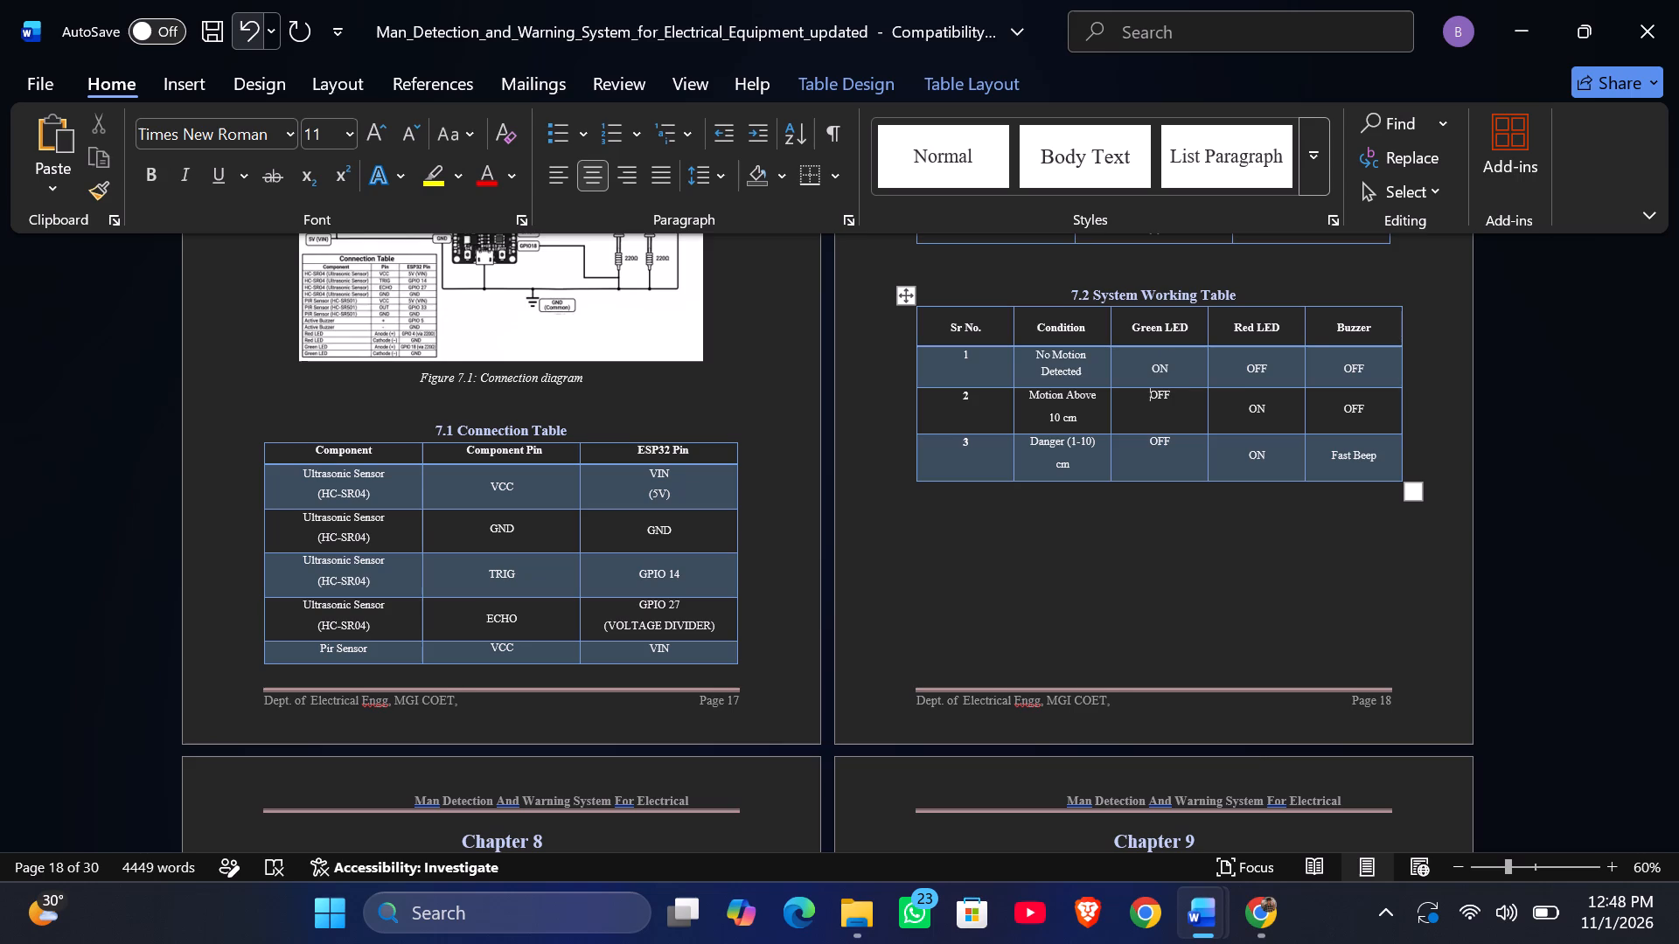
{"action": "key", "text": "Return"}
{"action": "key", "text": "Down"}
{"action": "key", "text": "Return"}
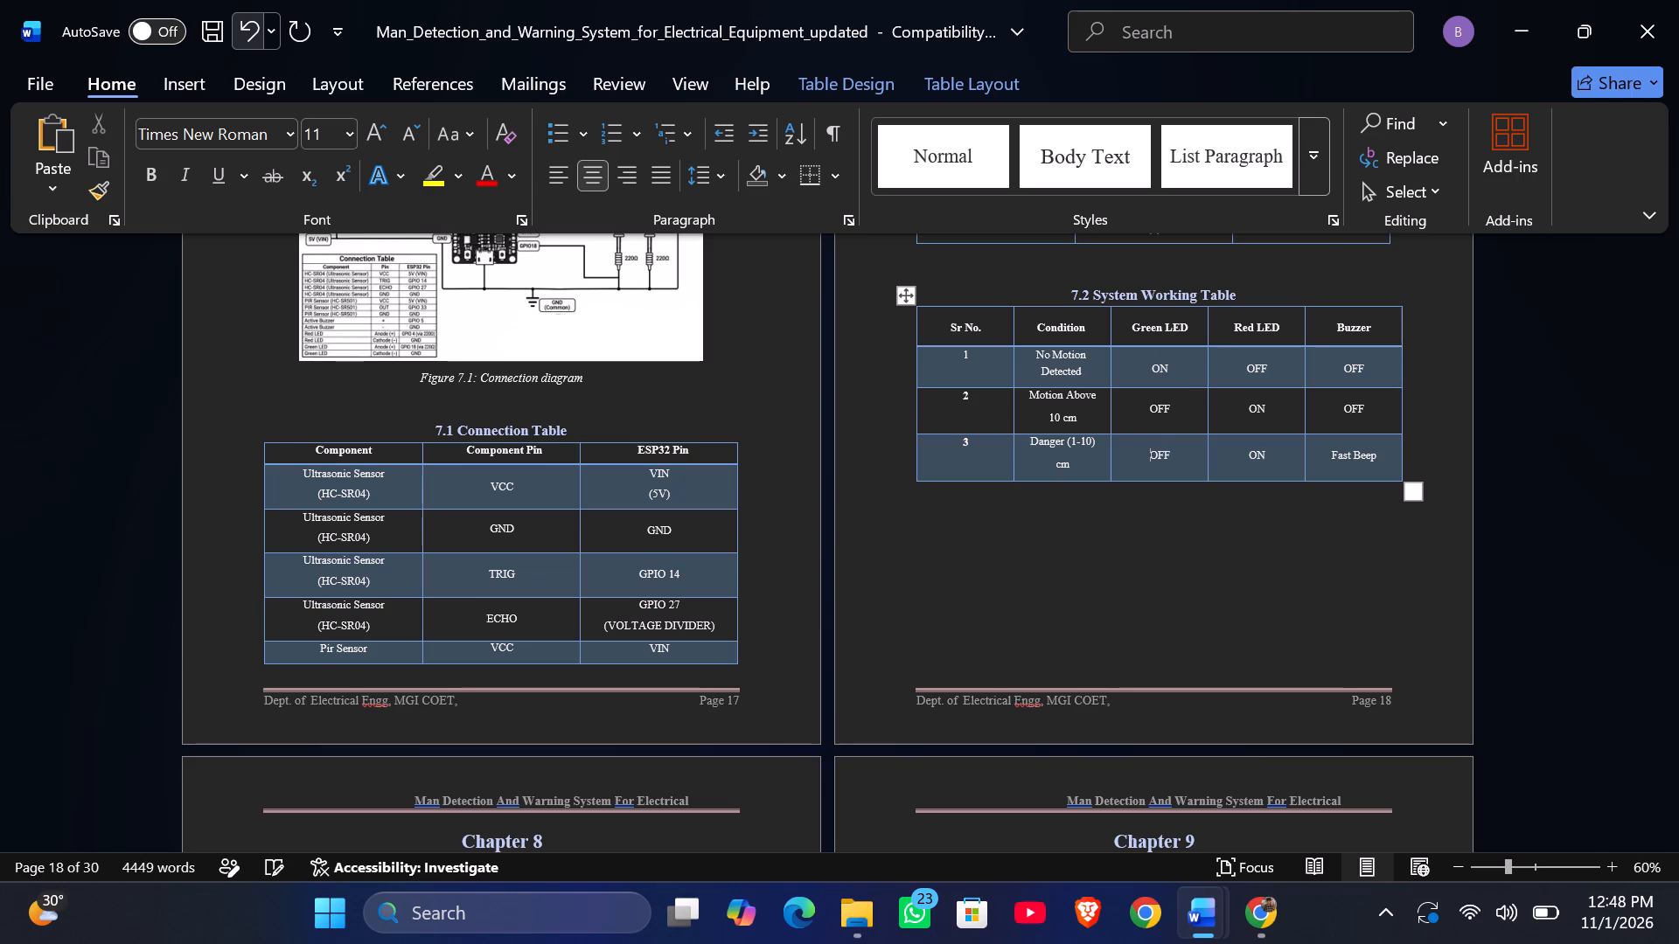
Insert a blank line above the numbers 3, 2 and 1 in the Sr No. column of the 7.2 System Working Table.
{"action": "key", "text": "Left"}
{"action": "key", "text": "Left"}
{"action": "key", "text": "Left"}
{"action": "key", "text": "Left"}
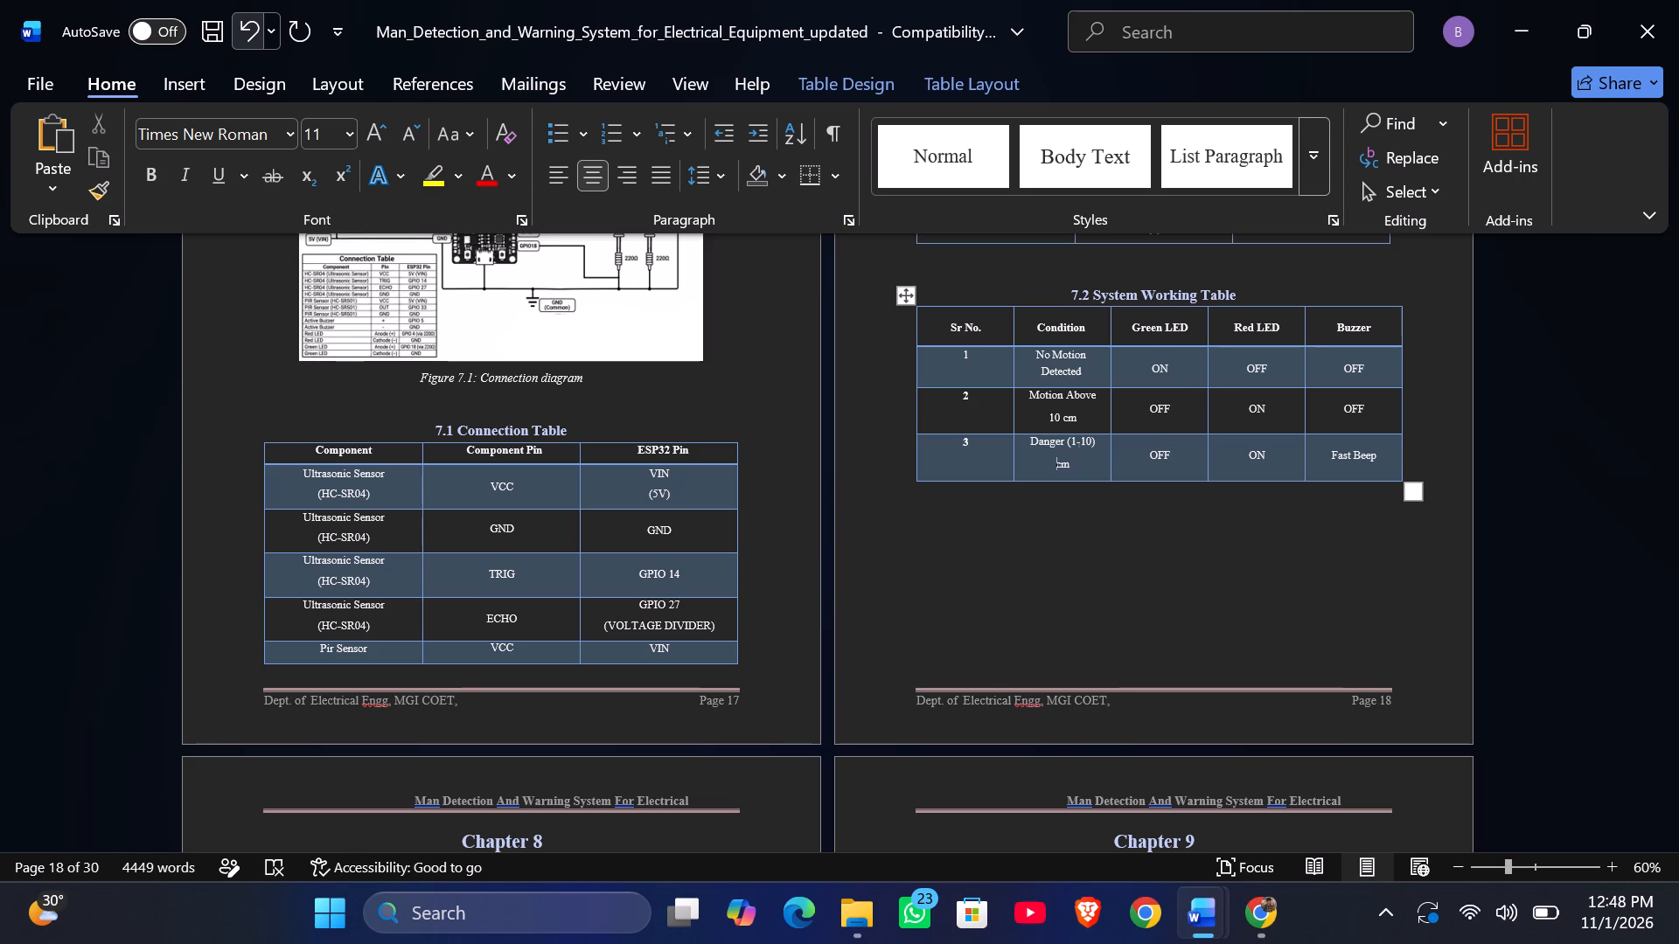
{"action": "key", "text": "Left"}
{"action": "key", "text": "Left"}
{"action": "key", "text": "Left"}
{"action": "key", "text": "Left"}
{"action": "key", "text": "Left"}
{"action": "key", "text": "Left"}
{"action": "key", "text": "Left"}
{"action": "key", "text": "Left"}
{"action": "key", "text": "Left"}
{"action": "key", "text": "Left"}
{"action": "key", "text": "Left"}
{"action": "key", "text": "Left"}
{"action": "key", "text": "Left"}
{"action": "key", "text": "Left"}
{"action": "key", "text": "Left"}
{"action": "key", "text": "Left"}
{"action": "key", "text": "Return"}
{"action": "key", "text": "Up"}
{"action": "key", "text": "Up"}
{"action": "key", "text": "Return"}
{"action": "key", "text": "Up"}
{"action": "key", "text": "Up"}
{"action": "key", "text": "Return"}
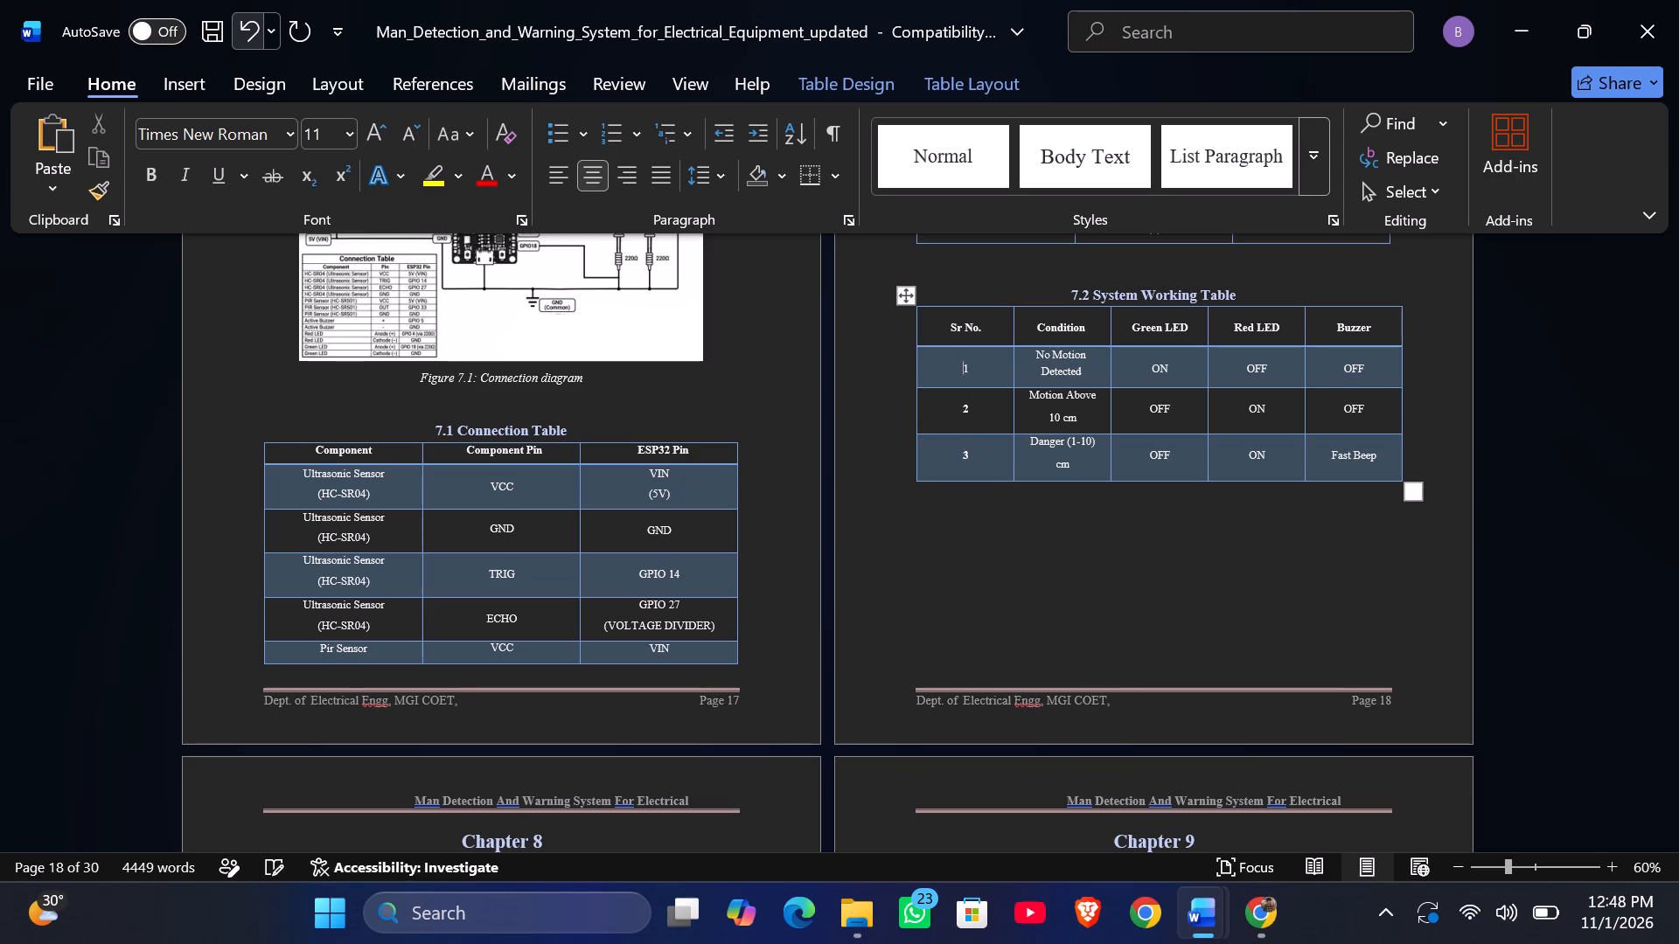
{"action": "left_click", "coordinate": [966, 600]}
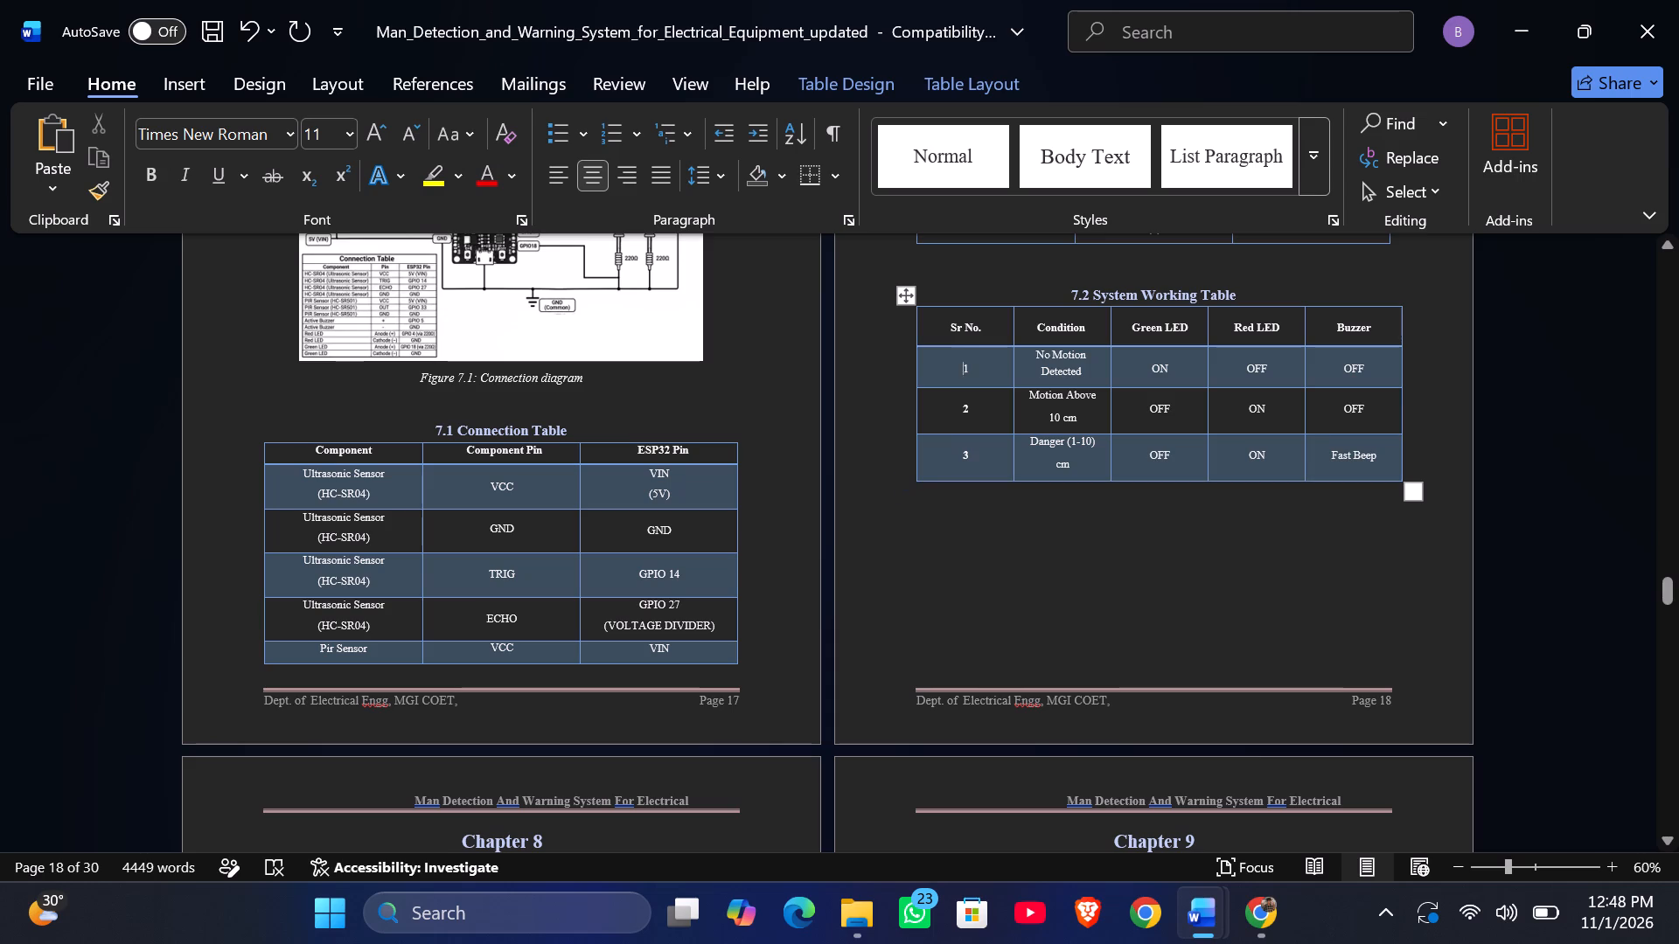
Check the layout of the Chapter 7 tables and the Chapter 8 and Chapter 9 pages that follow.
{"action": "scroll", "coordinate": [966, 600], "scroll_direction": "down", "scroll_amount": 2}
{"action": "scroll", "coordinate": [966, 600], "scroll_direction": "up", "scroll_amount": 3}
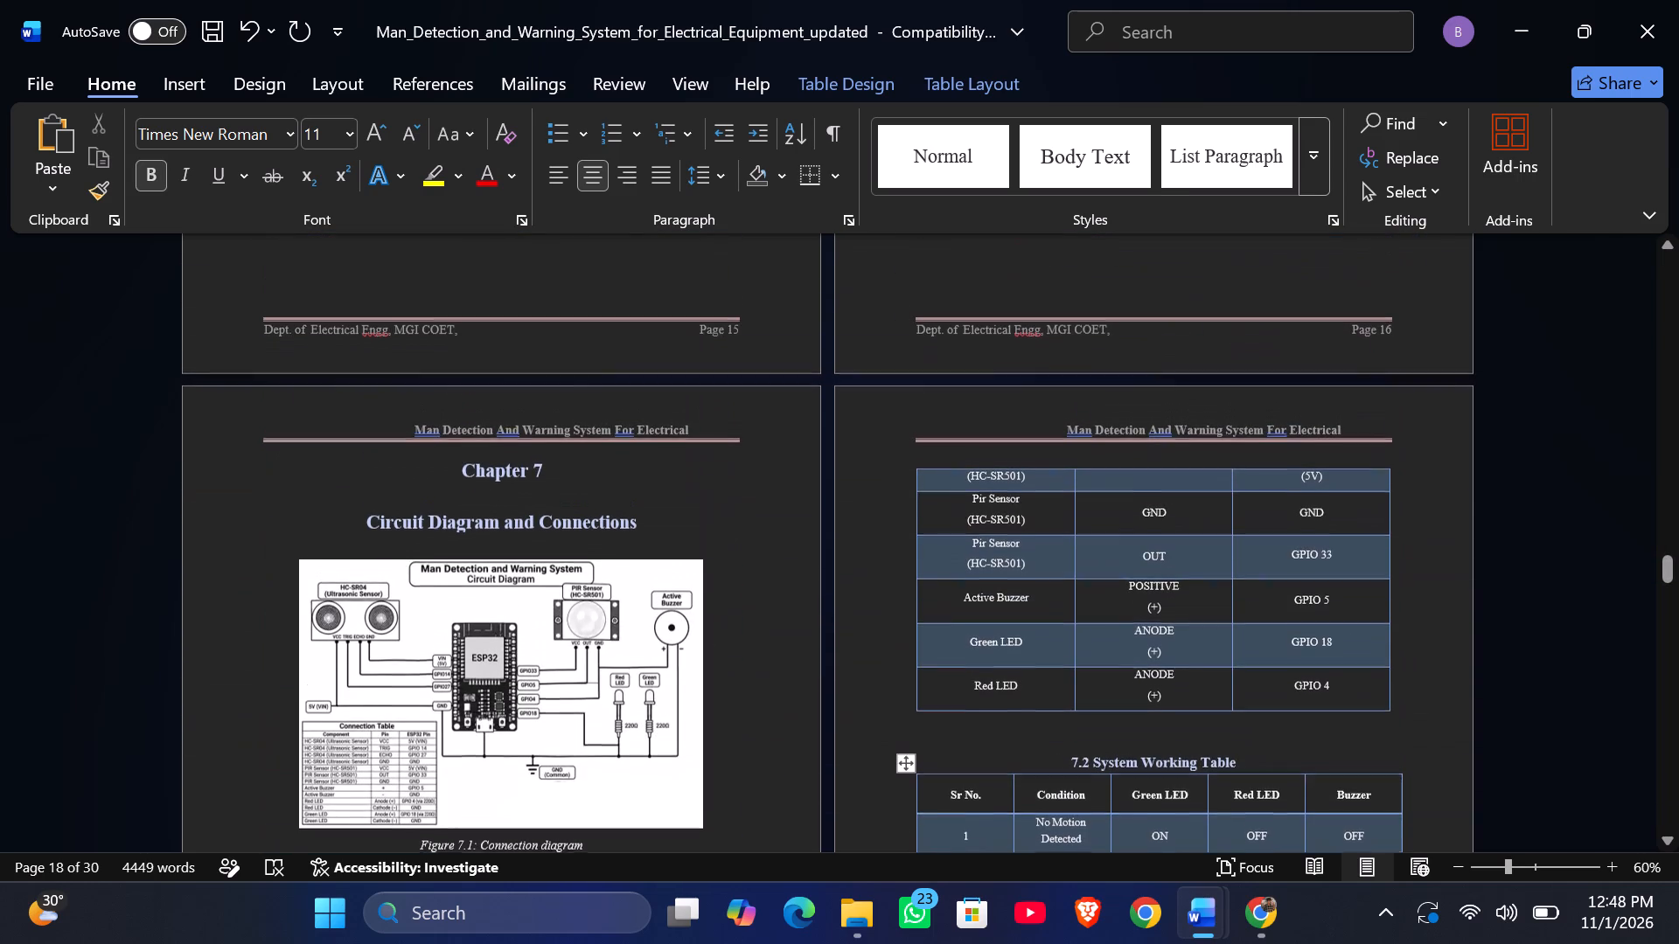
{"action": "scroll", "coordinate": [966, 600], "scroll_direction": "down", "scroll_amount": 2}
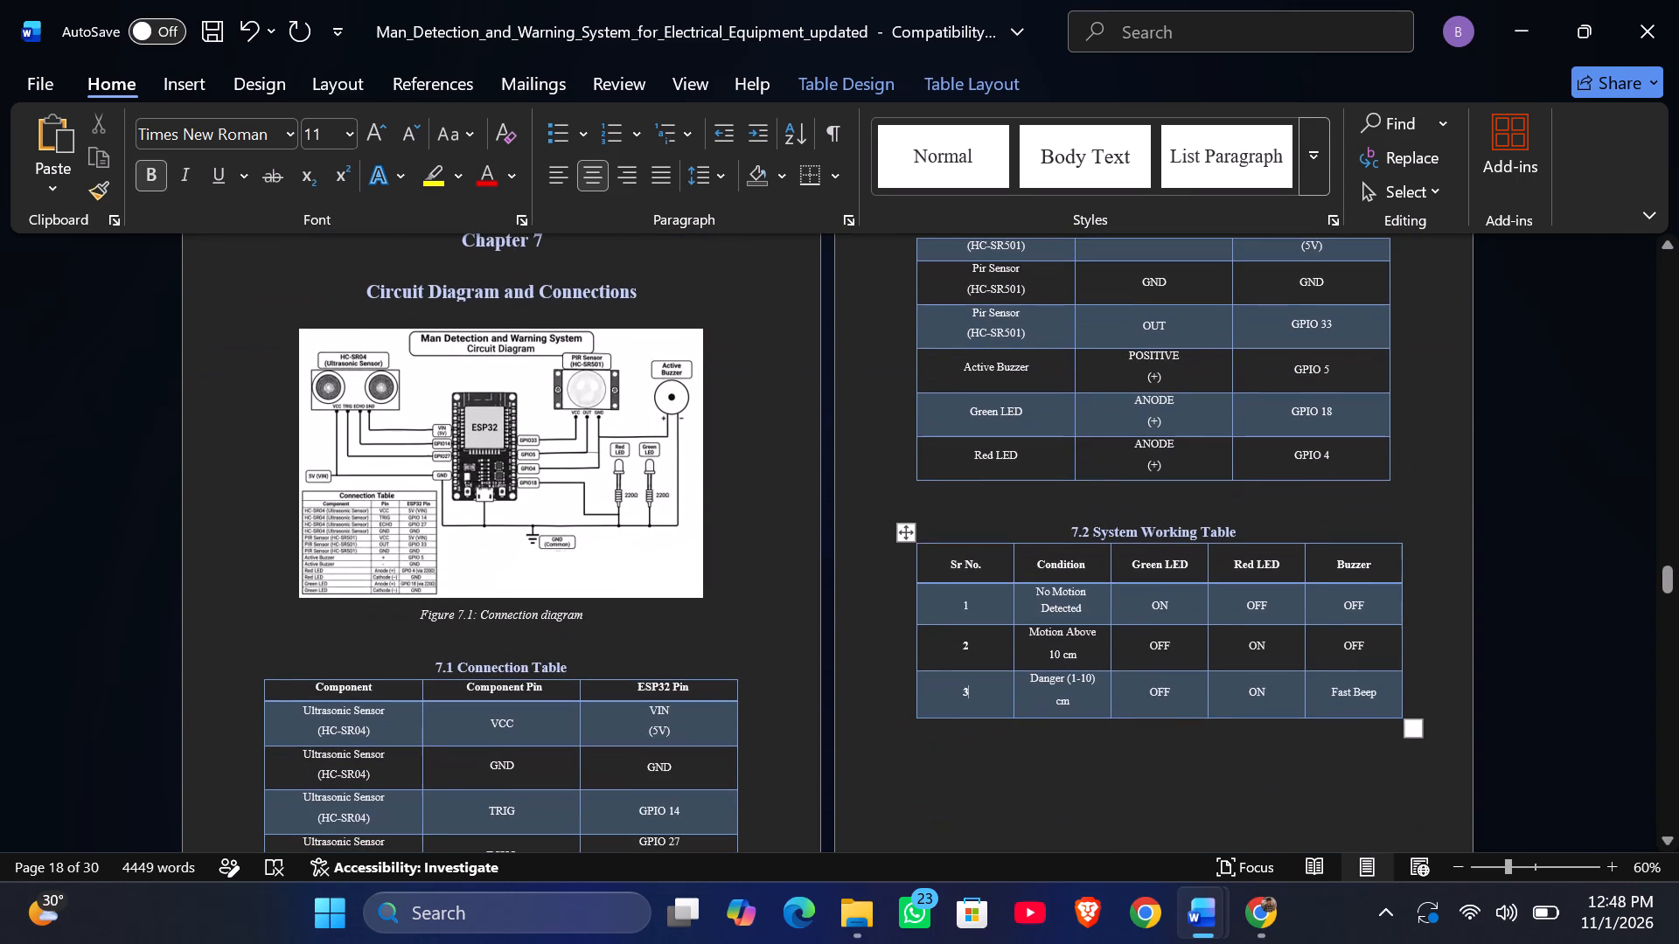
{"action": "scroll", "coordinate": [966, 600], "scroll_direction": "down", "scroll_amount": 3}
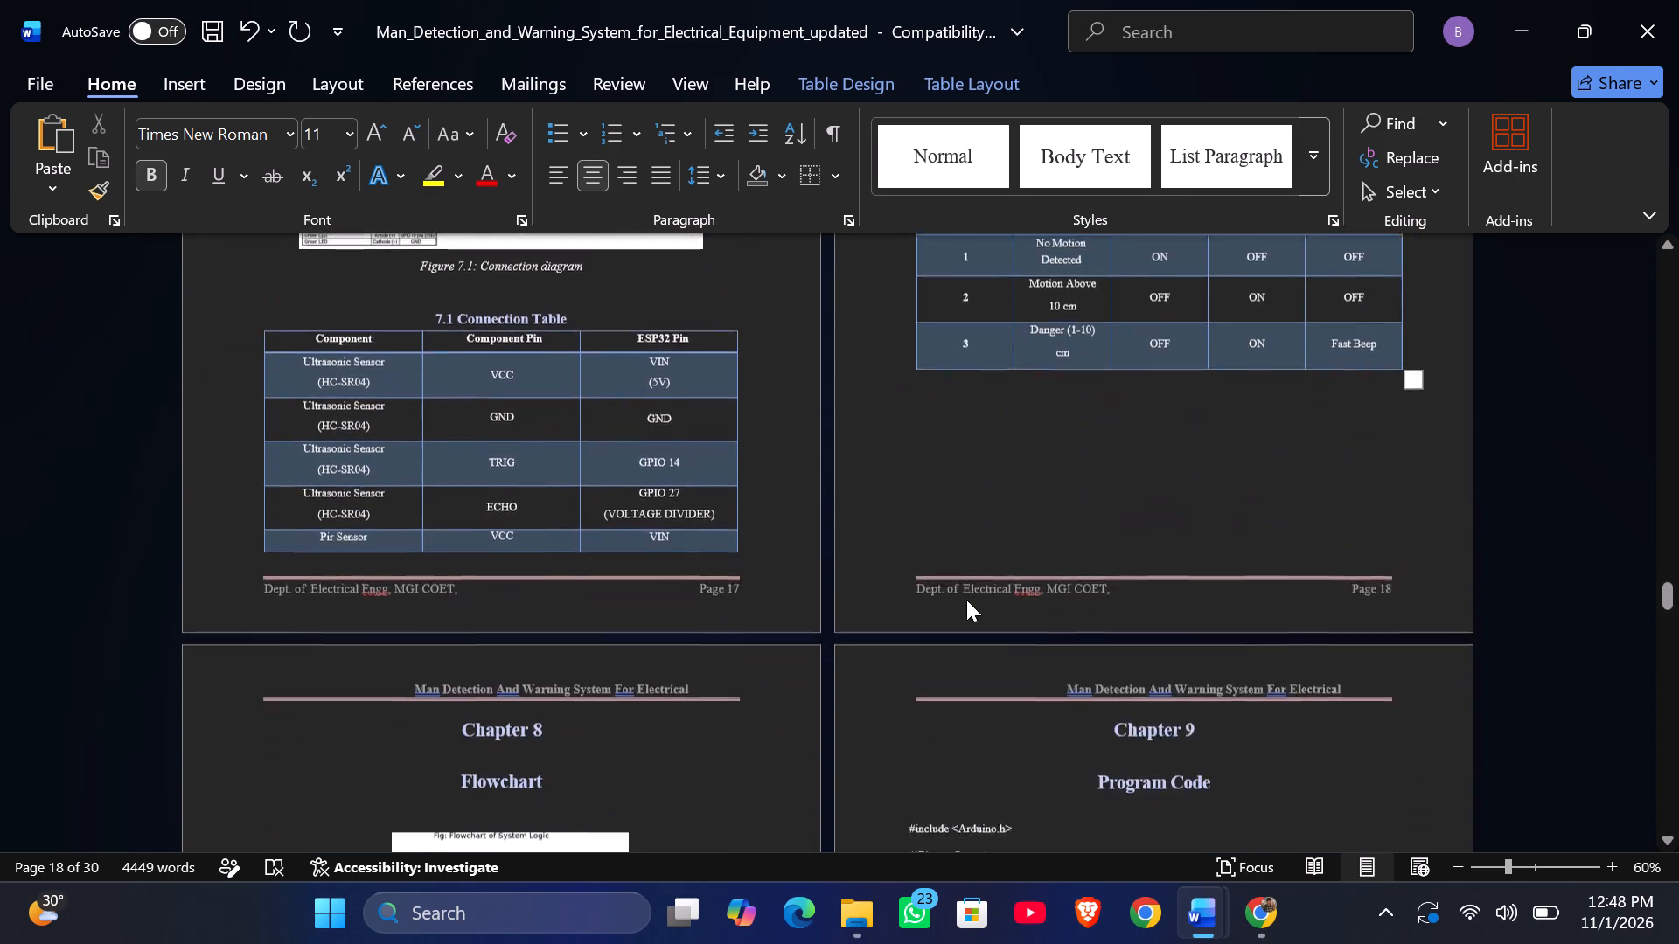
{"action": "scroll", "coordinate": [966, 600], "scroll_direction": "down", "scroll_amount": 3}
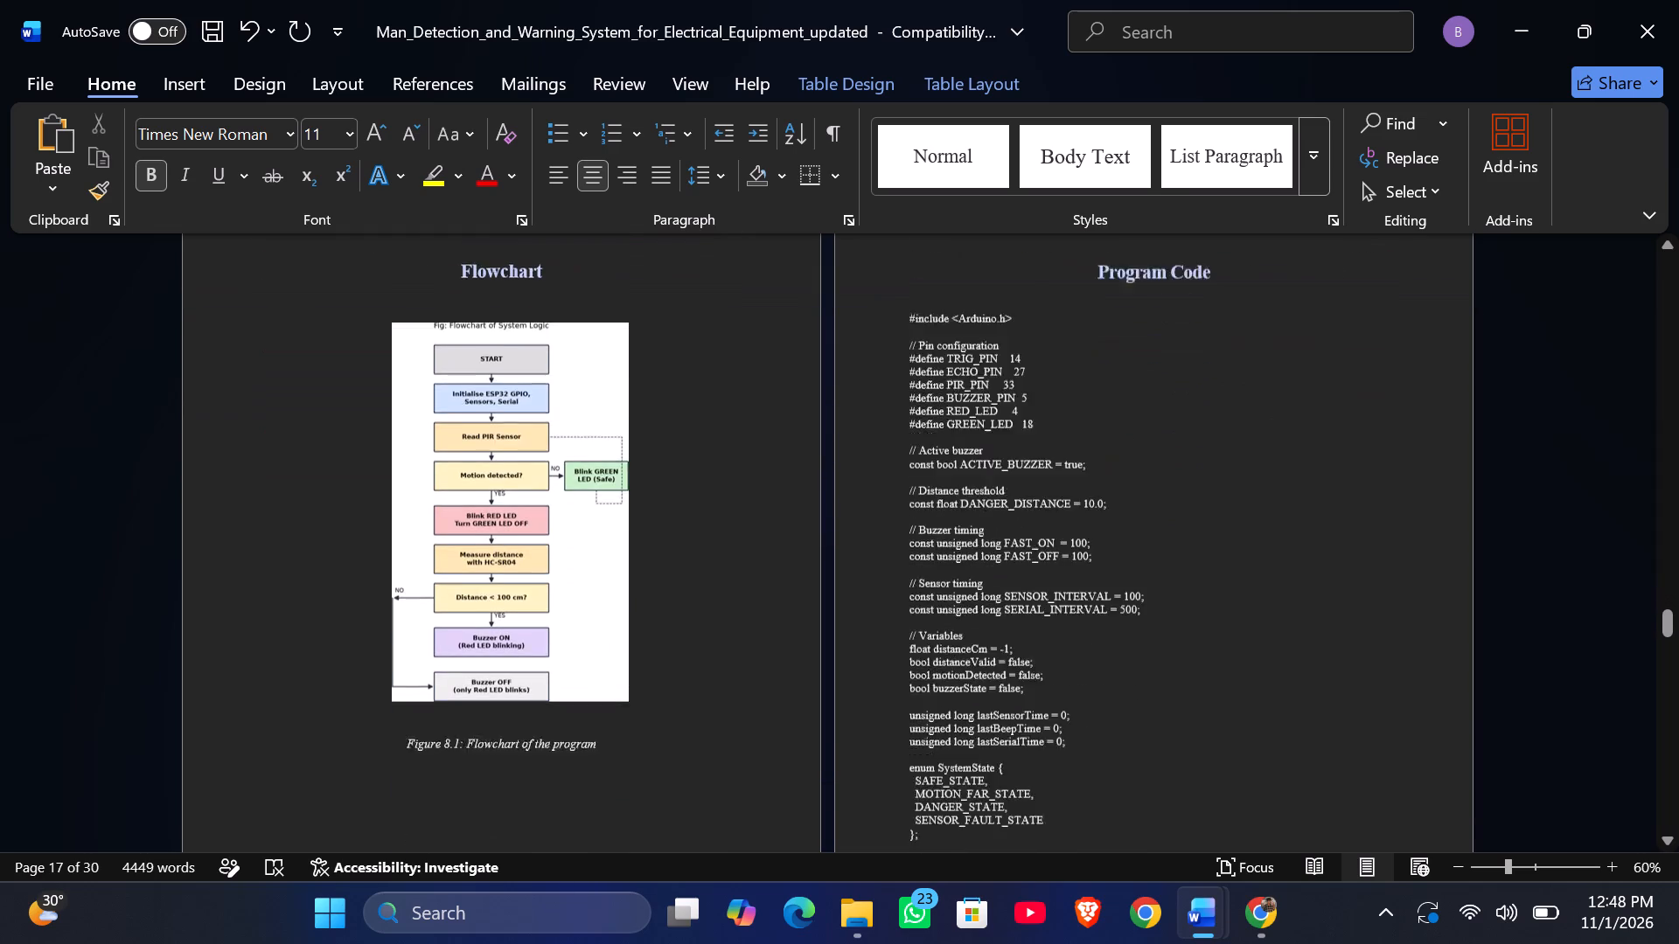
Shift the Chapter 8 flowchart image slightly left so it is centred between the Flowchart heading and its caption.
{"action": "scroll", "coordinate": [792, 610], "scroll_direction": "up", "scroll_amount": 1}
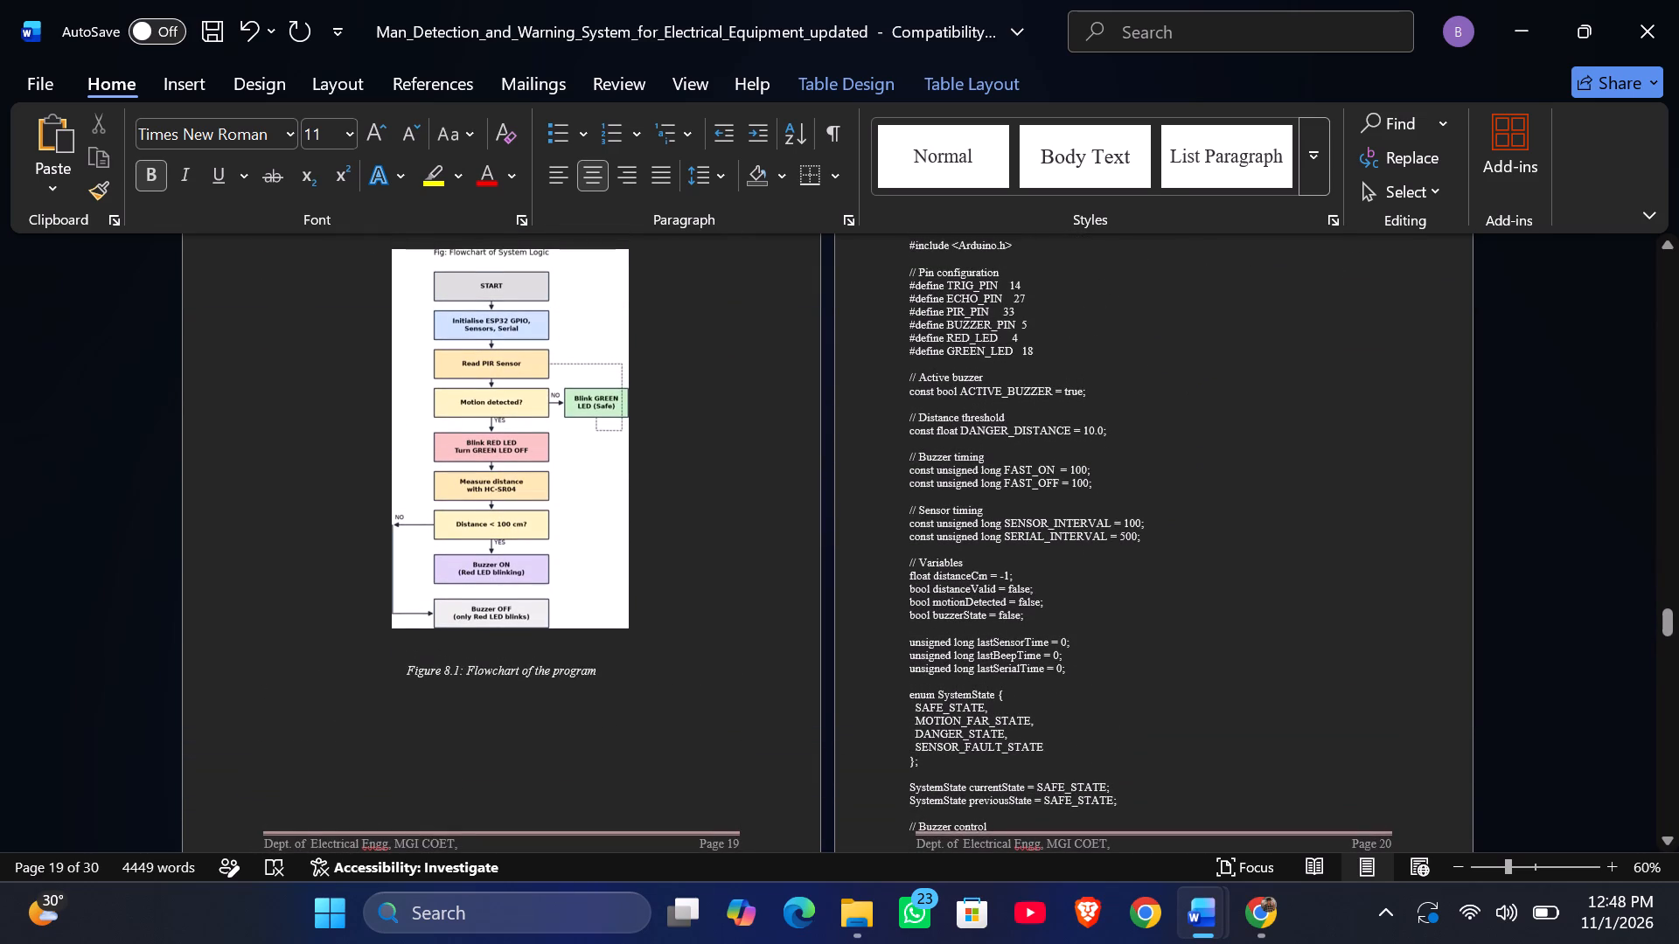
{"action": "scroll", "coordinate": [703, 635], "scroll_direction": "up", "scroll_amount": 1}
{"action": "left_click_drag", "start_coordinate": [581, 642], "coordinate": [564, 642]}
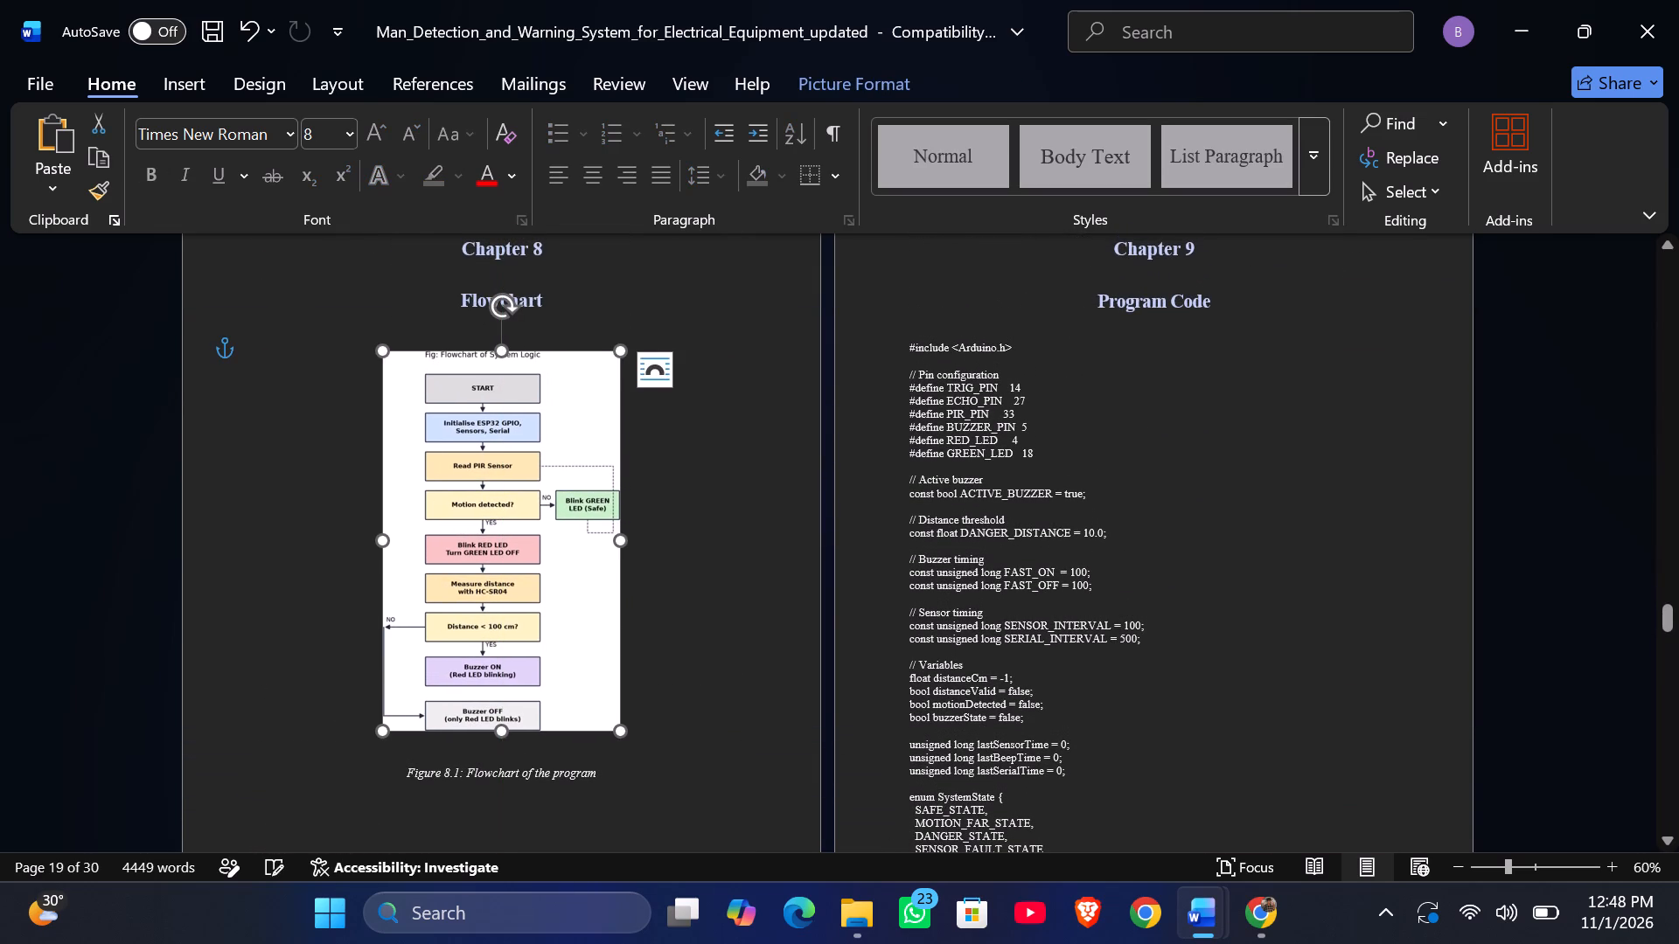
{"action": "left_click", "coordinate": [745, 649]}
Review the page layout across the report's chapters, the Table of Contents and the Table Of Figures.
{"action": "scroll", "coordinate": [745, 649], "scroll_direction": "up", "scroll_amount": 2}
{"action": "scroll", "coordinate": [745, 649], "scroll_direction": "down", "scroll_amount": 3}
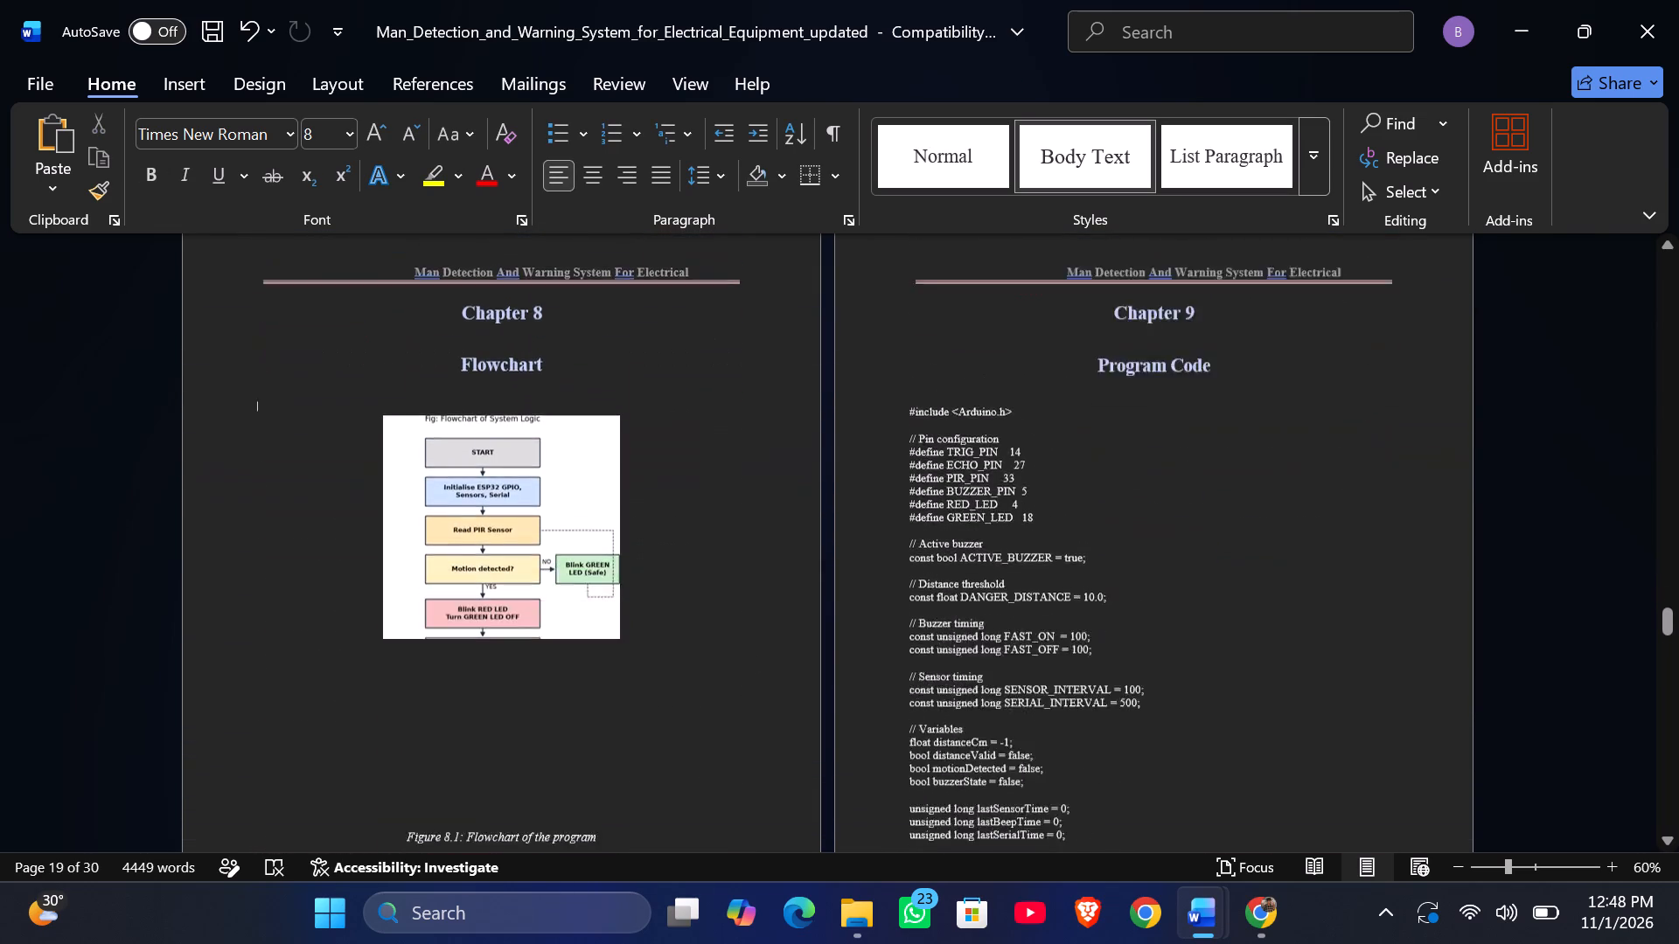
{"action": "scroll", "coordinate": [745, 649], "scroll_direction": "down", "scroll_amount": 14}
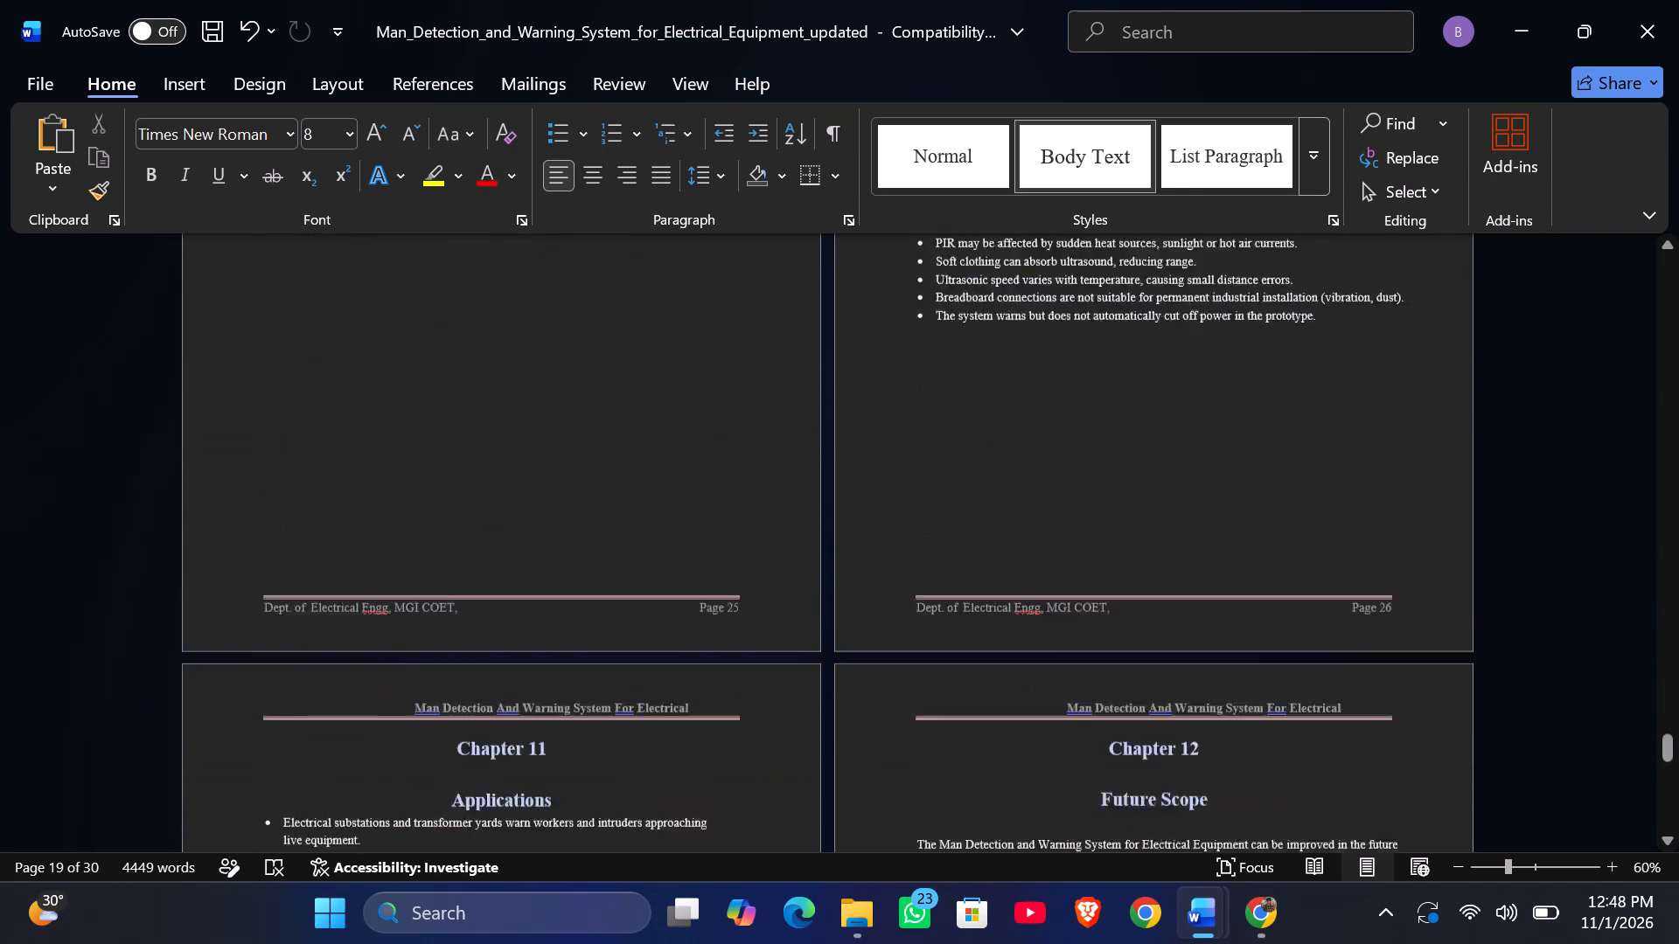
{"action": "scroll", "coordinate": [745, 649], "scroll_direction": "down", "scroll_amount": 2}
{"action": "scroll", "coordinate": [745, 649], "scroll_direction": "up", "scroll_amount": 20}
{"action": "scroll", "coordinate": [745, 649], "scroll_direction": "up", "scroll_amount": 20}
{"action": "scroll", "coordinate": [745, 649], "scroll_direction": "up", "scroll_amount": 6}
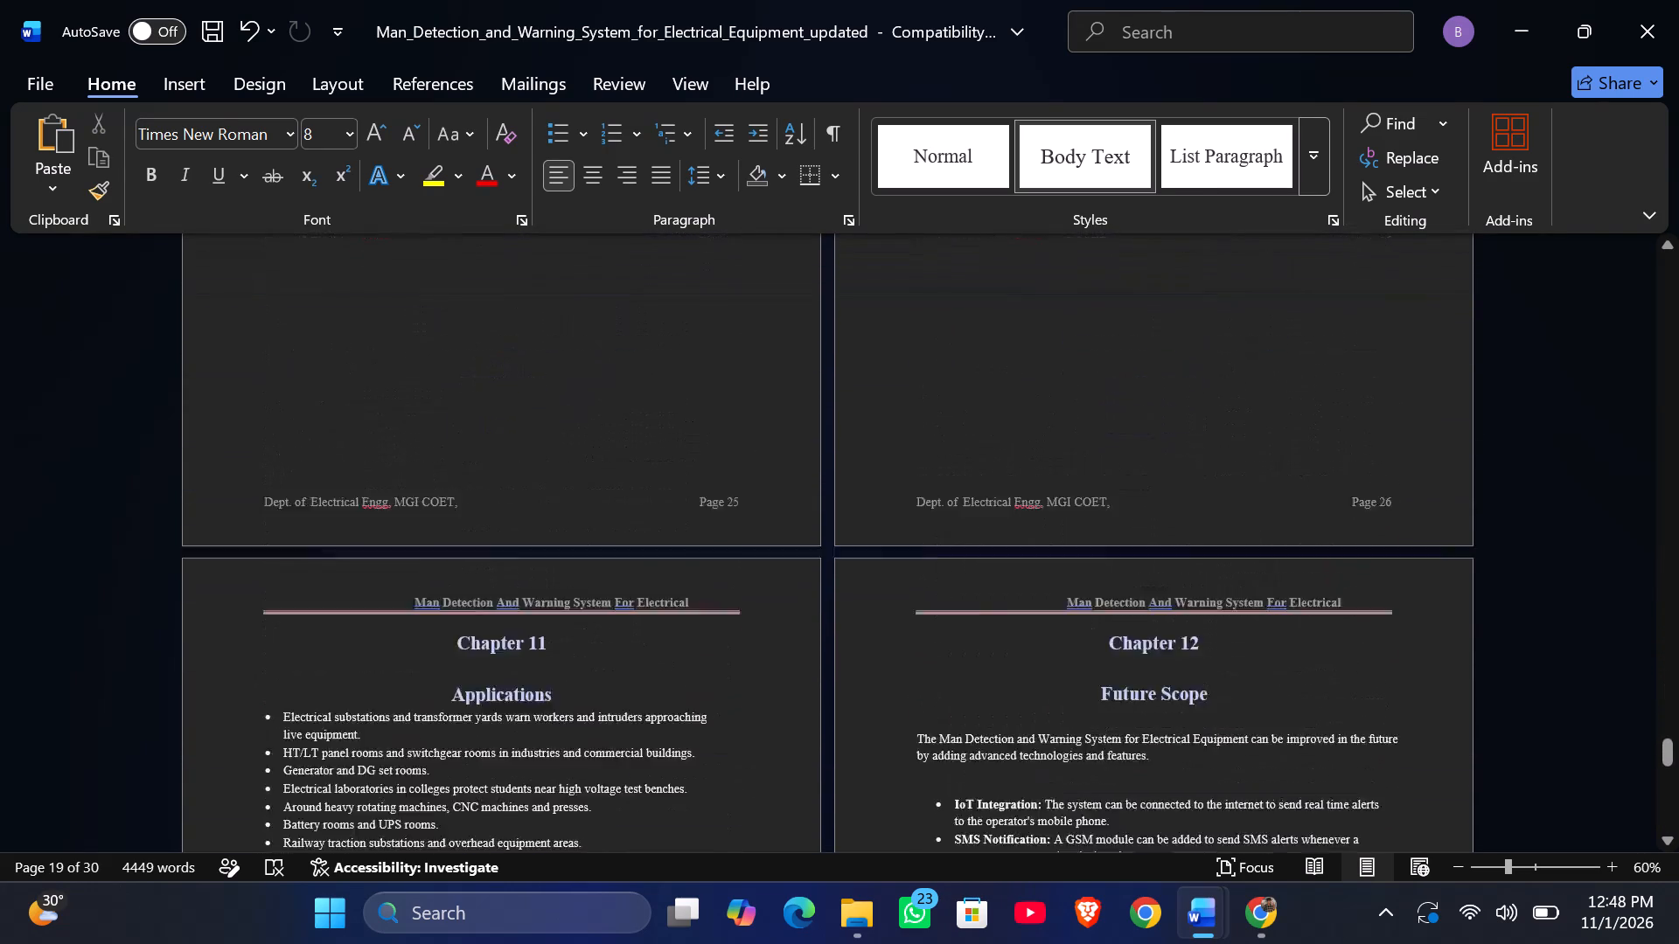
{"action": "scroll", "coordinate": [745, 649], "scroll_direction": "up", "scroll_amount": 20}
{"action": "scroll", "coordinate": [745, 649], "scroll_direction": "up", "scroll_amount": 20}
{"action": "scroll", "coordinate": [745, 649], "scroll_direction": "up", "scroll_amount": 13}
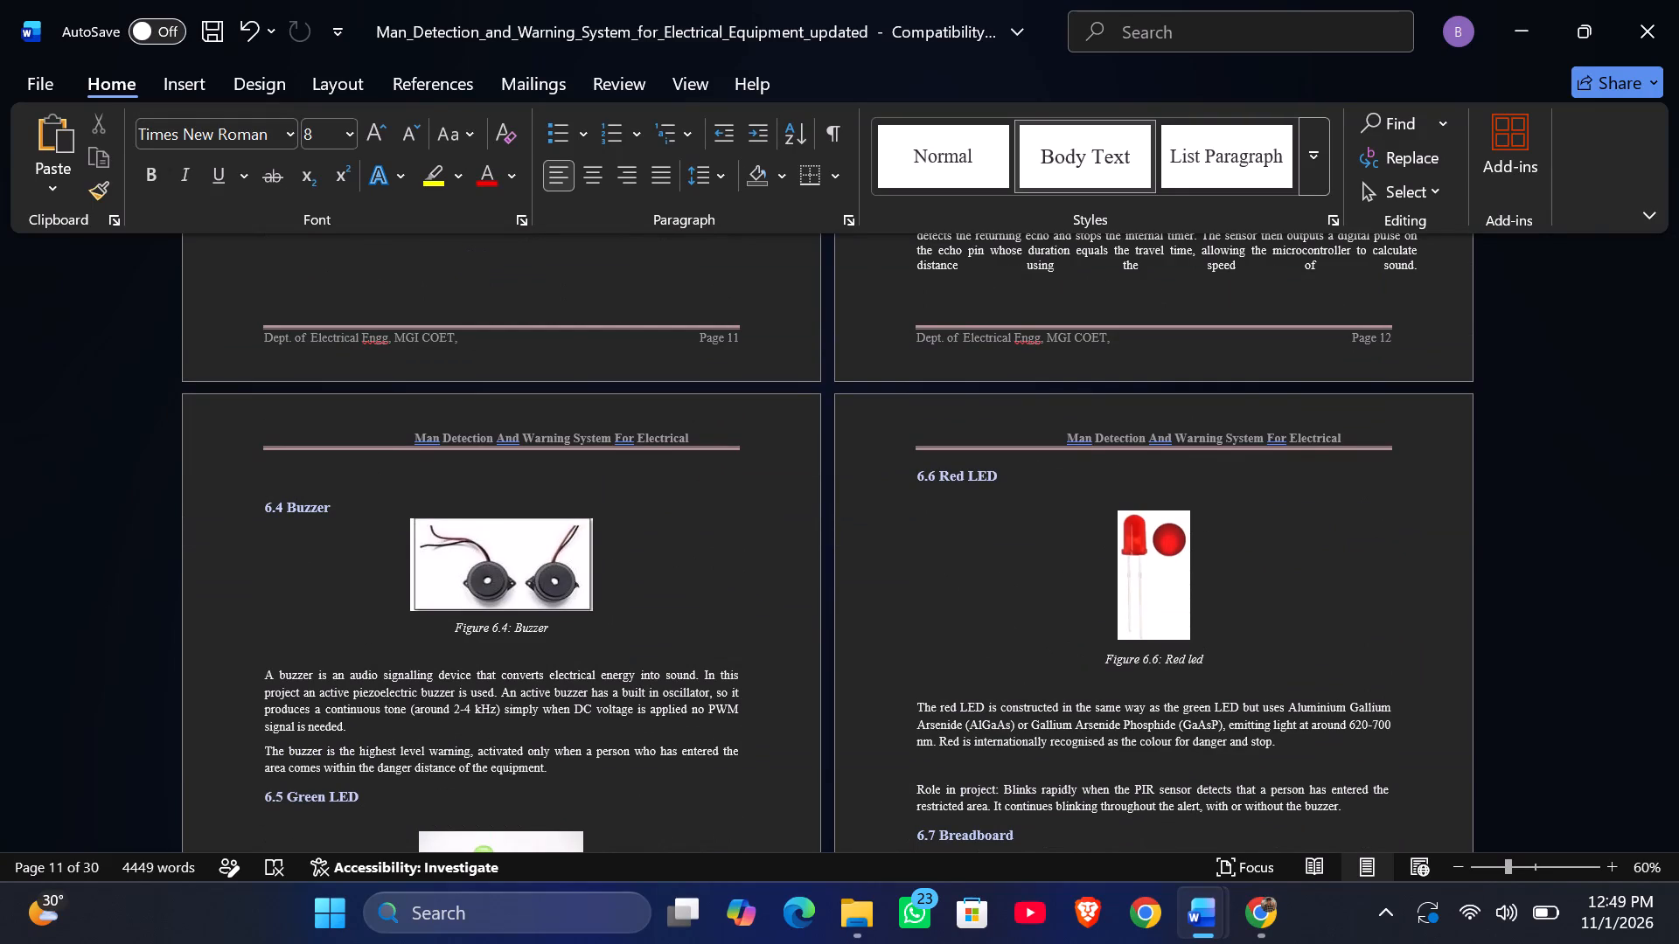
{"action": "scroll", "coordinate": [790, 579], "scroll_direction": "up", "scroll_amount": 9}
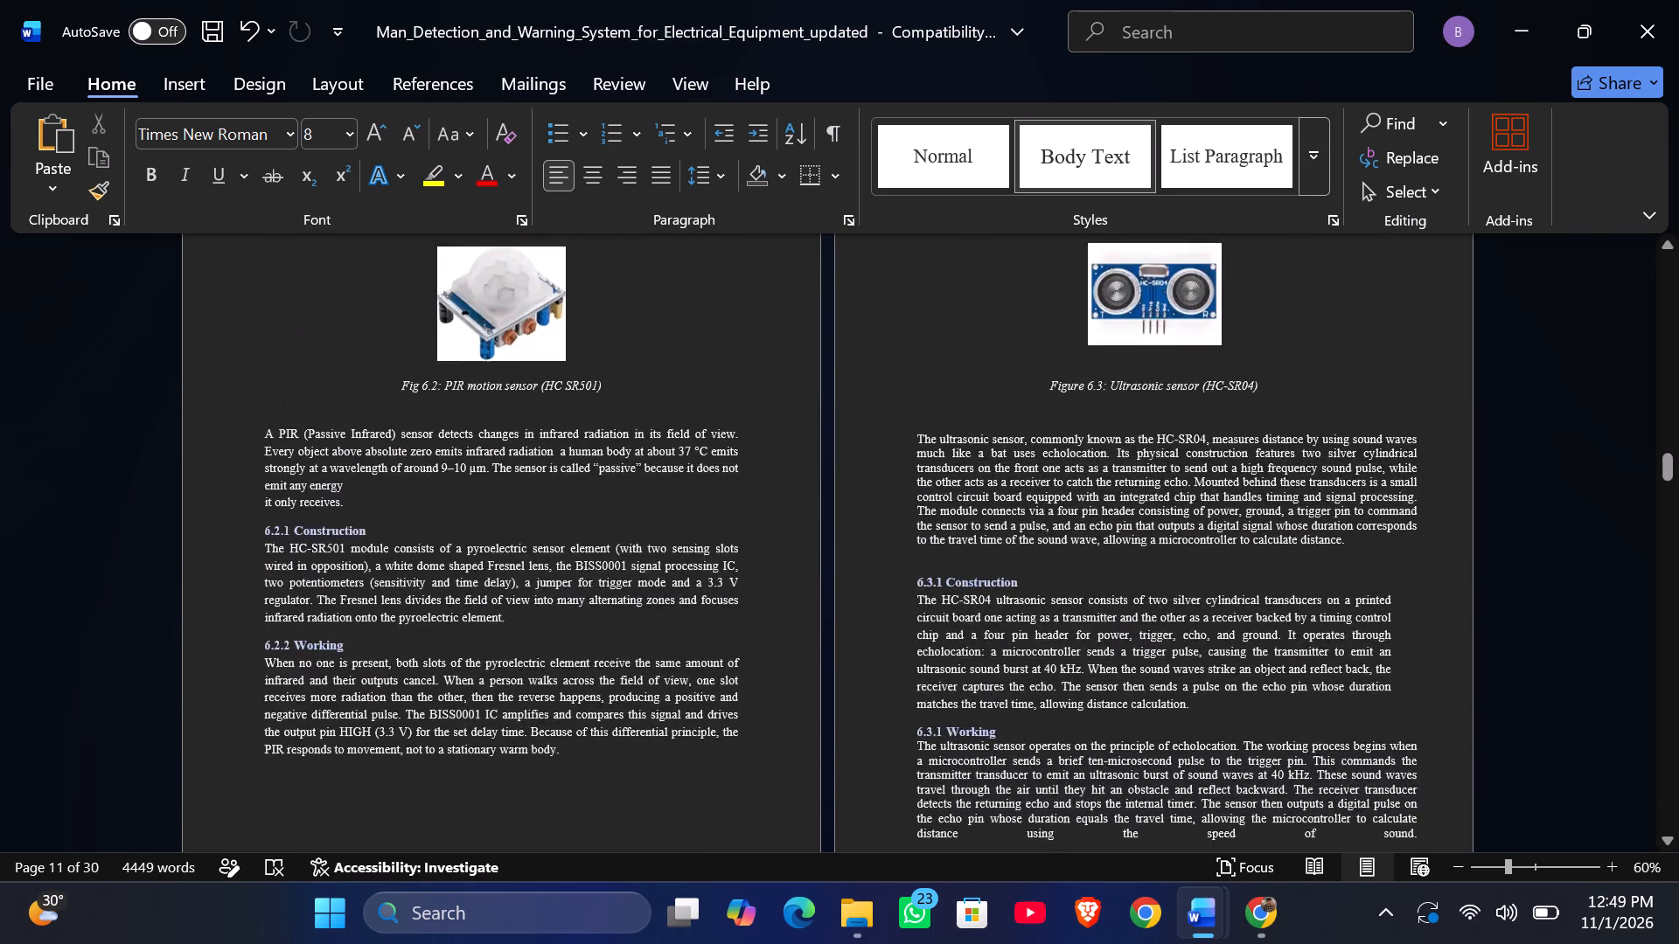
{"action": "scroll", "coordinate": [790, 579], "scroll_direction": "up", "scroll_amount": 11}
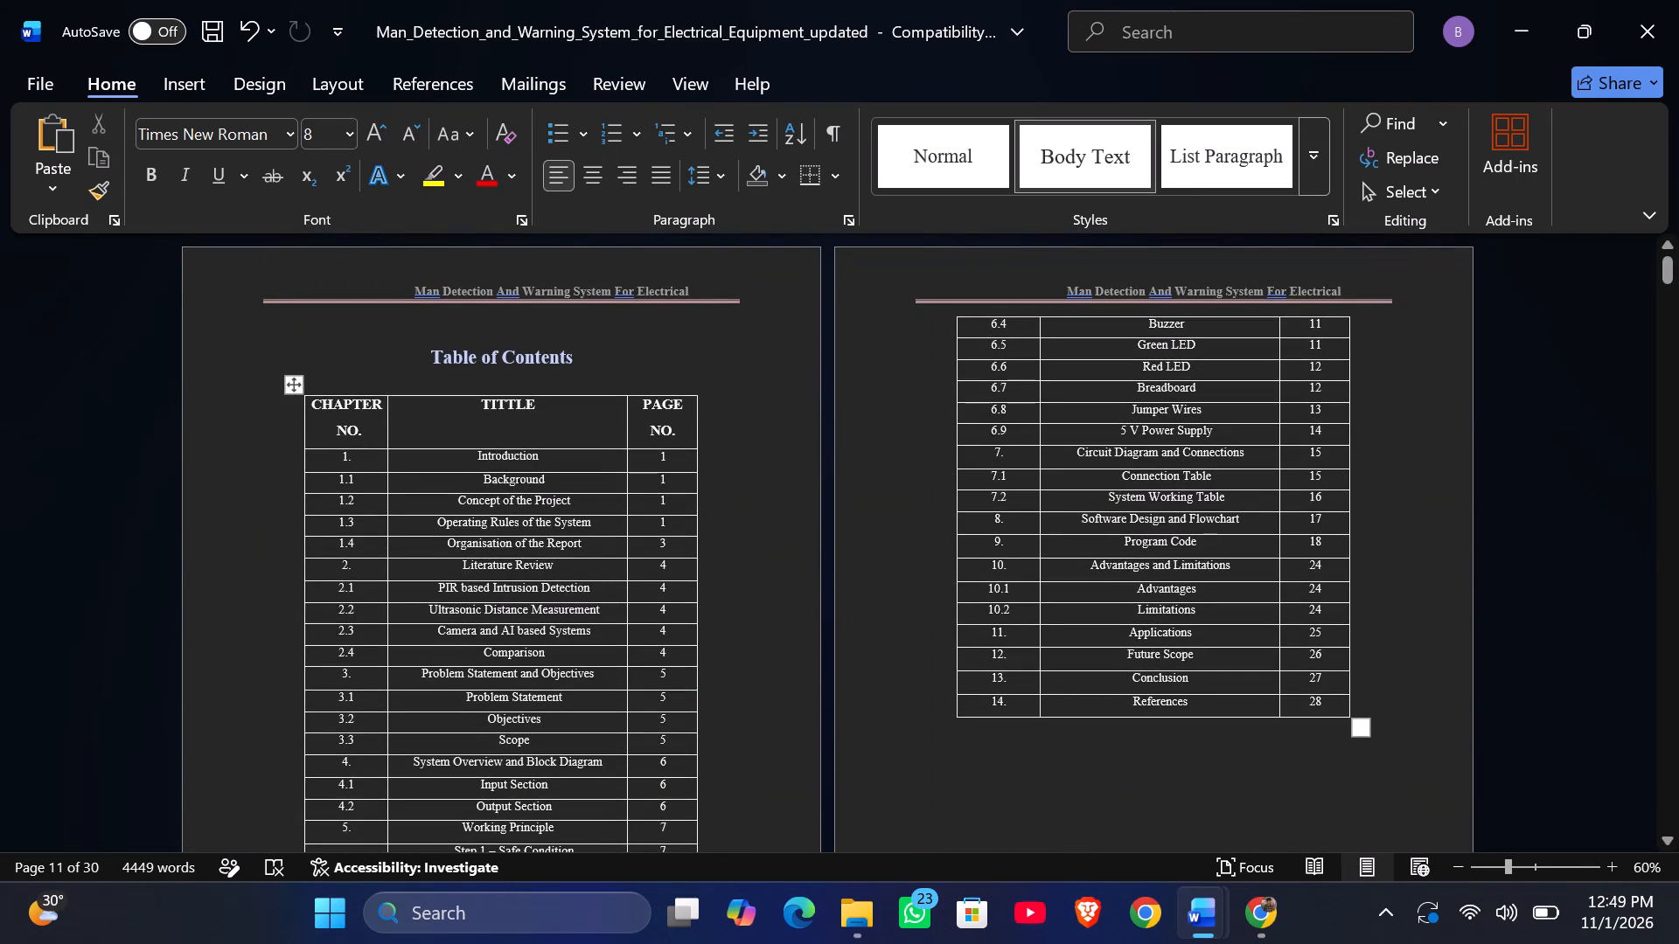
{"action": "scroll", "coordinate": [380, 476], "scroll_direction": "down", "scroll_amount": 3}
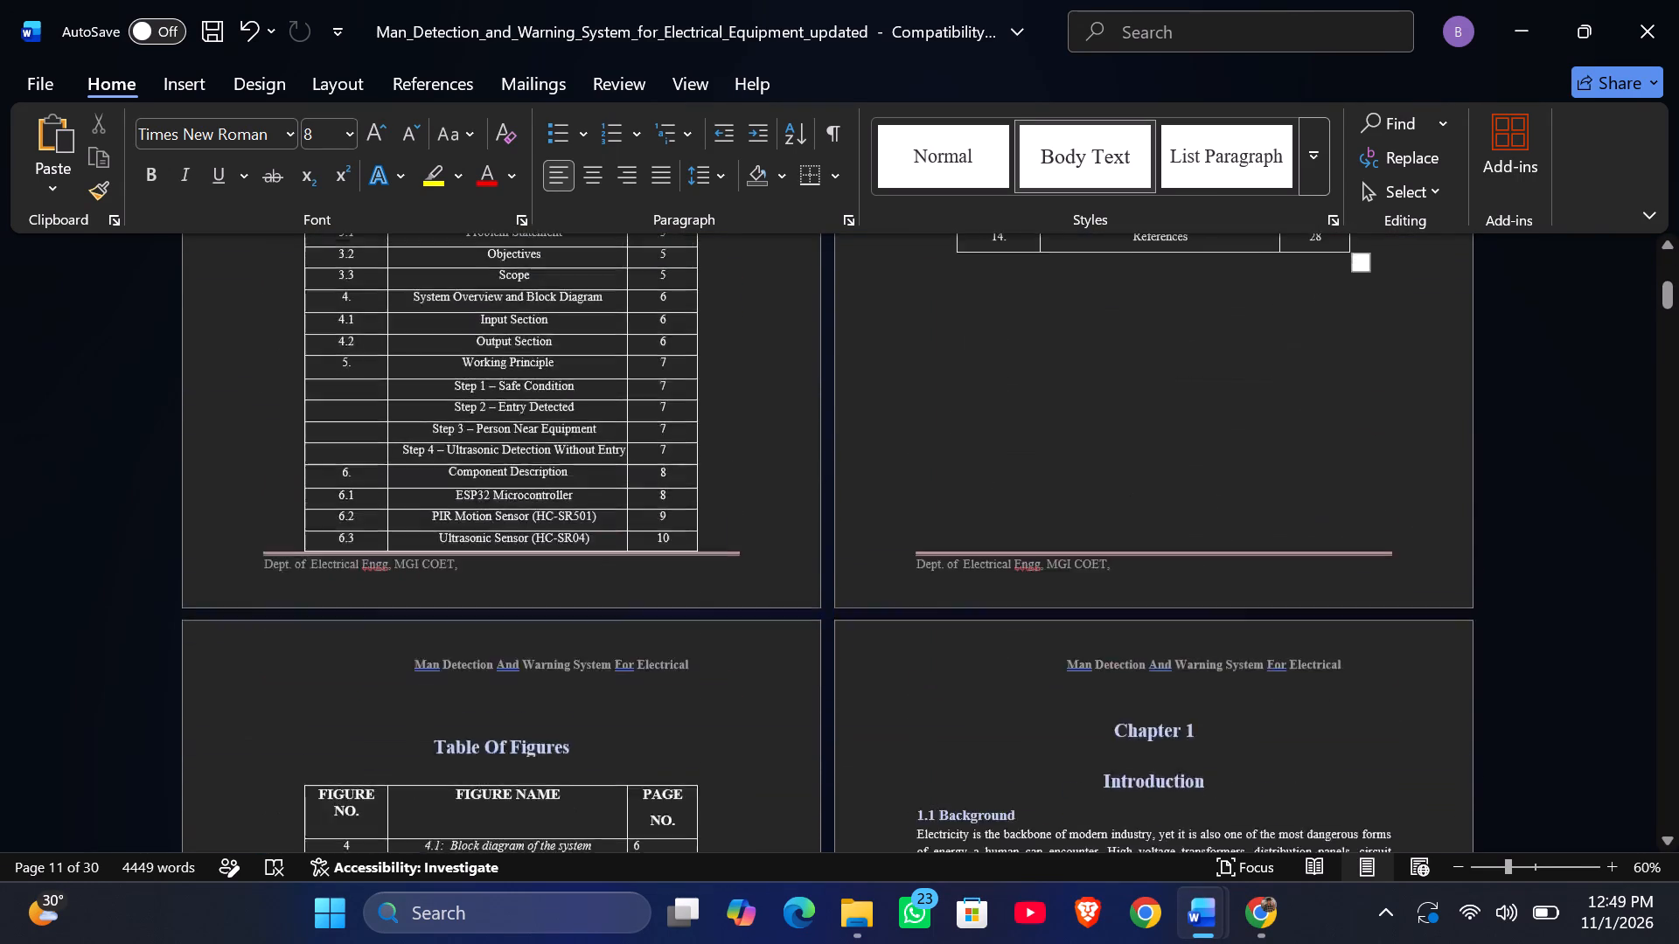
{"action": "scroll", "coordinate": [548, 590], "scroll_direction": "down", "scroll_amount": 3}
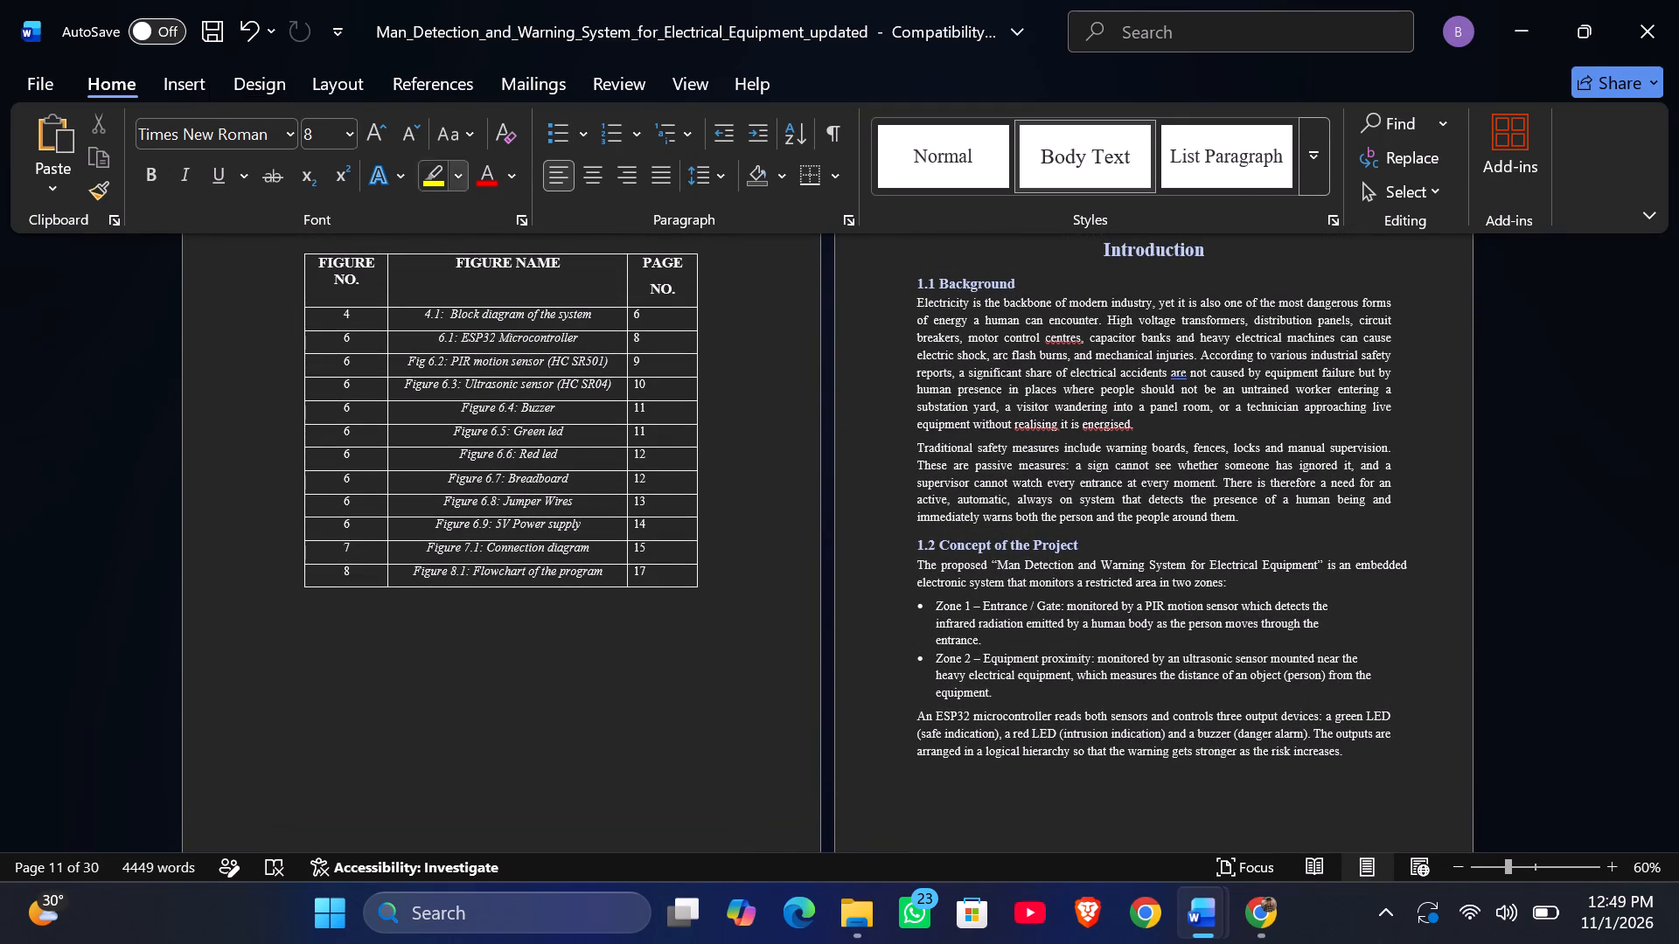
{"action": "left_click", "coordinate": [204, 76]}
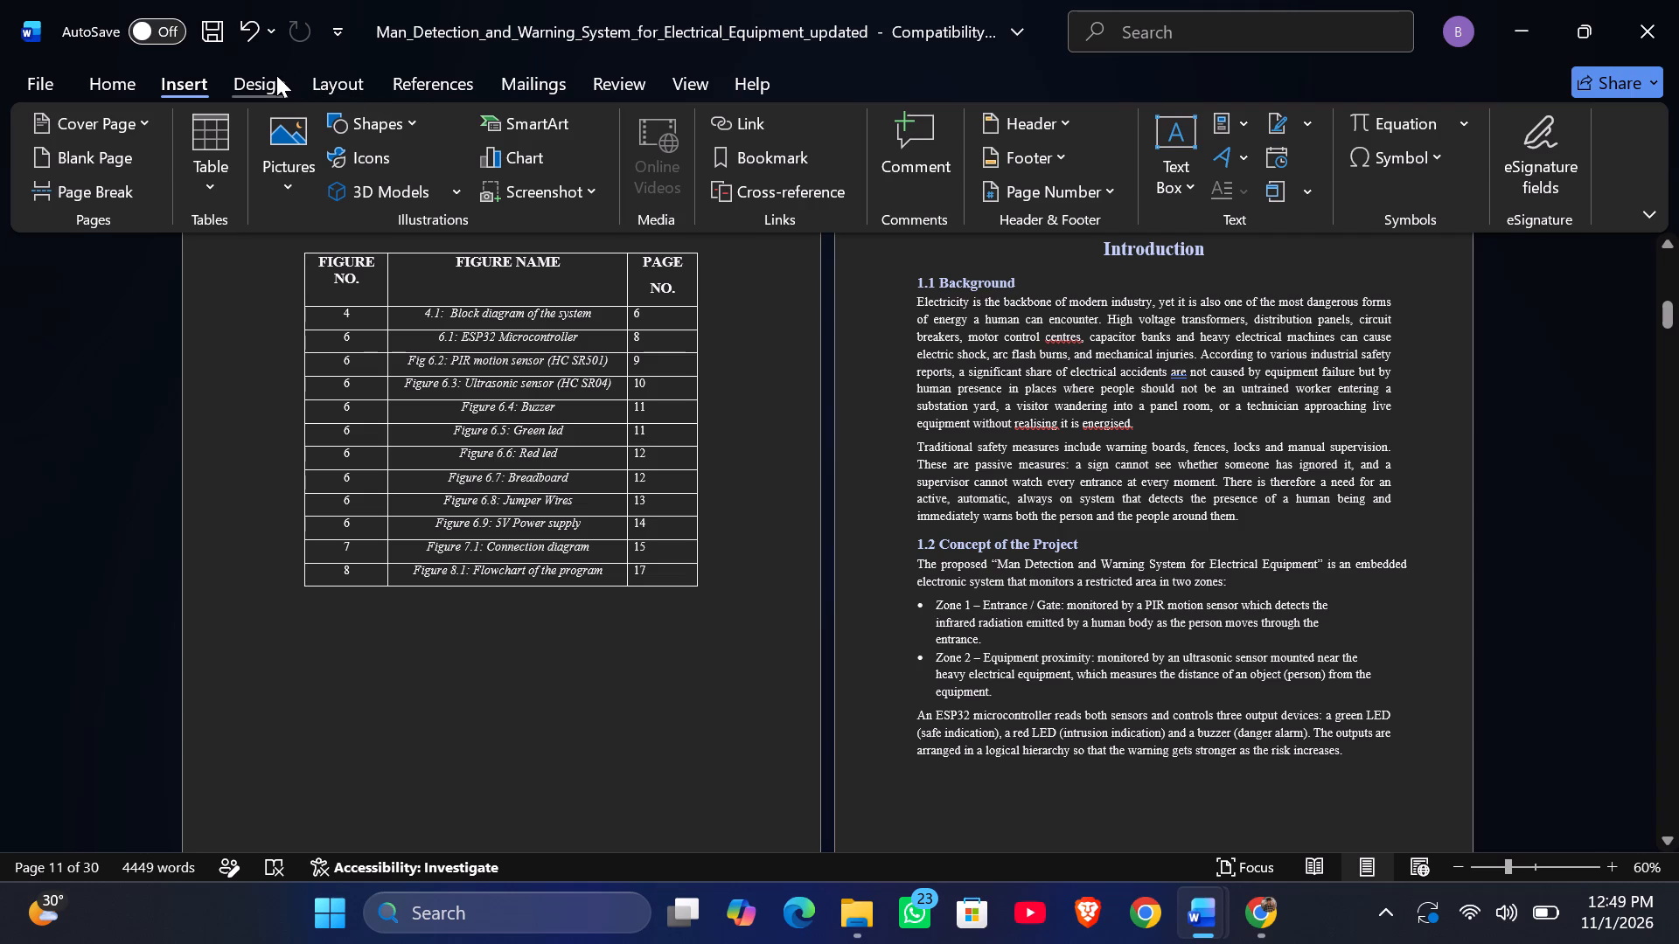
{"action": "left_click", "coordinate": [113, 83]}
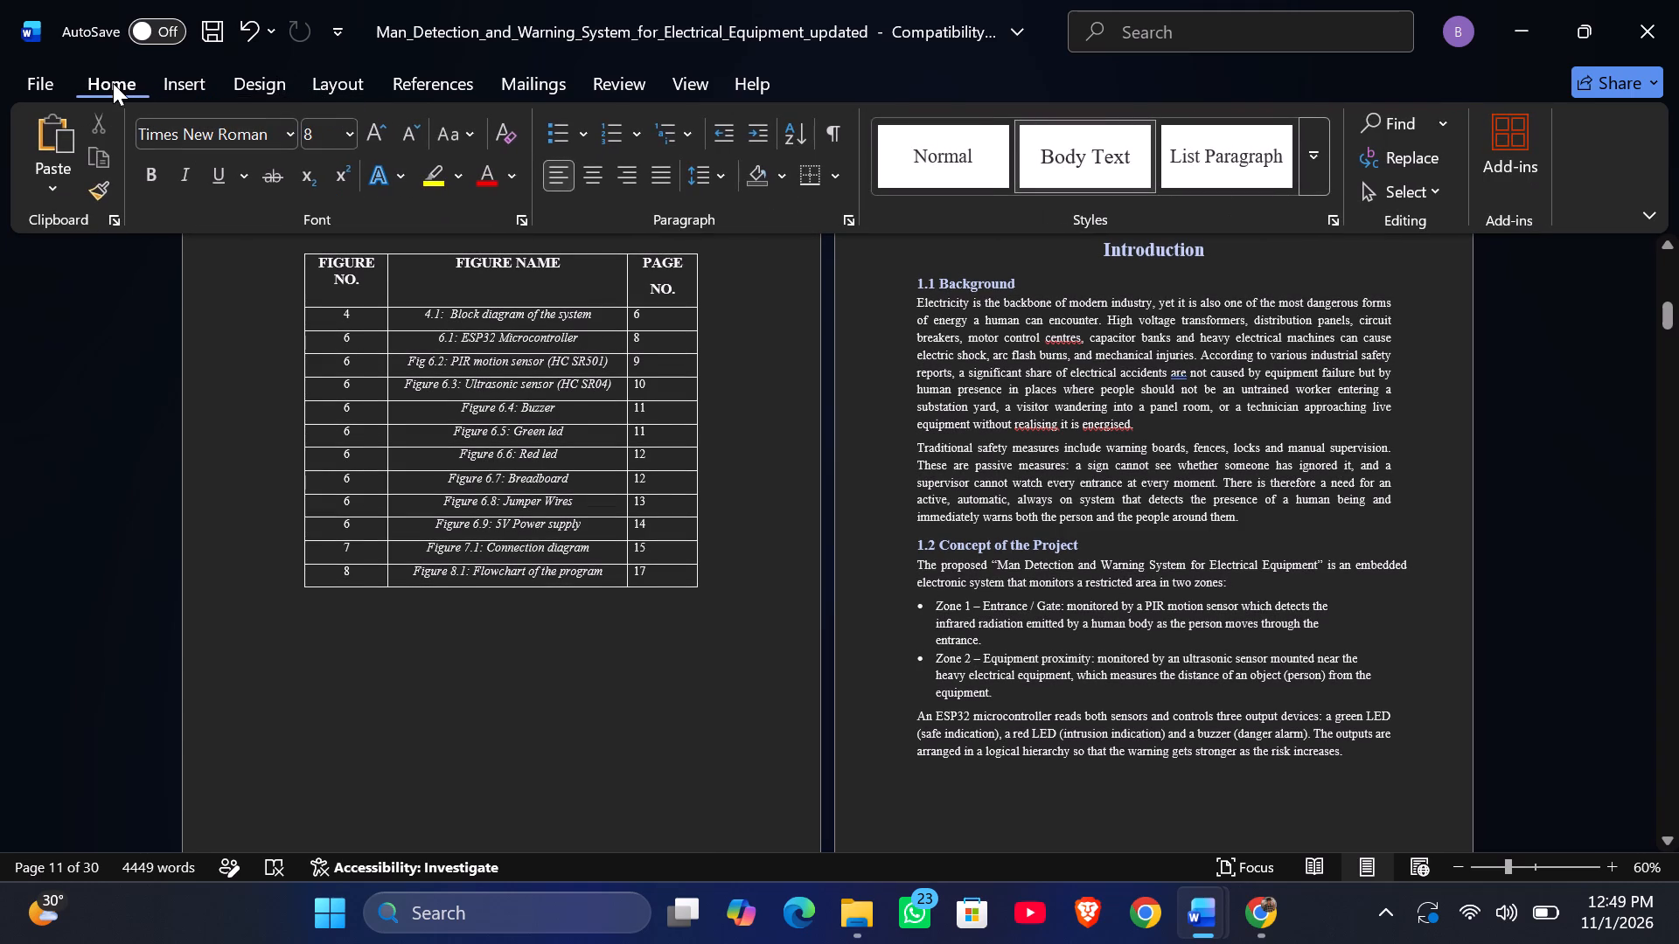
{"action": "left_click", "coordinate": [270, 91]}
Set the current section's page numbering to start at 1 in the 1, 2, 3 number format.
{"action": "left_click", "coordinate": [197, 76]}
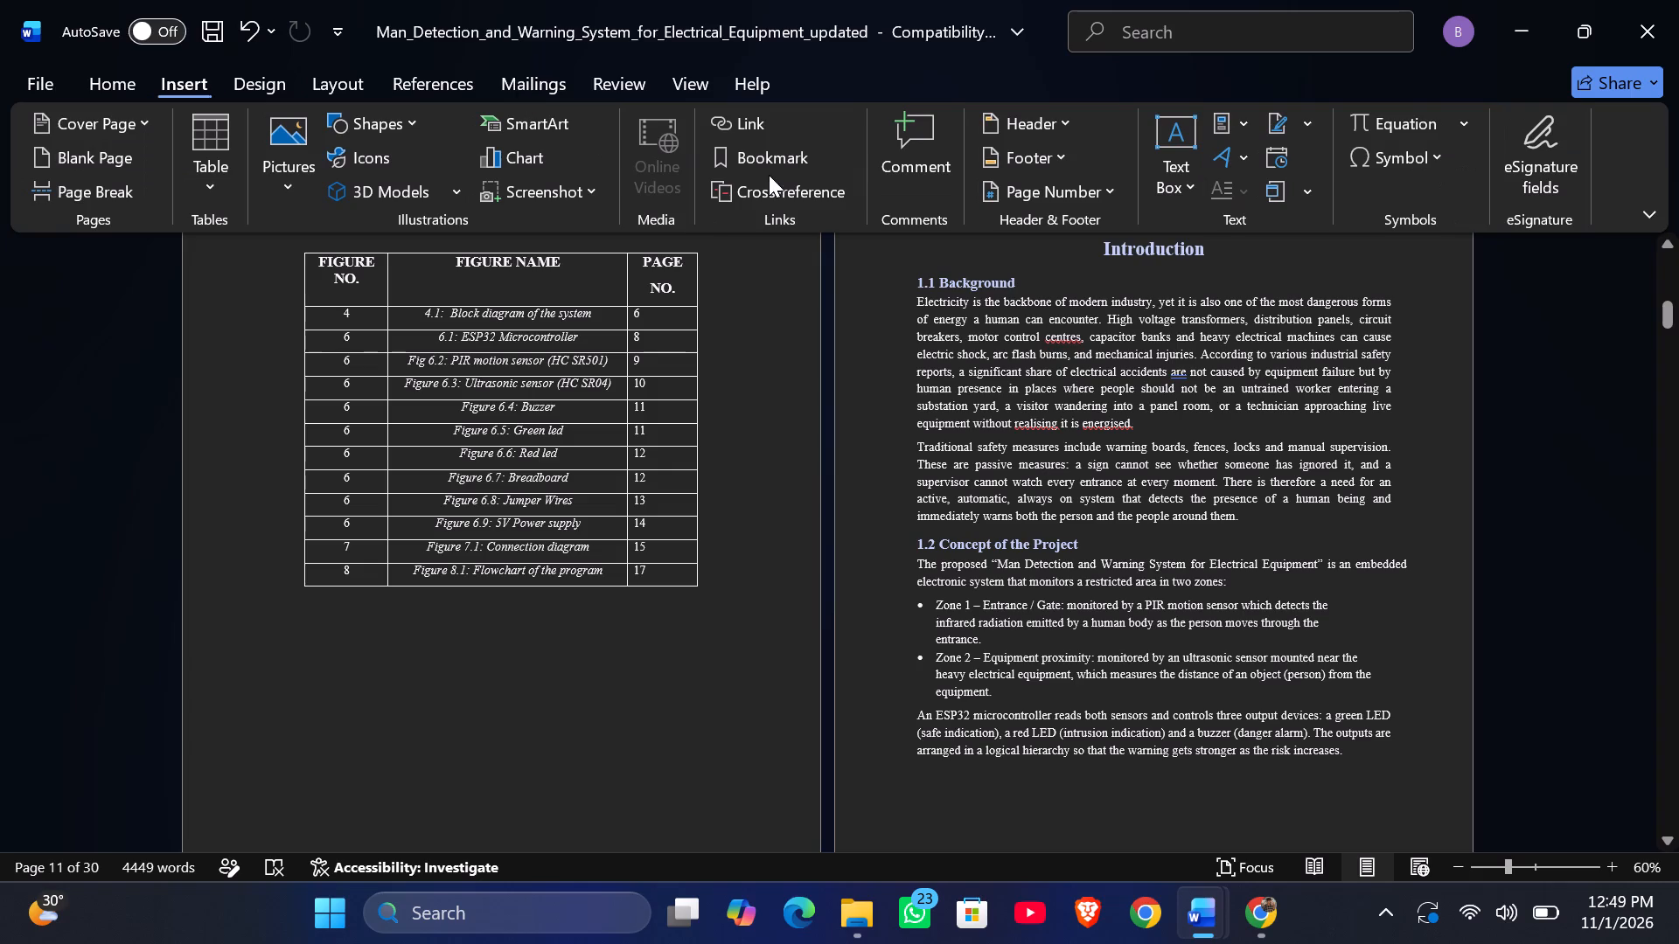
{"action": "left_click", "coordinate": [1000, 156]}
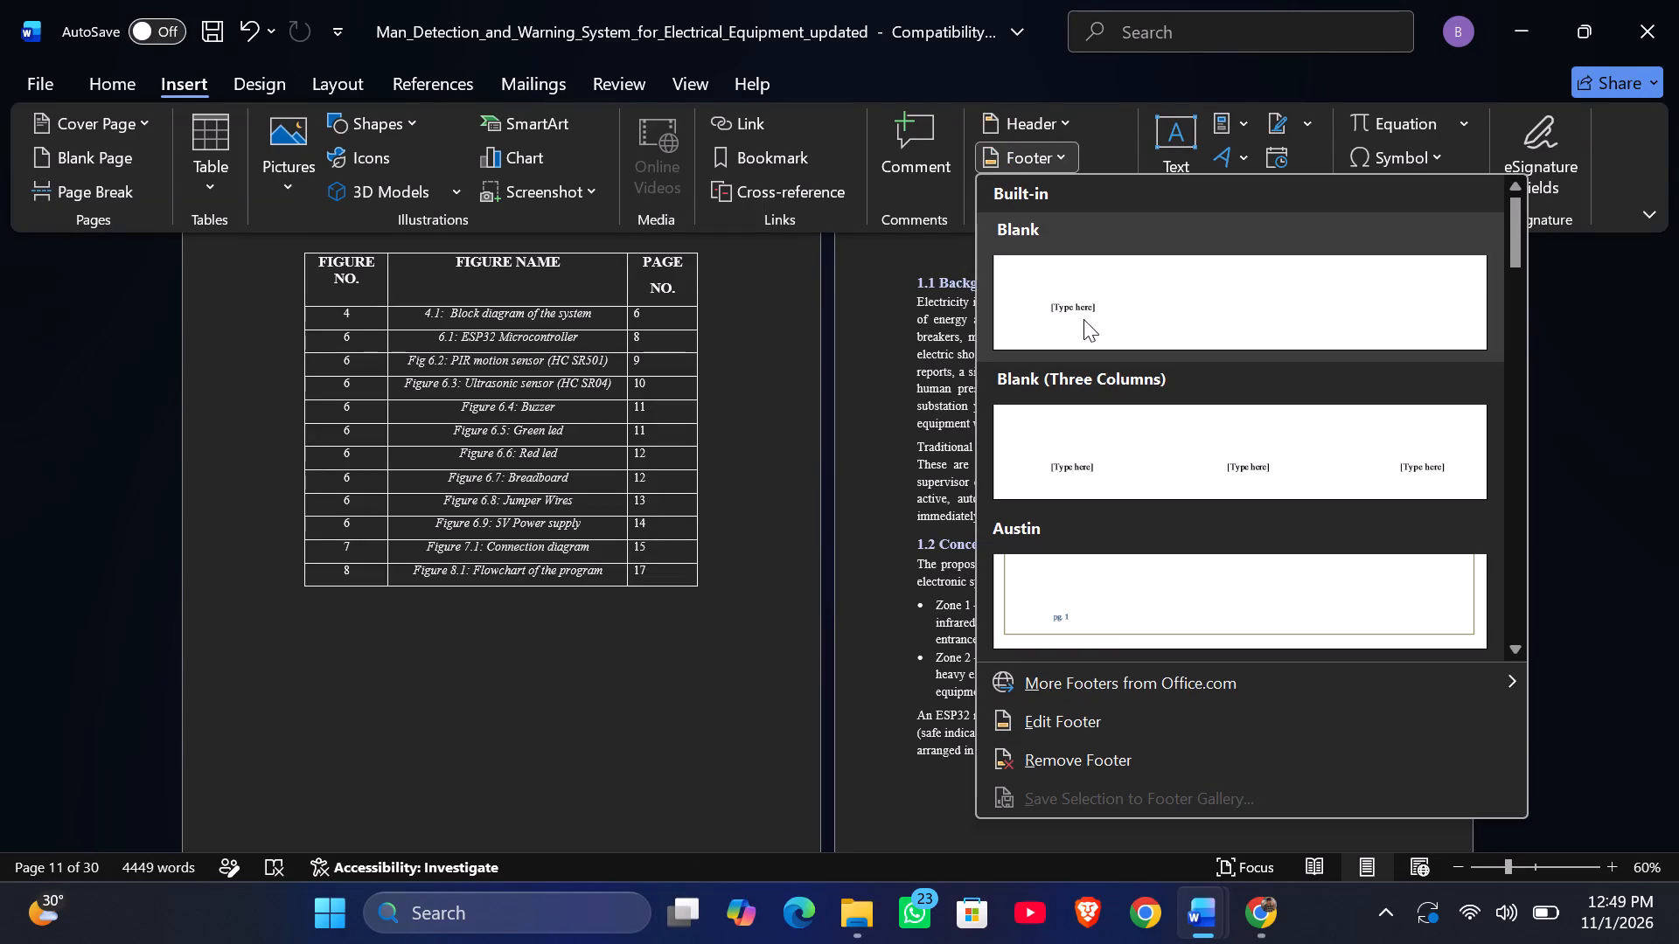
{"action": "left_click", "coordinate": [1097, 132]}
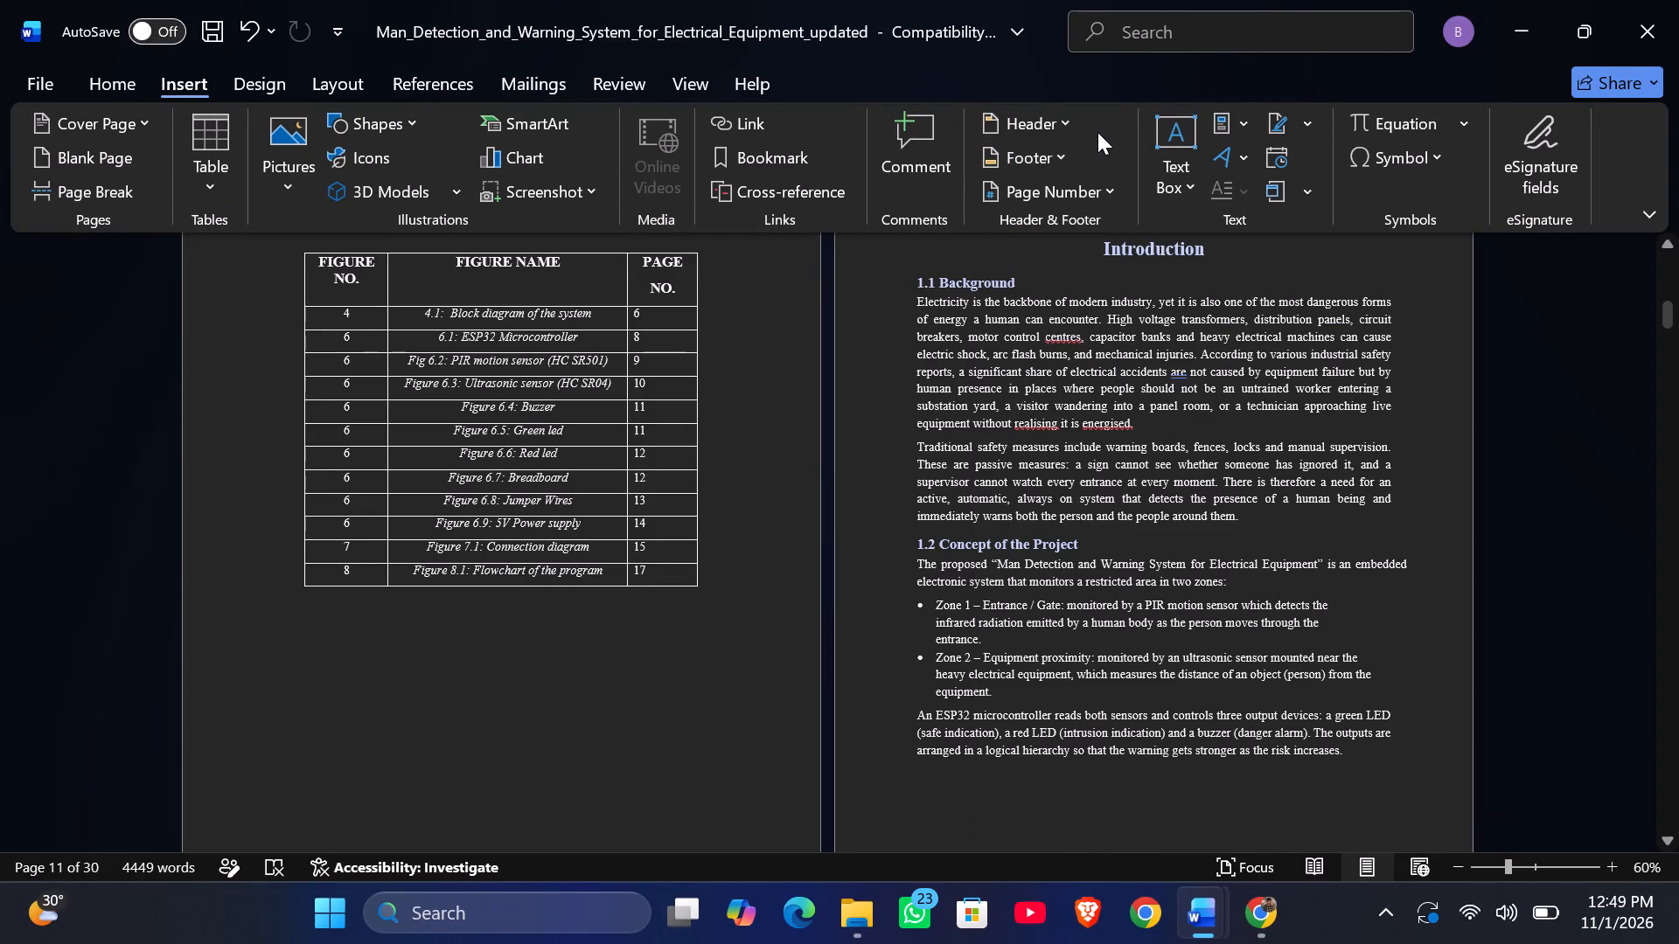
{"action": "left_click", "coordinate": [1075, 191]}
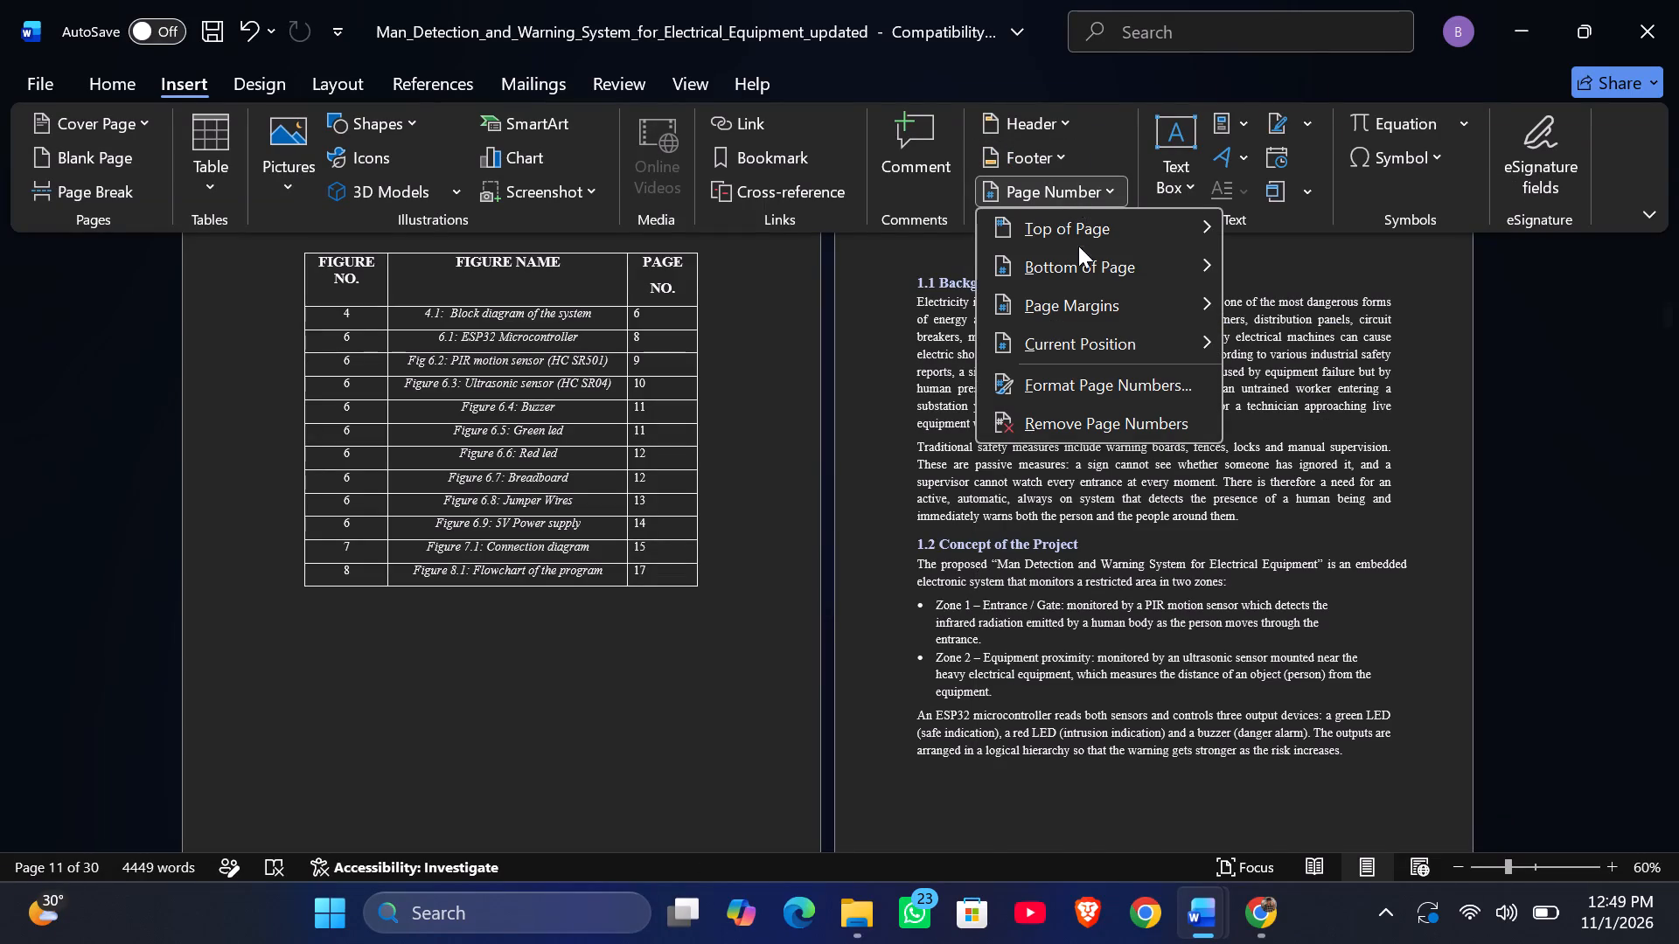
{"action": "left_click", "coordinate": [1070, 382]}
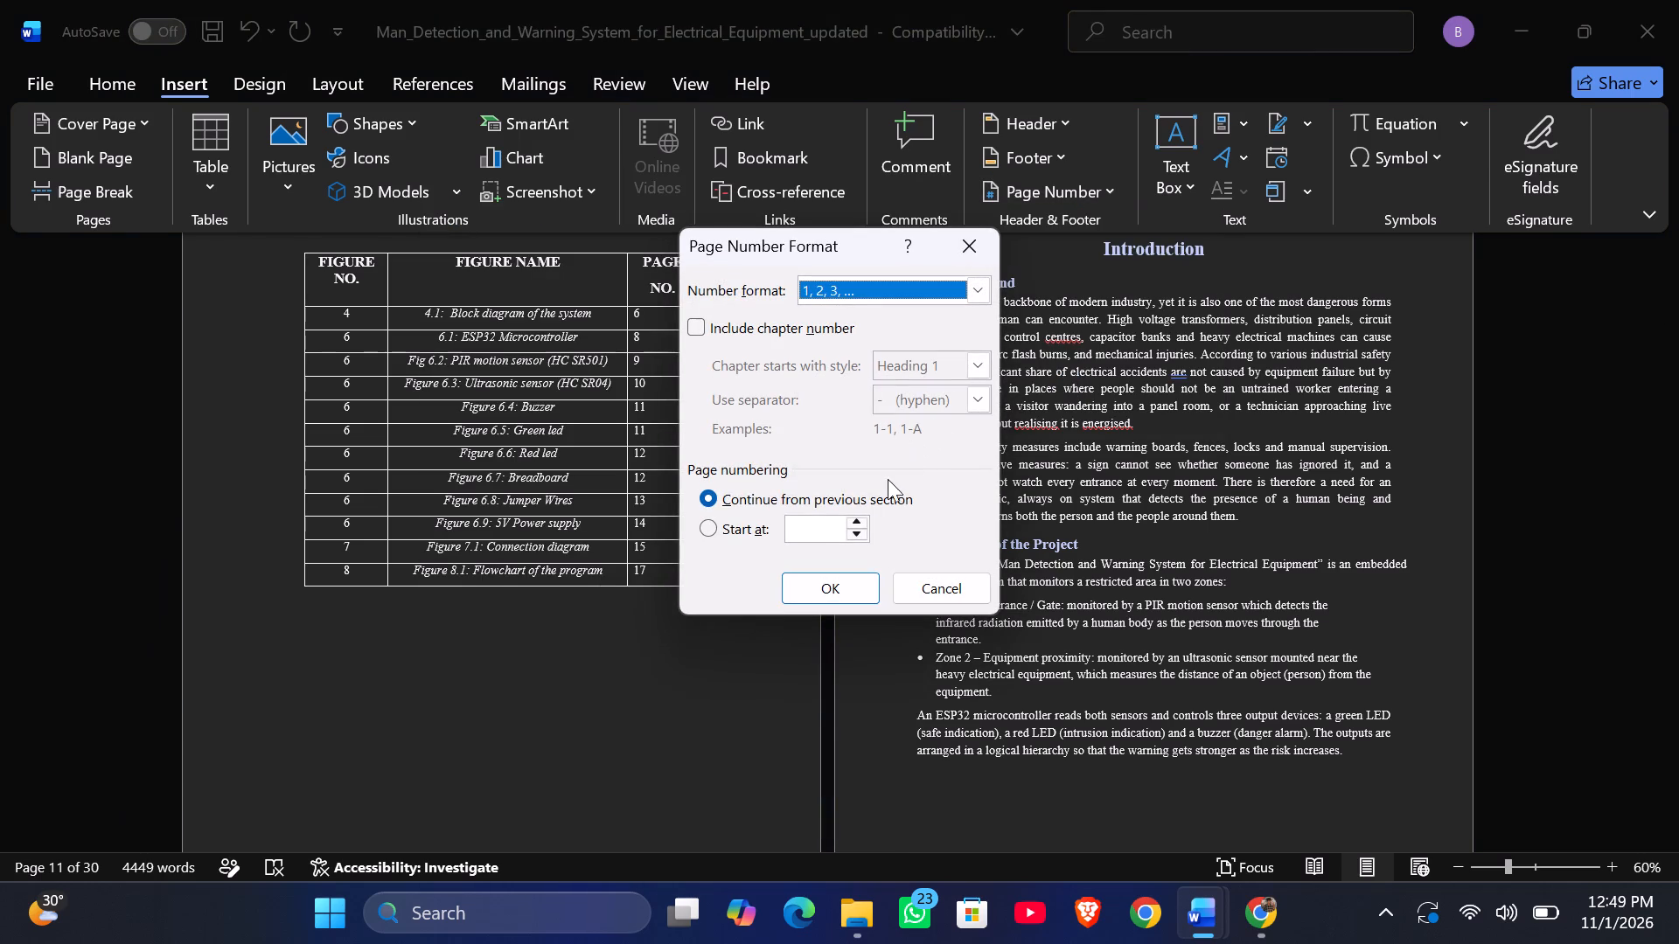
{"action": "left_click", "coordinate": [918, 291]}
{"action": "left_click", "coordinate": [918, 291]}
{"action": "left_click", "coordinate": [856, 519]}
{"action": "left_click", "coordinate": [831, 600]}
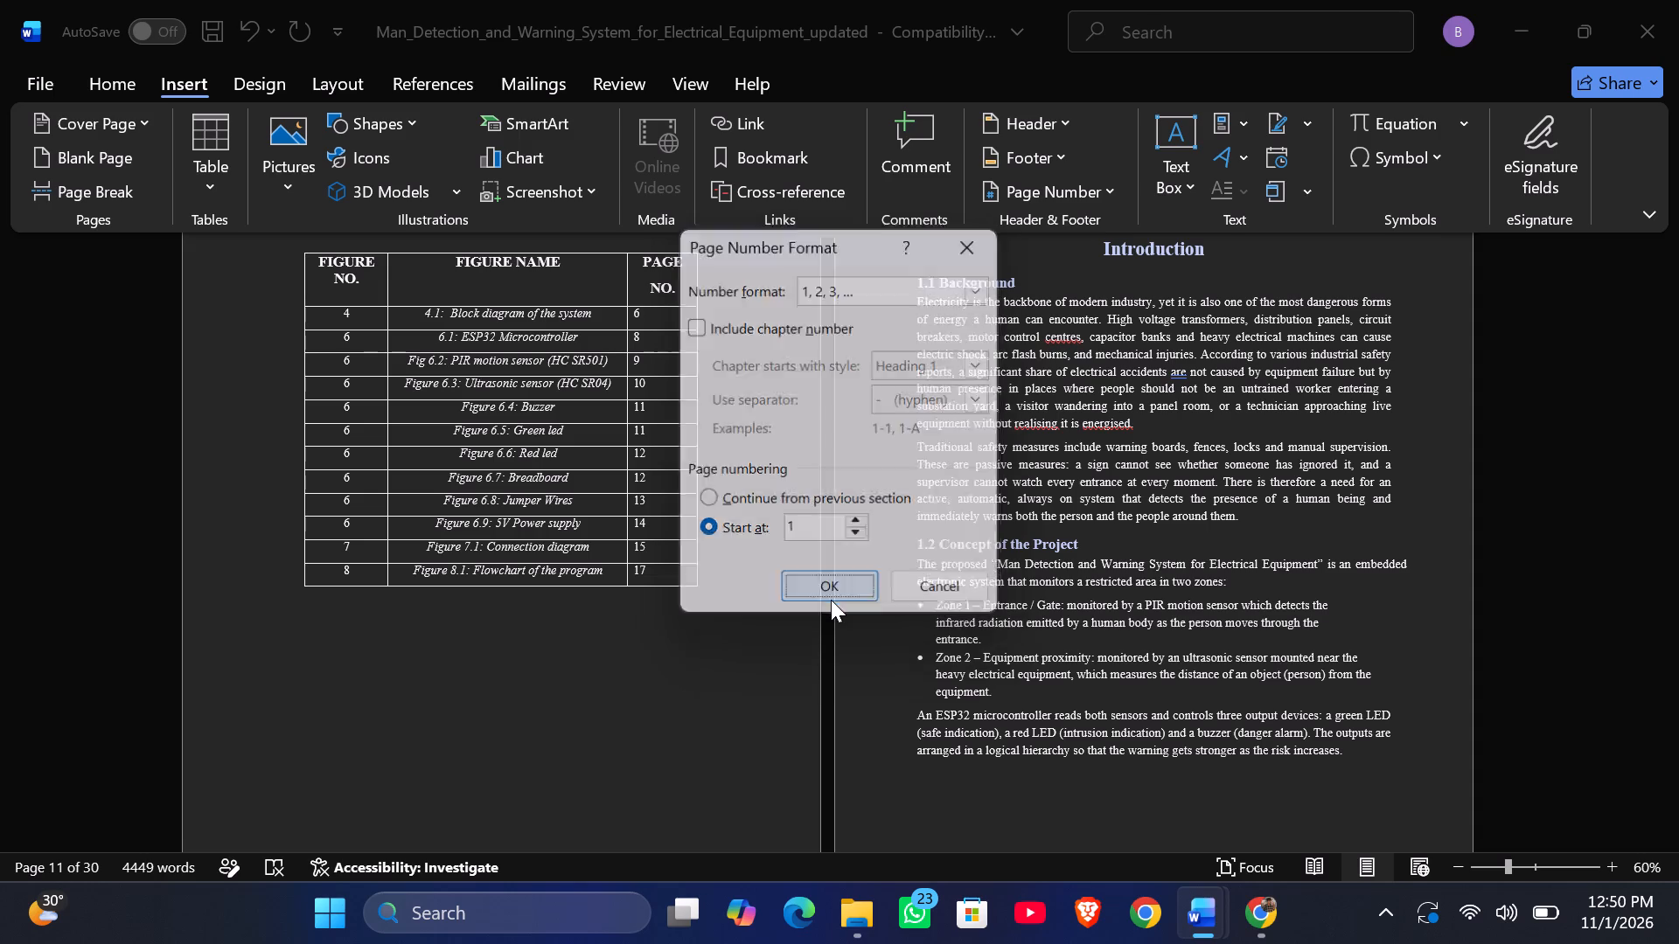
Check the footer page numbers from the Table of Contents through Chapter 2 and on the Chapter 7 pages.
{"action": "scroll", "coordinate": [831, 600], "scroll_direction": "down", "scroll_amount": 2}
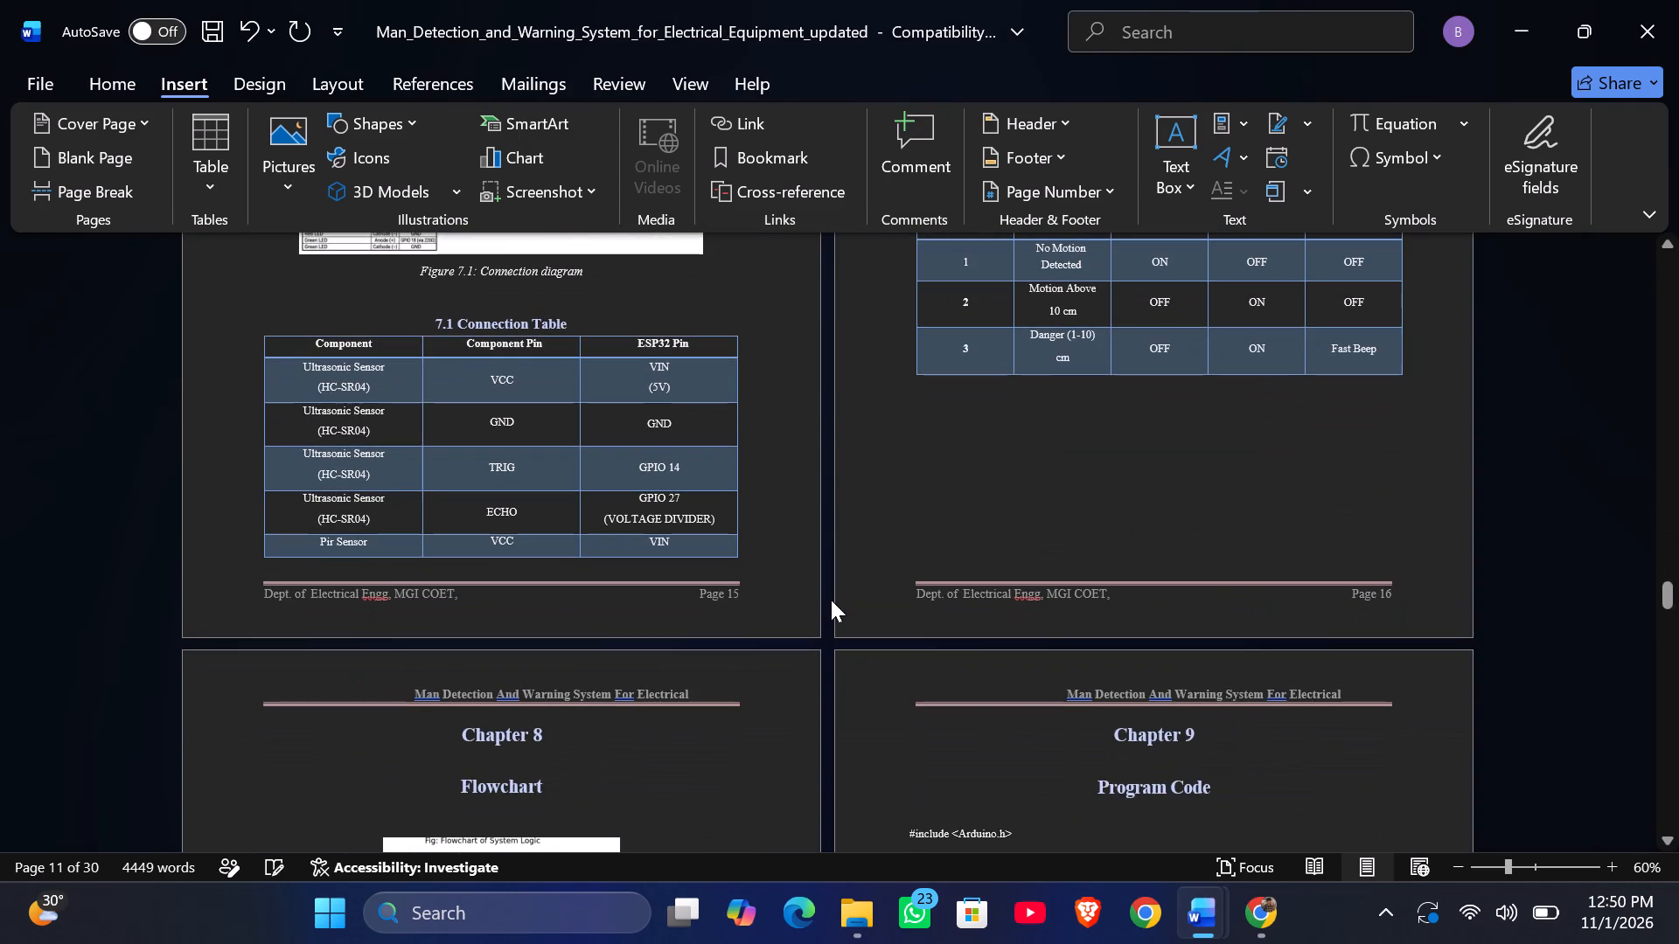
{"action": "scroll", "coordinate": [831, 600], "scroll_direction": "up", "scroll_amount": 20}
{"action": "scroll", "coordinate": [831, 600], "scroll_direction": "up", "scroll_amount": 13}
{"action": "scroll", "coordinate": [831, 600], "scroll_direction": "up", "scroll_amount": 20}
{"action": "scroll", "coordinate": [831, 600], "scroll_direction": "up", "scroll_amount": 20}
{"action": "scroll", "coordinate": [831, 600], "scroll_direction": "up", "scroll_amount": 20}
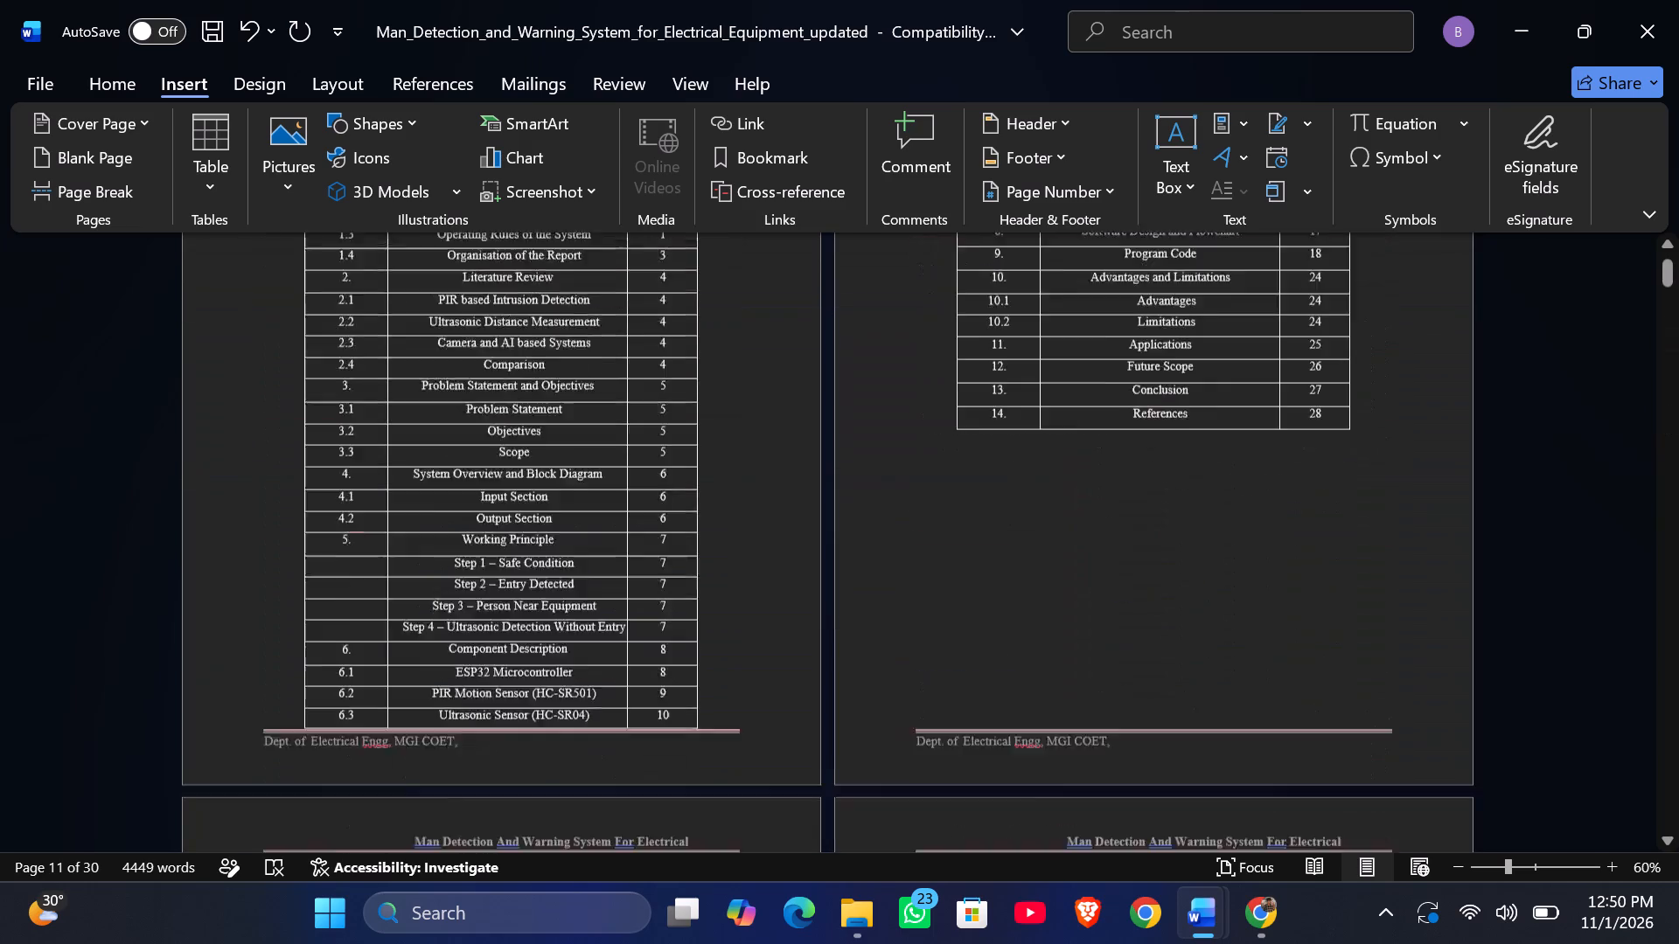
{"action": "scroll", "coordinate": [831, 600], "scroll_direction": "down", "scroll_amount": 5}
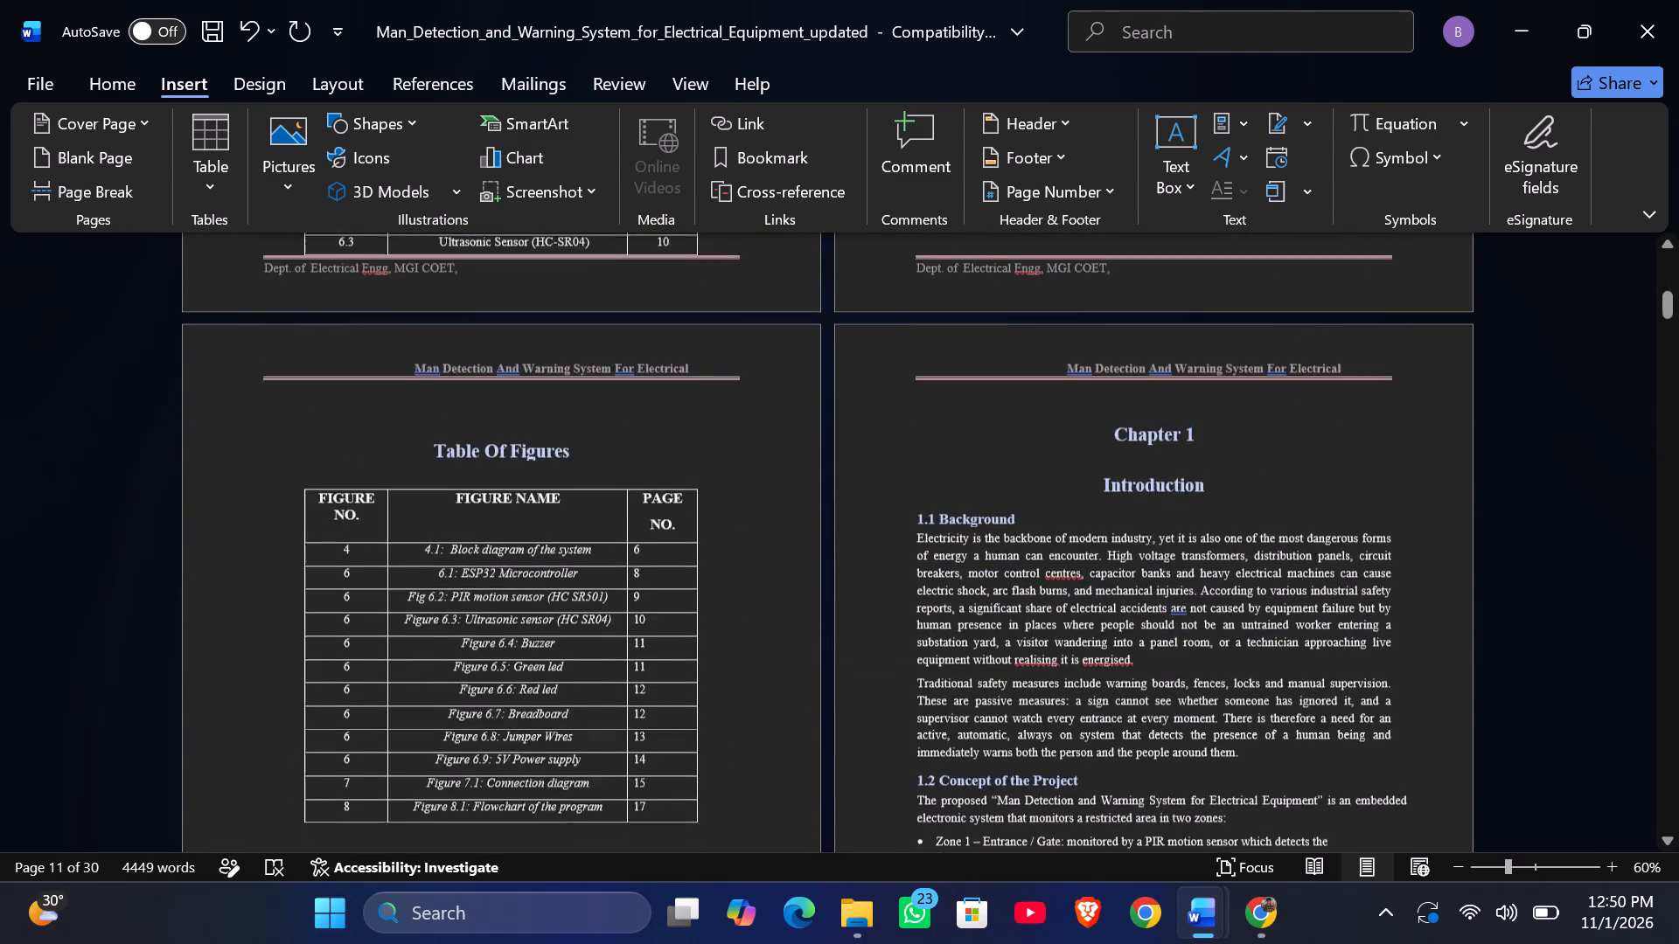
{"action": "scroll", "coordinate": [831, 600], "scroll_direction": "down", "scroll_amount": 3}
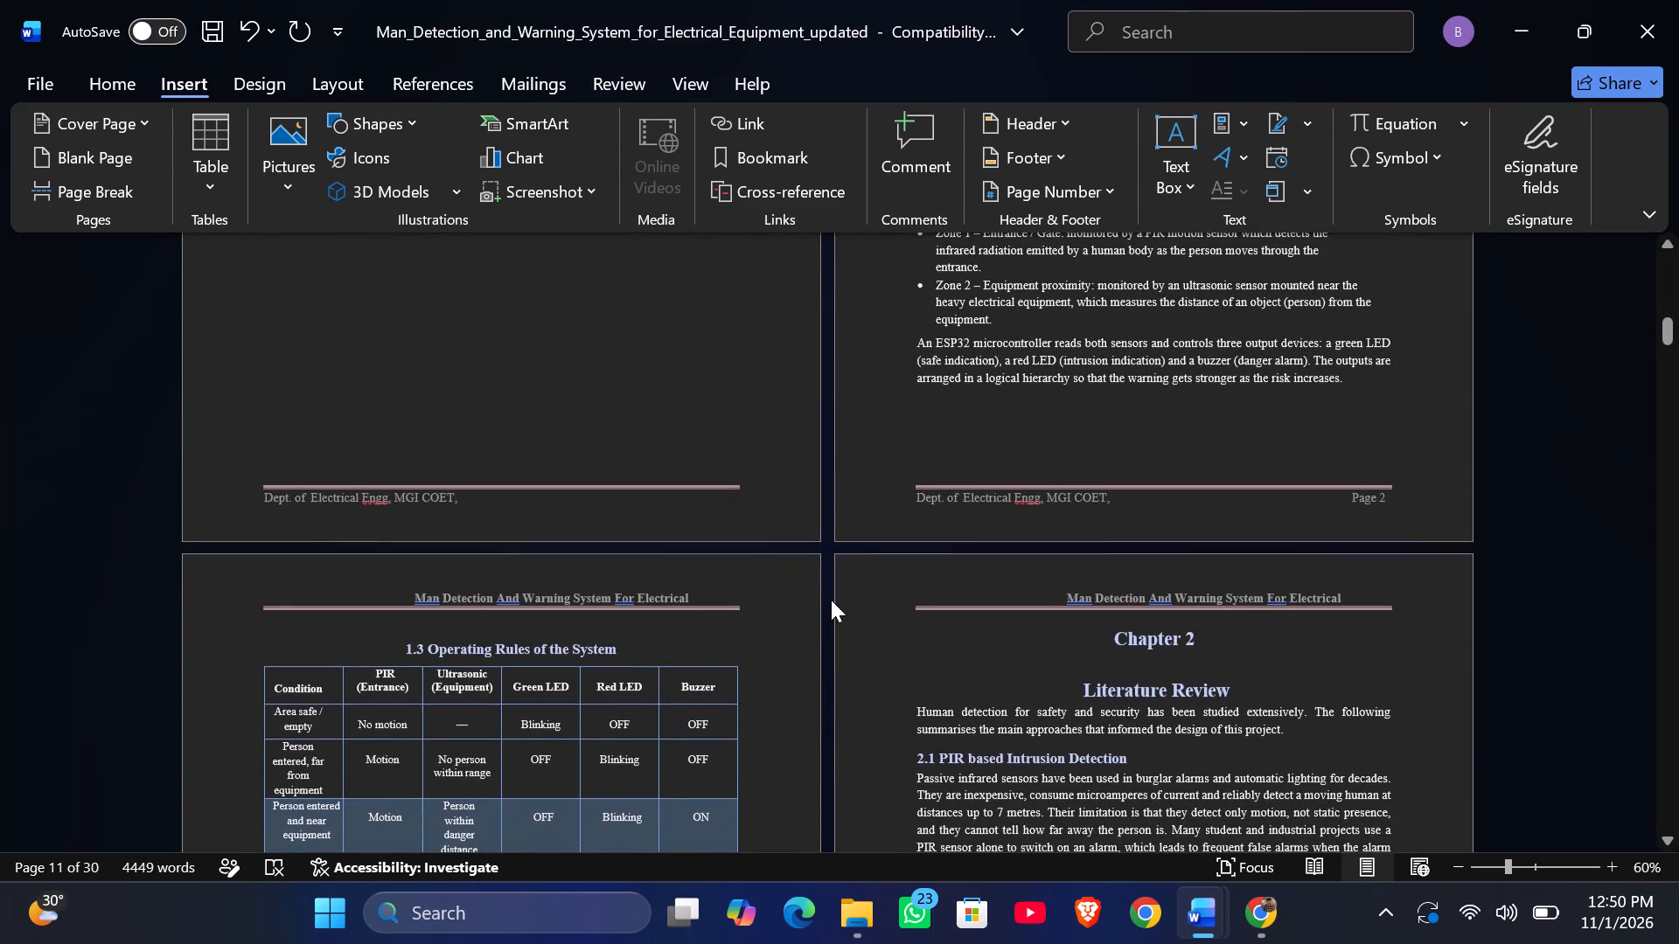
{"action": "scroll", "coordinate": [831, 600], "scroll_direction": "up", "scroll_amount": 4}
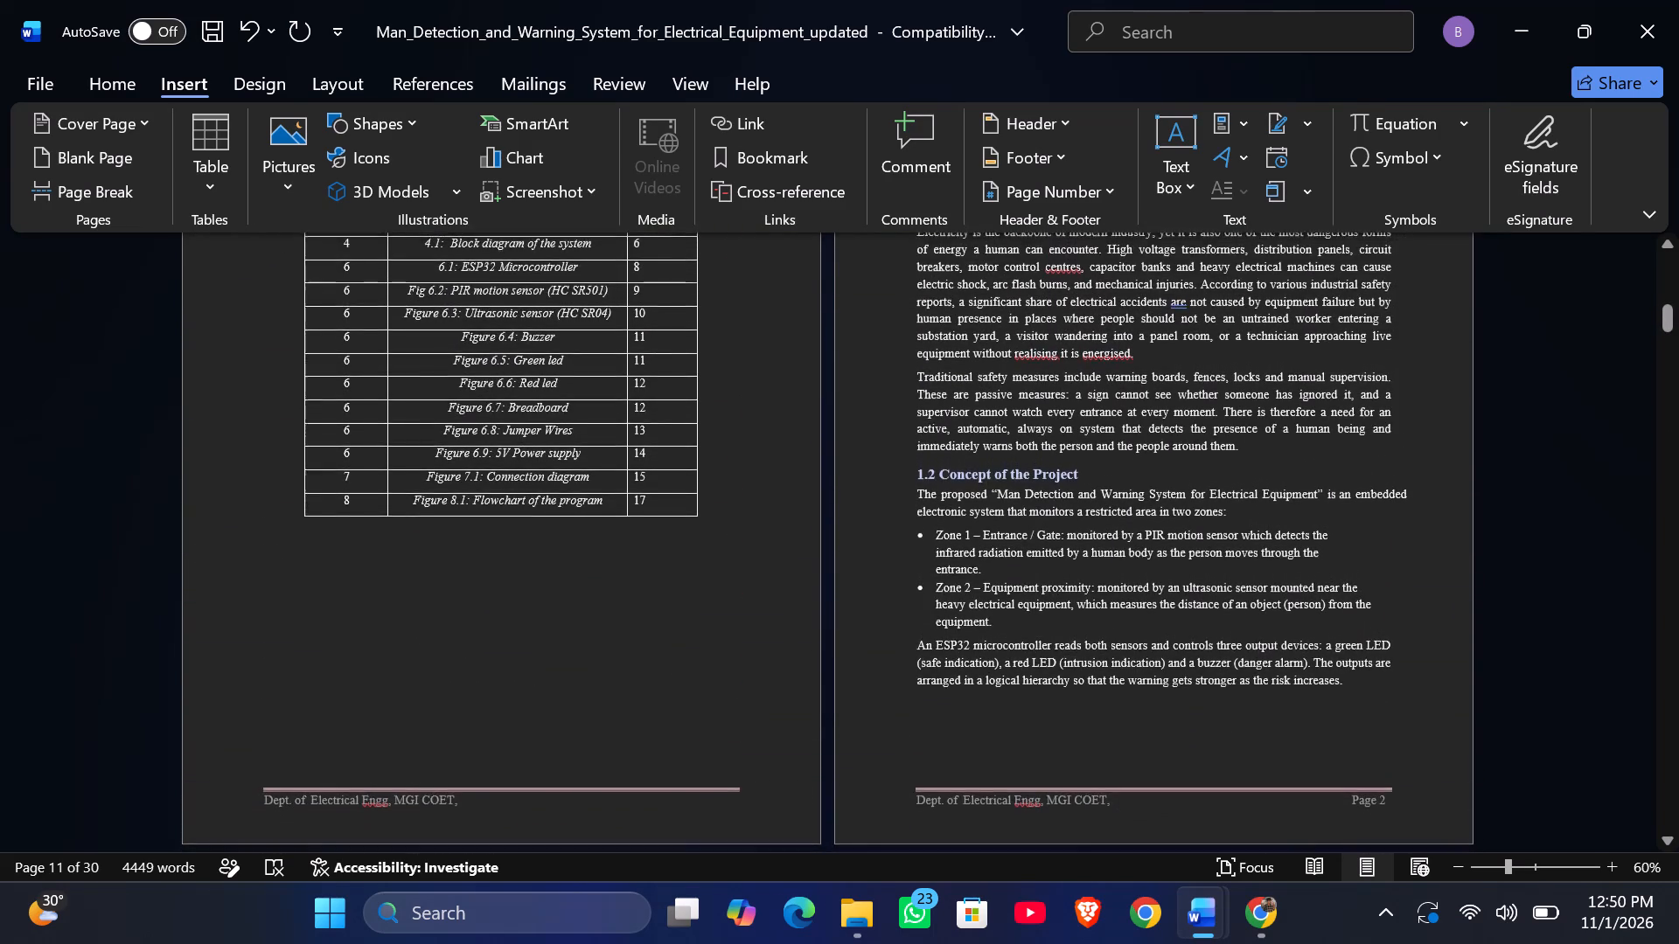
{"action": "scroll", "coordinate": [831, 600], "scroll_direction": "down", "scroll_amount": 1}
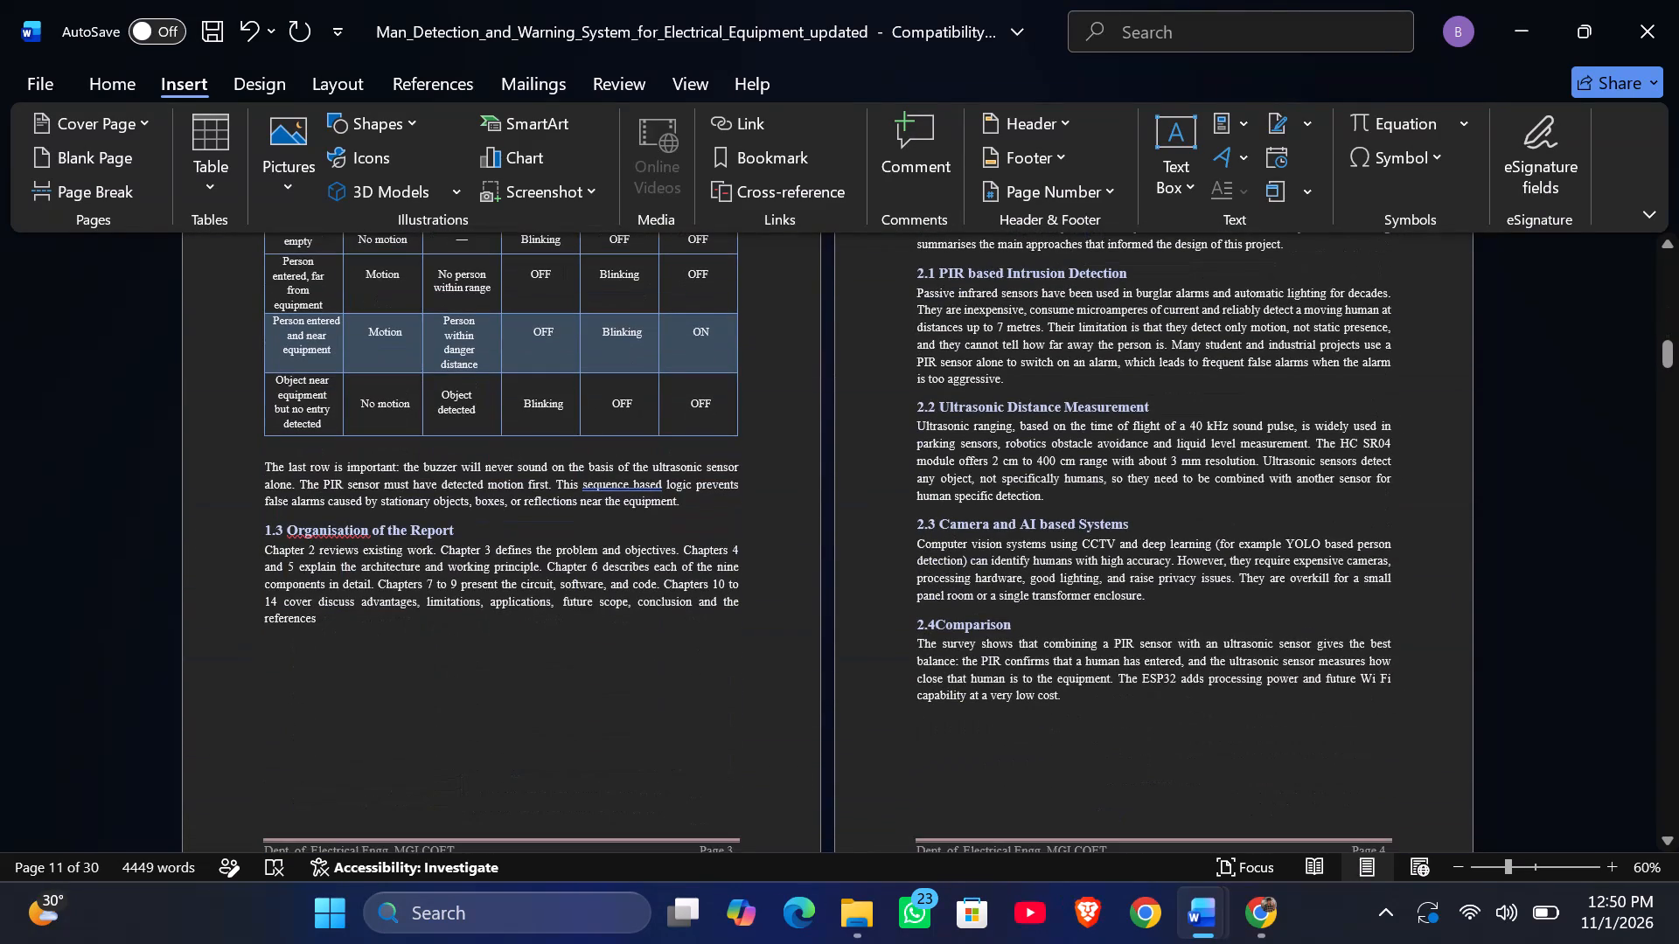
{"action": "scroll", "coordinate": [861, 493], "scroll_direction": "up", "scroll_amount": 3}
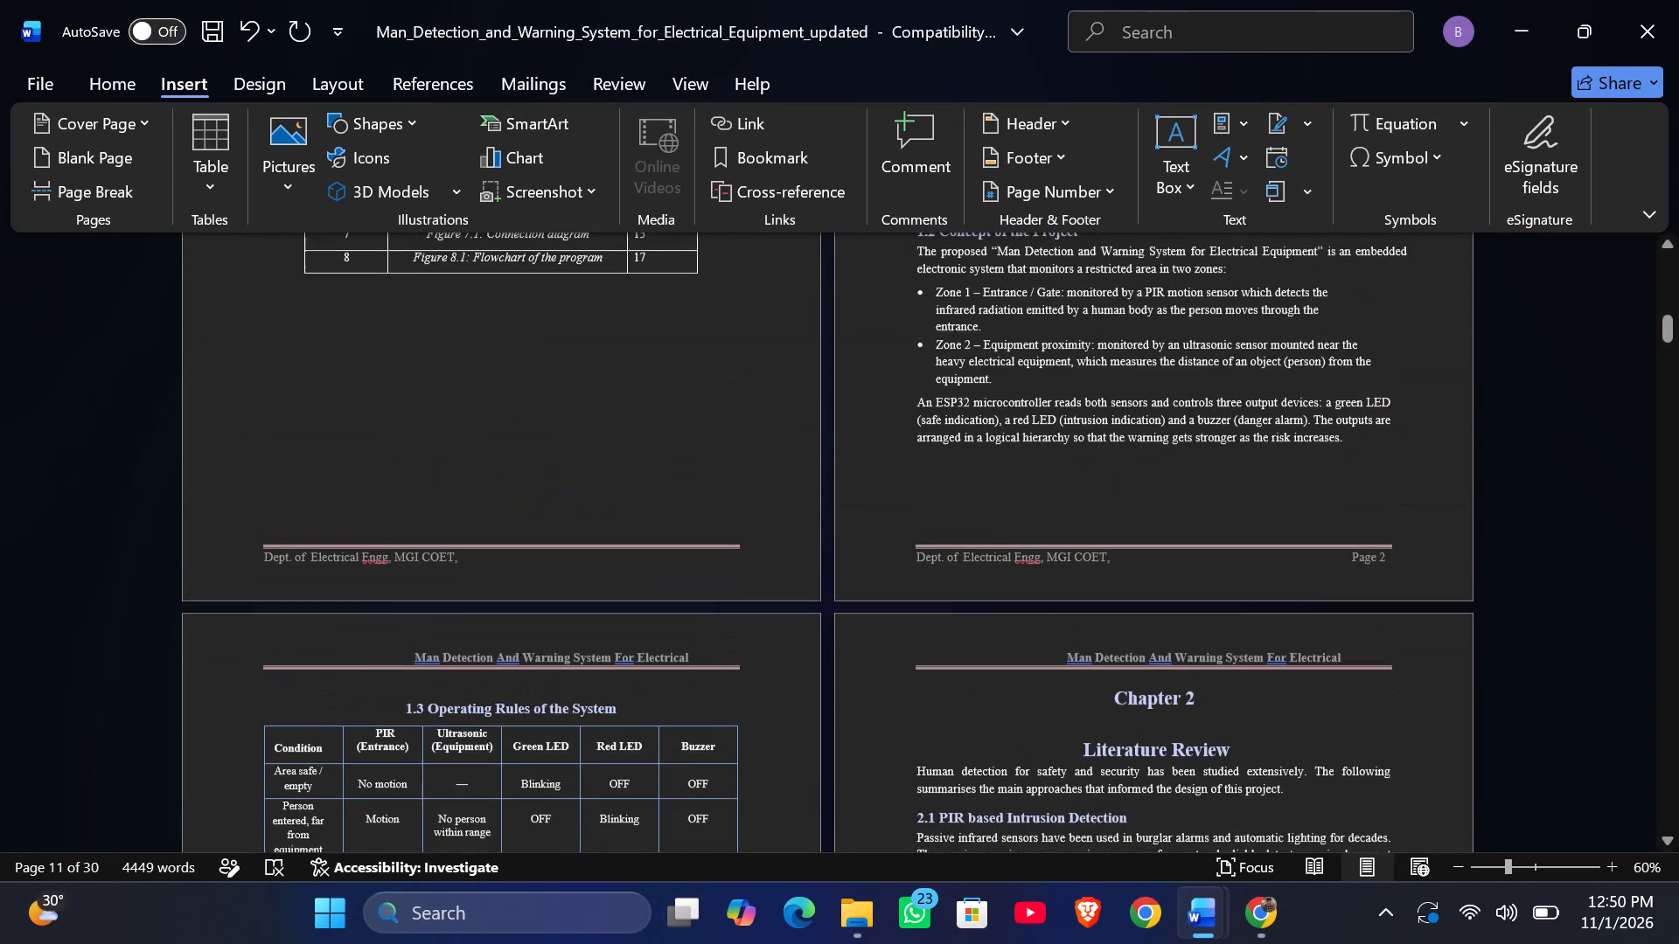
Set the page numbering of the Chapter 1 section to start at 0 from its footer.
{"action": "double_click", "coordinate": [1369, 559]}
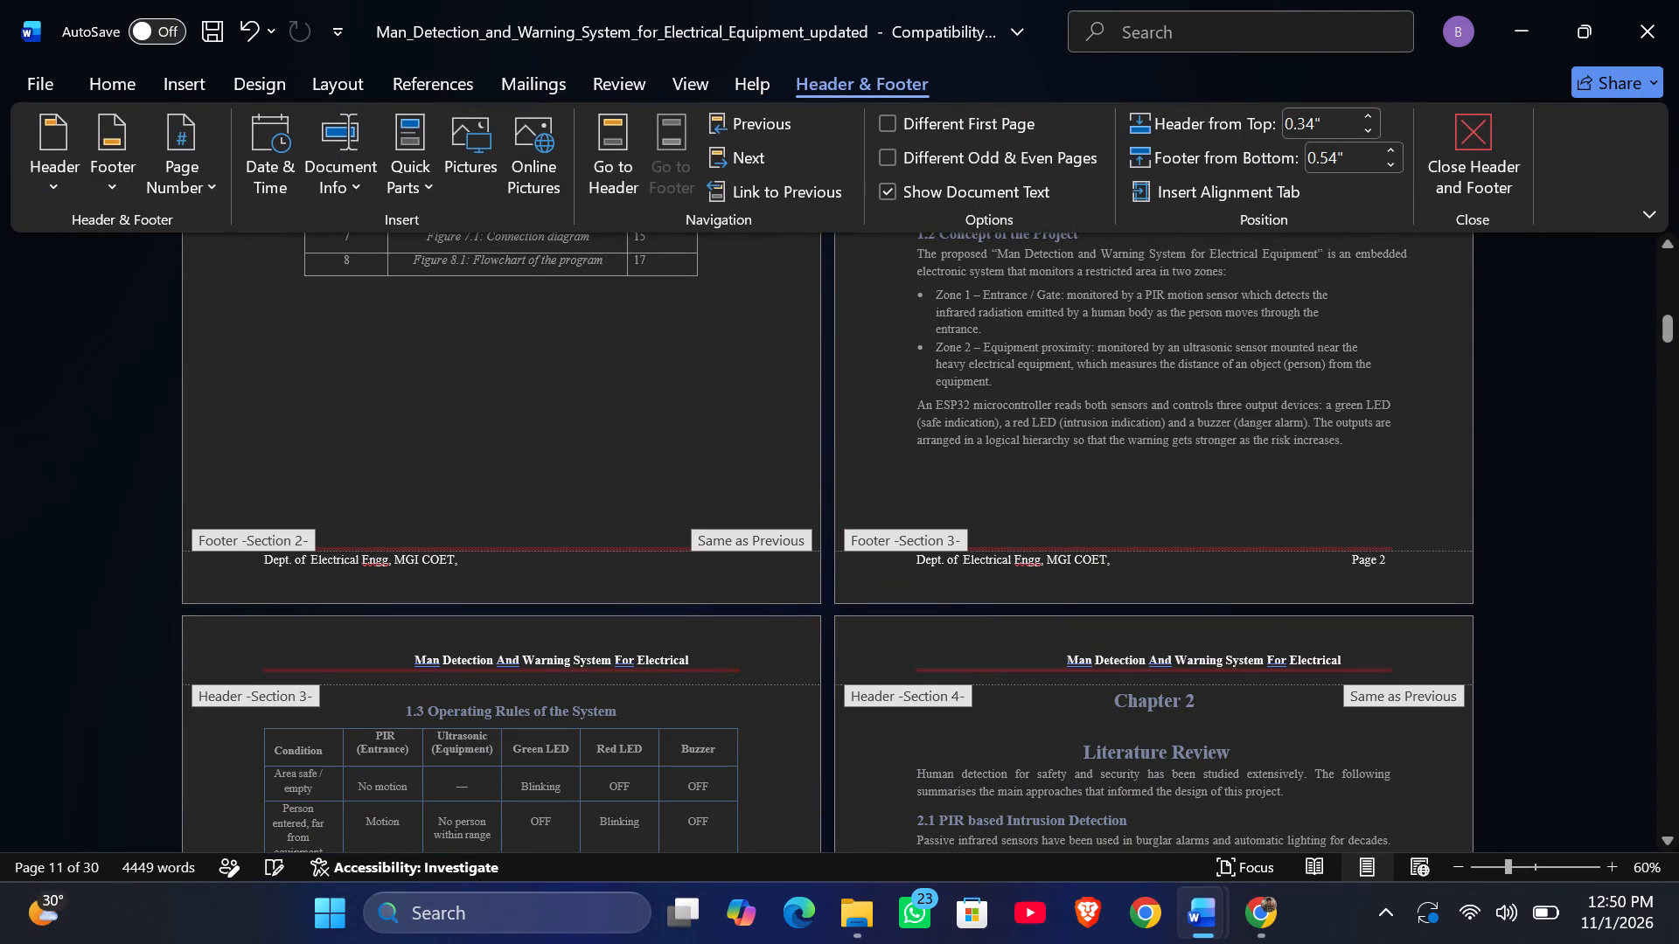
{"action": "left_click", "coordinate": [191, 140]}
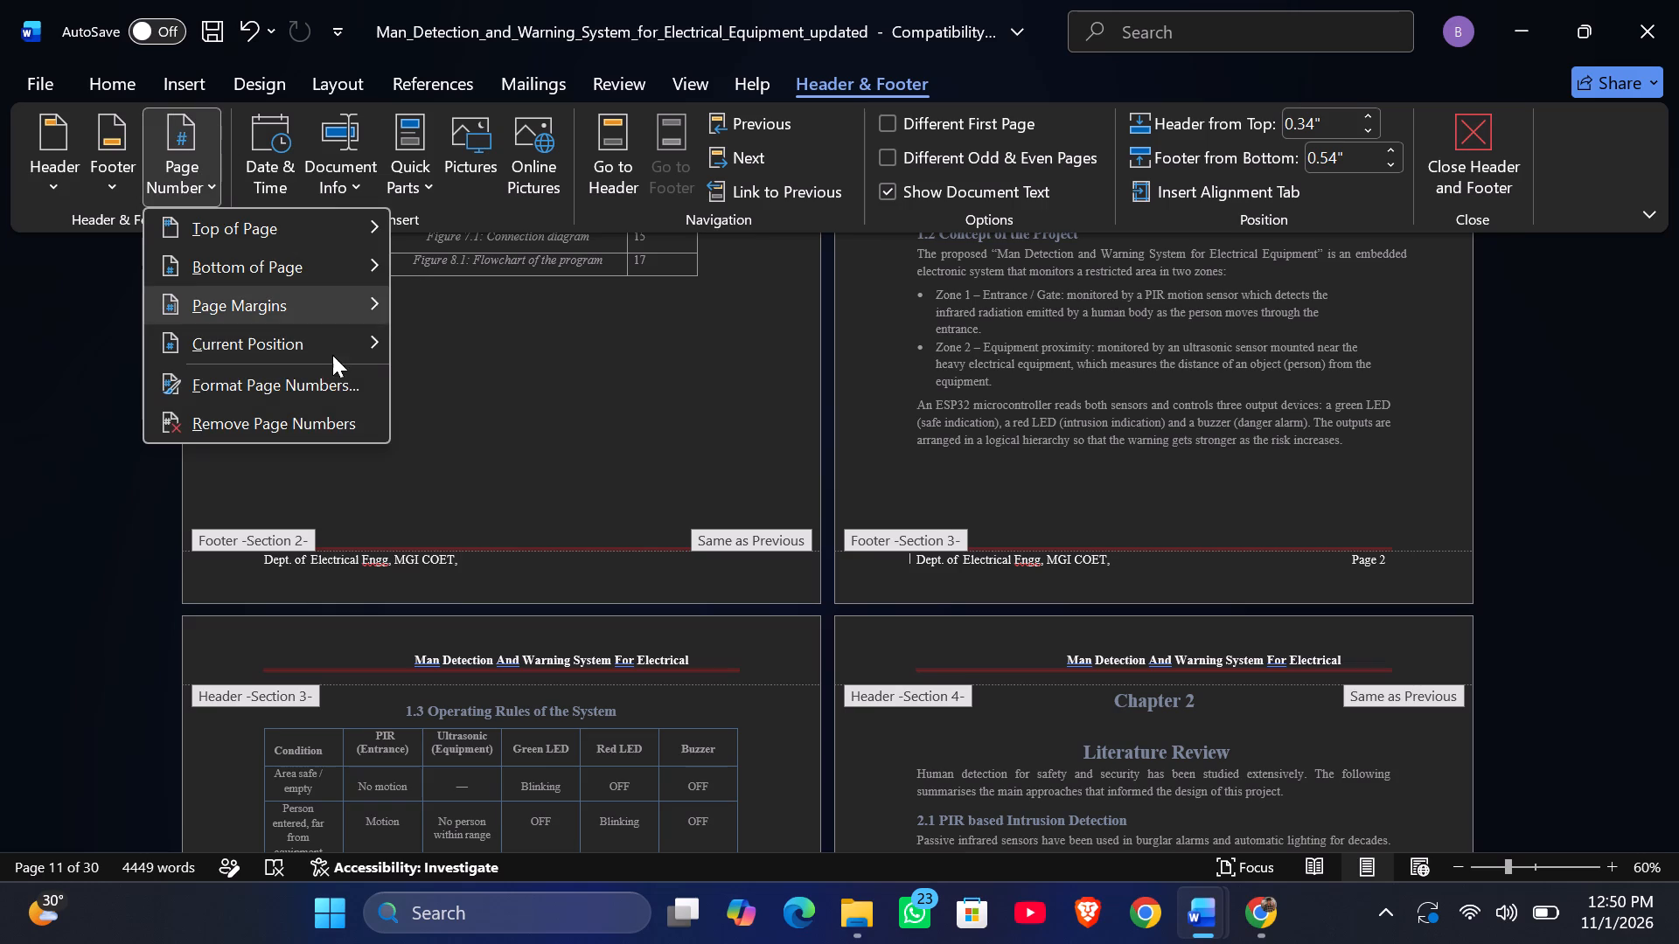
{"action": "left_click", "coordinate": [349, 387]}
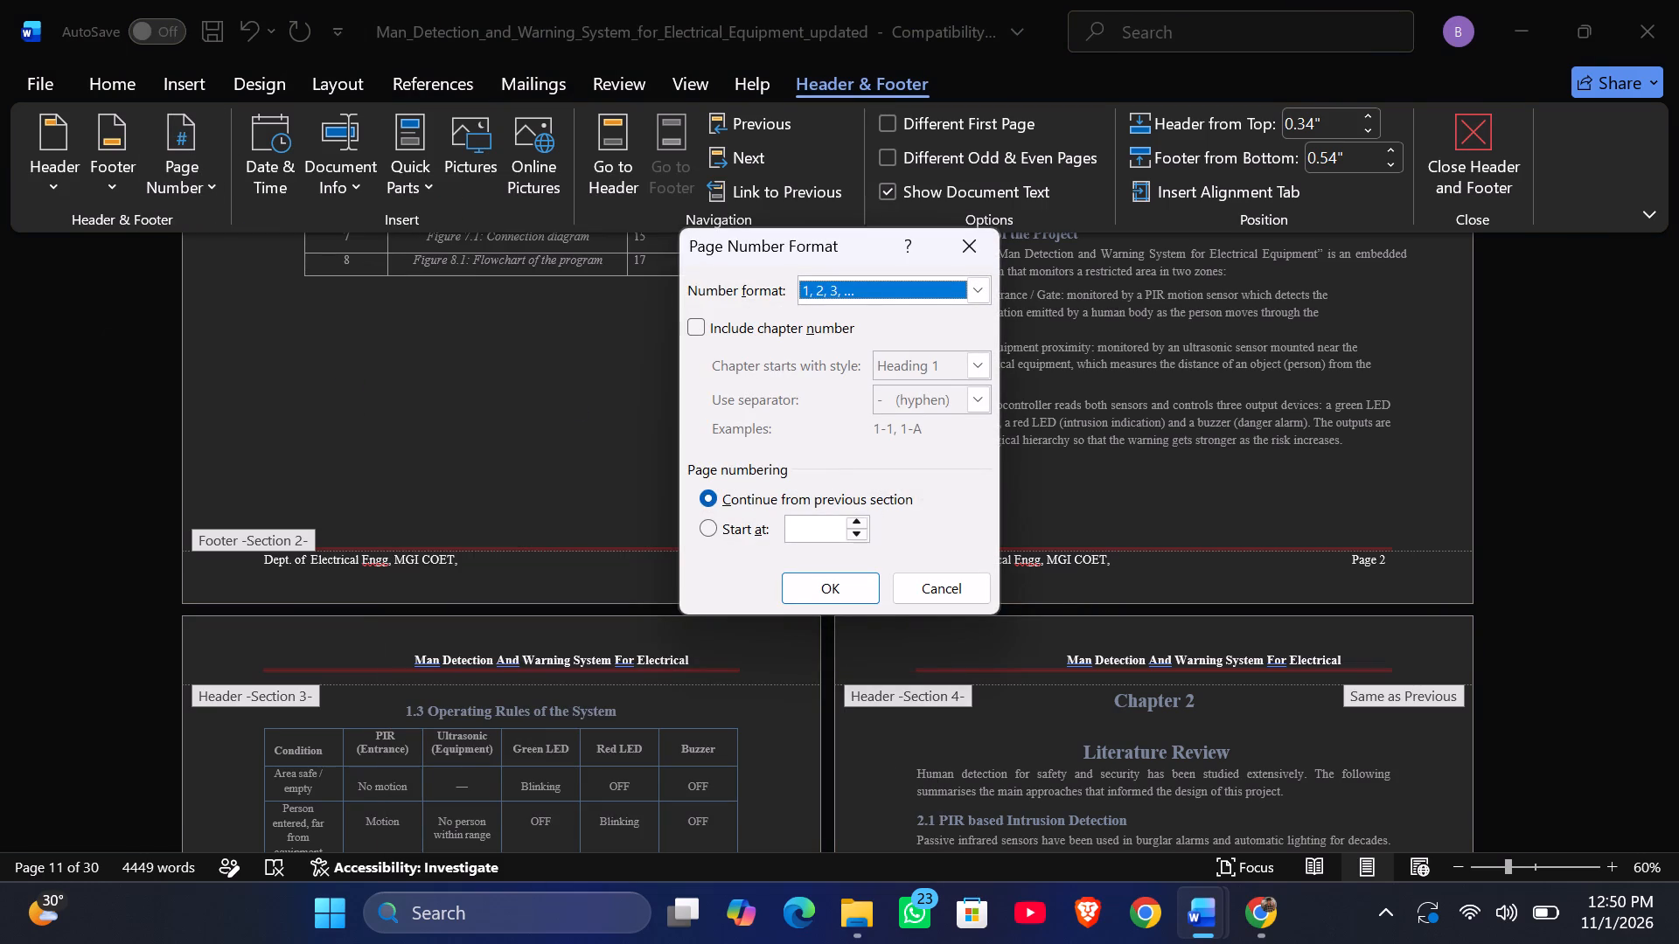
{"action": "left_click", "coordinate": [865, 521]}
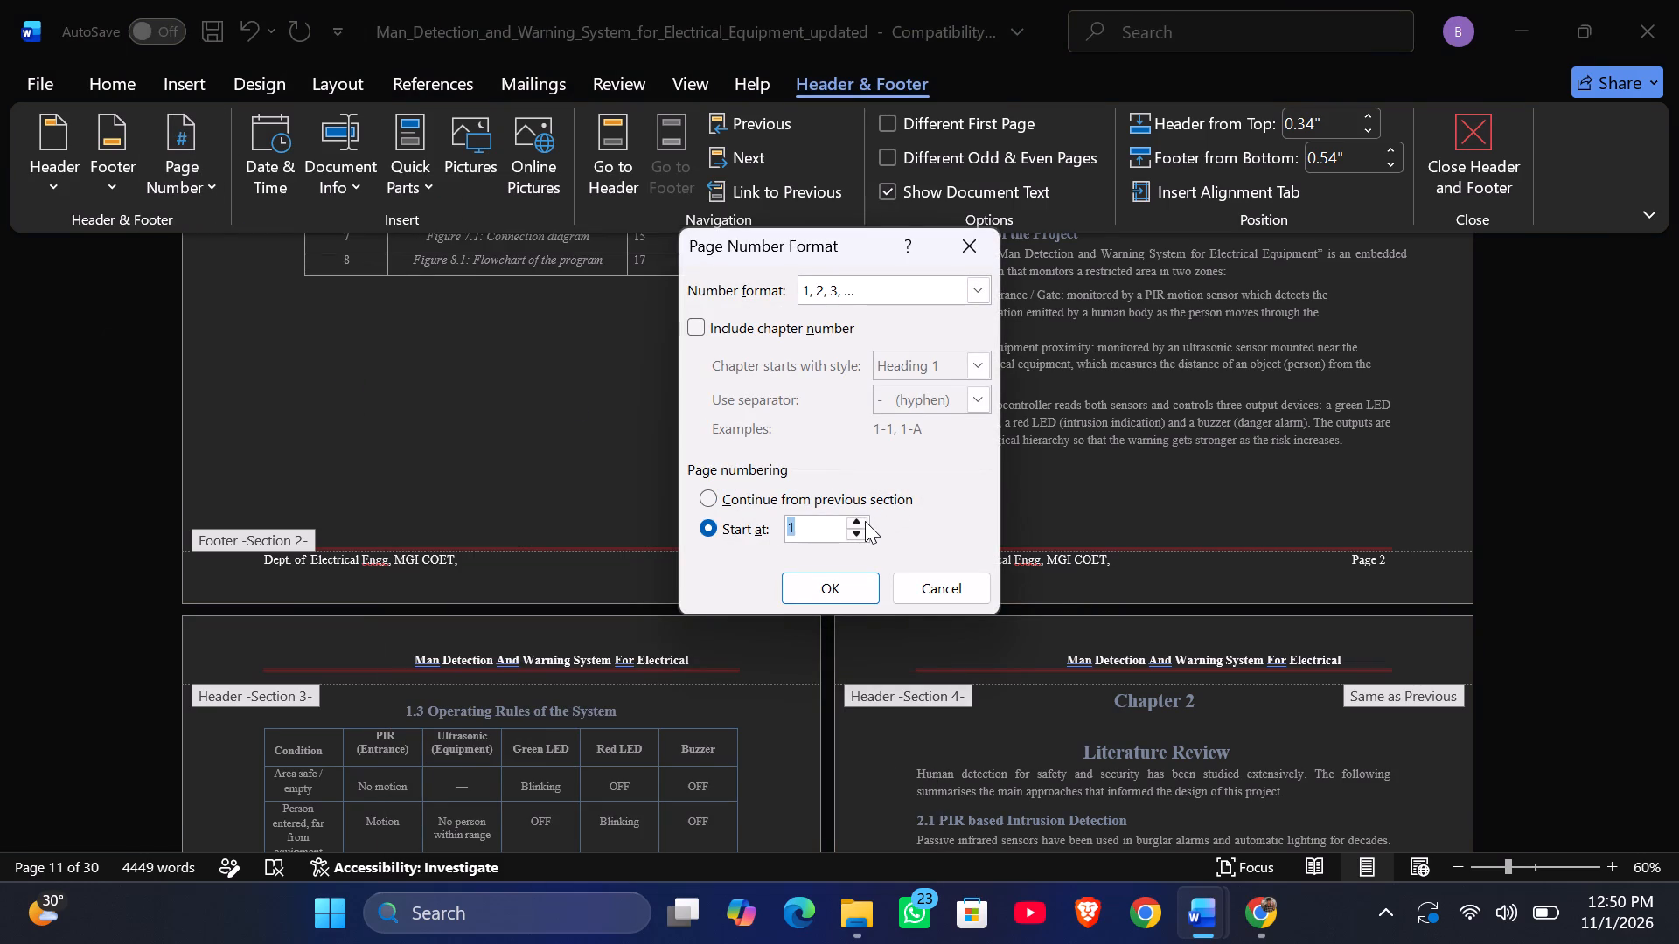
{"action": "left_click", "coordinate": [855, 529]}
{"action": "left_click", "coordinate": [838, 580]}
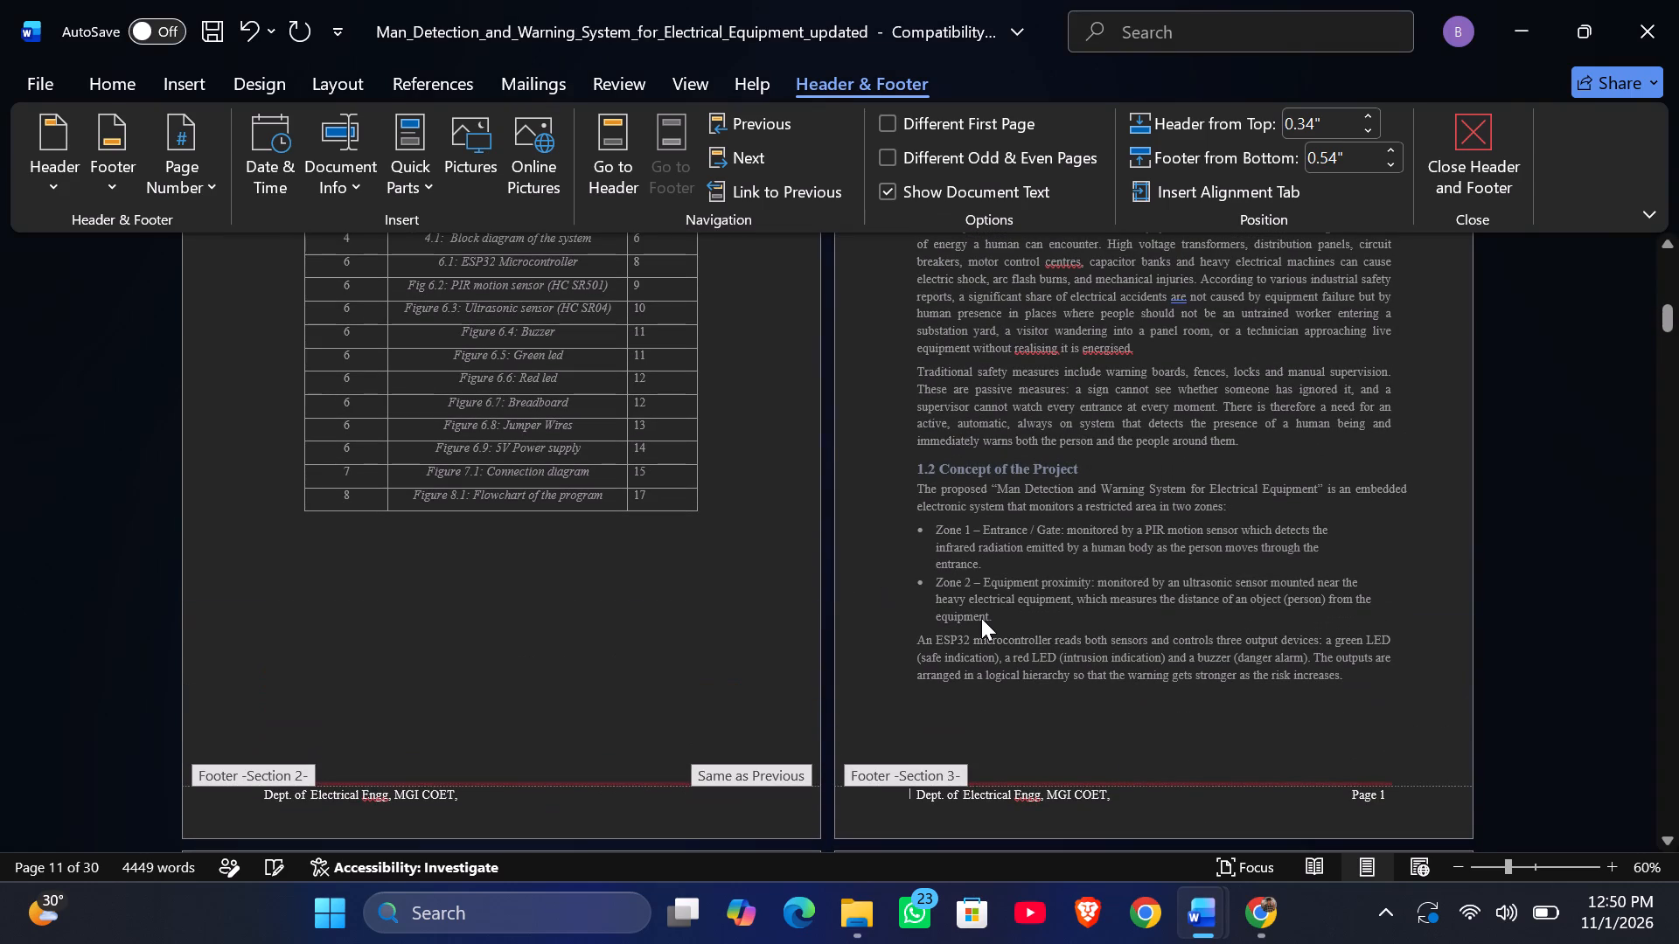
Set the page numbering of the Chapter 1 section to start at 1 from the page number in its footer.
{"action": "scroll", "coordinate": [981, 618], "scroll_direction": "down", "scroll_amount": 5}
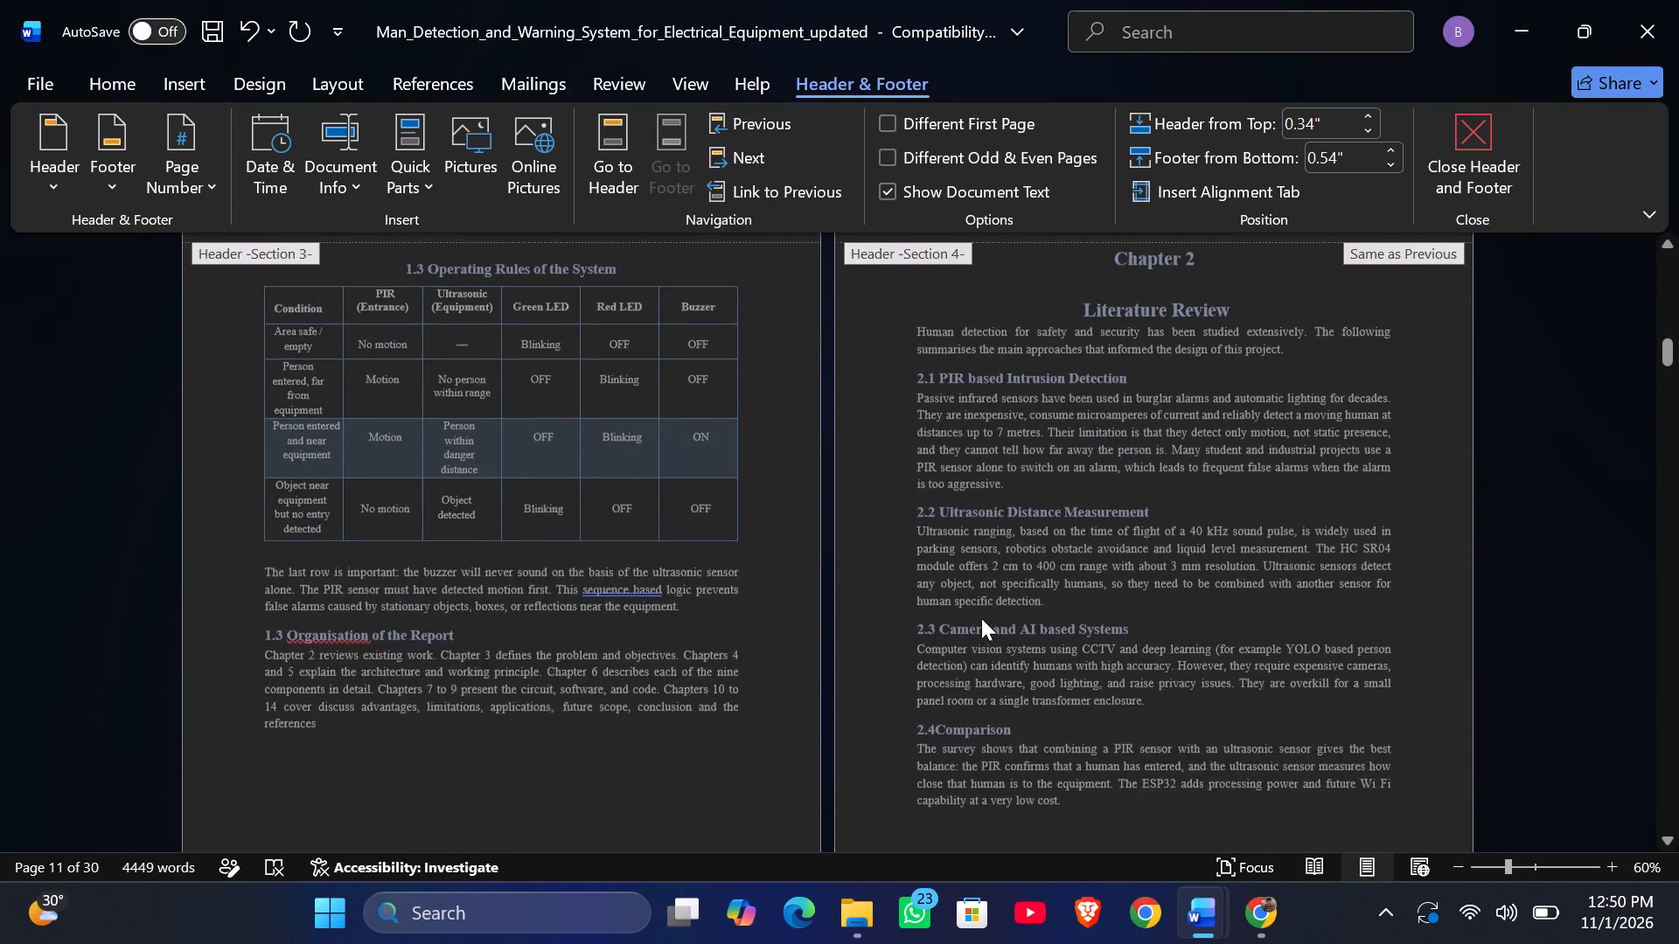
{"action": "scroll", "coordinate": [981, 618], "scroll_direction": "down", "scroll_amount": 1}
{"action": "scroll", "coordinate": [981, 618], "scroll_direction": "up", "scroll_amount": 1}
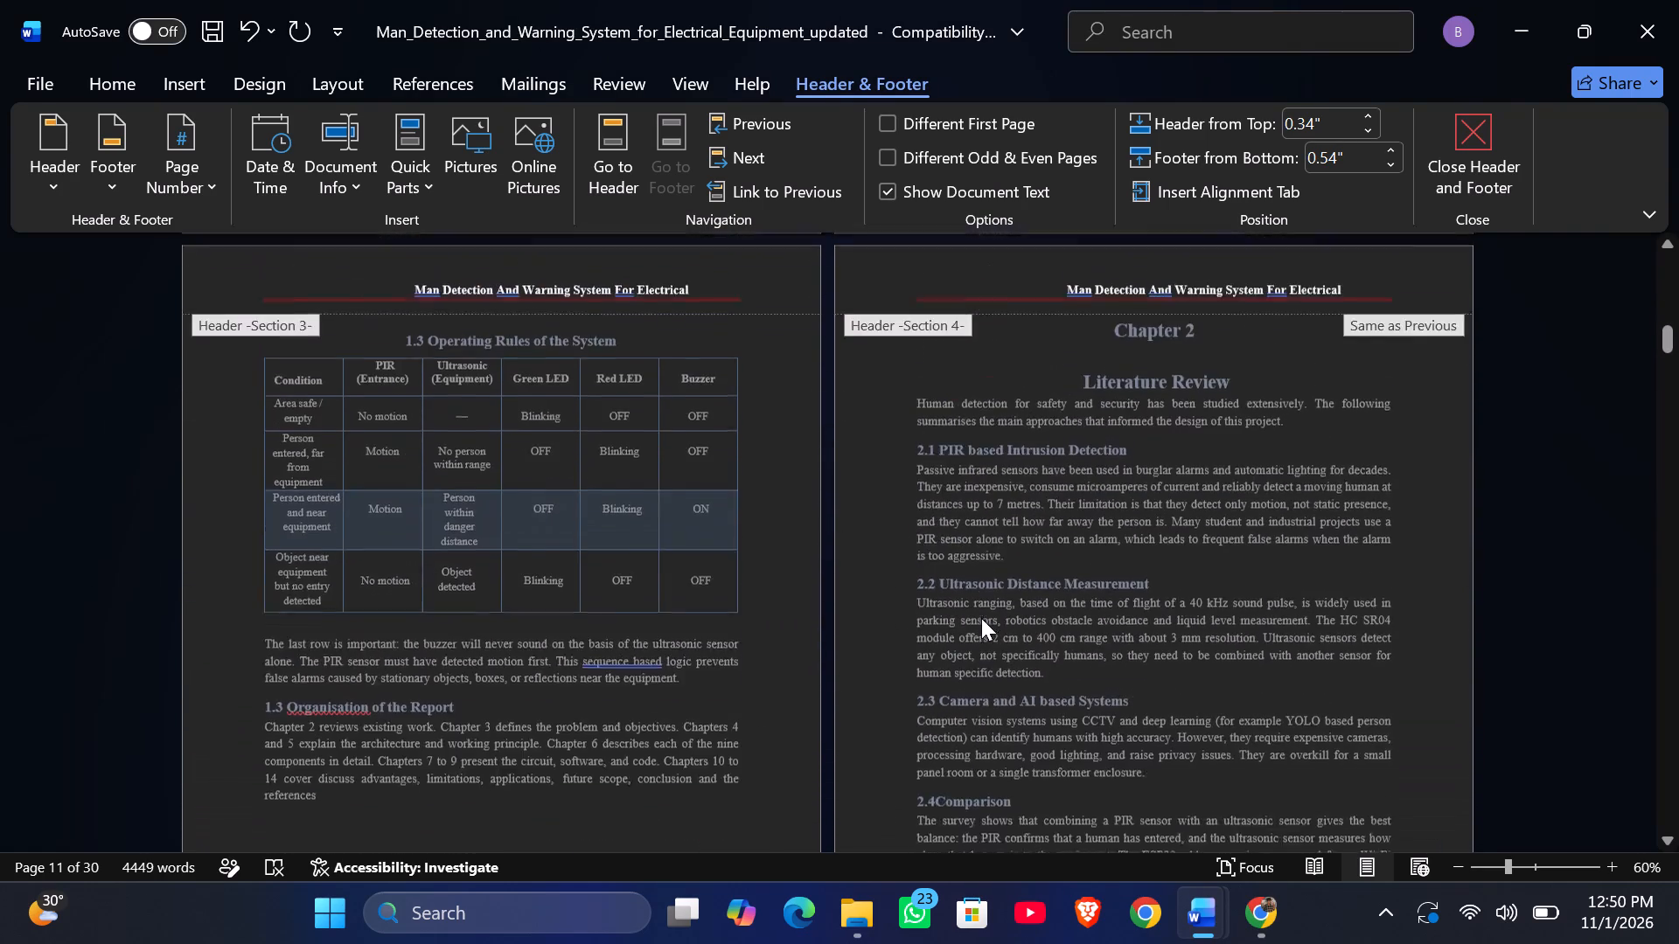
{"action": "scroll", "coordinate": [981, 618], "scroll_direction": "up", "scroll_amount": 1}
{"action": "left_click", "coordinate": [1411, 551]}
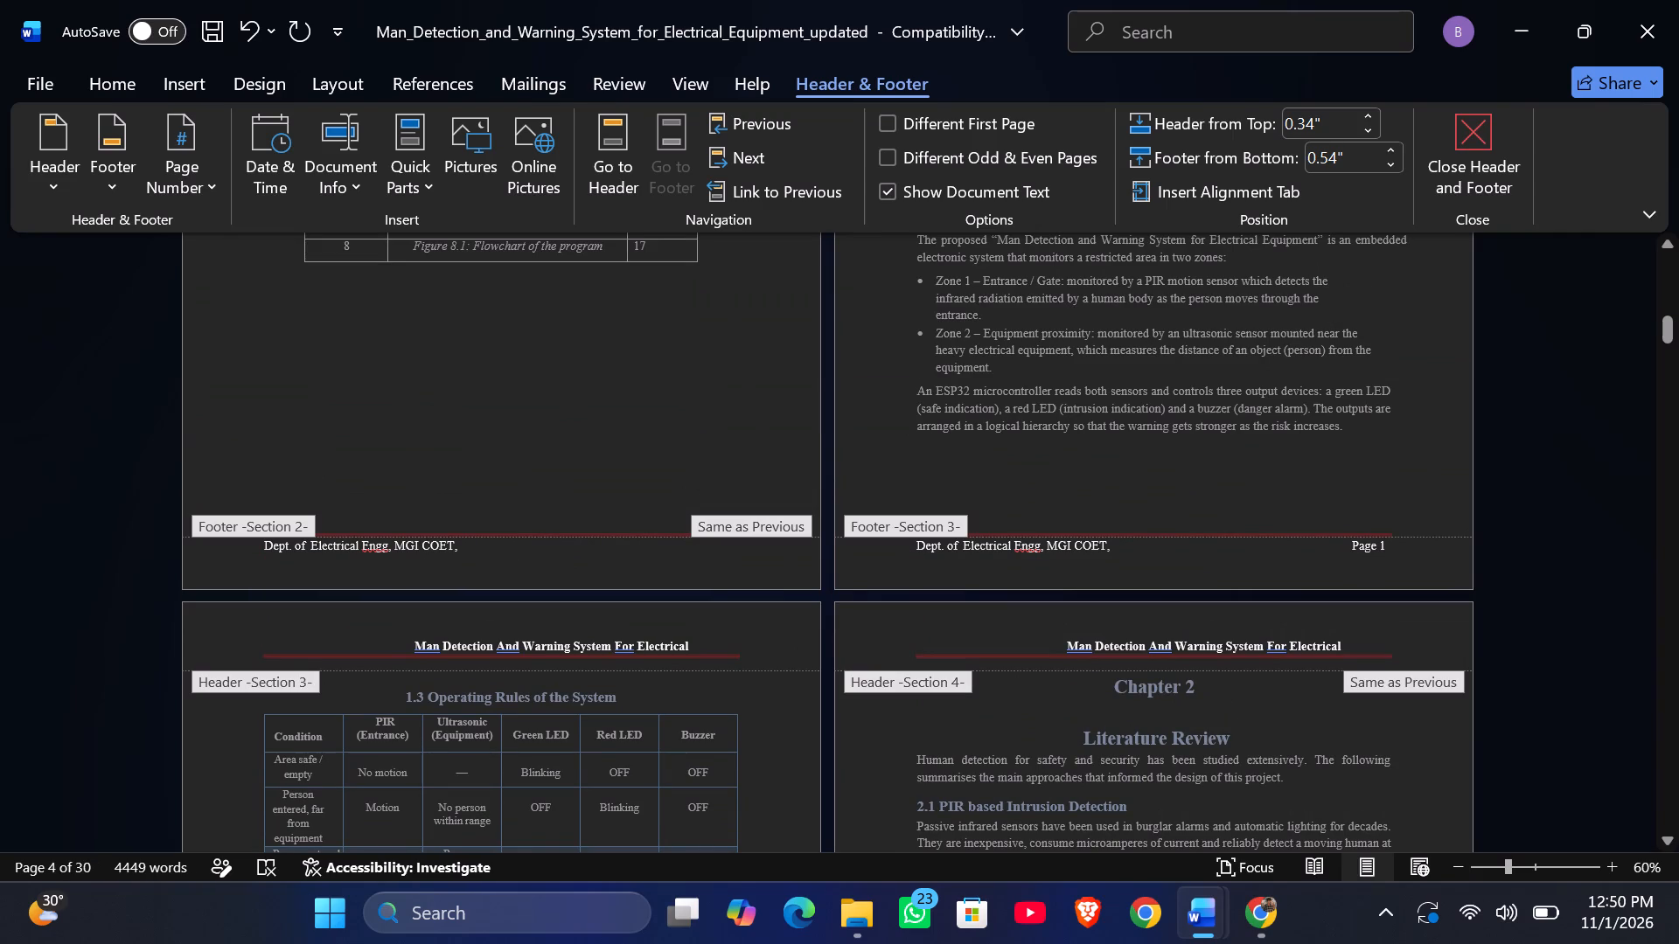
{"action": "left_click", "coordinate": [1390, 547]}
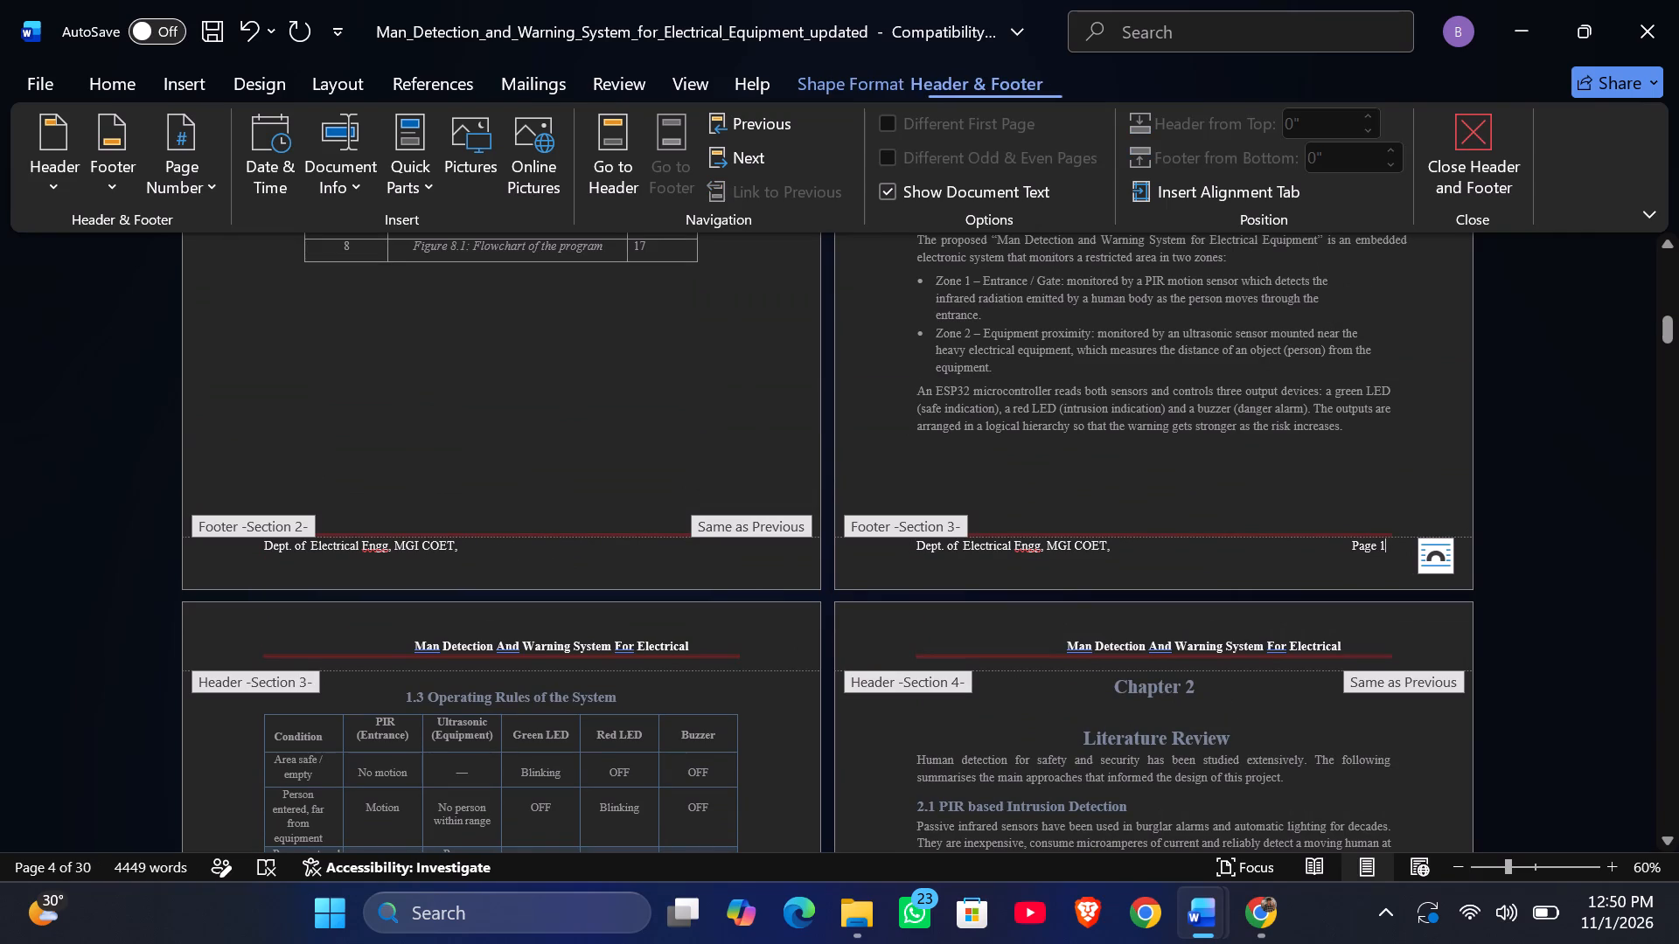
{"action": "left_click", "coordinate": [185, 177]}
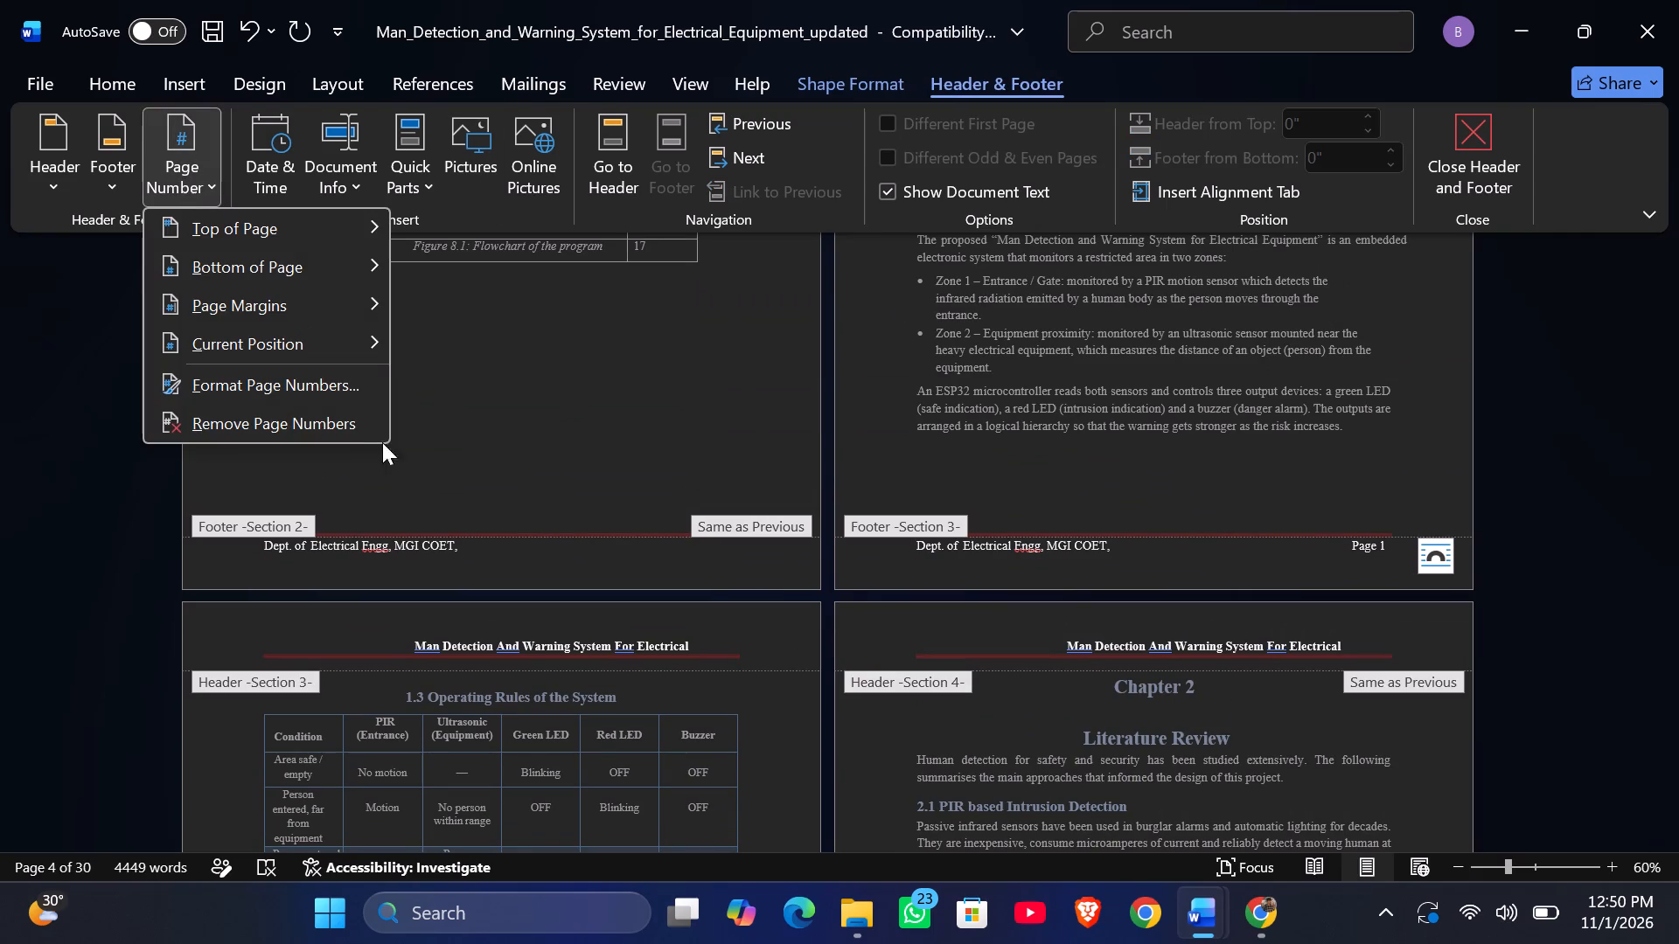
{"action": "left_click", "coordinate": [355, 387]}
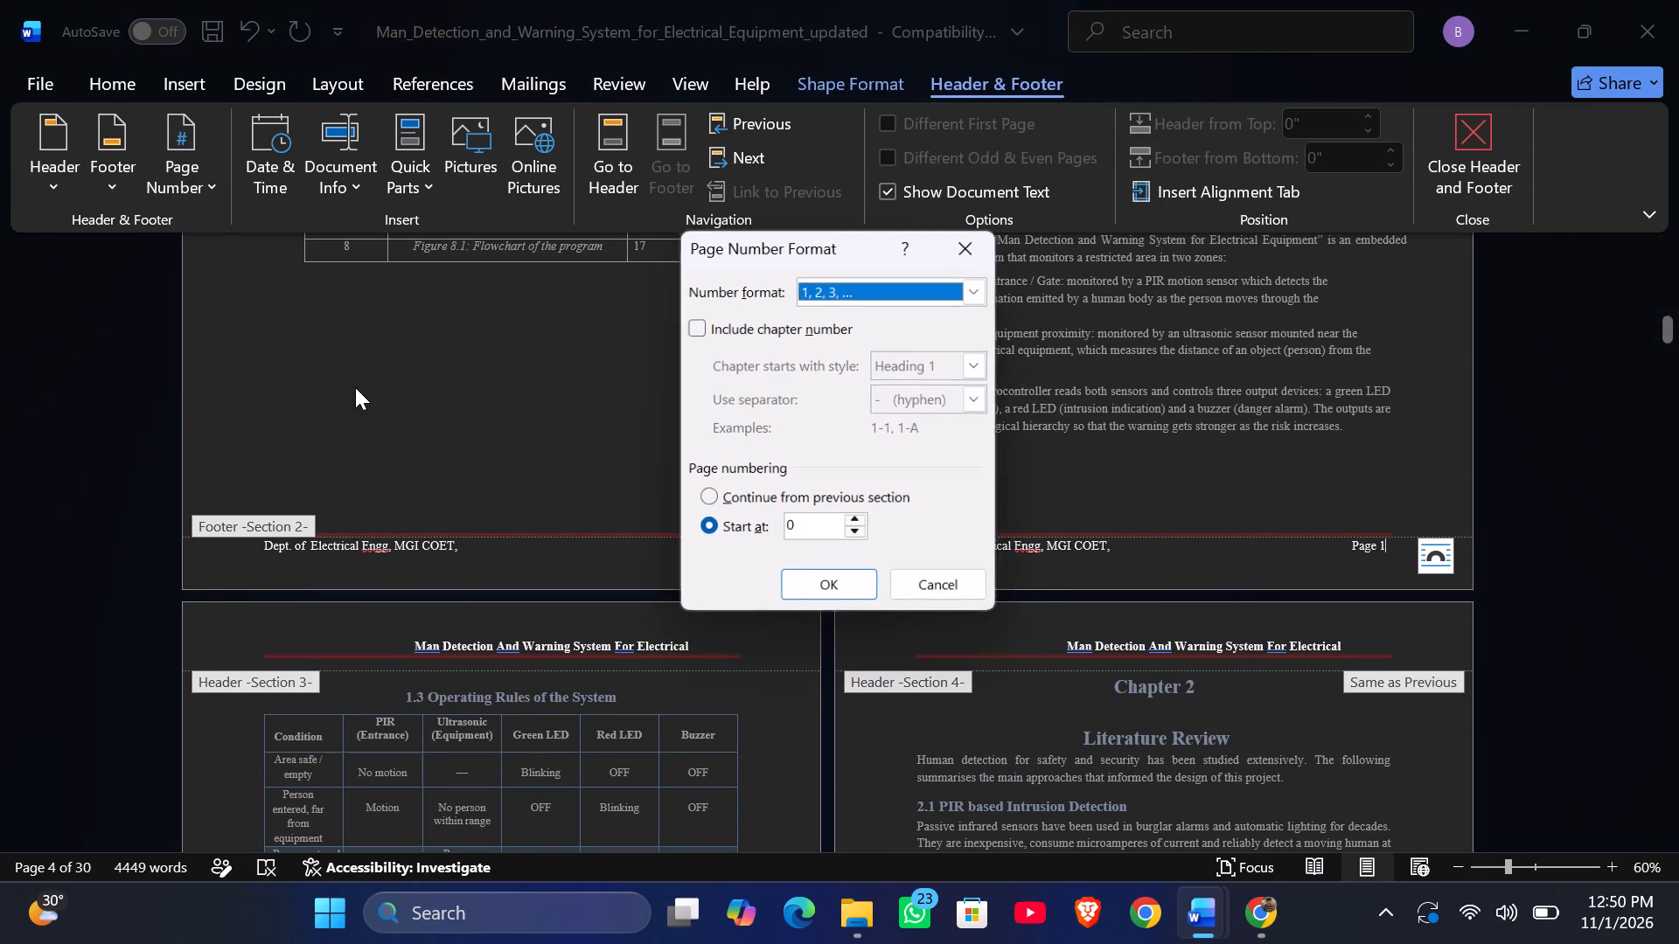
{"action": "left_click", "coordinate": [860, 519]}
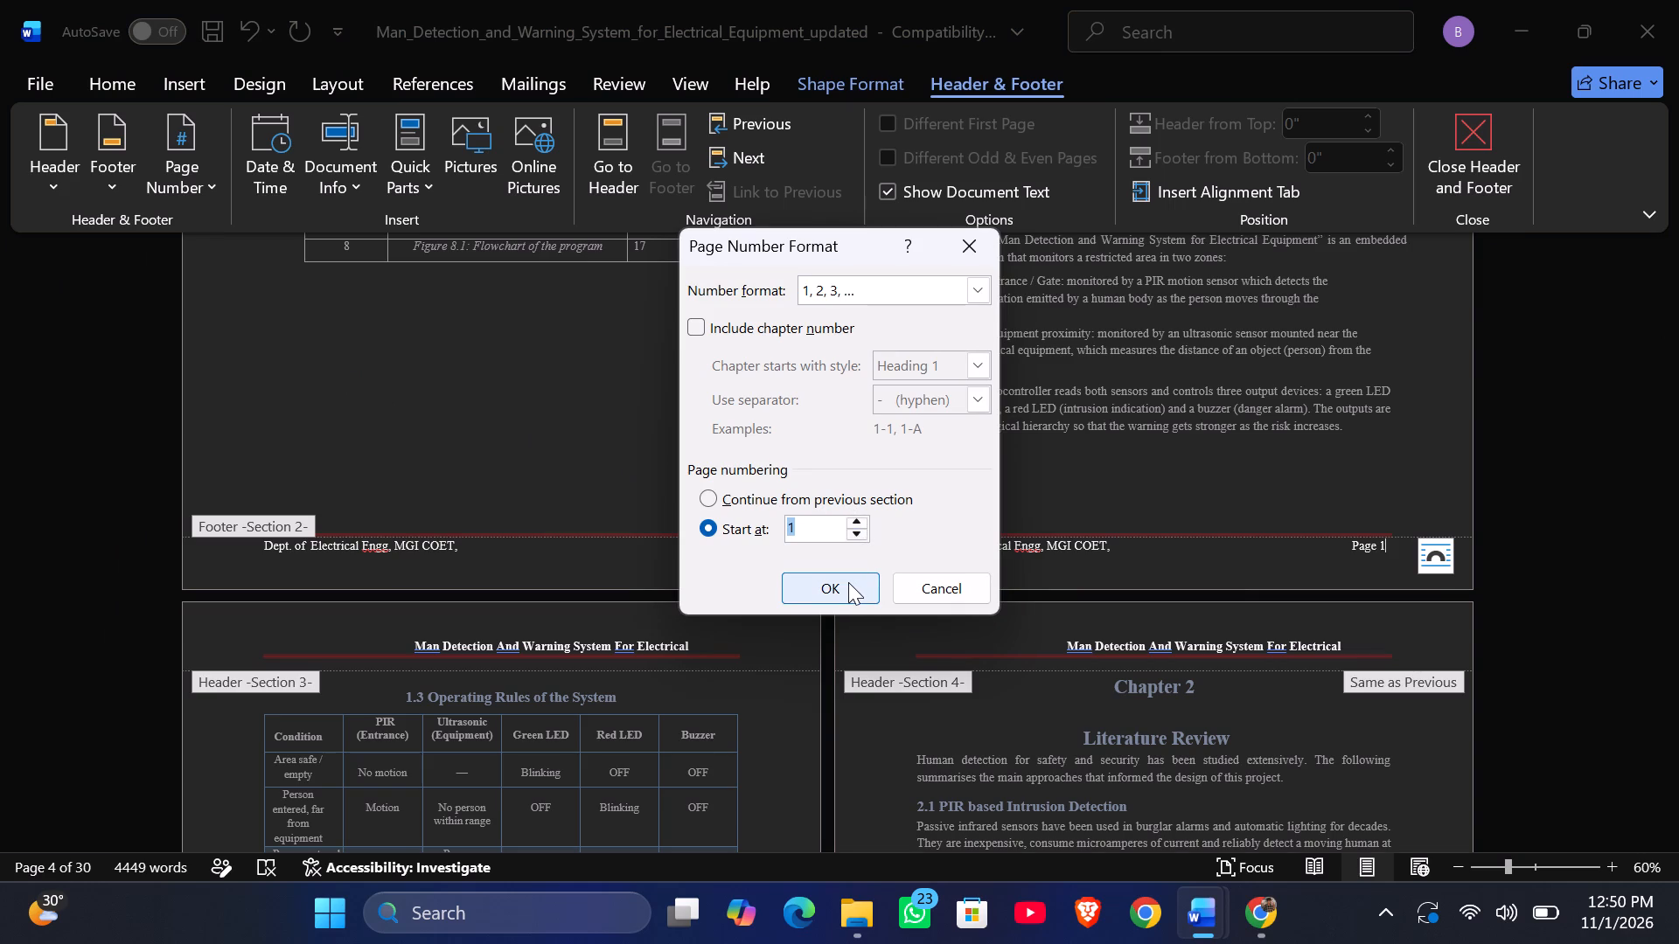
{"action": "left_click", "coordinate": [848, 582]}
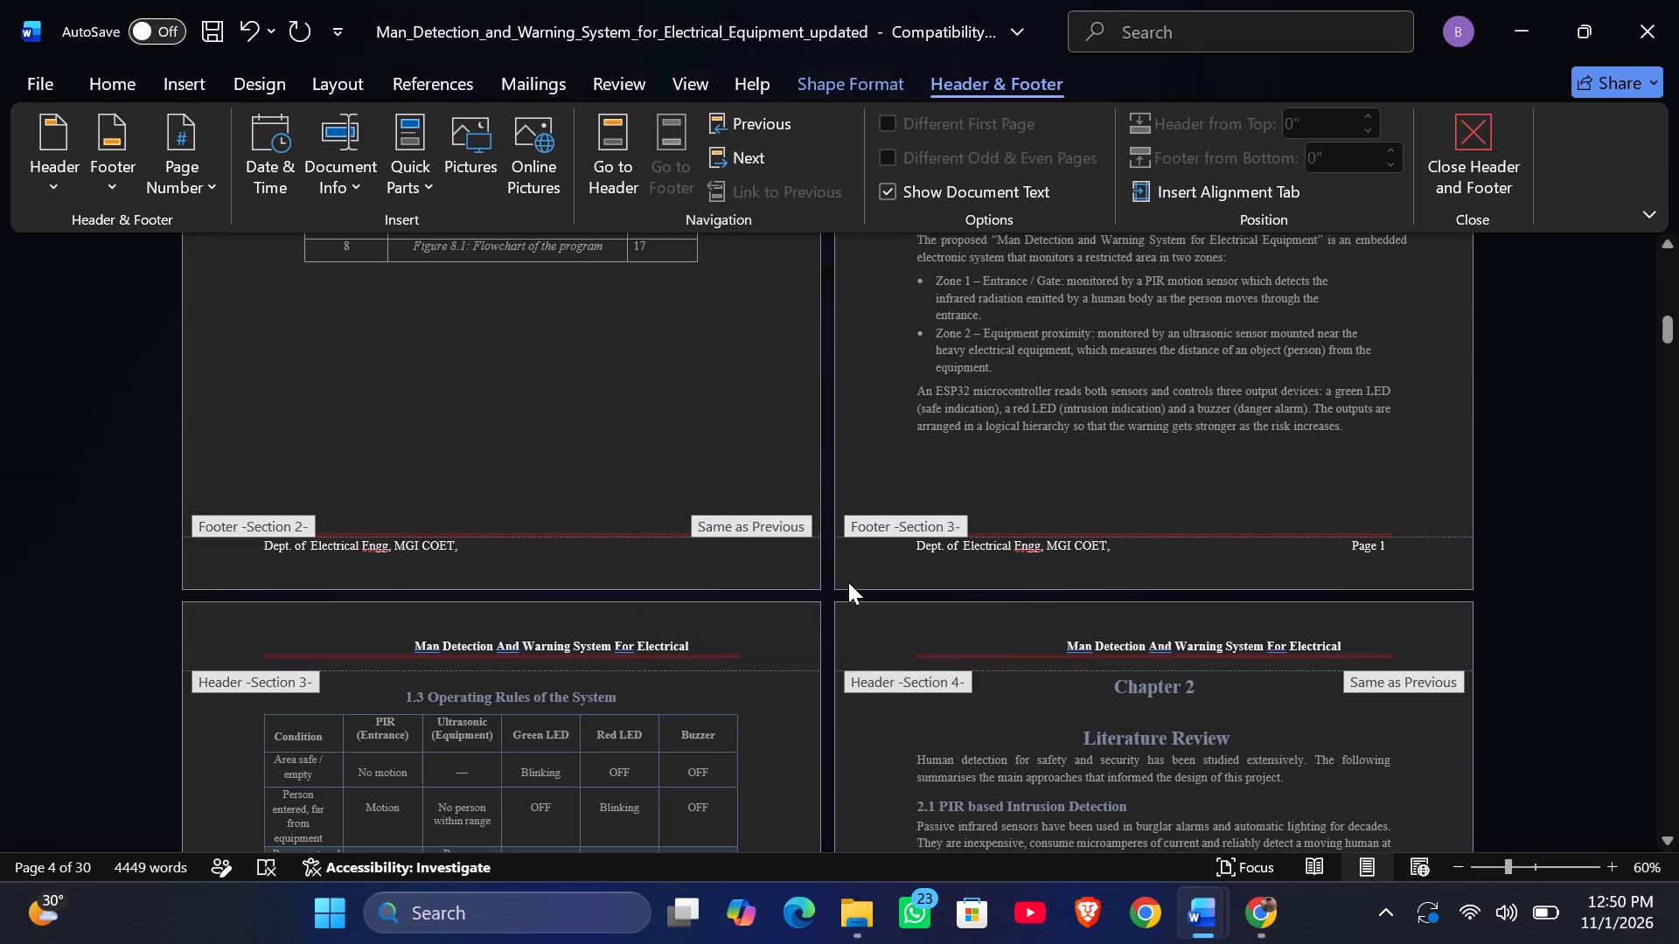
Check the footer page numbers across the pages from Chapter 1 to Chapter 6.
{"action": "scroll", "coordinate": [848, 582], "scroll_direction": "down", "scroll_amount": 5}
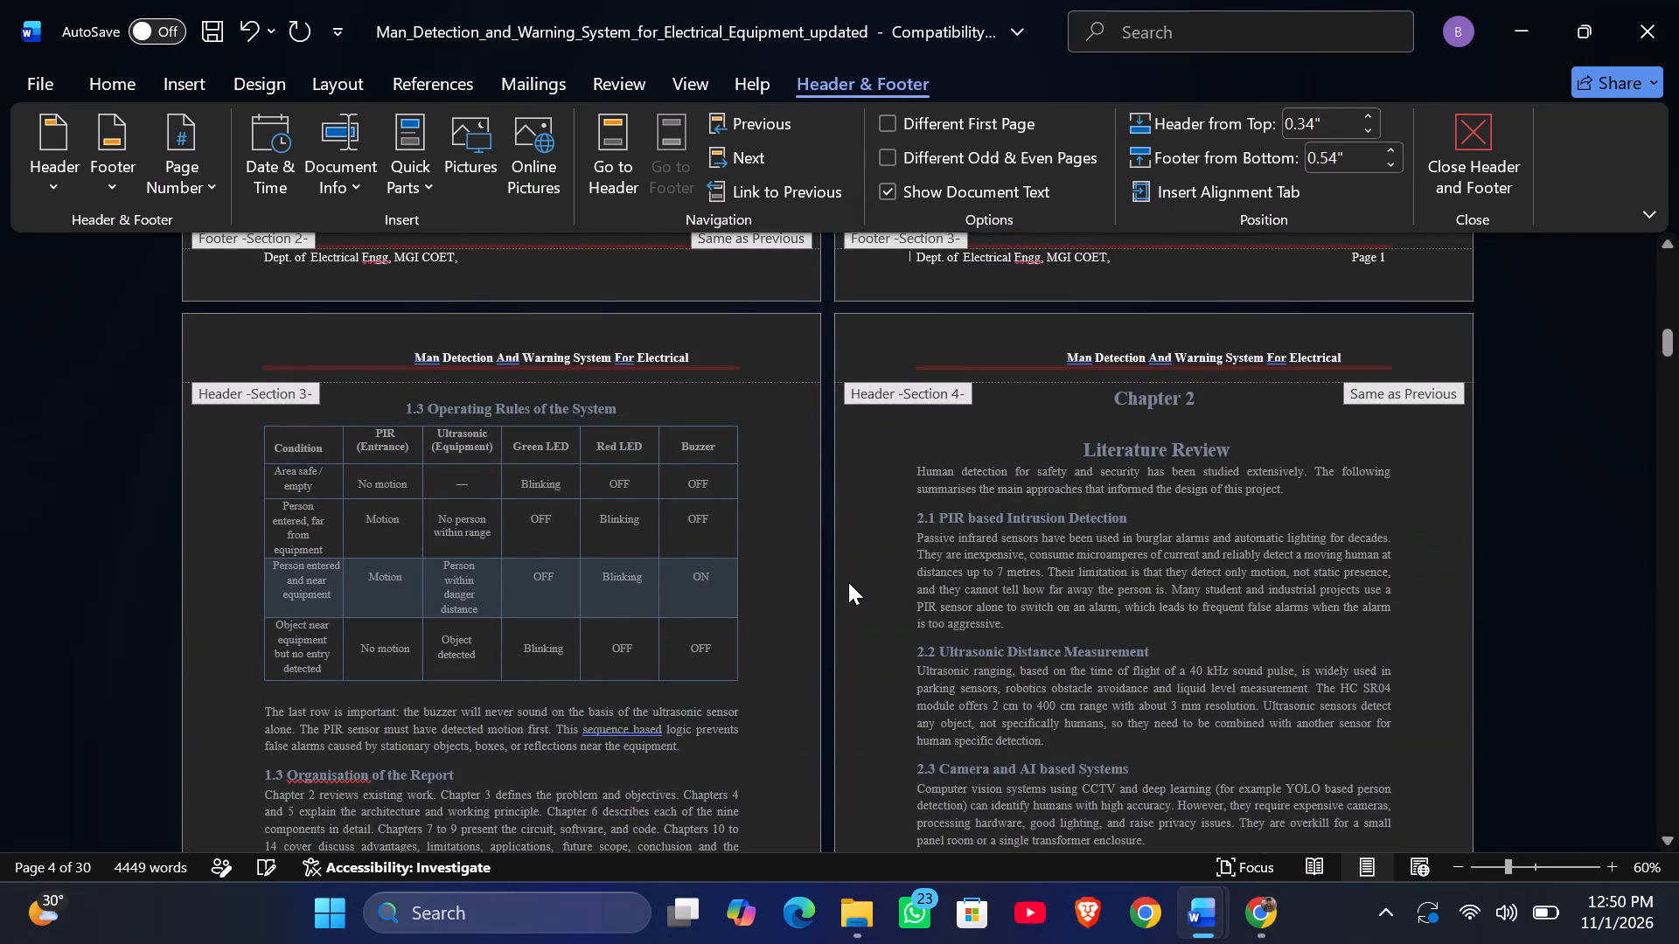
{"action": "scroll", "coordinate": [848, 582], "scroll_direction": "down", "scroll_amount": 2}
{"action": "scroll", "coordinate": [848, 582], "scroll_direction": "up", "scroll_amount": 1}
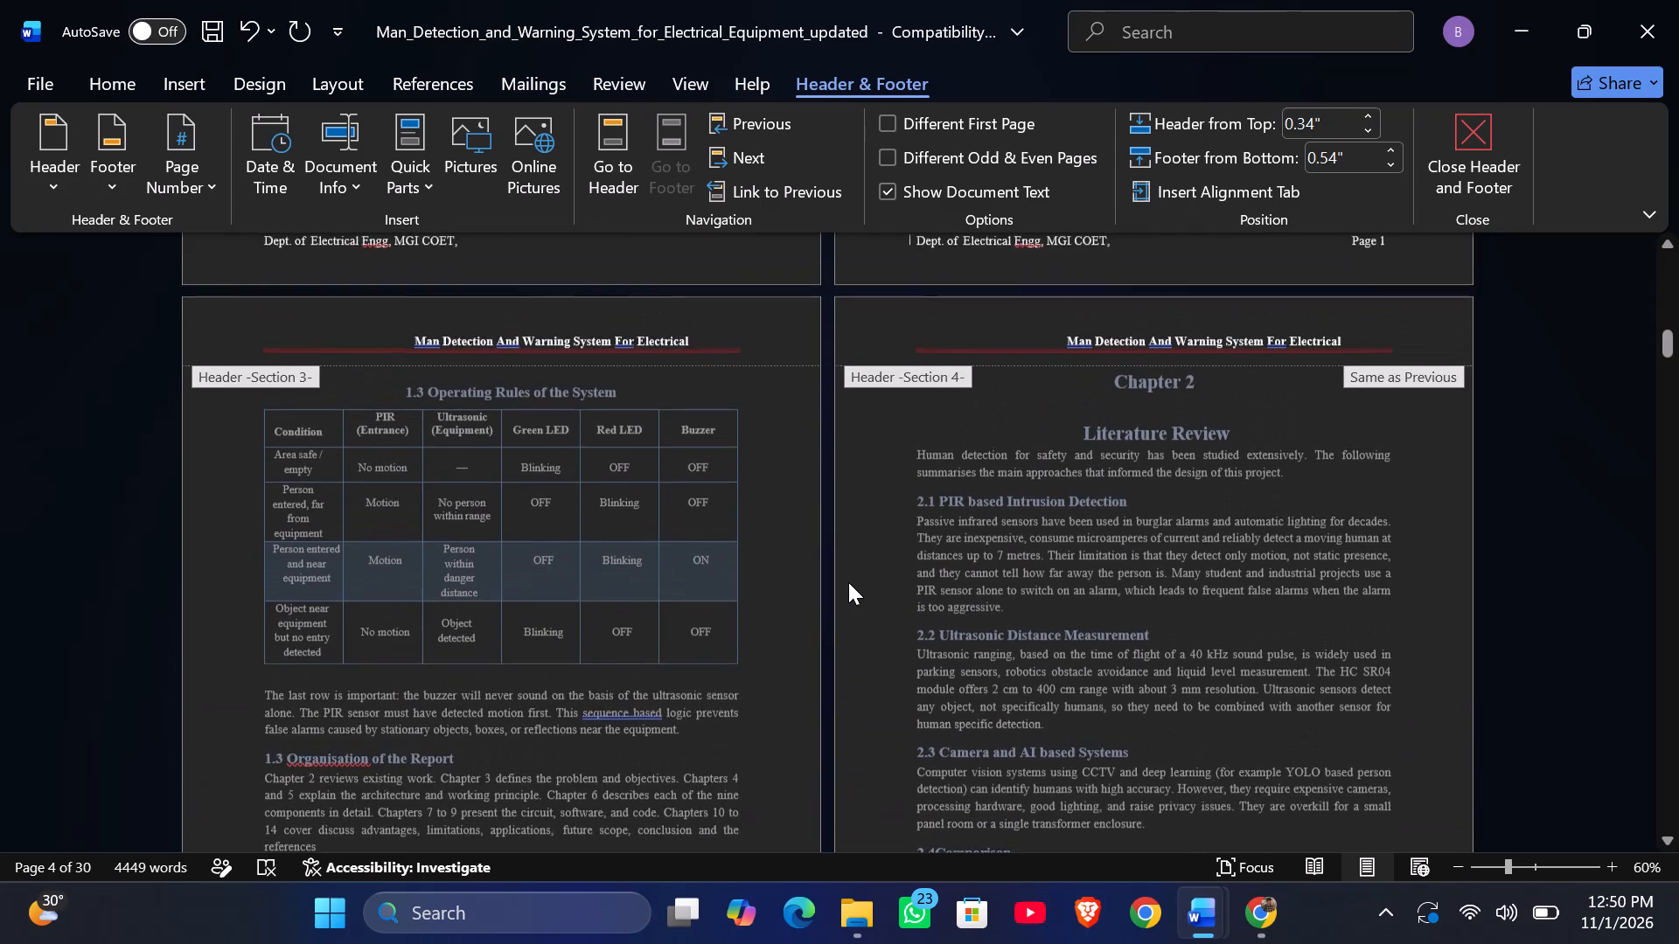
{"action": "scroll", "coordinate": [848, 582], "scroll_direction": "up", "scroll_amount": 1}
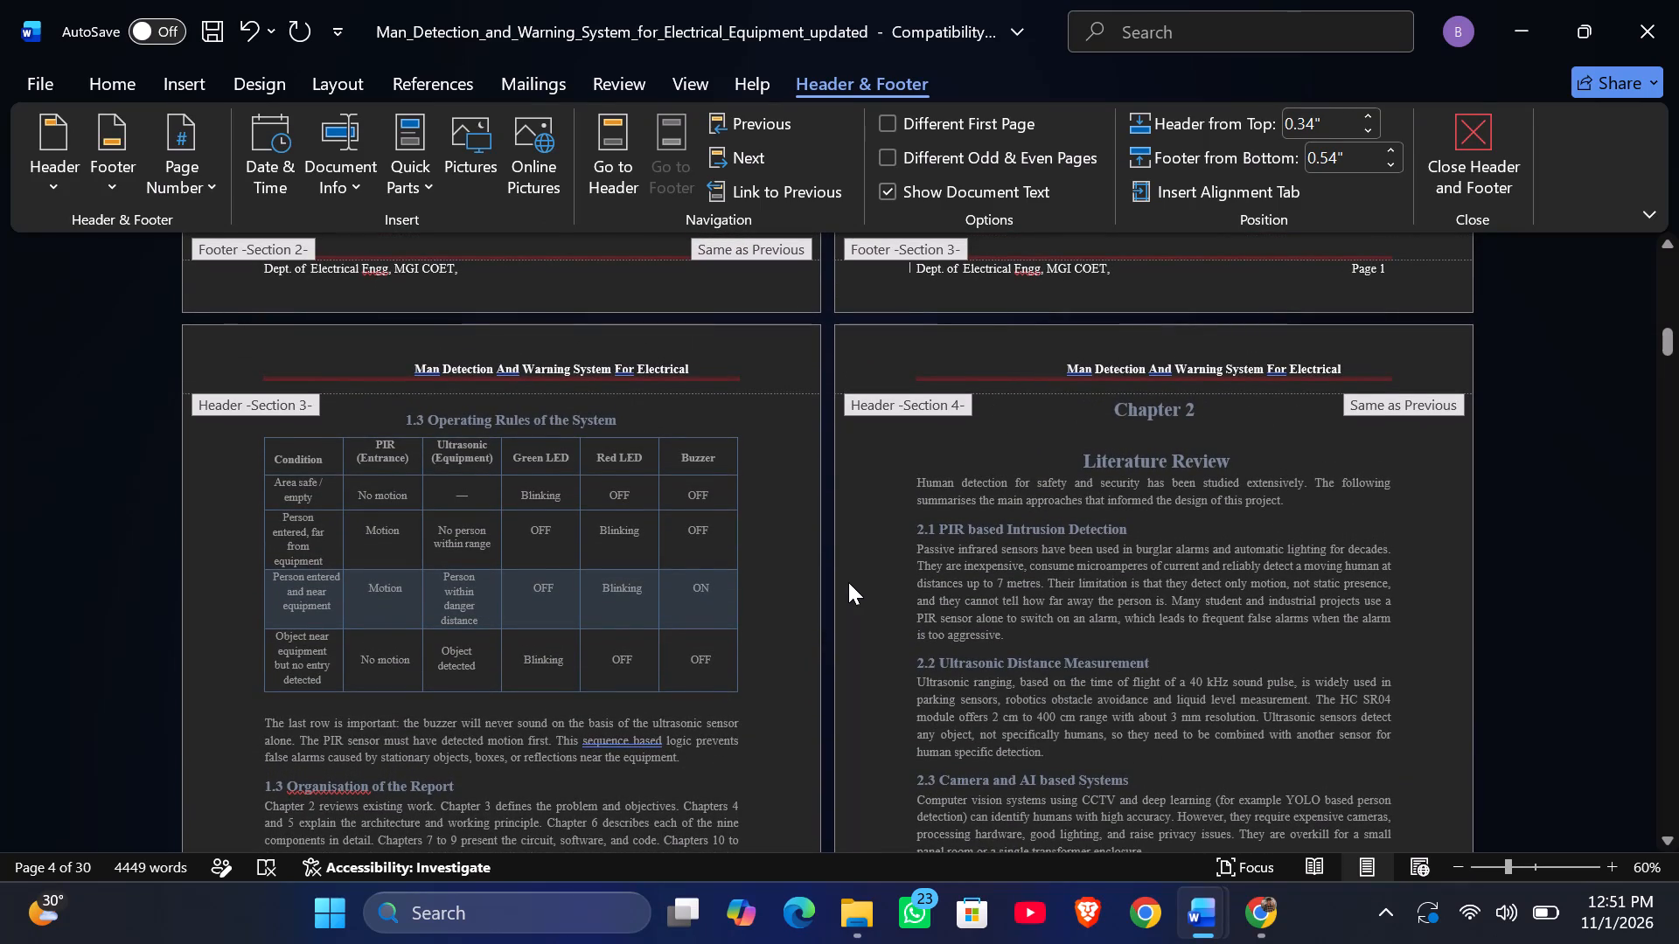
{"action": "scroll", "coordinate": [848, 582], "scroll_direction": "down", "scroll_amount": 5}
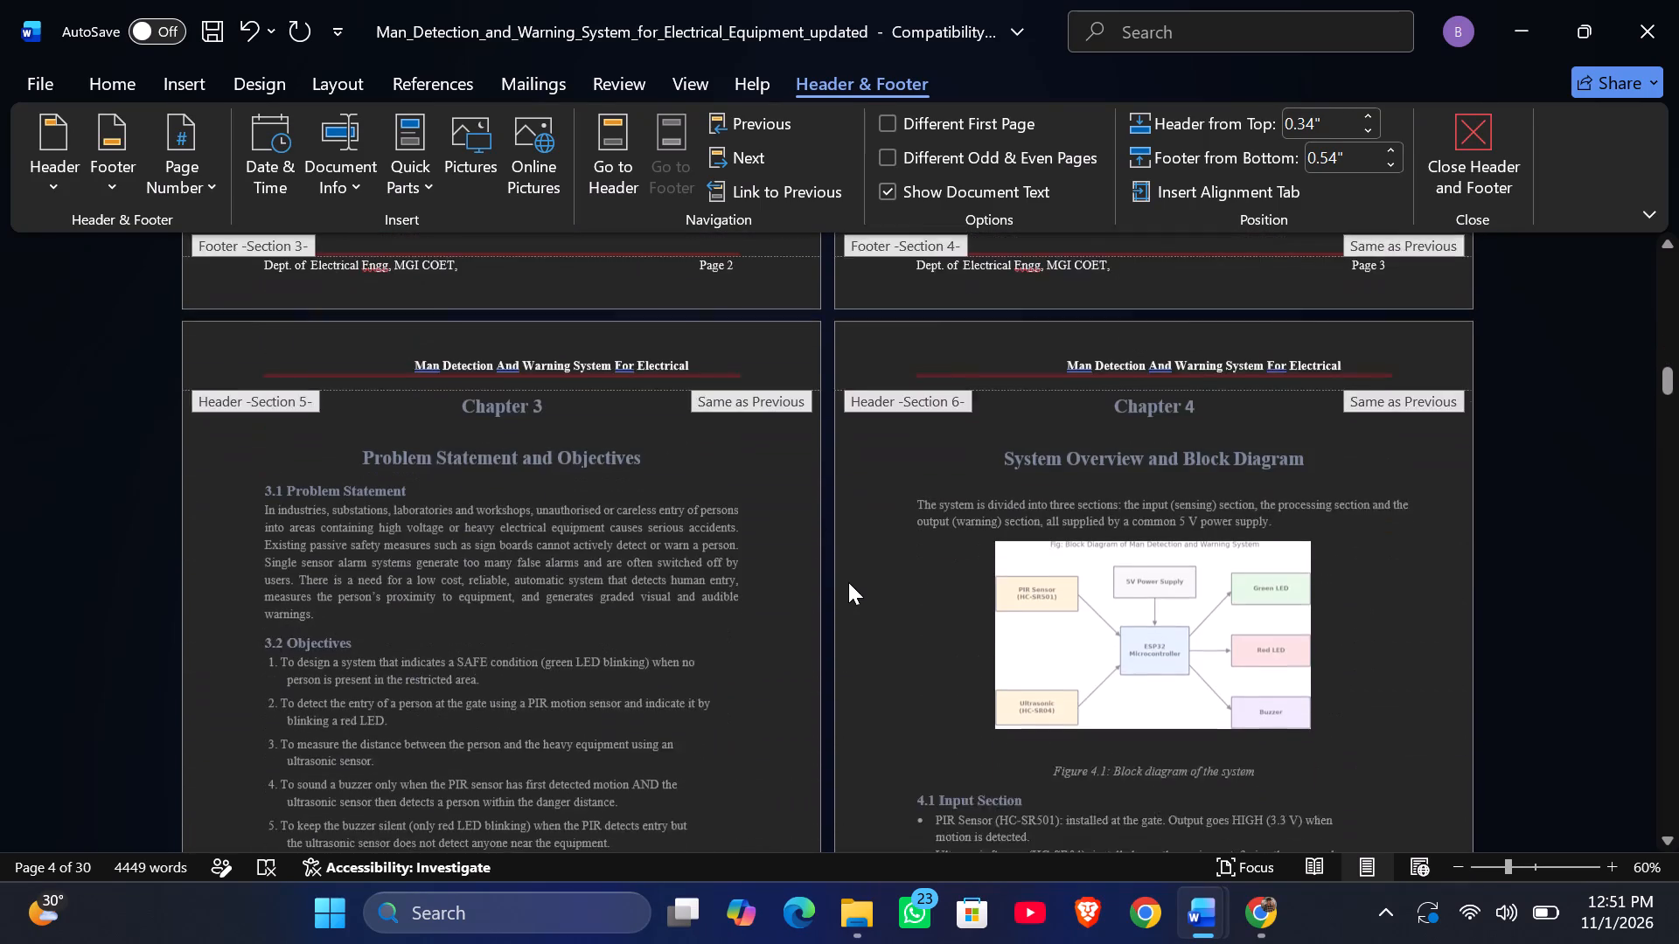
{"action": "scroll", "coordinate": [848, 582], "scroll_direction": "up", "scroll_amount": 4}
{"action": "scroll", "coordinate": [848, 582], "scroll_direction": "right", "scroll_amount": 1}
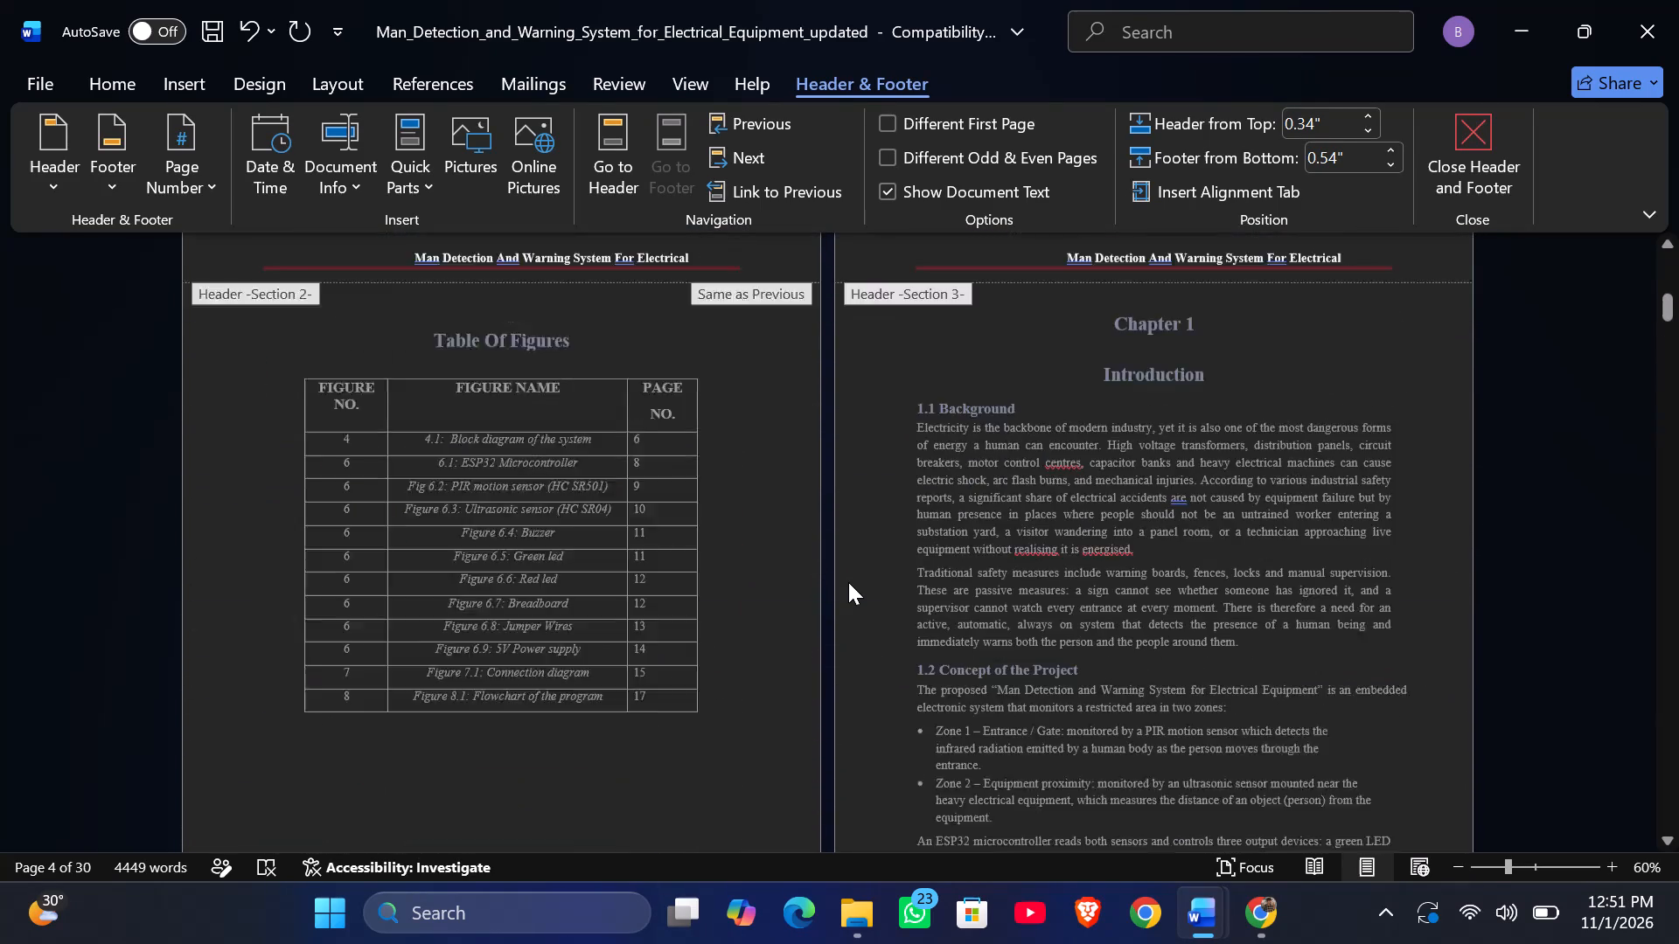
{"action": "scroll", "coordinate": [848, 582], "scroll_direction": "right", "scroll_amount": 1}
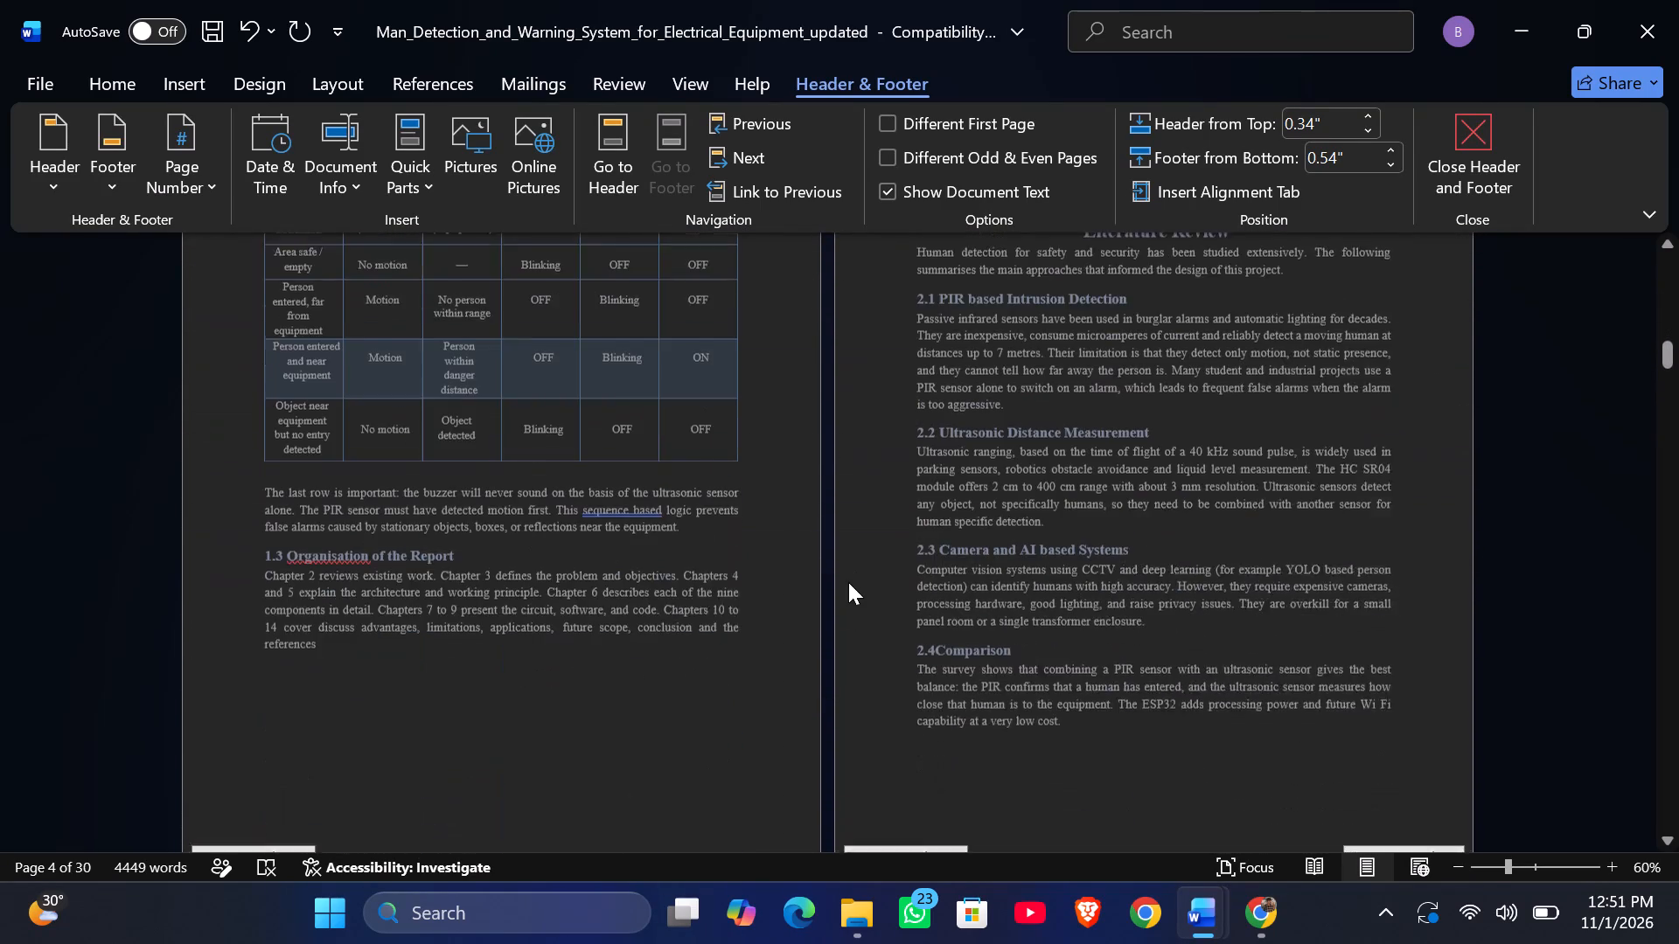
{"action": "scroll", "coordinate": [848, 582], "scroll_direction": "down", "scroll_amount": 1}
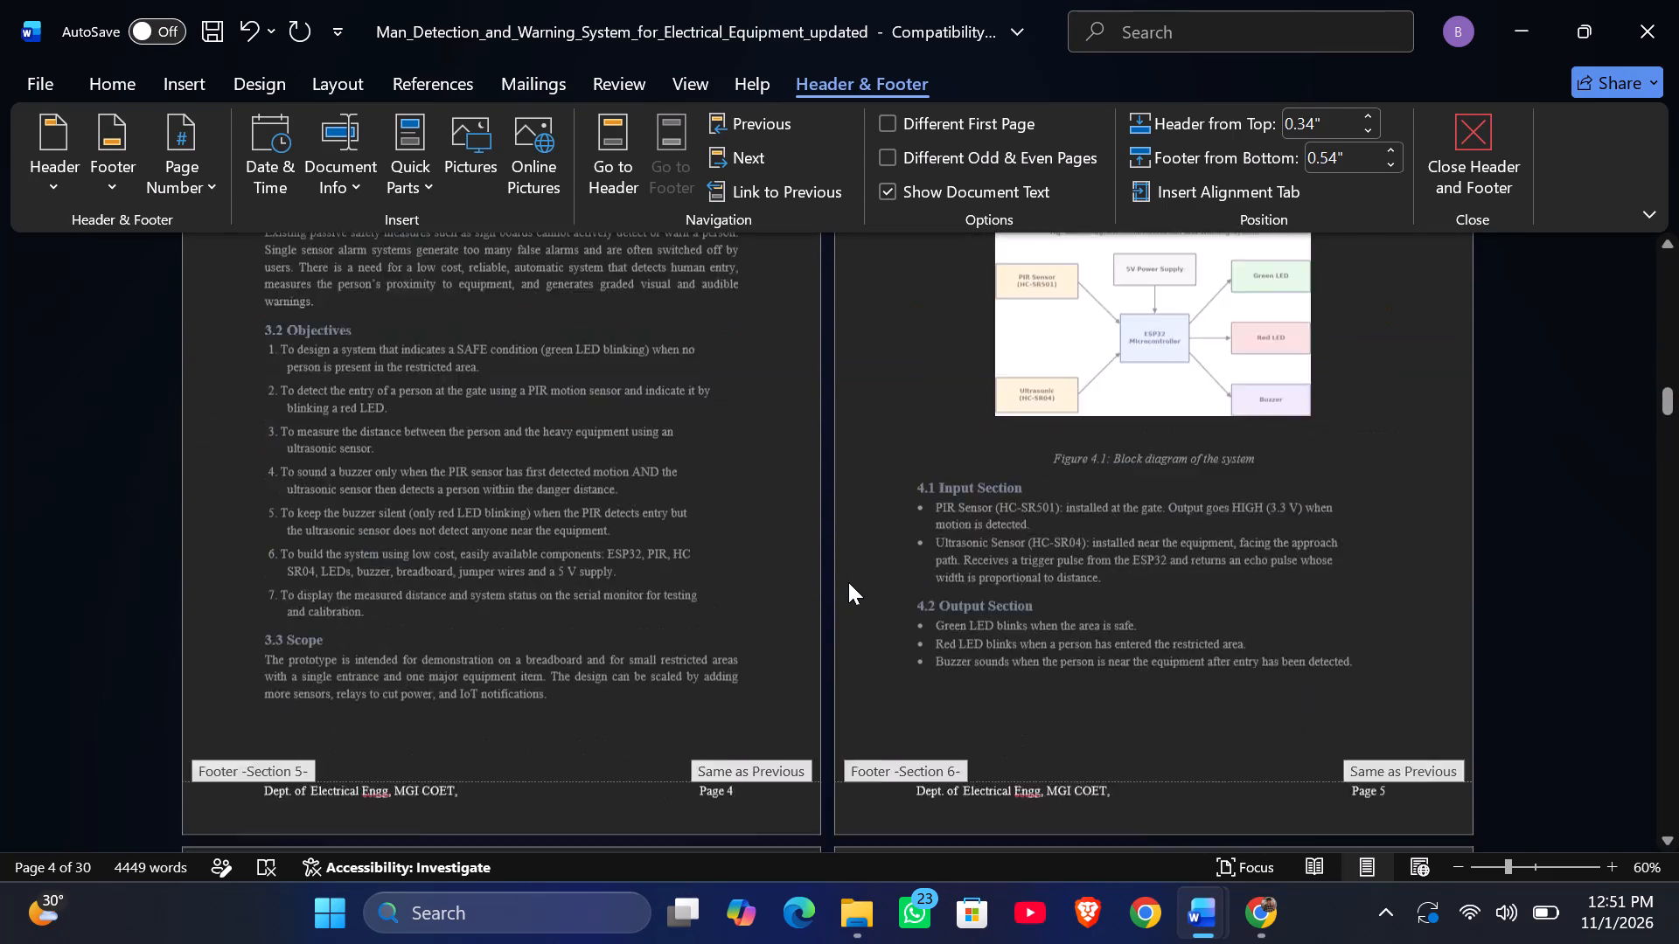
{"action": "scroll", "coordinate": [848, 582], "scroll_direction": "down", "scroll_amount": 4}
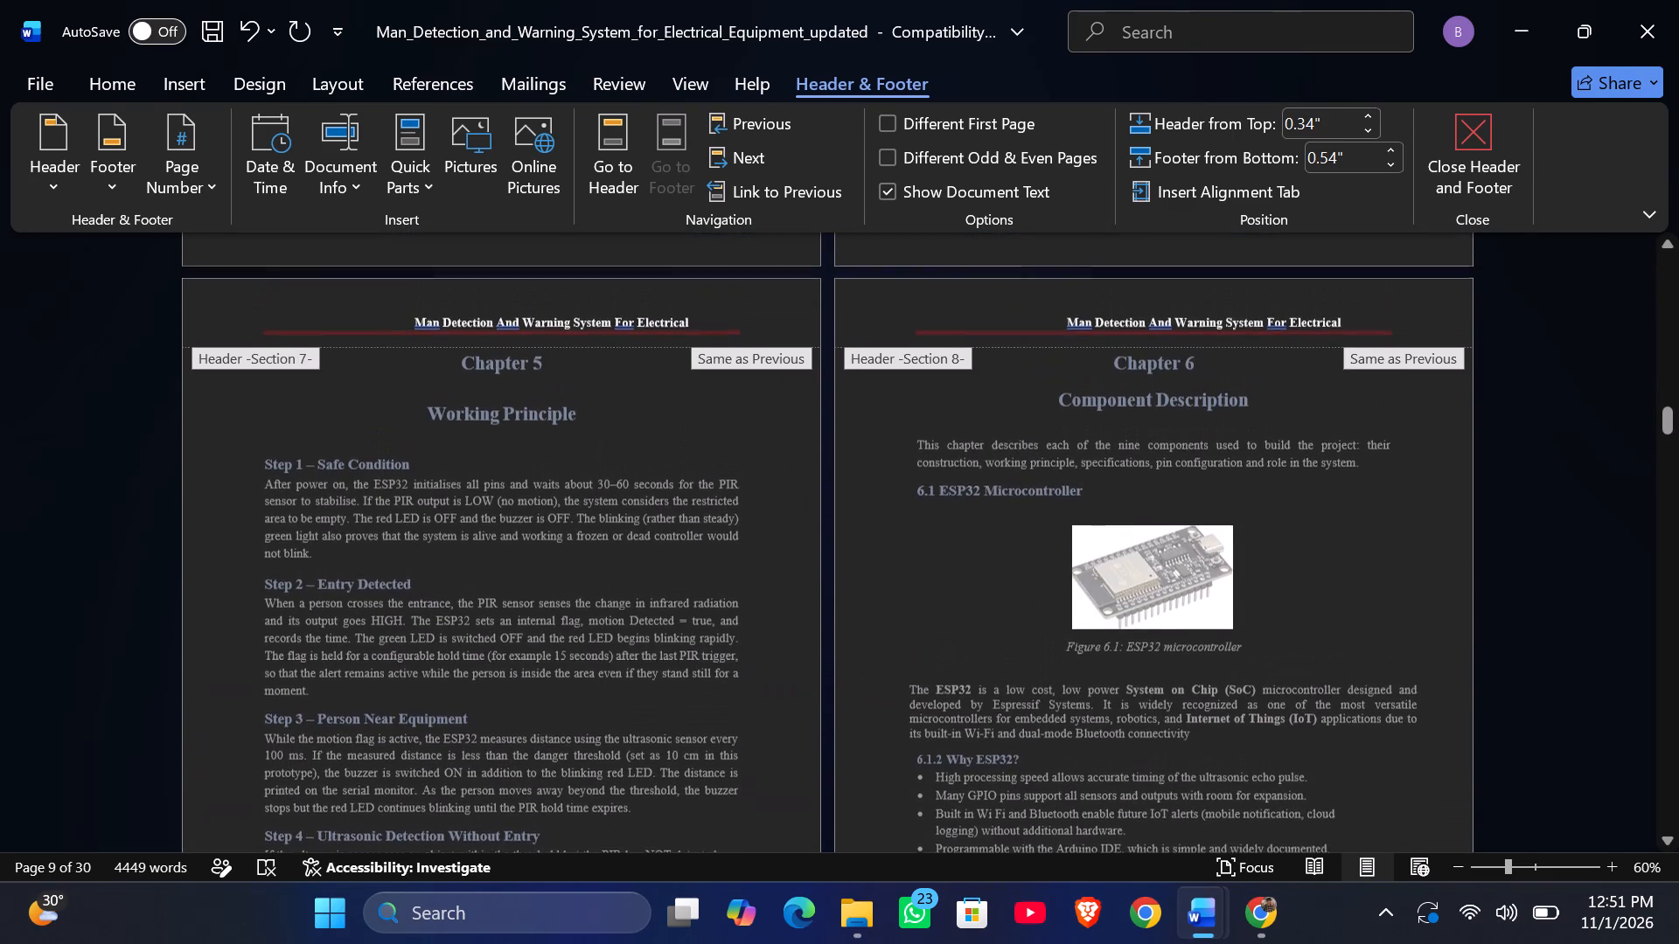
Check the footer page numbers from Chapter 5 through the last page of the report.
{"action": "scroll", "coordinate": [848, 582], "scroll_direction": "down", "scroll_amount": 1}
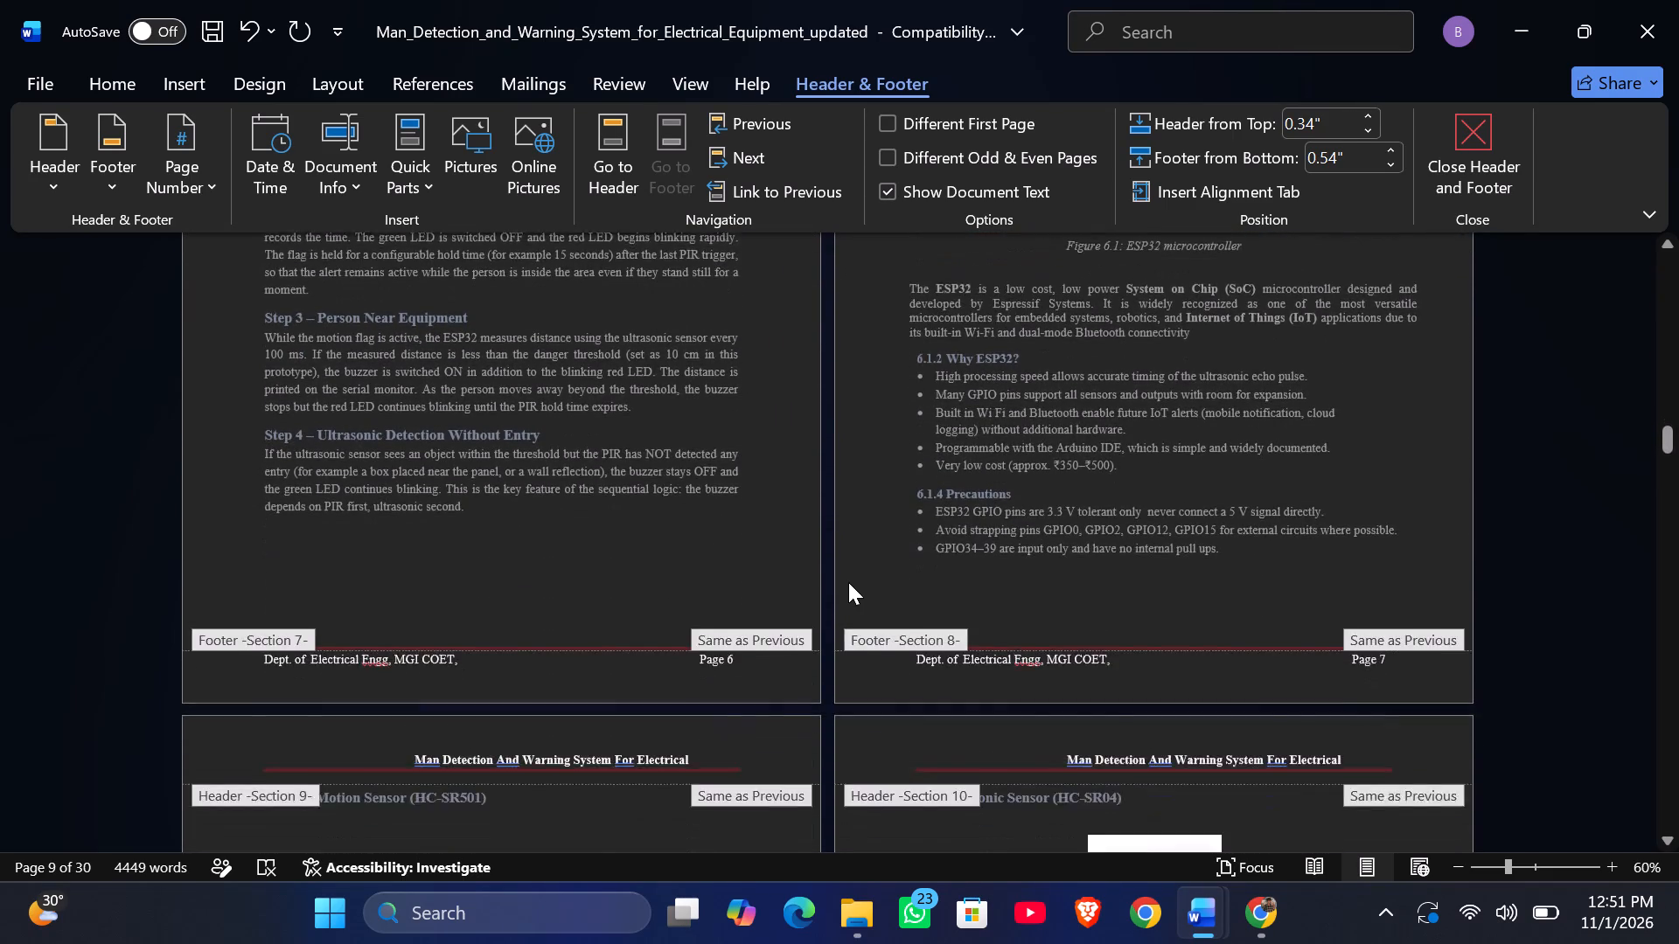
{"action": "scroll", "coordinate": [848, 582], "scroll_direction": "down", "scroll_amount": 5}
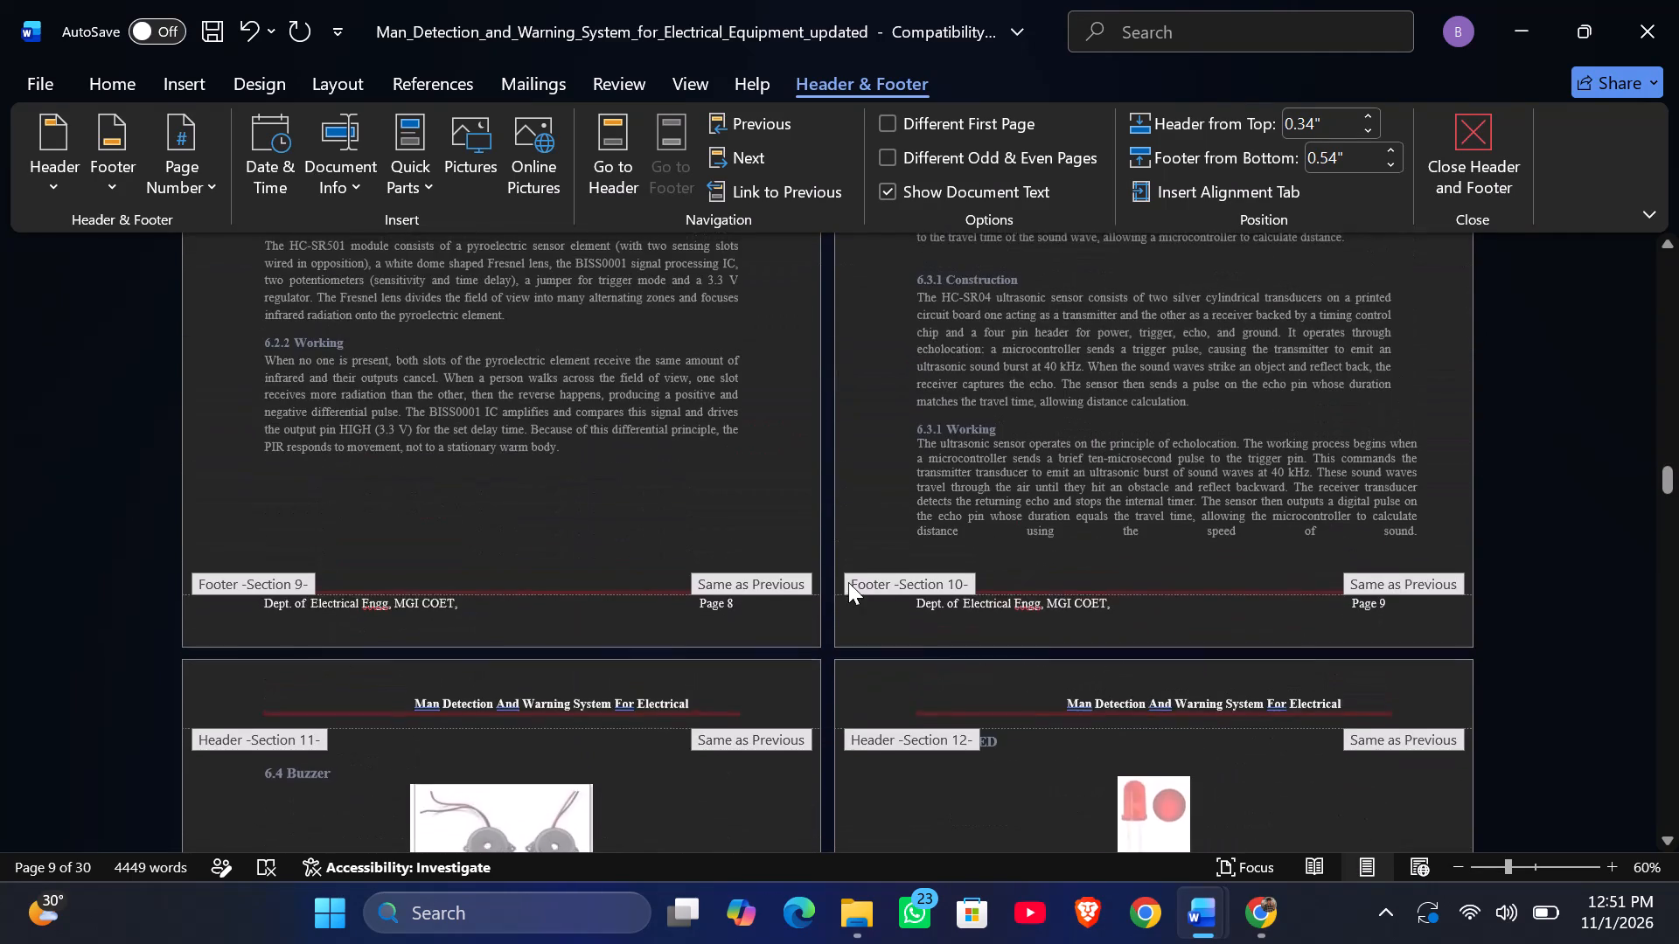
{"action": "scroll", "coordinate": [848, 582], "scroll_direction": "down", "scroll_amount": 4}
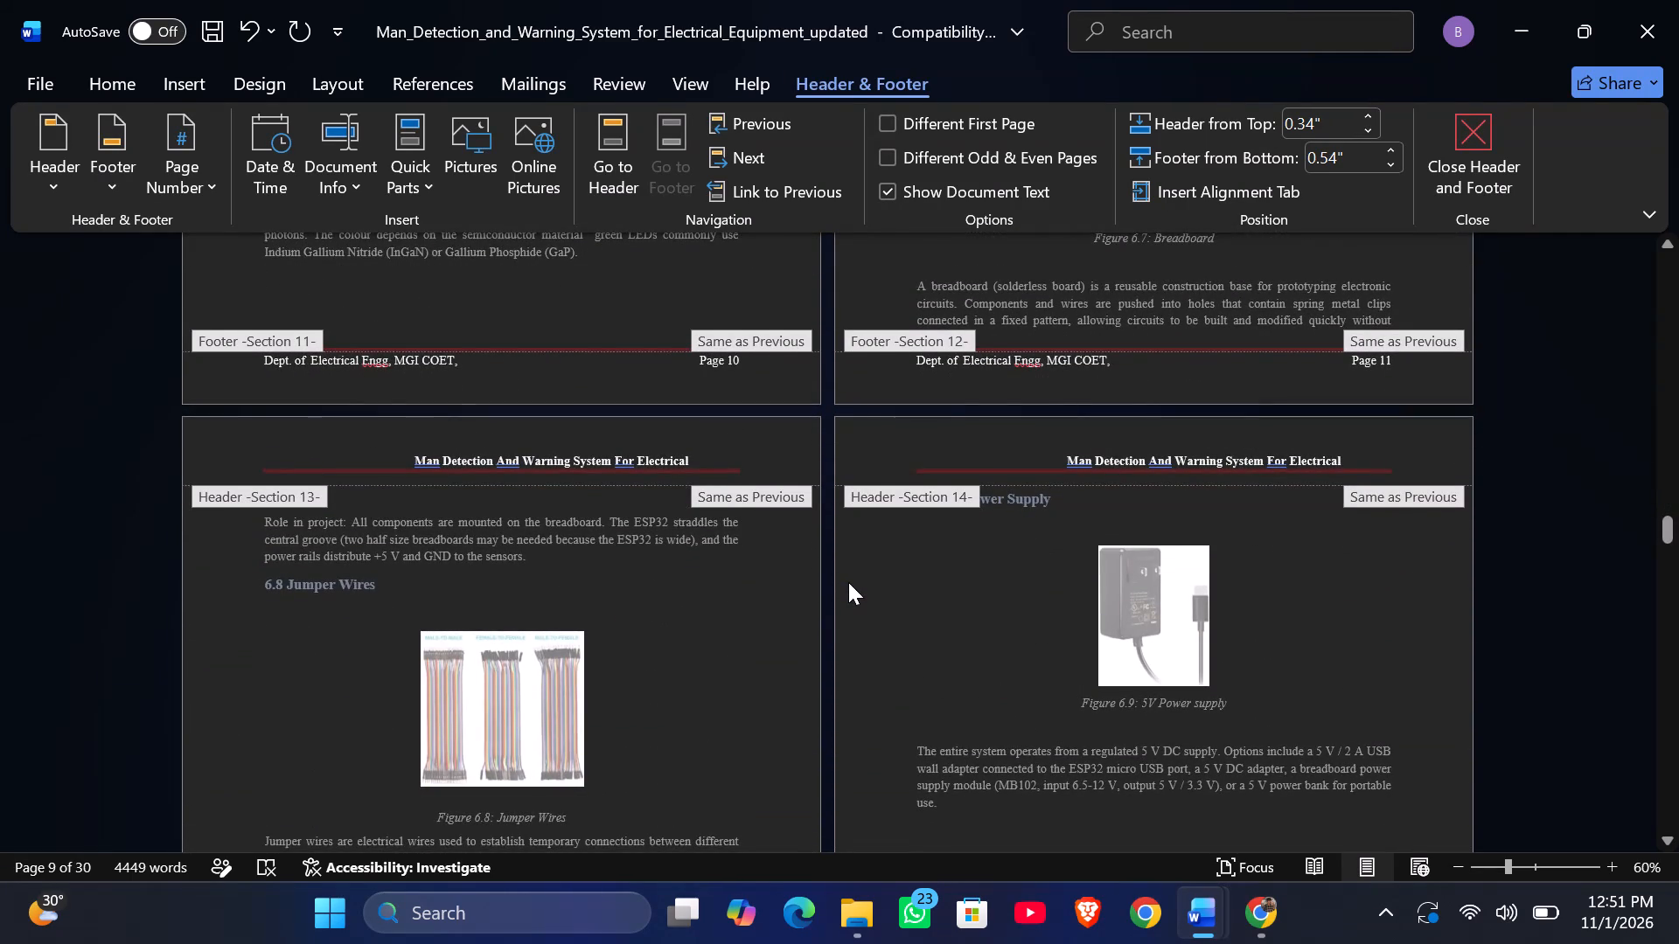
{"action": "scroll", "coordinate": [848, 582], "scroll_direction": "down", "scroll_amount": 5}
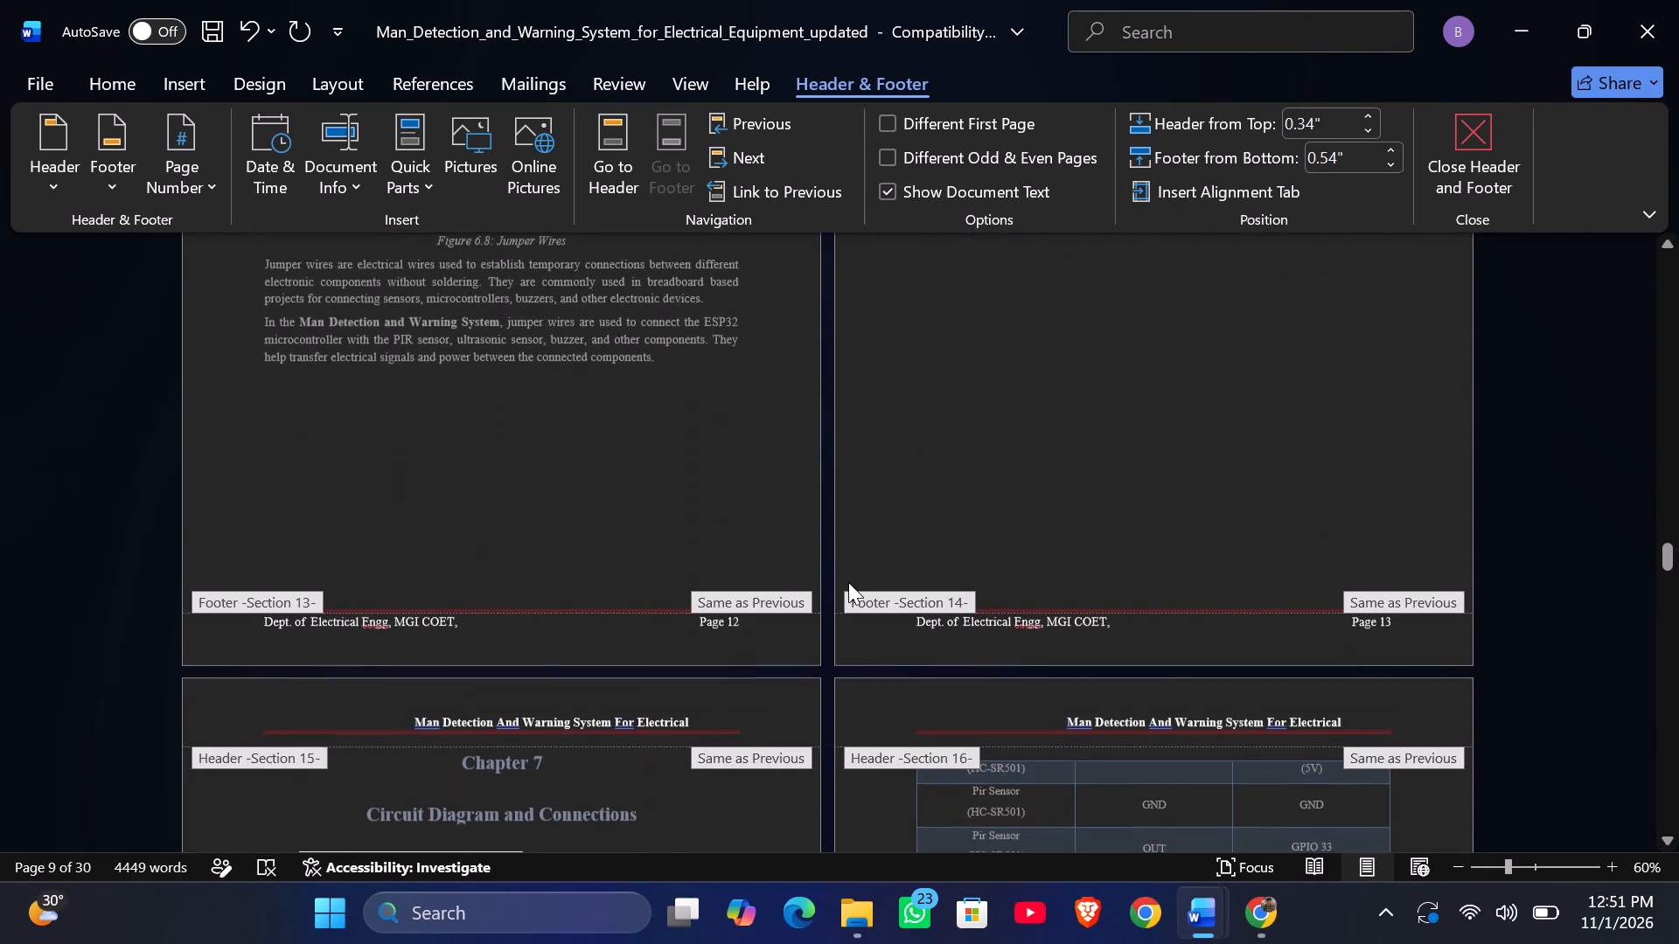
{"action": "scroll", "coordinate": [848, 582], "scroll_direction": "down", "scroll_amount": 5}
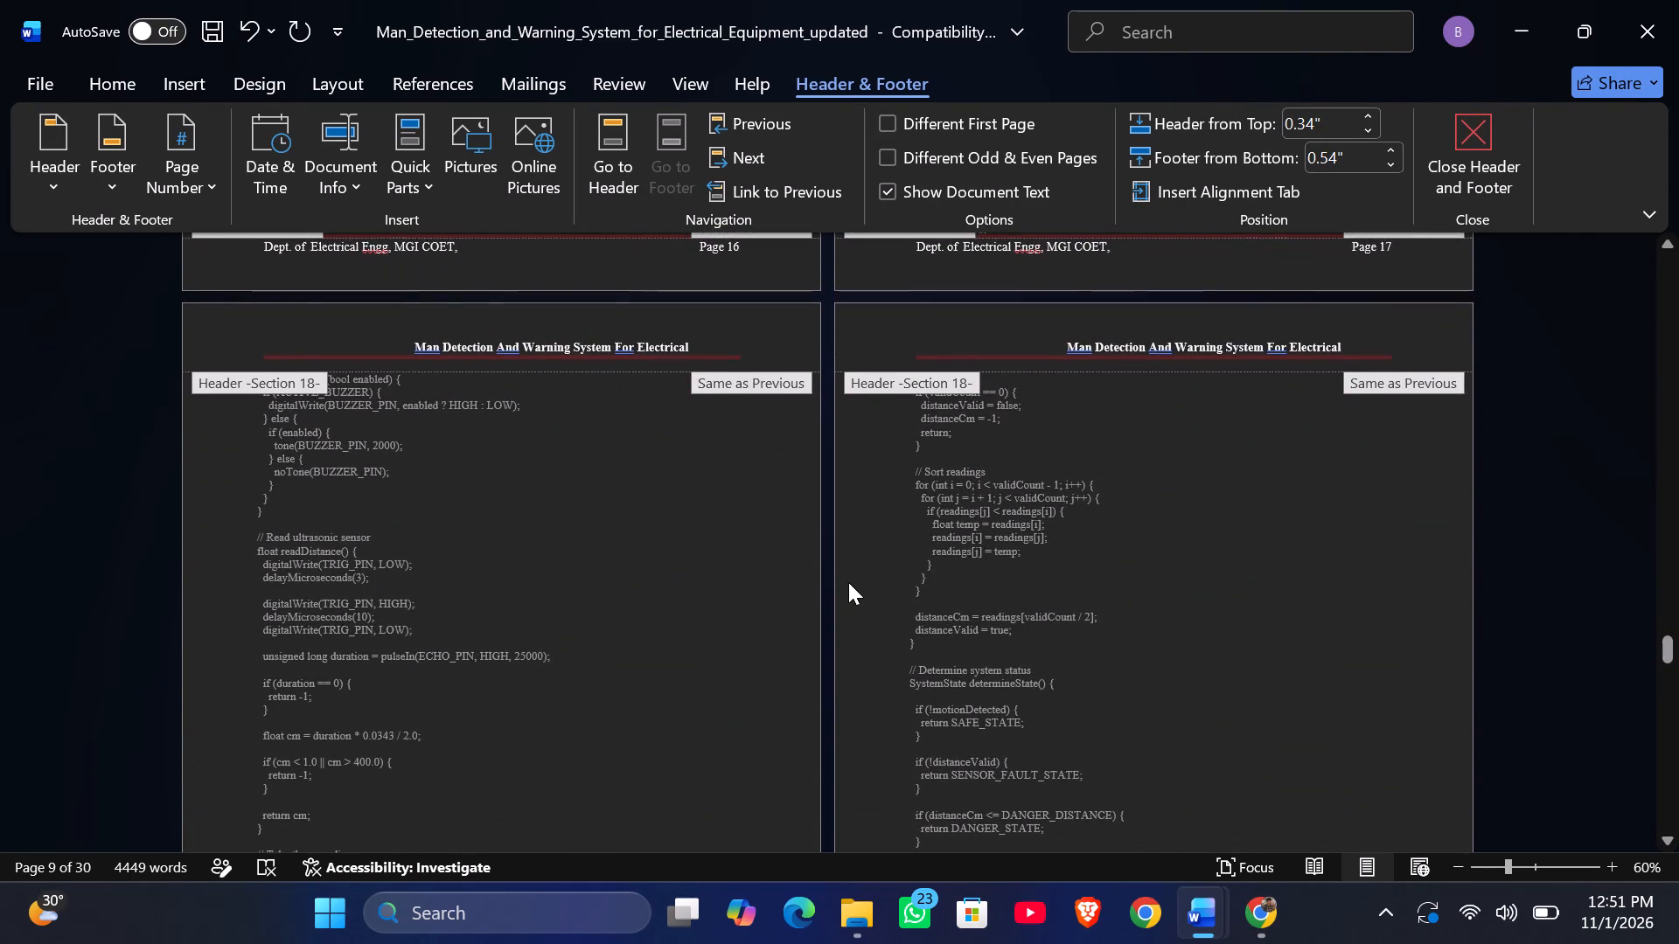
{"action": "scroll", "coordinate": [848, 582], "scroll_direction": "down", "scroll_amount": 5}
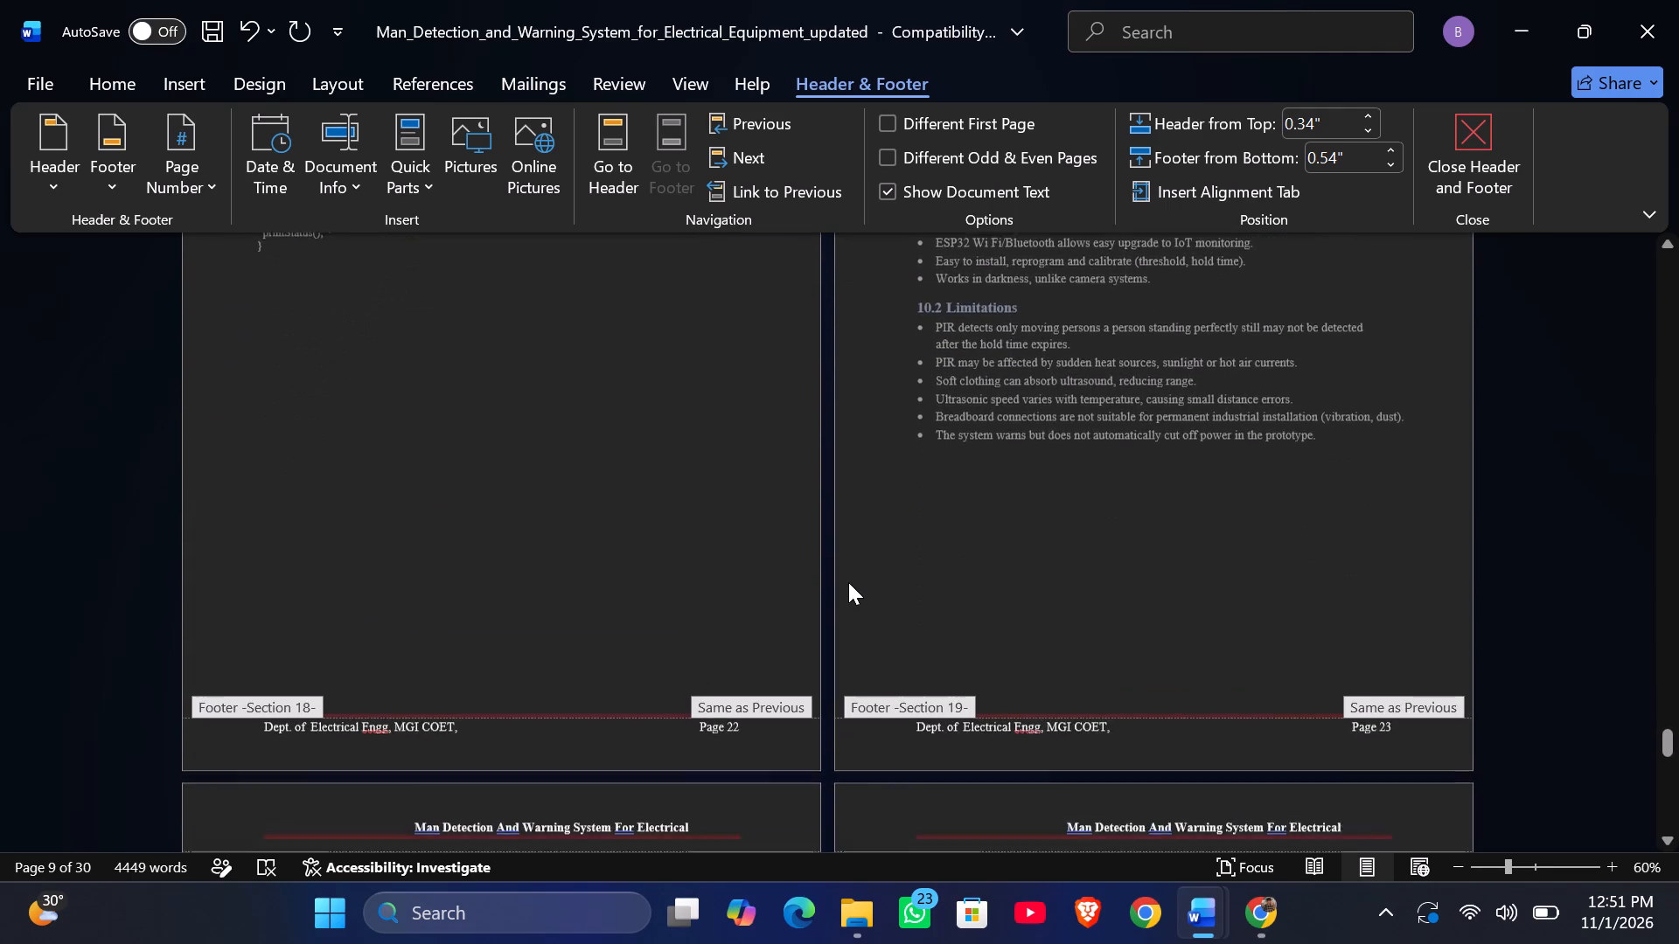
{"action": "scroll", "coordinate": [848, 582], "scroll_direction": "down", "scroll_amount": 5}
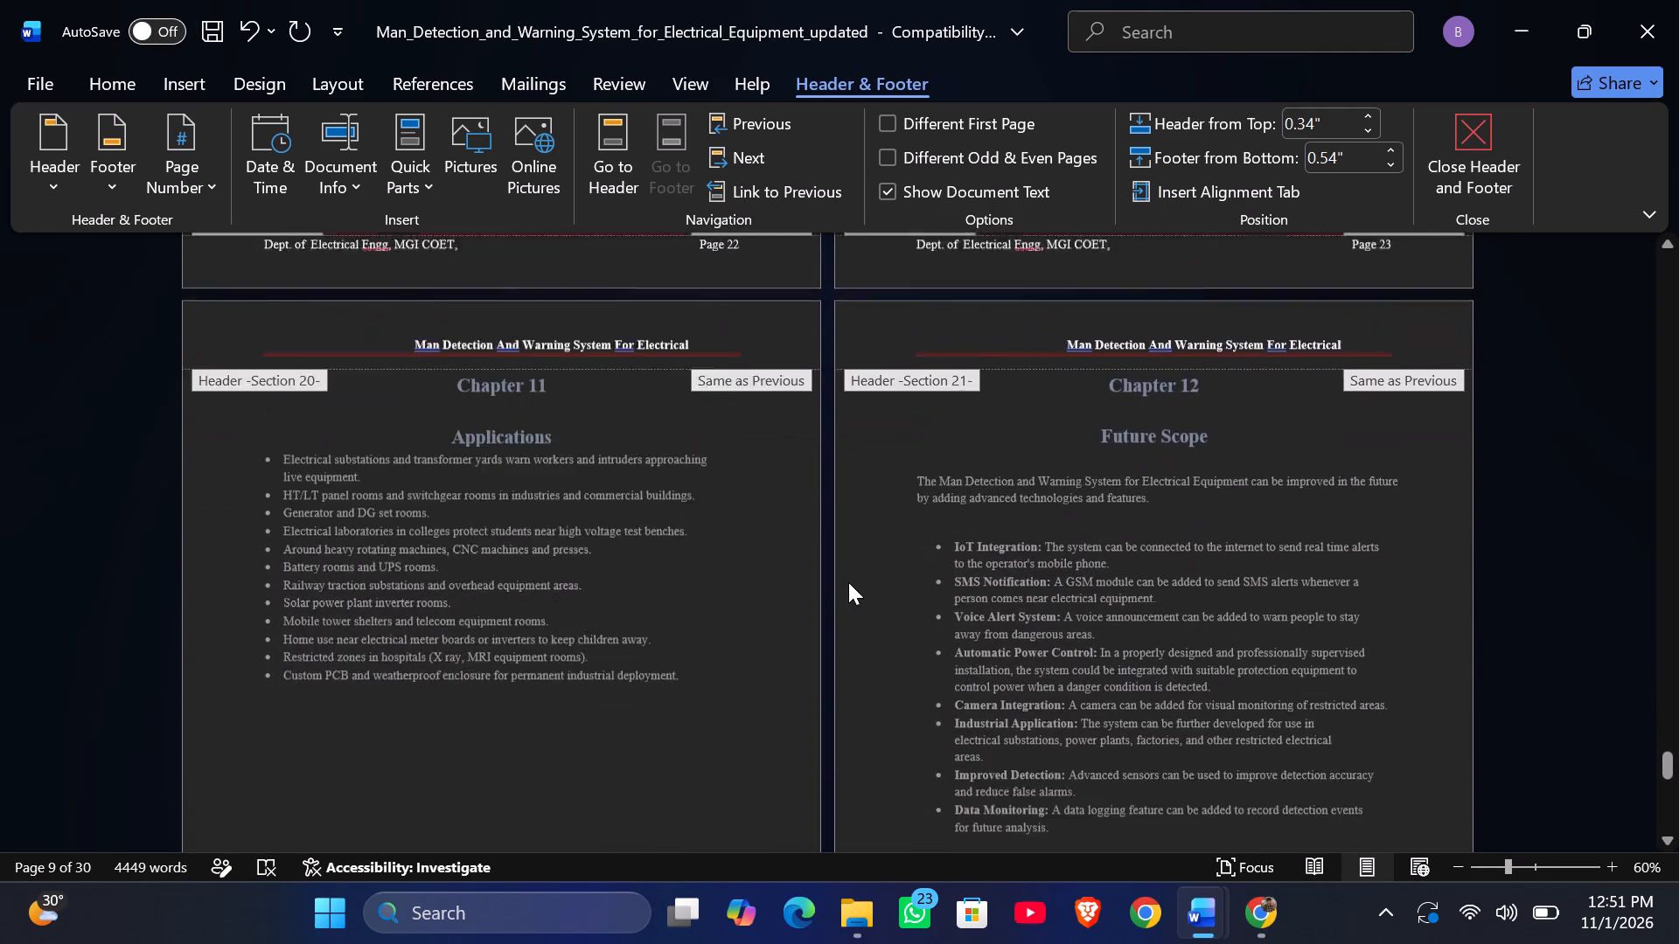
{"action": "scroll", "coordinate": [848, 582], "scroll_direction": "down", "scroll_amount": 6}
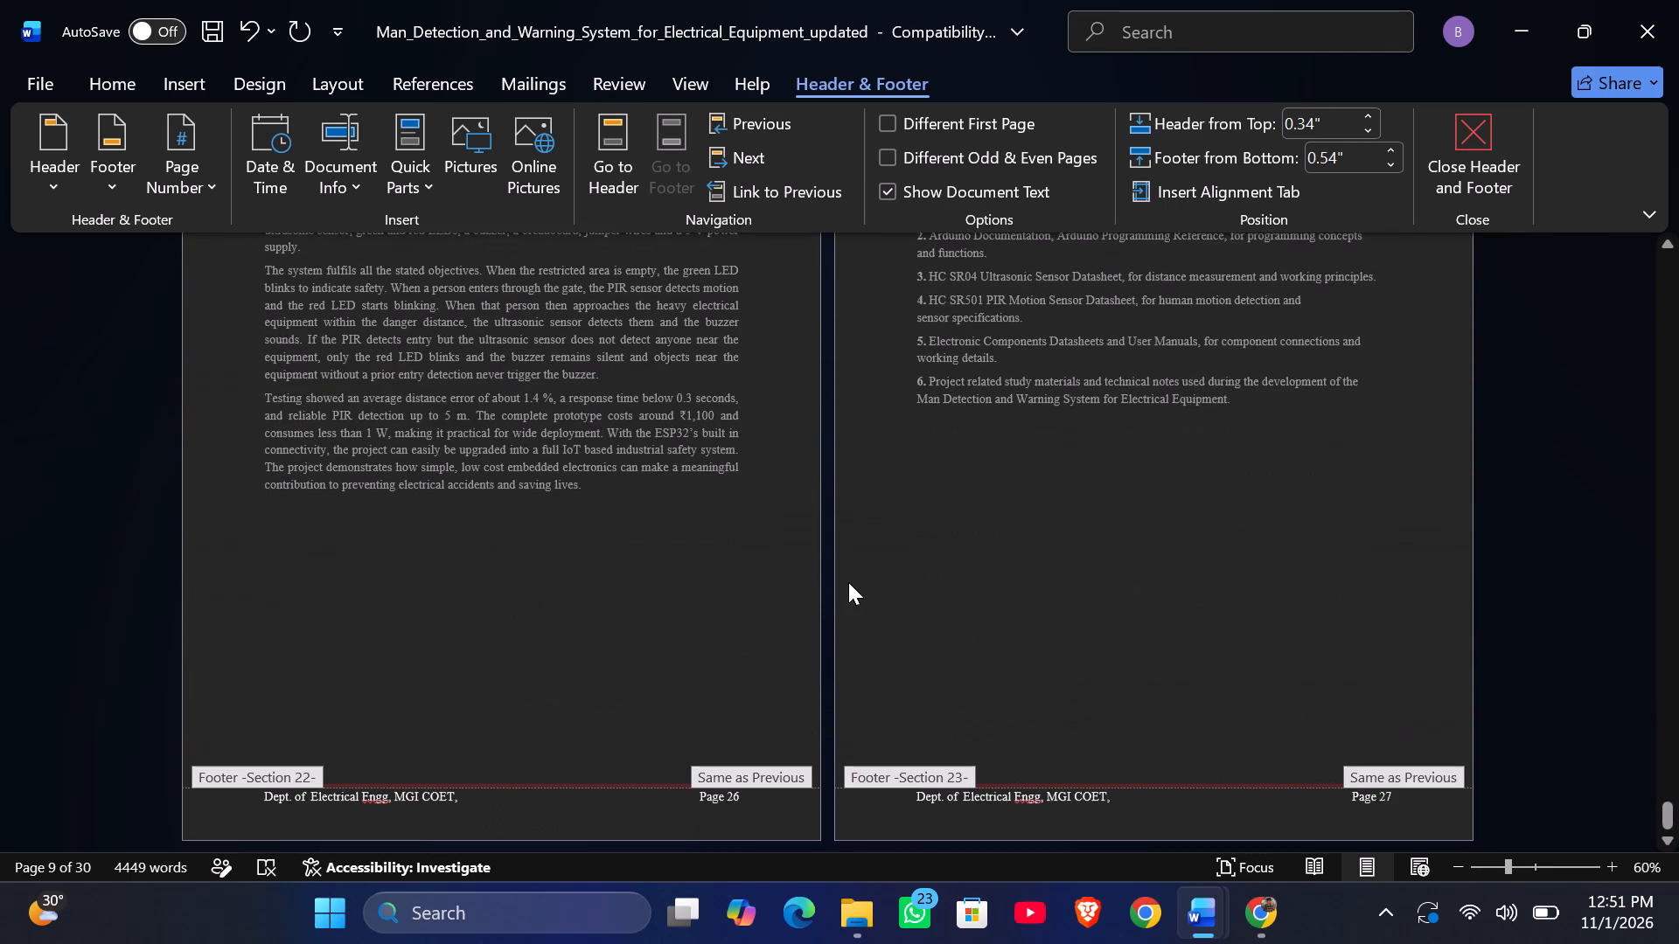
{"action": "scroll", "coordinate": [848, 582], "scroll_direction": "down", "scroll_amount": 1}
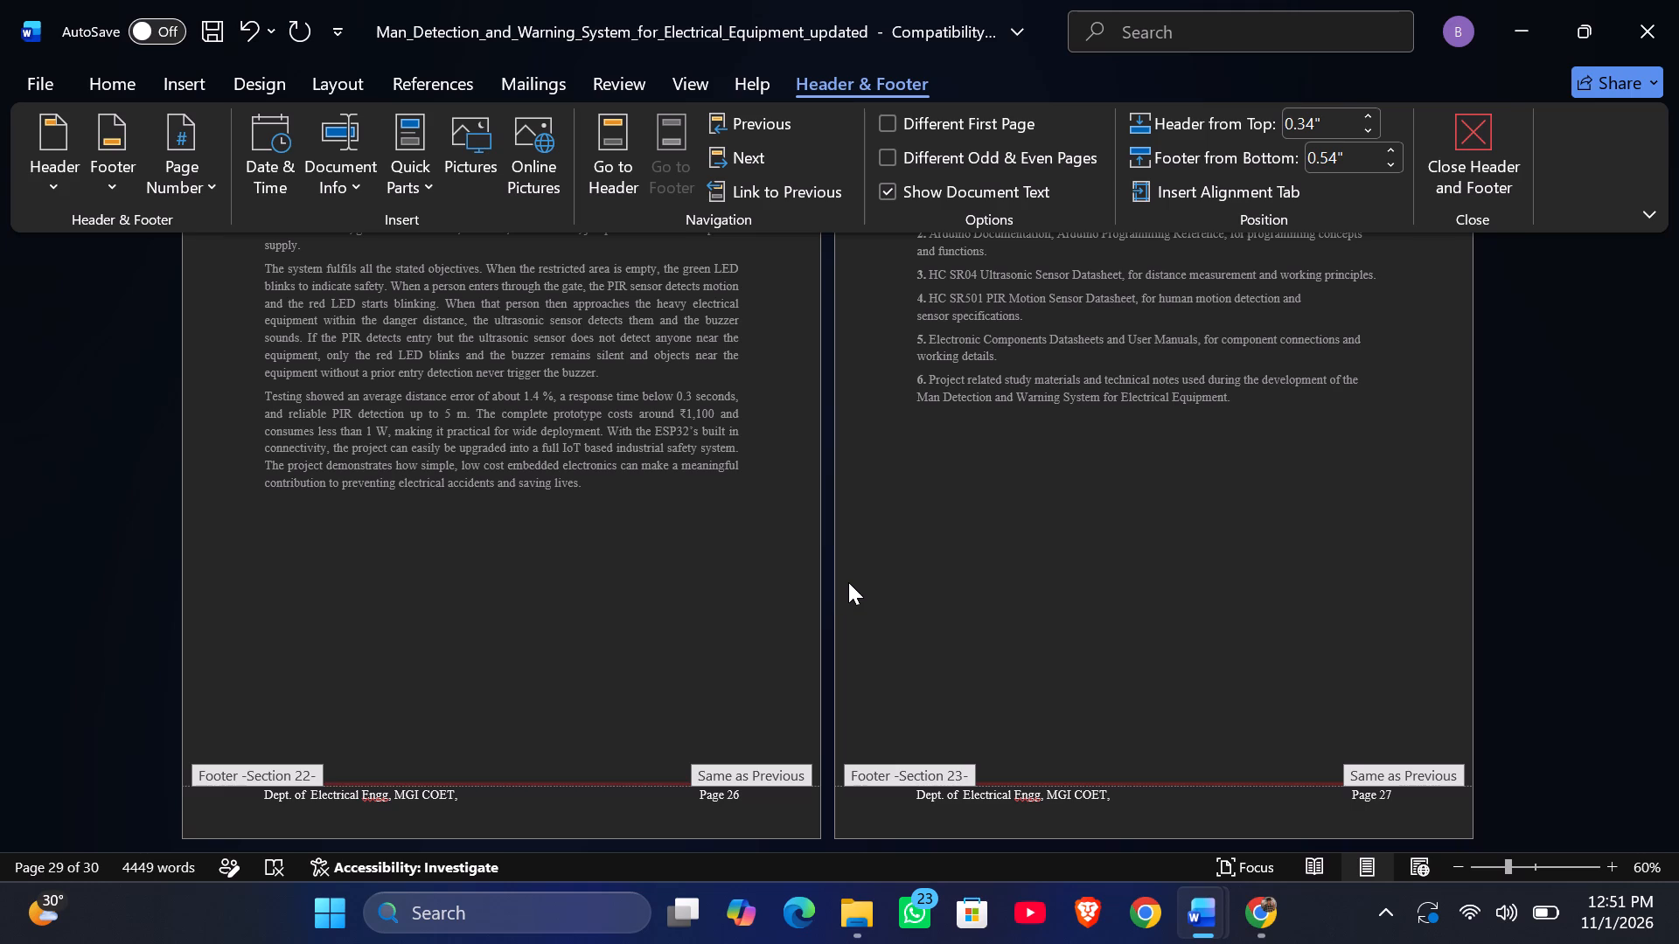
{"action": "left_click", "coordinate": [681, 583]}
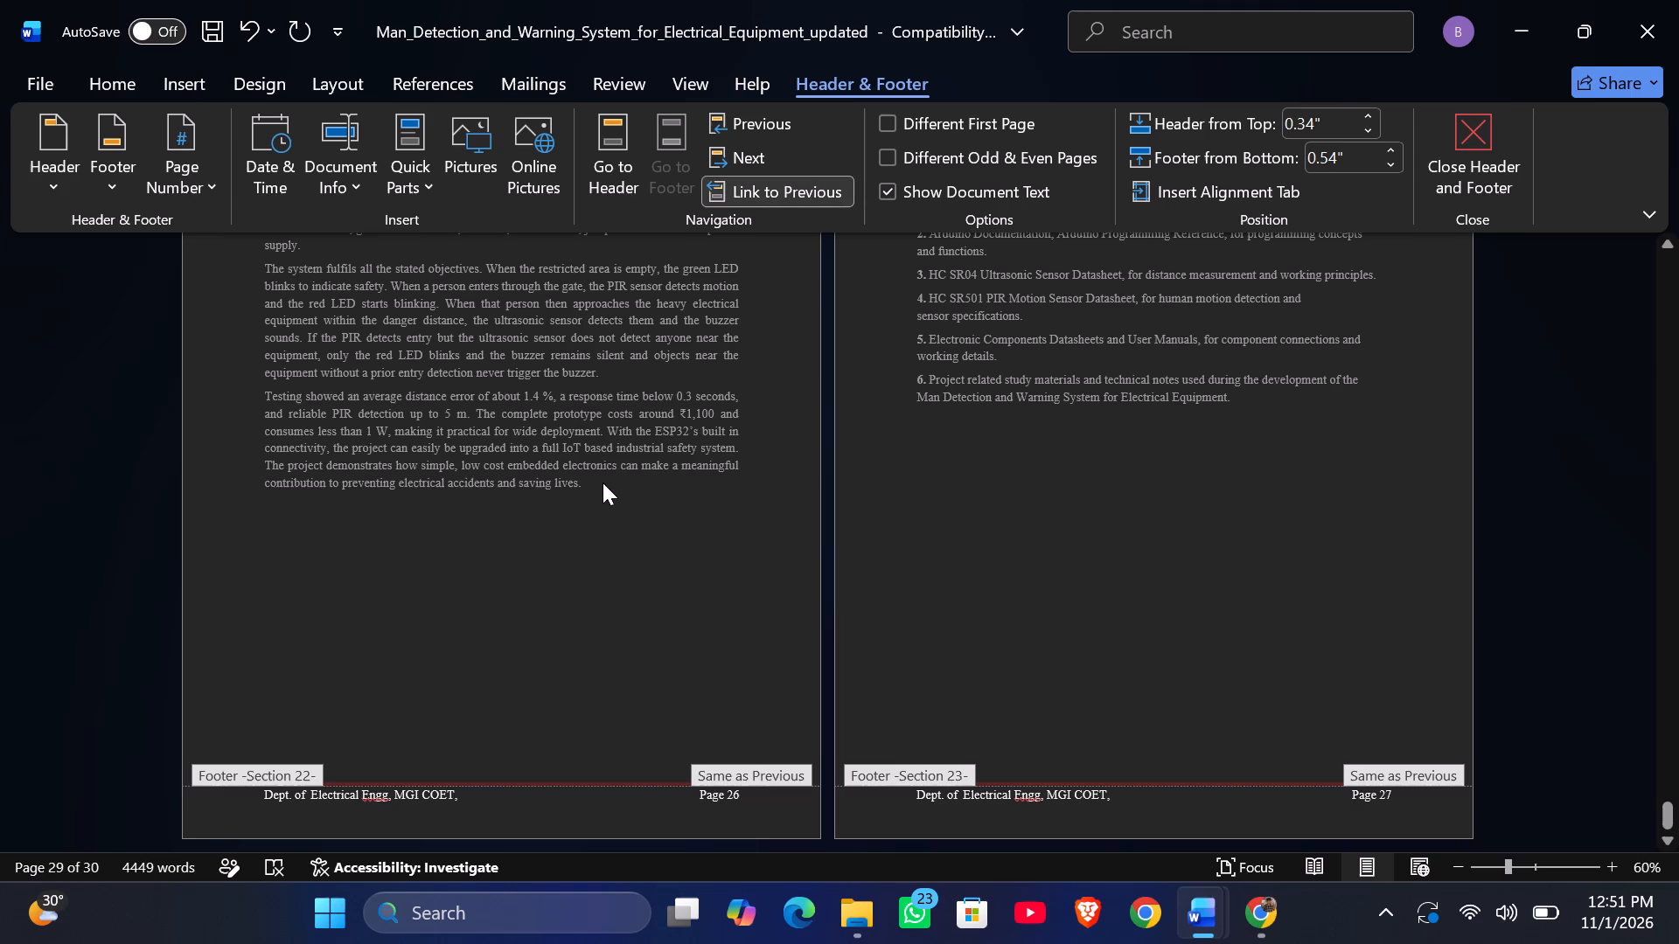
{"action": "left_click", "coordinate": [603, 482]}
{"action": "left_click", "coordinate": [1143, 698]}
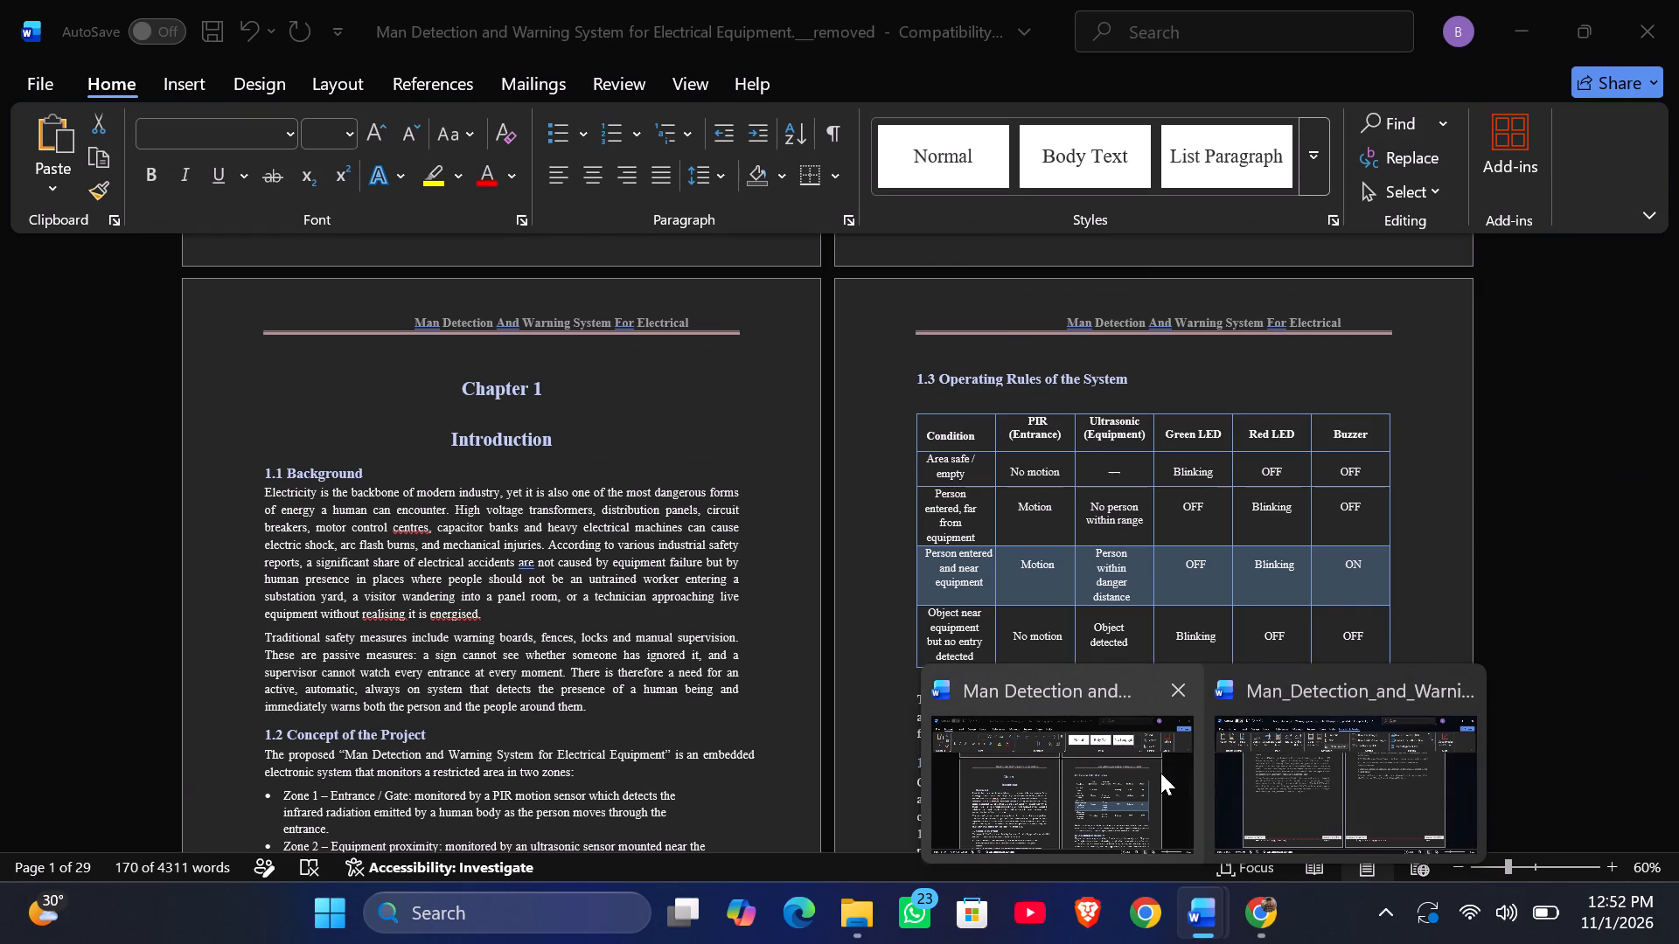
Switch to the report version whose file name ends in "removed" and view its Chapter 1 to Chapter 3 pages and footers.
{"action": "left_click", "coordinate": [1164, 773]}
{"action": "scroll", "coordinate": [932, 723], "scroll_direction": "down", "scroll_amount": 4}
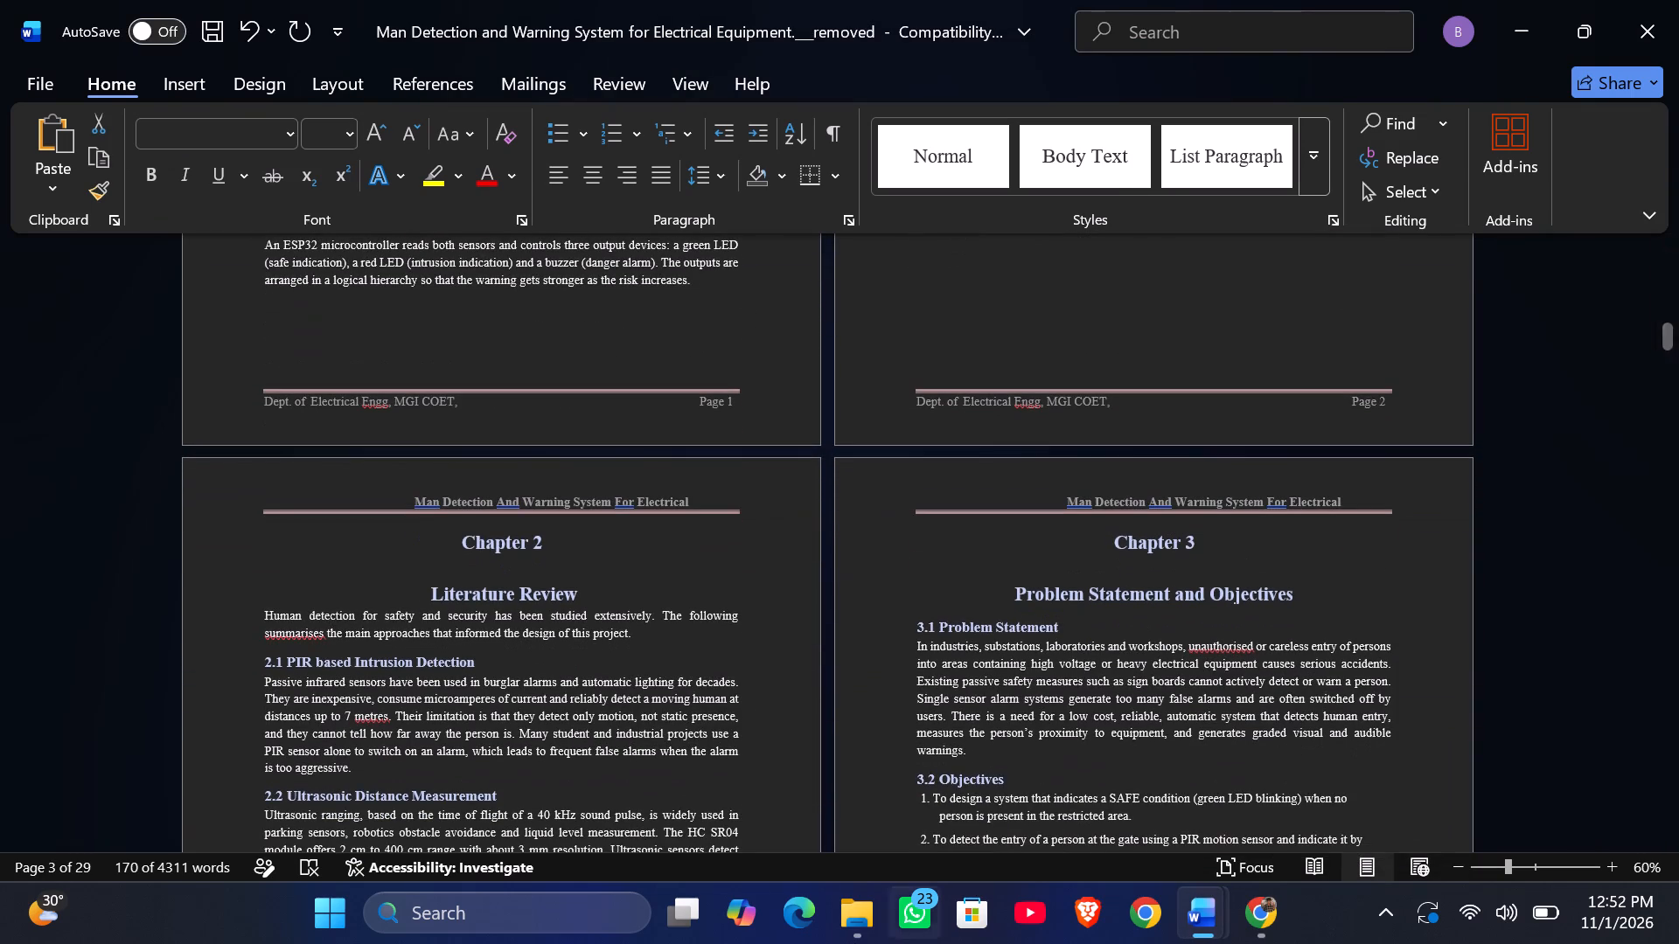
Switch to WhatsApp.
{"action": "left_click", "coordinate": [904, 911]}
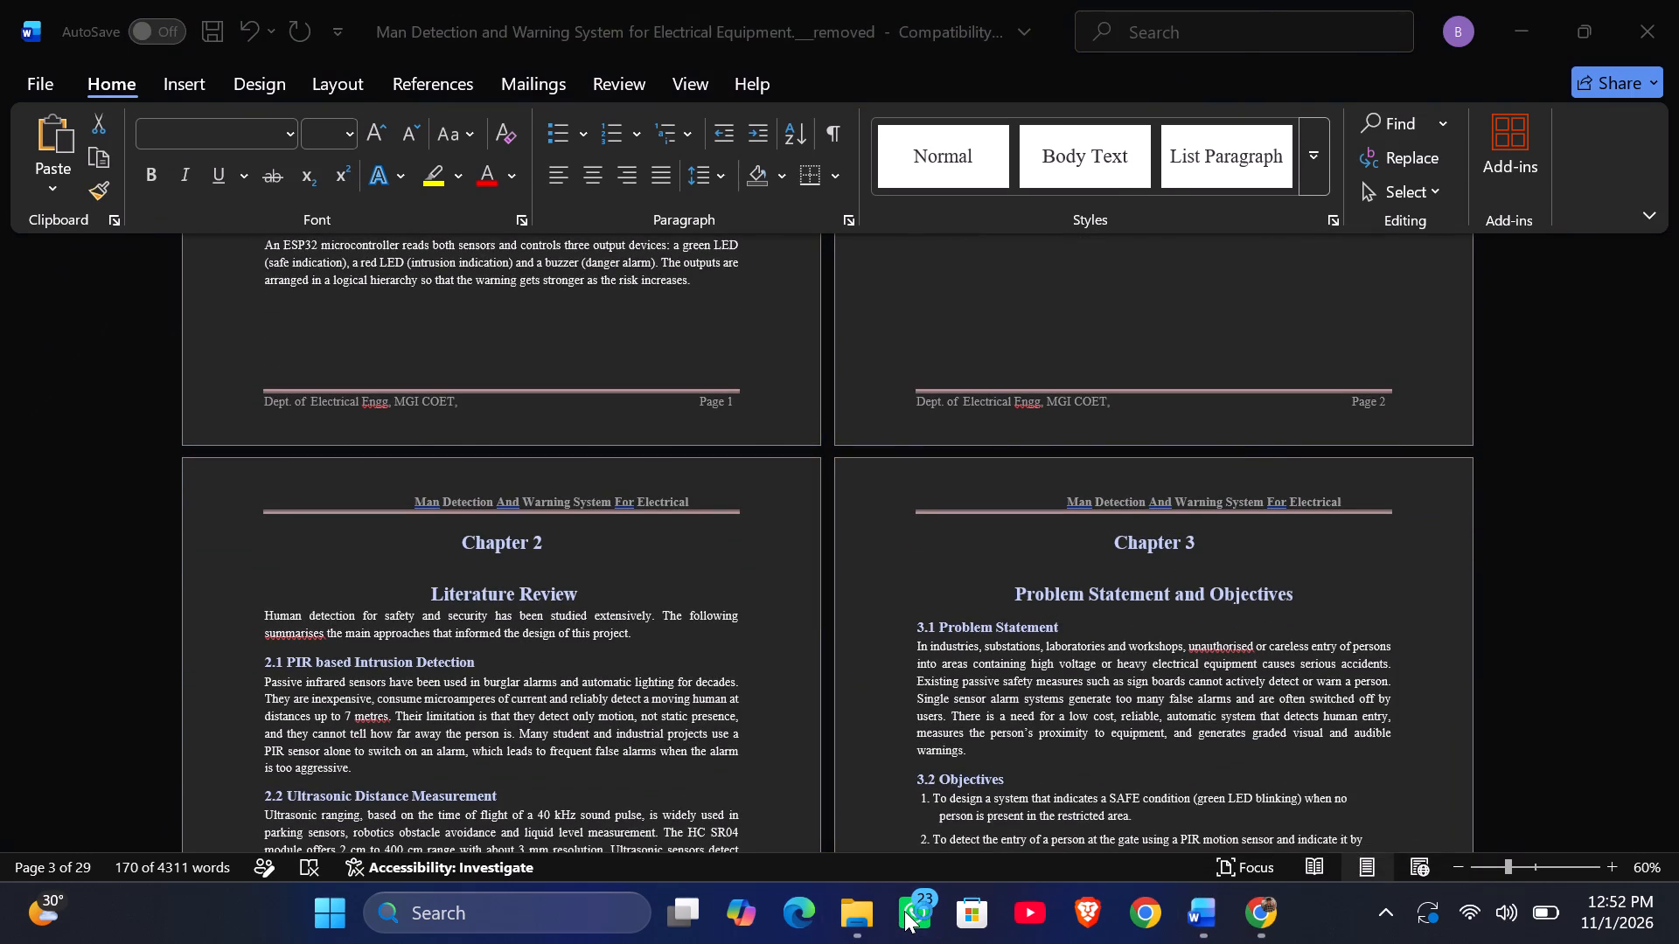
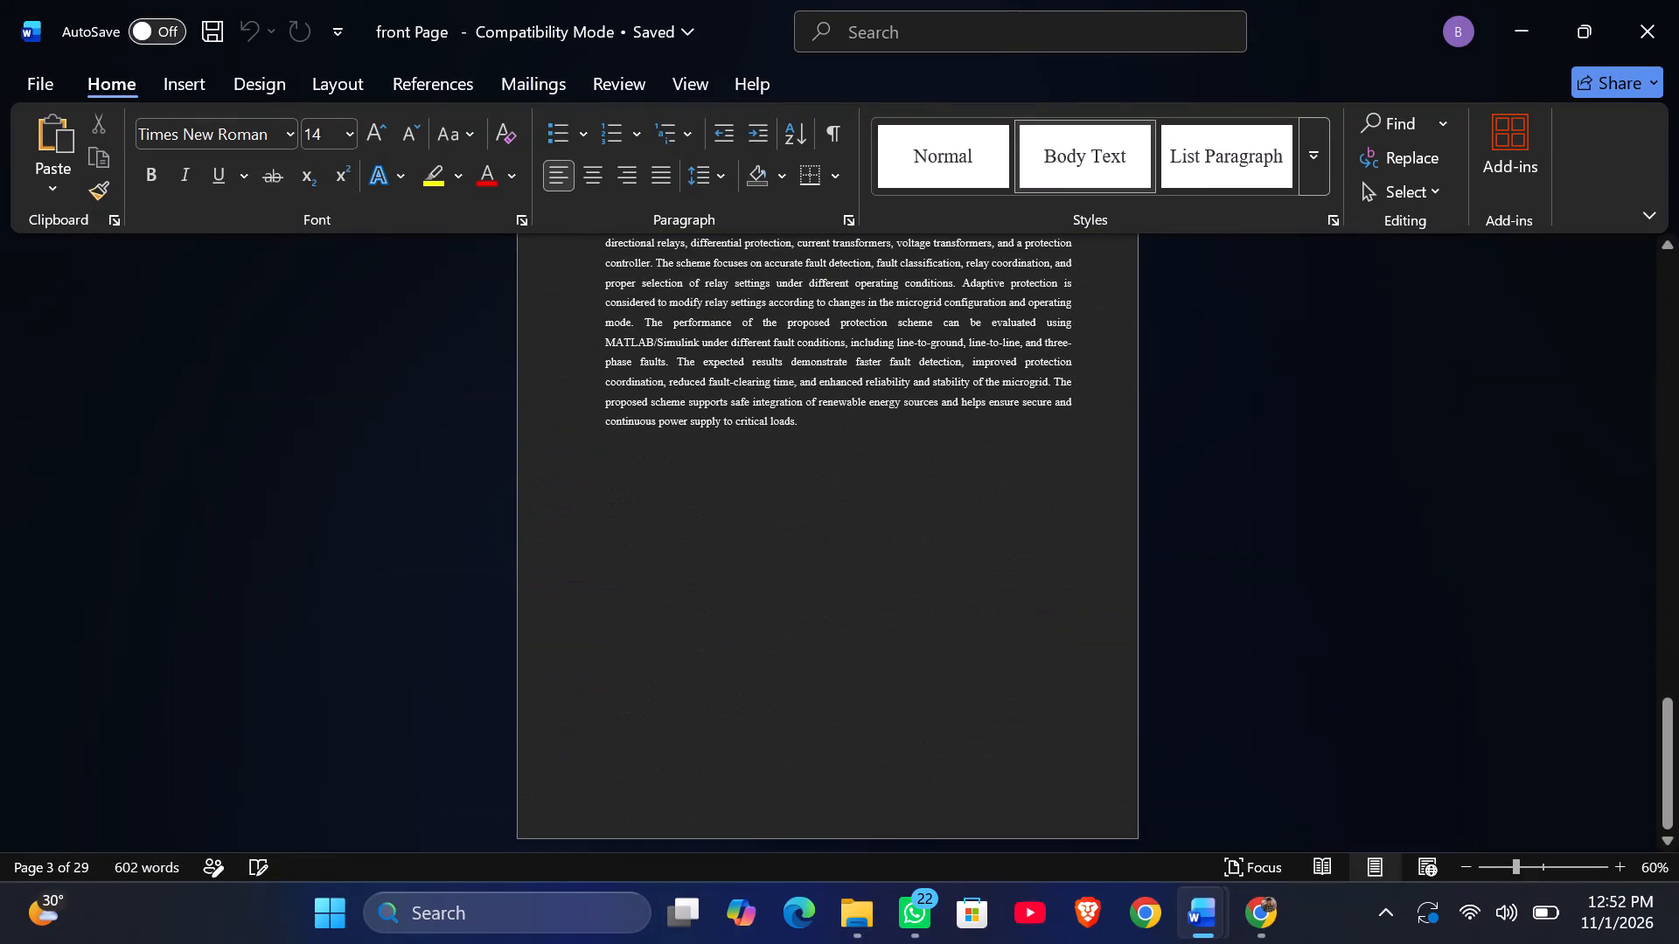
Close the "front Page" document, leaving the Man Detection and Warning System report open.
{"action": "left_click", "coordinate": [1644, 10]}
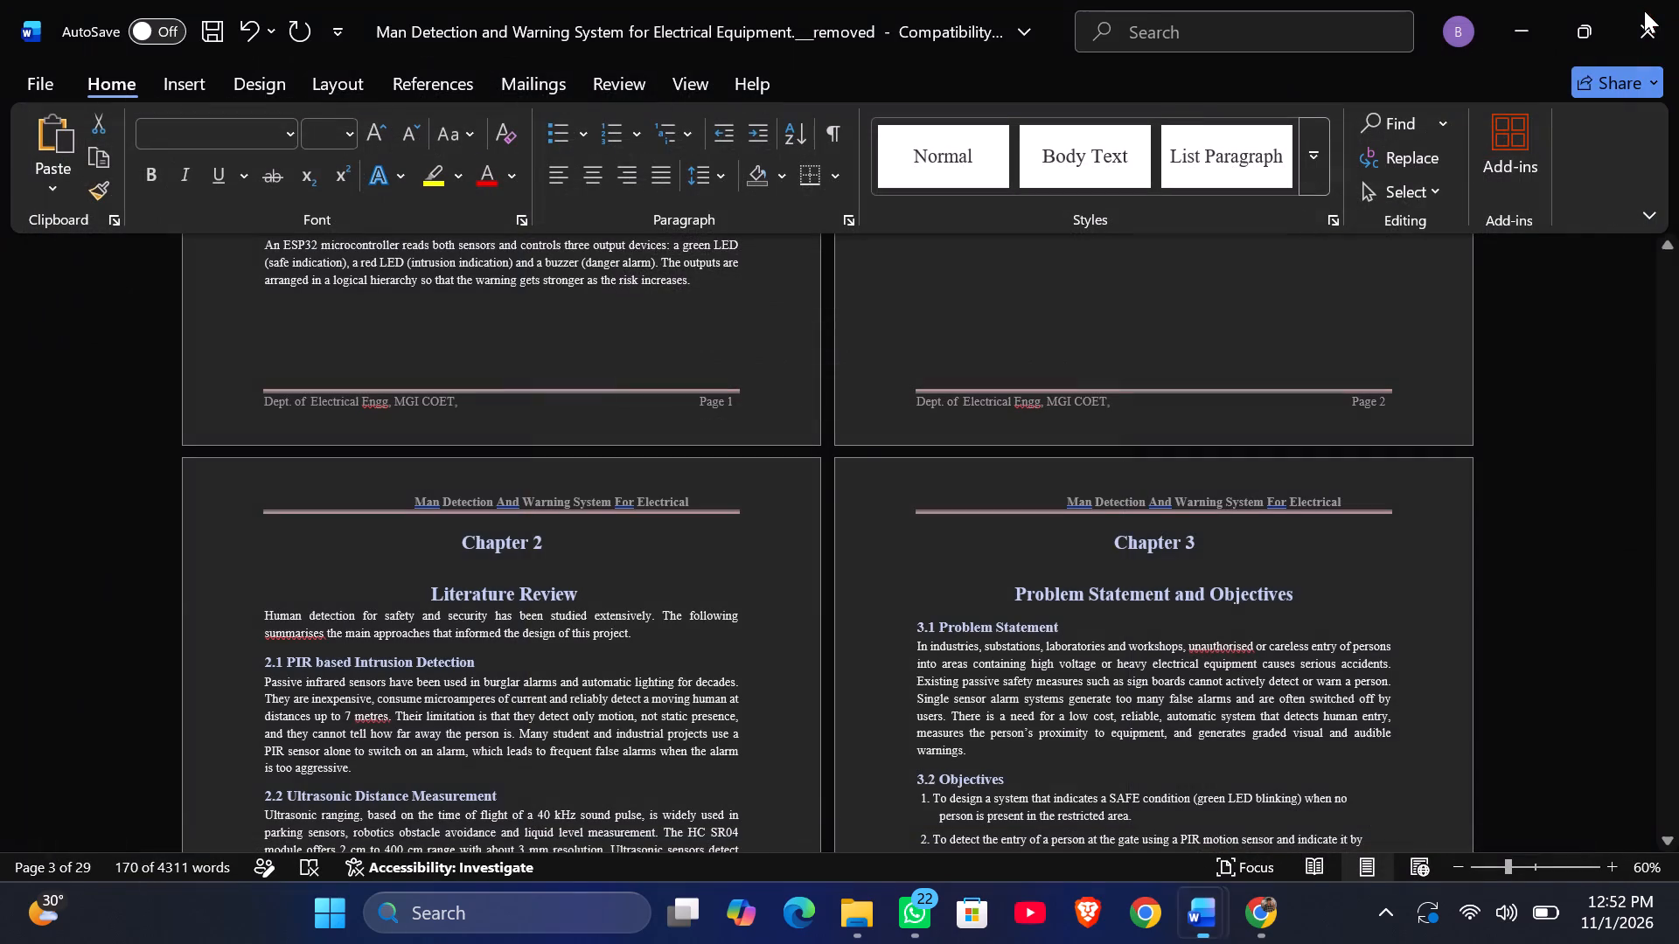
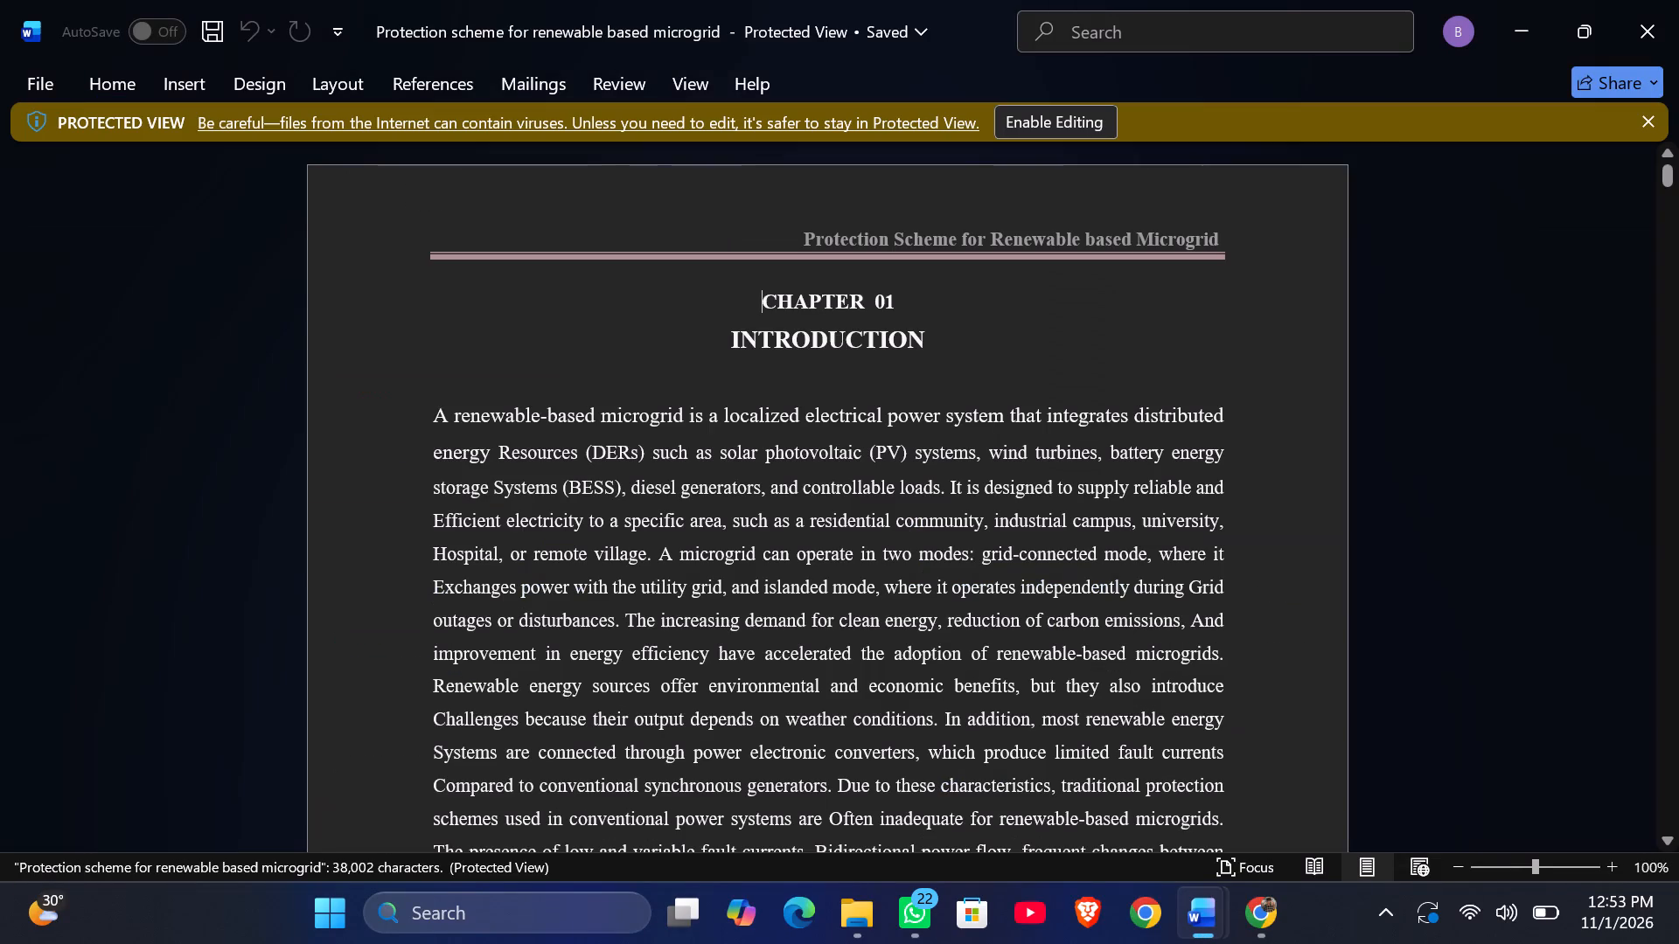
Switch back to the Man Detection and Warning System report and add "Shegaon" after "MGI COET," in the Conclusion page's footer.
{"action": "scroll", "coordinate": [899, 422], "scroll_direction": "down", "scroll_amount": 6}
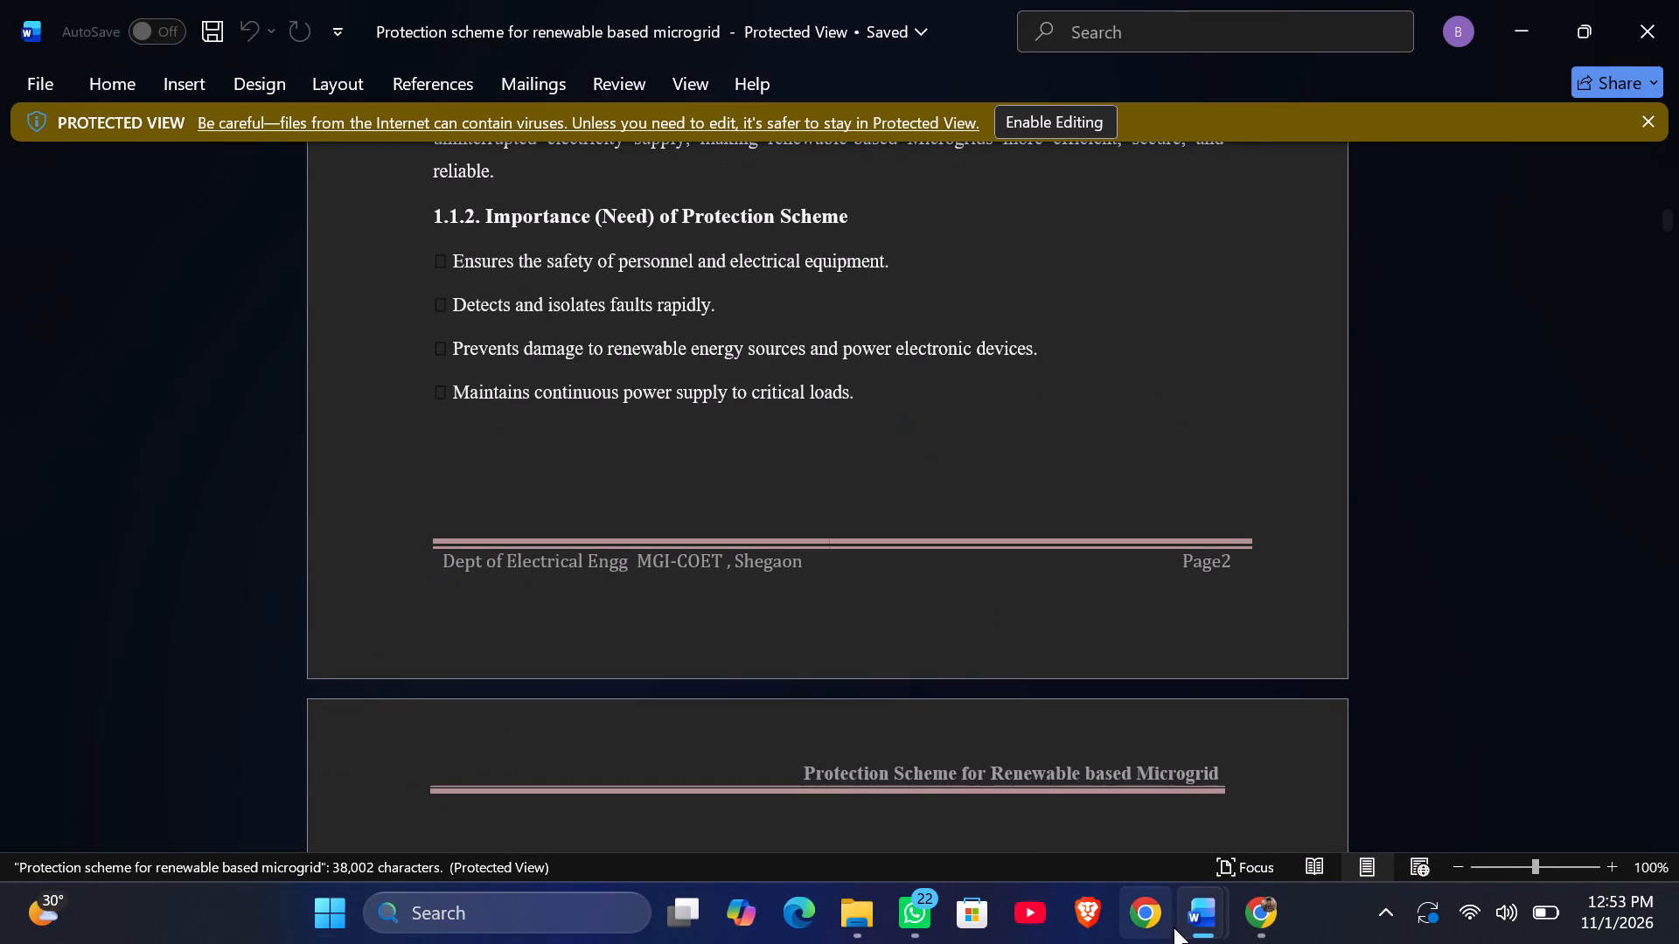
{"action": "left_click", "coordinate": [1209, 823]}
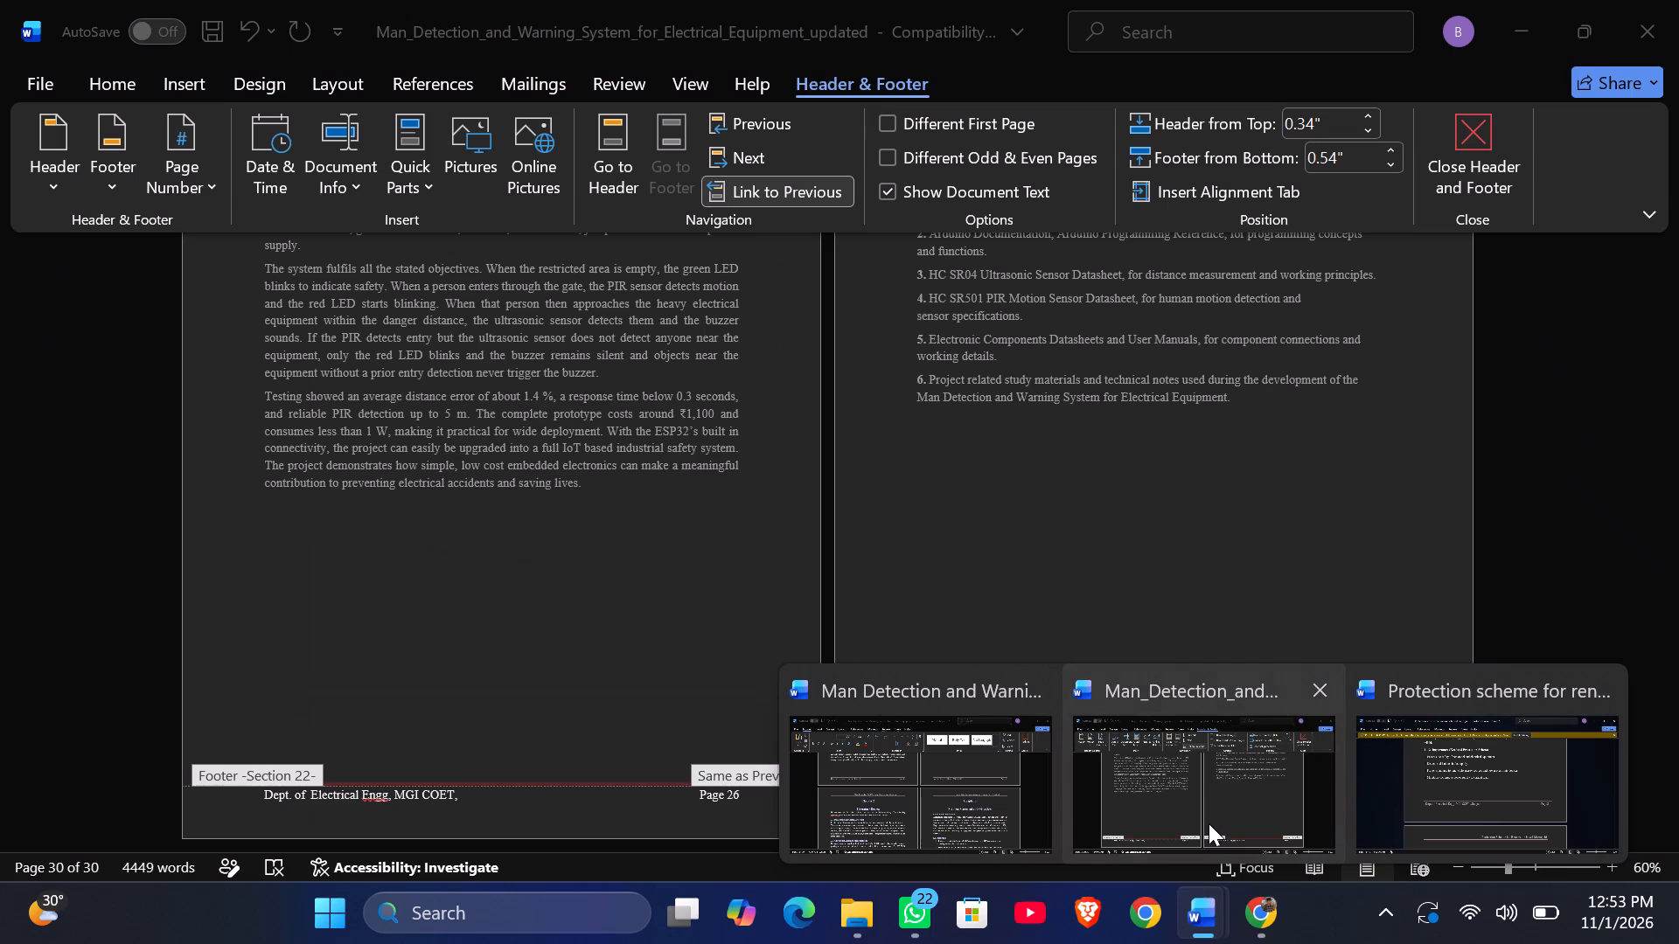
{"action": "left_click", "coordinate": [477, 800]}
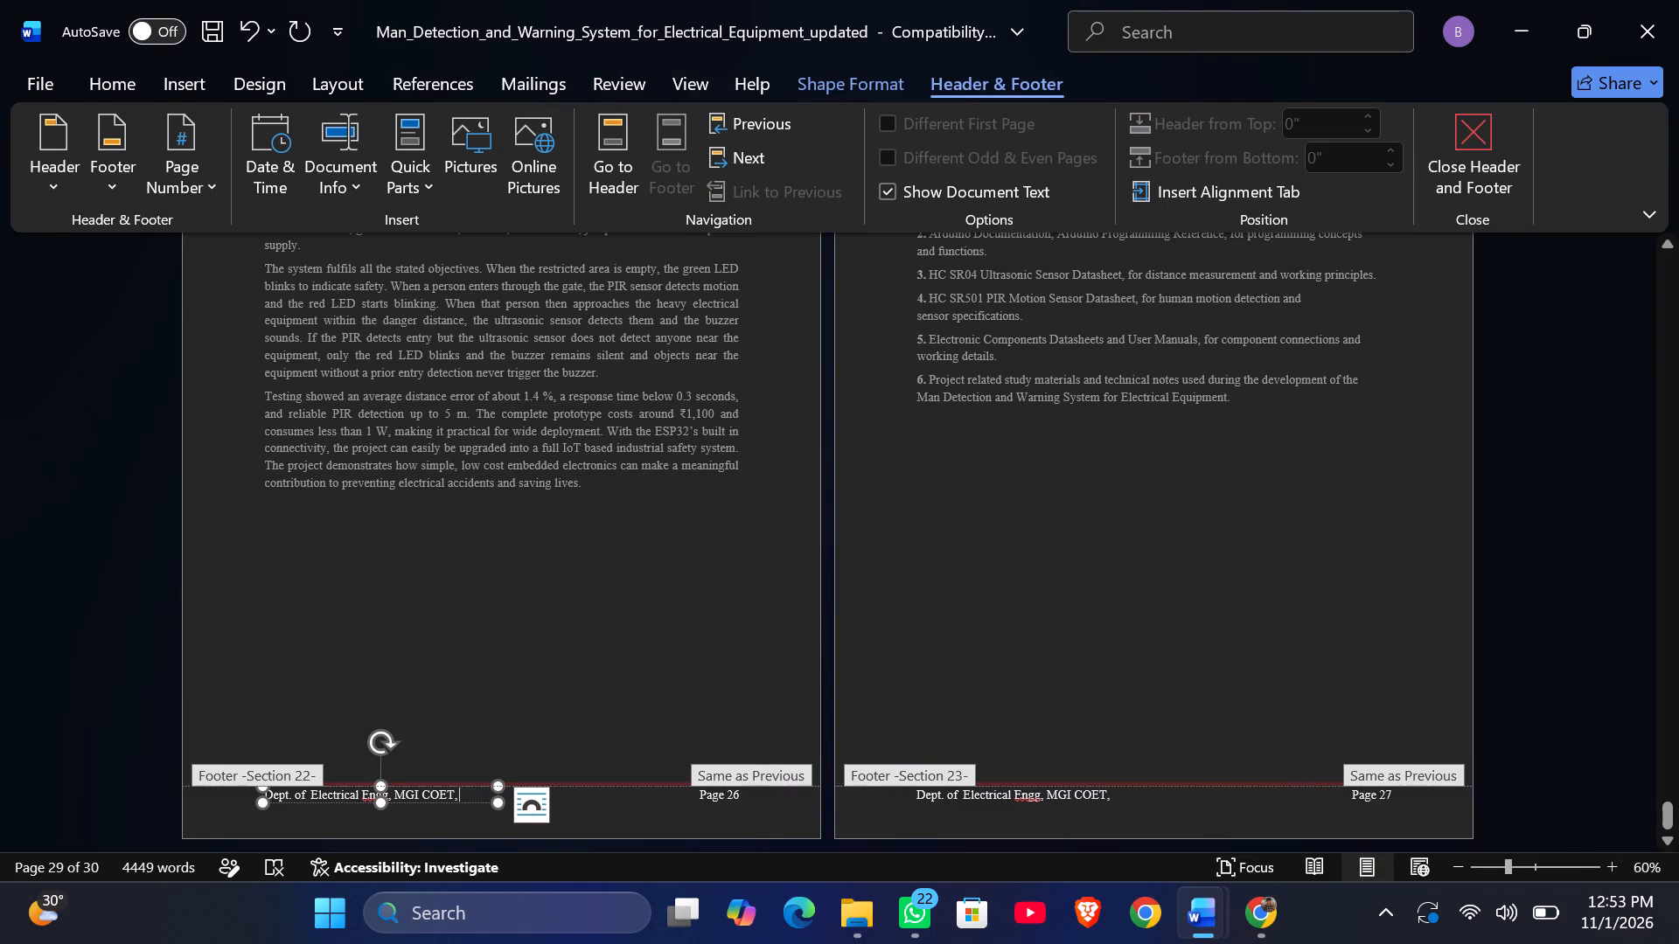
{"action": "key", "text": "space"}
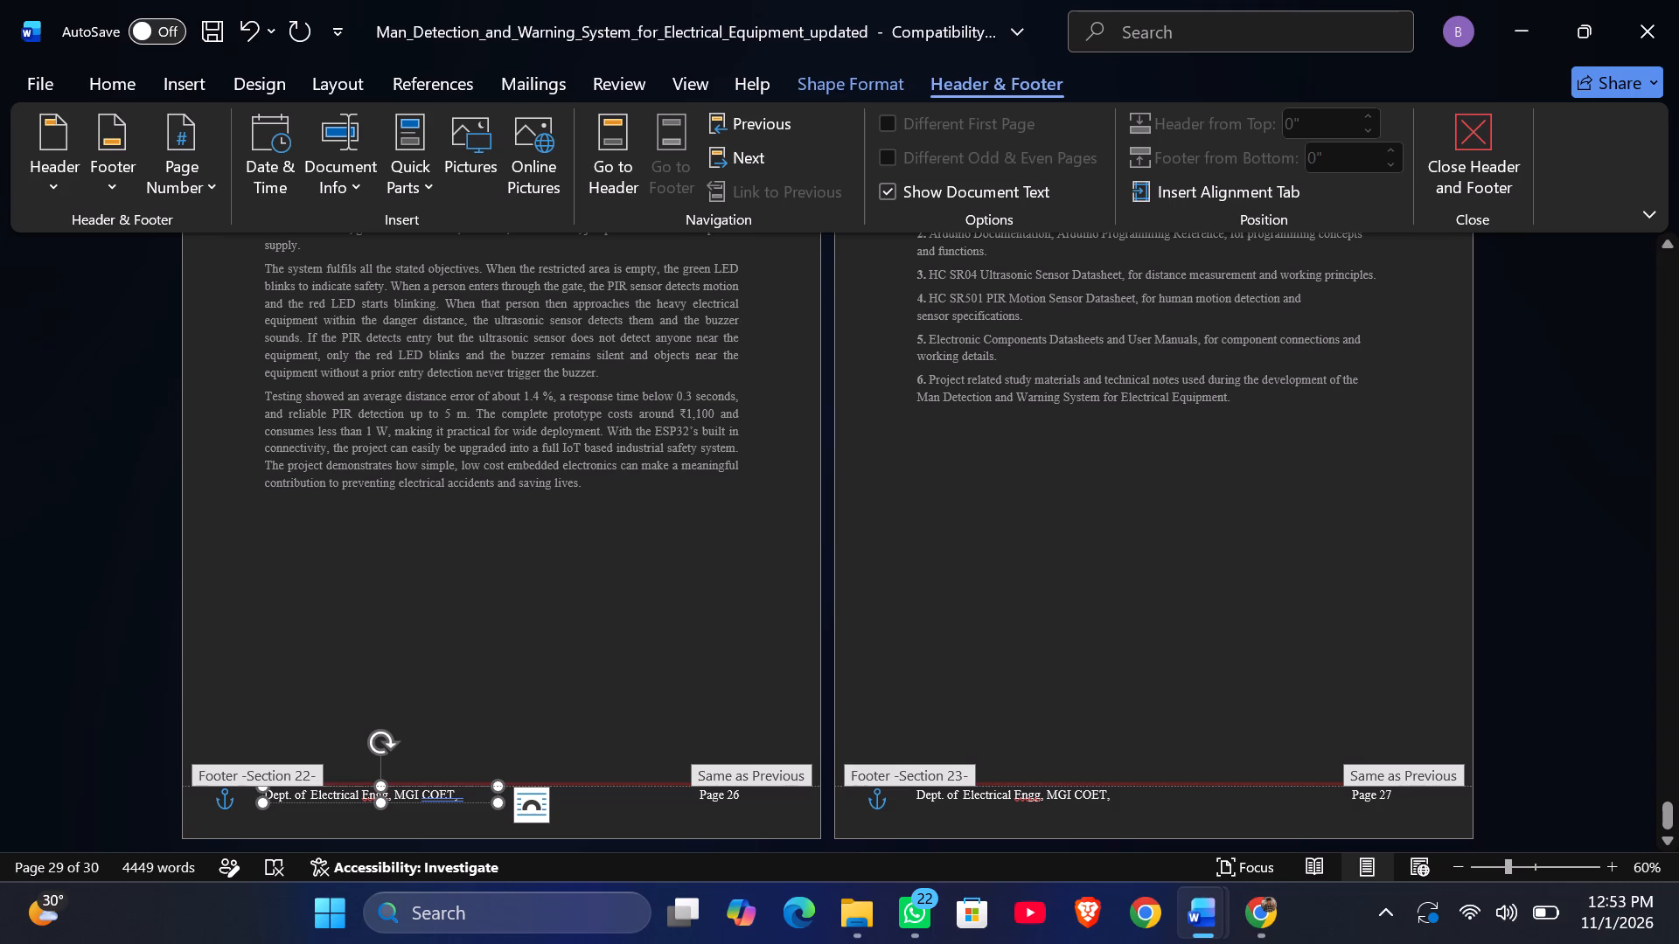
{"action": "left_click", "coordinate": [458, 796]}
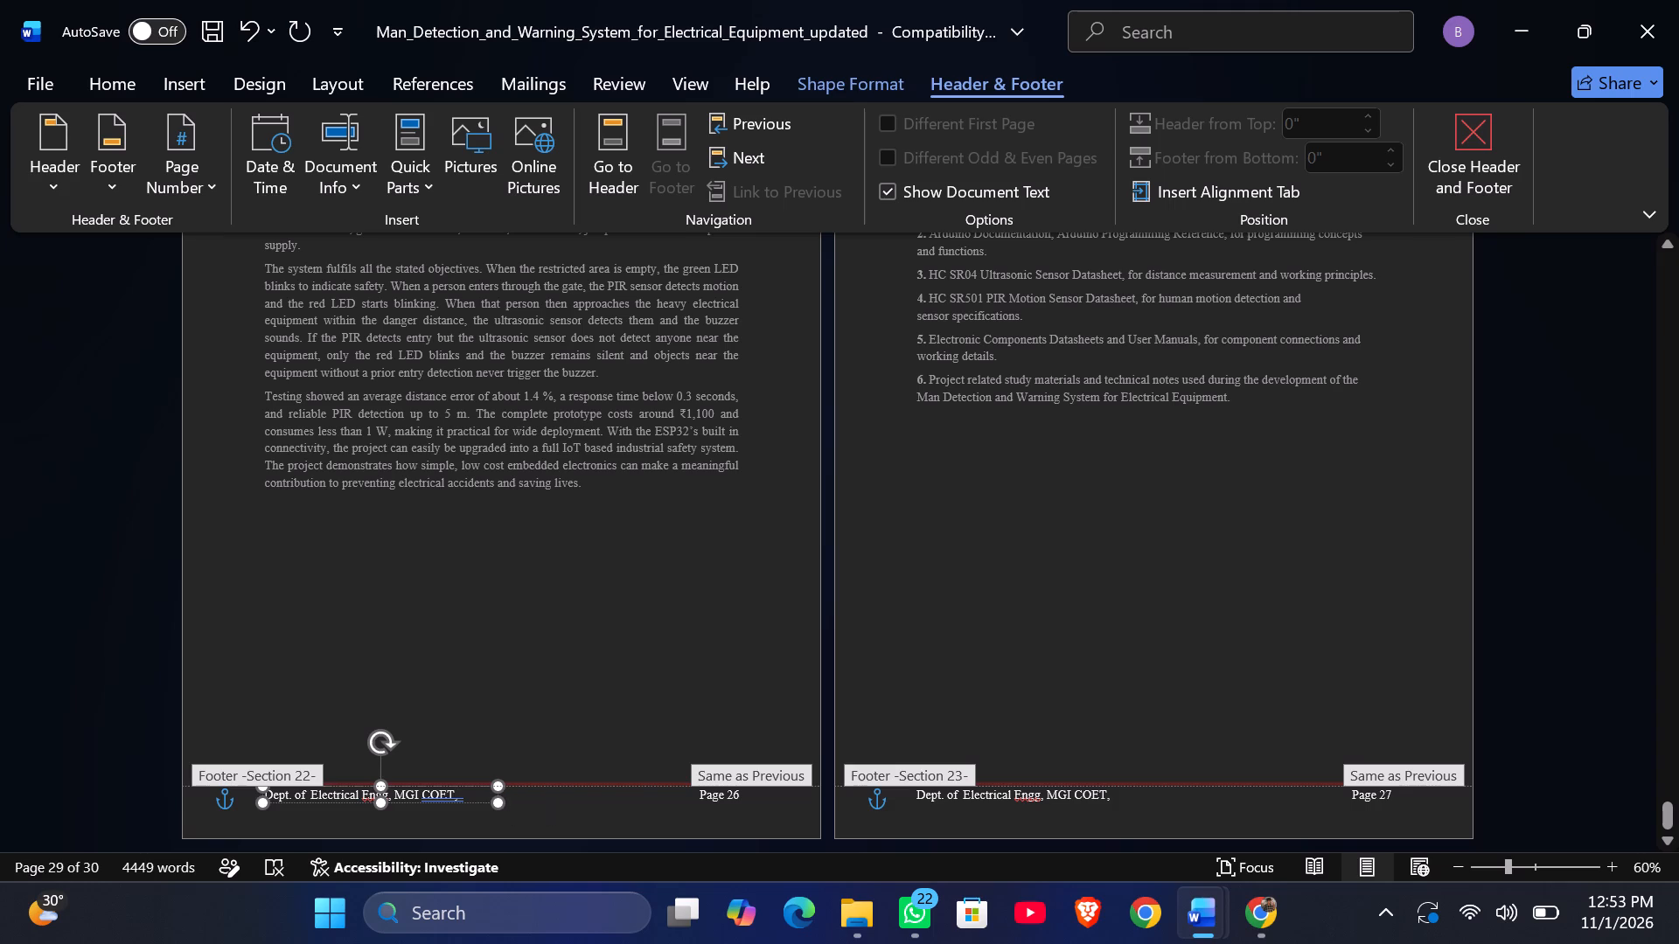
{"action": "key", "text": "space"}
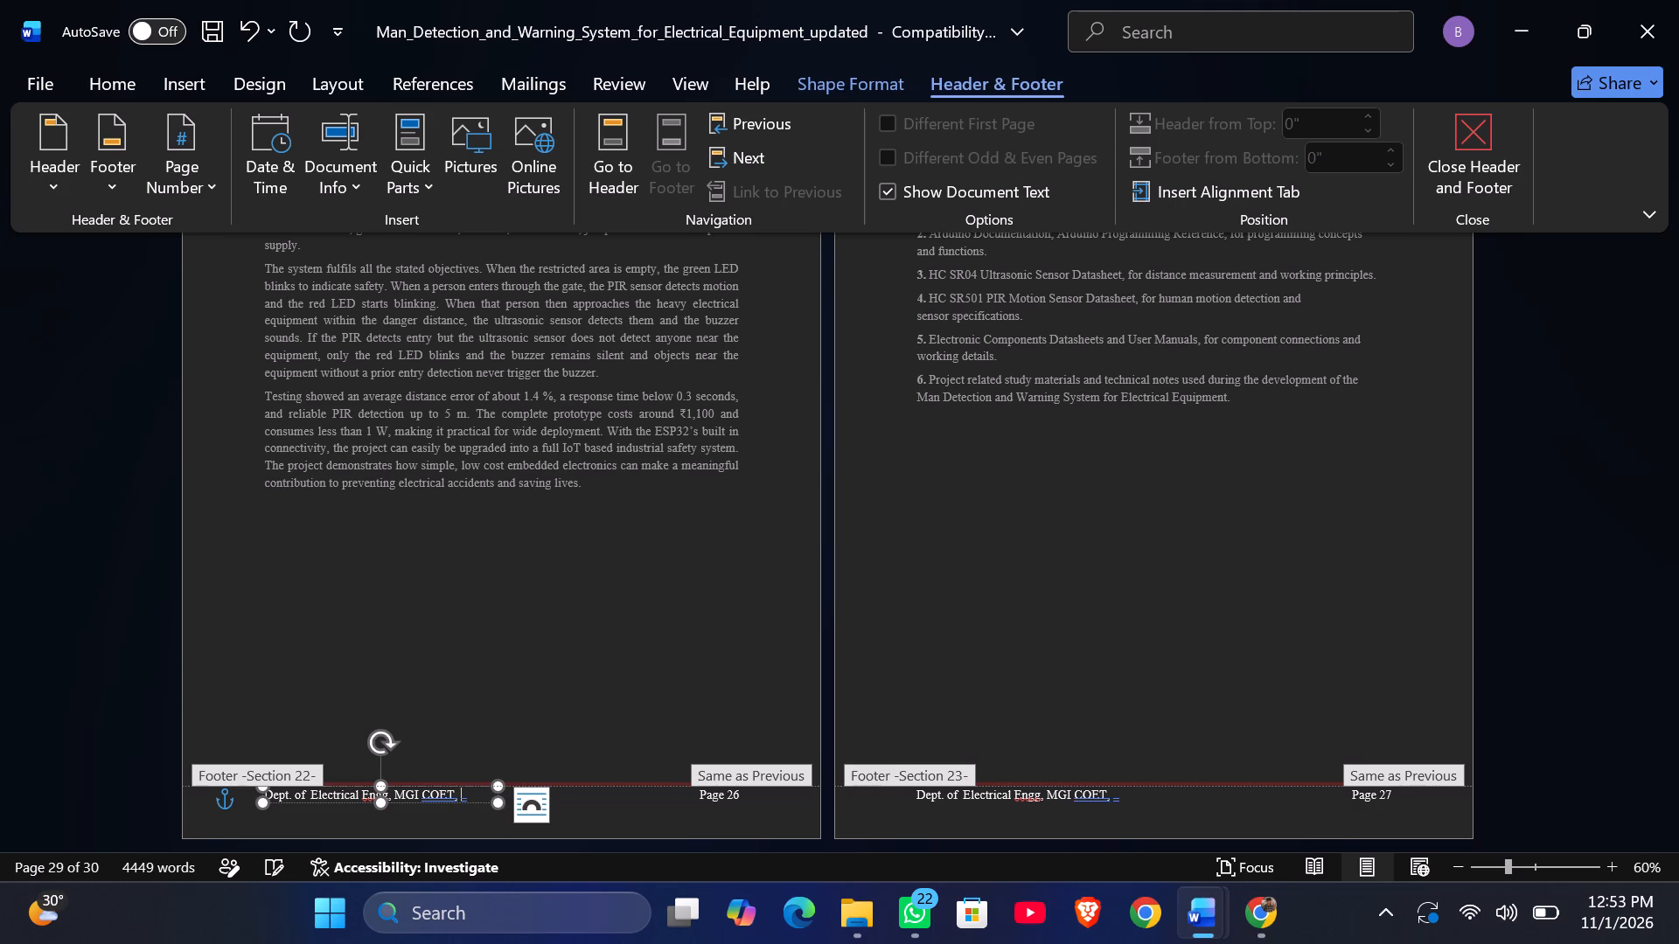
{"action": "key", "text": "s"}
{"action": "key", "text": "BackSpace"}
{"action": "key", "text": "shift+s"}
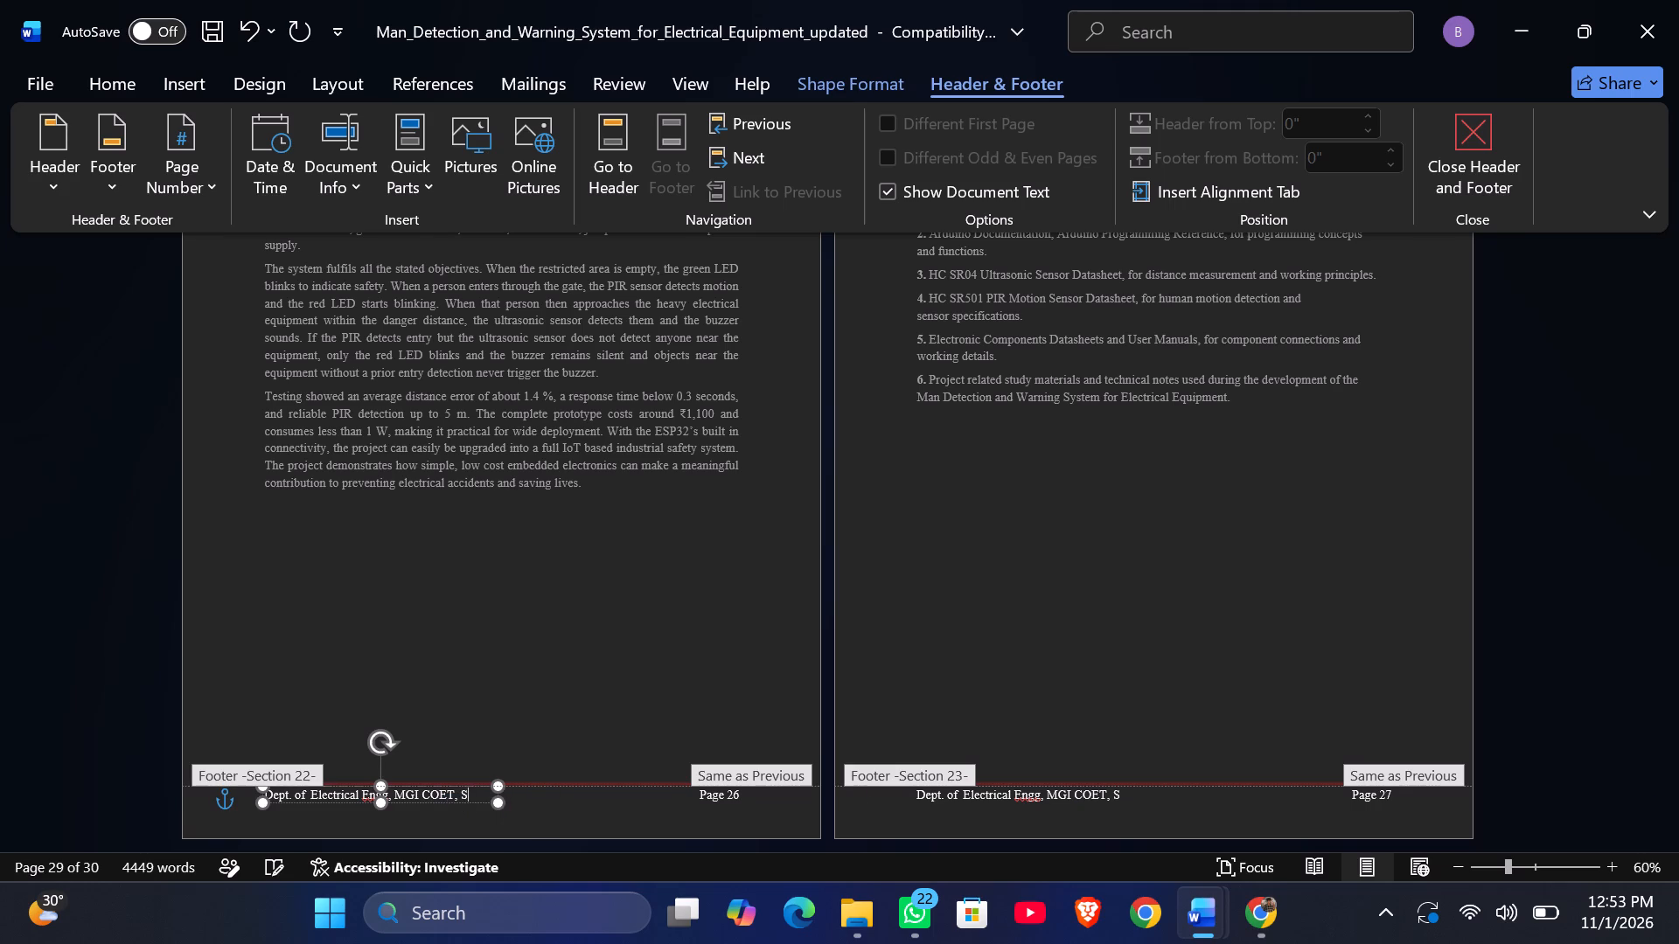
{"action": "type", "text": "heg"}
{"action": "key", "text": "a"}
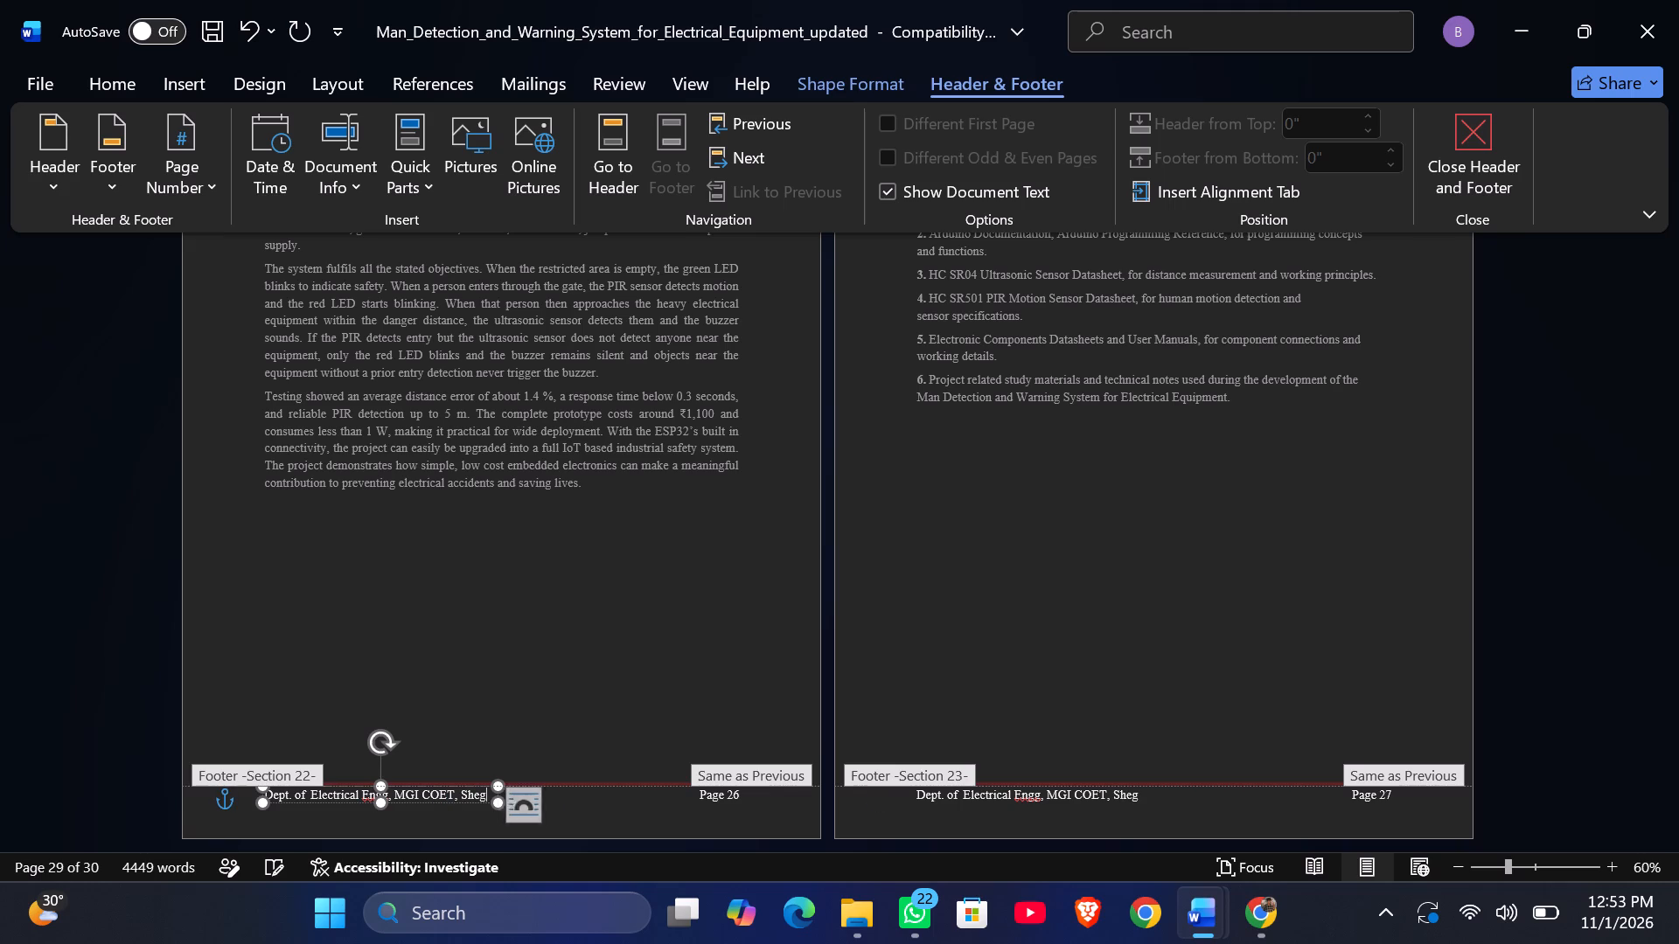
{"action": "type", "text": "on"}
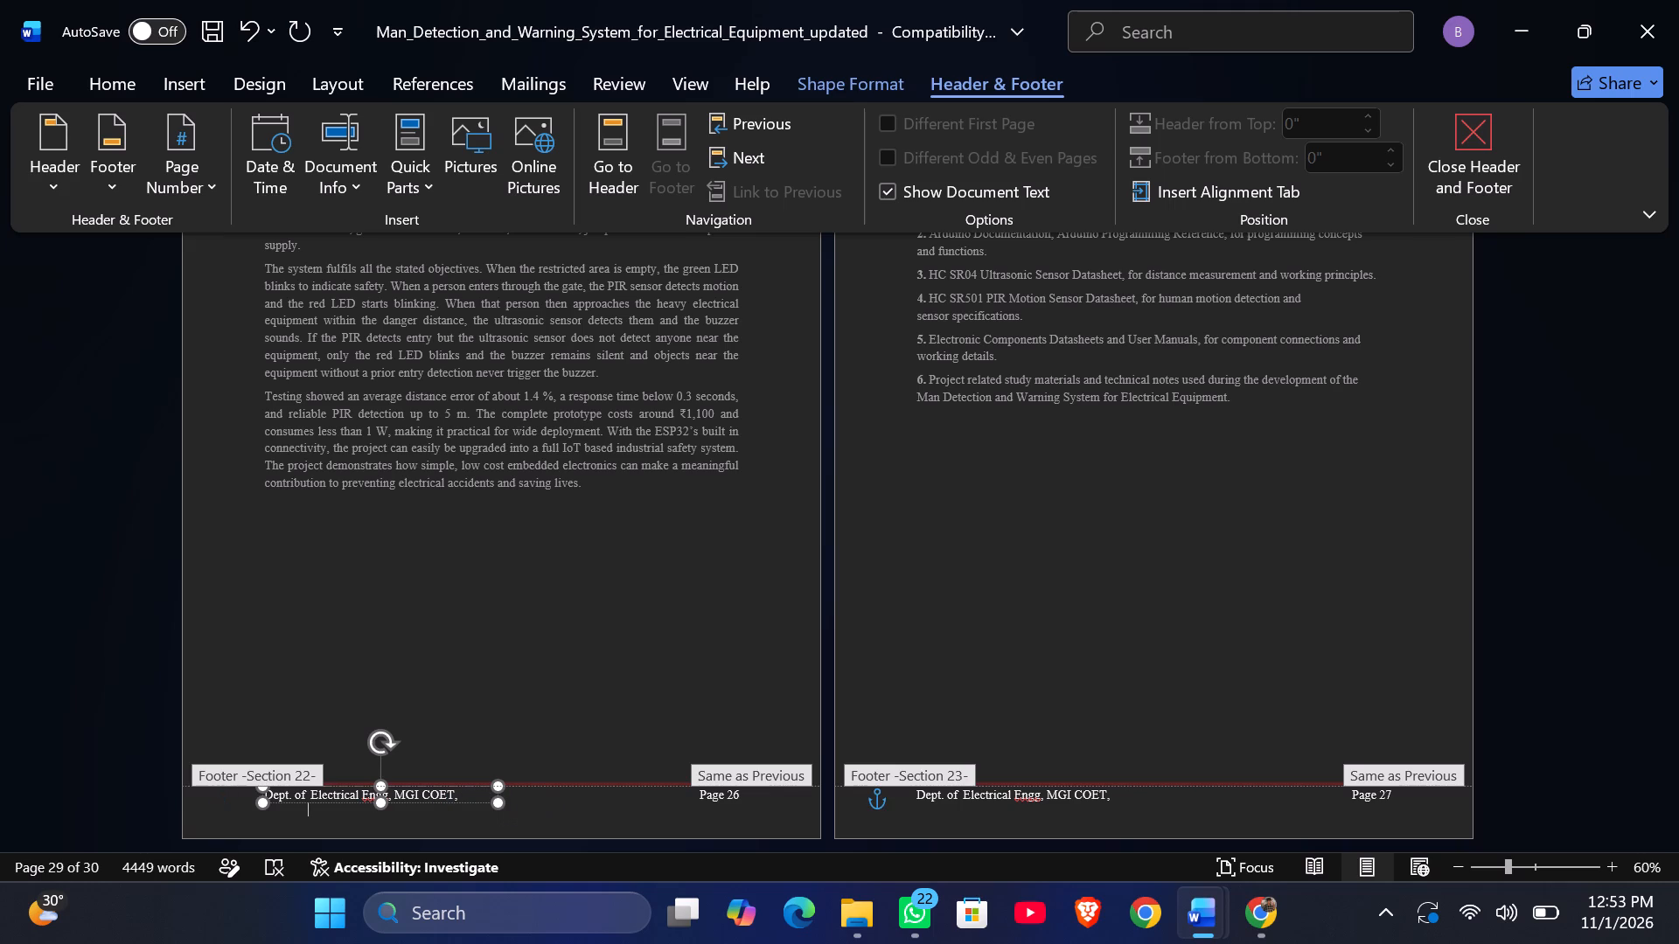
{"action": "key", "text": "BackSpace"}
Widen the text box holding the department line in the Conclusion page's footer, and return to the body text.
{"action": "left_click_drag", "start_coordinate": [500, 795], "coordinate": [533, 790]}
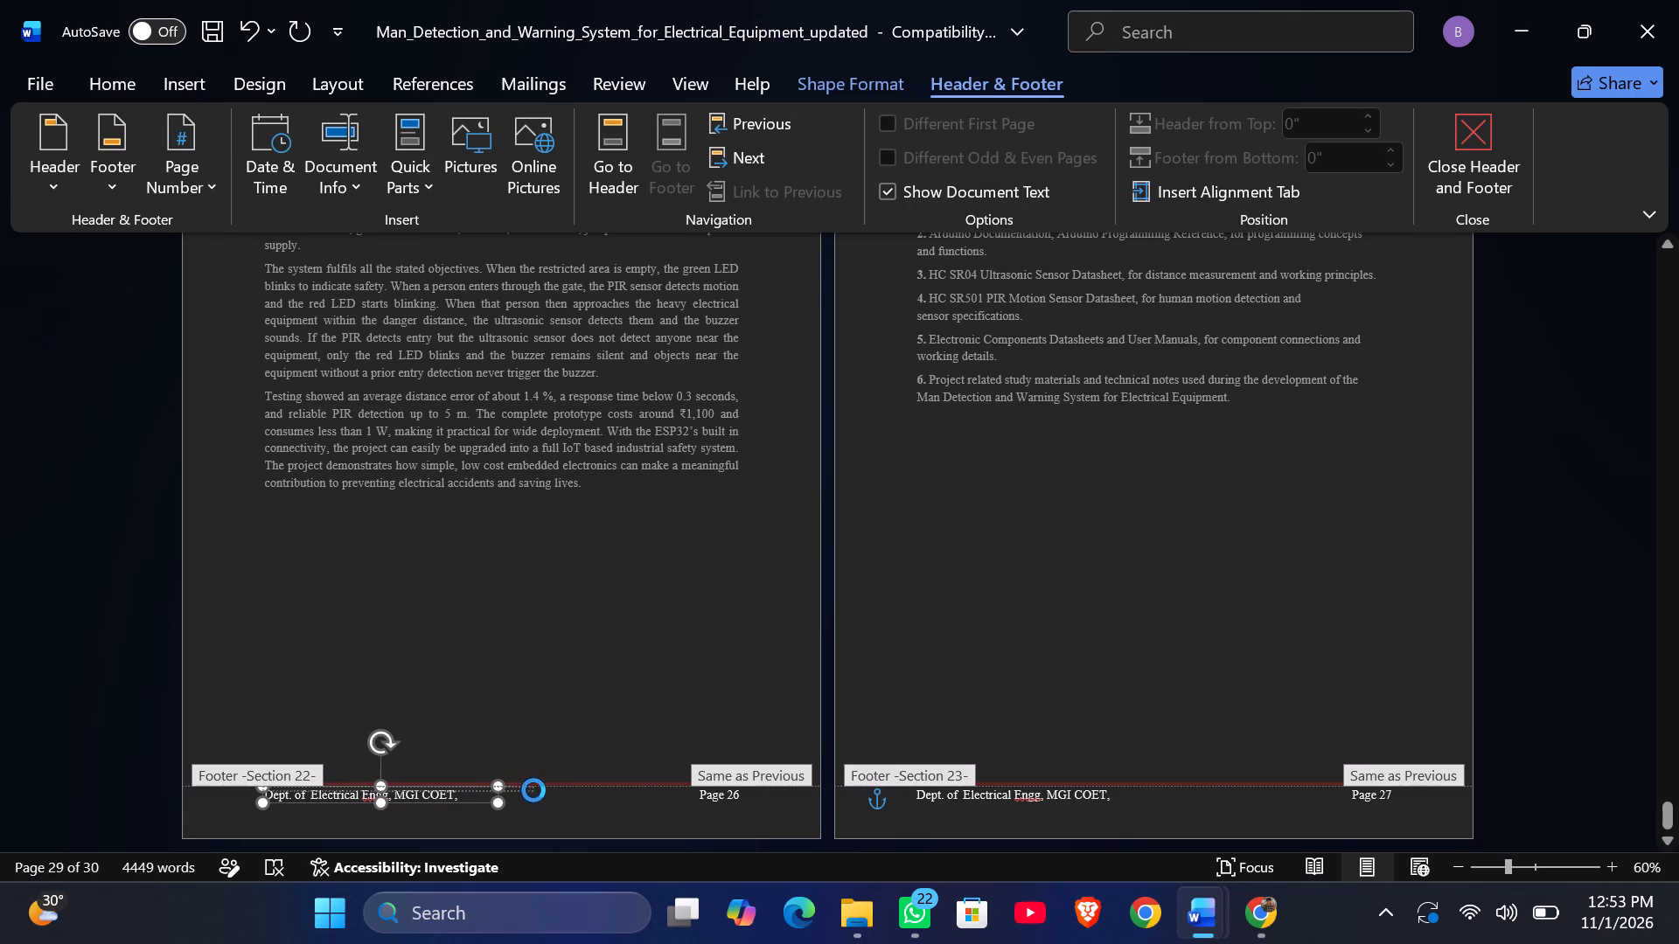
{"action": "left_click_drag", "start_coordinate": [533, 790], "coordinate": [556, 808]}
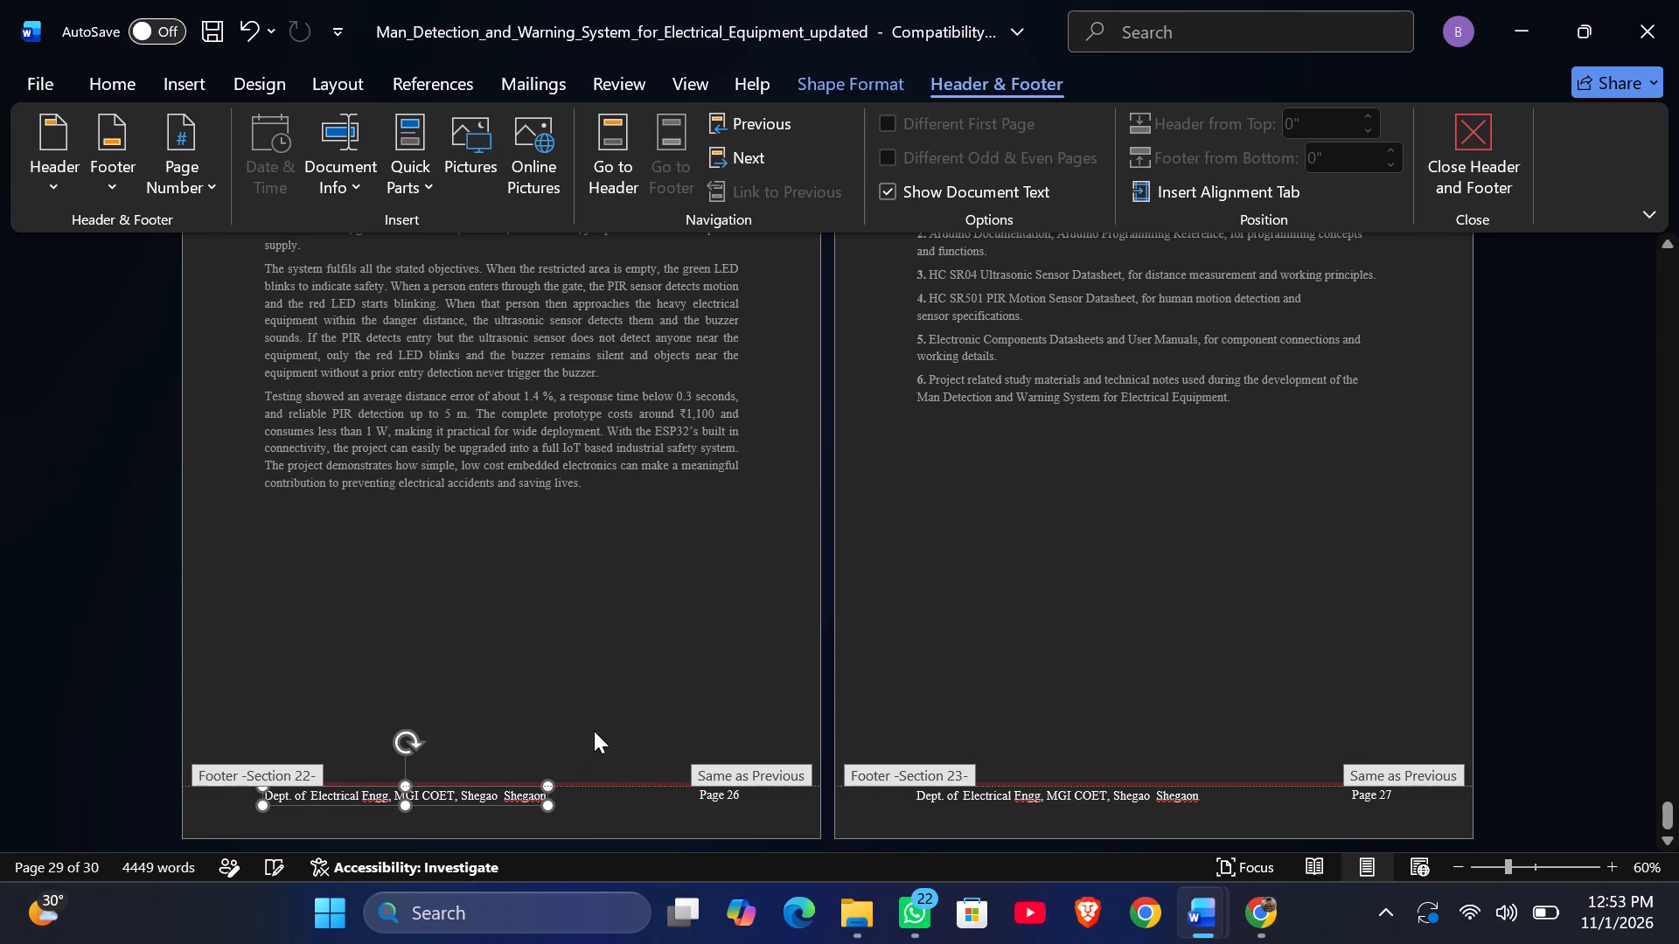
{"action": "left_click", "coordinate": [594, 721]}
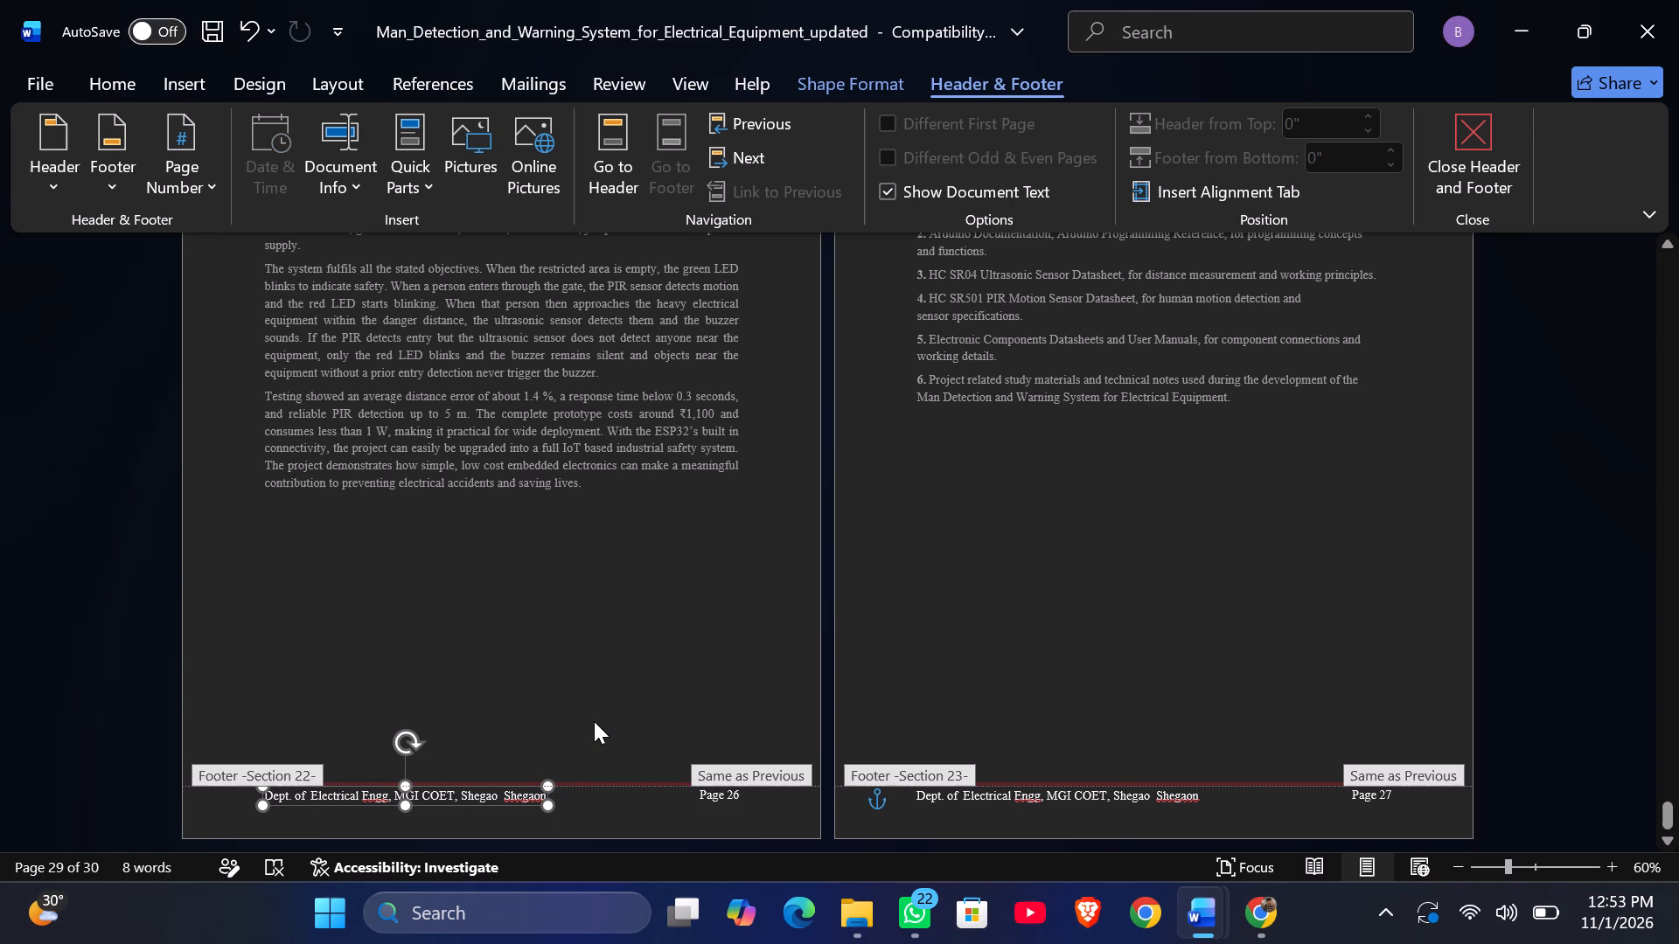
{"action": "double_click", "coordinate": [618, 690]}
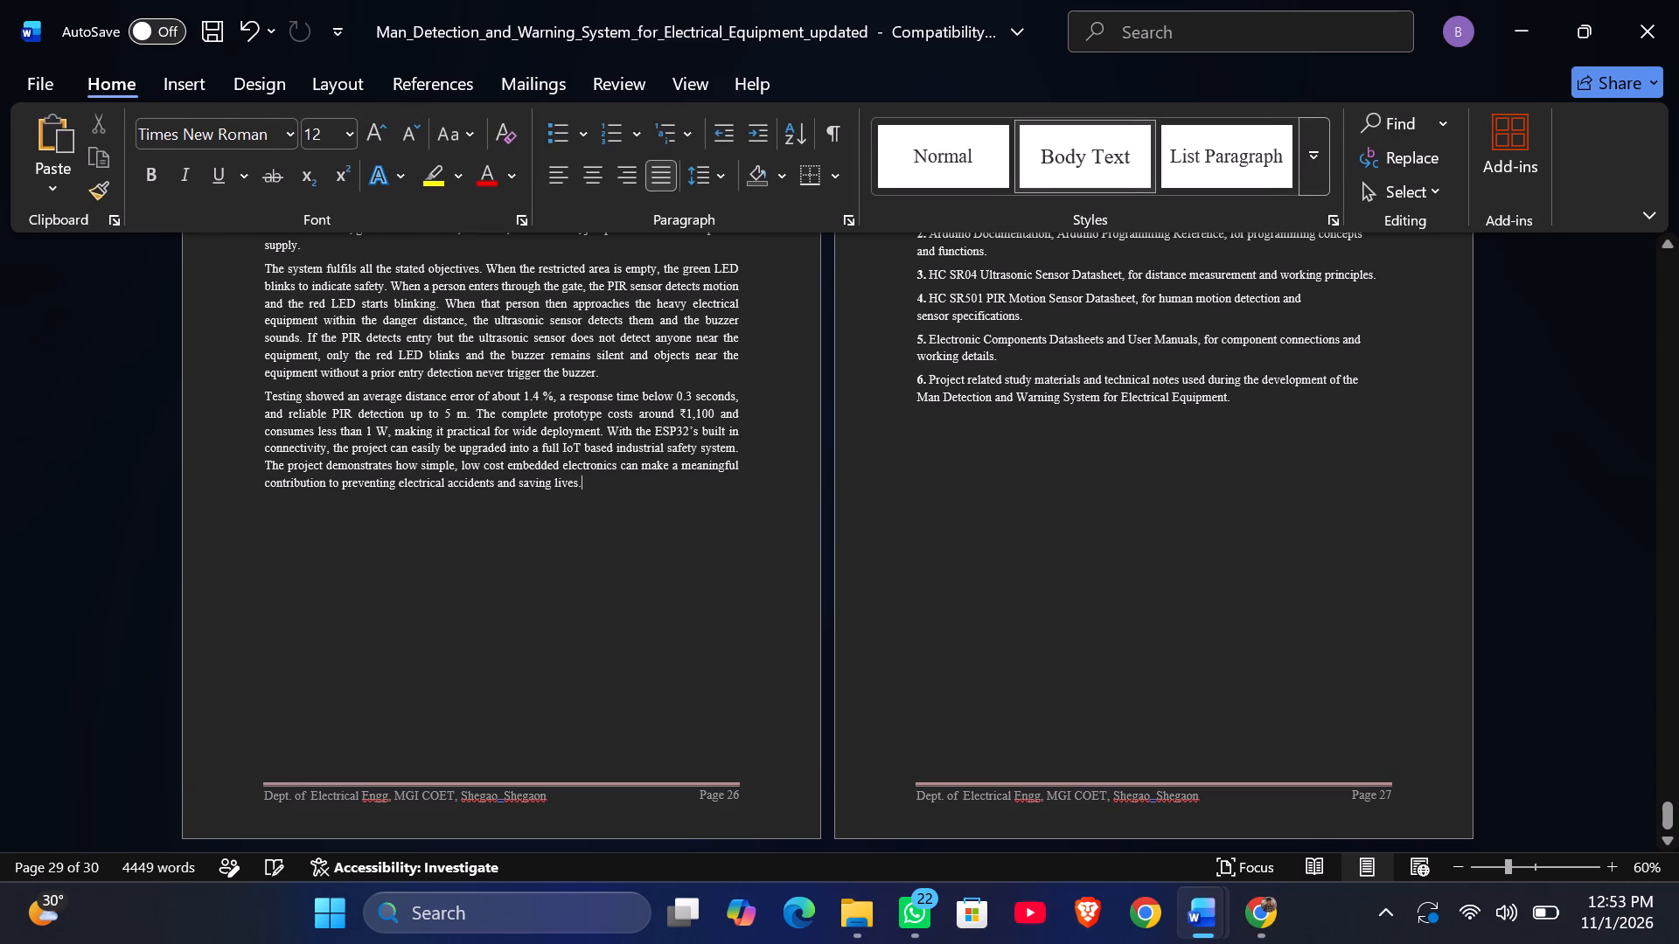
Delete the duplicate "Shegao" and extra space so the Conclusion page's footer reads "Dept. of Electrical Engg, MGI COET, Shegaon".
{"action": "left_click", "coordinate": [525, 795]}
{"action": "double_click", "coordinate": [525, 795]}
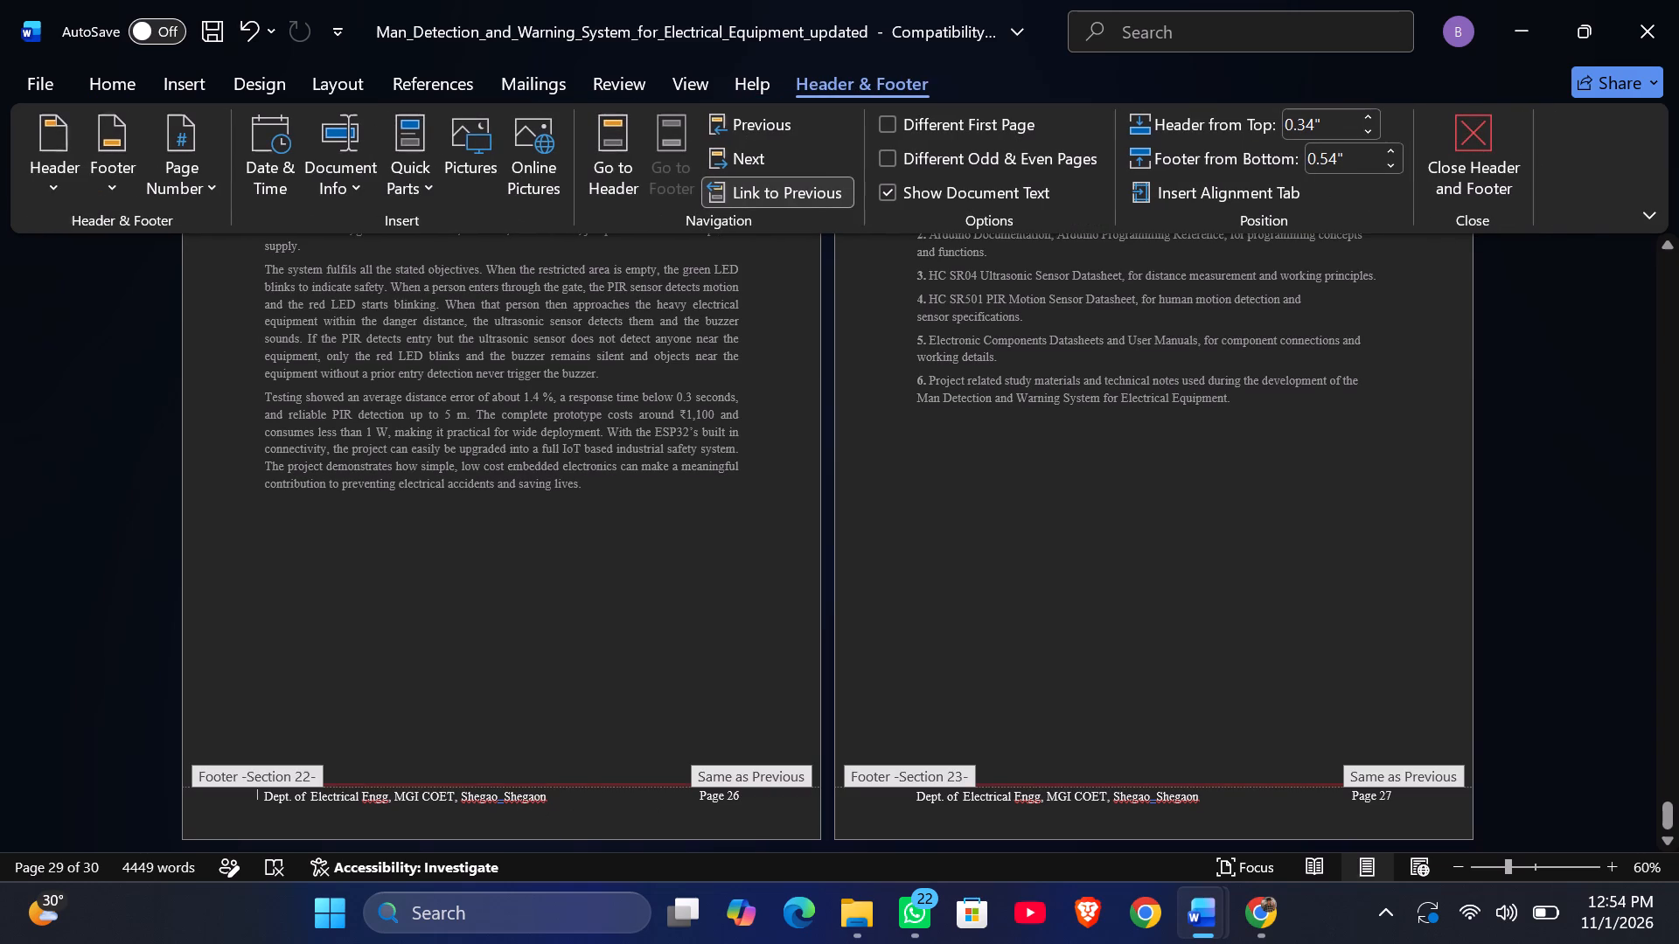
{"action": "left_click", "coordinate": [499, 795]}
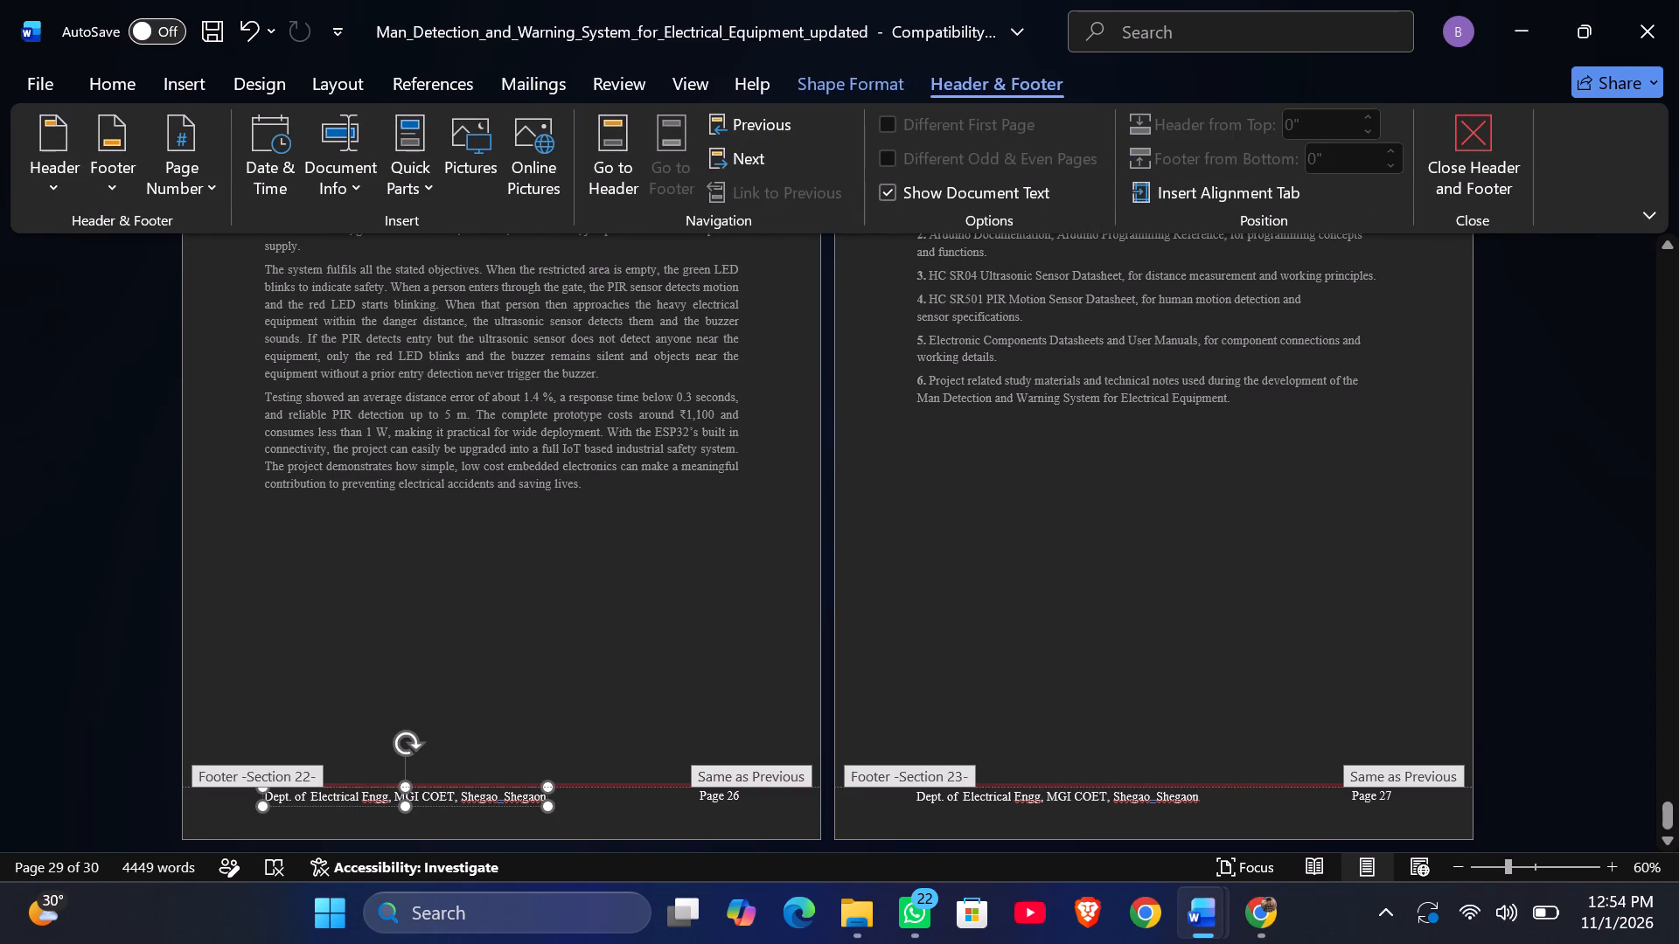
{"action": "key", "text": "BackSpace"}
{"action": "key", "text": "BackSpace"}
{"action": "key", "text": "BackSpace"}
{"action": "key", "text": "BackSpace"}
{"action": "key", "text": "BackSpace"}
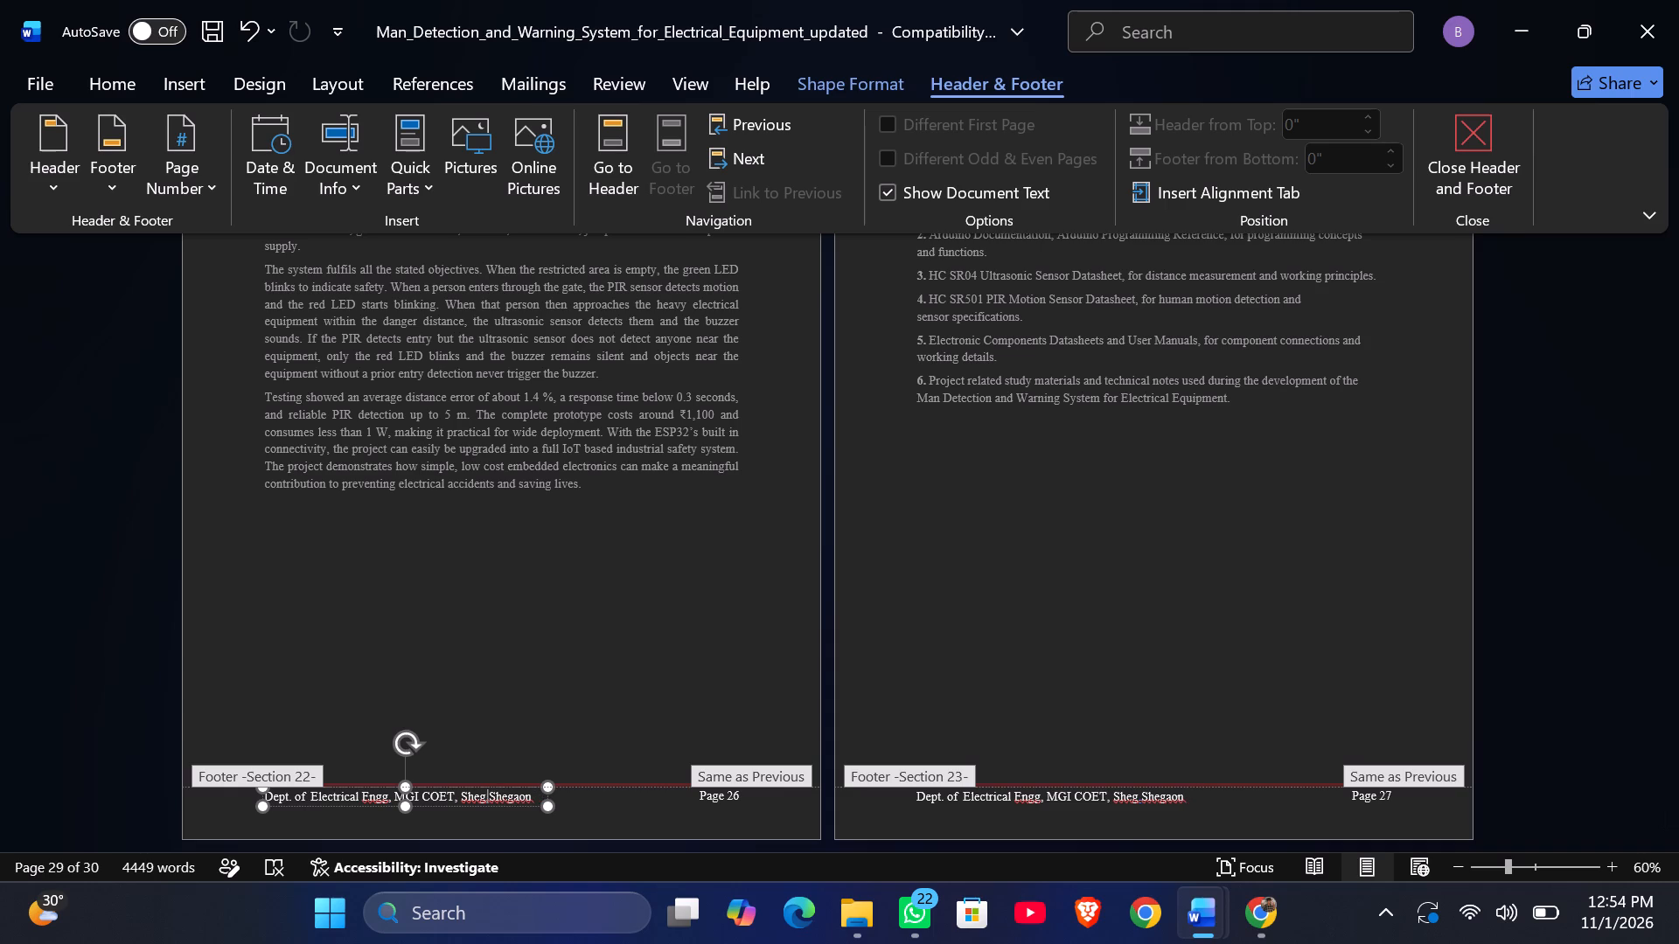
{"action": "key", "text": "BackSpace"}
{"action": "key", "text": "BackSpace"}
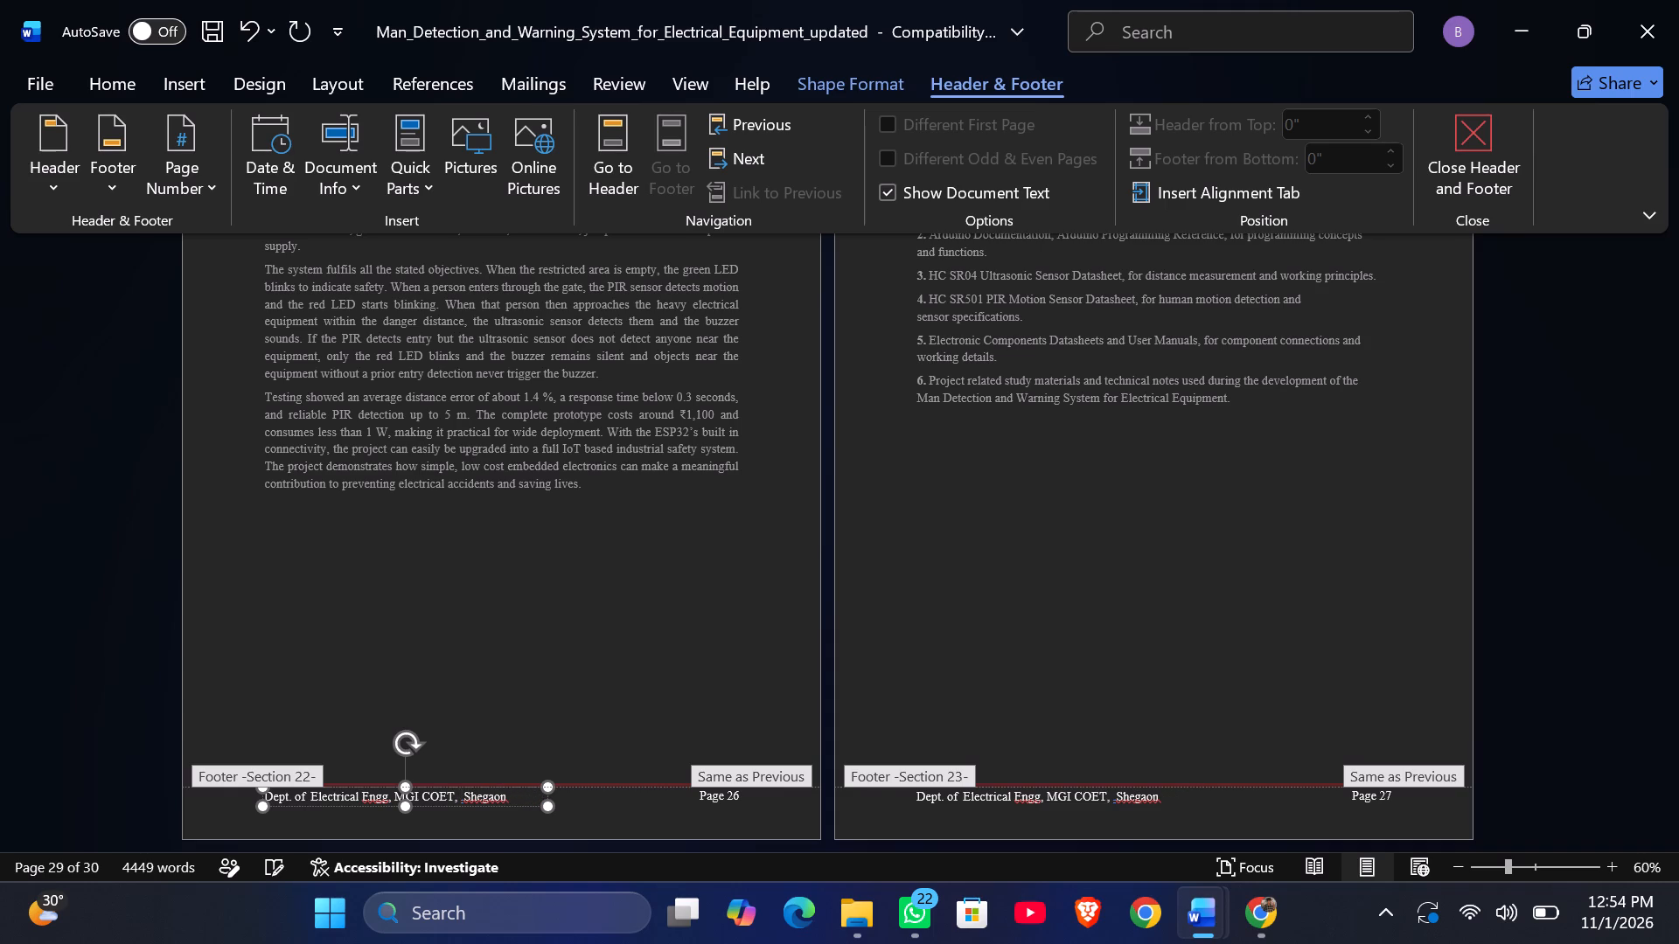
{"action": "key", "text": "Right"}
{"action": "key", "text": "BackSpace"}
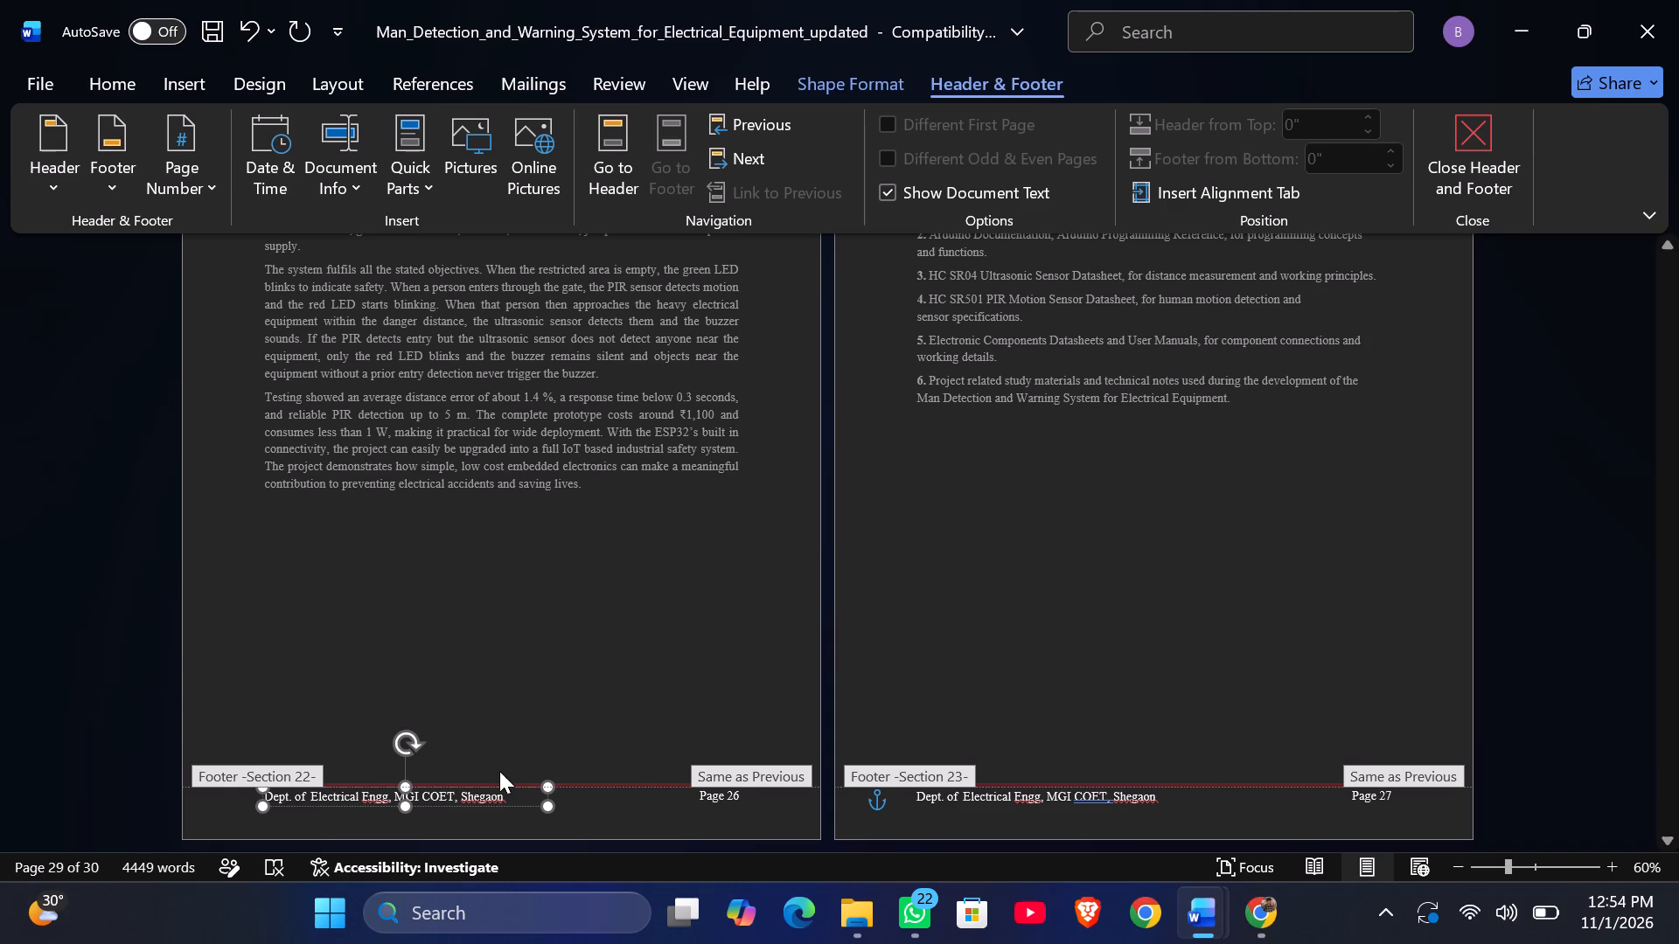
{"action": "double_click", "coordinate": [499, 754]}
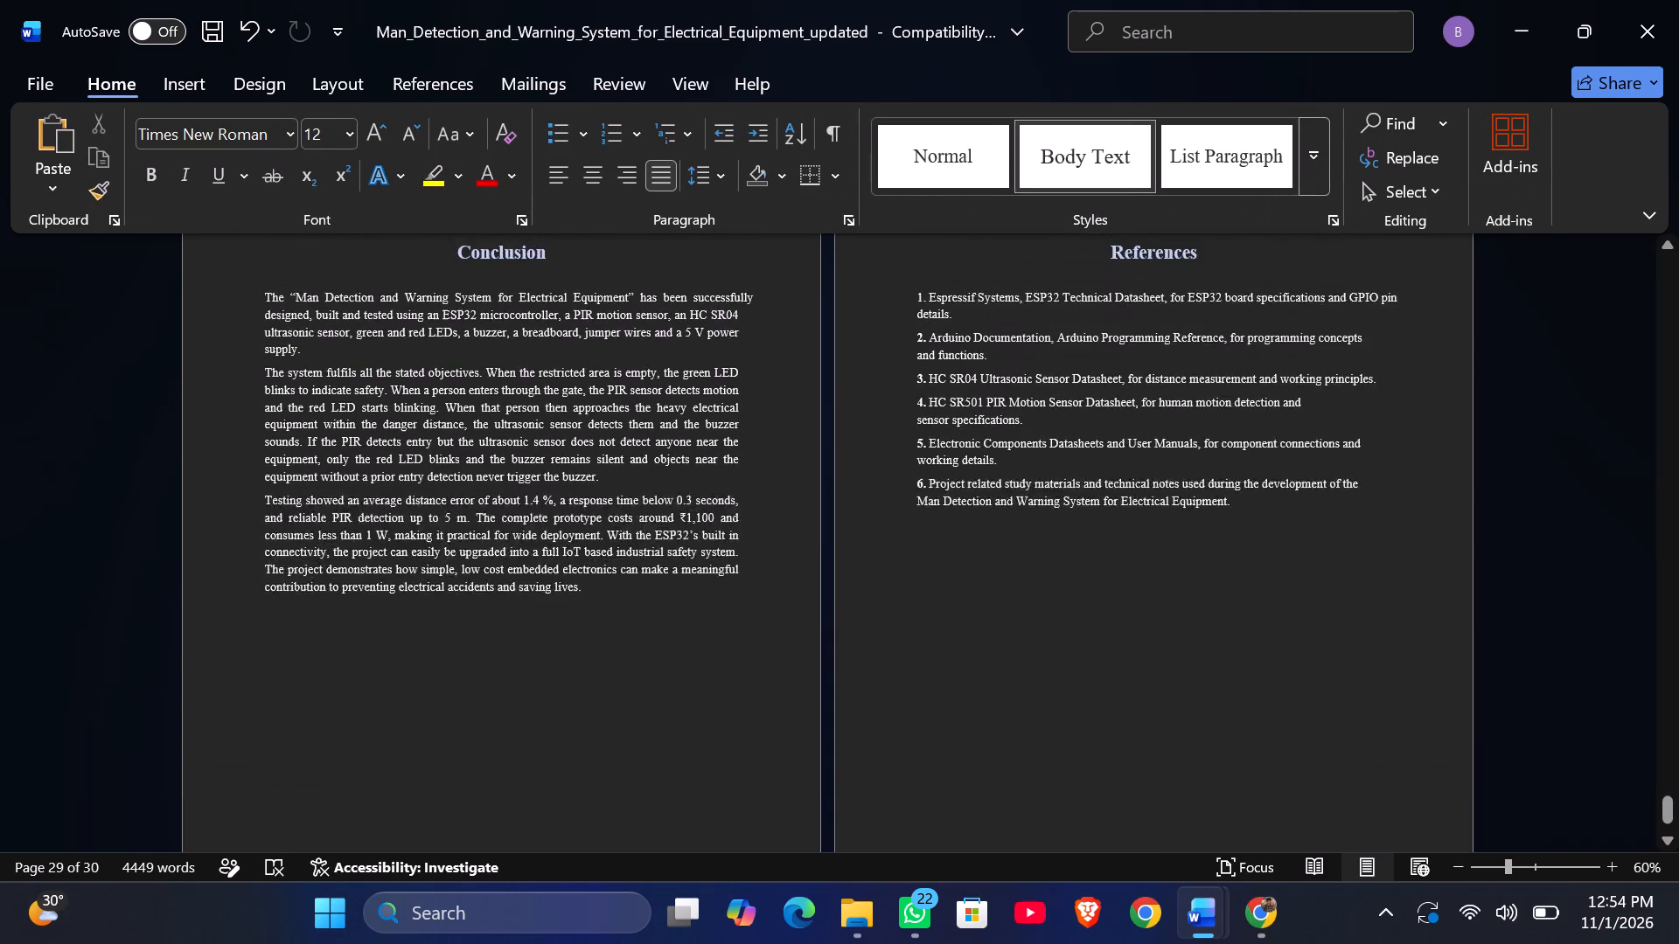
Check the footer text on the earlier pages, from the Conclusion back to the contents table, Table Of Figures and Chapter 1.
{"action": "scroll", "coordinate": [592, 684], "scroll_direction": "up", "scroll_amount": 20}
{"action": "scroll", "coordinate": [592, 684], "scroll_direction": "up", "scroll_amount": 7}
{"action": "scroll", "coordinate": [592, 684], "scroll_direction": "up", "scroll_amount": 20}
{"action": "scroll", "coordinate": [592, 684], "scroll_direction": "up", "scroll_amount": 5}
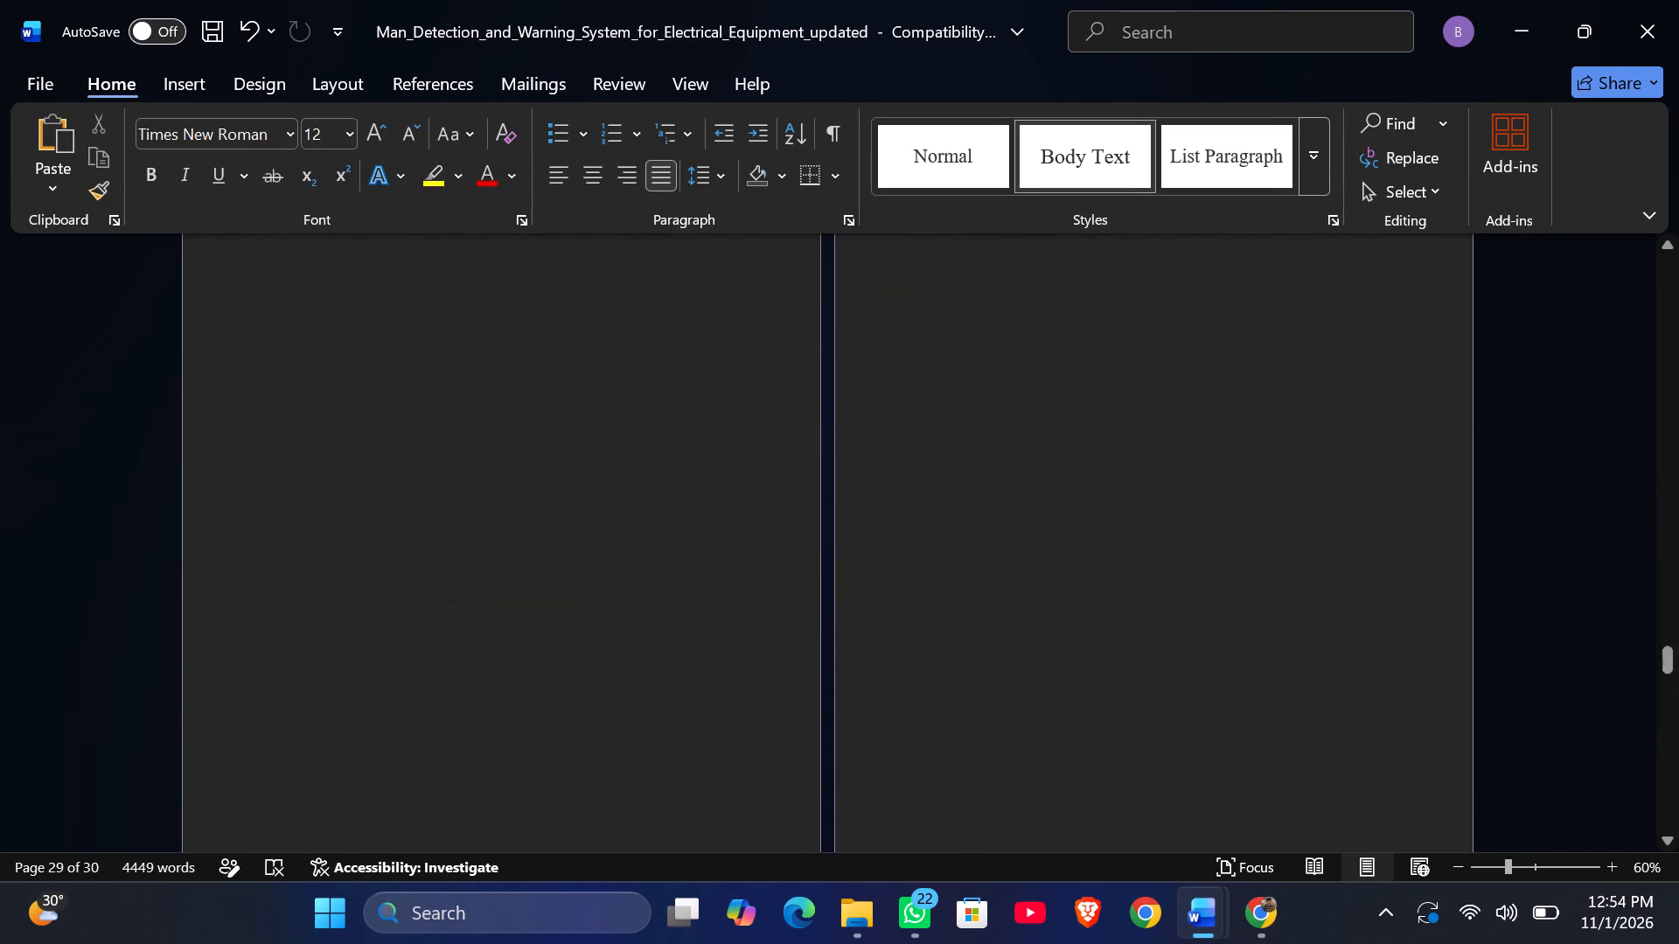
{"action": "scroll", "coordinate": [592, 684], "scroll_direction": "up", "scroll_amount": 20}
{"action": "scroll", "coordinate": [592, 684], "scroll_direction": "up", "scroll_amount": 20}
{"action": "scroll", "coordinate": [592, 684], "scroll_direction": "up", "scroll_amount": 11}
{"action": "scroll", "coordinate": [592, 684], "scroll_direction": "down", "scroll_amount": 1}
{"action": "scroll", "coordinate": [592, 684], "scroll_direction": "up", "scroll_amount": 5}
{"action": "scroll", "coordinate": [592, 684], "scroll_direction": "right", "scroll_amount": 1}
{"action": "scroll", "coordinate": [592, 684], "scroll_direction": "up", "scroll_amount": 8}
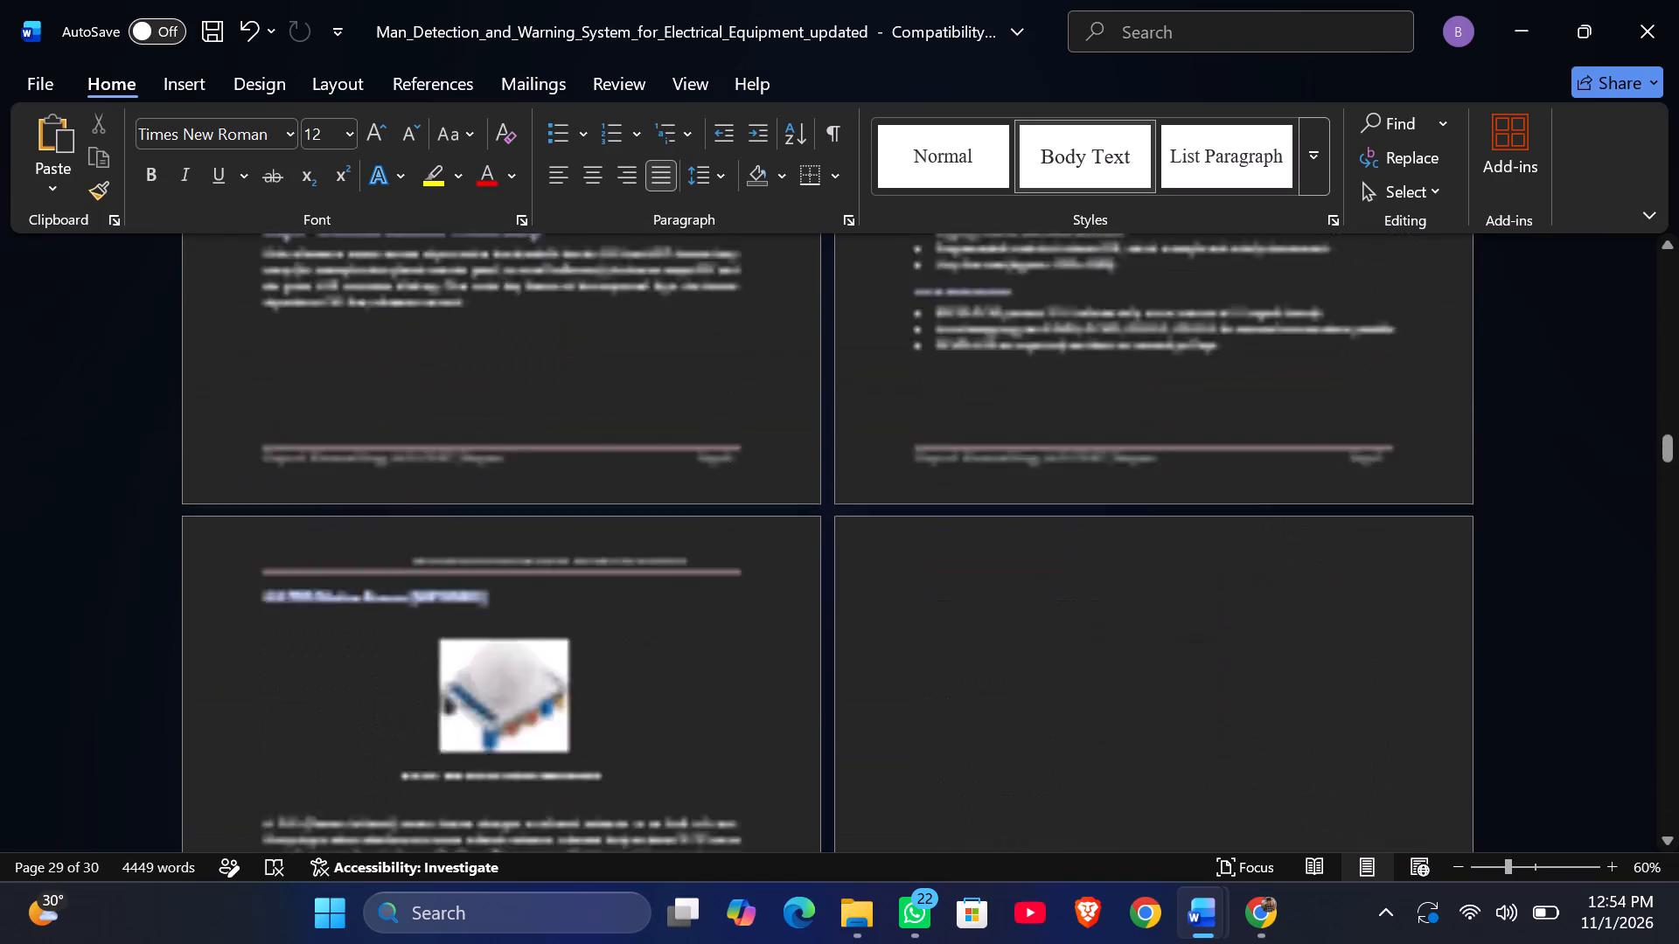
{"action": "scroll", "coordinate": [592, 684], "scroll_direction": "up", "scroll_amount": 20}
{"action": "scroll", "coordinate": [592, 684], "scroll_direction": "up", "scroll_amount": 20}
{"action": "scroll", "coordinate": [592, 684], "scroll_direction": "up", "scroll_amount": 20}
{"action": "scroll", "coordinate": [592, 684], "scroll_direction": "right", "scroll_amount": 20}
{"action": "scroll", "coordinate": [592, 684], "scroll_direction": "right", "scroll_amount": 20}
{"action": "scroll", "coordinate": [592, 684], "scroll_direction": "up", "scroll_amount": 20}
{"action": "scroll", "coordinate": [592, 684], "scroll_direction": "up", "scroll_amount": 20}
{"action": "scroll", "coordinate": [592, 684], "scroll_direction": "up", "scroll_amount": 4}
{"action": "scroll", "coordinate": [592, 684], "scroll_direction": "right", "scroll_amount": 3}
{"action": "scroll", "coordinate": [592, 684], "scroll_direction": "up", "scroll_amount": 20}
{"action": "scroll", "coordinate": [592, 684], "scroll_direction": "up", "scroll_amount": 9}
{"action": "scroll", "coordinate": [592, 684], "scroll_direction": "right", "scroll_amount": 2}
{"action": "scroll", "coordinate": [592, 684], "scroll_direction": "up", "scroll_amount": 4}
{"action": "scroll", "coordinate": [592, 684], "scroll_direction": "right", "scroll_amount": 1}
{"action": "scroll", "coordinate": [592, 684], "scroll_direction": "up", "scroll_amount": 20}
{"action": "scroll", "coordinate": [592, 684], "scroll_direction": "right", "scroll_amount": 1}
{"action": "scroll", "coordinate": [592, 684], "scroll_direction": "up", "scroll_amount": 20}
{"action": "scroll", "coordinate": [592, 684], "scroll_direction": "right", "scroll_amount": 1}
{"action": "scroll", "coordinate": [592, 684], "scroll_direction": "up", "scroll_amount": 5}
{"action": "scroll", "coordinate": [592, 684], "scroll_direction": "right", "scroll_amount": 1}
{"action": "scroll", "coordinate": [592, 684], "scroll_direction": "up", "scroll_amount": 14}
{"action": "scroll", "coordinate": [592, 684], "scroll_direction": "right", "scroll_amount": 1}
{"action": "scroll", "coordinate": [592, 684], "scroll_direction": "up", "scroll_amount": 10}
{"action": "scroll", "coordinate": [592, 684], "scroll_direction": "right", "scroll_amount": 1}
{"action": "scroll", "coordinate": [592, 684], "scroll_direction": "up", "scroll_amount": 8}
{"action": "scroll", "coordinate": [592, 684], "scroll_direction": "right", "scroll_amount": 1}
{"action": "scroll", "coordinate": [592, 684], "scroll_direction": "up", "scroll_amount": 7}
{"action": "scroll", "coordinate": [592, 684], "scroll_direction": "right", "scroll_amount": 1}
{"action": "scroll", "coordinate": [592, 684], "scroll_direction": "up", "scroll_amount": 6}
{"action": "scroll", "coordinate": [592, 684], "scroll_direction": "right", "scroll_amount": 1}
{"action": "scroll", "coordinate": [592, 684], "scroll_direction": "up", "scroll_amount": 5}
{"action": "scroll", "coordinate": [592, 684], "scroll_direction": "right", "scroll_amount": 1}
{"action": "scroll", "coordinate": [592, 684], "scroll_direction": "up", "scroll_amount": 4}
{"action": "scroll", "coordinate": [592, 684], "scroll_direction": "right", "scroll_amount": 1}
{"action": "scroll", "coordinate": [592, 684], "scroll_direction": "up", "scroll_amount": 3}
{"action": "scroll", "coordinate": [592, 684], "scroll_direction": "right", "scroll_amount": 1}
{"action": "scroll", "coordinate": [592, 684], "scroll_direction": "up", "scroll_amount": 3}
{"action": "scroll", "coordinate": [592, 684], "scroll_direction": "right", "scroll_amount": 1}
{"action": "scroll", "coordinate": [592, 684], "scroll_direction": "up", "scroll_amount": 2}
{"action": "scroll", "coordinate": [592, 684], "scroll_direction": "right", "scroll_amount": 1}
{"action": "scroll", "coordinate": [592, 684], "scroll_direction": "up", "scroll_amount": 2}
{"action": "scroll", "coordinate": [592, 684], "scroll_direction": "right", "scroll_amount": 1}
{"action": "scroll", "coordinate": [592, 684], "scroll_direction": "up", "scroll_amount": 1}
{"action": "scroll", "coordinate": [592, 684], "scroll_direction": "right", "scroll_amount": 1}
{"action": "scroll", "coordinate": [592, 684], "scroll_direction": "up", "scroll_amount": 1}
{"action": "scroll", "coordinate": [592, 684], "scroll_direction": "right", "scroll_amount": 1}
{"action": "scroll", "coordinate": [592, 684], "scroll_direction": "up", "scroll_amount": 1}
{"action": "scroll", "coordinate": [592, 684], "scroll_direction": "right", "scroll_amount": 1}
{"action": "scroll", "coordinate": [592, 684], "scroll_direction": "up", "scroll_amount": 1}
{"action": "scroll", "coordinate": [592, 684], "scroll_direction": "right", "scroll_amount": 1}
{"action": "scroll", "coordinate": [592, 684], "scroll_direction": "up", "scroll_amount": 1}
{"action": "scroll", "coordinate": [592, 684], "scroll_direction": "right", "scroll_amount": 1}
{"action": "scroll", "coordinate": [646, 532], "scroll_direction": "down", "scroll_amount": 3}
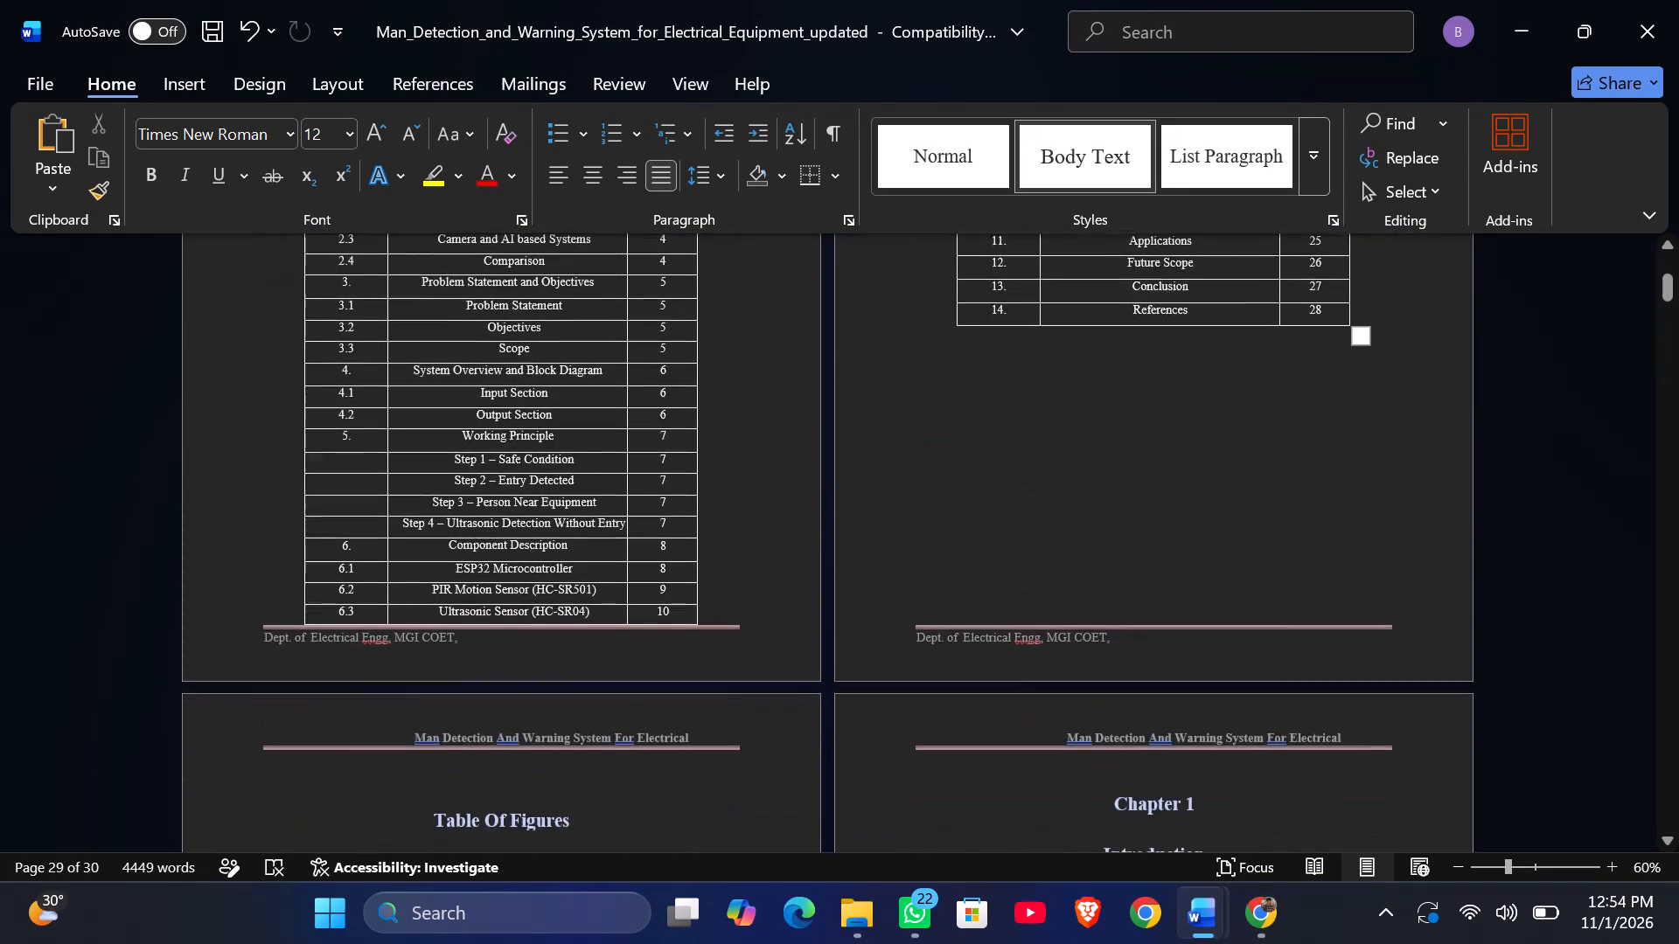
{"action": "scroll", "coordinate": [646, 532], "scroll_direction": "down", "scroll_amount": 4}
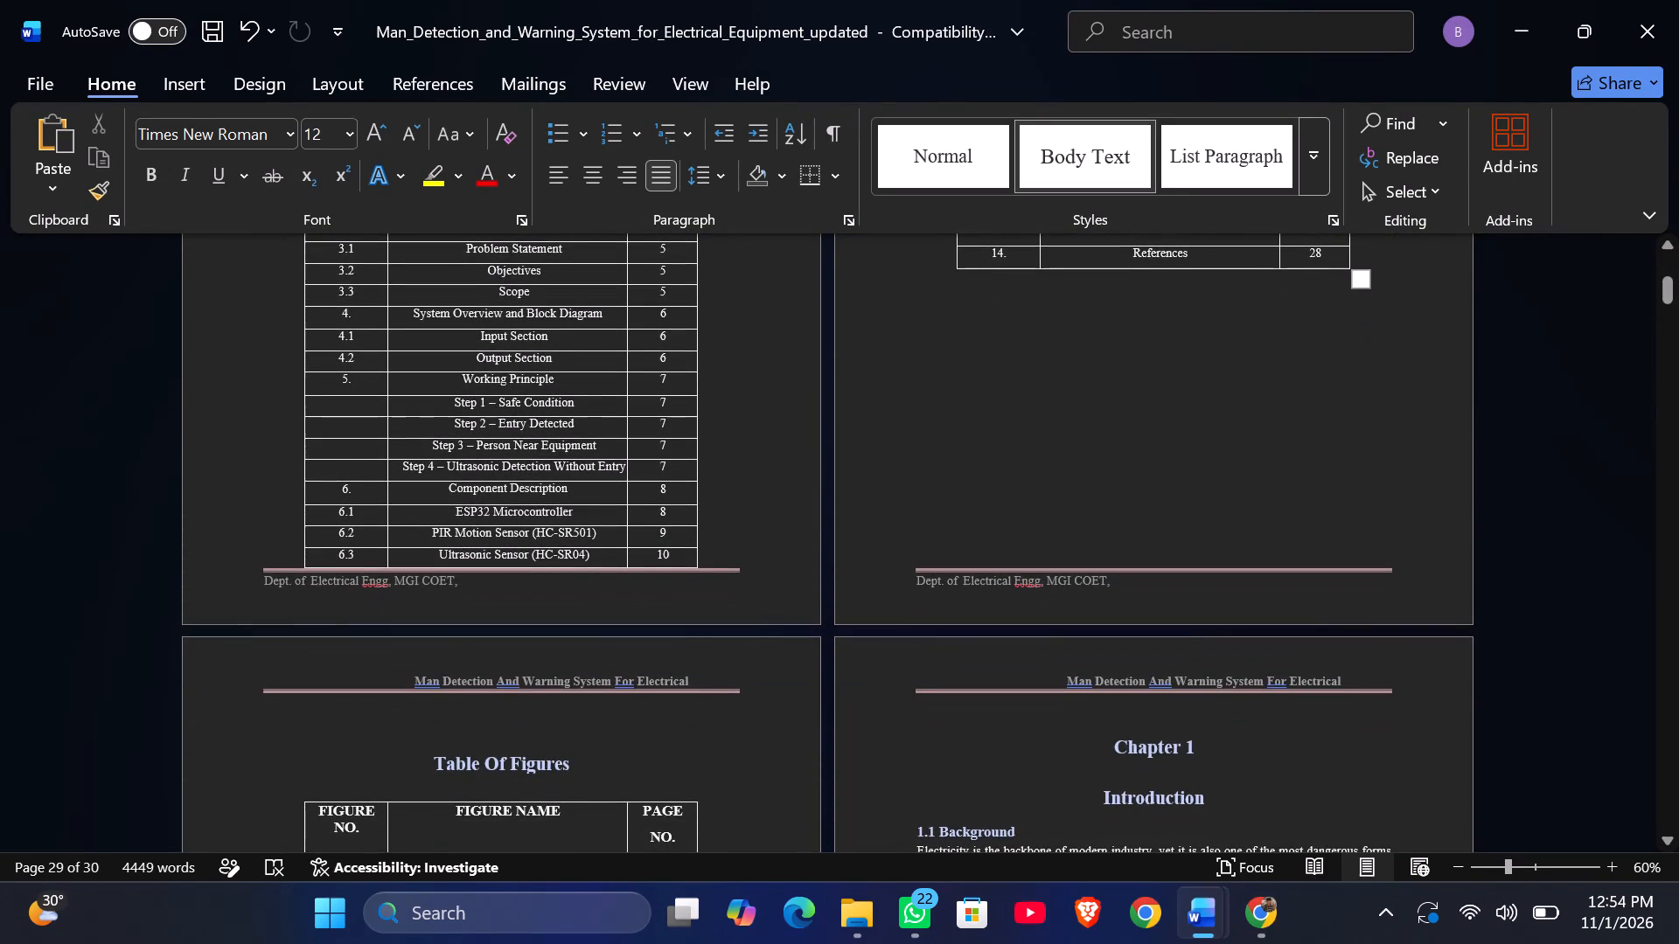
{"action": "scroll", "coordinate": [646, 532], "scroll_direction": "down", "scroll_amount": 9}
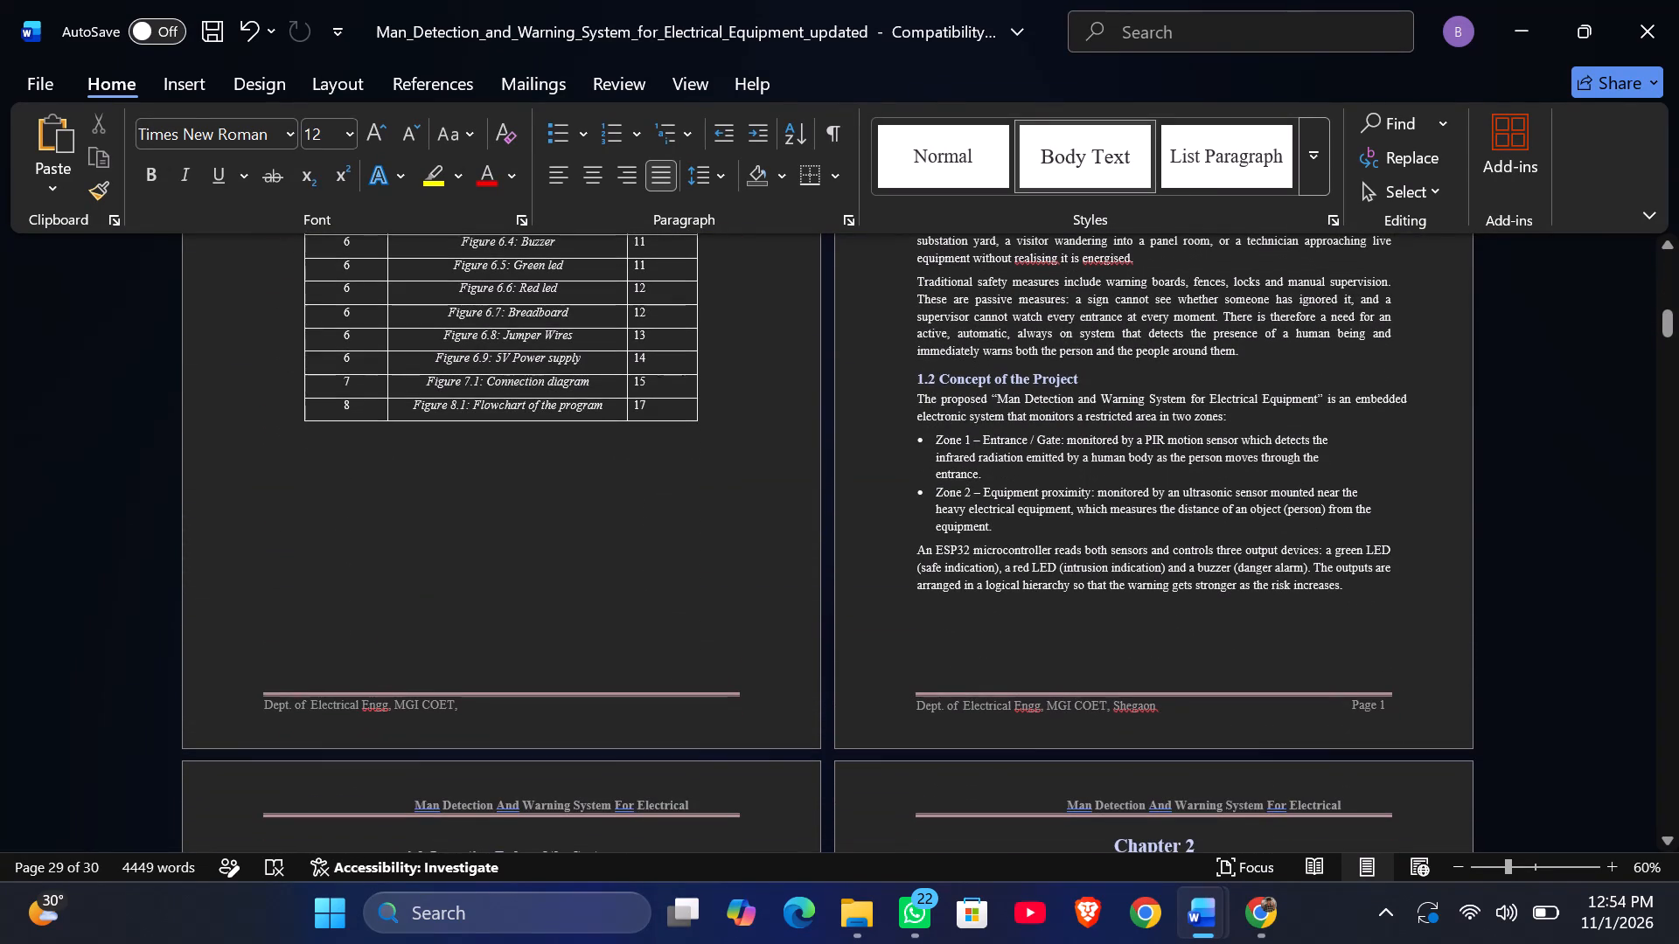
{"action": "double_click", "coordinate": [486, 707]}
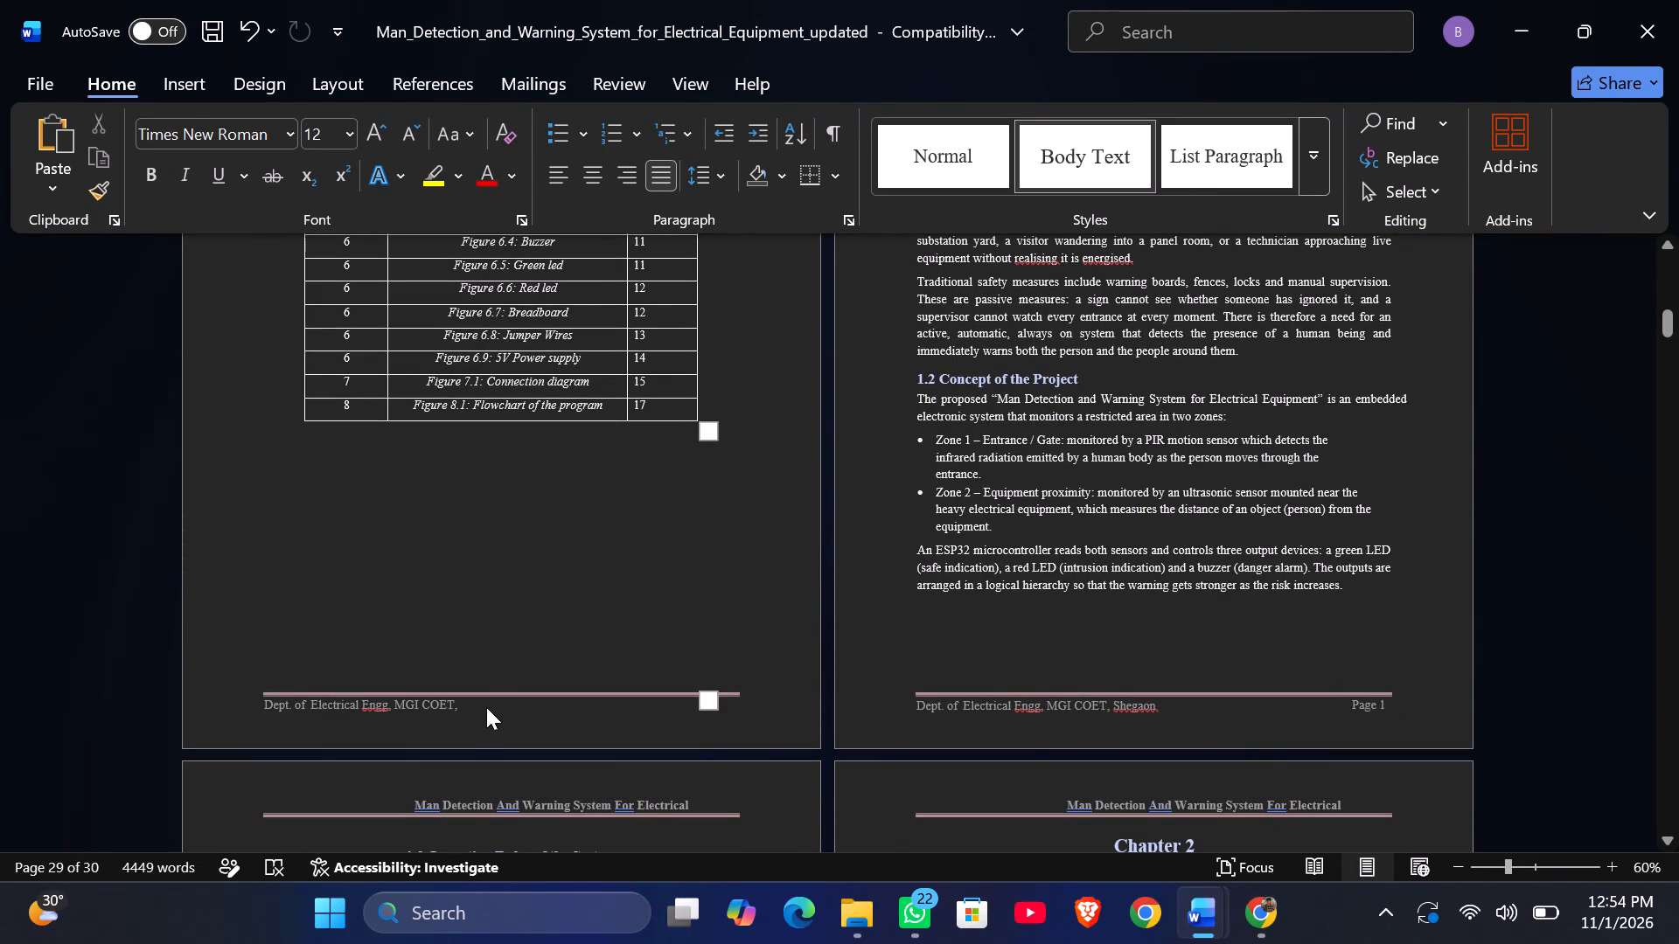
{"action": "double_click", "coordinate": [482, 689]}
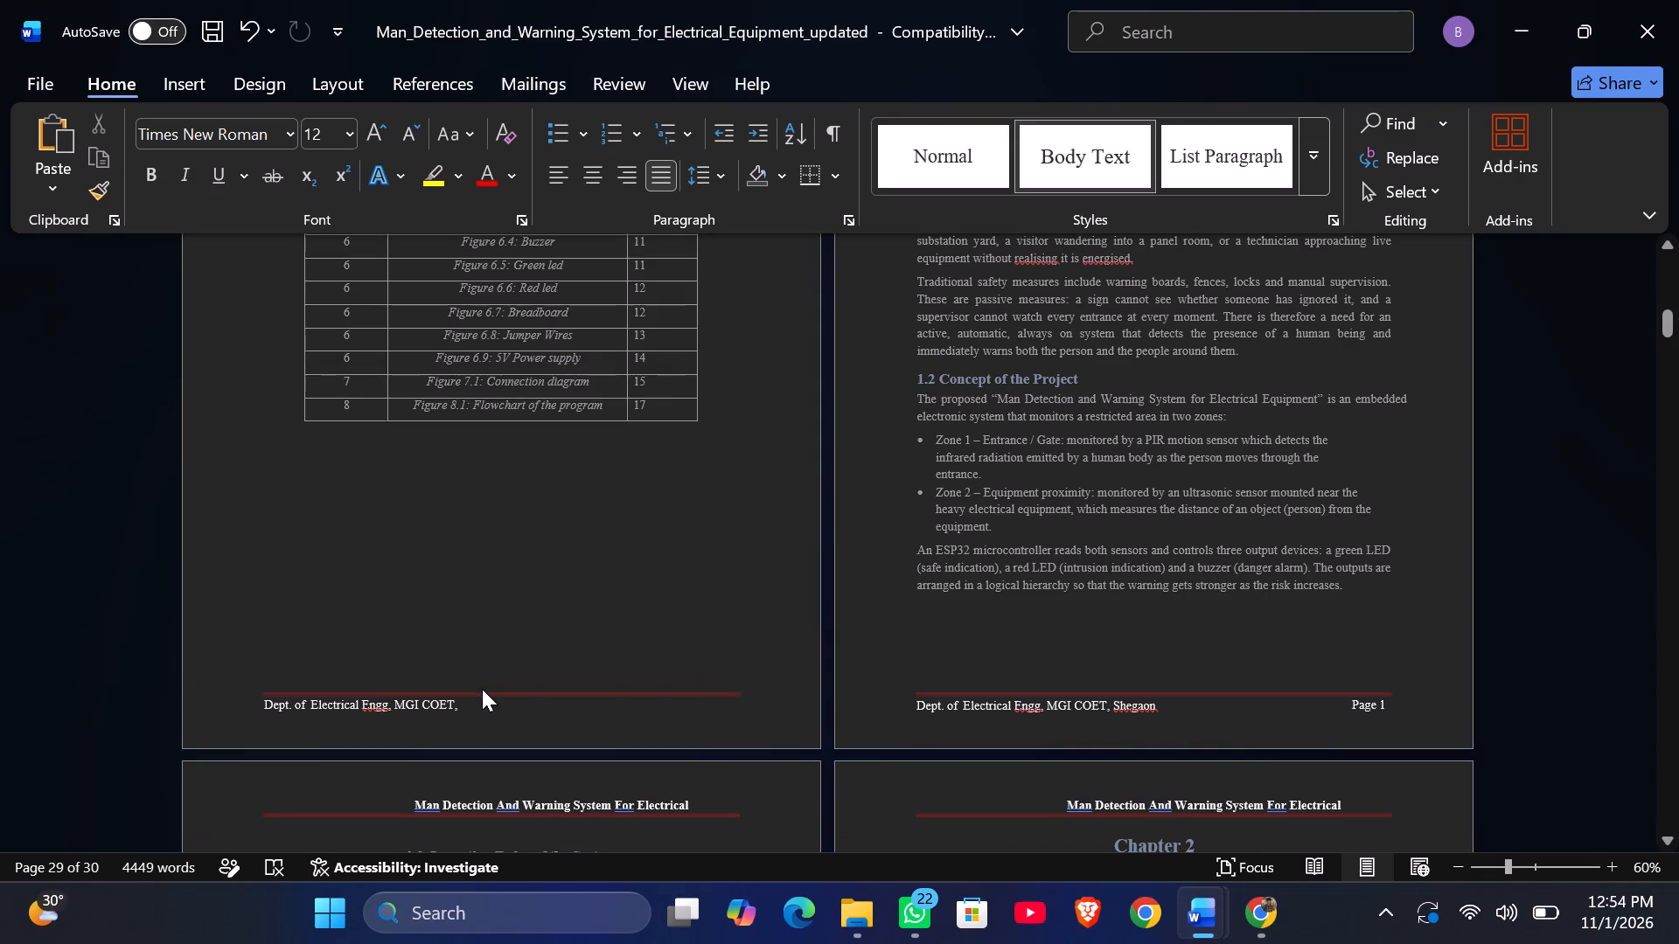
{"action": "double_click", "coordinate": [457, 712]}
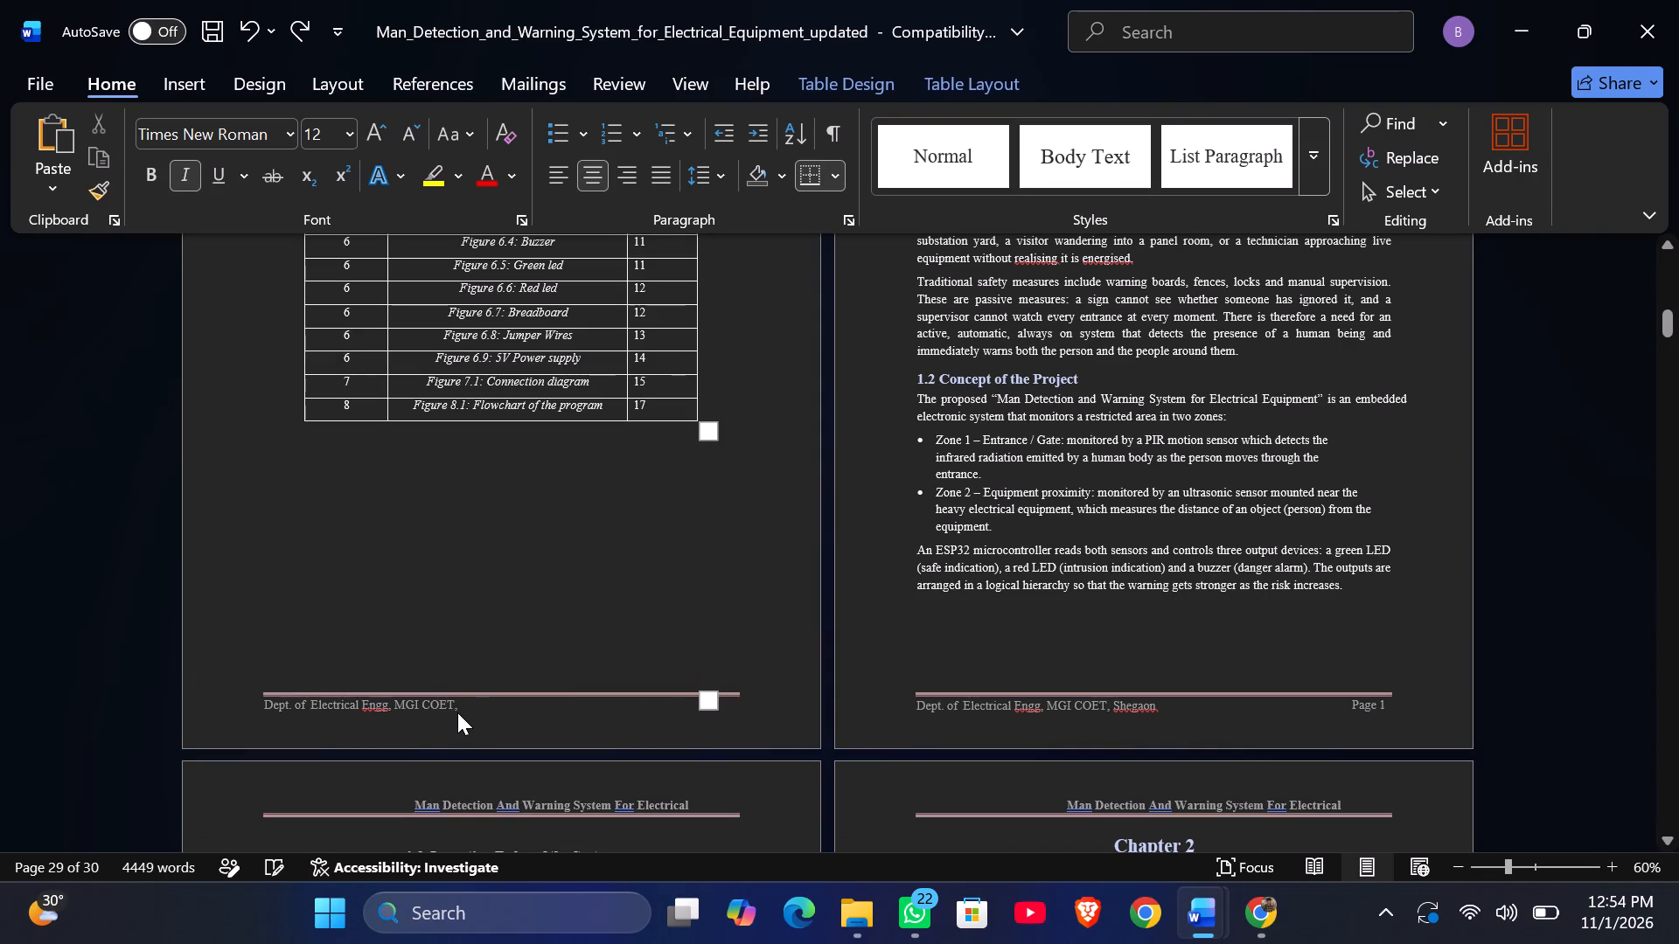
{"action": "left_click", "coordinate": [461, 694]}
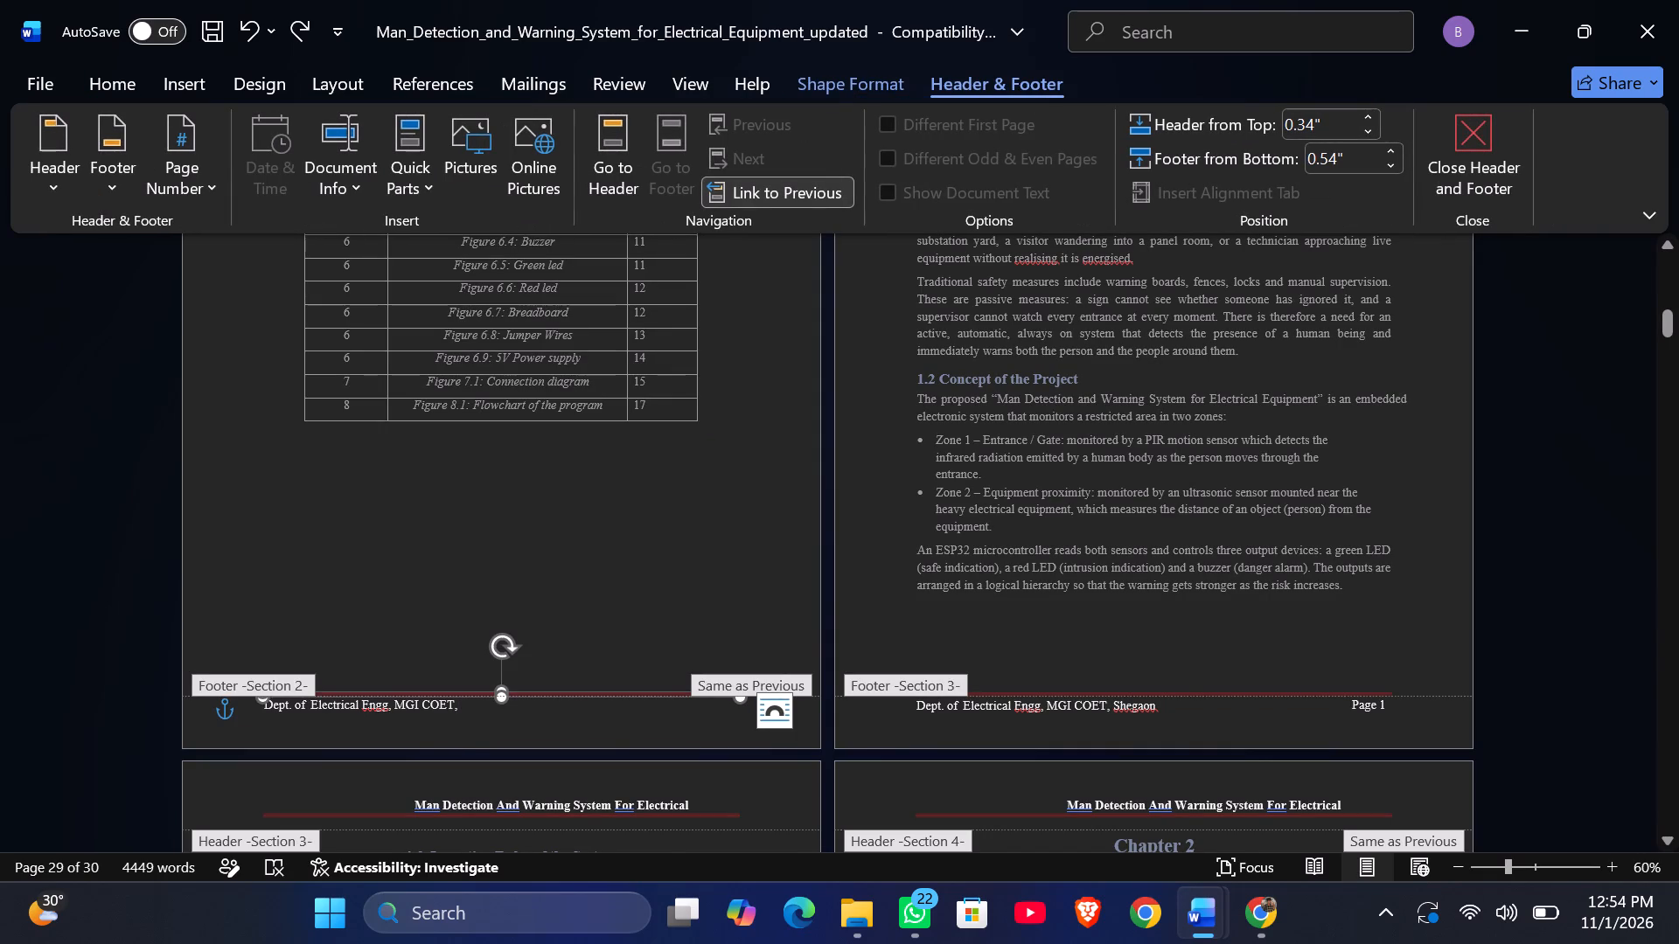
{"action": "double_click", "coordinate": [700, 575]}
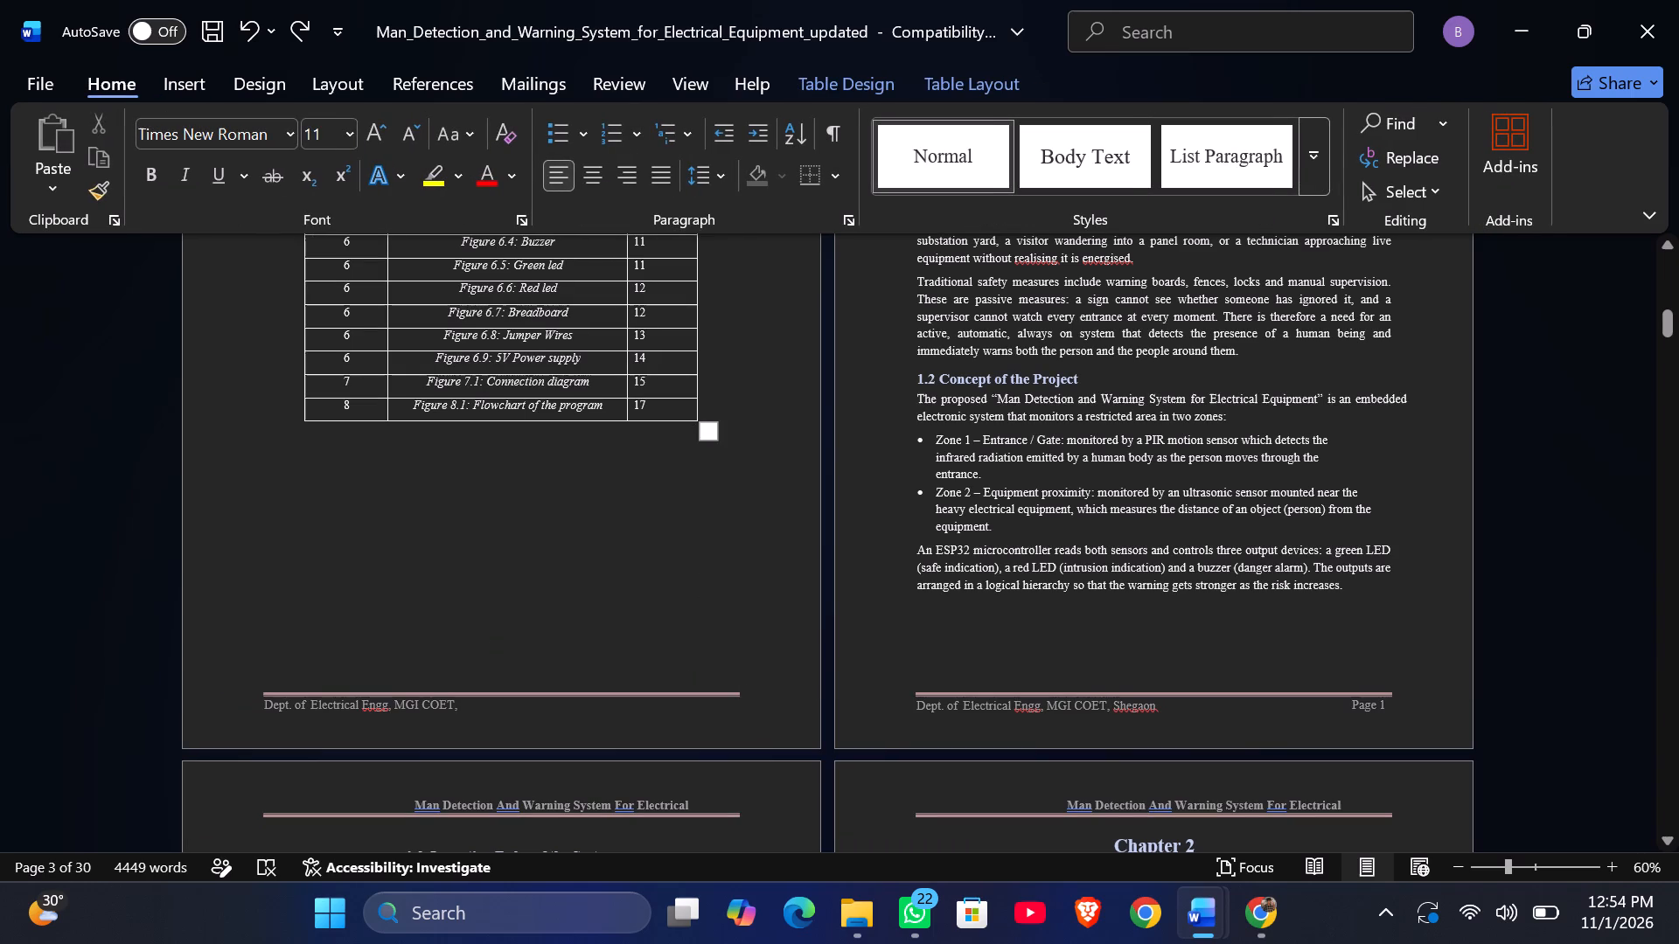
Open the footer on the first page of Chapter 1 for editing.
{"action": "double_click", "coordinate": [1012, 705]}
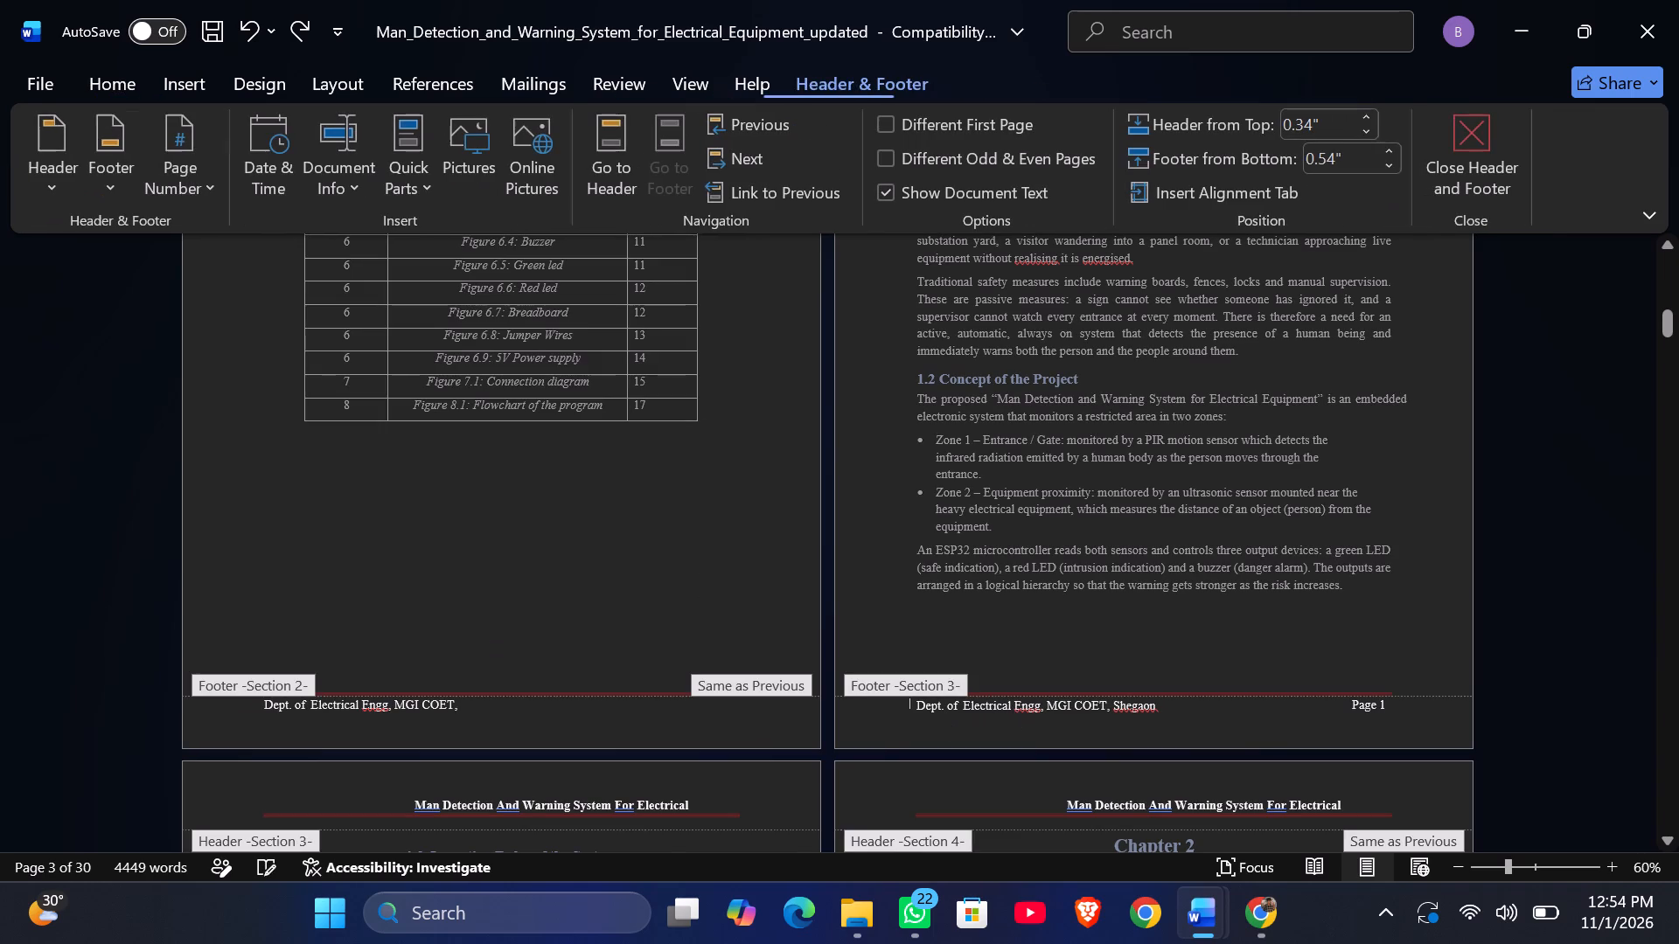
Increase the height of the text box holding the department line in the footer of Chapter 1's first page.
{"action": "left_click", "coordinate": [1123, 703]}
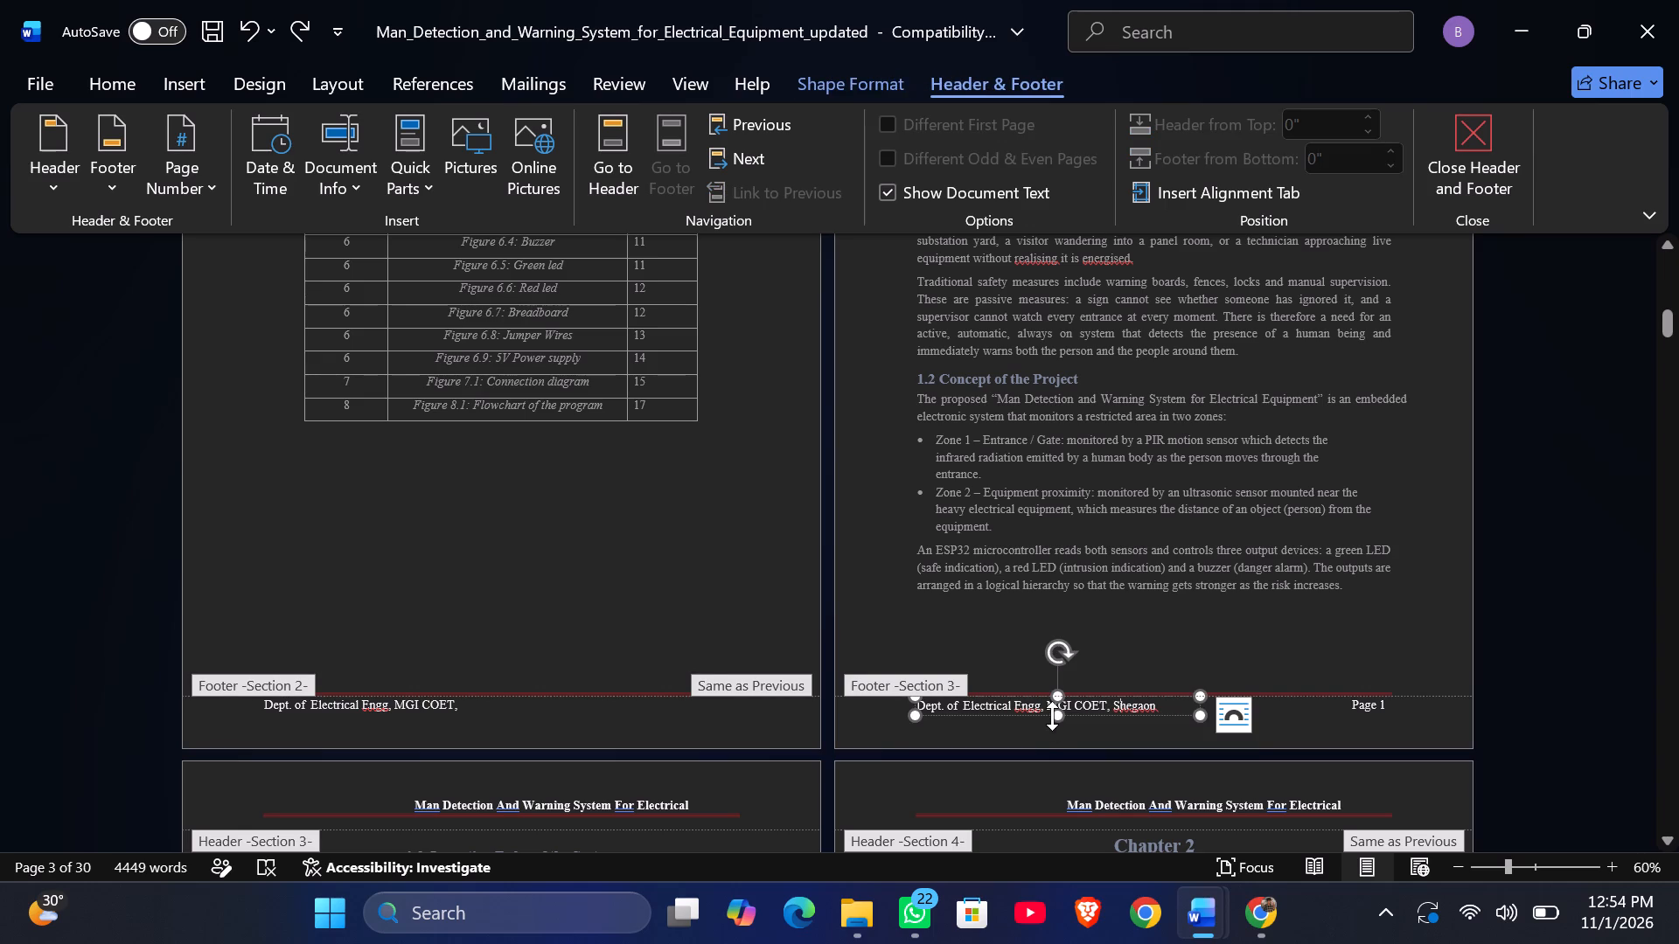
{"action": "left_click_drag", "start_coordinate": [1055, 710], "coordinate": [1057, 722]}
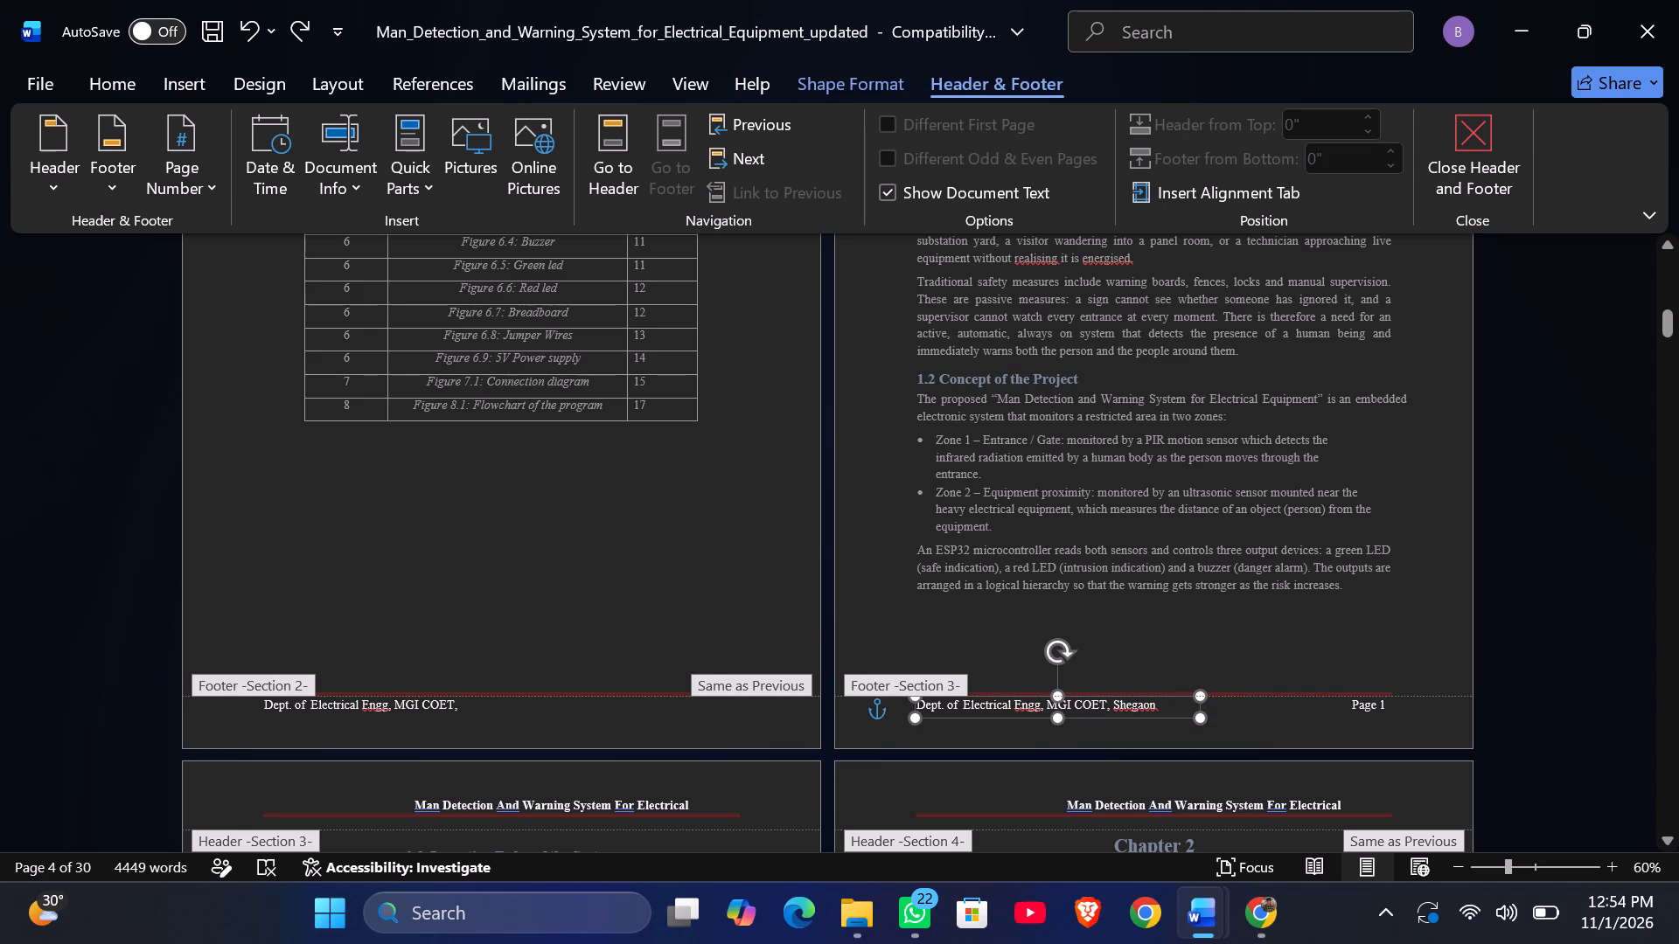
{"action": "left_click_drag", "start_coordinate": [1057, 722], "coordinate": [1058, 738]}
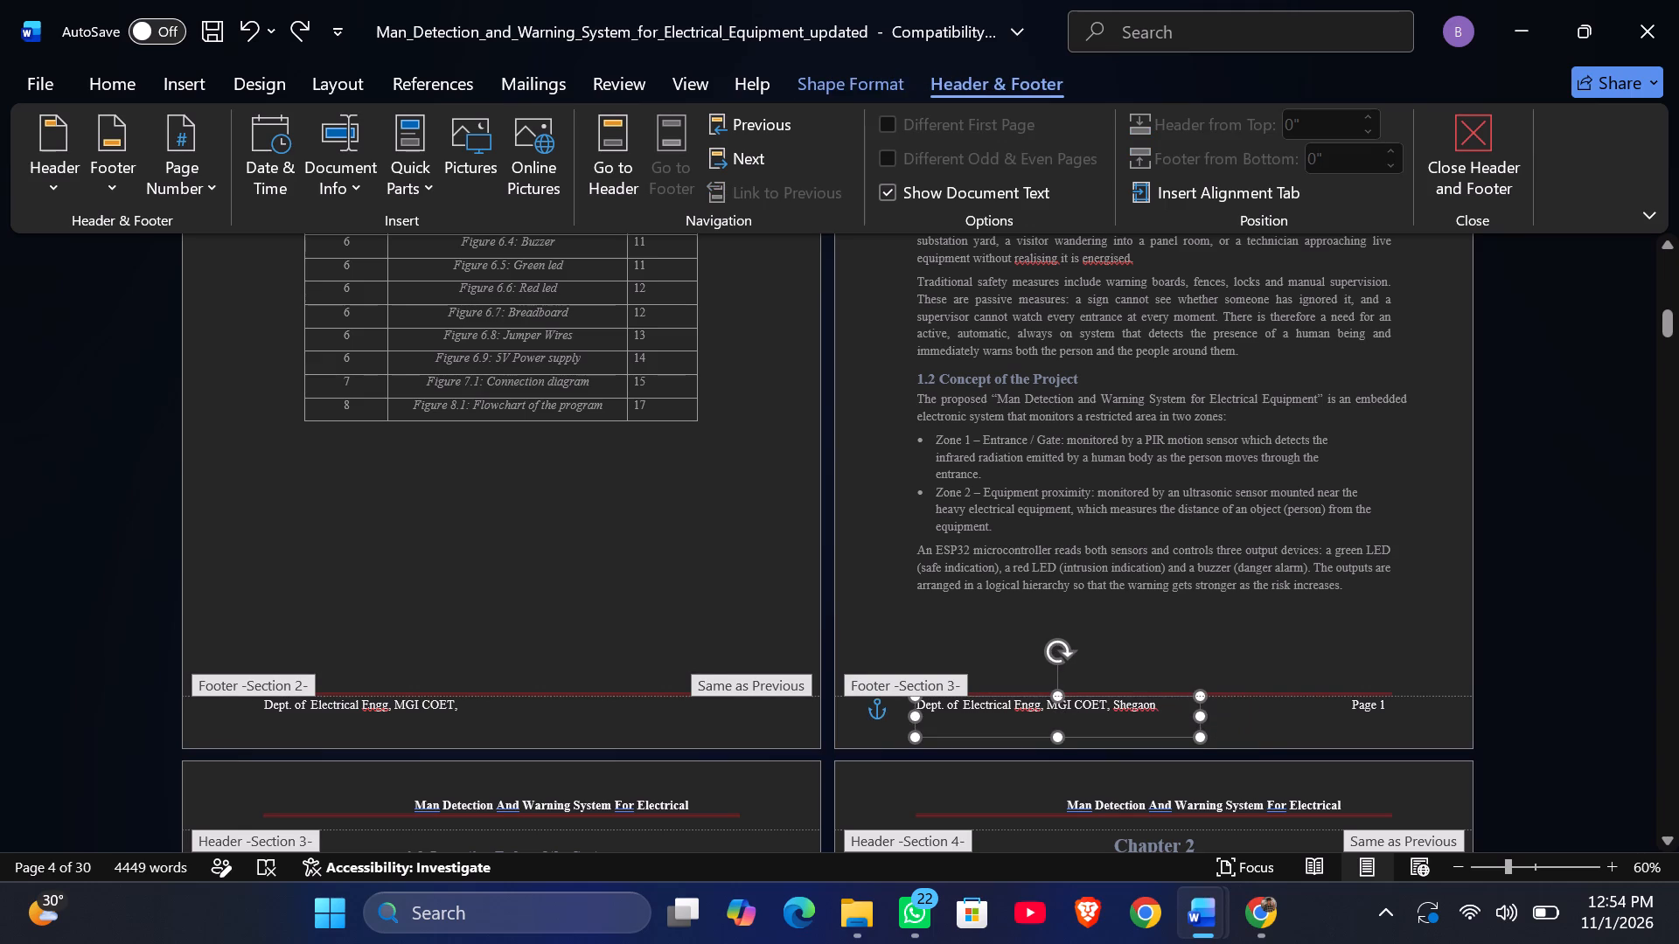
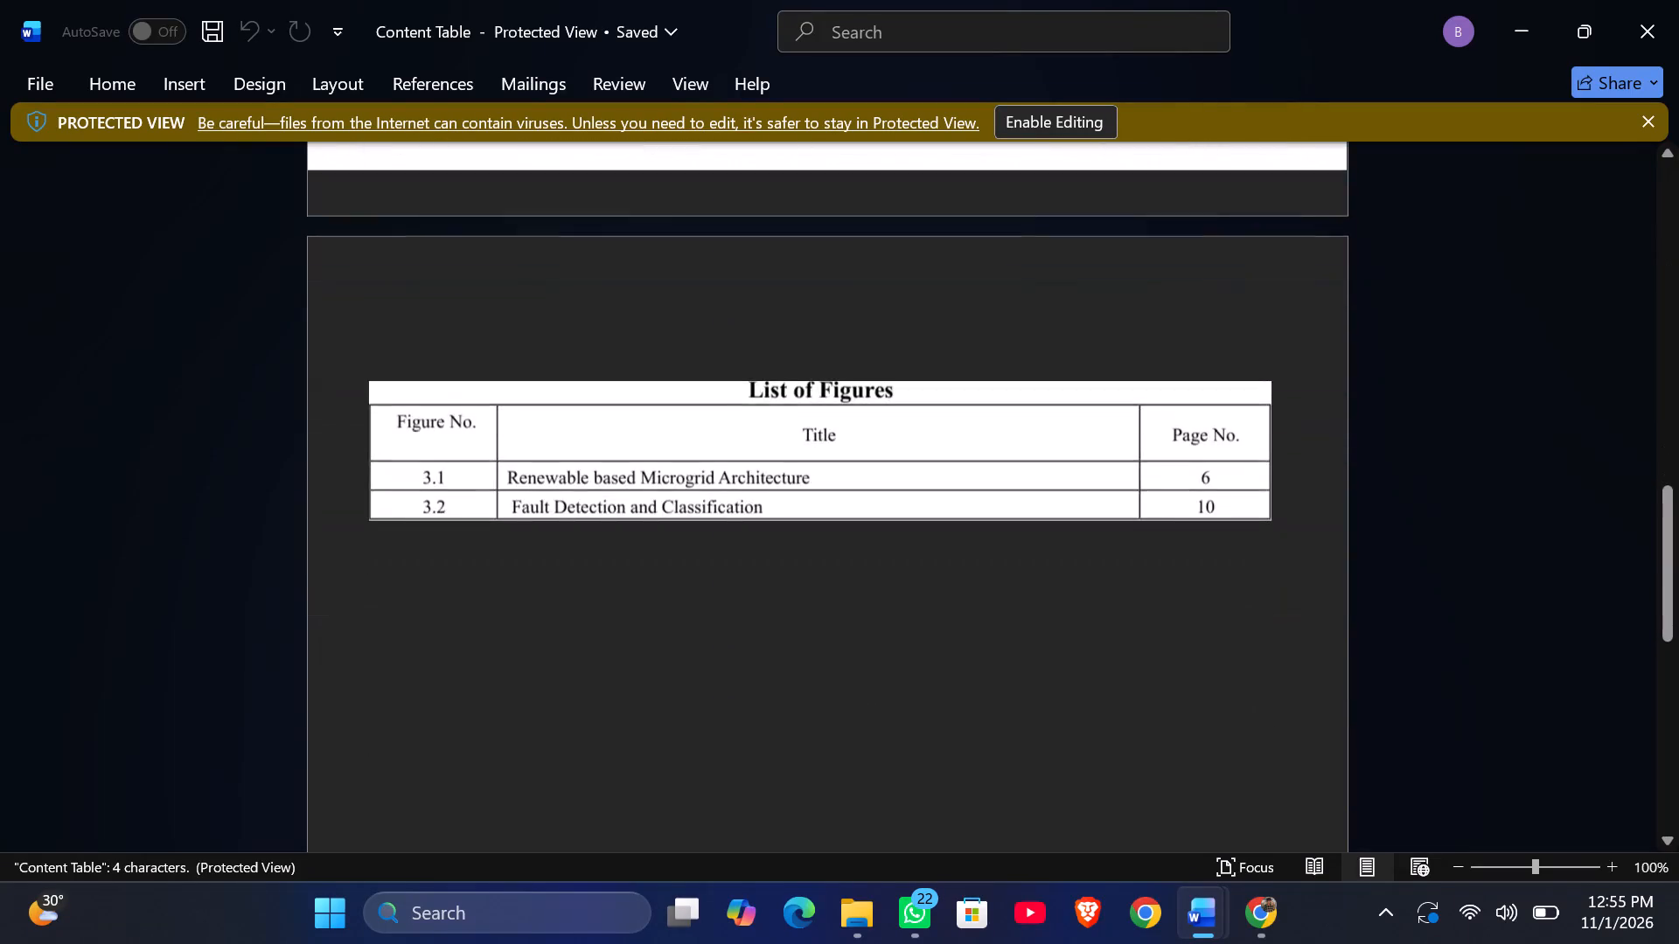
Glance over the List of Figures in the Content Table document, and close that document to return to the report.
{"action": "scroll", "coordinate": [800, 753], "scroll_direction": "up", "scroll_amount": 1}
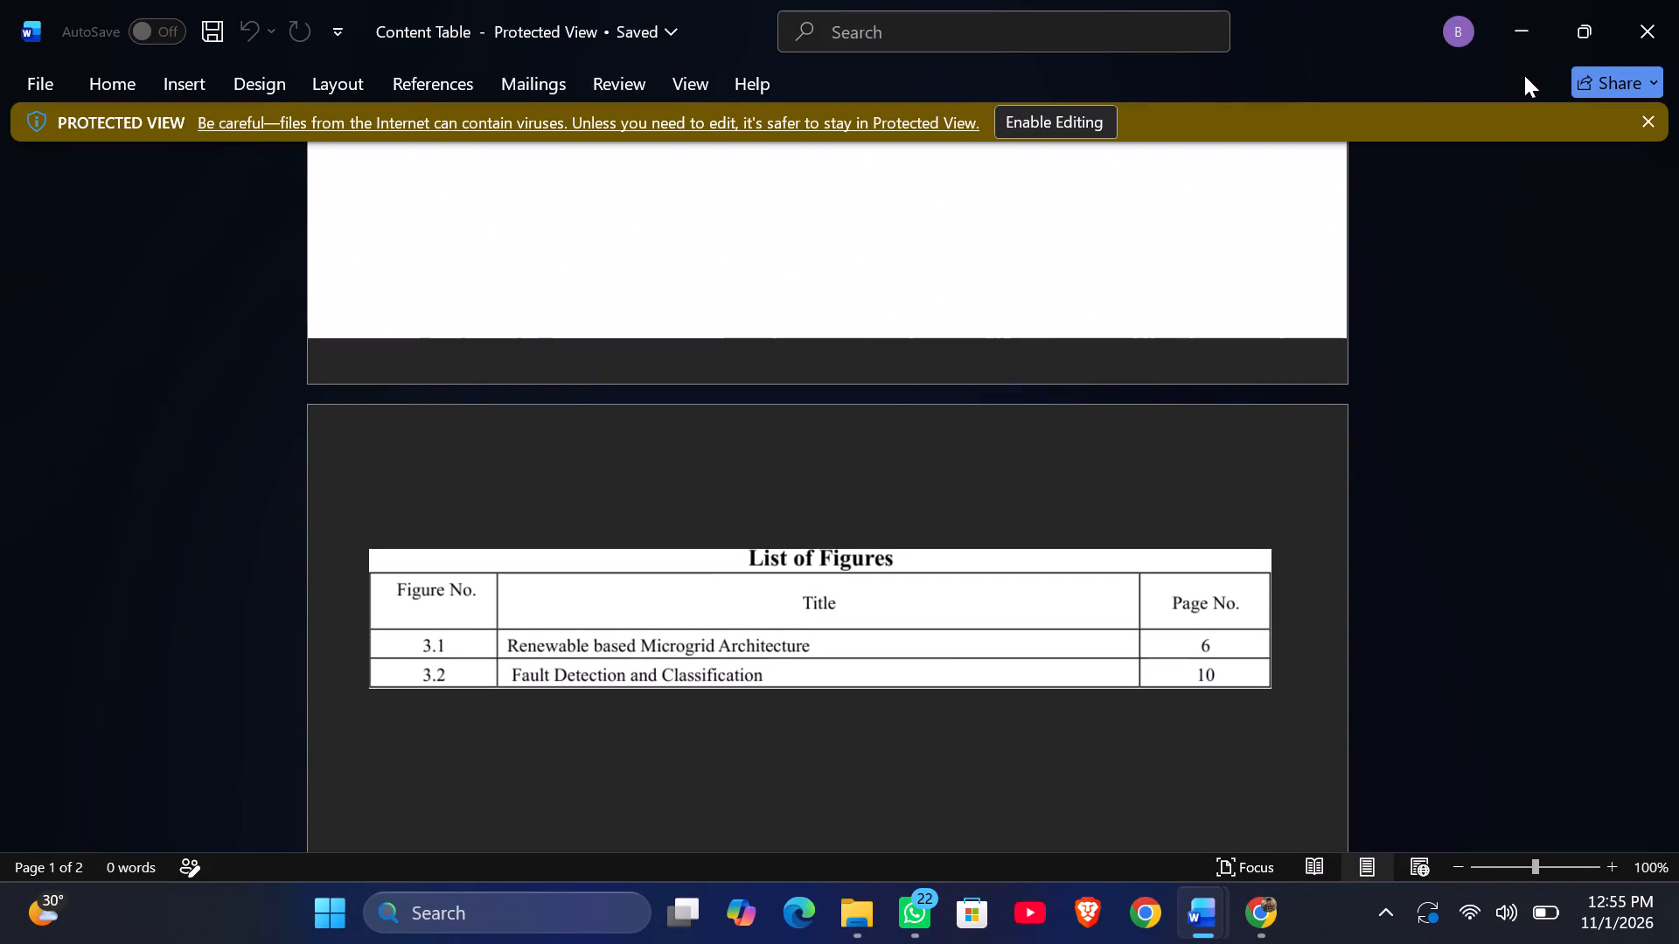
{"action": "left_click", "coordinate": [1649, 27]}
Review the report's two Table of Contents pages, from their footers back up to the table heading.
{"action": "scroll", "coordinate": [1073, 571], "scroll_direction": "down", "scroll_amount": 2}
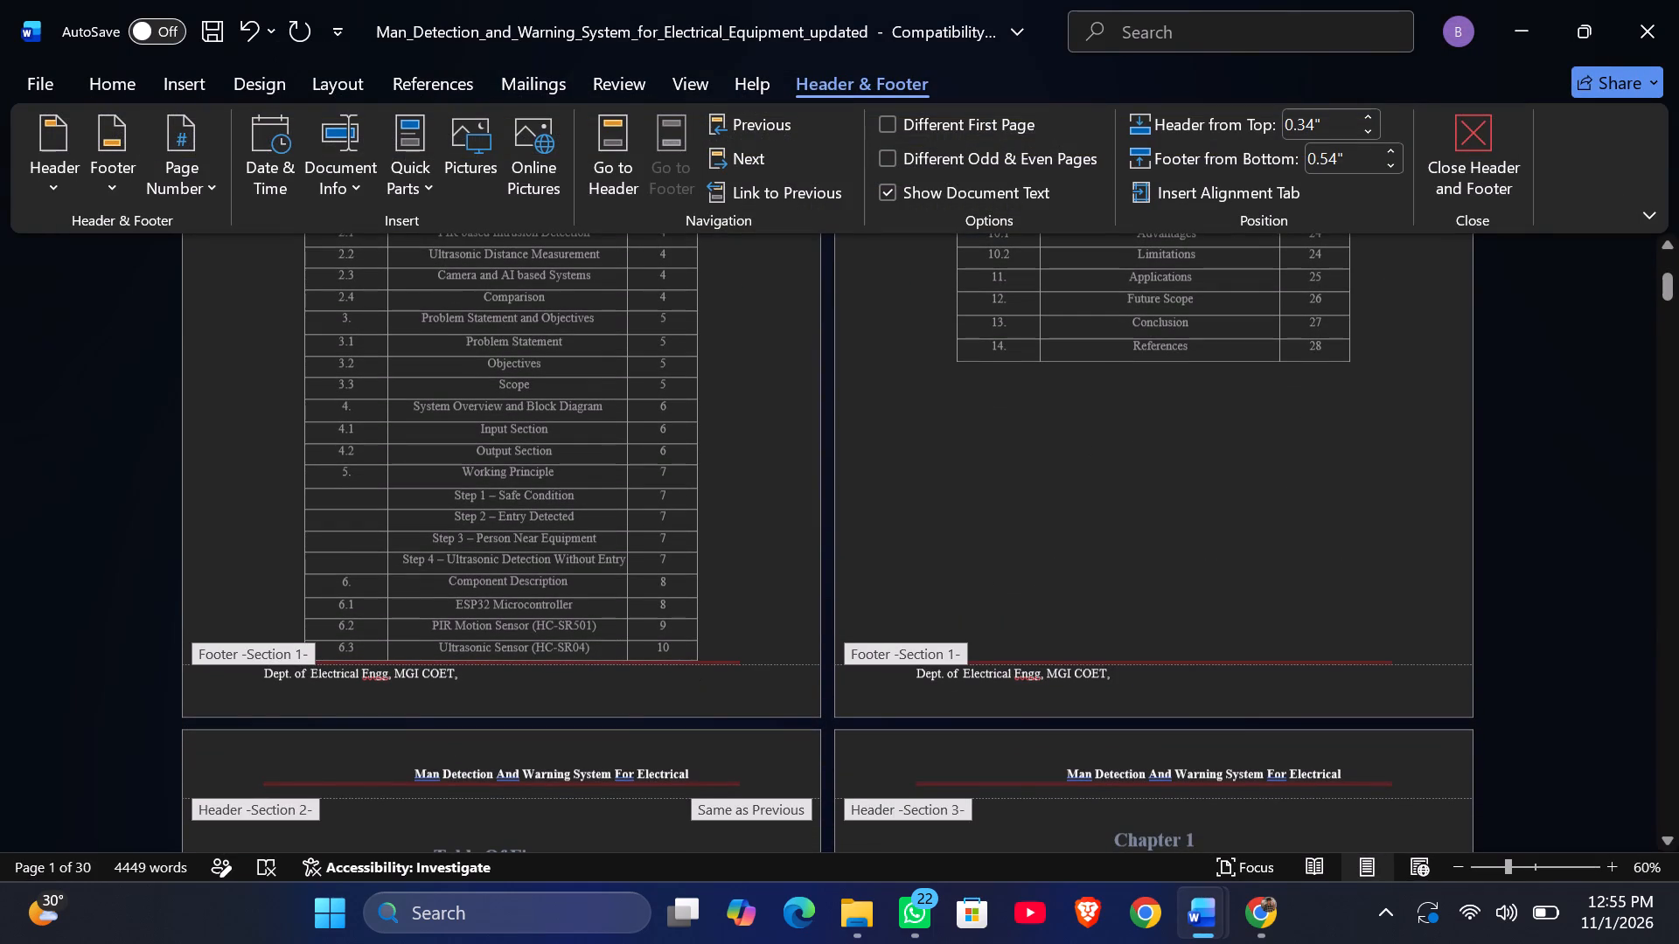
{"action": "scroll", "coordinate": [494, 678], "scroll_direction": "up", "scroll_amount": 1}
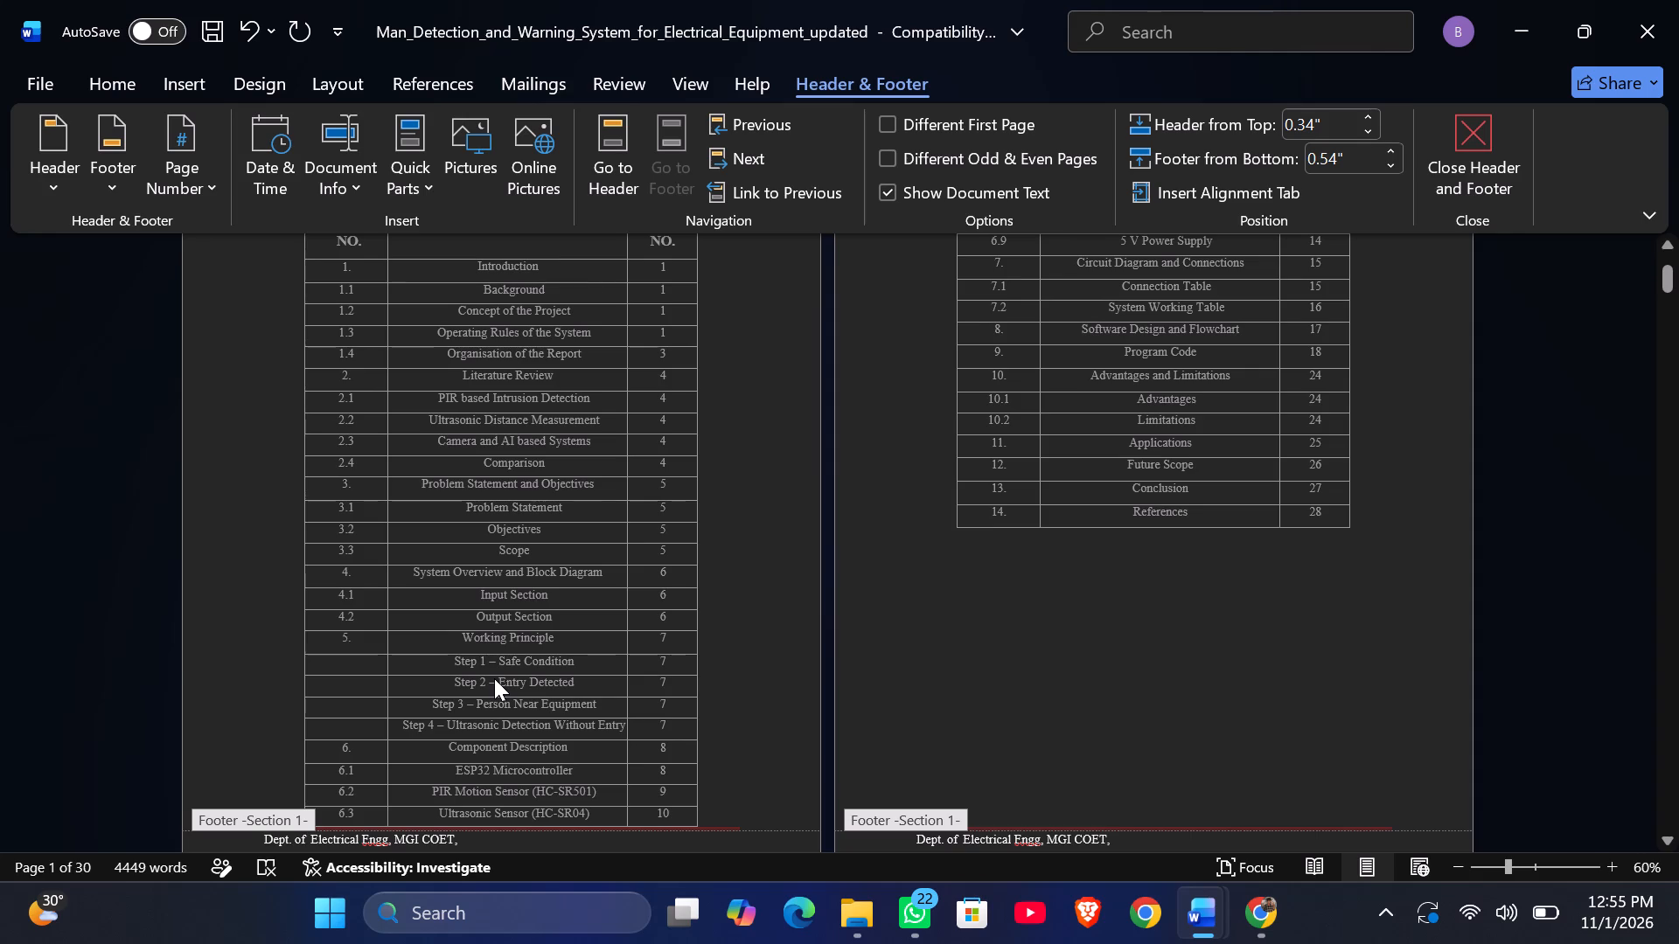
{"action": "scroll", "coordinate": [404, 429], "scroll_direction": "up", "scroll_amount": 1}
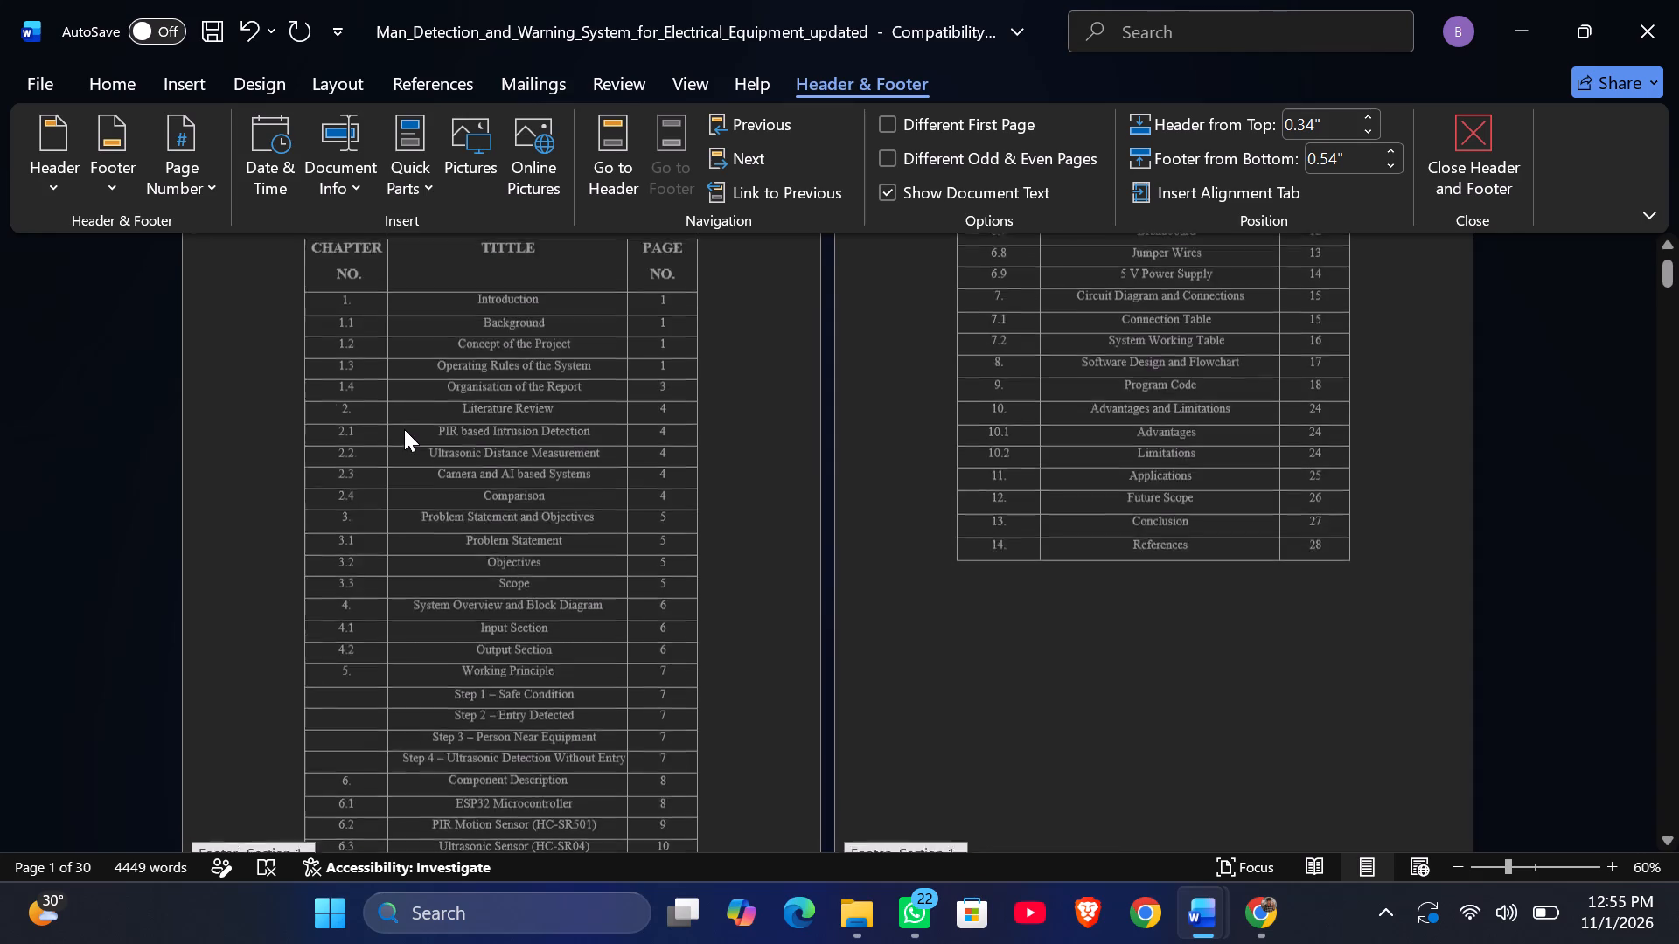
{"action": "scroll", "coordinate": [404, 429], "scroll_direction": "up", "scroll_amount": 1}
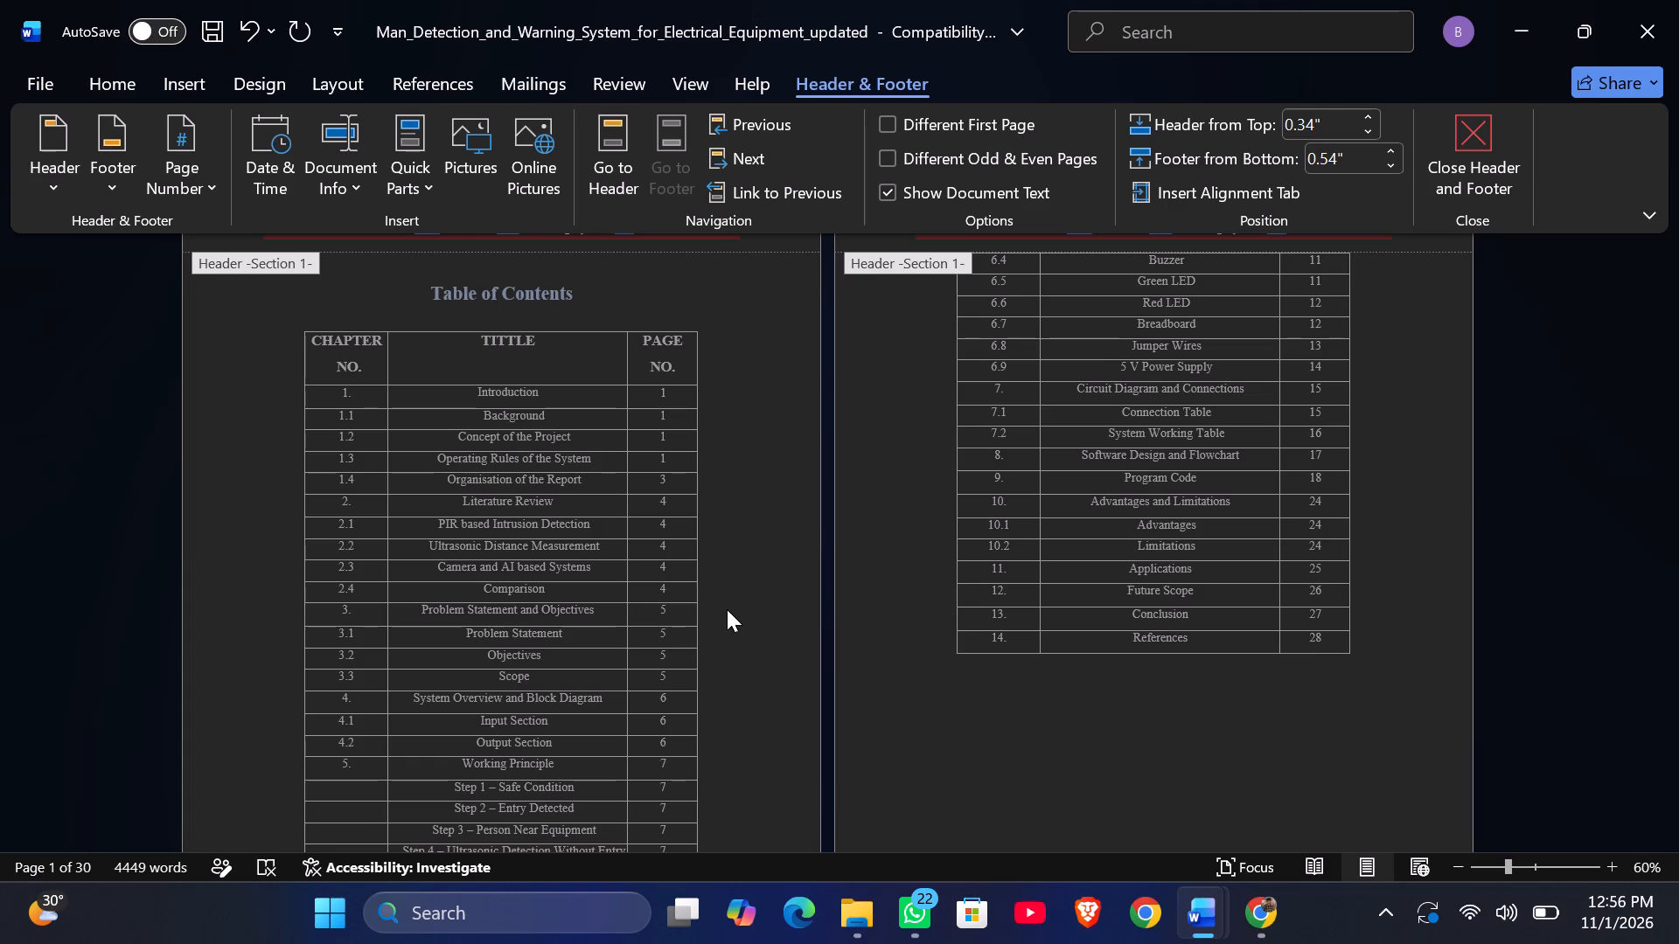
Close the footer and return to the body text below section 1.2 on the first page of Chapter 1.
{"action": "left_click", "coordinate": [731, 588]}
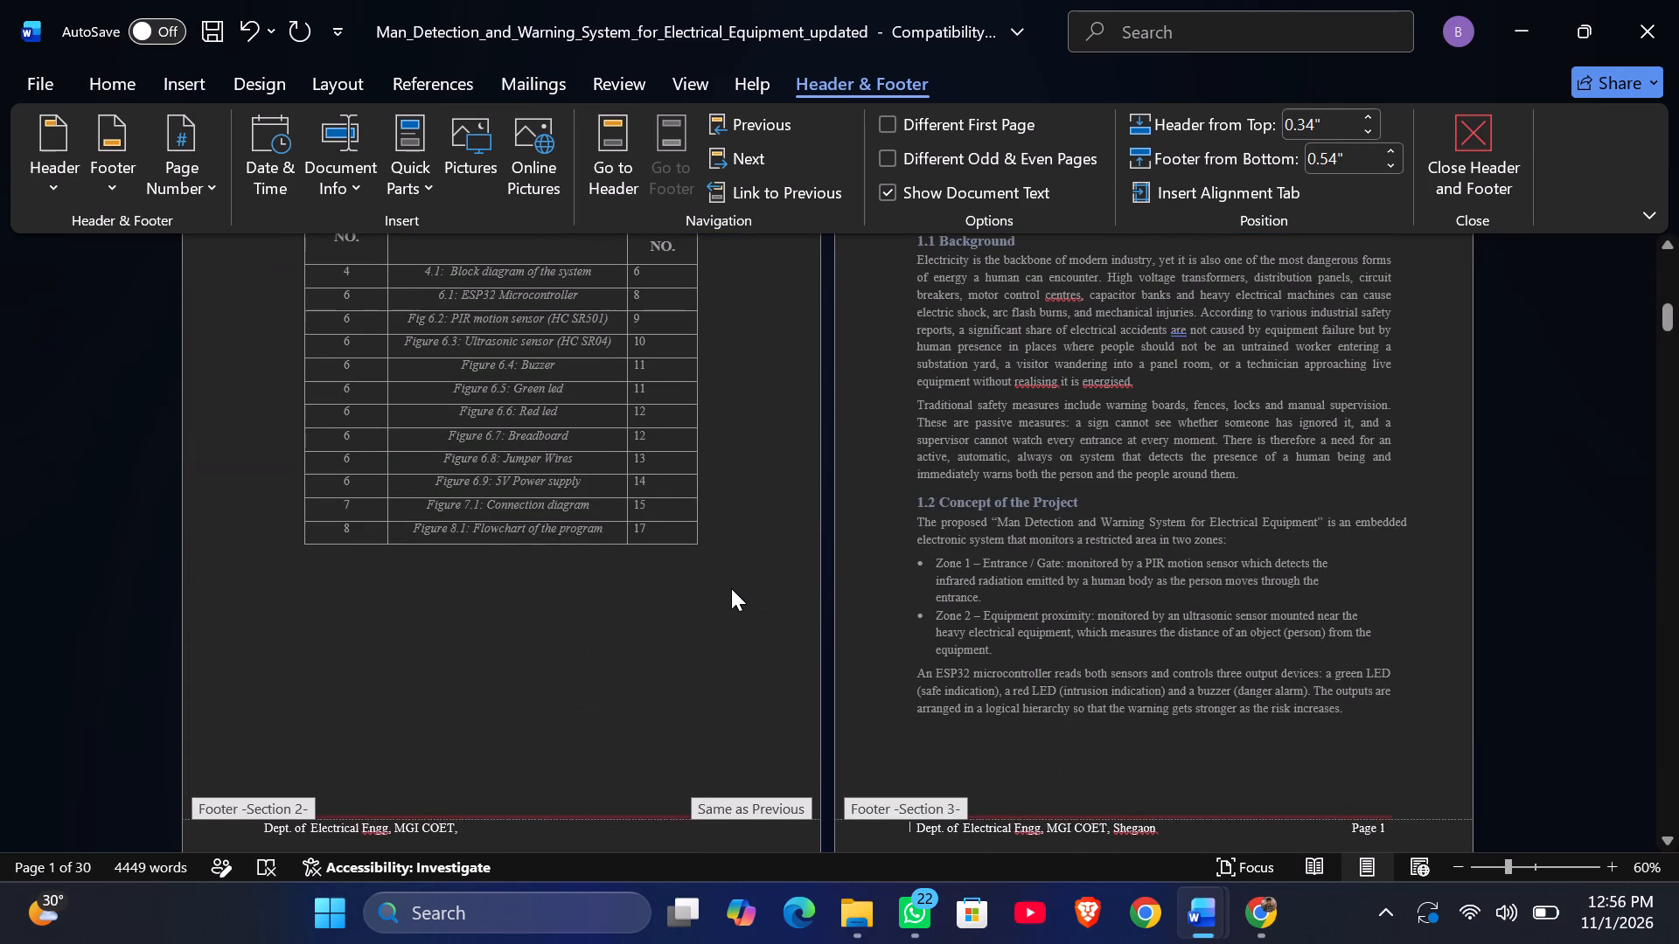
{"action": "left_click", "coordinate": [750, 709]}
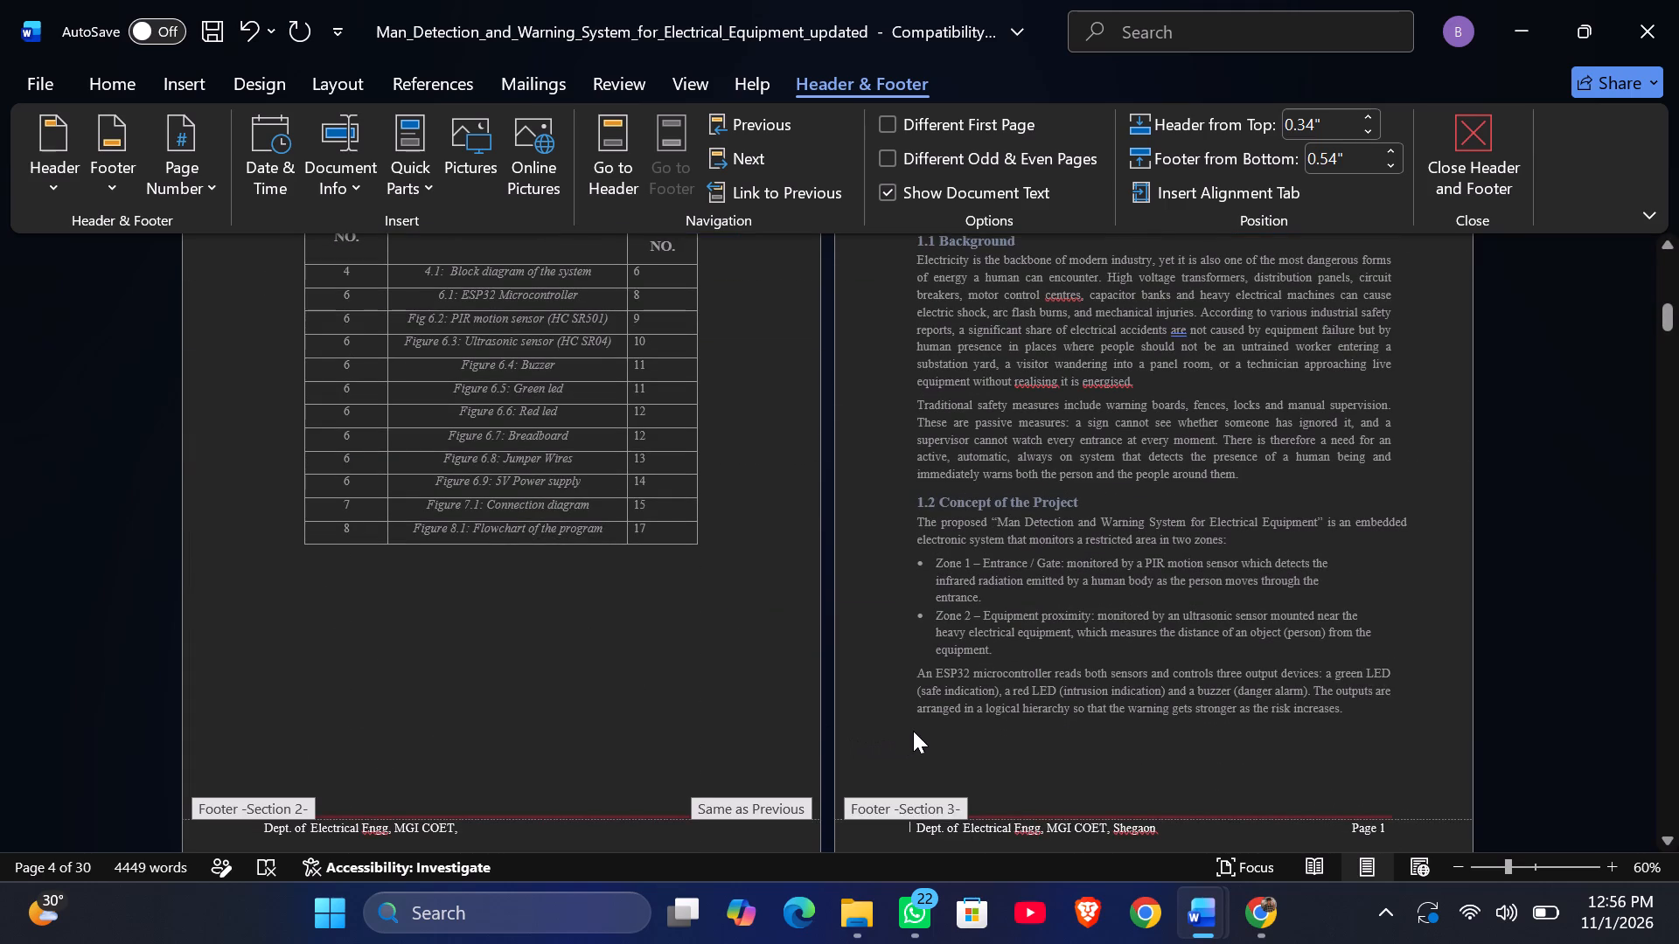
{"action": "double_click", "coordinate": [913, 731]}
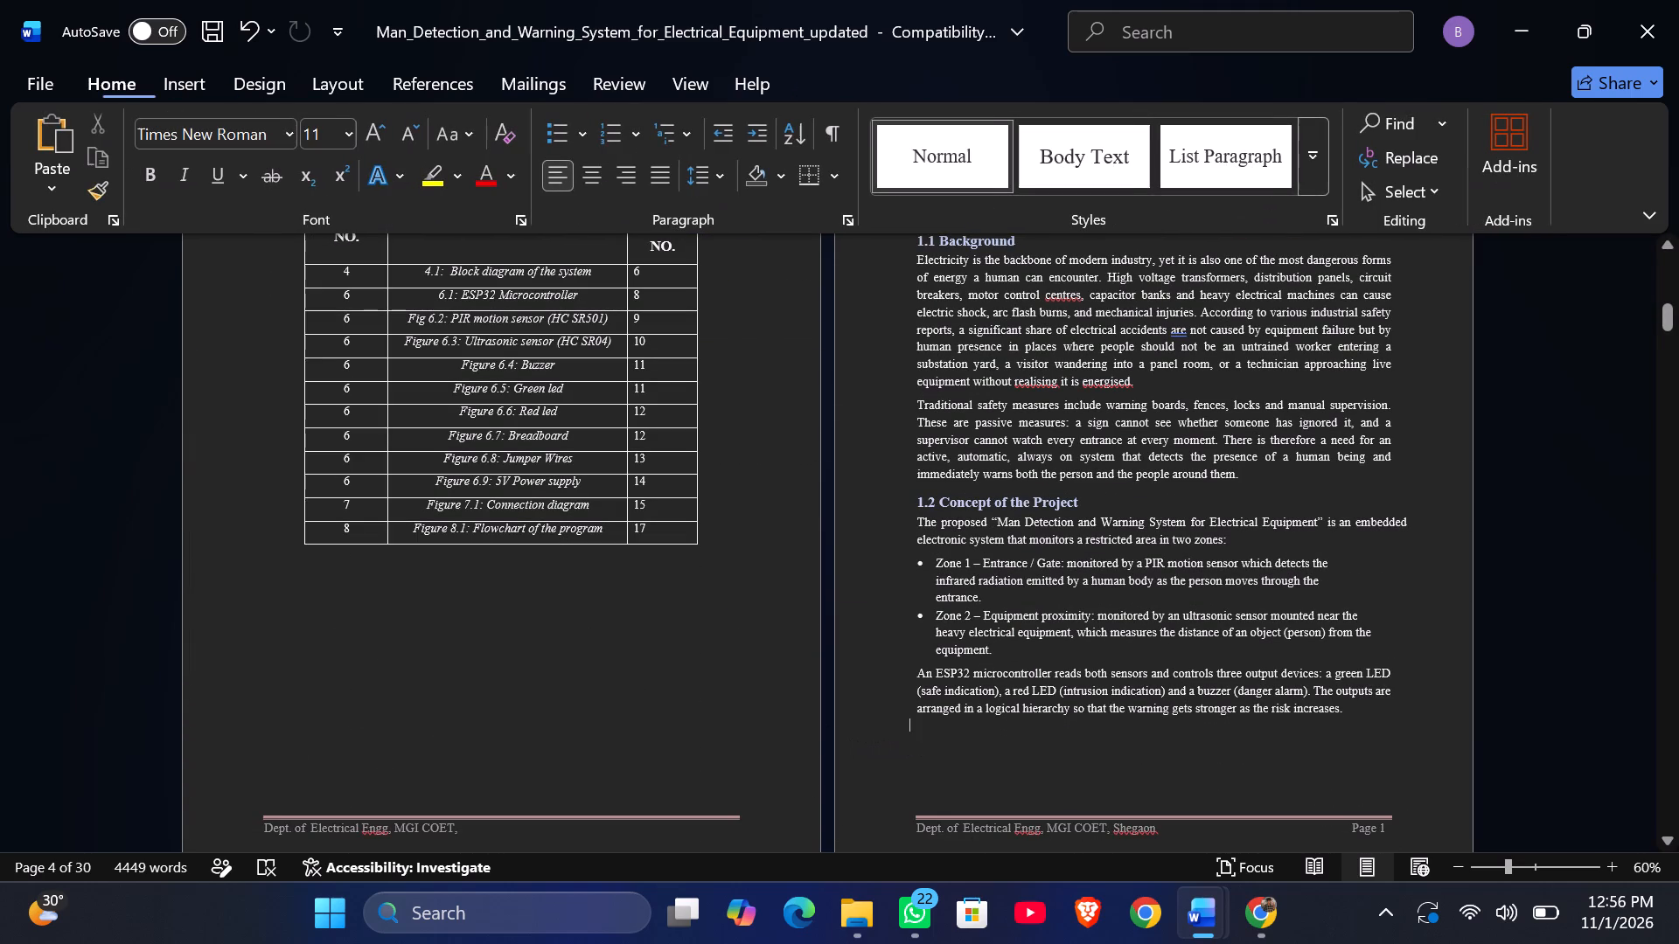
Replace the automatic number of the Chapter 1 heading "Organisation of the Report" with 1.4, followed by a space.
{"action": "scroll", "coordinate": [913, 731], "scroll_direction": "up", "scroll_amount": 9}
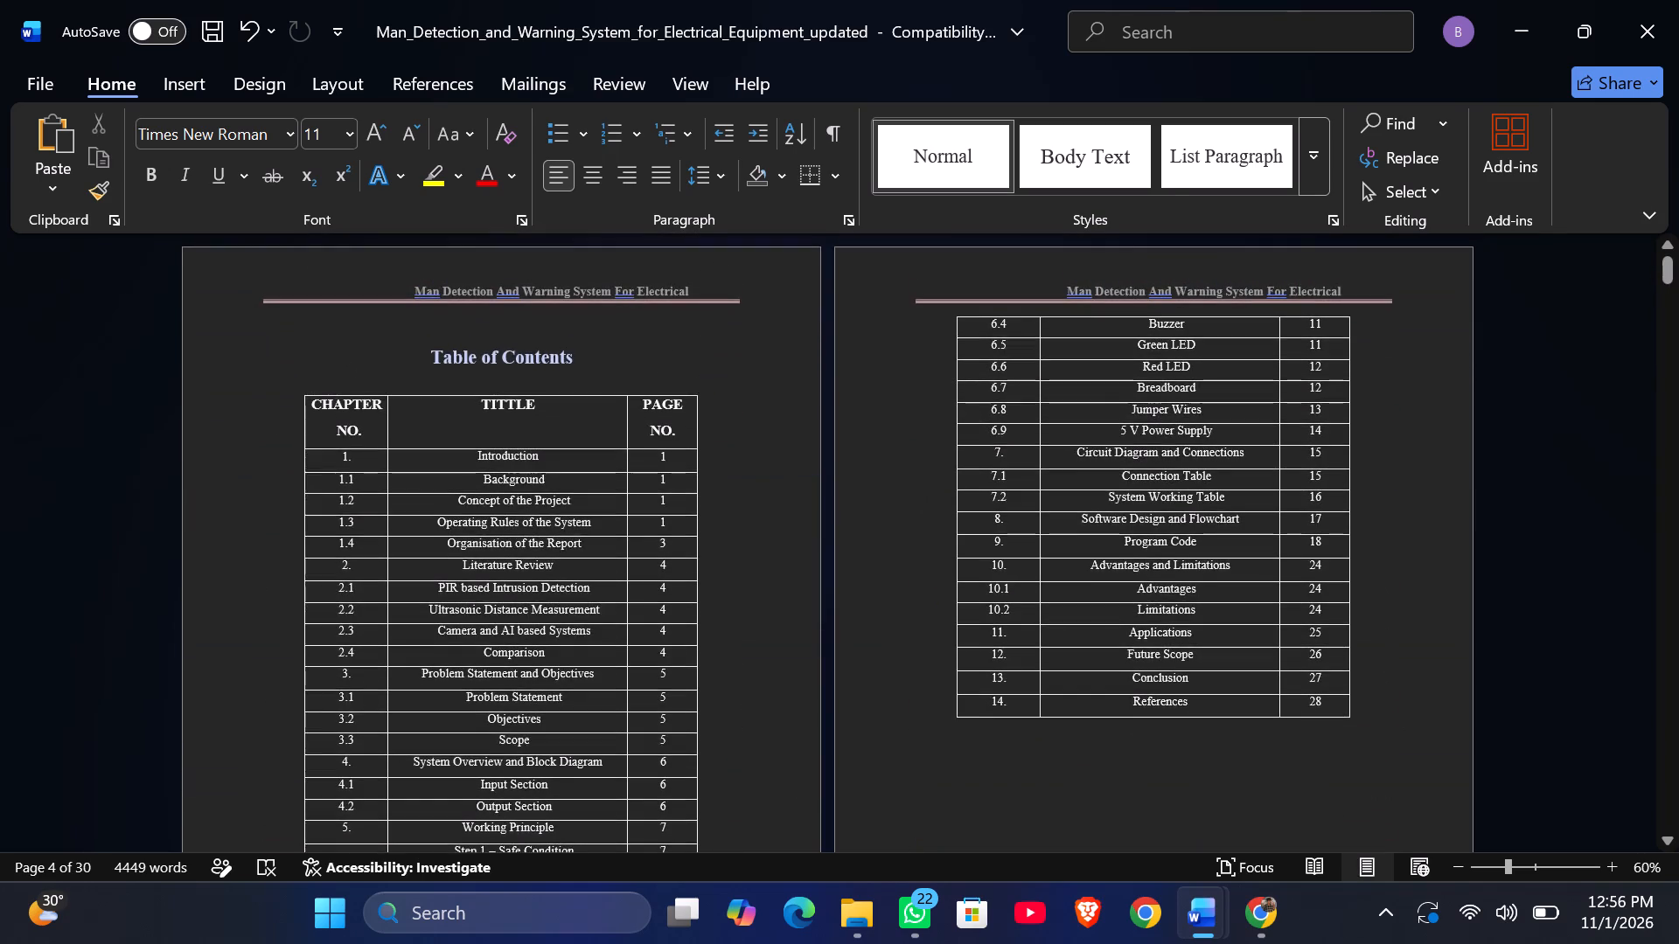
{"action": "scroll", "coordinate": [913, 731], "scroll_direction": "down", "scroll_amount": 1}
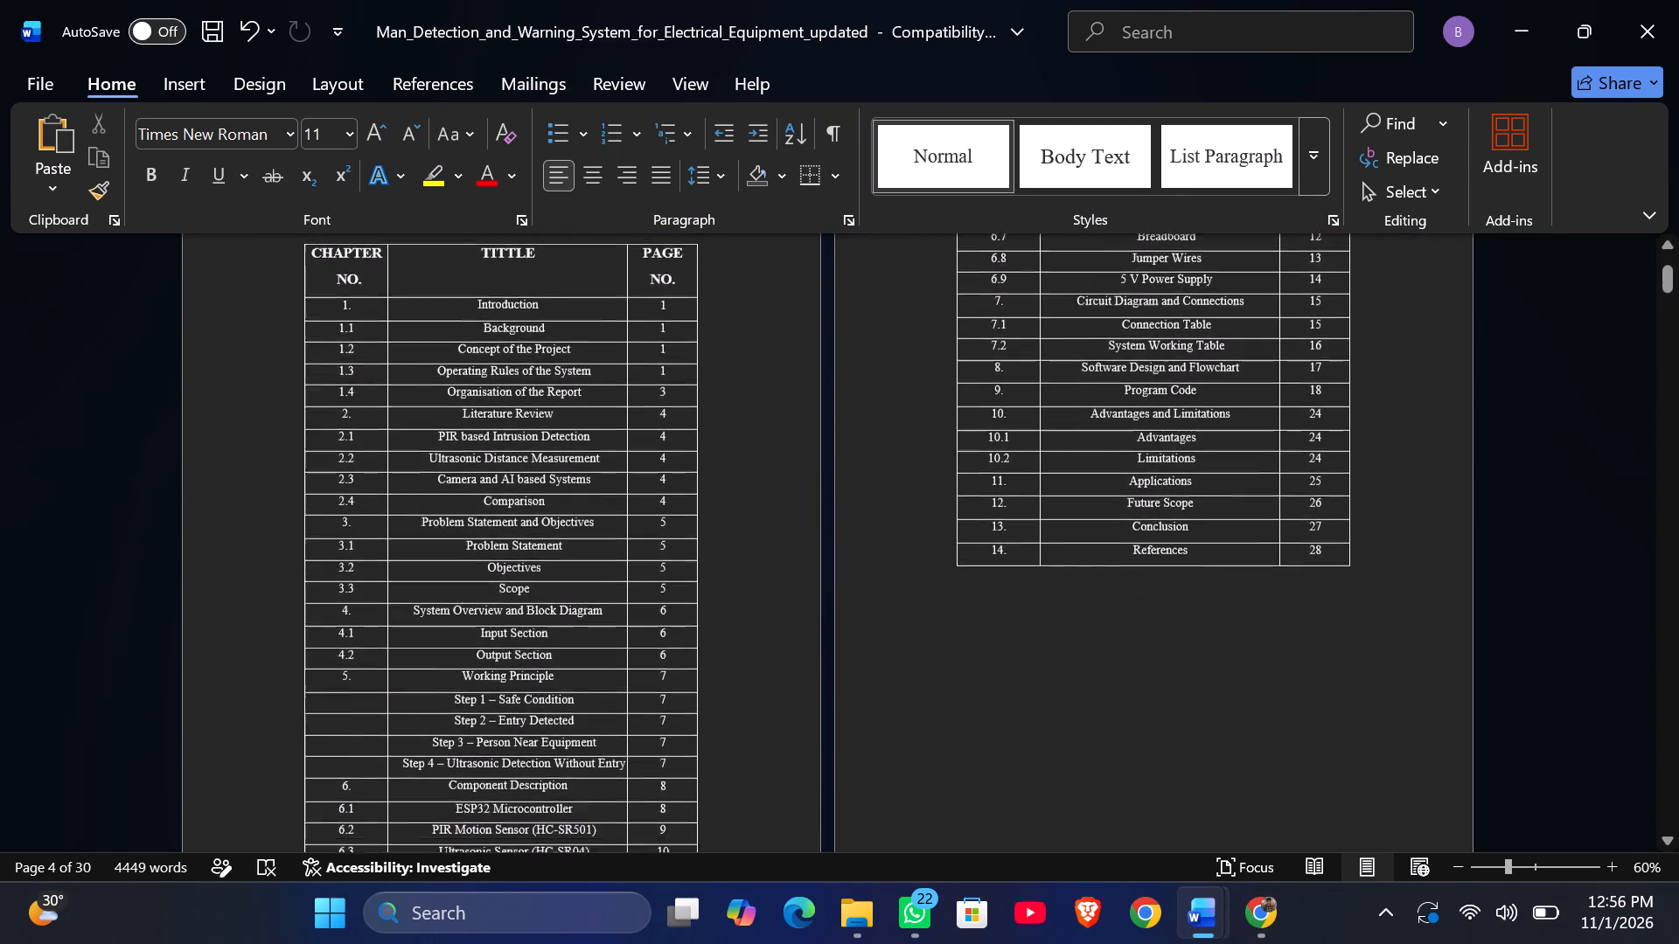
{"action": "scroll", "coordinate": [913, 731], "scroll_direction": "down", "scroll_amount": 4}
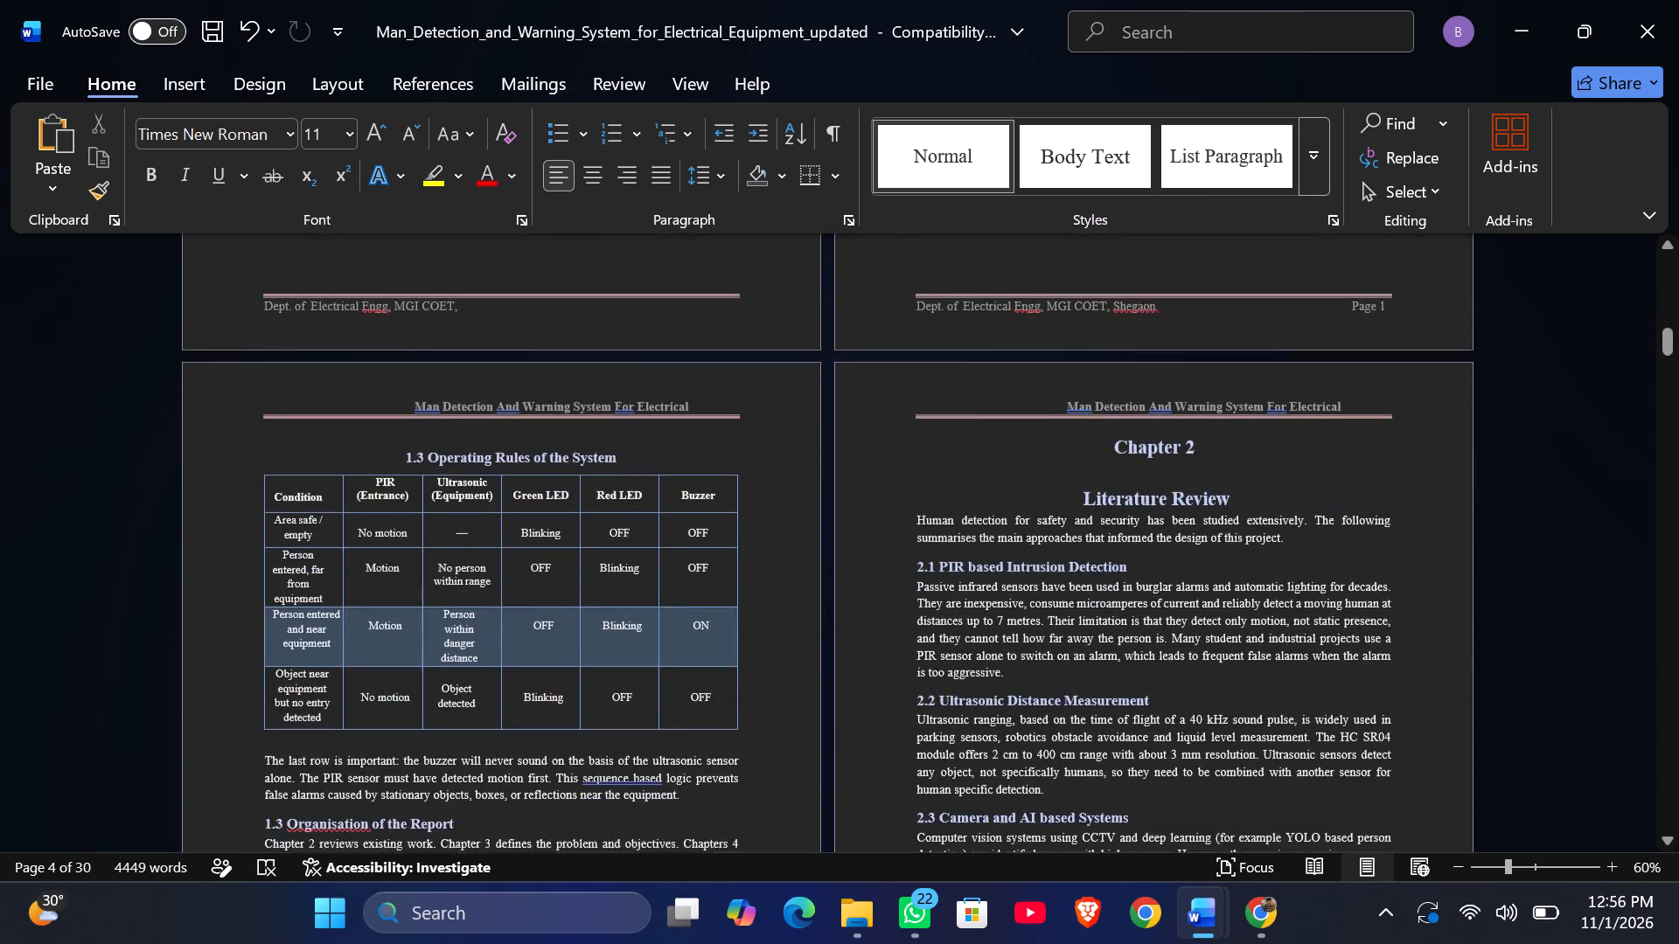
{"action": "scroll", "coordinate": [913, 731], "scroll_direction": "down", "scroll_amount": 2}
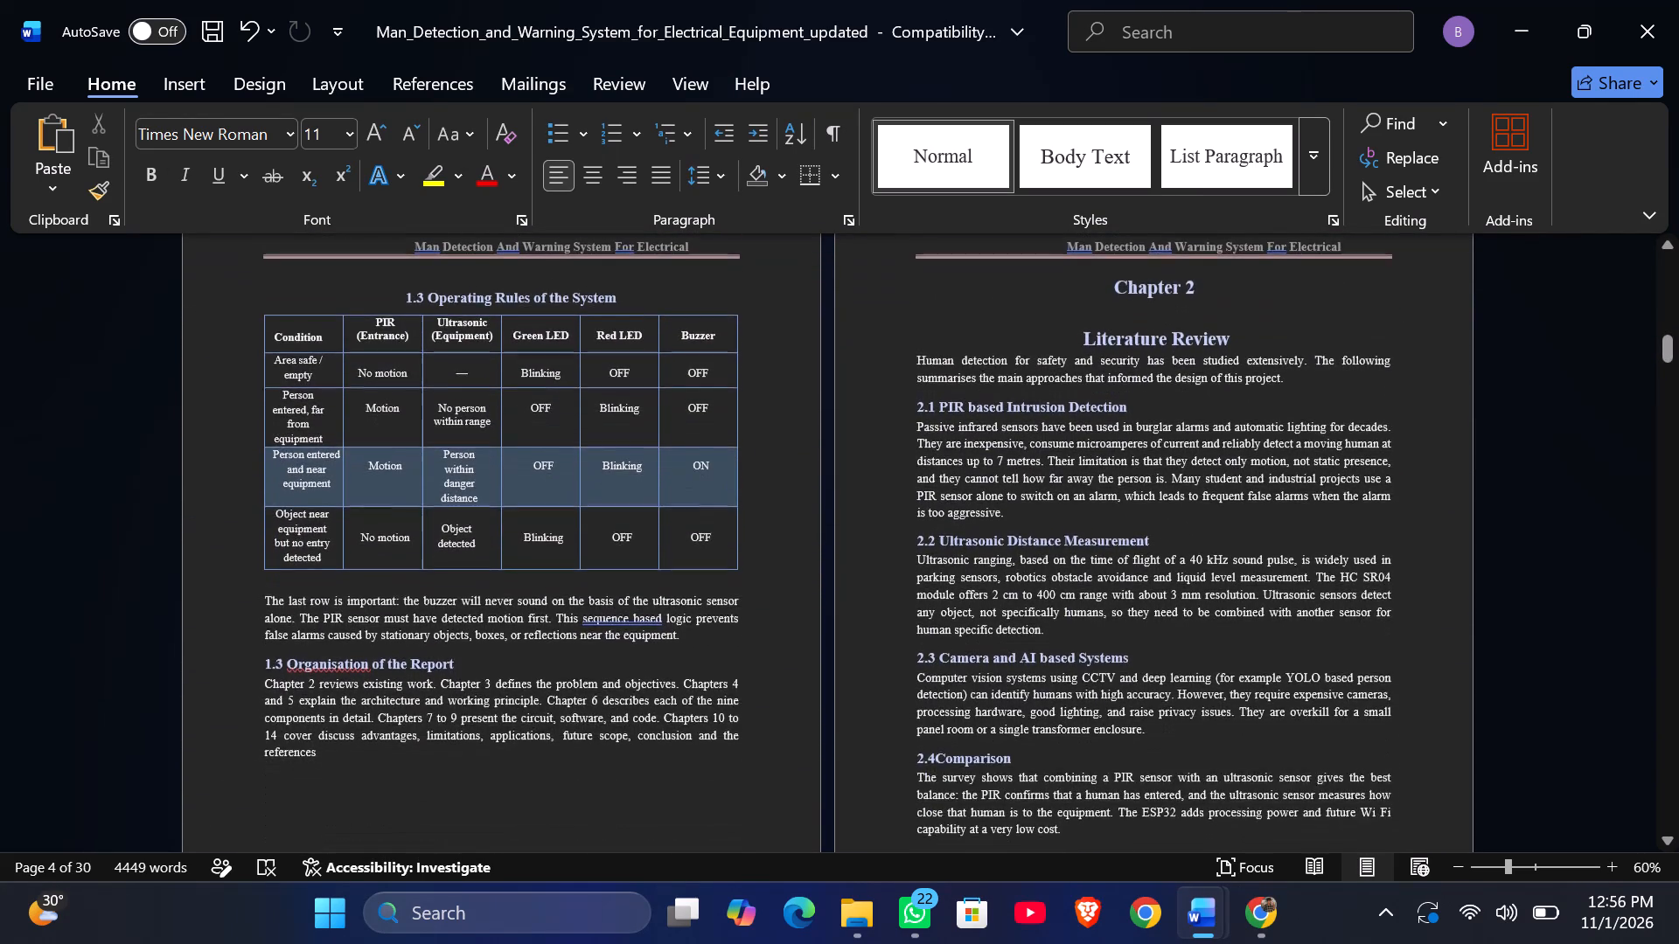
{"action": "scroll", "coordinate": [913, 731], "scroll_direction": "down", "scroll_amount": 1}
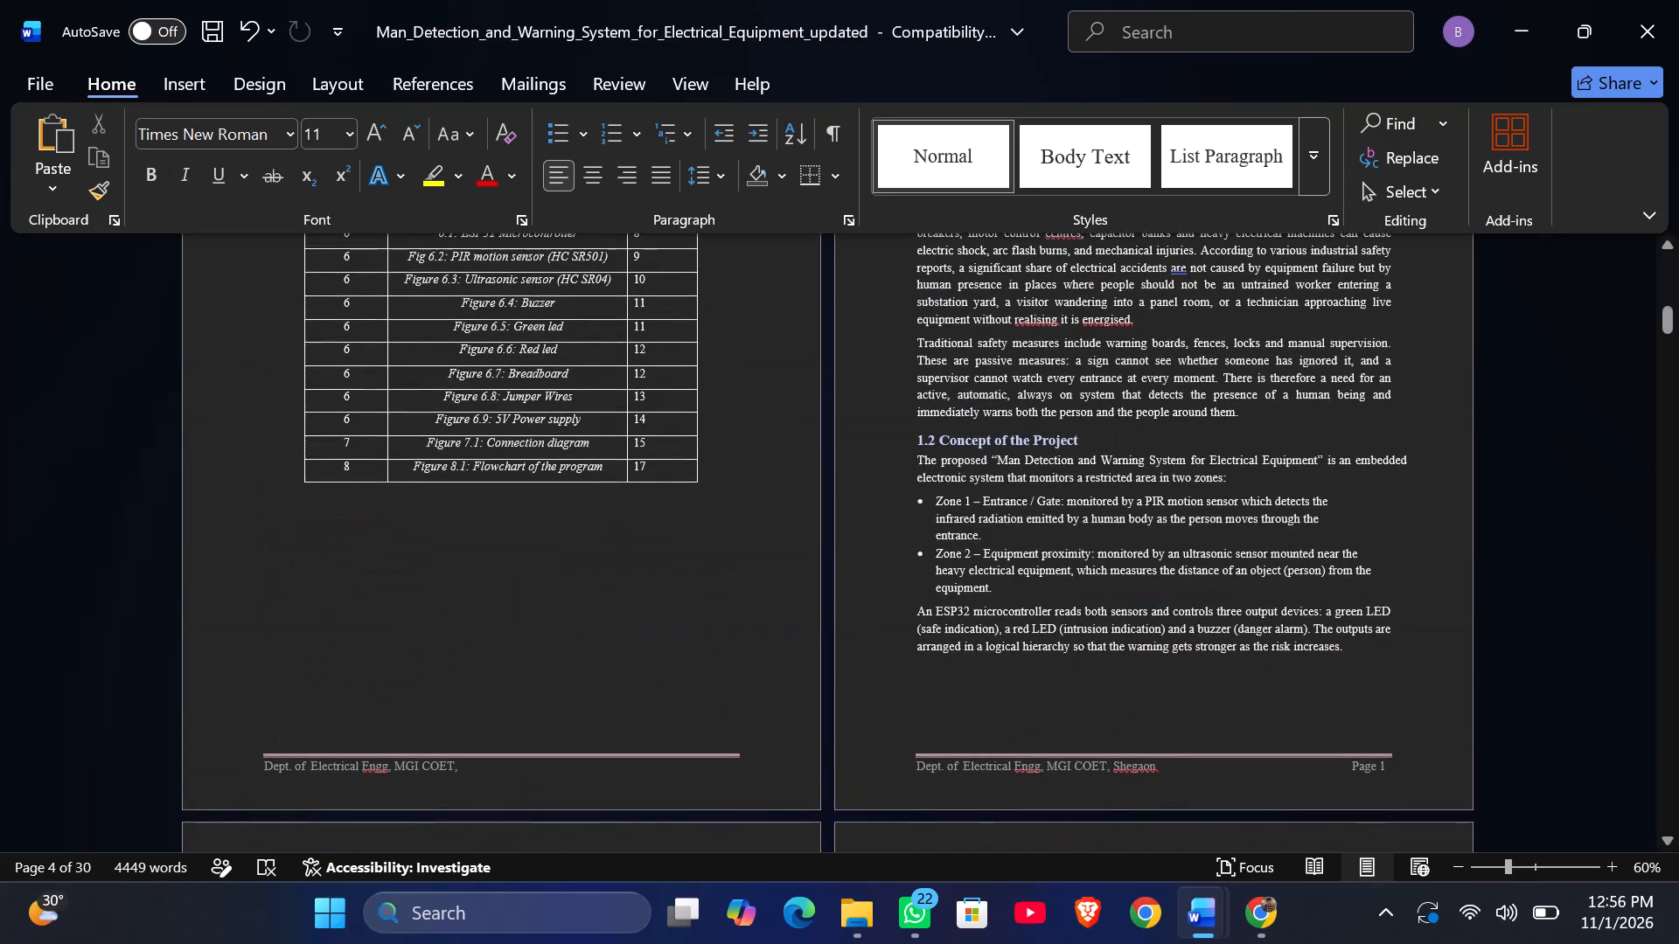
{"action": "scroll", "coordinate": [913, 731], "scroll_direction": "down", "scroll_amount": 3}
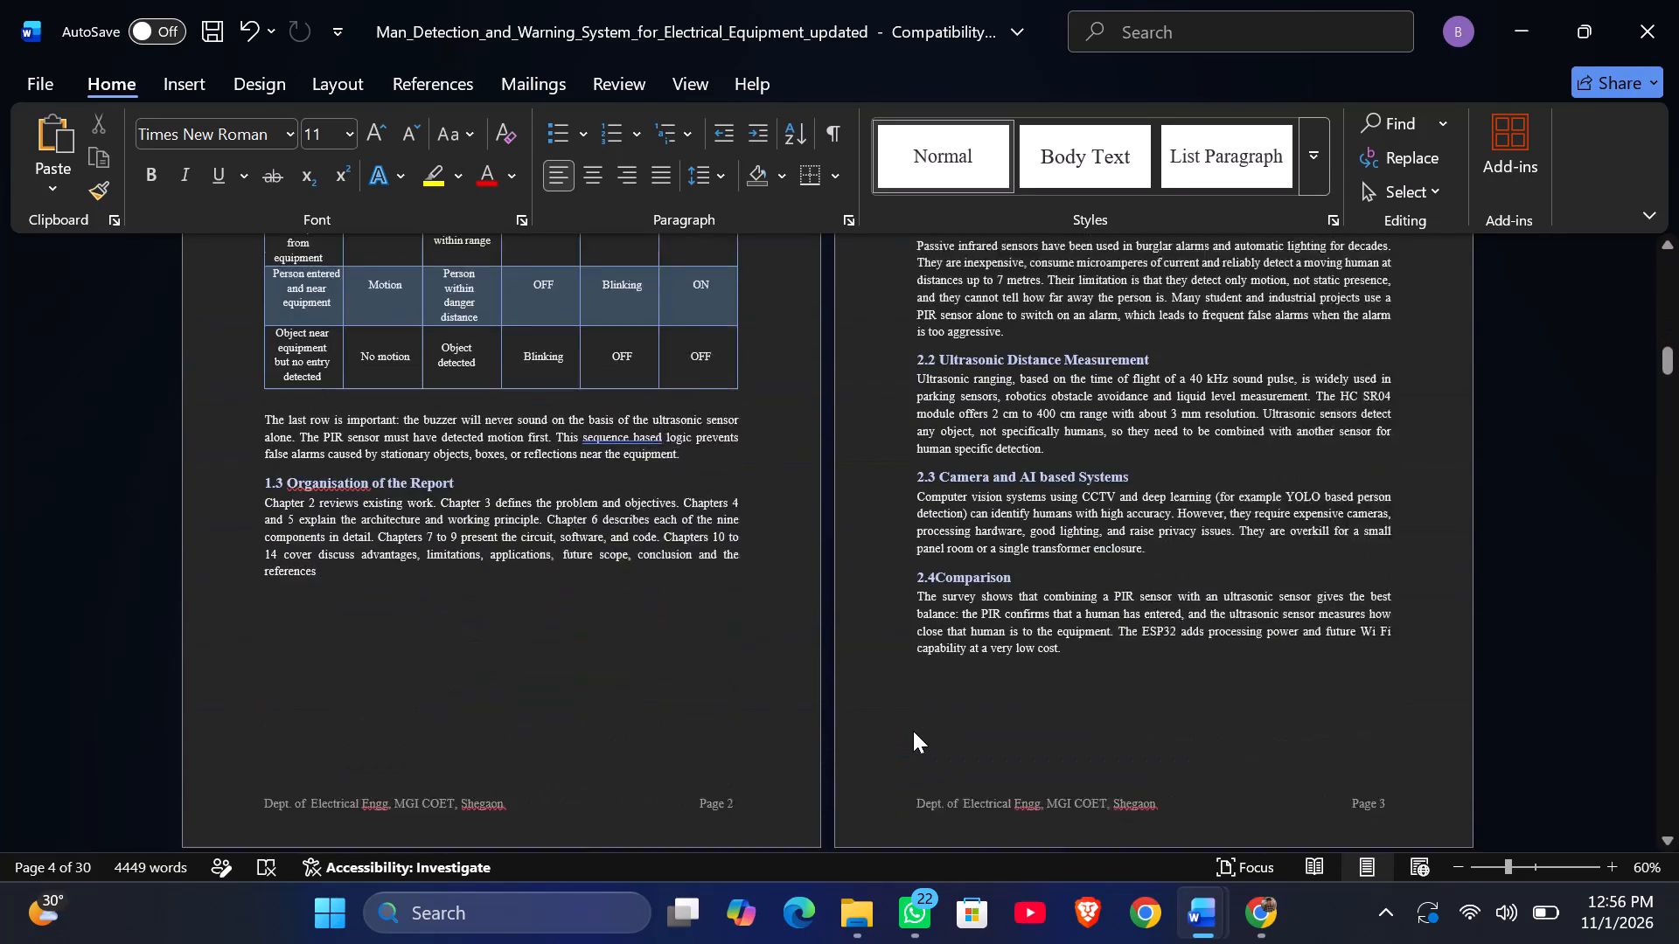
{"action": "left_click", "coordinate": [288, 395]}
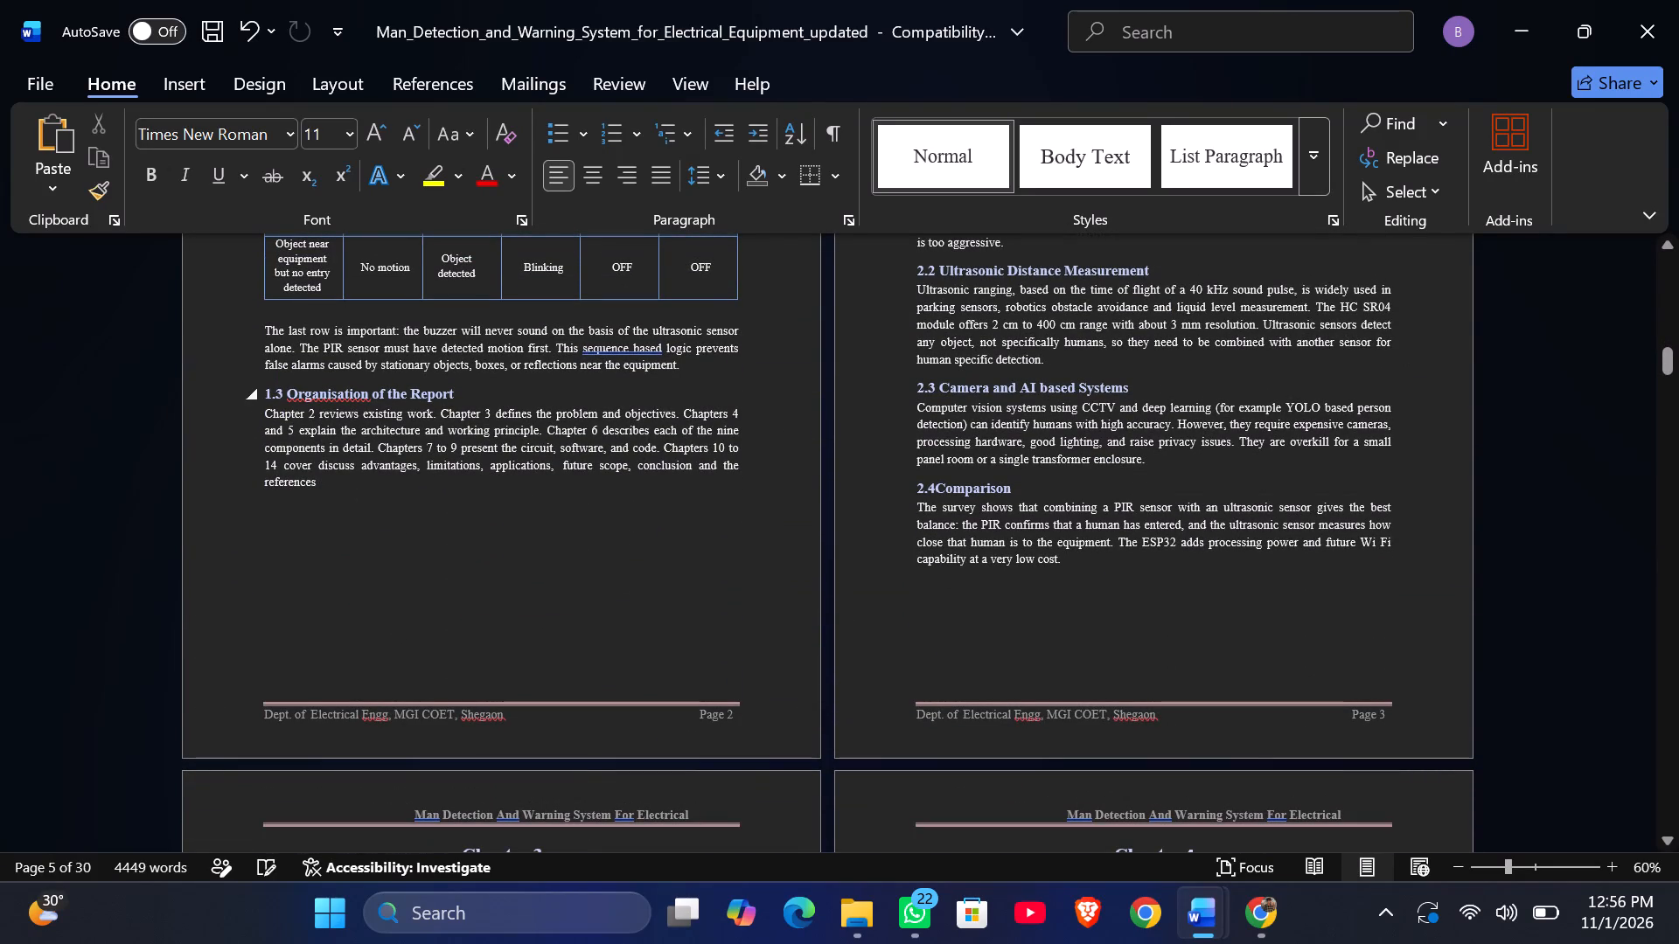
{"action": "key", "text": "Left"}
{"action": "key", "text": "Left"}
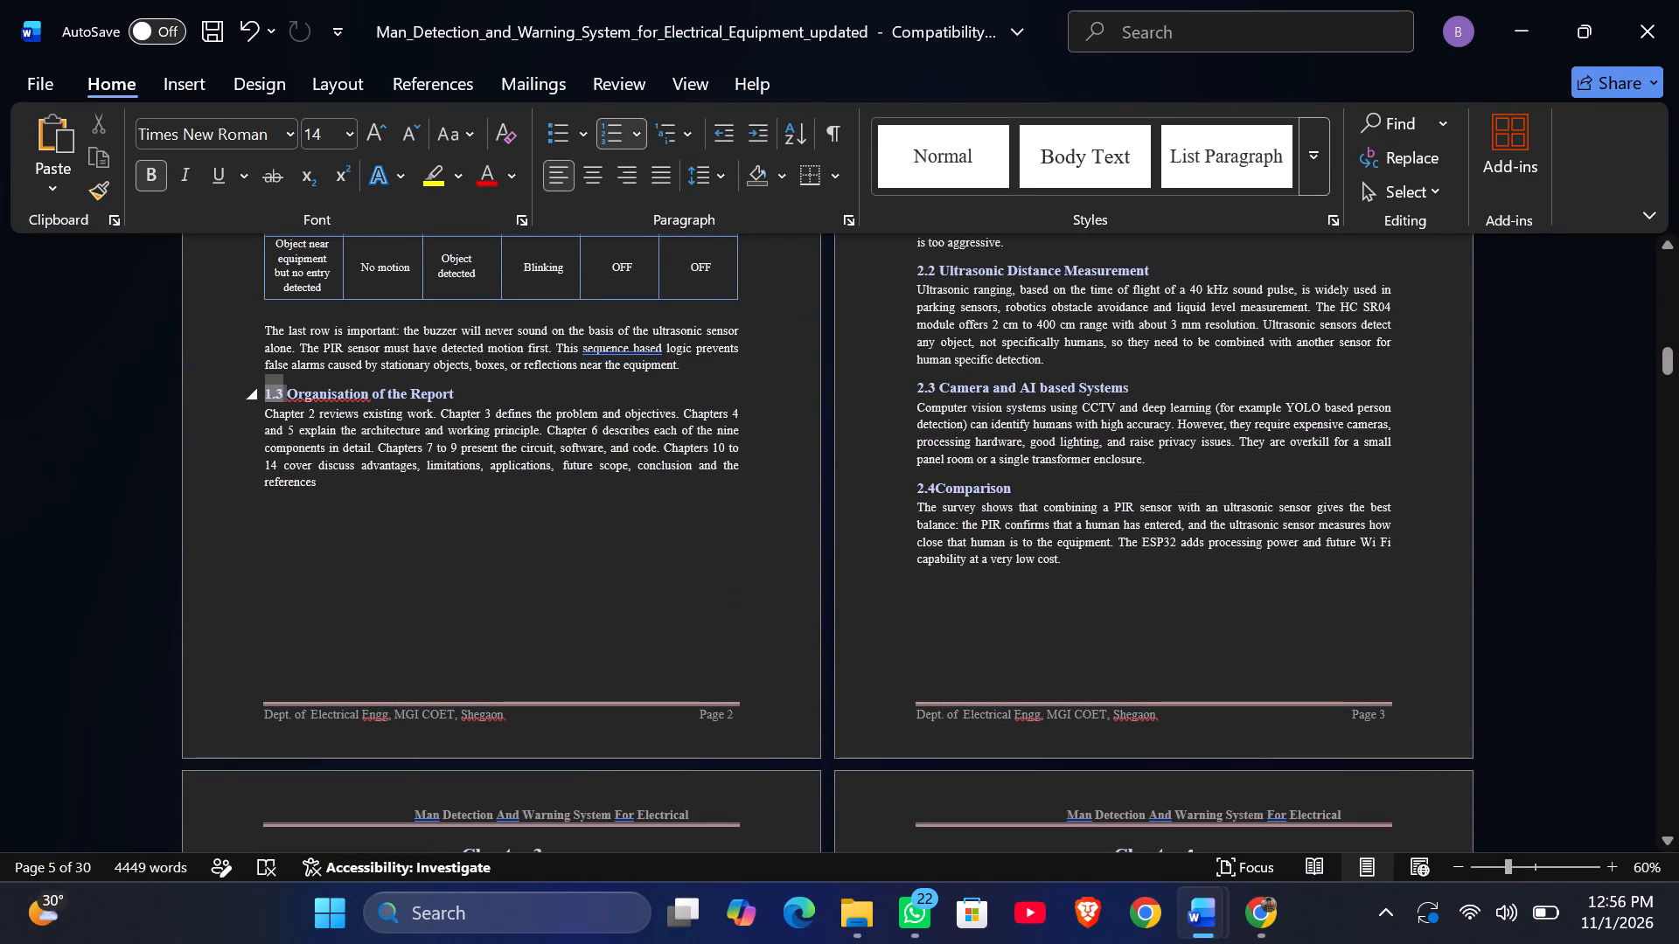
{"action": "key", "text": "Down"}
{"action": "key", "text": "Left"}
{"action": "key", "text": "Left"}
{"action": "key", "text": "Left"}
{"action": "key", "text": "Left"}
{"action": "key", "text": "Left"}
{"action": "key", "text": "Left"}
{"action": "key", "text": "Left"}
{"action": "key", "text": "Left"}
{"action": "key", "text": "Left"}
{"action": "key", "text": "Left"}
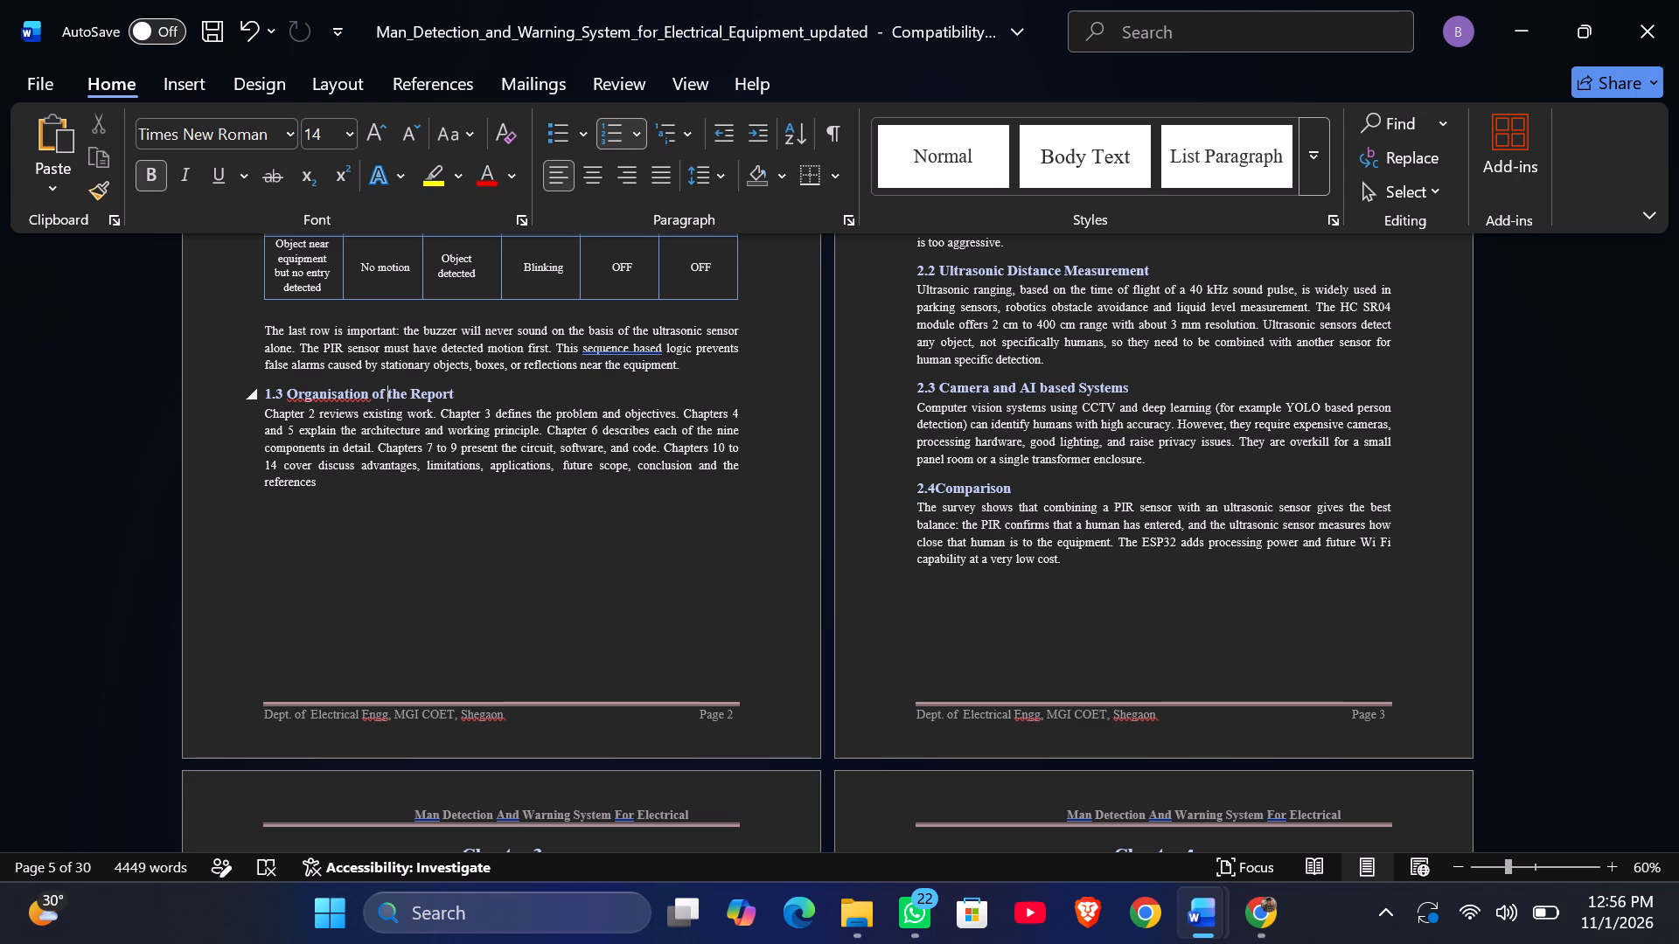
{"action": "key", "text": "Left"}
{"action": "key", "text": "Left"}
{"action": "key", "text": "Left"}
{"action": "key", "text": "Left"}
{"action": "key", "text": "Left"}
{"action": "key", "text": "Left"}
{"action": "key", "text": "Left"}
{"action": "key", "text": "Left"}
{"action": "key", "text": "Left"}
{"action": "key", "text": "Left"}
{"action": "key", "text": "Left"}
{"action": "key", "text": "Left"}
{"action": "key", "text": "Left"}
{"action": "key", "text": "Left"}
{"action": "key", "text": "Left"}
{"action": "key", "text": "Left"}
{"action": "key", "text": "BackSpace"}
{"action": "key", "text": "1"}
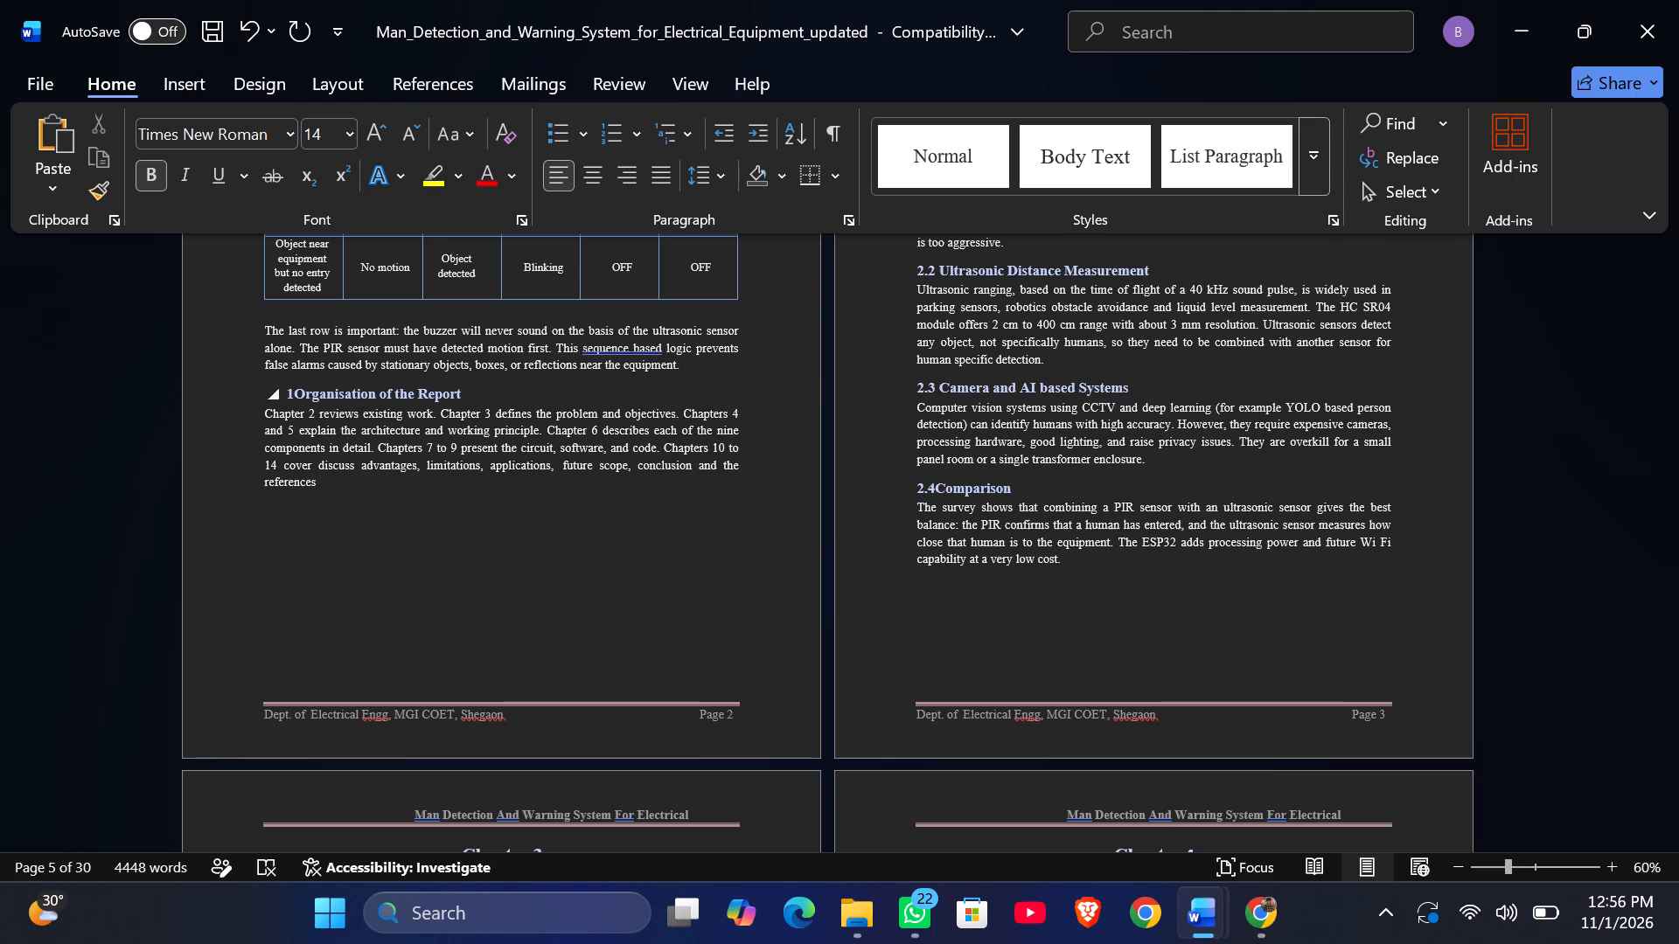
{"action": "type", "text": ".4"}
{"action": "key", "text": "space"}
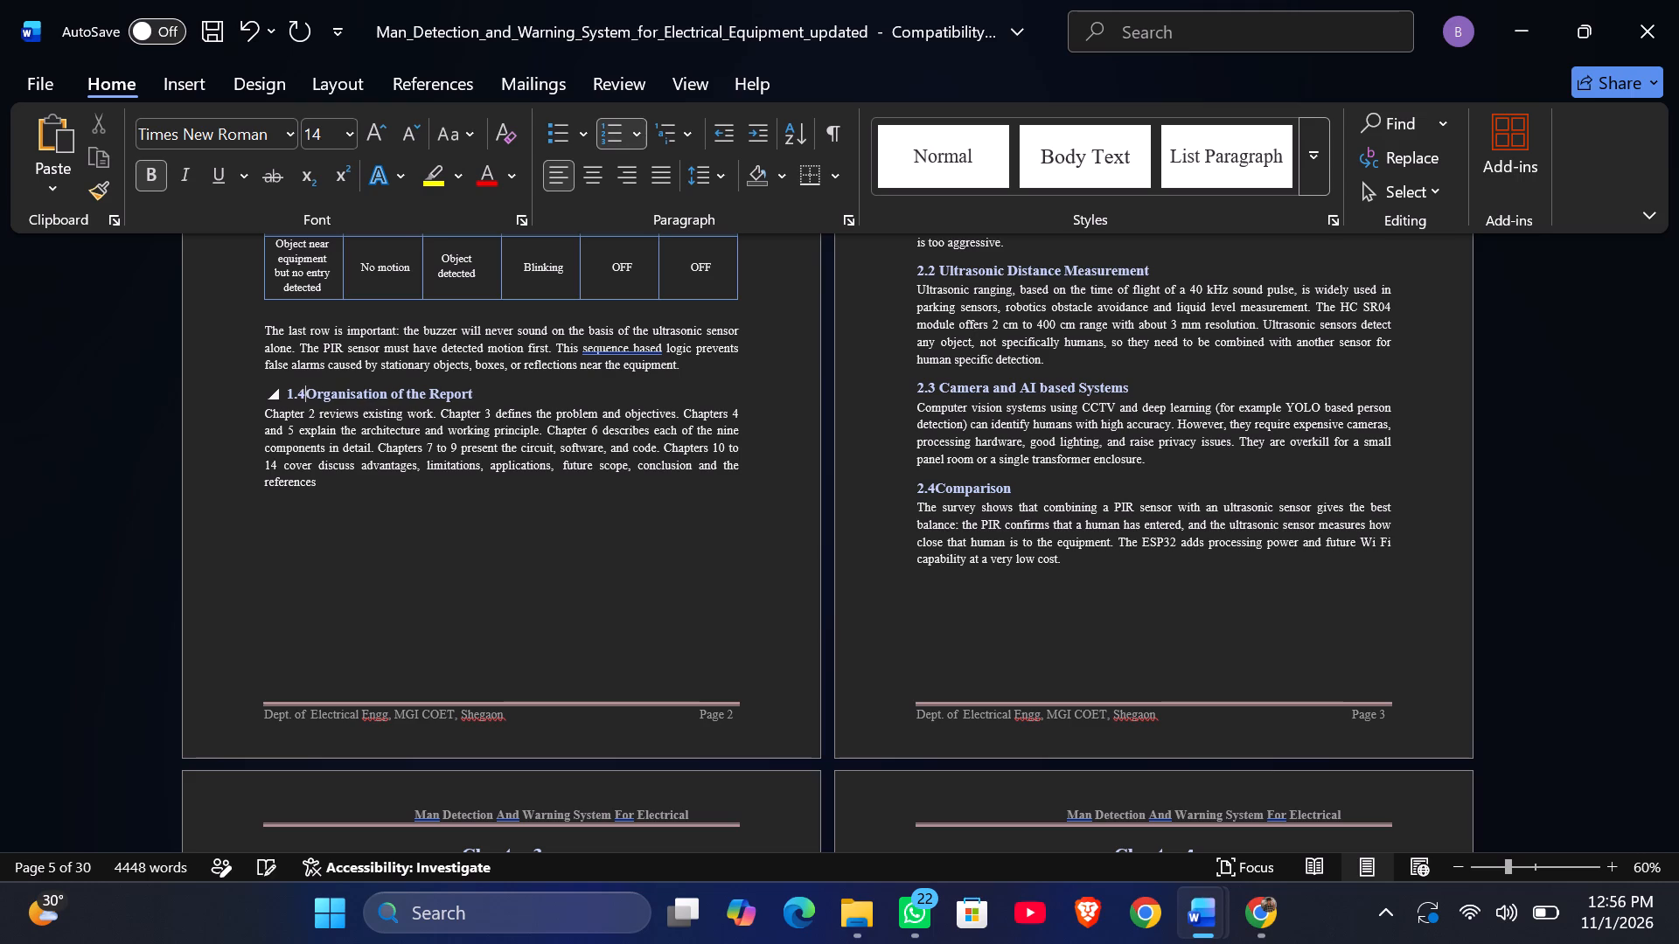
{"action": "key", "text": "space"}
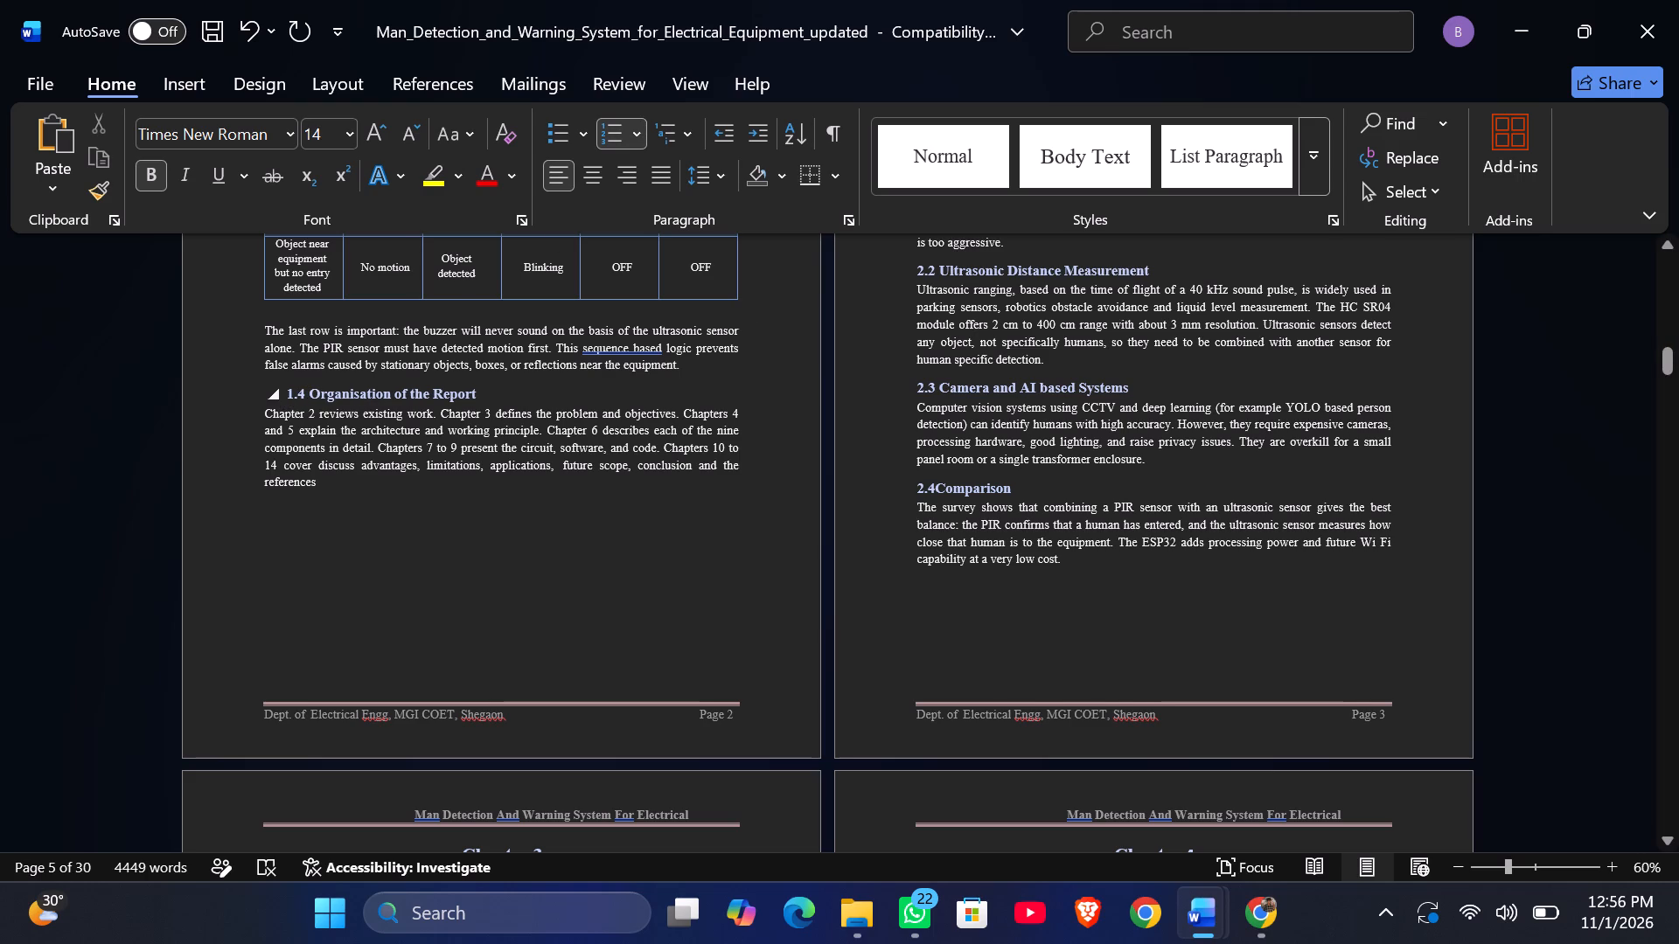
Remove the indented number before "Organisation of the Report" and re-enter 1.4 so the heading starts at the text margin.
{"action": "left_click", "coordinate": [289, 395]}
{"action": "left_click", "coordinate": [289, 395]}
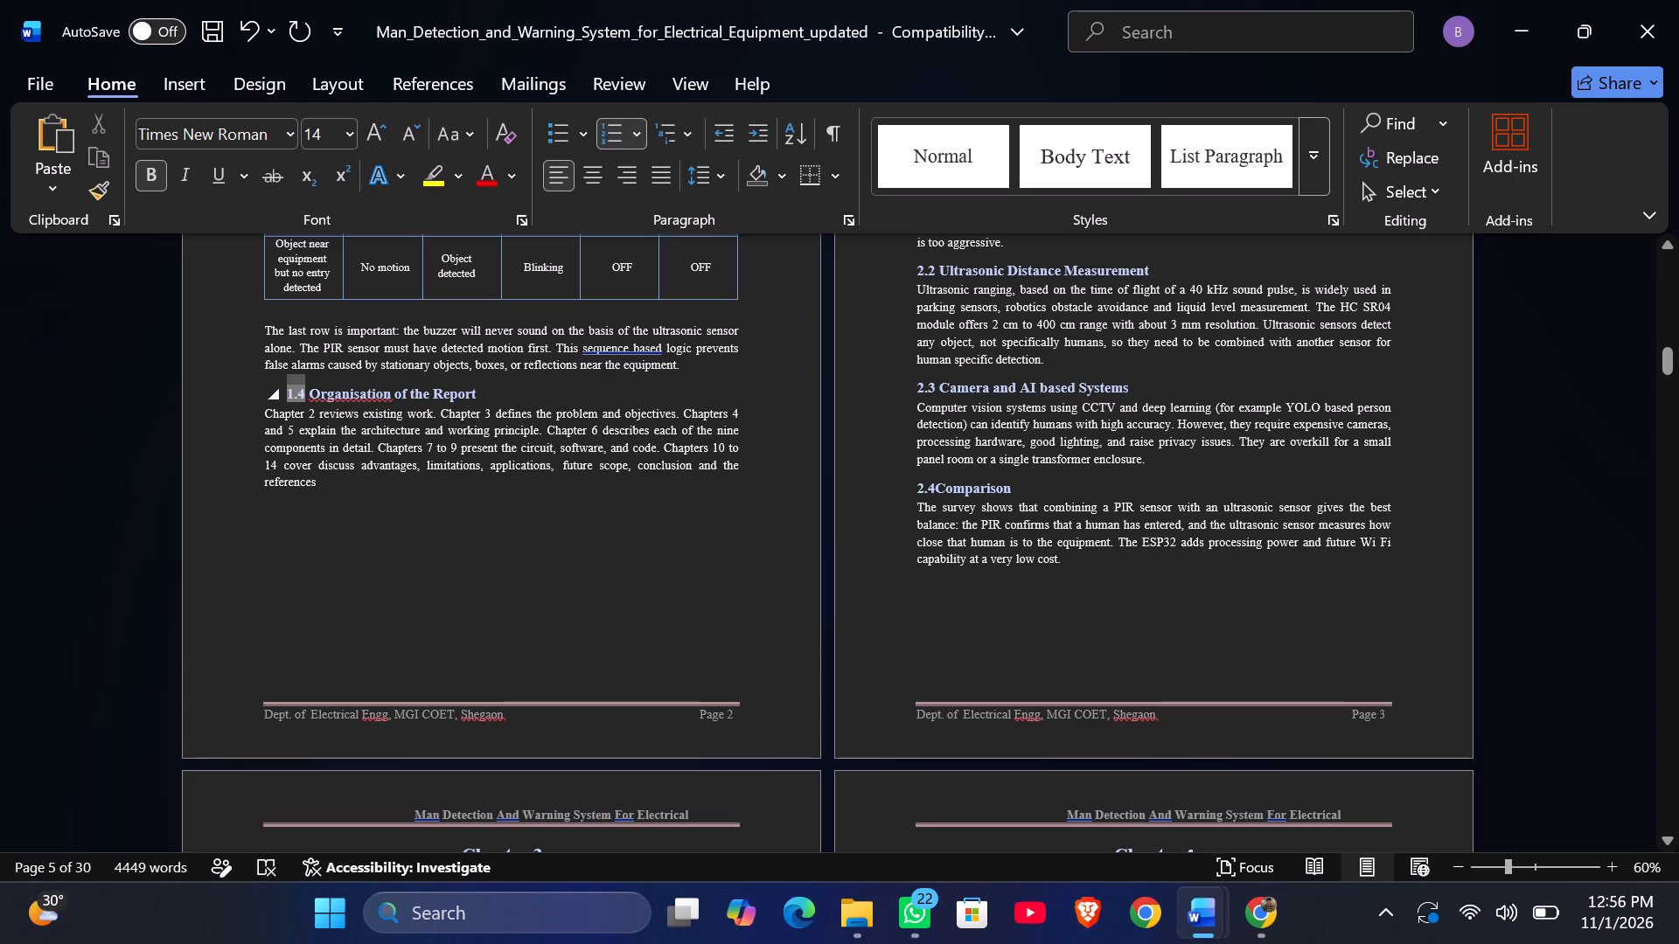
{"action": "left_click", "coordinate": [285, 395]}
{"action": "key", "text": "BackSpace"}
{"action": "key", "text": "BackSpace"}
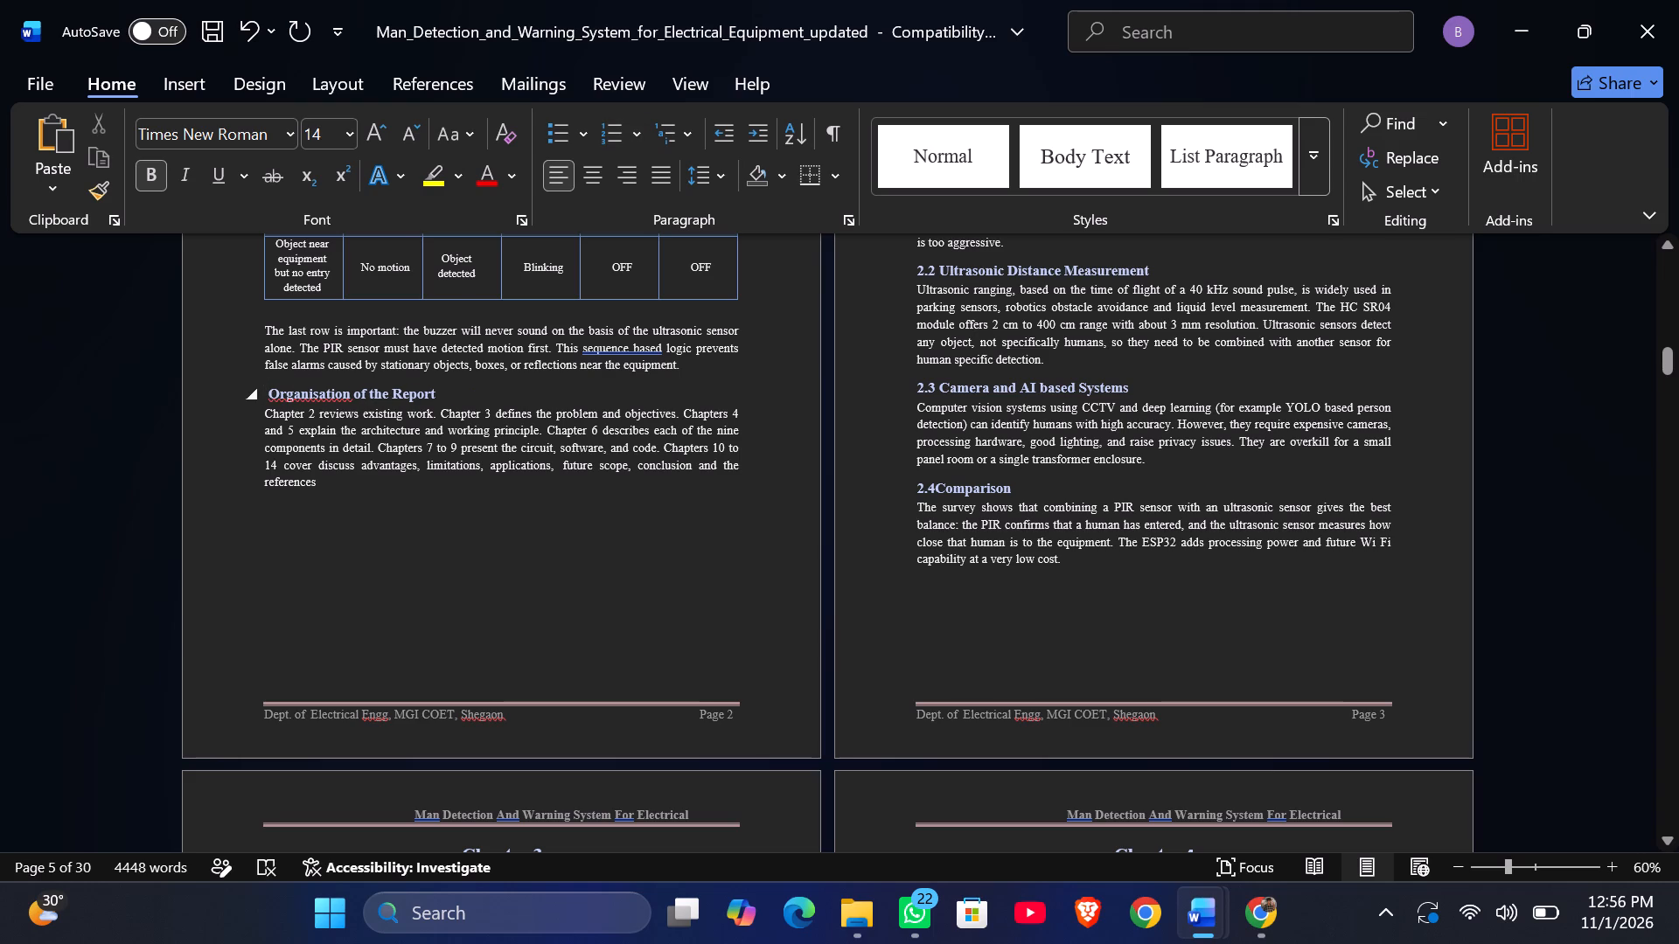
{"action": "key", "text": "1"}
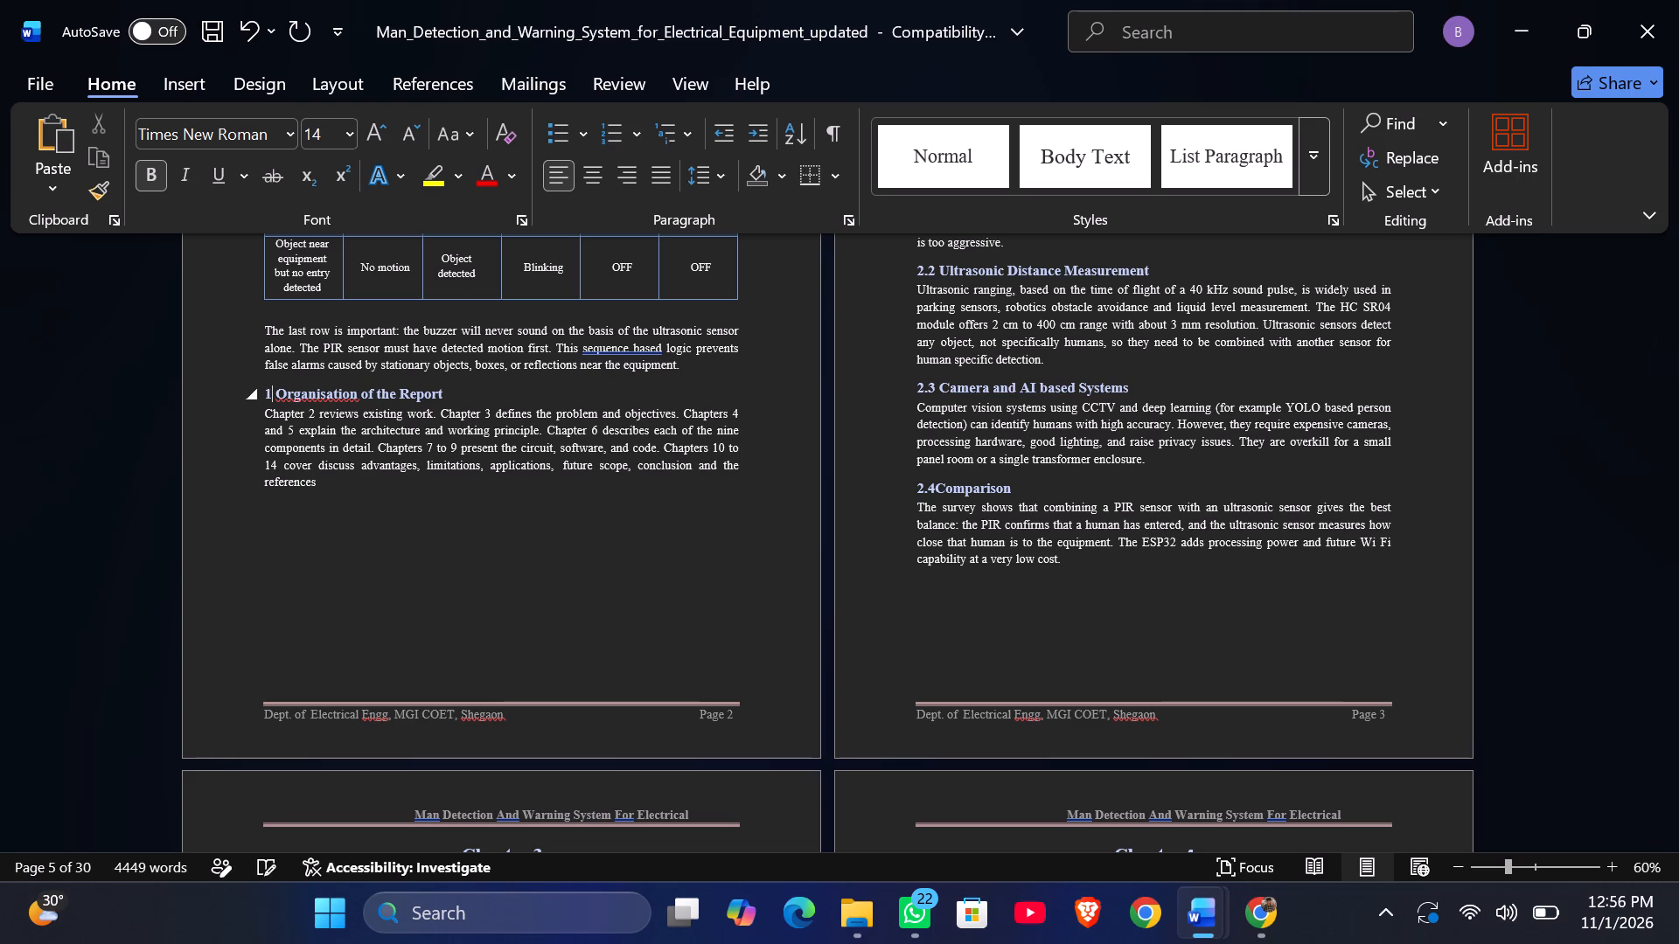
{"action": "type", "text": ".4"}
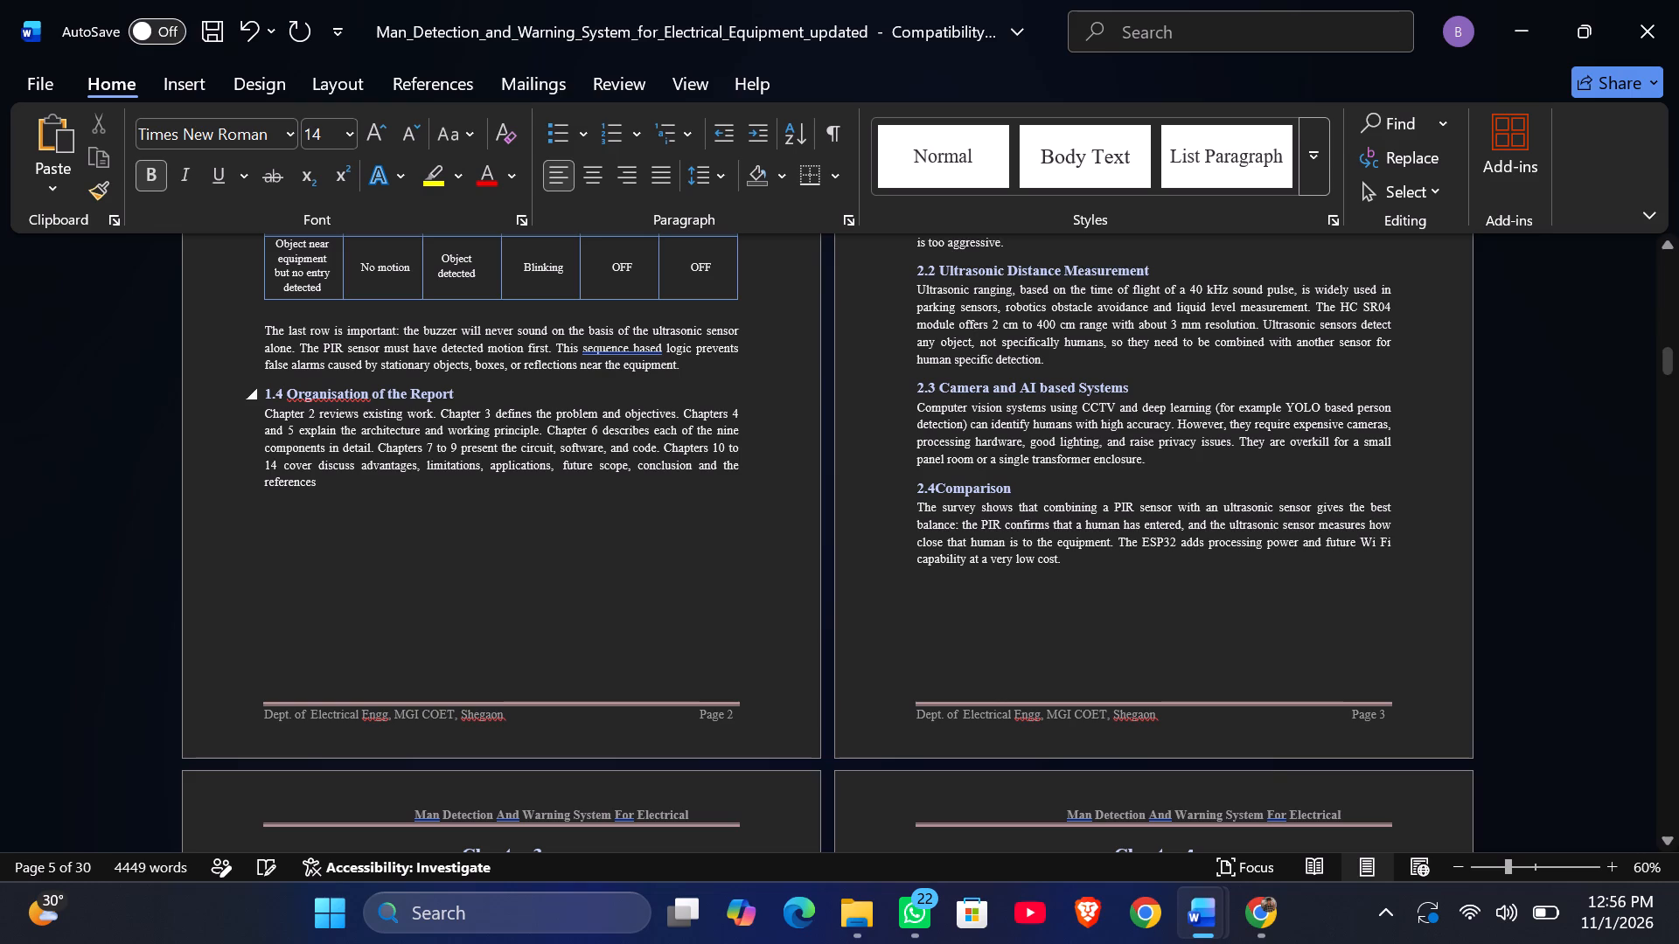
{"action": "left_click", "coordinate": [461, 557]}
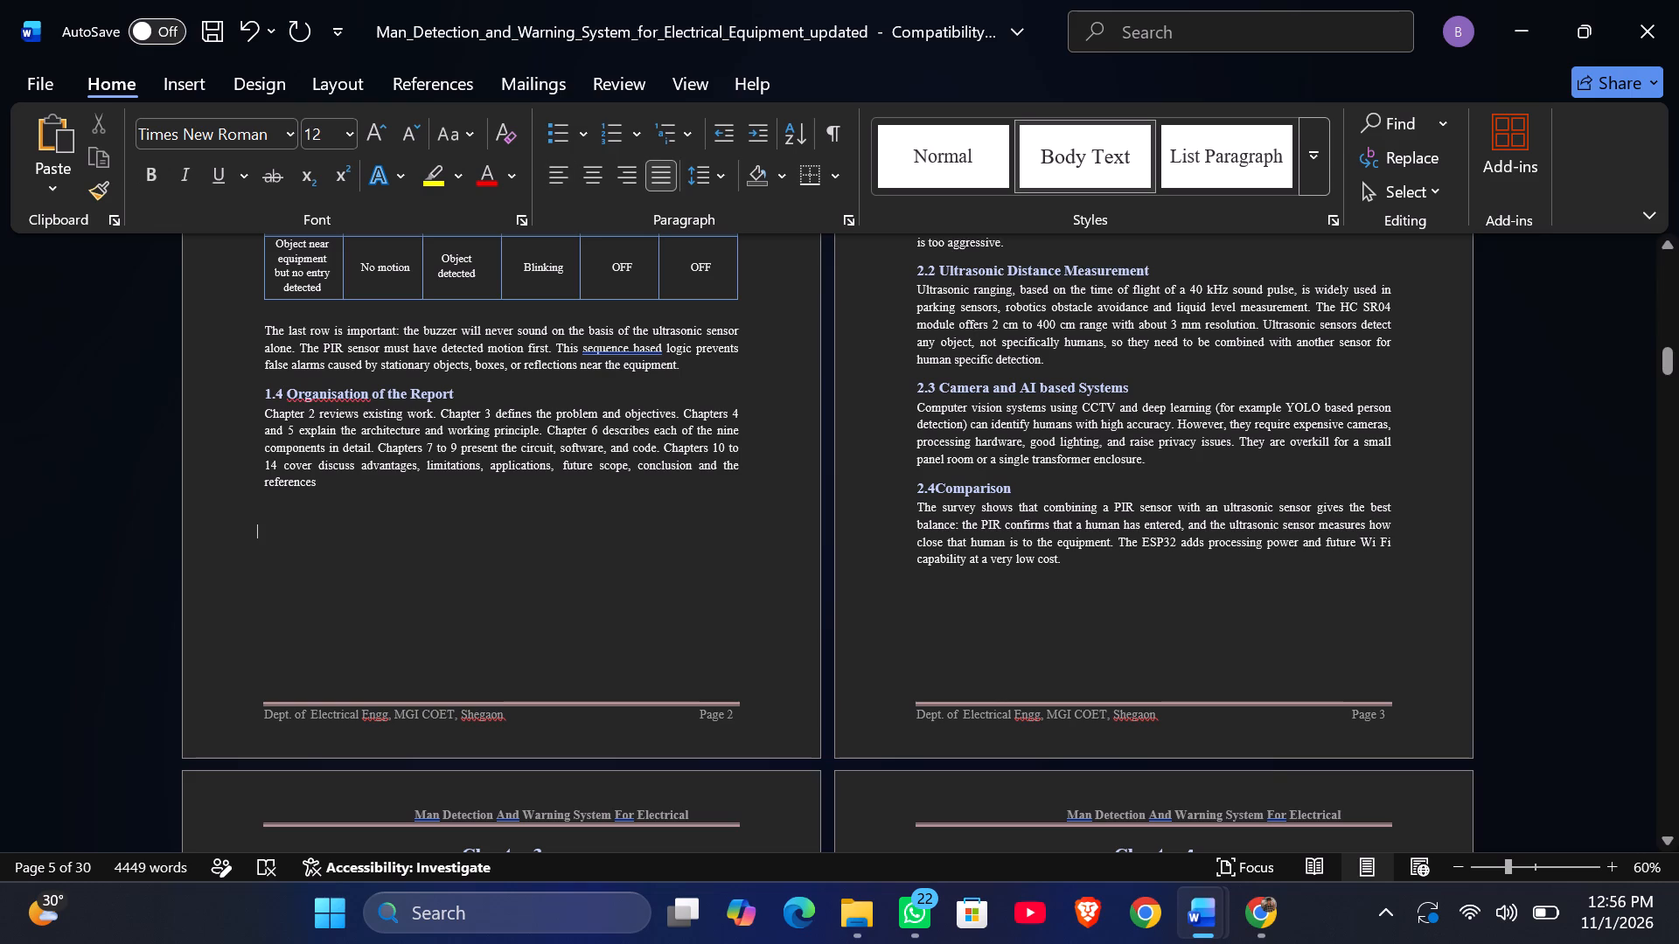
Set the page numbers of entries 1.4 Organisation of the Report and 1.3 Operating Rules of the System to 2 in the Table of Contents.
{"action": "scroll", "coordinate": [461, 557], "scroll_direction": "up", "scroll_amount": 2}
{"action": "scroll", "coordinate": [461, 557], "scroll_direction": "down", "scroll_amount": 1}
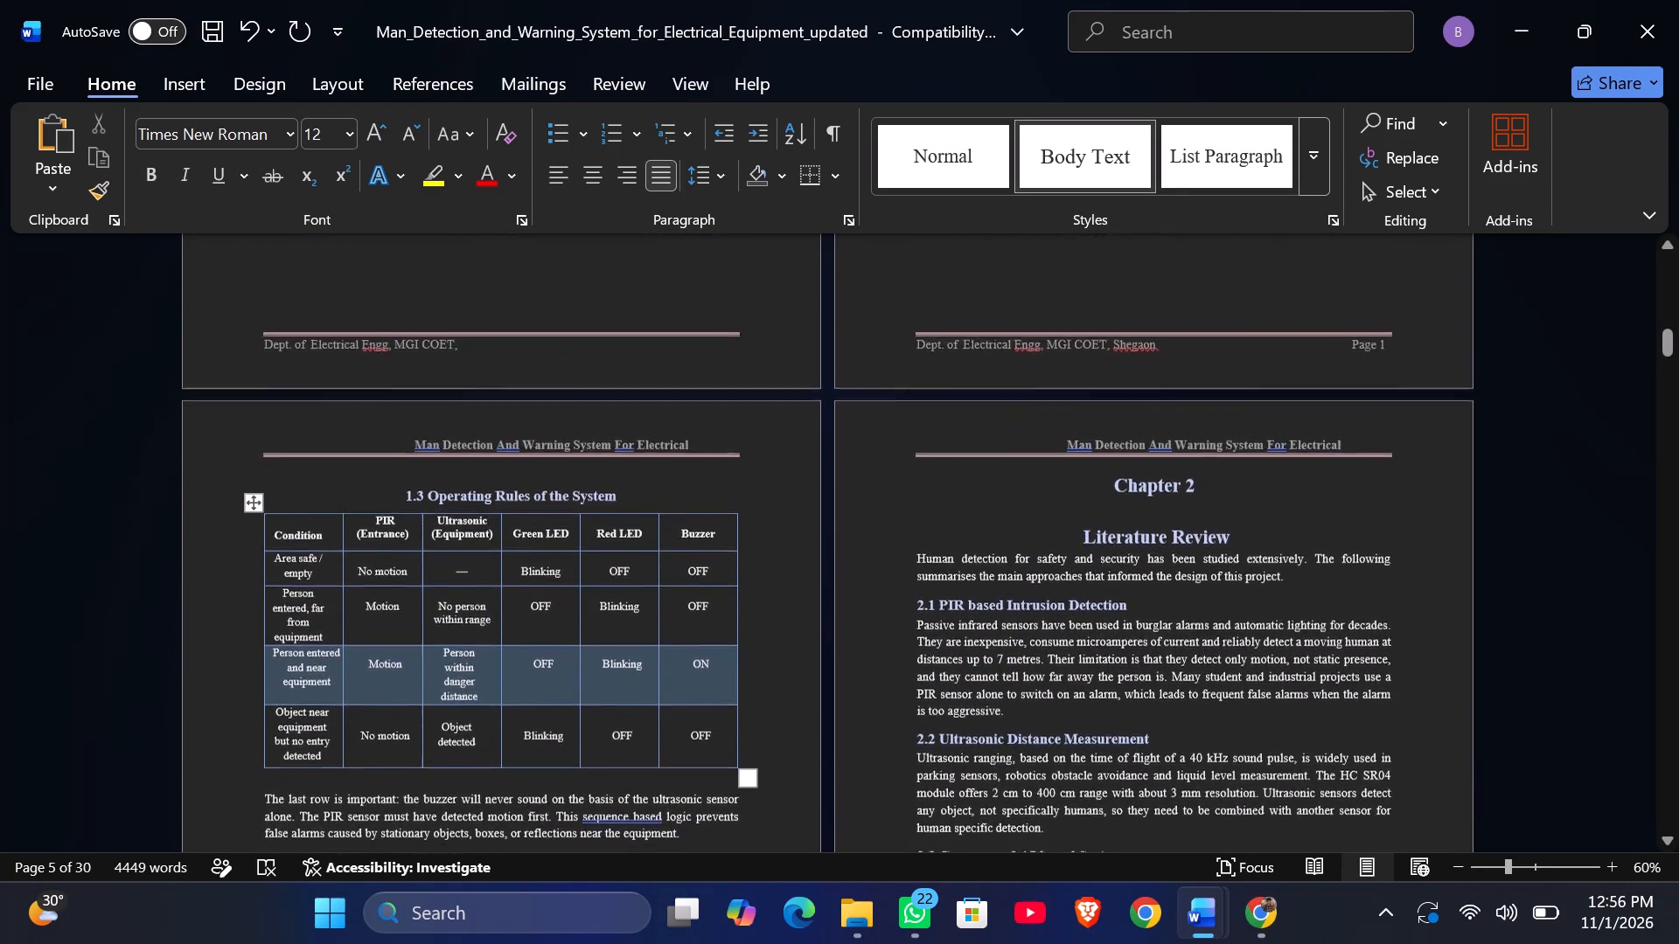
{"action": "scroll", "coordinate": [461, 557], "scroll_direction": "down", "scroll_amount": 2}
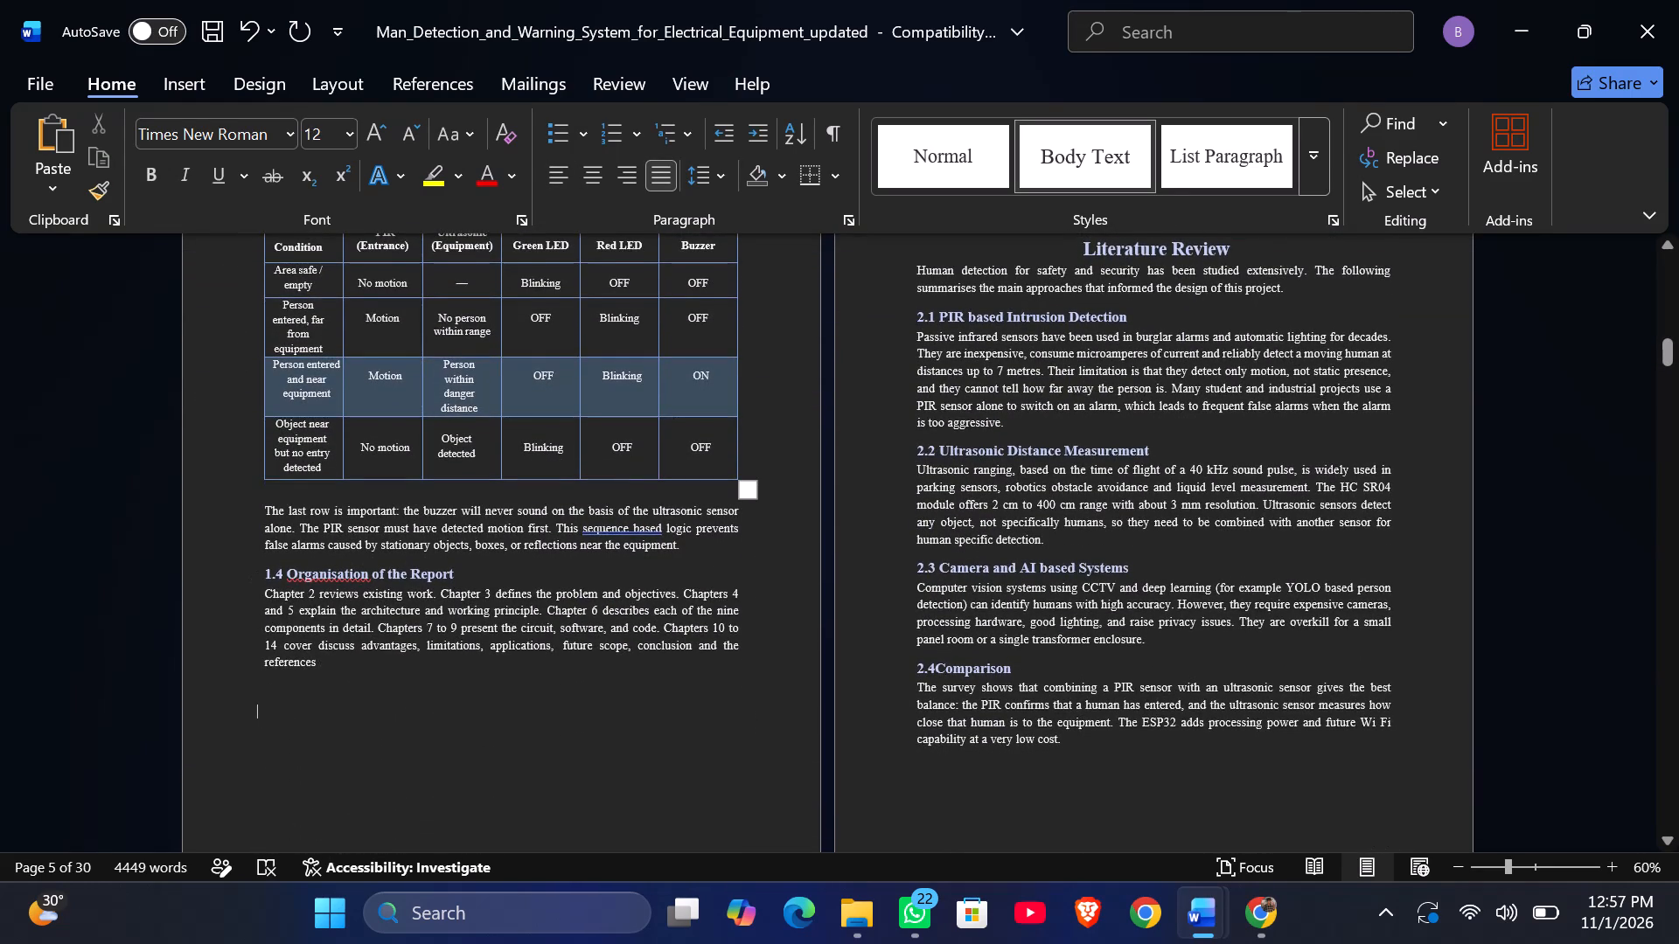
{"action": "scroll", "coordinate": [474, 707], "scroll_direction": "up", "scroll_amount": 3}
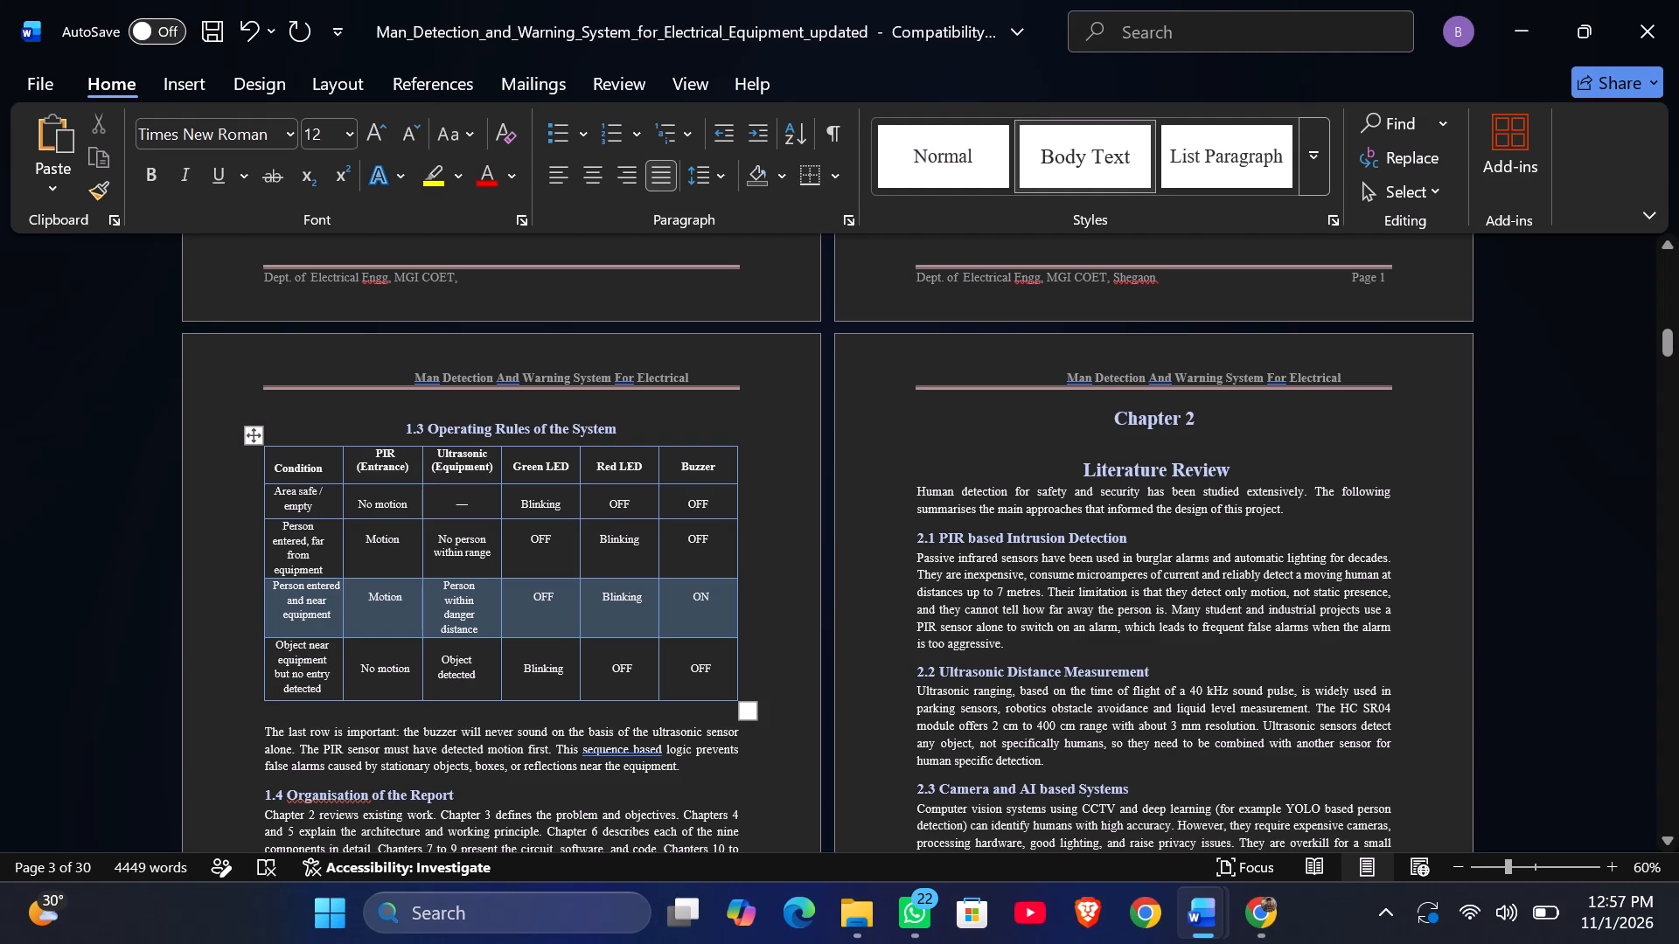
{"action": "scroll", "coordinate": [474, 707], "scroll_direction": "up", "scroll_amount": 1}
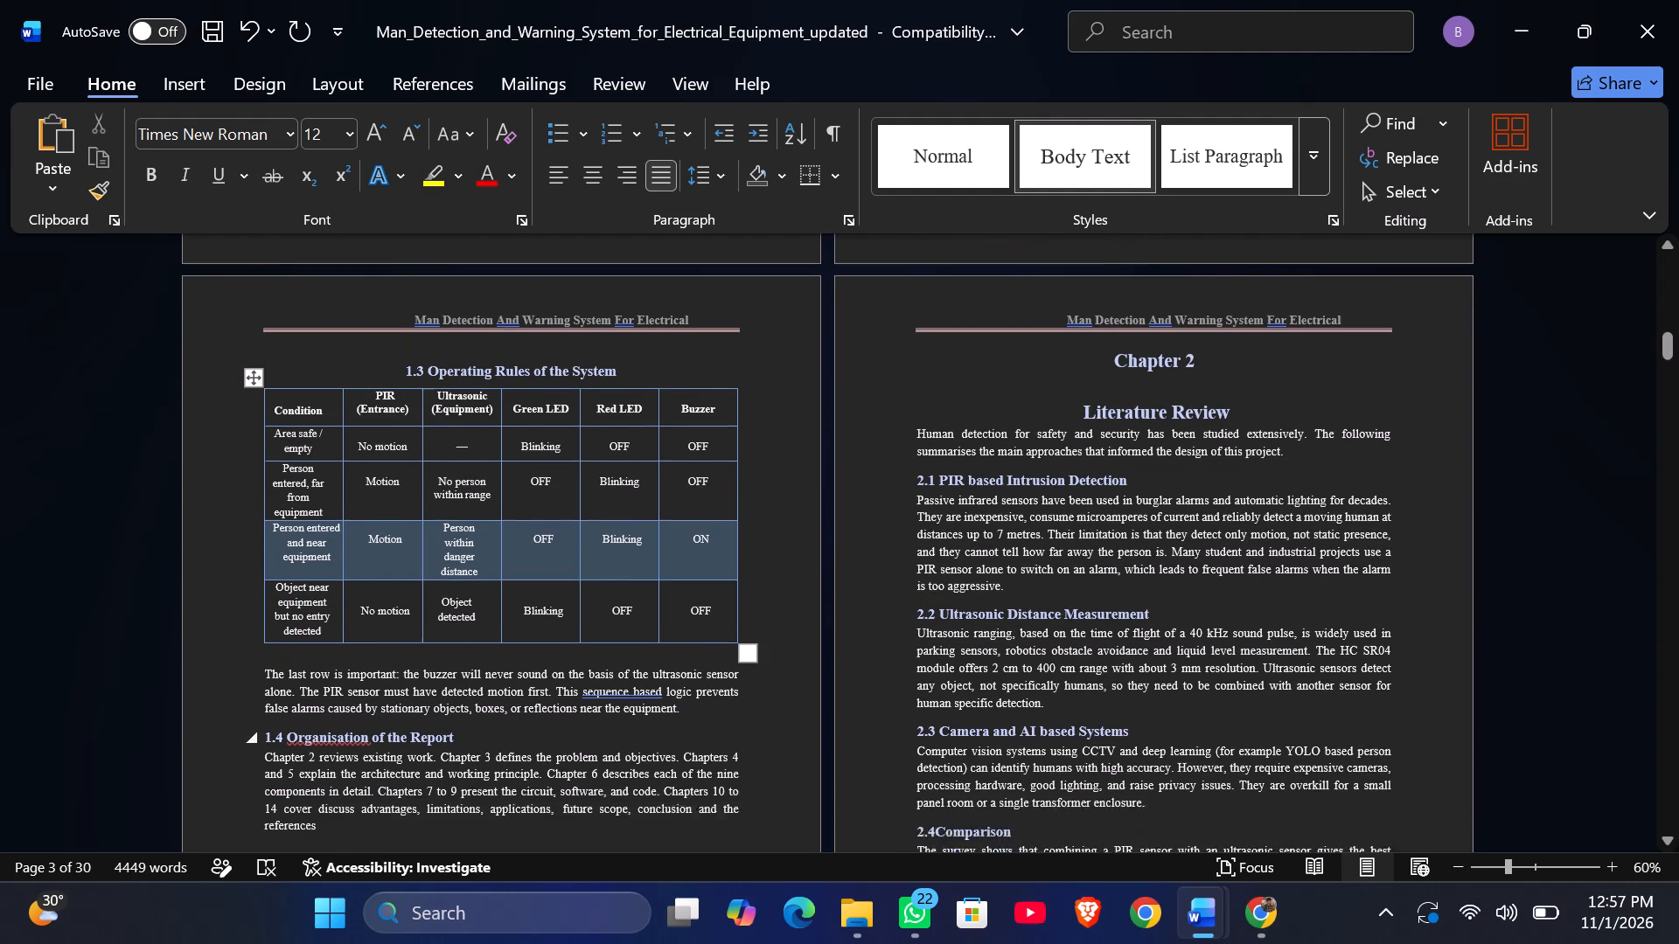
{"action": "scroll", "coordinate": [474, 707], "scroll_direction": "up", "scroll_amount": 2}
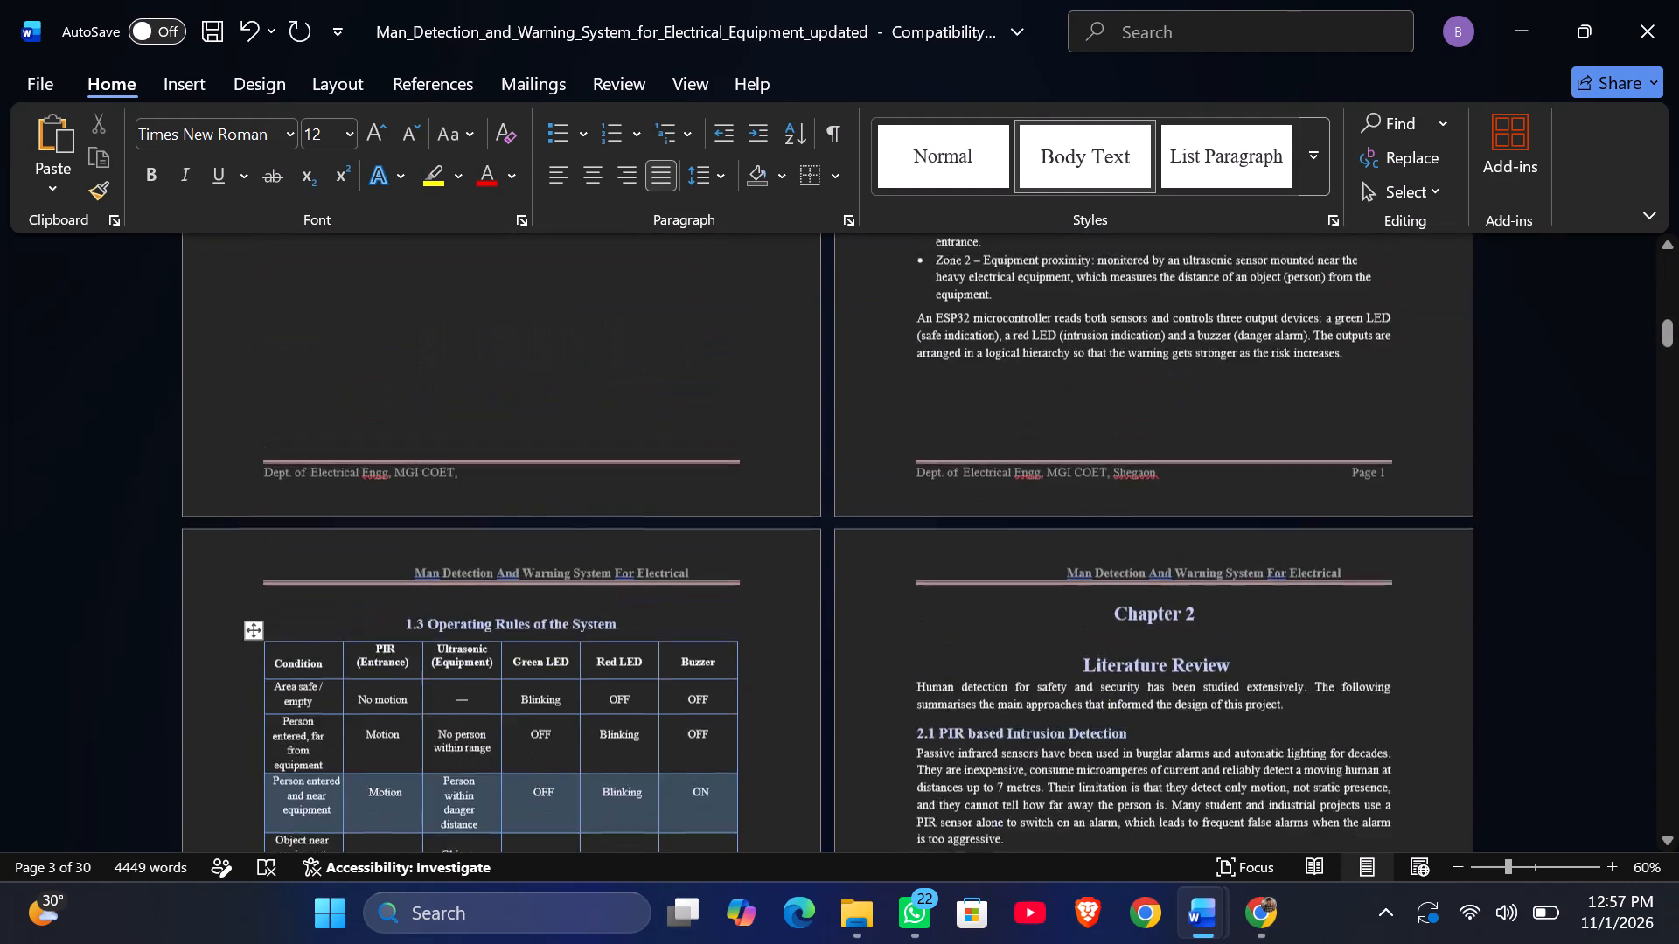
{"action": "scroll", "coordinate": [474, 707], "scroll_direction": "up", "scroll_amount": 17}
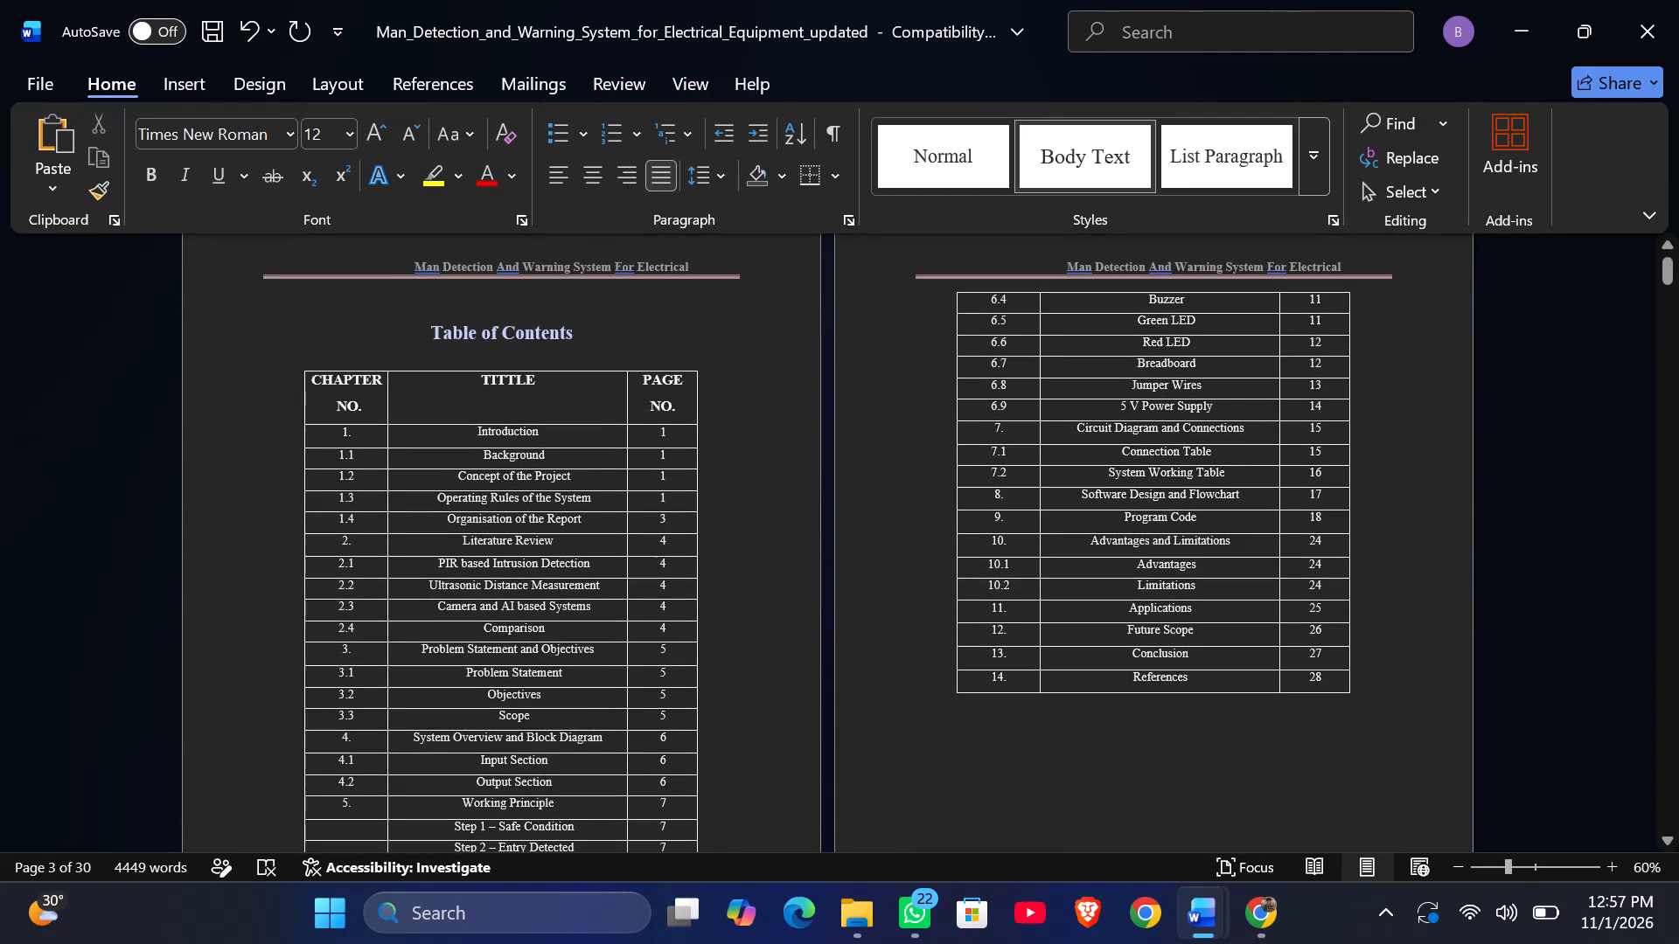
{"action": "left_click", "coordinate": [676, 521]}
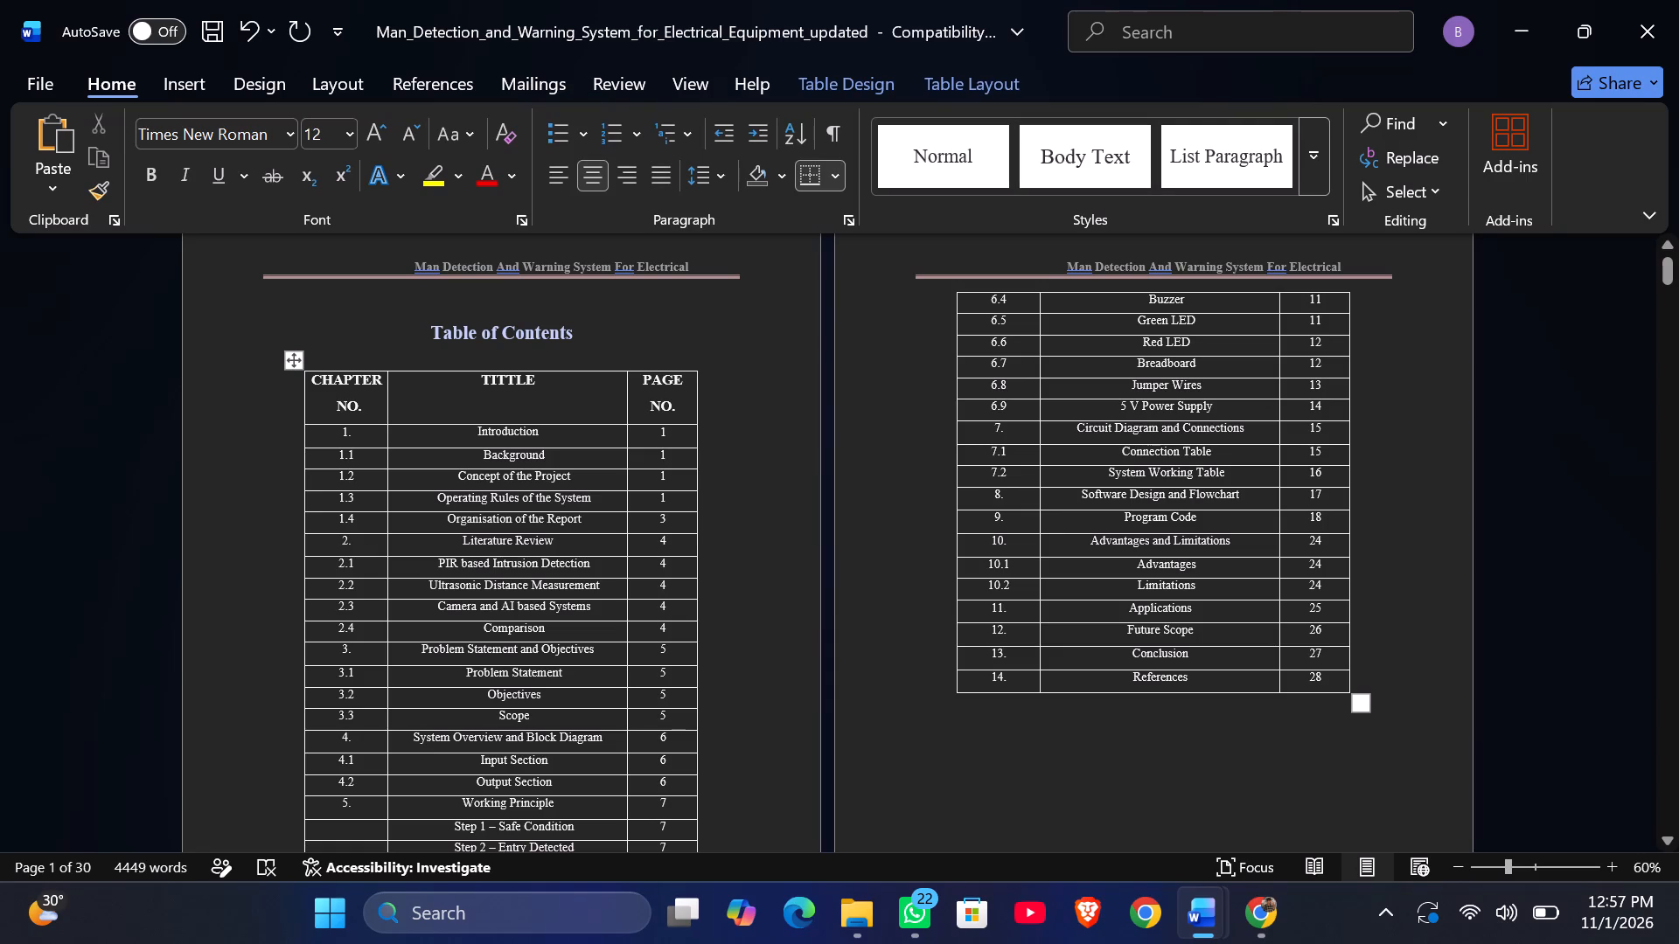
{"action": "key", "text": "BackSpace"}
{"action": "key", "text": "2"}
{"action": "key", "text": "Up"}
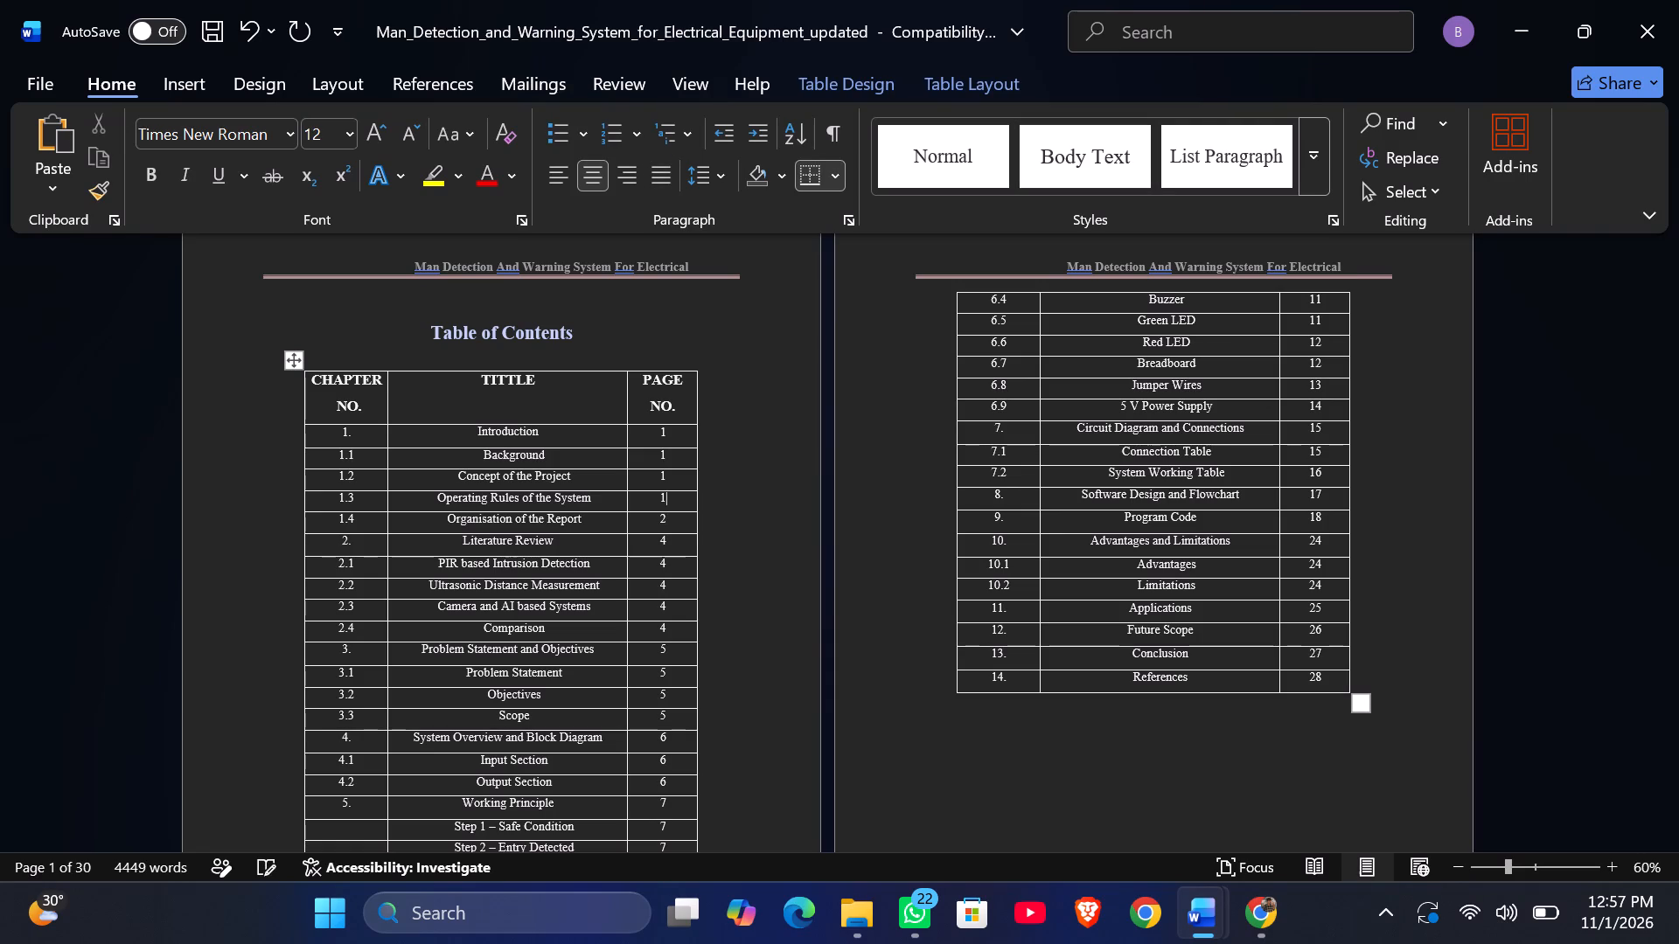
{"action": "key", "text": "BackSpace"}
{"action": "key", "text": "2"}
Set the page number of the chapter 2 Literature Review entry to 3 in the Table of Contents.
{"action": "scroll", "coordinate": [676, 521], "scroll_direction": "down", "scroll_amount": 1}
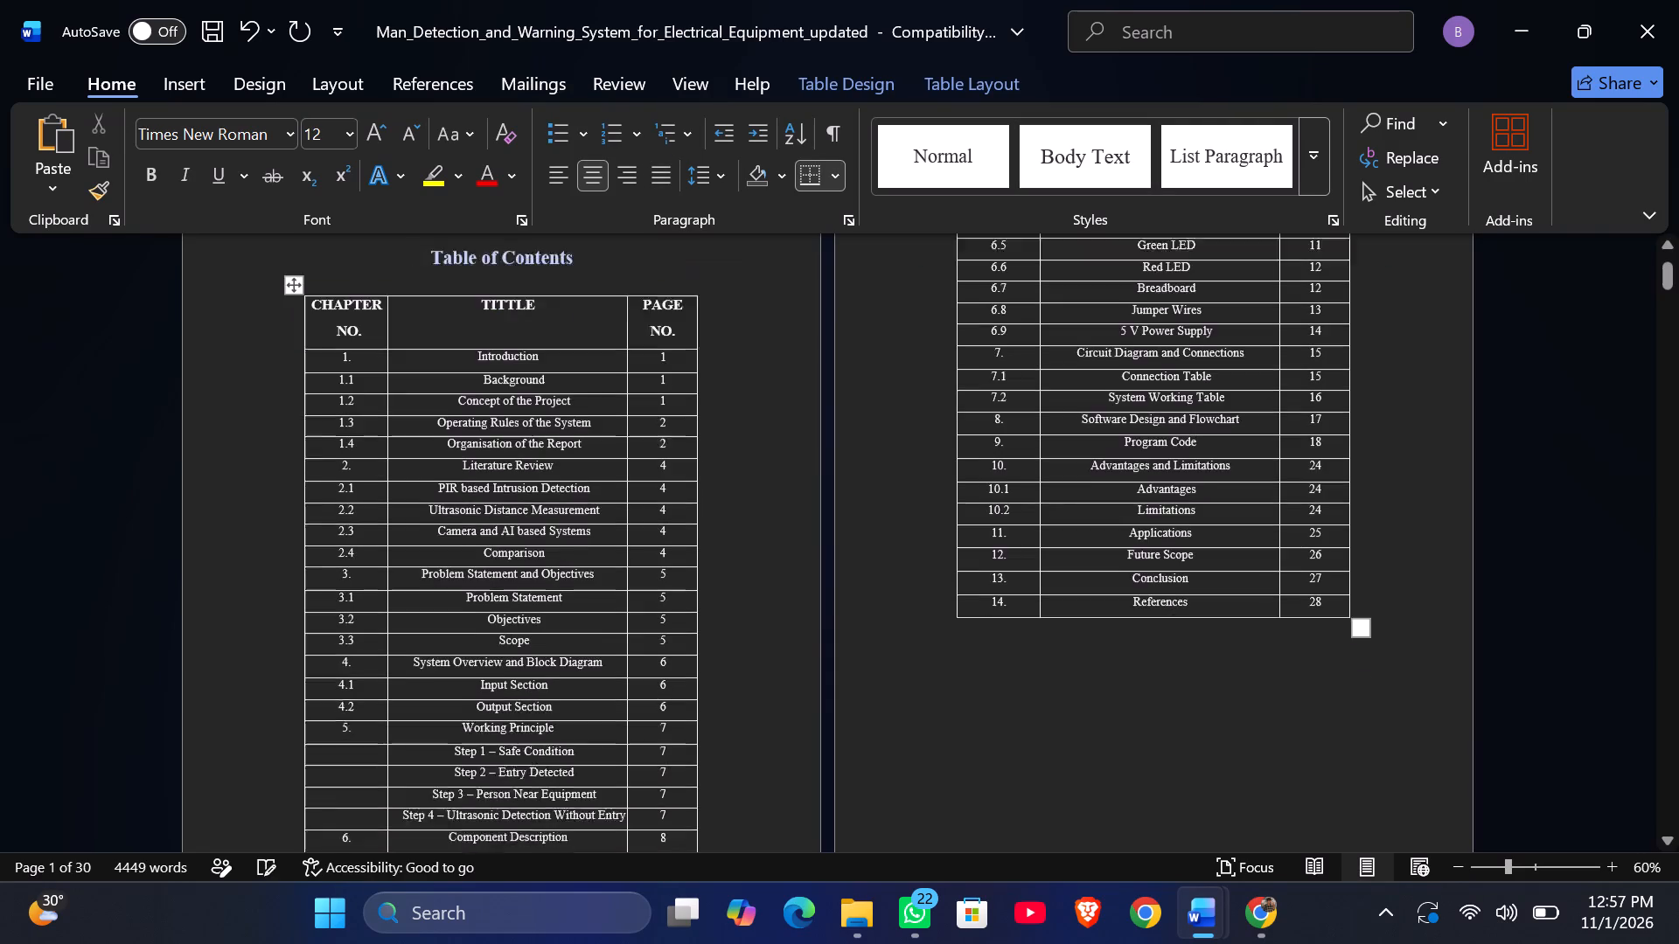
{"action": "scroll", "coordinate": [676, 521], "scroll_direction": "down", "scroll_amount": 2}
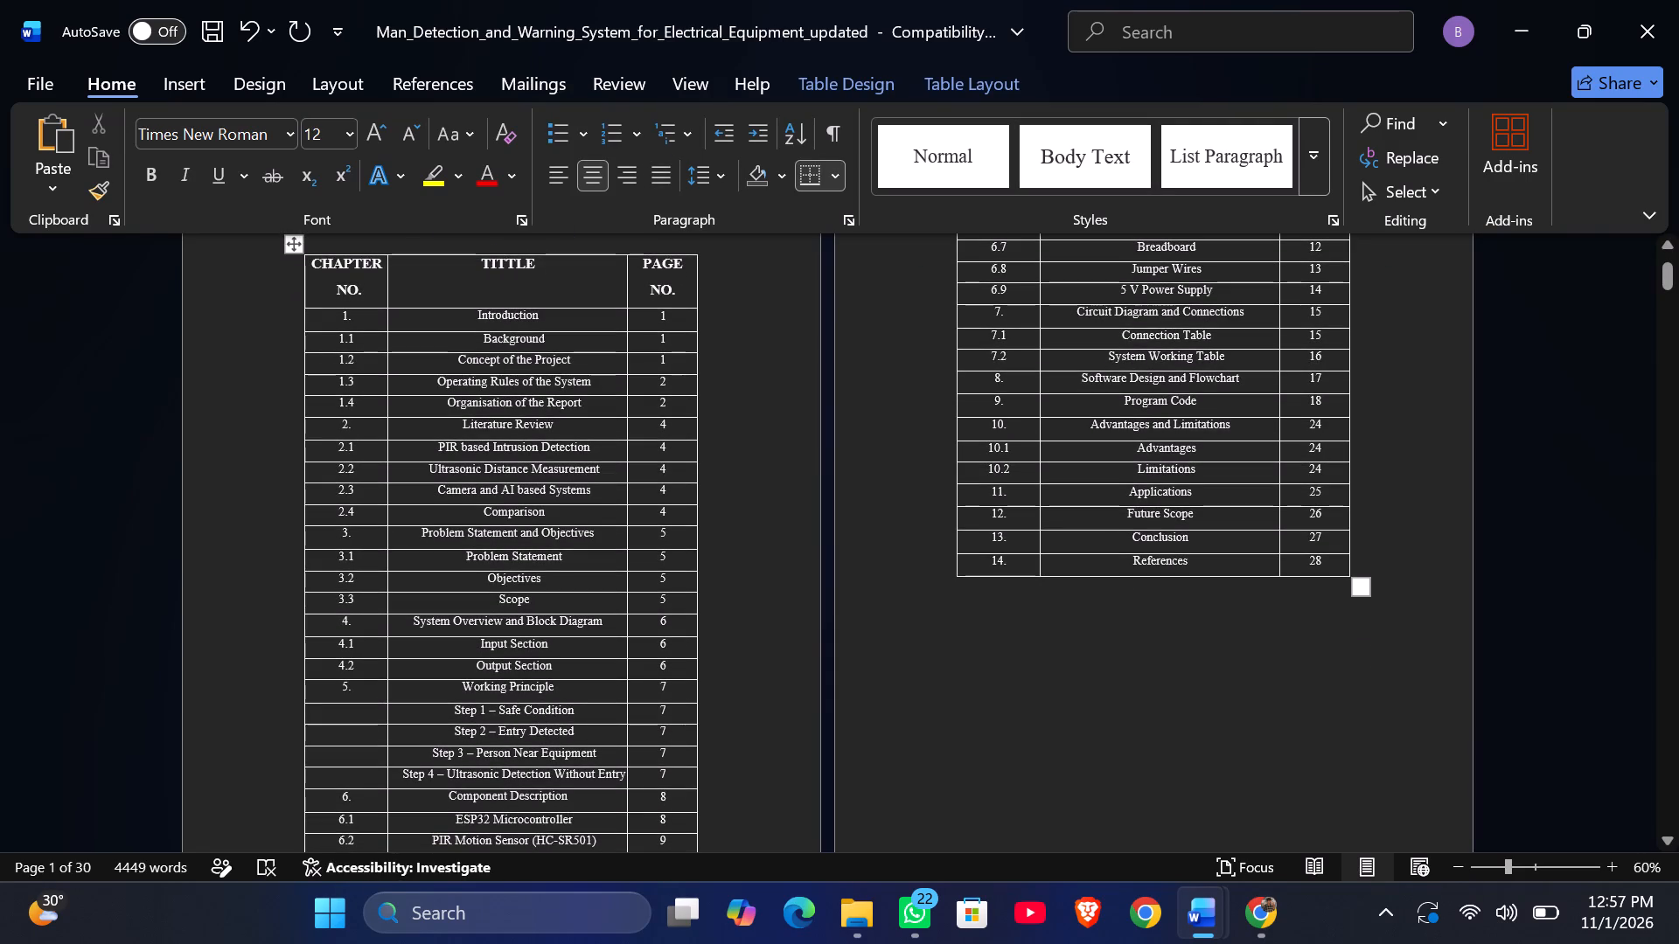
{"action": "scroll", "coordinate": [676, 521], "scroll_direction": "down", "scroll_amount": 1}
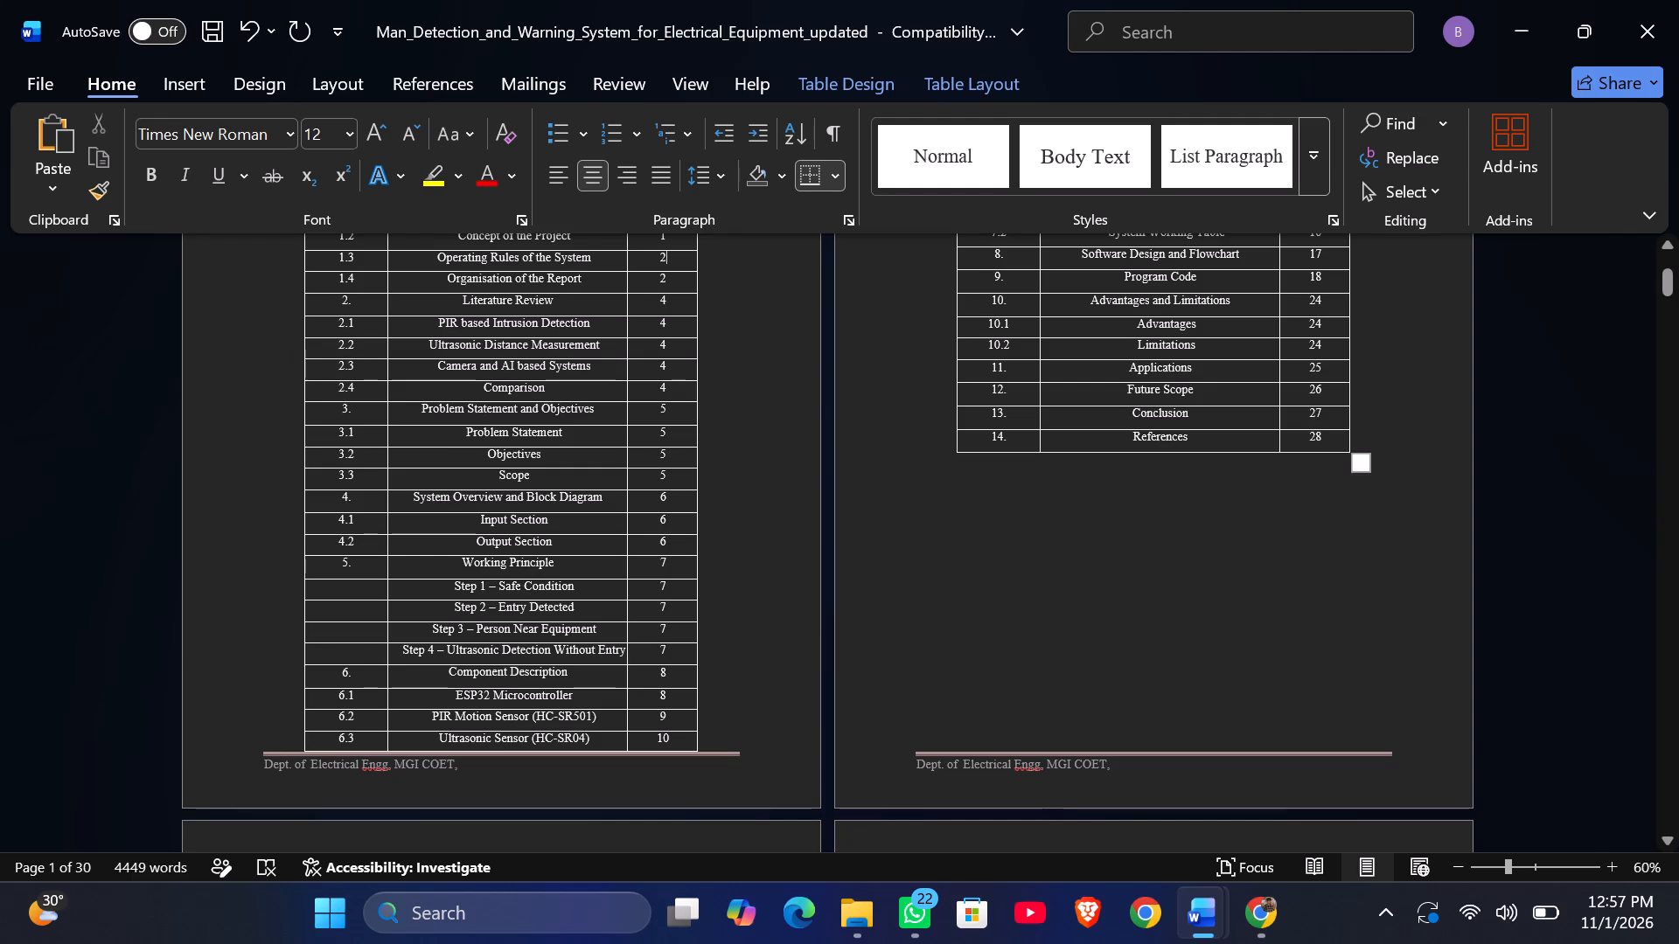
{"action": "left_click", "coordinate": [676, 304]}
{"action": "key", "text": "BackSpace"}
{"action": "key", "text": "3"}
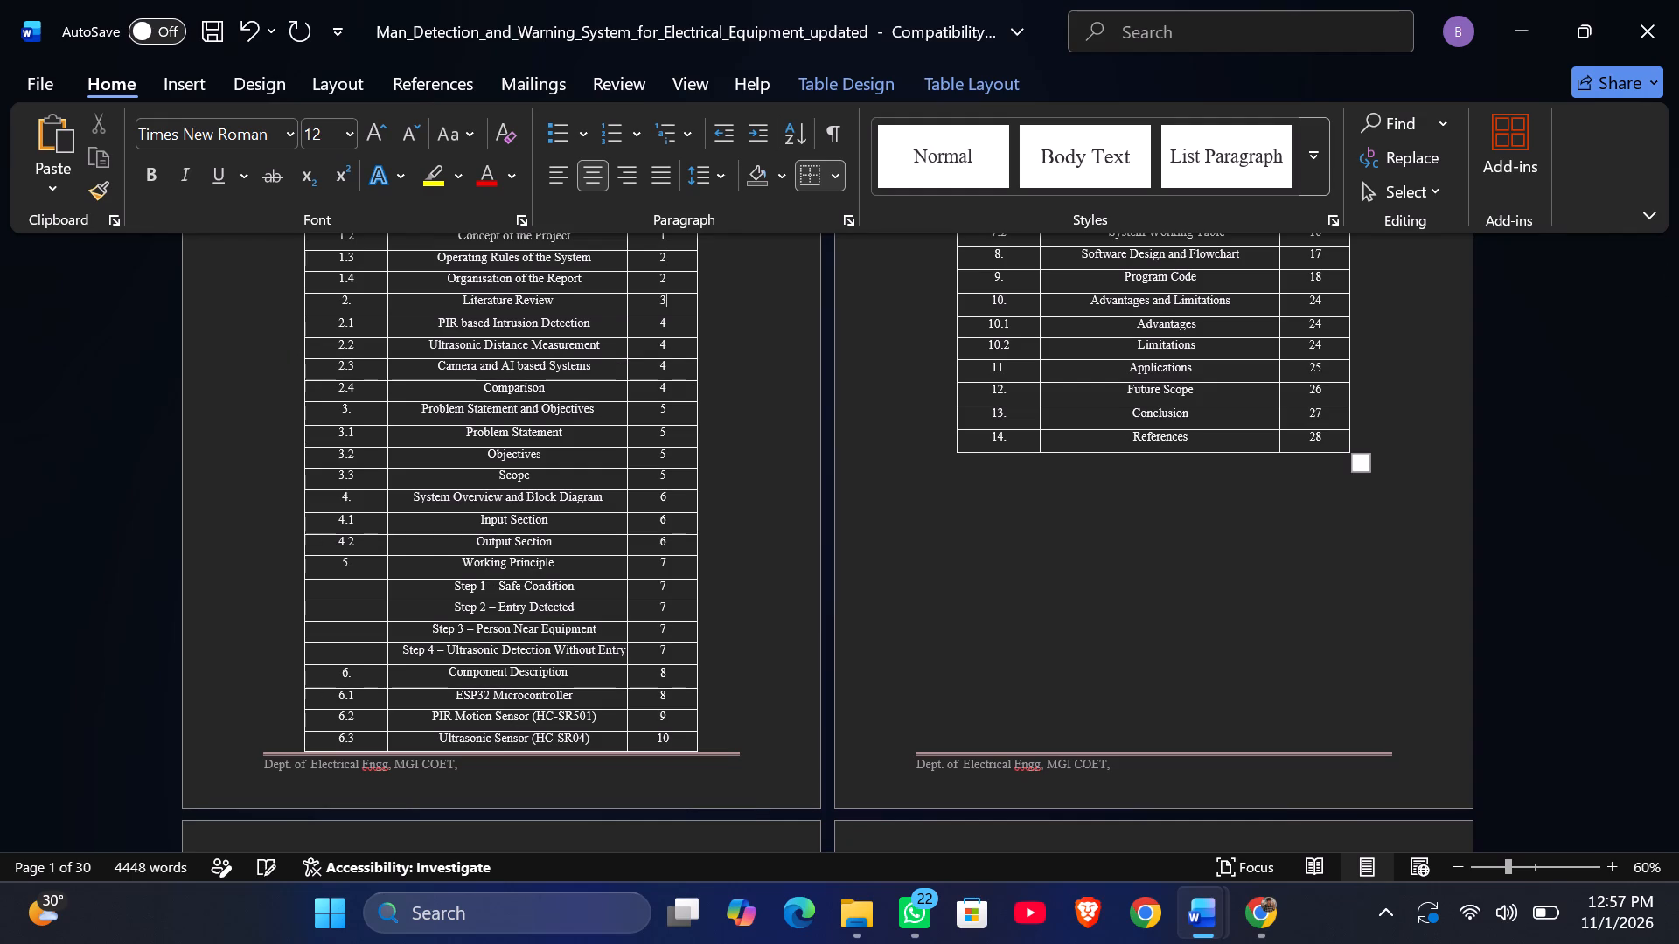
Insert a space between the number 2.4 and the word Comparison in that Chapter 2 section heading.
{"action": "scroll", "coordinate": [862, 542], "scroll_direction": "down", "scroll_amount": 5}
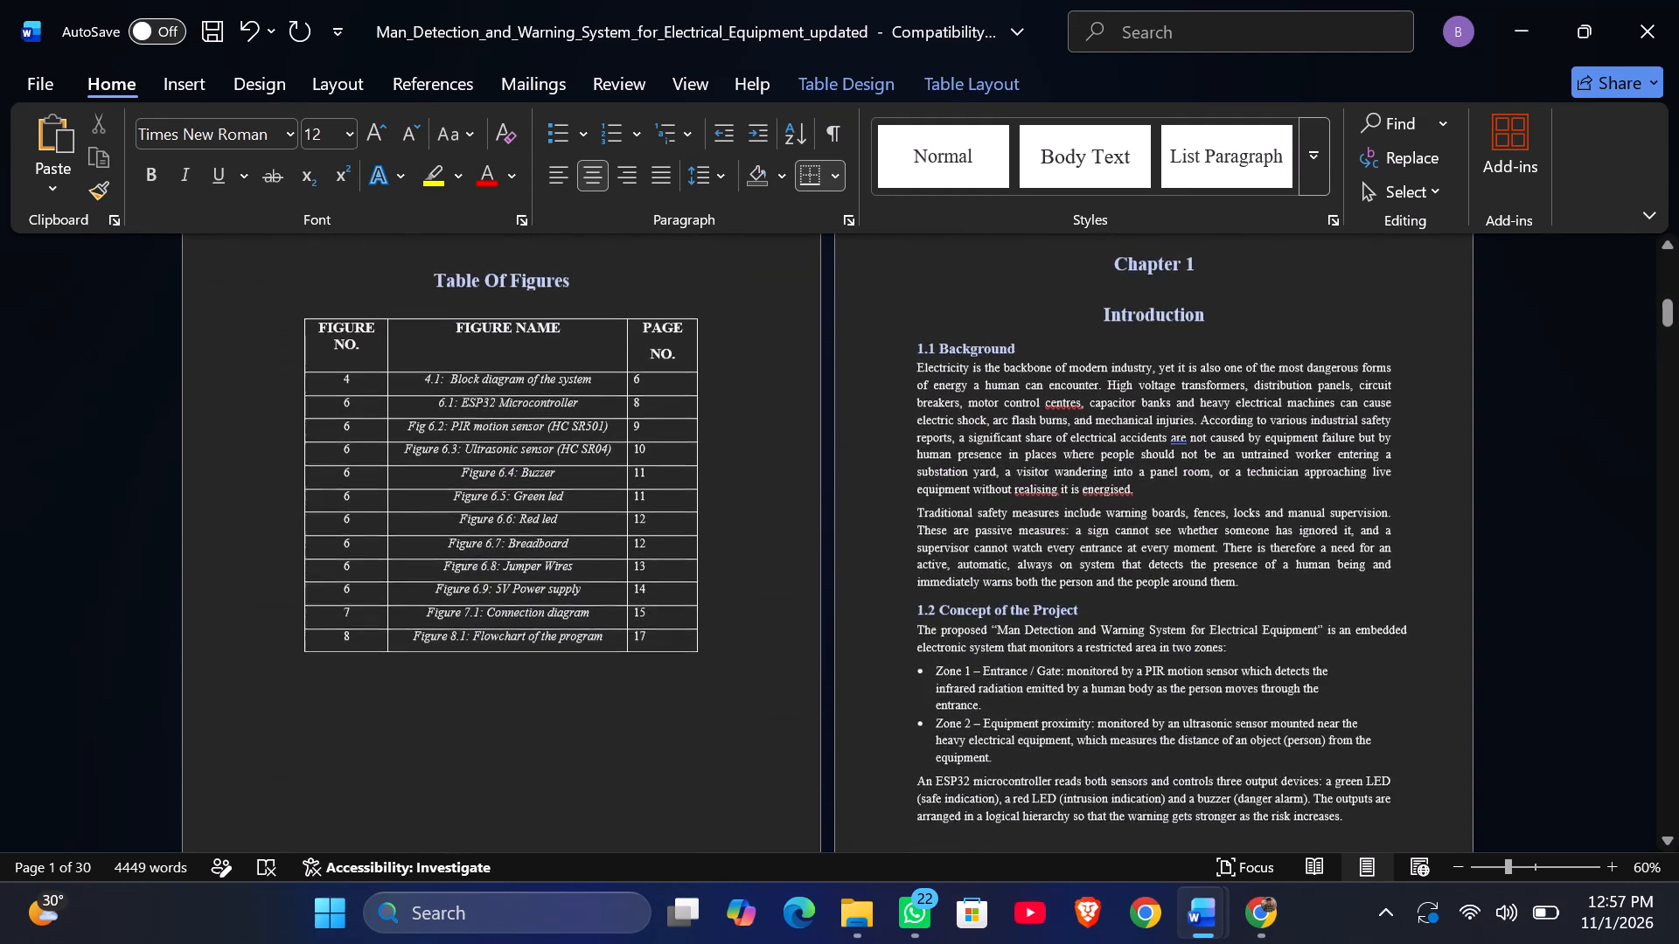
{"action": "scroll", "coordinate": [862, 542], "scroll_direction": "down", "scroll_amount": 1}
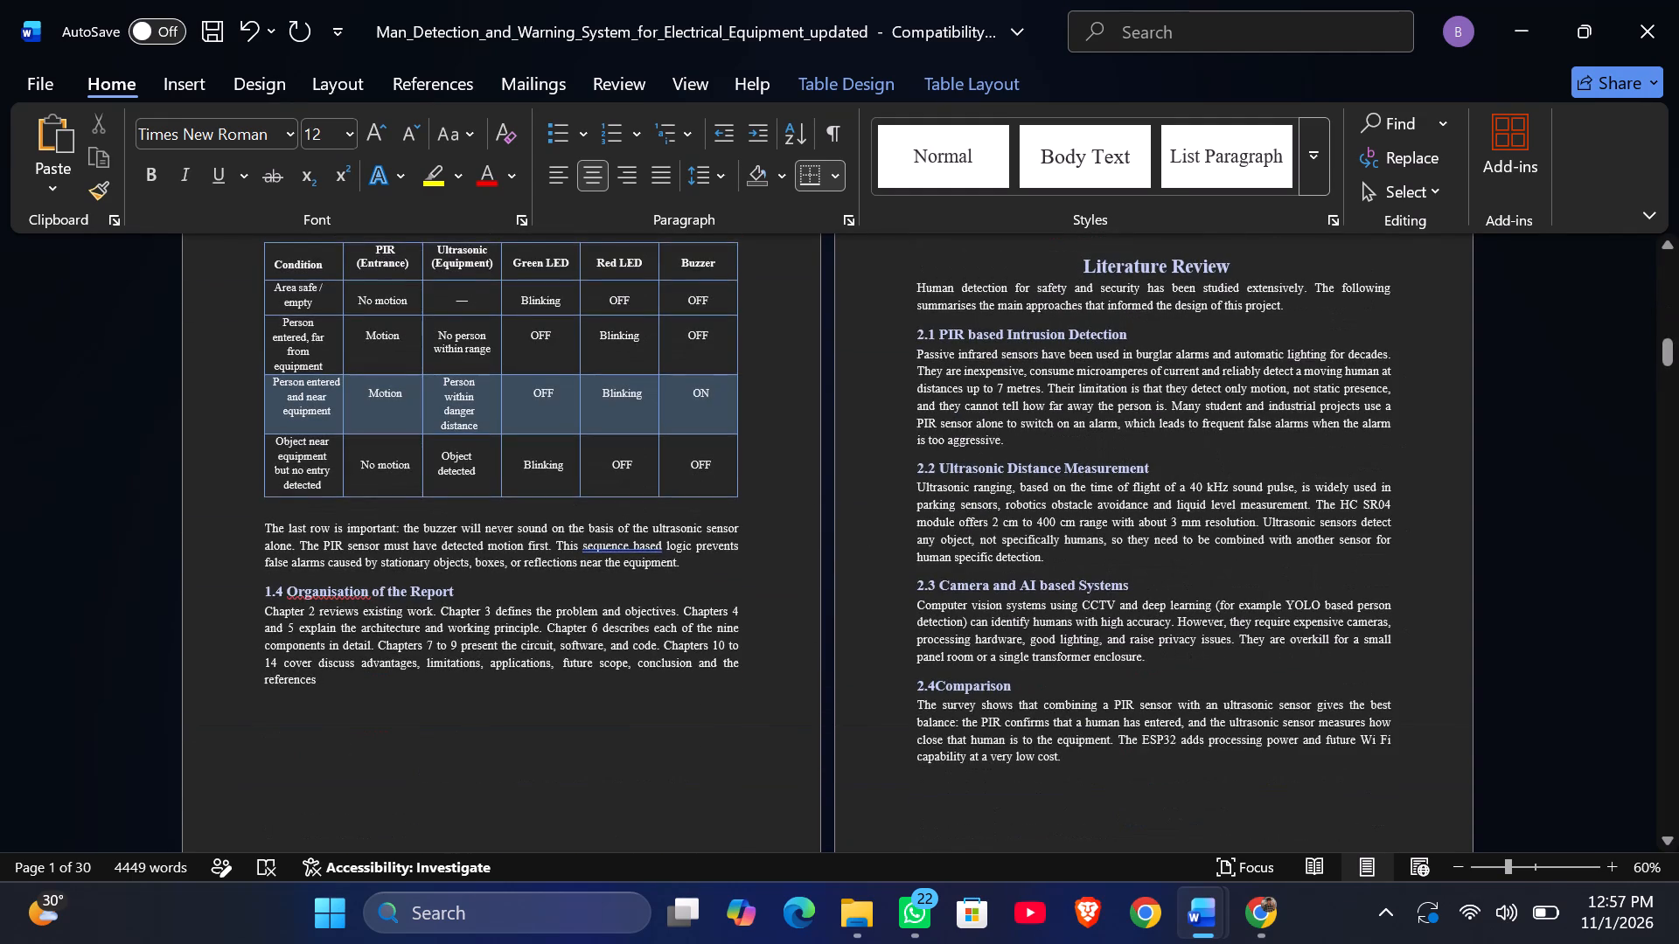
{"action": "scroll", "coordinate": [862, 542], "scroll_direction": "down", "scroll_amount": 1}
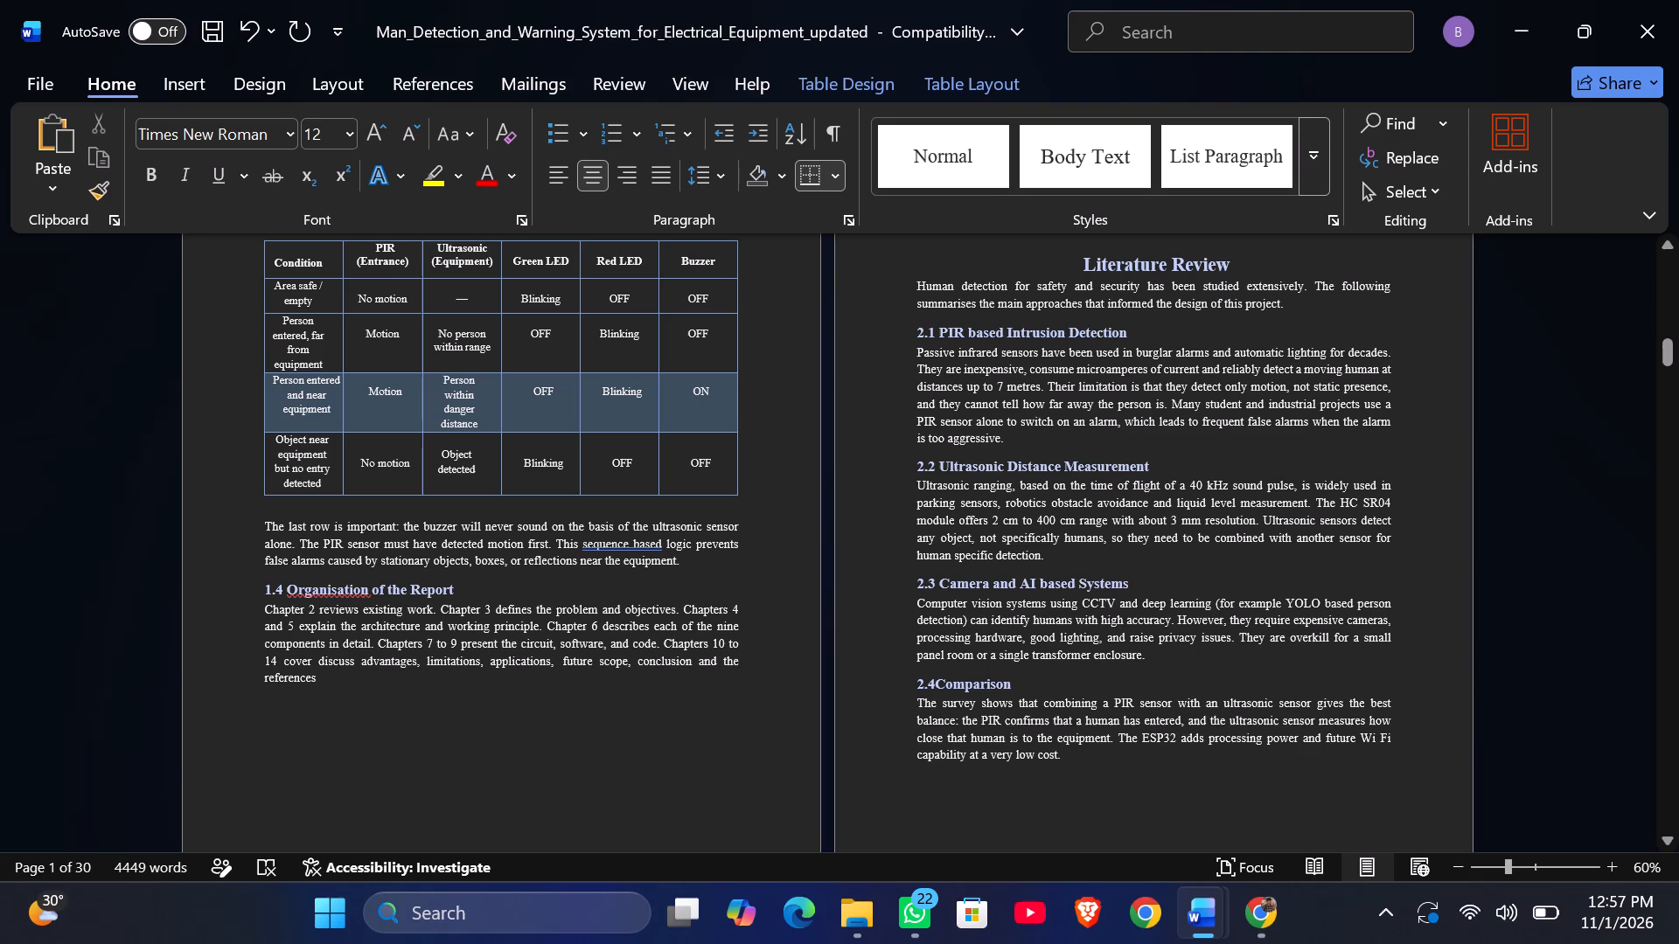
{"action": "left_click", "coordinate": [937, 683]}
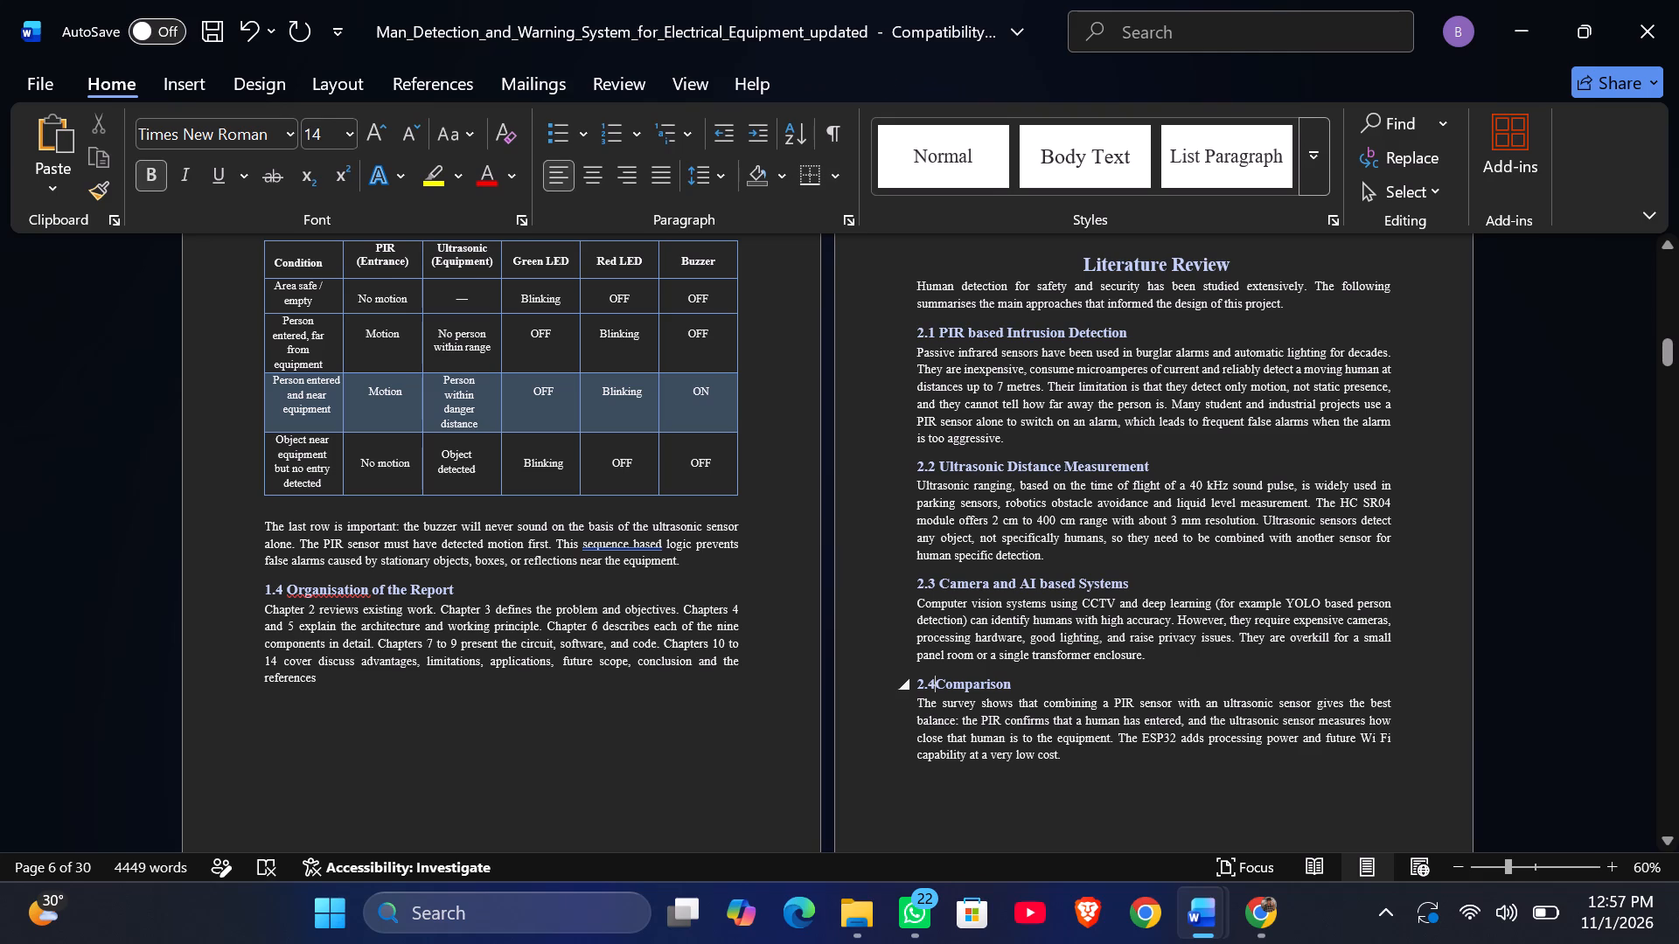
{"action": "key", "text": "space"}
Set the page numbers of entries 2.4 Comparison up through 2.1 PIR based Intrusion Detection to 3 in the Table of Contents.
{"action": "scroll", "coordinate": [937, 683], "scroll_direction": "up", "scroll_amount": 1}
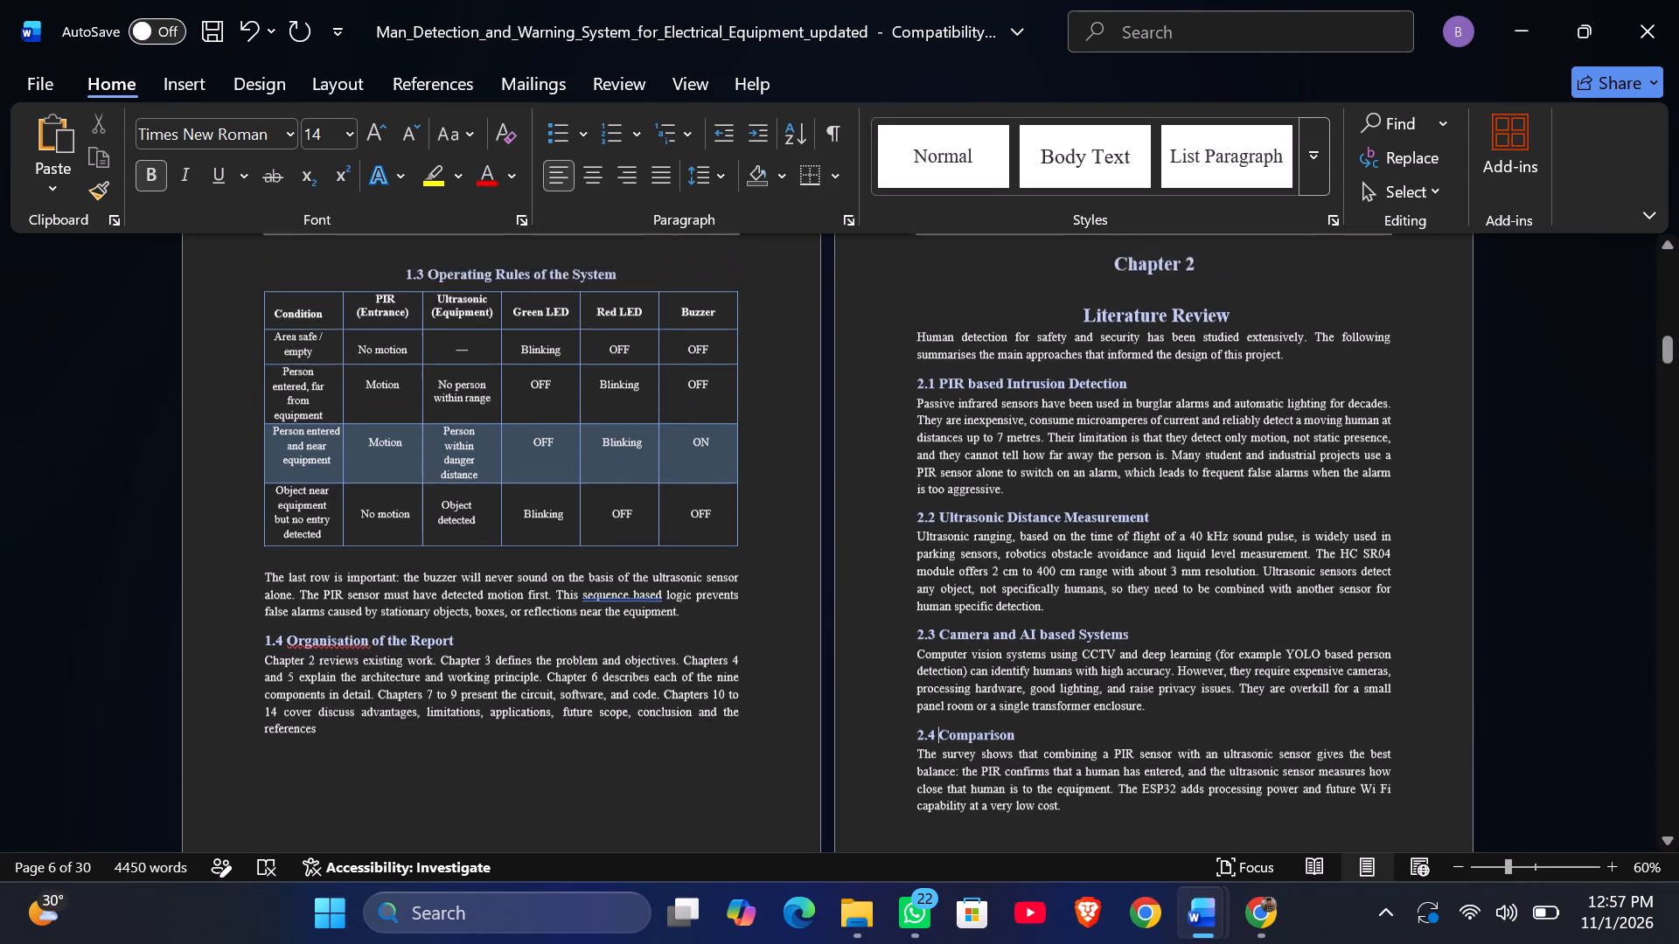
{"action": "scroll", "coordinate": [937, 683], "scroll_direction": "up", "scroll_amount": 2}
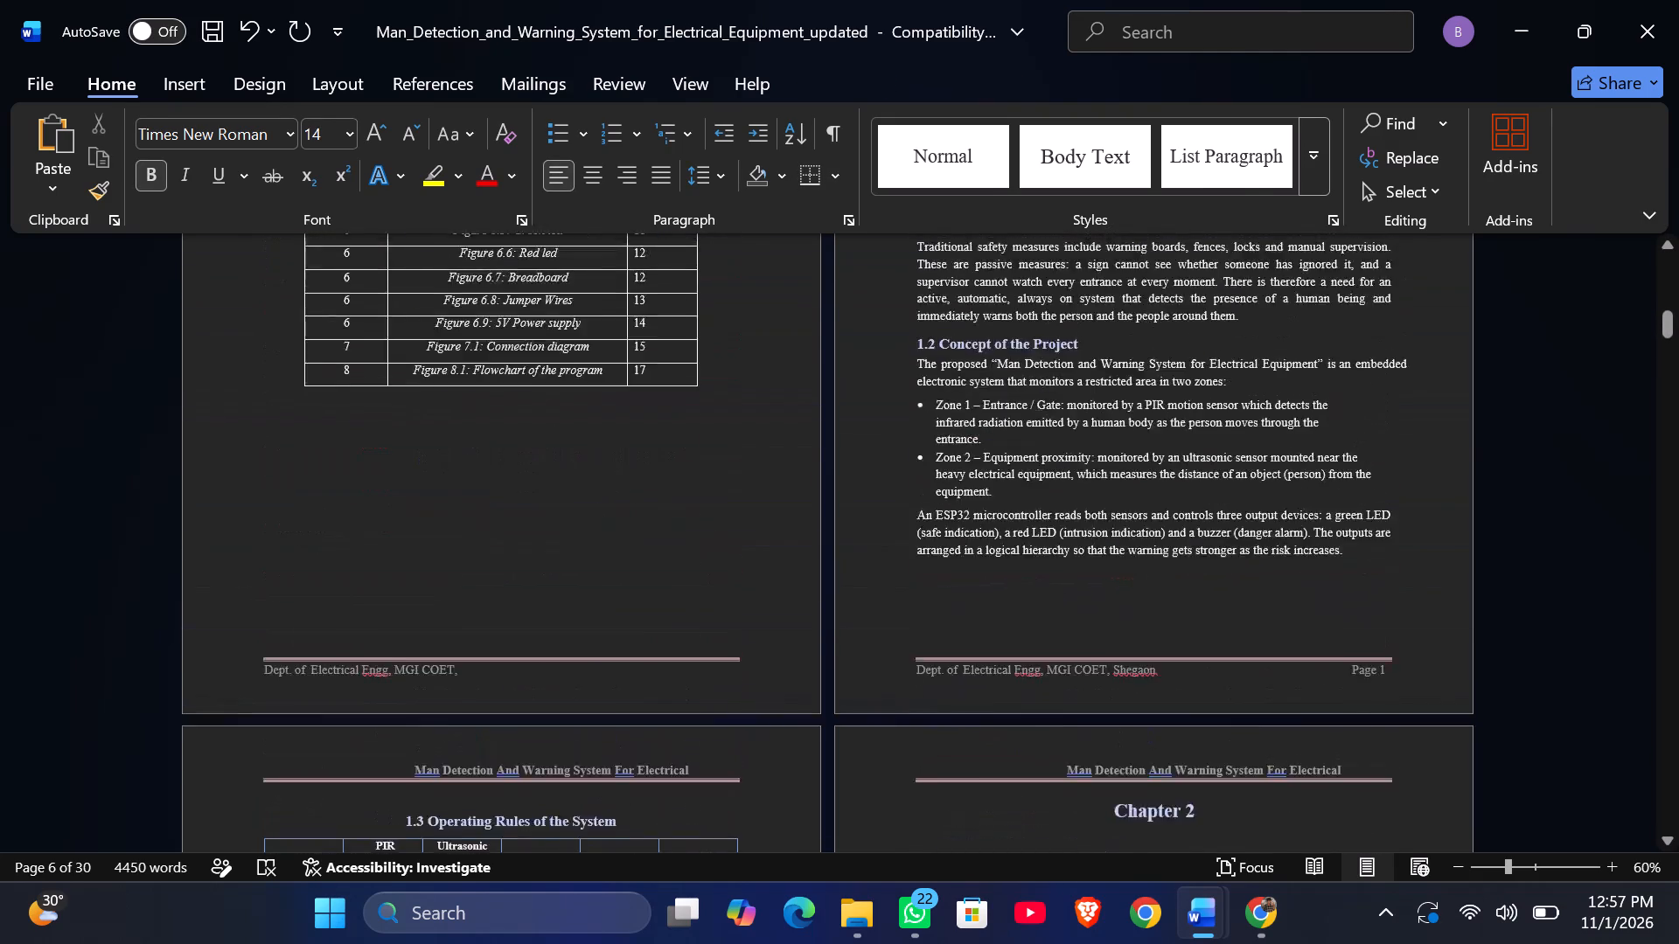
{"action": "scroll", "coordinate": [937, 683], "scroll_direction": "up", "scroll_amount": 1}
{"action": "scroll", "coordinate": [703, 620], "scroll_direction": "up", "scroll_amount": 3}
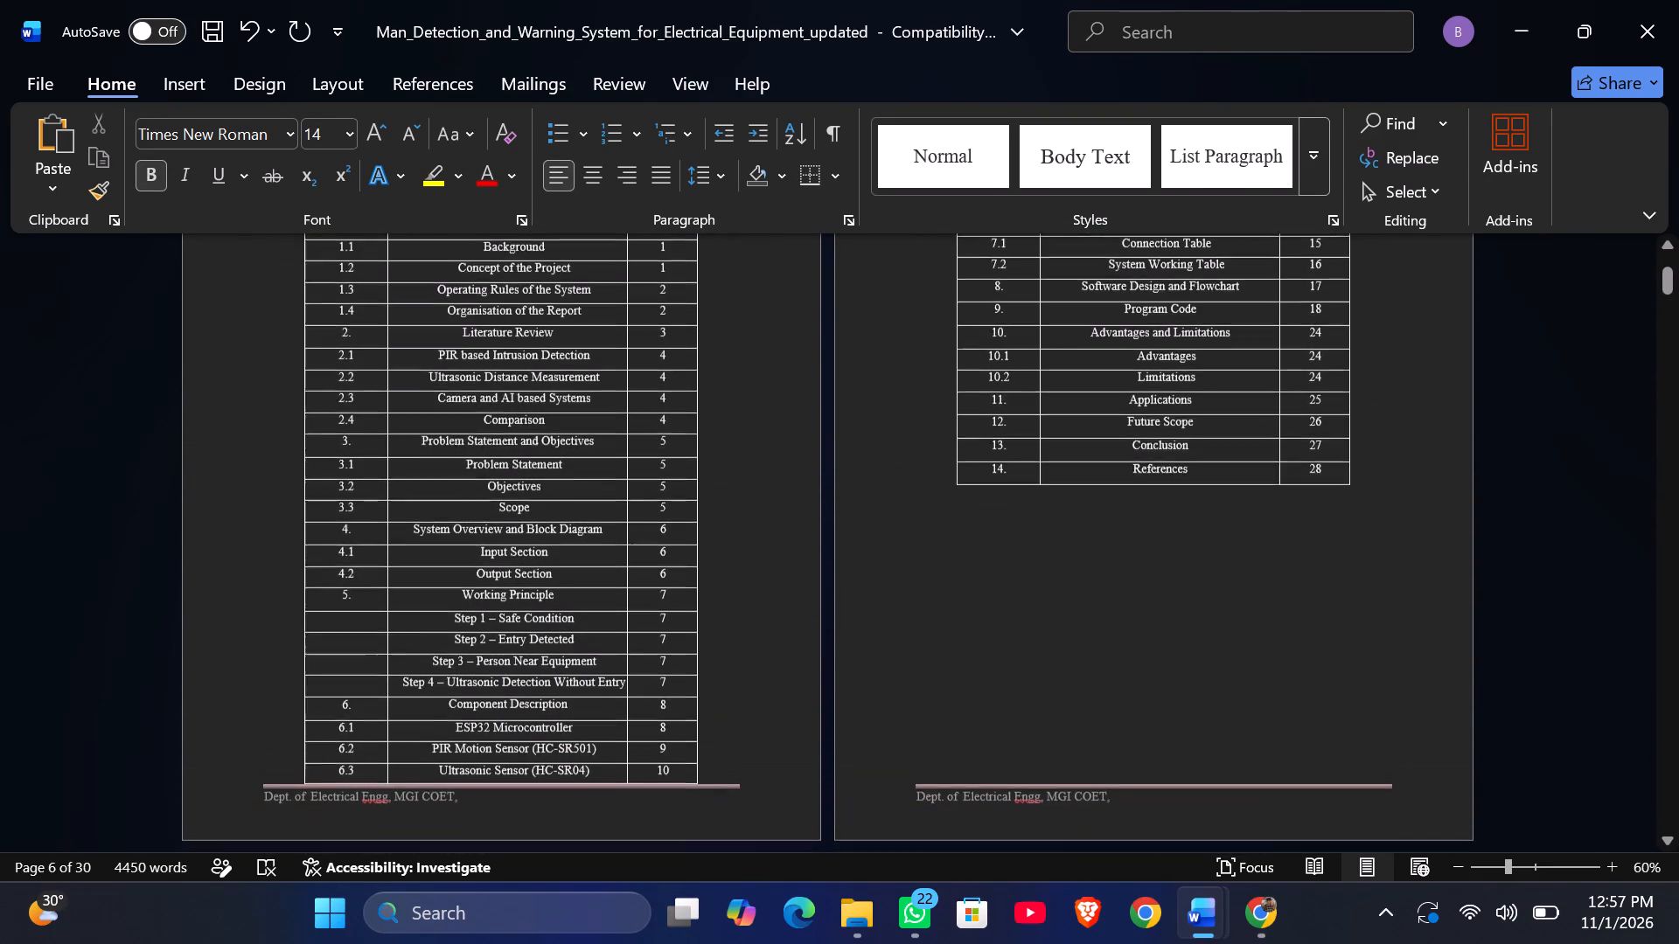
{"action": "left_click", "coordinate": [671, 432]}
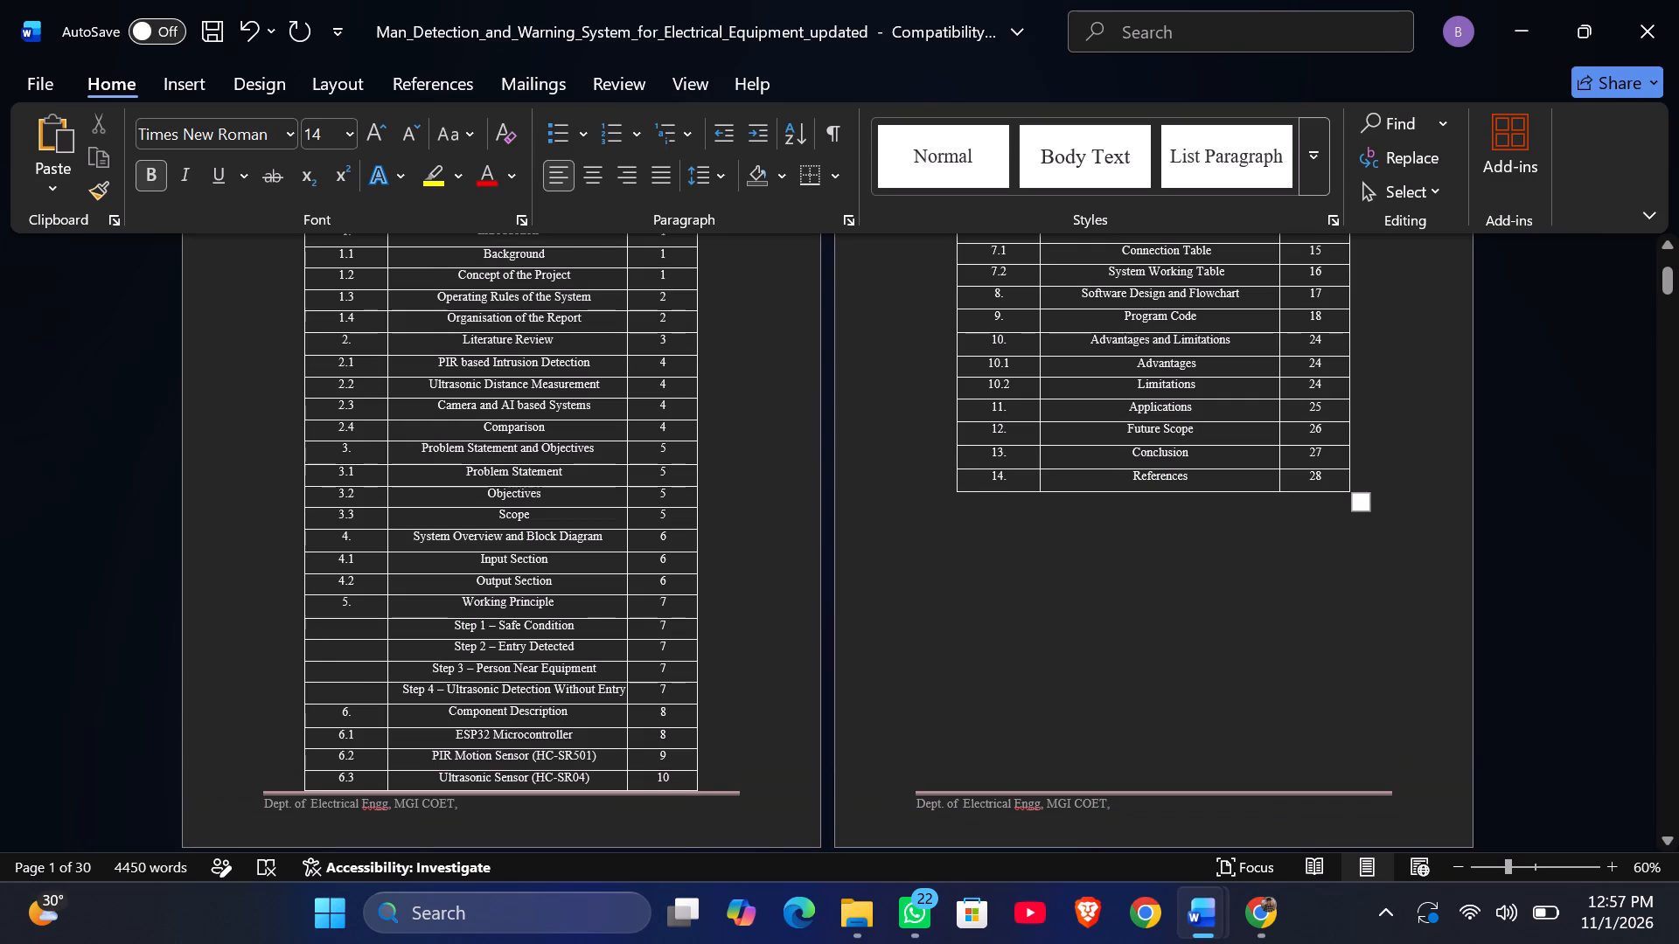
{"action": "key", "text": "BackSpace"}
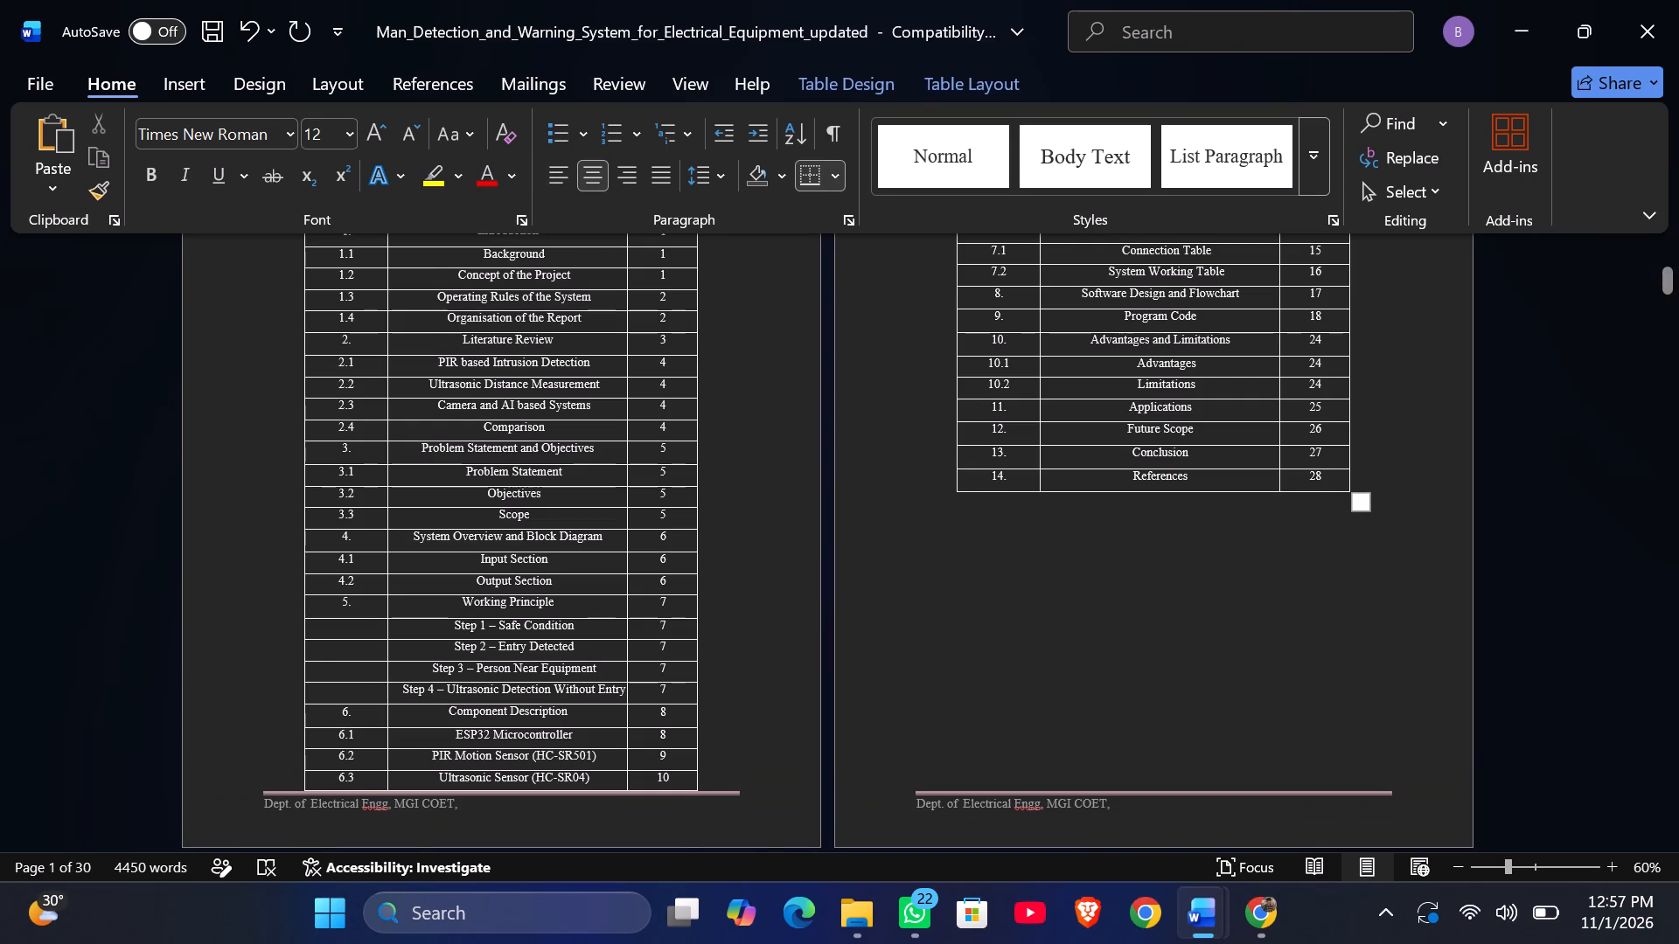
{"action": "key", "text": "3"}
{"action": "key", "text": "Up"}
{"action": "key", "text": "BackSpace"}
{"action": "key", "text": "3"}
{"action": "key", "text": "Up"}
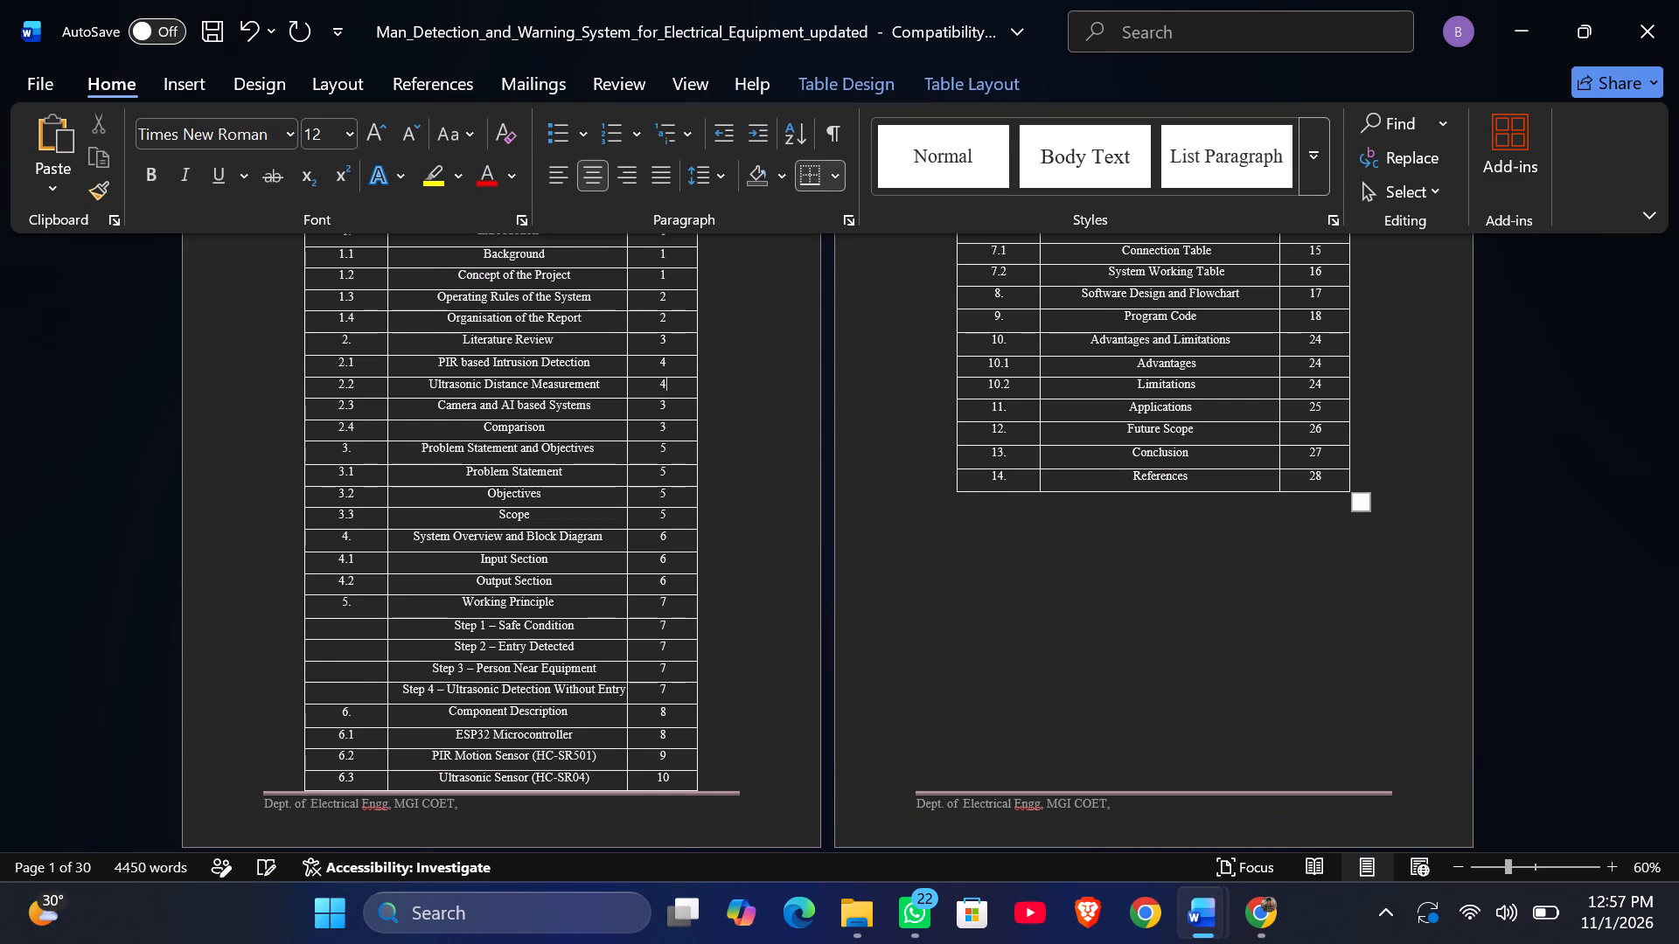
{"action": "key", "text": "BackSpace"}
{"action": "key", "text": "3"}
{"action": "key", "text": "Up"}
{"action": "key", "text": "BackSpace"}
{"action": "key", "text": "3"}
Check Chapter 3's footer page and set the Table of Contents page numbers of Problem Statement and Objectives and entries 3.1 to 3.3 to 4.
{"action": "scroll", "coordinate": [882, 691], "scroll_direction": "down", "scroll_amount": 1}
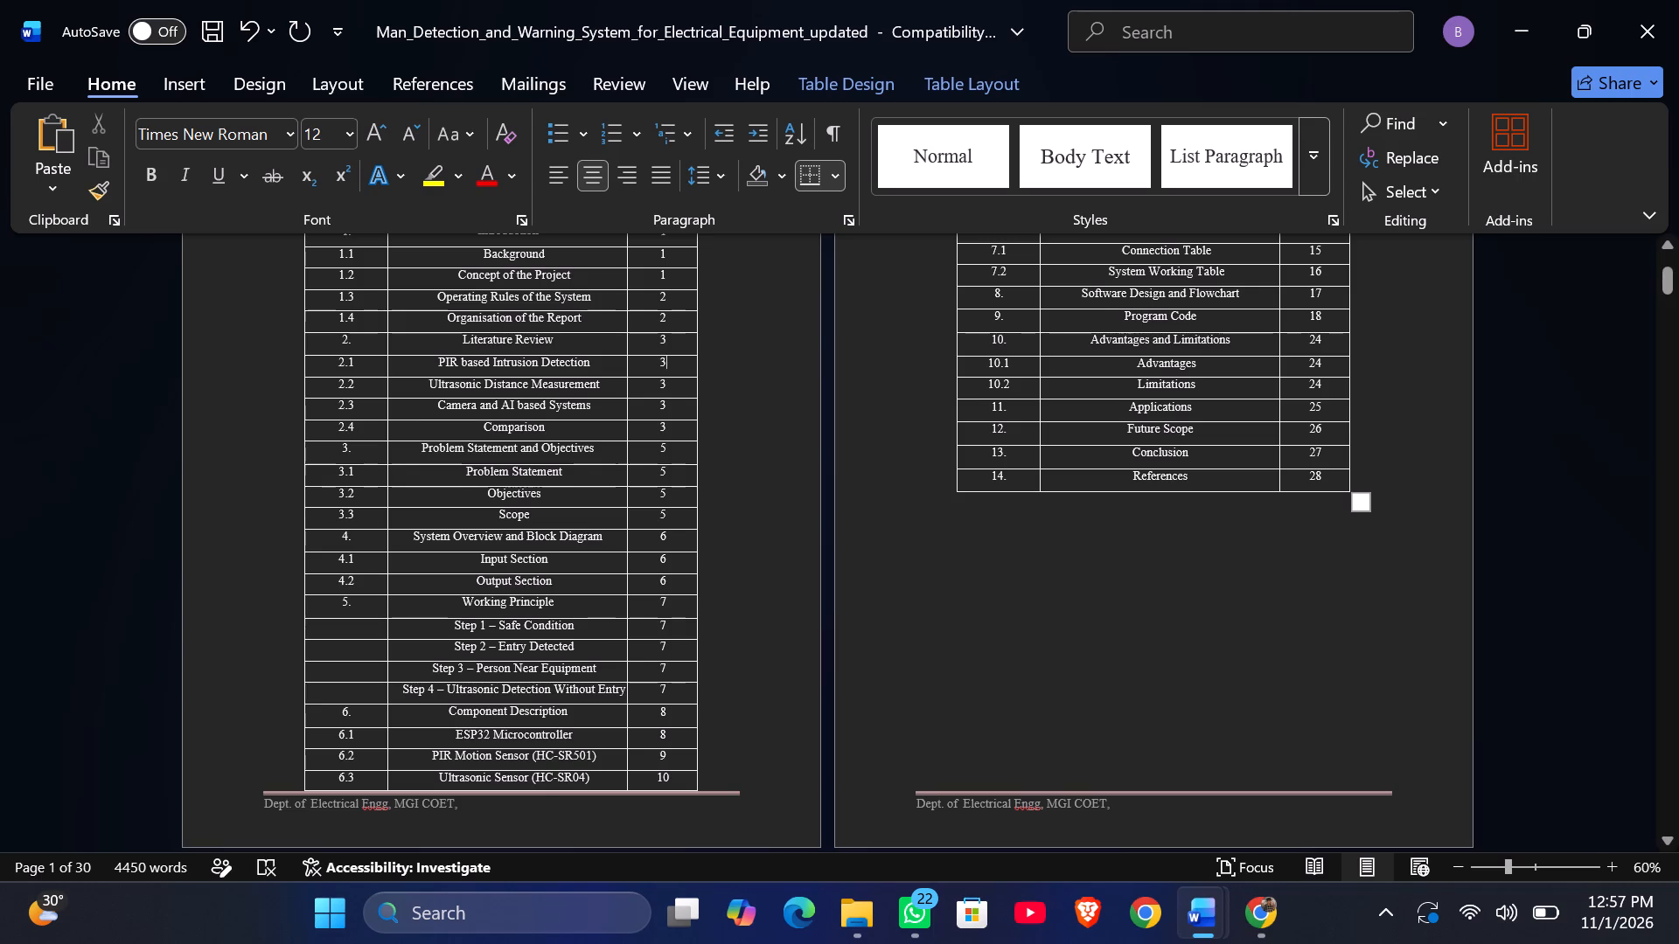
{"action": "scroll", "coordinate": [882, 691], "scroll_direction": "down", "scroll_amount": 2}
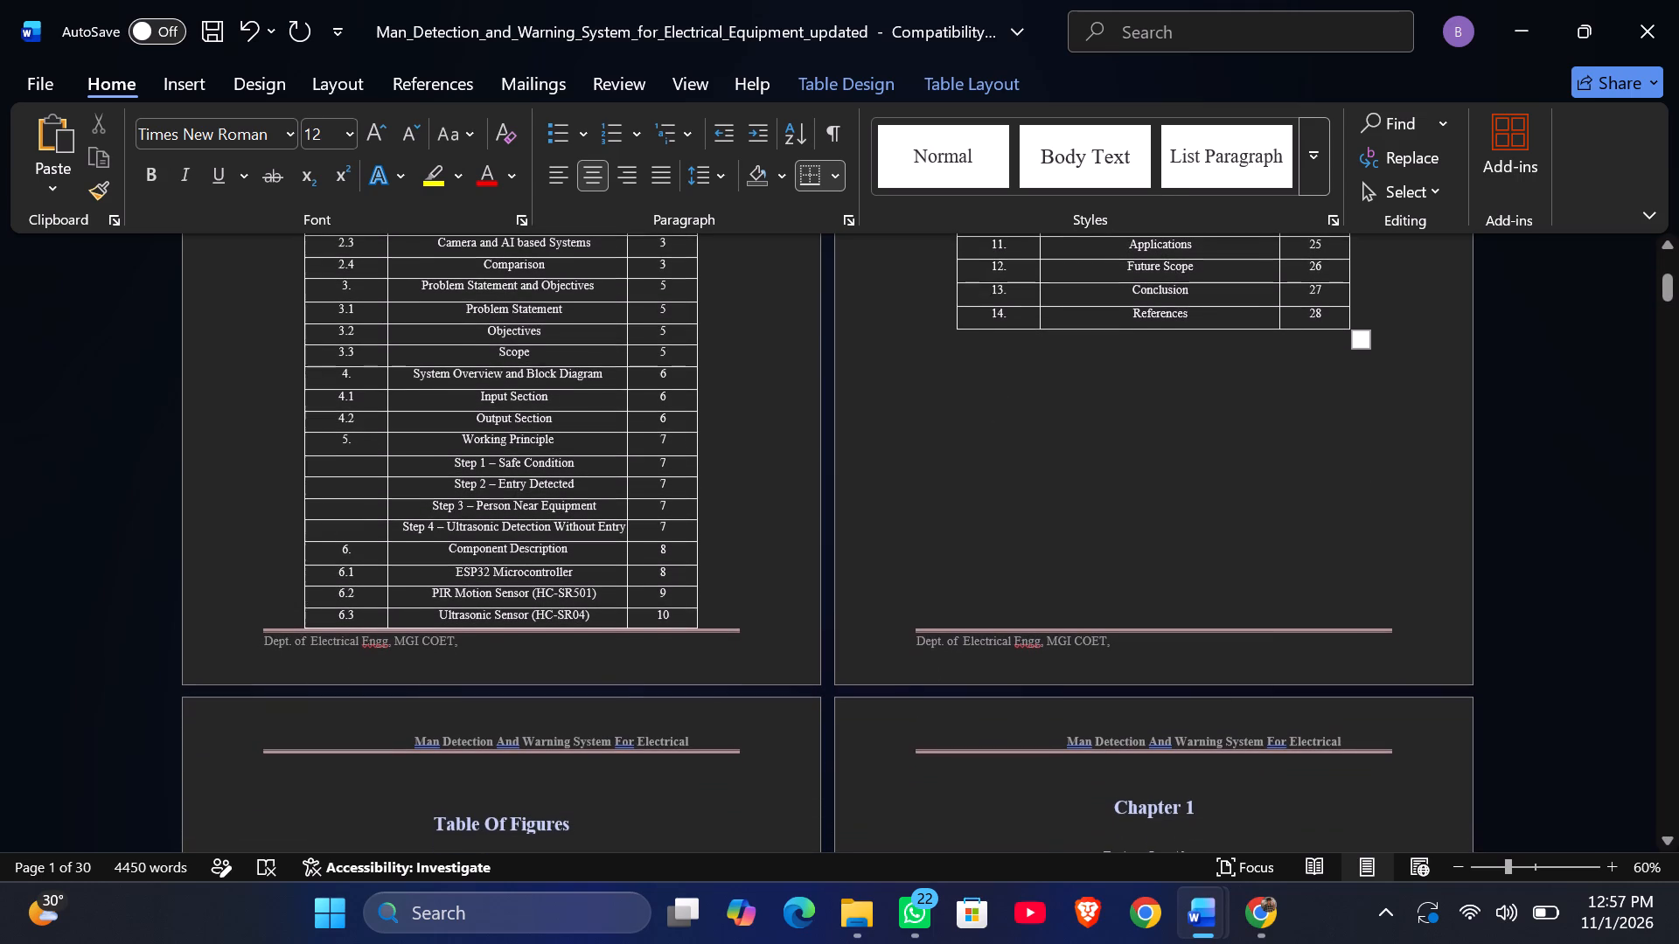
{"action": "scroll", "coordinate": [882, 691], "scroll_direction": "down", "scroll_amount": 2}
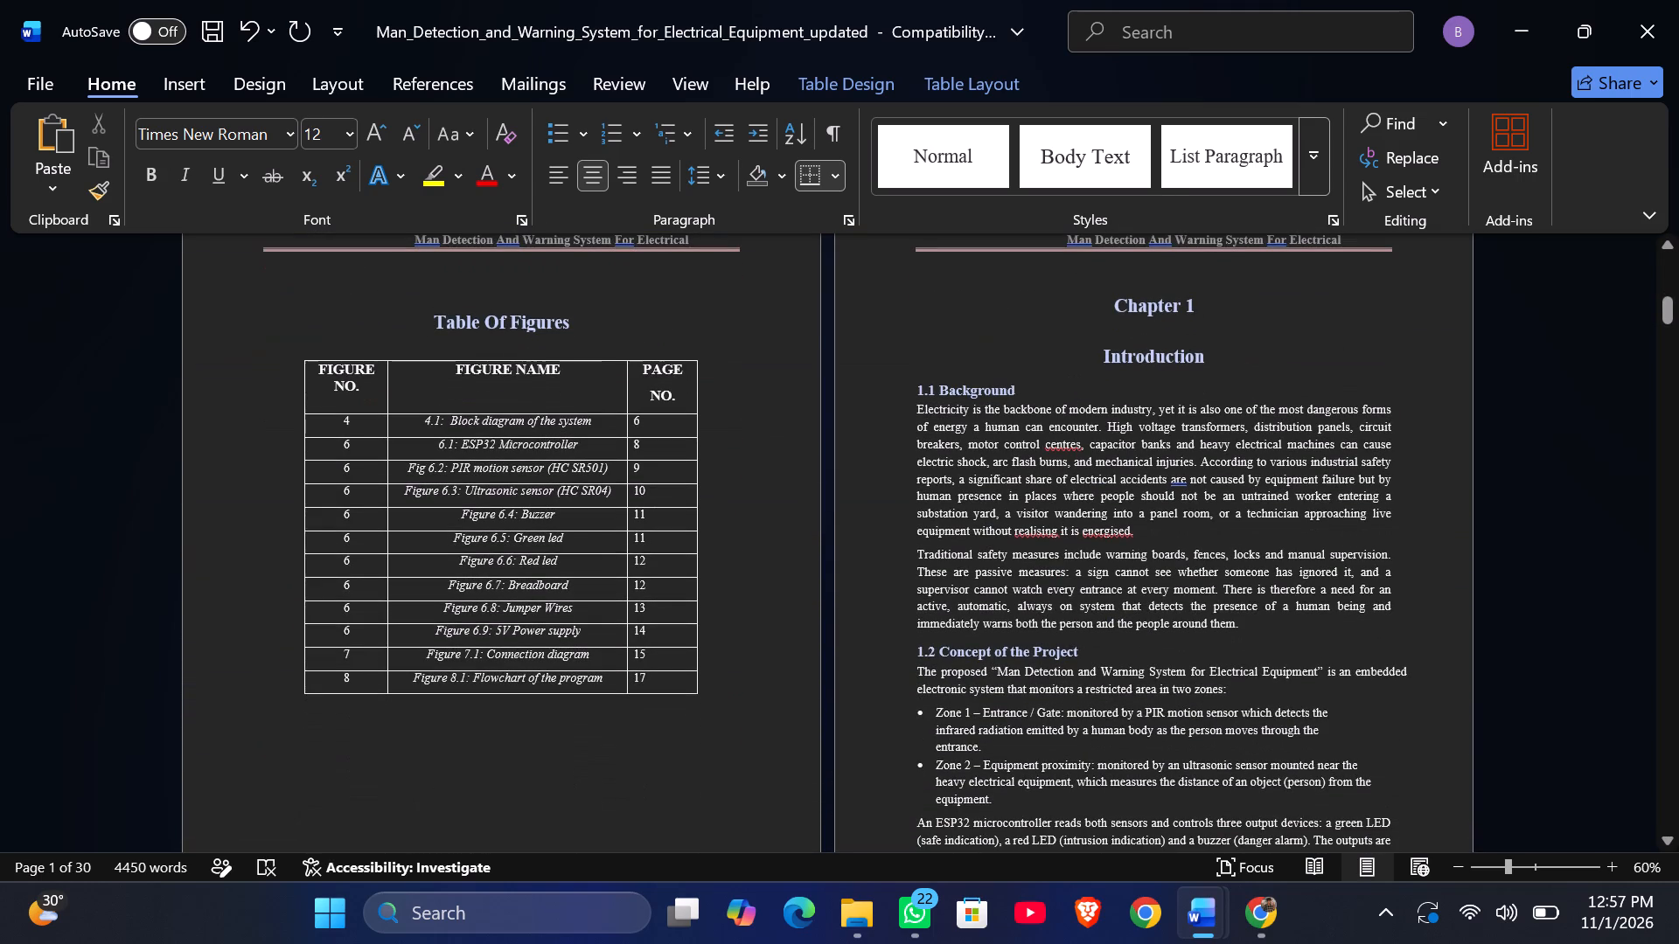
{"action": "scroll", "coordinate": [882, 691], "scroll_direction": "down", "scroll_amount": 1}
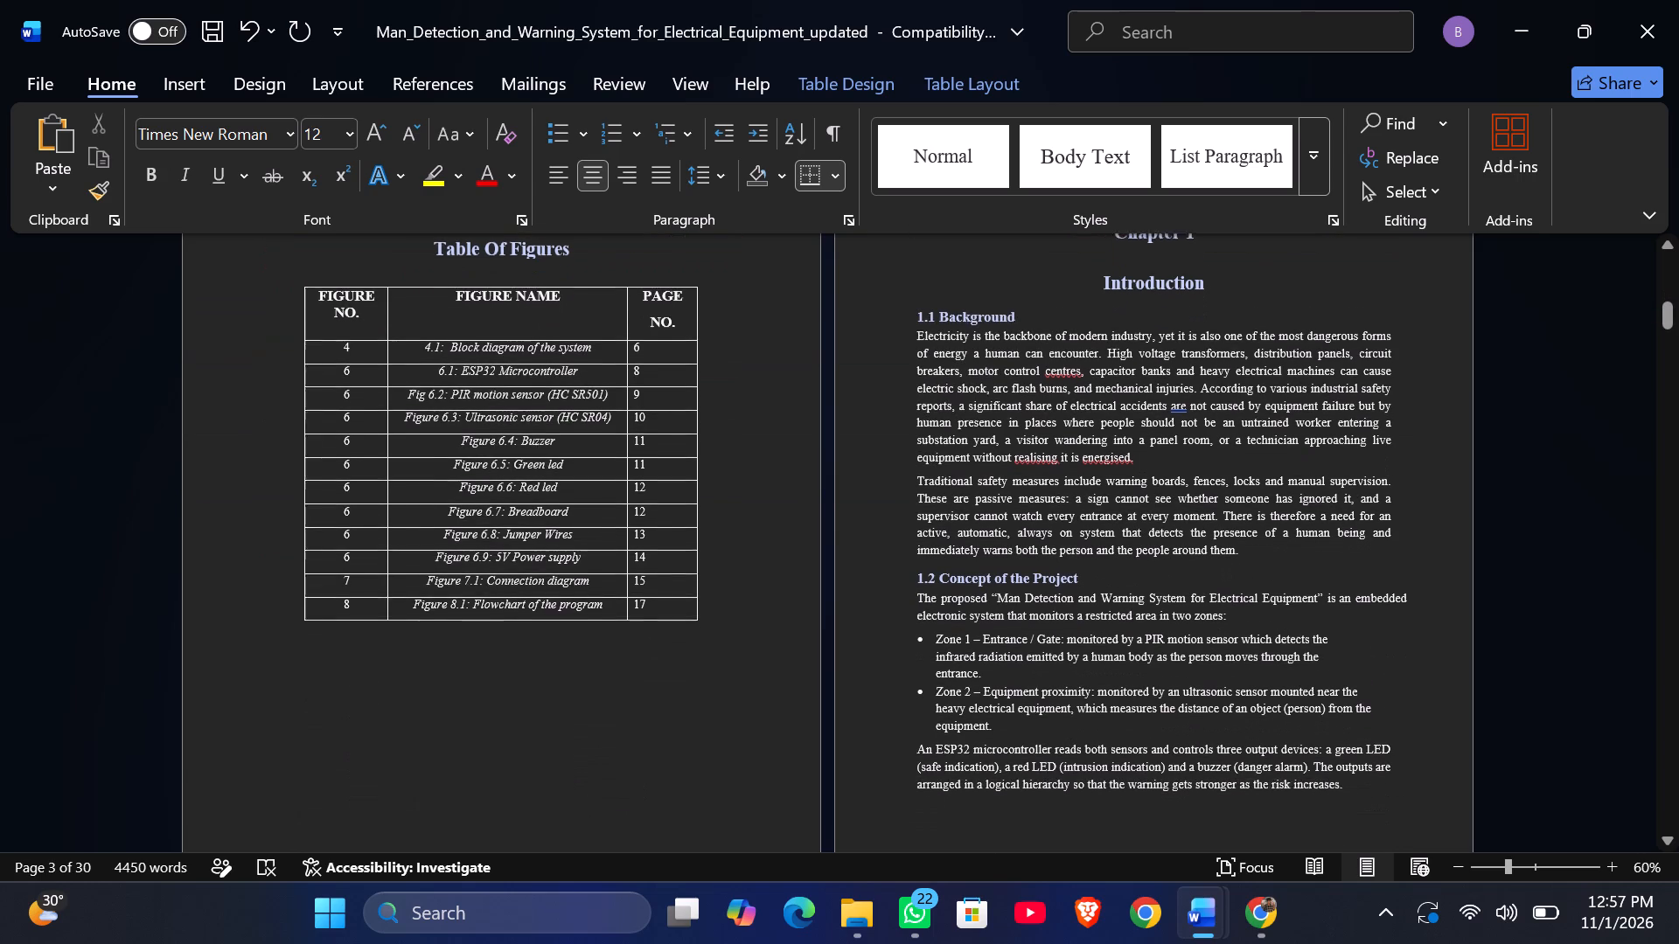
{"action": "scroll", "coordinate": [882, 691], "scroll_direction": "down", "scroll_amount": 2}
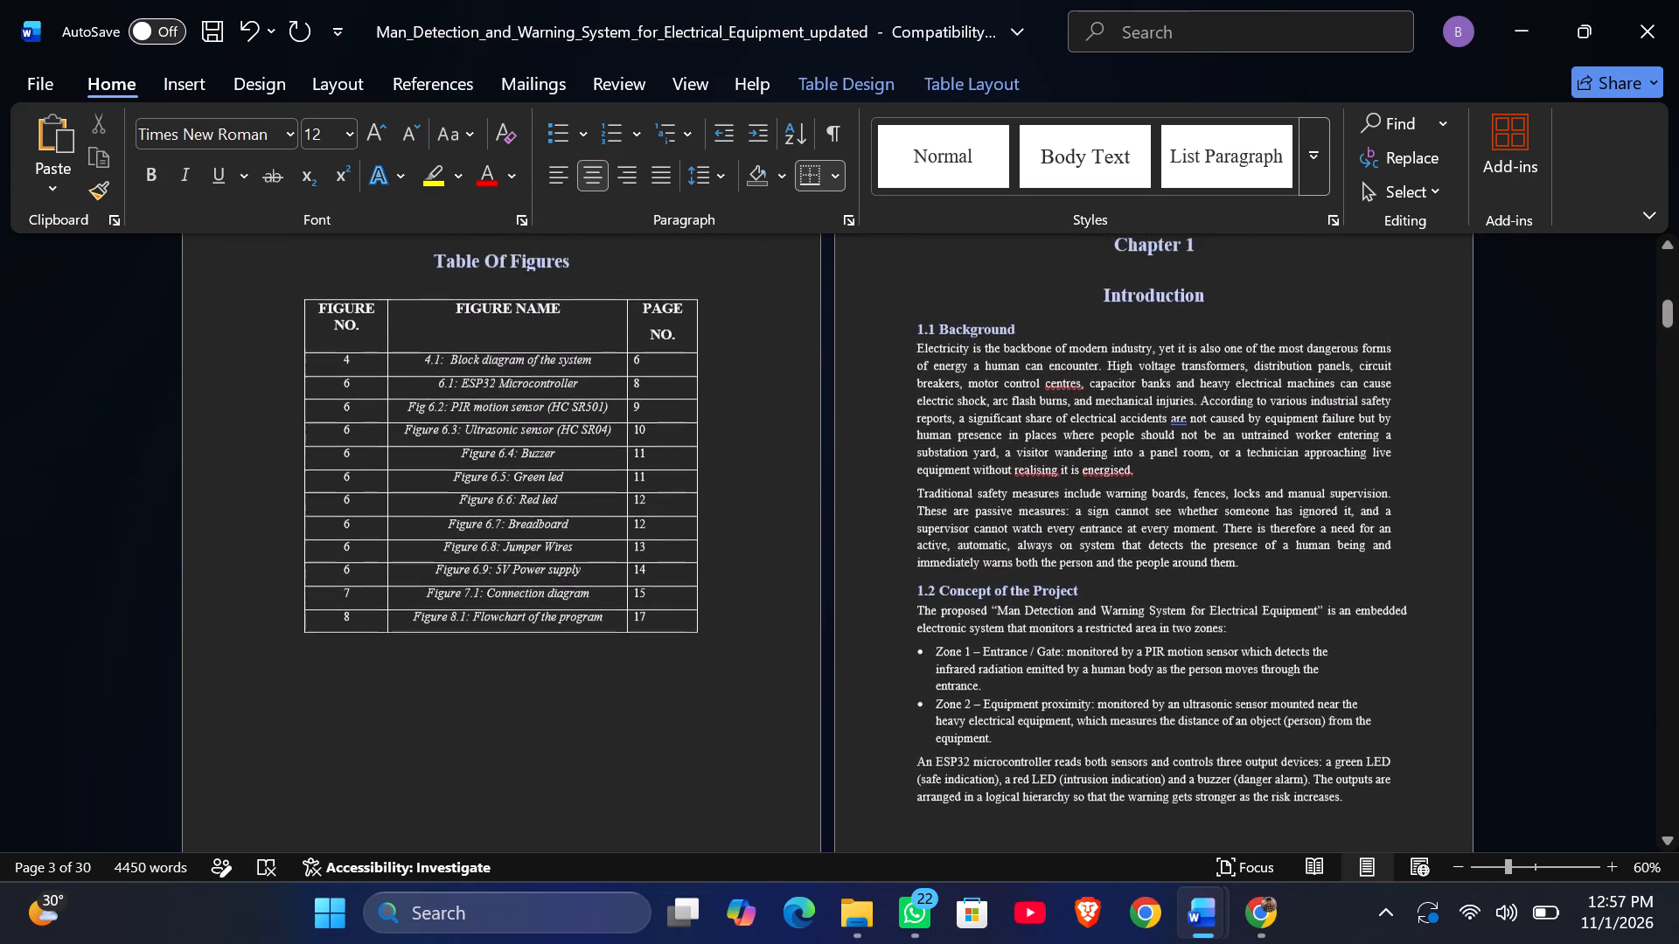
{"action": "scroll", "coordinate": [882, 691], "scroll_direction": "down", "scroll_amount": 3}
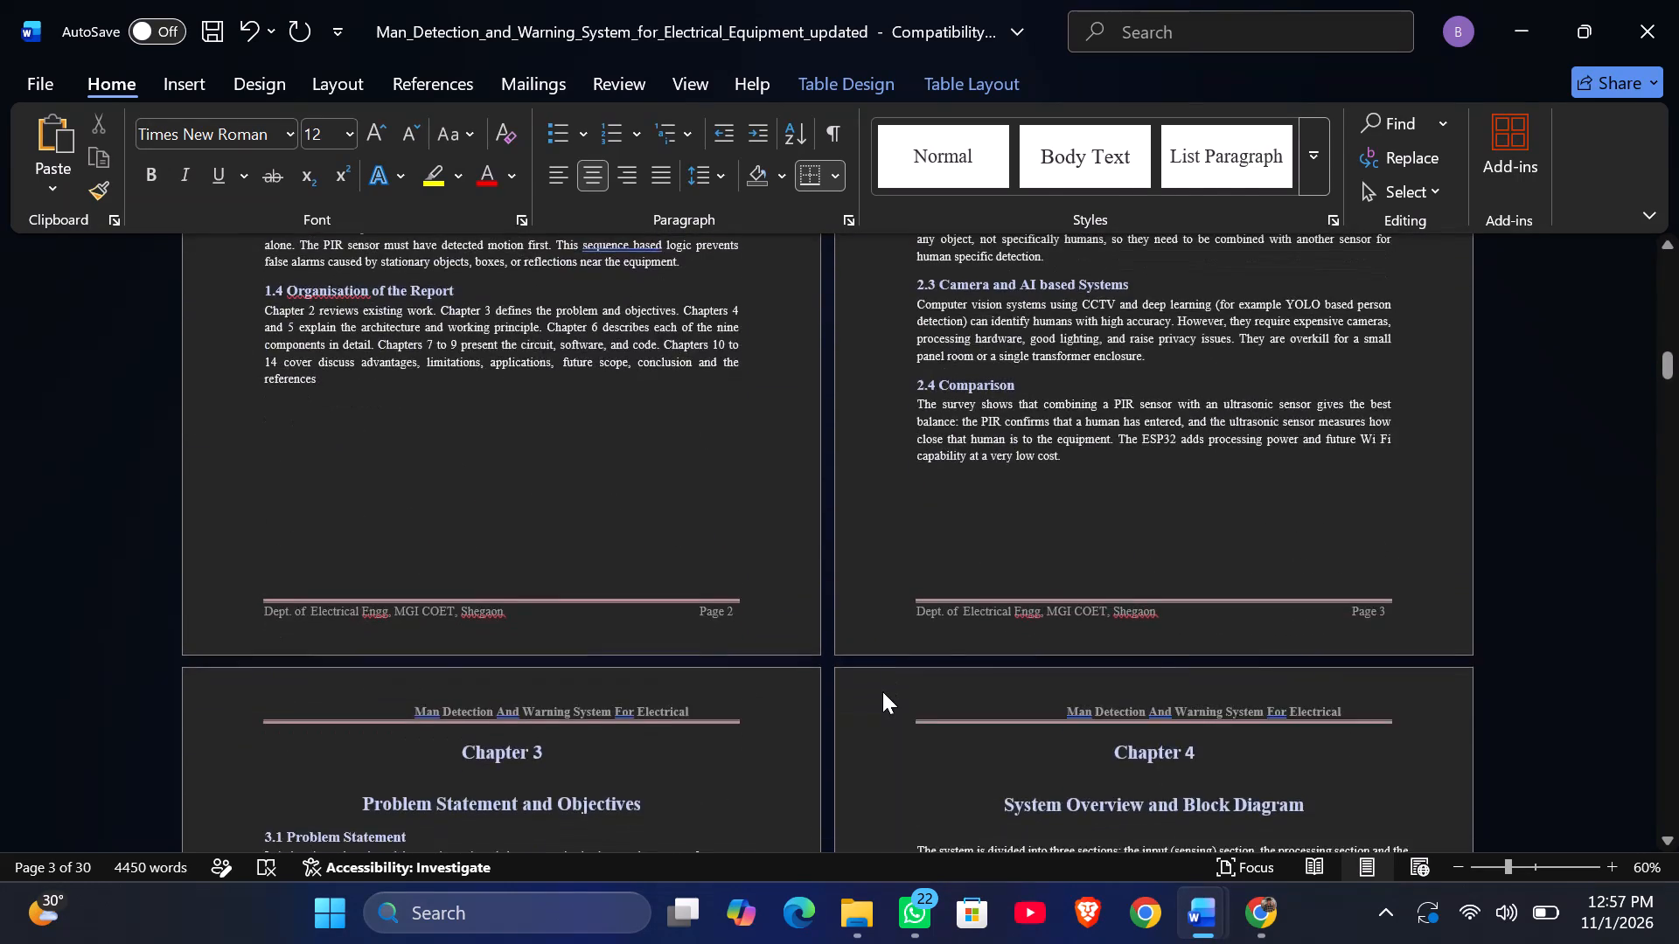
{"action": "scroll", "coordinate": [882, 691], "scroll_direction": "down", "scroll_amount": 1}
{"action": "scroll", "coordinate": [882, 691], "scroll_direction": "up", "scroll_amount": 1}
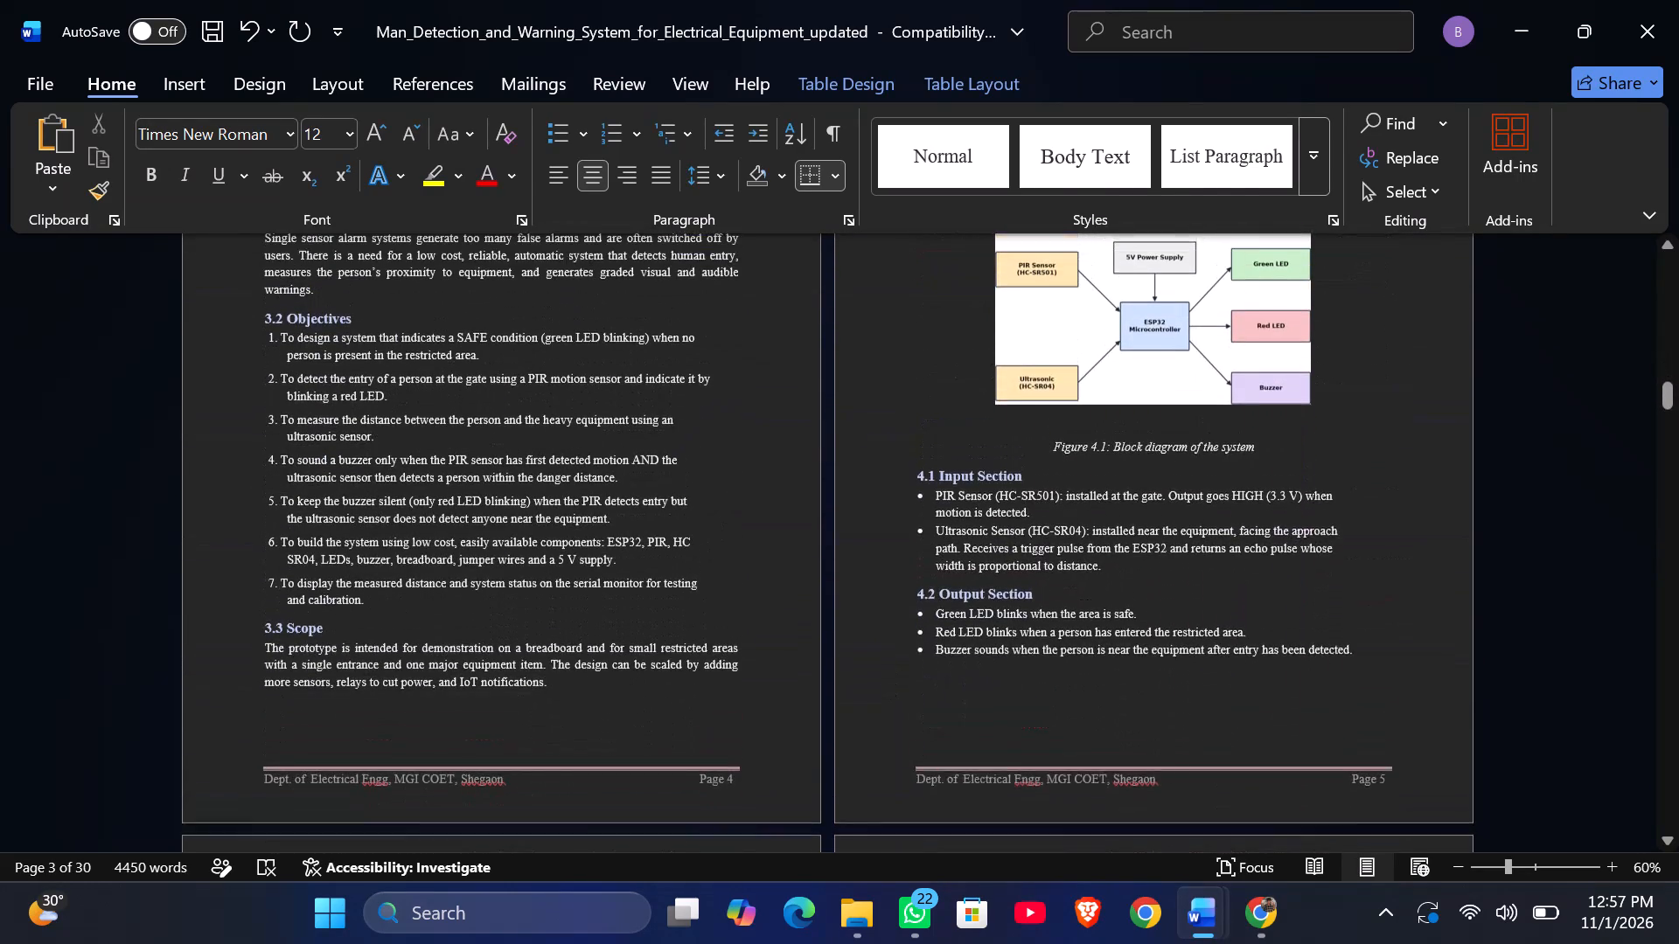
{"action": "scroll", "coordinate": [882, 691], "scroll_direction": "up", "scroll_amount": 1}
{"action": "scroll", "coordinate": [757, 745], "scroll_direction": "up", "scroll_amount": 3}
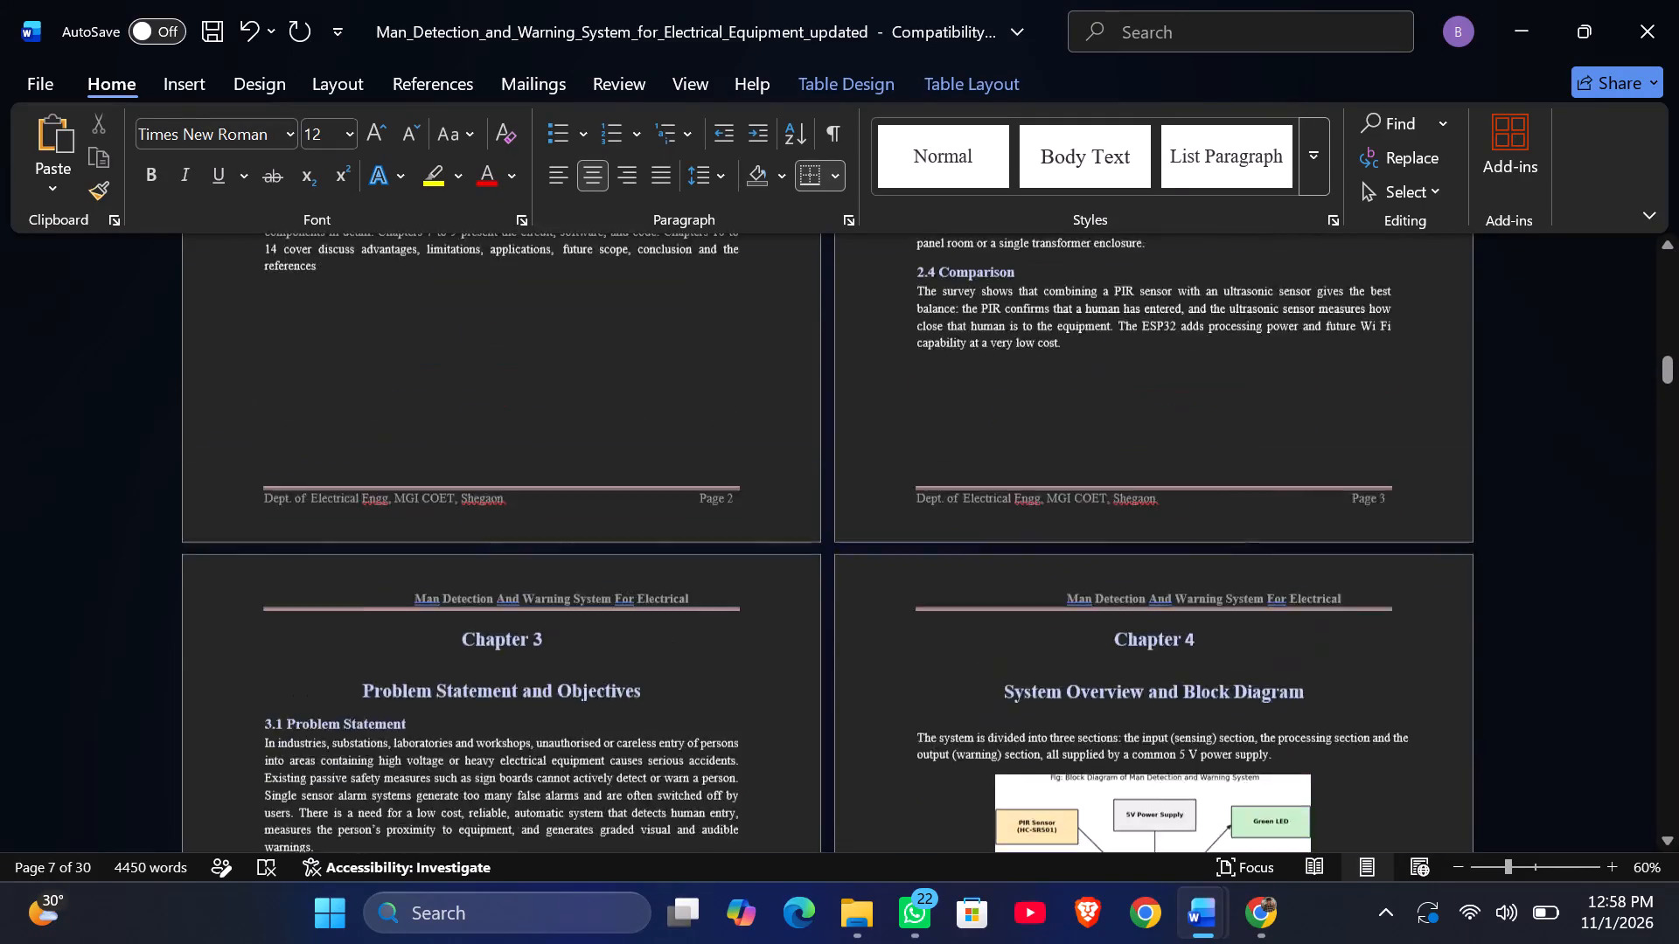
{"action": "scroll", "coordinate": [757, 745], "scroll_direction": "up", "scroll_amount": 12}
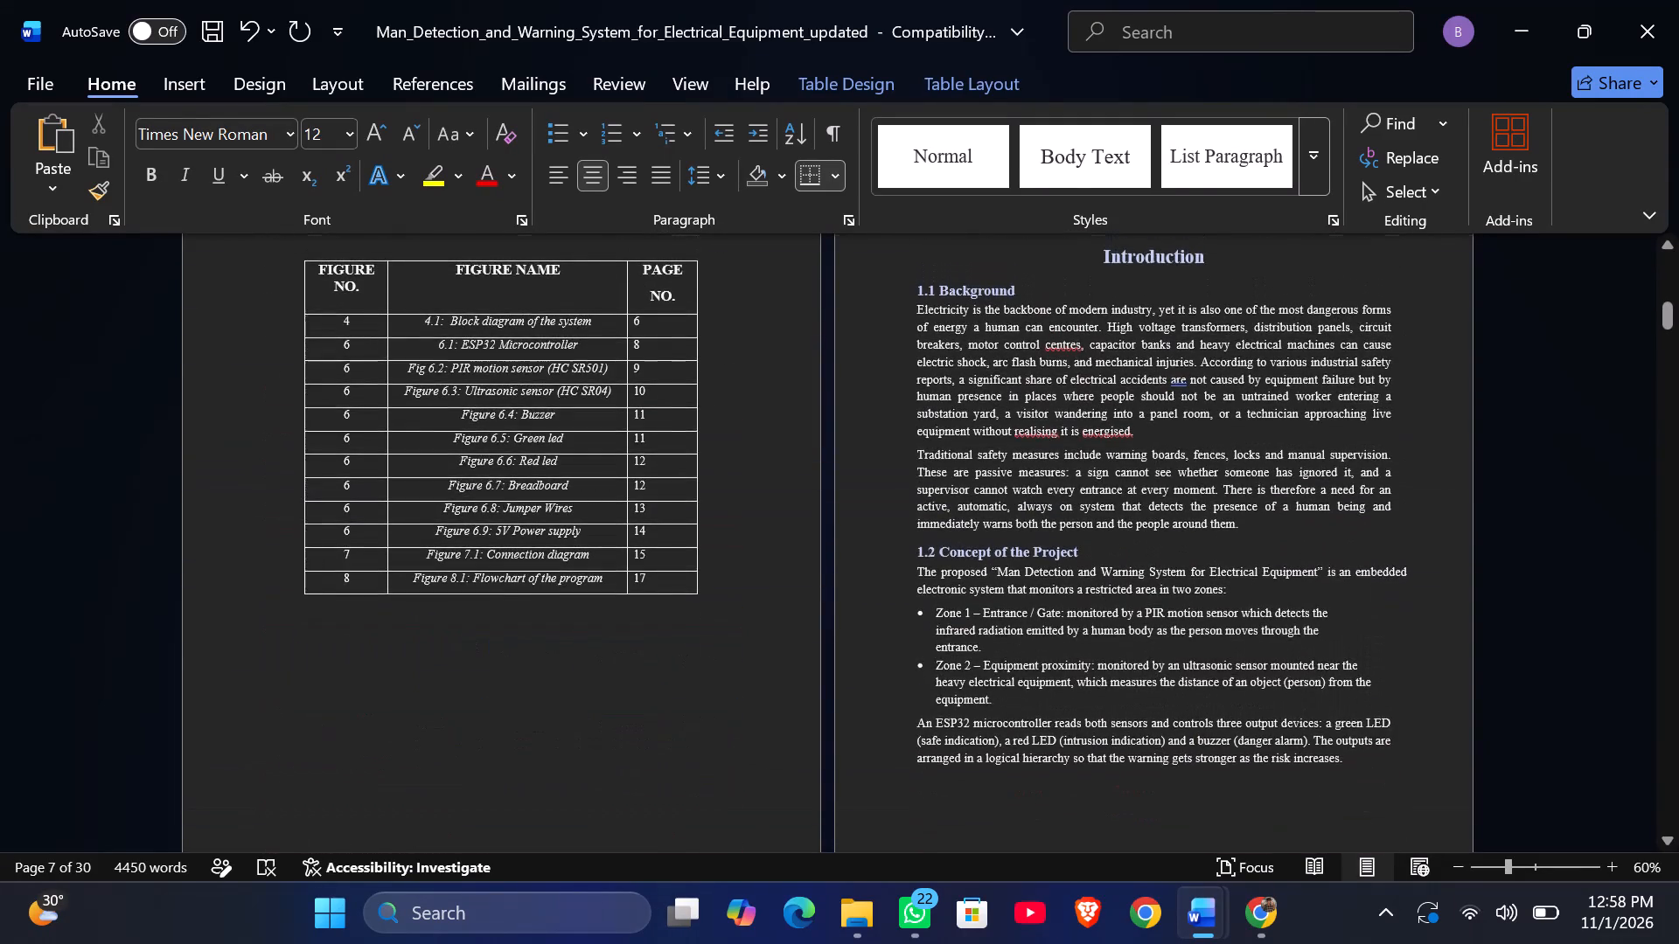
{"action": "scroll", "coordinate": [757, 745], "scroll_direction": "up", "scroll_amount": 6}
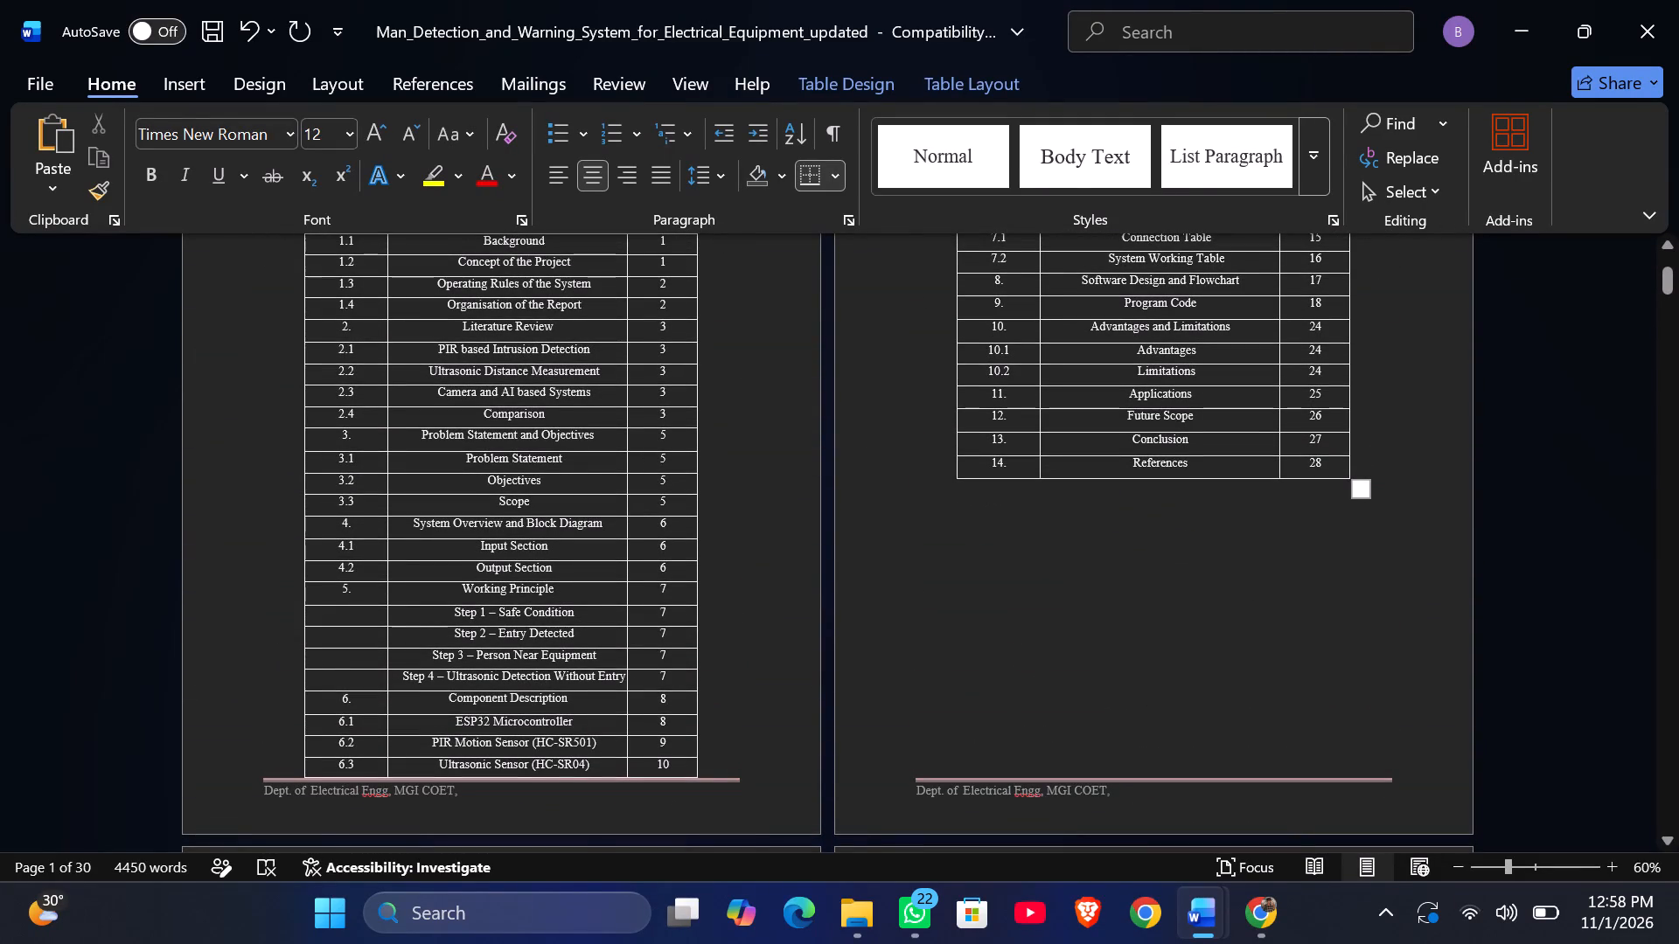
{"action": "left_click", "coordinate": [675, 437]}
{"action": "key", "text": "BackSpace"}
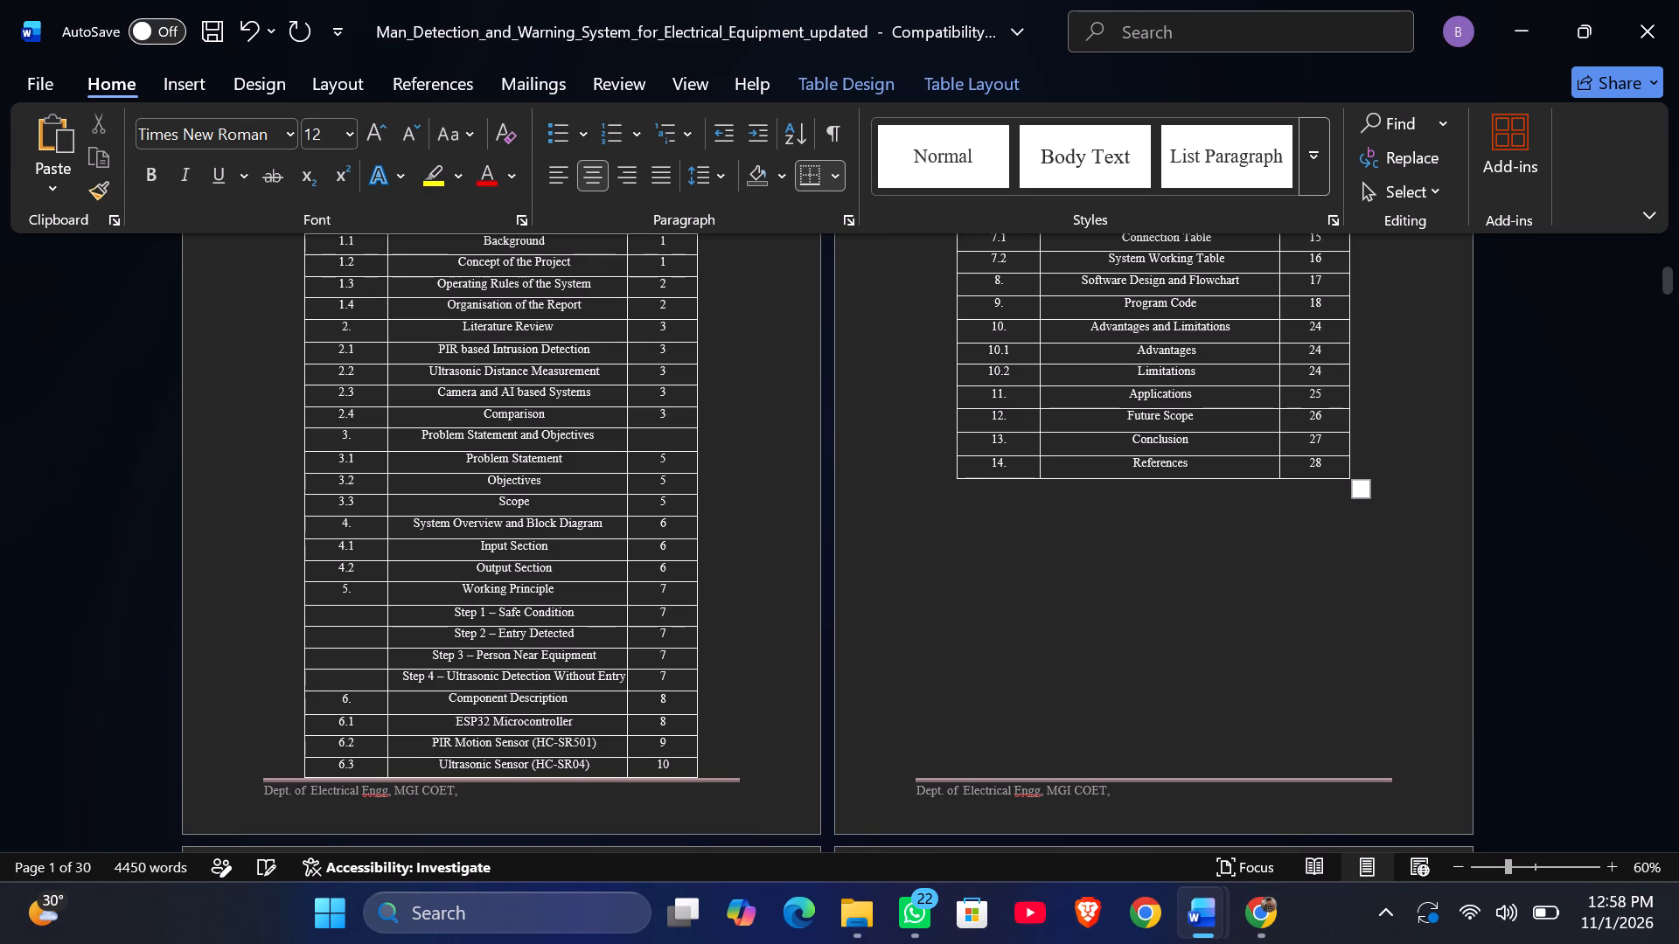
{"action": "key", "text": "4"}
{"action": "key", "text": "Down"}
{"action": "key", "text": "BackSpace"}
{"action": "key", "text": "4"}
{"action": "key", "text": "Down"}
{"action": "key", "text": "BackSpace"}
{"action": "key", "text": "4"}
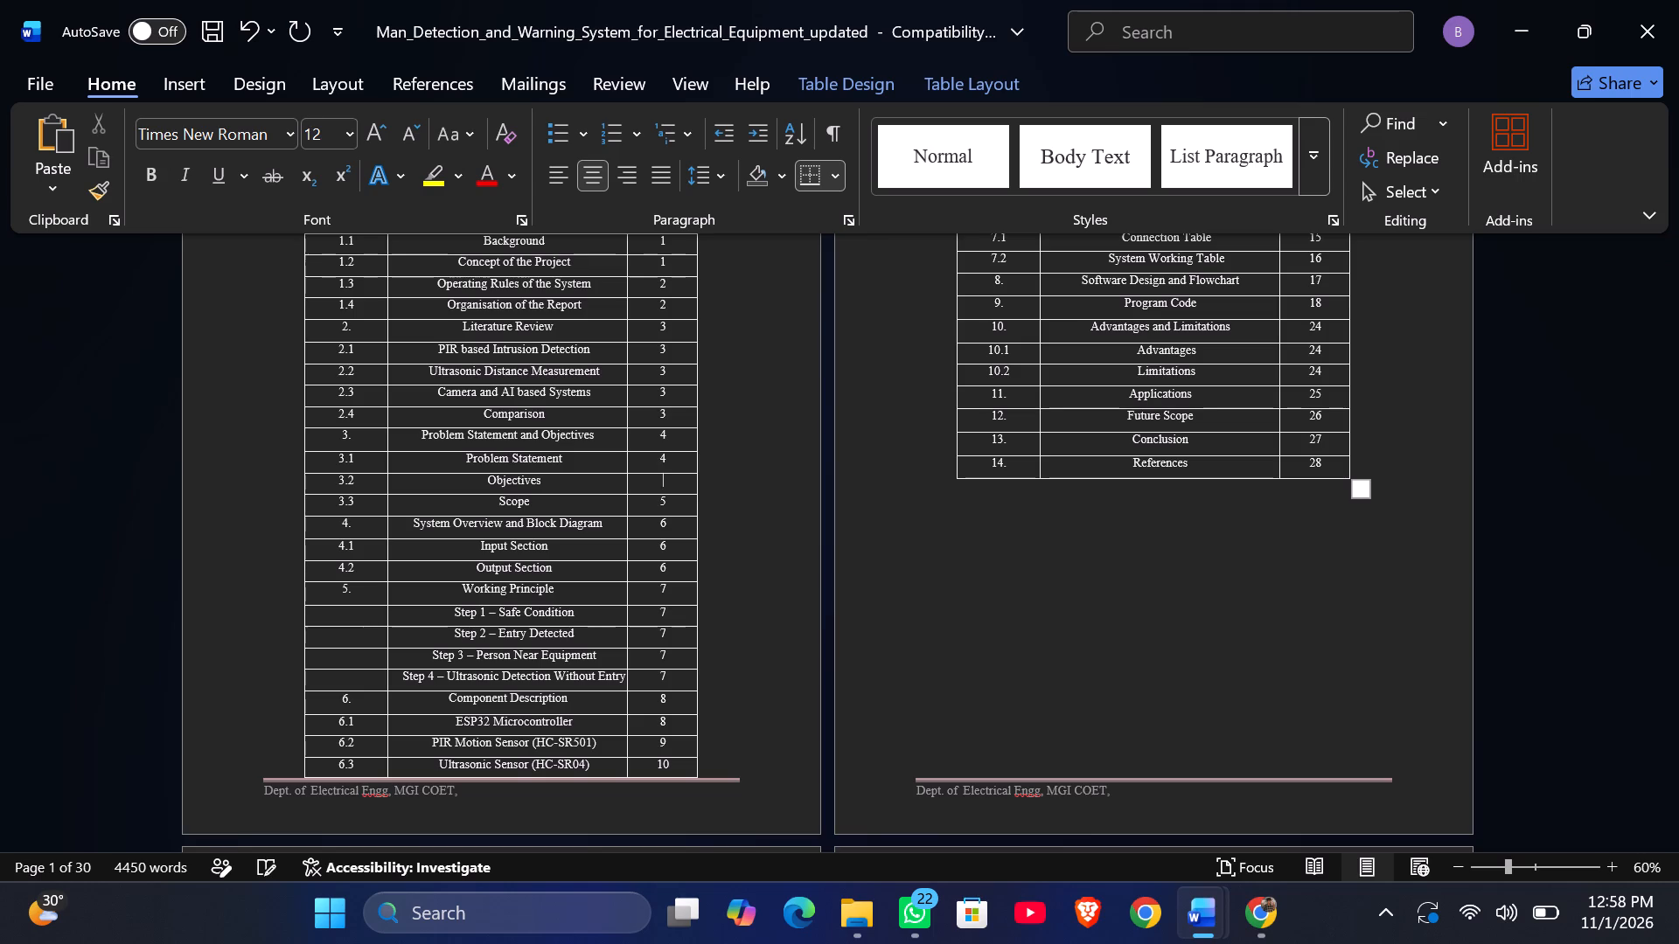
{"action": "key", "text": "Down"}
{"action": "key", "text": "BackSpace"}
{"action": "key", "text": "4"}
Compare the chapter 4 entries in the Table of Contents with the footer page of the System Overview and Block Diagram chapter.
{"action": "scroll", "coordinate": [675, 437], "scroll_direction": "down", "scroll_amount": 7}
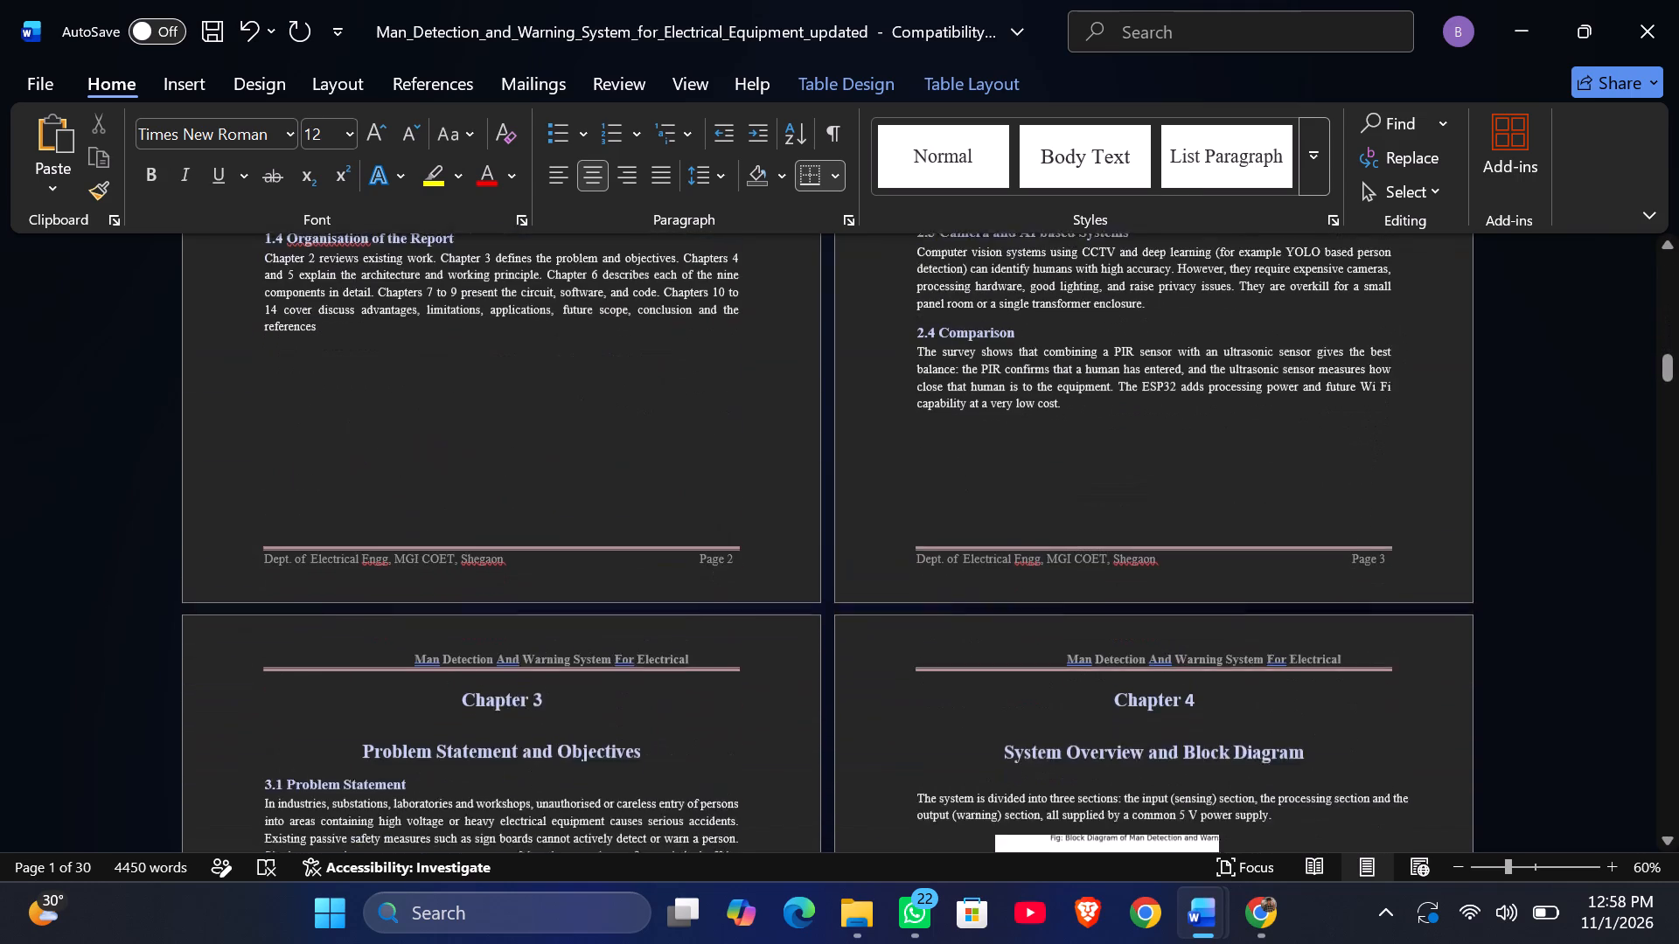
{"action": "scroll", "coordinate": [675, 437], "scroll_direction": "down", "scroll_amount": 2}
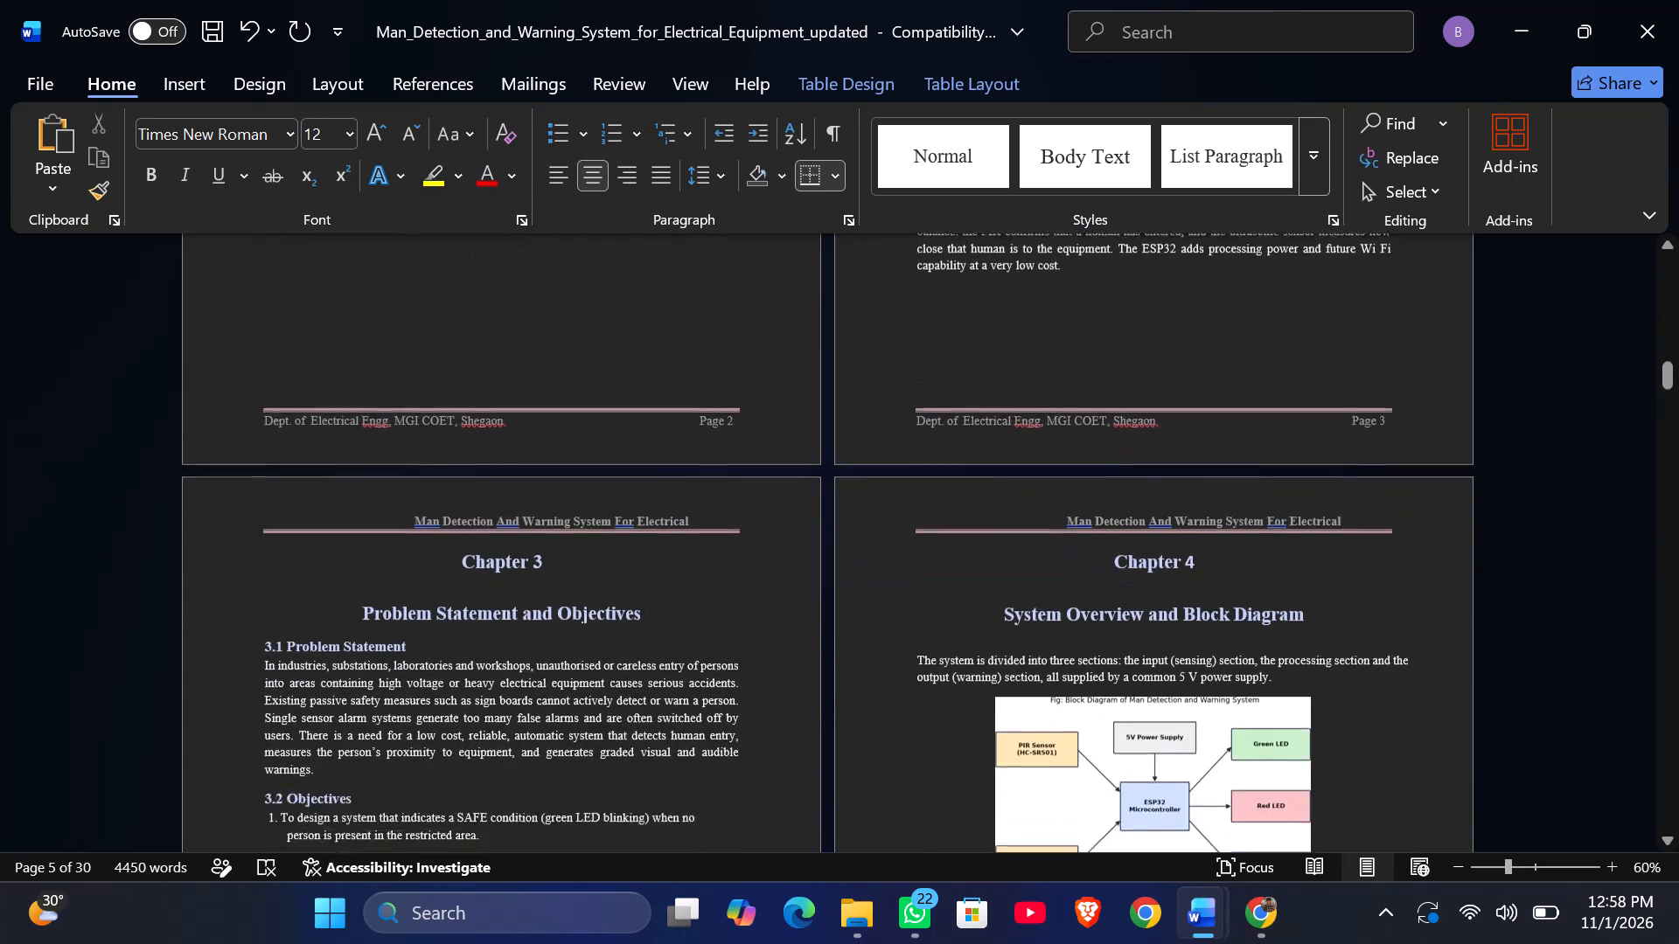
{"action": "scroll", "coordinate": [675, 437], "scroll_direction": "down", "scroll_amount": 1}
{"action": "scroll", "coordinate": [675, 437], "scroll_direction": "up", "scroll_amount": 1}
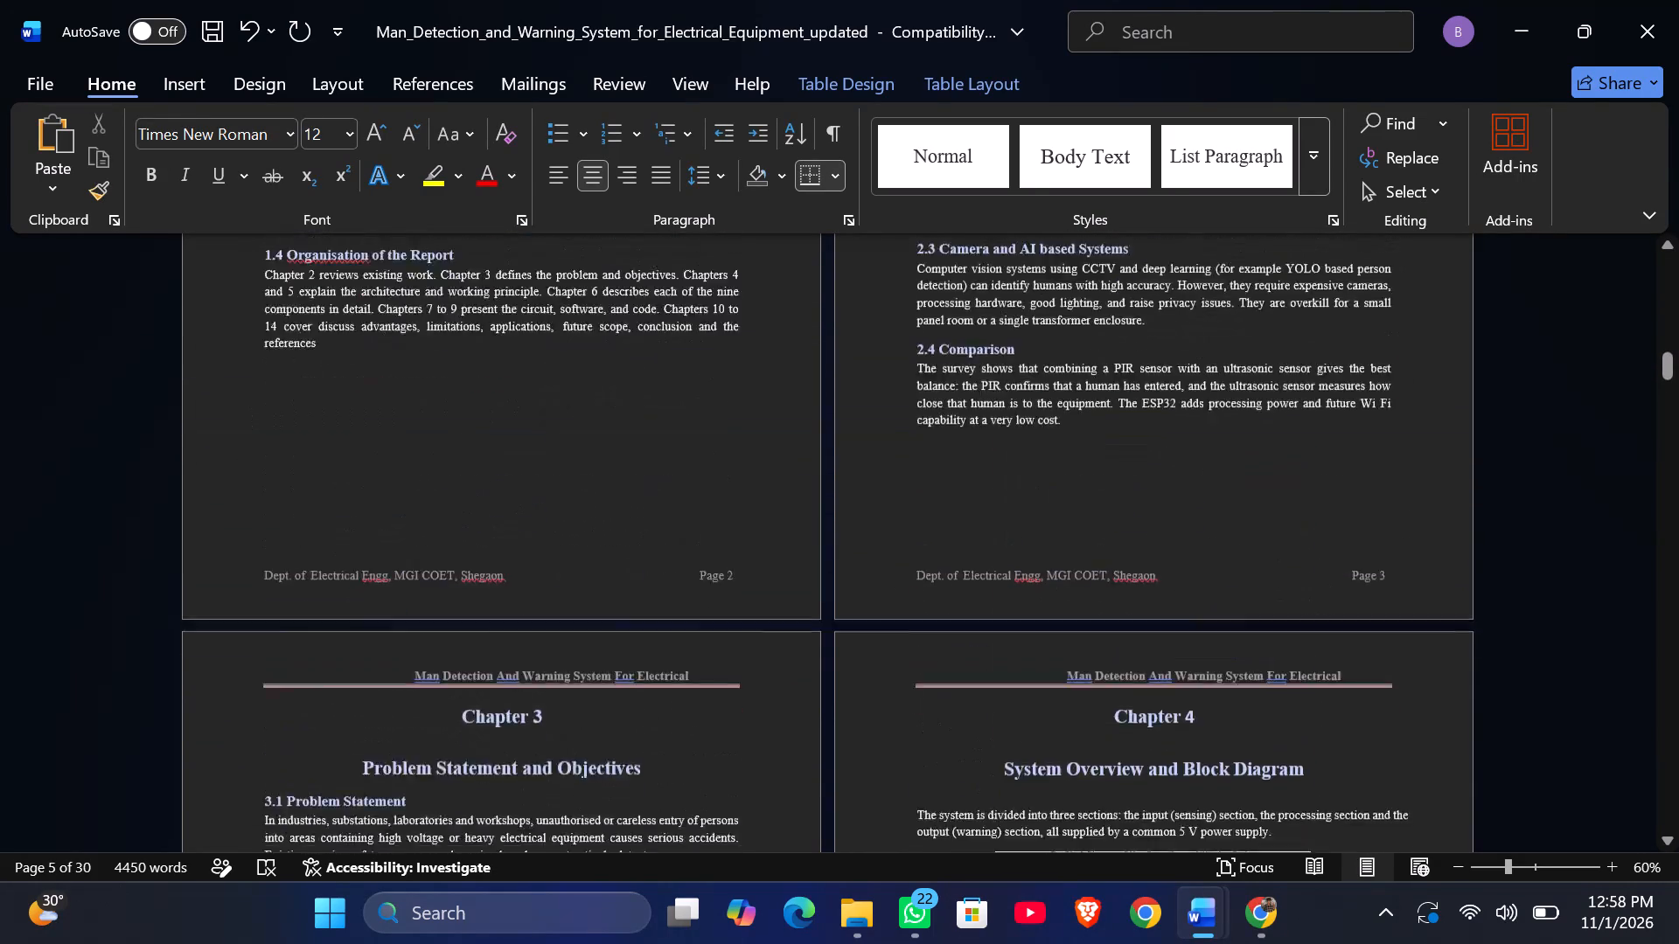
{"action": "scroll", "coordinate": [675, 437], "scroll_direction": "up", "scroll_amount": 14}
{"action": "scroll", "coordinate": [675, 437], "scroll_direction": "down", "scroll_amount": 1}
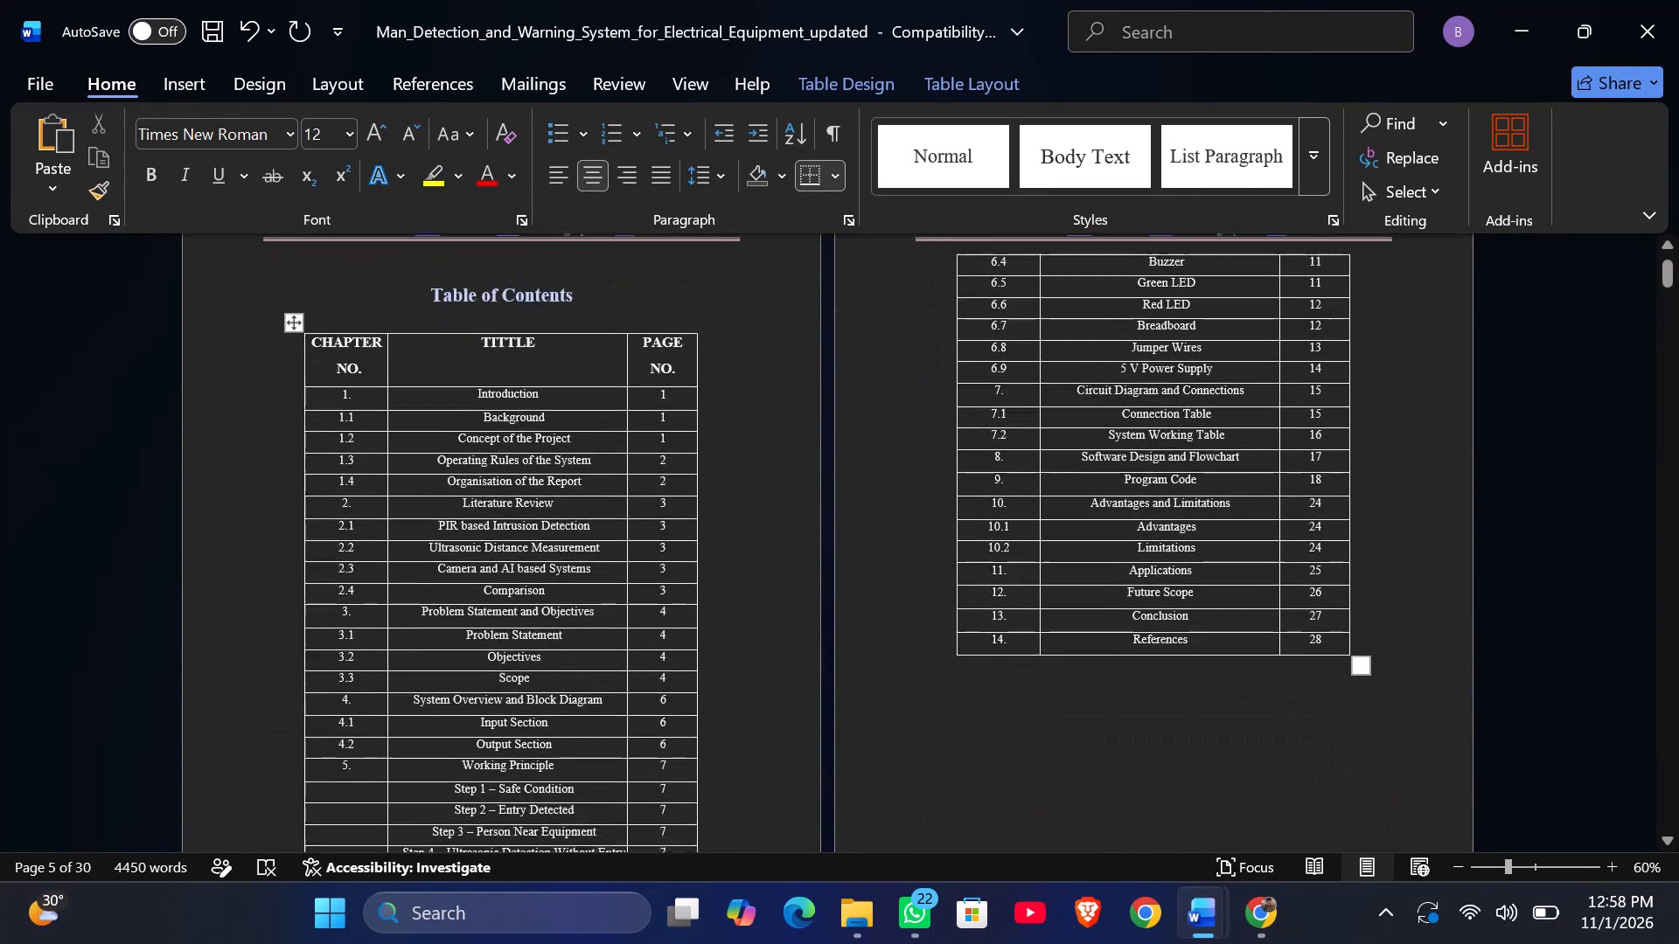
{"action": "scroll", "coordinate": [675, 437], "scroll_direction": "down", "scroll_amount": 1}
{"action": "scroll", "coordinate": [664, 634], "scroll_direction": "down", "scroll_amount": 1}
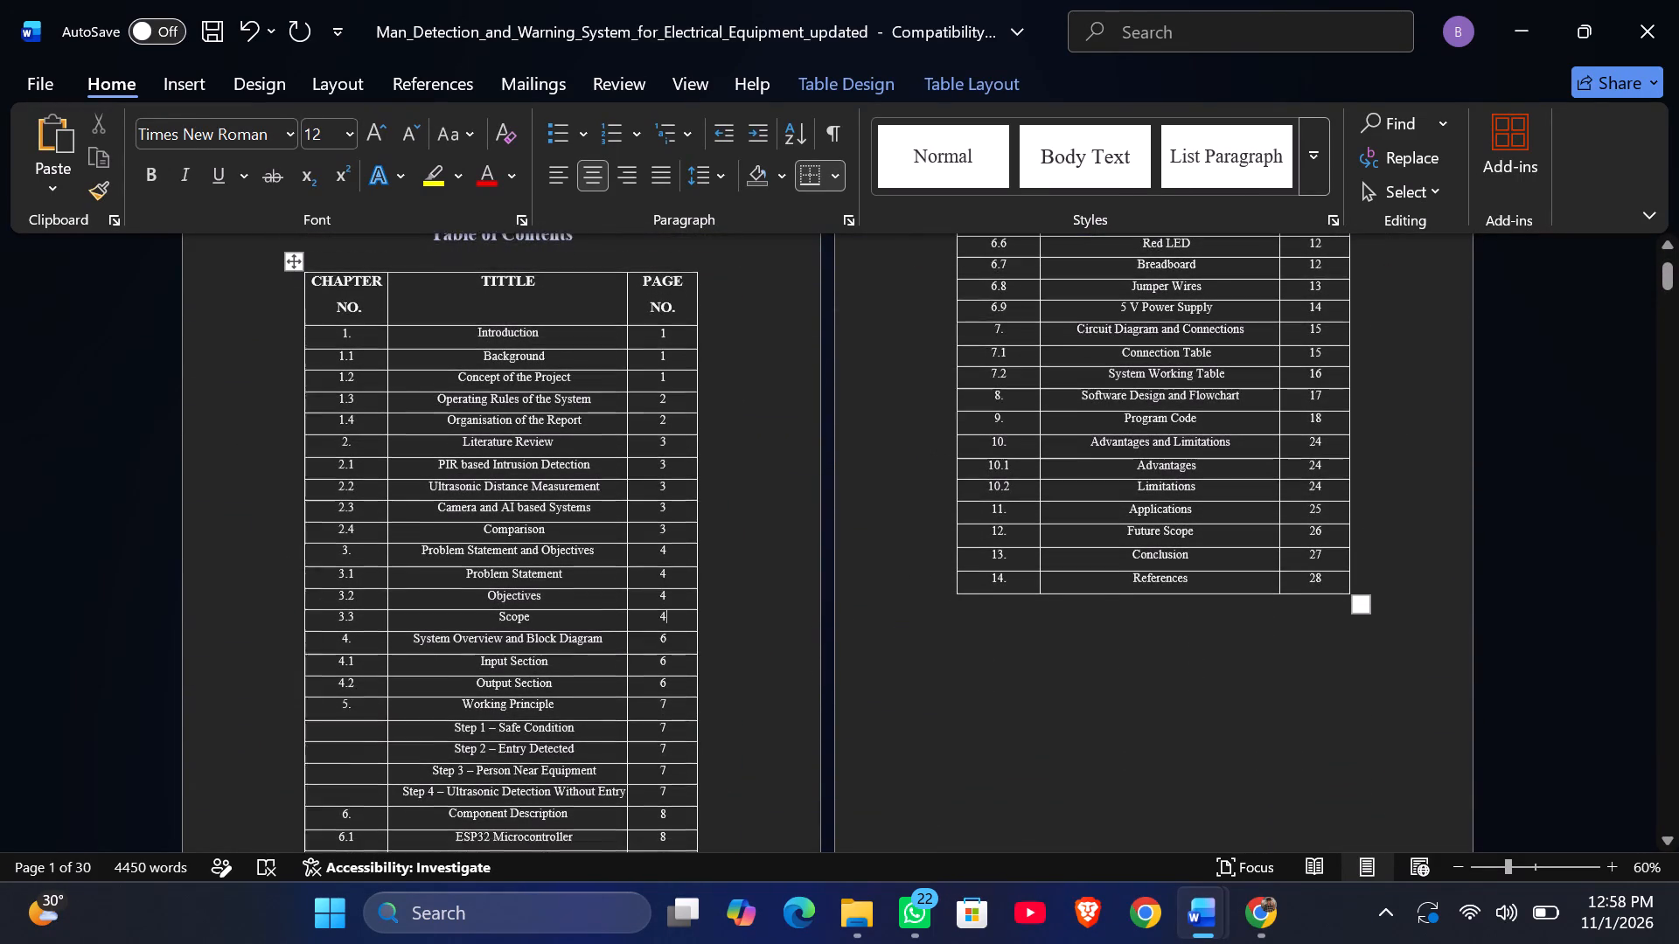
{"action": "scroll", "coordinate": [664, 634], "scroll_direction": "down", "scroll_amount": 1}
{"action": "left_click", "coordinate": [673, 570]}
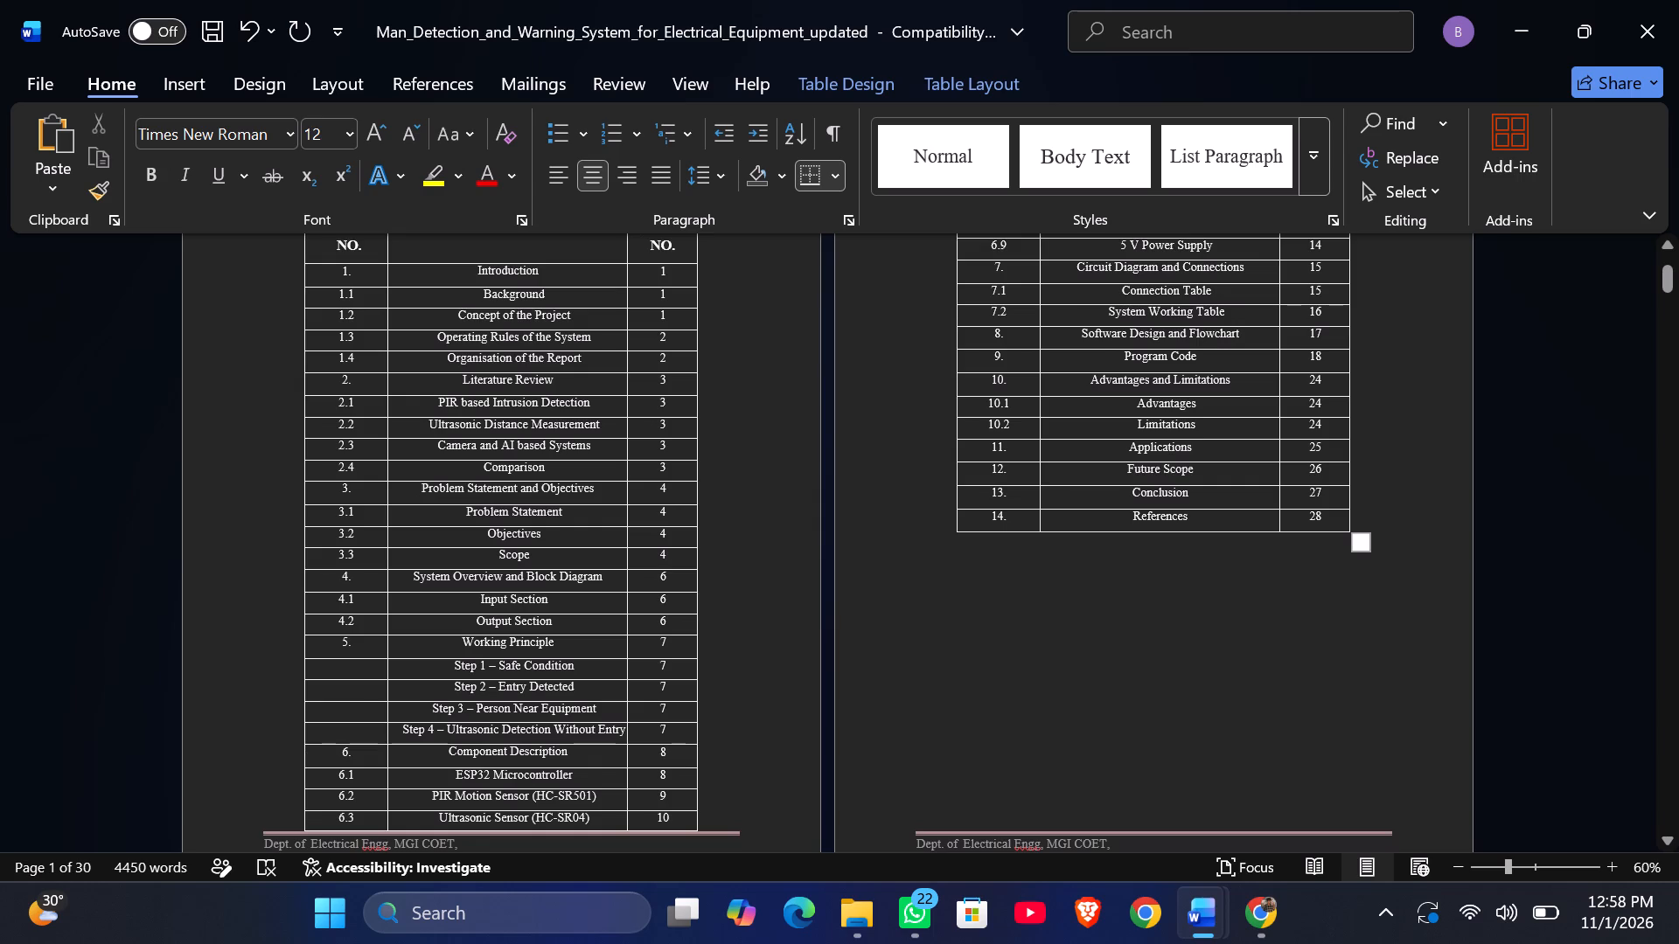
{"action": "scroll", "coordinate": [691, 587], "scroll_direction": "down", "scroll_amount": 3}
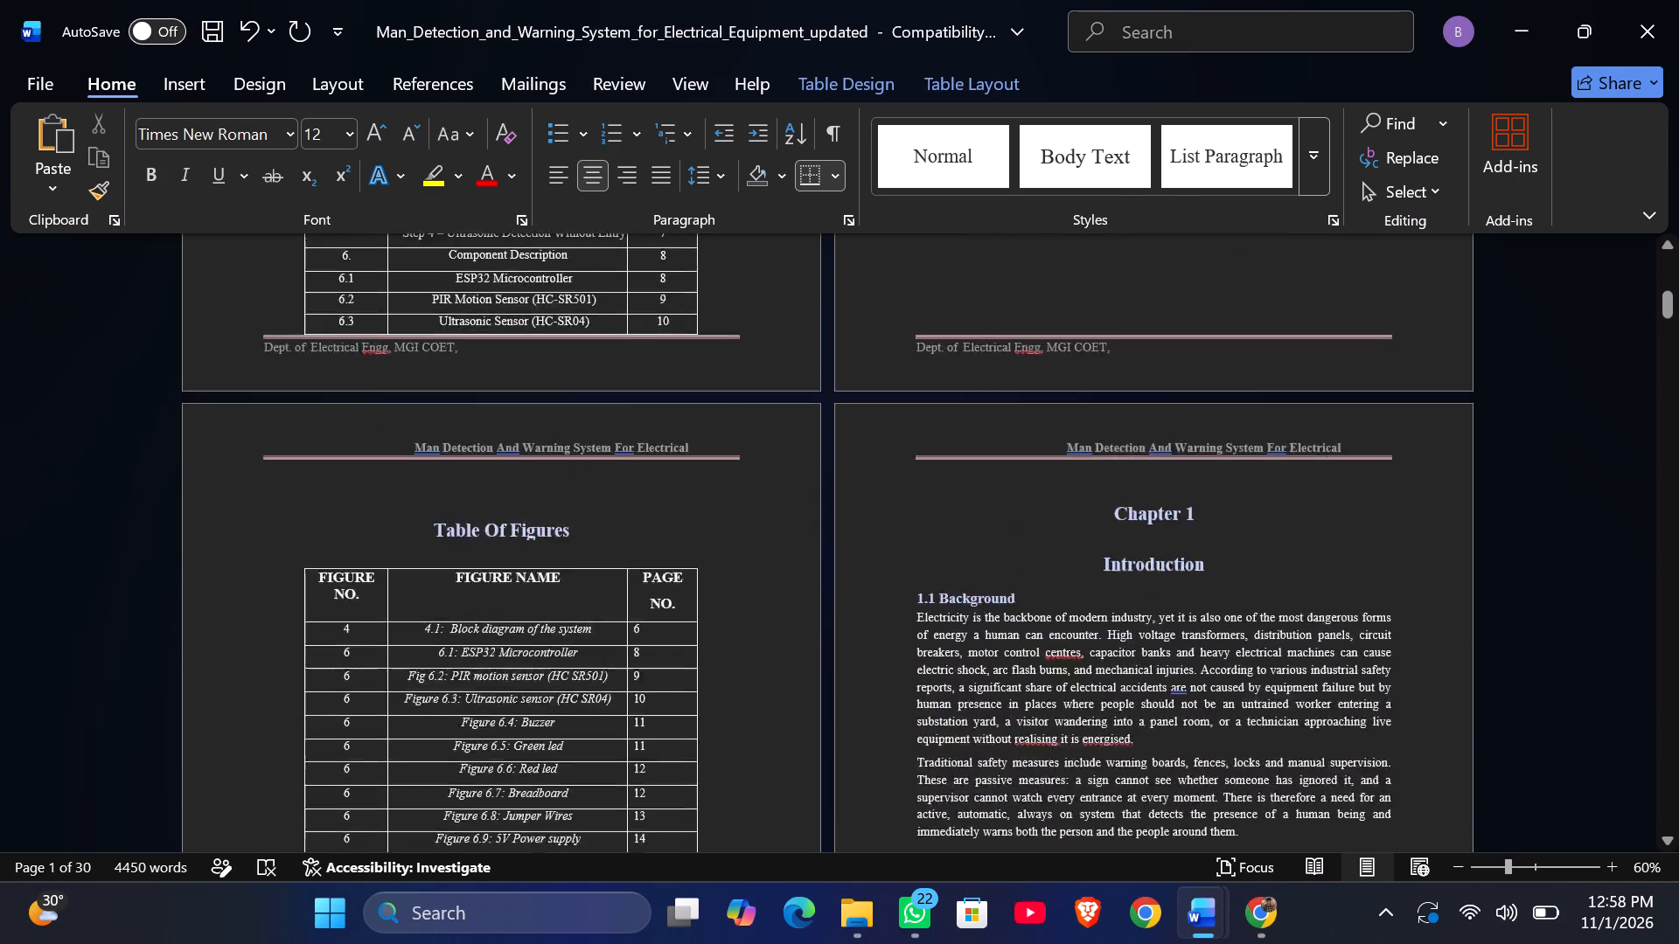
{"action": "scroll", "coordinate": [691, 587], "scroll_direction": "down", "scroll_amount": 7}
{"action": "scroll", "coordinate": [691, 587], "scroll_direction": "up", "scroll_amount": 2}
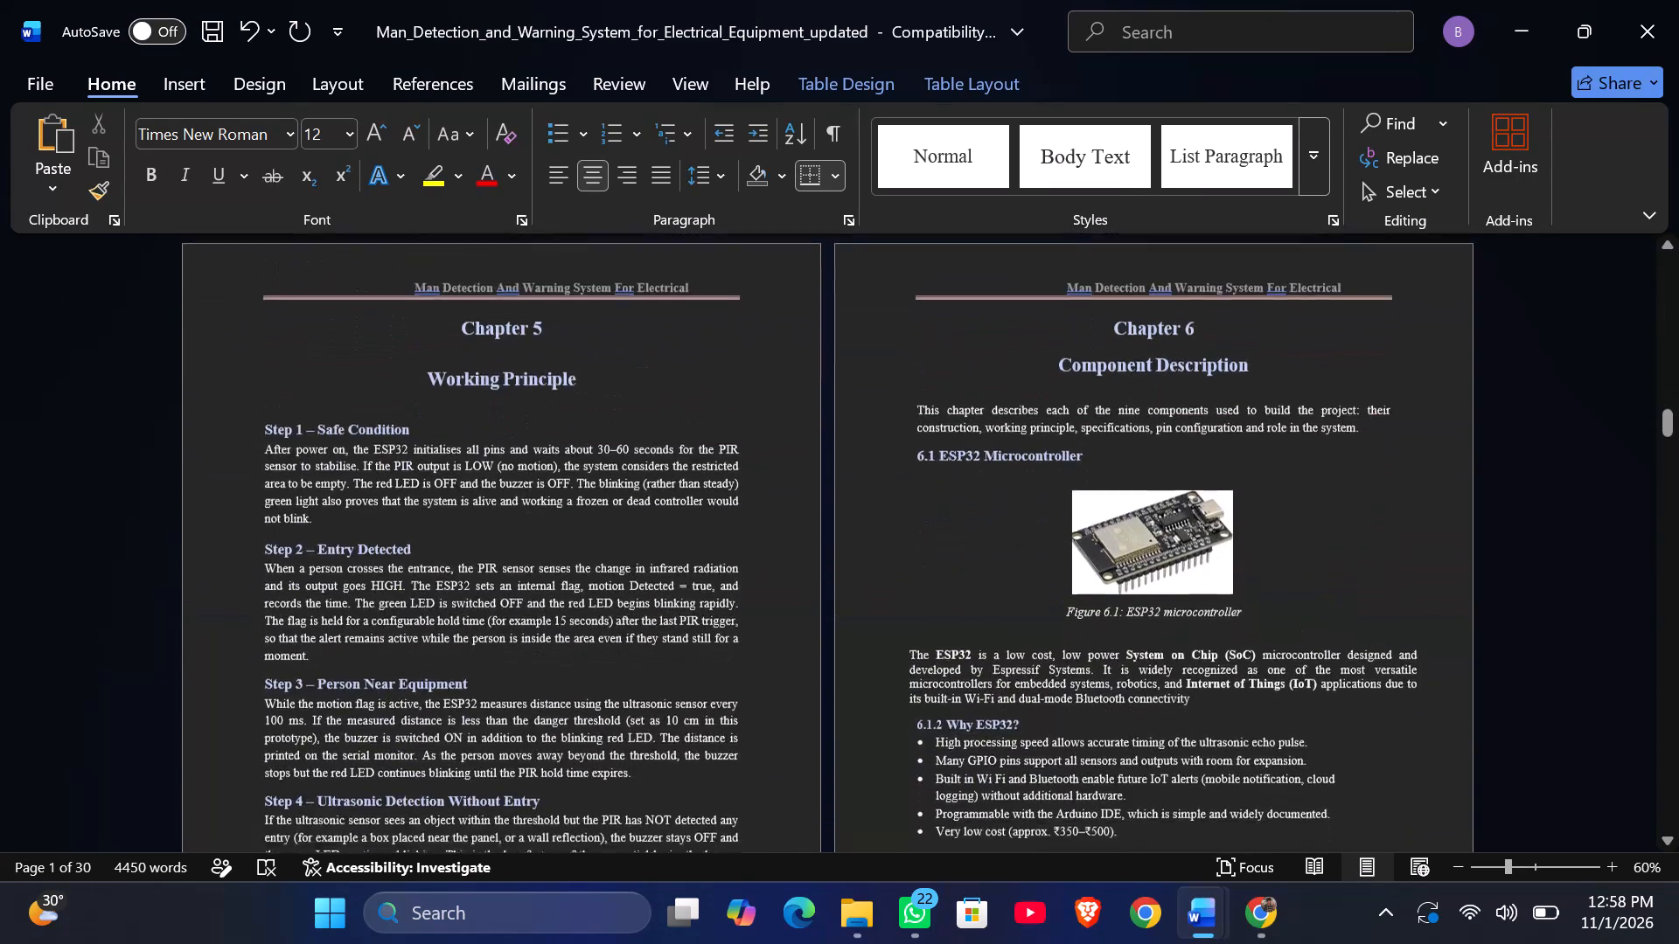
{"action": "scroll", "coordinate": [691, 587], "scroll_direction": "up", "scroll_amount": 2}
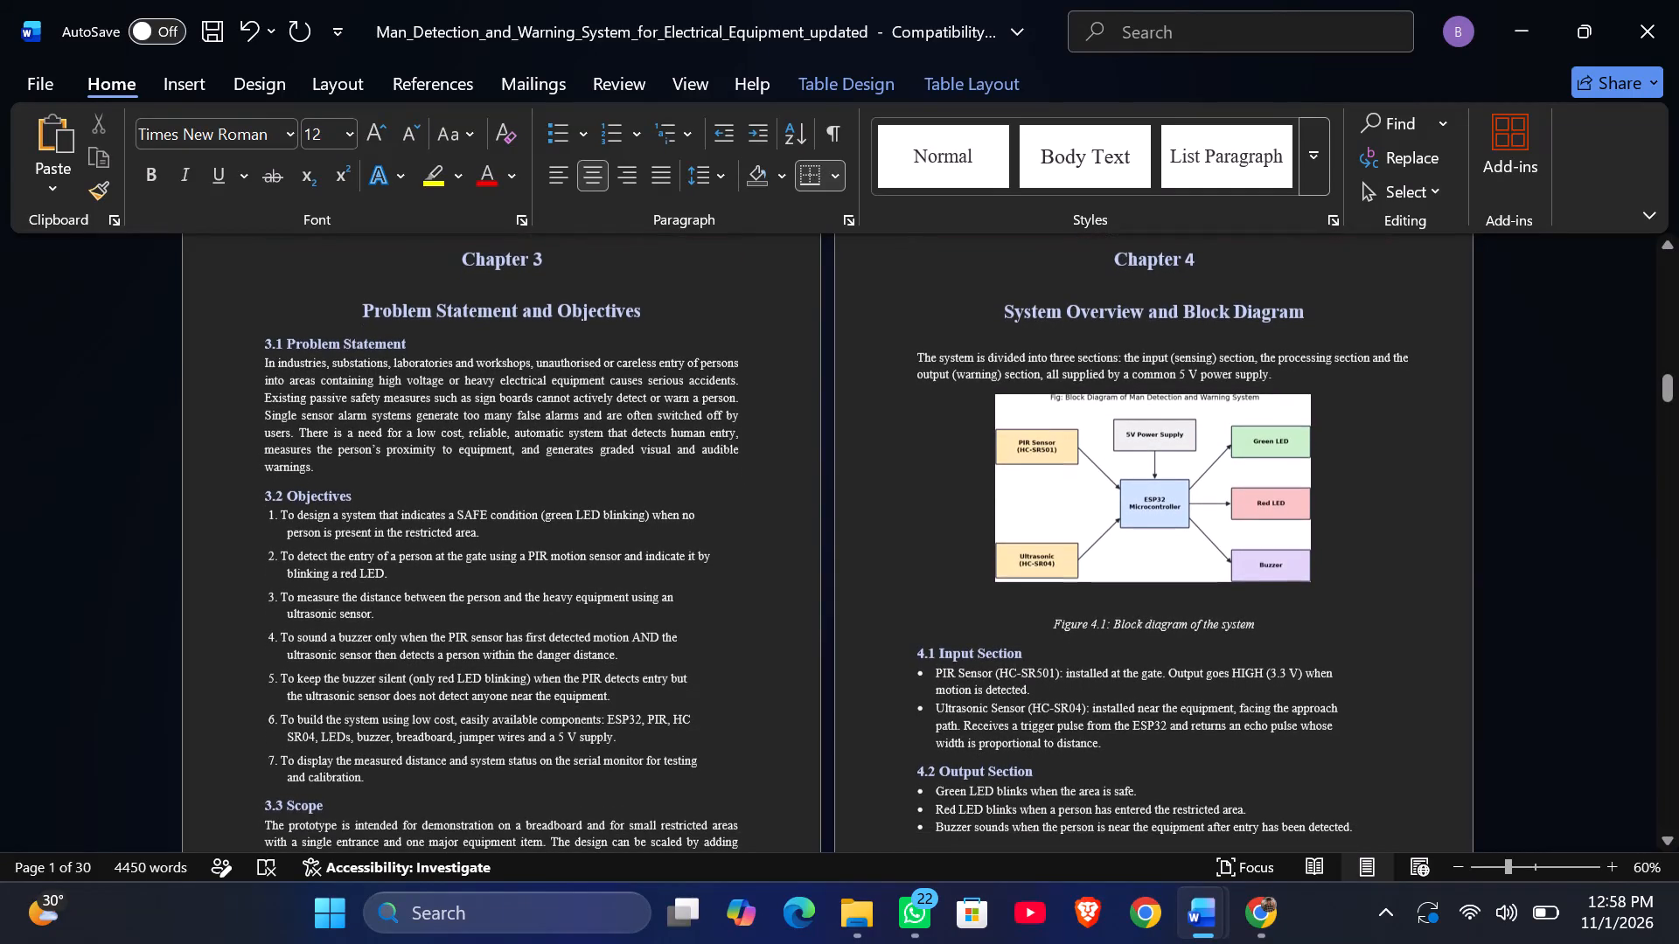
{"action": "scroll", "coordinate": [691, 587], "scroll_direction": "down", "scroll_amount": 3}
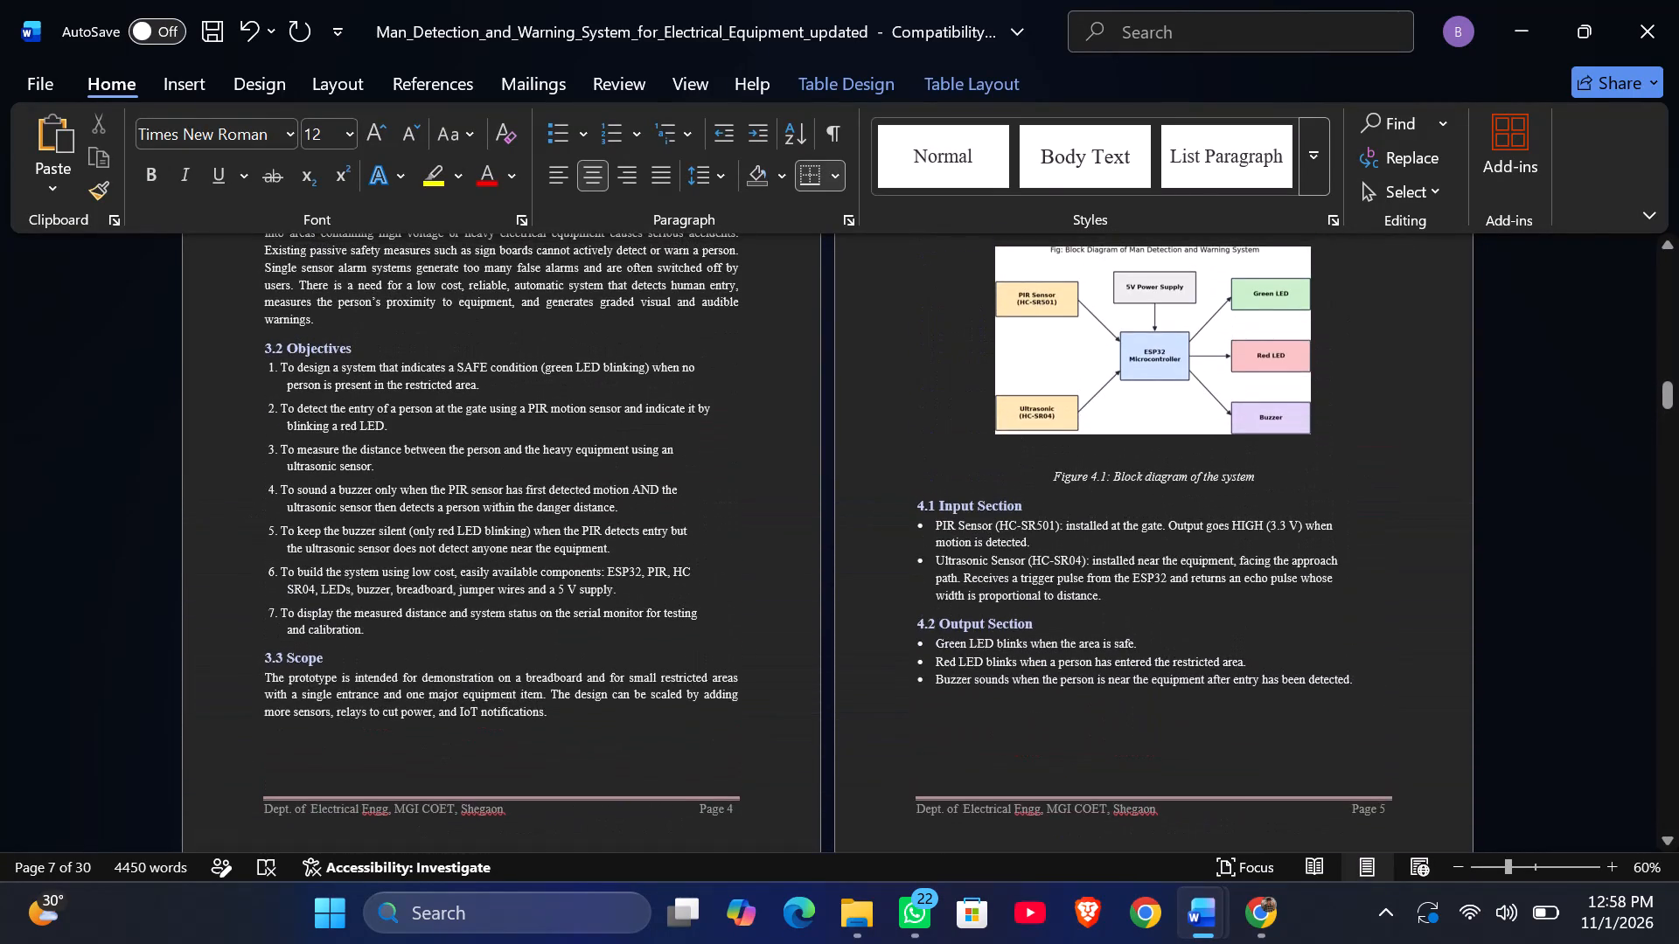
{"action": "scroll", "coordinate": [691, 587], "scroll_direction": "up", "scroll_amount": 20}
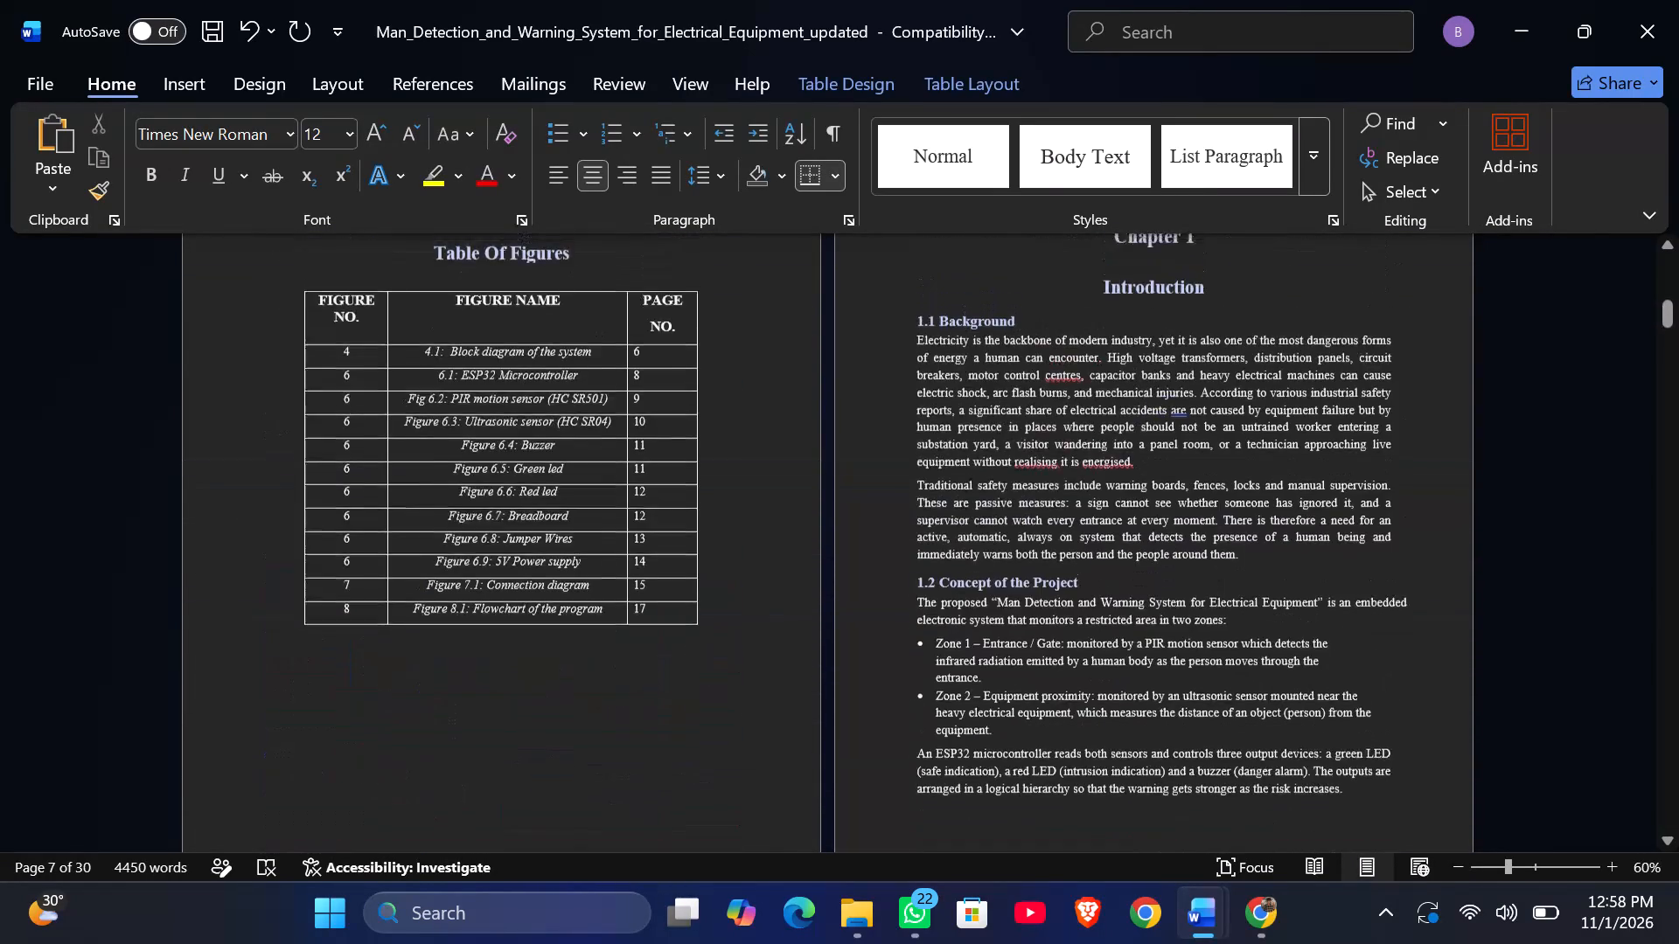
Remove the period after chapter number 4 in the System Overview and Block Diagram row of the Table of Contents.
{"action": "scroll", "coordinate": [691, 587], "scroll_direction": "up", "scroll_amount": 1}
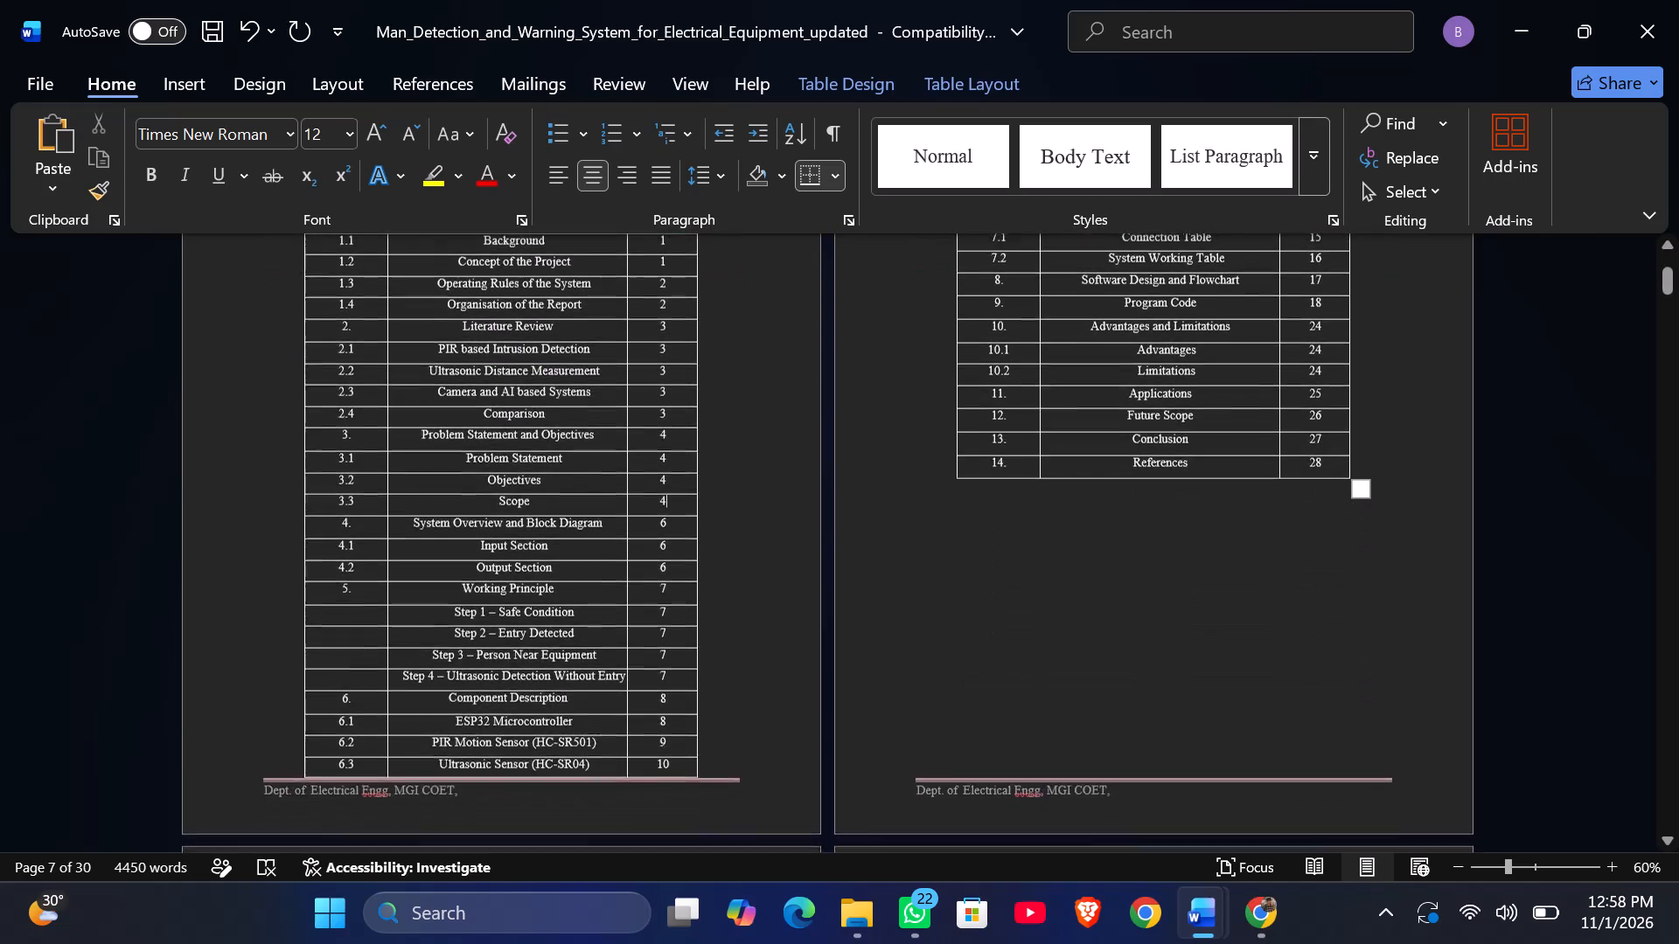
{"action": "scroll", "coordinate": [691, 587], "scroll_direction": "up", "scroll_amount": 2}
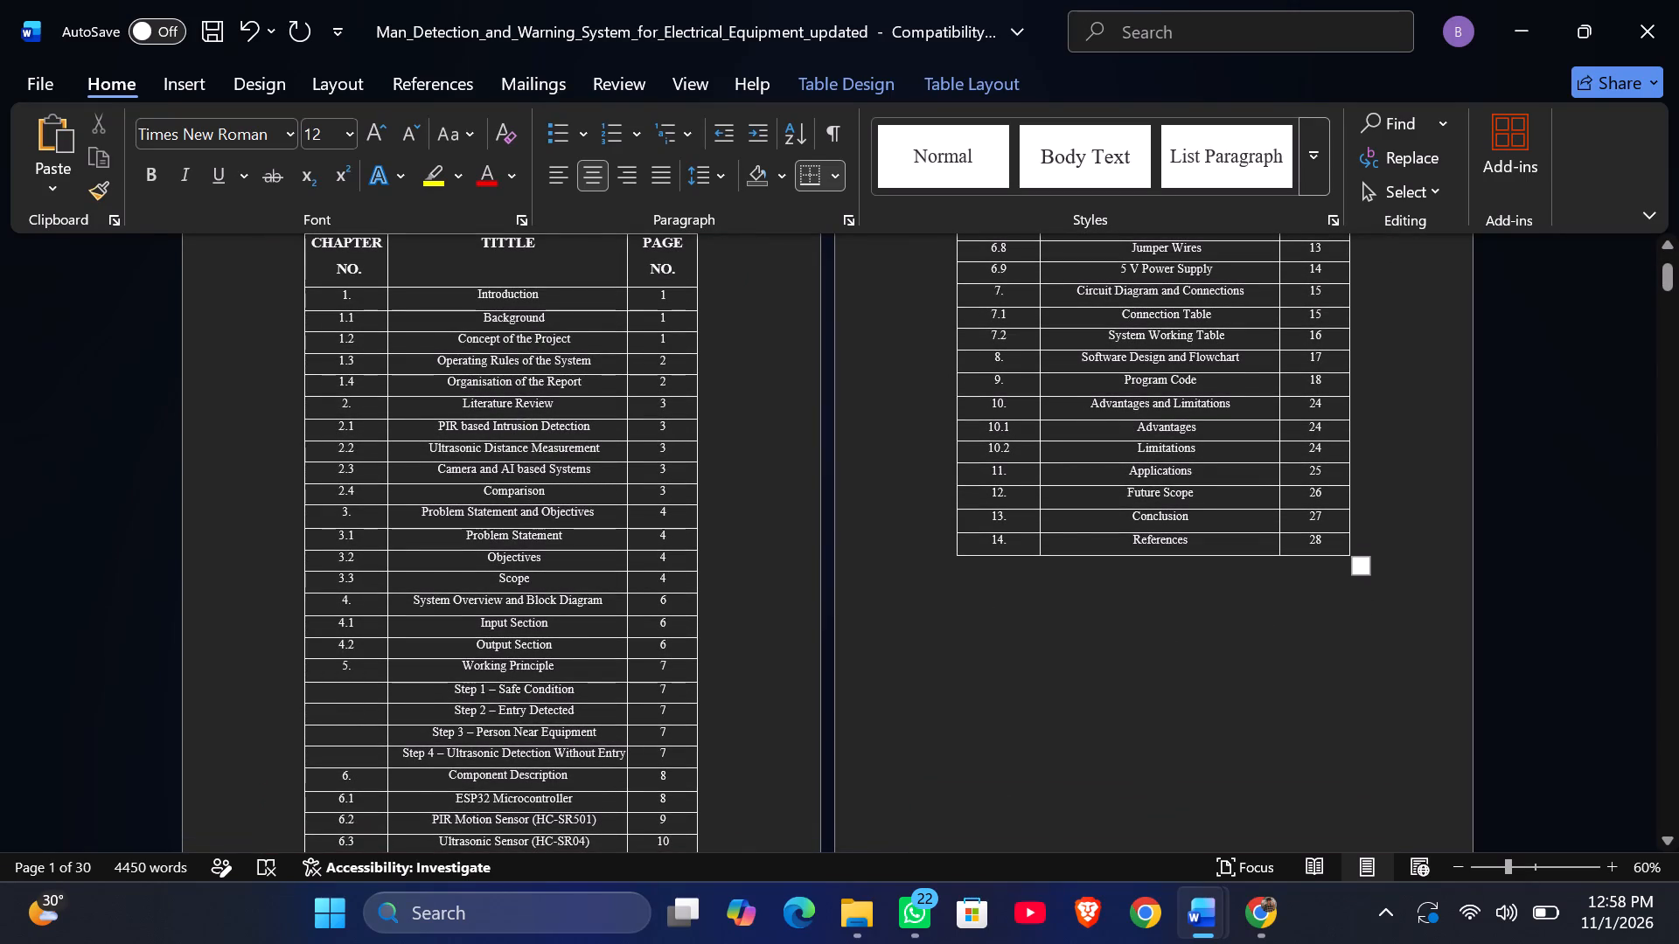
{"action": "left_click", "coordinate": [376, 605]}
{"action": "key", "text": "BackSpace"}
Recheck Chapter 4's footer page and set the Table of Contents page numbers of System Overview and Block Diagram, 4.1 and 4.2 to 5.
{"action": "scroll", "coordinate": [738, 649], "scroll_direction": "down", "scroll_amount": 5}
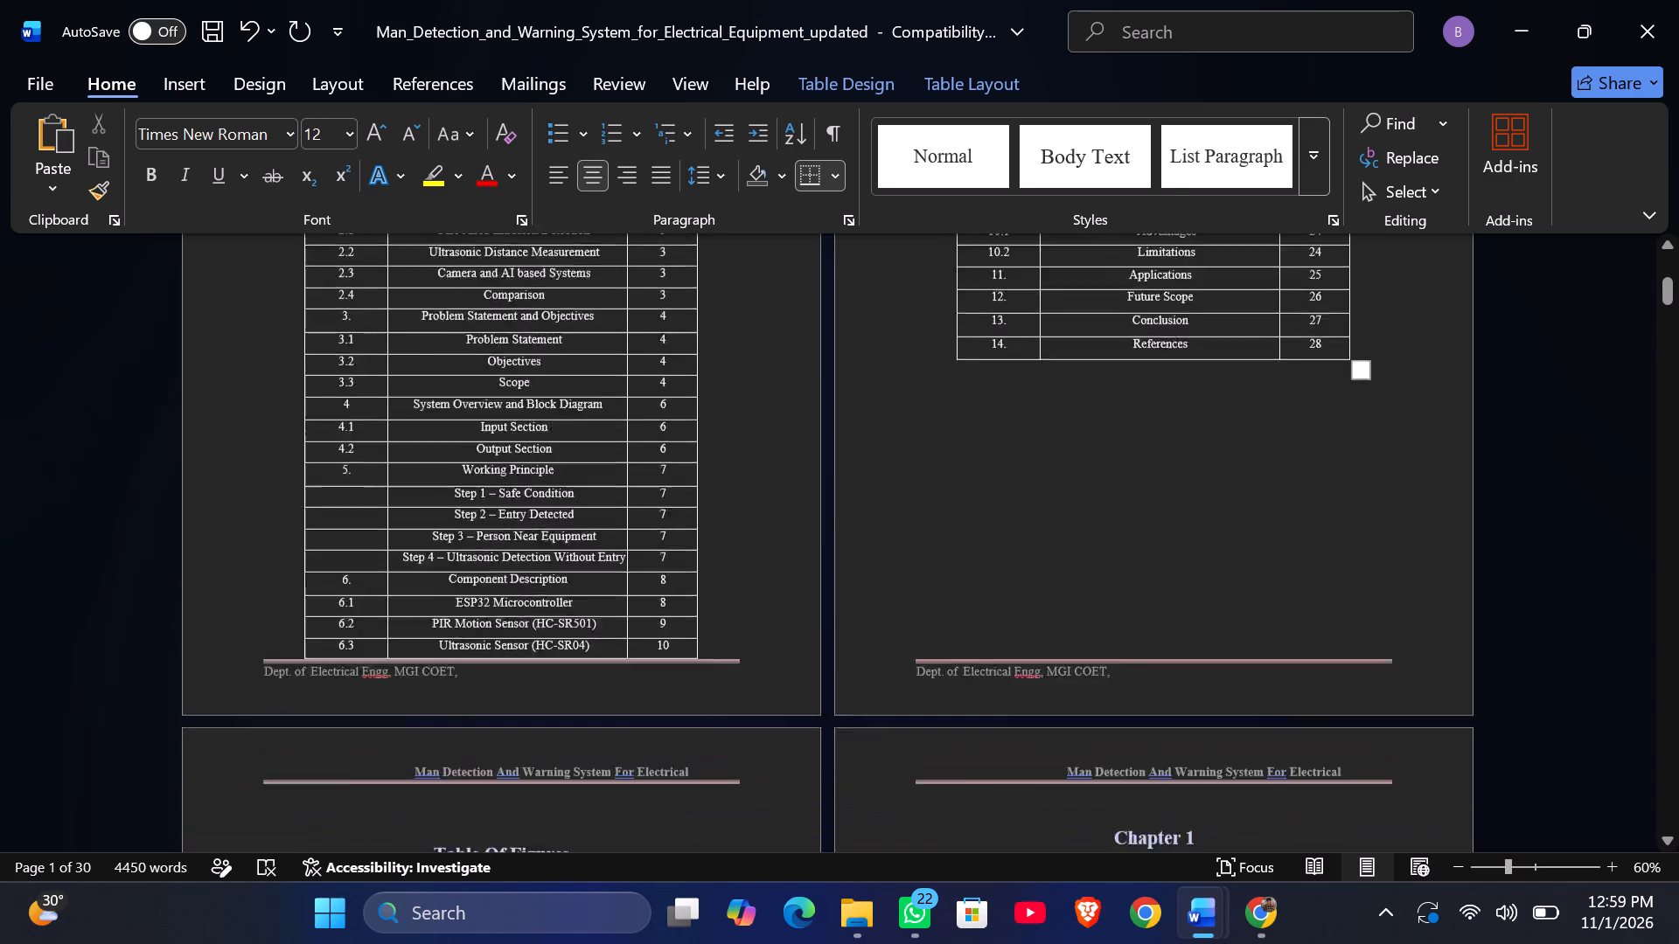
{"action": "scroll", "coordinate": [738, 649], "scroll_direction": "down", "scroll_amount": 2}
{"action": "scroll", "coordinate": [738, 649], "scroll_direction": "down", "scroll_amount": 20}
{"action": "scroll", "coordinate": [738, 649], "scroll_direction": "down", "scroll_amount": 4}
{"action": "scroll", "coordinate": [738, 649], "scroll_direction": "up", "scroll_amount": 1}
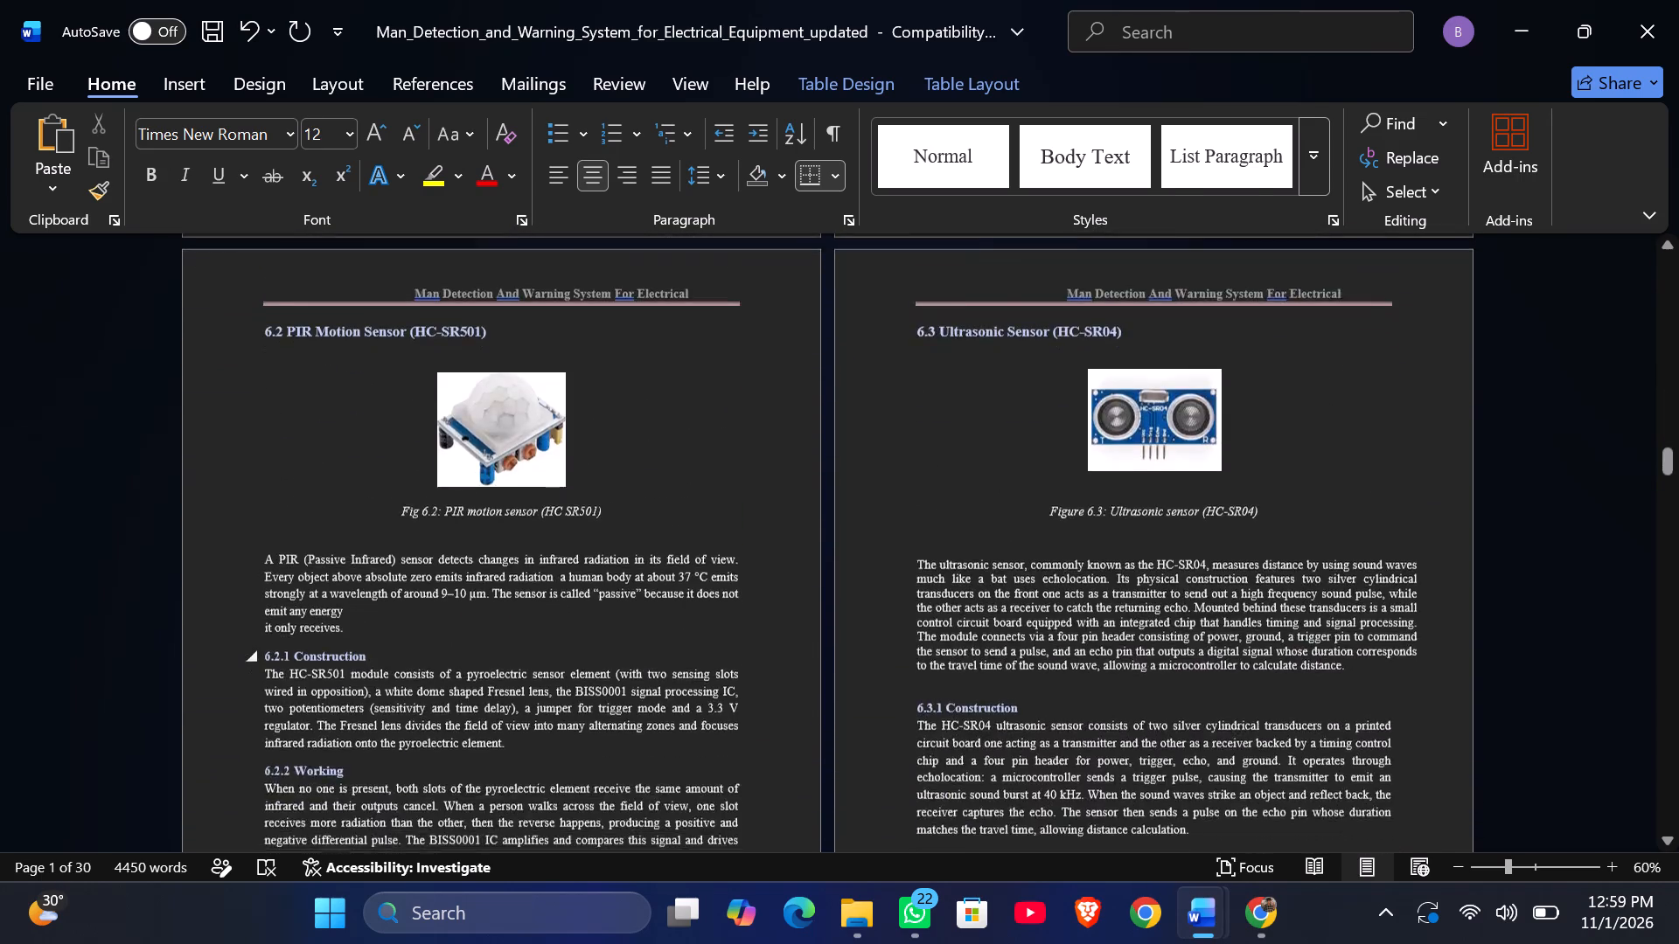
{"action": "scroll", "coordinate": [738, 649], "scroll_direction": "down", "scroll_amount": 1}
{"action": "scroll", "coordinate": [738, 649], "scroll_direction": "up", "scroll_amount": 7}
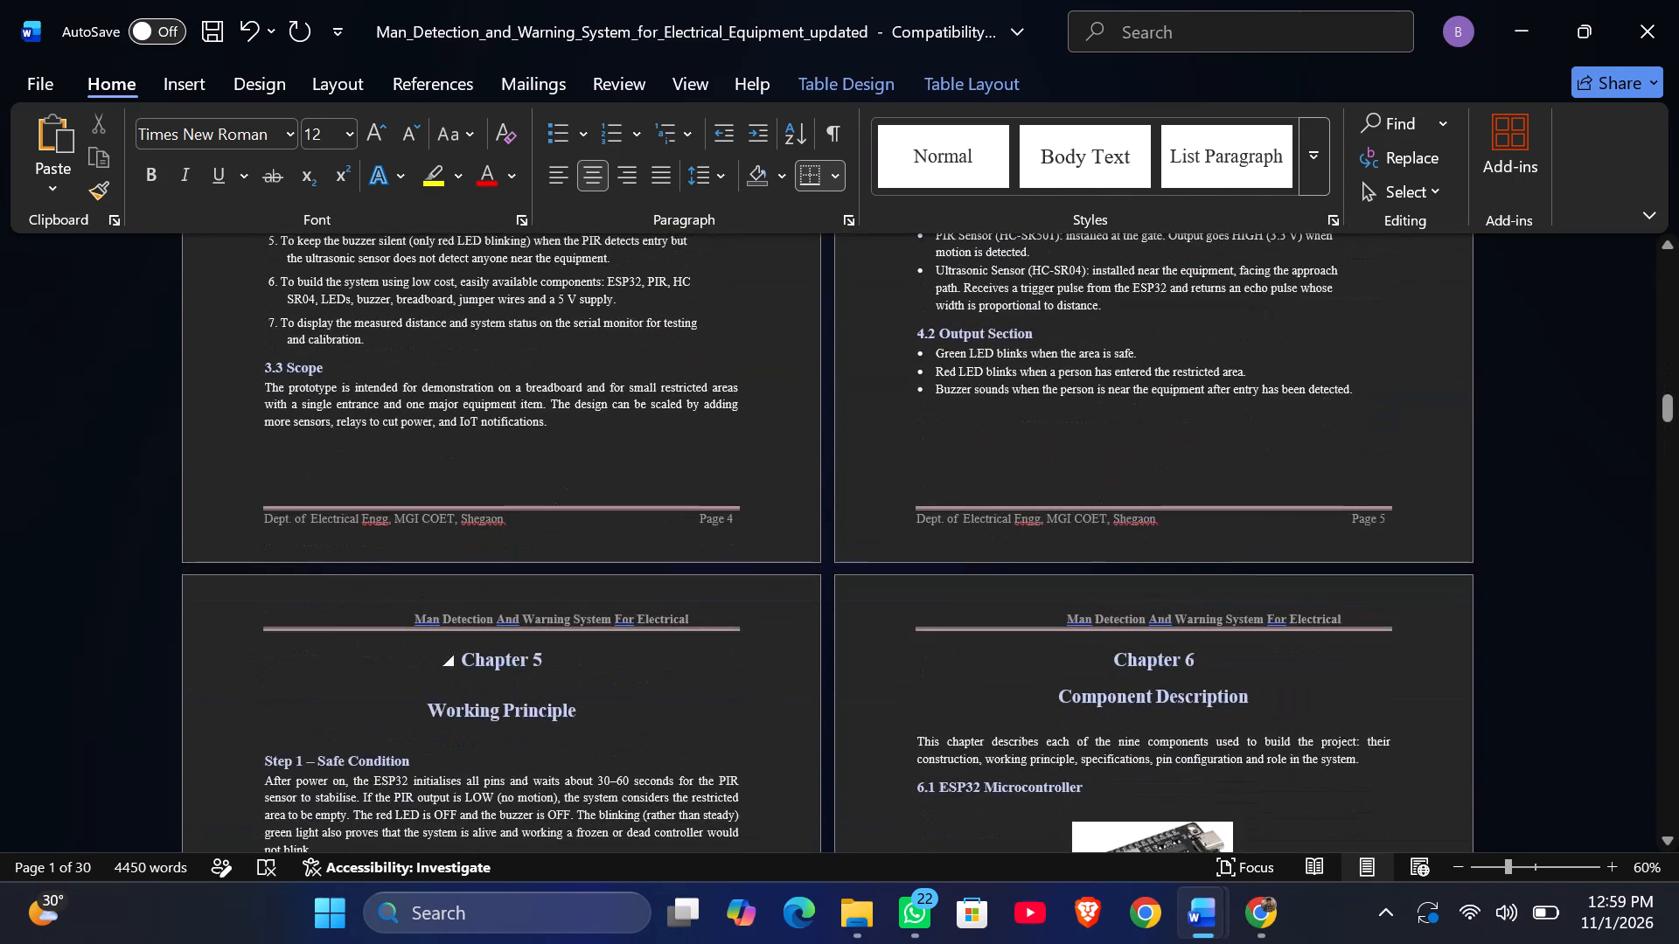
{"action": "scroll", "coordinate": [738, 649], "scroll_direction": "up", "scroll_amount": 6}
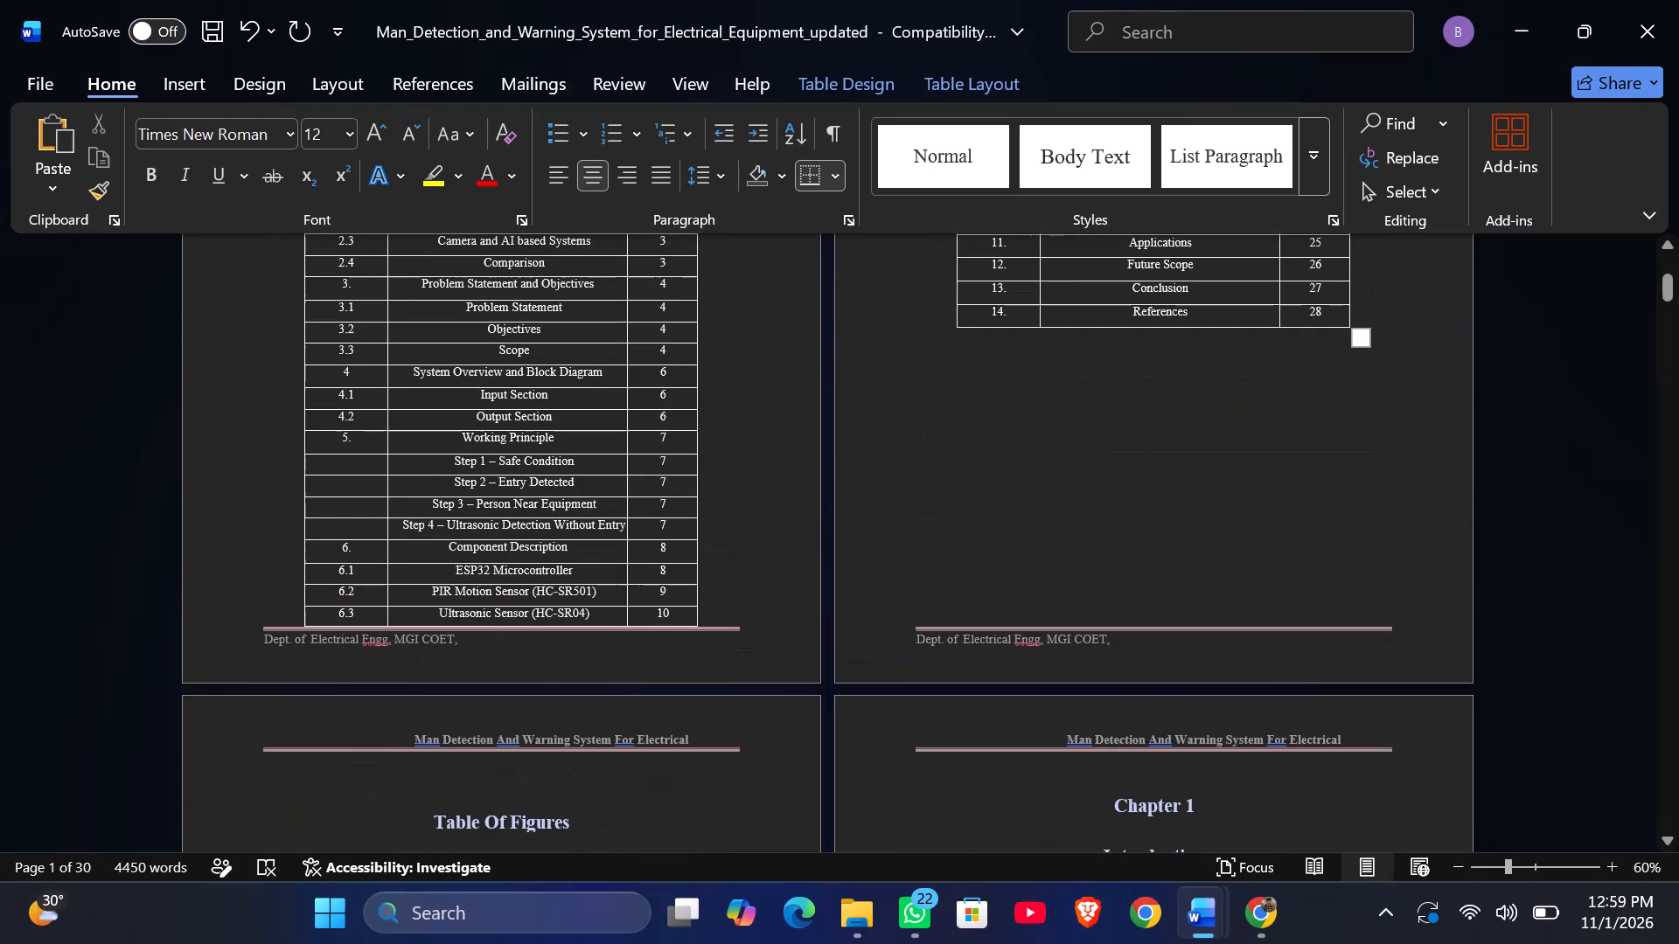
{"action": "scroll", "coordinate": [673, 437], "scroll_direction": "up", "scroll_amount": 1}
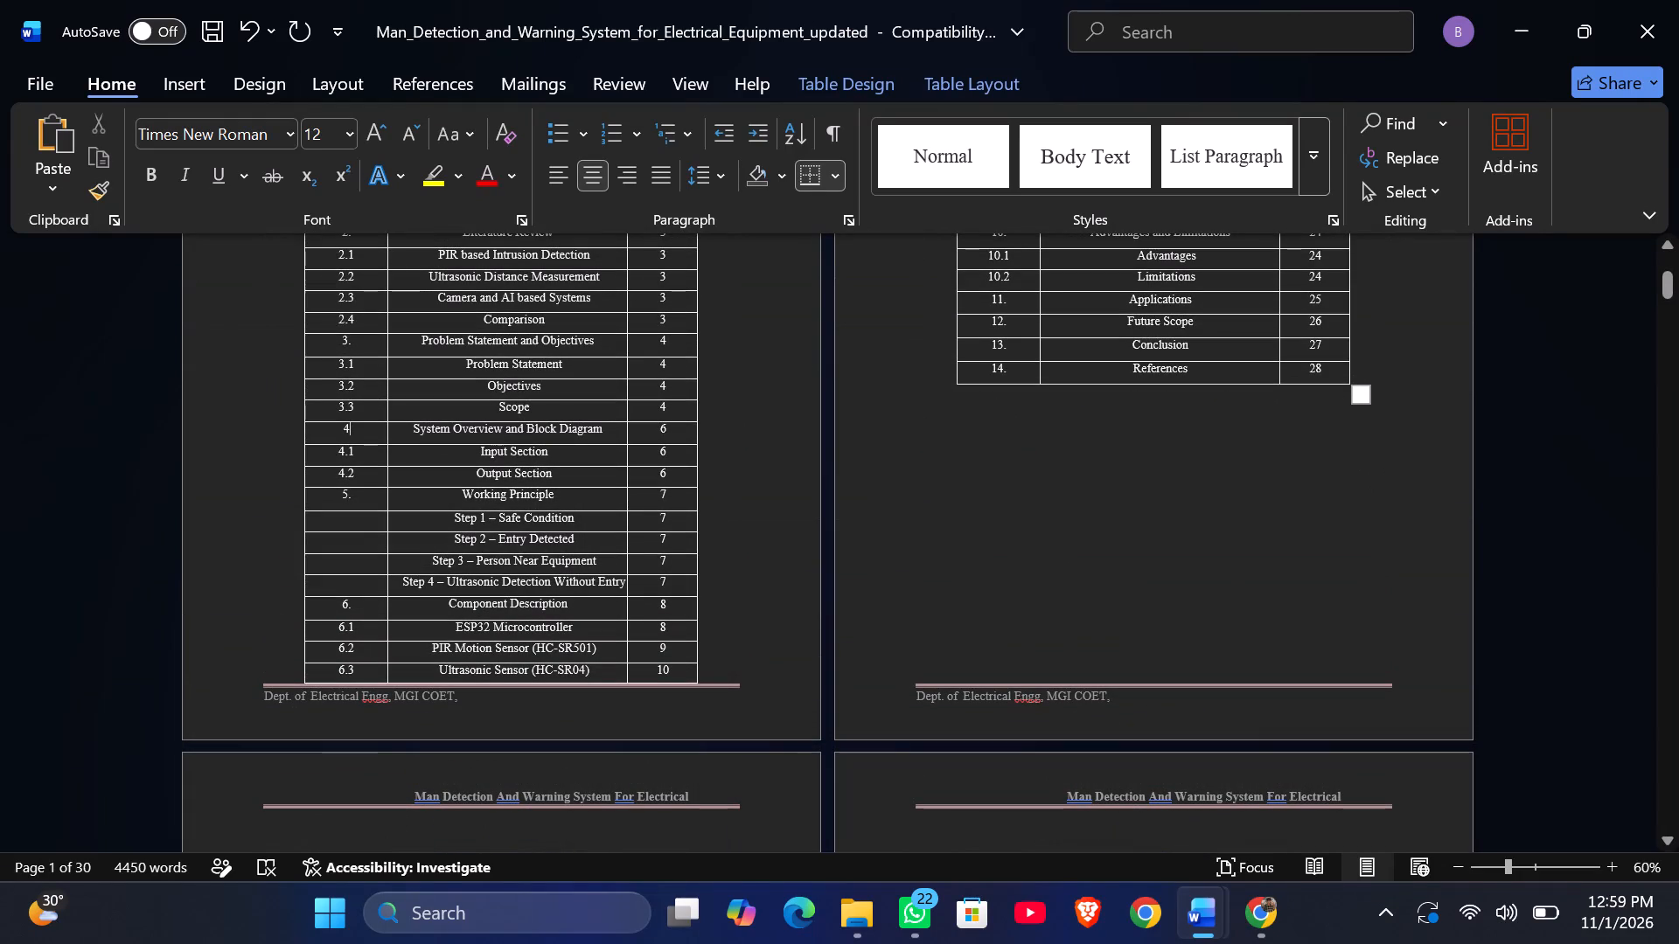
{"action": "left_click", "coordinate": [678, 432]}
{"action": "key", "text": "BackSpace"}
{"action": "key", "text": "5"}
{"action": "key", "text": "Down"}
{"action": "key", "text": "BackSpace"}
{"action": "key", "text": "5"}
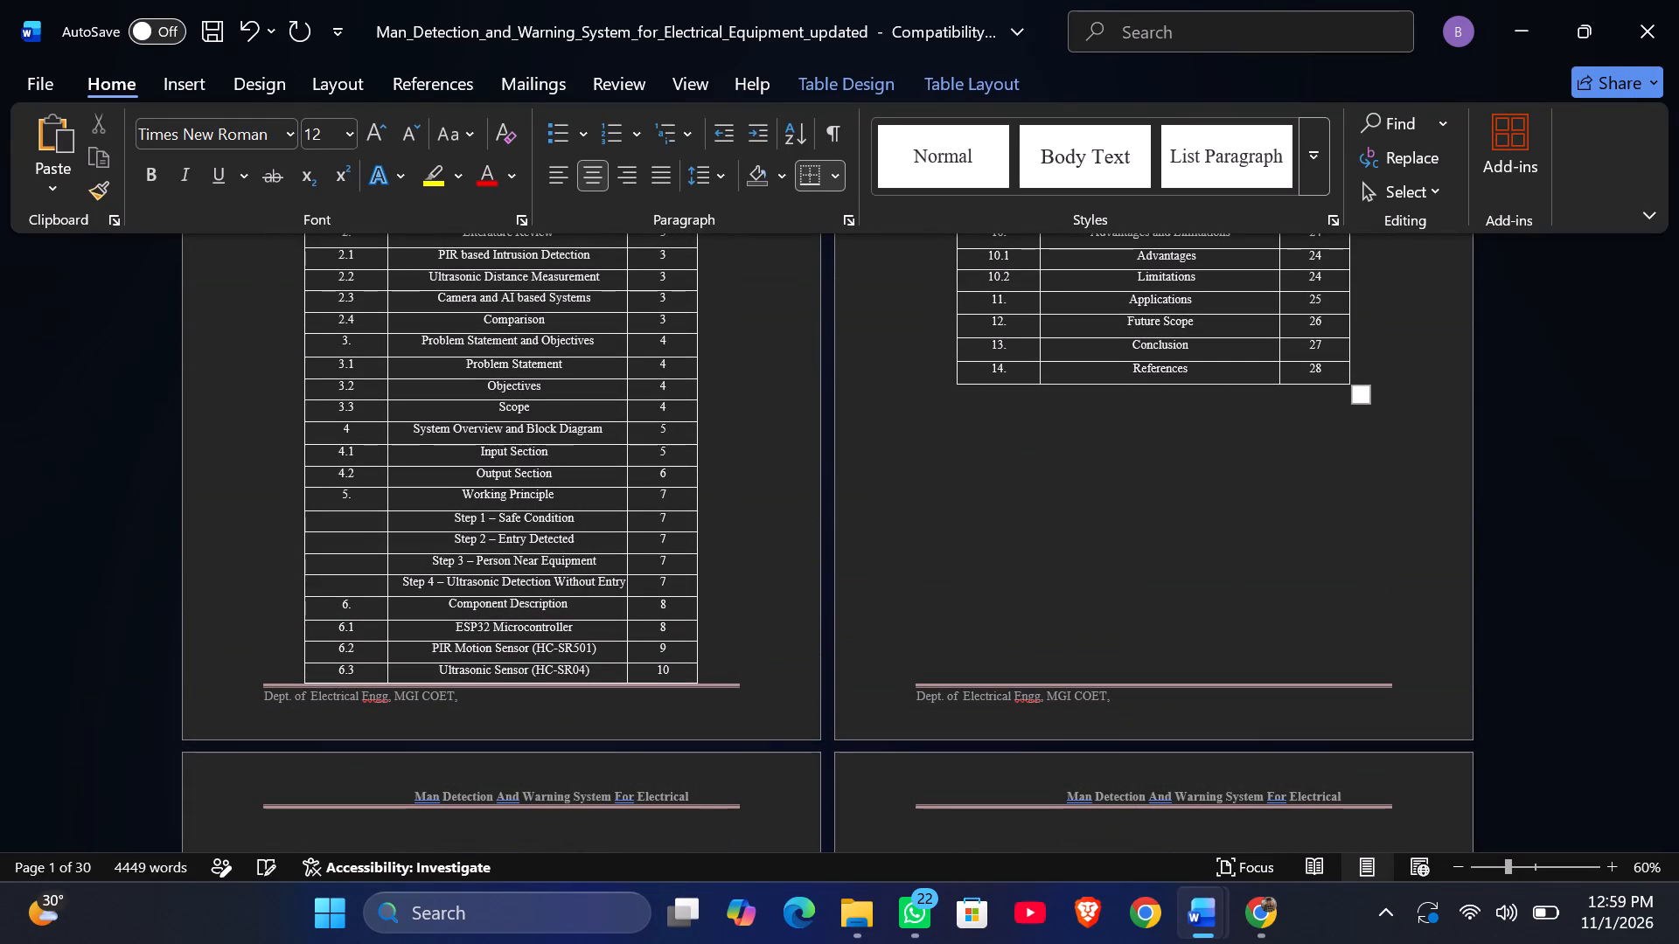
{"action": "key", "text": "Down"}
{"action": "key", "text": "BackSpace"}
{"action": "key", "text": "5"}
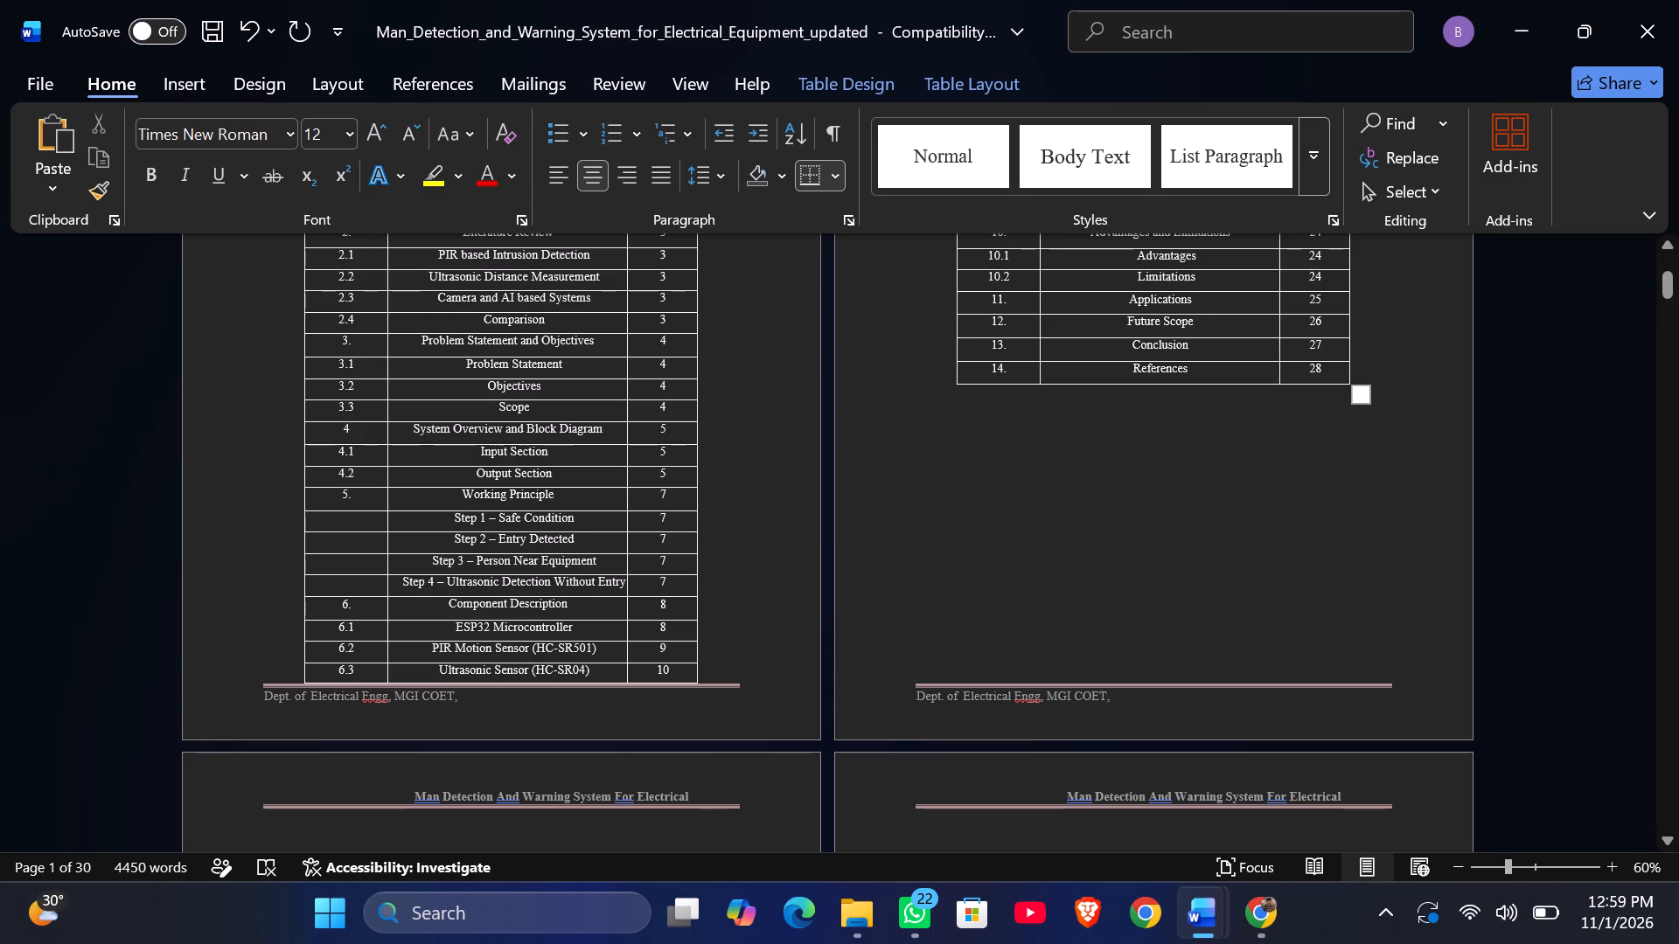
Check Chapter 5's footer page and set the page number of the Working Principle entry to 6 in the Table of Contents.
{"action": "scroll", "coordinate": [831, 546], "scroll_direction": "down", "scroll_amount": 5}
{"action": "scroll", "coordinate": [831, 546], "scroll_direction": "down", "scroll_amount": 20}
{"action": "scroll", "coordinate": [831, 546], "scroll_direction": "down", "scroll_amount": 8}
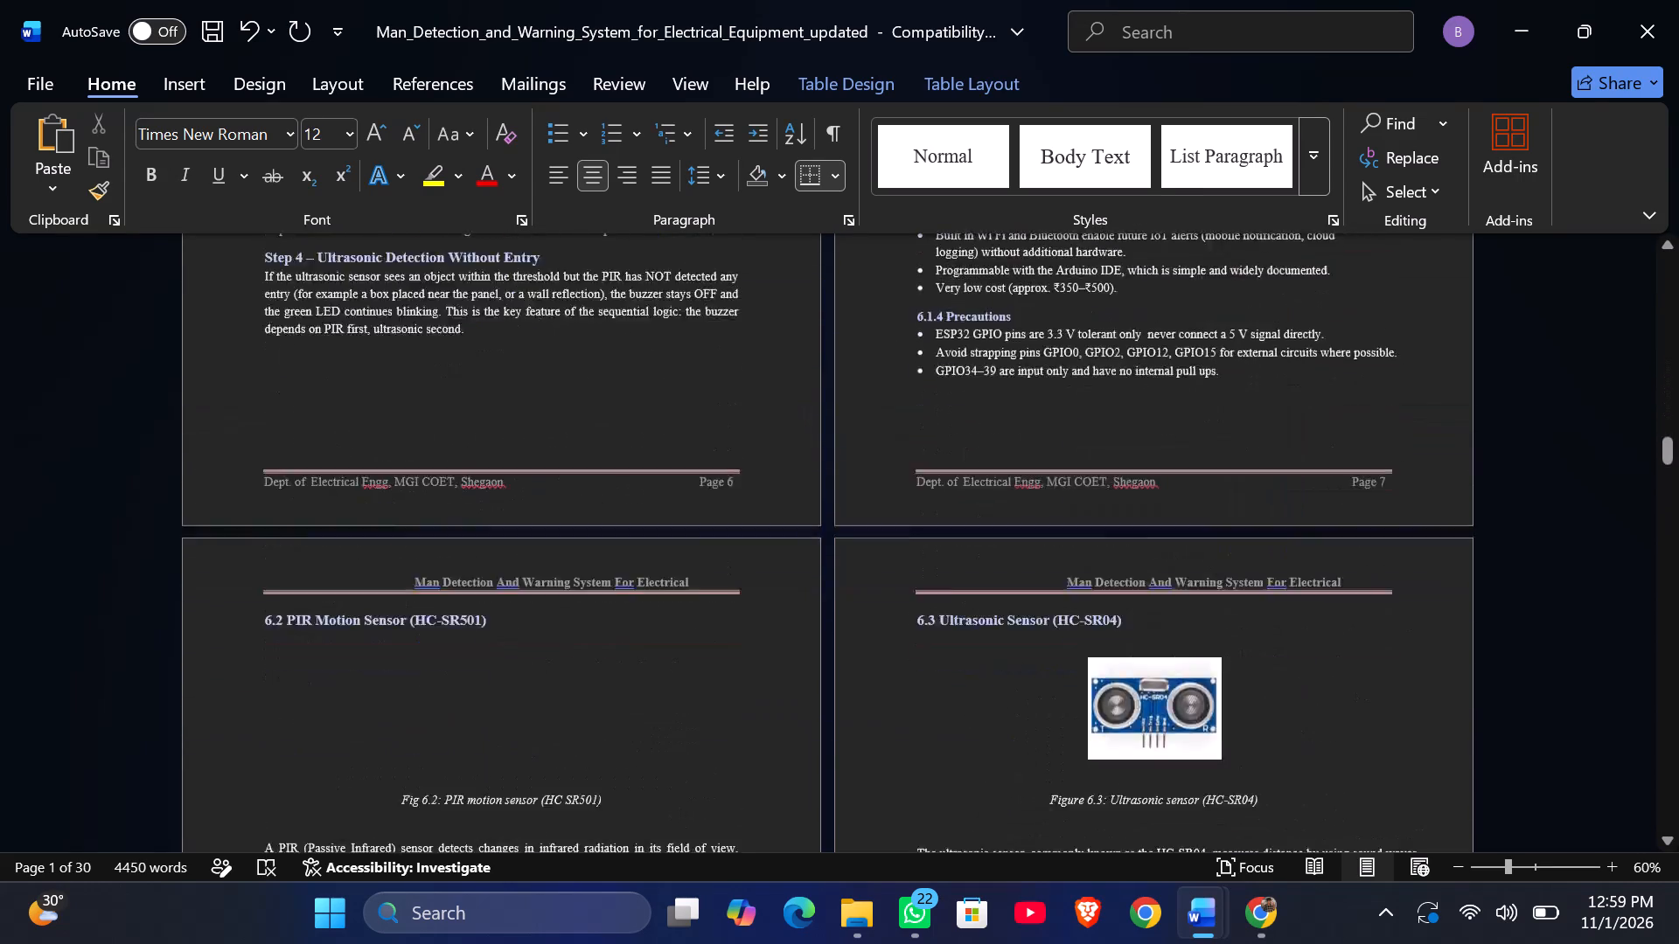
{"action": "scroll", "coordinate": [831, 546], "scroll_direction": "up", "scroll_amount": 3}
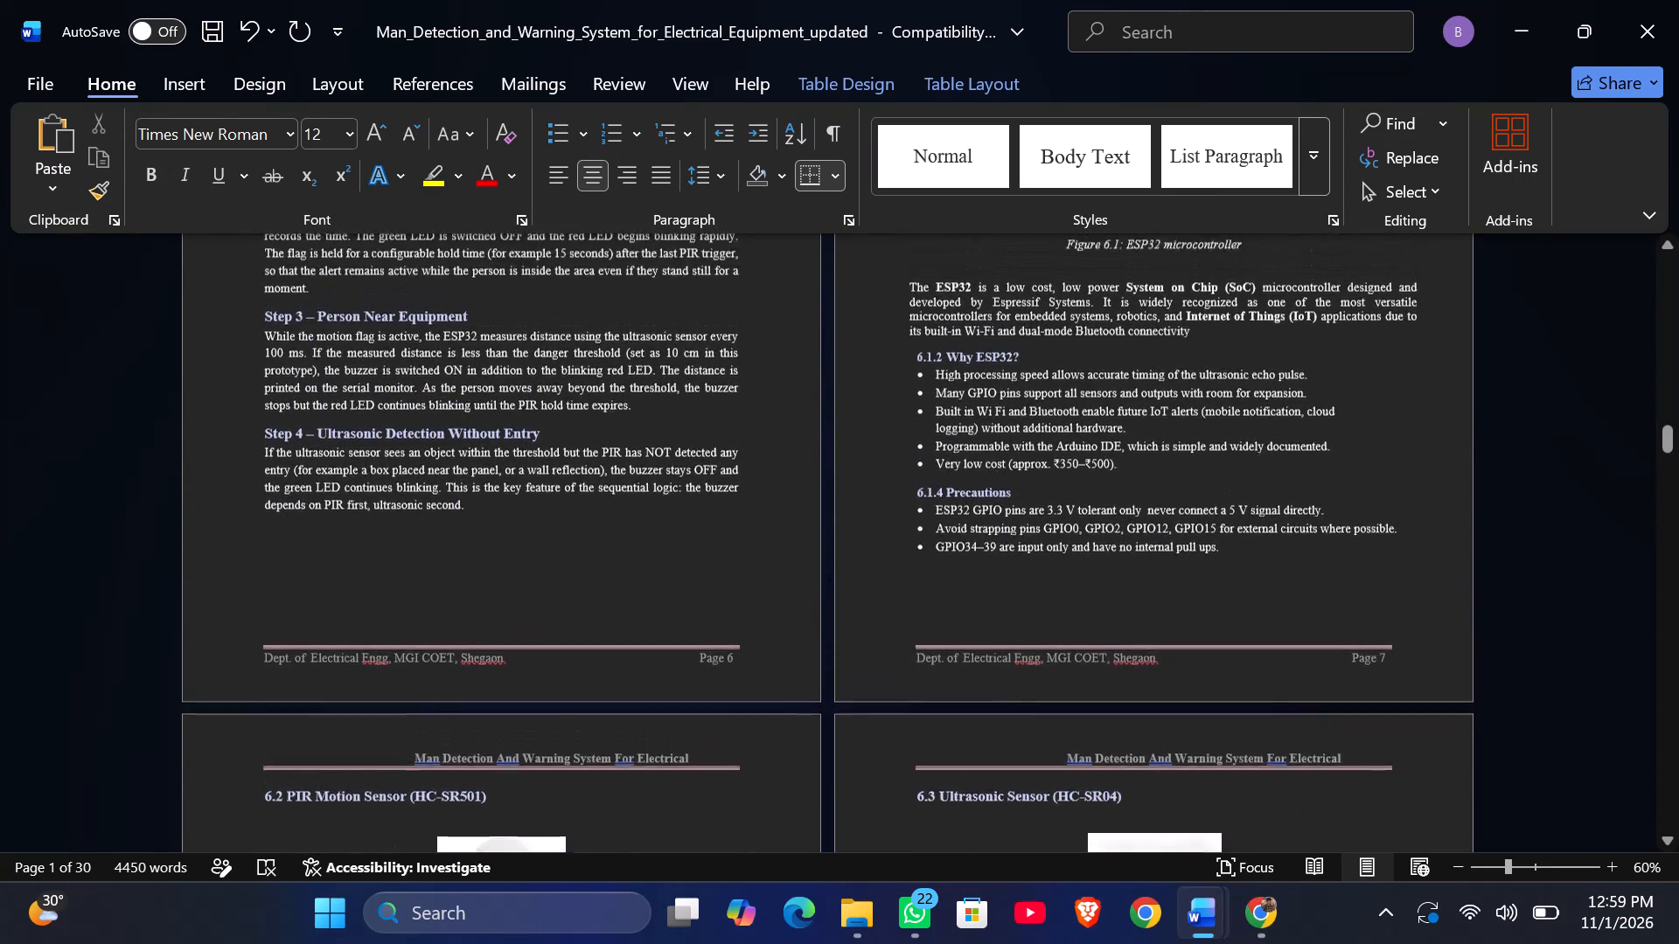
{"action": "scroll", "coordinate": [831, 546], "scroll_direction": "up", "scroll_amount": 6}
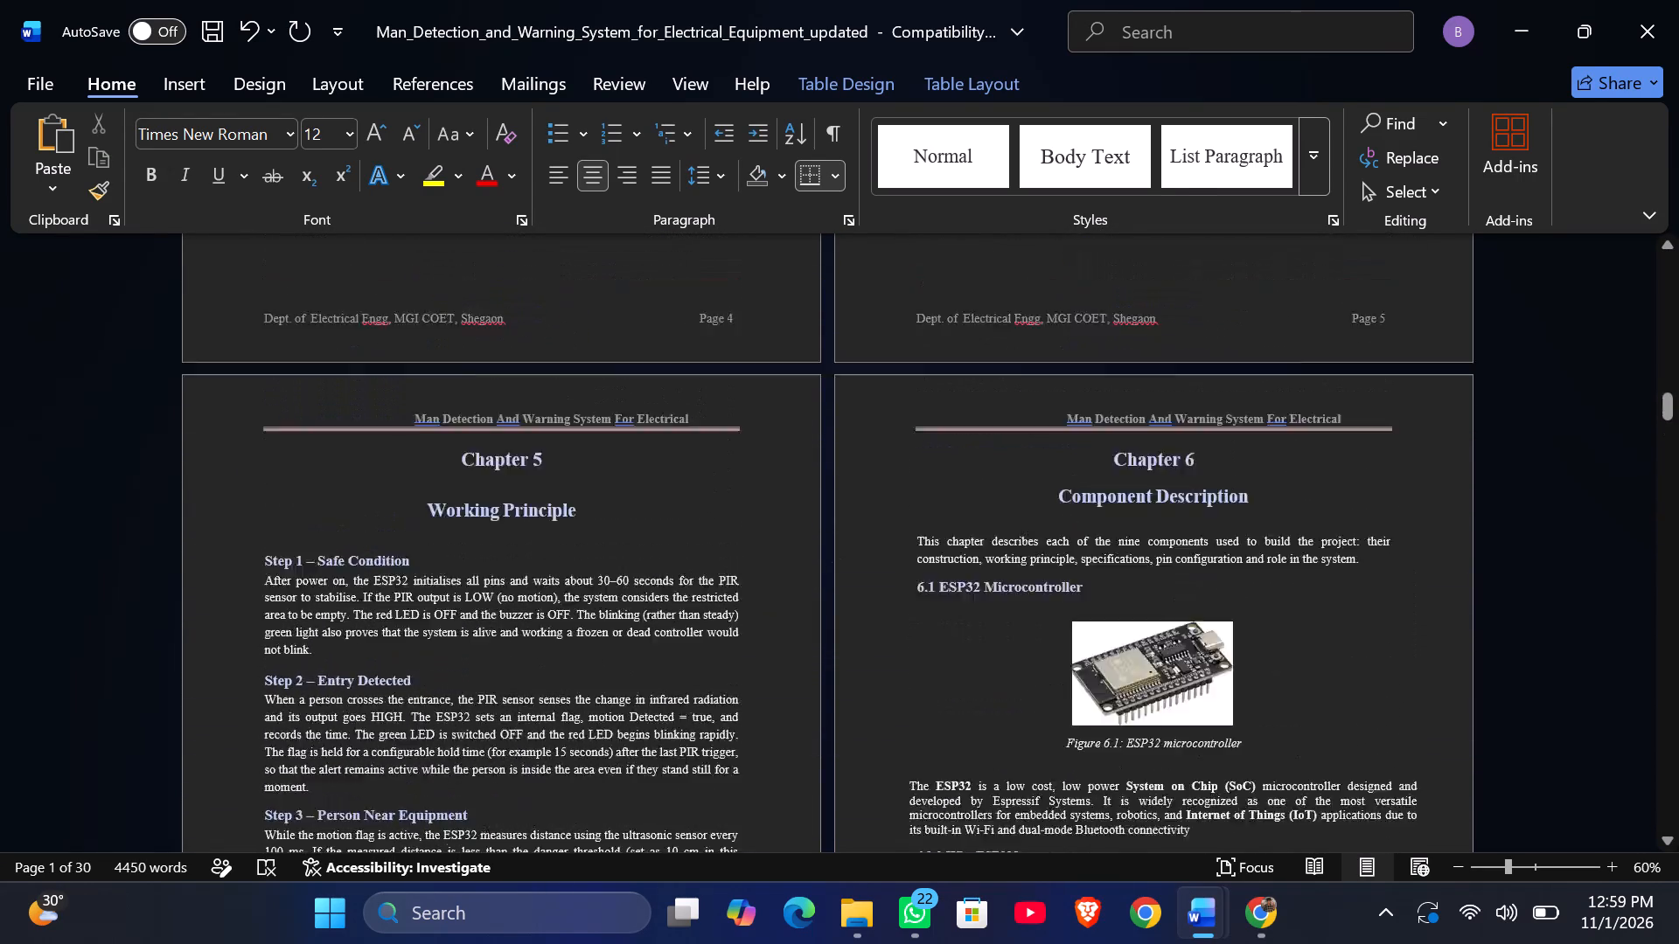
{"action": "scroll", "coordinate": [831, 546], "scroll_direction": "up", "scroll_amount": 20}
{"action": "scroll", "coordinate": [831, 546], "scroll_direction": "up", "scroll_amount": 4}
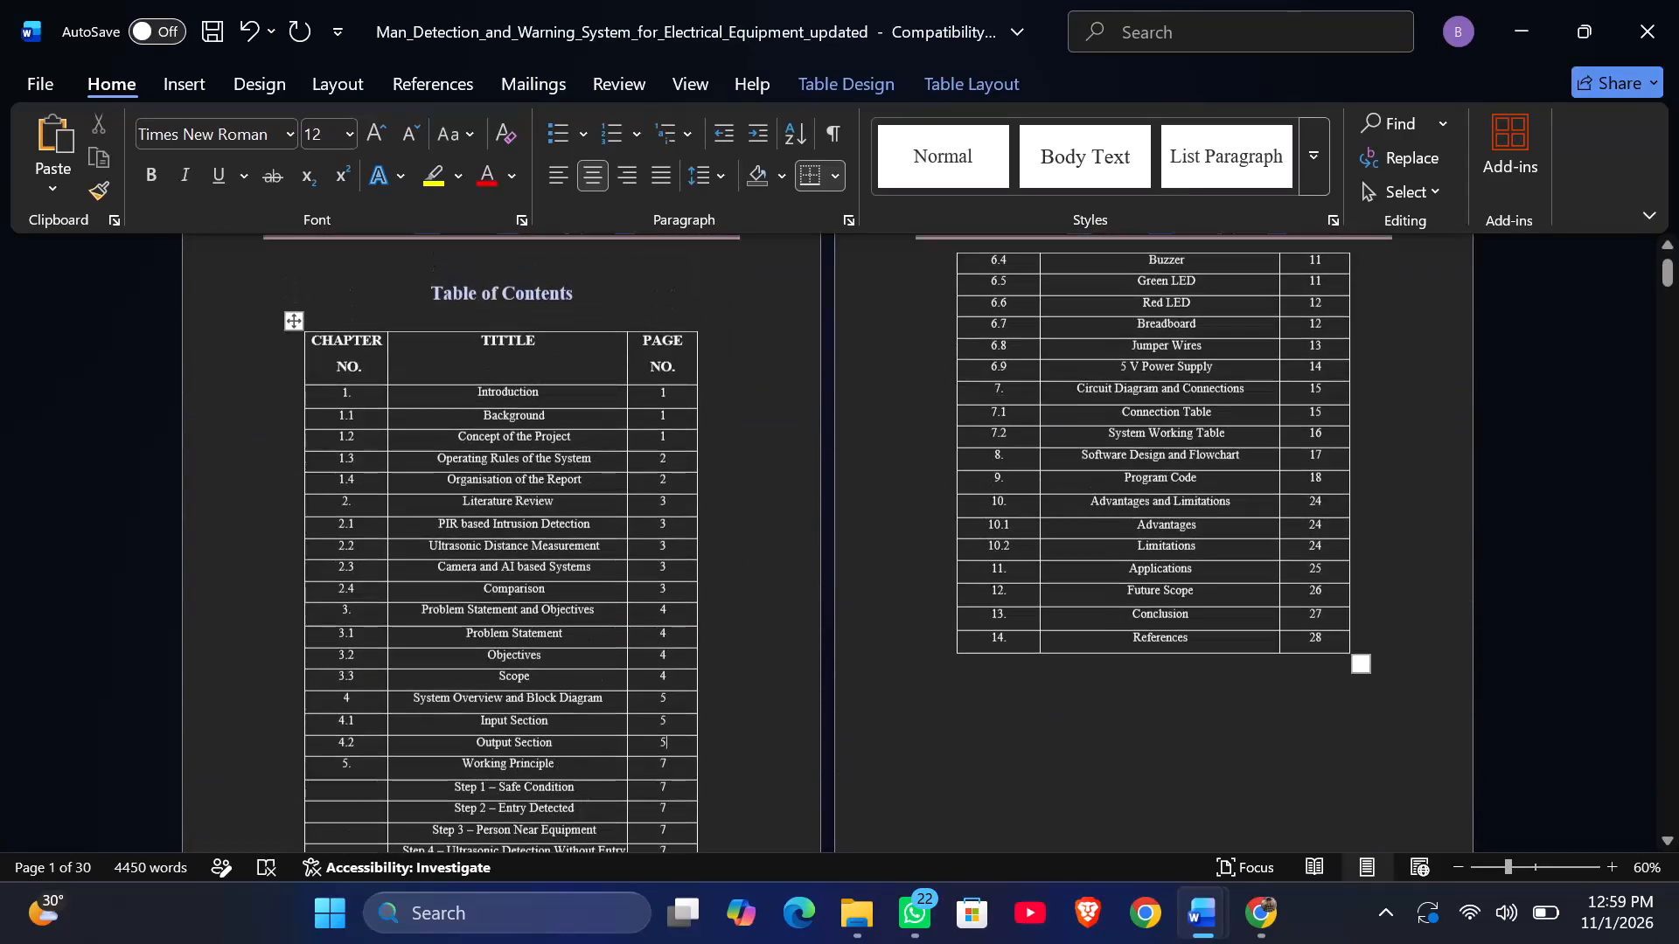
{"action": "scroll", "coordinate": [659, 552], "scroll_direction": "down", "scroll_amount": 1}
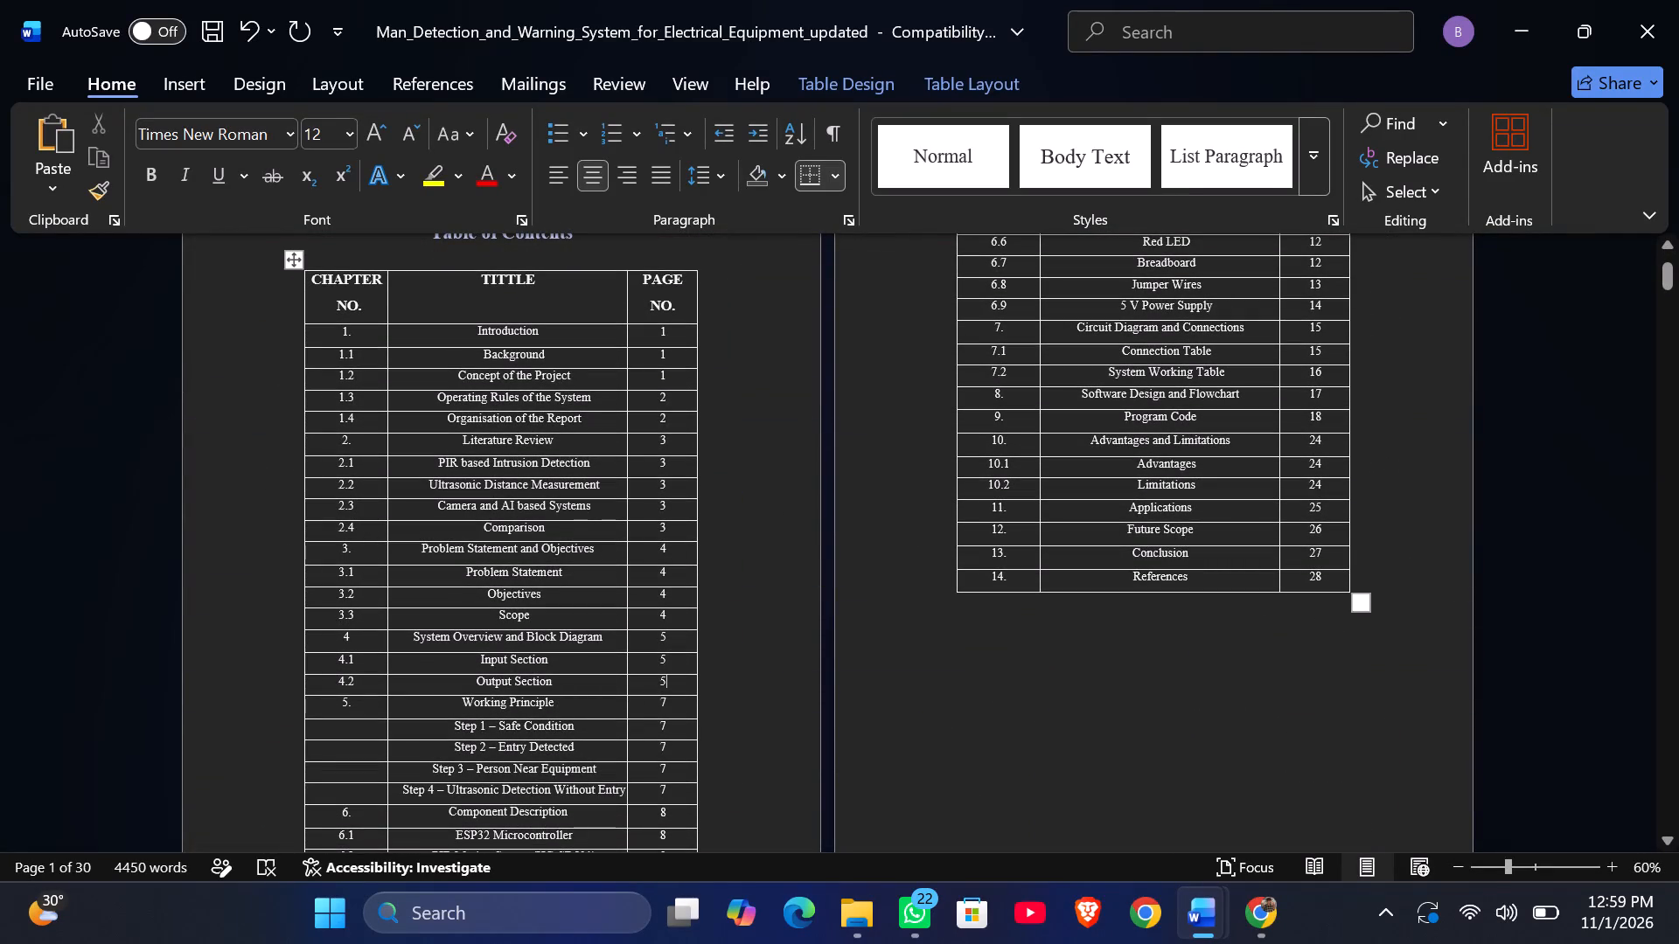
{"action": "left_click", "coordinate": [675, 714]}
{"action": "key", "text": "BackSpace"}
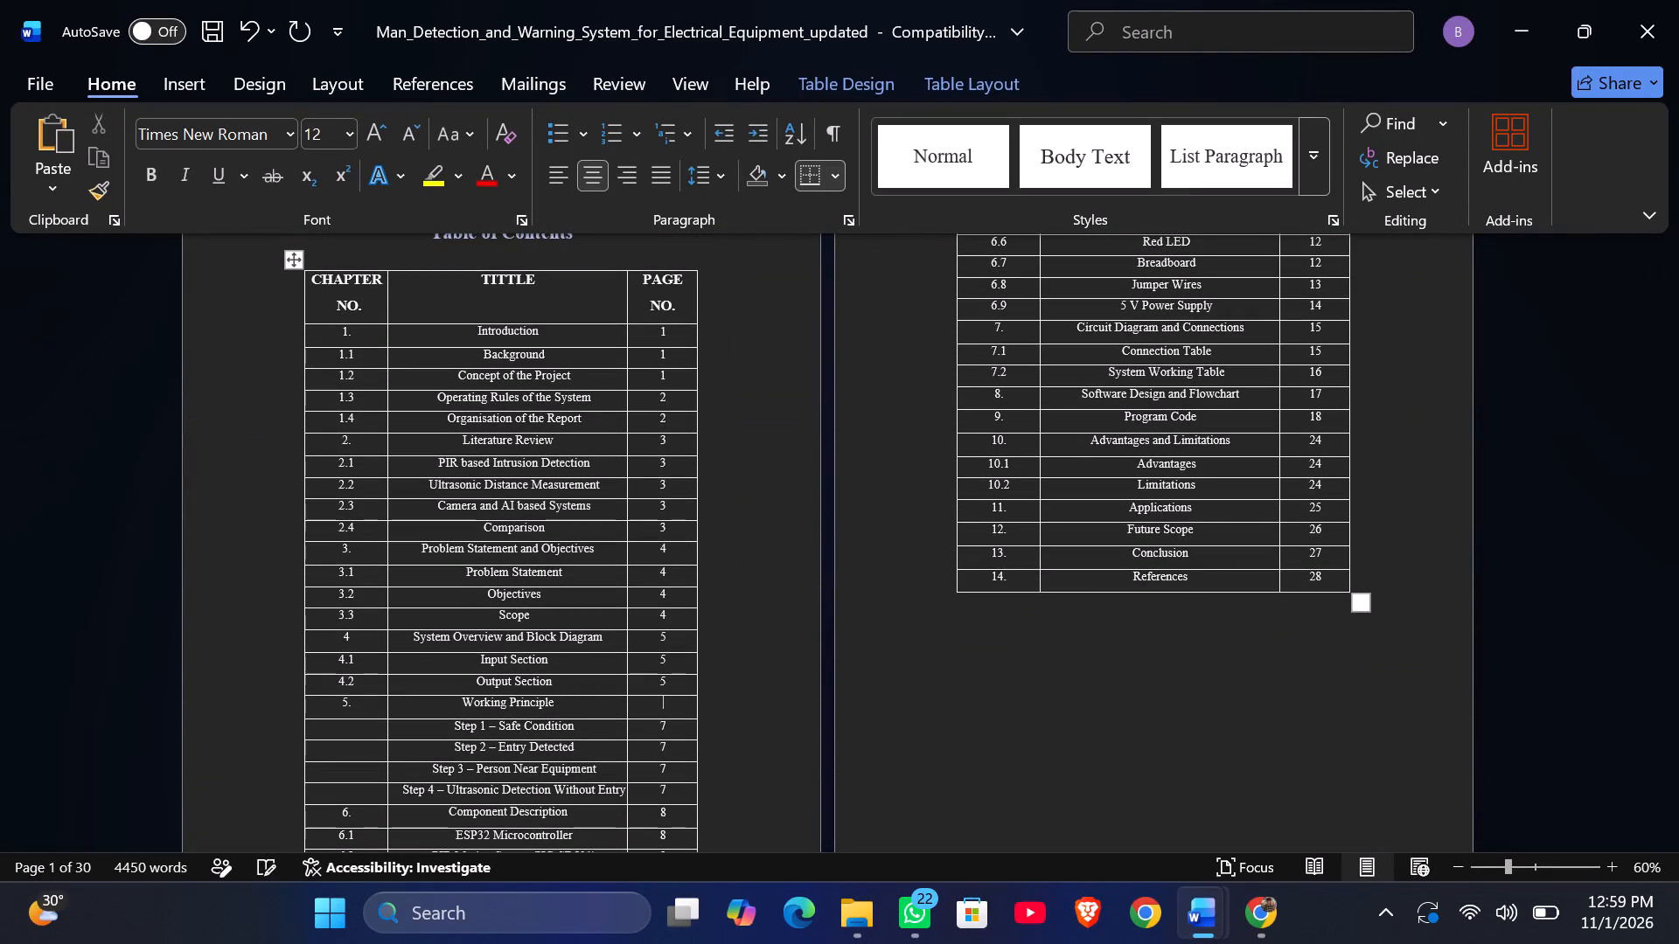
{"action": "key", "text": "6"}
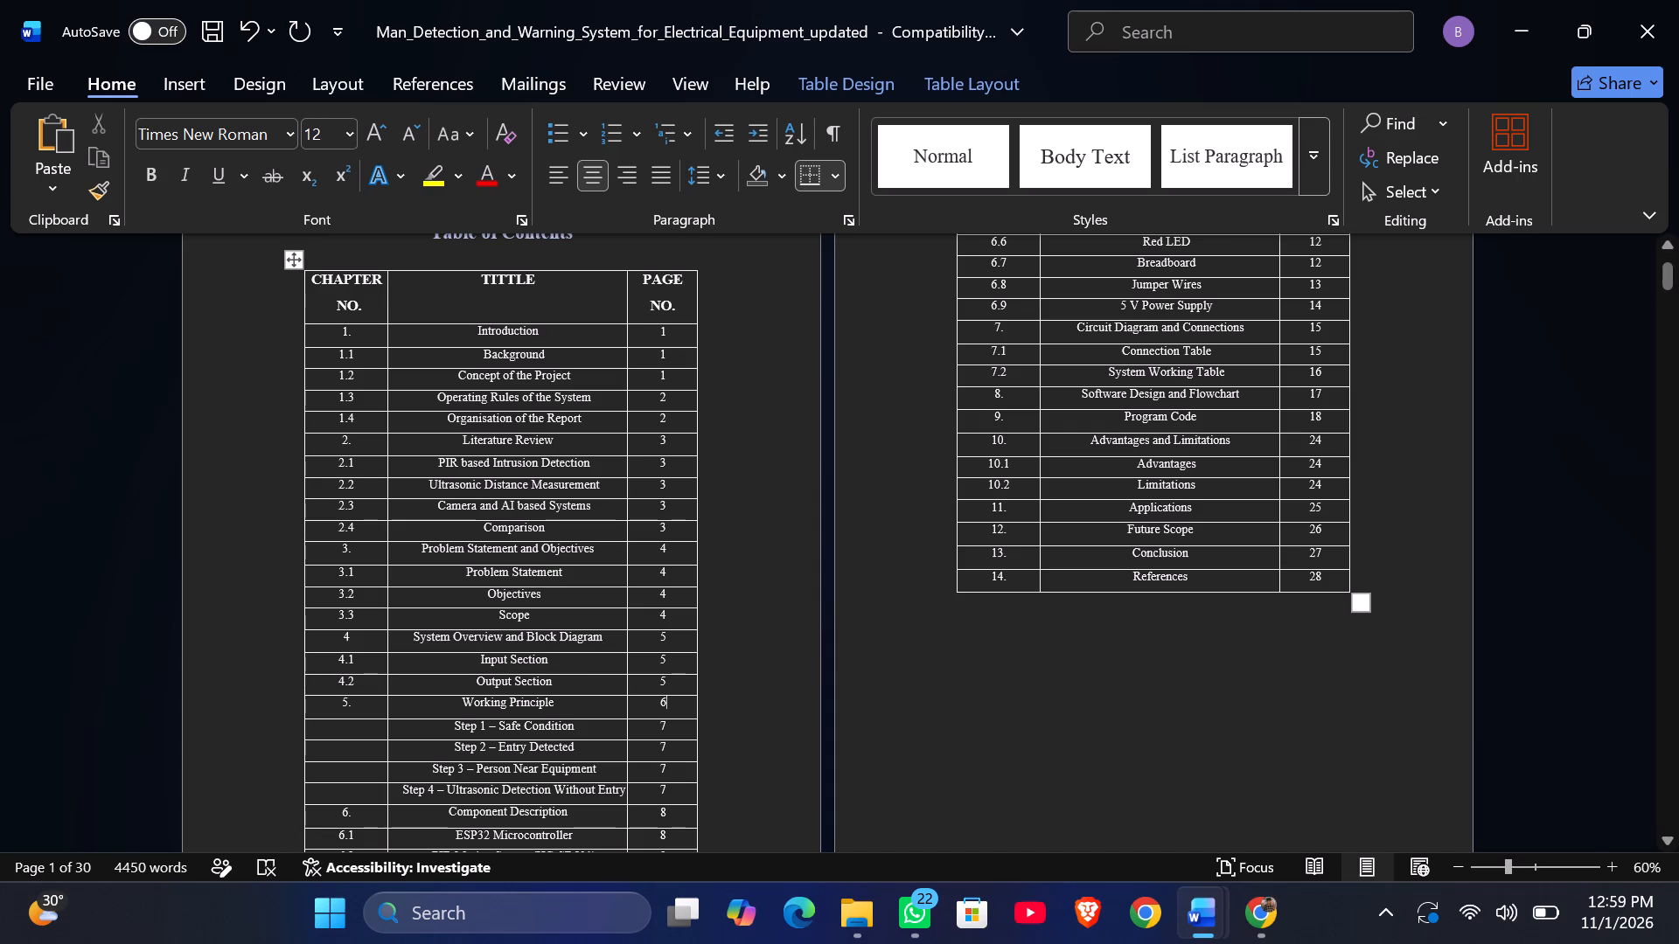
Delete the Step 1 – Safe Condition and Step 2 – Entry Detected rows from the Table of Contents.
{"action": "left_click_drag", "start_coordinate": [720, 755], "coordinate": [655, 727]}
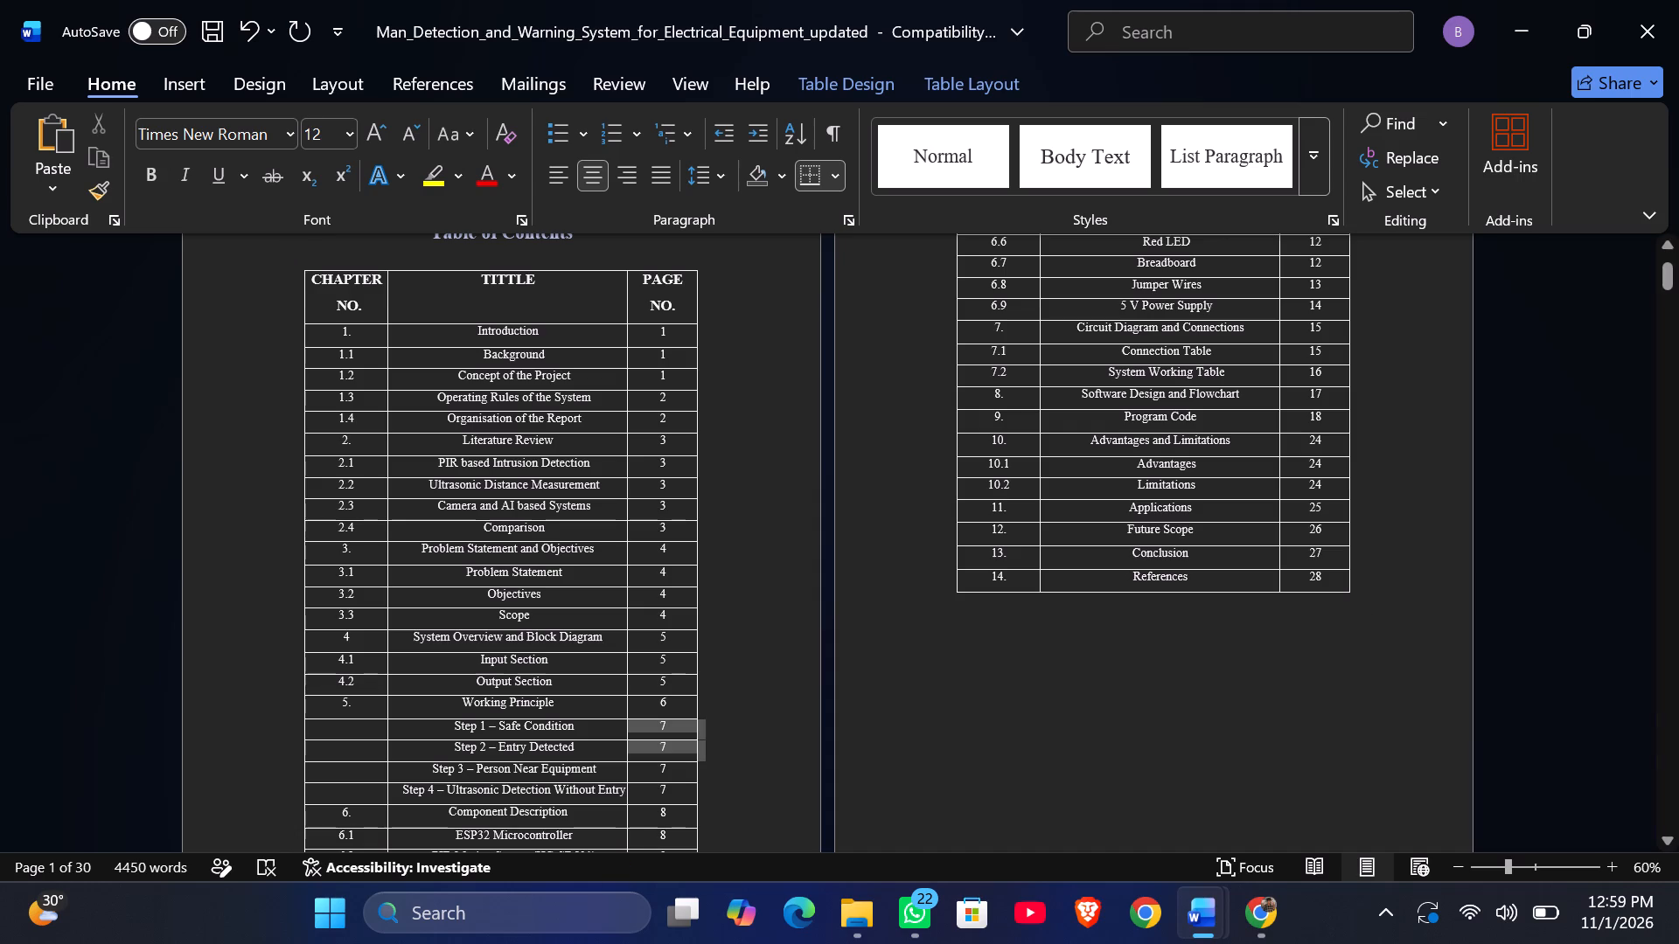
{"action": "left_click_drag", "start_coordinate": [655, 727], "coordinate": [523, 737]}
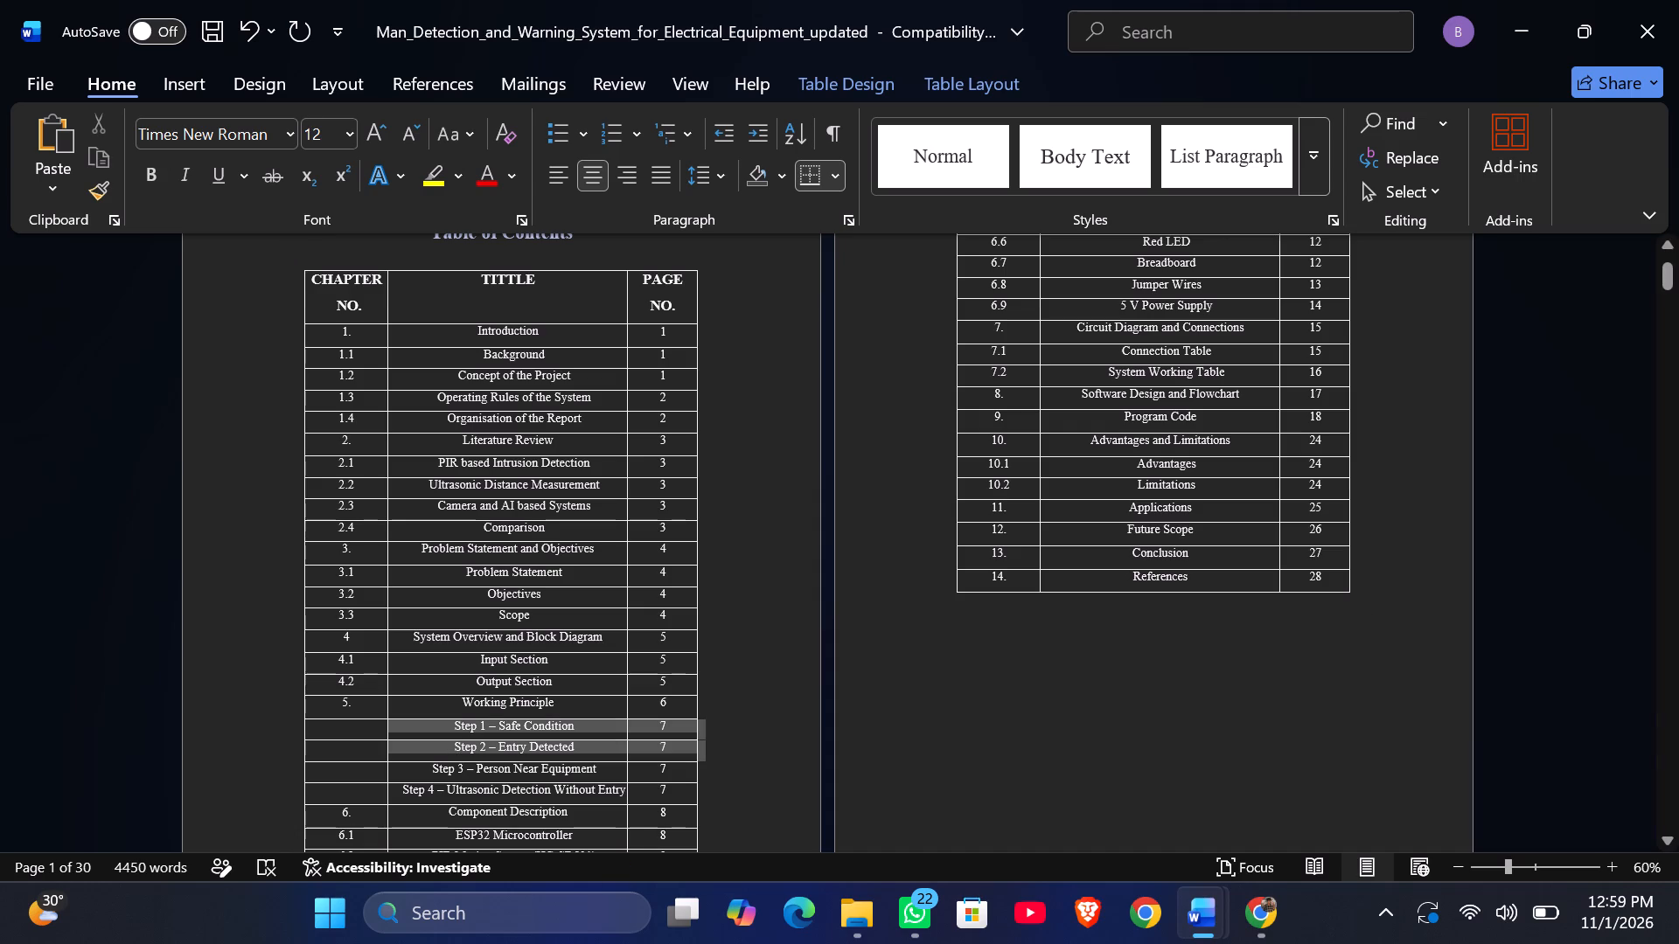
{"action": "left_click_drag", "start_coordinate": [523, 737], "coordinate": [352, 734]}
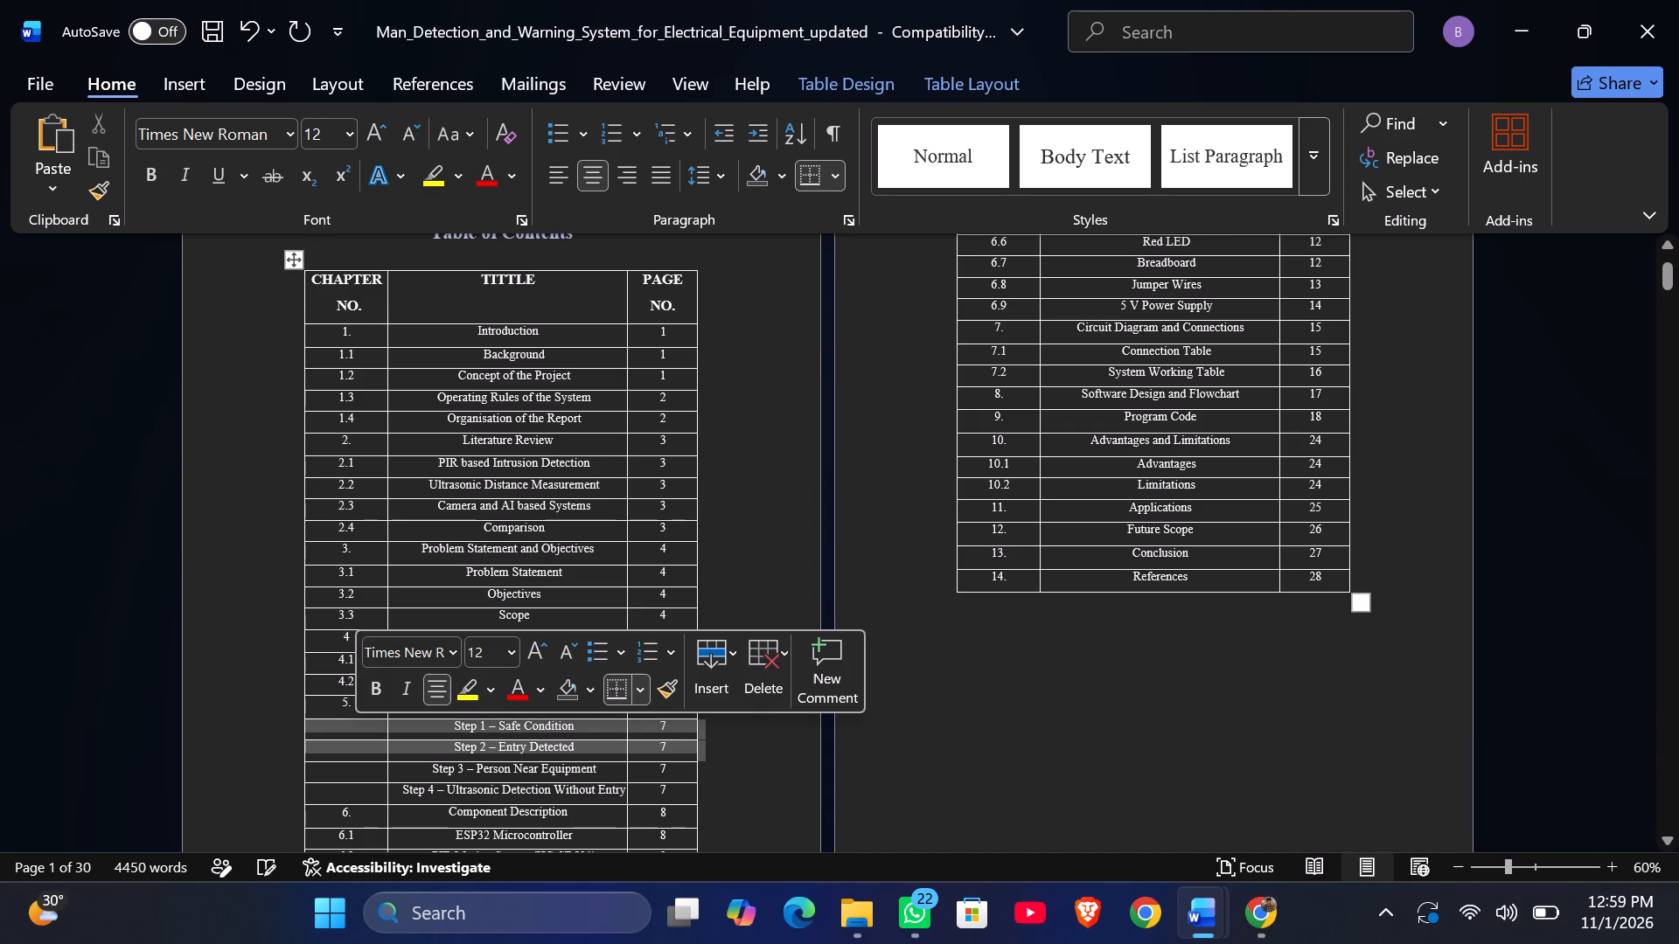
{"action": "left_click", "coordinate": [781, 687]}
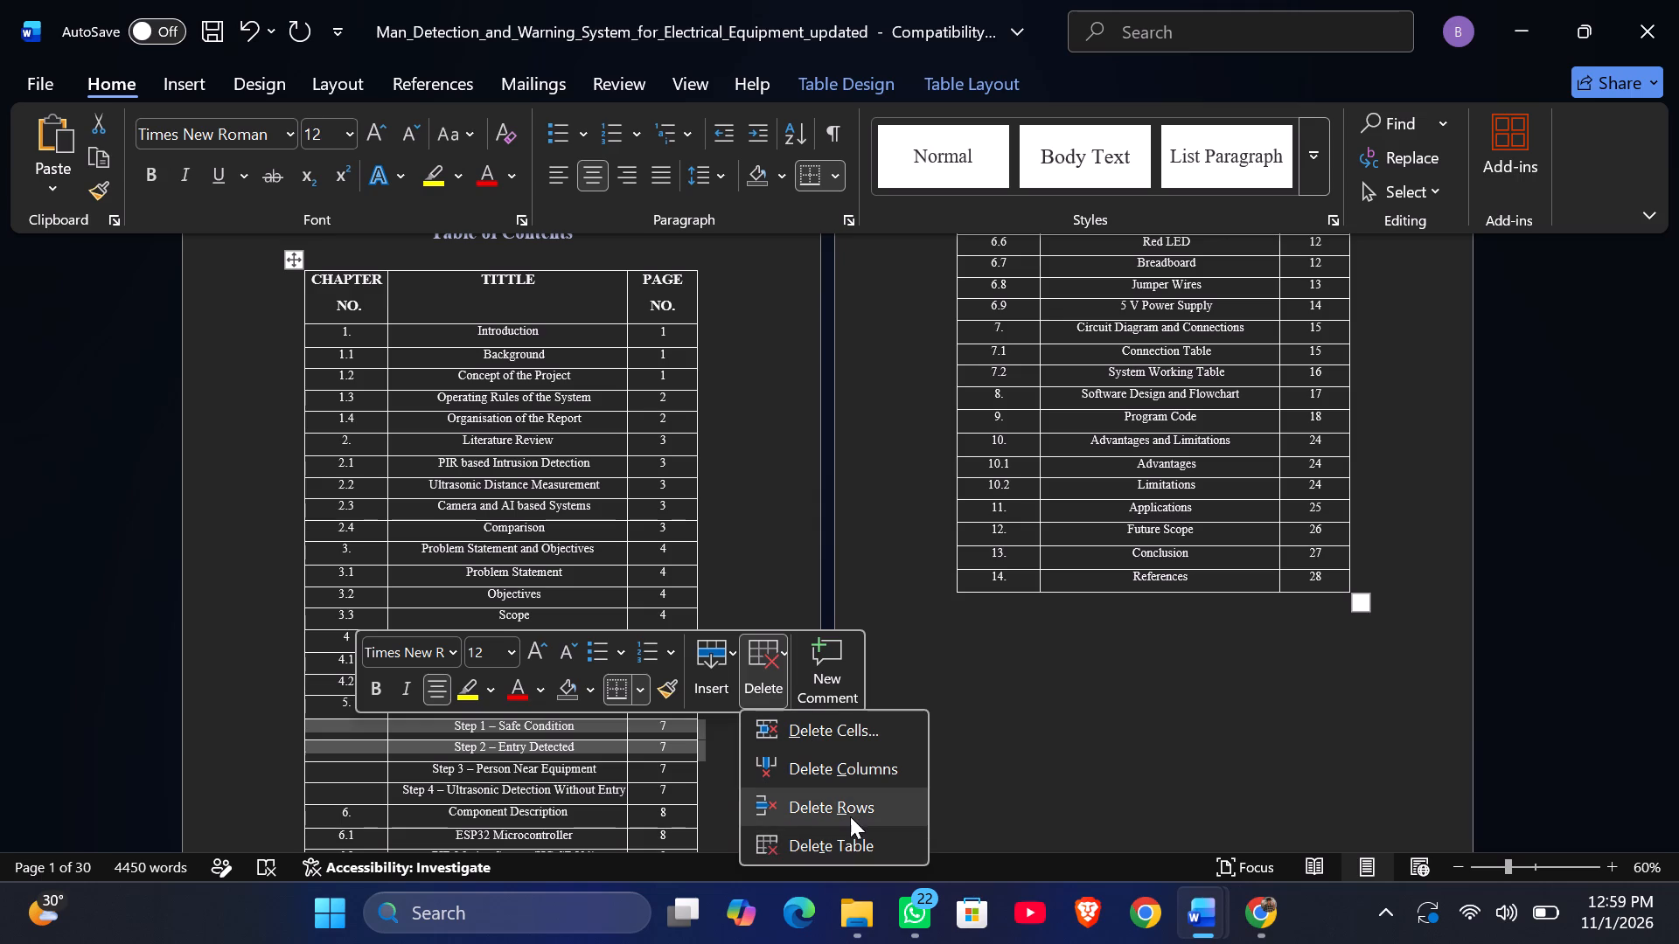
{"action": "left_click", "coordinate": [858, 807]}
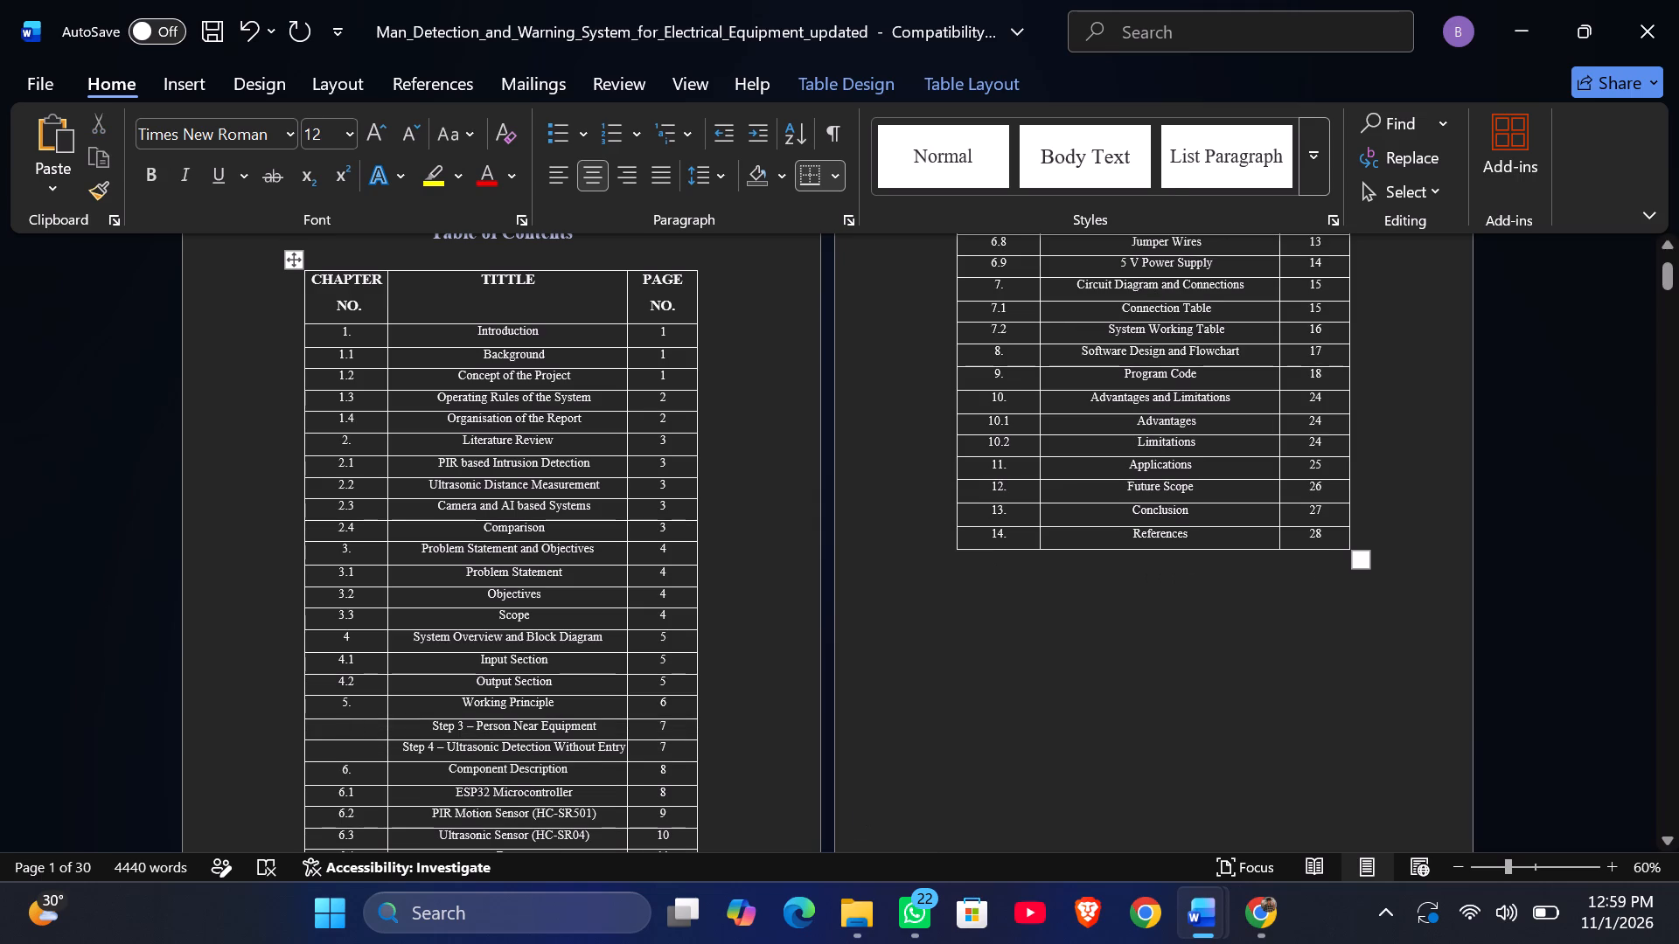
Delete the Step 3 – Person Near Equipment and Step 4 – Ultrasonic Detection Without Entry rows from the Table of Contents.
{"action": "left_click_drag", "start_coordinate": [725, 734], "coordinate": [505, 751]}
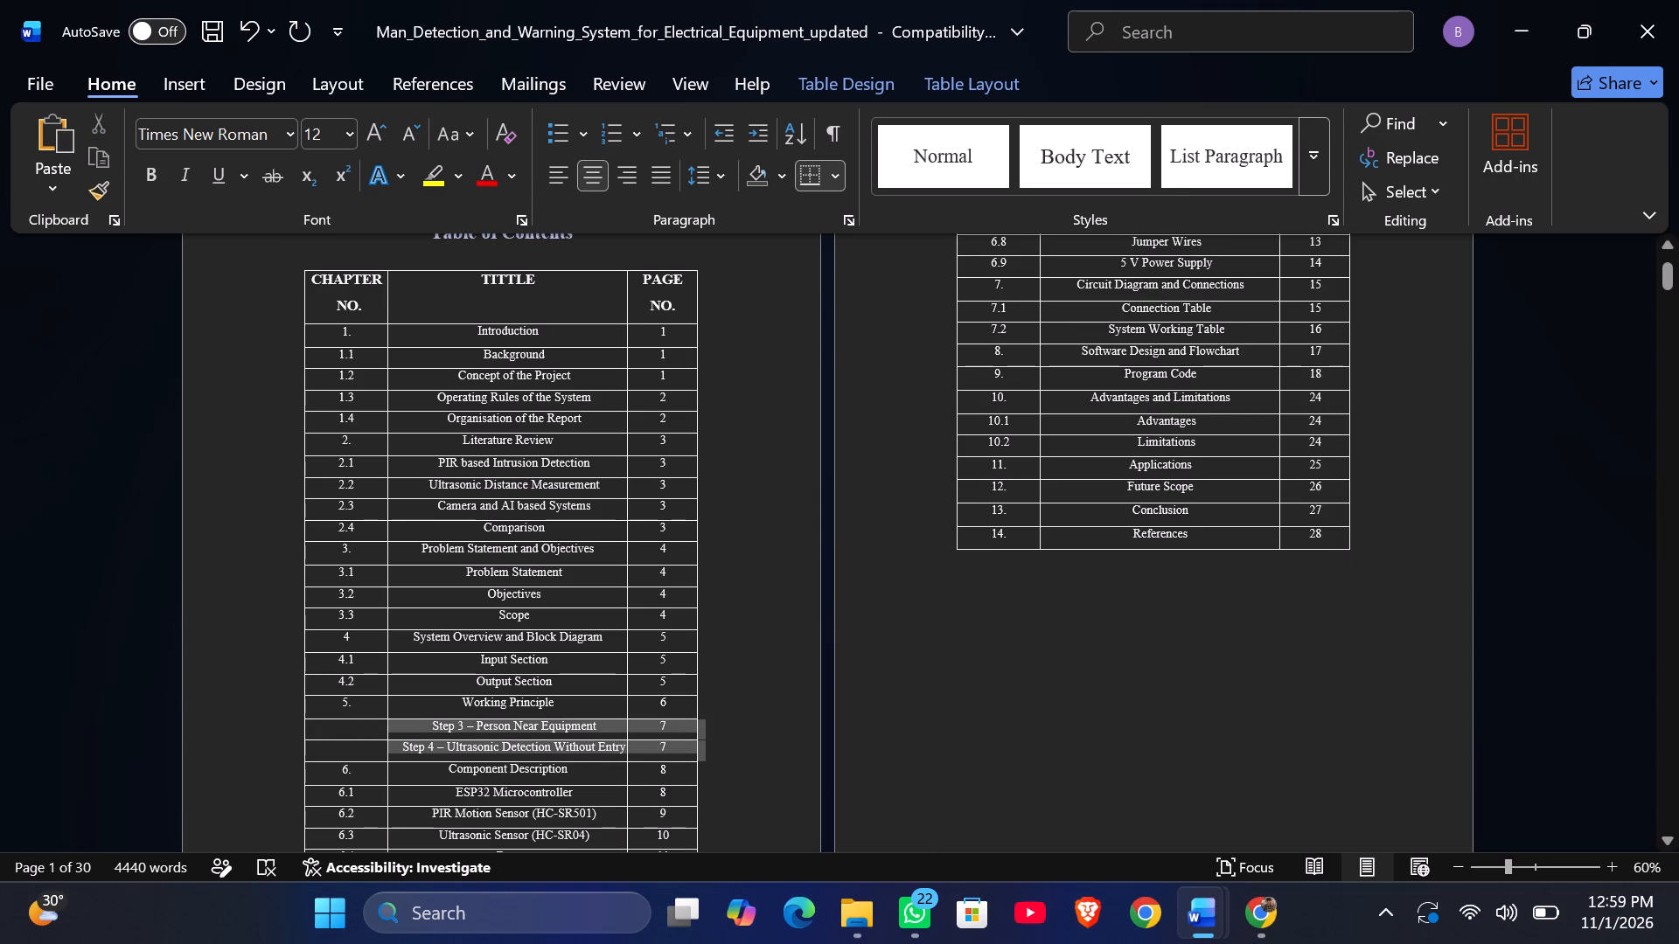
{"action": "left_click_drag", "start_coordinate": [505, 751], "coordinate": [310, 748]}
{"action": "left_click", "coordinate": [740, 677]}
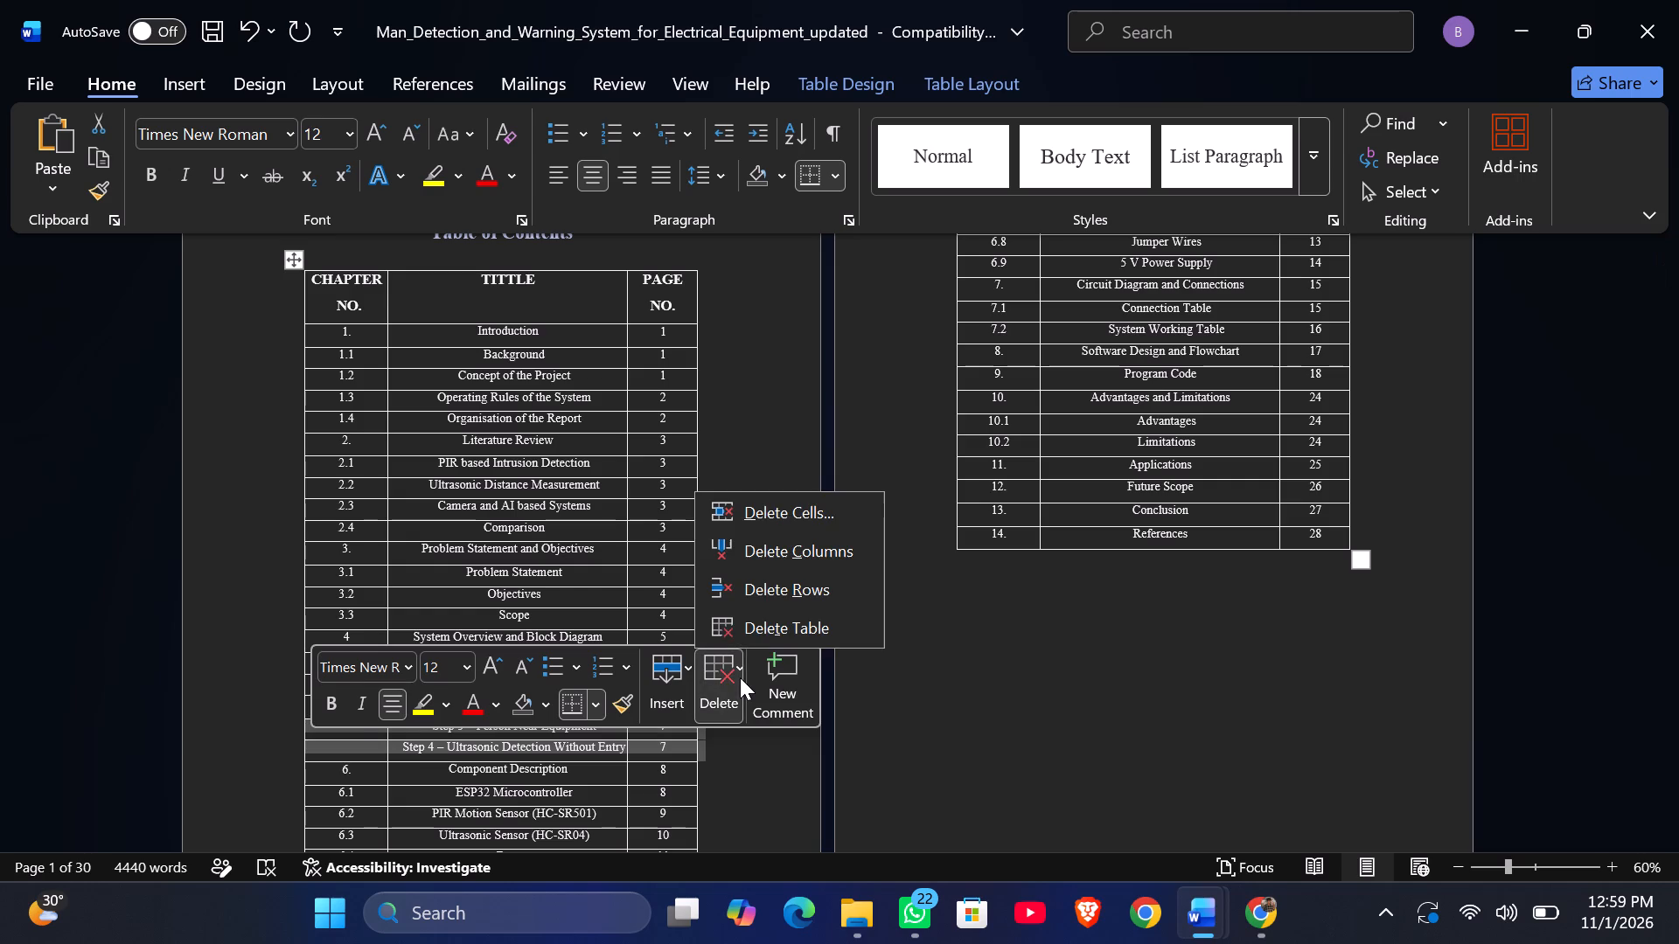
{"action": "left_click", "coordinate": [777, 587]}
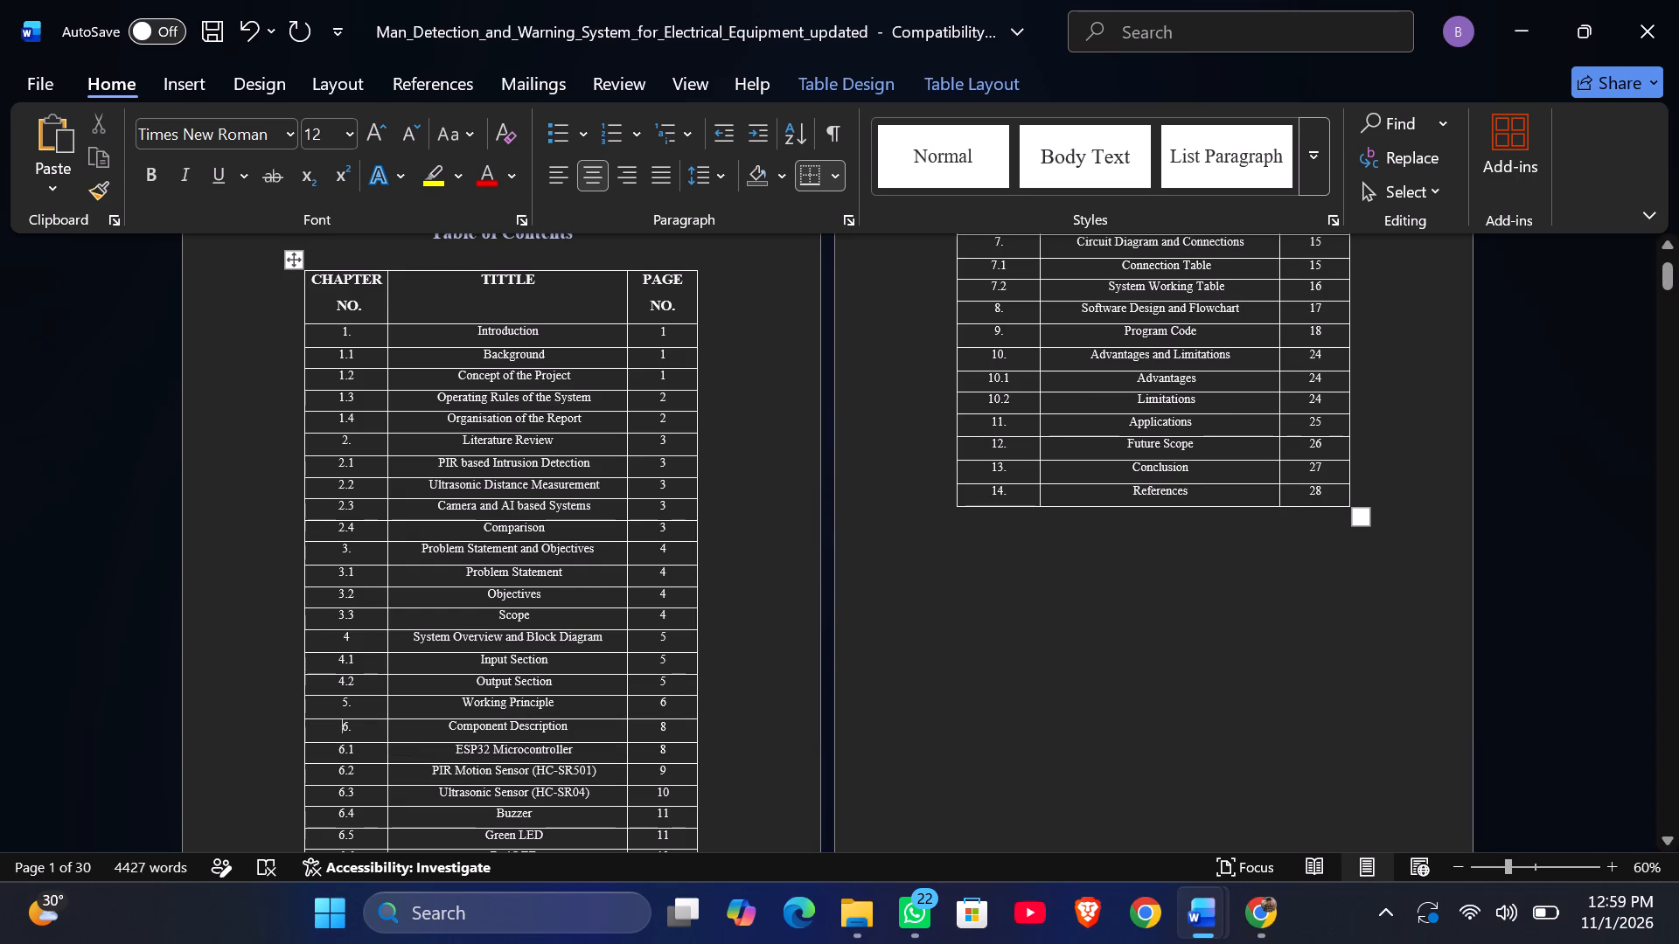
Examine the Chapter 5 and Chapter 6 pages, checking the section headings, their numbering and the footer page numbers.
{"action": "scroll", "coordinate": [777, 776], "scroll_direction": "down", "scroll_amount": 3}
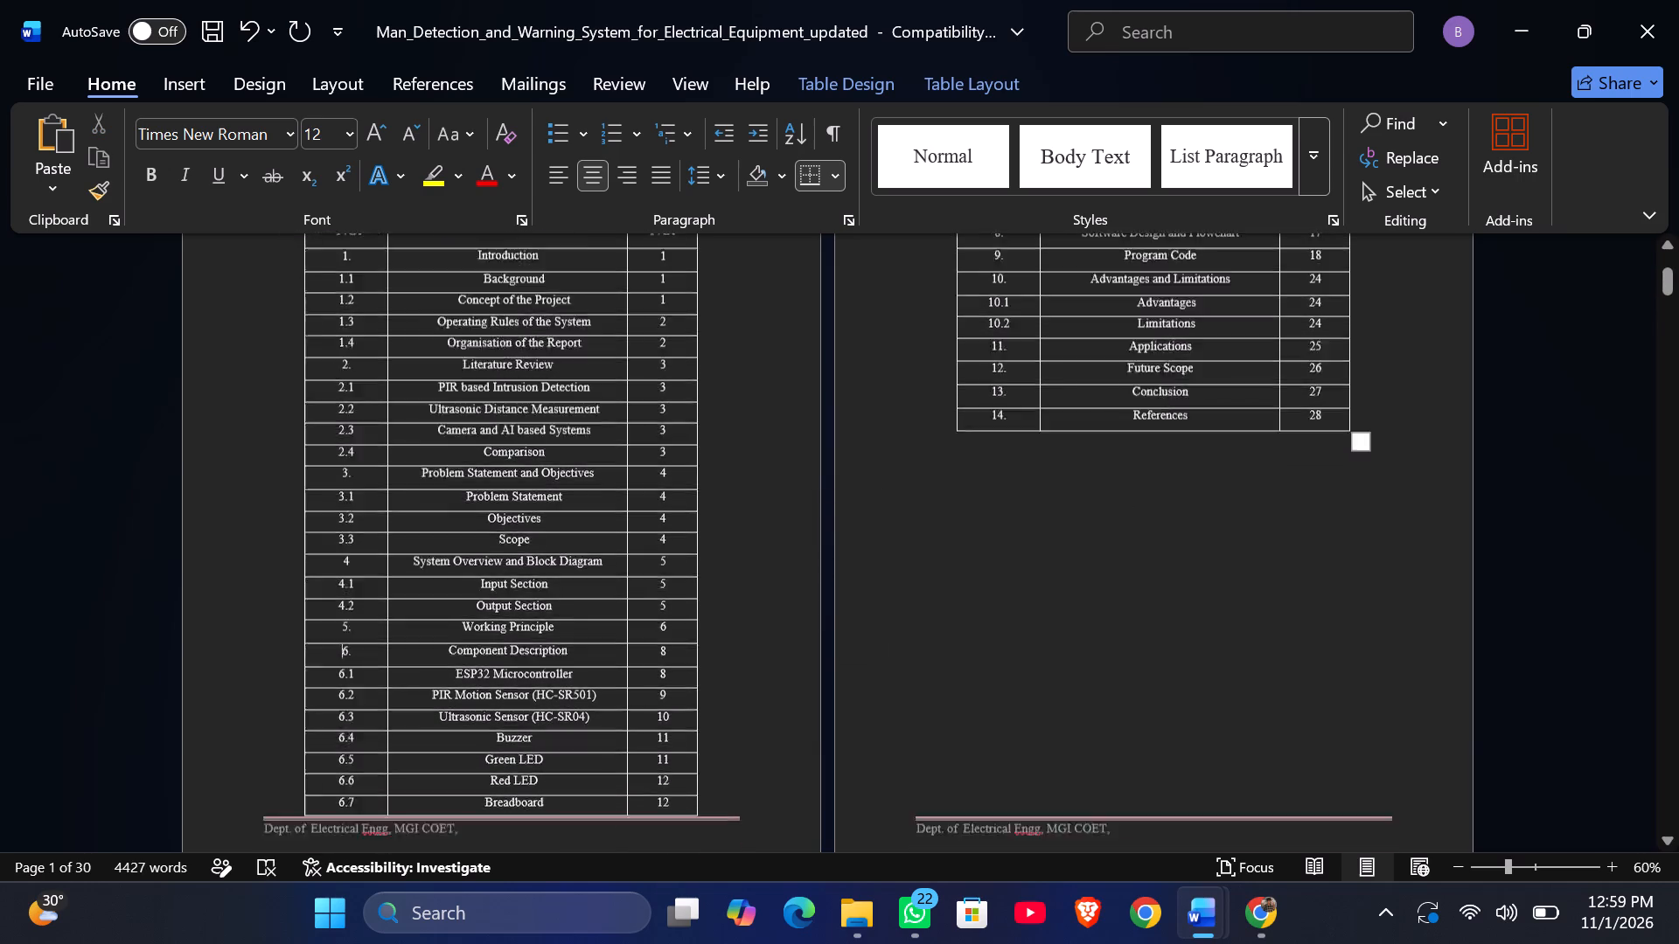
{"action": "scroll", "coordinate": [777, 776], "scroll_direction": "down", "scroll_amount": 15}
{"action": "scroll", "coordinate": [777, 776], "scroll_direction": "down", "scroll_amount": 6}
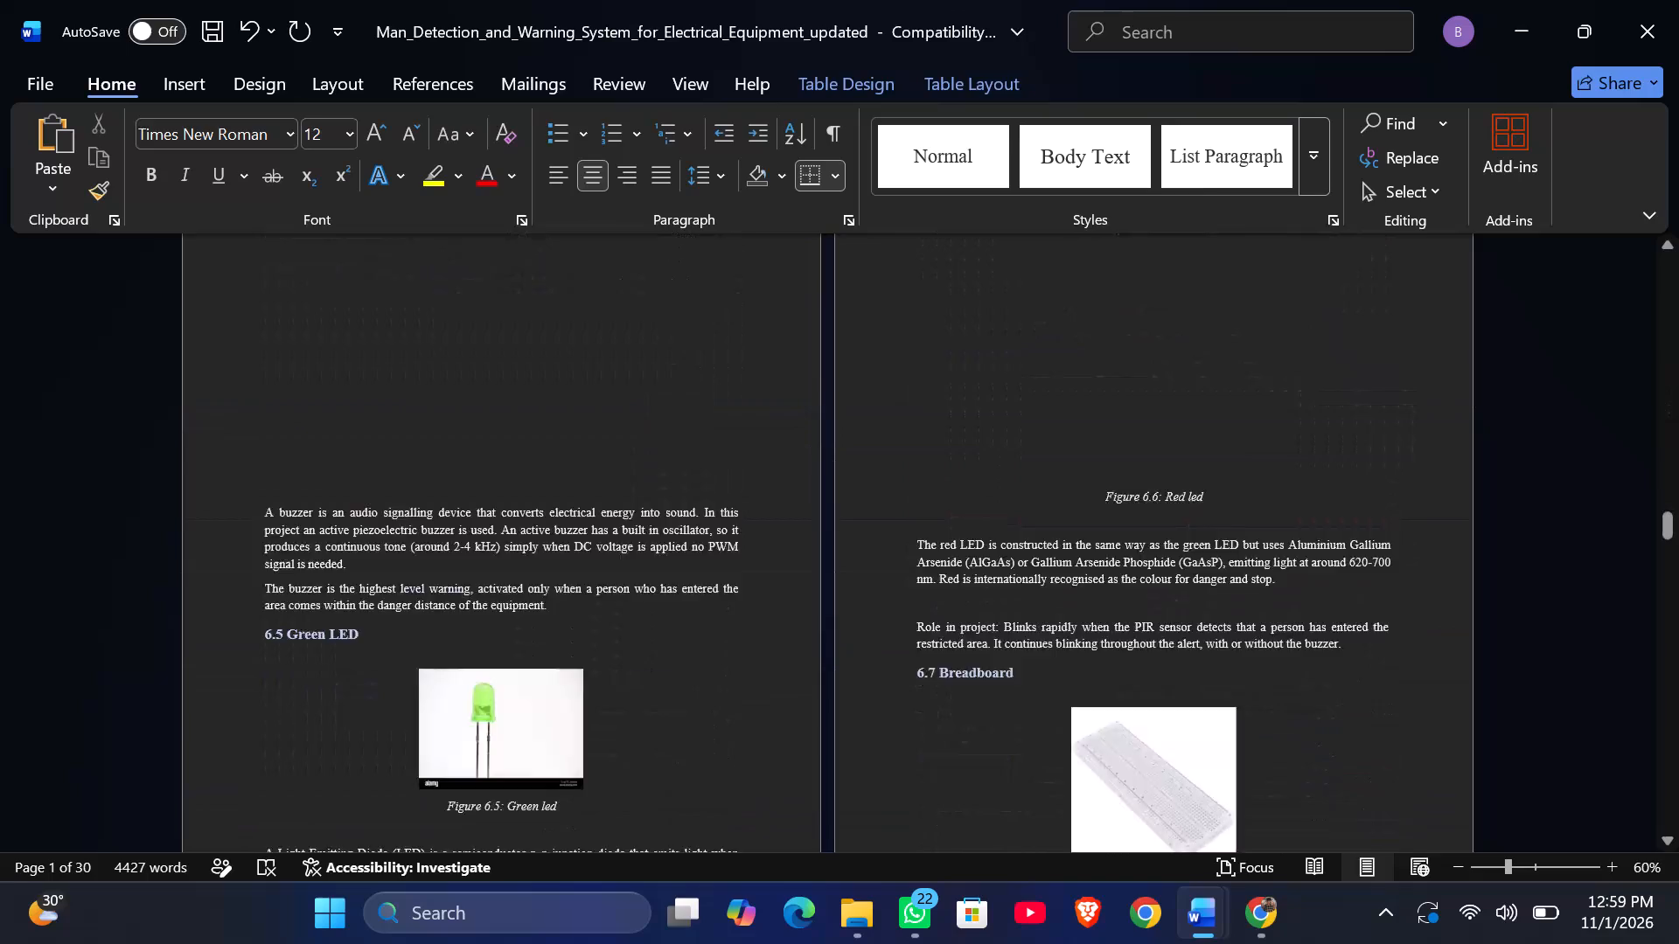
{"action": "scroll", "coordinate": [950, 604], "scroll_direction": "up", "scroll_amount": 5}
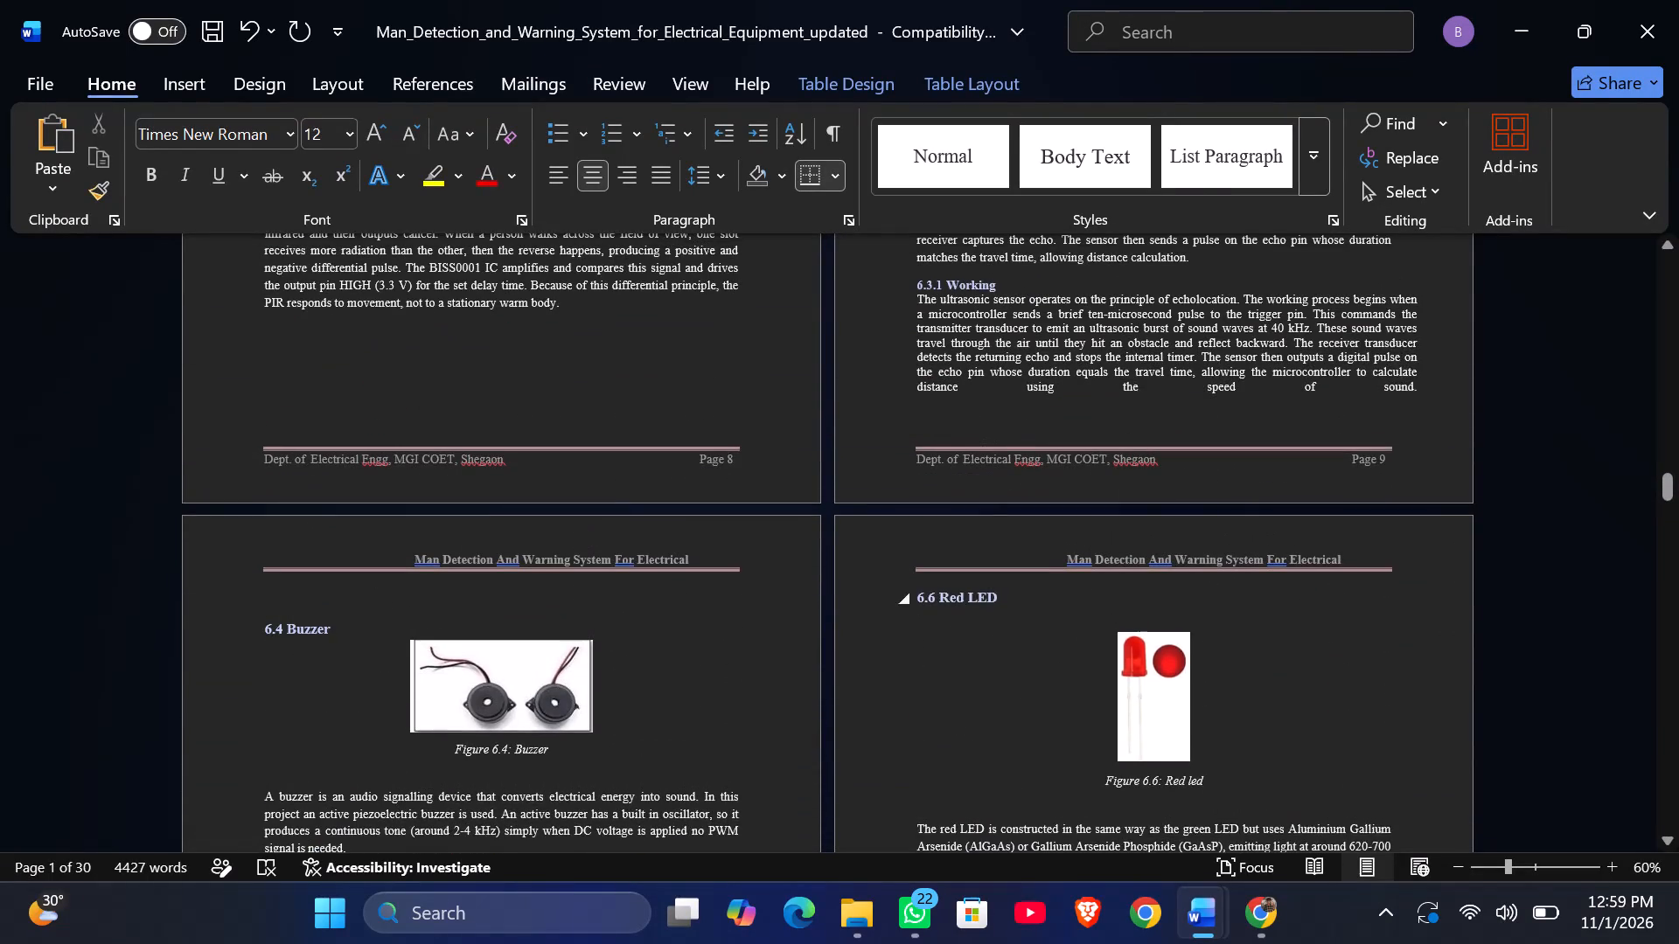
{"action": "scroll", "coordinate": [950, 604], "scroll_direction": "up", "scroll_amount": 6}
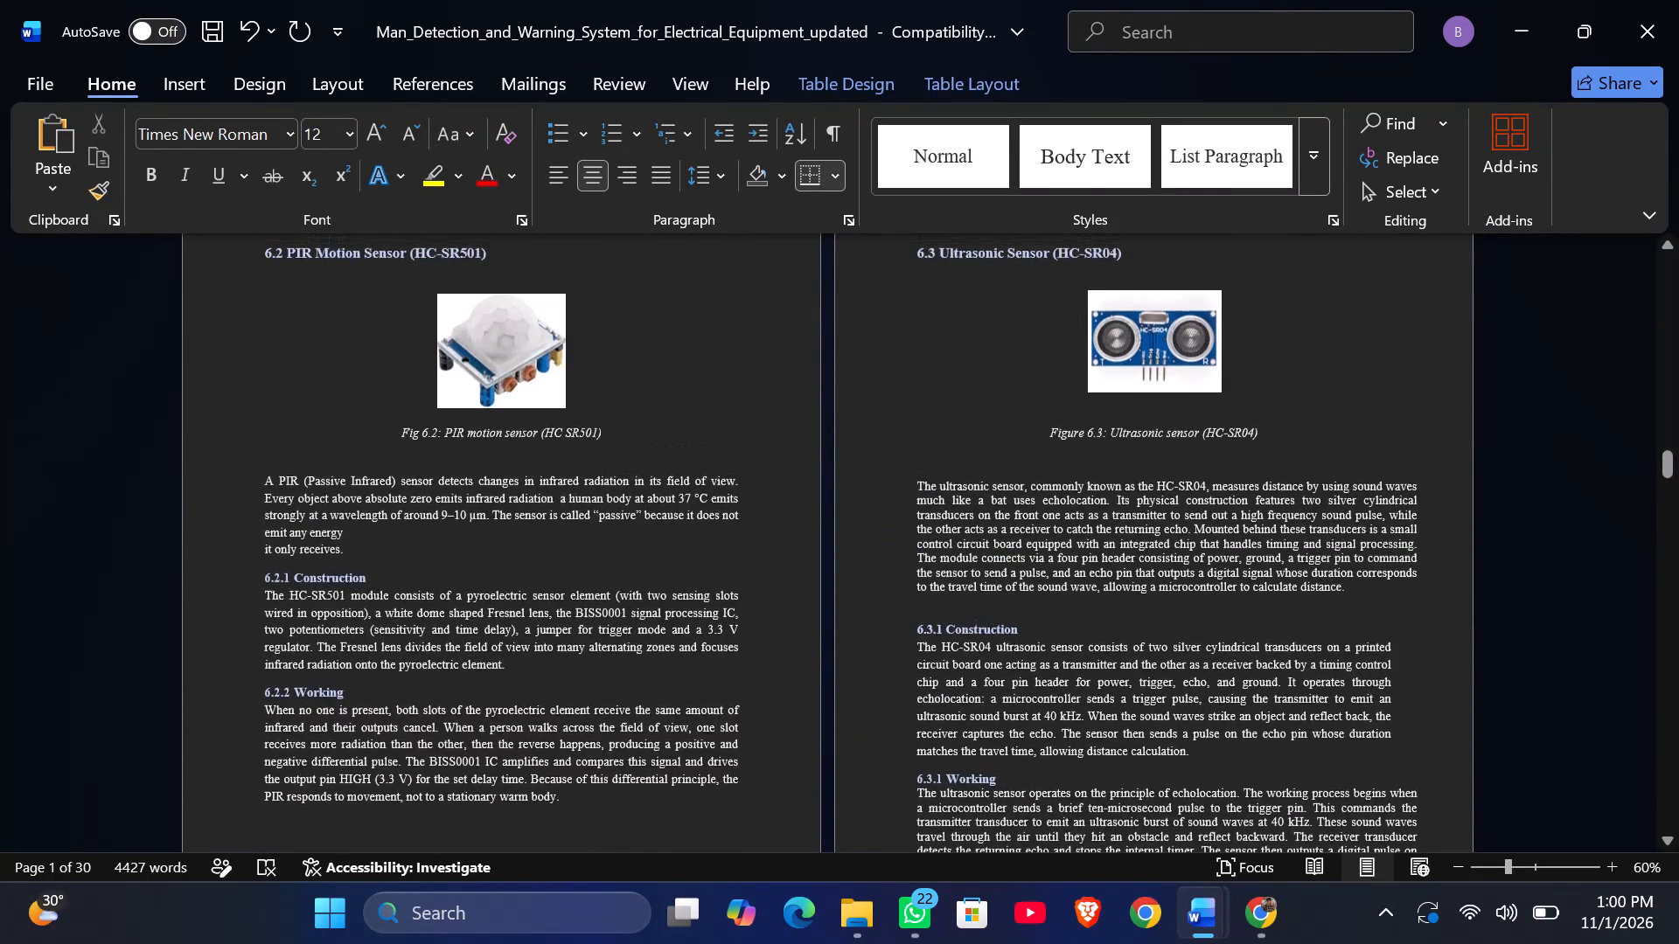
{"action": "scroll", "coordinate": [950, 604], "scroll_direction": "up", "scroll_amount": 3}
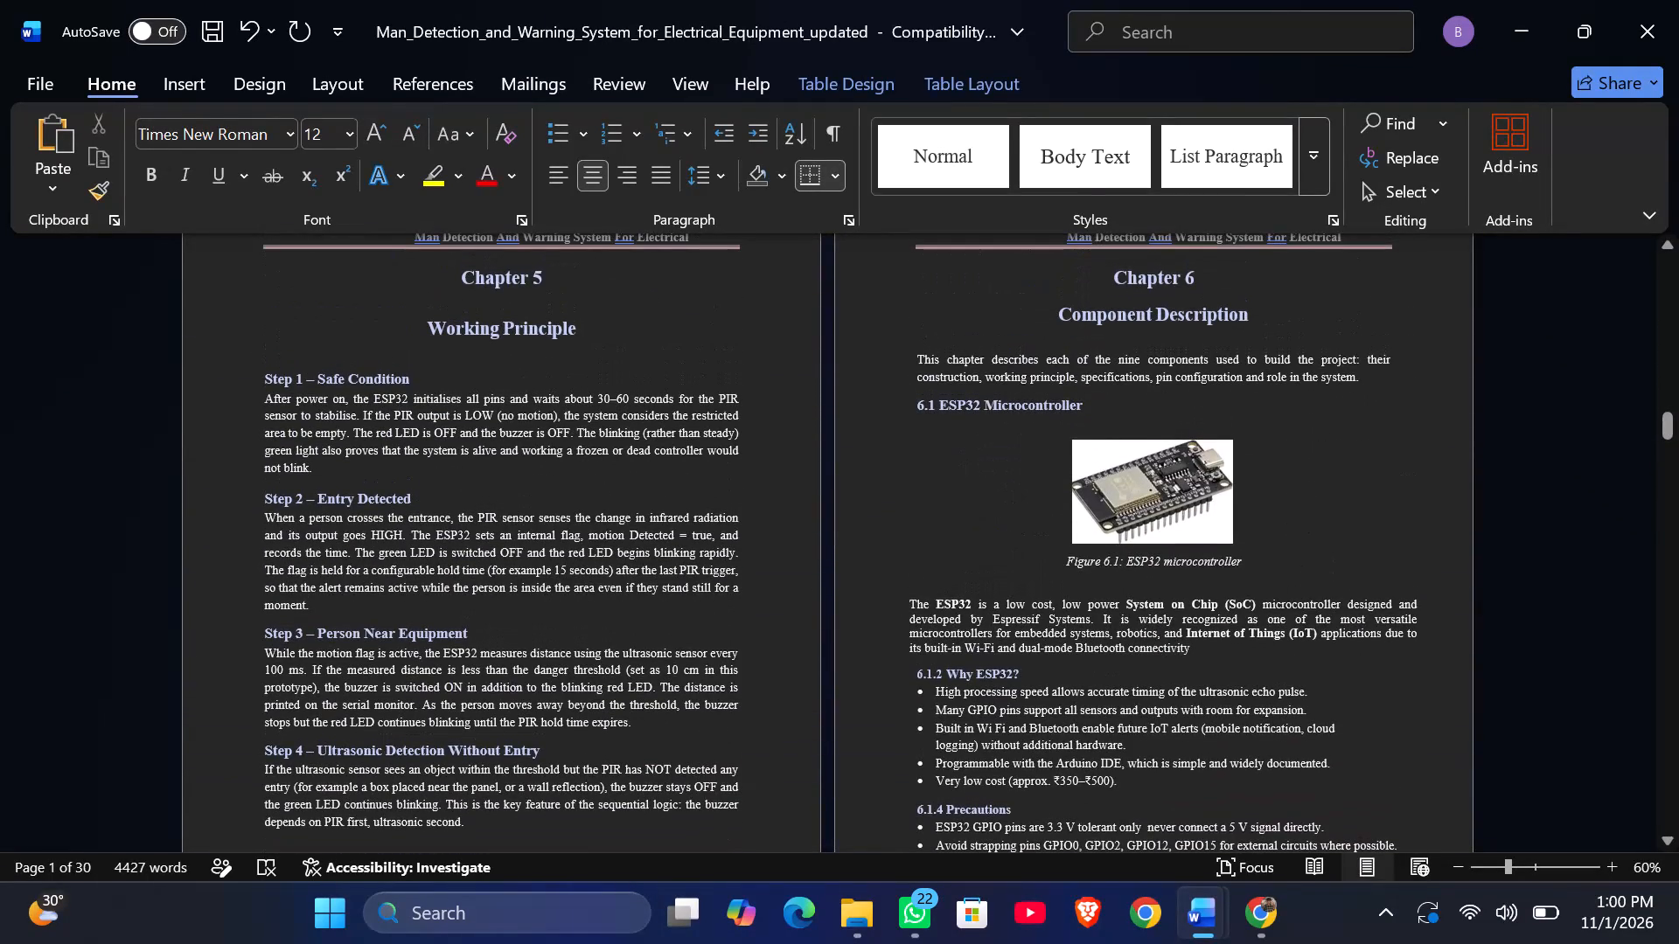
{"action": "scroll", "coordinate": [745, 464], "scroll_direction": "up", "scroll_amount": 3}
{"action": "scroll", "coordinate": [745, 464], "scroll_direction": "down", "scroll_amount": 2}
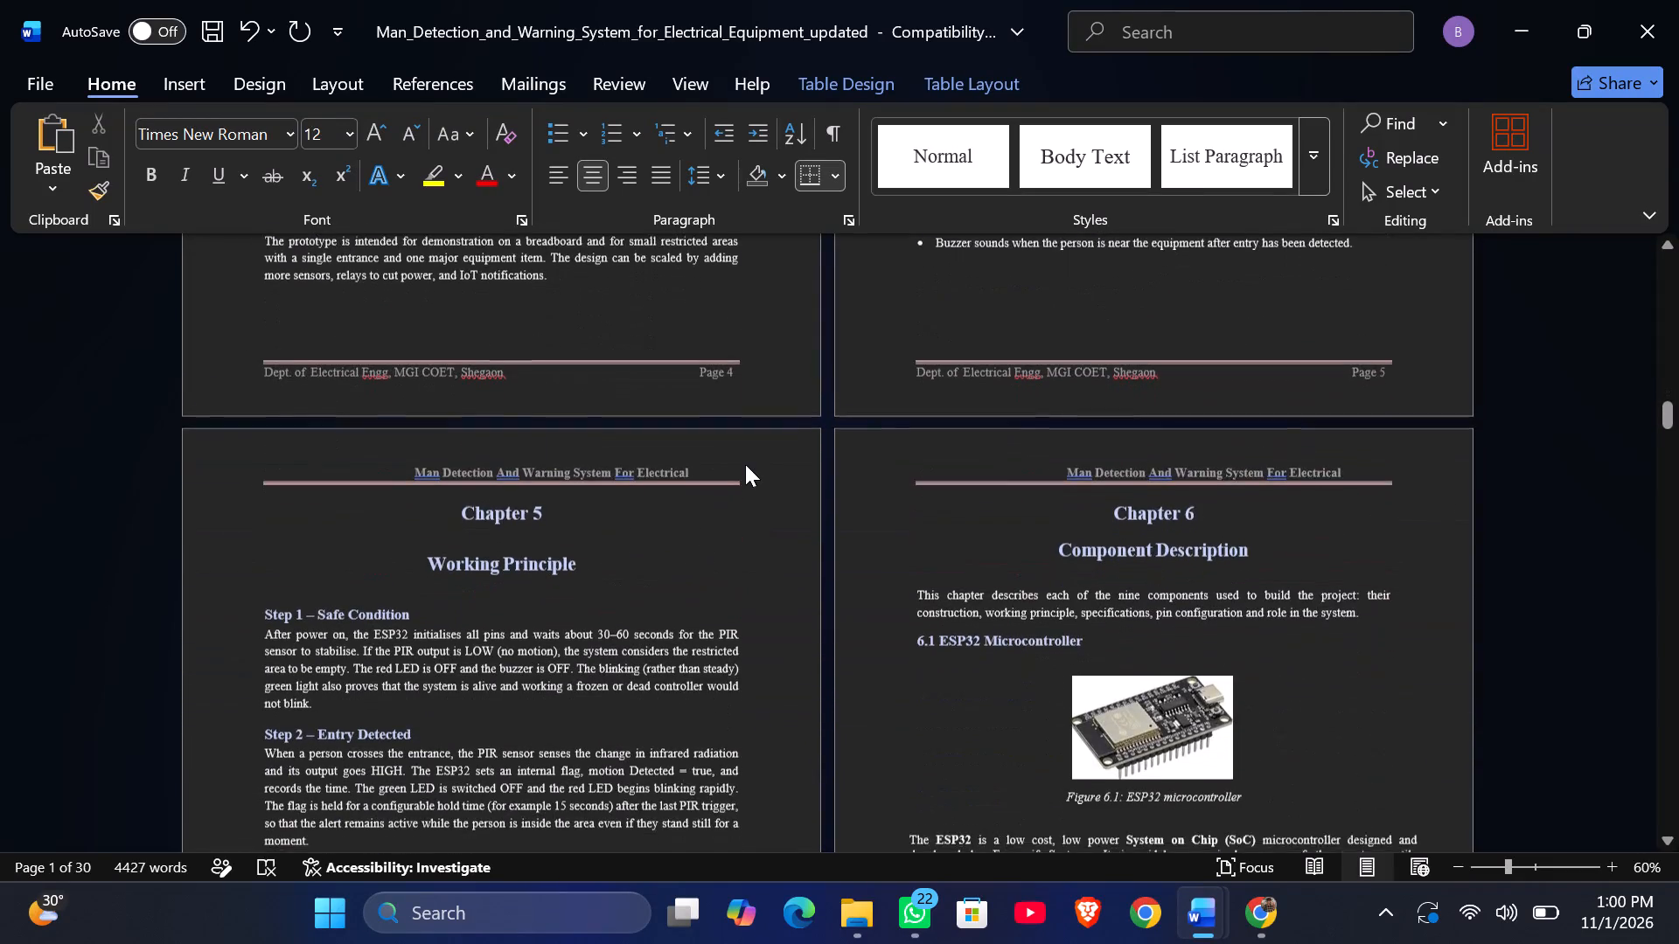
{"action": "scroll", "coordinate": [745, 464], "scroll_direction": "down", "scroll_amount": 1}
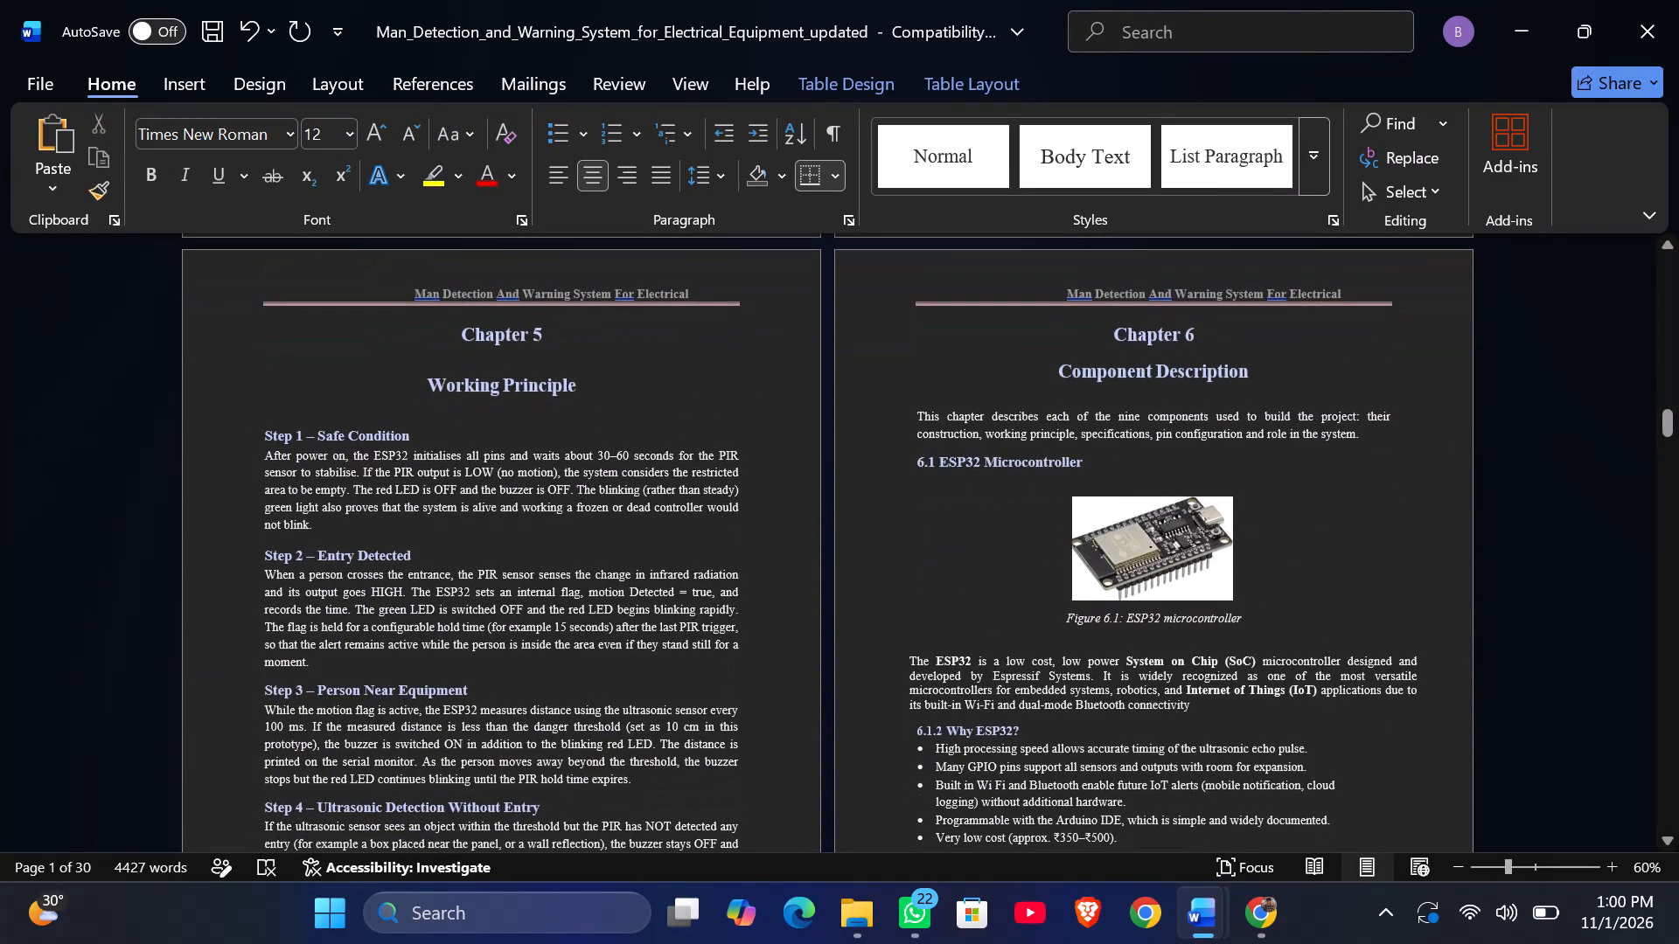
{"action": "scroll", "coordinate": [945, 733], "scroll_direction": "down", "scroll_amount": 3}
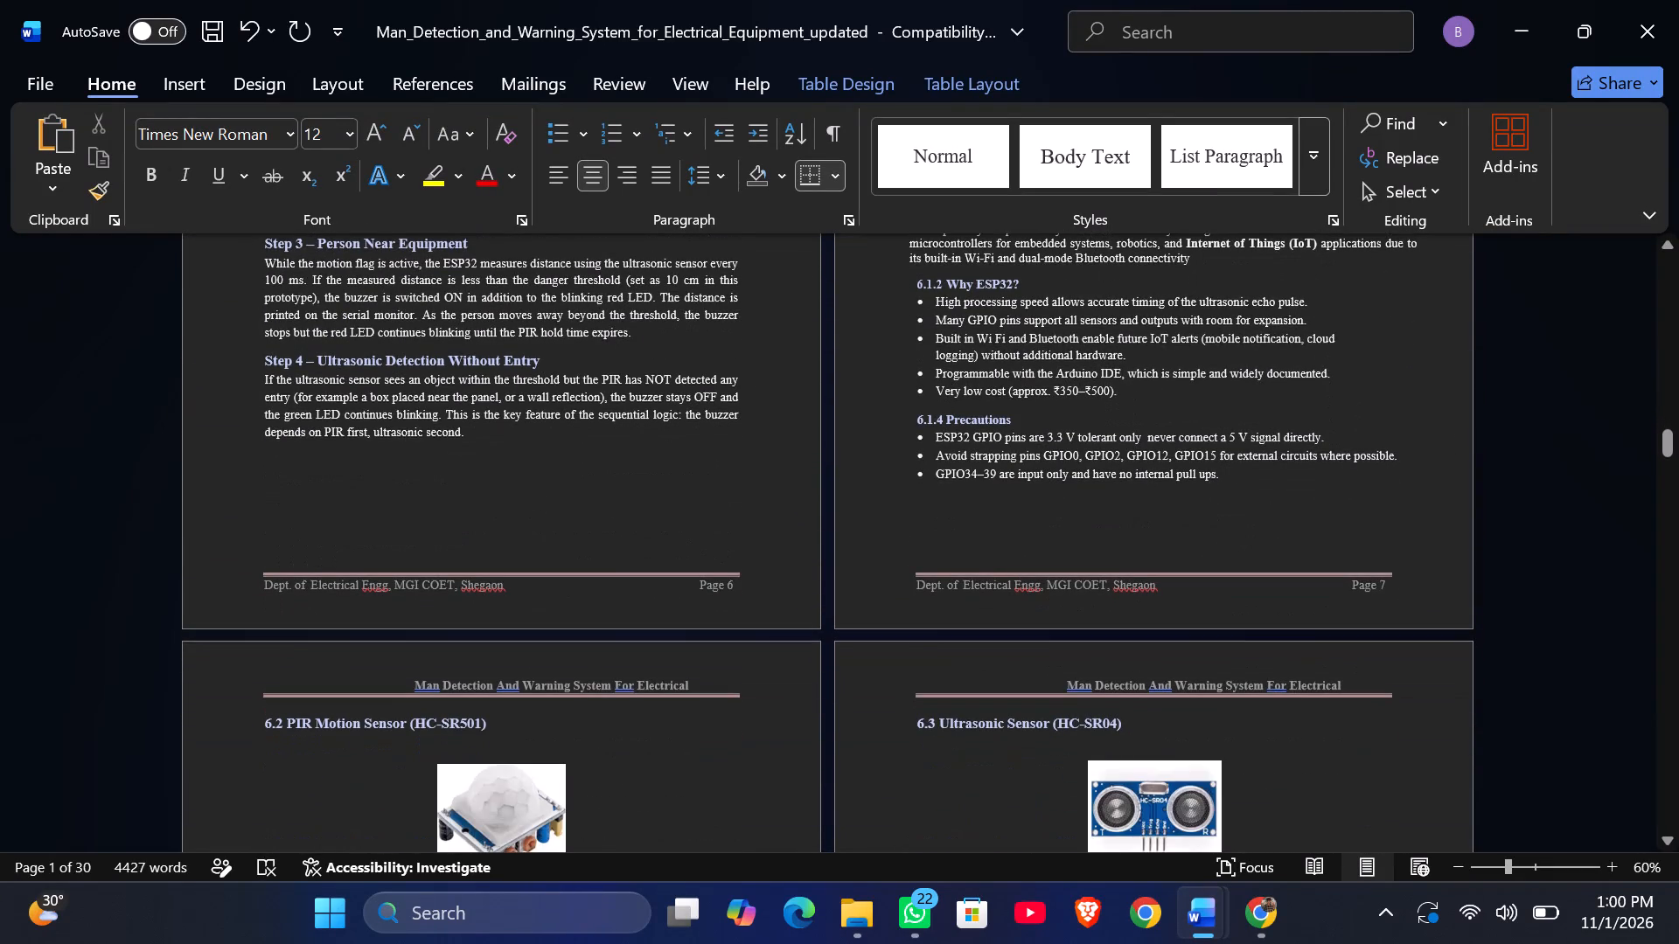
{"action": "scroll", "coordinate": [945, 733], "scroll_direction": "down", "scroll_amount": 1}
{"action": "scroll", "coordinate": [945, 733], "scroll_direction": "up", "scroll_amount": 1}
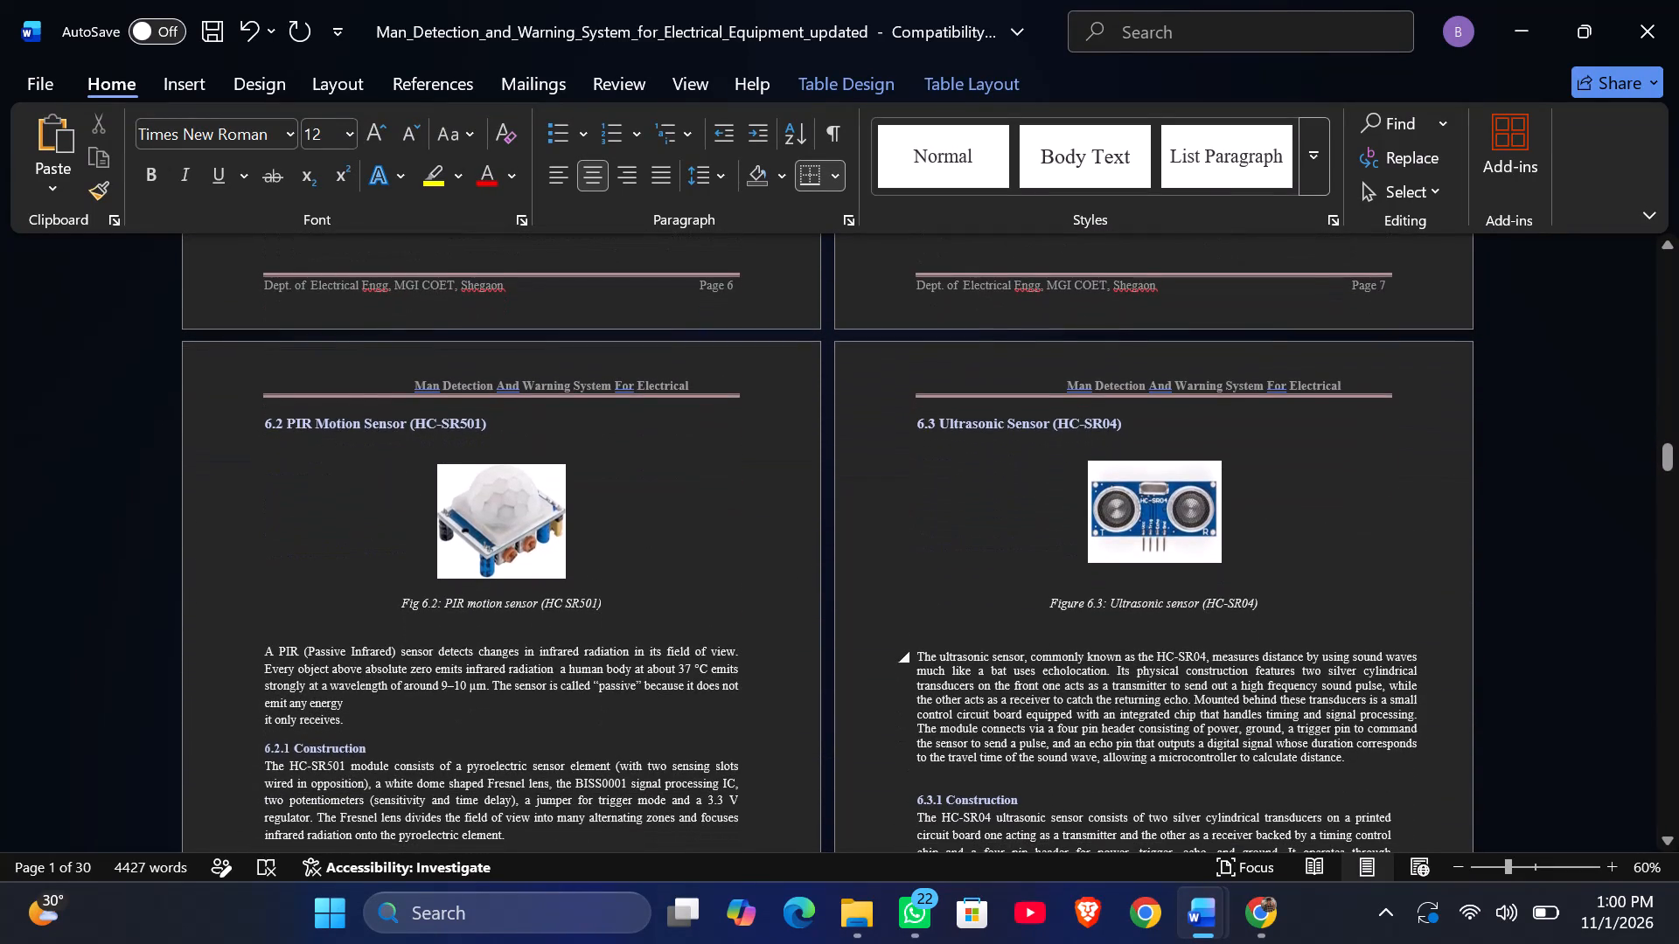
{"action": "scroll", "coordinate": [945, 733], "scroll_direction": "up", "scroll_amount": 2}
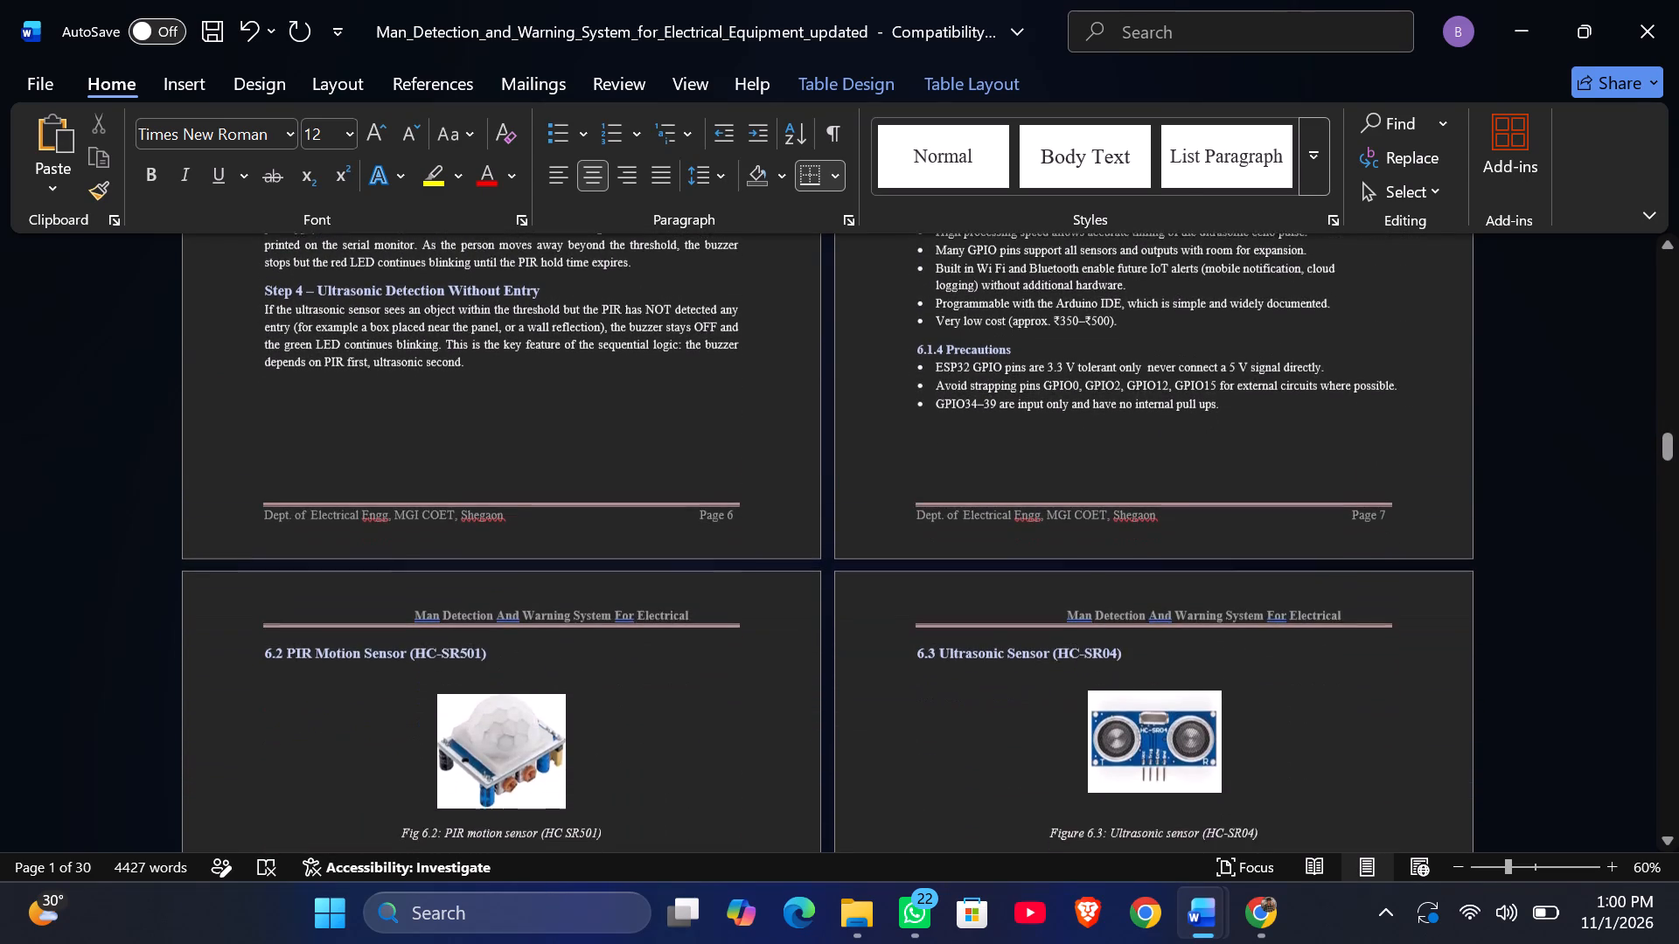
{"action": "scroll", "coordinate": [987, 438], "scroll_direction": "up", "scroll_amount": 1}
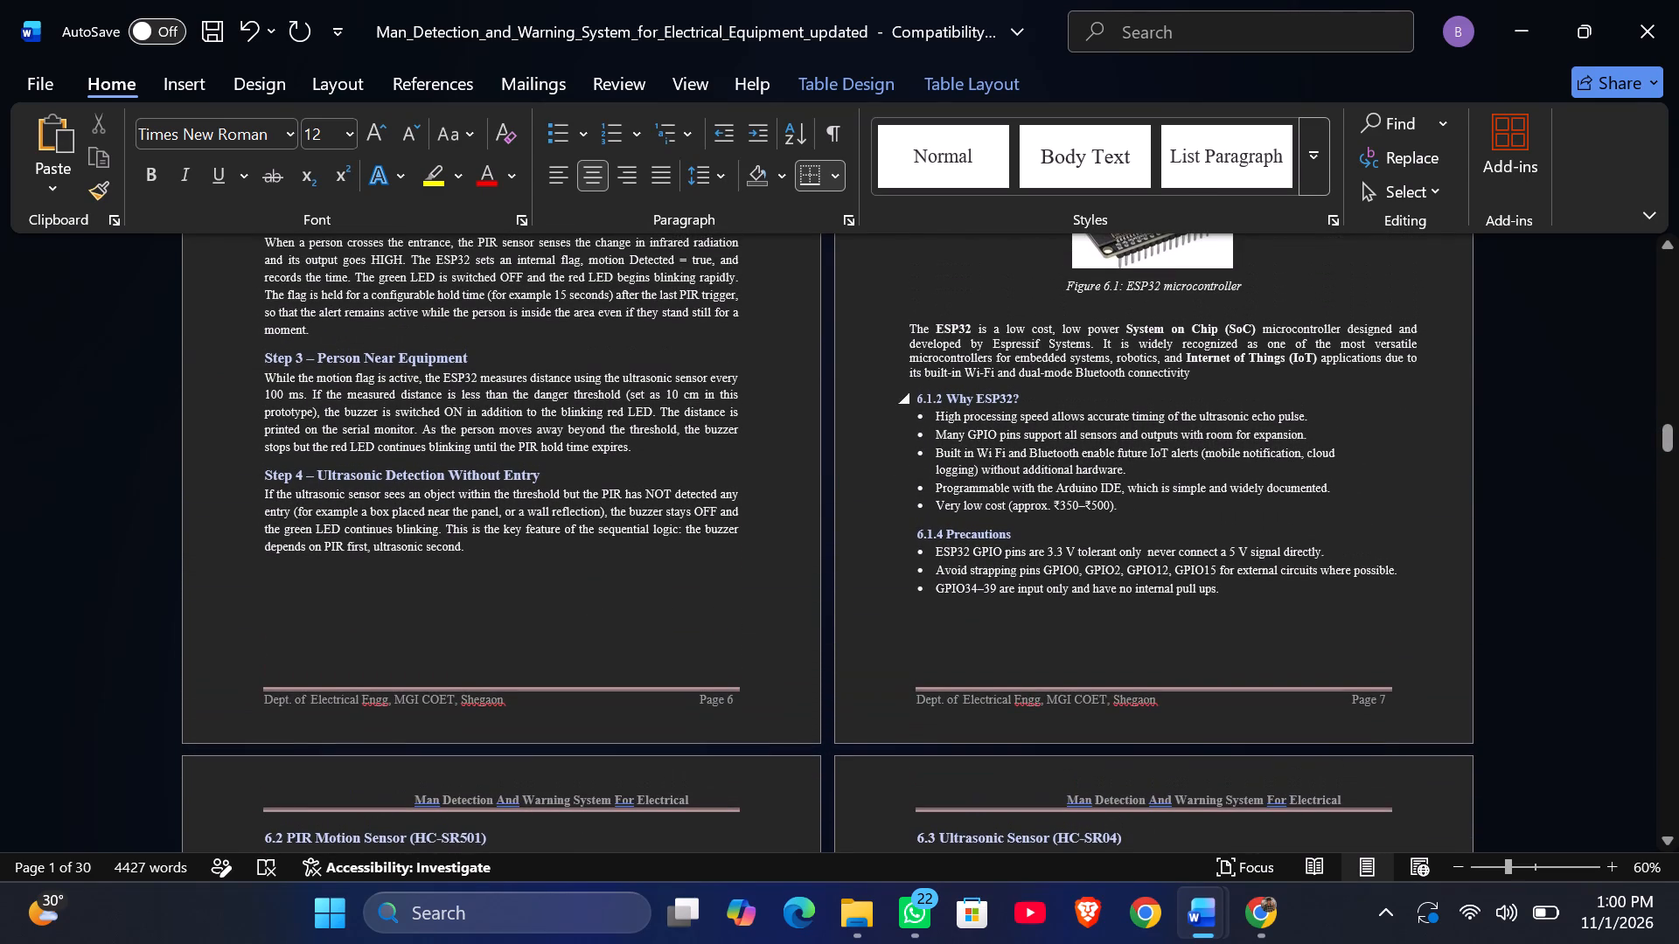
Replace the automatic list number of the Why ESP32? heading in Chapter 6 with 6.1.1.
{"action": "left_click", "coordinate": [945, 399]}
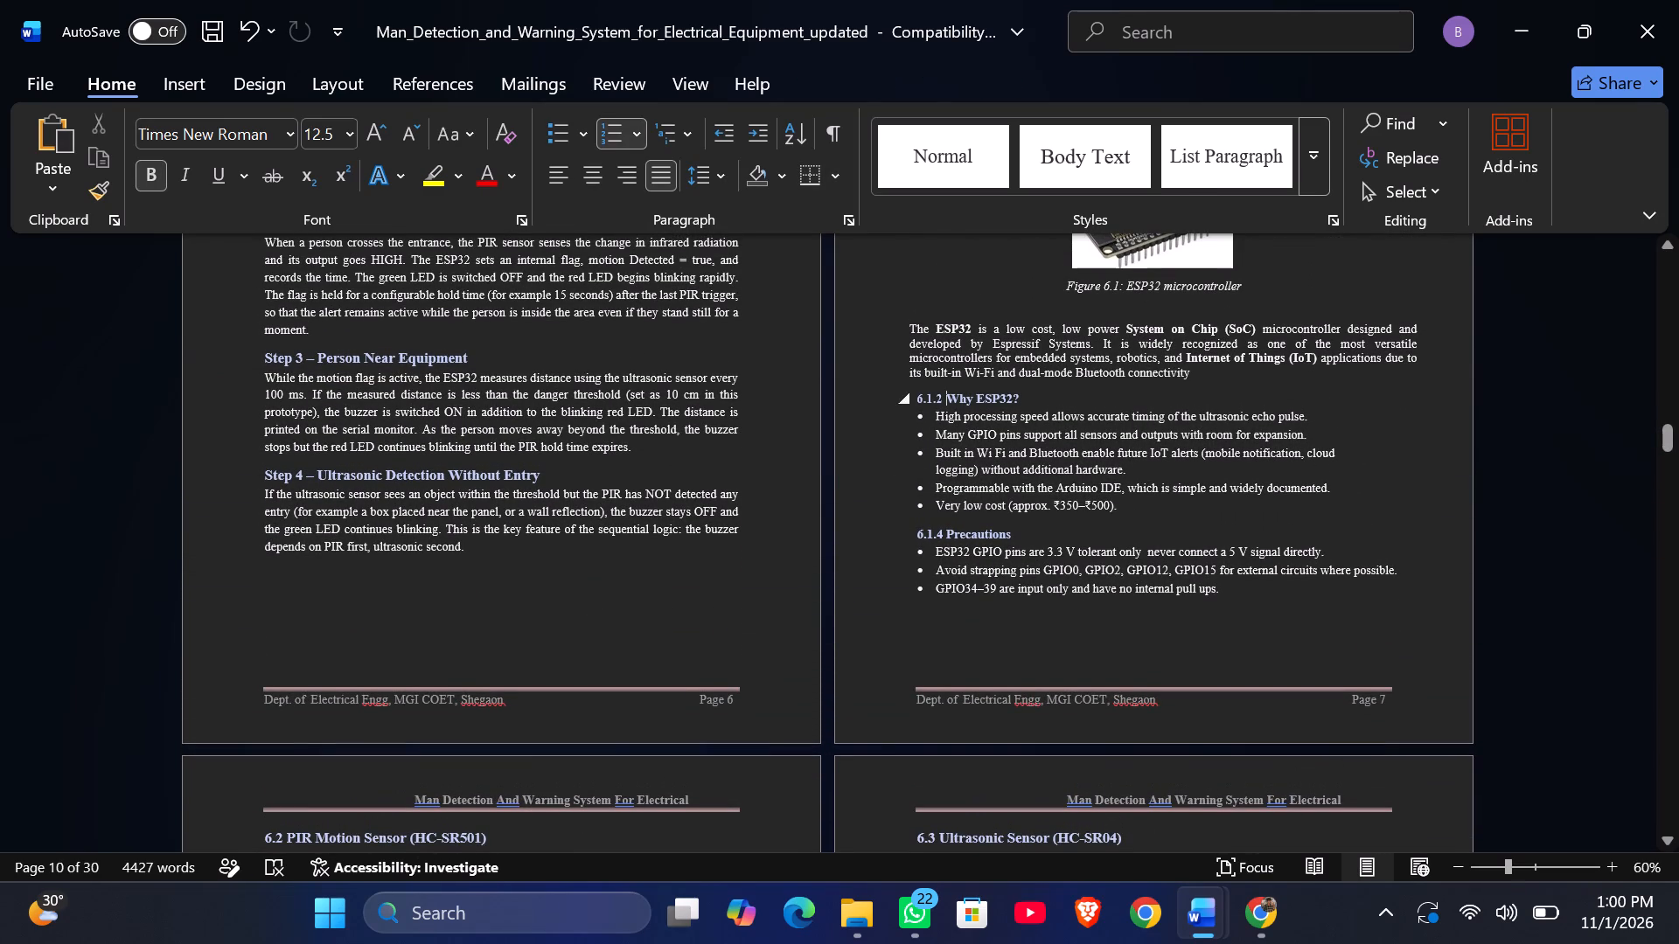
{"action": "key", "text": "Left"}
{"action": "key", "text": "Left"}
{"action": "key", "text": "Right"}
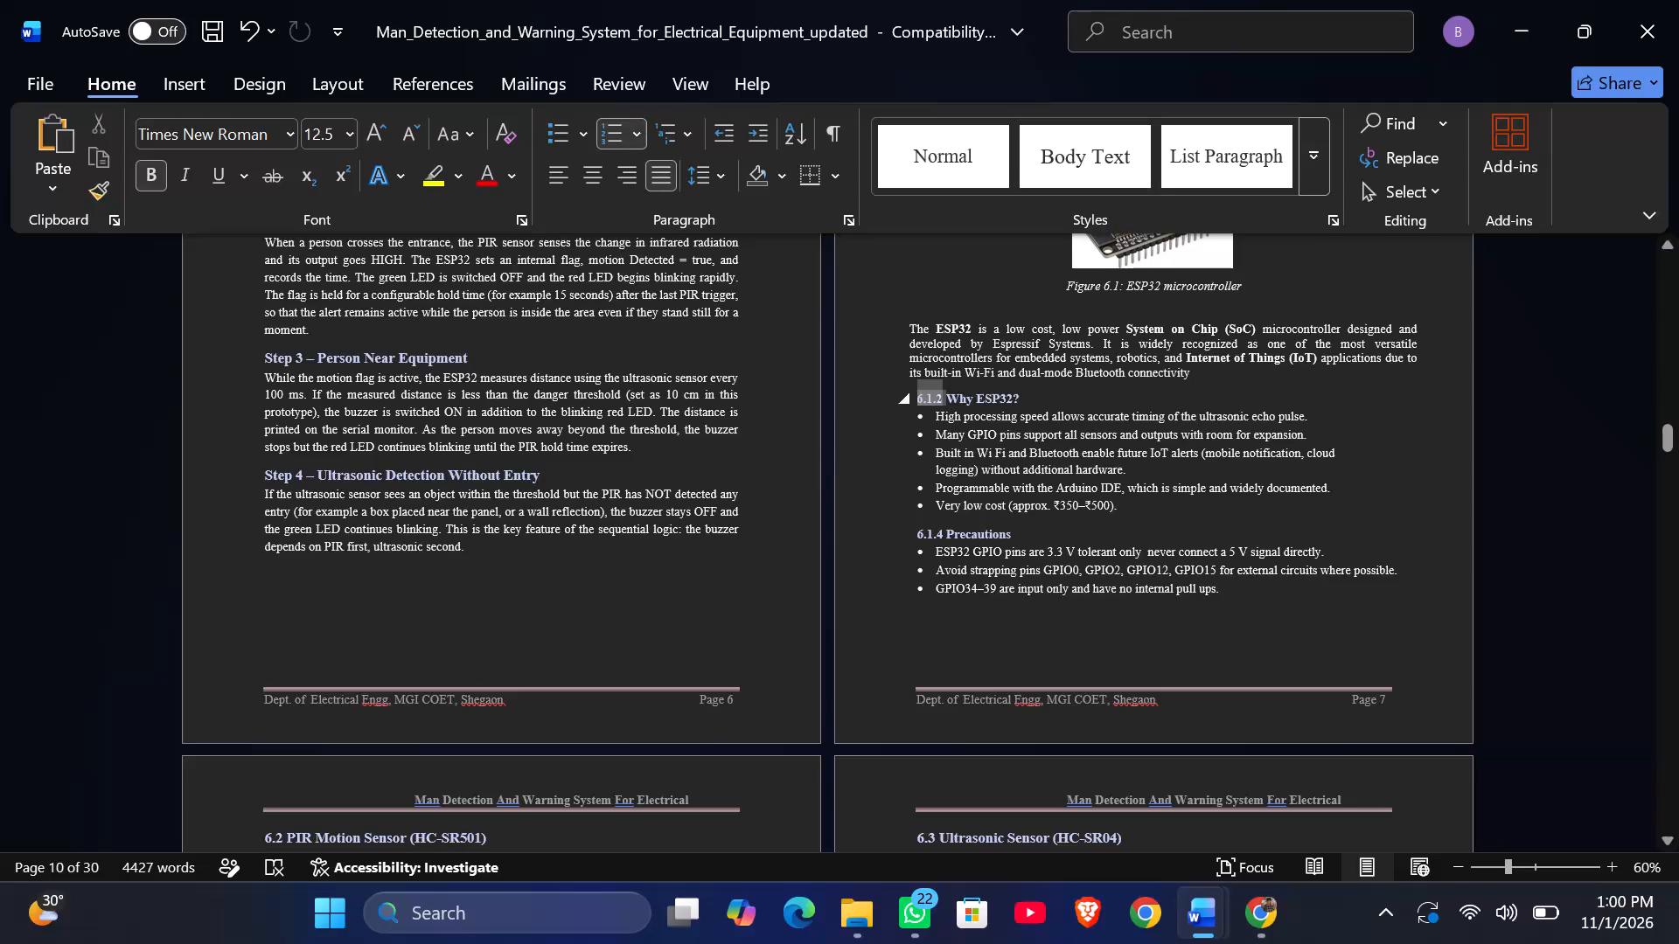
{"action": "left_click", "coordinate": [945, 399]}
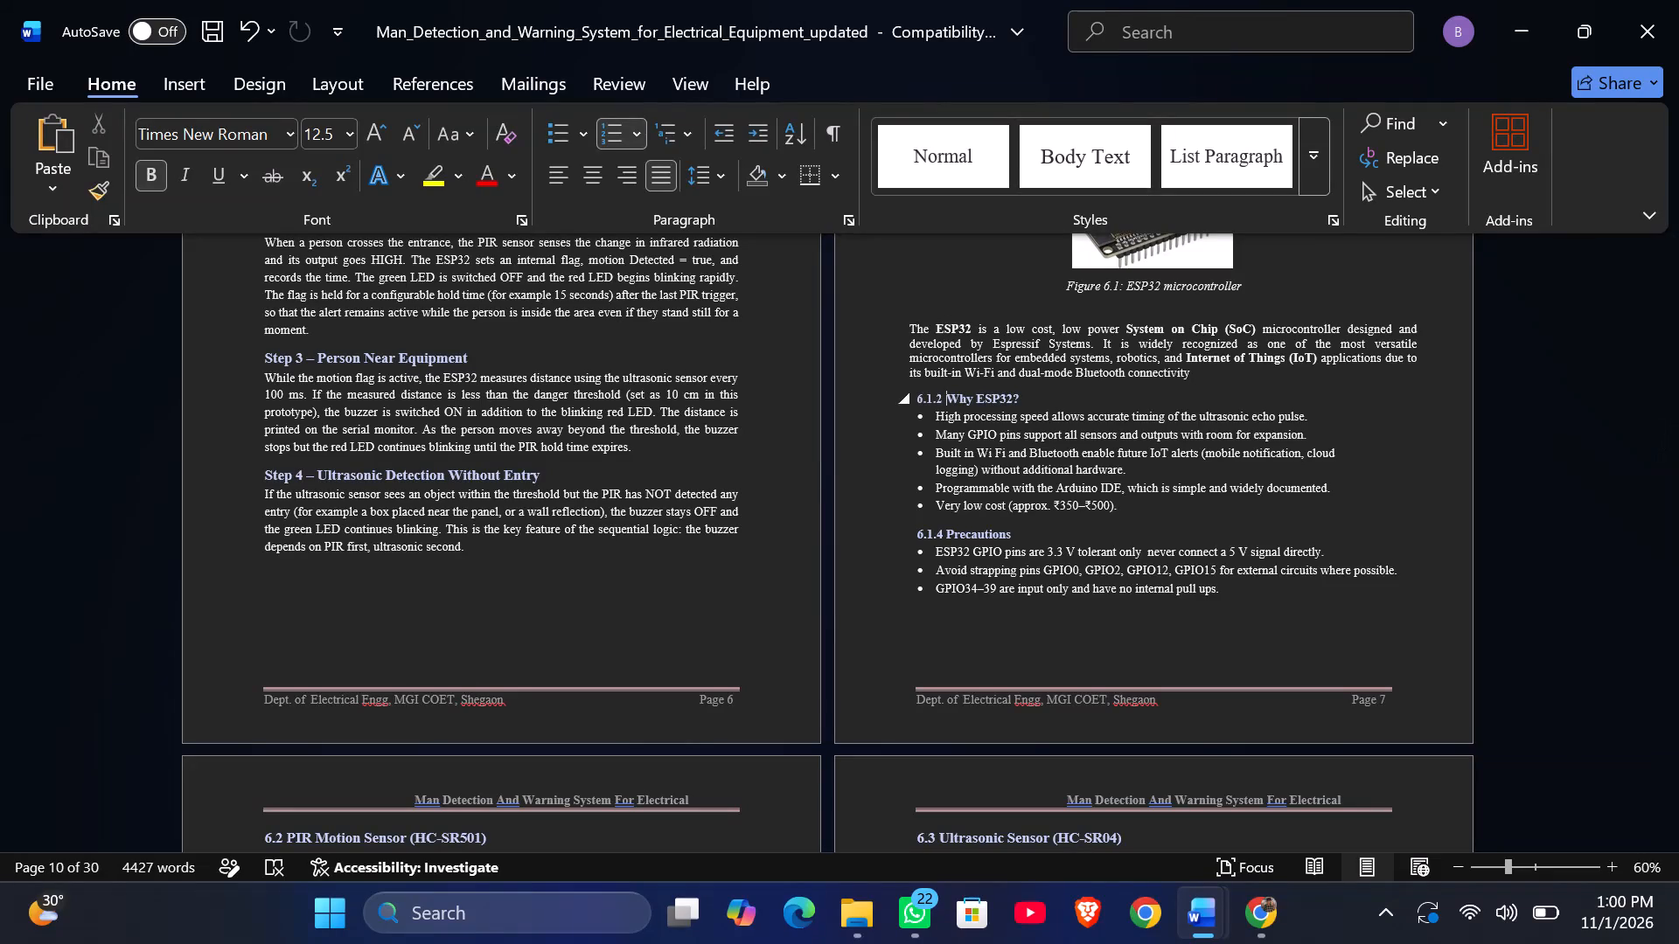
{"action": "key", "text": "BackSpace"}
{"action": "key", "text": "BackSpace"}
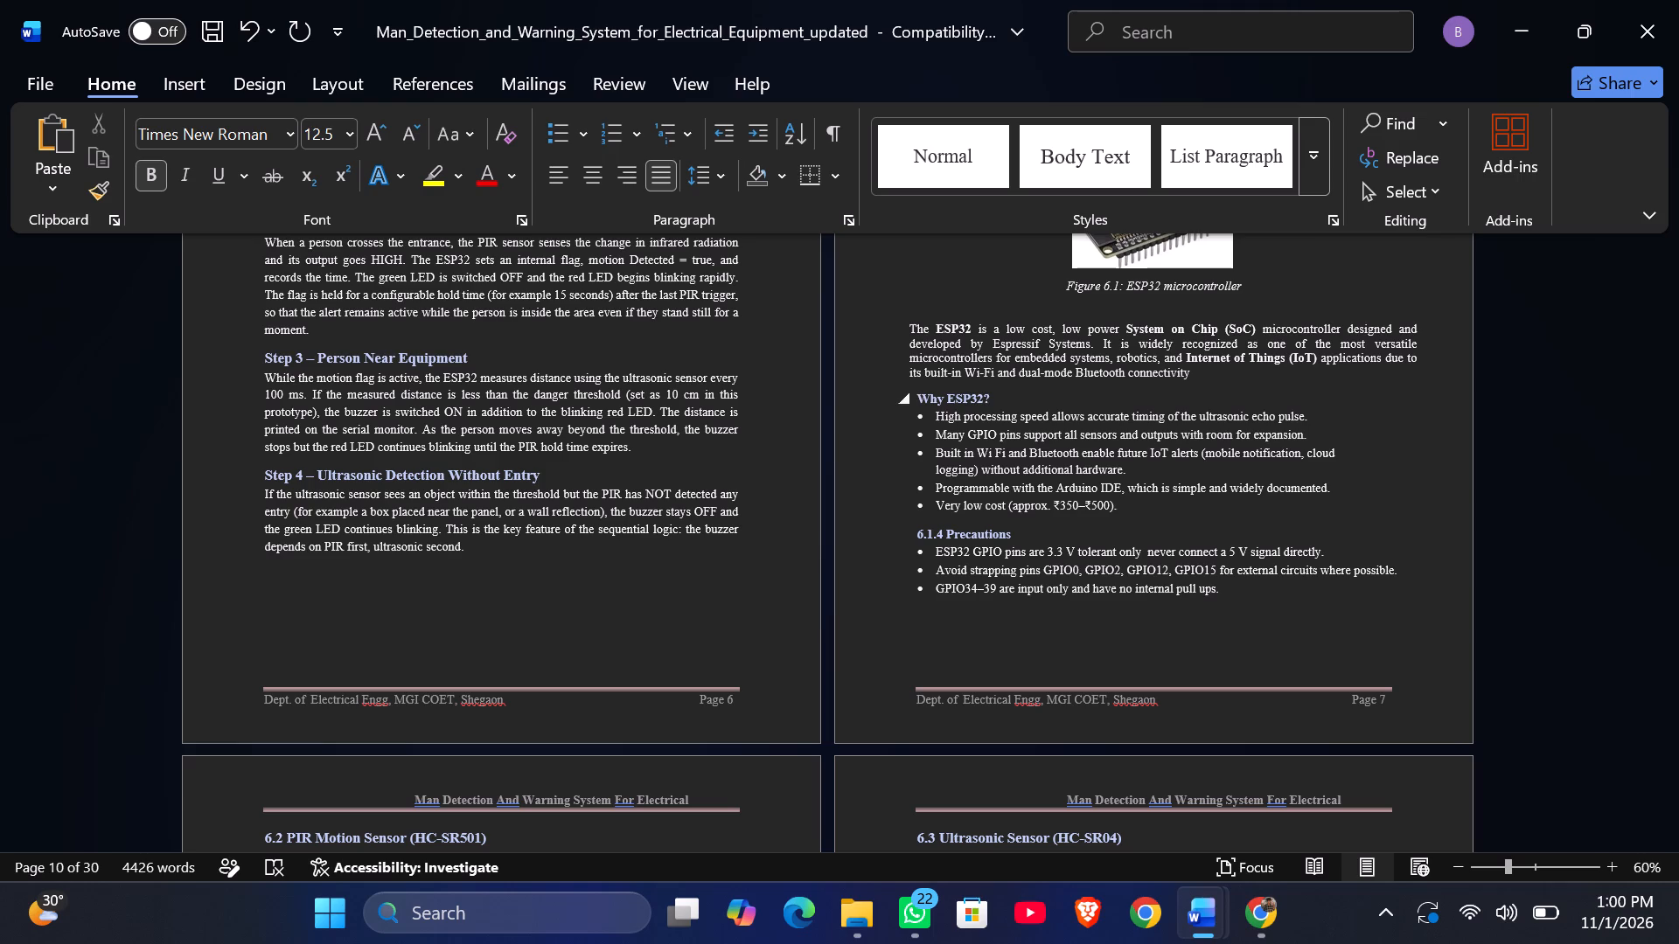
{"action": "scroll", "coordinate": [945, 399], "scroll_direction": "up", "scroll_amount": 2}
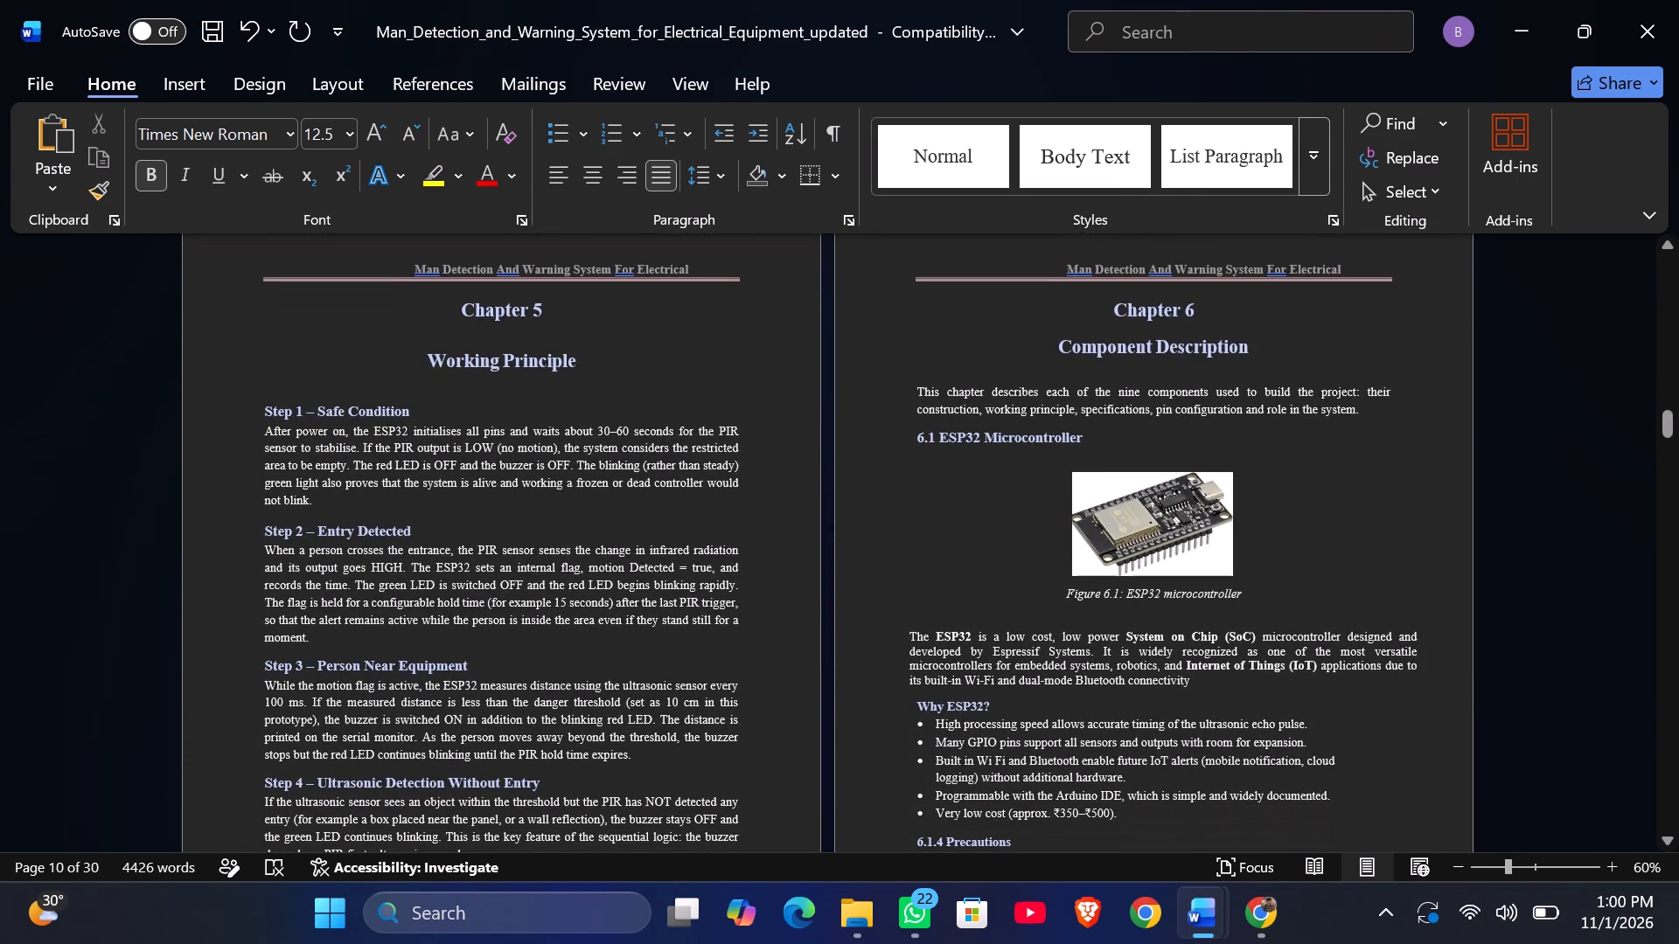
{"action": "key", "text": "6"}
{"action": "type", "text": ".1.1"}
{"action": "key", "text": "space"}
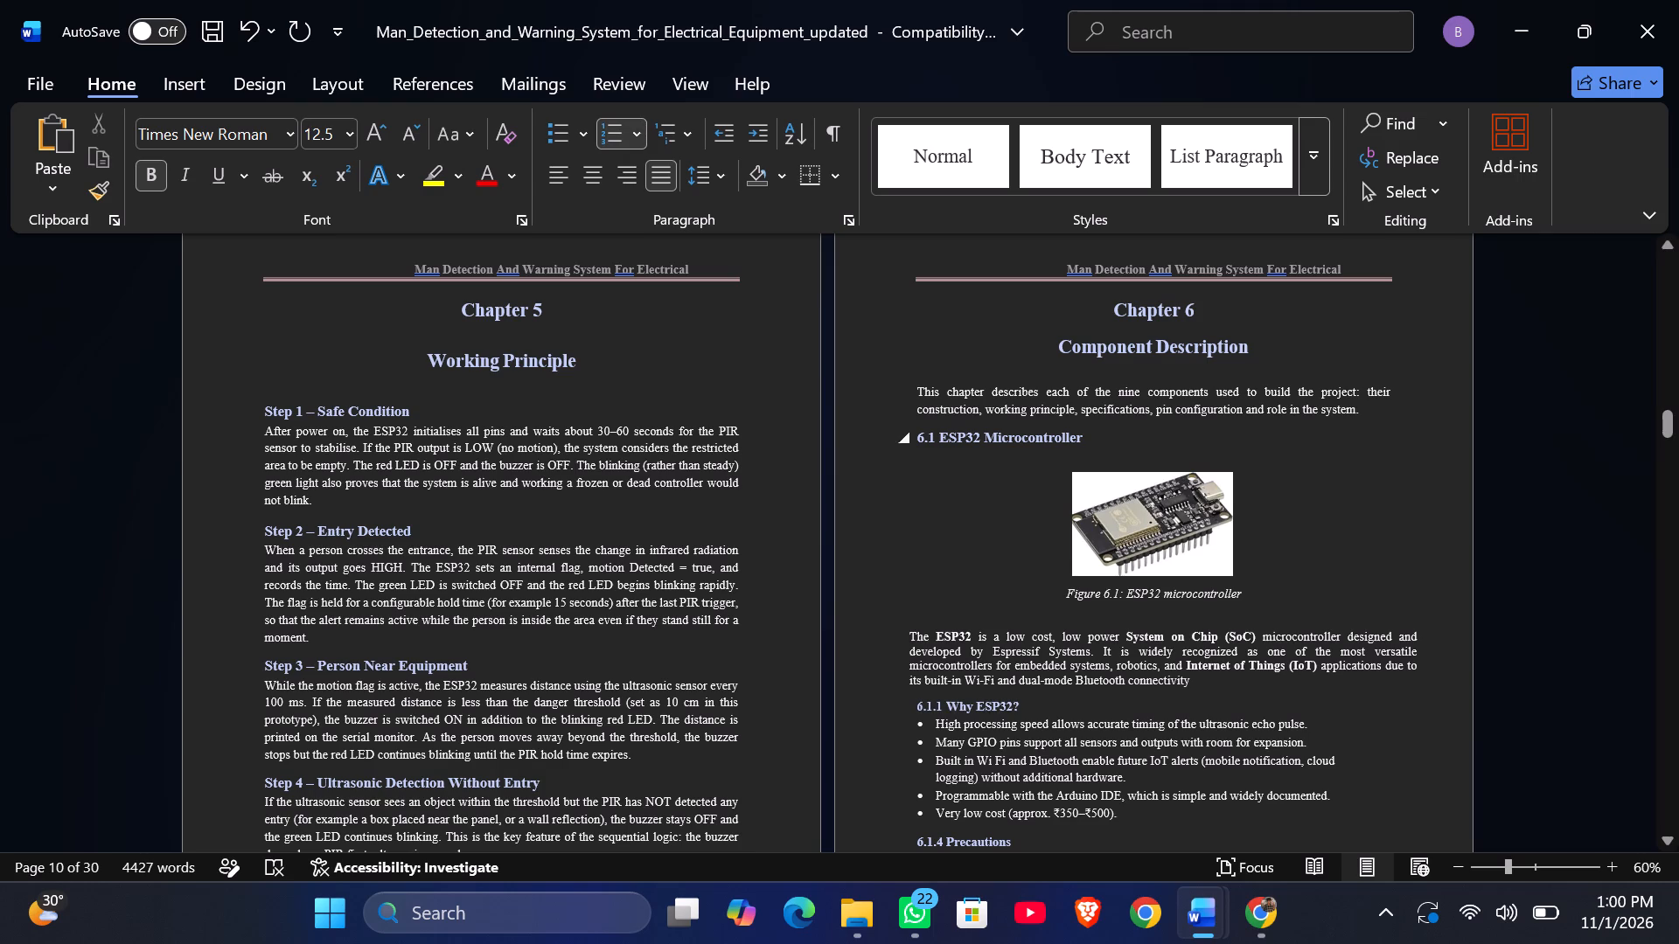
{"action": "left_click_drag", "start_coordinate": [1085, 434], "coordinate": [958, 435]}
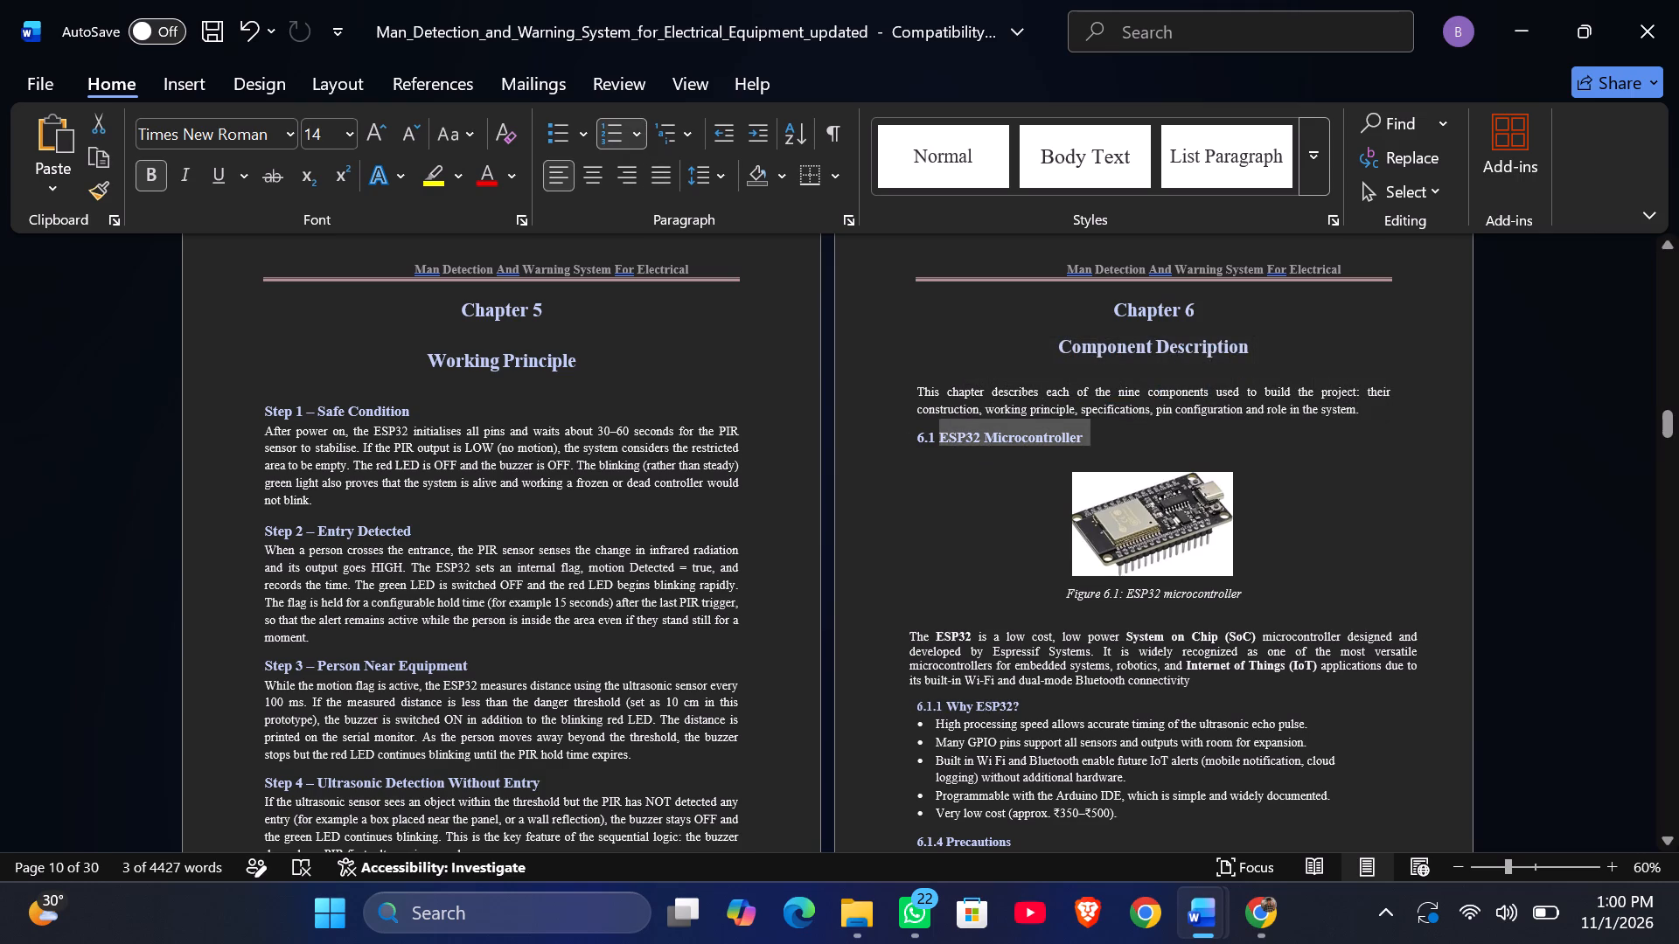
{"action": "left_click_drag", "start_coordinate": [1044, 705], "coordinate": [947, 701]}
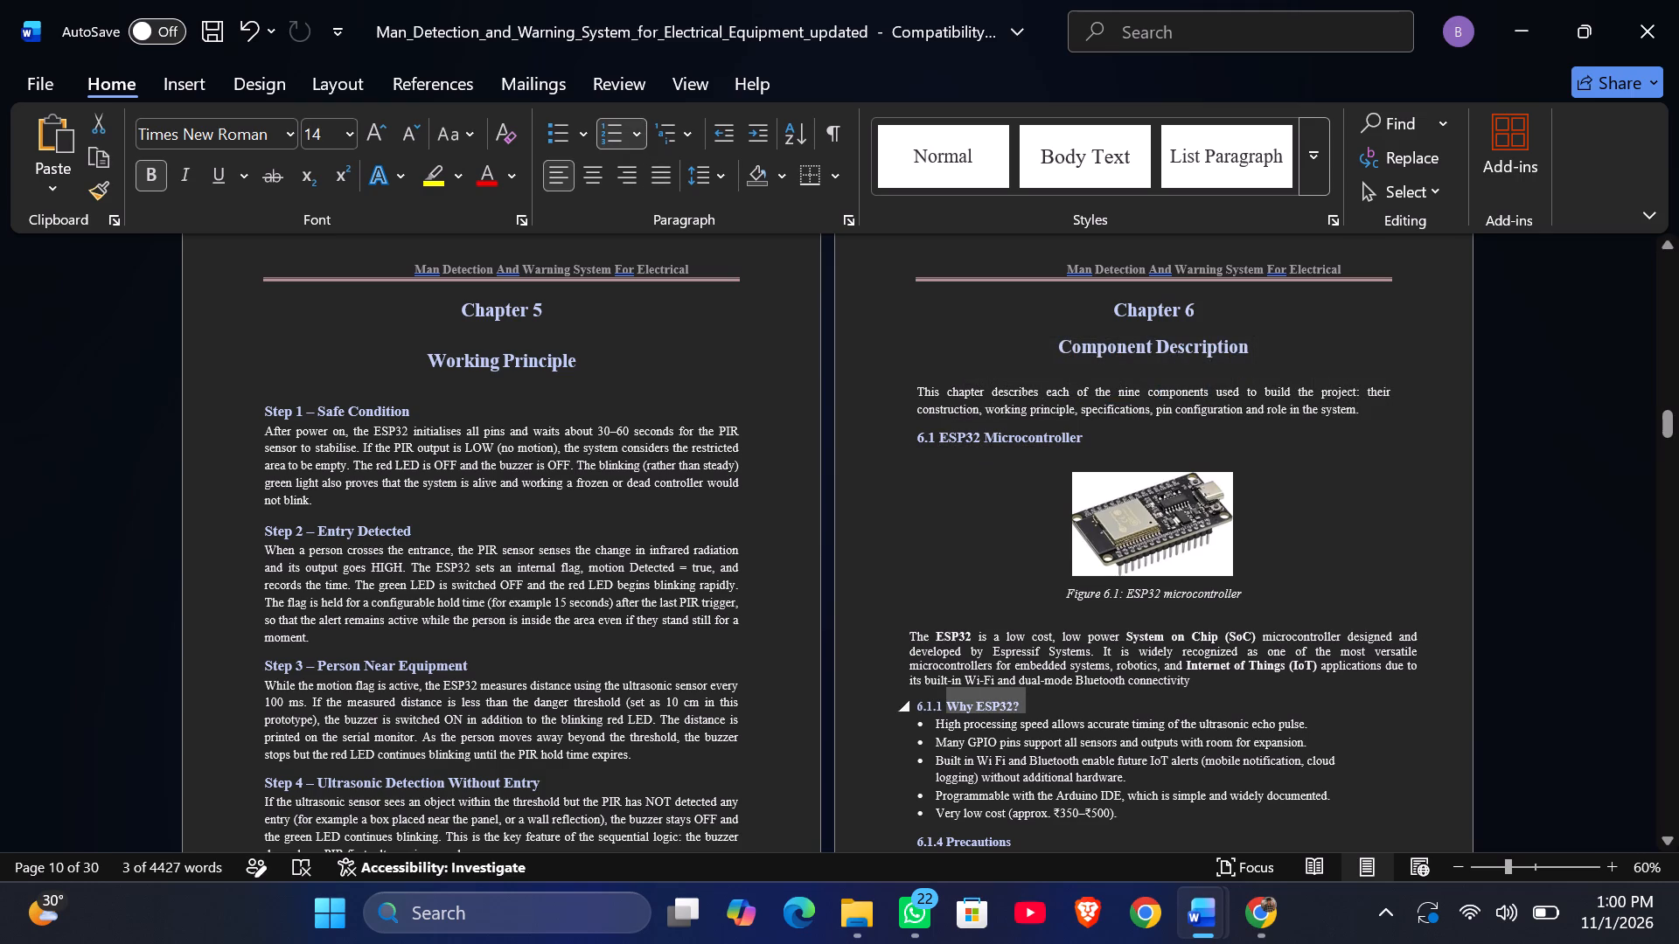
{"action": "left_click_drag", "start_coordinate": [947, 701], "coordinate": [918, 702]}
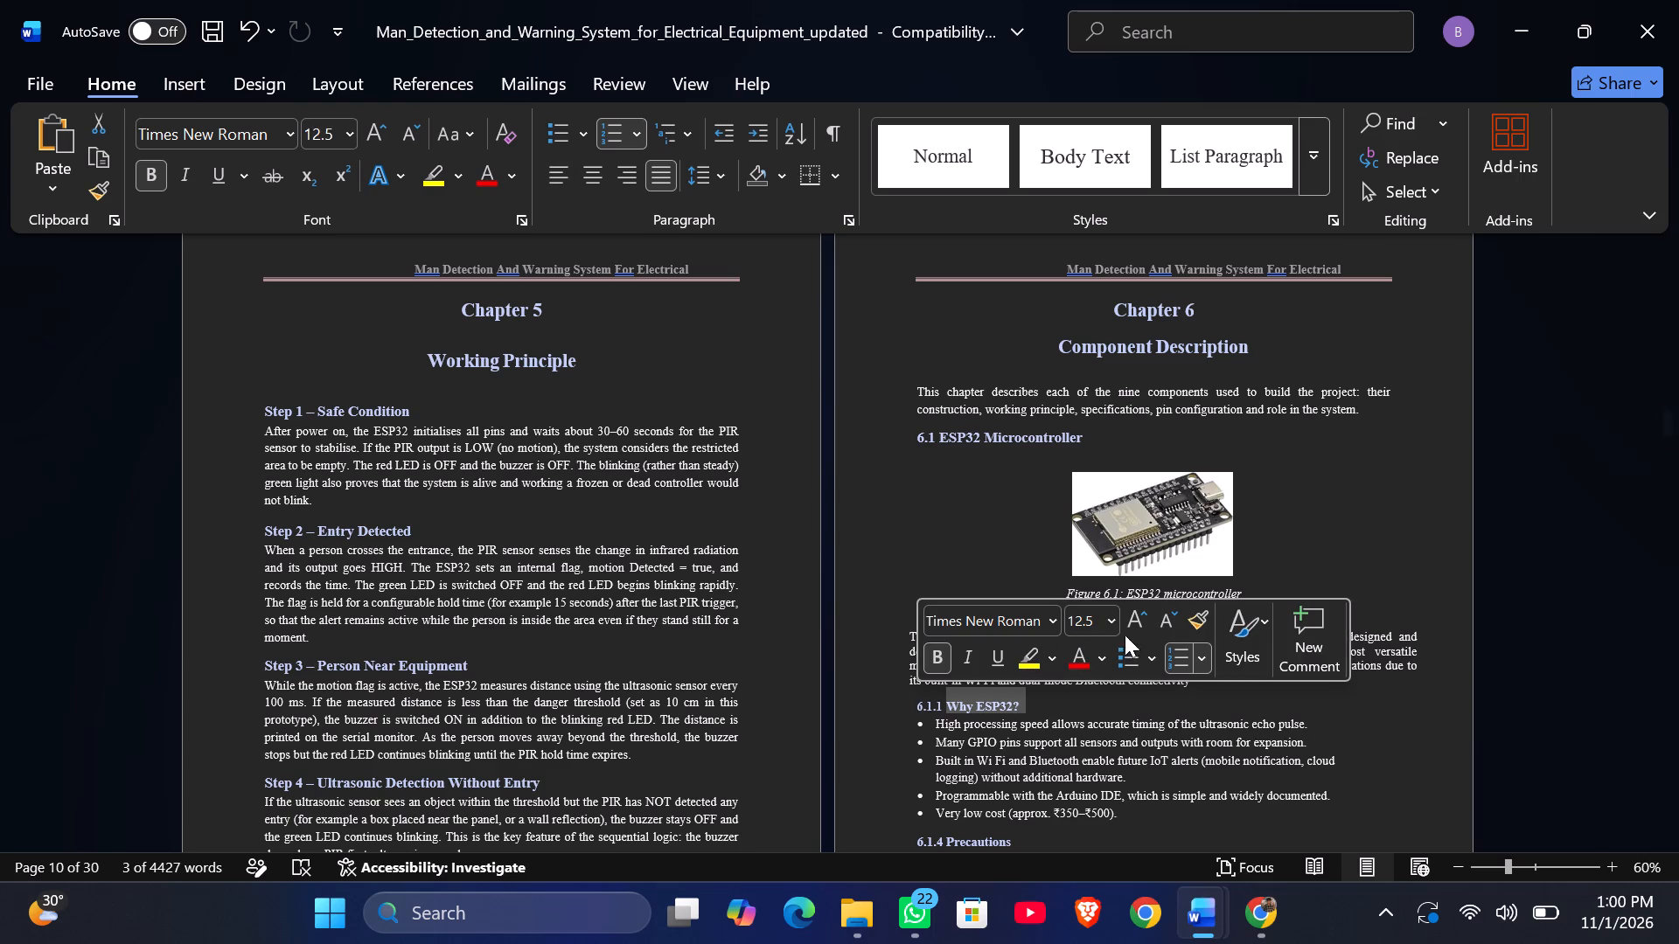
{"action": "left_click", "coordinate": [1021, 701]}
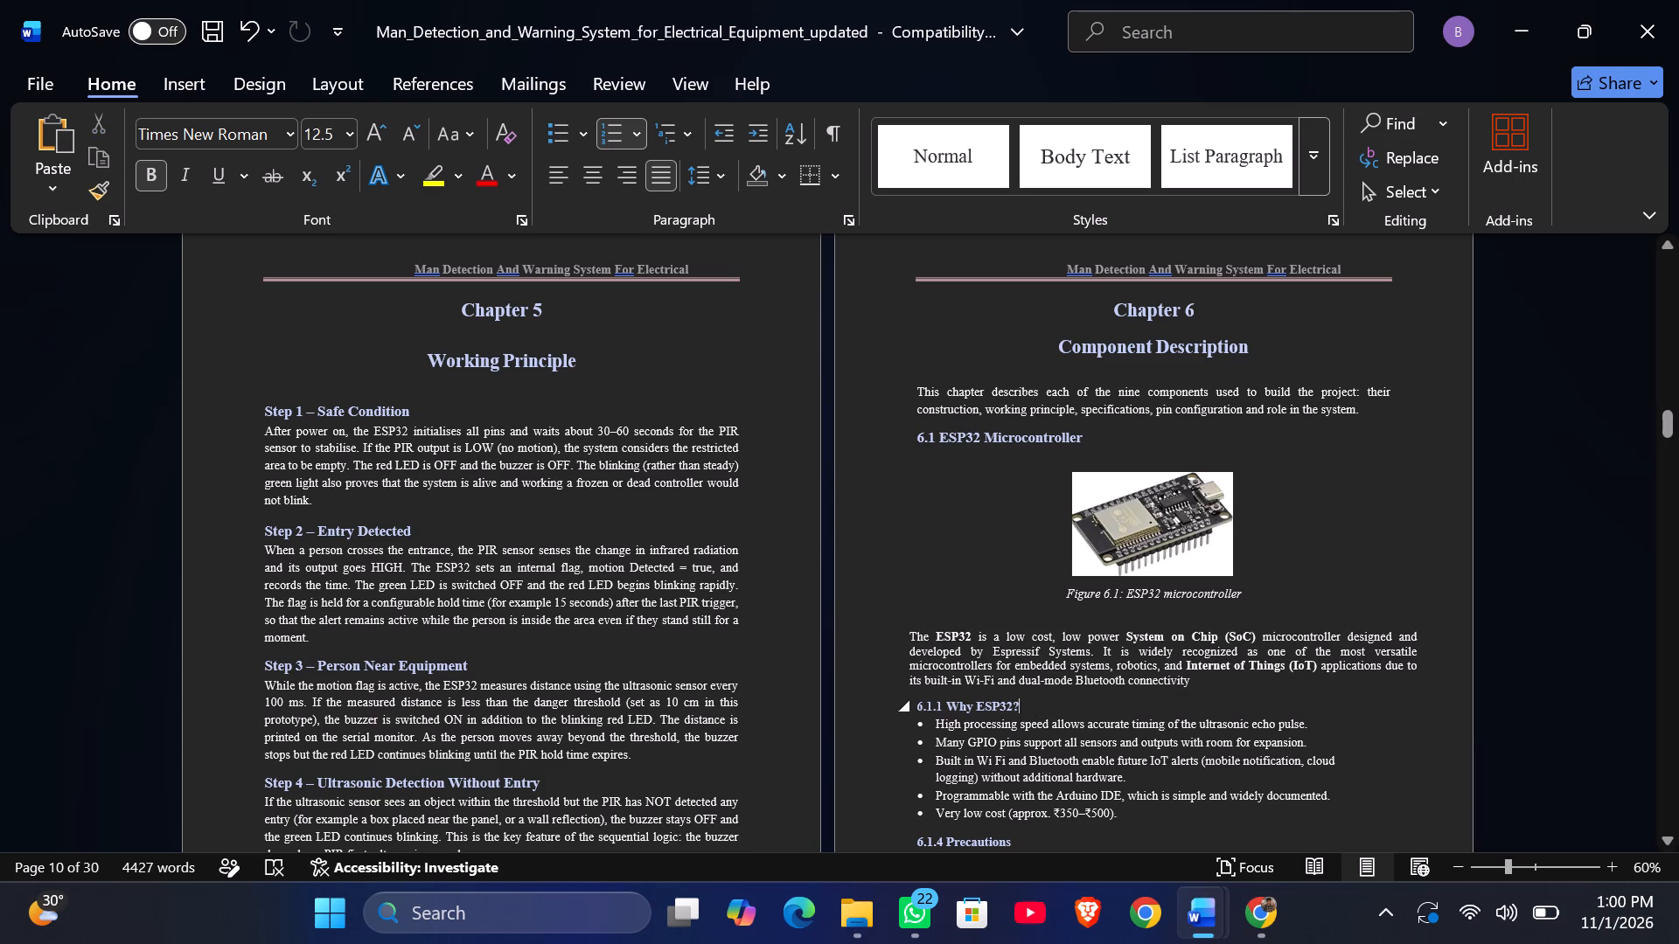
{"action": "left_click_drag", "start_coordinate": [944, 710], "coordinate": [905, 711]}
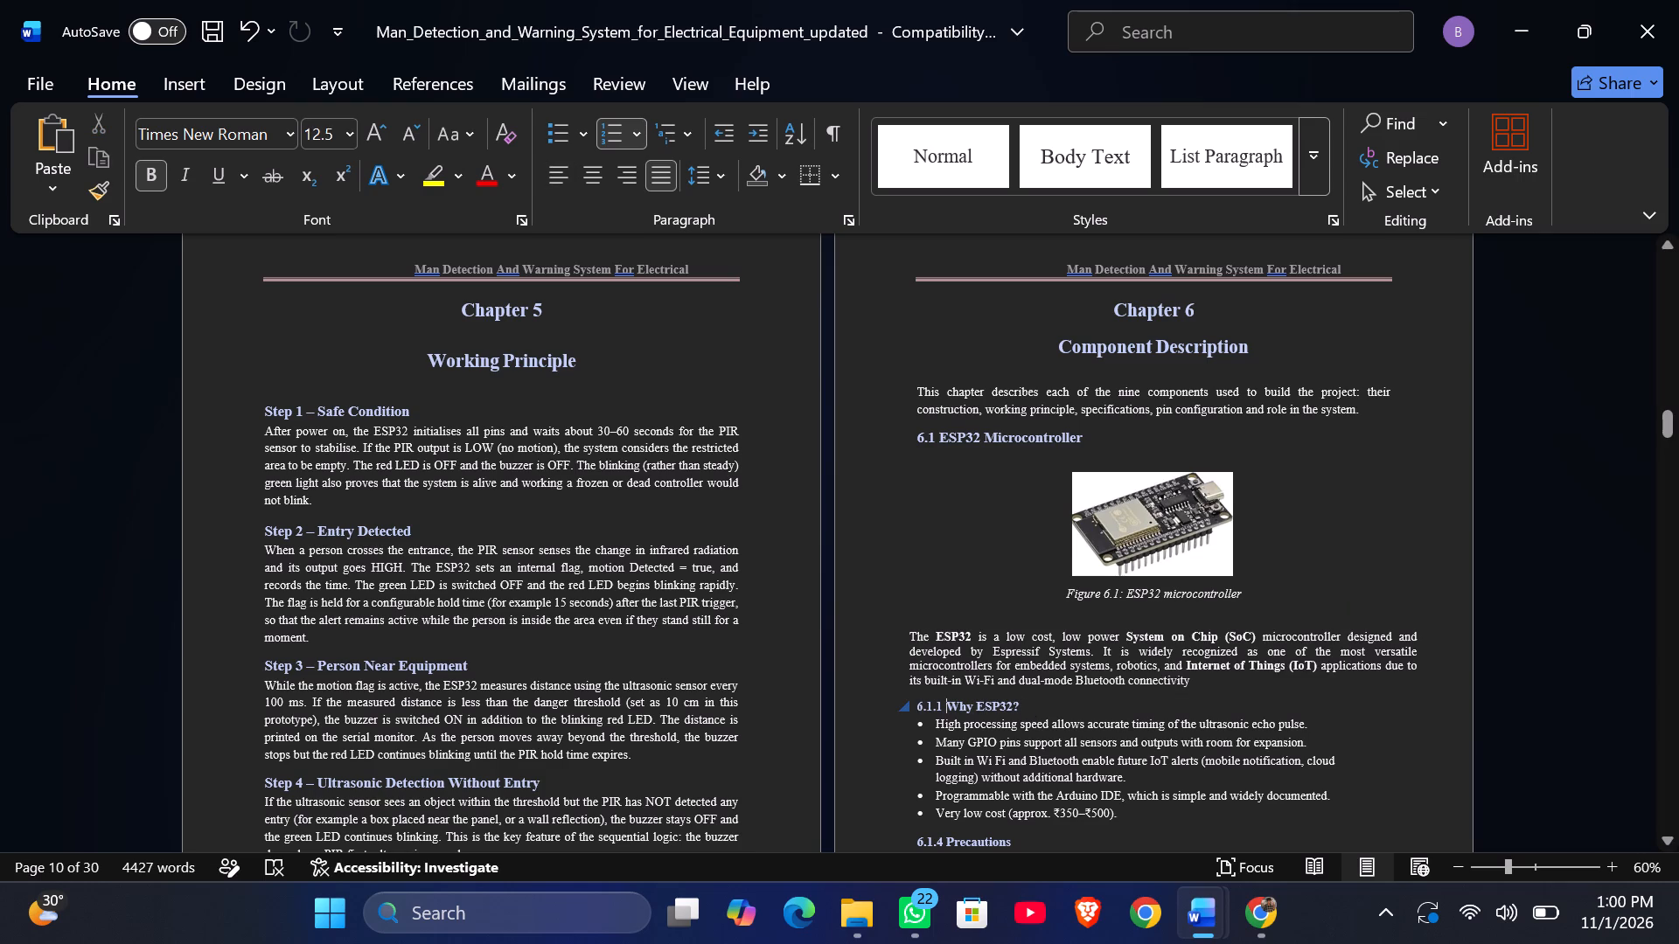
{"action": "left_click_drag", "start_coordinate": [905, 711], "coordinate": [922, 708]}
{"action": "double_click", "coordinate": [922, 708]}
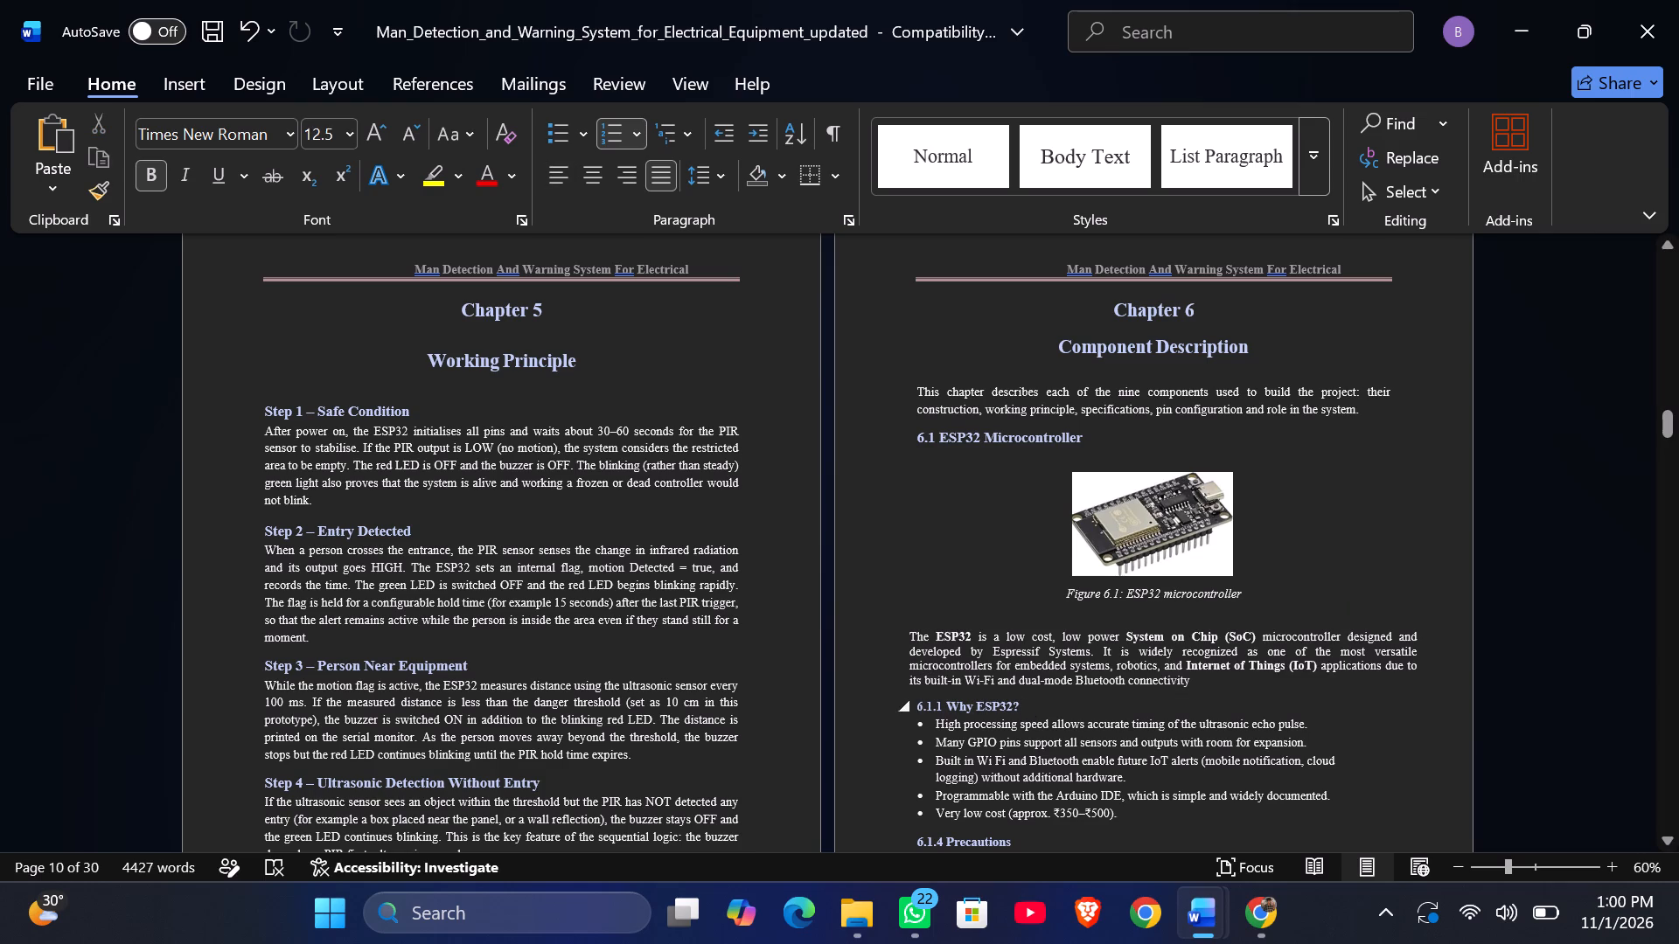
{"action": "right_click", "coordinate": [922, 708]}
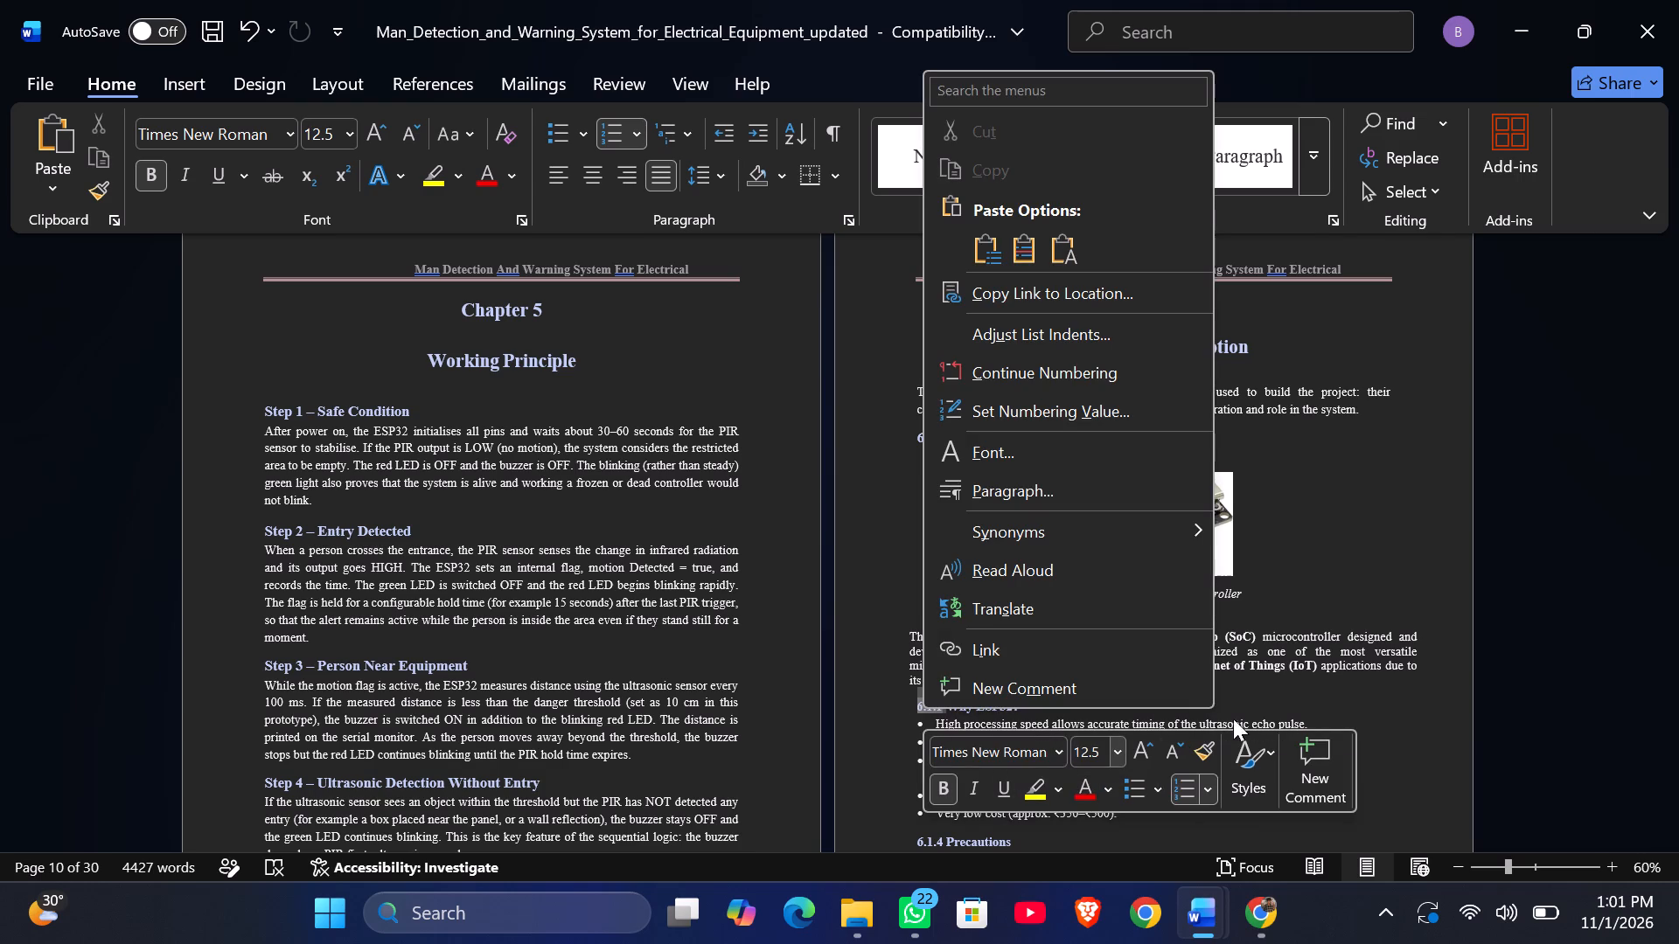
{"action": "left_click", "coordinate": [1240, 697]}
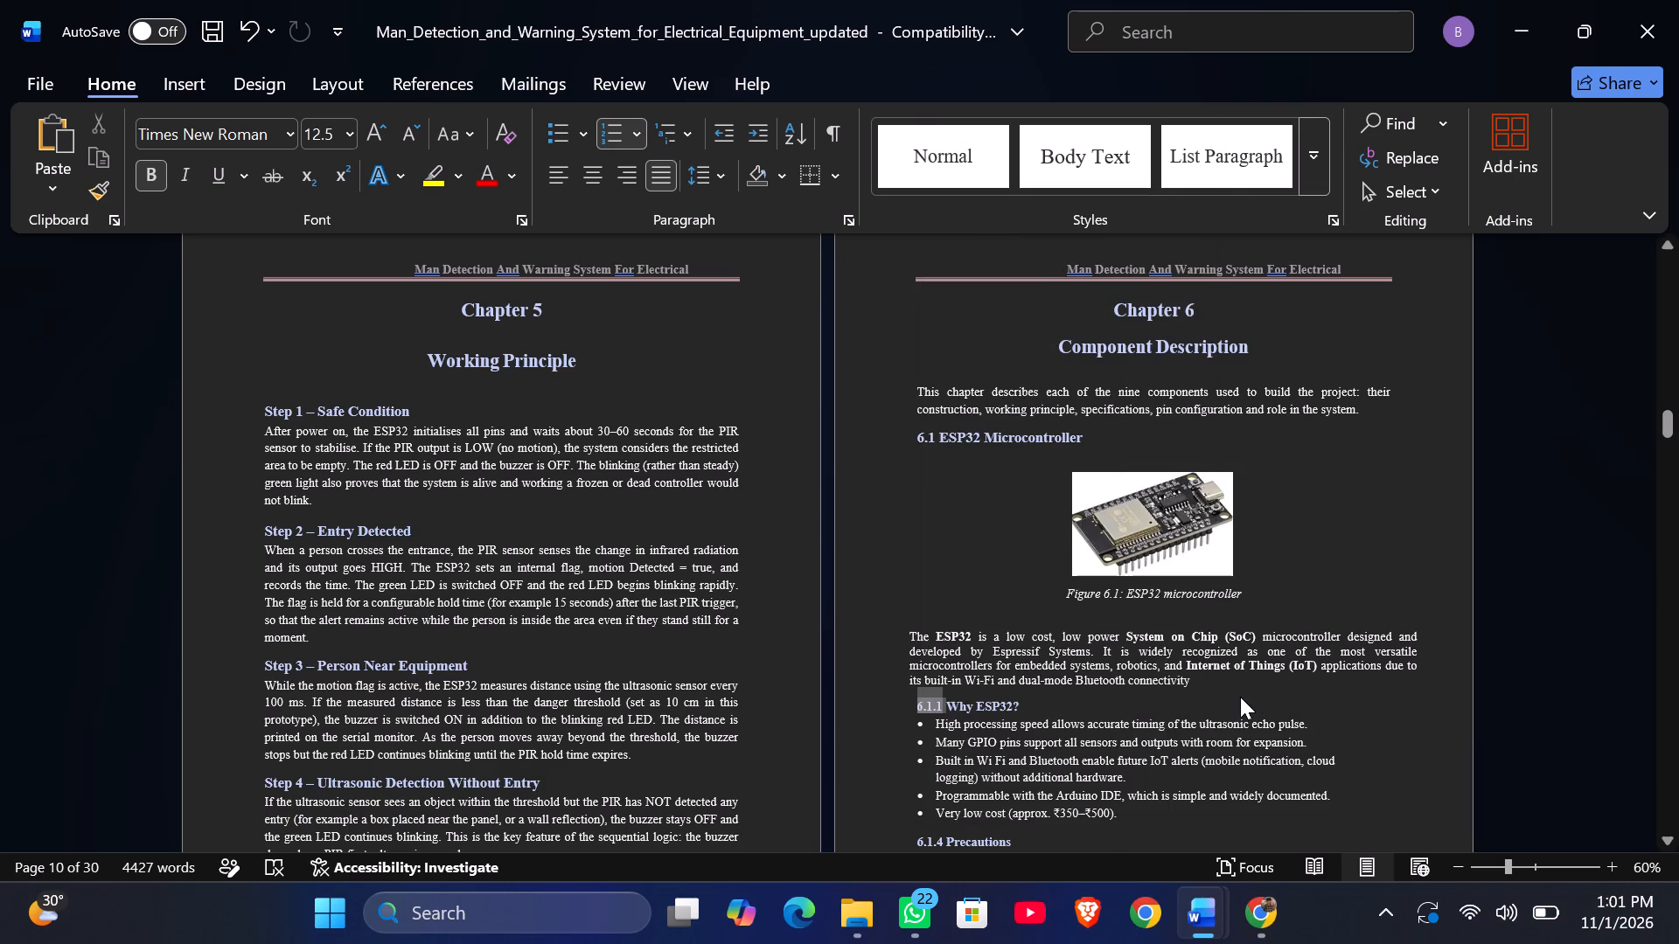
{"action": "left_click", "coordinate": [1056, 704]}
Renumber the Precautions heading under the ESP32 Microcontroller section as 6.1.2.
{"action": "scroll", "coordinate": [1056, 704], "scroll_direction": "down", "scroll_amount": 1}
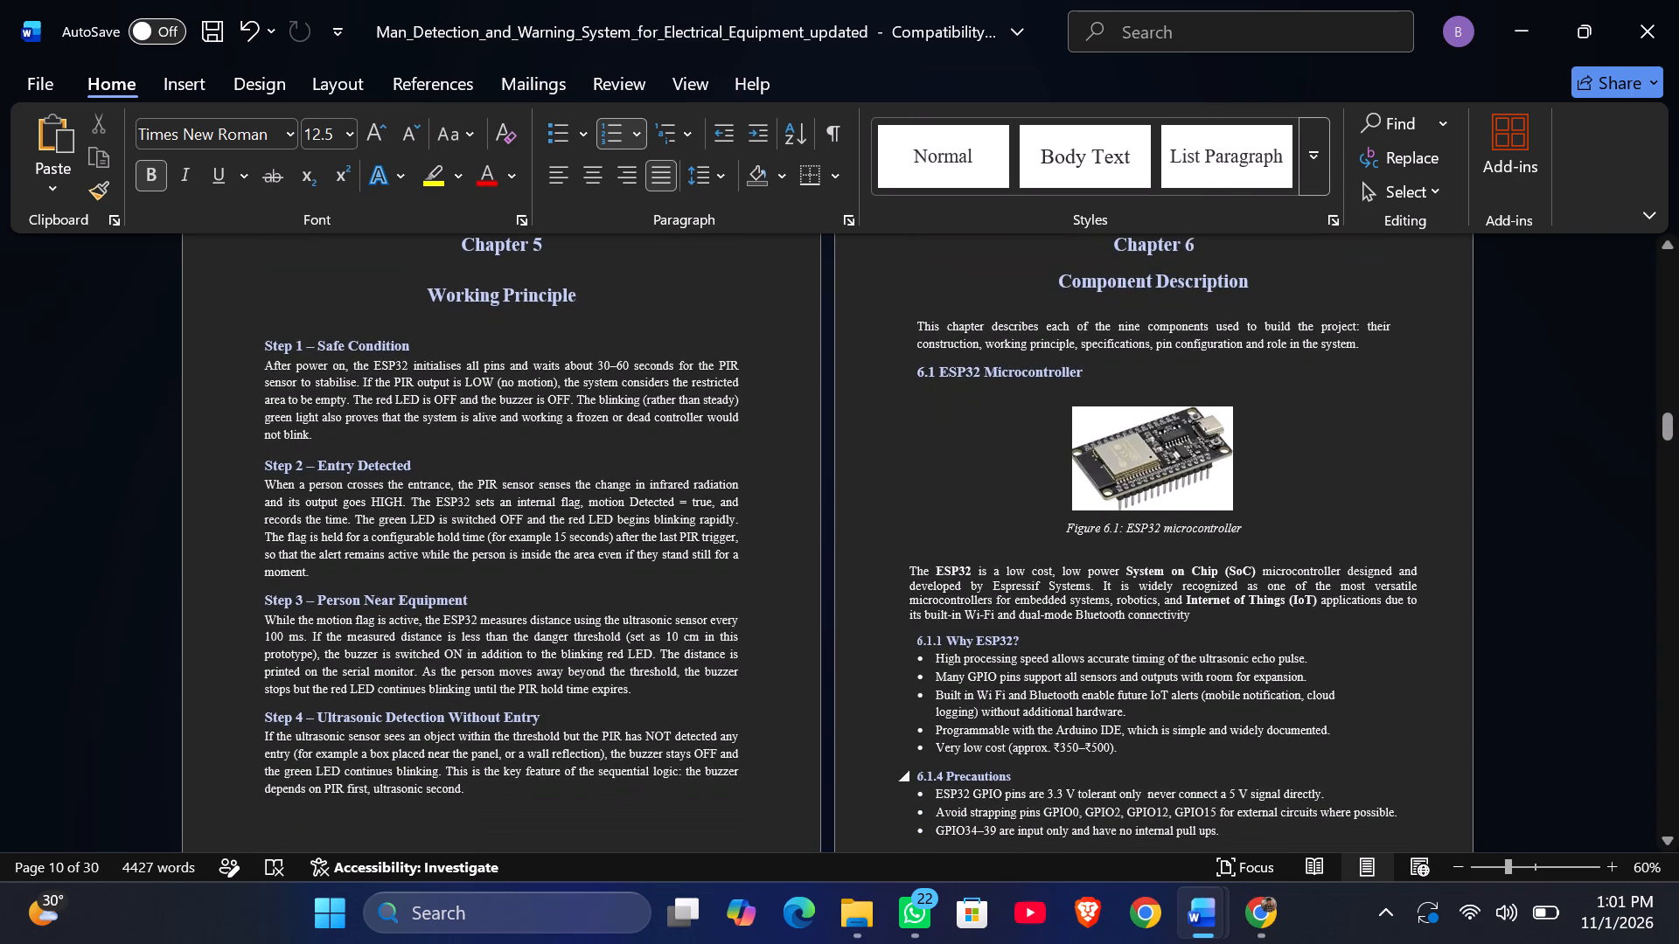
{"action": "left_click", "coordinate": [941, 773]}
{"action": "key", "text": "BackSpace"}
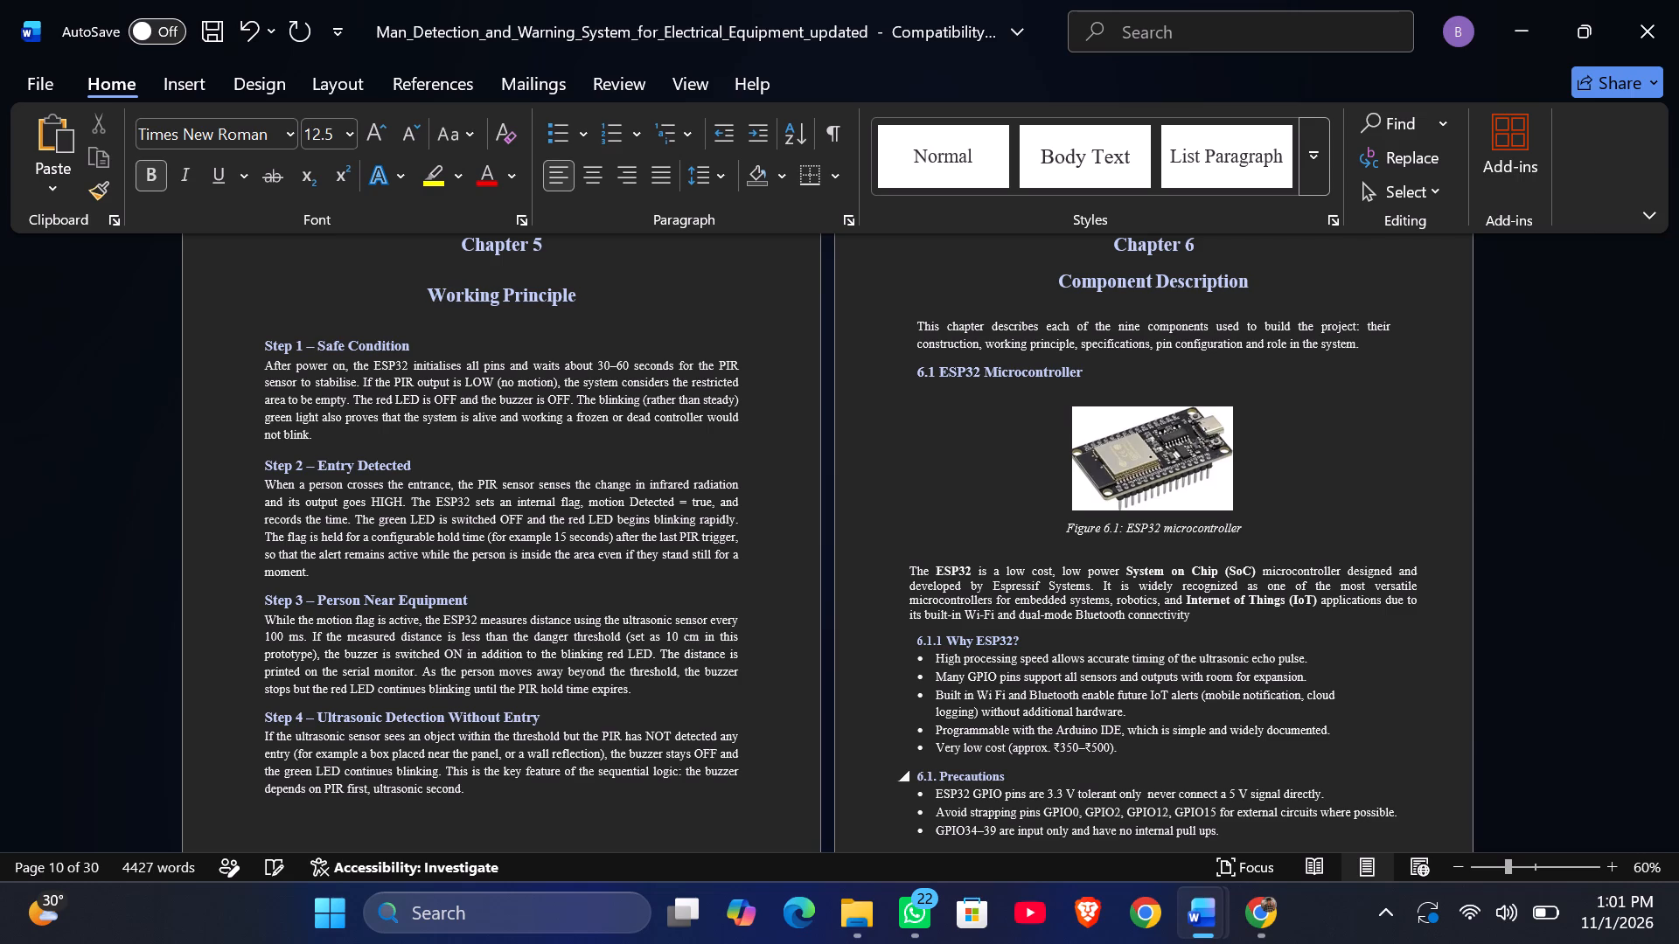
{"action": "key", "text": "2"}
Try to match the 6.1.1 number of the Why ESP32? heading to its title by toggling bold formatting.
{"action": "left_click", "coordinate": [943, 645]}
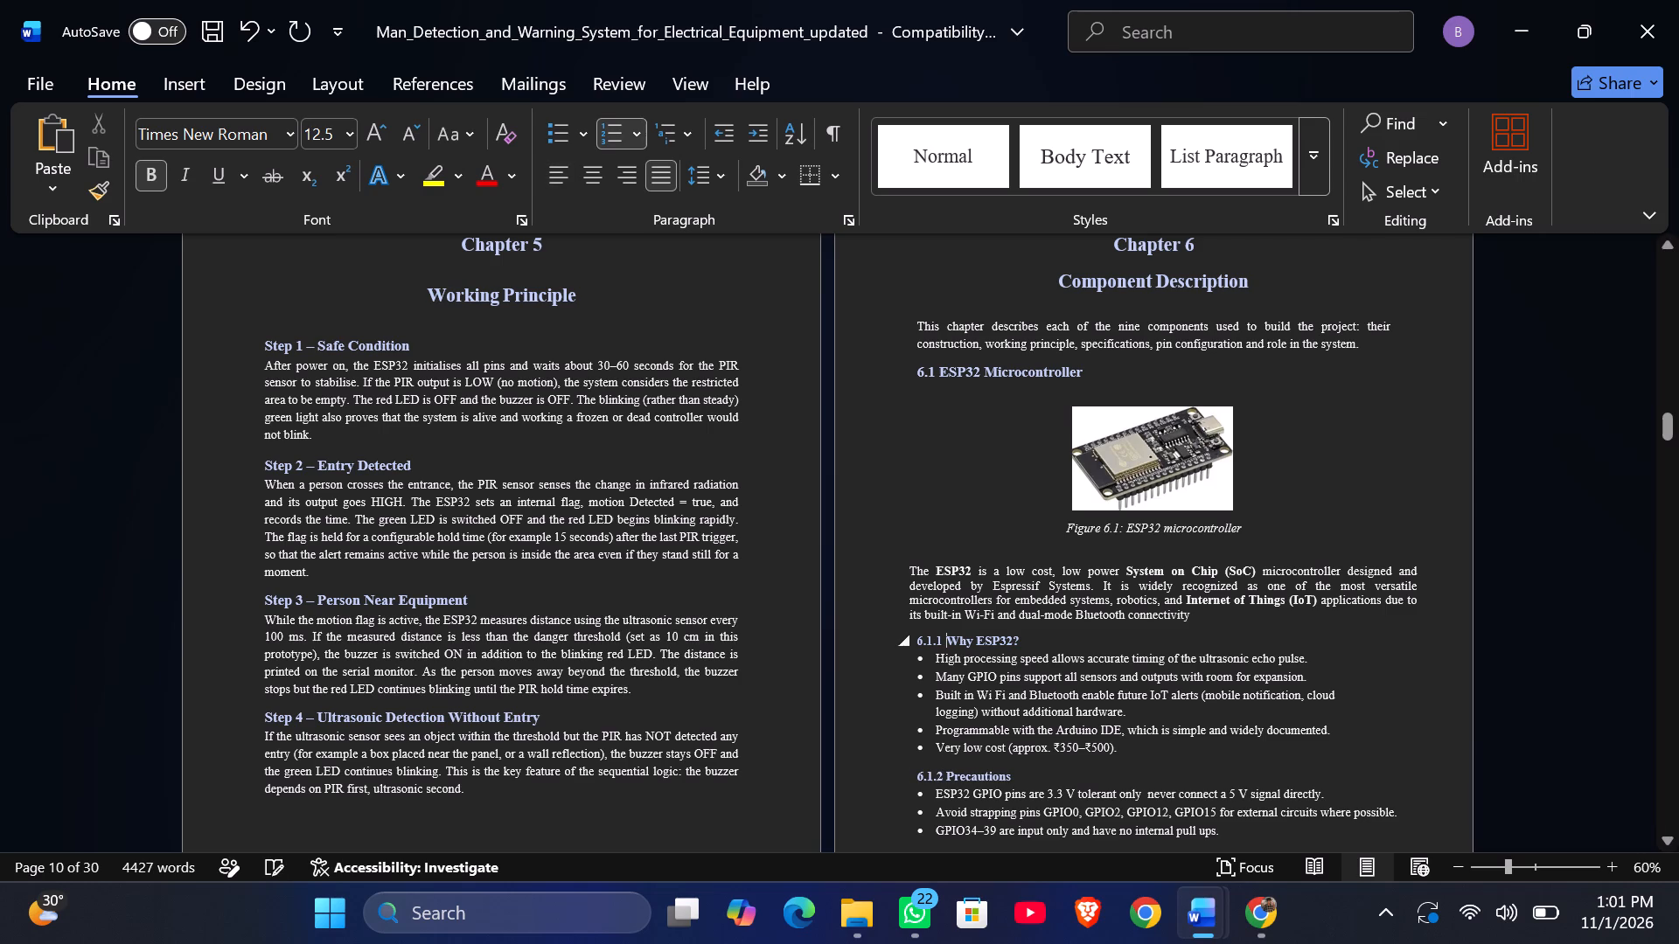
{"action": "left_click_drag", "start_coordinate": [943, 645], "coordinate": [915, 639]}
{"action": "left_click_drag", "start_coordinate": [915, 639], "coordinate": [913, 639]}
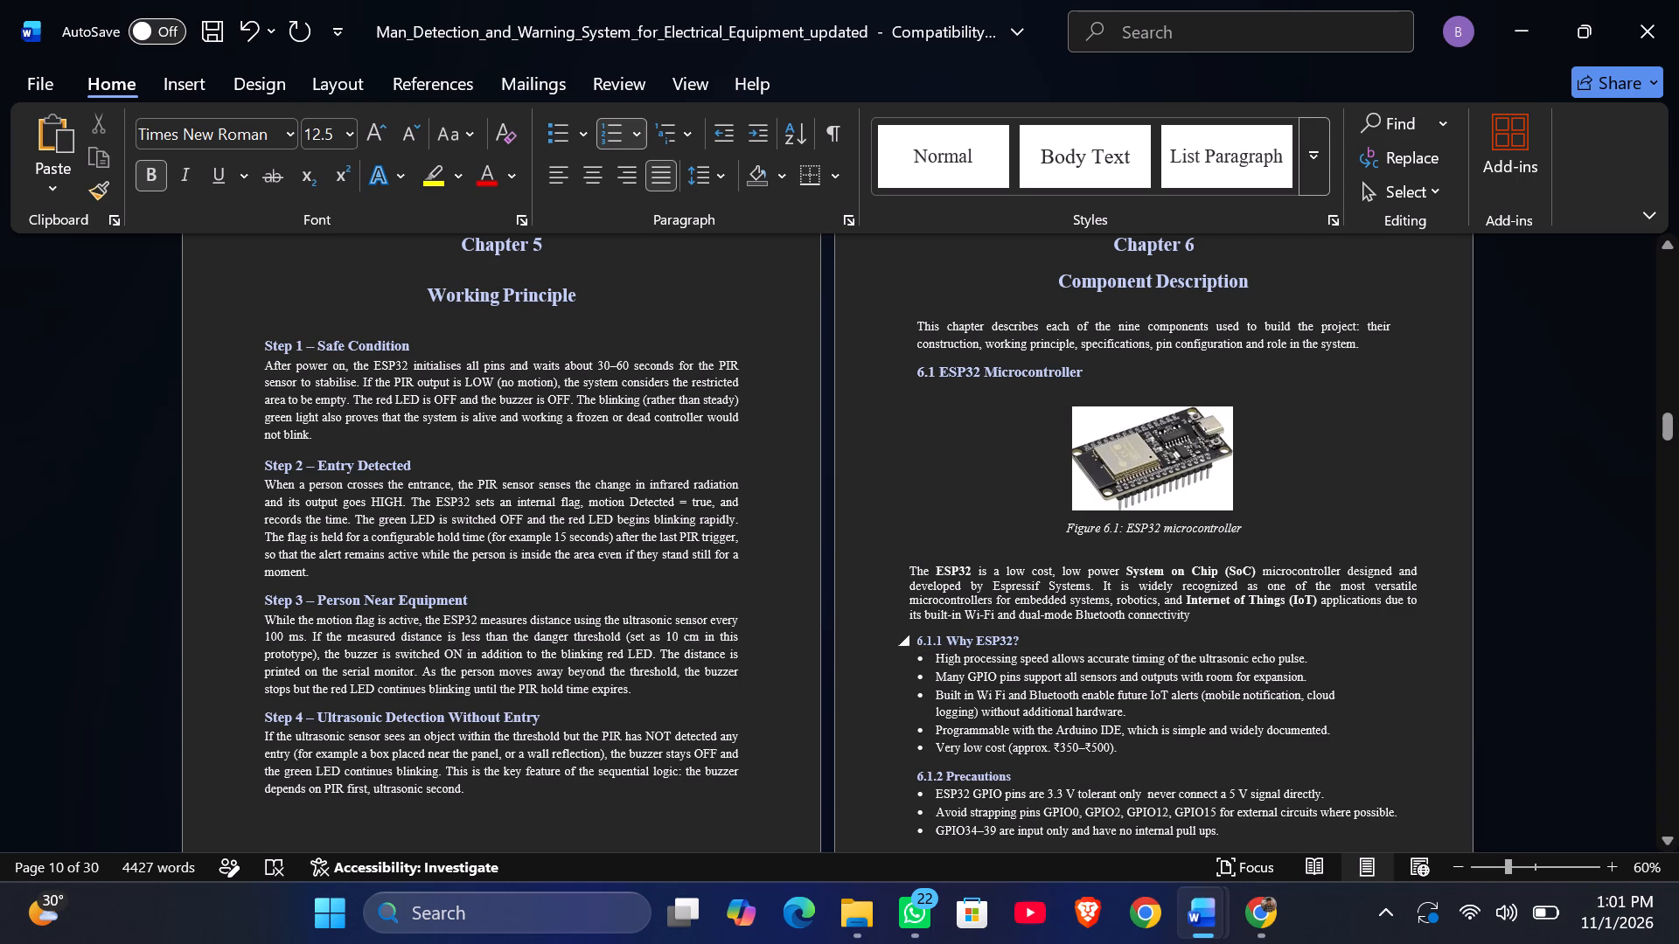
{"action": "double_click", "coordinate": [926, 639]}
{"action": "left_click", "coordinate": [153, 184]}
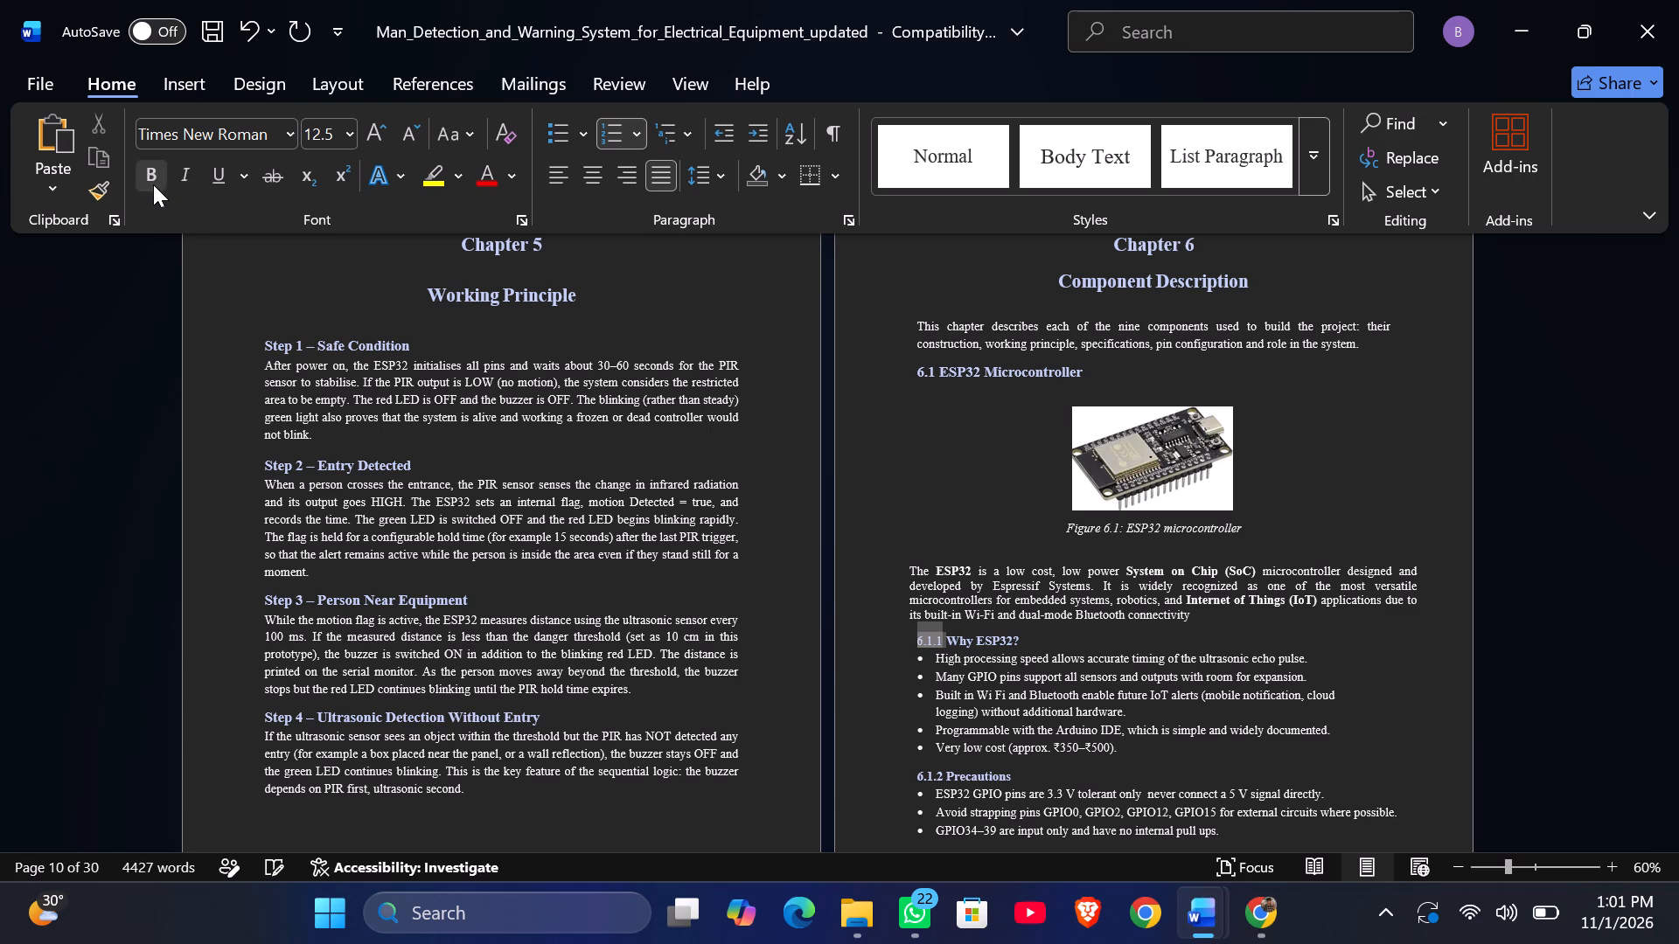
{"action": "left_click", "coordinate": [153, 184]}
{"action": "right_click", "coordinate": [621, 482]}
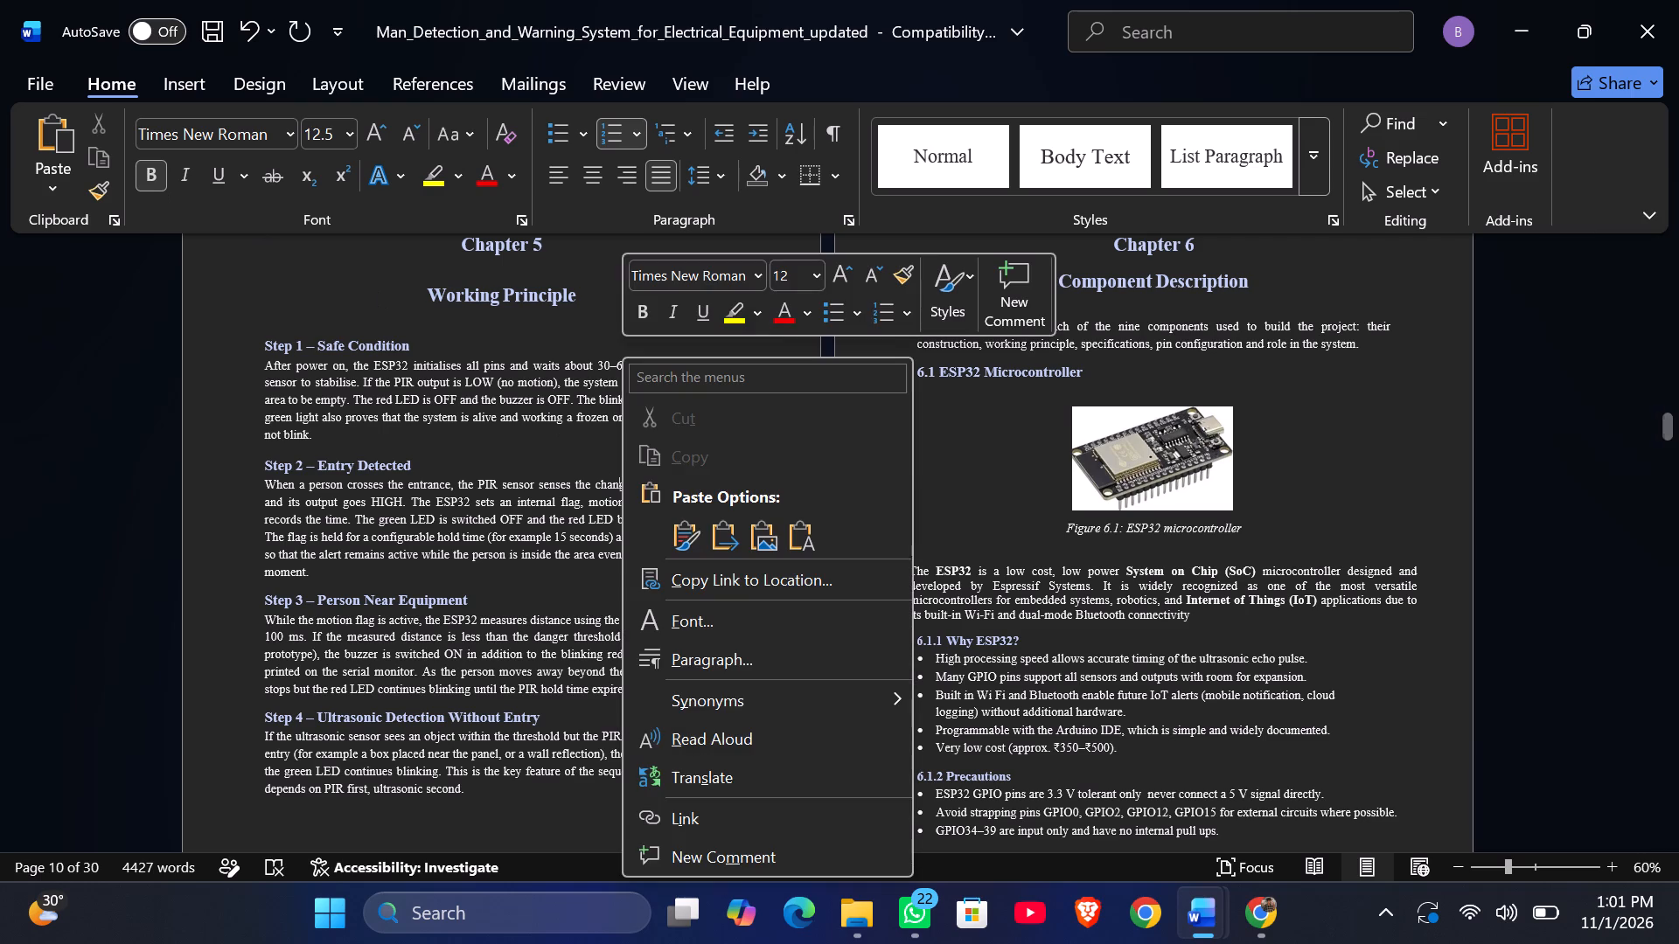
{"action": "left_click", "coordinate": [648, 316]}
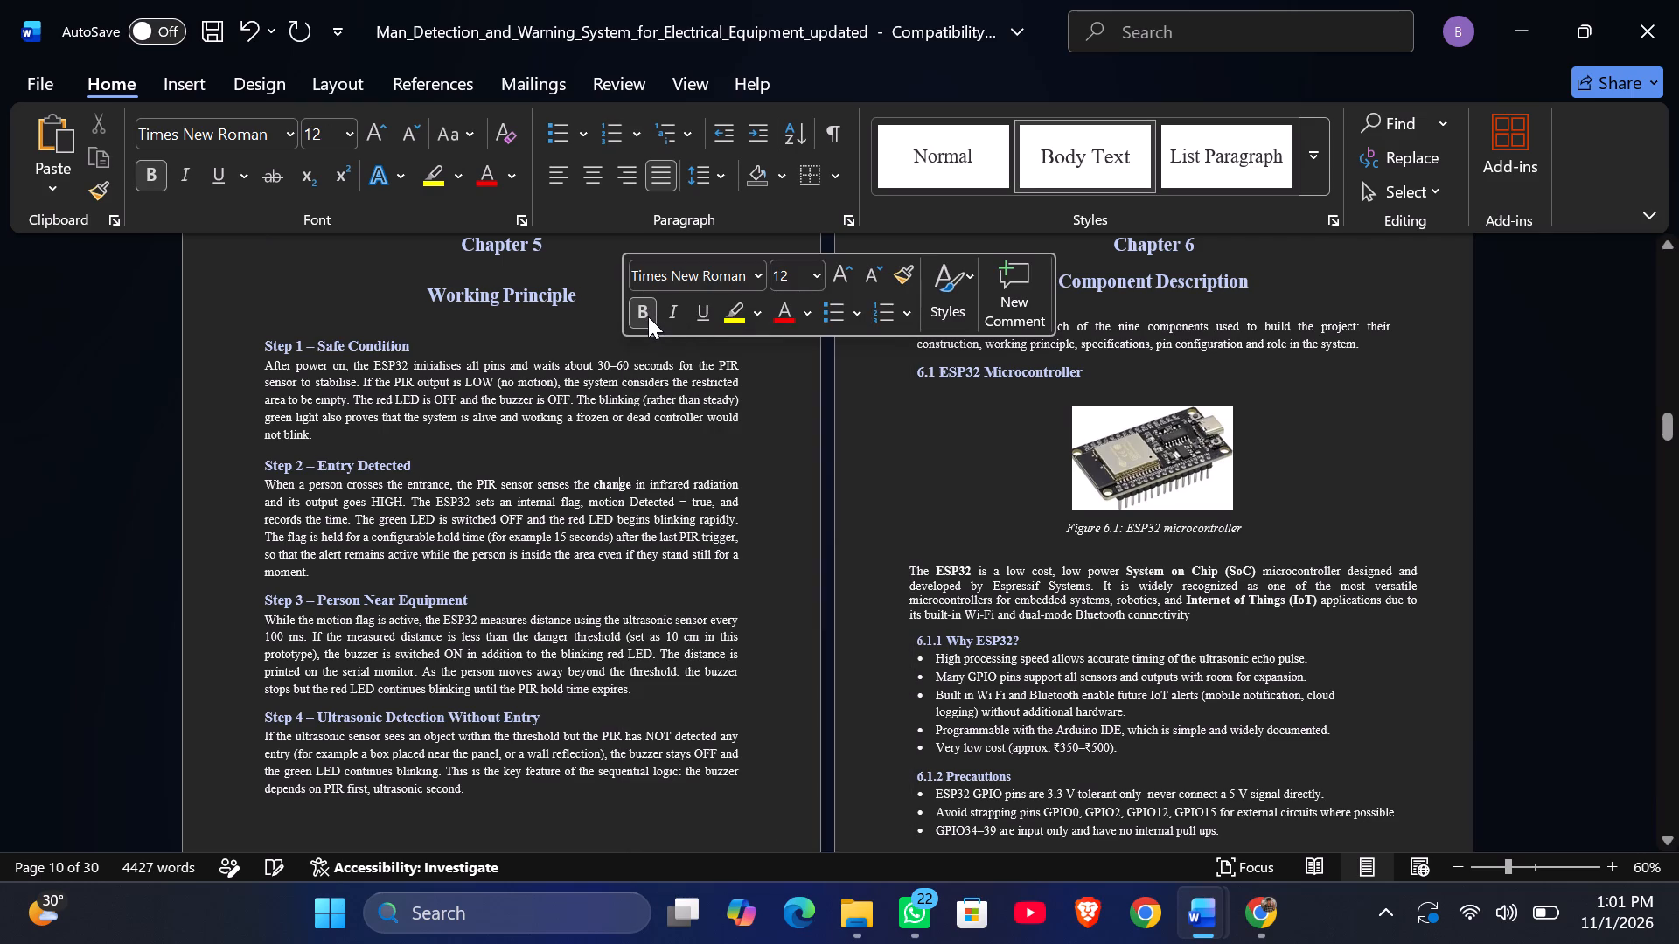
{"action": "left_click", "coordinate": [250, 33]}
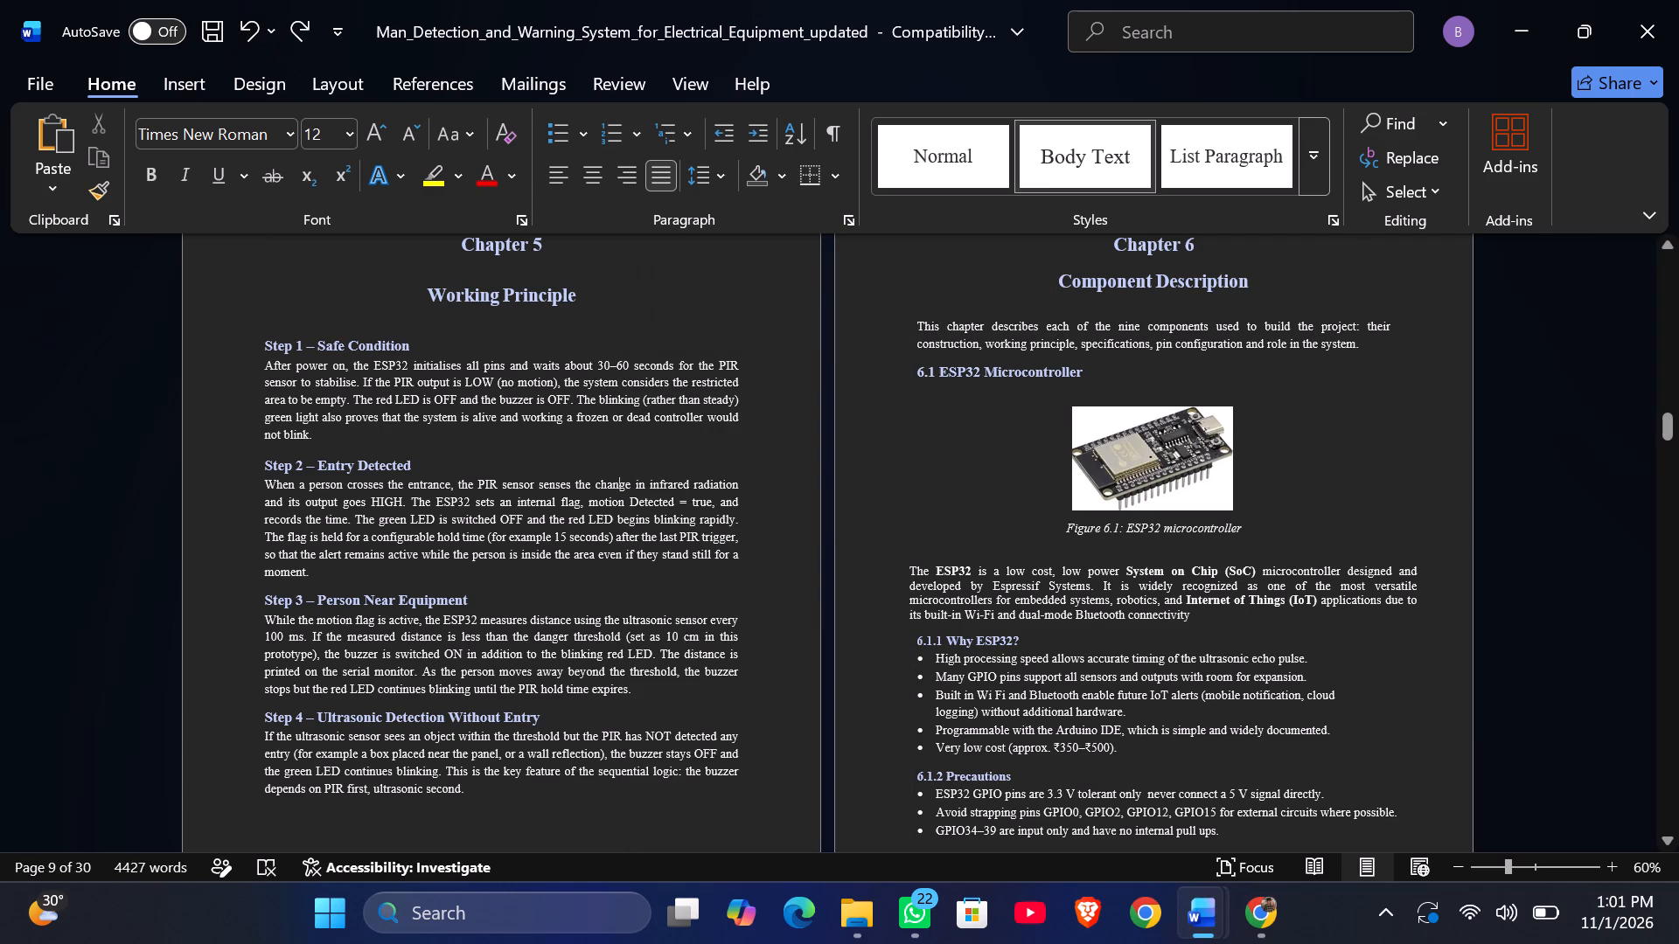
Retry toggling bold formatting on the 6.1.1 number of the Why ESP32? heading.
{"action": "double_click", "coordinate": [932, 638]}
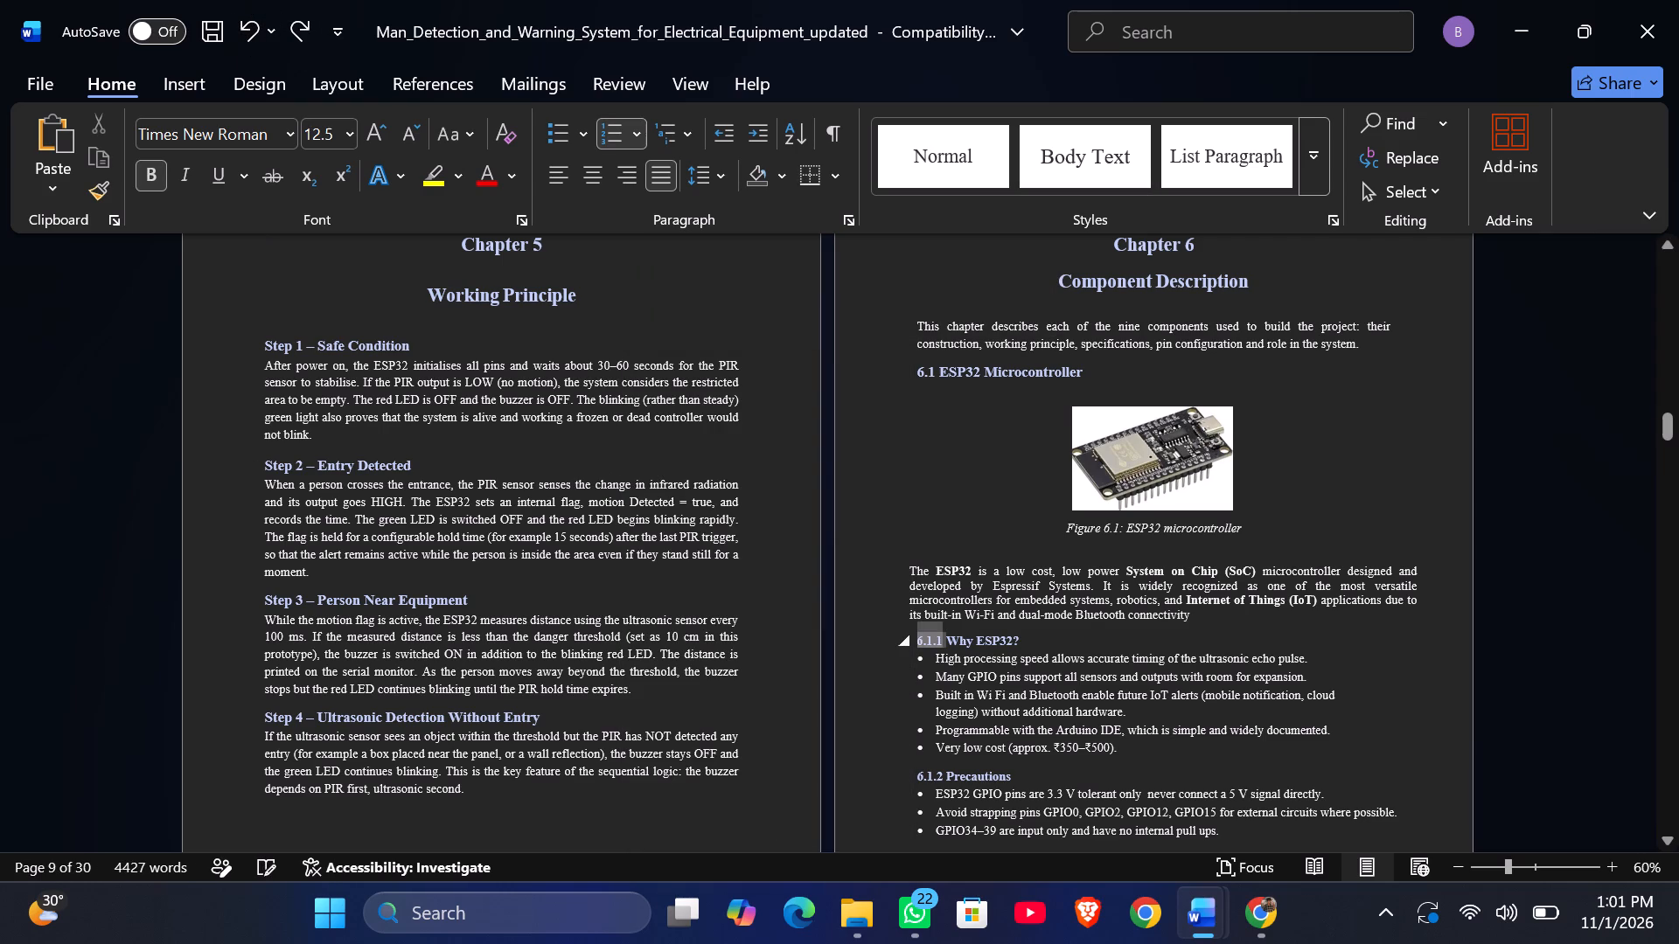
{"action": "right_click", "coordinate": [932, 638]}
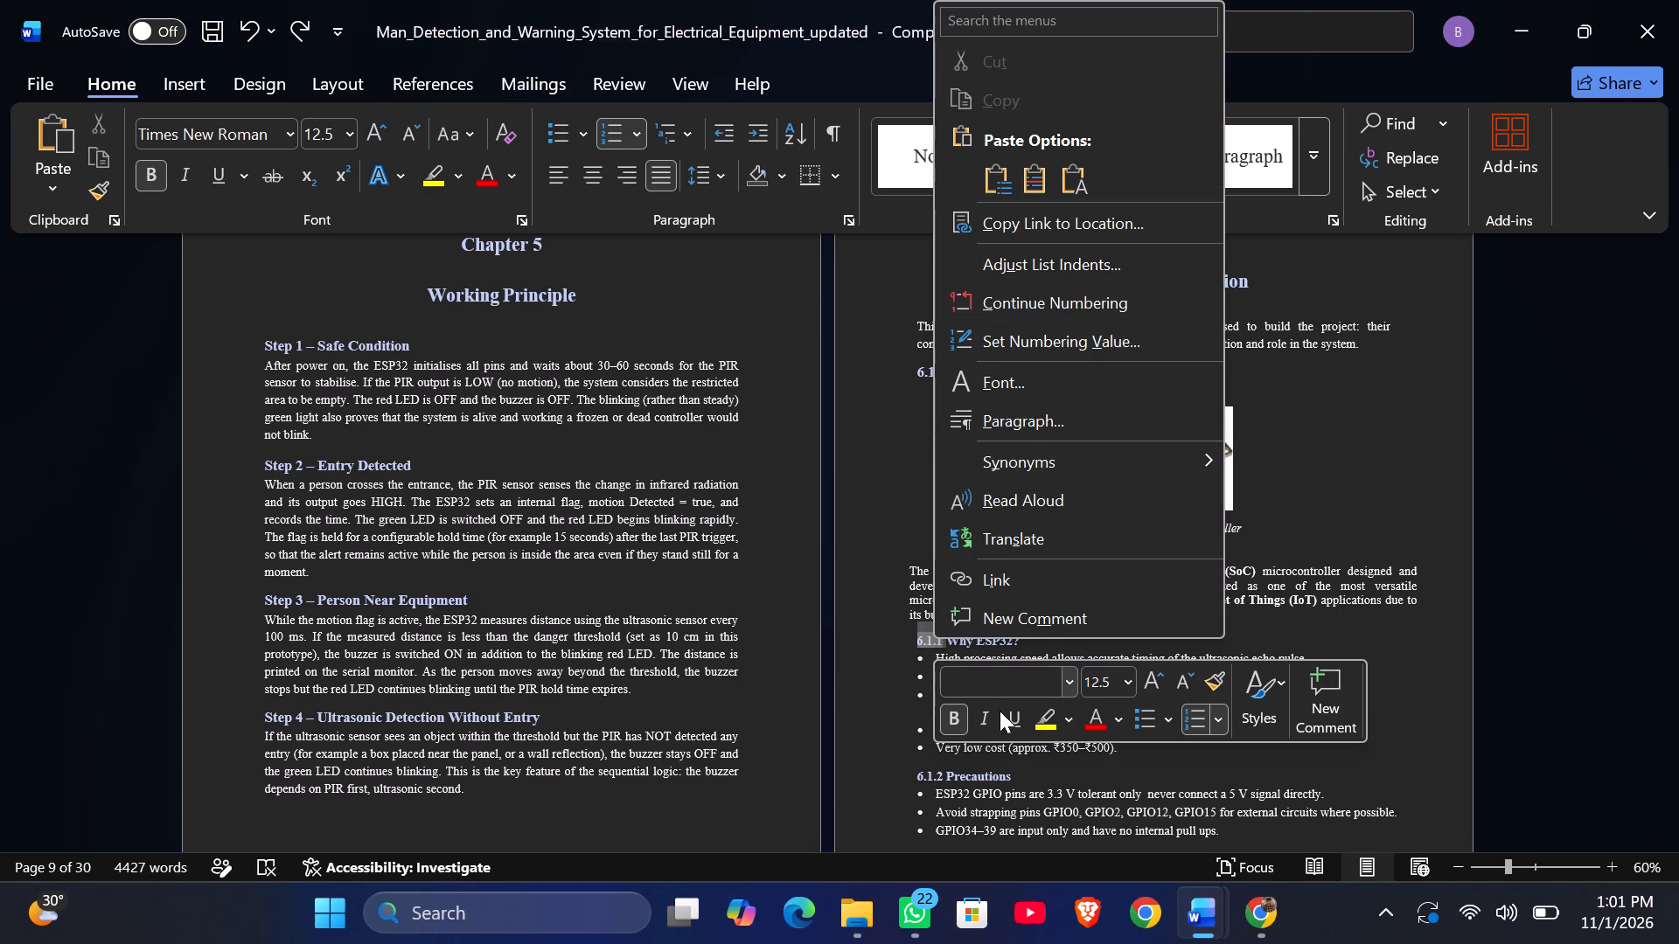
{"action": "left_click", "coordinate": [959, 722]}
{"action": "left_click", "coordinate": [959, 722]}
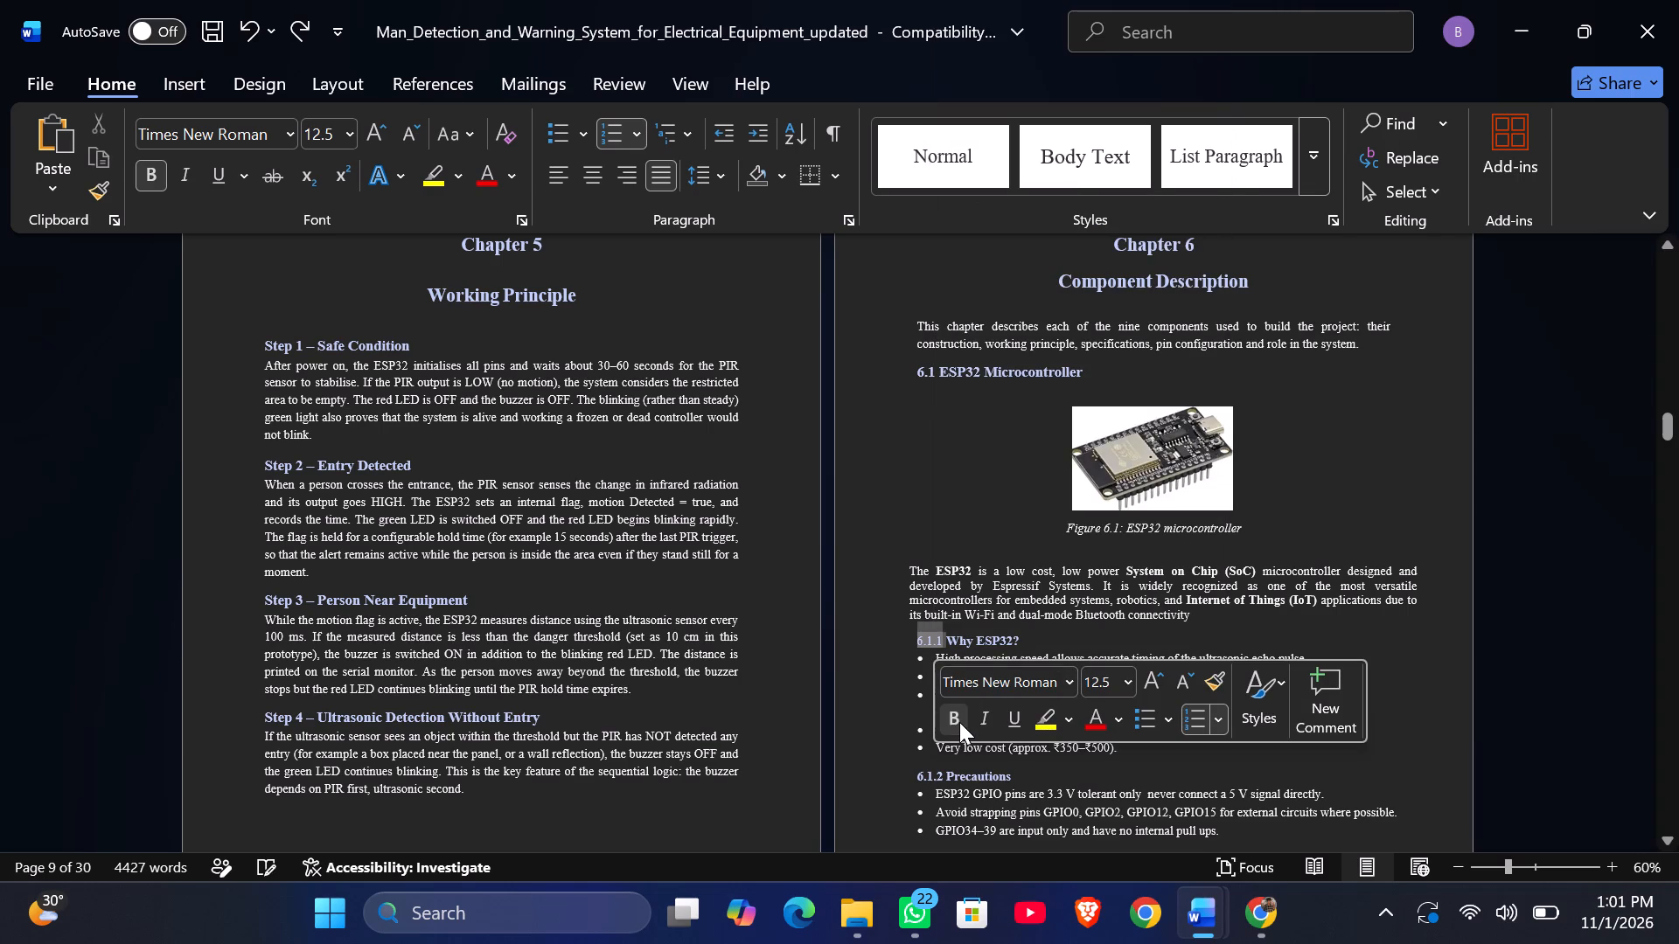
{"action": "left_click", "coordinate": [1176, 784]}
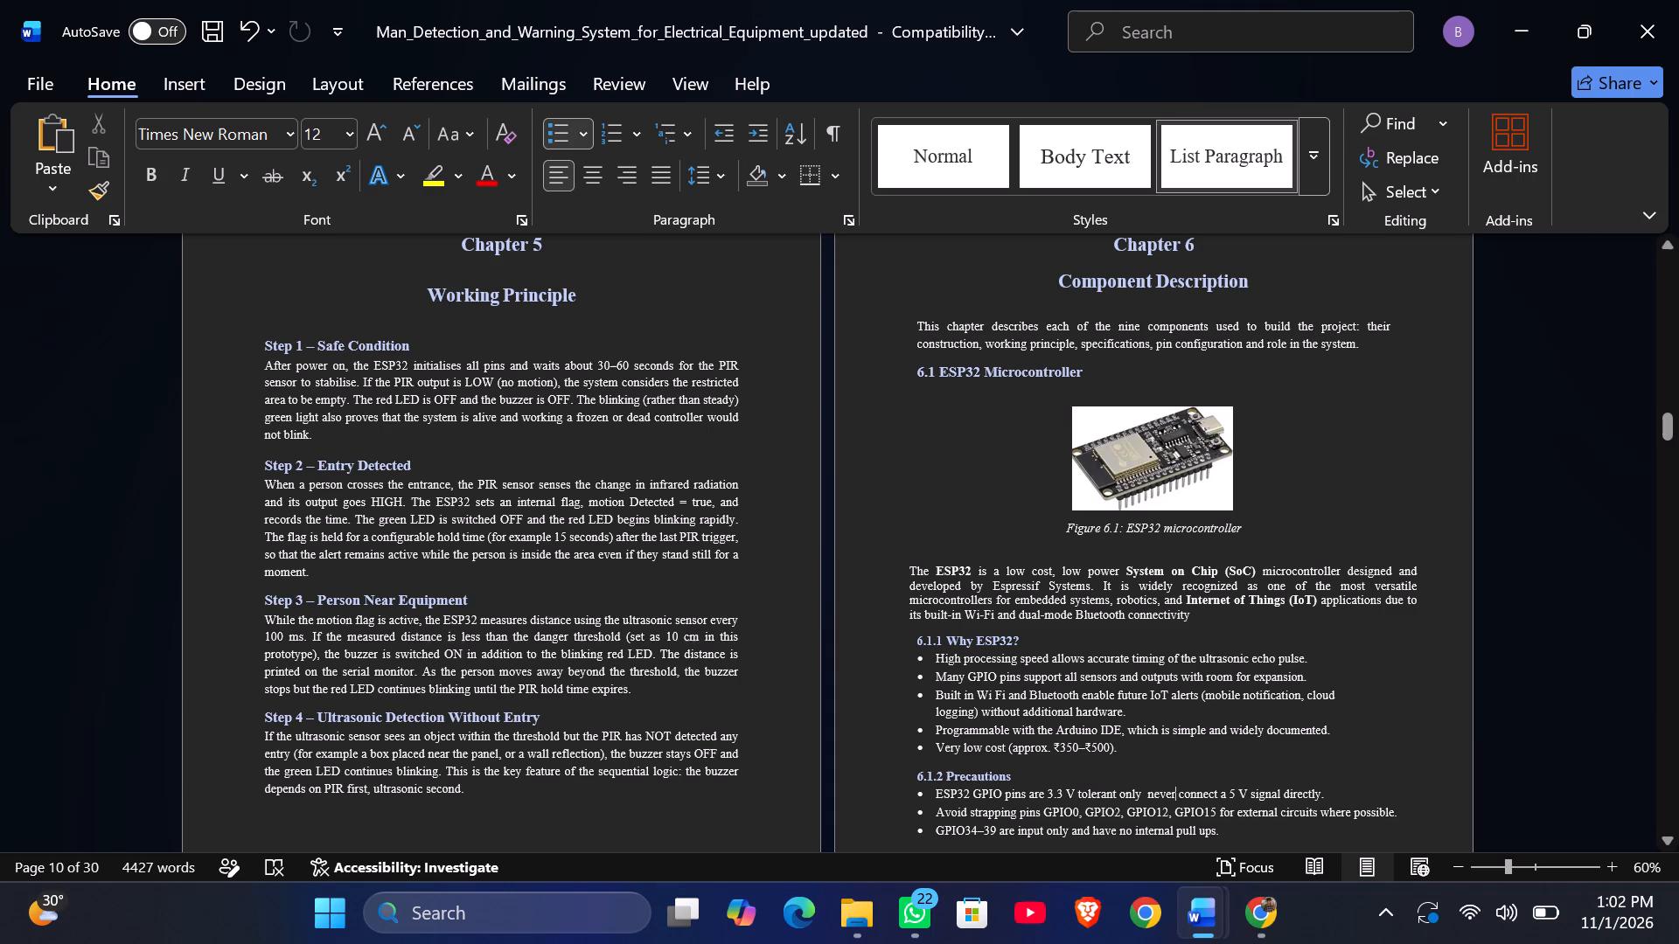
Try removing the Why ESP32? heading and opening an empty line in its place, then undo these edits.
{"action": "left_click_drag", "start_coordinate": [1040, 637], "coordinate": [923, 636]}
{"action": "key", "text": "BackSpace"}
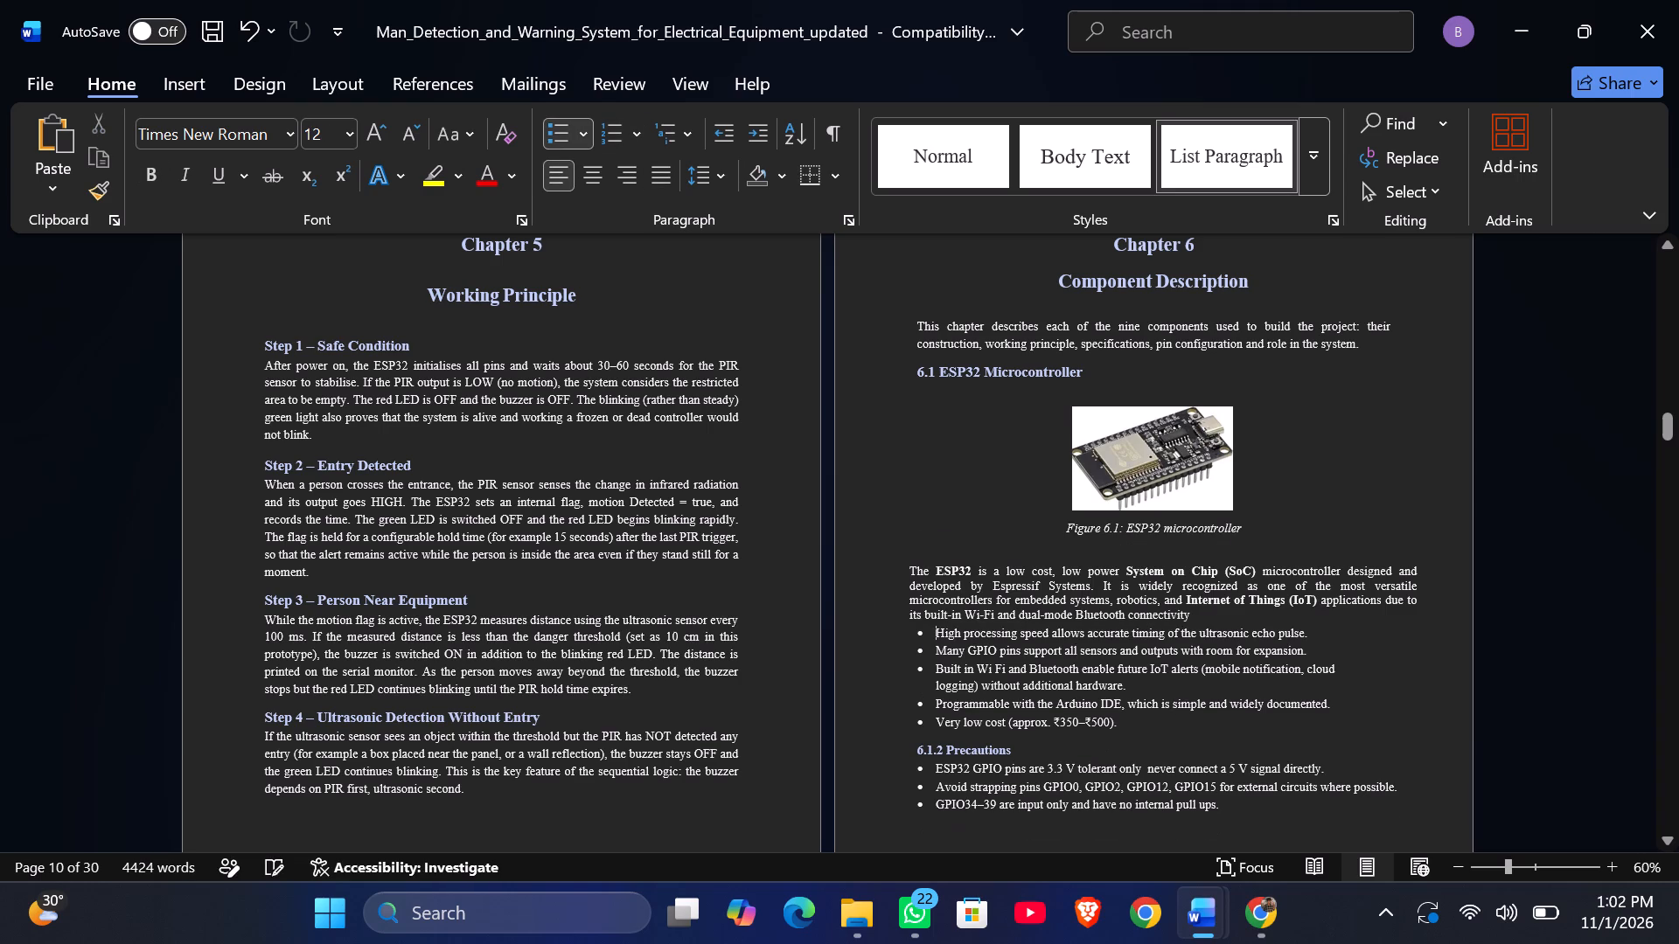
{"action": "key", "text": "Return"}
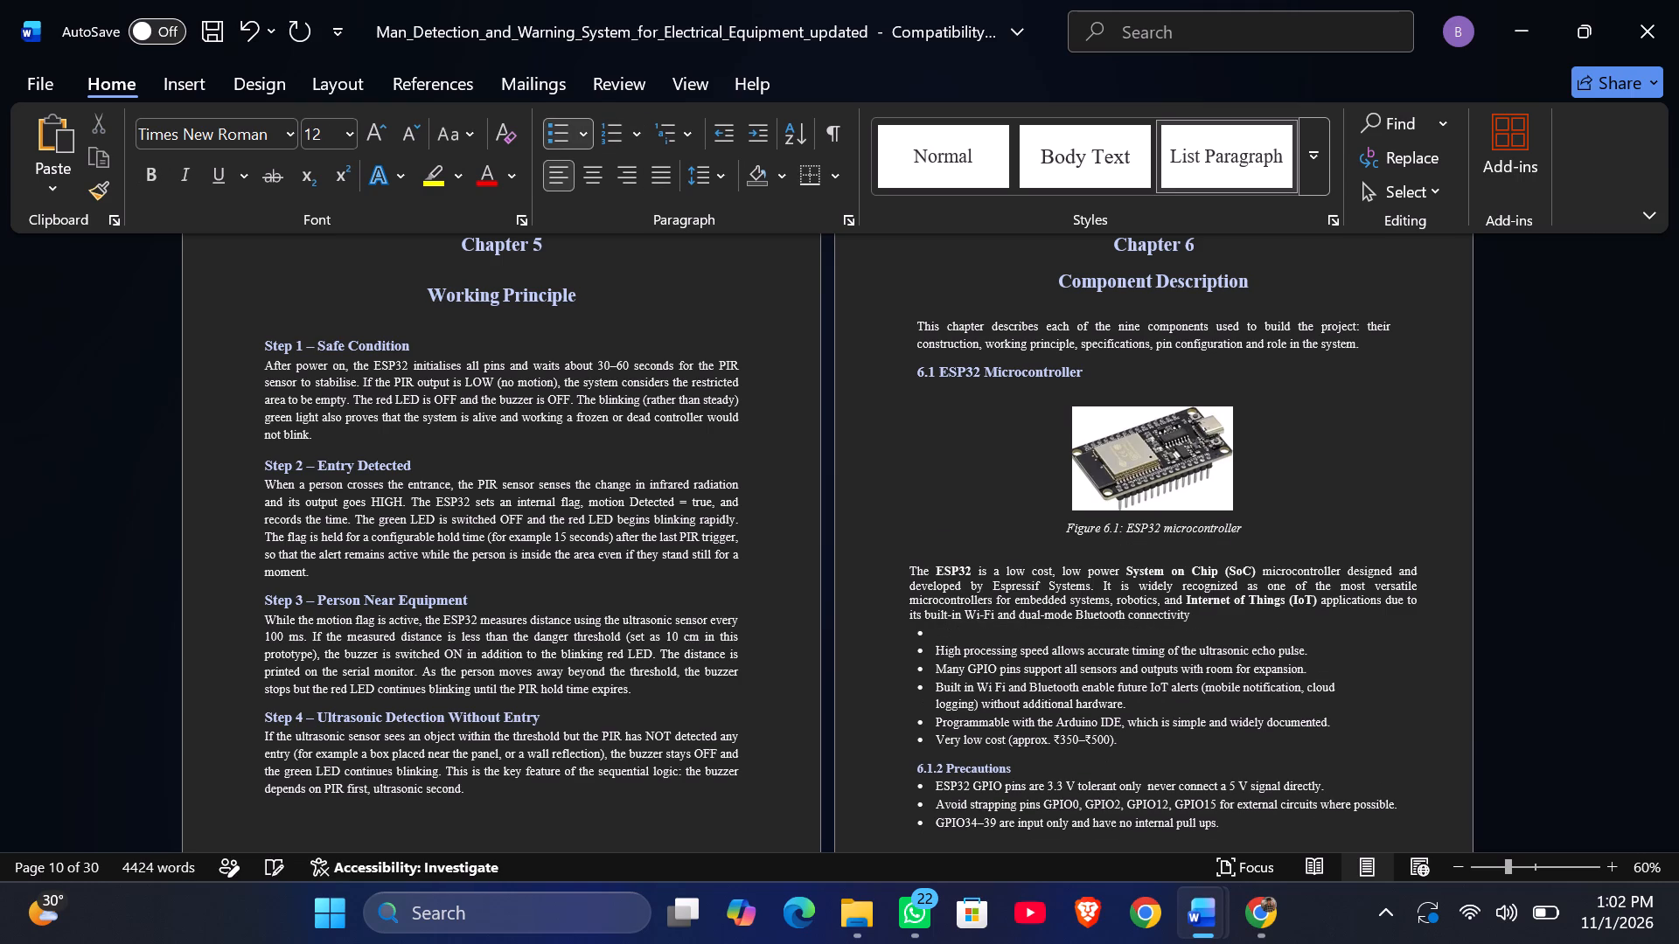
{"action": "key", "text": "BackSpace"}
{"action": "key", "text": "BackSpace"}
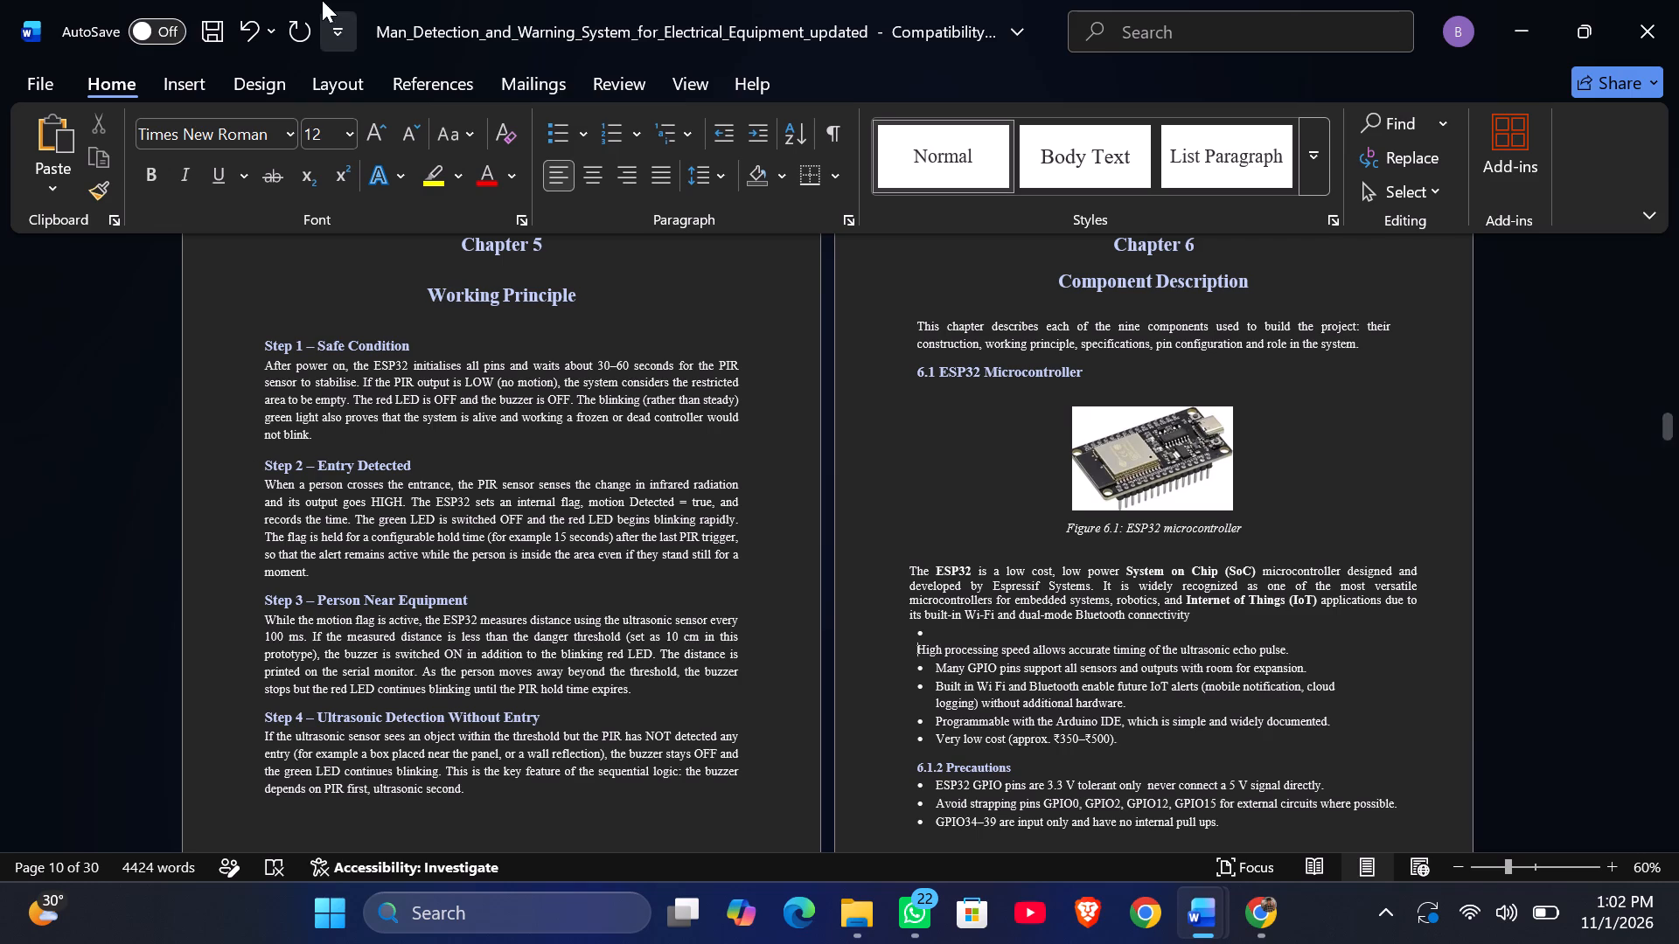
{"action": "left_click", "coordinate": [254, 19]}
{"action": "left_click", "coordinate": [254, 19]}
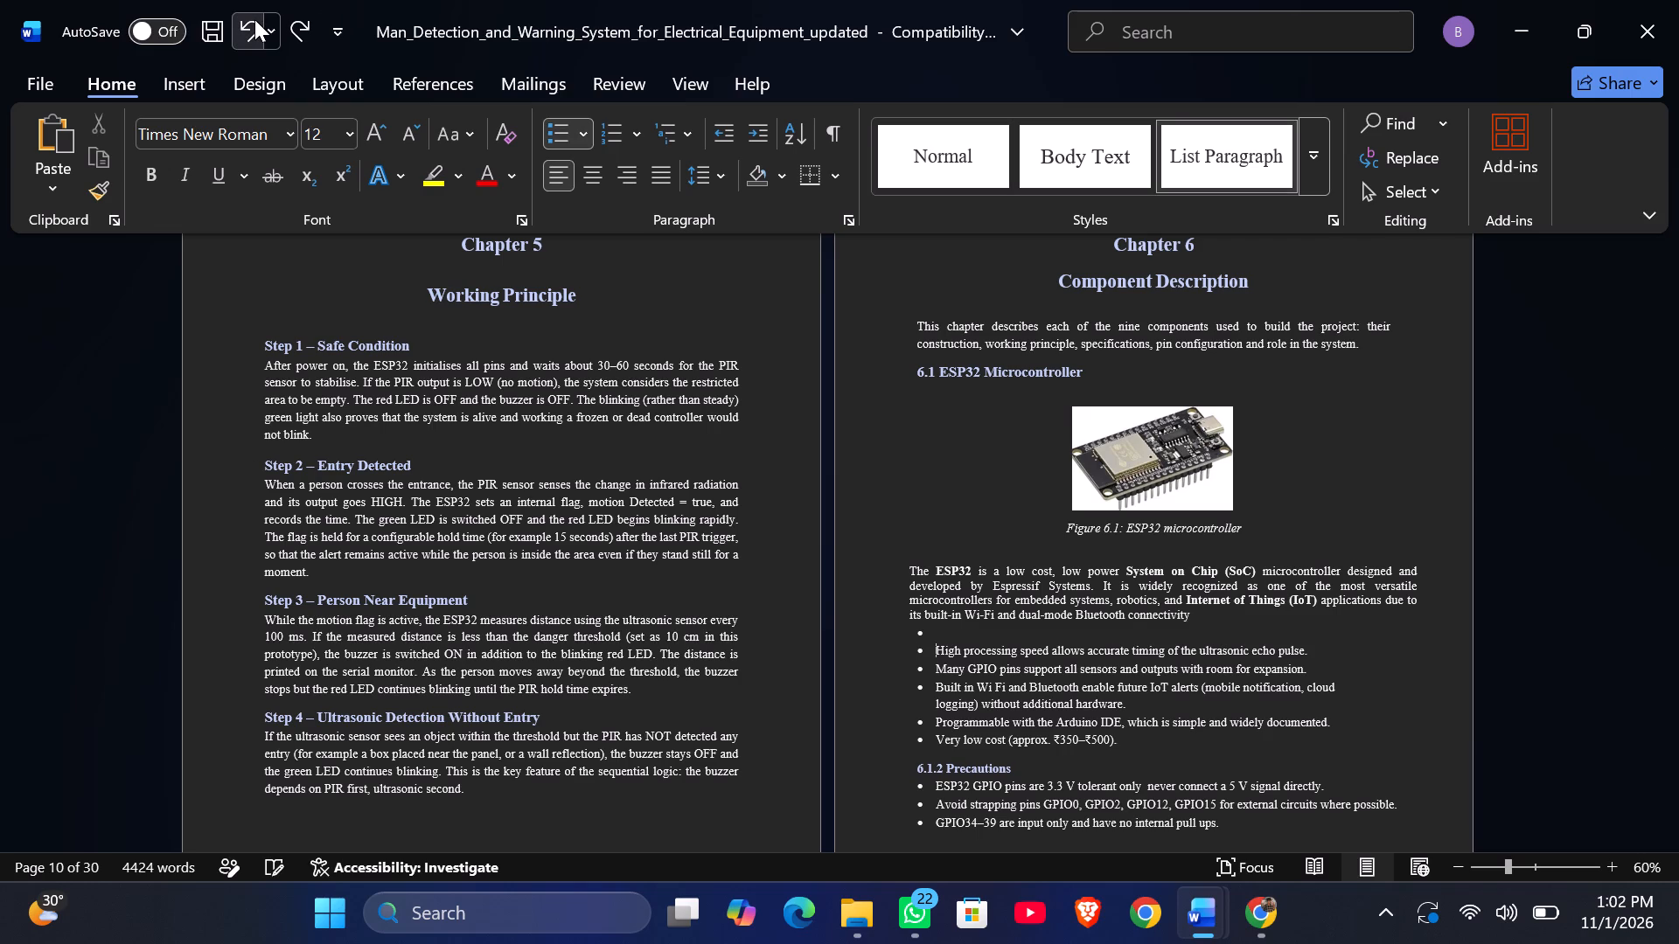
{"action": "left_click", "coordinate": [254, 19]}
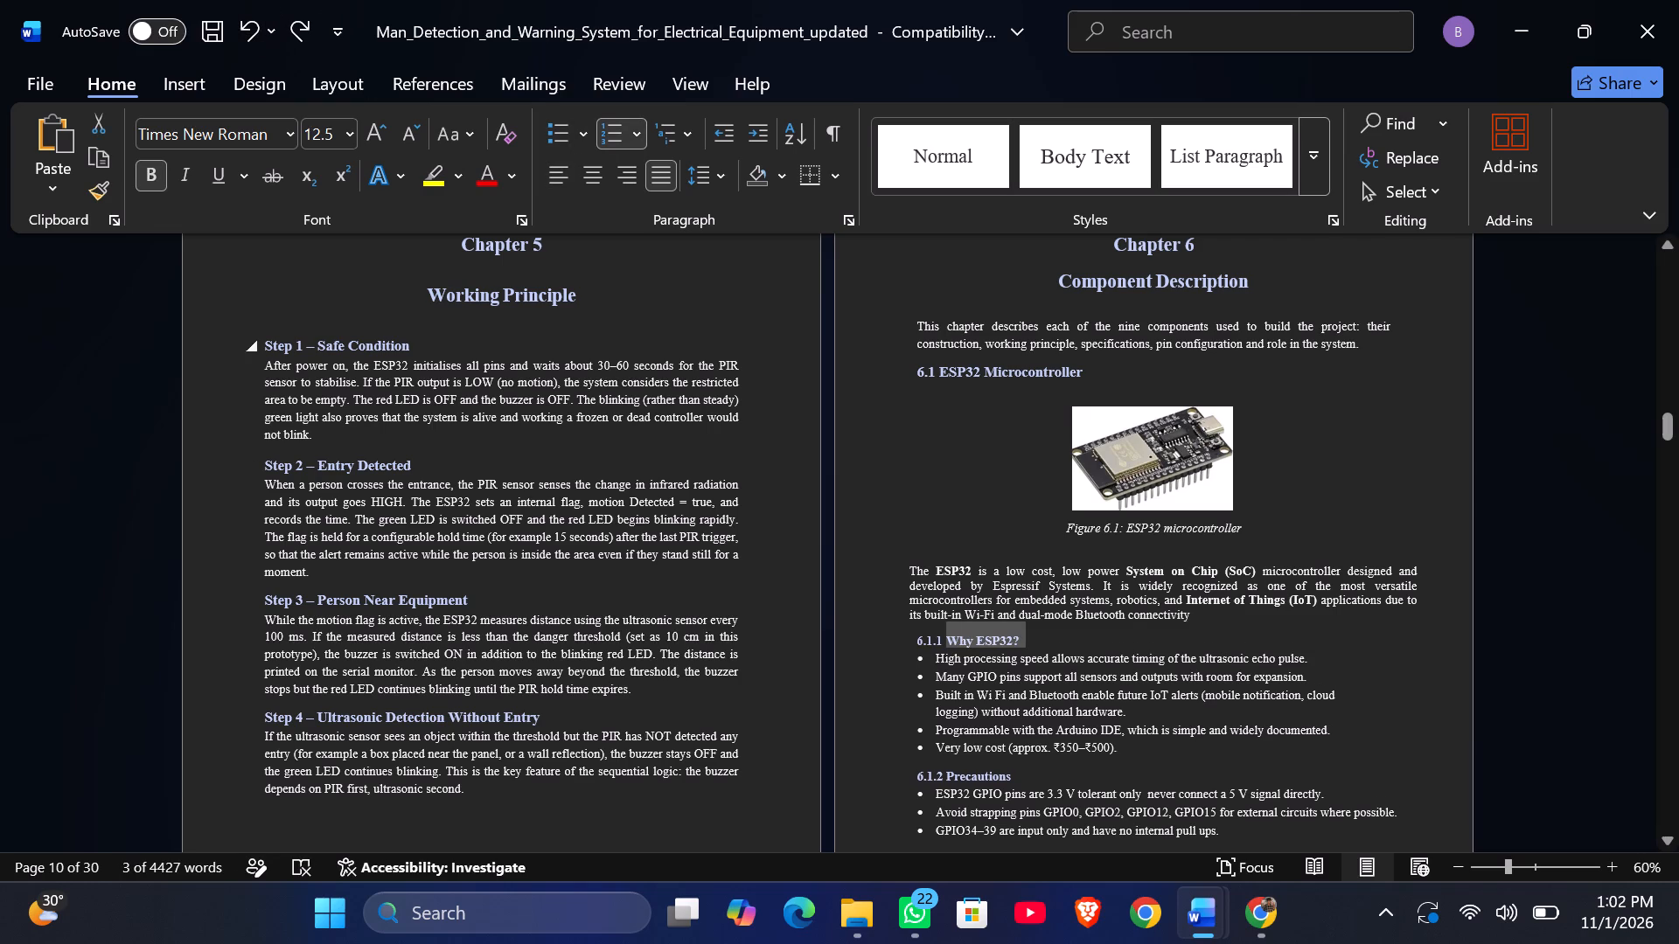
Add a plain-text line reading "6.1.1 Why ESP32?" below the ESP32 description paragraph, preceded by a blank line.
{"action": "left_click", "coordinate": [1198, 620]}
{"action": "key", "text": "Return"}
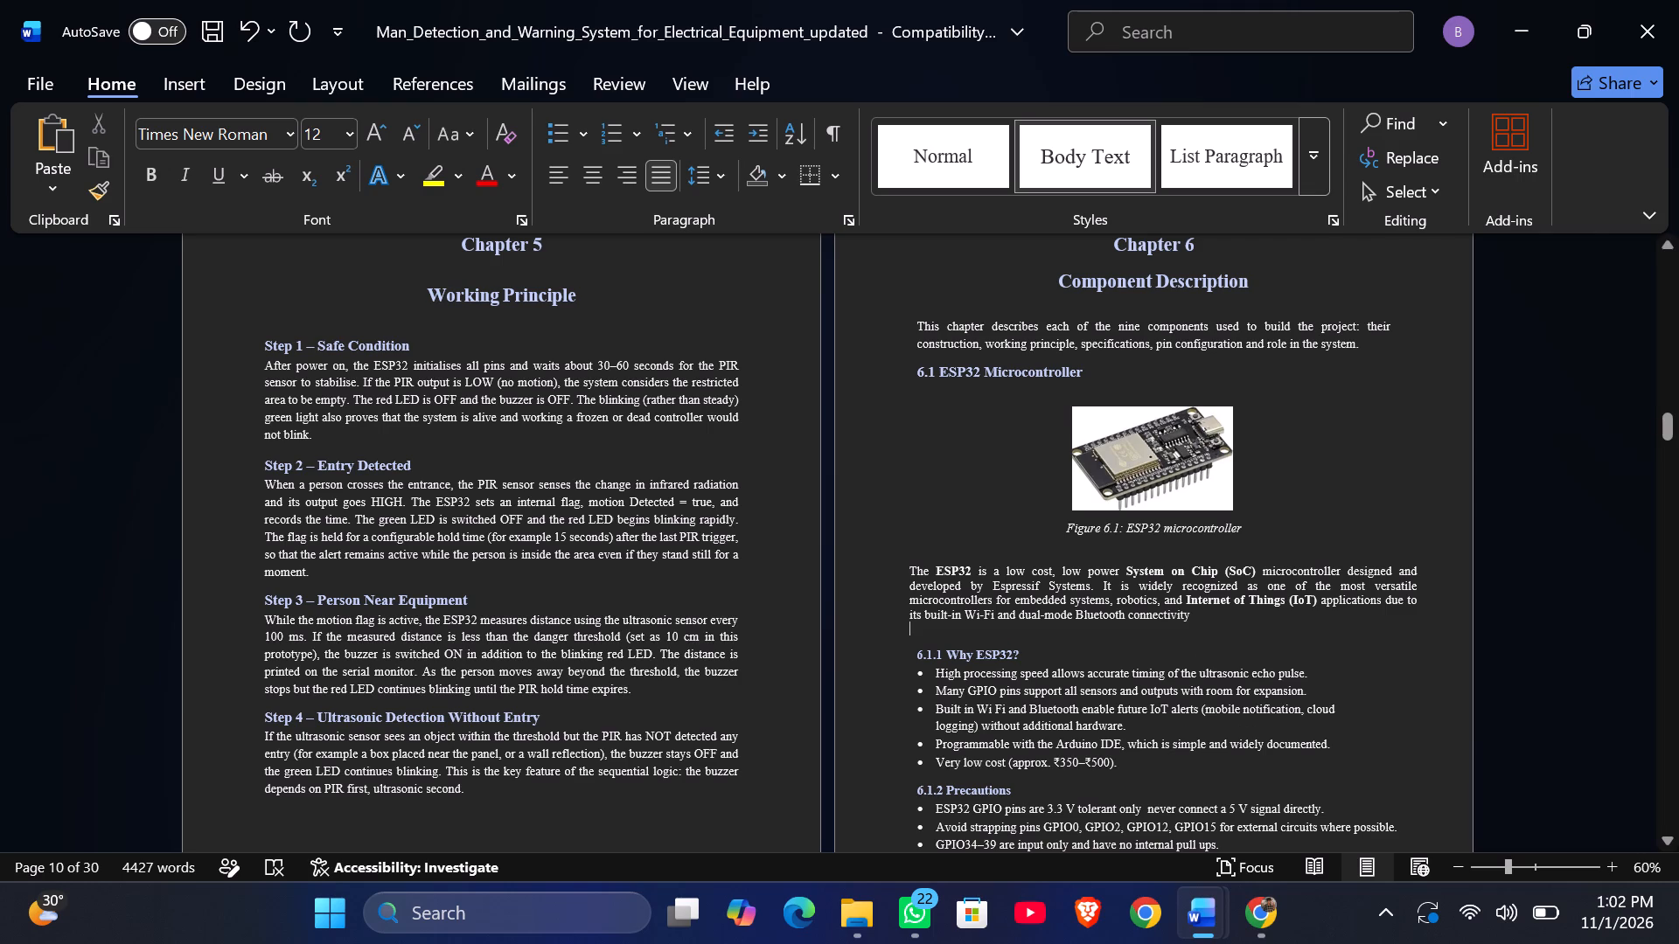
{"action": "key", "text": "Right"}
{"action": "key", "text": "Left"}
{"action": "key", "text": "6"}
{"action": "key", "text": "BackSpace"}
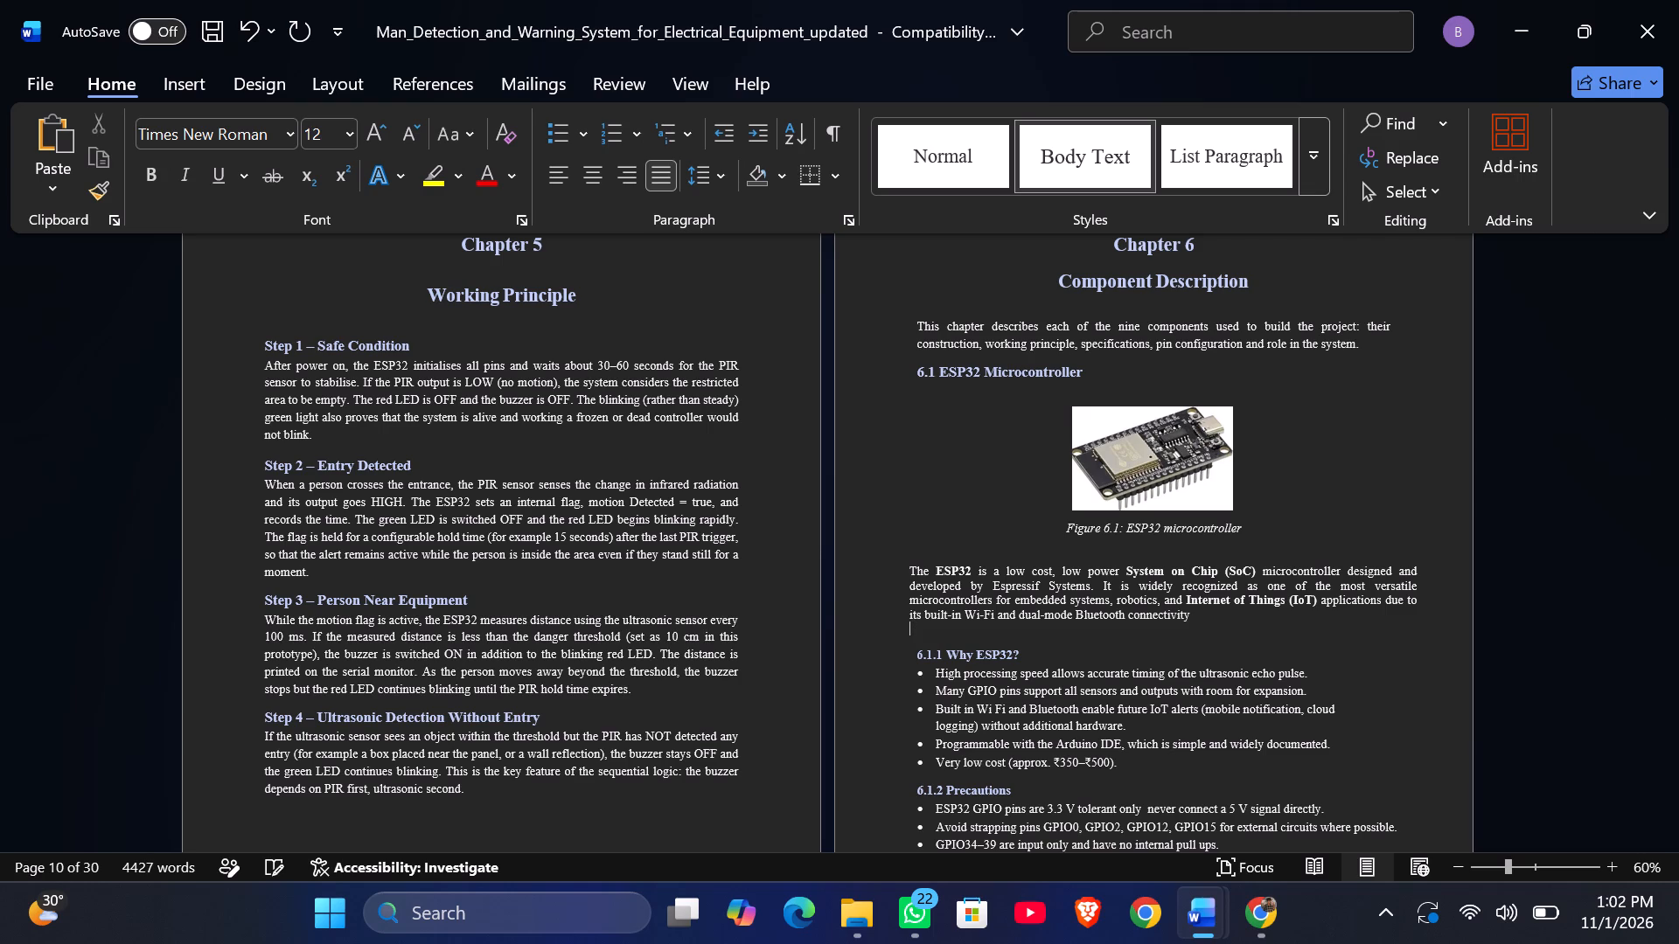
{"action": "key", "text": "Return"}
{"action": "key", "text": "6"}
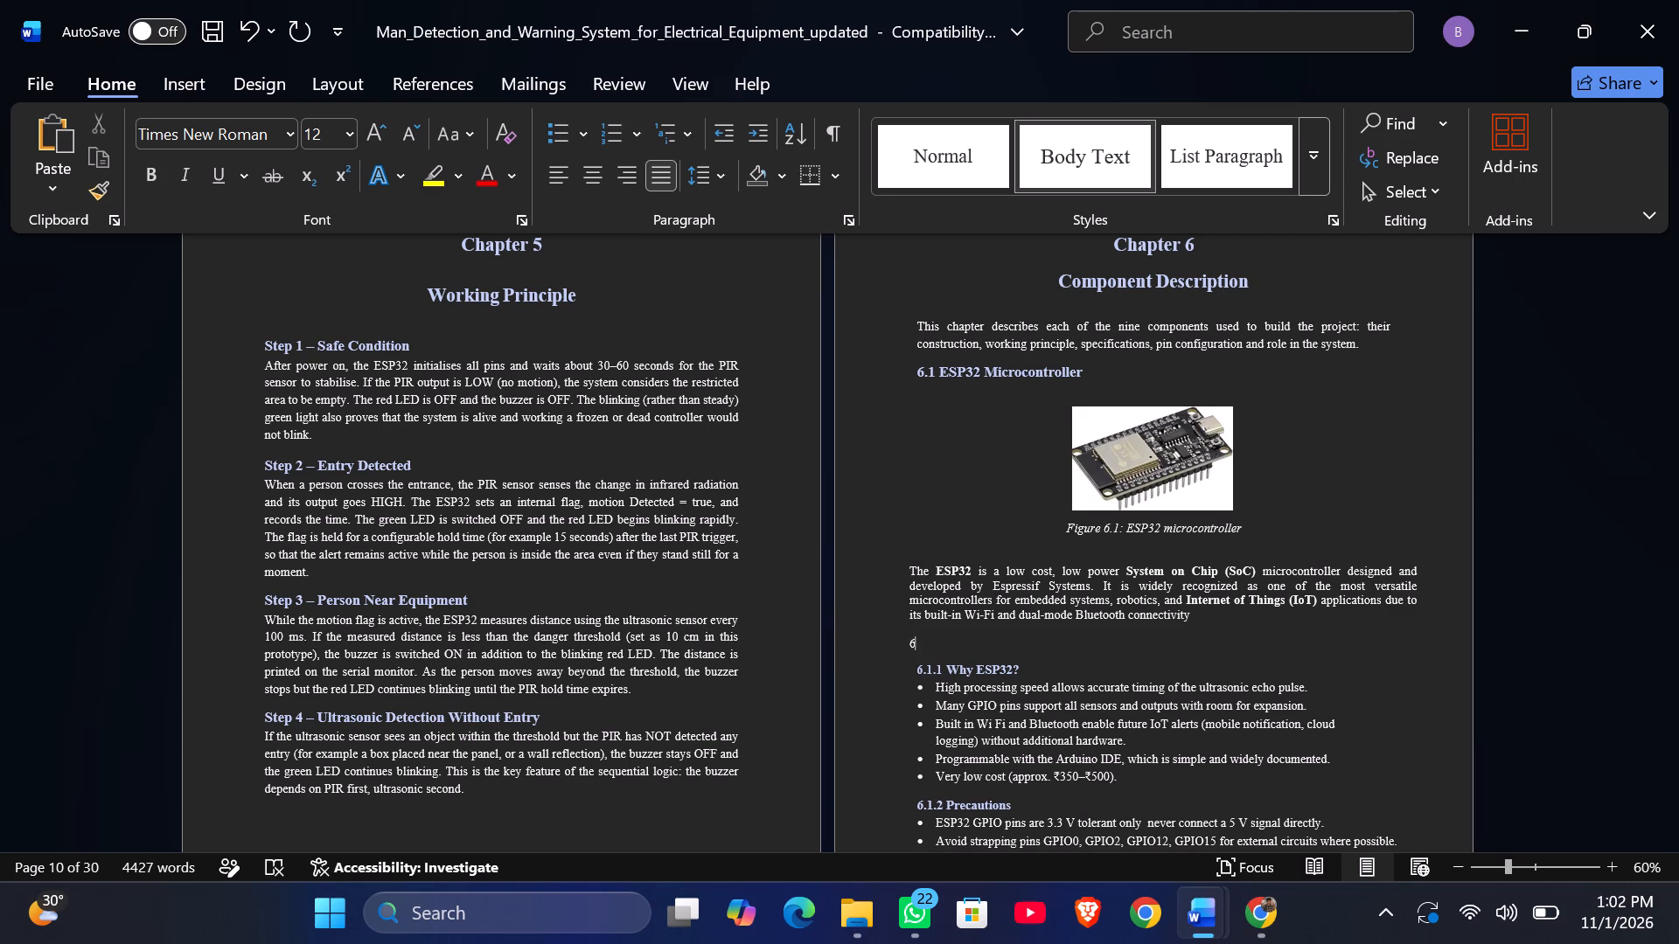
{"action": "type", "text": ".1.1"}
{"action": "key", "text": "space"}
{"action": "type", "text": "Why"}
{"action": "key", "text": "space"}
{"action": "key", "text": "shift+e"}
{"action": "key", "text": "shift+s"}
{"action": "key", "text": "shift+p"}
{"action": "key", "text": "shift+numbersign"}
{"action": "key", "text": "BackSpace"}
{"action": "type", "text": "32"}
{"action": "key", "text": "shift+question"}
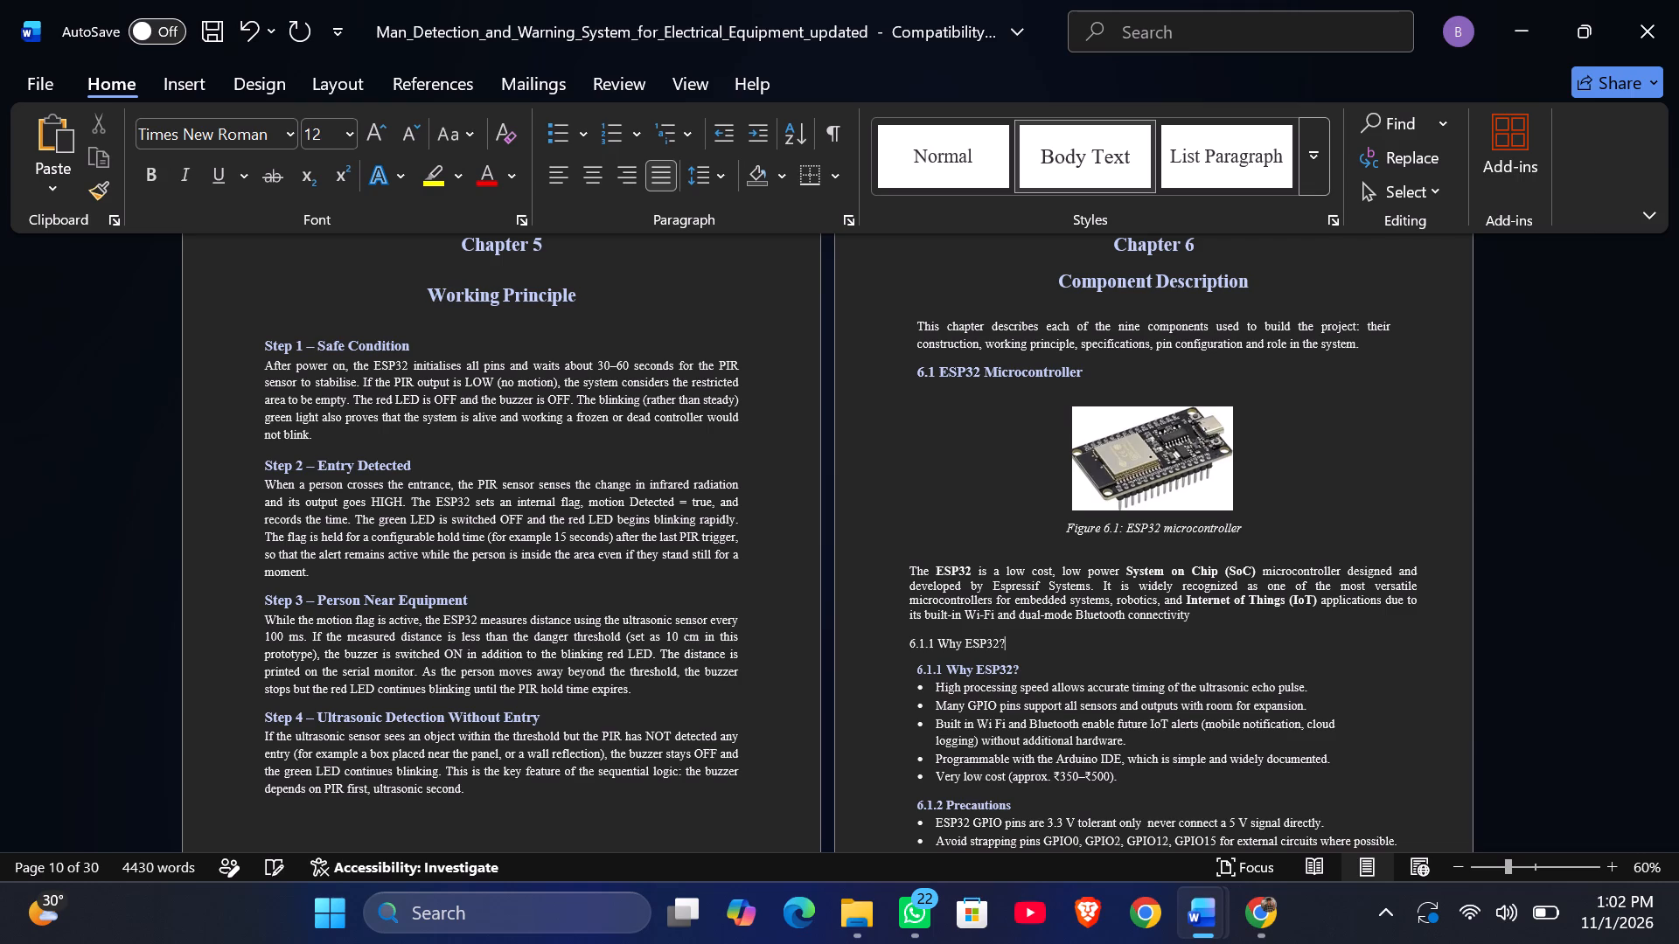
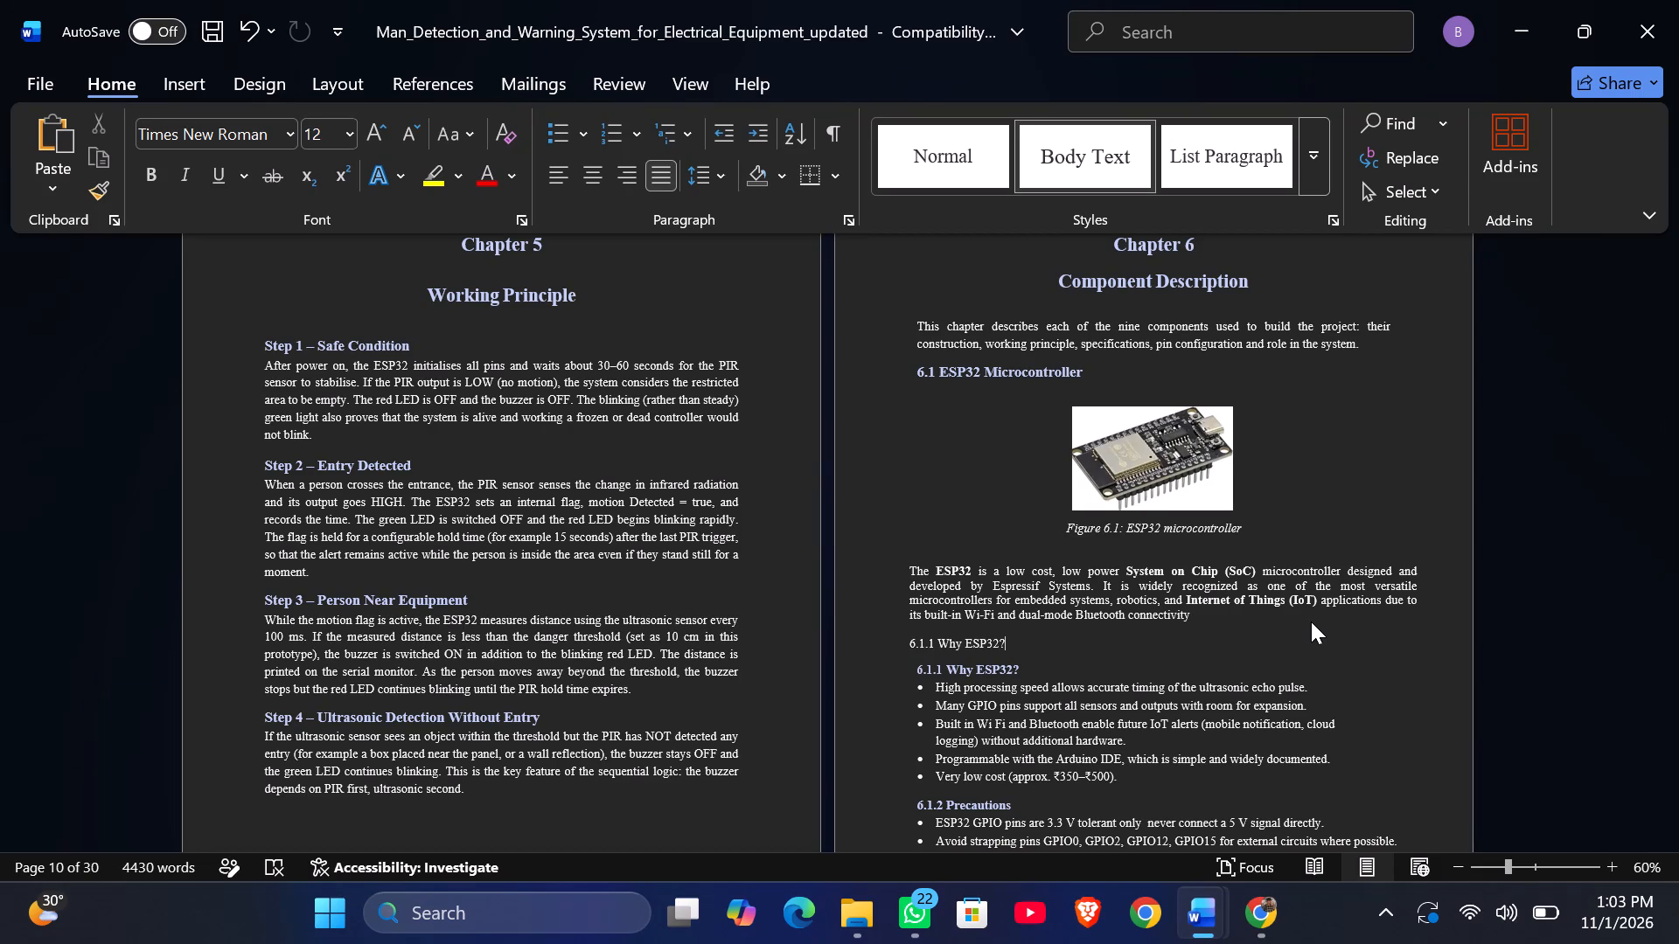
Indent the new plain-text "6.1.1 Why ESP32?" line by two spaces.
{"action": "left_click", "coordinate": [908, 636]}
{"action": "key", "text": "space"}
{"action": "key", "text": "space"}
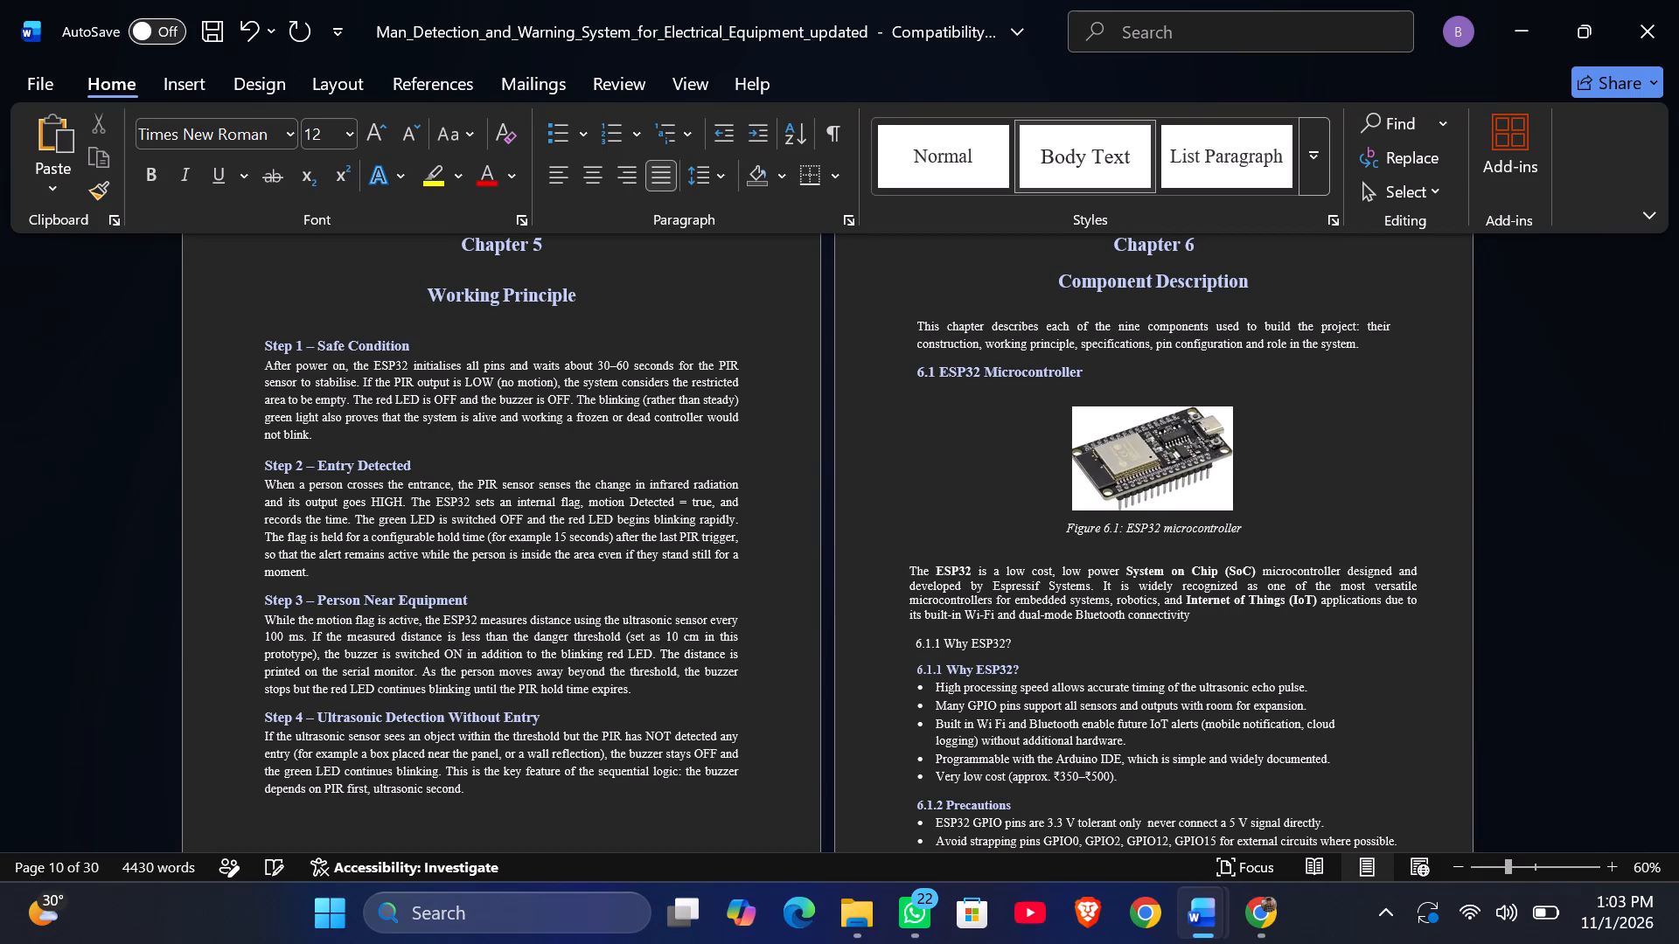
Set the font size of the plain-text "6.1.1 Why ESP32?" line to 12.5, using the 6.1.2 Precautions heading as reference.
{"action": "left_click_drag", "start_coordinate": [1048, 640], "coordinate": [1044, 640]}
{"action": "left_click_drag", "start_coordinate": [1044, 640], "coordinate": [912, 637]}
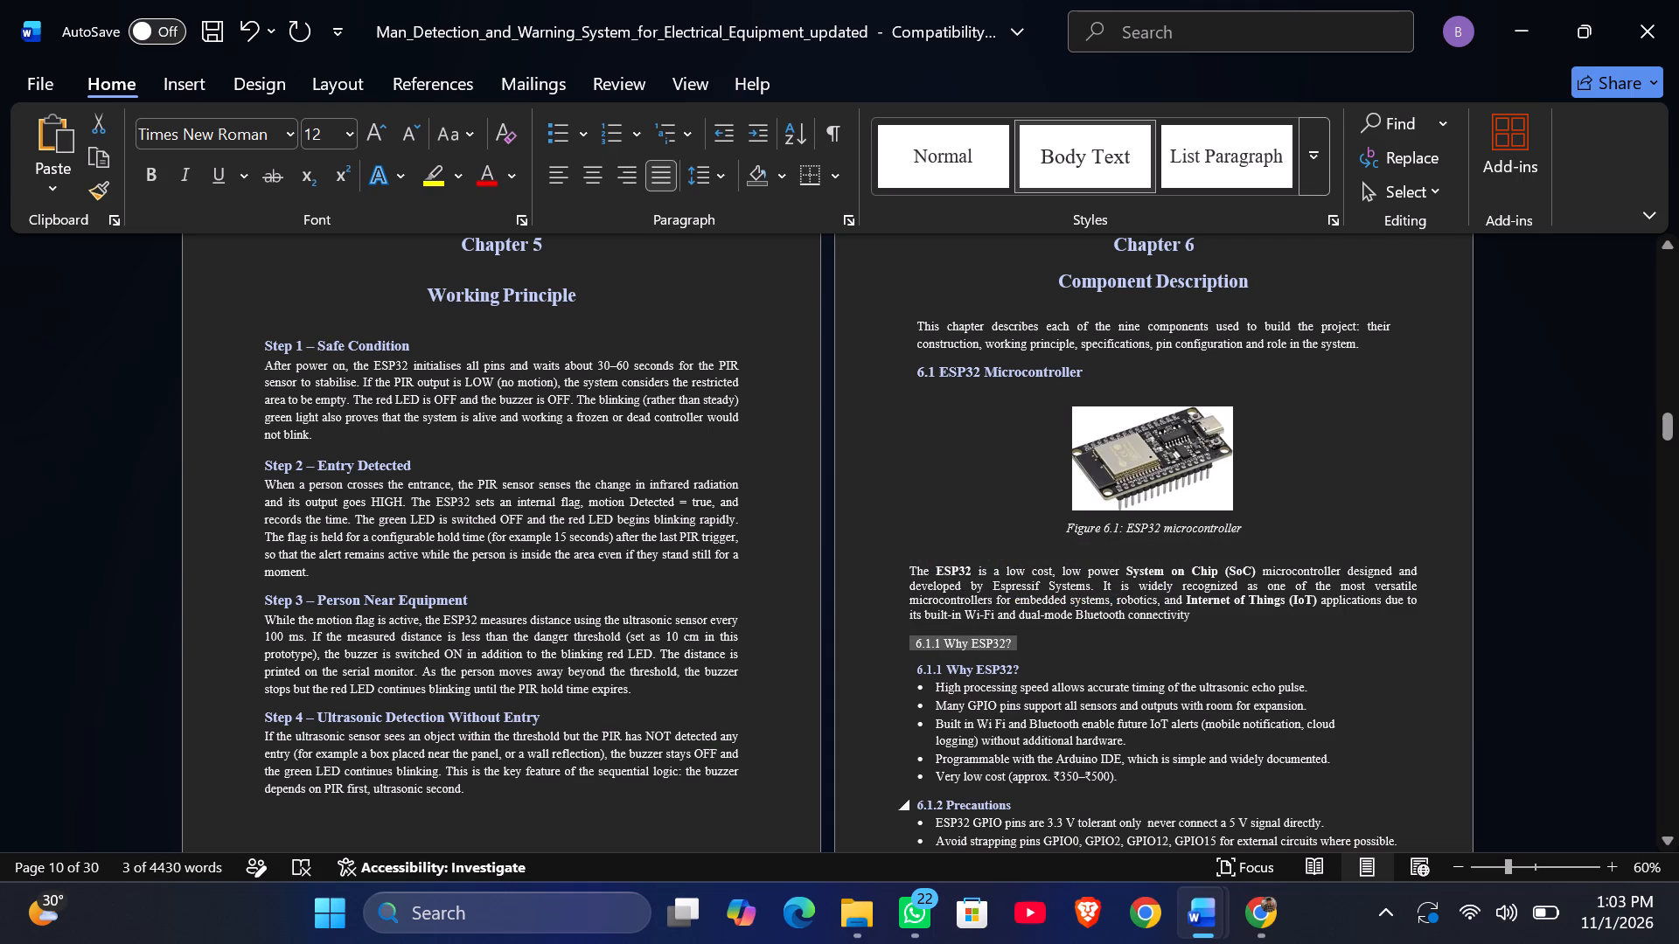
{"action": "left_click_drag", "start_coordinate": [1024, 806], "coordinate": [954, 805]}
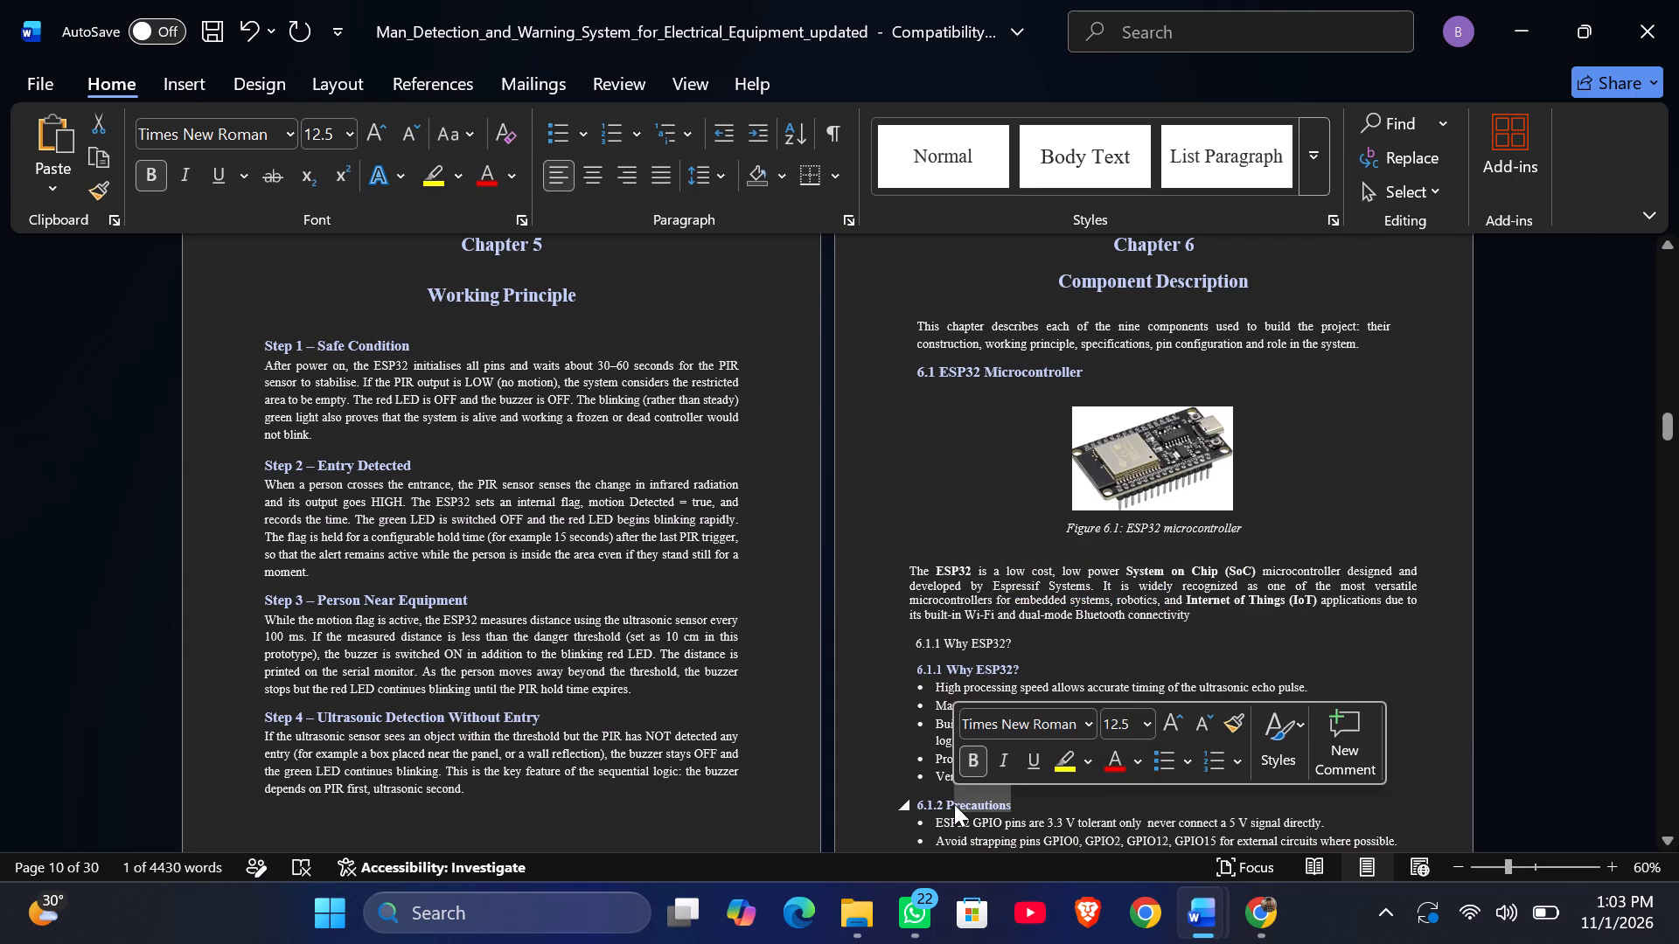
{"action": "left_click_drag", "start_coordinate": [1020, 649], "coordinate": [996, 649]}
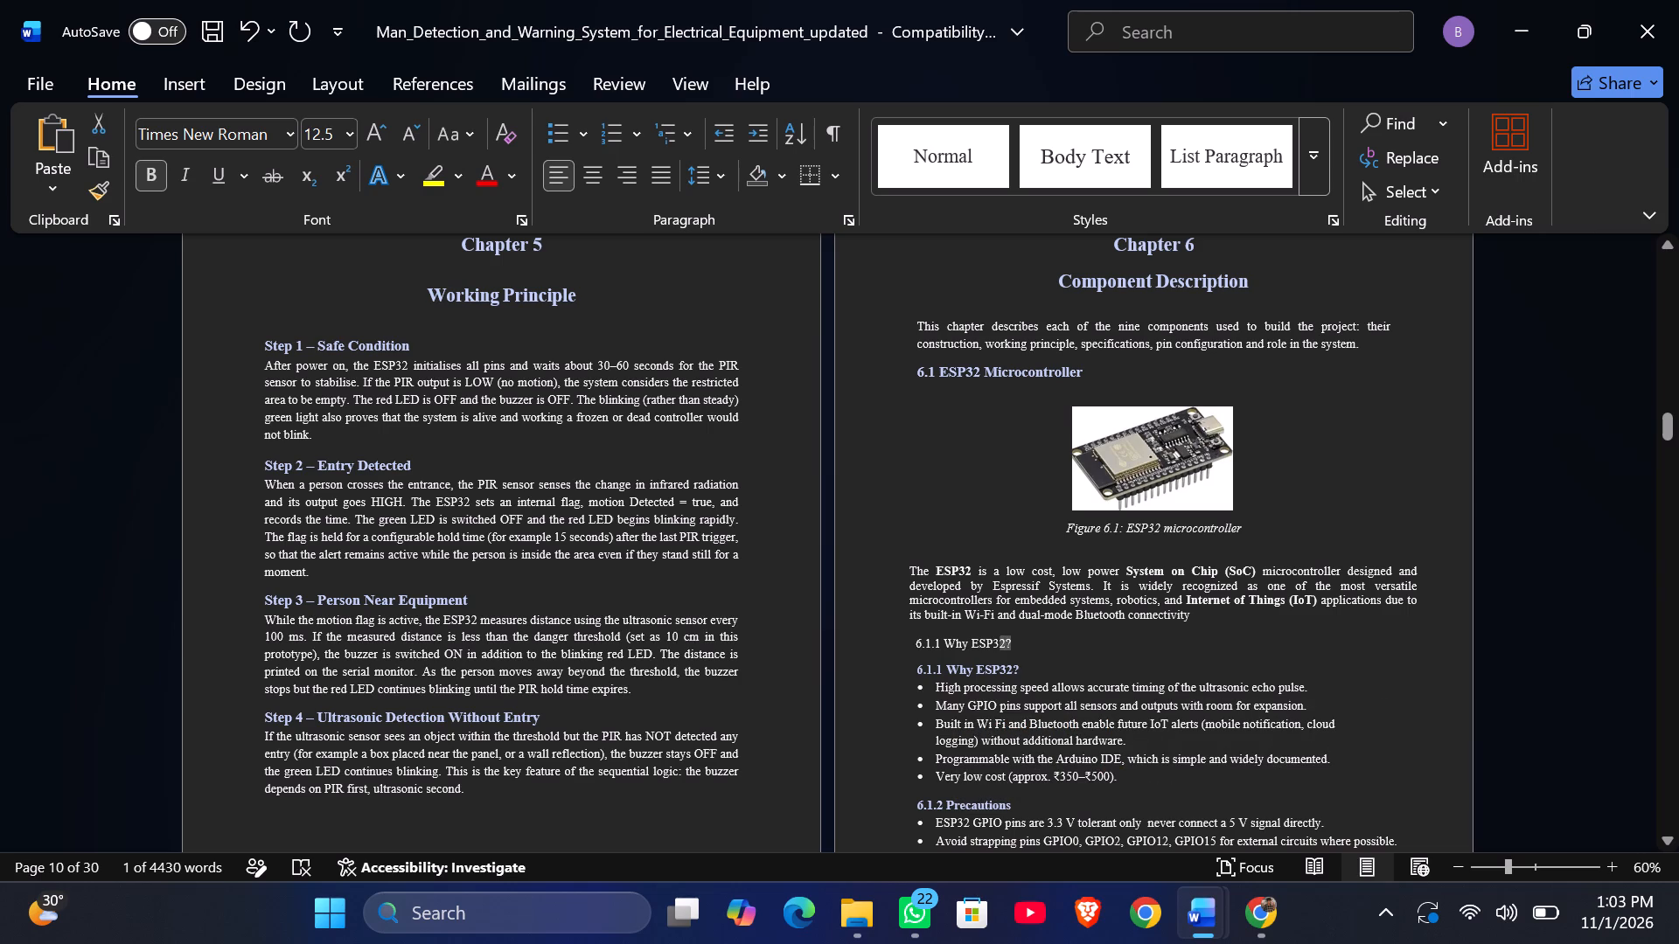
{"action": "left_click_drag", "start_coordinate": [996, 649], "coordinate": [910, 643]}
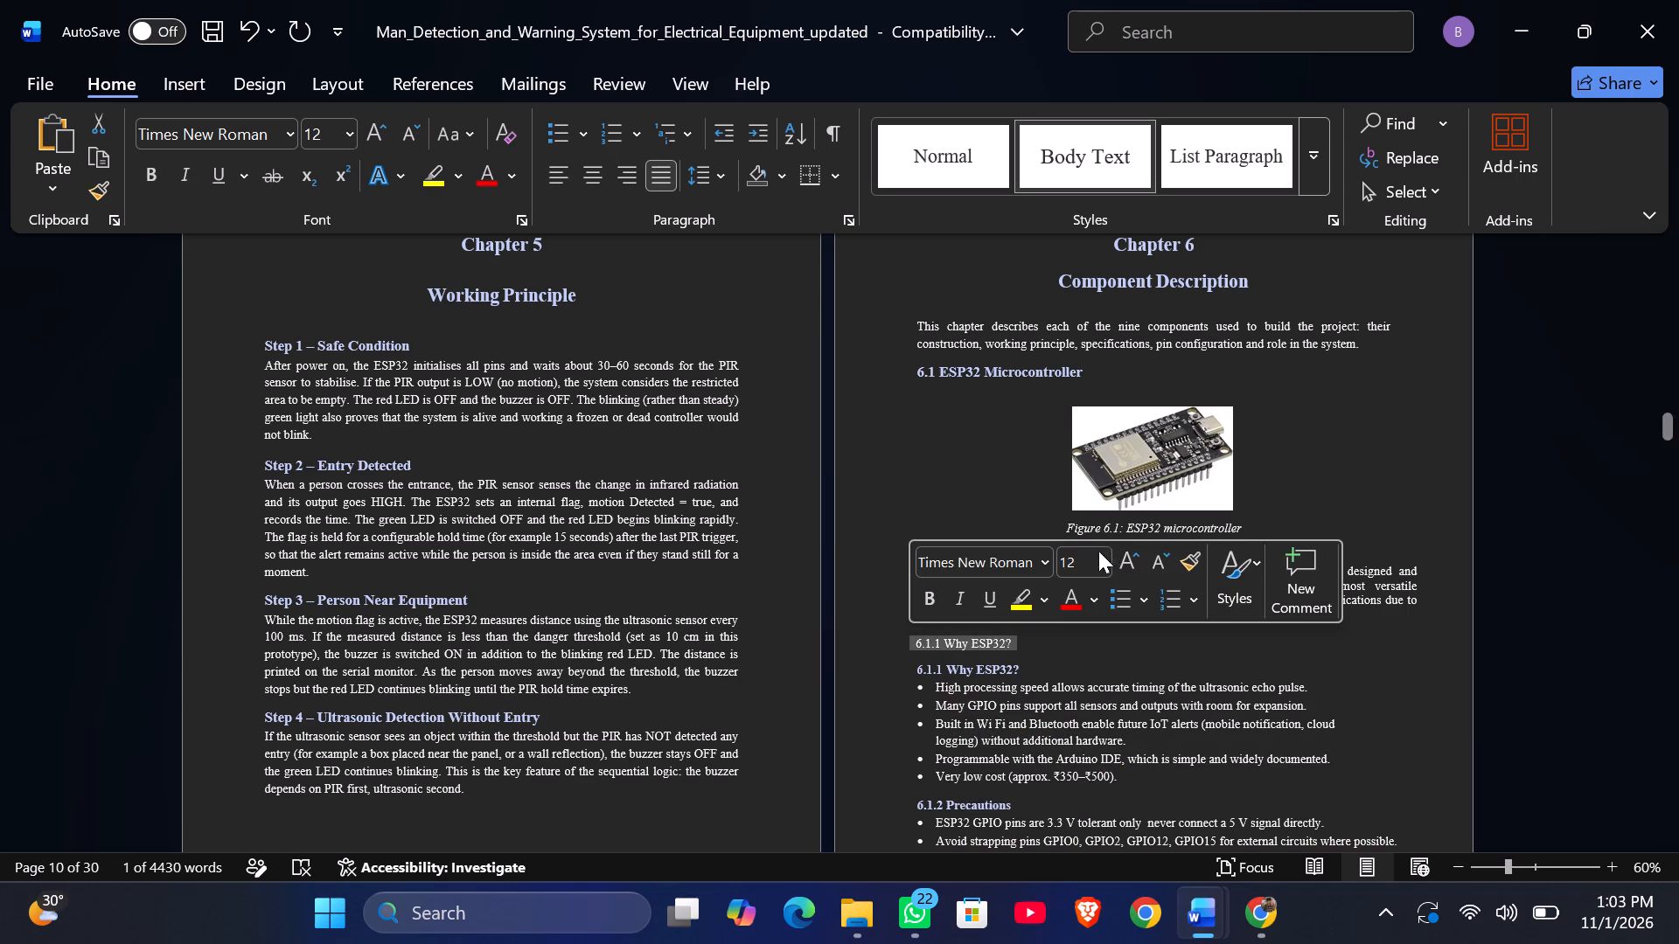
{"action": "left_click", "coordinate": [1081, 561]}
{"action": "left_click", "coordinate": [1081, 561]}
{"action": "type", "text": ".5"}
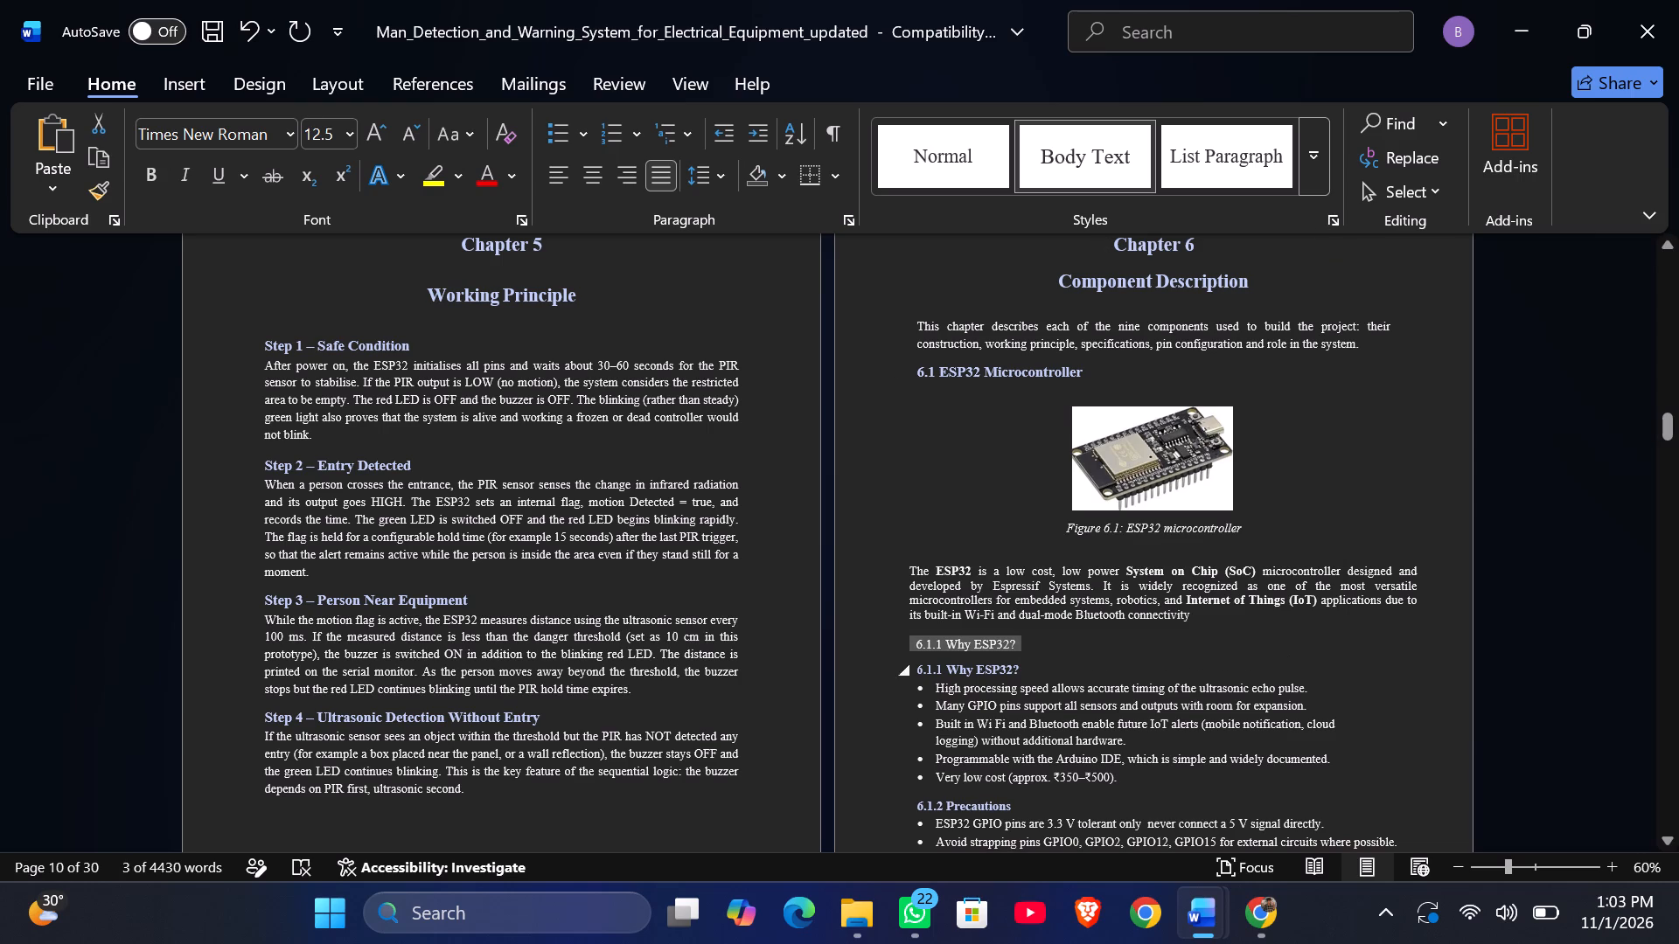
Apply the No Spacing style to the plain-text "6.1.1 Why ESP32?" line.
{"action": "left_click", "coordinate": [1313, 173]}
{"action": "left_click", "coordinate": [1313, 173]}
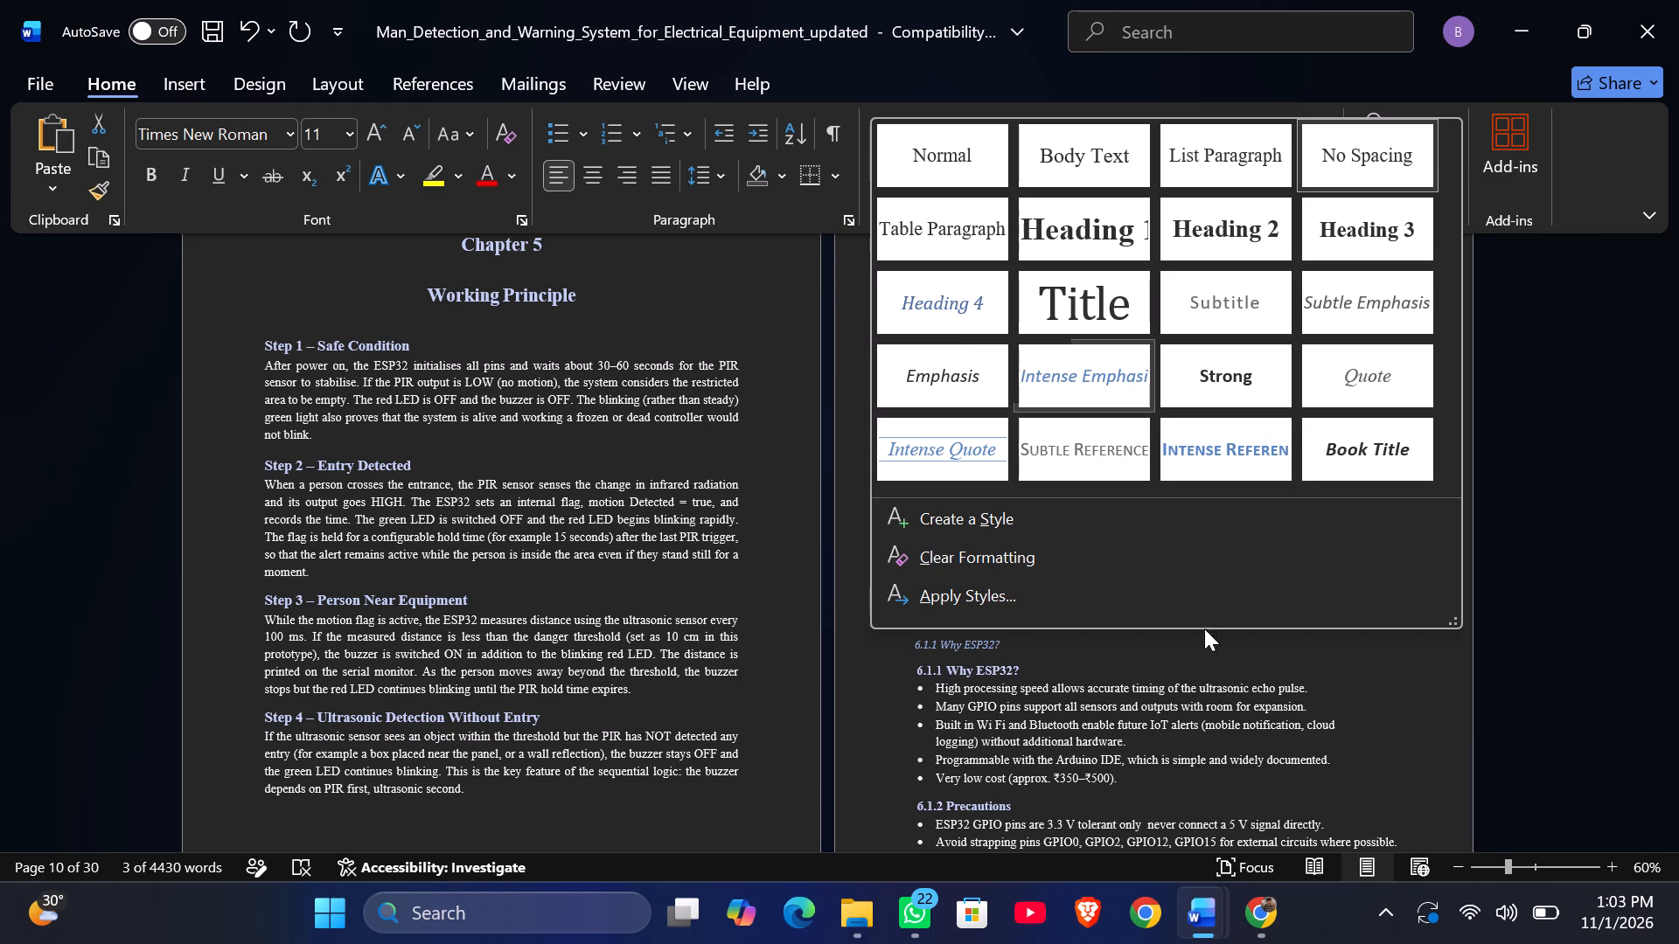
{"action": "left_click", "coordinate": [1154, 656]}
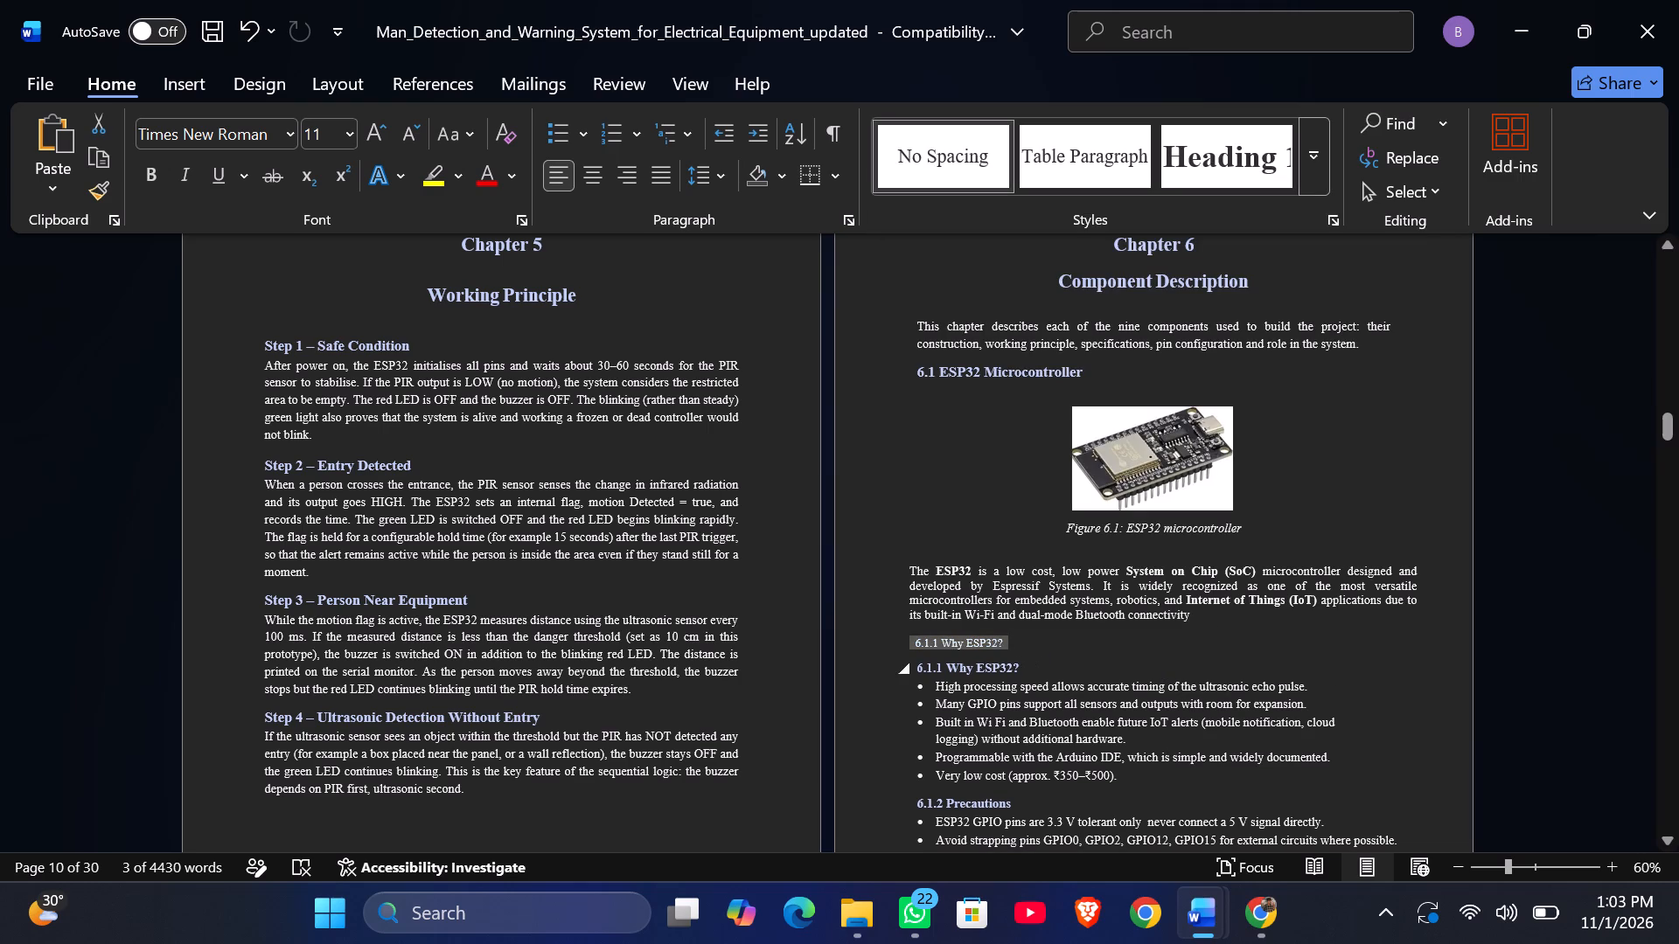
Check which style the original numbered Why ESP32? heading uses.
{"action": "left_click_drag", "start_coordinate": [1022, 666], "coordinate": [990, 647]}
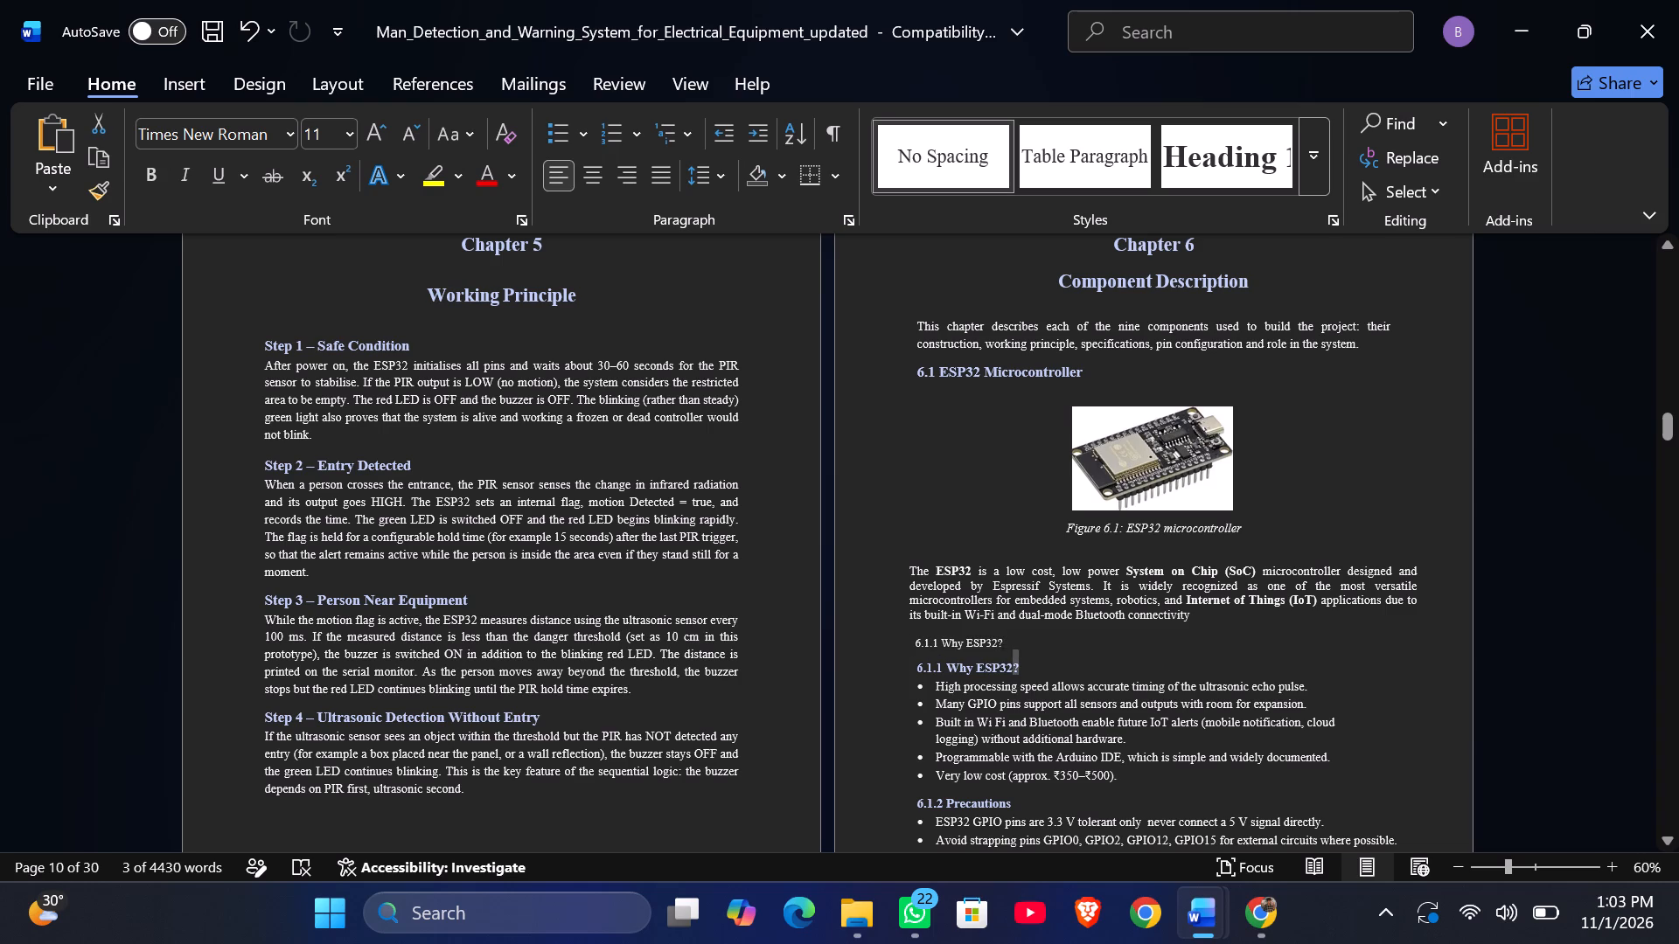
{"action": "left_click_drag", "start_coordinate": [990, 647], "coordinate": [939, 655]}
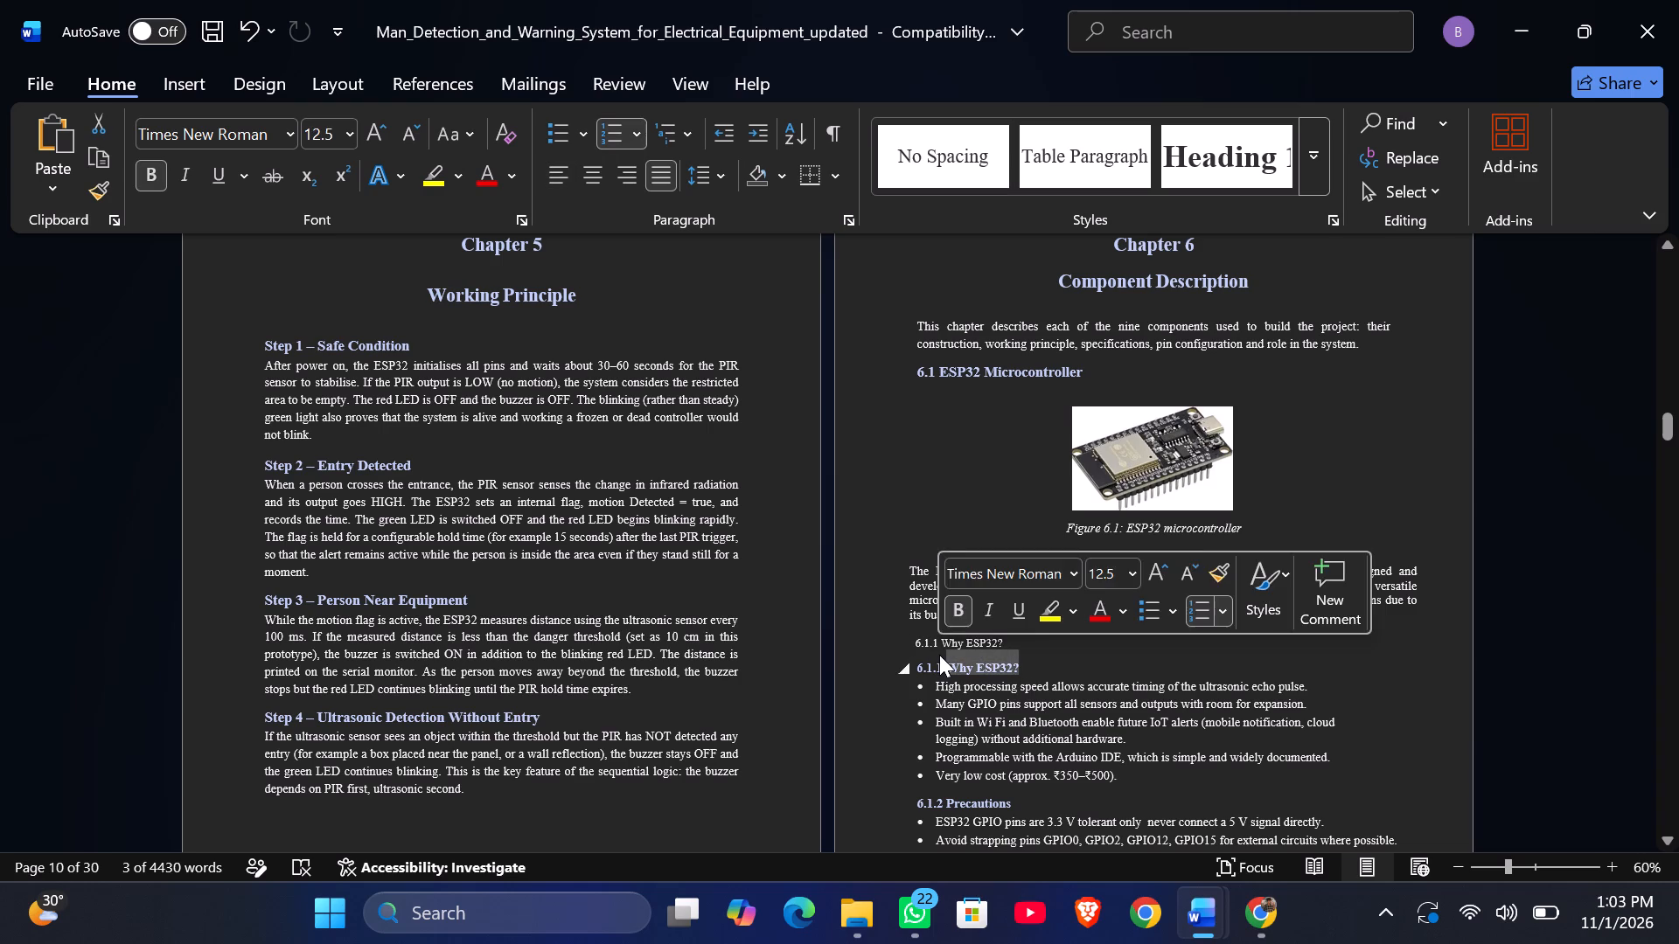
{"action": "left_click", "coordinate": [1303, 162]}
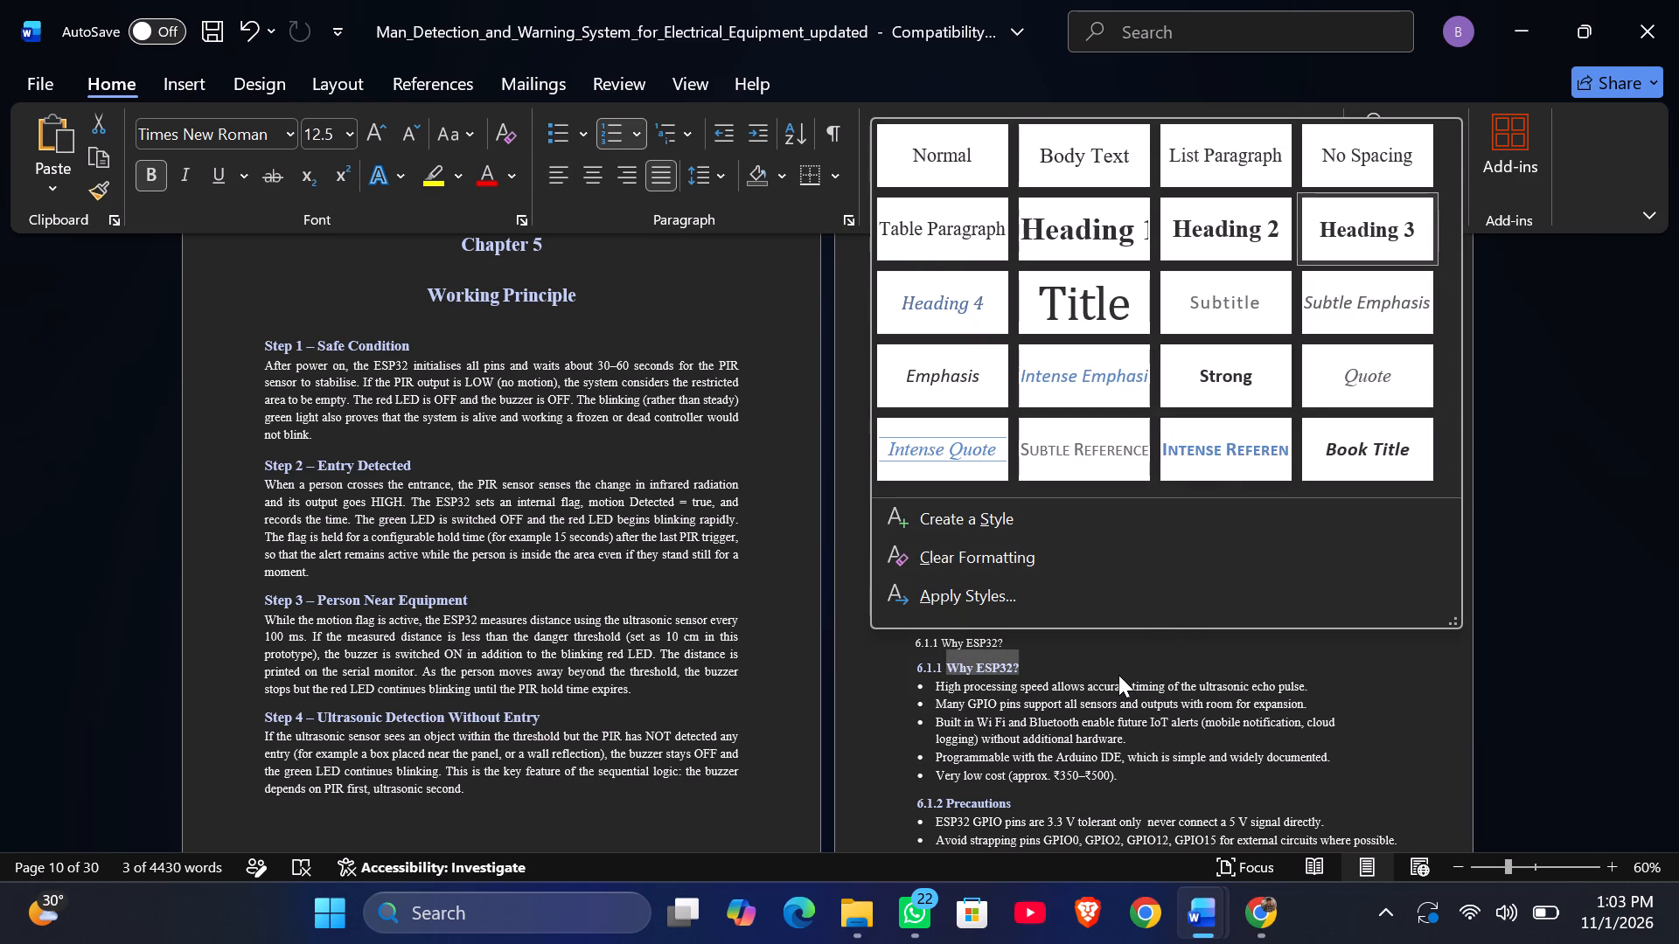
{"action": "left_click", "coordinate": [1096, 644]}
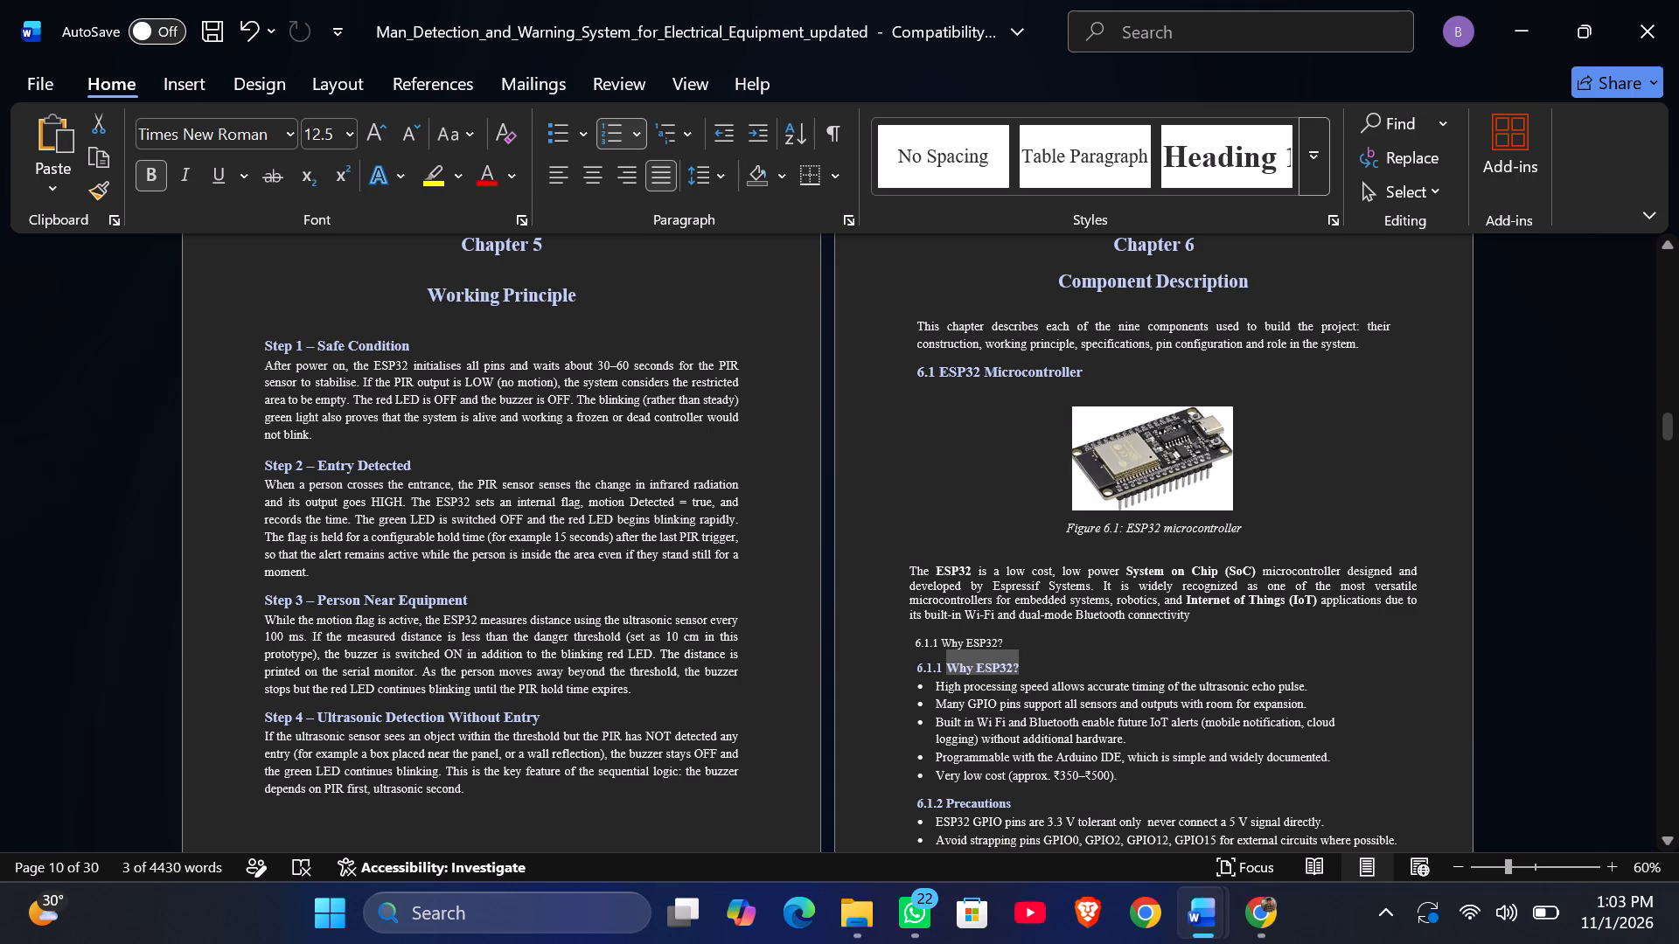
Make the whole newly added "6.1.1 Why ESP32?" line bold.
{"action": "left_click", "coordinate": [1021, 638]}
{"action": "left_click_drag", "start_coordinate": [1021, 638], "coordinate": [922, 645]}
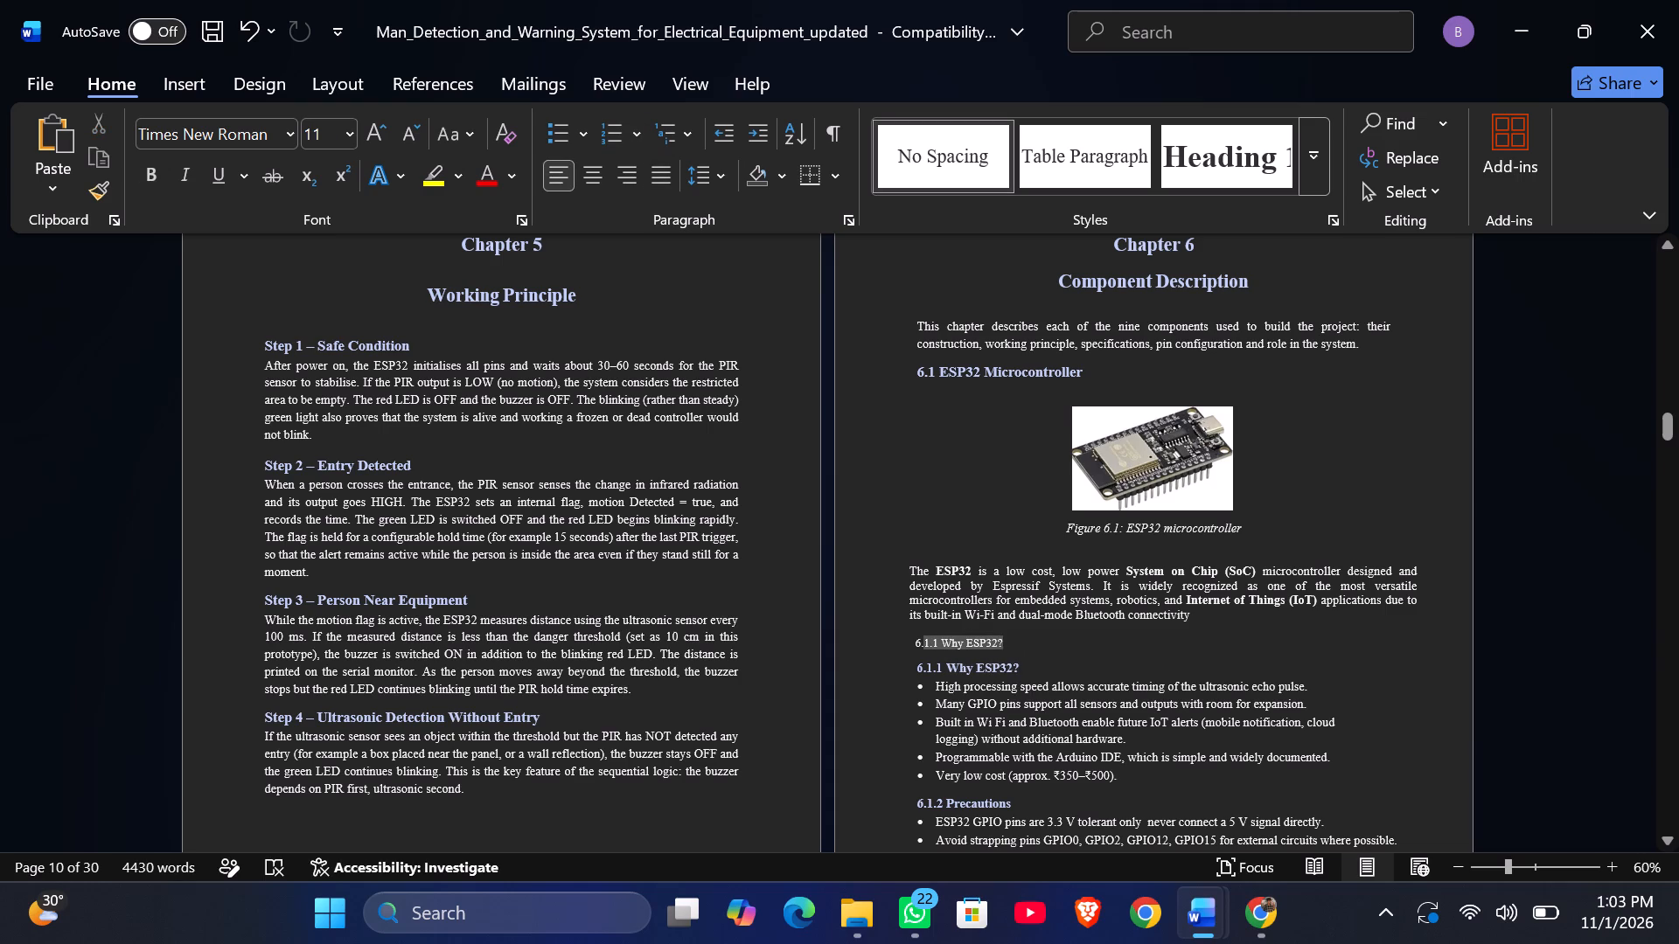
{"action": "left_click_drag", "start_coordinate": [922, 645], "coordinate": [912, 642]}
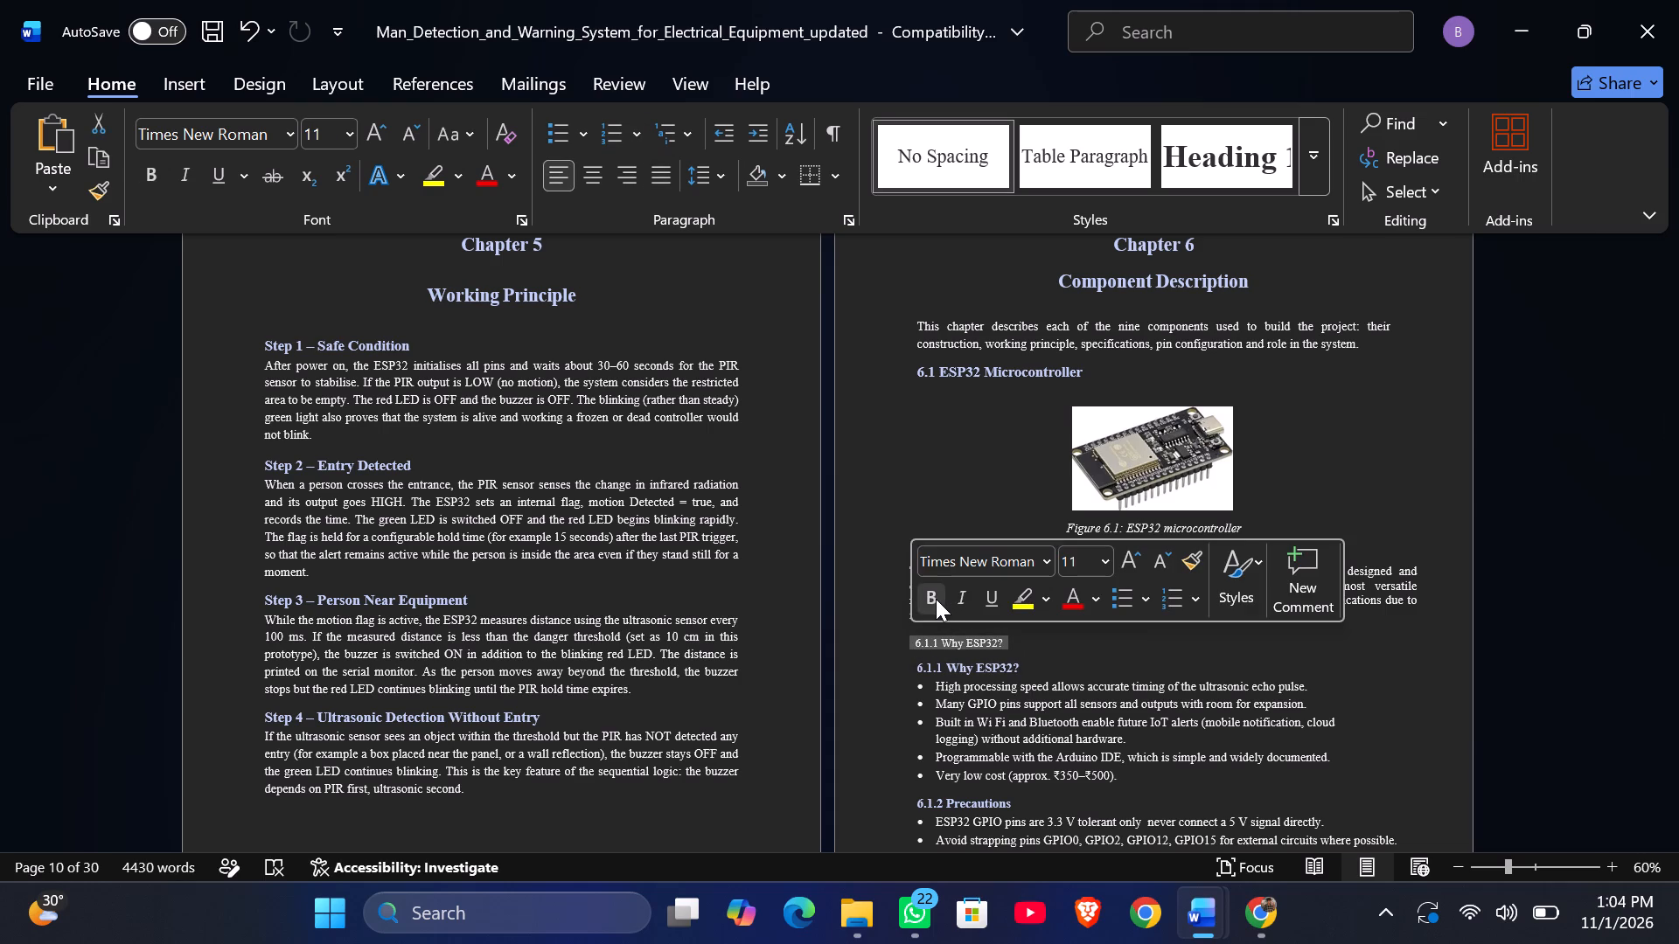
{"action": "left_click", "coordinate": [936, 599]}
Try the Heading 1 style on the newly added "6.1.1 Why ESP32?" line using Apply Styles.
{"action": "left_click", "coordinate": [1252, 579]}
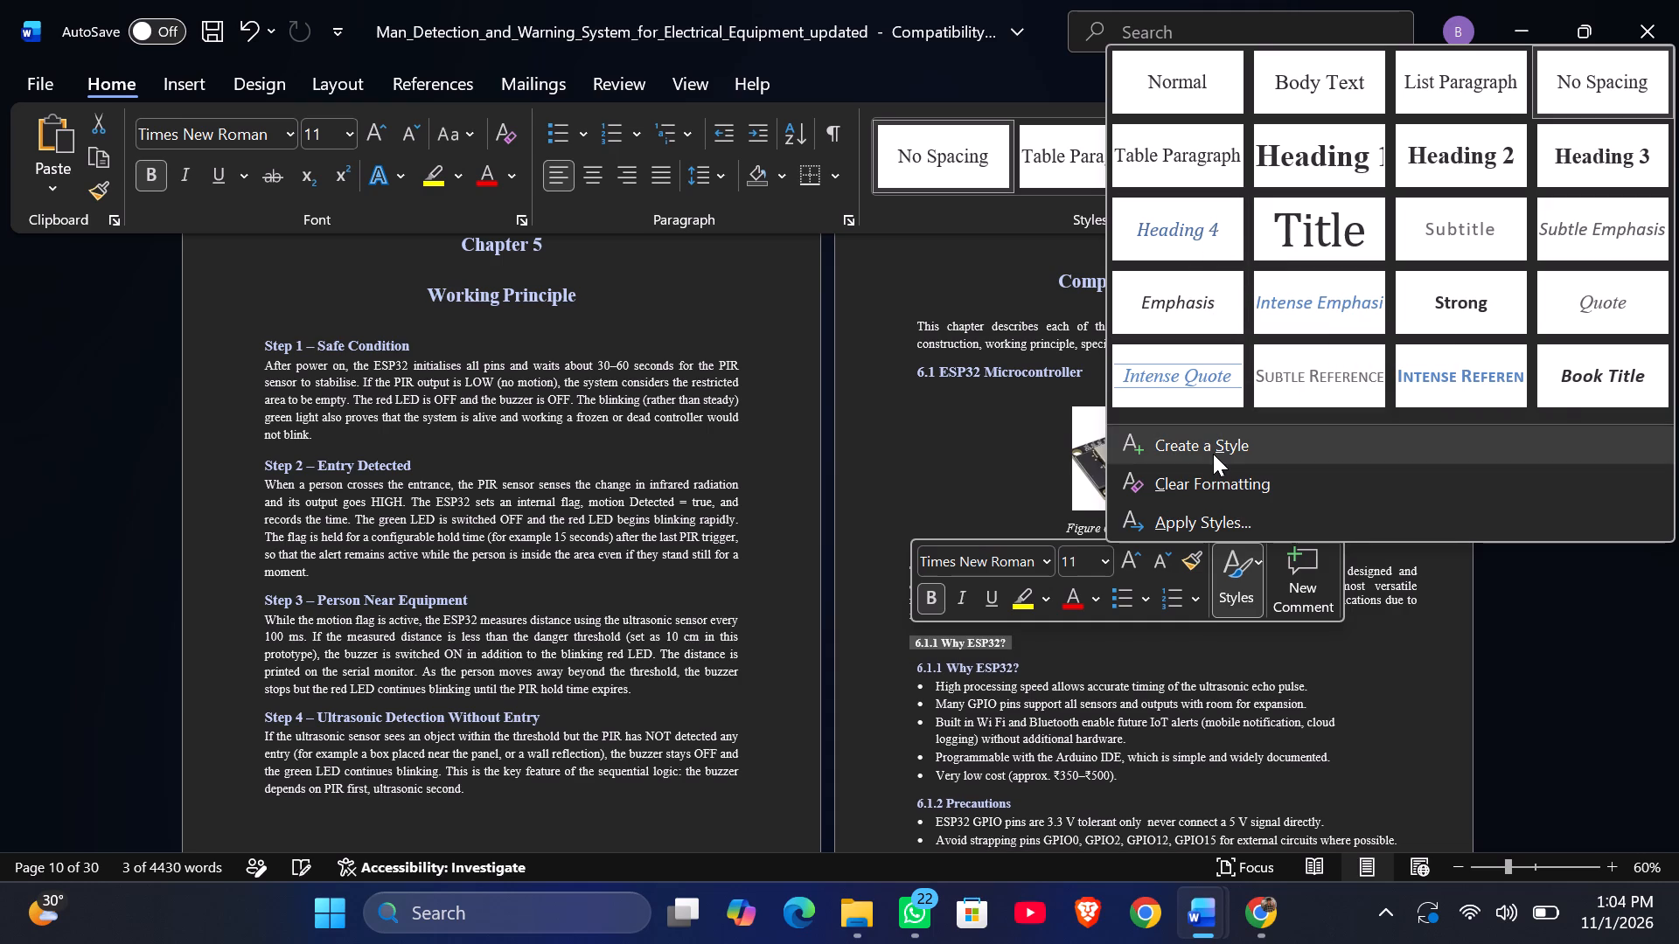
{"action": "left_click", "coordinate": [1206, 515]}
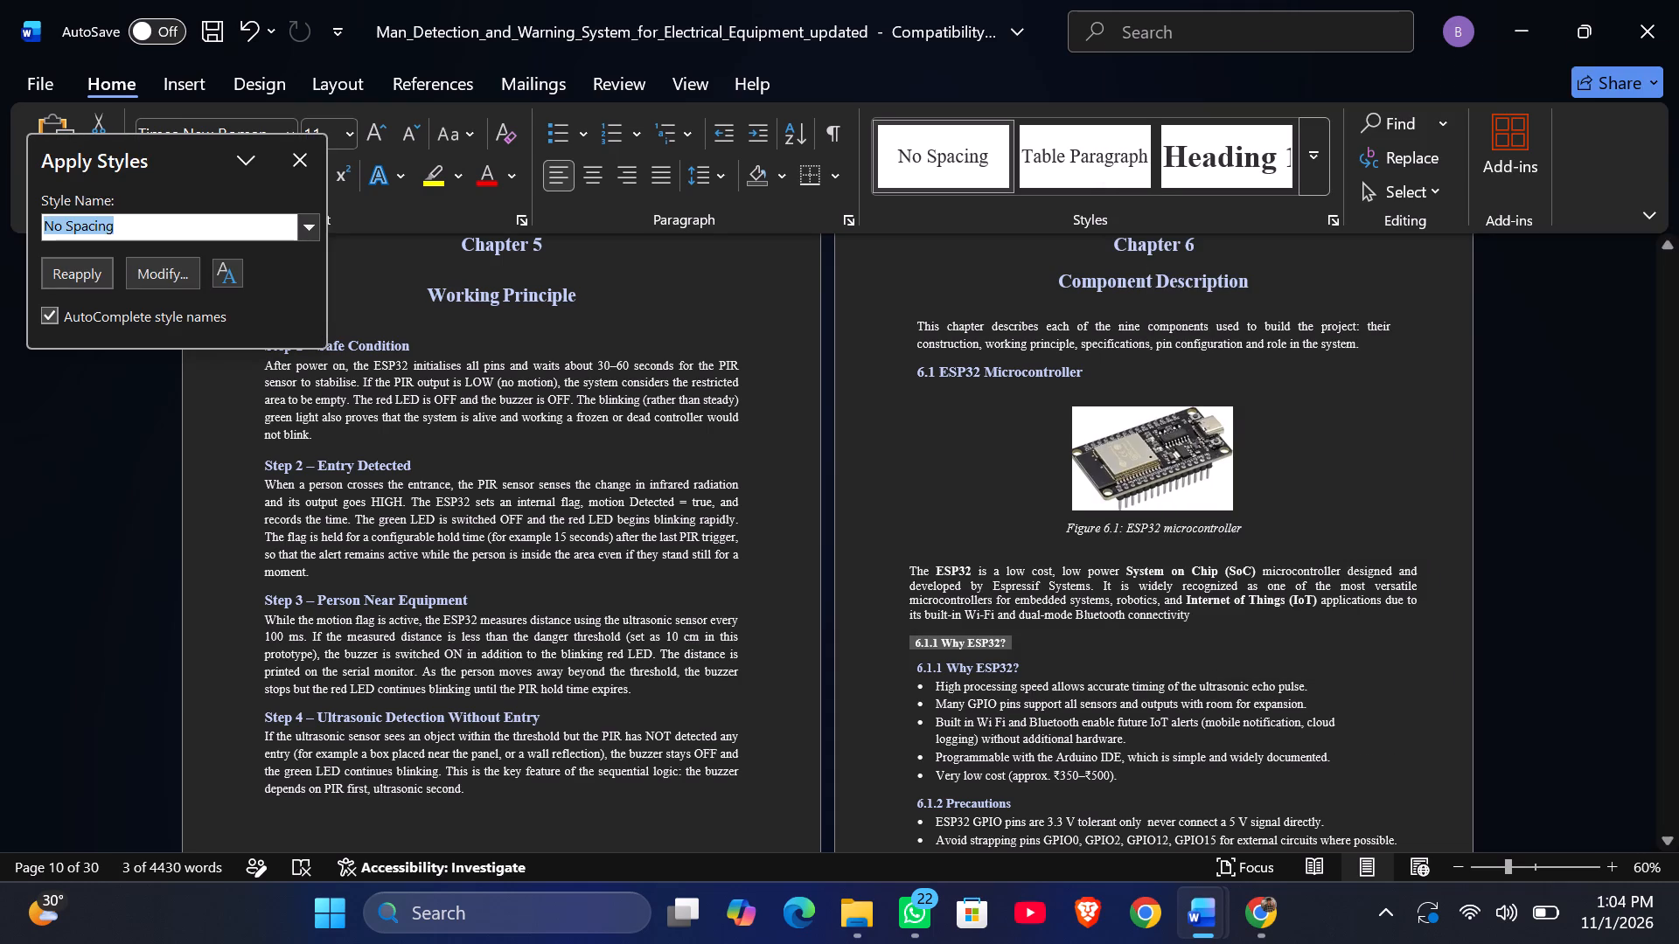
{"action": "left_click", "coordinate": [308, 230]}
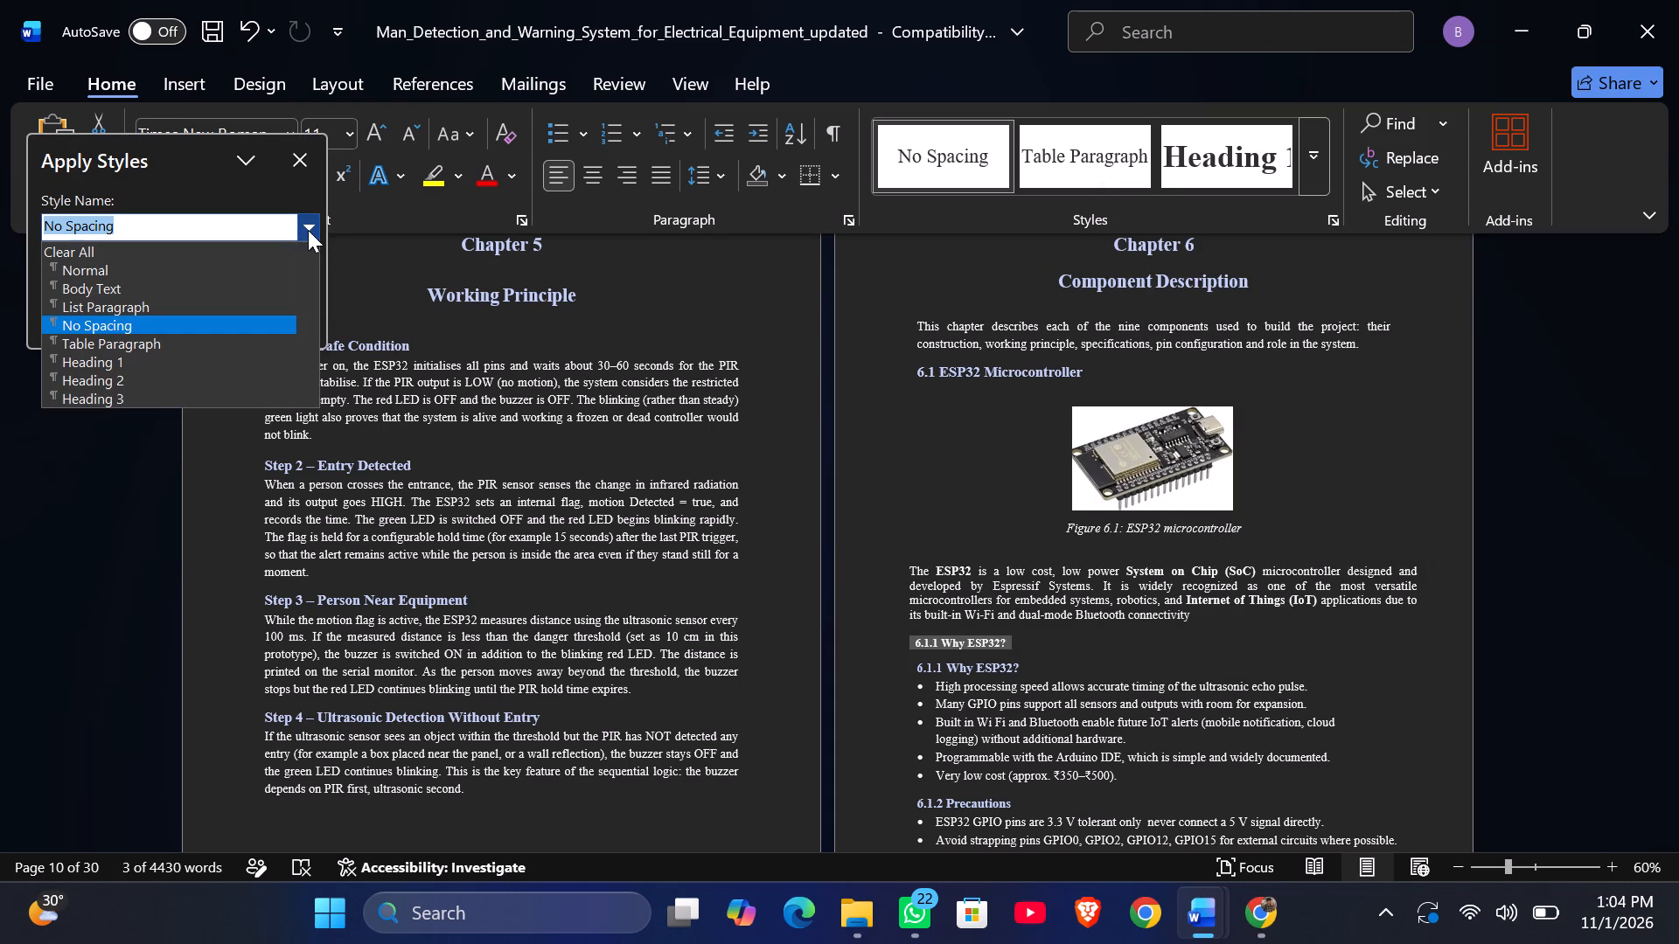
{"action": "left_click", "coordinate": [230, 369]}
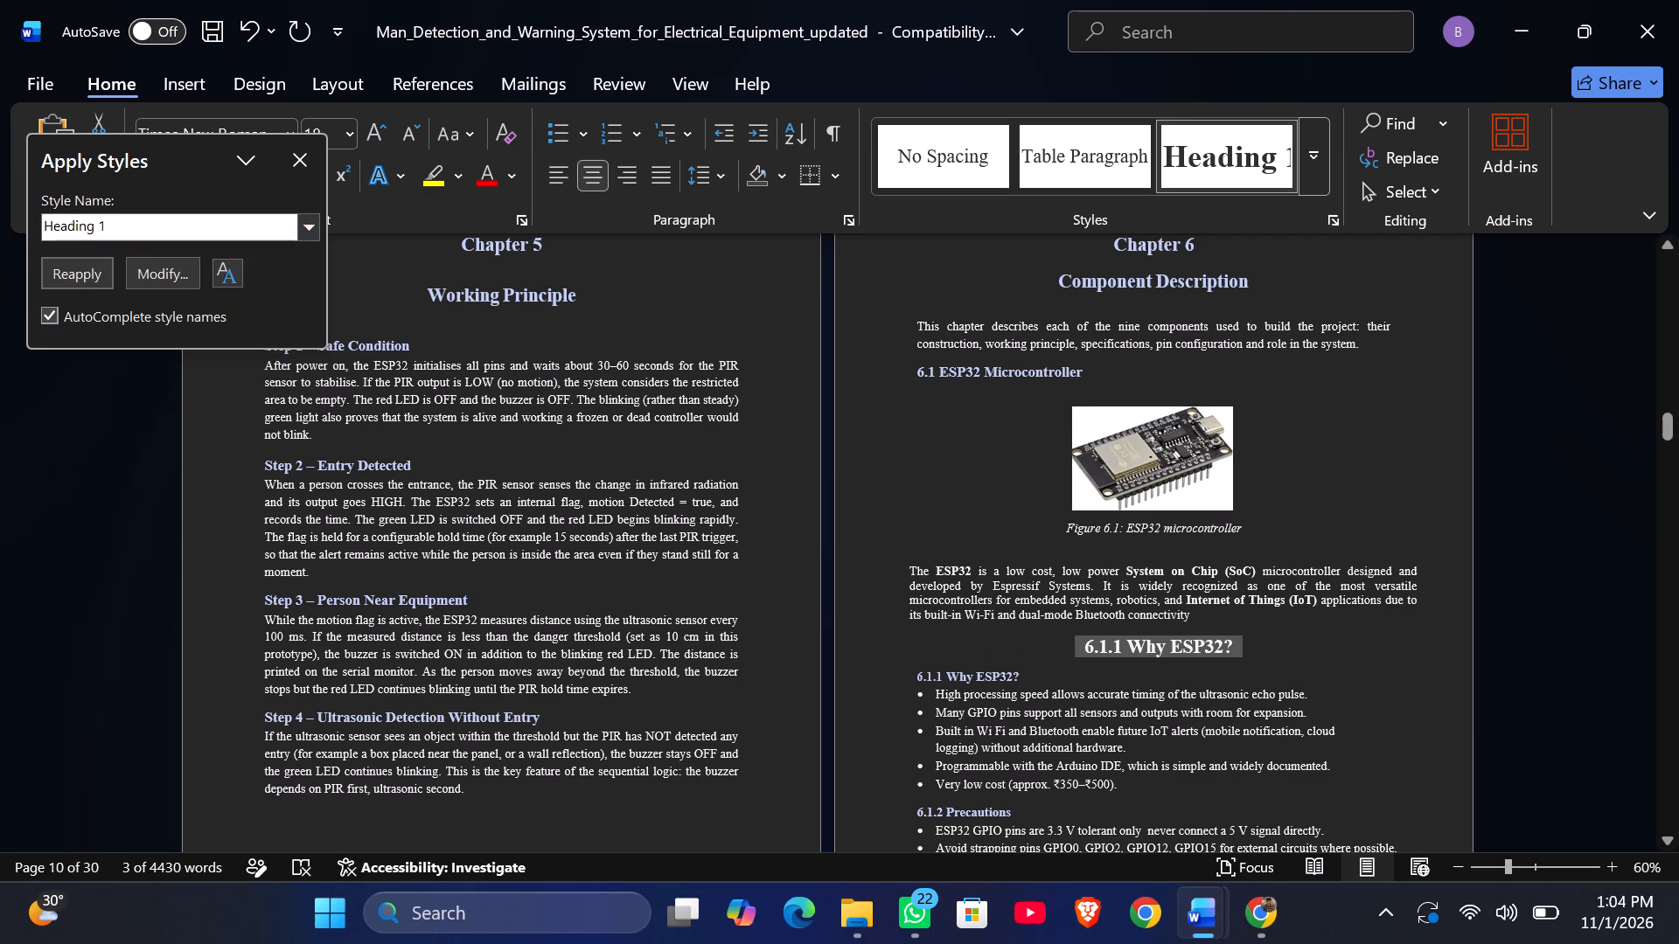
Apply the Heading 2 style to the newly added "6.1.1 Why ESP32?" line and open the full styles list.
{"action": "left_click", "coordinate": [299, 229]}
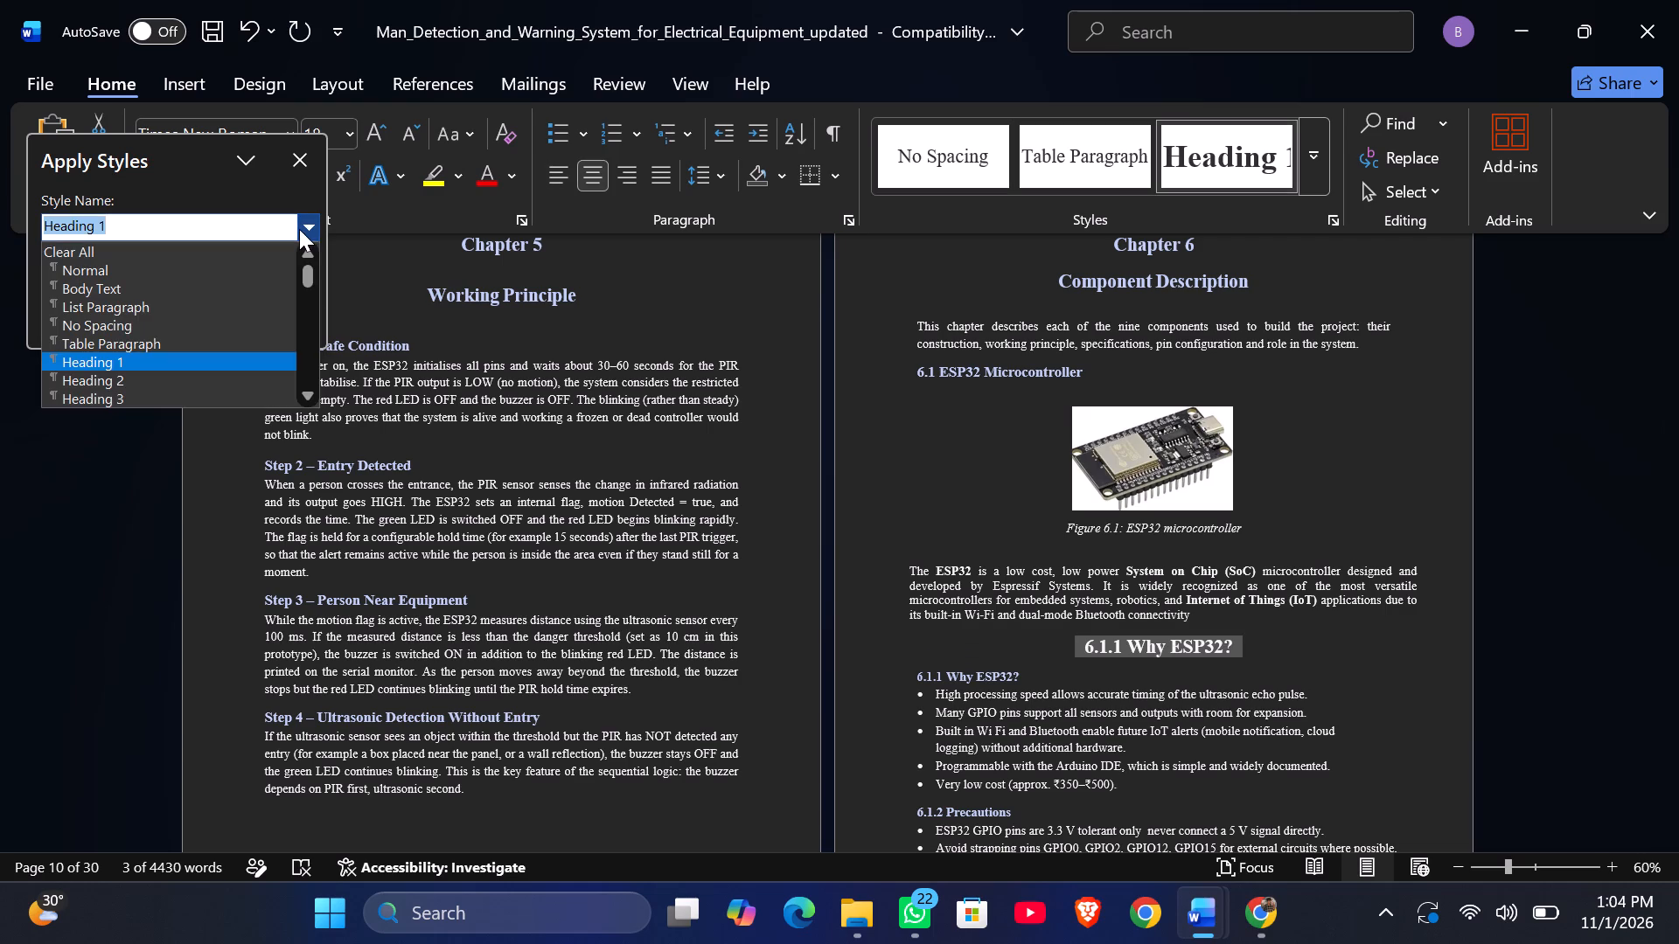
{"action": "left_click", "coordinate": [189, 382]}
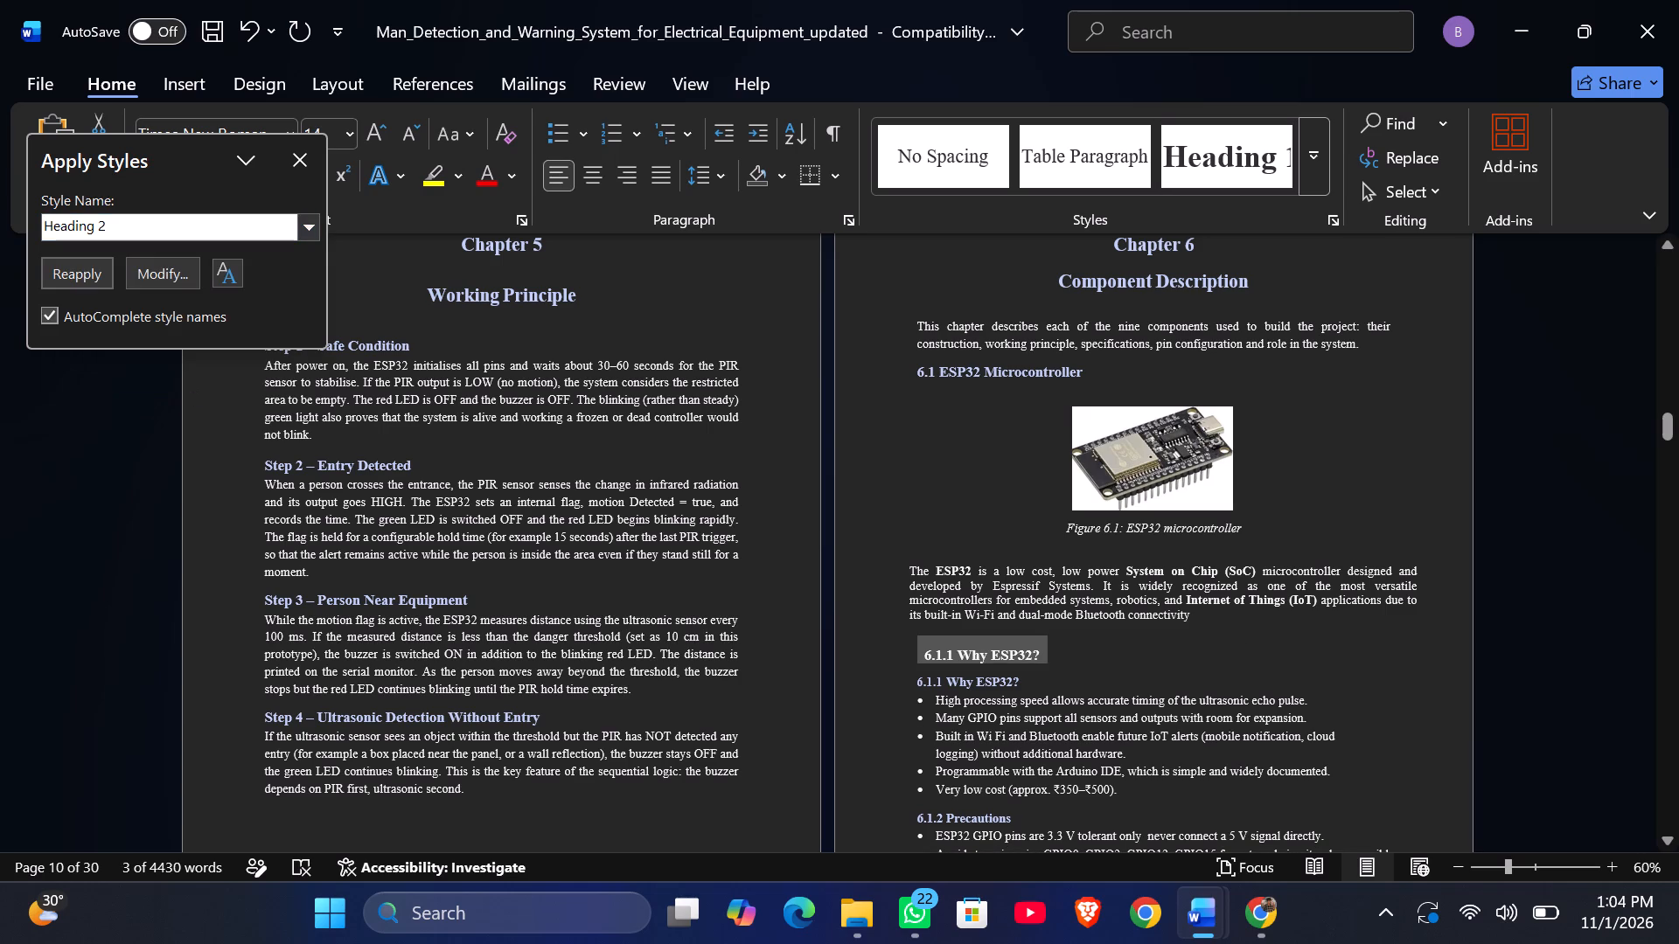
{"action": "left_click", "coordinate": [229, 276]}
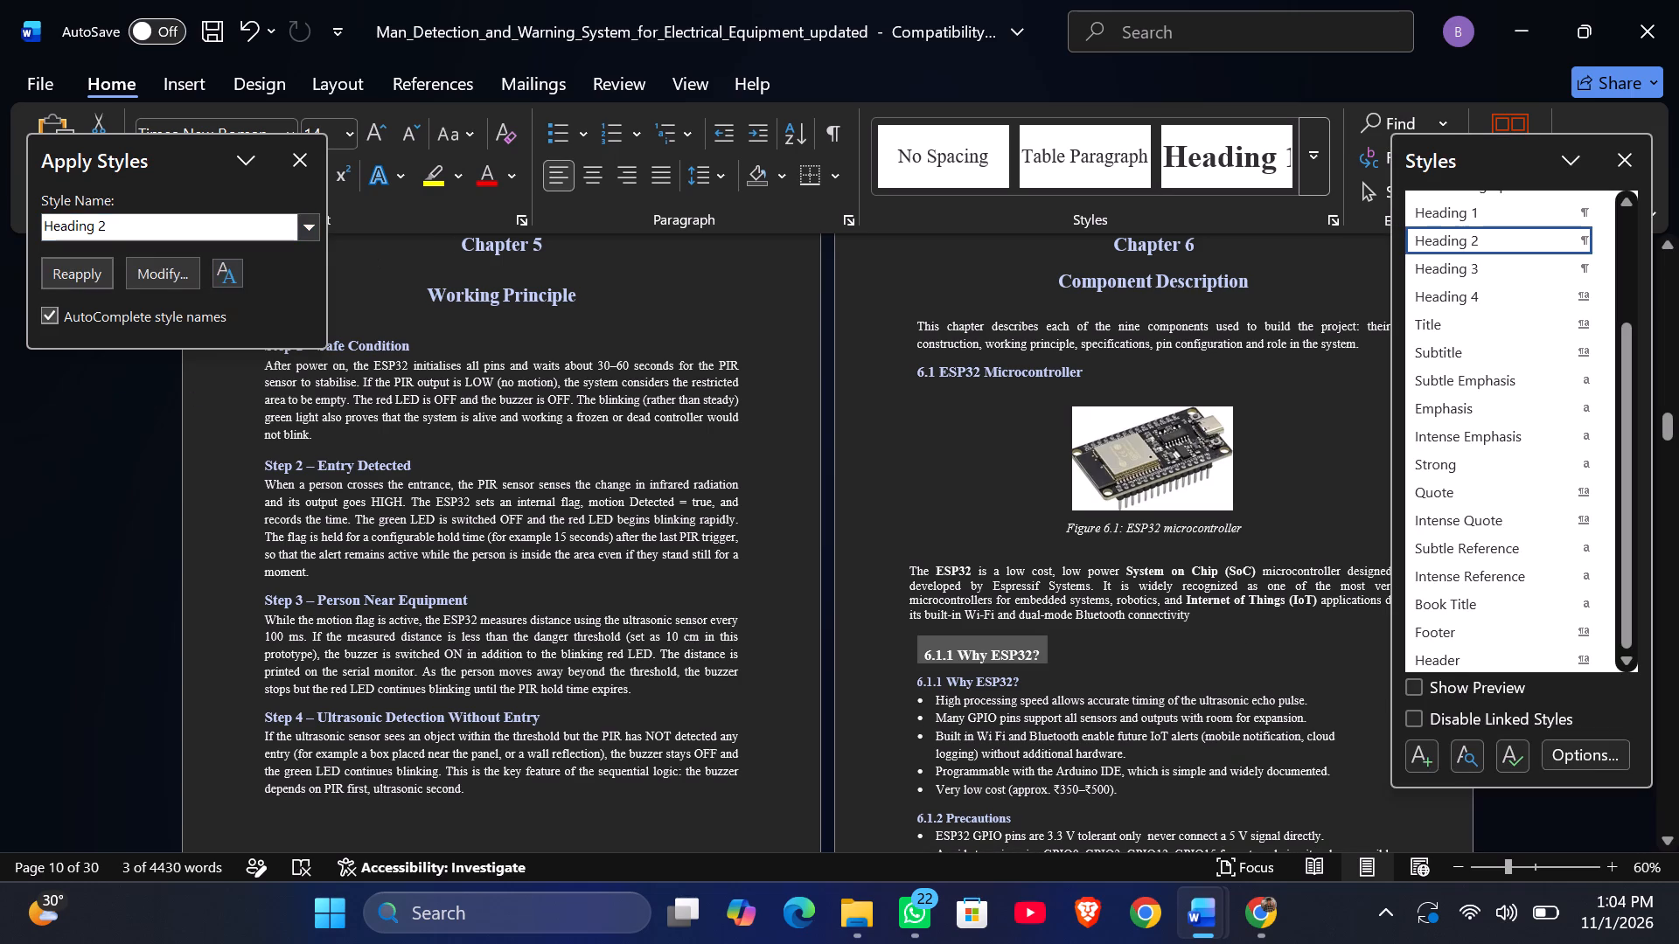
Set the font size of the entire new "6.1.1 Why ESP32?" heading, including its number, to 12.
{"action": "left_click", "coordinate": [1055, 642]}
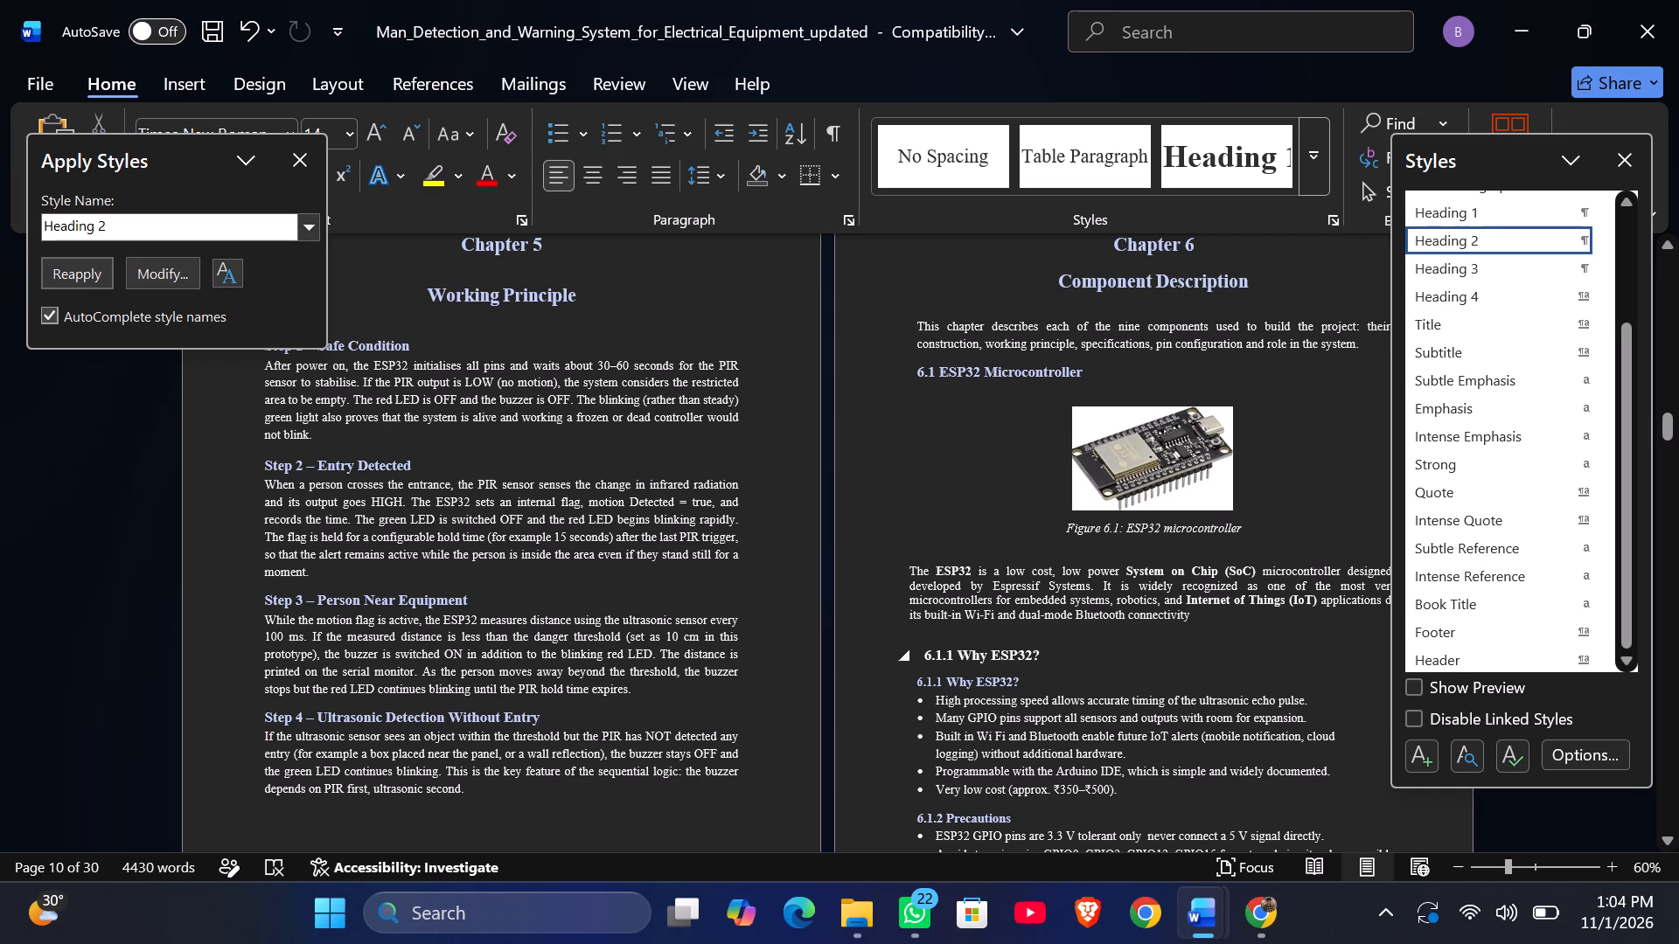
{"action": "left_click_drag", "start_coordinate": [1055, 642], "coordinate": [944, 652]}
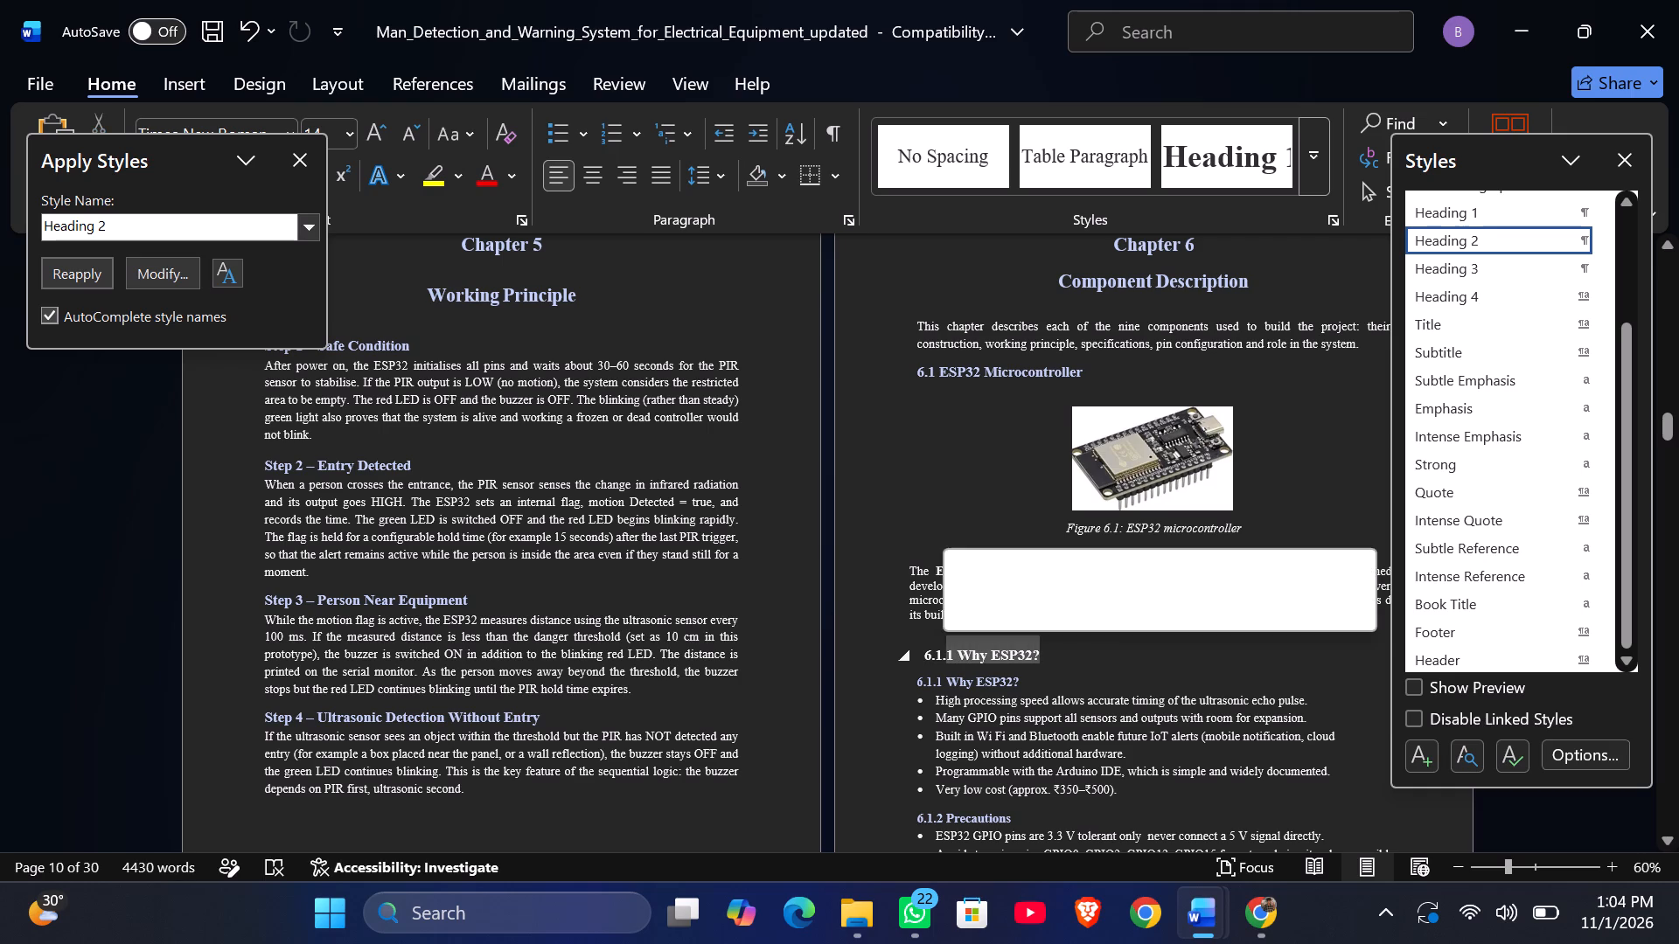
{"action": "left_click", "coordinate": [1135, 576]}
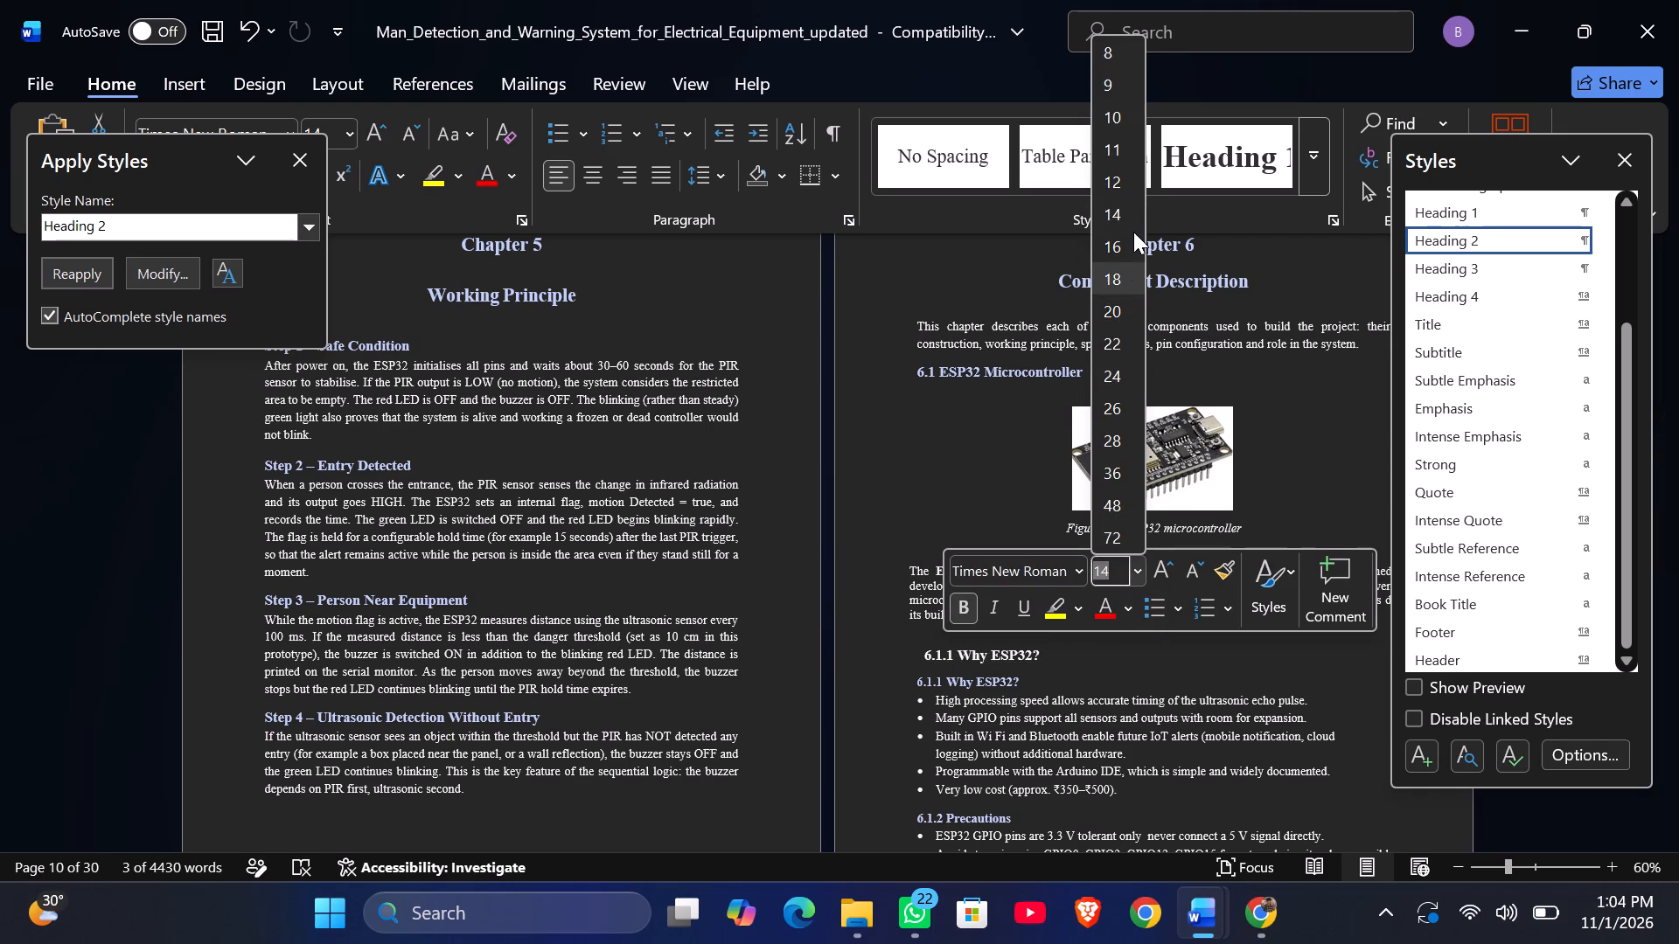
{"action": "left_click", "coordinate": [1115, 178]}
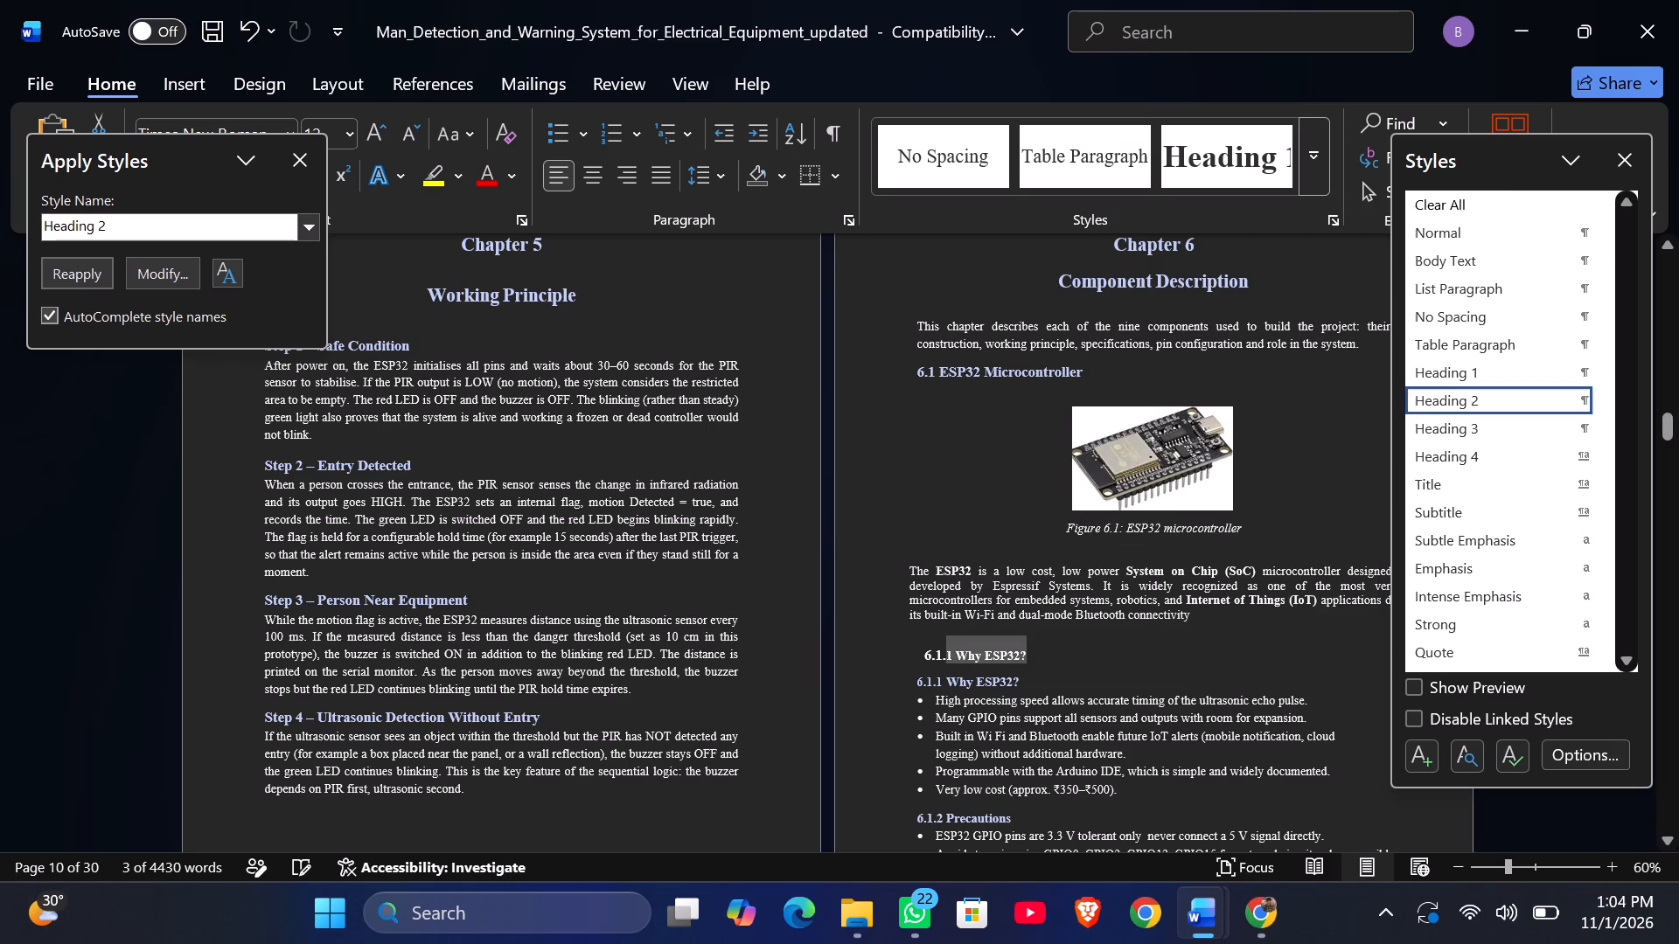
{"action": "left_click", "coordinate": [1030, 661]}
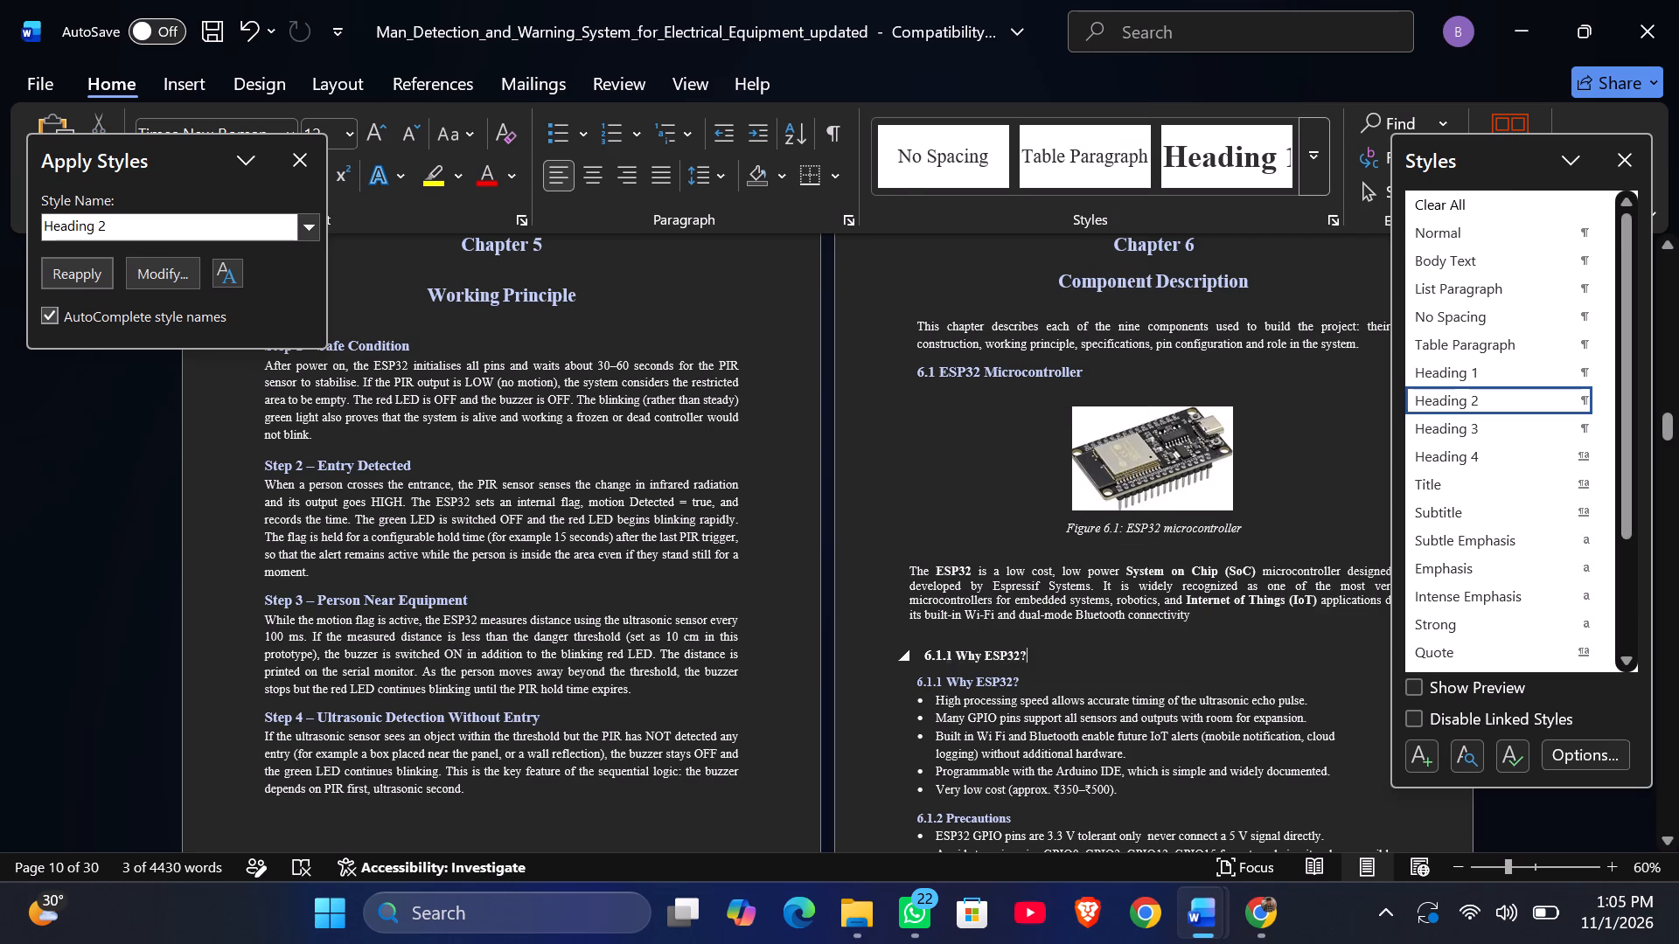
{"action": "left_click_drag", "start_coordinate": [1030, 661], "coordinate": [922, 655]}
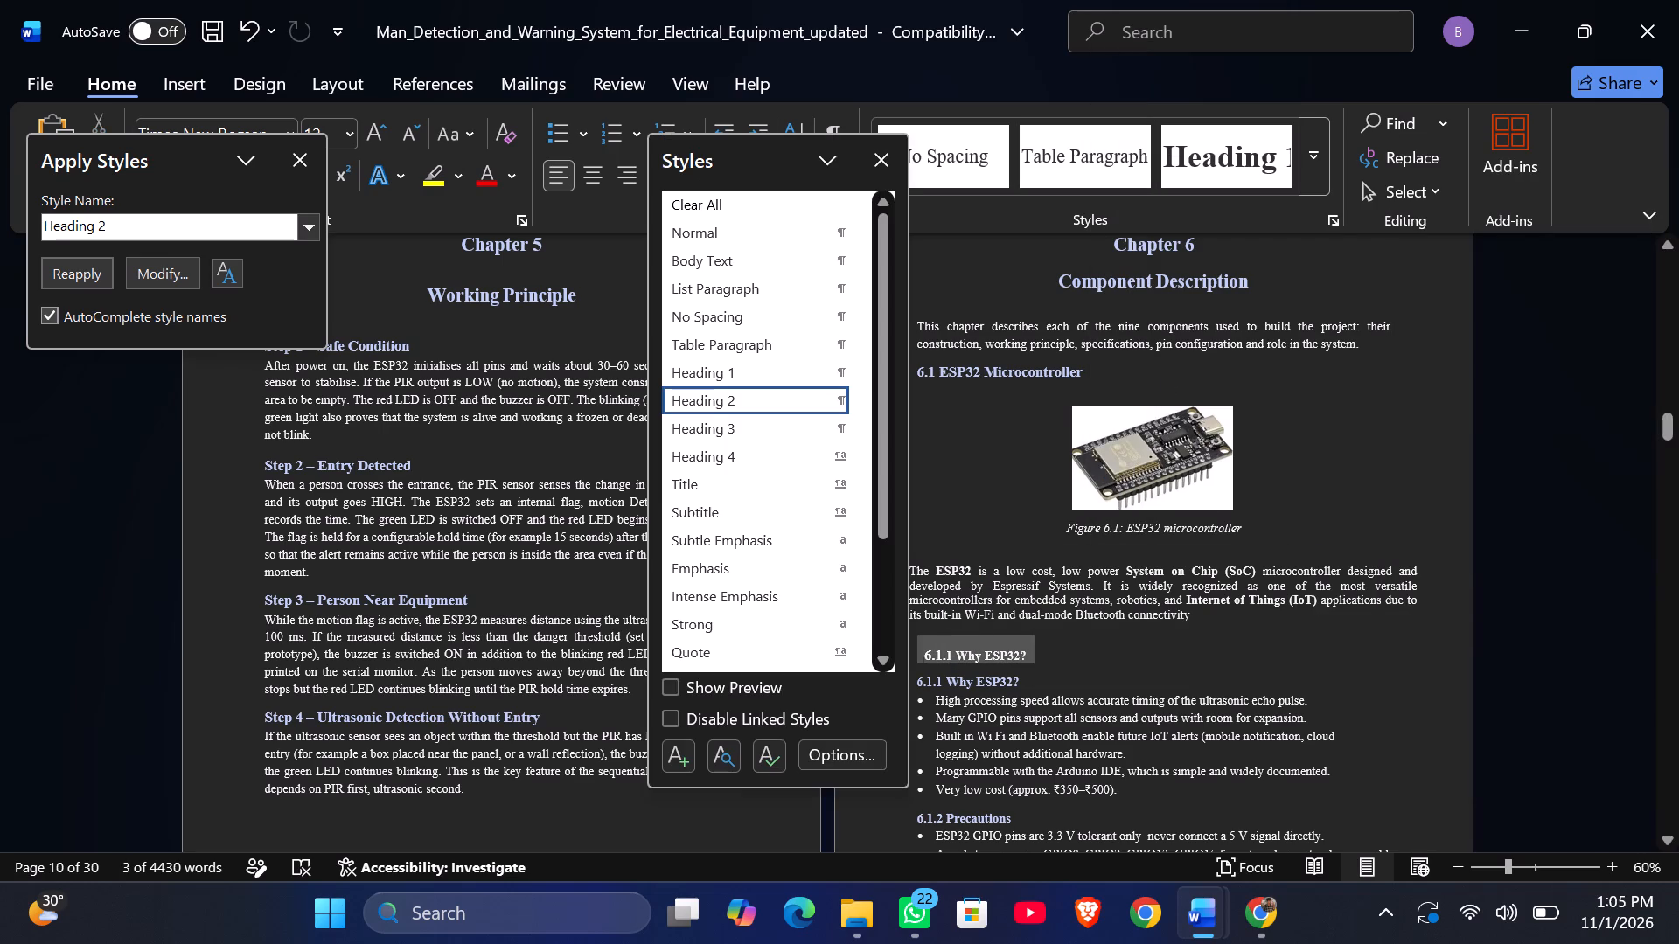
{"action": "left_click_drag", "start_coordinate": [922, 655], "coordinate": [923, 653]}
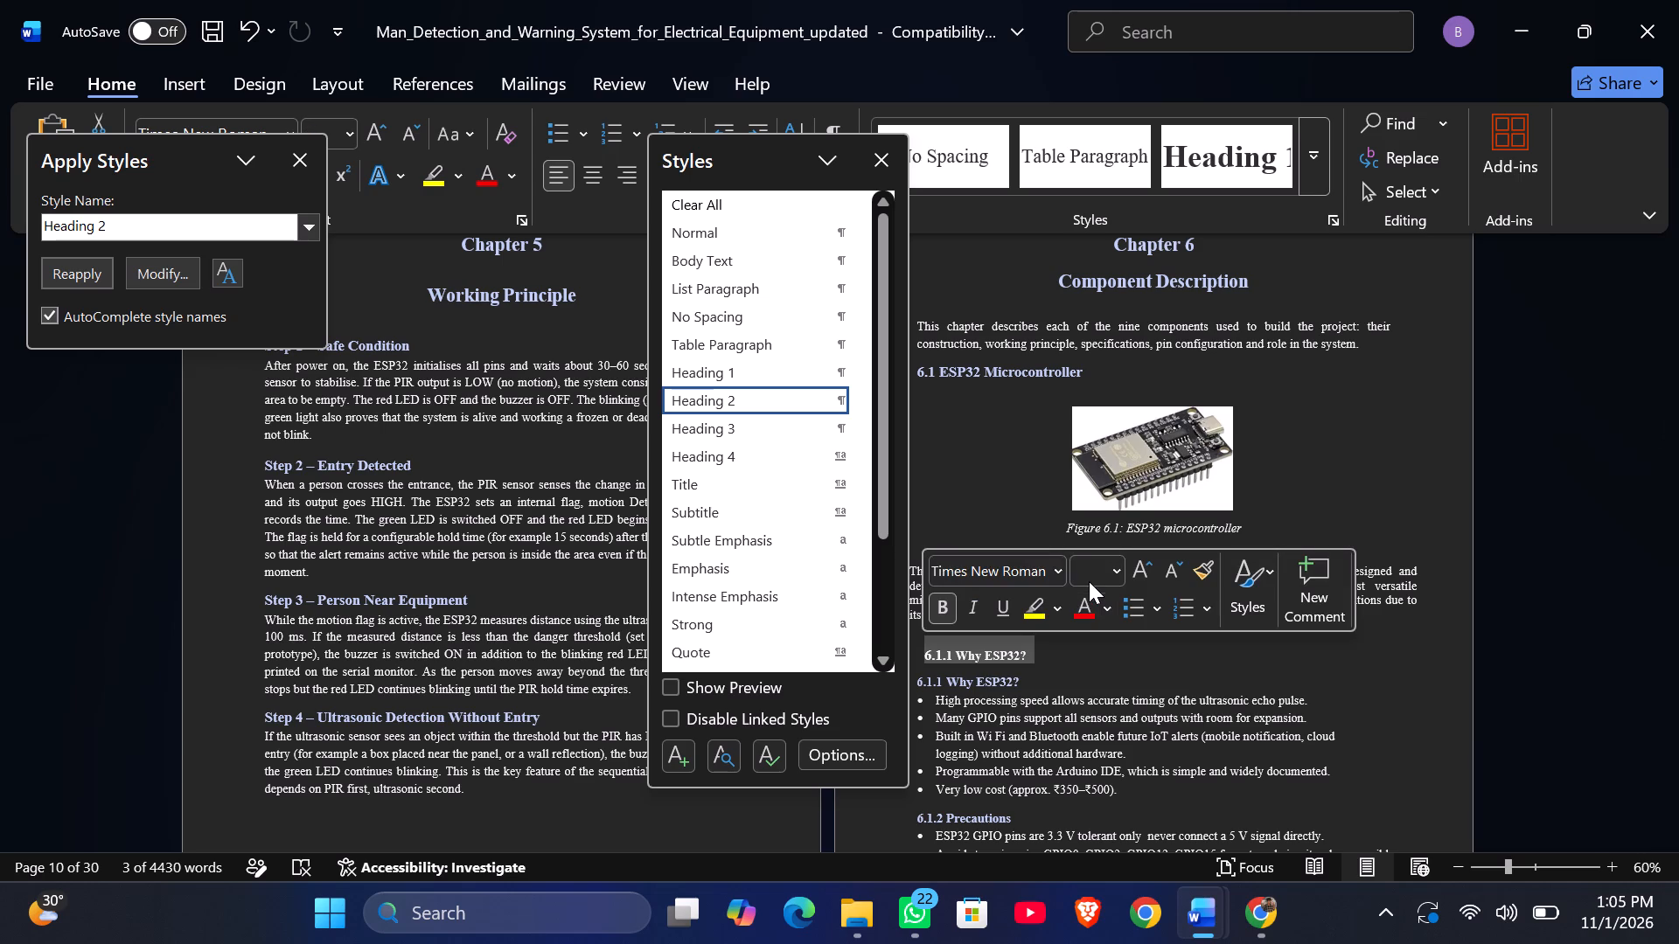
{"action": "left_click", "coordinate": [1089, 581]}
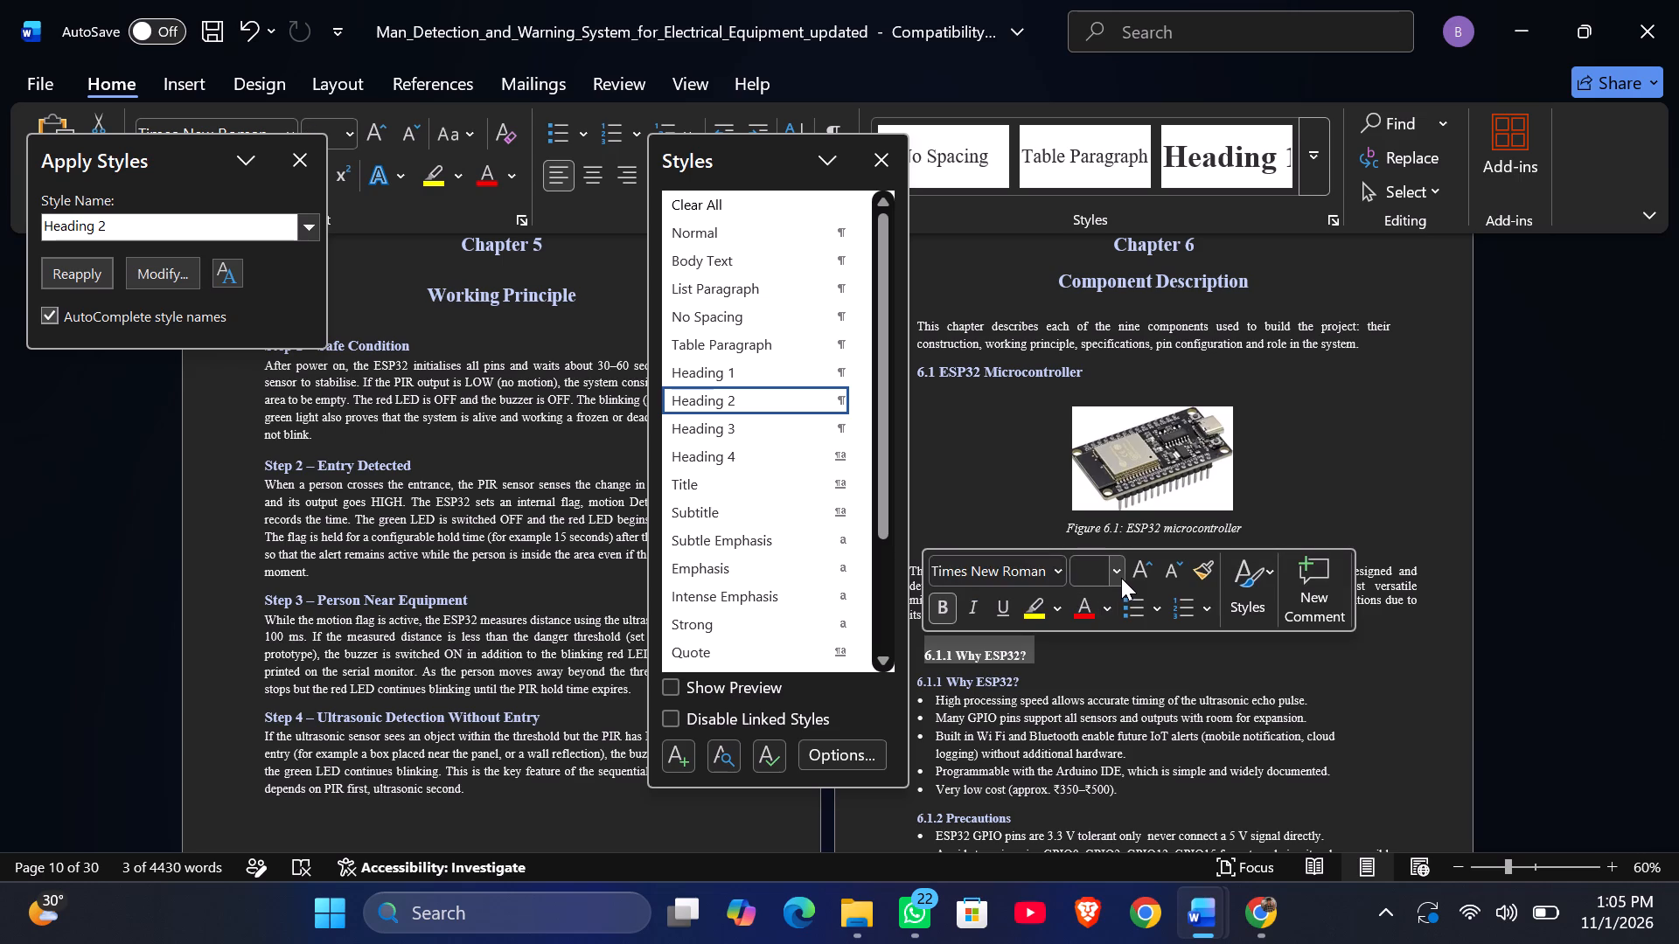
{"action": "left_click", "coordinate": [1122, 579]}
{"action": "left_click", "coordinate": [1100, 183]}
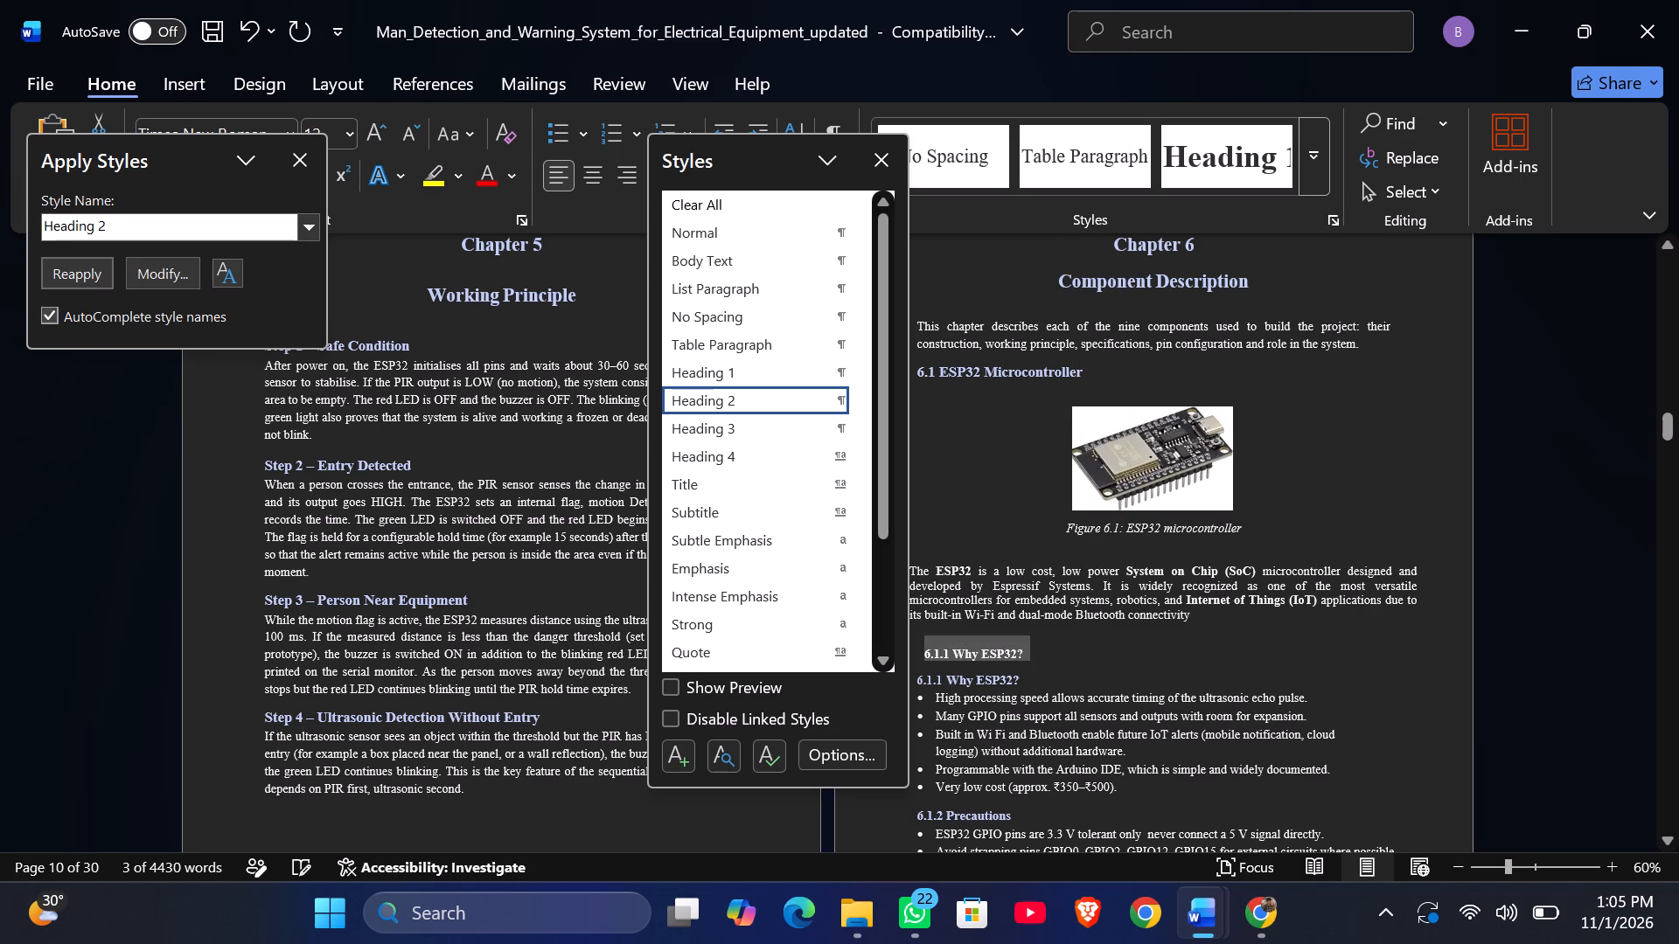
{"action": "left_click_drag", "start_coordinate": [1040, 653], "coordinate": [965, 649]}
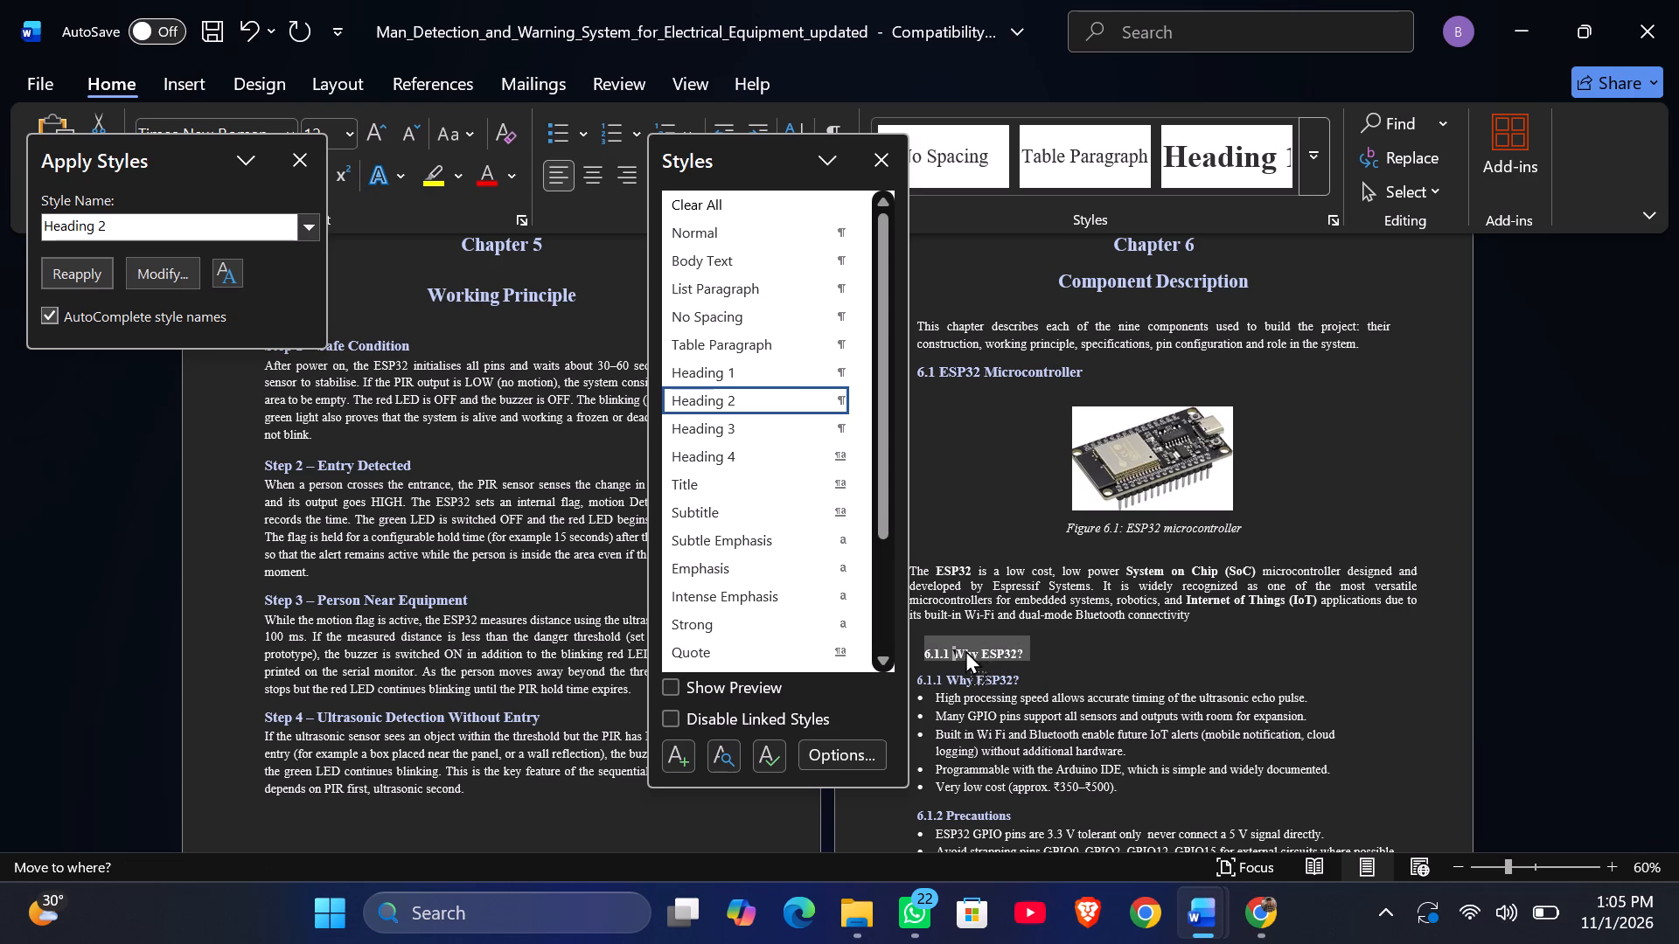
{"action": "left_click_drag", "start_coordinate": [965, 649], "coordinate": [1070, 636]}
{"action": "left_click", "coordinate": [1070, 637]}
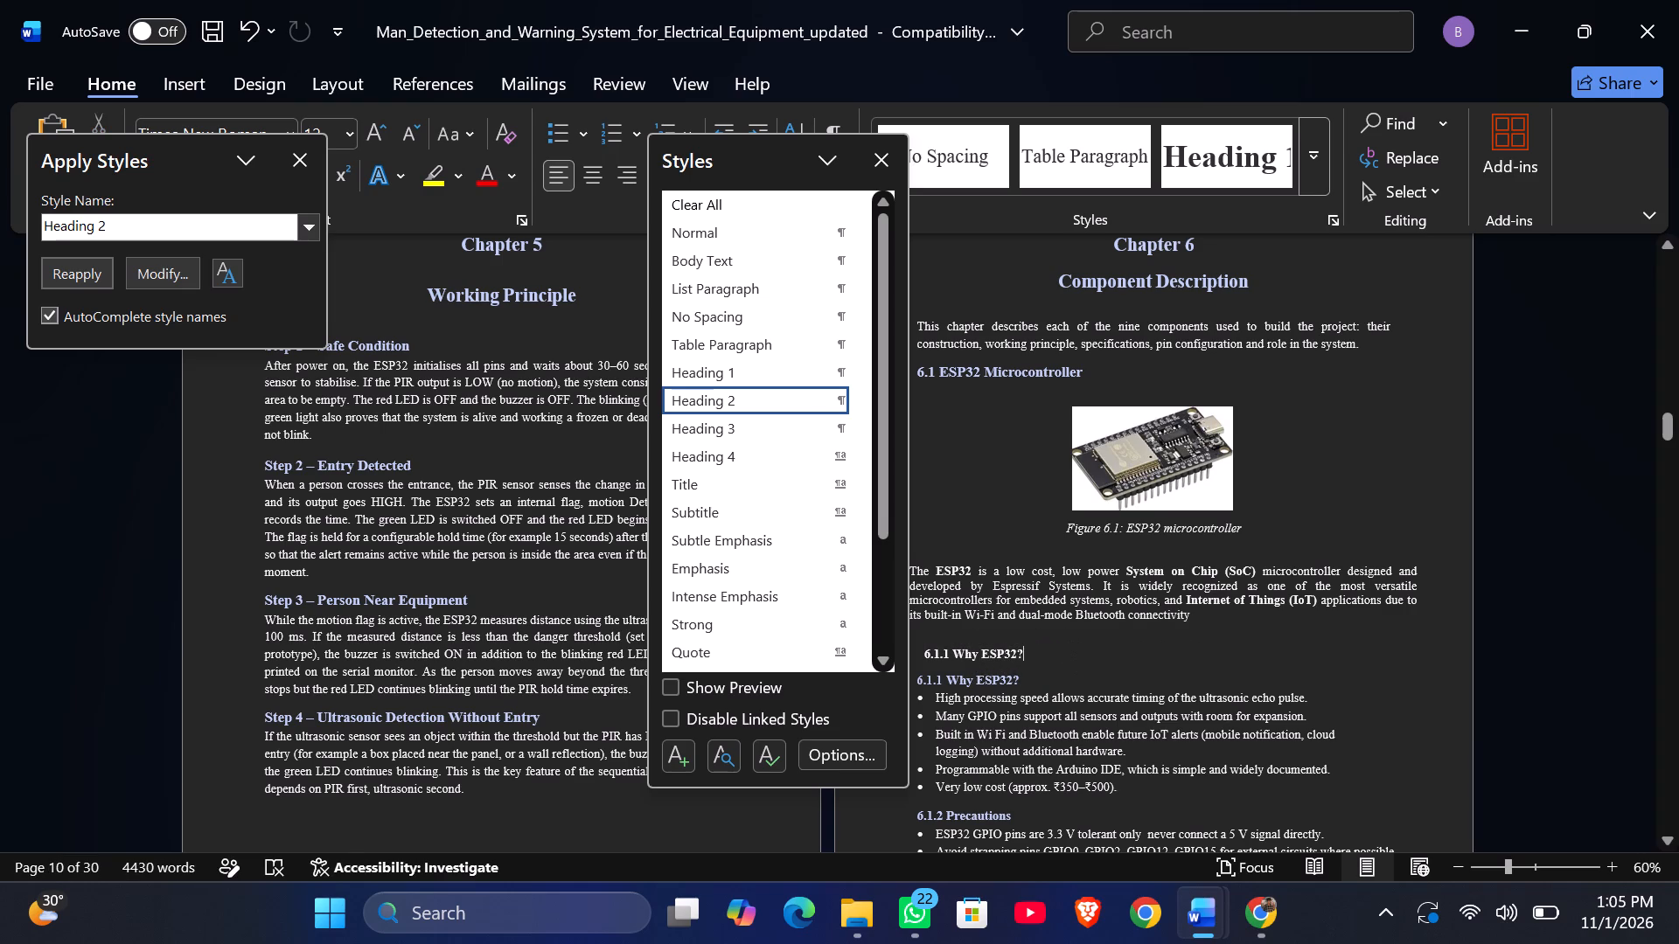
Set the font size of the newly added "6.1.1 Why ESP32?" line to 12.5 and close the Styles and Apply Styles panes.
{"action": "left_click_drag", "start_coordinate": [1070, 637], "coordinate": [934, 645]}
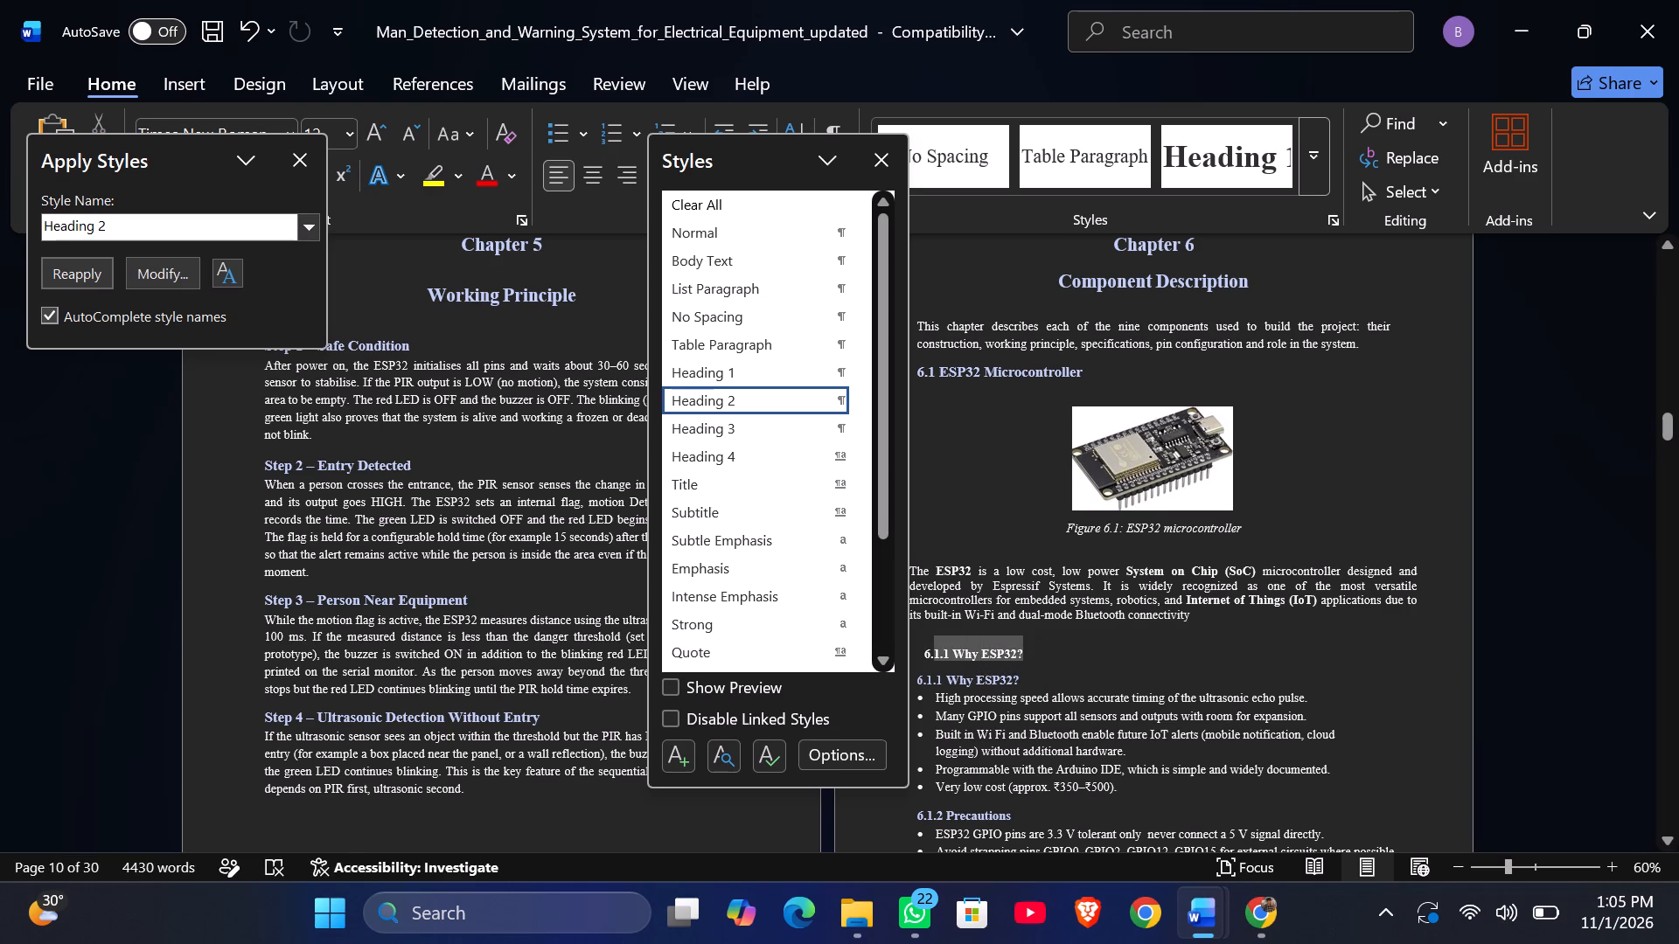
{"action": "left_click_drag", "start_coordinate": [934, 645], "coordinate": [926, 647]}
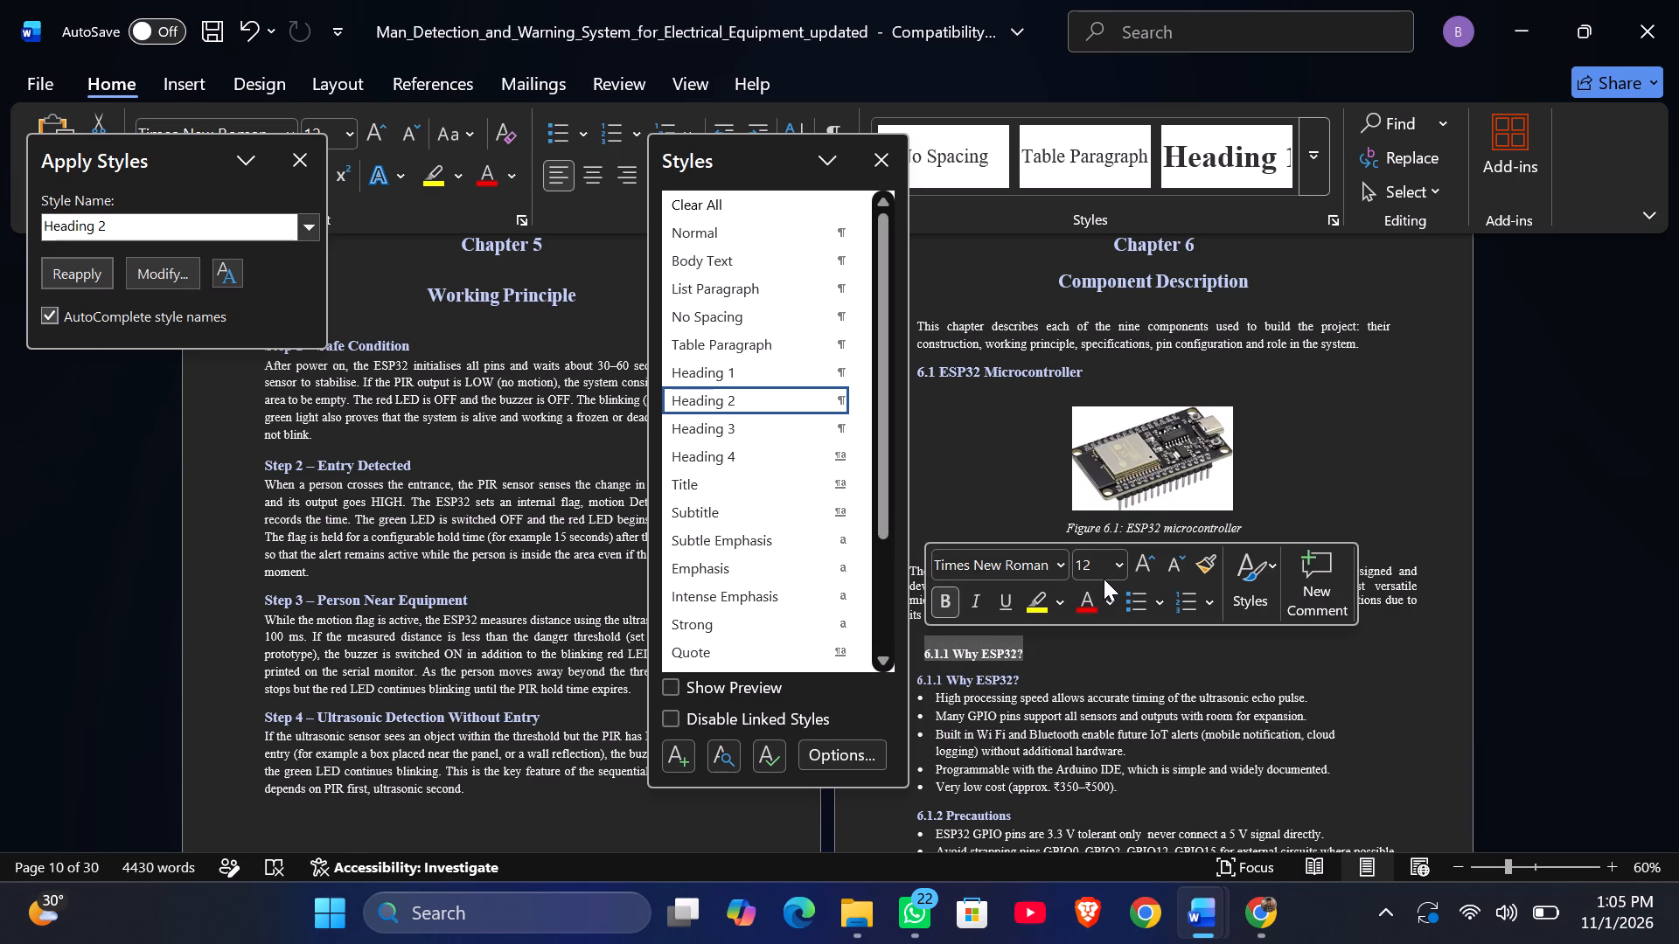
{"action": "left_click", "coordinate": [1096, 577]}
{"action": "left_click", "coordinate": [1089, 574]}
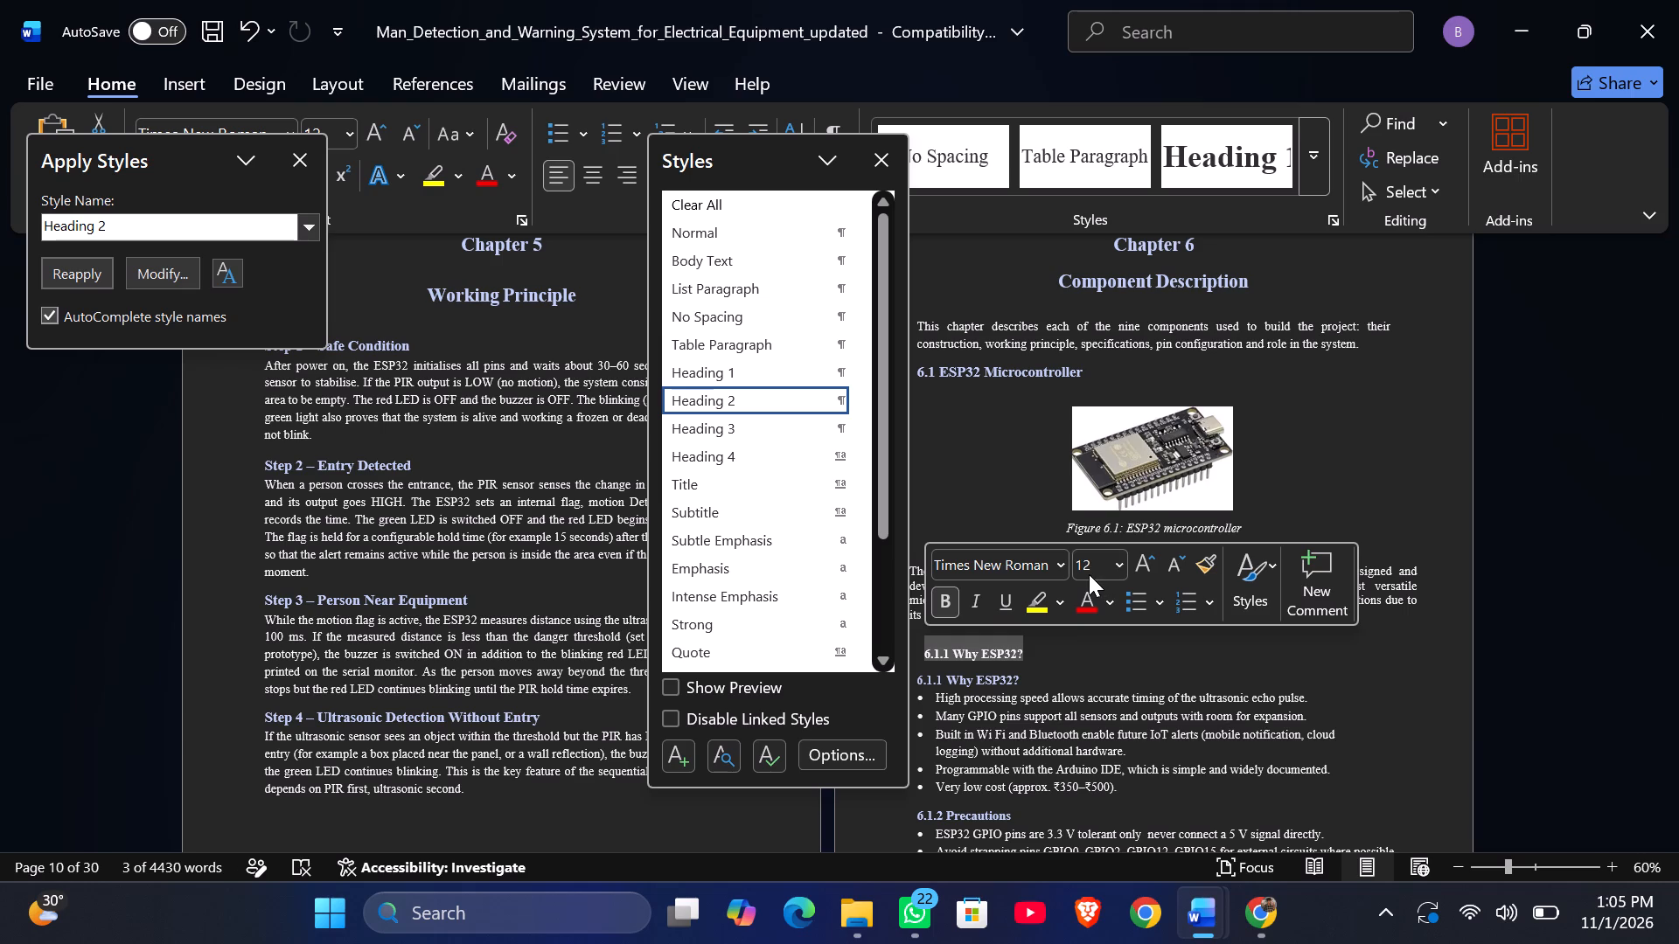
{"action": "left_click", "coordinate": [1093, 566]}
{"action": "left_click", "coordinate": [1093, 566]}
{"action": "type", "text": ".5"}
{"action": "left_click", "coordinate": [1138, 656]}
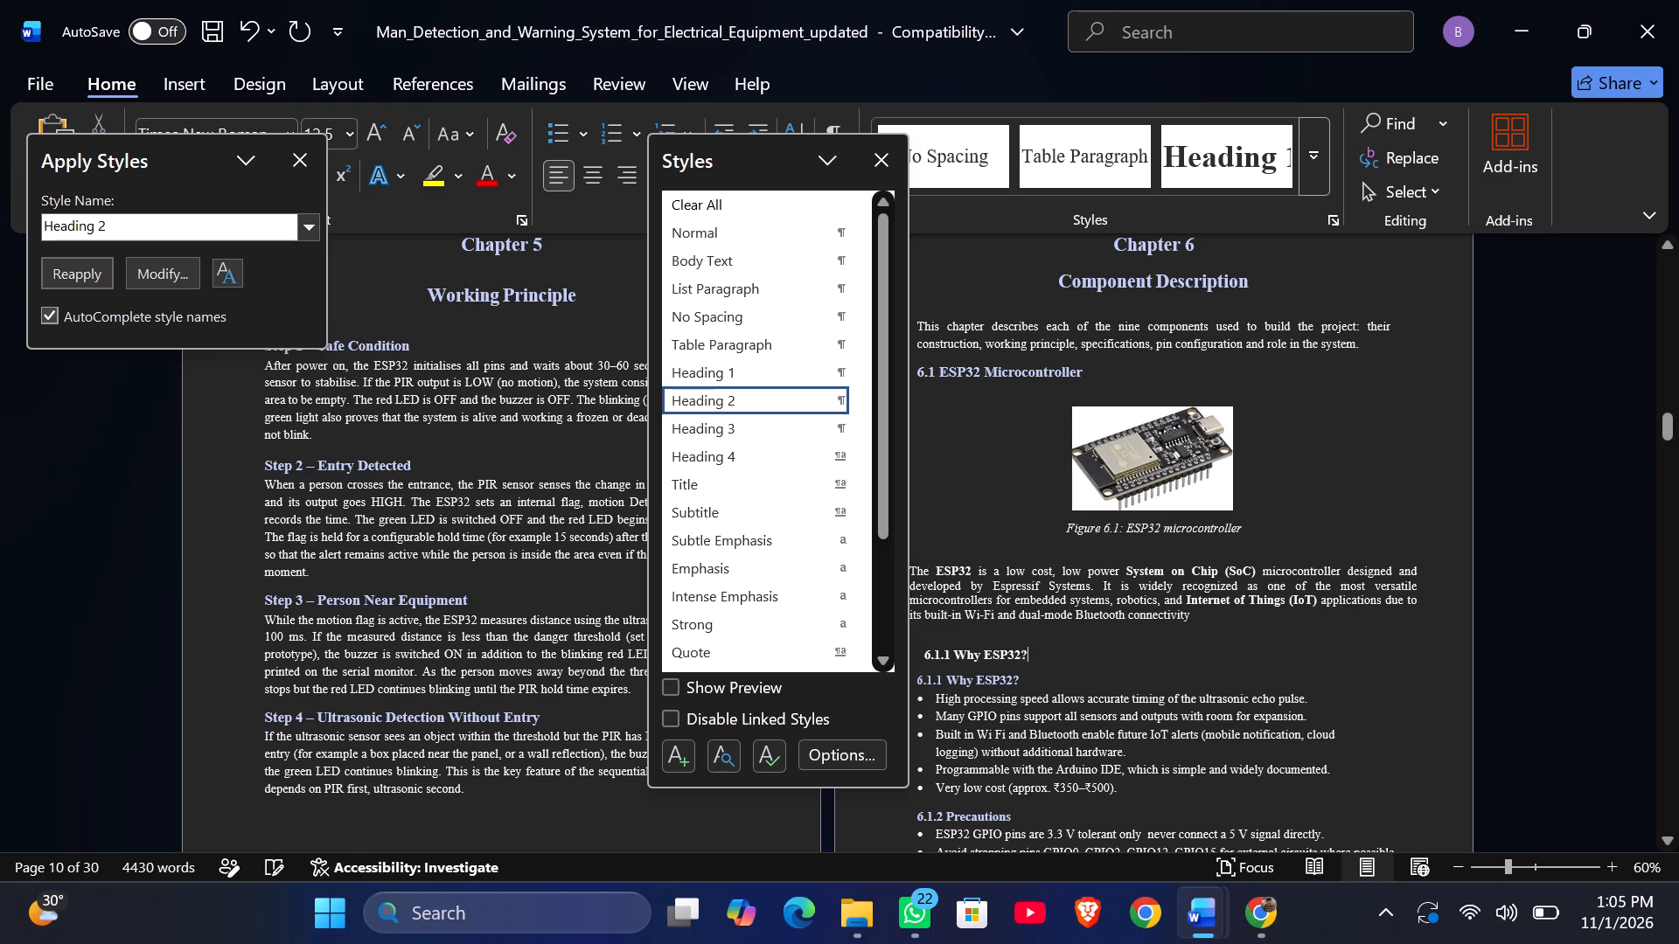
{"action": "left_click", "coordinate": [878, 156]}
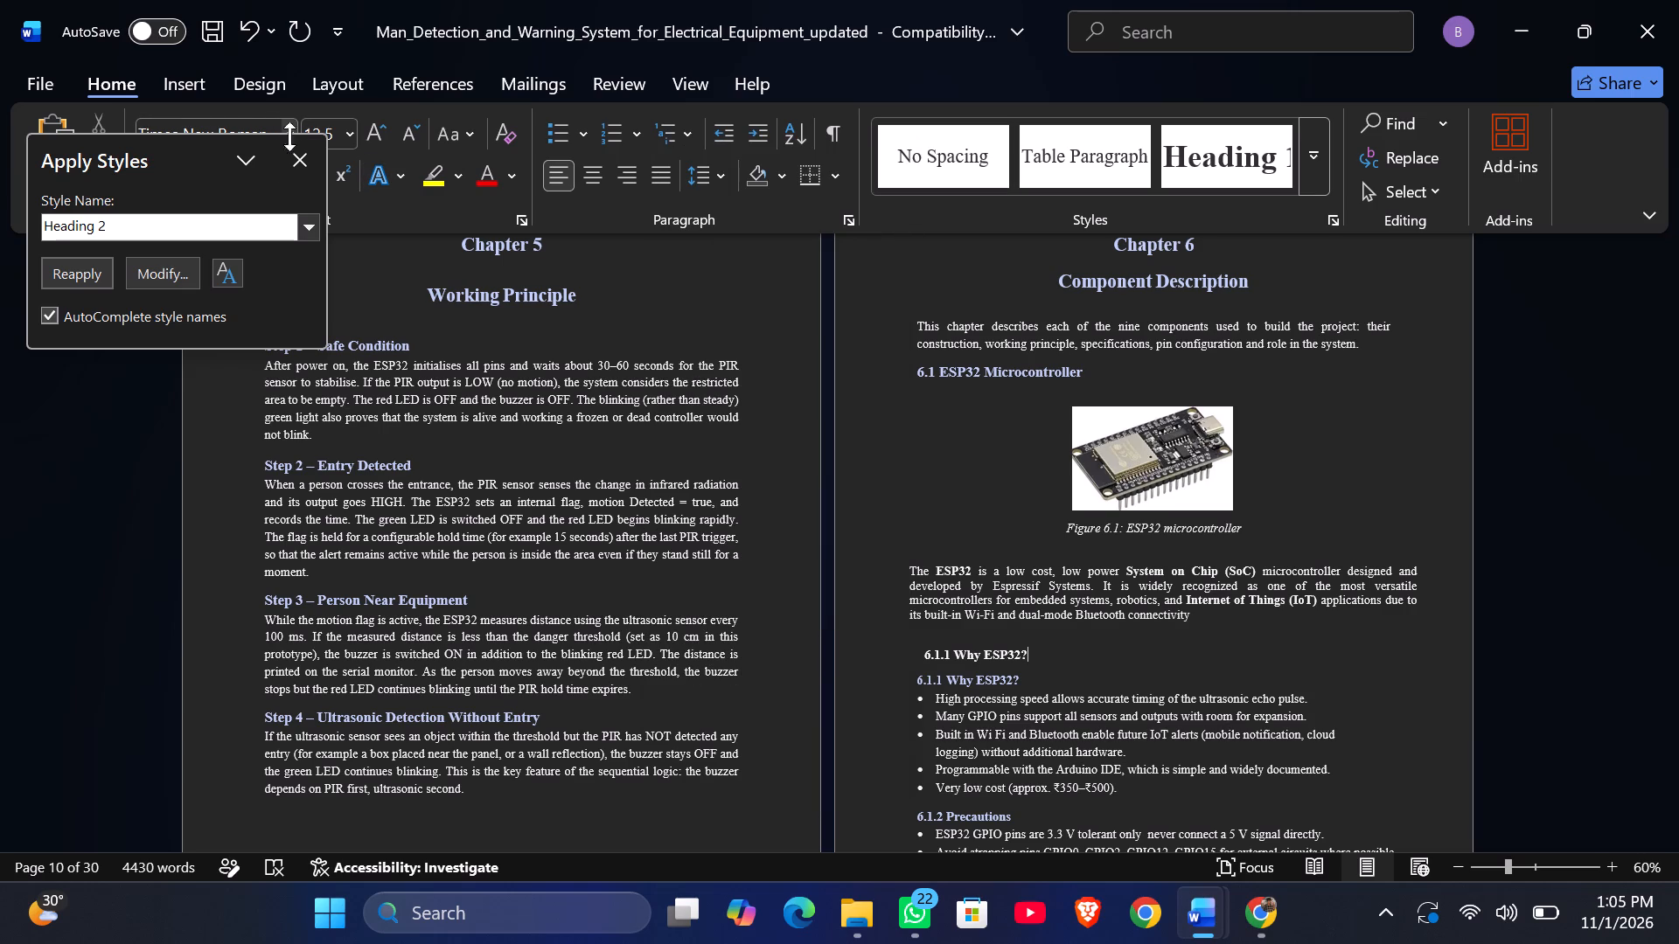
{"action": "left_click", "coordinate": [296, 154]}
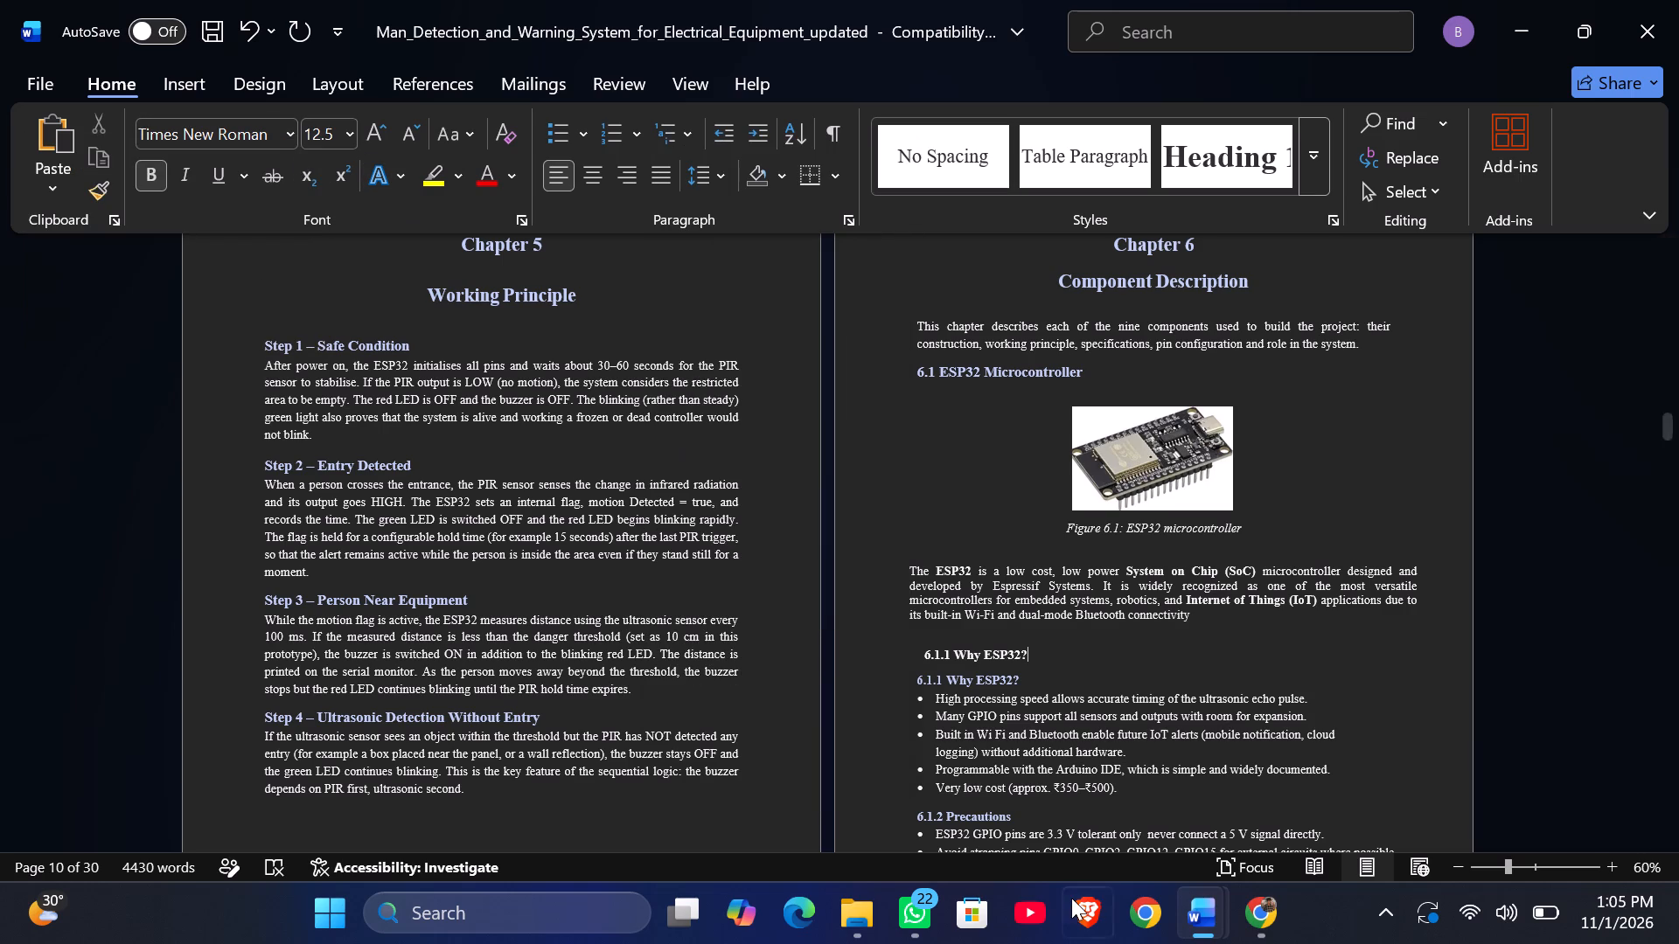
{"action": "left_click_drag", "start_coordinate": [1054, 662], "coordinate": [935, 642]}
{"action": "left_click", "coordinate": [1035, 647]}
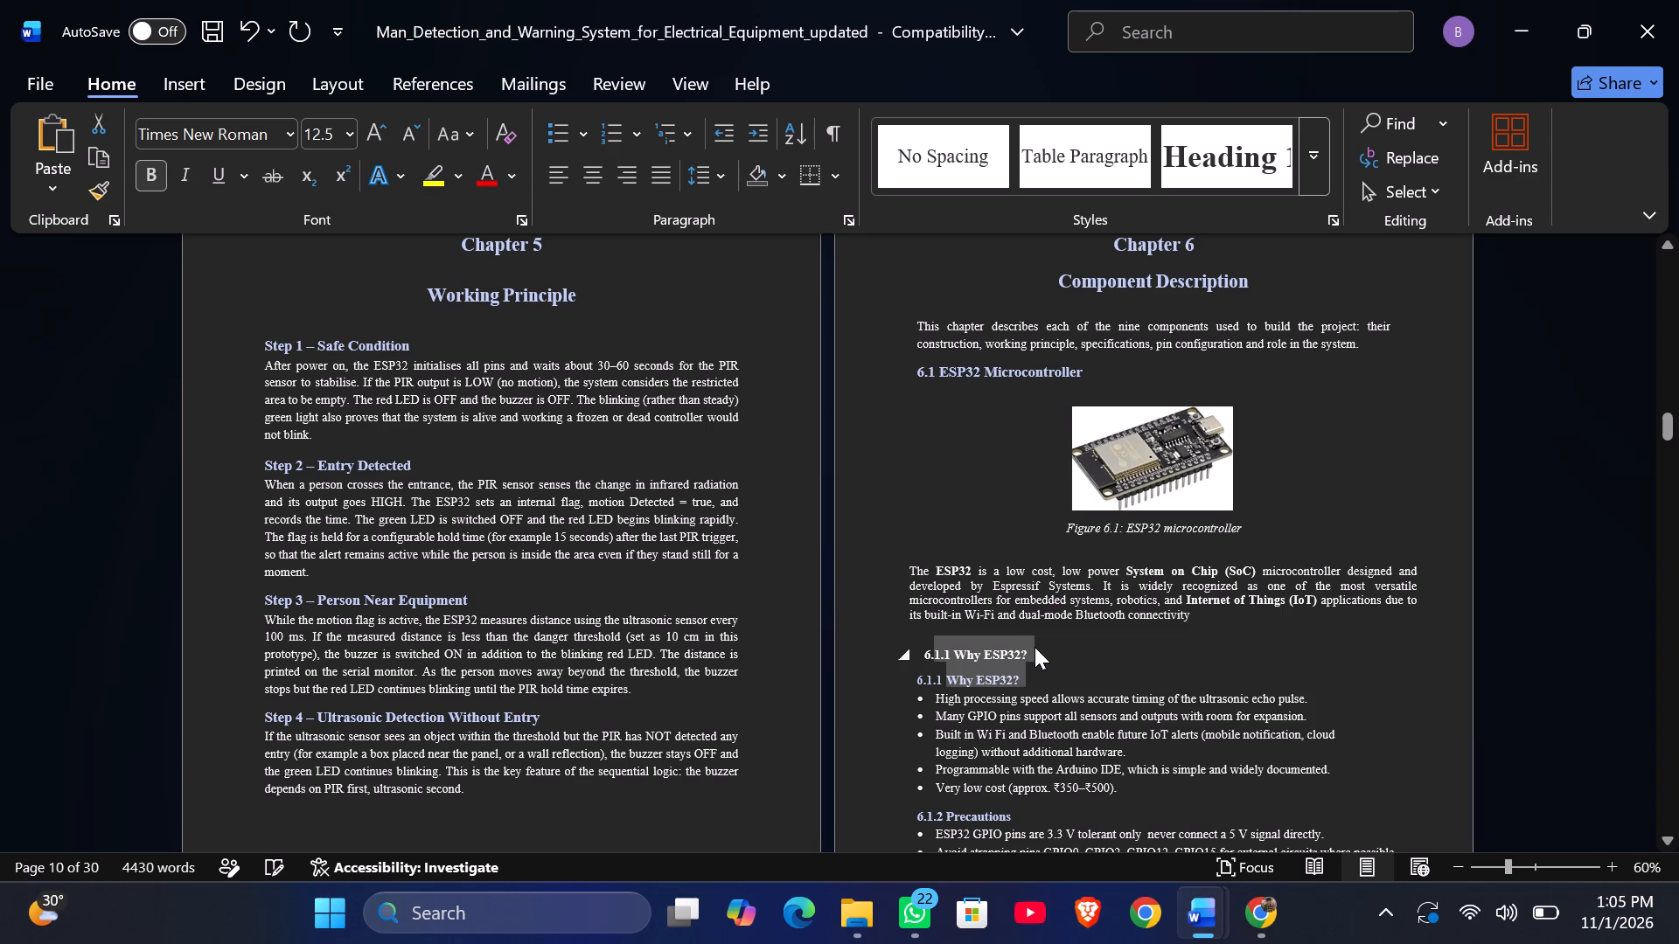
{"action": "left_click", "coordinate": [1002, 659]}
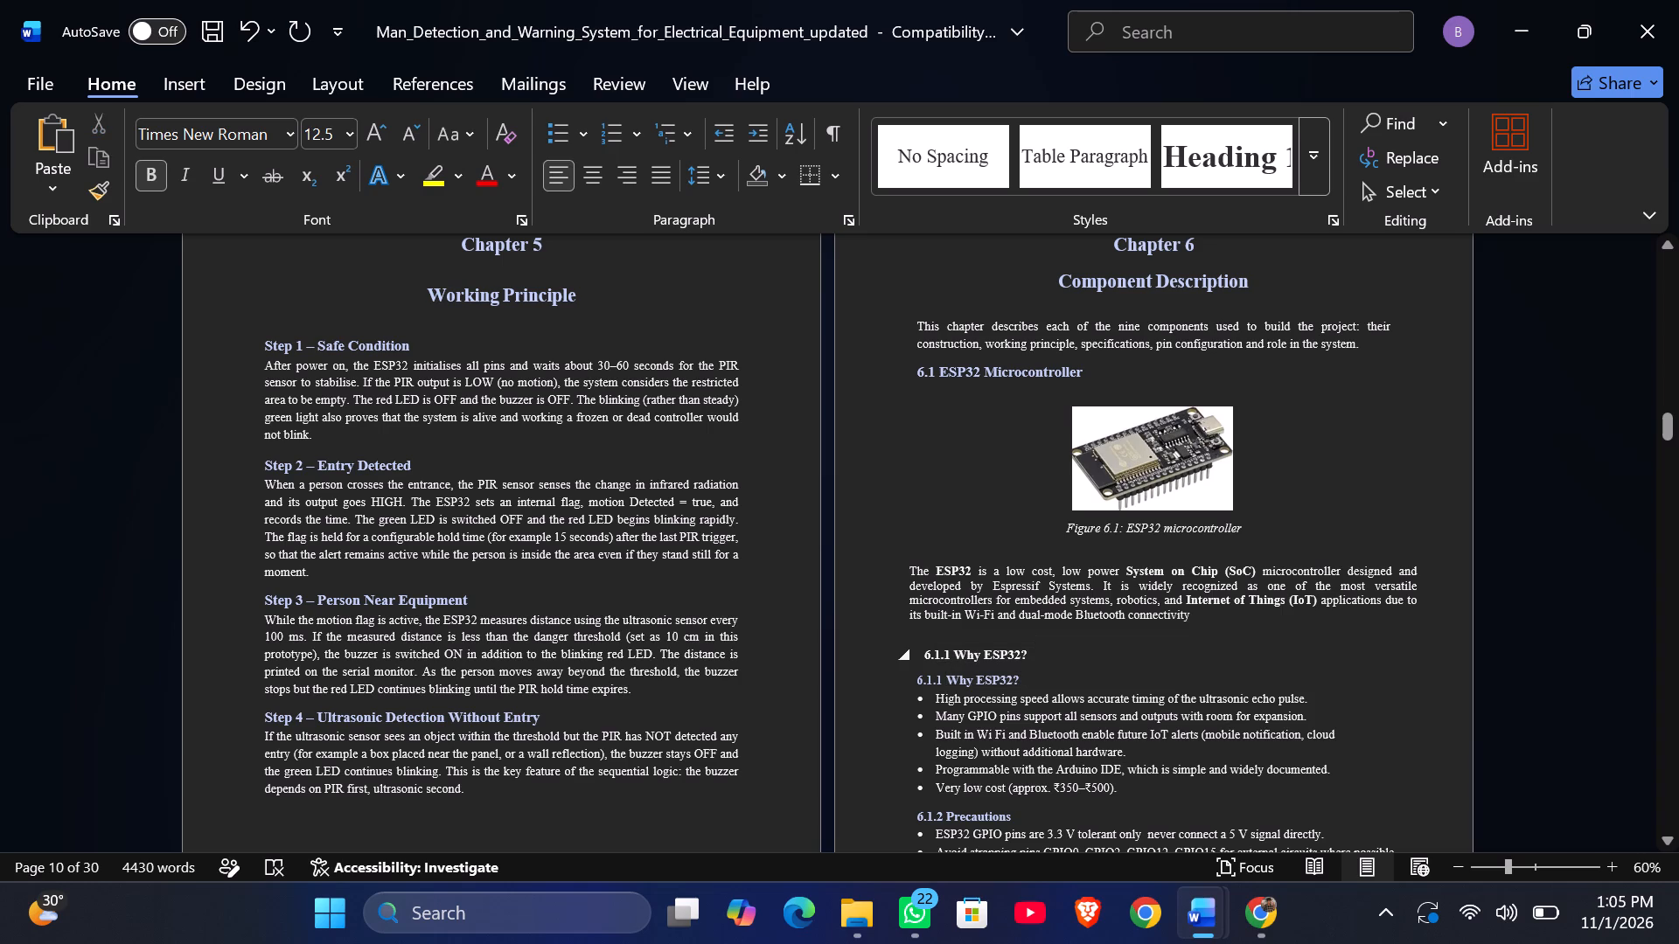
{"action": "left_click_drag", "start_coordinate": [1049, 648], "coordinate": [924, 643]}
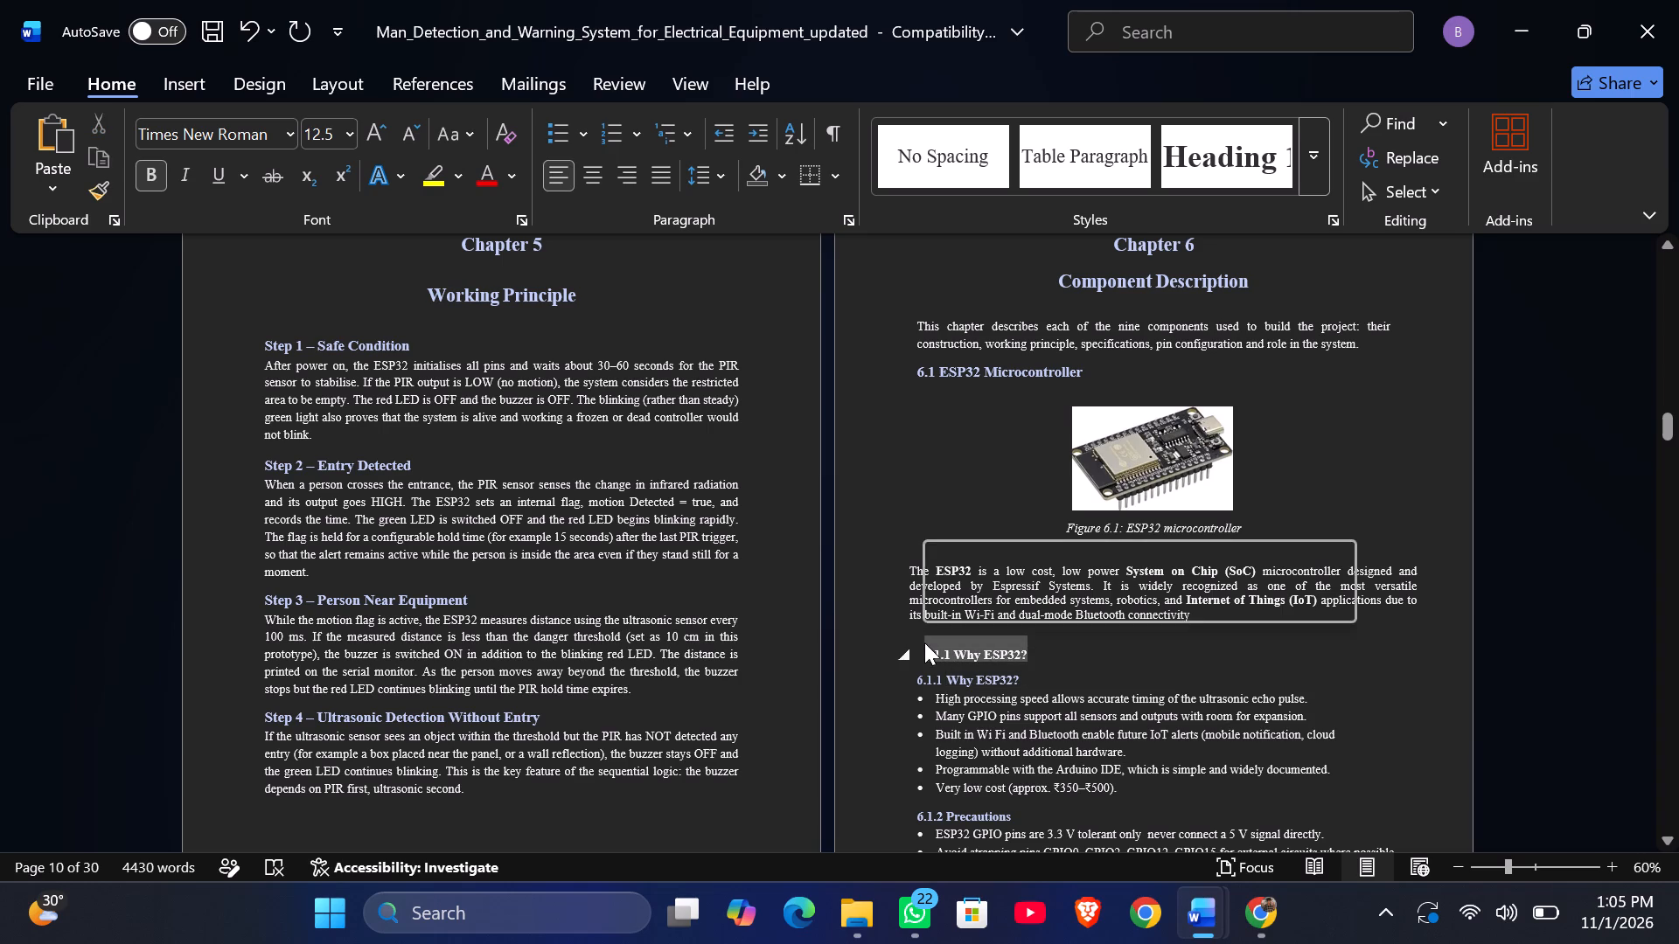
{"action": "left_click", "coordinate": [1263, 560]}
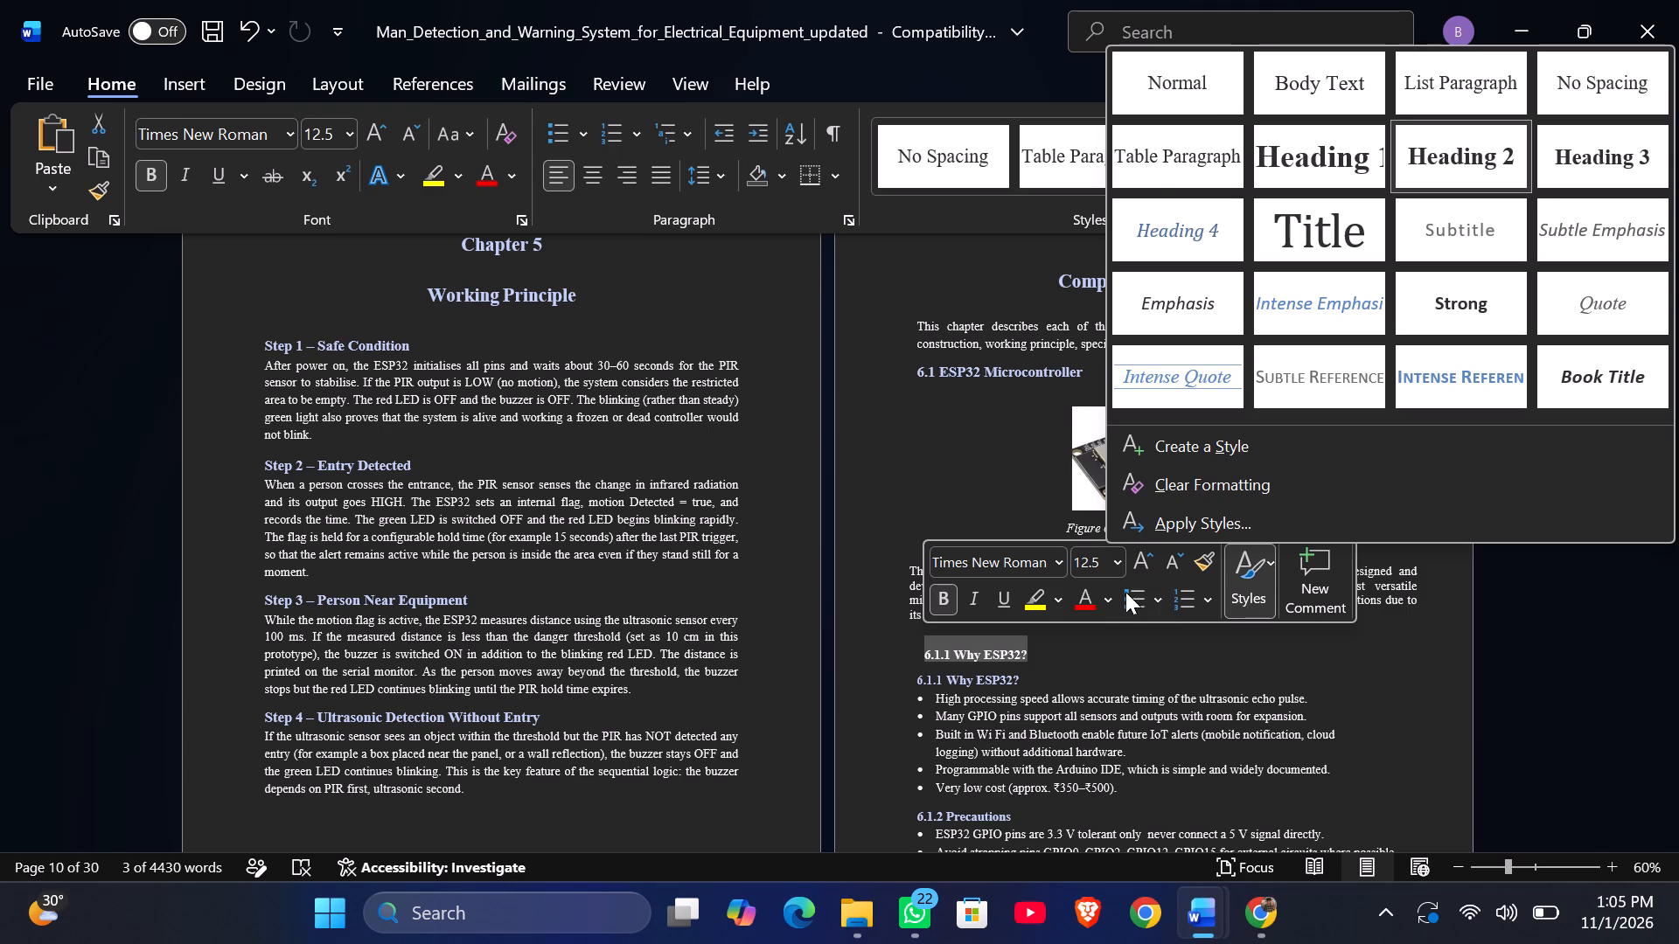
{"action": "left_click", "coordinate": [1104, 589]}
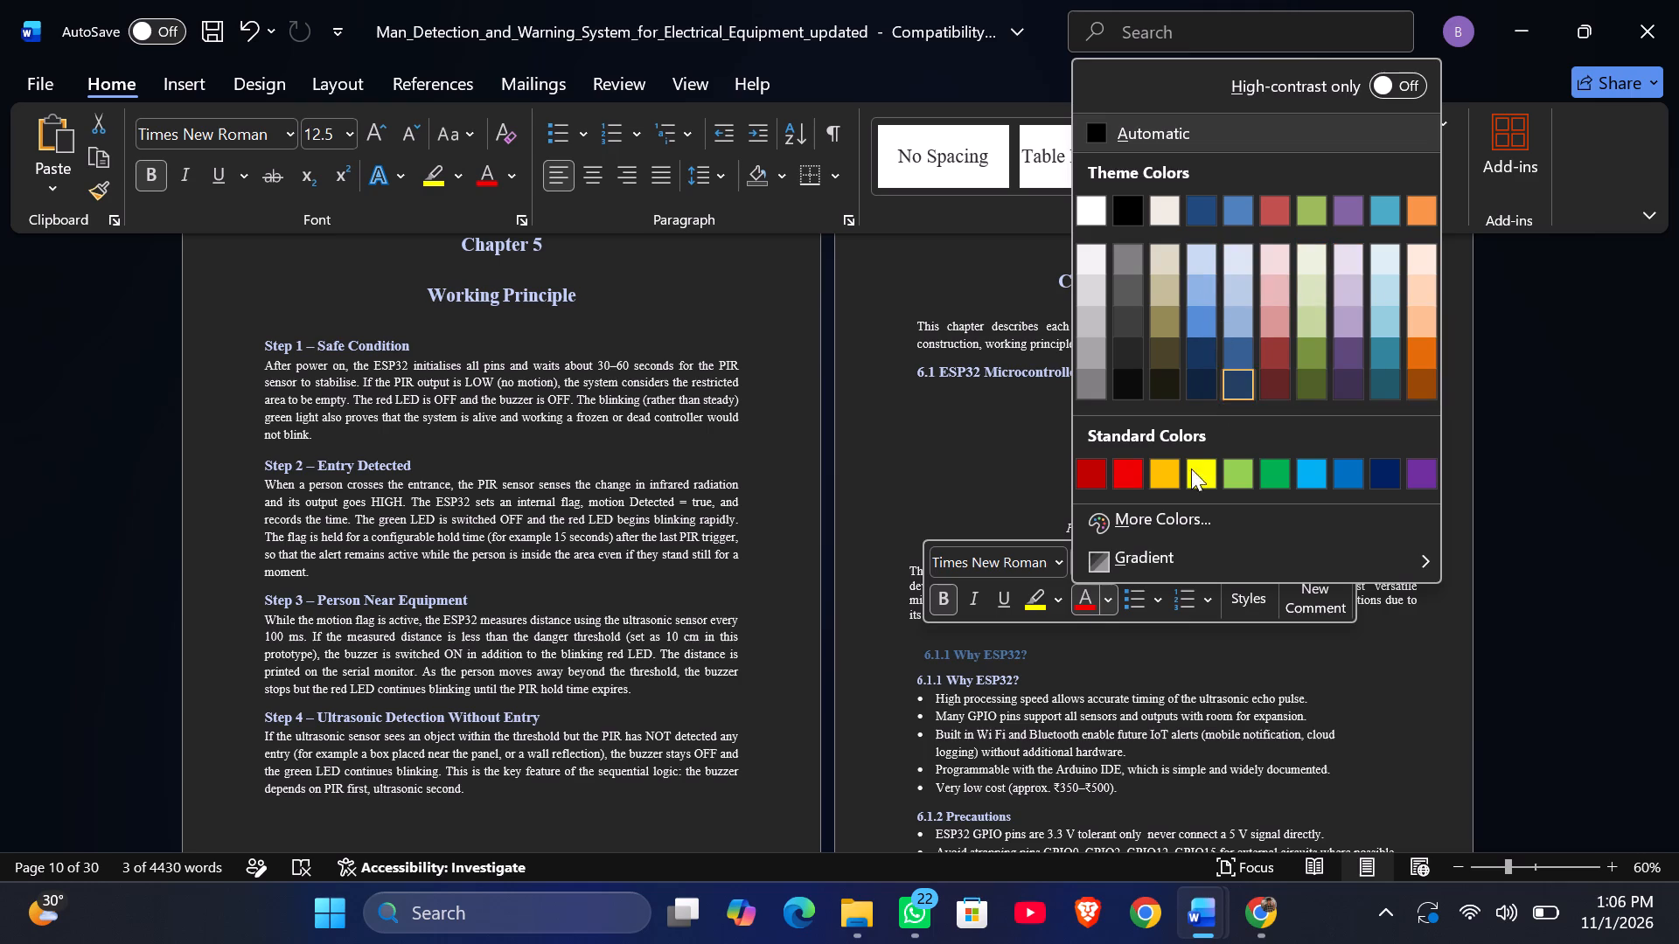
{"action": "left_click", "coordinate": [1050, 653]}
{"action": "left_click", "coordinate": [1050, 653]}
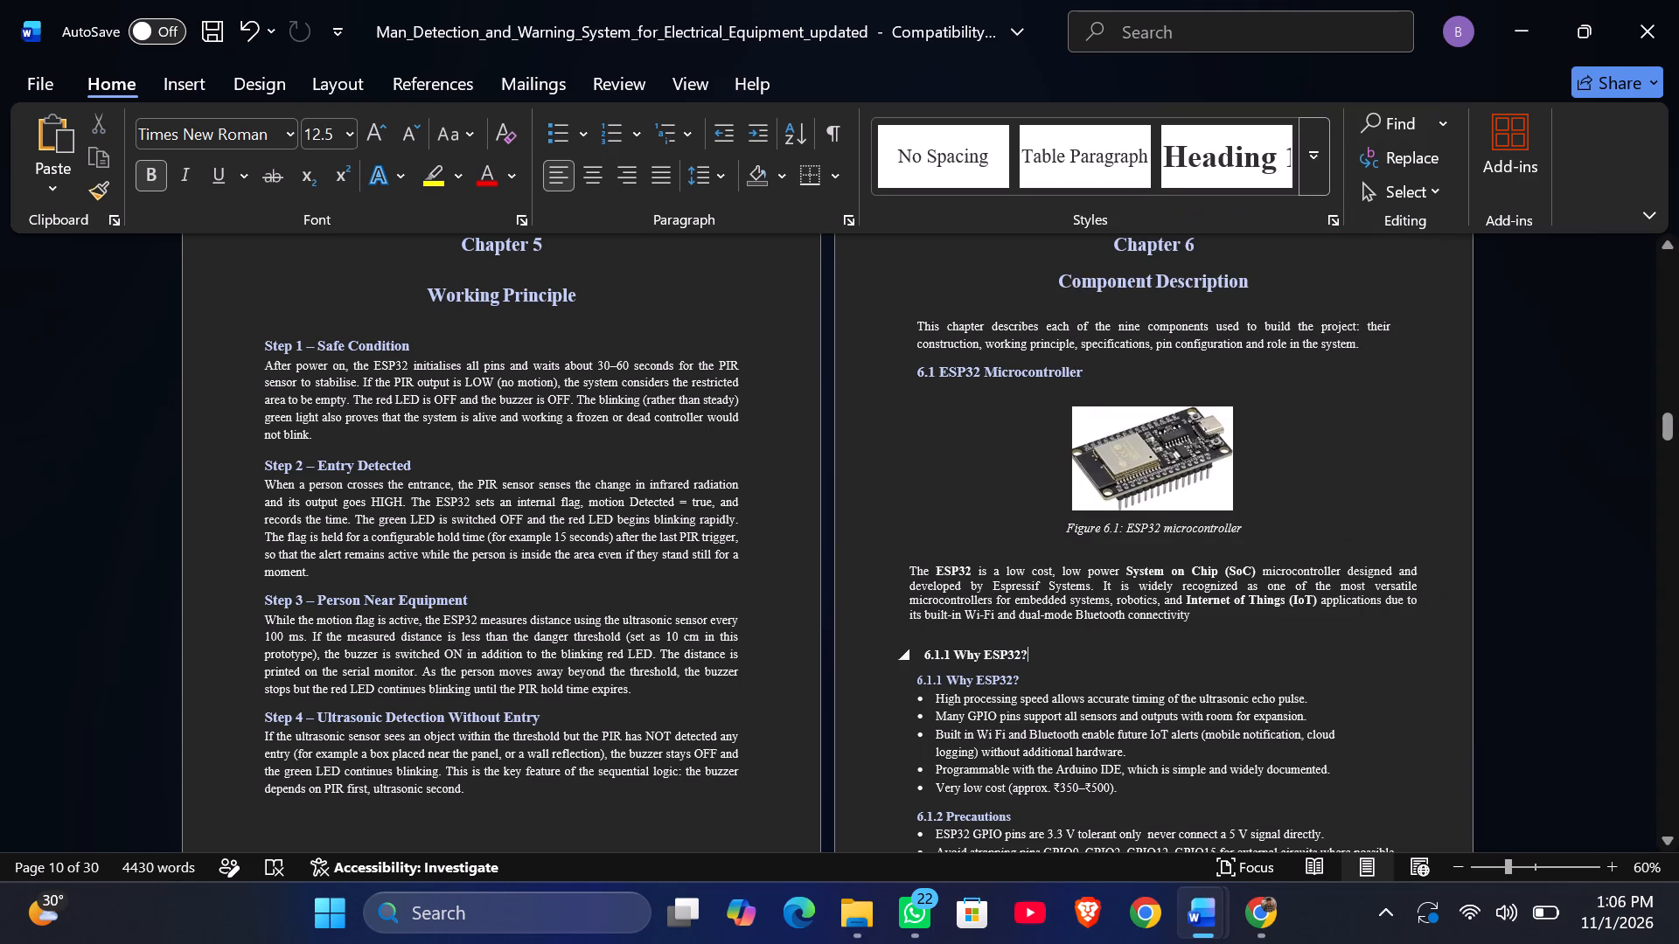
Undo the recent changes back past the added "6.1.1 Why ESP32?" line, its formatting and the numbering edits on the original headings.
{"action": "triple_click", "coordinate": [254, 21]}
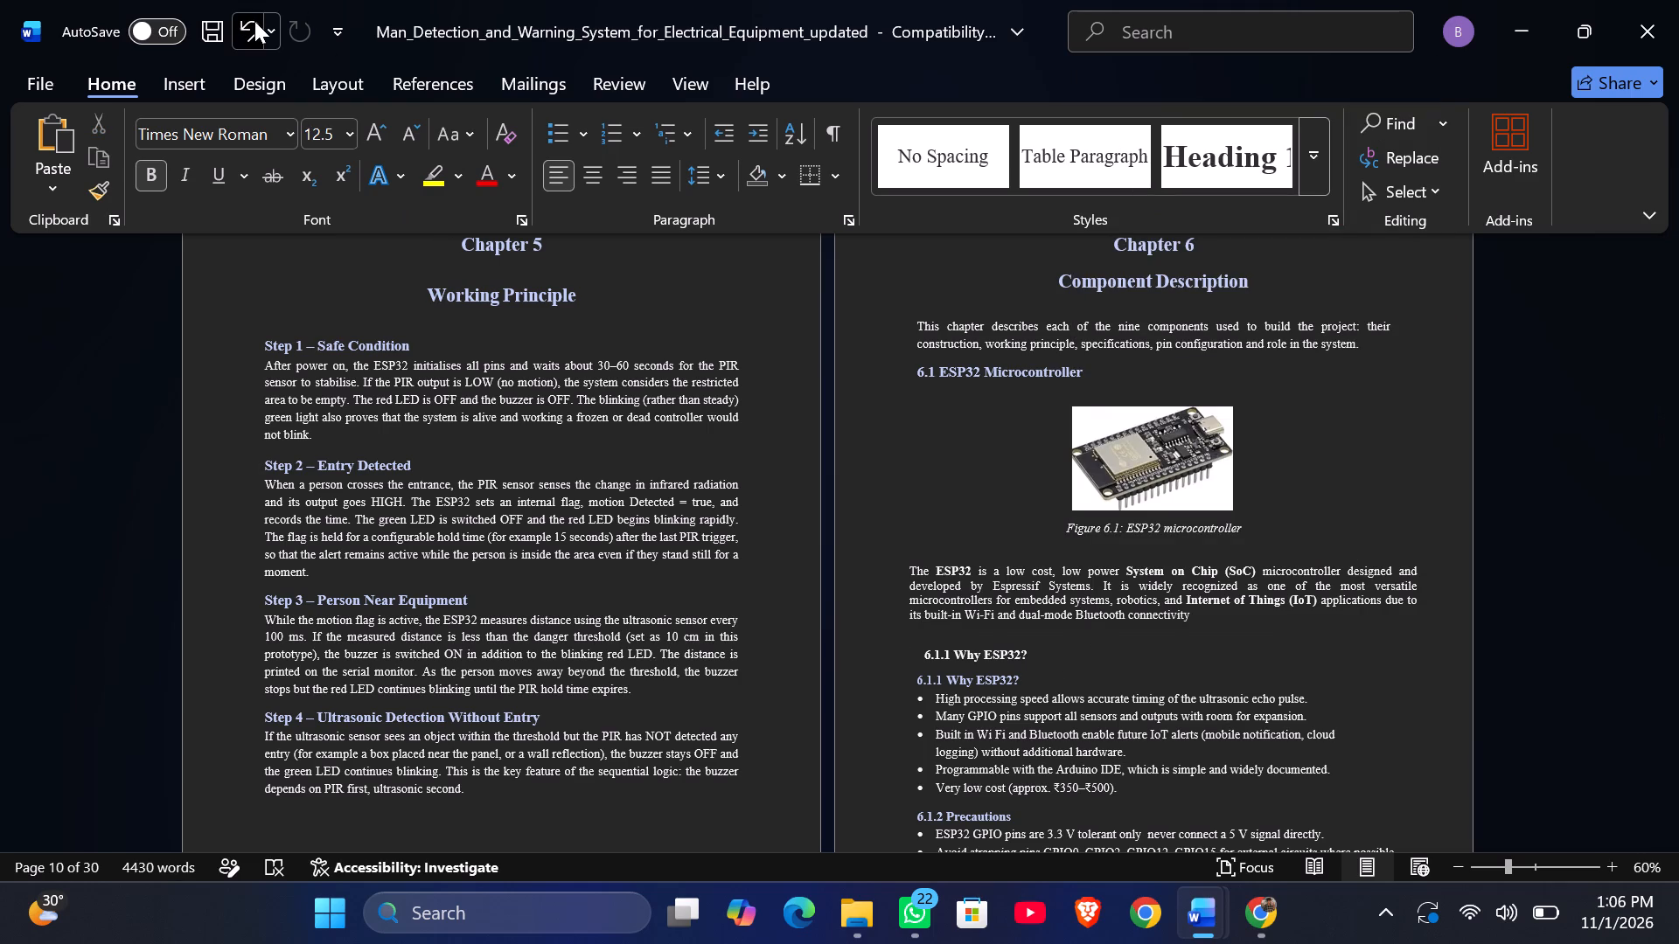
{"action": "triple_click", "coordinate": [254, 21]}
{"action": "left_click", "coordinate": [254, 21]}
{"action": "triple_click", "coordinate": [254, 21]}
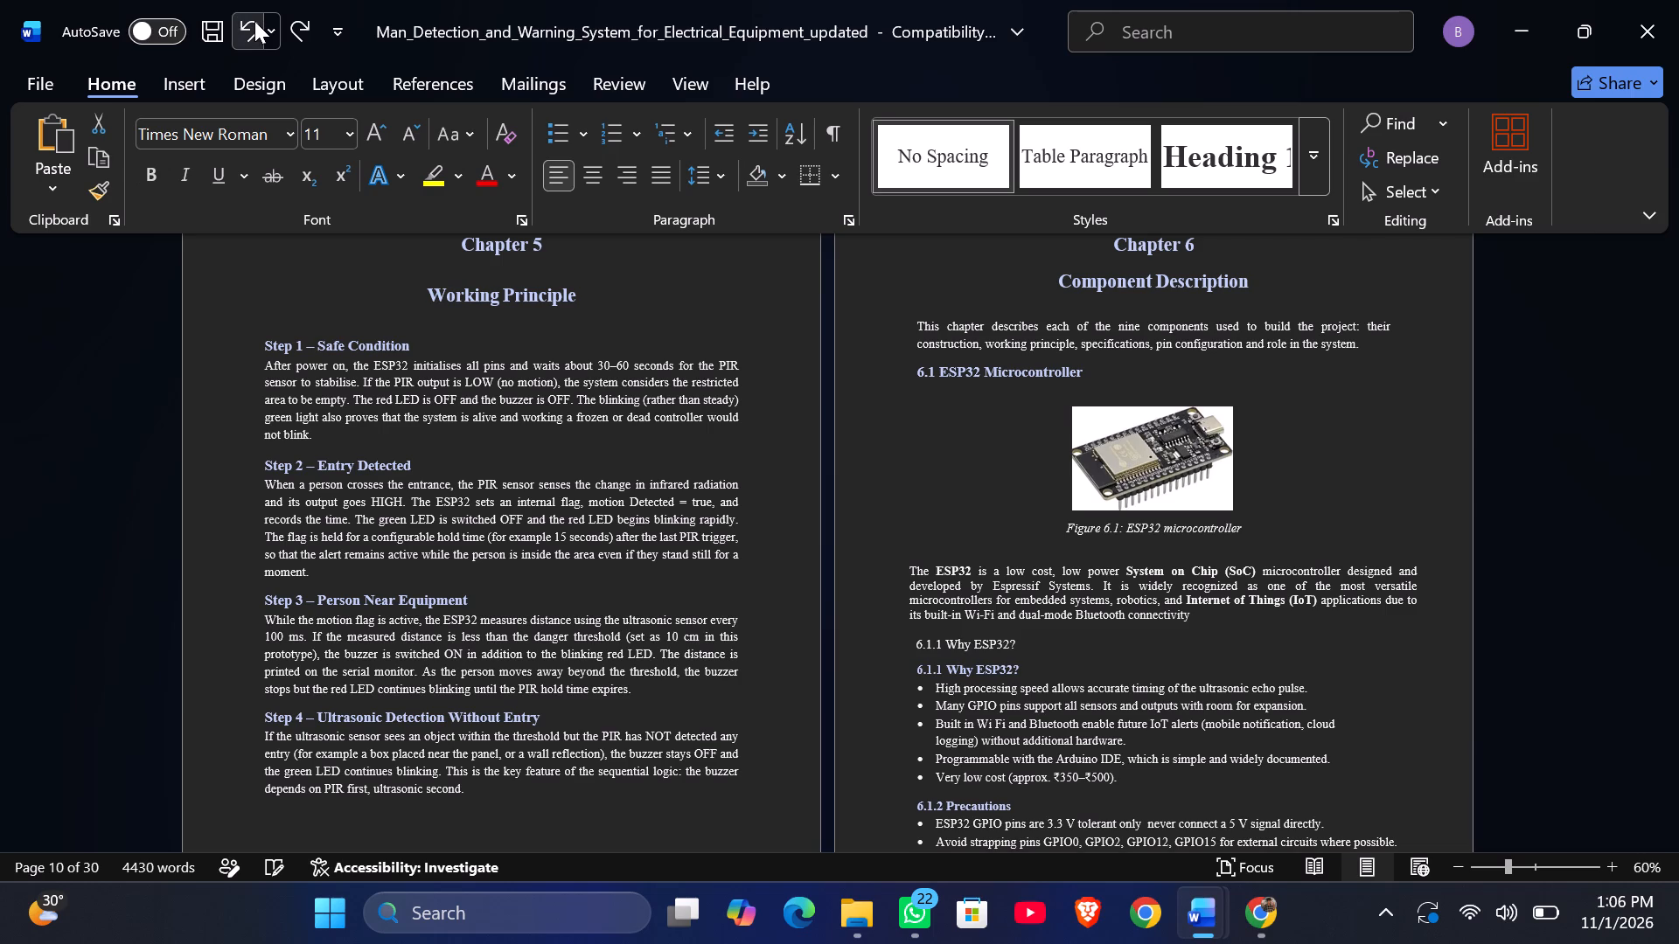
{"action": "triple_click", "coordinate": [254, 21]}
{"action": "double_click", "coordinate": [254, 21]}
{"action": "double_click", "coordinate": [254, 21]}
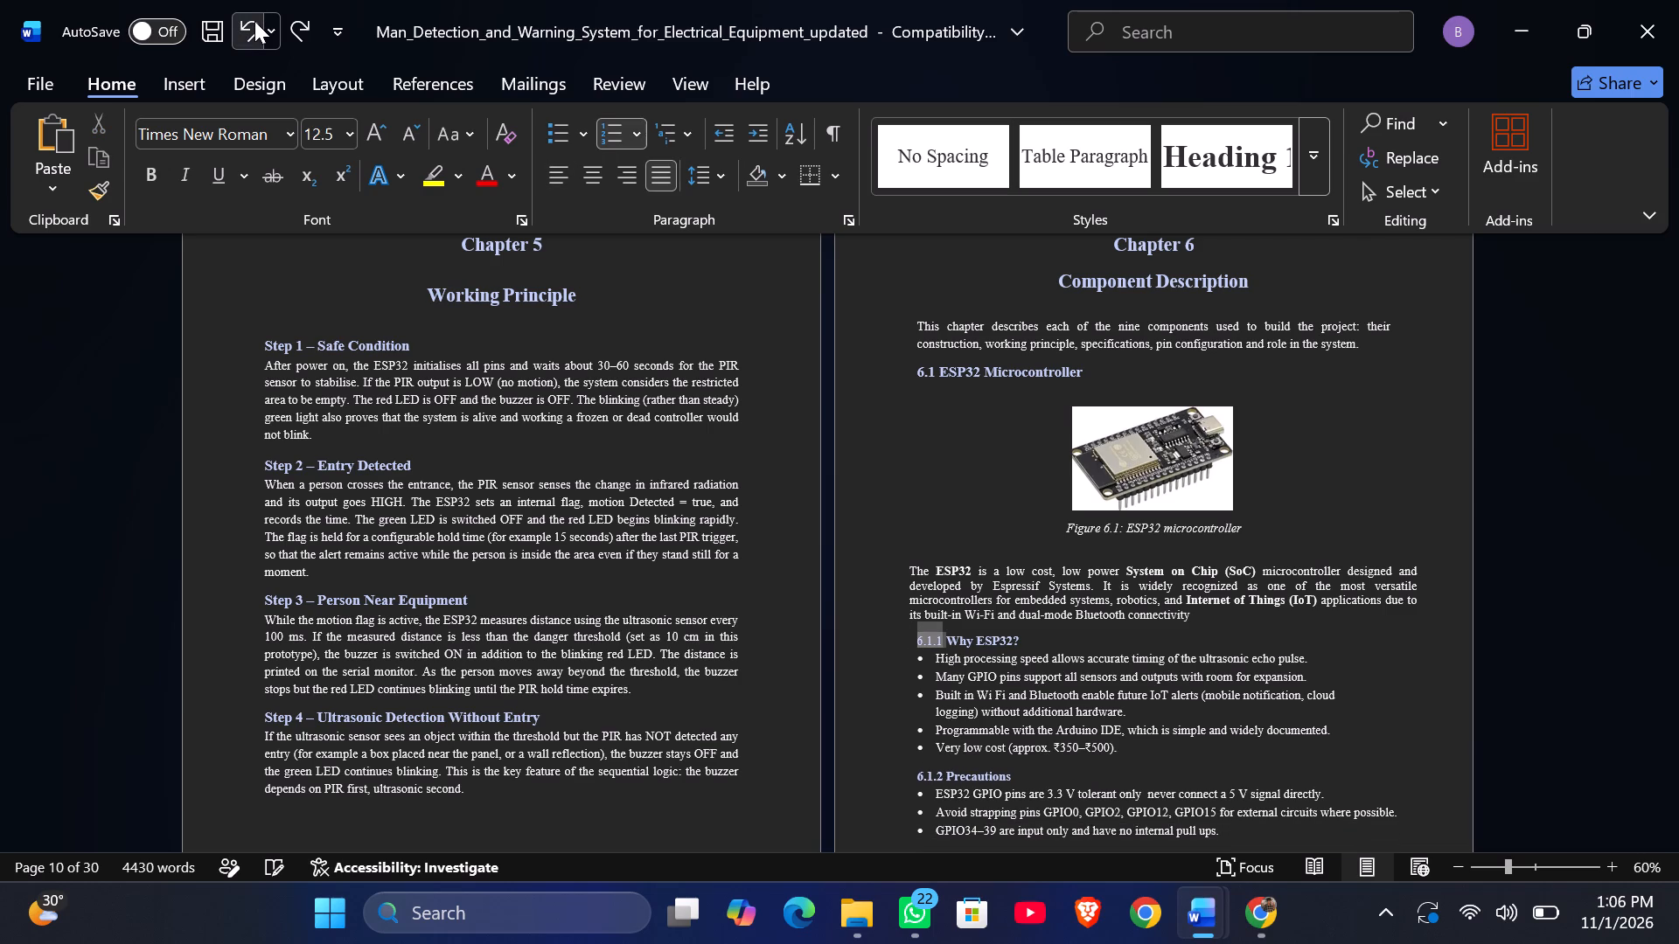
{"action": "left_click", "coordinate": [254, 21]}
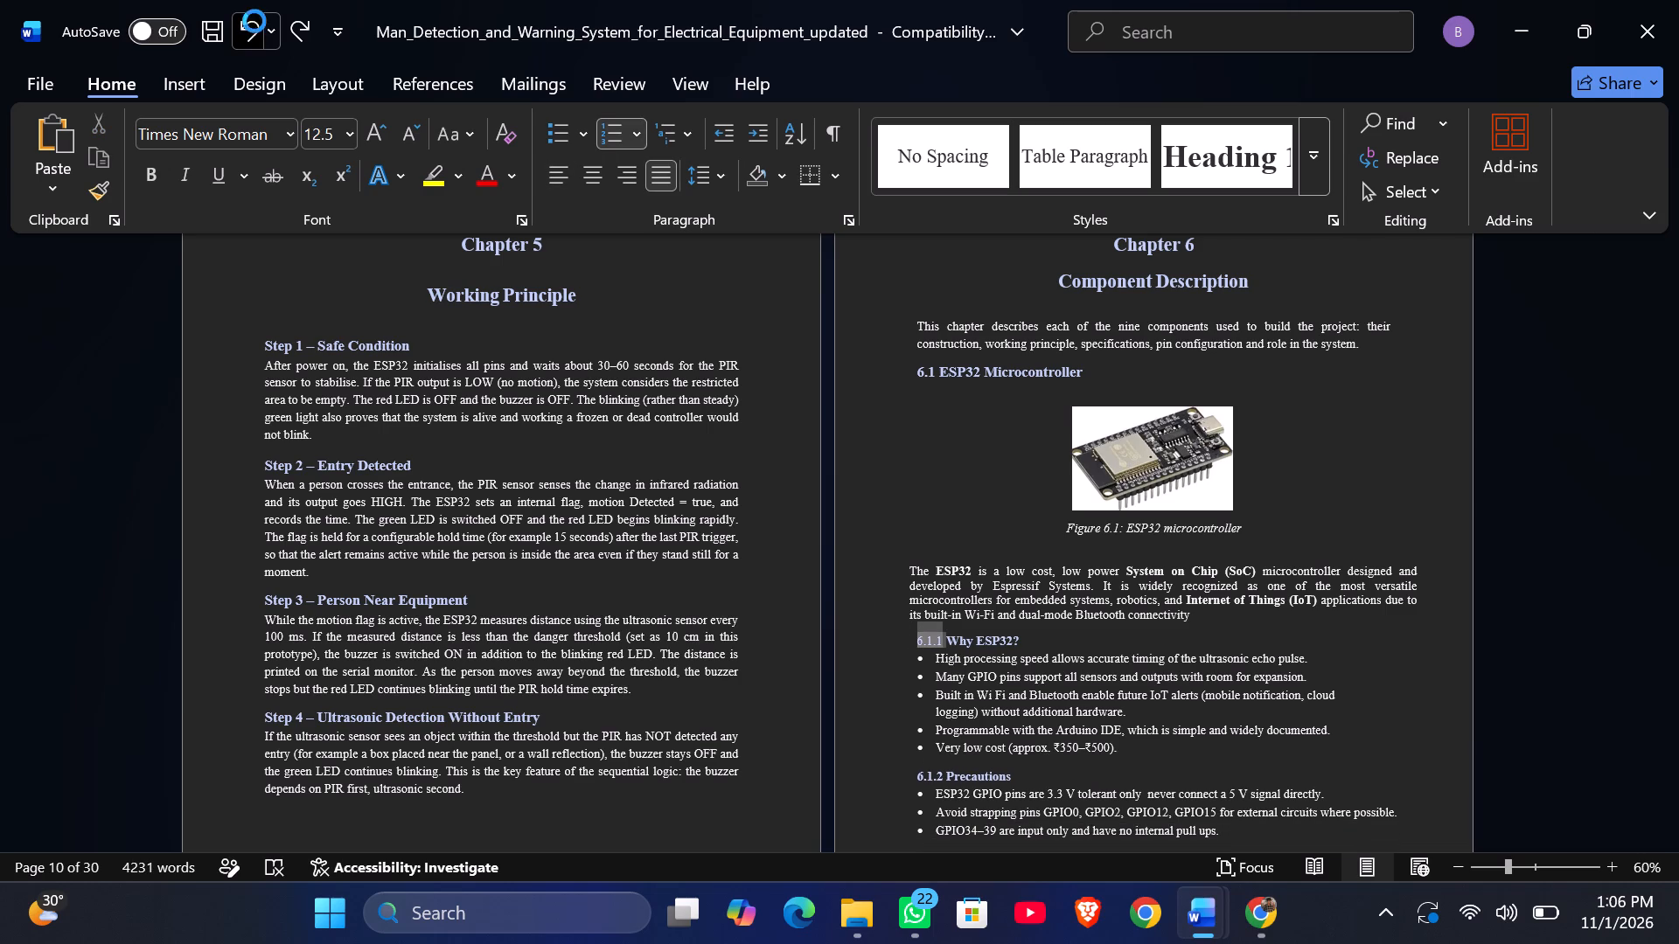
{"action": "left_click", "coordinate": [254, 21]}
{"action": "left_click", "coordinate": [254, 21]}
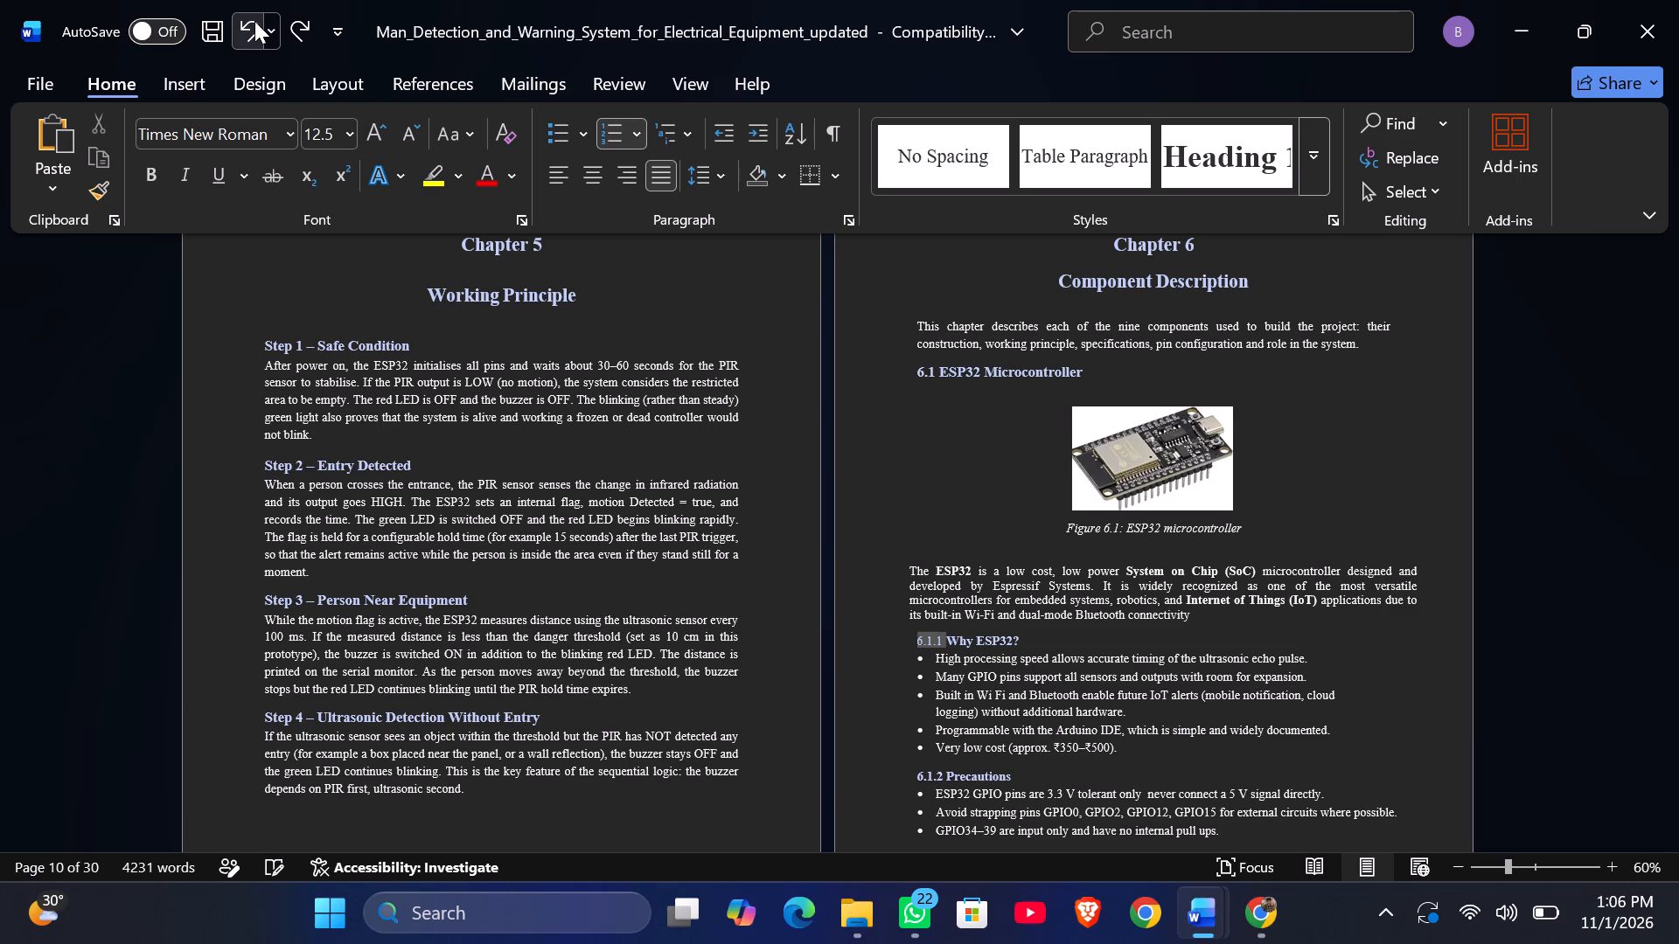
{"action": "left_click", "coordinate": [254, 21]}
{"action": "triple_click", "coordinate": [254, 21]}
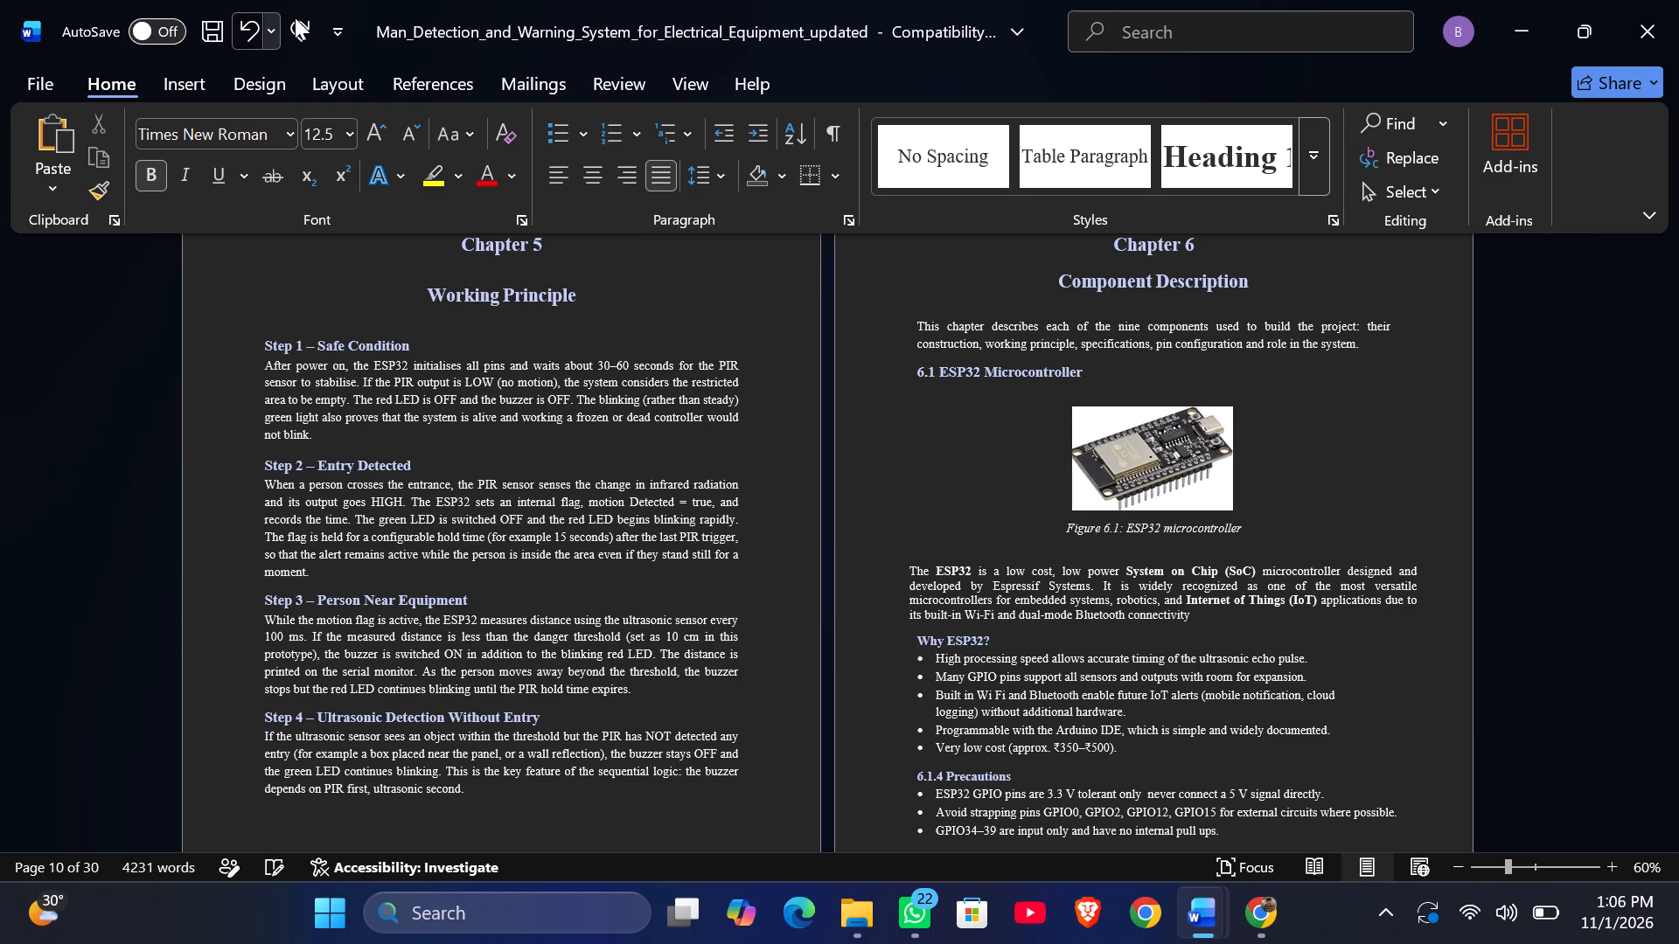
Redo the numbering edits so the original Why ESP32? heading is numbered 6.1.1 and the Precautions heading 6.1.2.
{"action": "left_click", "coordinate": [295, 17]}
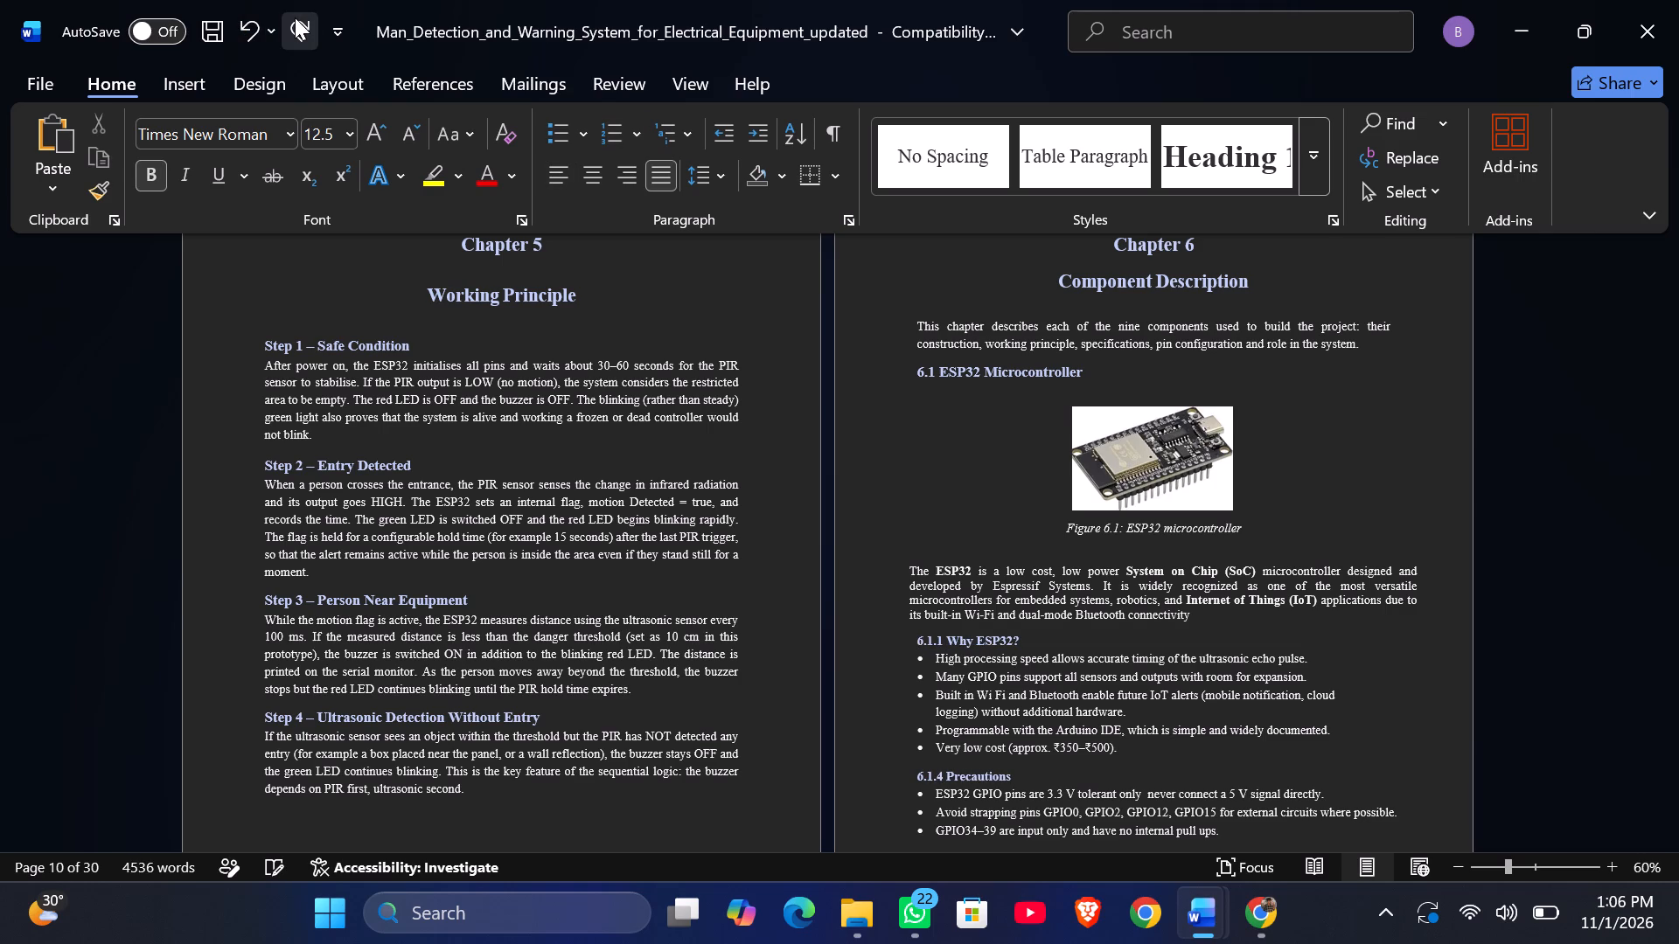
{"action": "left_click", "coordinate": [295, 17]}
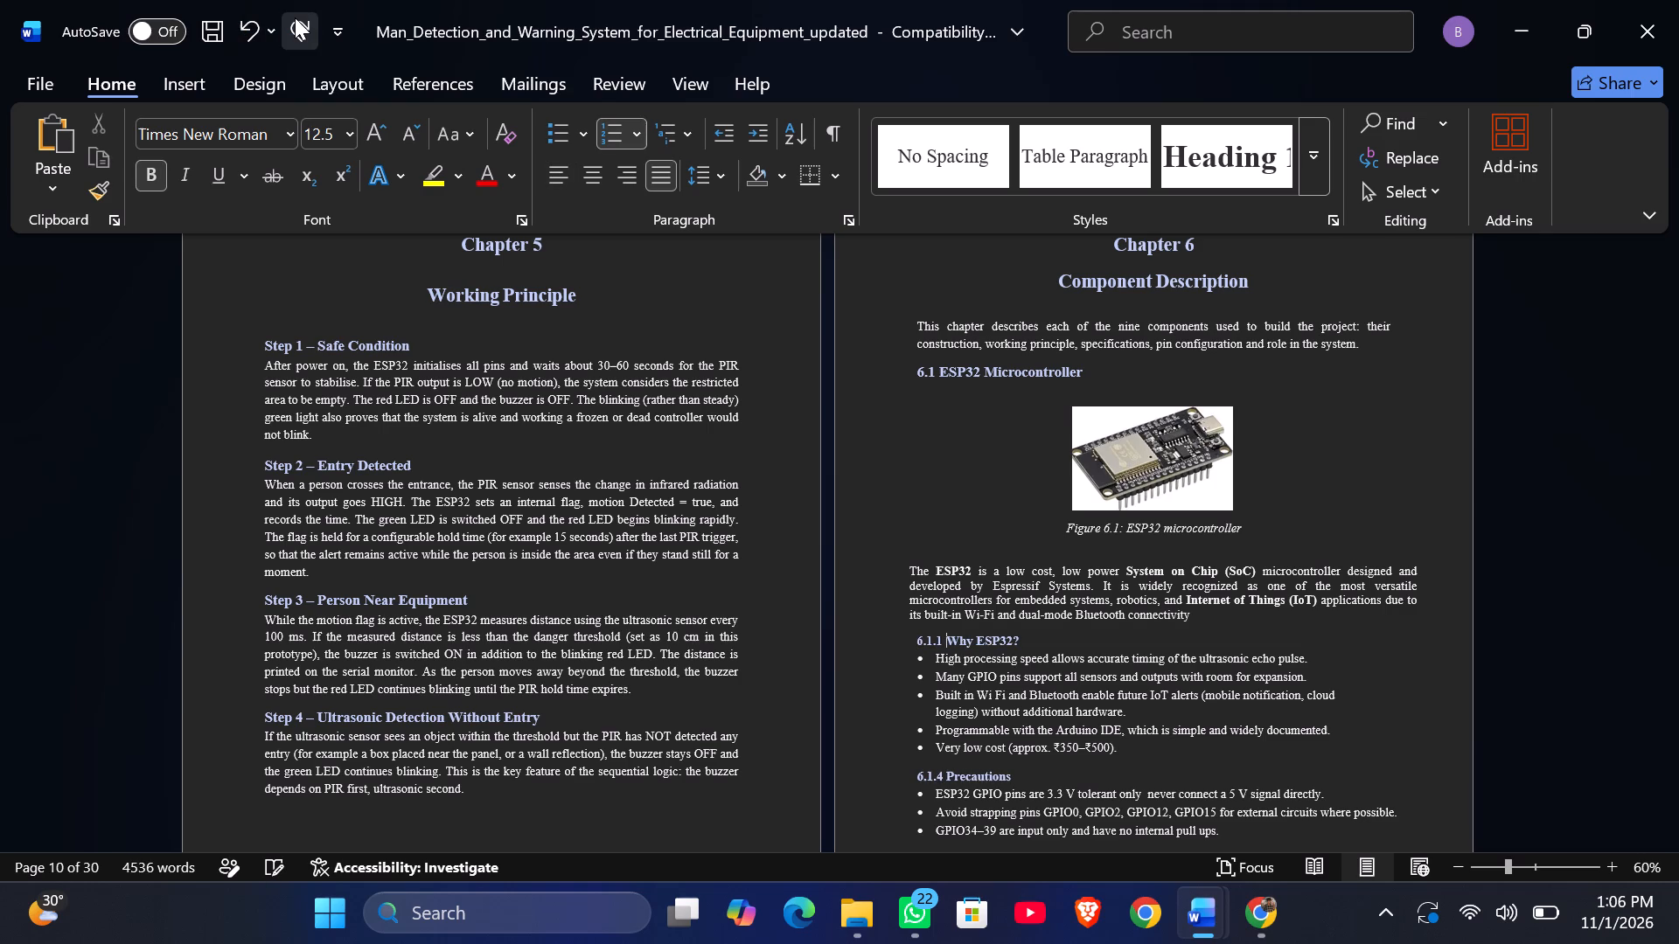
{"action": "left_click", "coordinate": [295, 17]}
{"action": "left_click", "coordinate": [295, 17]}
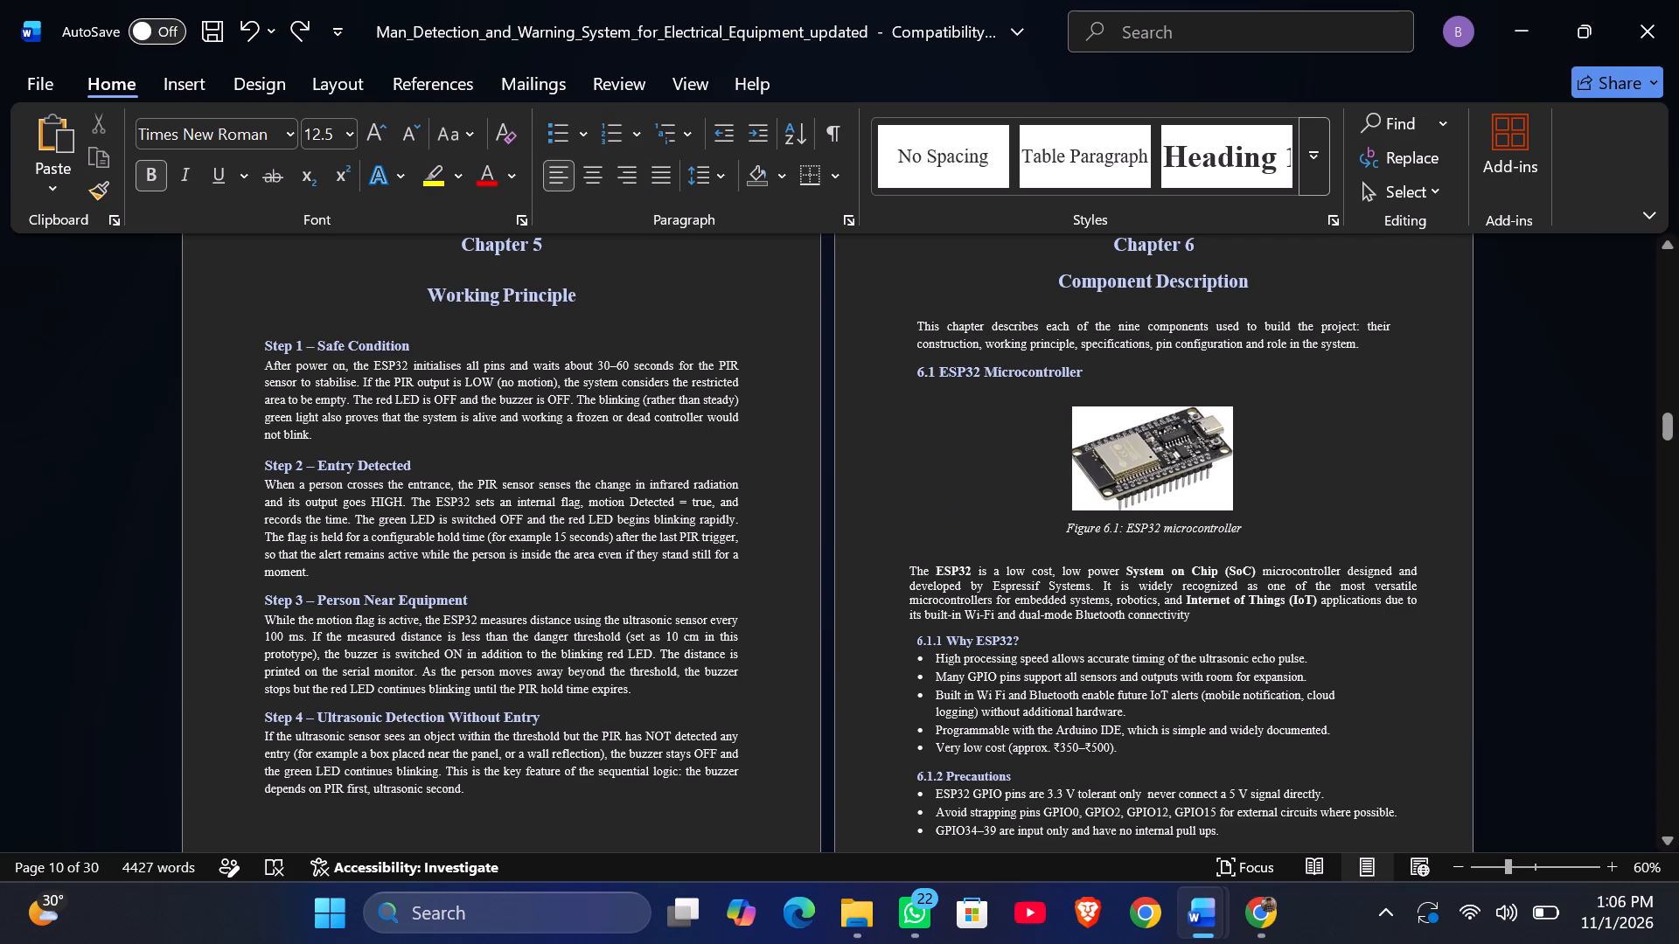
Add a full stop after "dual-mode Bluetooth connectivity" in the ESP32 description, leaving no extra blank line below it.
{"action": "scroll", "coordinate": [1212, 649], "scroll_direction": "down", "scroll_amount": 1}
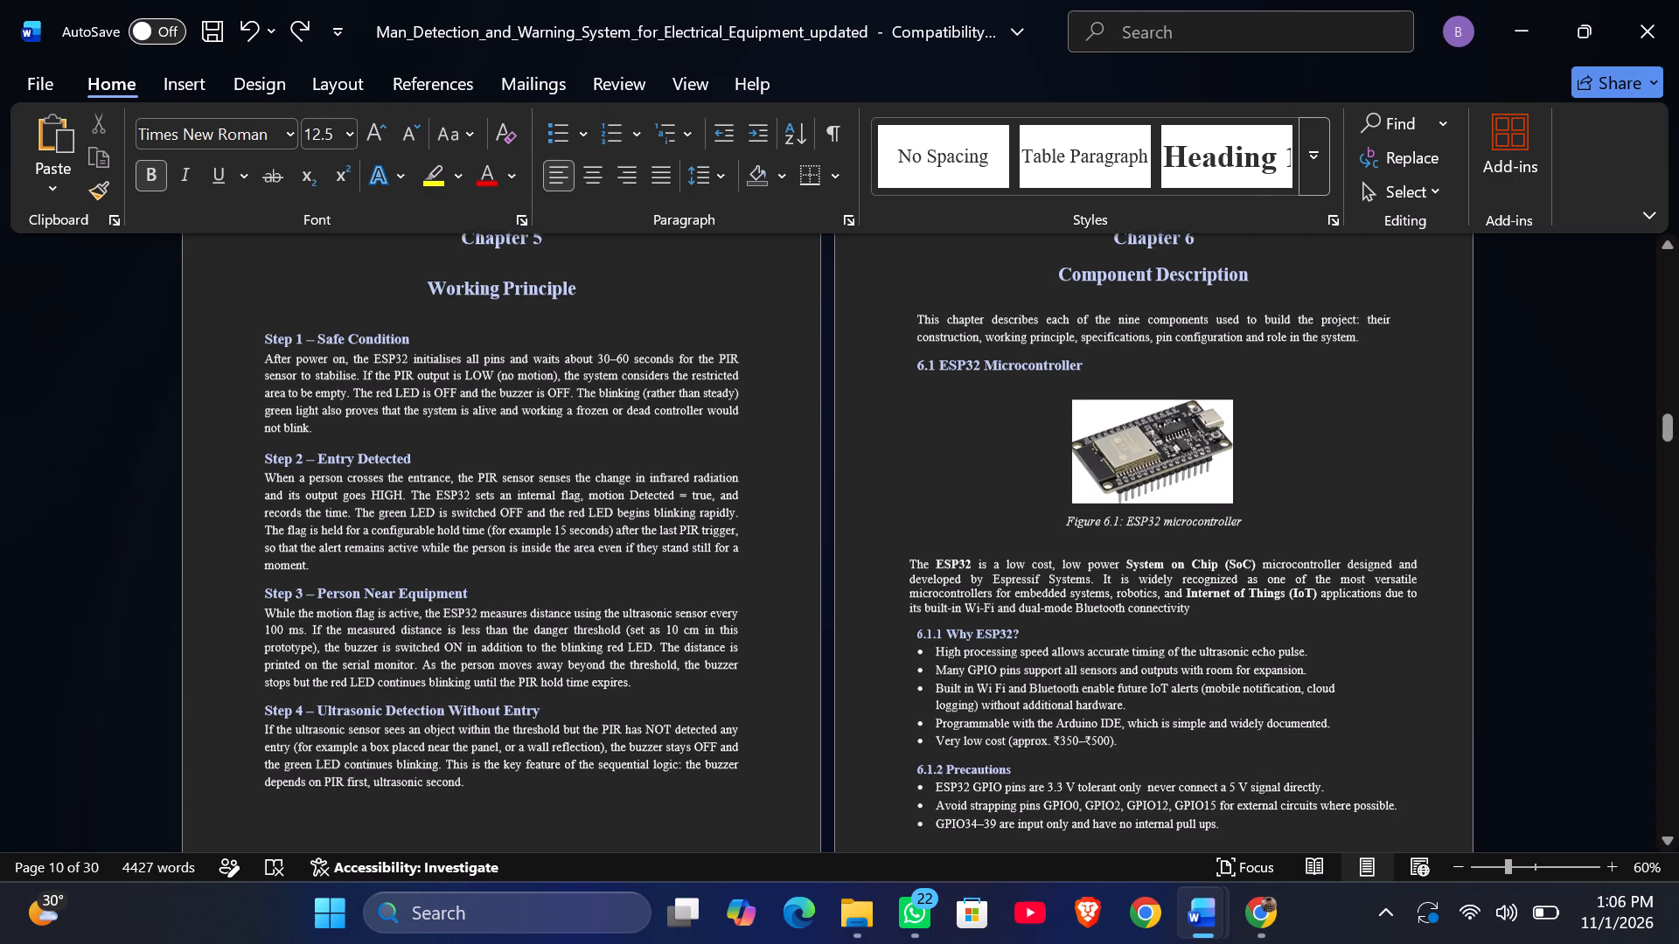
{"action": "scroll", "coordinate": [1212, 649], "scroll_direction": "down", "scroll_amount": 2}
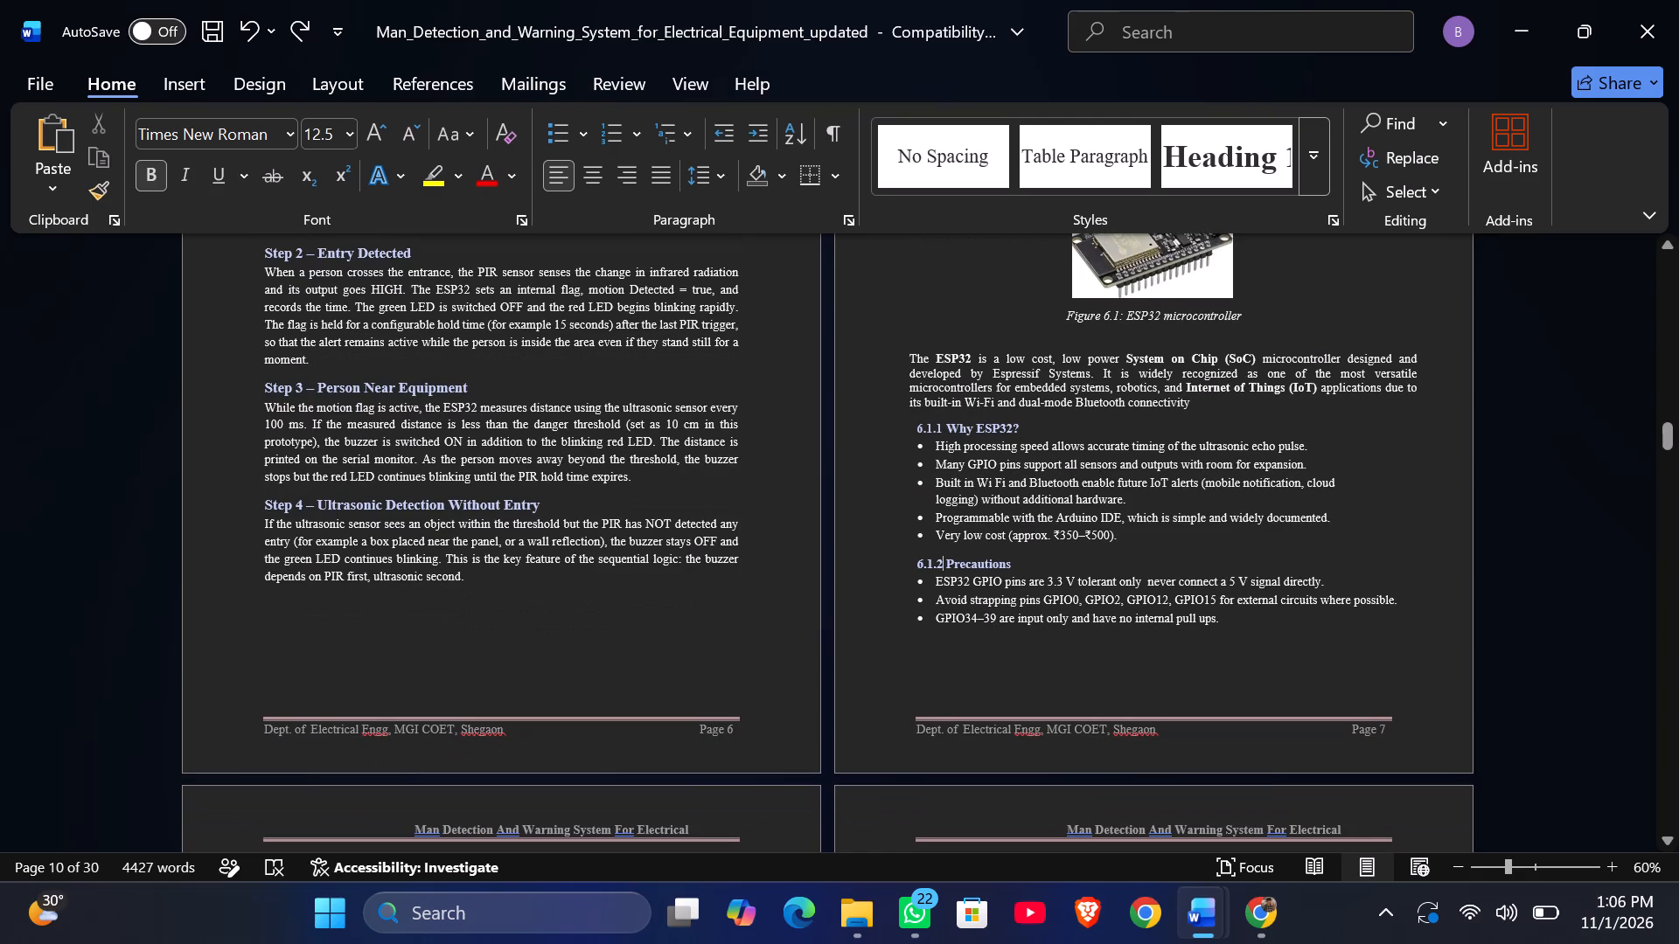
{"action": "left_click", "coordinate": [1219, 396]}
{"action": "key", "text": "period"}
{"action": "key", "text": "Return"}
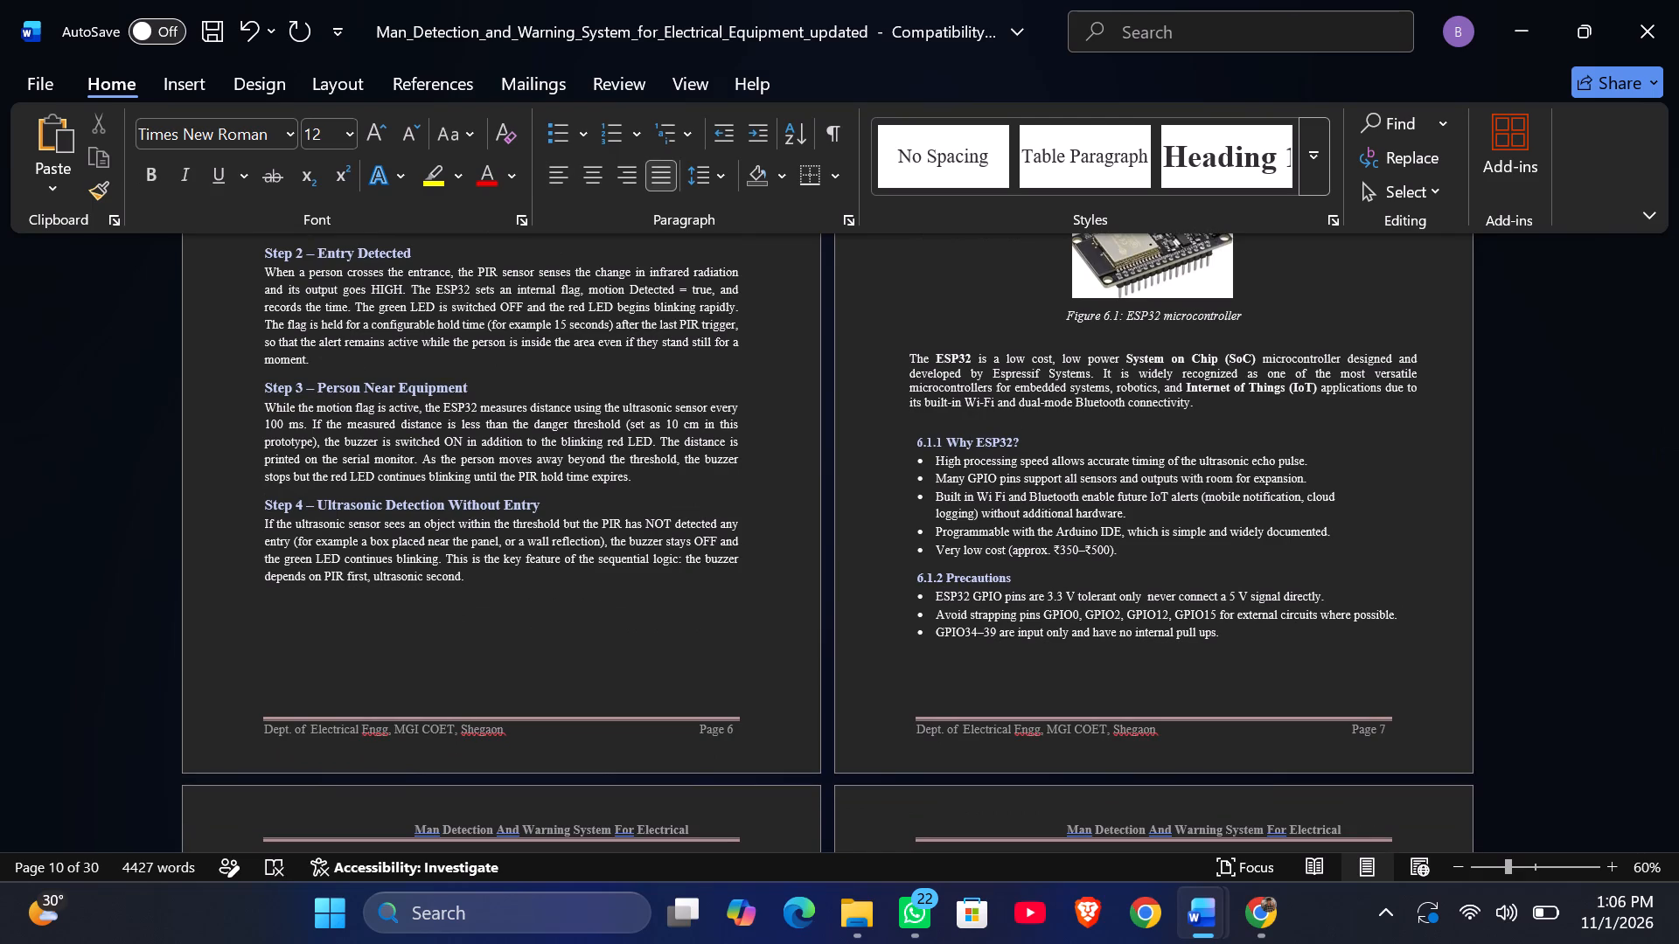
{"action": "key", "text": "BackSpace"}
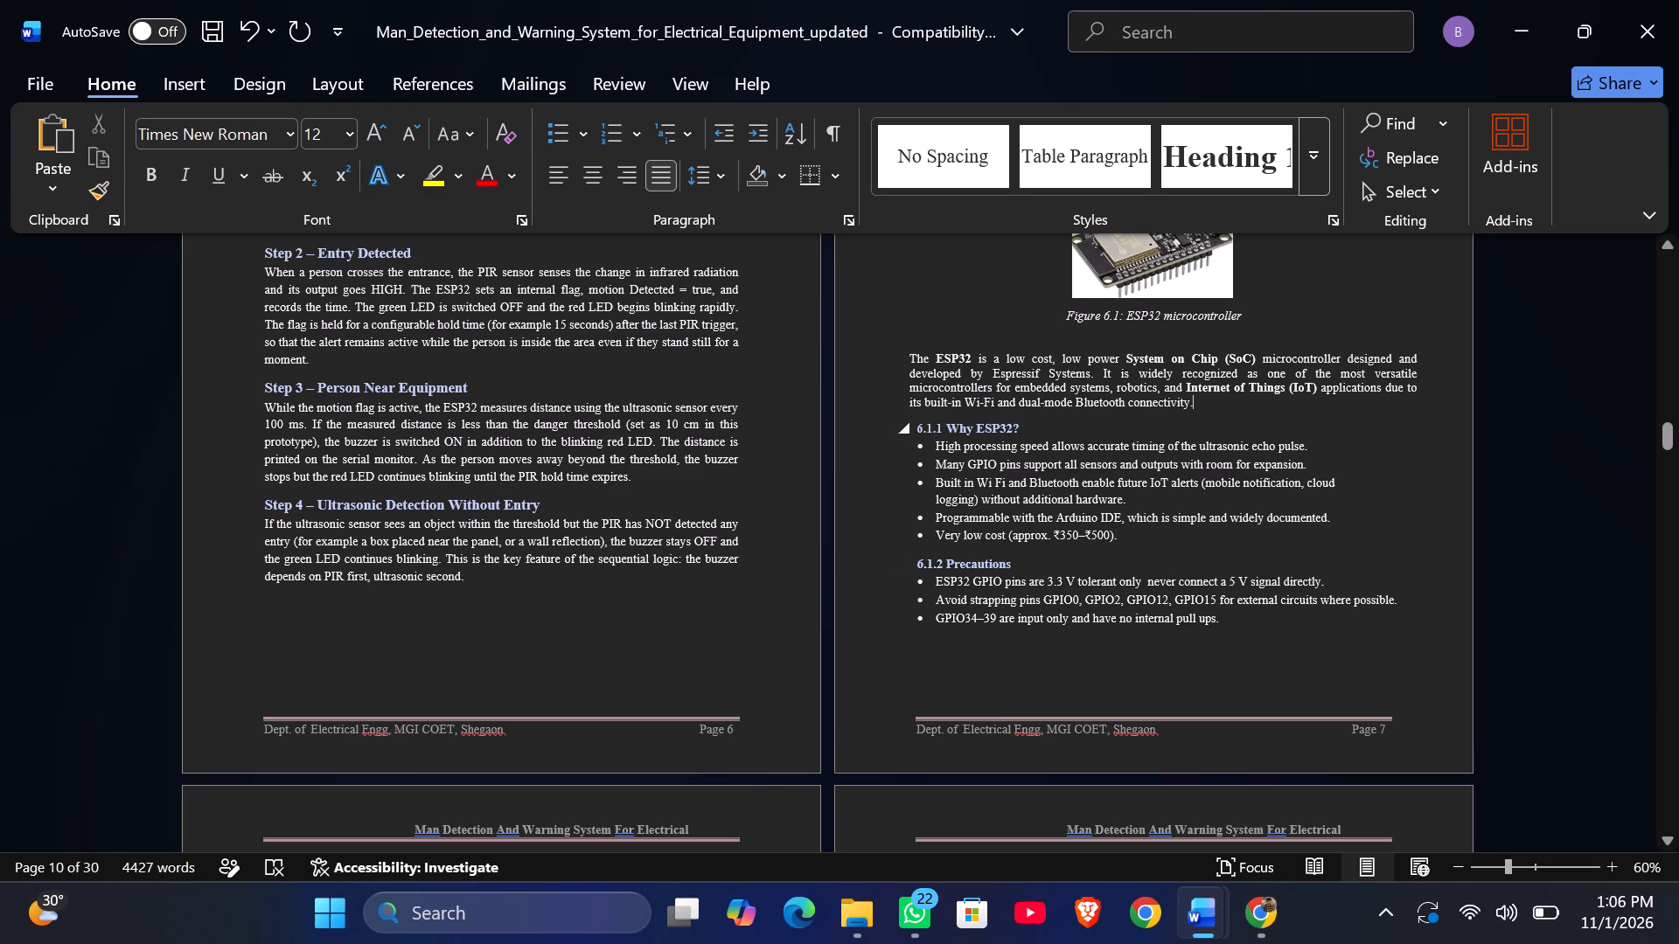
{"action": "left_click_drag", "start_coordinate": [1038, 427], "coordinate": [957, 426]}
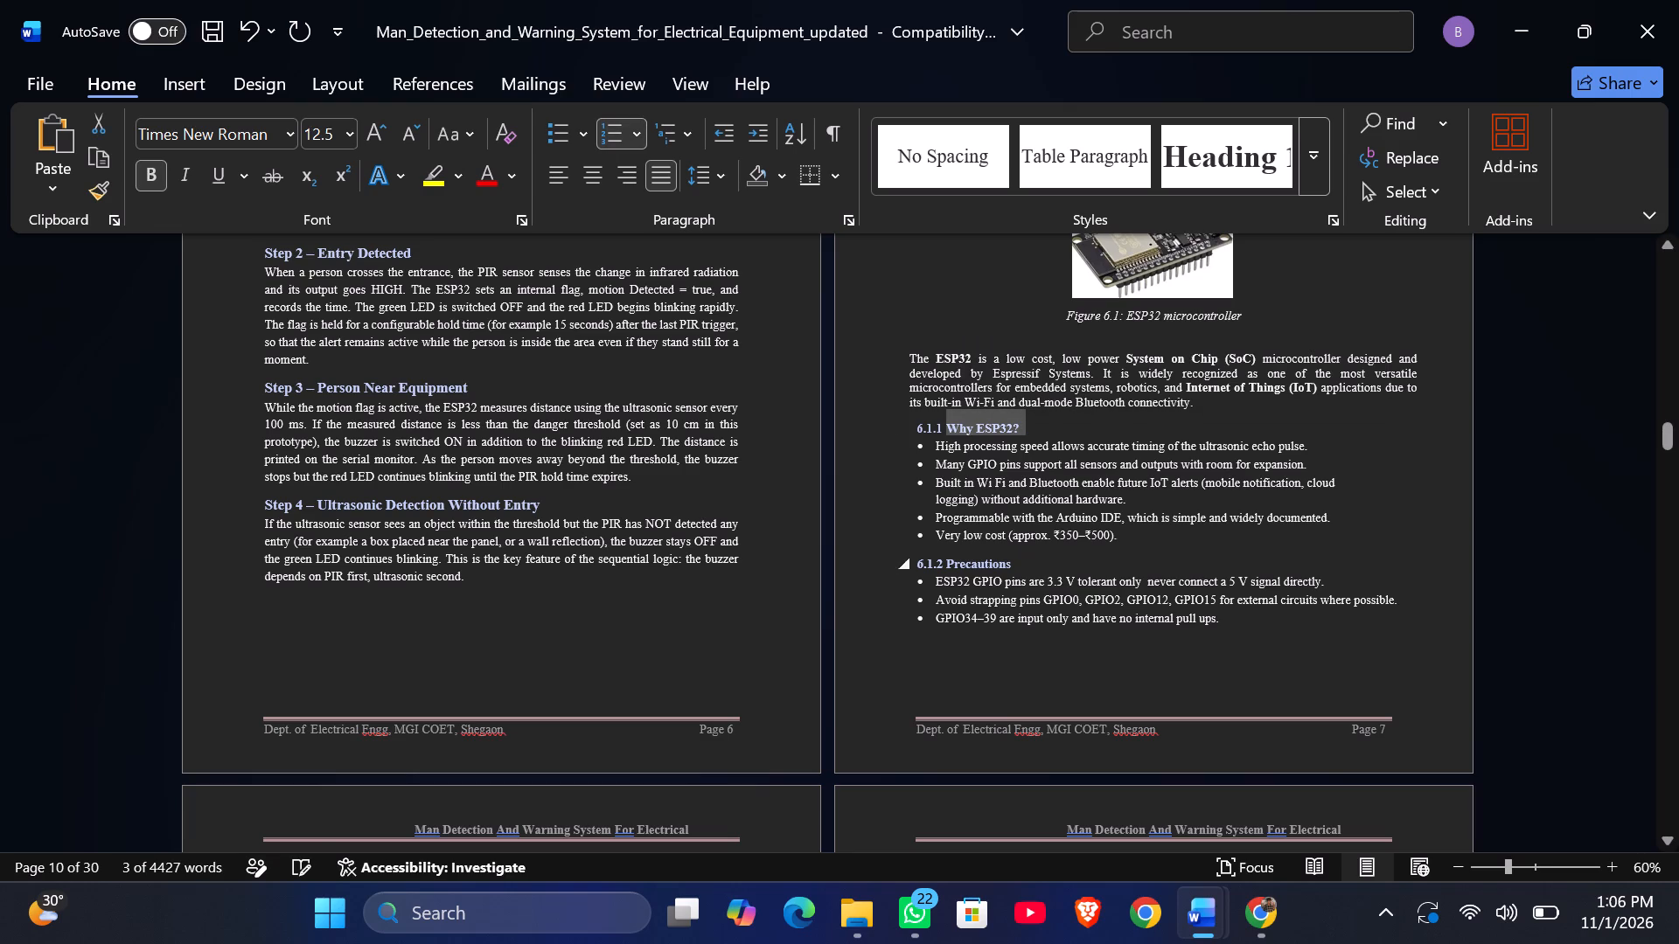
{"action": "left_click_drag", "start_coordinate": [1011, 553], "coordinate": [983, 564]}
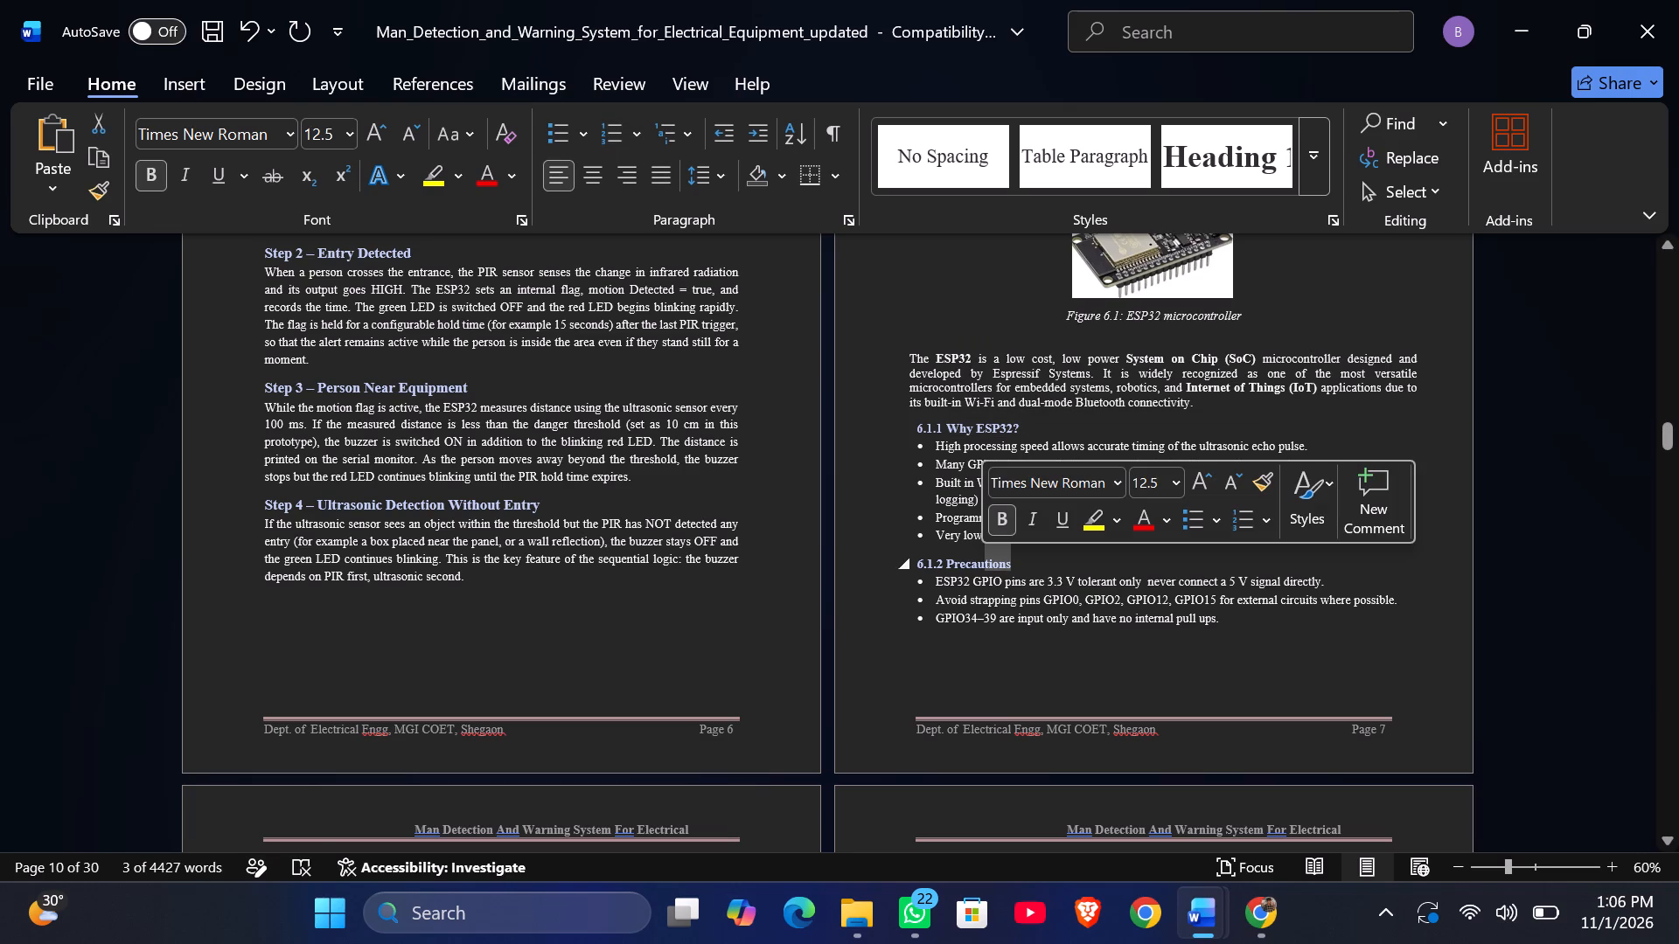
Change the contents page numbers of entries 6.1 ESP32 Microcontroller and 6 Component Description to 7.
{"action": "scroll", "coordinate": [1265, 673], "scroll_direction": "up", "scroll_amount": 3}
{"action": "scroll", "coordinate": [1265, 673], "scroll_direction": "up", "scroll_amount": 20}
{"action": "scroll", "coordinate": [1265, 673], "scroll_direction": "up", "scroll_amount": 20}
{"action": "scroll", "coordinate": [1265, 673], "scroll_direction": "up", "scroll_amount": 20}
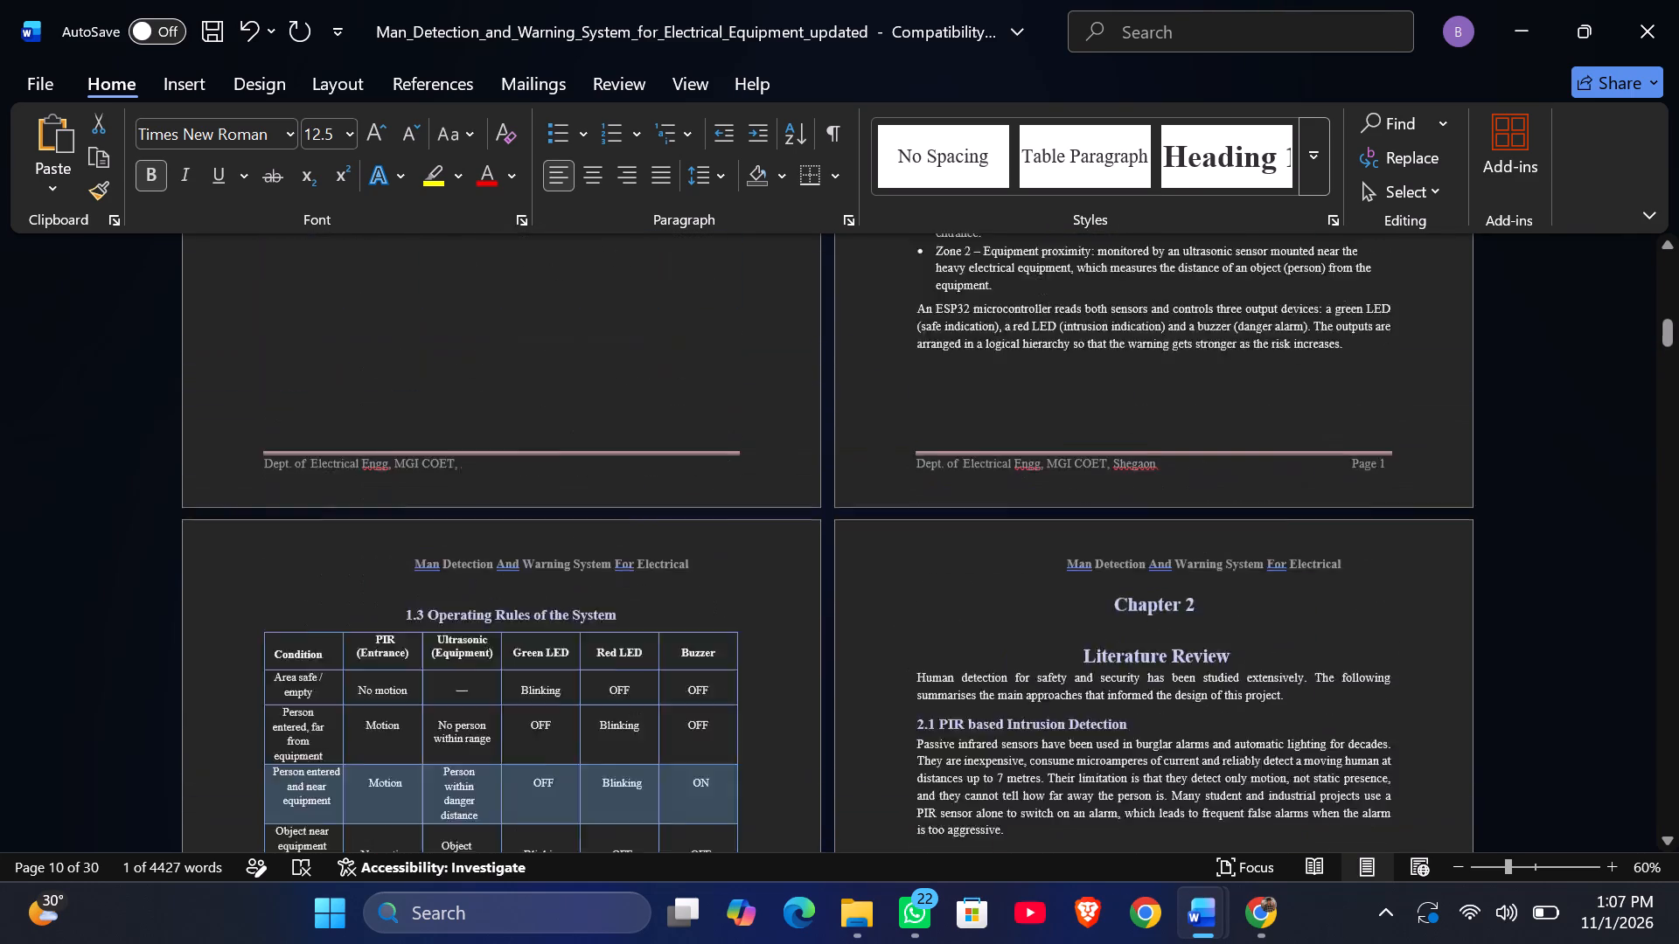
{"action": "scroll", "coordinate": [756, 642], "scroll_direction": "up", "scroll_amount": 6}
{"action": "scroll", "coordinate": [756, 642], "scroll_direction": "down", "scroll_amount": 1}
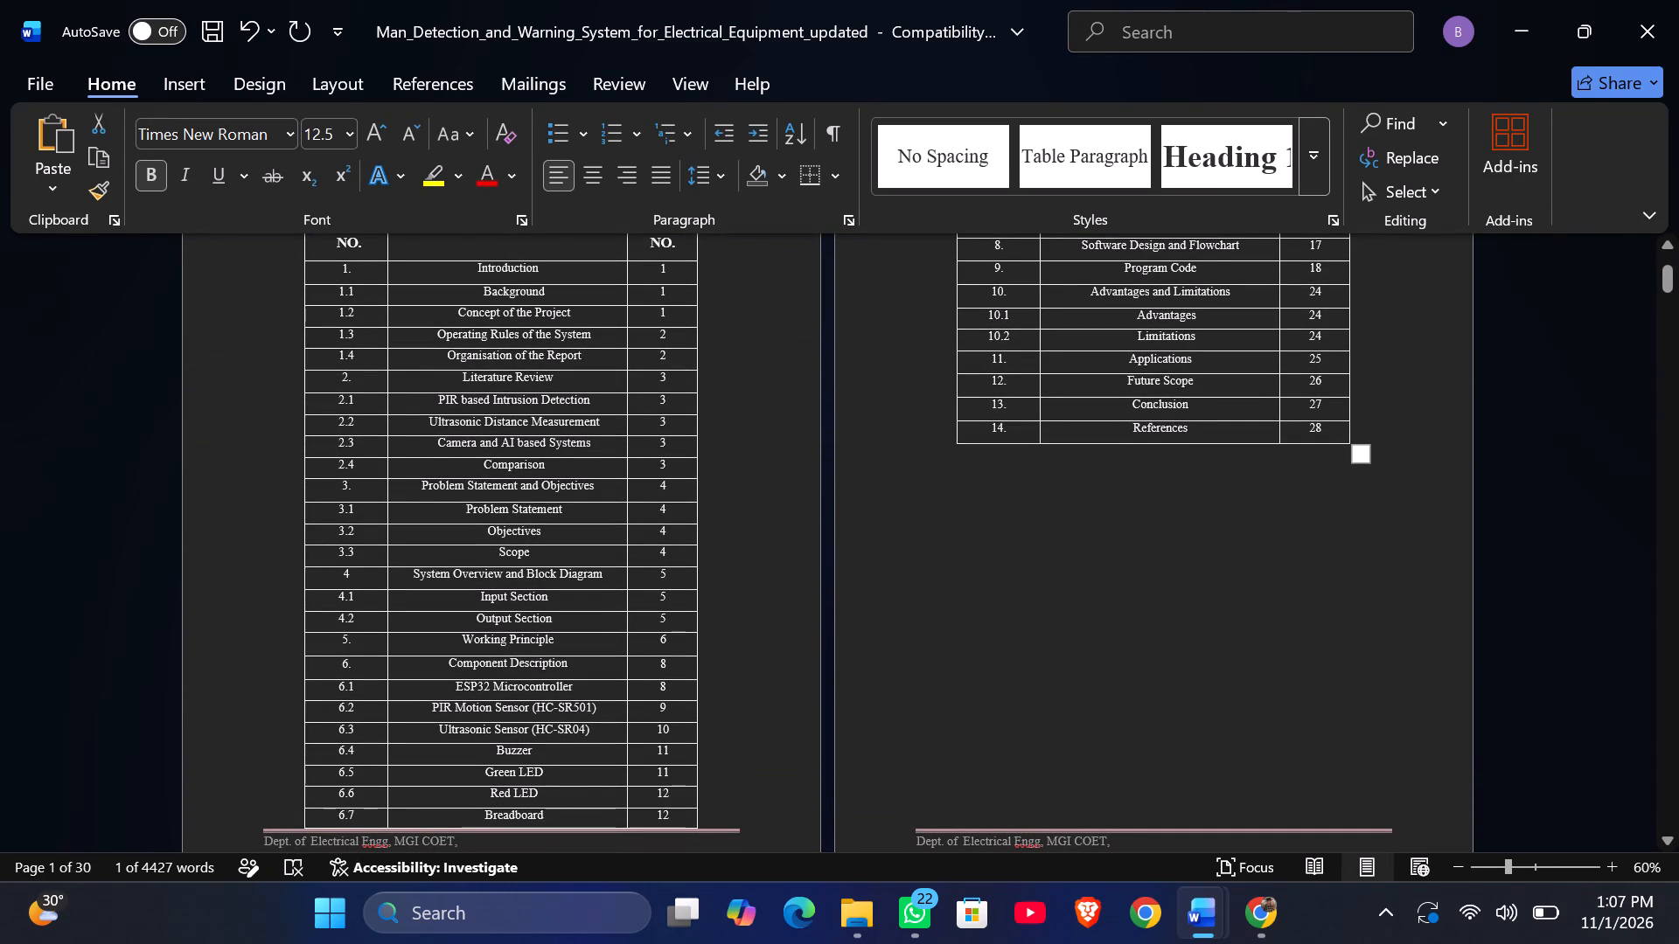
{"action": "left_click", "coordinate": [665, 691]}
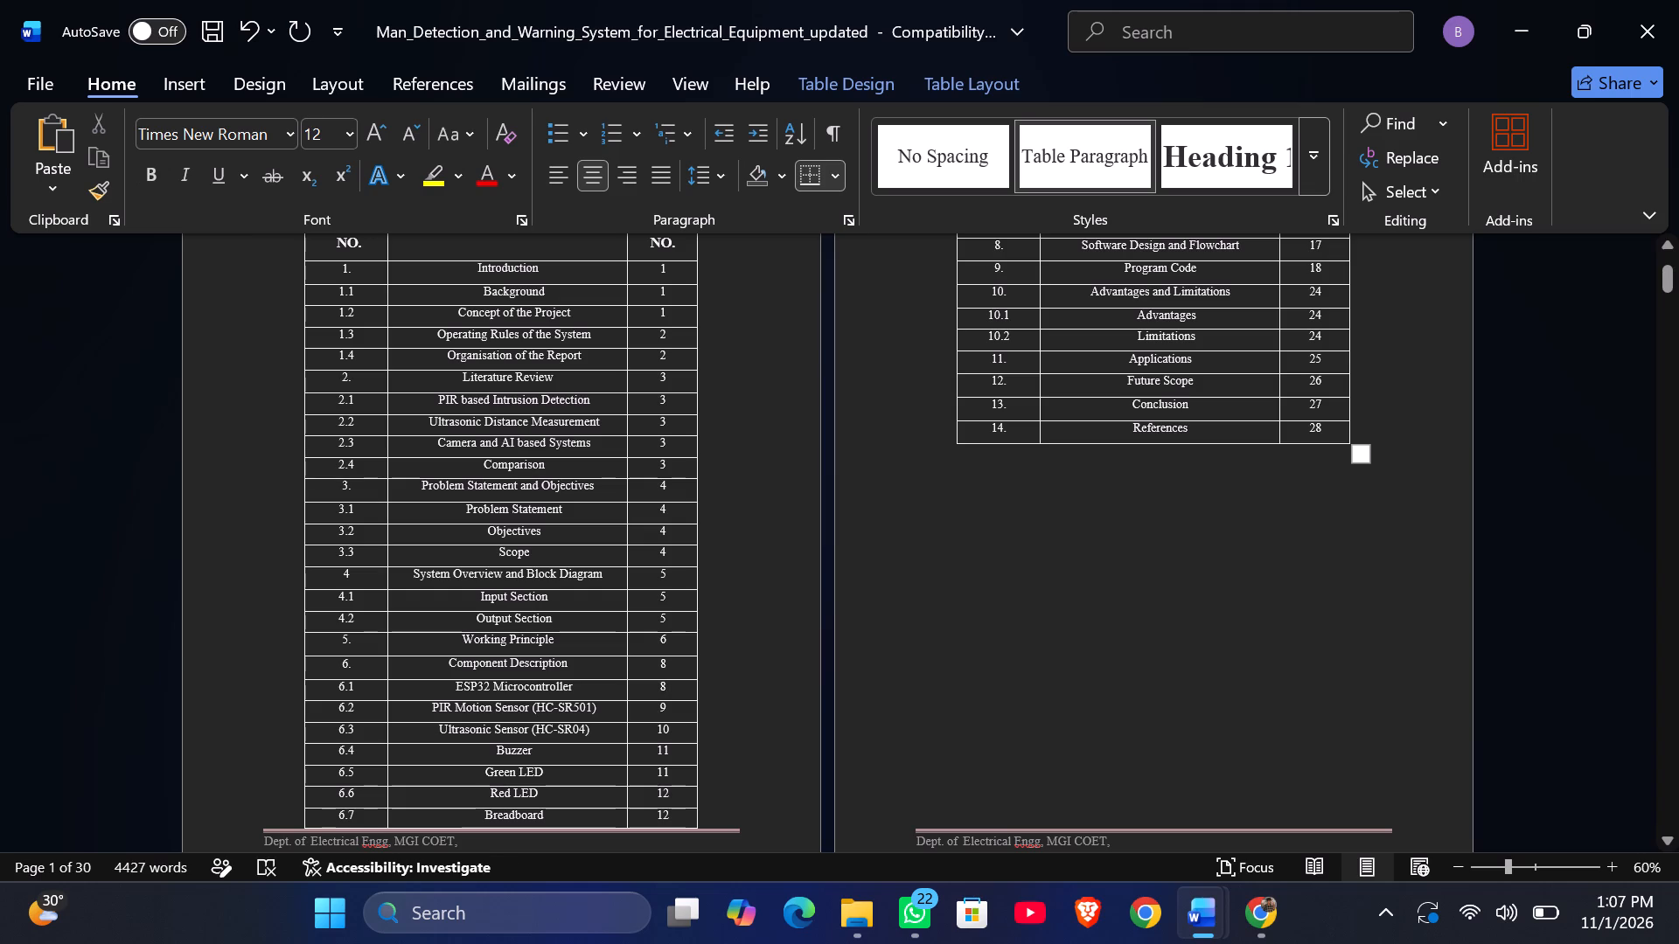
{"action": "key", "text": "BackSpace"}
{"action": "key", "text": "7"}
{"action": "key", "text": "Up"}
{"action": "key", "text": "BackSpace"}
{"action": "key", "text": "7"}
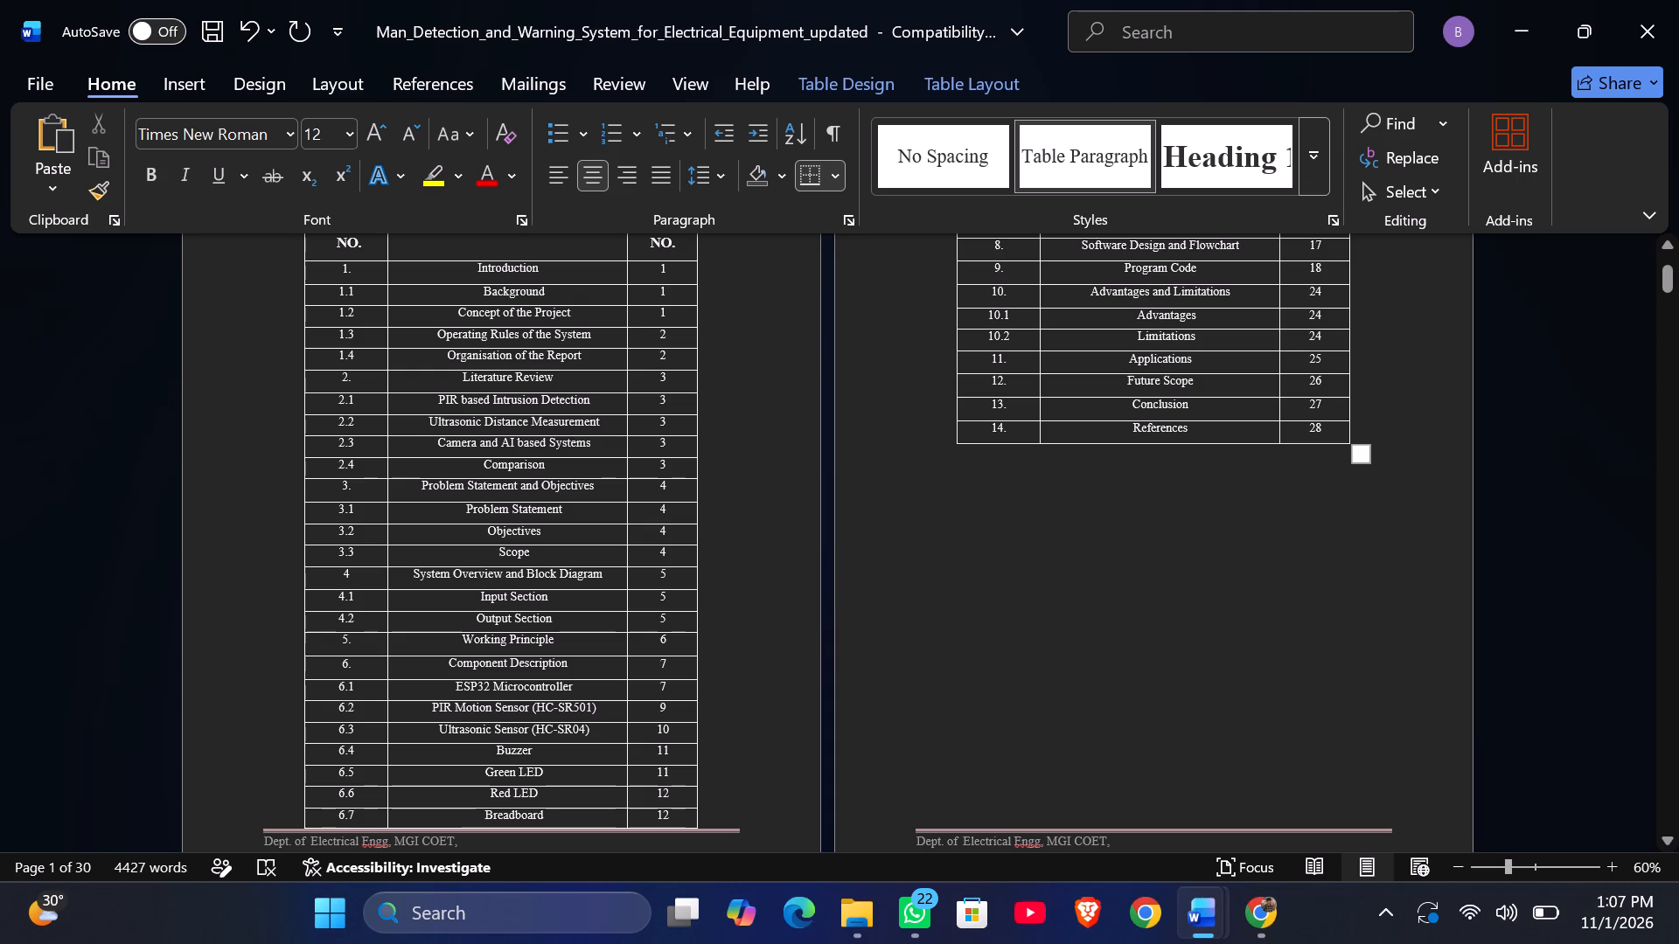
Change the contents page number of entry 6.2 PIR Motion Sensor (HC-SR501) to 8.
{"action": "left_click", "coordinate": [684, 706]}
{"action": "key", "text": "BackSpace"}
{"action": "key", "text": "8"}
Check which footer page numbers the Chapter 6 component sections fall on, from 6.2 onward, and return to the contents table.
{"action": "scroll", "coordinate": [936, 700], "scroll_direction": "down", "scroll_amount": 19}
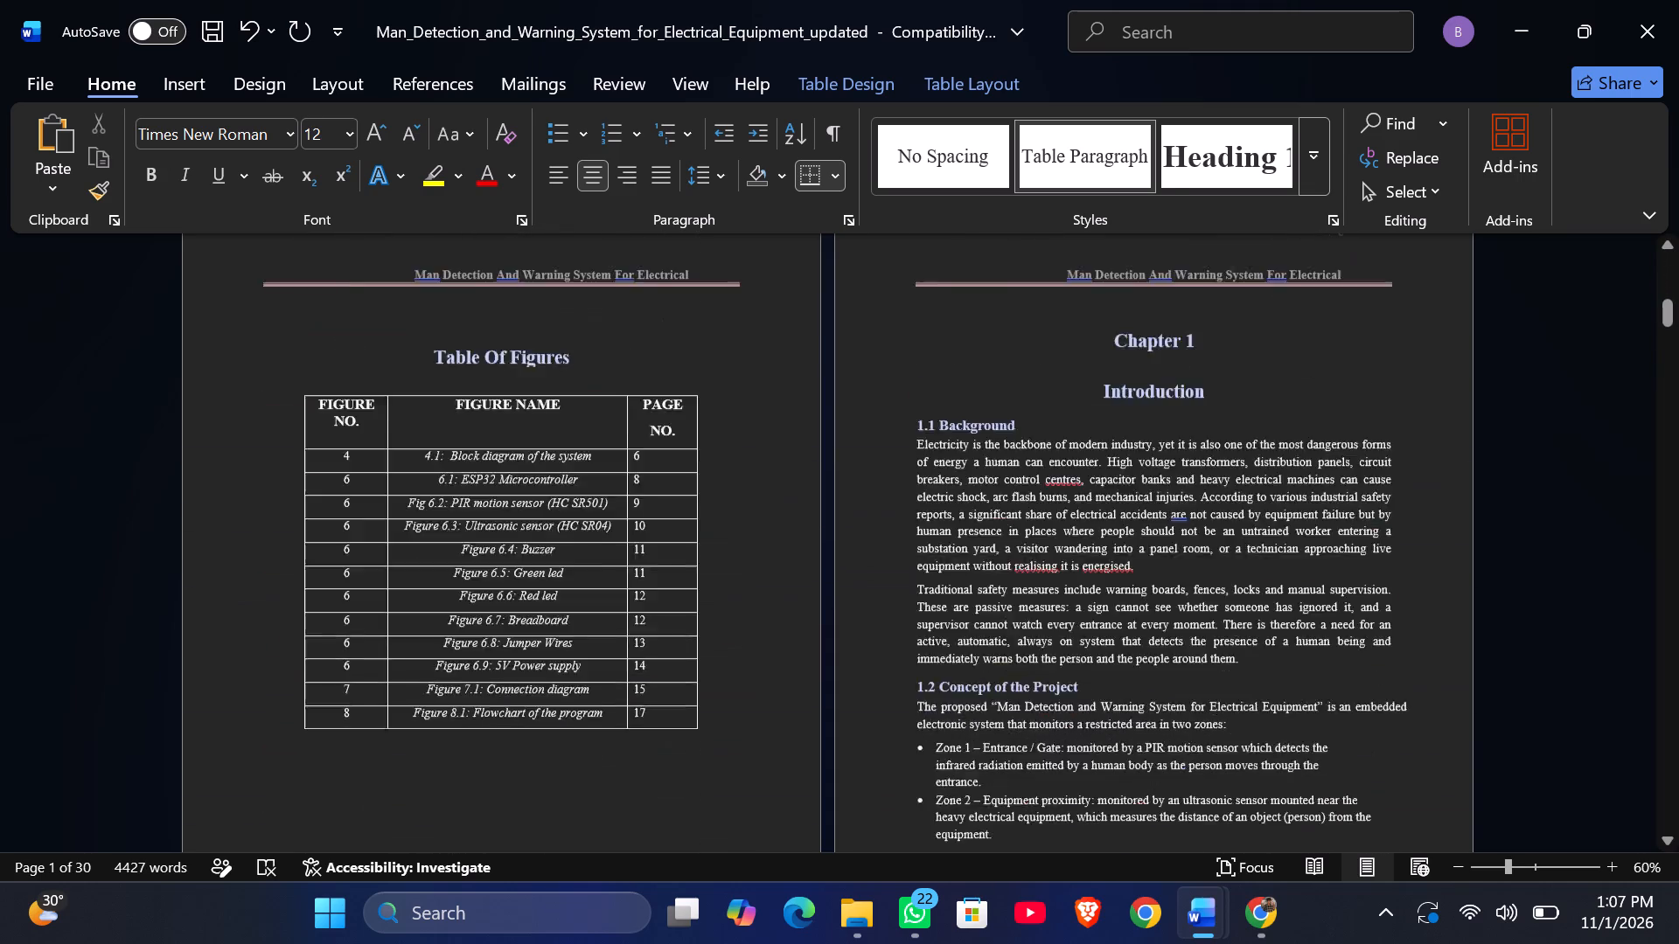
{"action": "scroll", "coordinate": [936, 700], "scroll_direction": "down", "scroll_amount": 20}
{"action": "scroll", "coordinate": [936, 700], "scroll_direction": "up", "scroll_amount": 9}
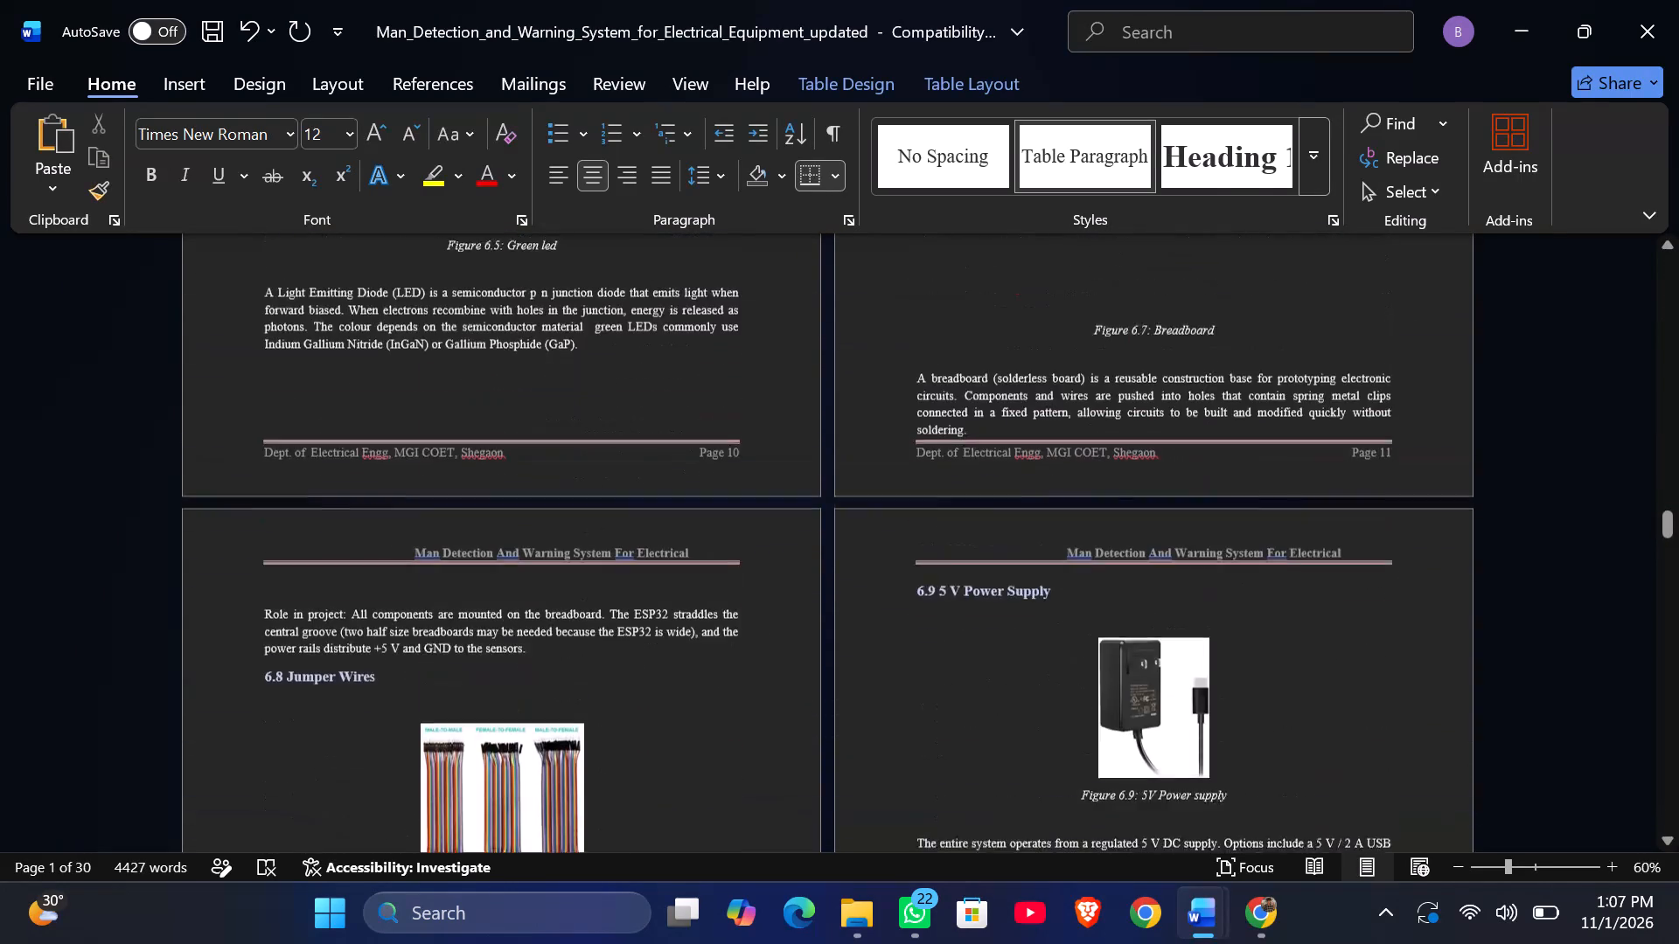
{"action": "scroll", "coordinate": [936, 700], "scroll_direction": "up", "scroll_amount": 2}
{"action": "scroll", "coordinate": [936, 700], "scroll_direction": "down", "scroll_amount": 2}
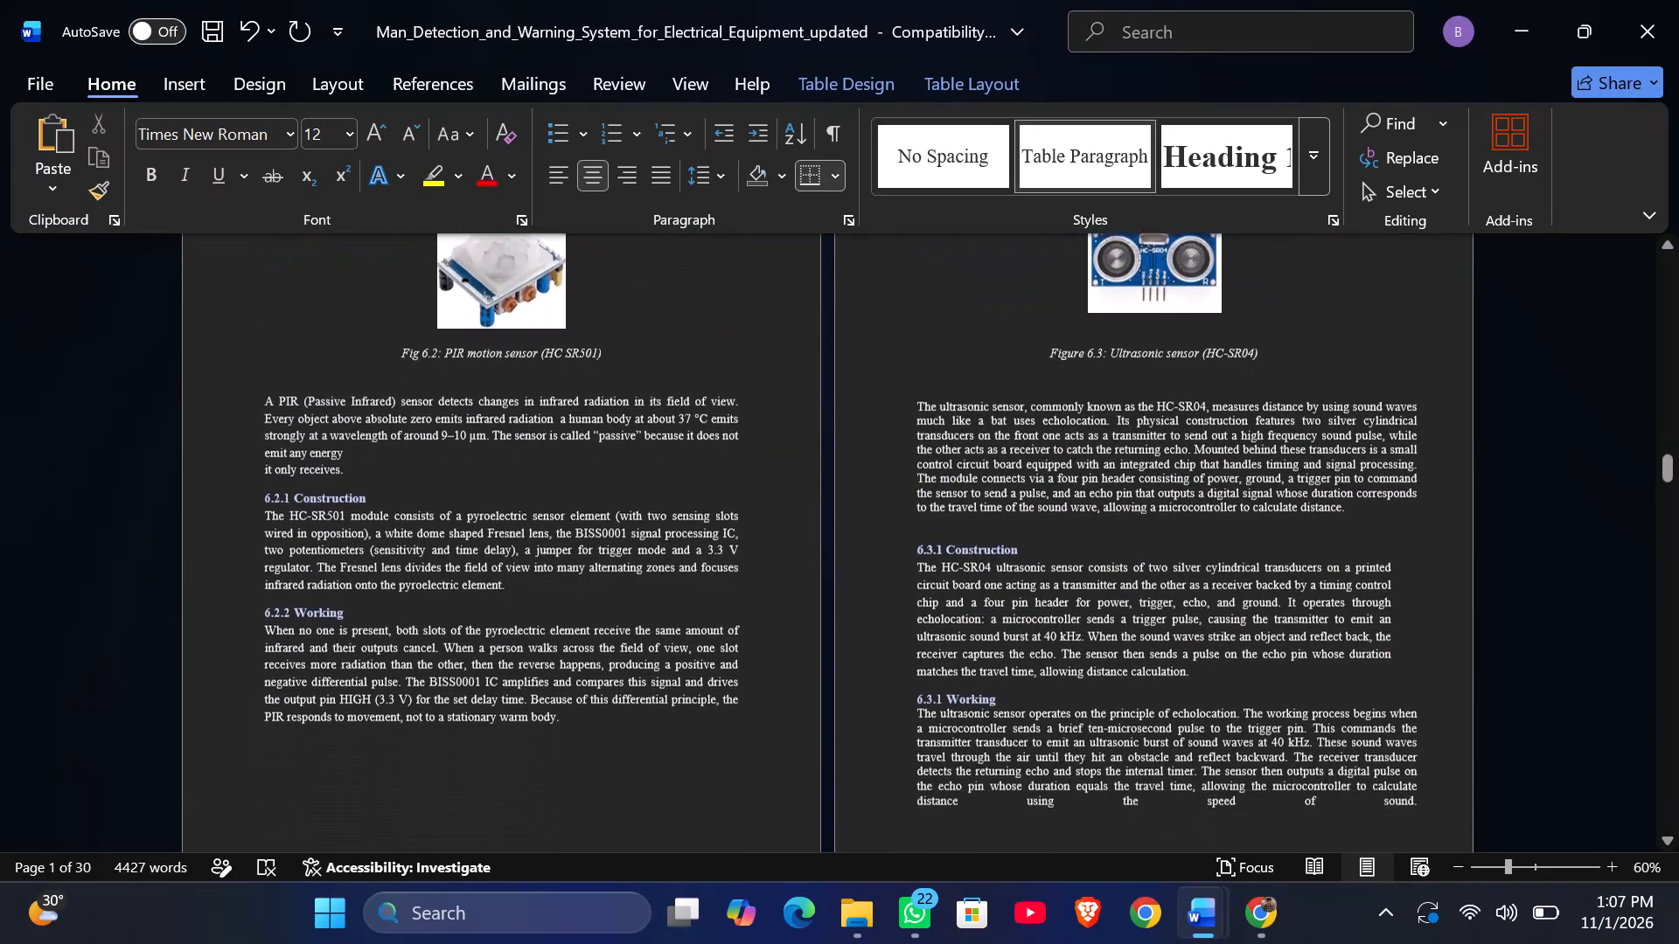
{"action": "scroll", "coordinate": [936, 700], "scroll_direction": "down", "scroll_amount": 1}
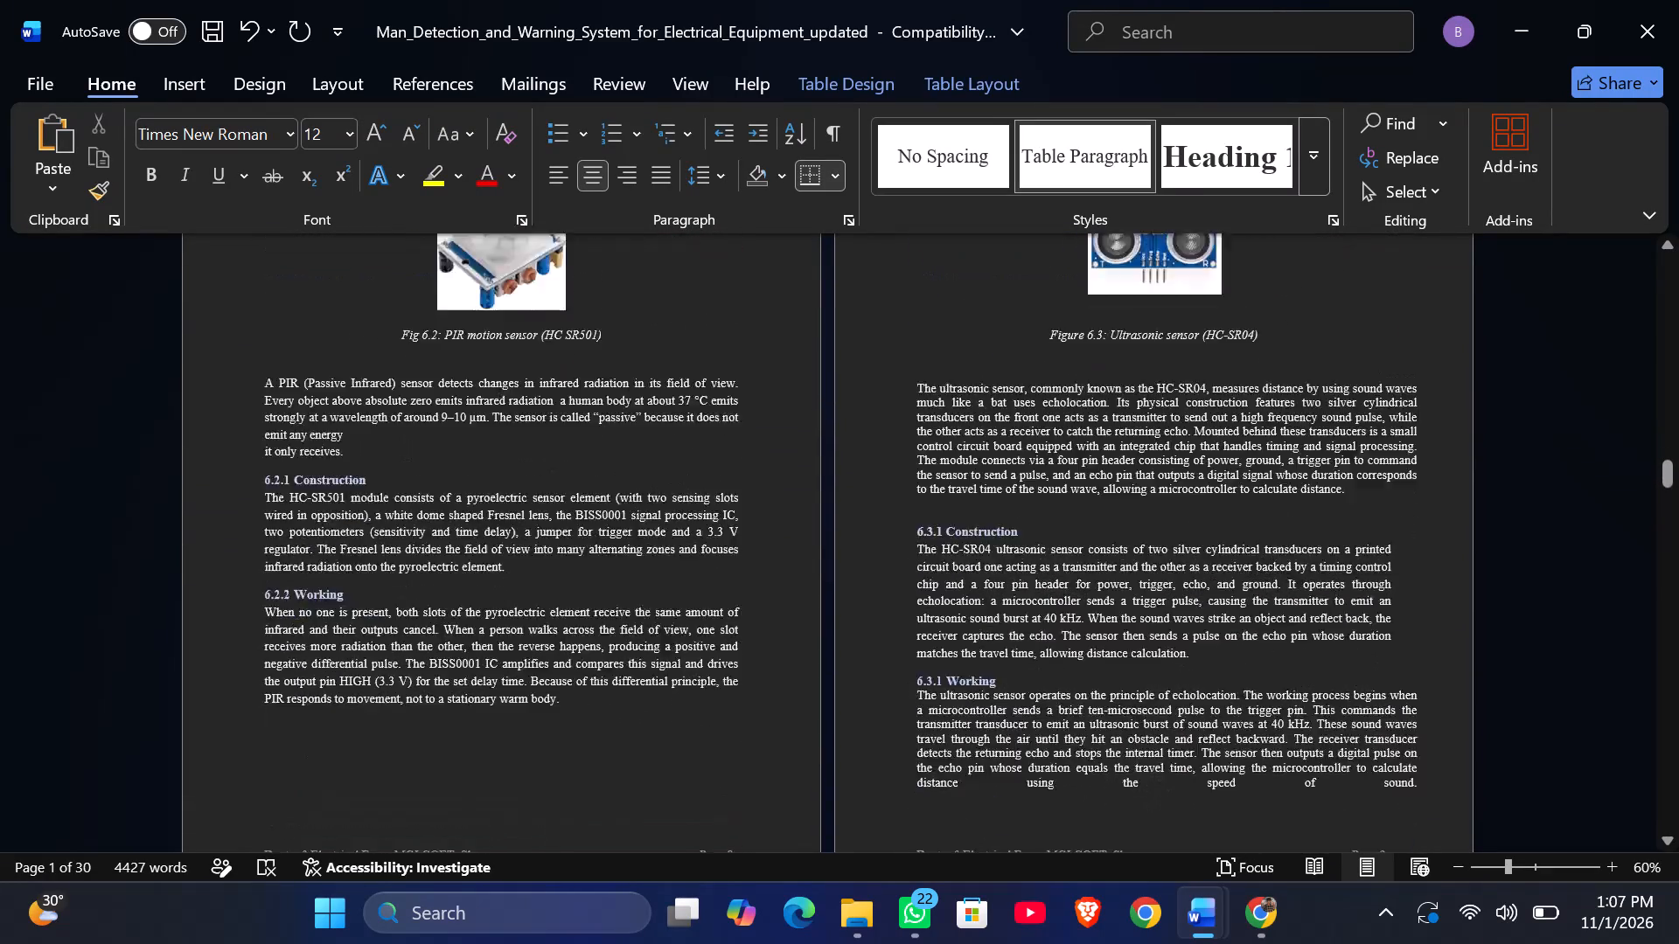
{"action": "scroll", "coordinate": [936, 700], "scroll_direction": "up", "scroll_amount": 1}
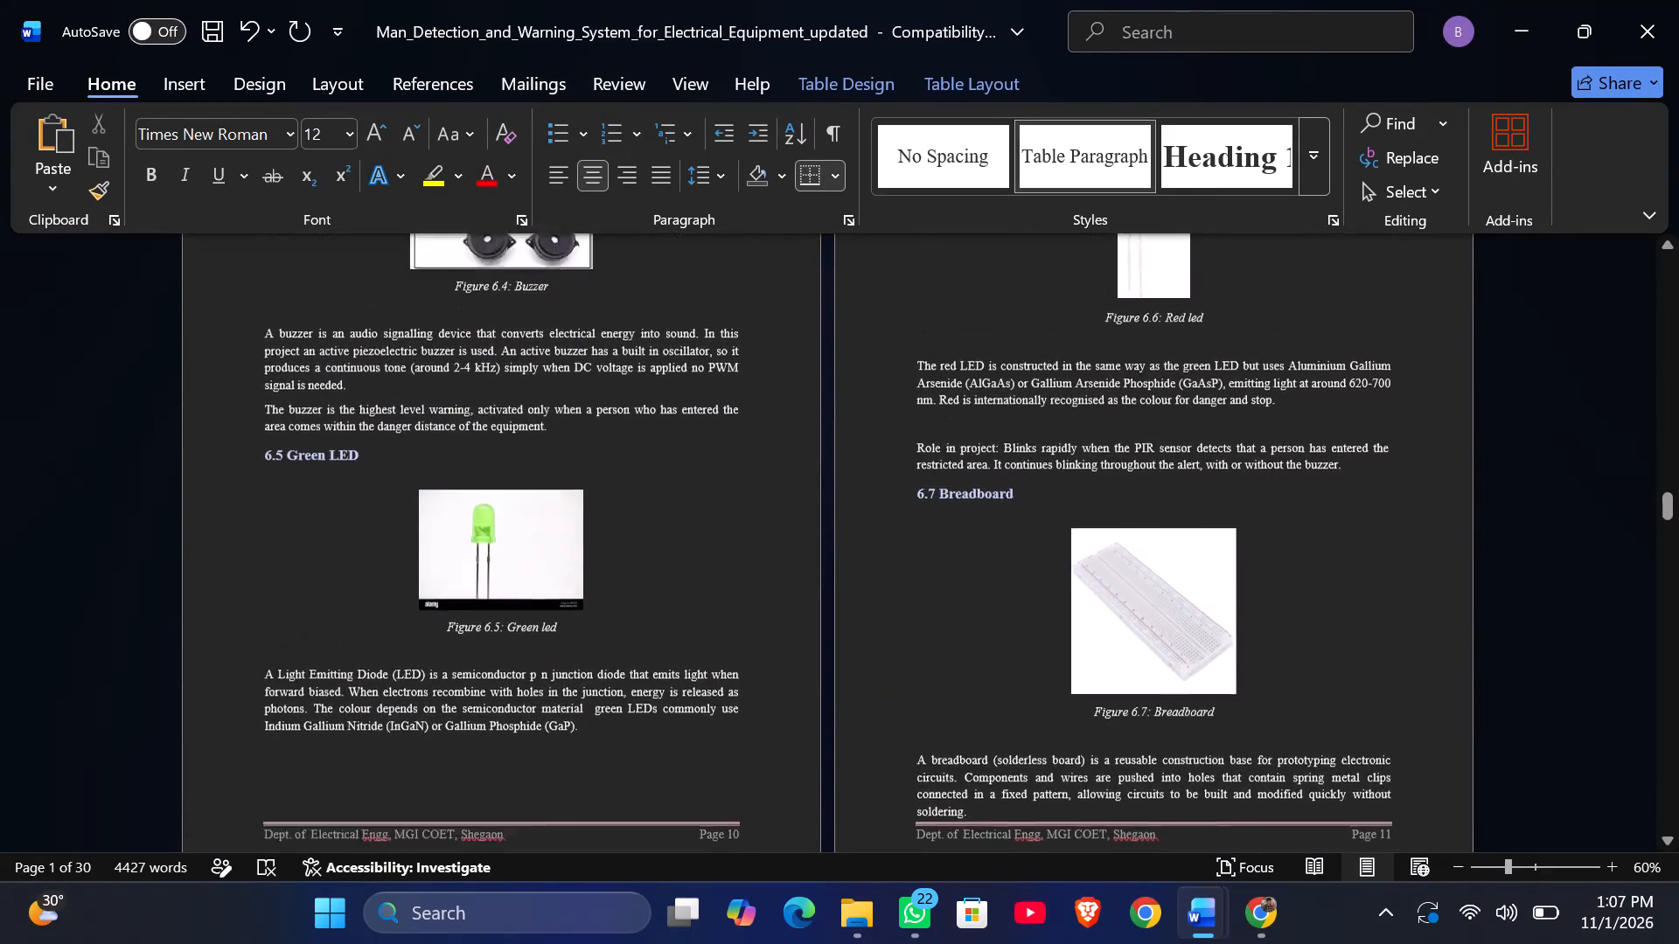
{"action": "scroll", "coordinate": [936, 700], "scroll_direction": "up", "scroll_amount": 1}
{"action": "scroll", "coordinate": [936, 700], "scroll_direction": "down", "scroll_amount": 3}
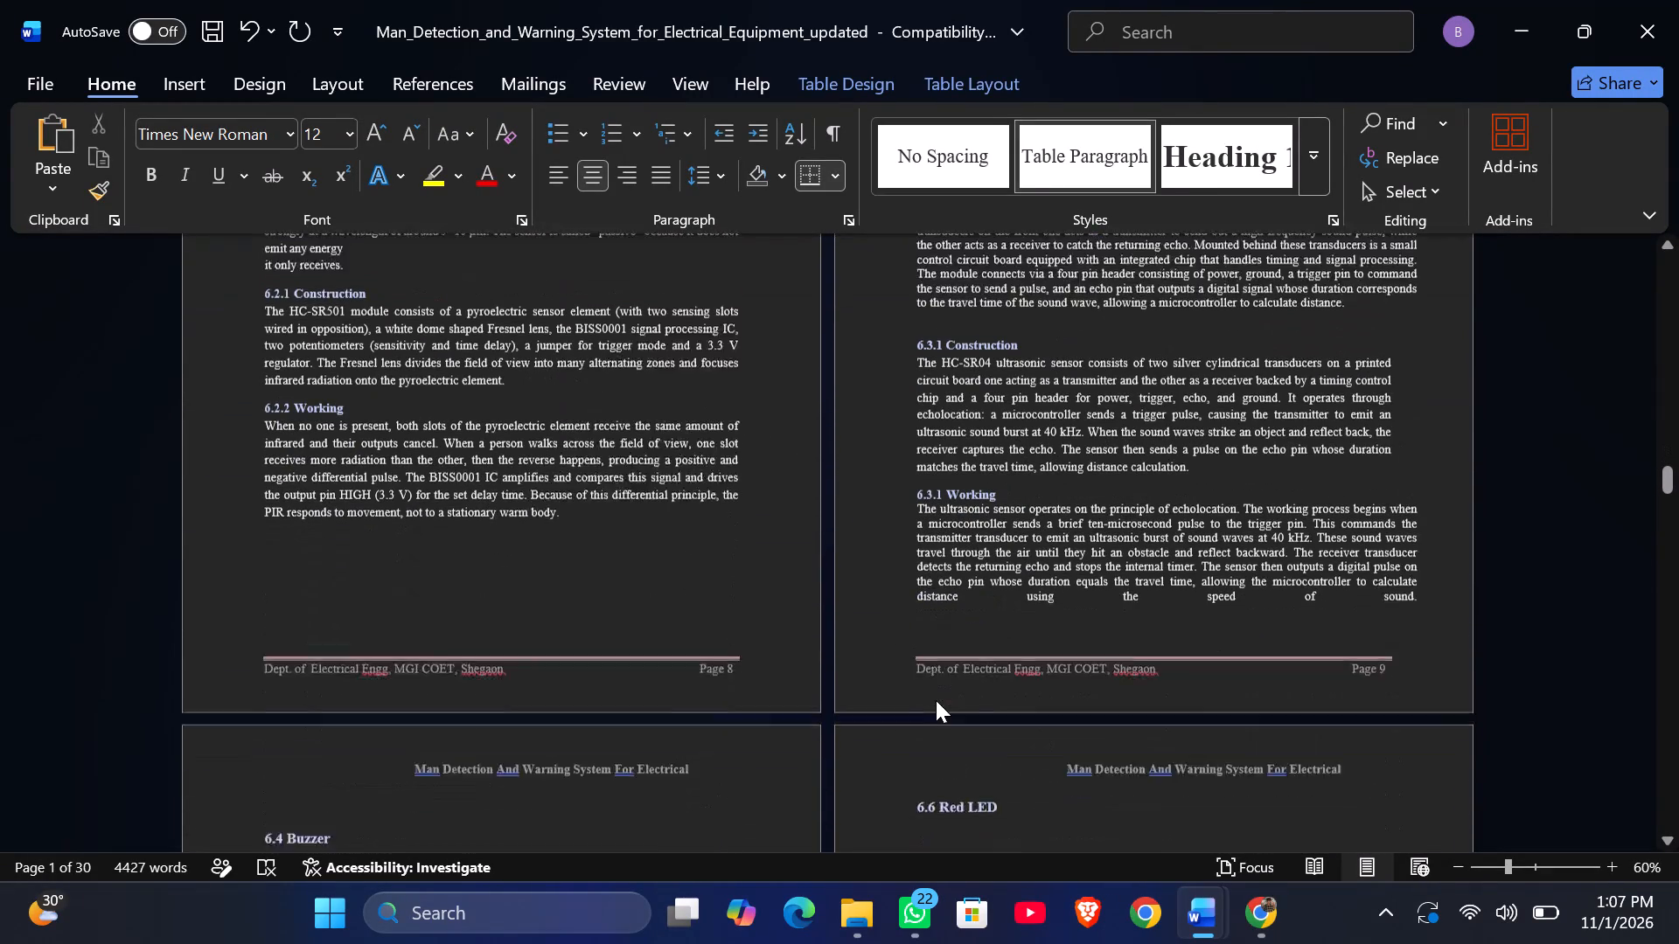
{"action": "scroll", "coordinate": [936, 700], "scroll_direction": "up", "scroll_amount": 16}
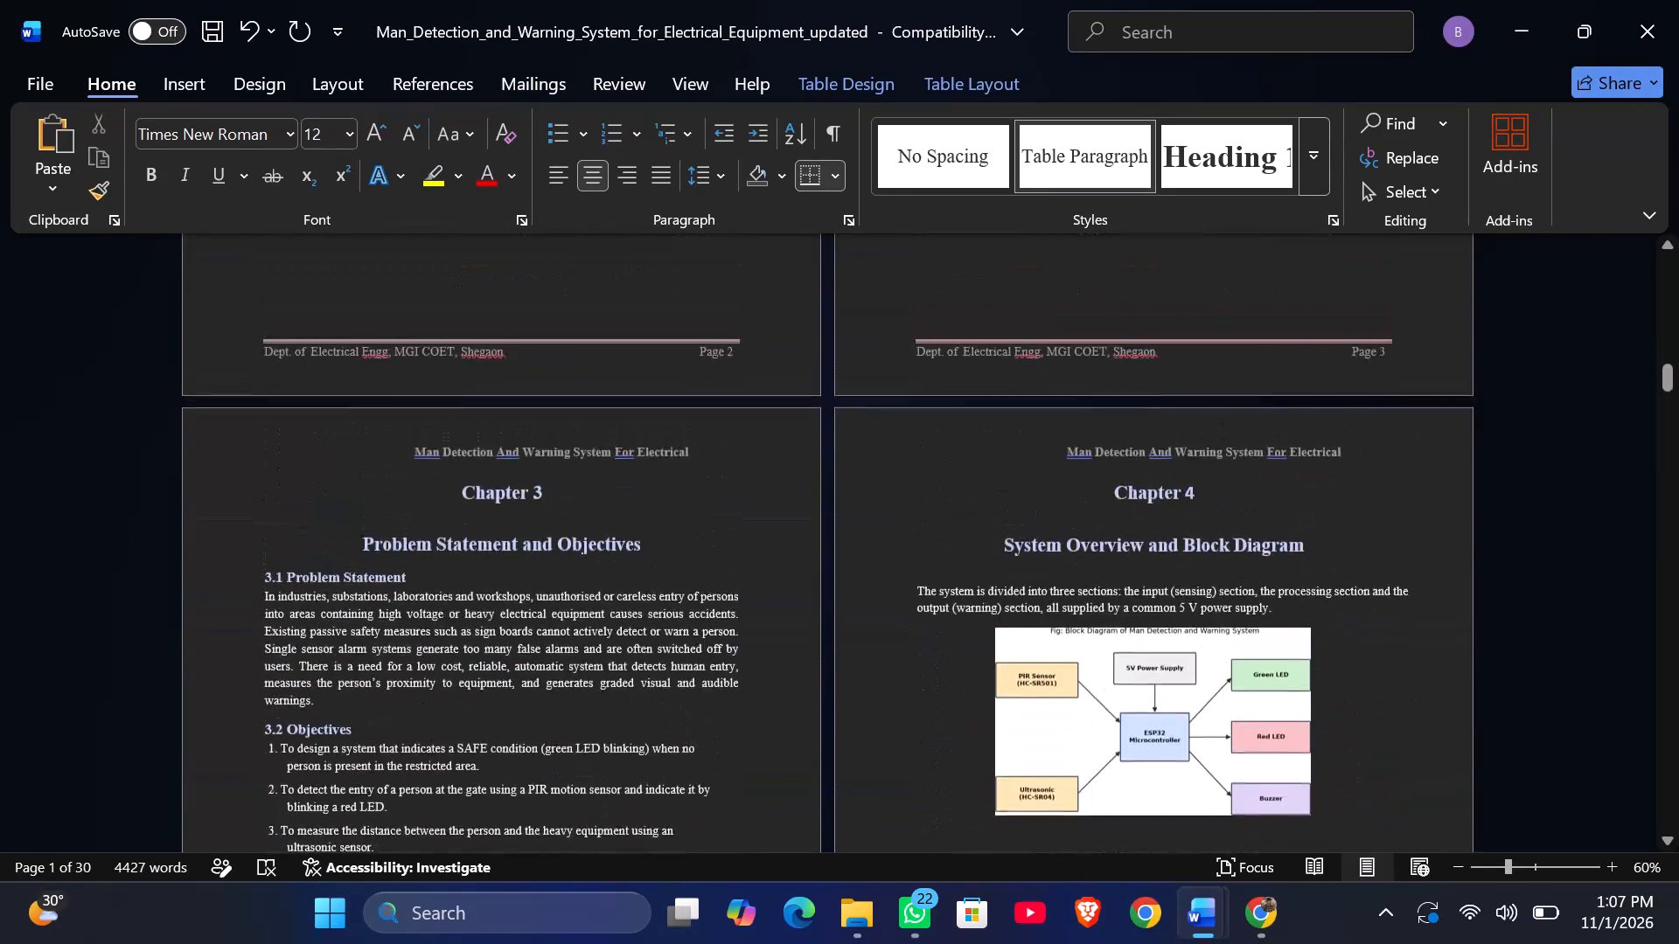
{"action": "scroll", "coordinate": [936, 700], "scroll_direction": "up", "scroll_amount": 2}
{"action": "scroll", "coordinate": [936, 700], "scroll_direction": "up", "scroll_amount": 19}
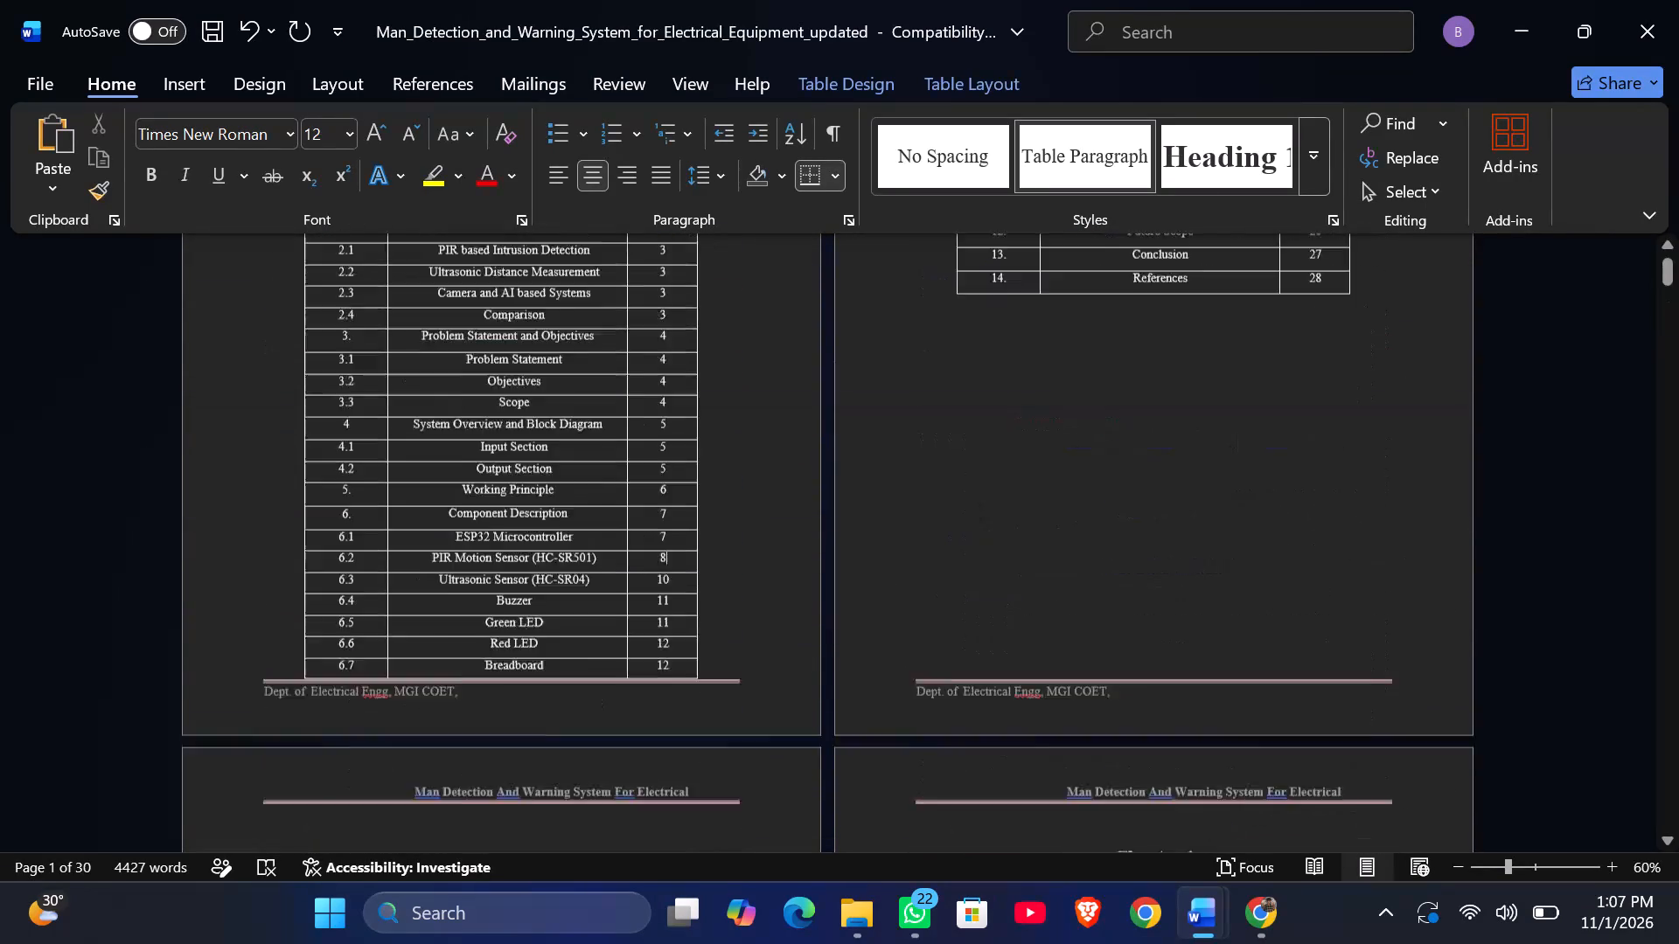
{"action": "scroll", "coordinate": [936, 700], "scroll_direction": "up", "scroll_amount": 1}
{"action": "scroll", "coordinate": [676, 578], "scroll_direction": "down", "scroll_amount": 2}
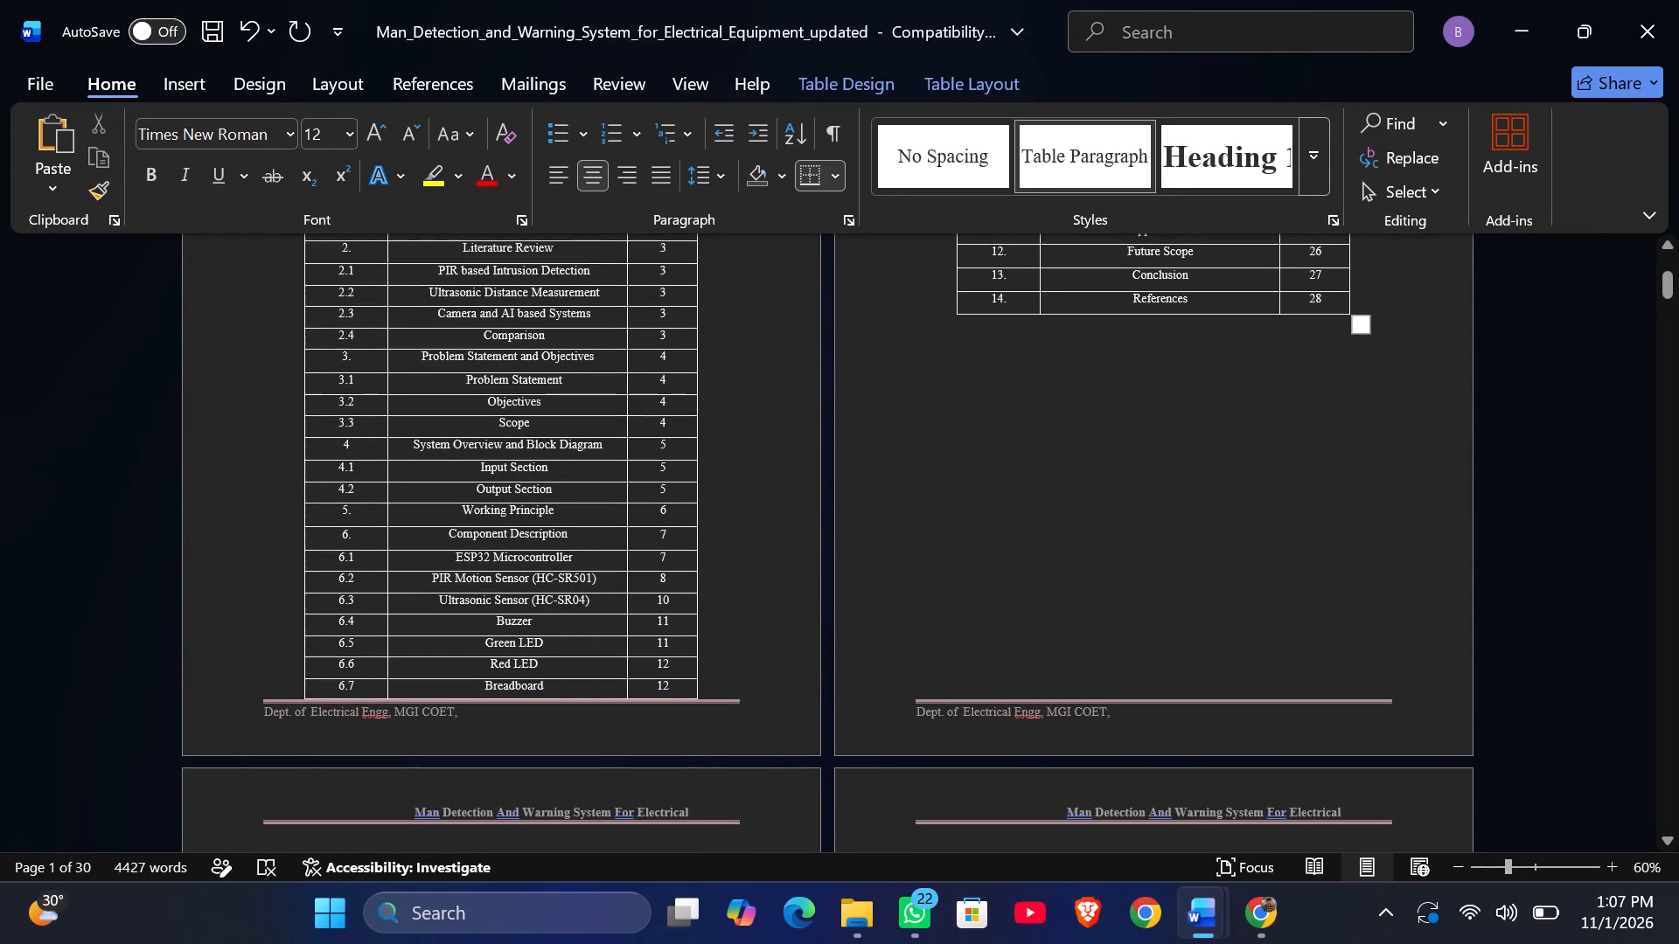
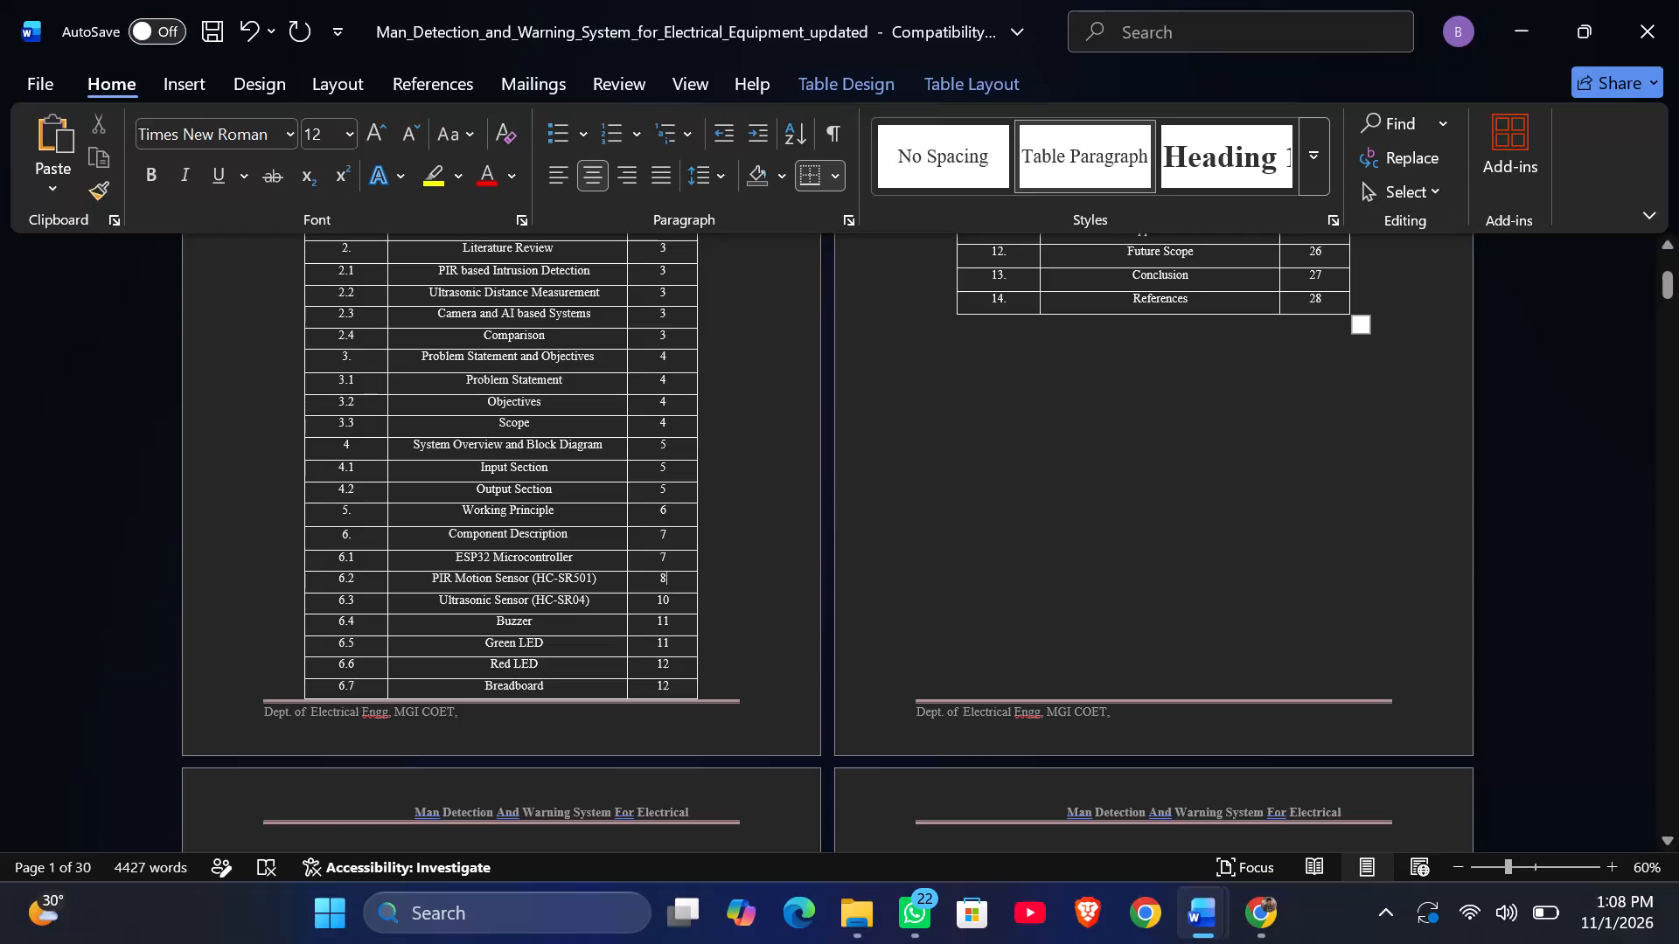
Change the contents page number of entry 6.3 Ultrasonic Sensor (HC-SR04) to 9.
{"action": "left_click", "coordinate": [676, 602]}
{"action": "key", "text": "BackSpace"}
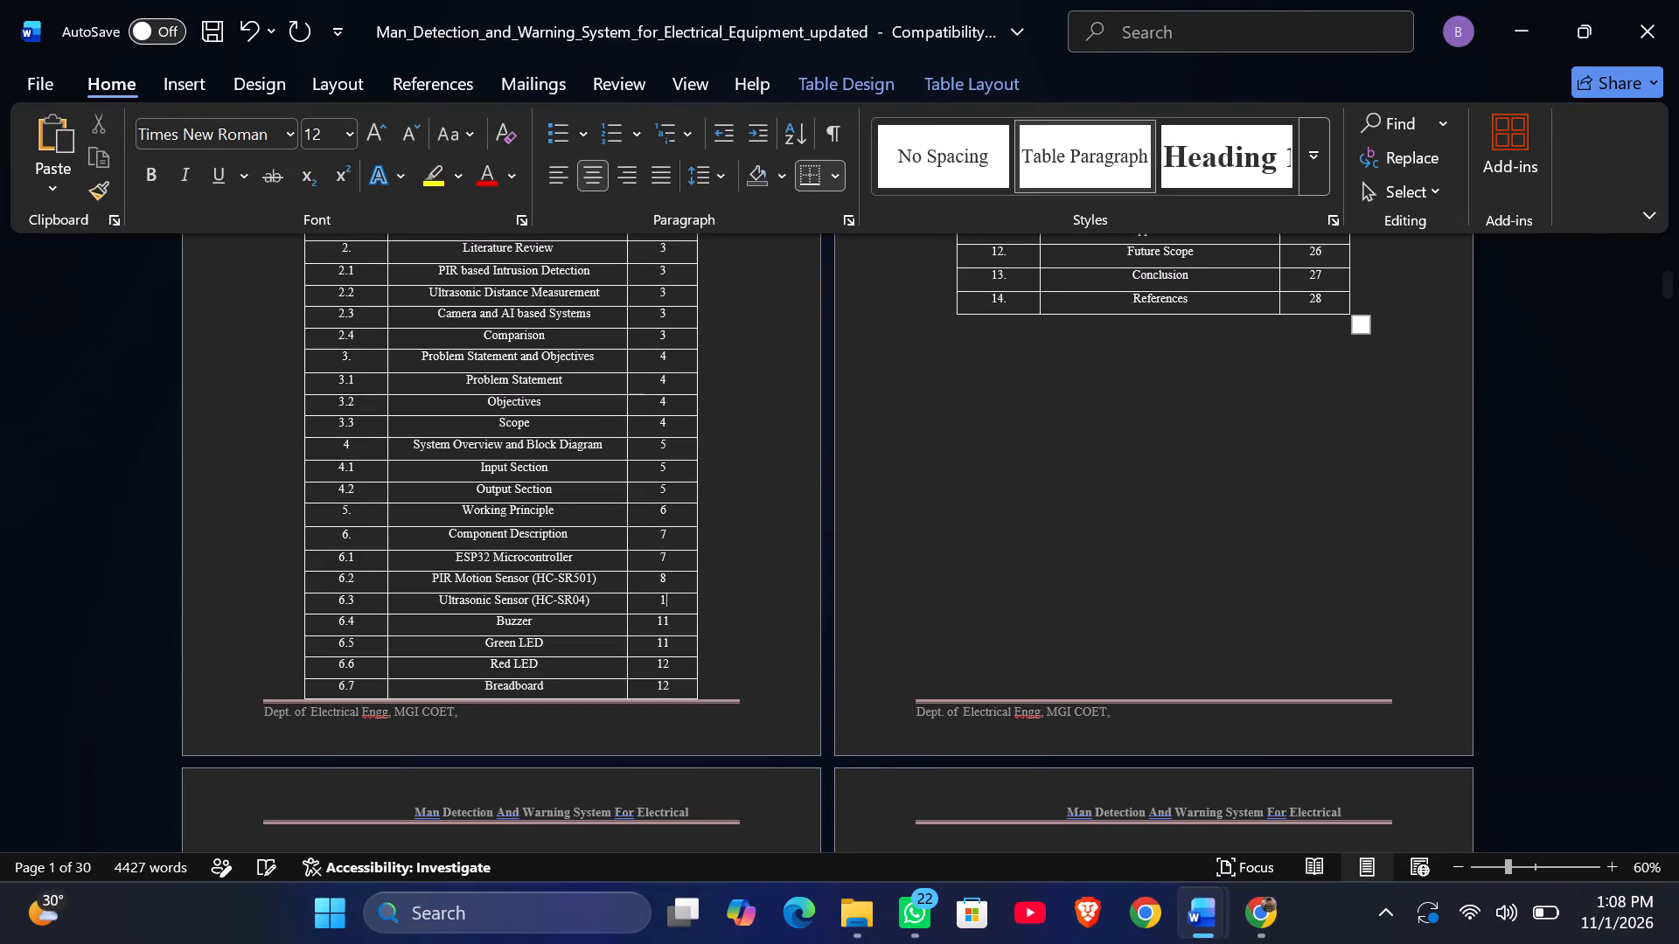
{"action": "key", "text": "BackSpace"}
{"action": "key", "text": "9"}
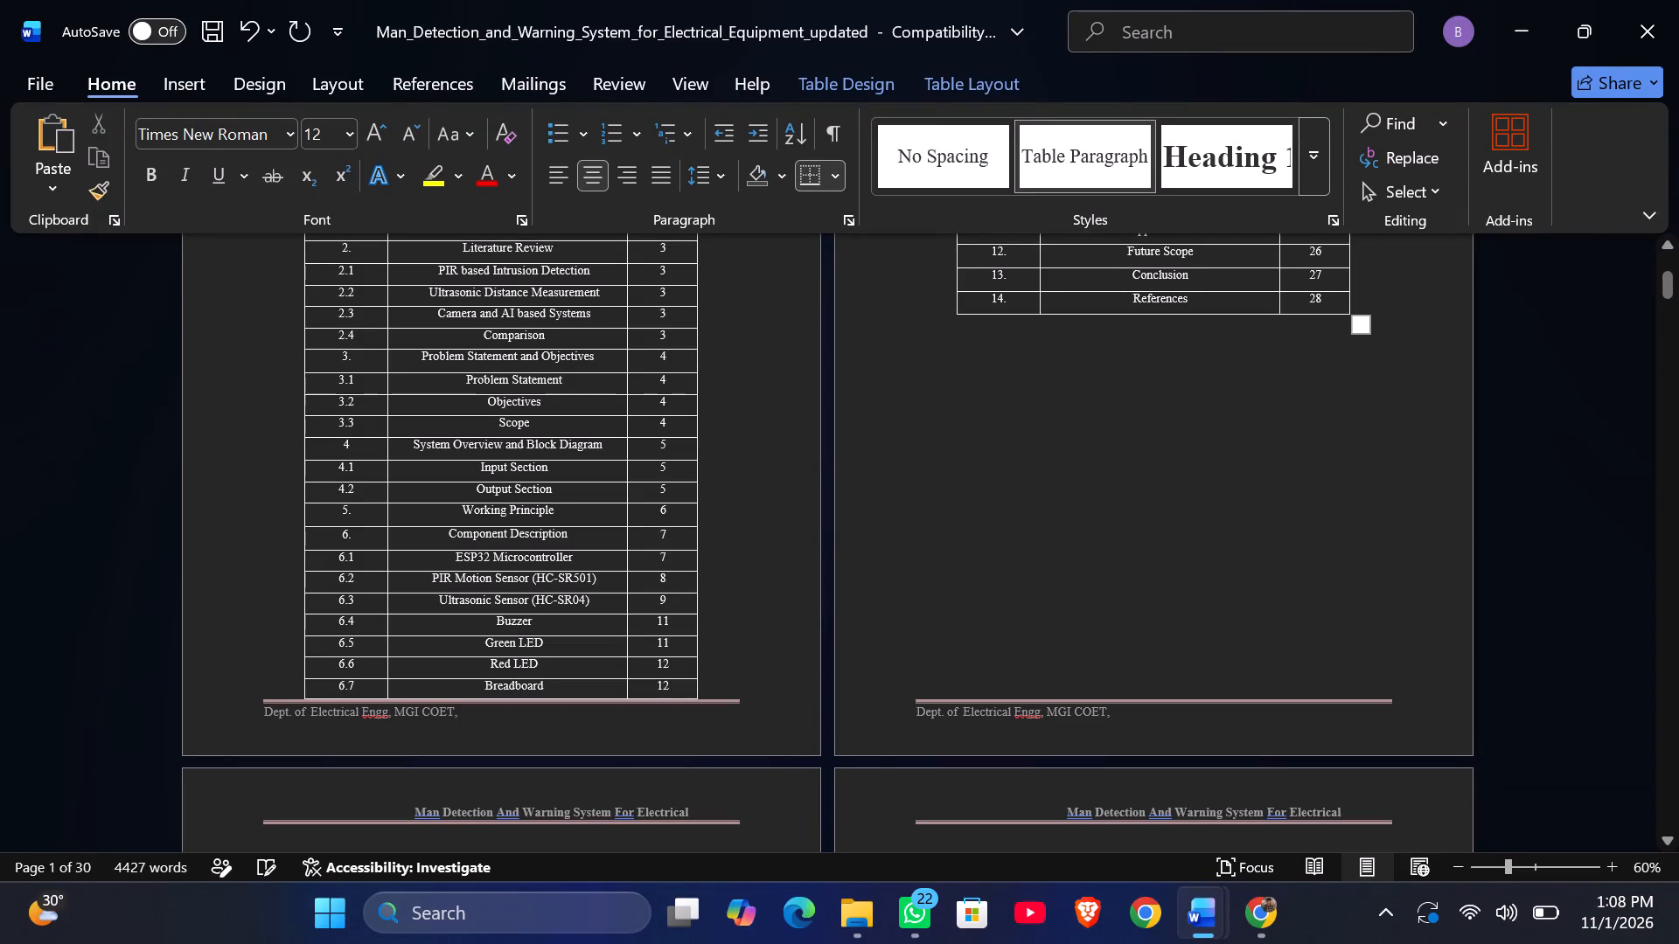
Change the contents page numbers of entries 6.4 Buzzer and 6.5 Green LED to 10.
{"action": "left_click", "coordinate": [685, 628]}
{"action": "key", "text": "BackSpace"}
{"action": "key", "text": "0"}
{"action": "key", "text": "Down"}
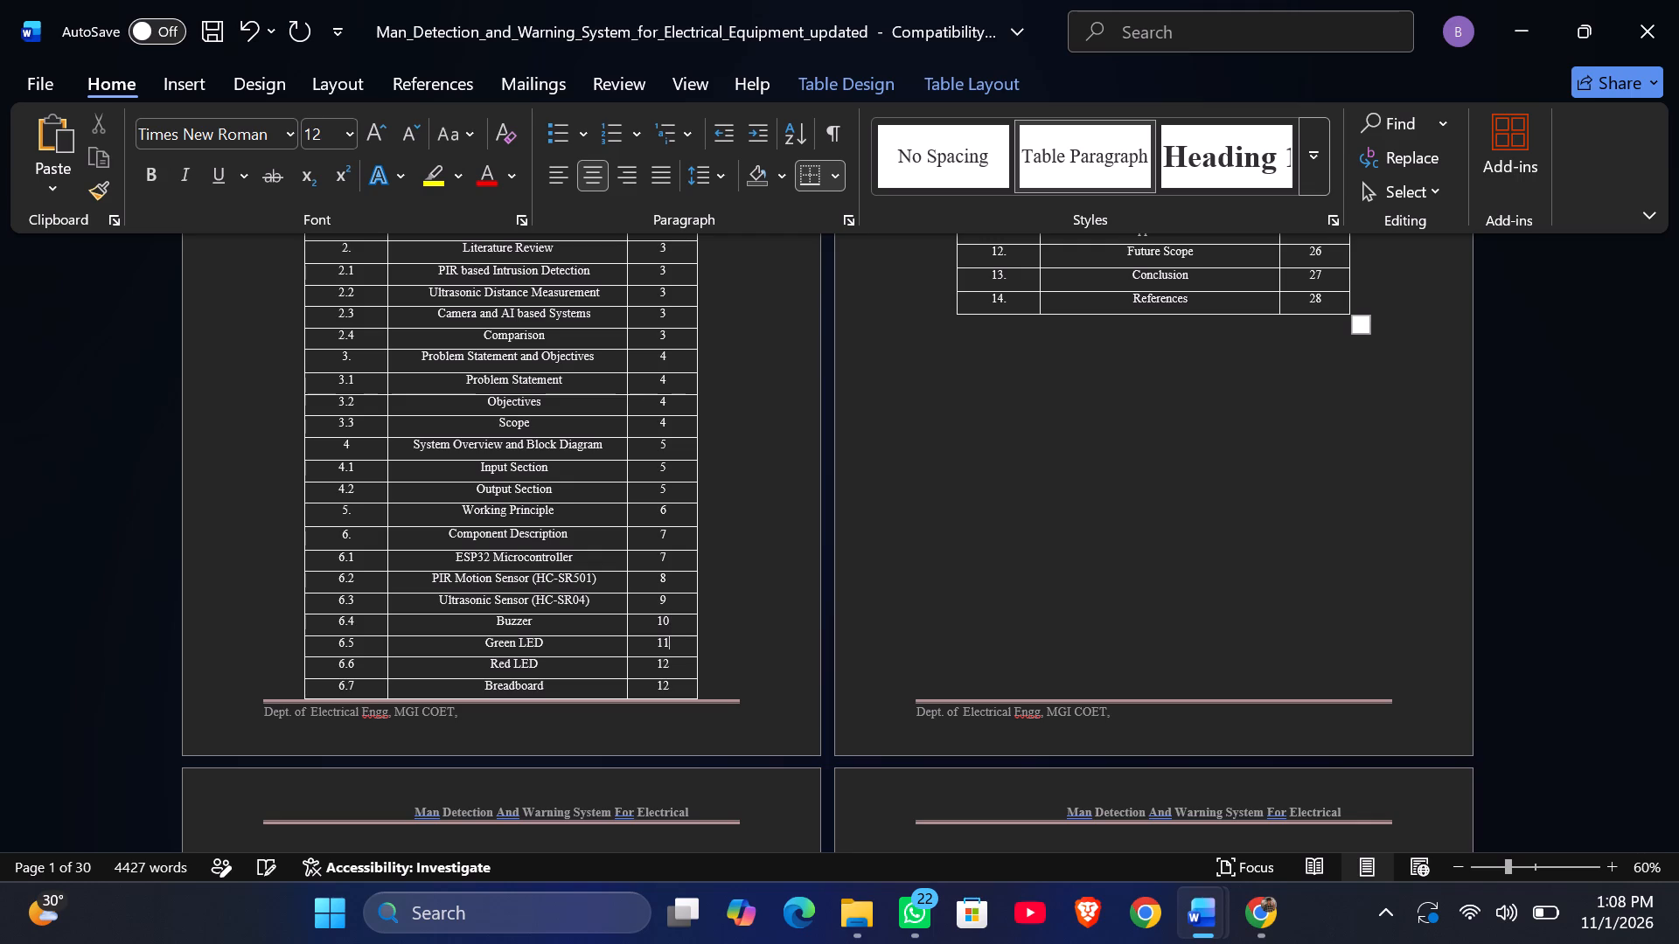
{"action": "key", "text": "BackSpace"}
{"action": "key", "text": "0"}
Change the contents page numbers of entries 6.6 Red LED and 6.7 Breadboard to 11.
{"action": "key", "text": "Down"}
{"action": "key", "text": "BackSpace"}
{"action": "type", "text": "11"}
{"action": "key", "text": "BackSpace"}
{"action": "key", "text": "Down"}
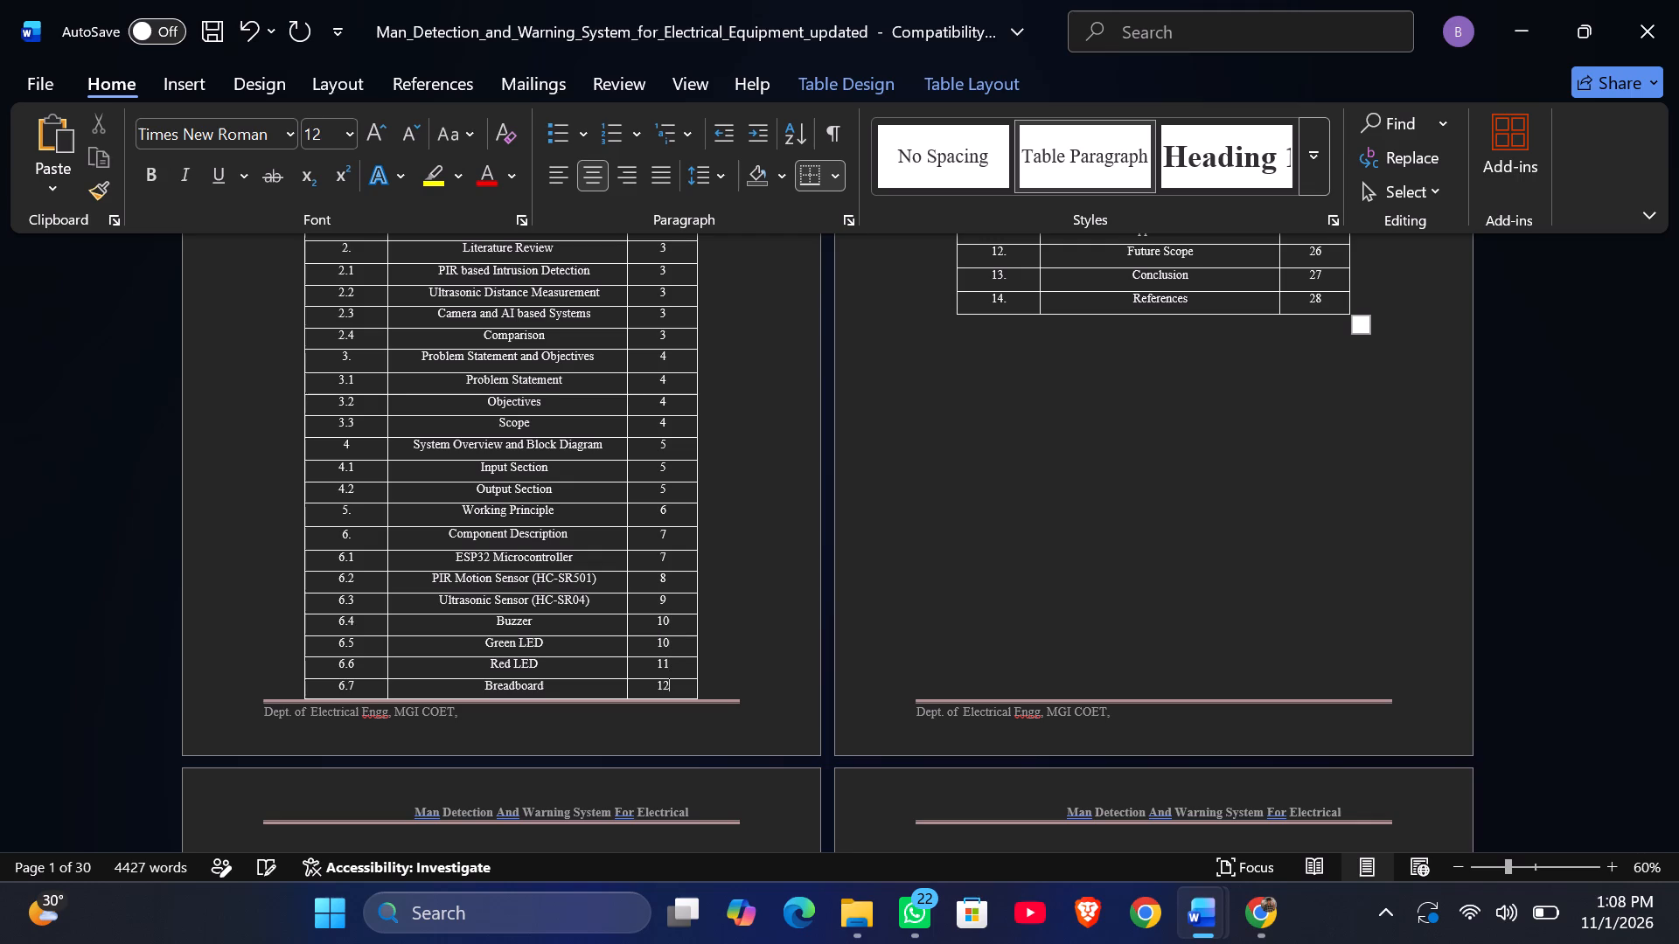
{"action": "key", "text": "BackSpace"}
{"action": "key", "text": "1"}
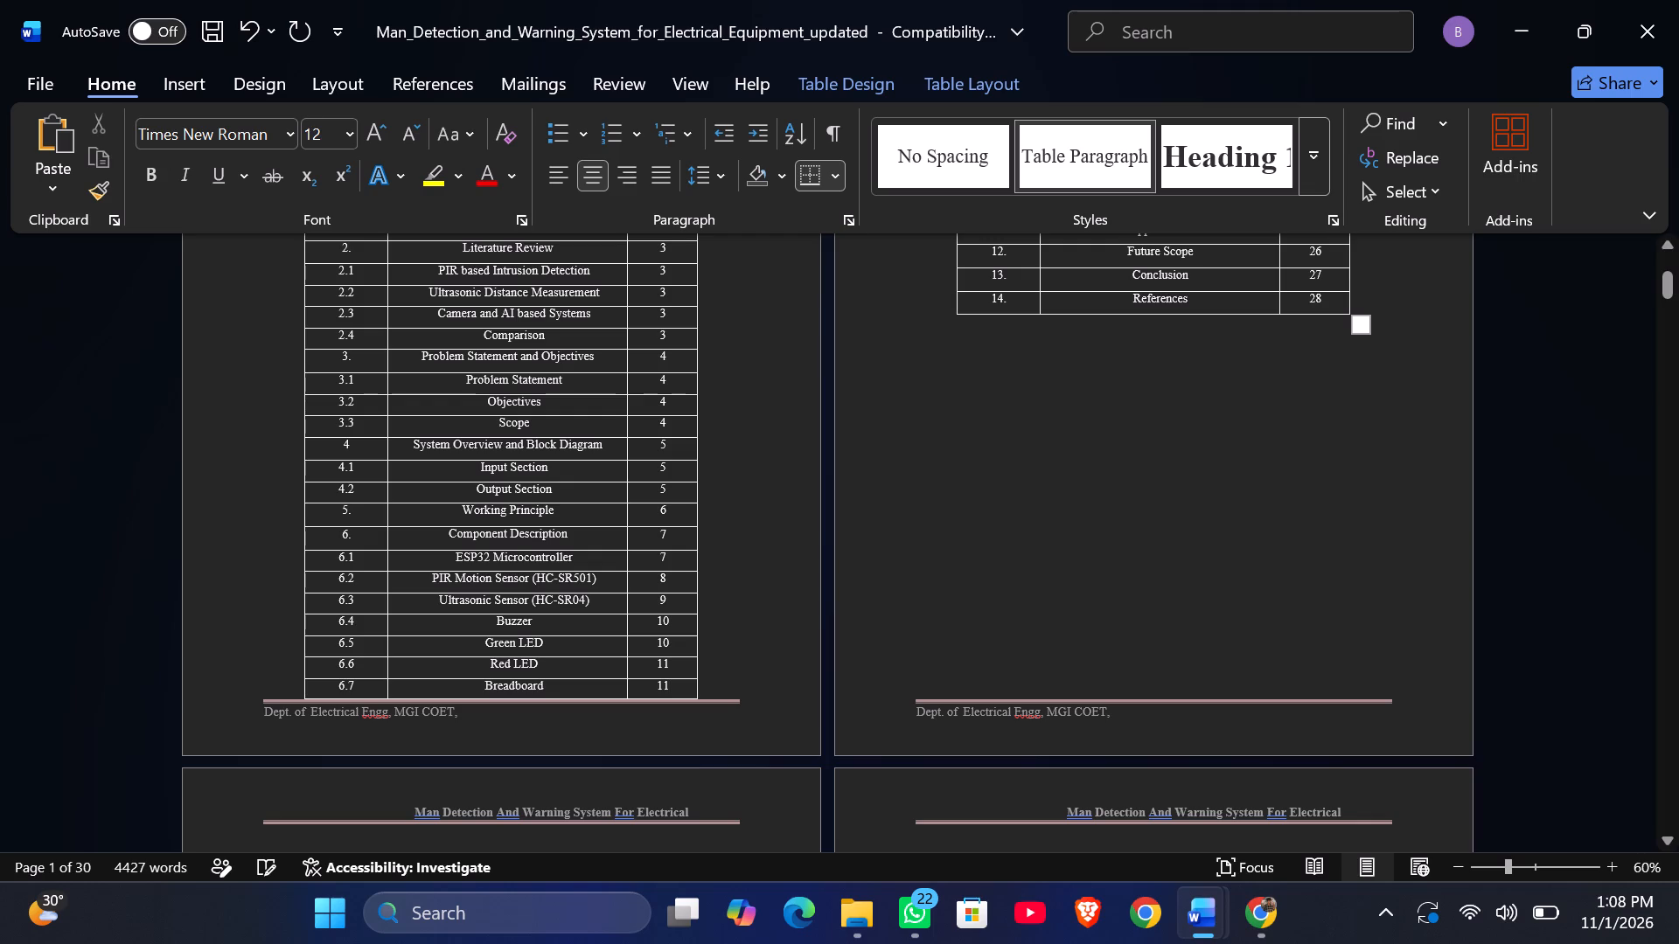
Check which footer page numbers sections 6.8 Jumper Wires and 6.9 5 V Power Supply fall on, and return to the contents table.
{"action": "scroll", "coordinate": [878, 642], "scroll_direction": "down", "scroll_amount": 20}
{"action": "scroll", "coordinate": [878, 642], "scroll_direction": "down", "scroll_amount": 20}
{"action": "scroll", "coordinate": [878, 642], "scroll_direction": "down", "scroll_amount": 9}
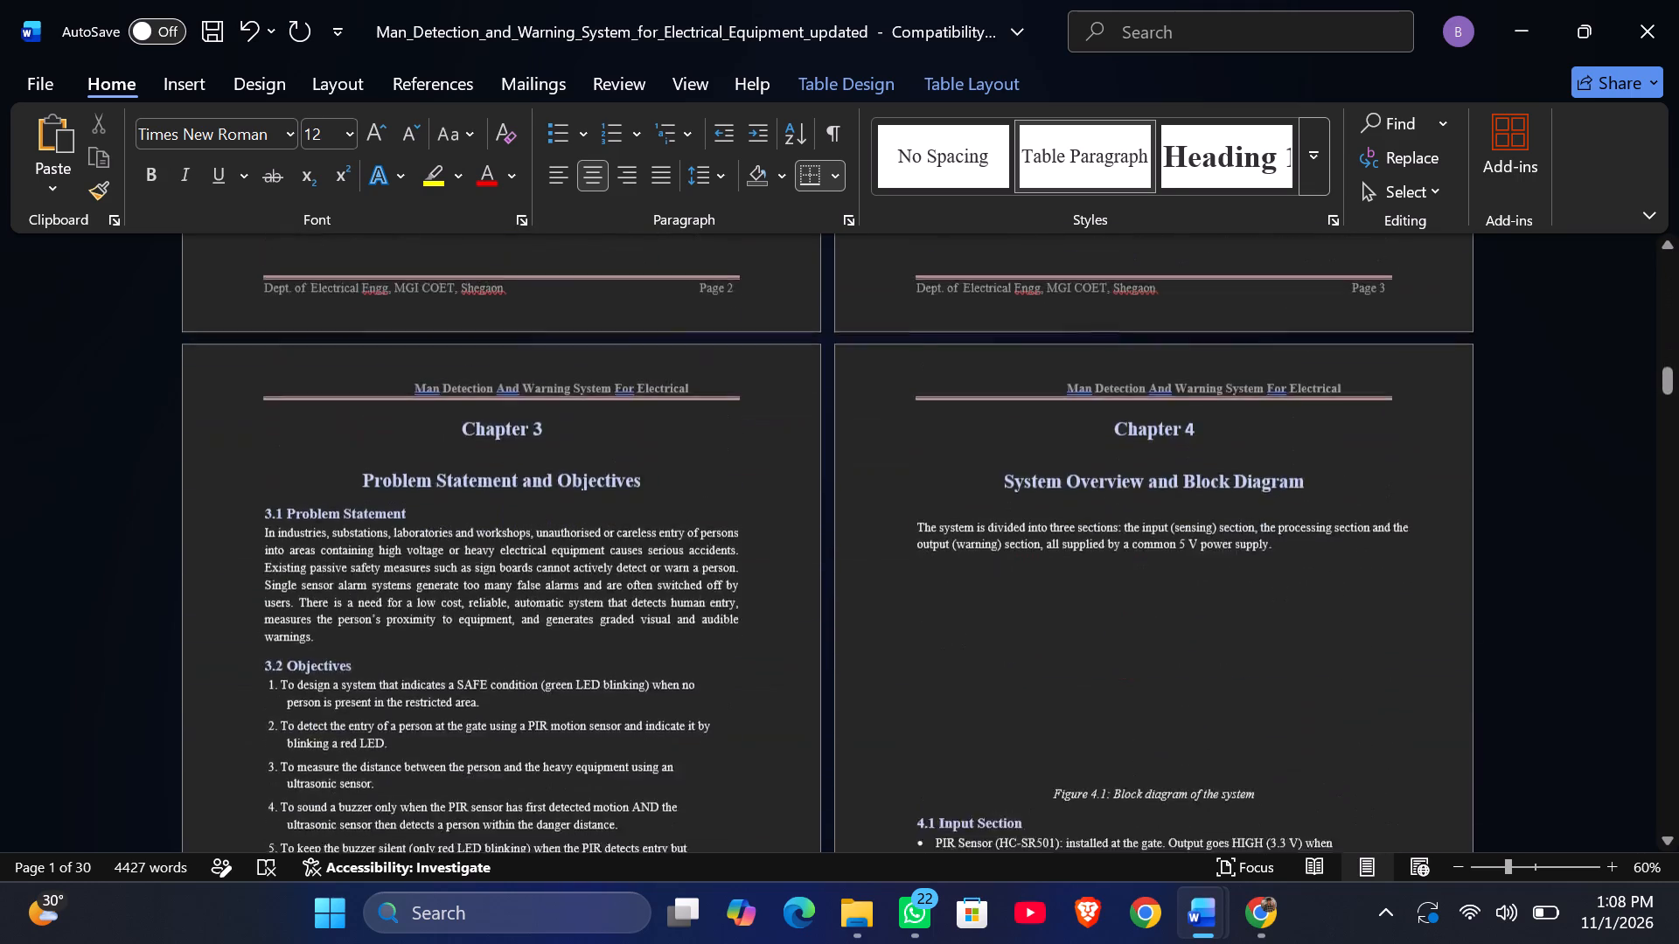
{"action": "scroll", "coordinate": [878, 642], "scroll_direction": "down", "scroll_amount": 9}
{"action": "scroll", "coordinate": [878, 642], "scroll_direction": "down", "scroll_amount": 20}
{"action": "scroll", "coordinate": [878, 642], "scroll_direction": "down", "scroll_amount": 20}
{"action": "scroll", "coordinate": [878, 642], "scroll_direction": "down", "scroll_amount": 5}
{"action": "scroll", "coordinate": [882, 648], "scroll_direction": "up", "scroll_amount": 5}
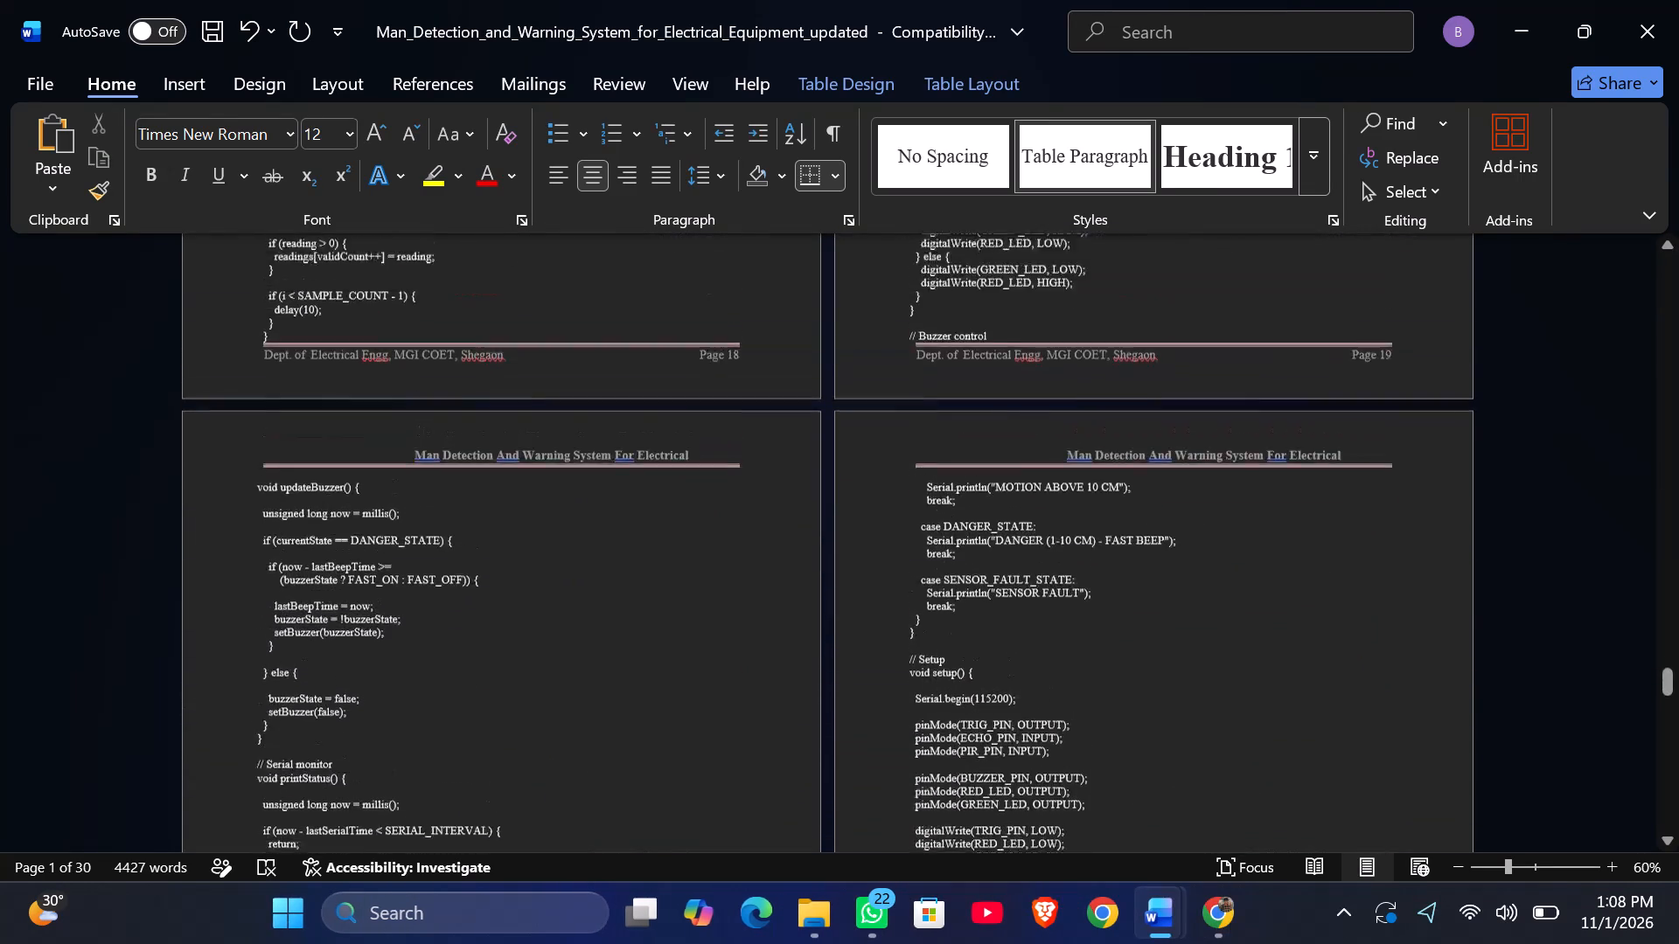
{"action": "scroll", "coordinate": [882, 648], "scroll_direction": "up", "scroll_amount": 11}
{"action": "scroll", "coordinate": [882, 648], "scroll_direction": "down", "scroll_amount": 1}
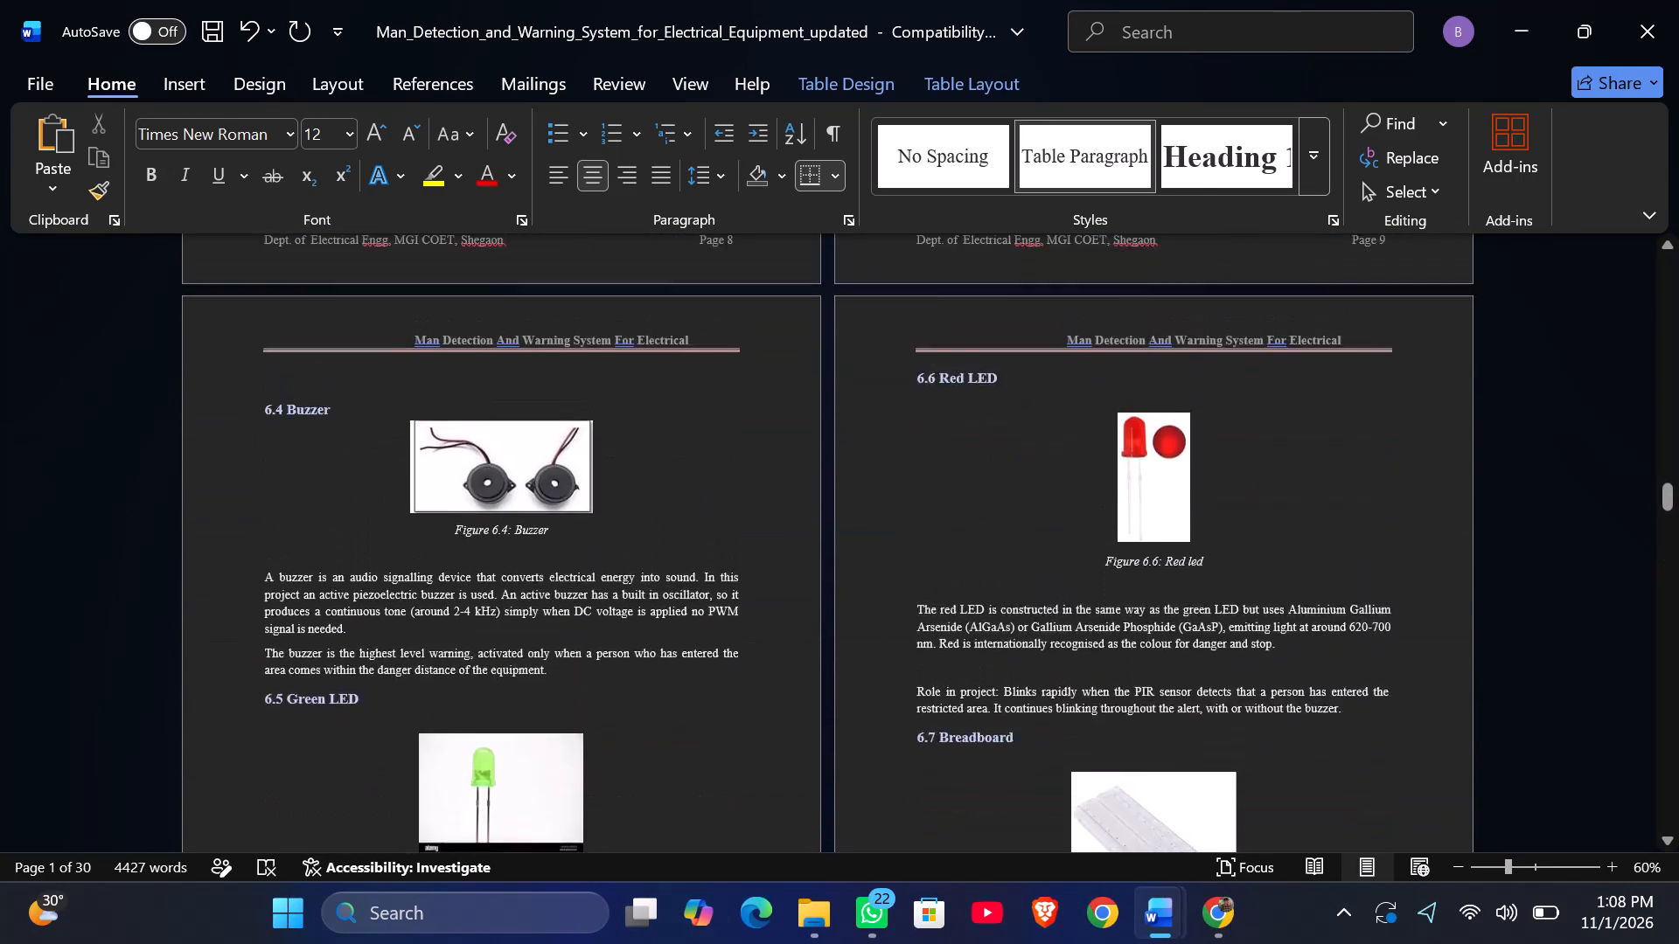
{"action": "scroll", "coordinate": [882, 648], "scroll_direction": "down", "scroll_amount": 2}
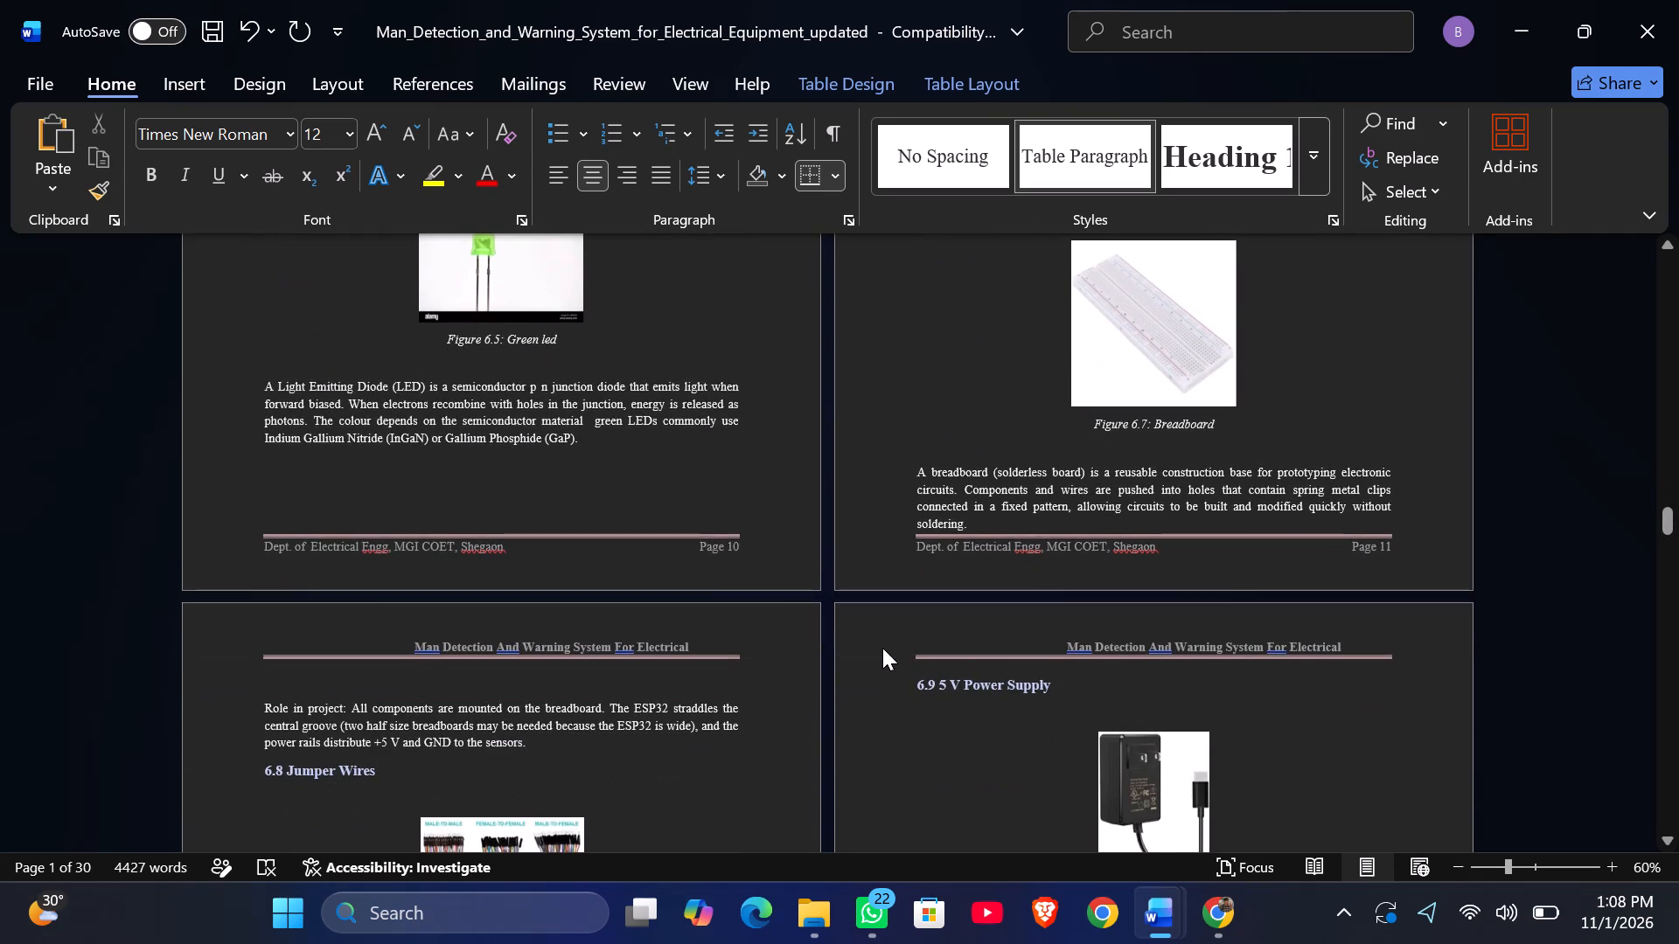
{"action": "scroll", "coordinate": [882, 648], "scroll_direction": "down", "scroll_amount": 1}
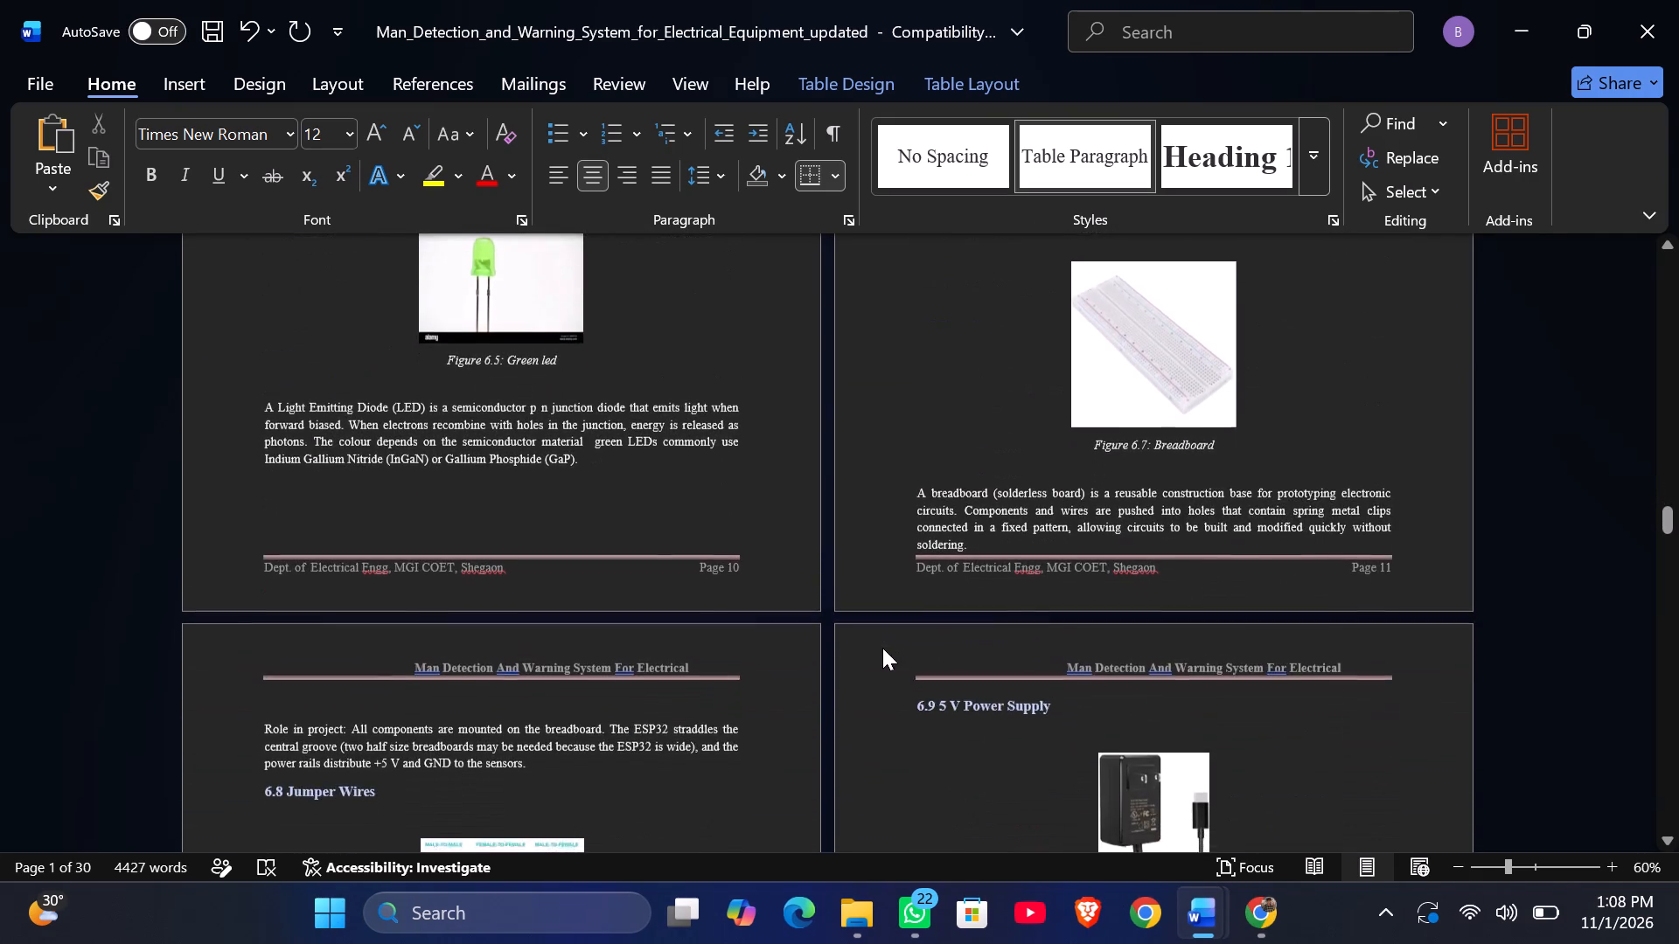
{"action": "scroll", "coordinate": [882, 648], "scroll_direction": "down", "scroll_amount": 6}
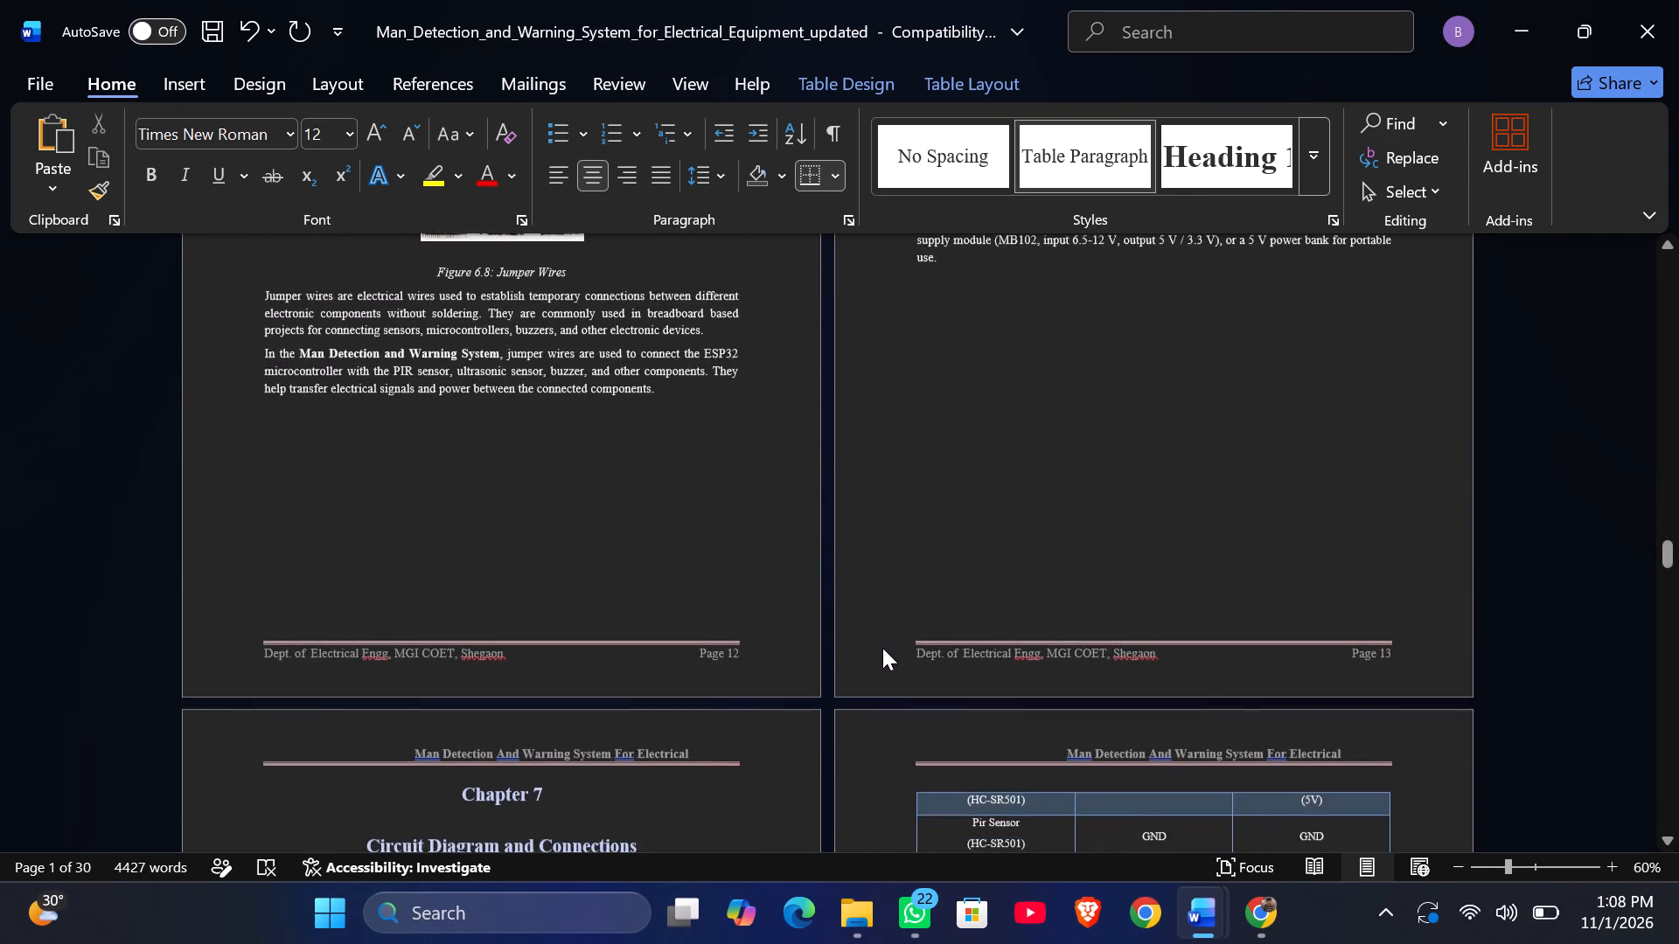
{"action": "scroll", "coordinate": [882, 648], "scroll_direction": "up", "scroll_amount": 3}
{"action": "scroll", "coordinate": [882, 648], "scroll_direction": "up", "scroll_amount": 20}
{"action": "scroll", "coordinate": [882, 648], "scroll_direction": "up", "scroll_amount": 20}
{"action": "scroll", "coordinate": [882, 648], "scroll_direction": "up", "scroll_amount": 20}
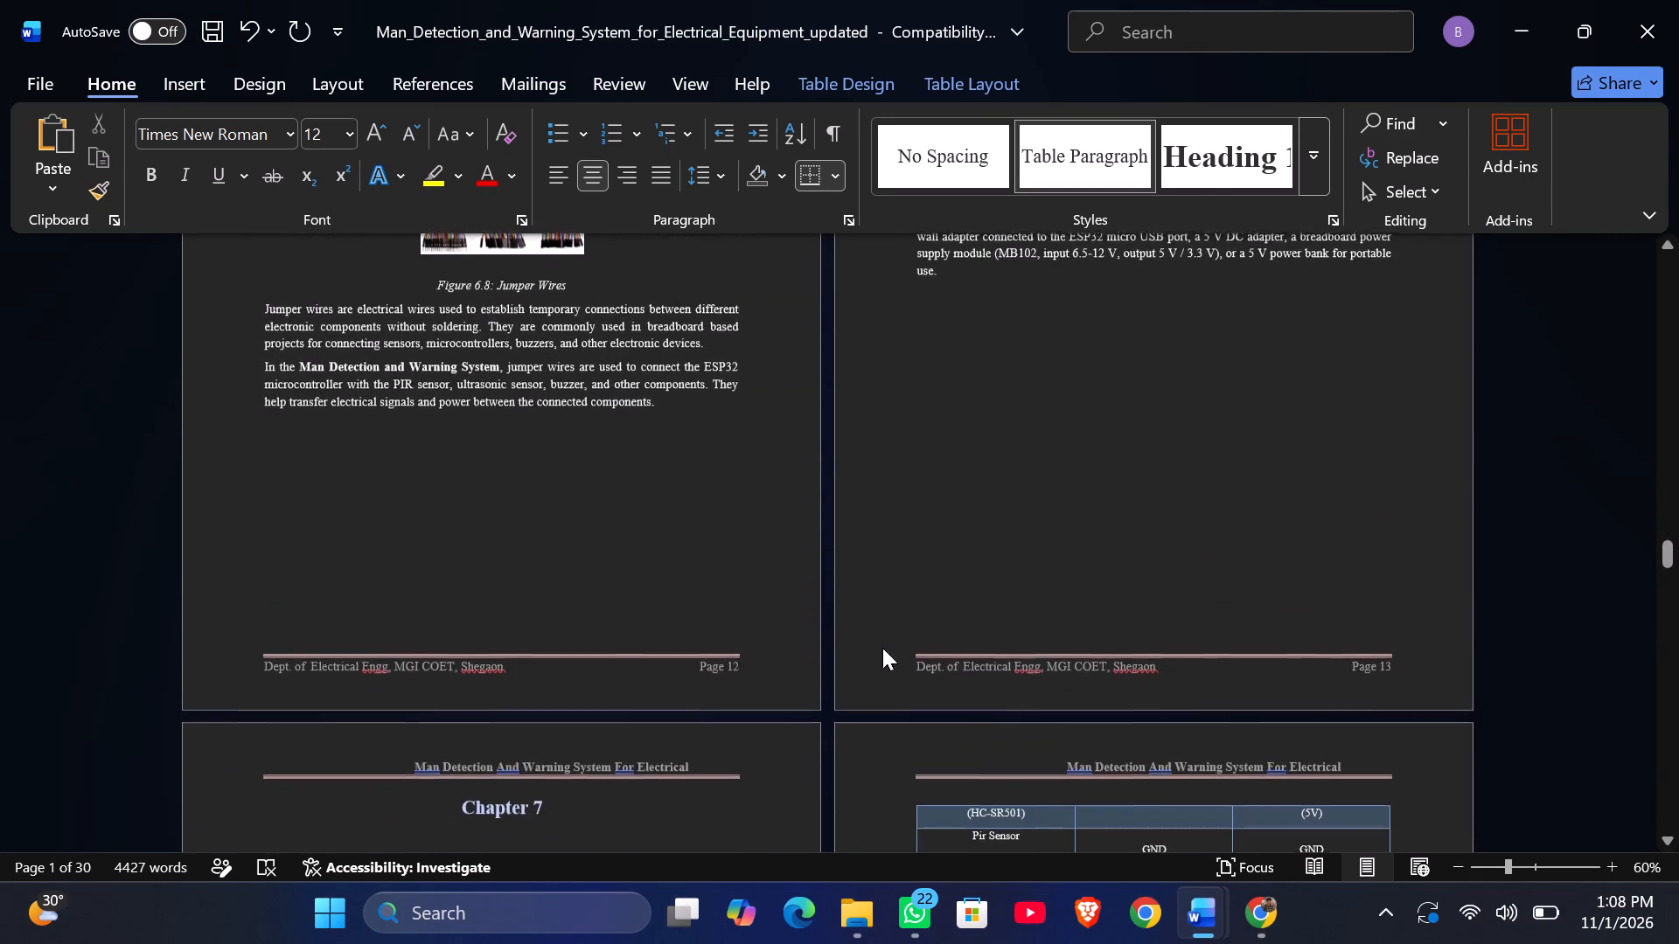
{"action": "scroll", "coordinate": [882, 648], "scroll_direction": "up", "scroll_amount": 20}
{"action": "scroll", "coordinate": [882, 648], "scroll_direction": "up", "scroll_amount": 20}
{"action": "scroll", "coordinate": [882, 648], "scroll_direction": "up", "scroll_amount": 20}
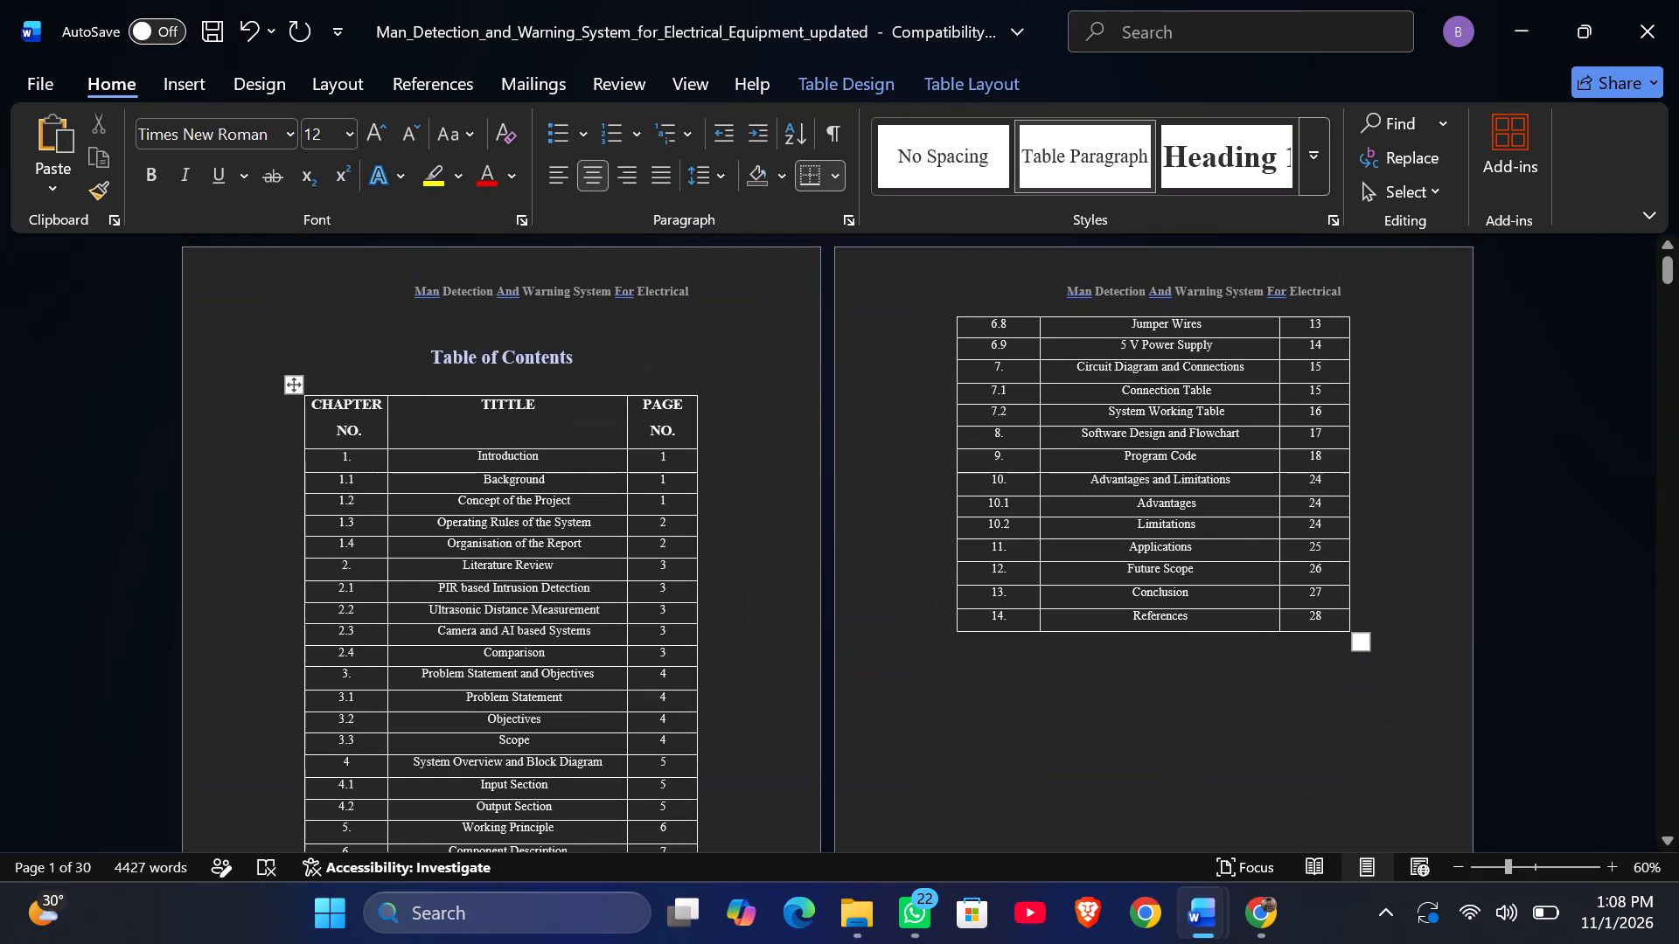
{"action": "scroll", "coordinate": [633, 656], "scroll_direction": "down", "scroll_amount": 2}
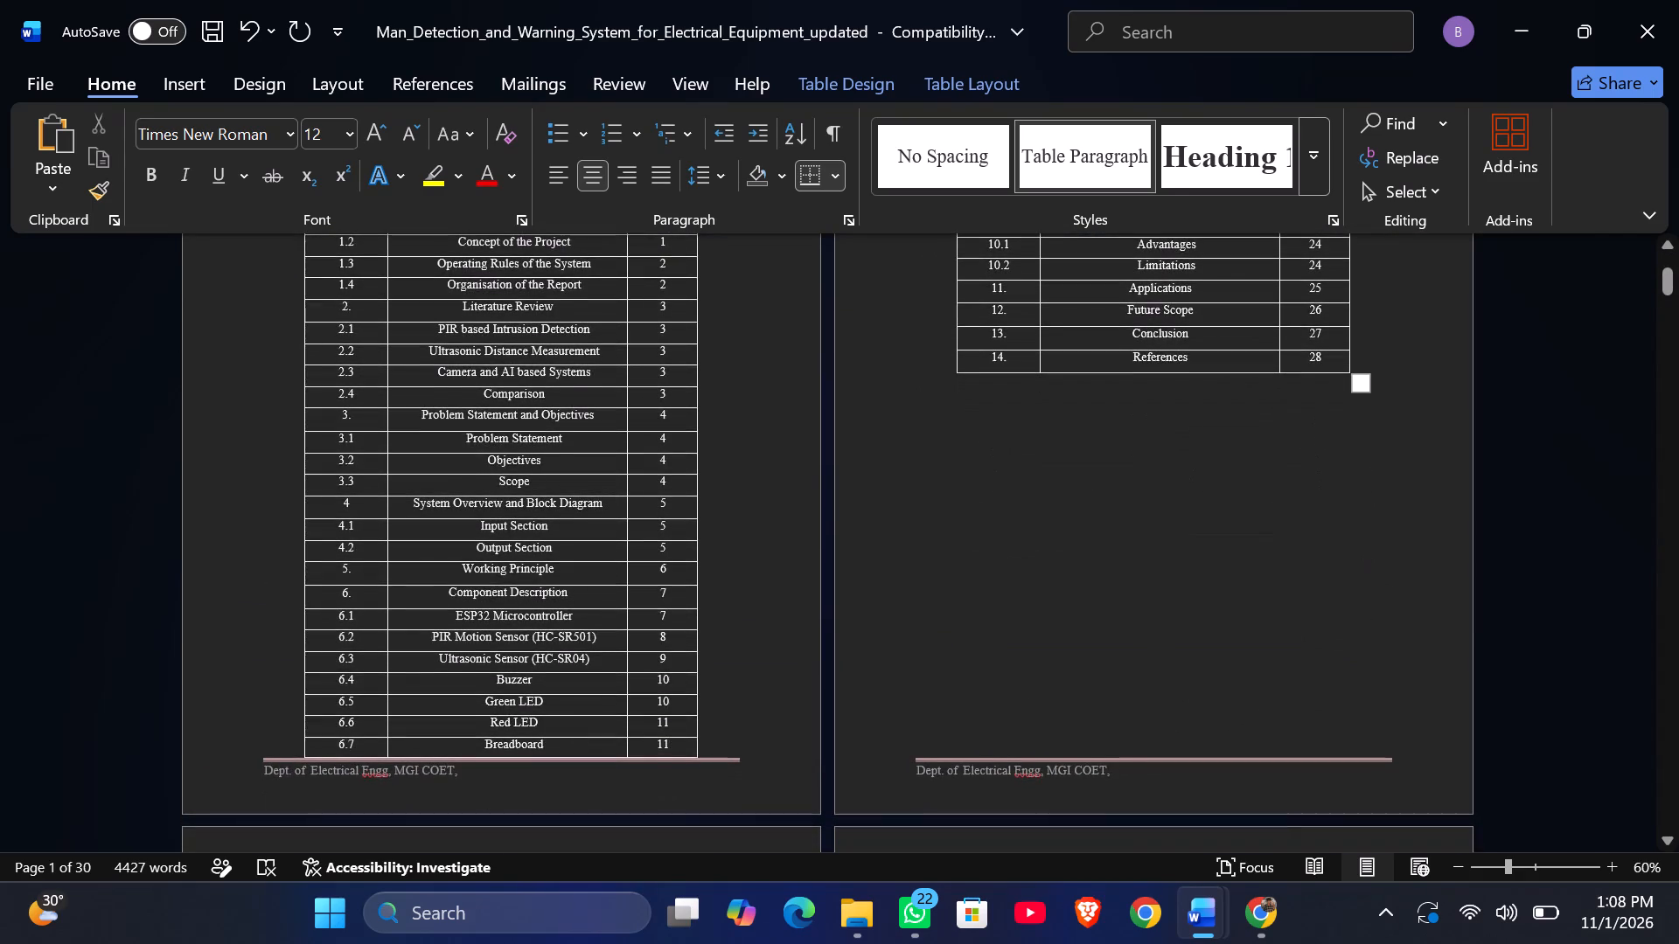
{"action": "scroll", "coordinate": [633, 656], "scroll_direction": "up", "scroll_amount": 3}
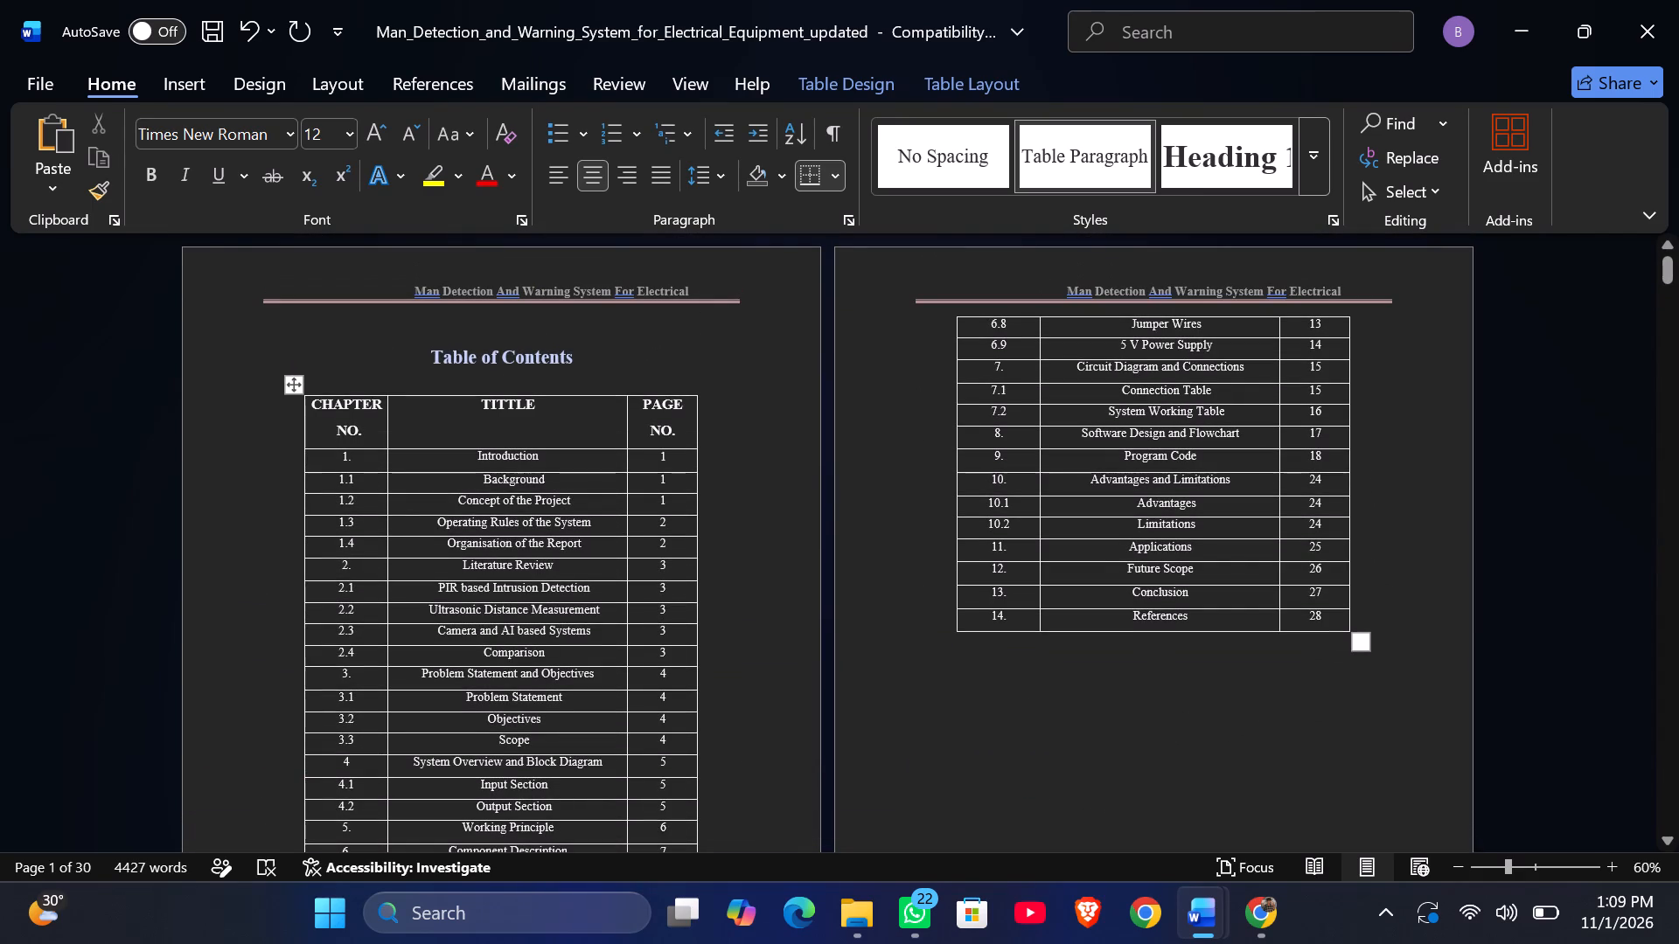
Change the contents page numbers of entry 6.8 Jumper Wires to 12 and entry 6.9 5 V Power Supply to 13.
{"action": "left_click", "coordinate": [1327, 324]}
{"action": "key", "text": "BackSpace"}
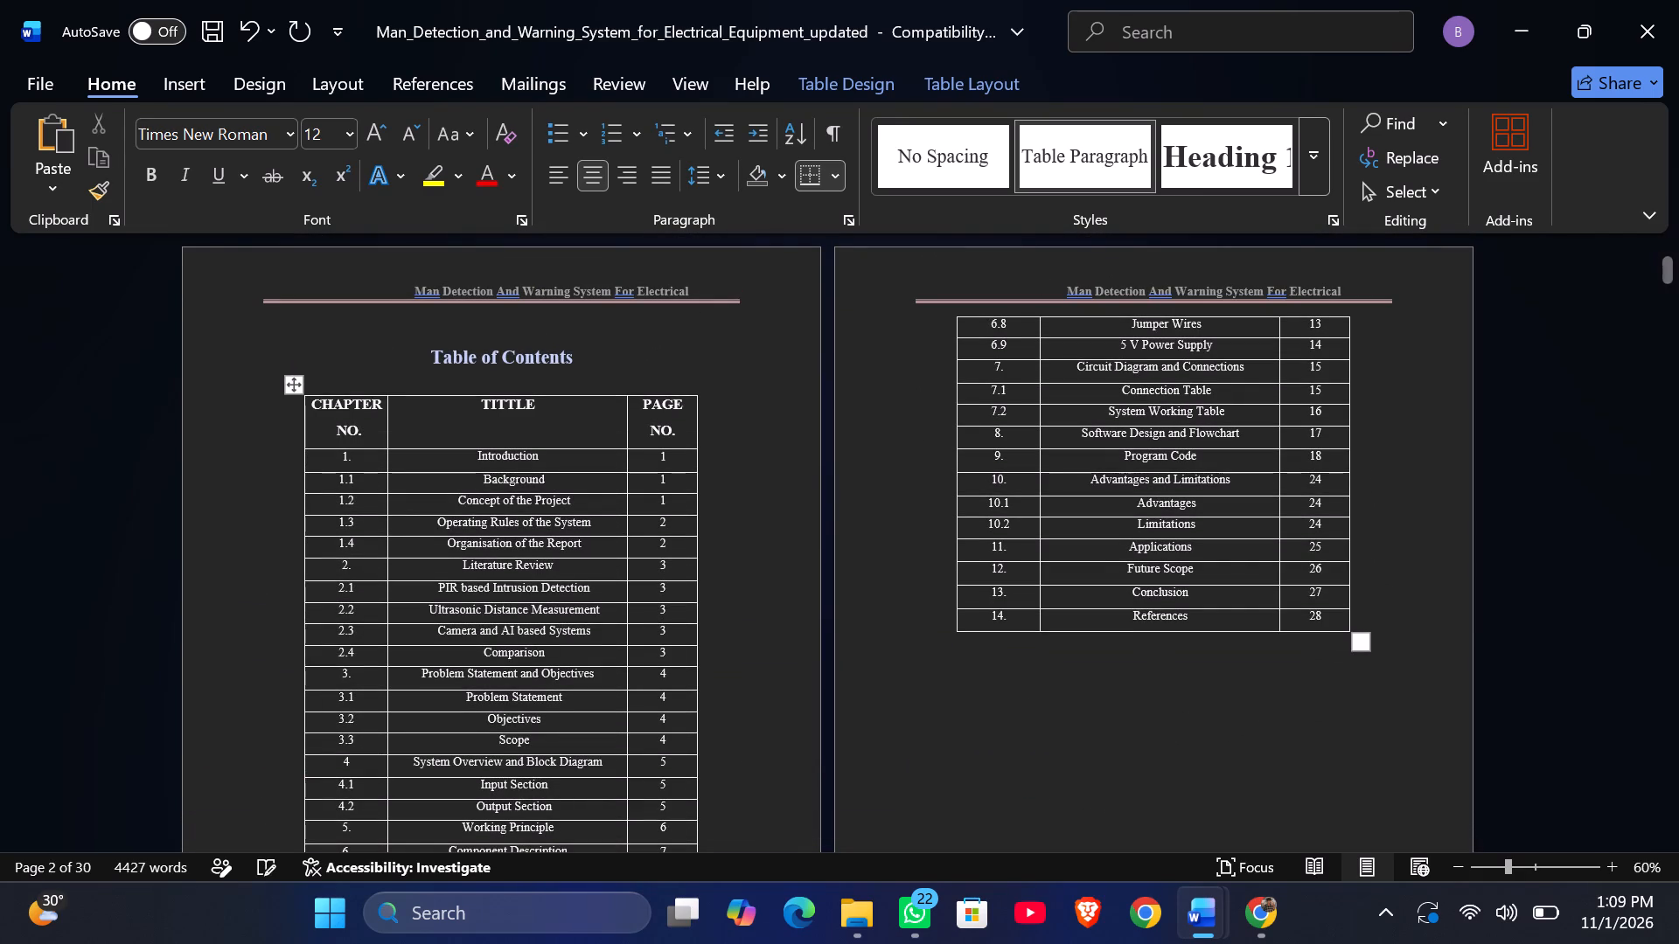
{"action": "key", "text": "2"}
{"action": "key", "text": "Down"}
{"action": "key", "text": "BackSpace"}
{"action": "key", "text": "3"}
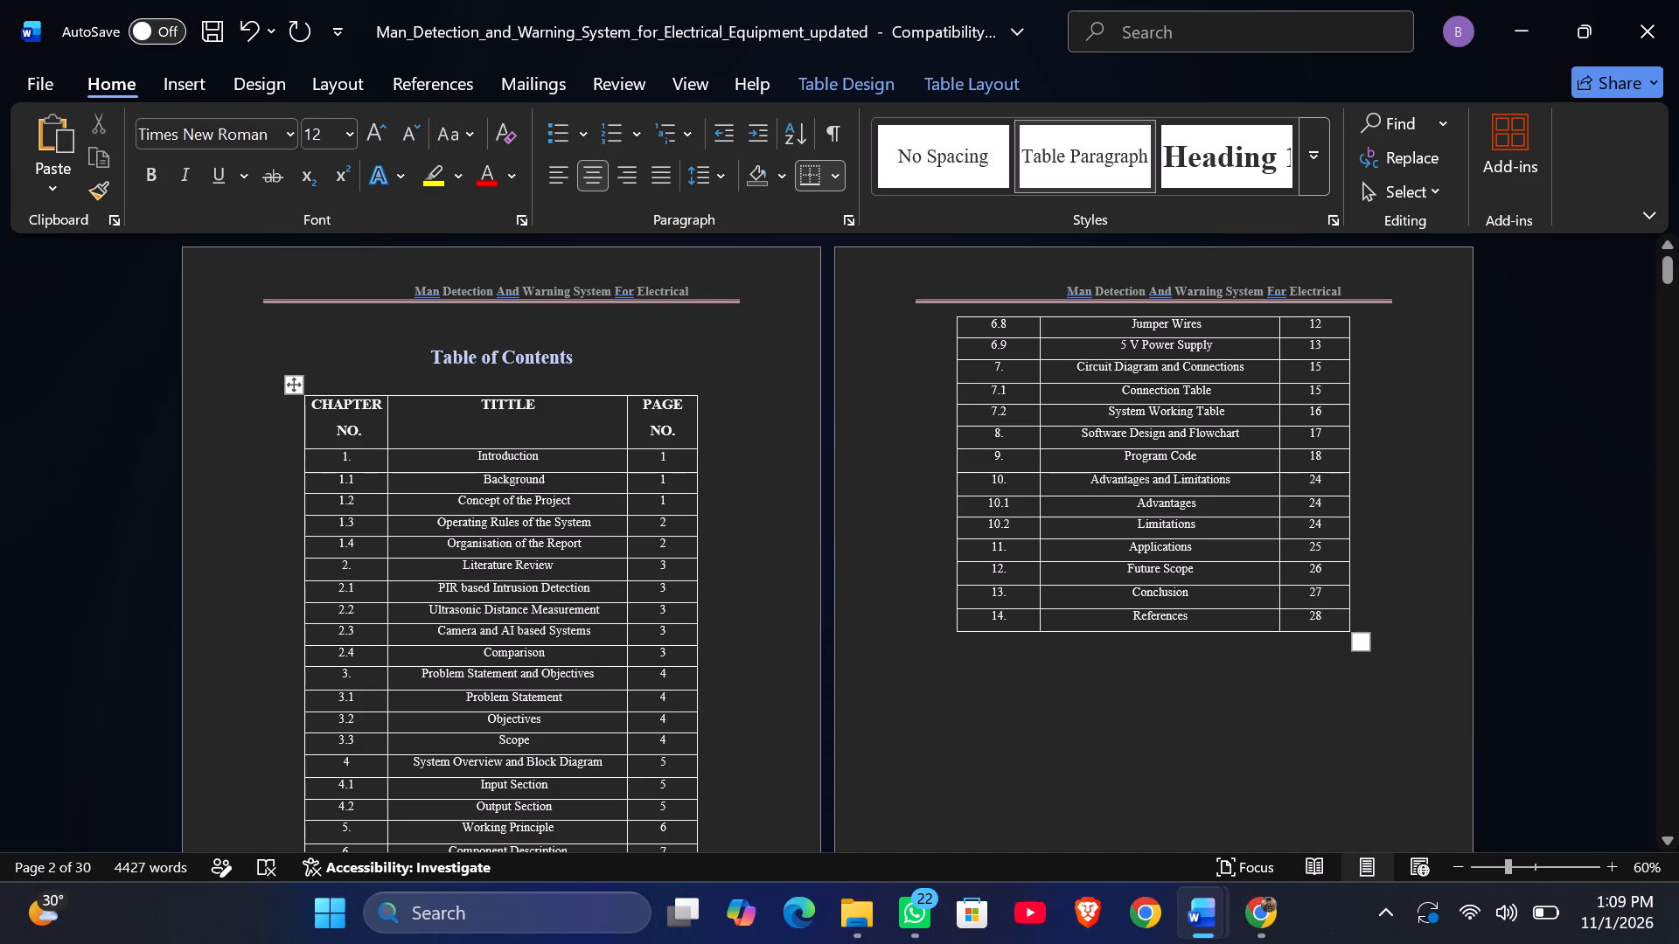
Check which footer page numbers Chapter 7 and its connection and system working tables fall on, and return to the contents table.
{"action": "scroll", "coordinate": [1072, 426], "scroll_direction": "down", "scroll_amount": 20}
{"action": "scroll", "coordinate": [1072, 426], "scroll_direction": "down", "scroll_amount": 11}
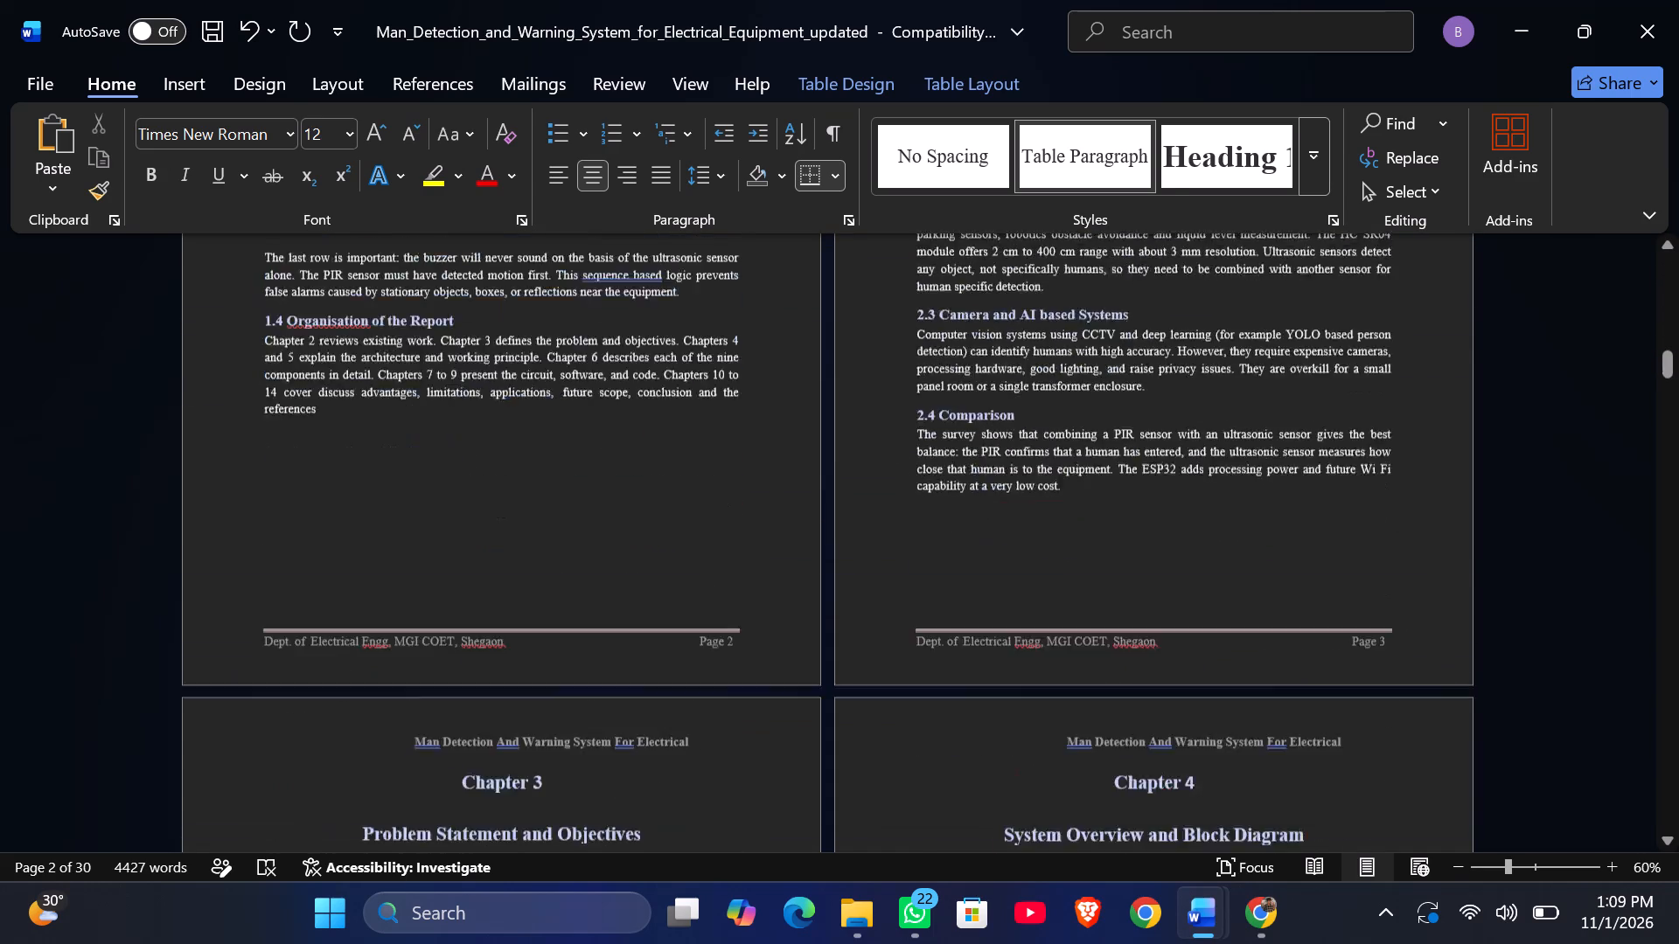
{"action": "scroll", "coordinate": [1072, 426], "scroll_direction": "down", "scroll_amount": 20}
{"action": "scroll", "coordinate": [1072, 426], "scroll_direction": "down", "scroll_amount": 7}
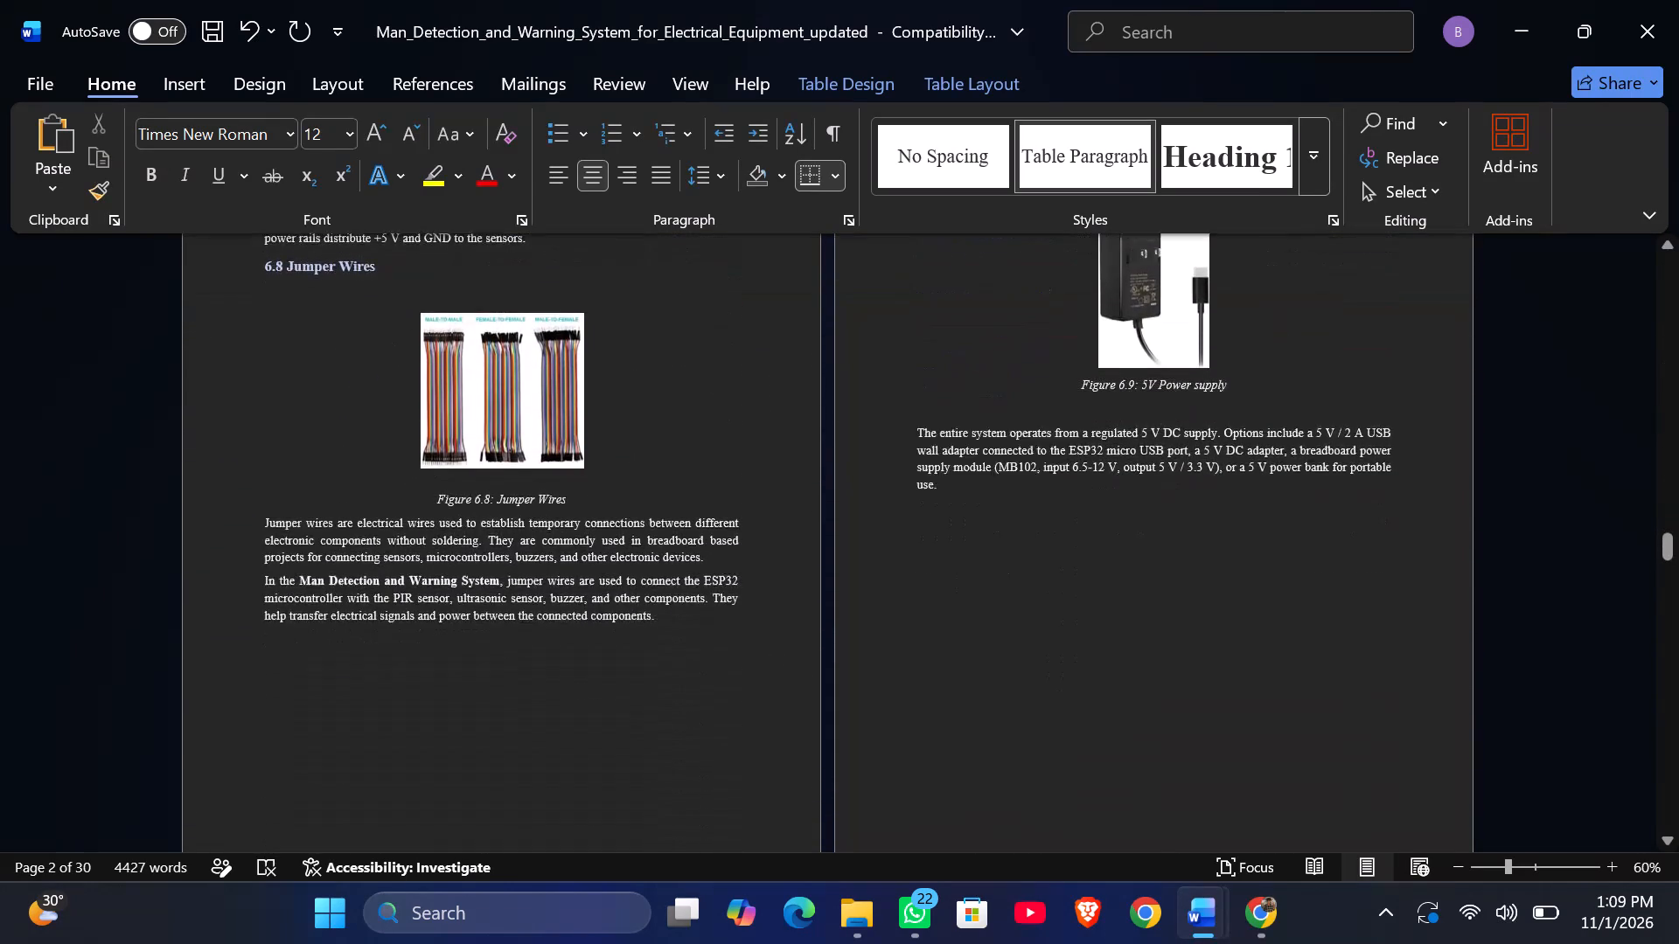
{"action": "scroll", "coordinate": [1072, 426], "scroll_direction": "down", "scroll_amount": 2}
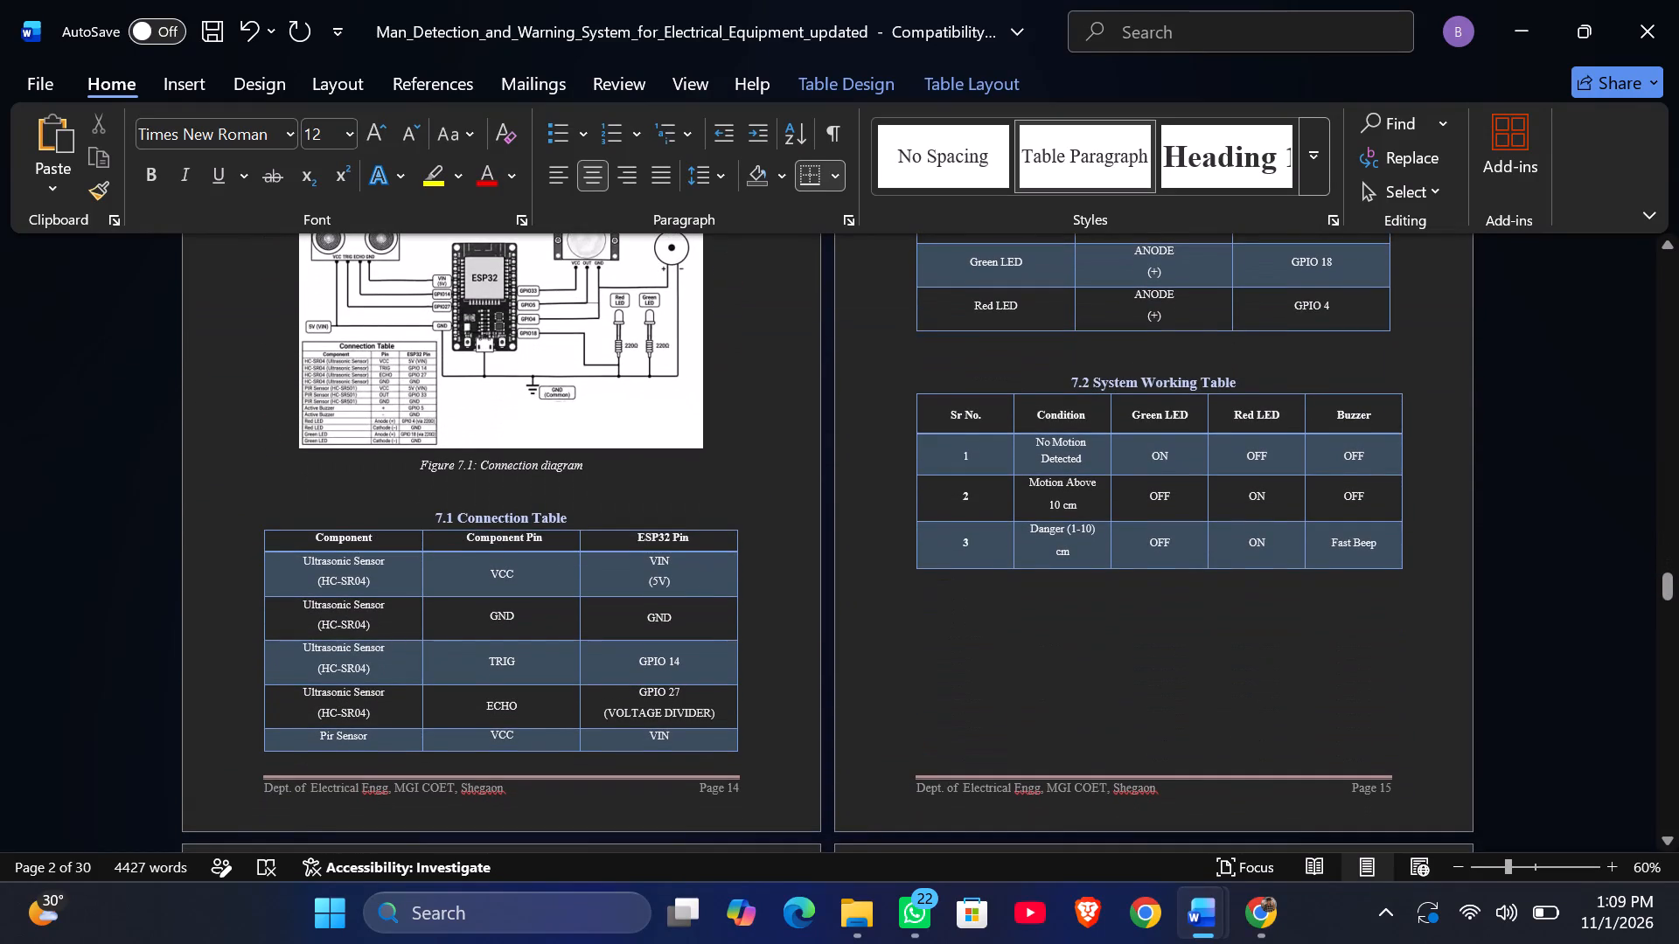
{"action": "scroll", "coordinate": [1072, 426], "scroll_direction": "up", "scroll_amount": 1}
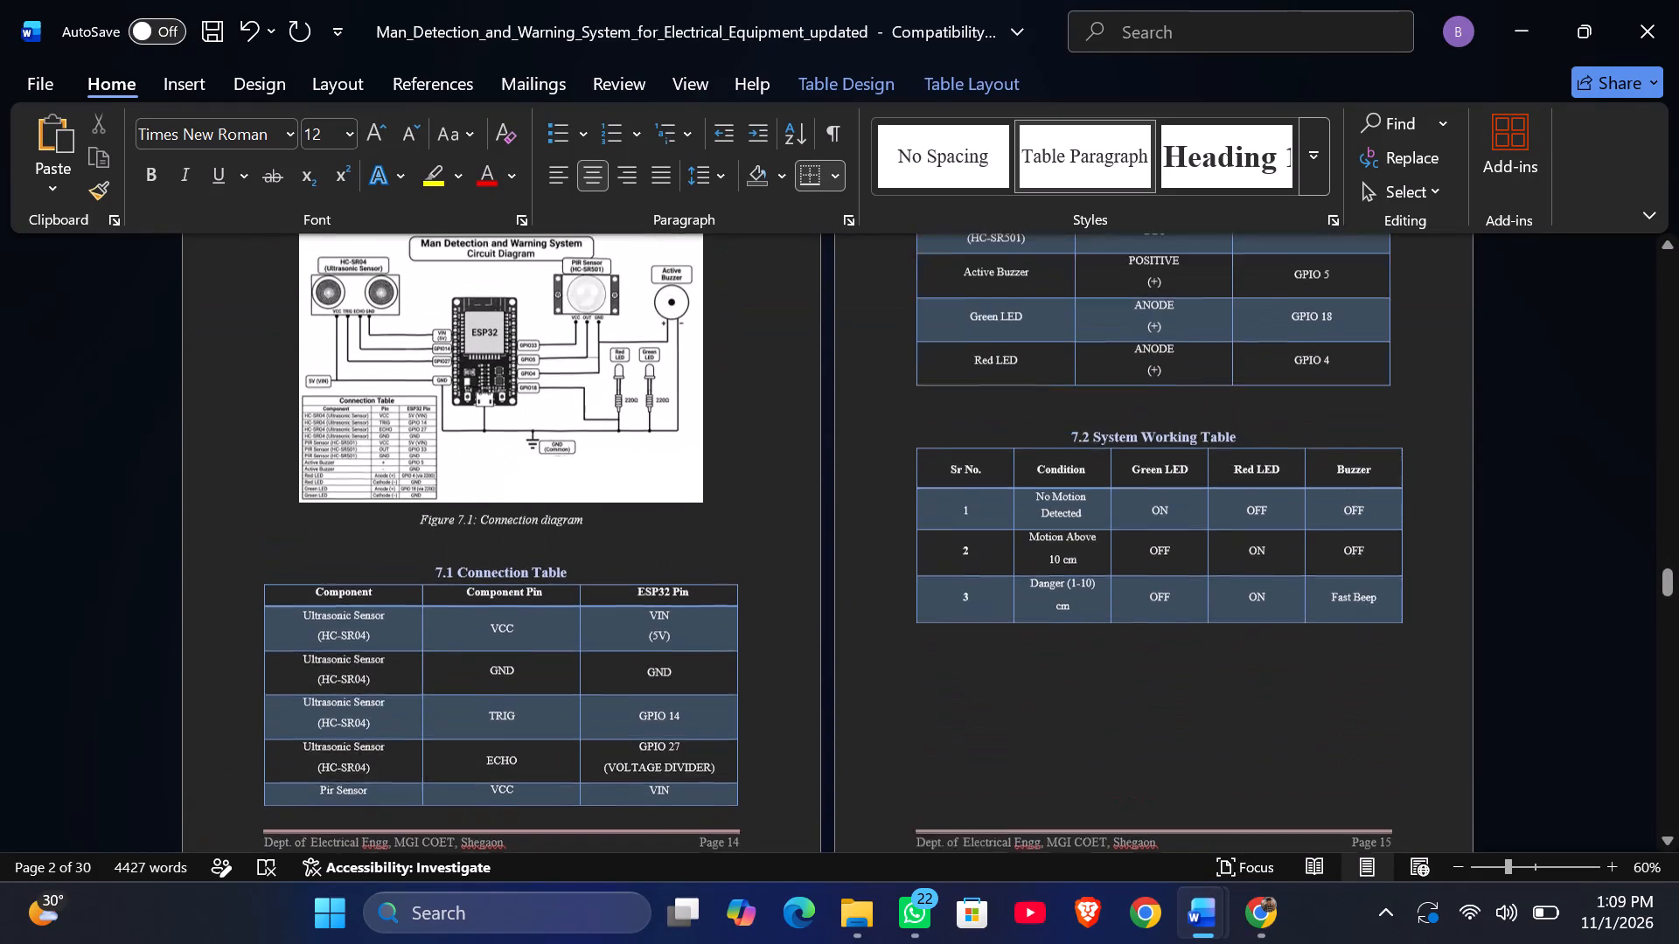
{"action": "scroll", "coordinate": [1072, 426], "scroll_direction": "up", "scroll_amount": 9}
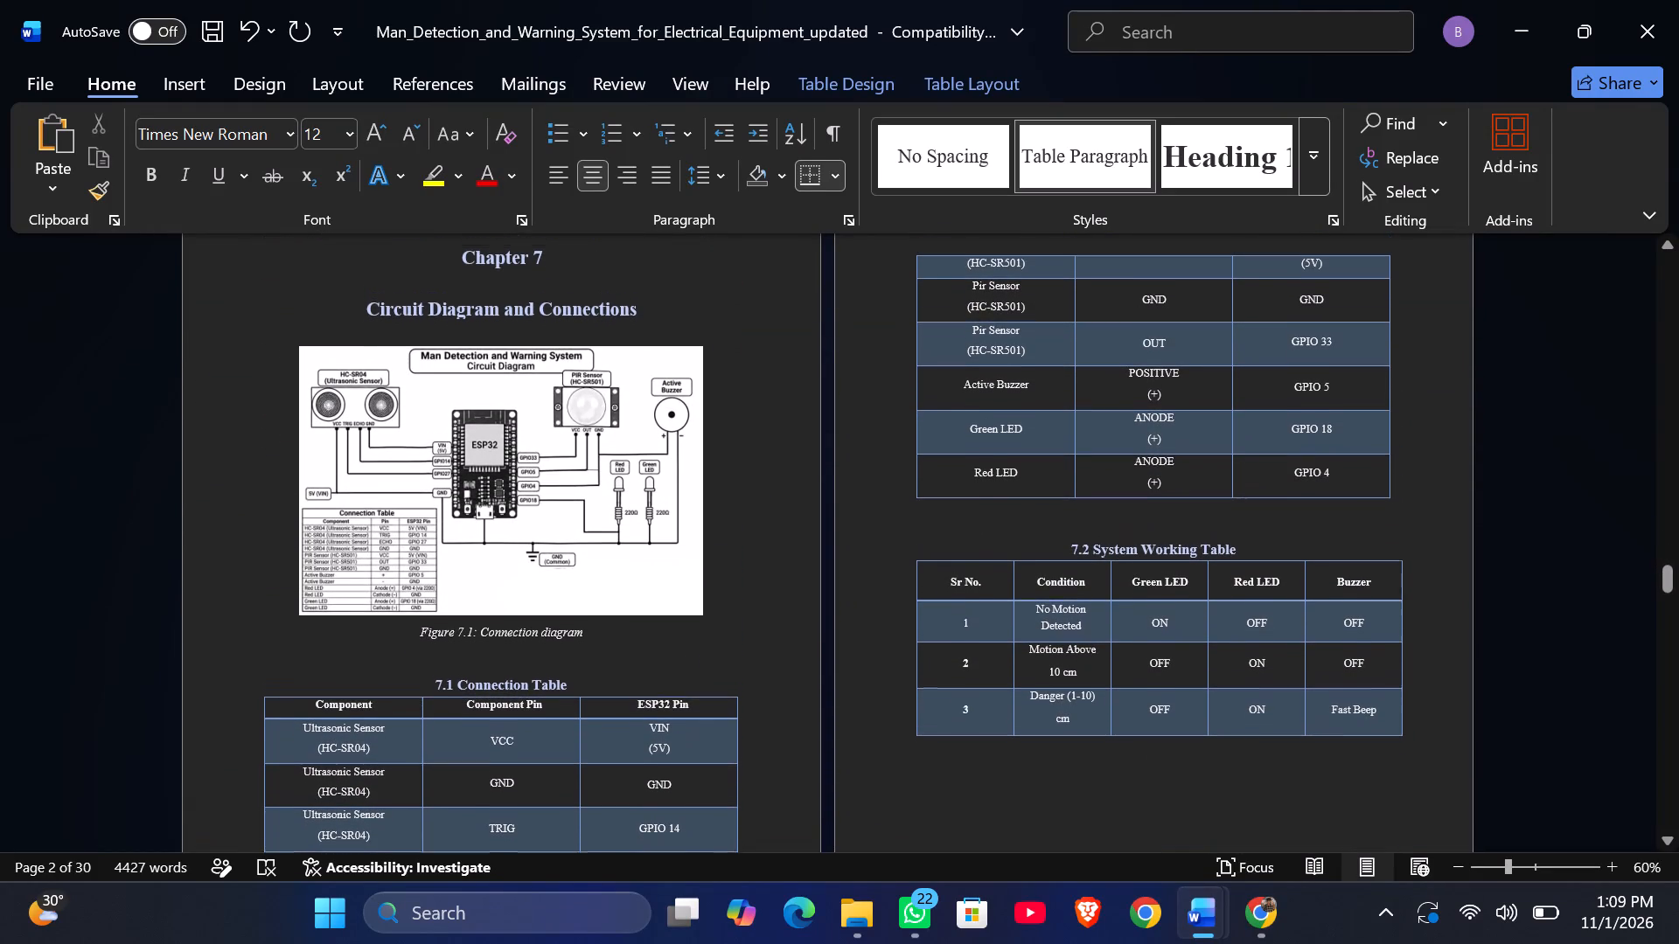
{"action": "scroll", "coordinate": [1072, 426], "scroll_direction": "up", "scroll_amount": 20}
{"action": "scroll", "coordinate": [1072, 426], "scroll_direction": "up", "scroll_amount": 20}
{"action": "scroll", "coordinate": [1072, 426], "scroll_direction": "up", "scroll_amount": 20}
{"action": "scroll", "coordinate": [1072, 426], "scroll_direction": "up", "scroll_amount": 13}
{"action": "scroll", "coordinate": [1072, 426], "scroll_direction": "down", "scroll_amount": 3}
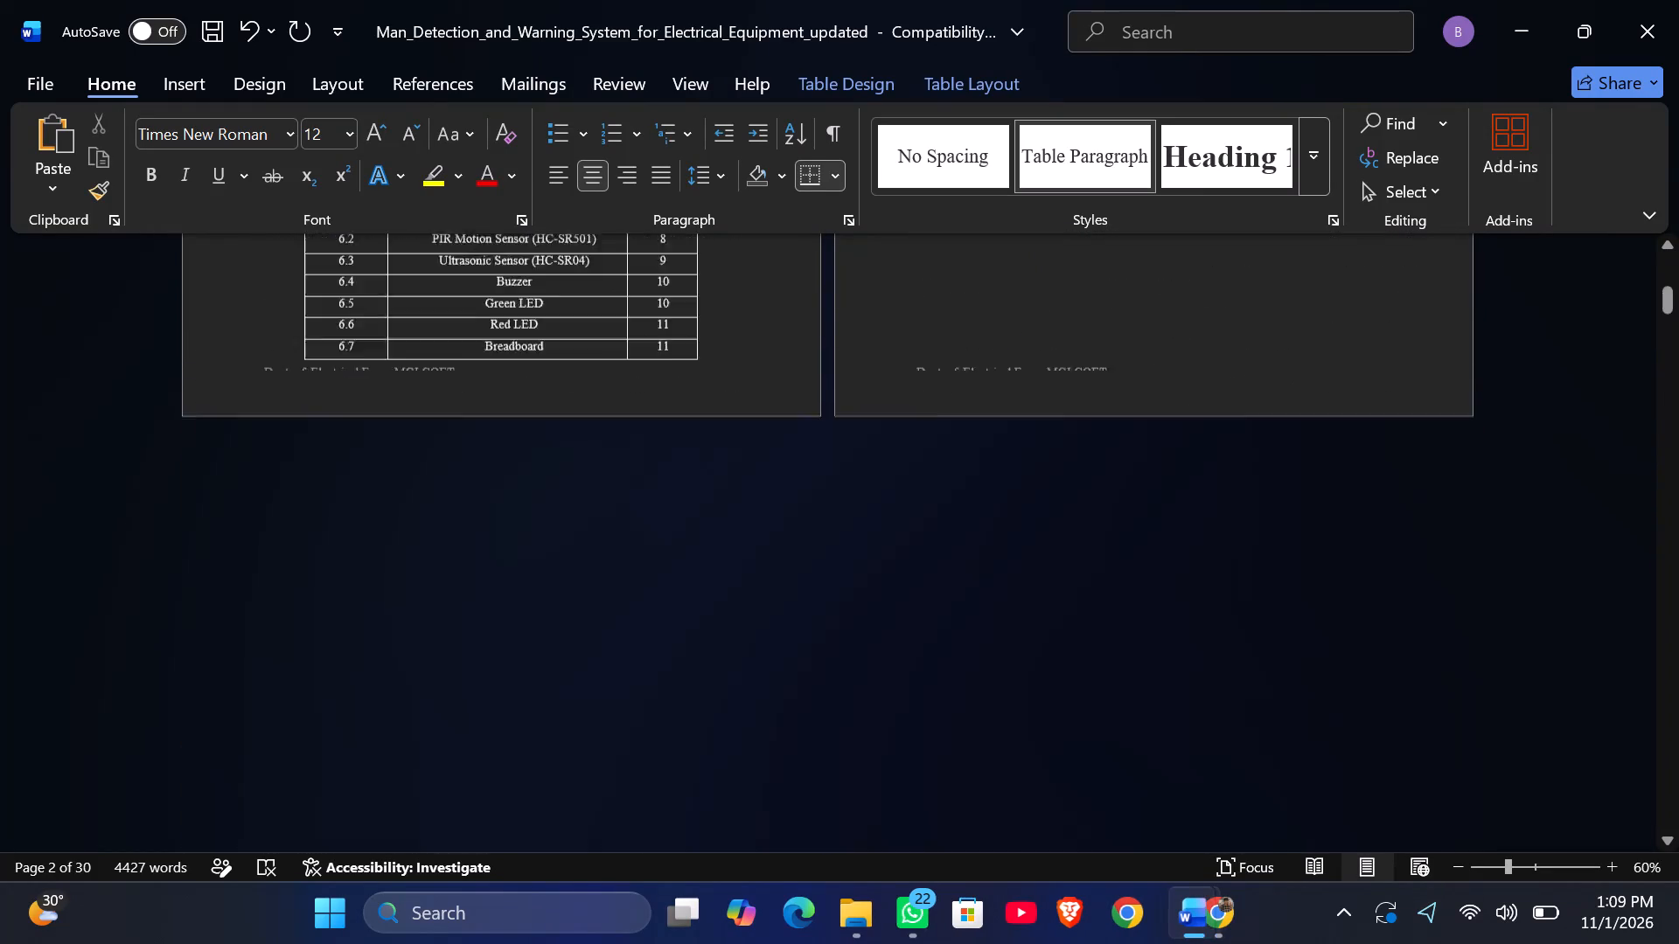
{"action": "scroll", "coordinate": [1072, 426], "scroll_direction": "down", "scroll_amount": 20}
{"action": "scroll", "coordinate": [1072, 426], "scroll_direction": "down", "scroll_amount": 20}
{"action": "scroll", "coordinate": [1072, 426], "scroll_direction": "down", "scroll_amount": 3}
{"action": "scroll", "coordinate": [1072, 426], "scroll_direction": "up", "scroll_amount": 2}
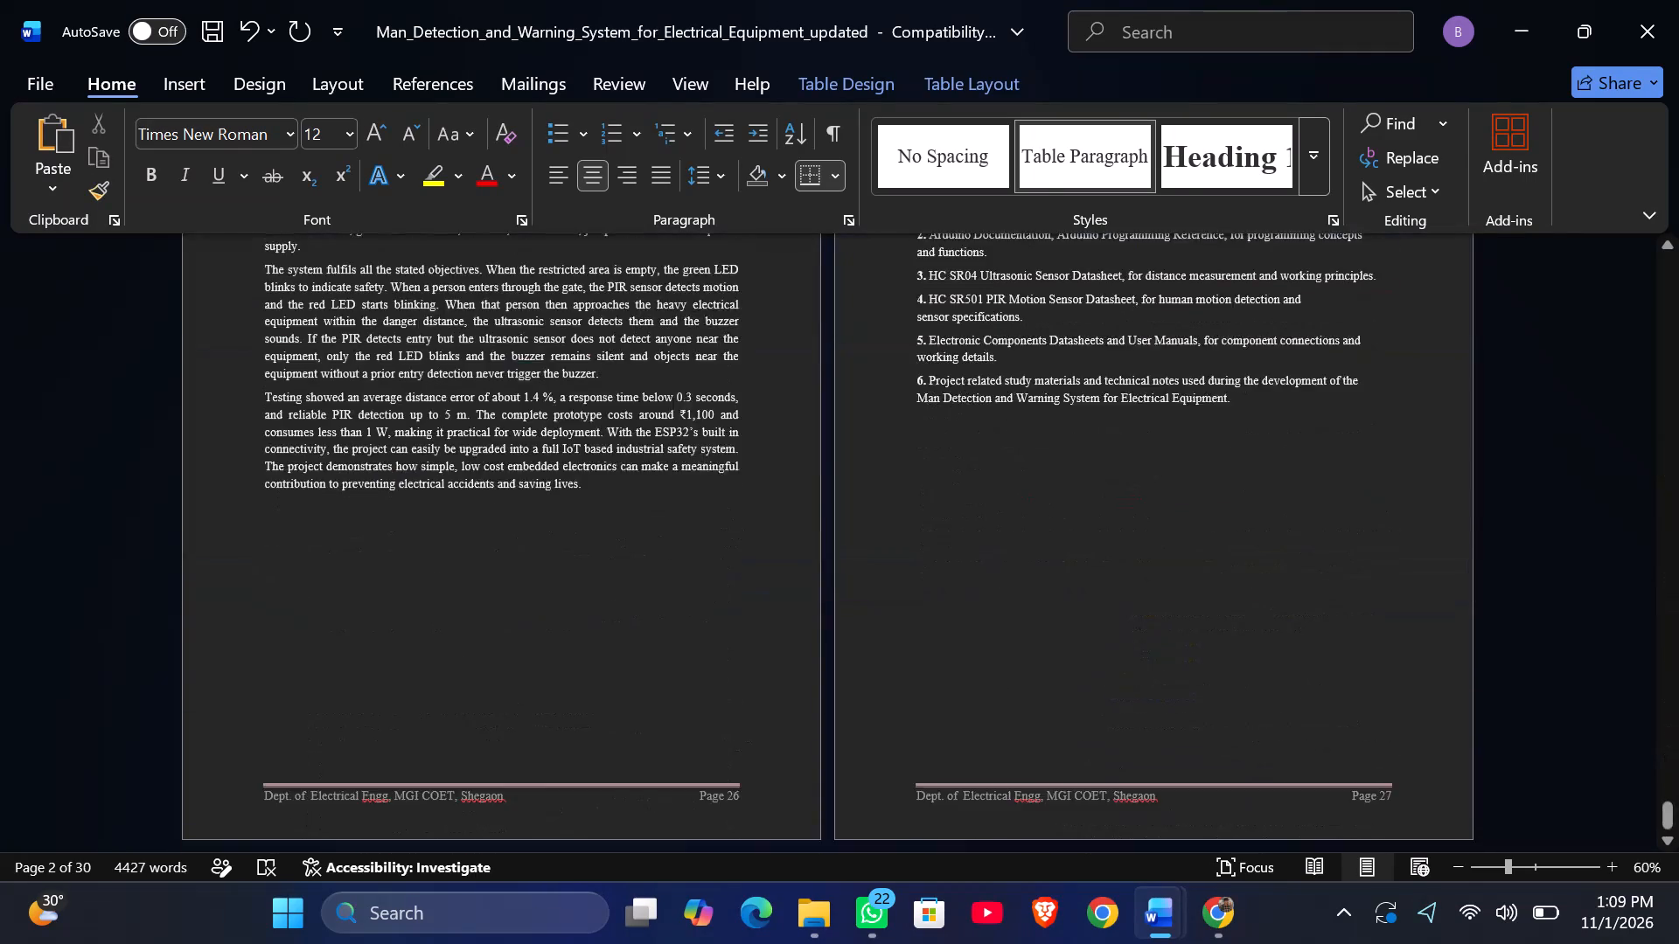
{"action": "scroll", "coordinate": [1072, 426], "scroll_direction": "up", "scroll_amount": 19}
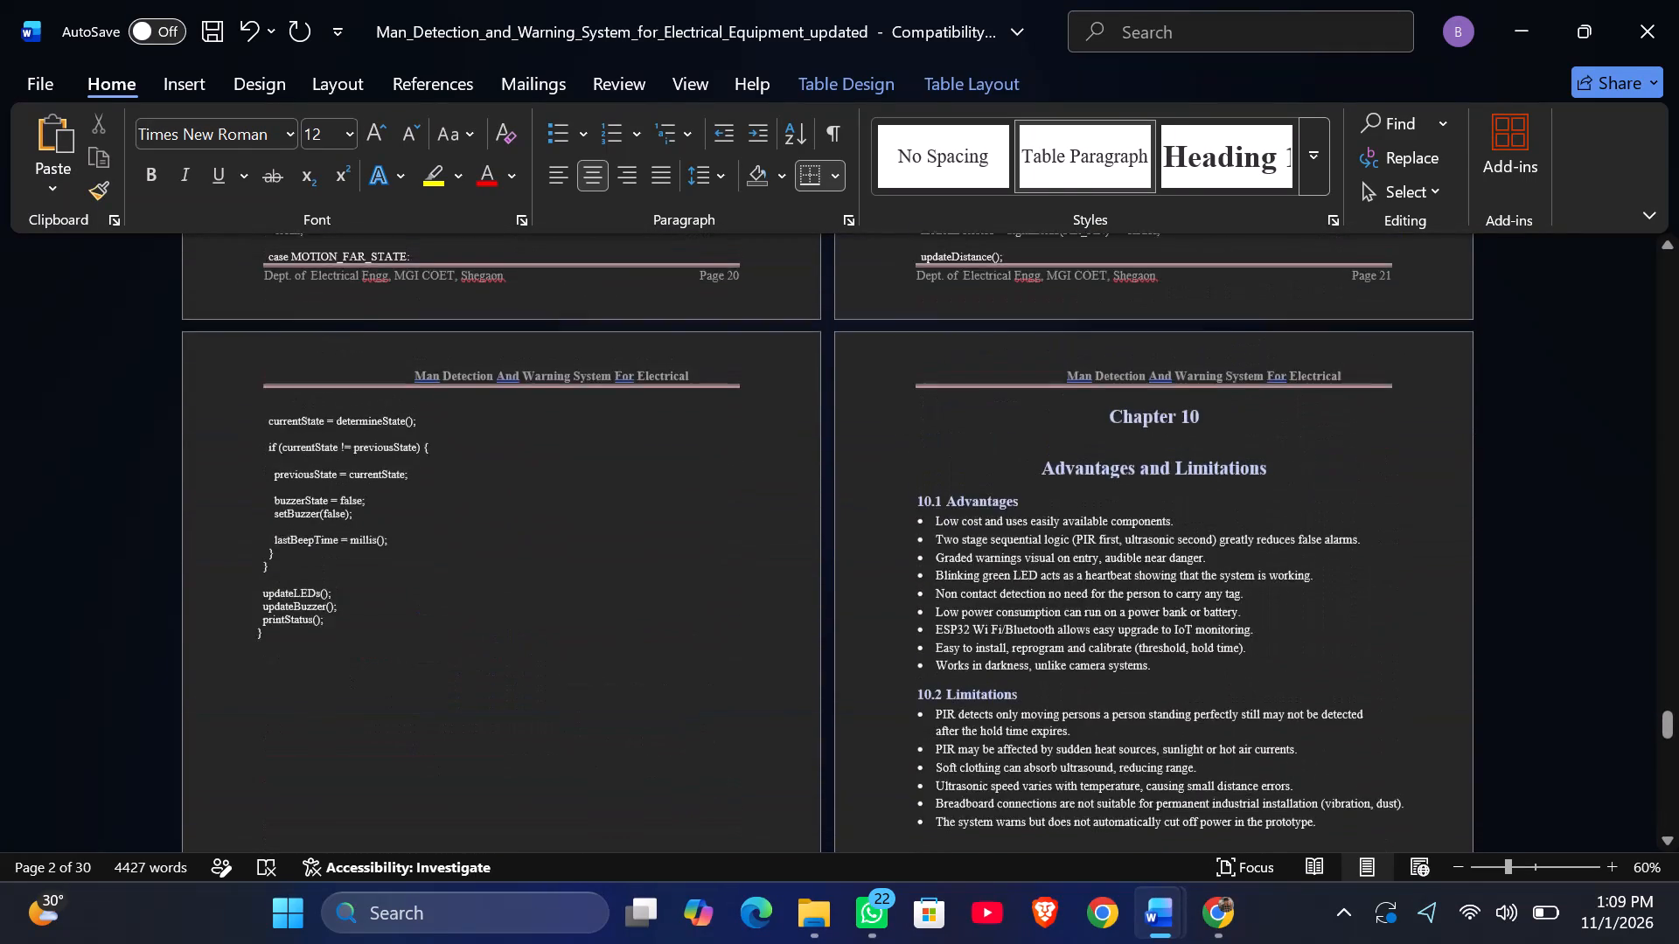
{"action": "scroll", "coordinate": [1072, 426], "scroll_direction": "up", "scroll_amount": 20}
{"action": "scroll", "coordinate": [1072, 426], "scroll_direction": "up", "scroll_amount": 20}
{"action": "scroll", "coordinate": [1072, 426], "scroll_direction": "up", "scroll_amount": 20}
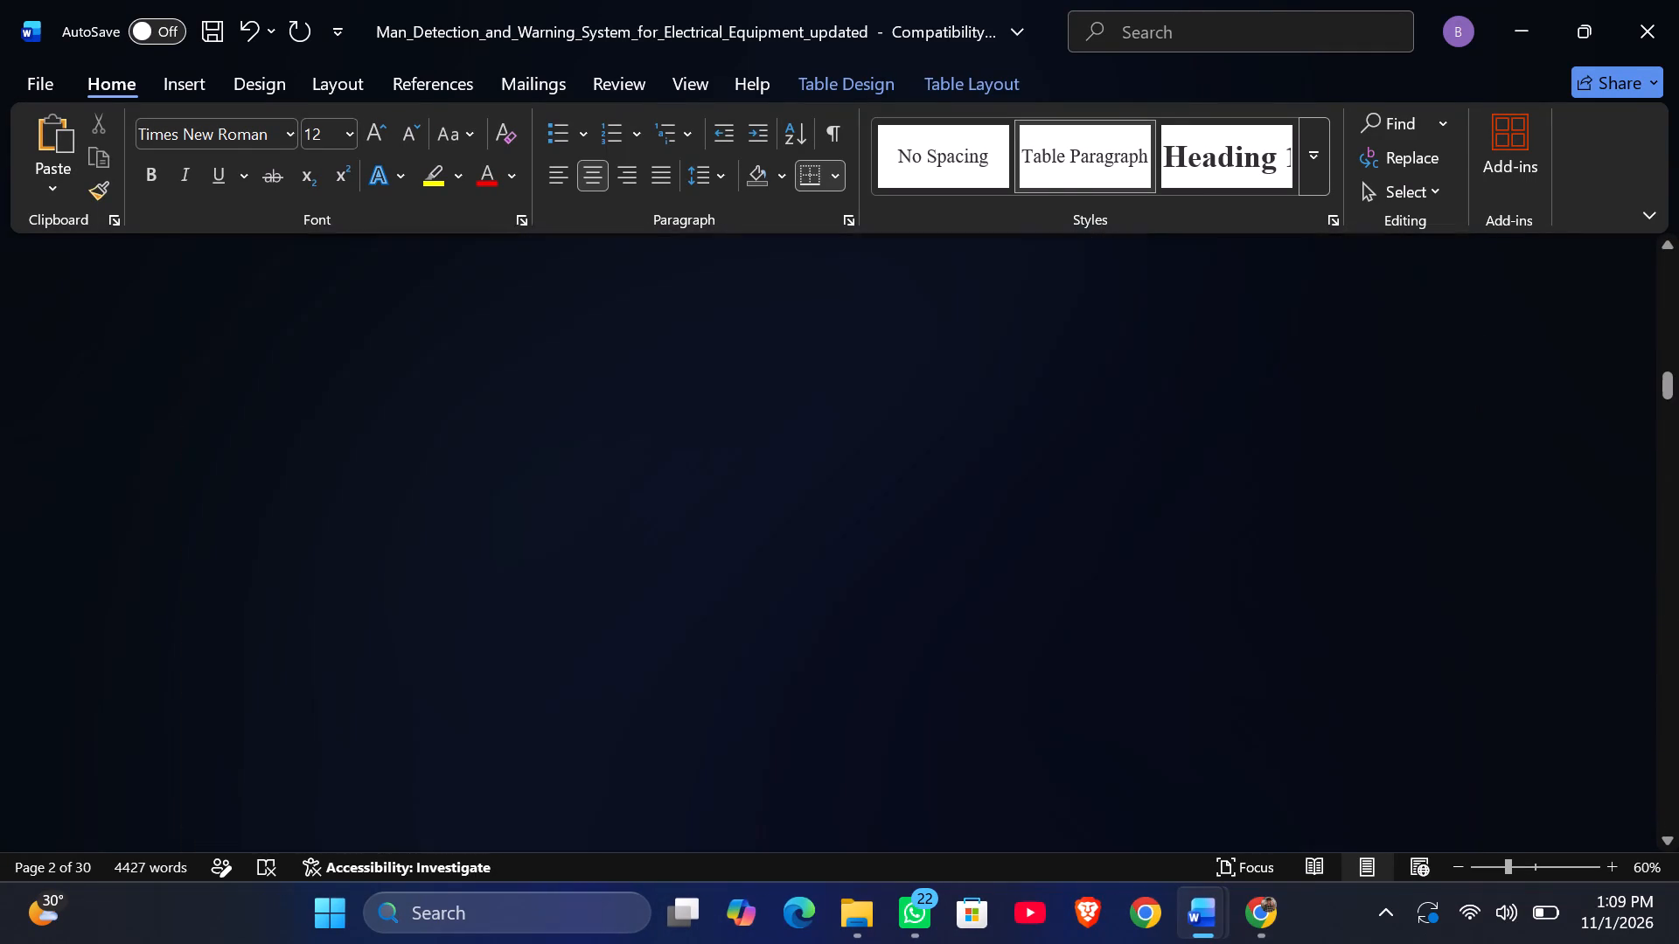
{"action": "scroll", "coordinate": [1072, 426], "scroll_direction": "up", "scroll_amount": 2}
{"action": "scroll", "coordinate": [1072, 426], "scroll_direction": "down", "scroll_amount": 13}
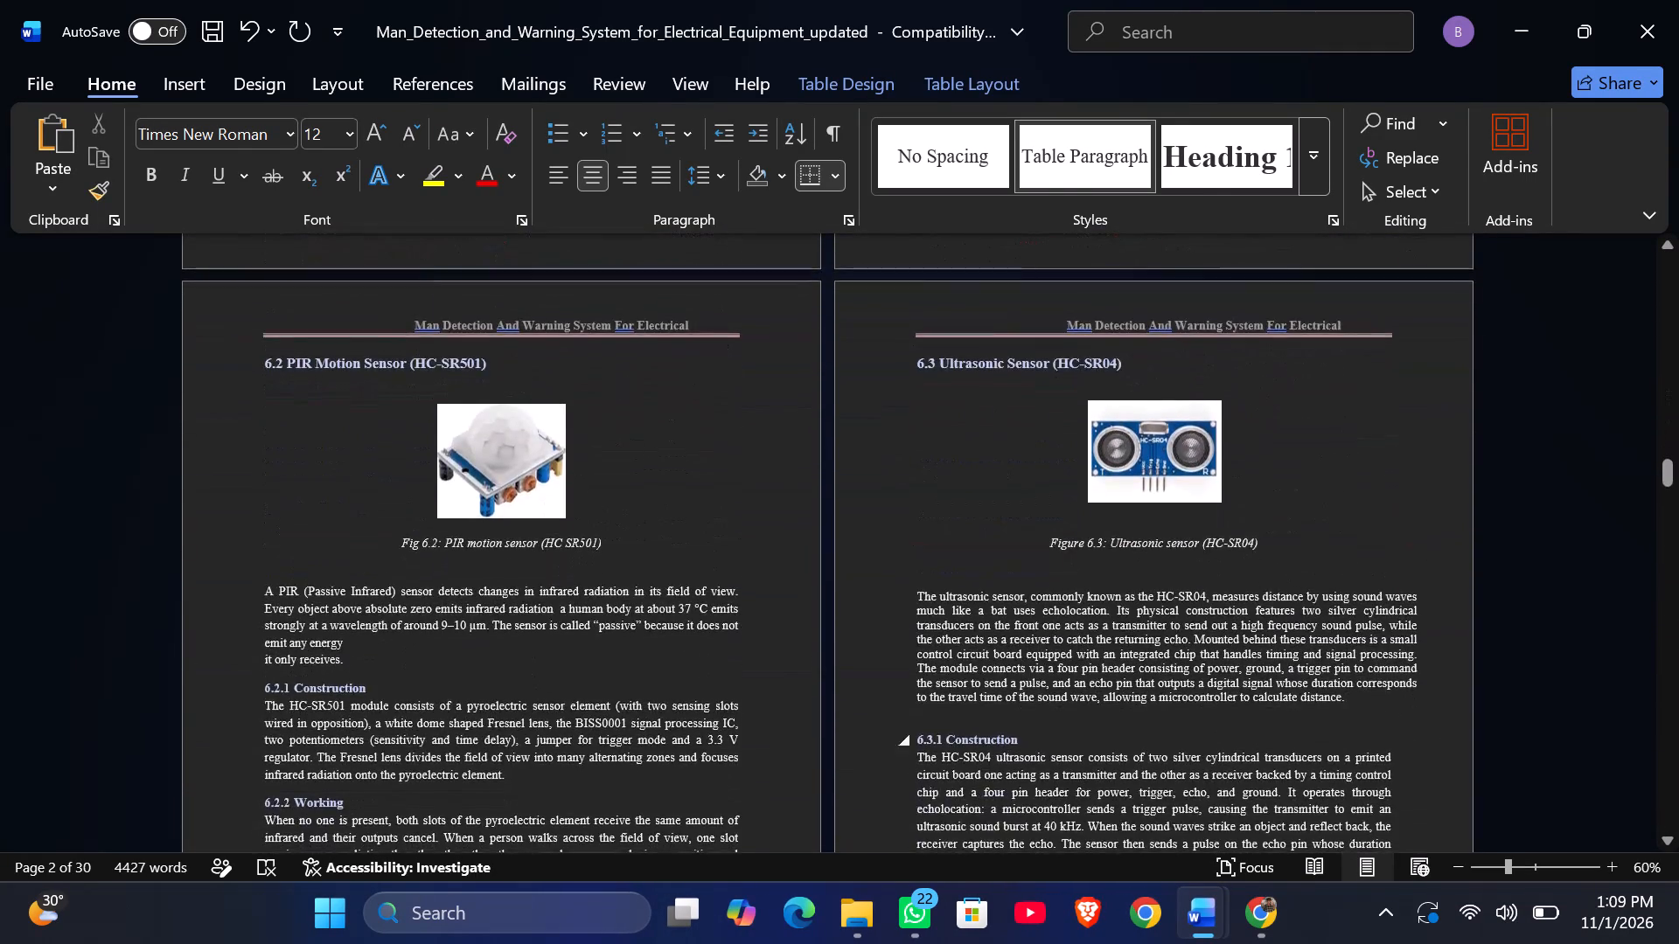
{"action": "scroll", "coordinate": [1072, 426], "scroll_direction": "down", "scroll_amount": 7}
{"action": "scroll", "coordinate": [1072, 426], "scroll_direction": "down", "scroll_amount": 20}
{"action": "scroll", "coordinate": [1072, 426], "scroll_direction": "down", "scroll_amount": 20}
{"action": "scroll", "coordinate": [1072, 426], "scroll_direction": "down", "scroll_amount": 20}
{"action": "scroll", "coordinate": [1072, 426], "scroll_direction": "up", "scroll_amount": 1}
{"action": "scroll", "coordinate": [1072, 426], "scroll_direction": "down", "scroll_amount": 1}
{"action": "scroll", "coordinate": [1072, 426], "scroll_direction": "up", "scroll_amount": 1}
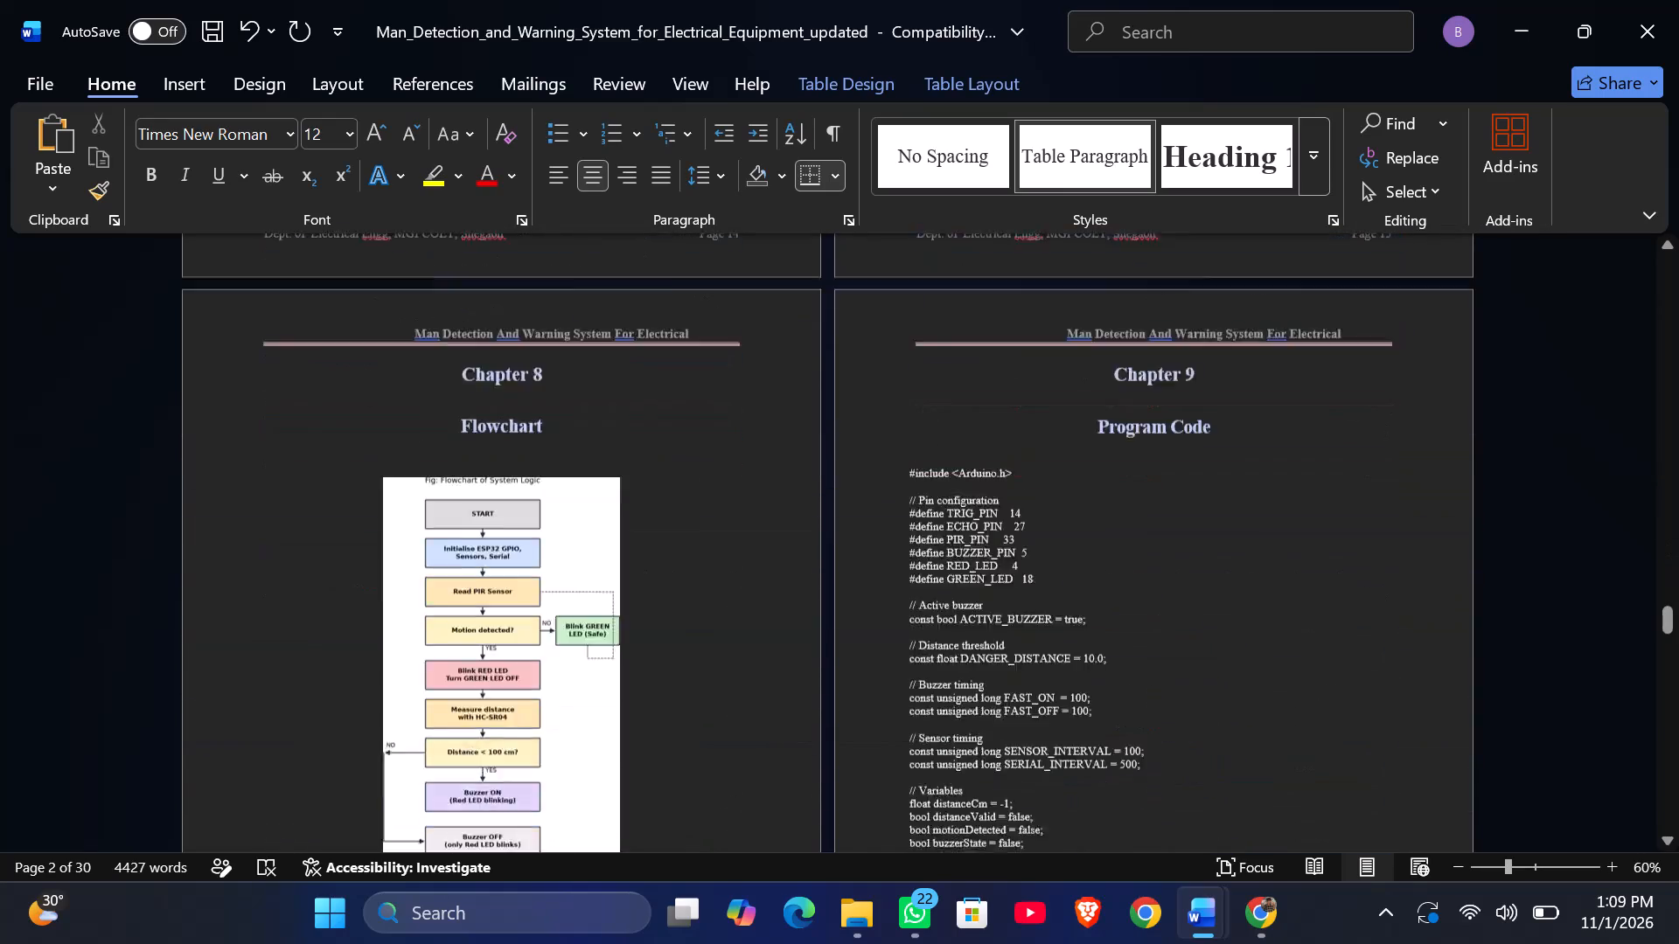
{"action": "scroll", "coordinate": [1072, 426], "scroll_direction": "up", "scroll_amount": 2}
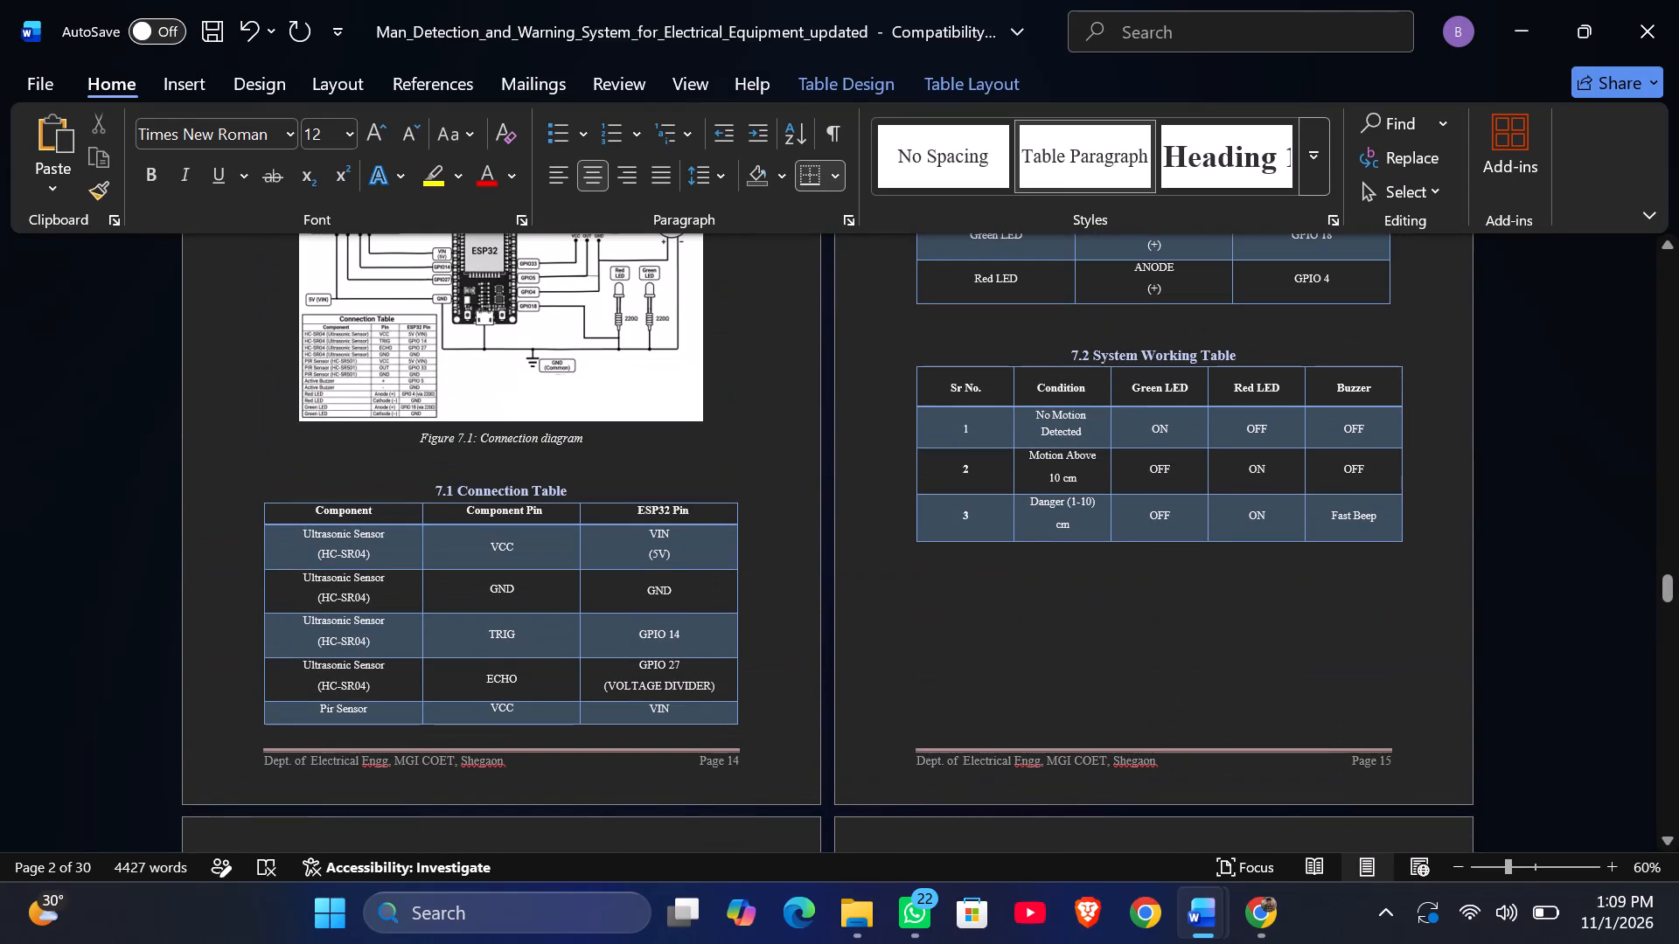
{"action": "scroll", "coordinate": [1072, 426], "scroll_direction": "up", "scroll_amount": 20}
{"action": "scroll", "coordinate": [1072, 426], "scroll_direction": "up", "scroll_amount": 6}
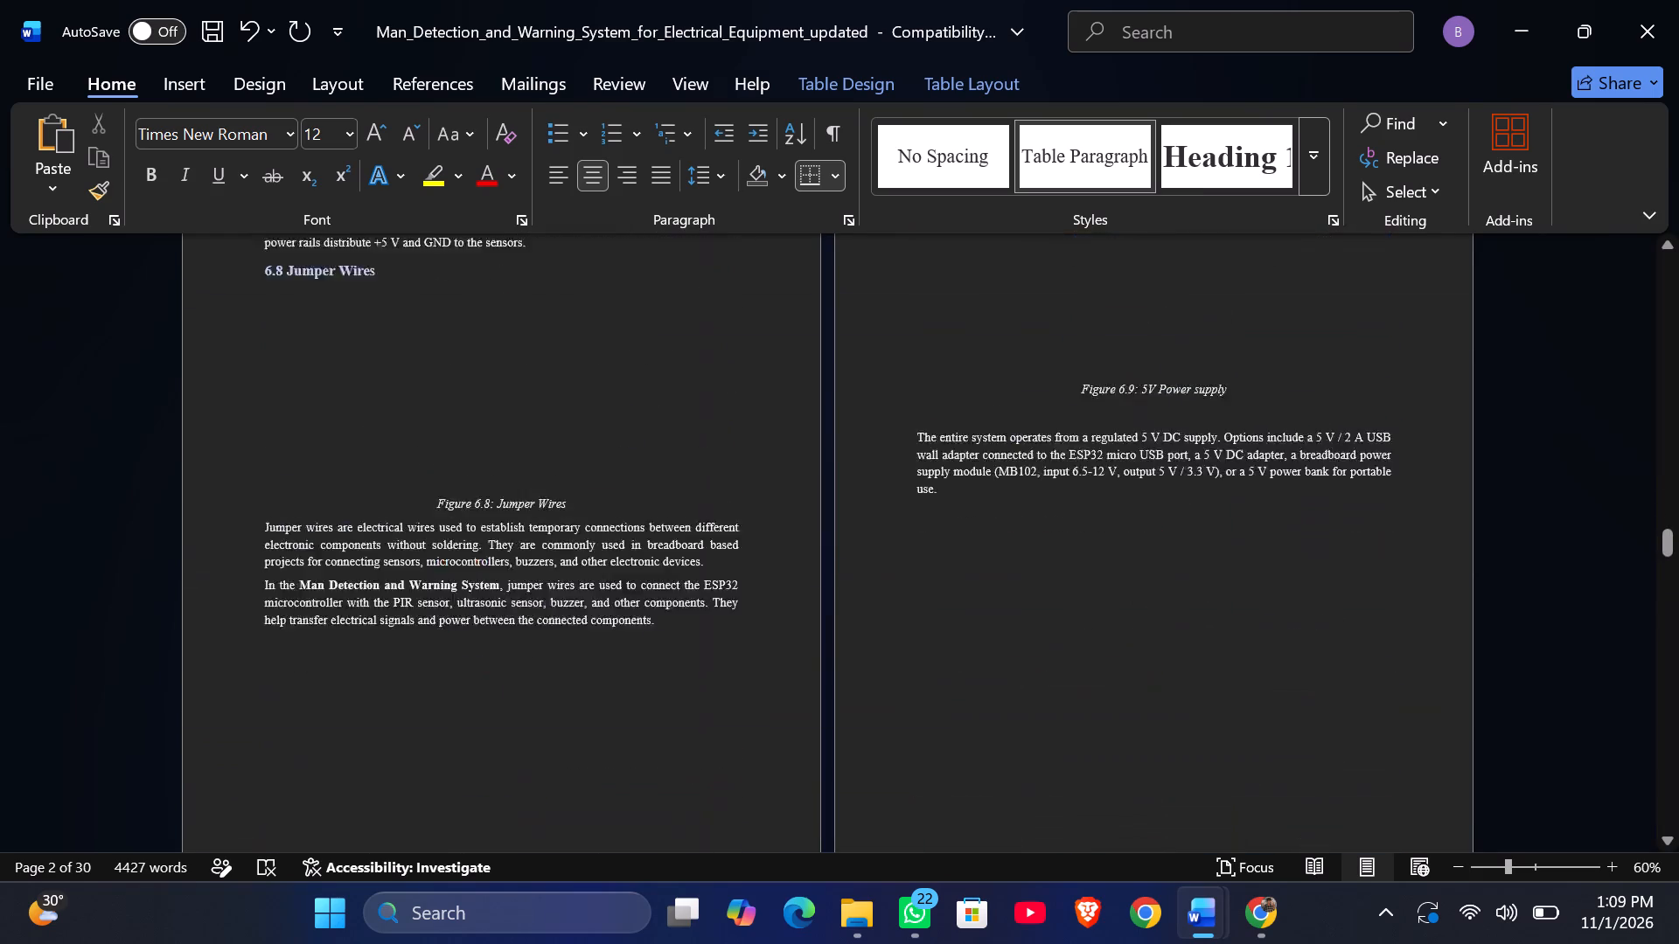
{"action": "scroll", "coordinate": [1072, 426], "scroll_direction": "up", "scroll_amount": 20}
{"action": "scroll", "coordinate": [1072, 426], "scroll_direction": "up", "scroll_amount": 20}
{"action": "scroll", "coordinate": [1072, 426], "scroll_direction": "up", "scroll_amount": 20}
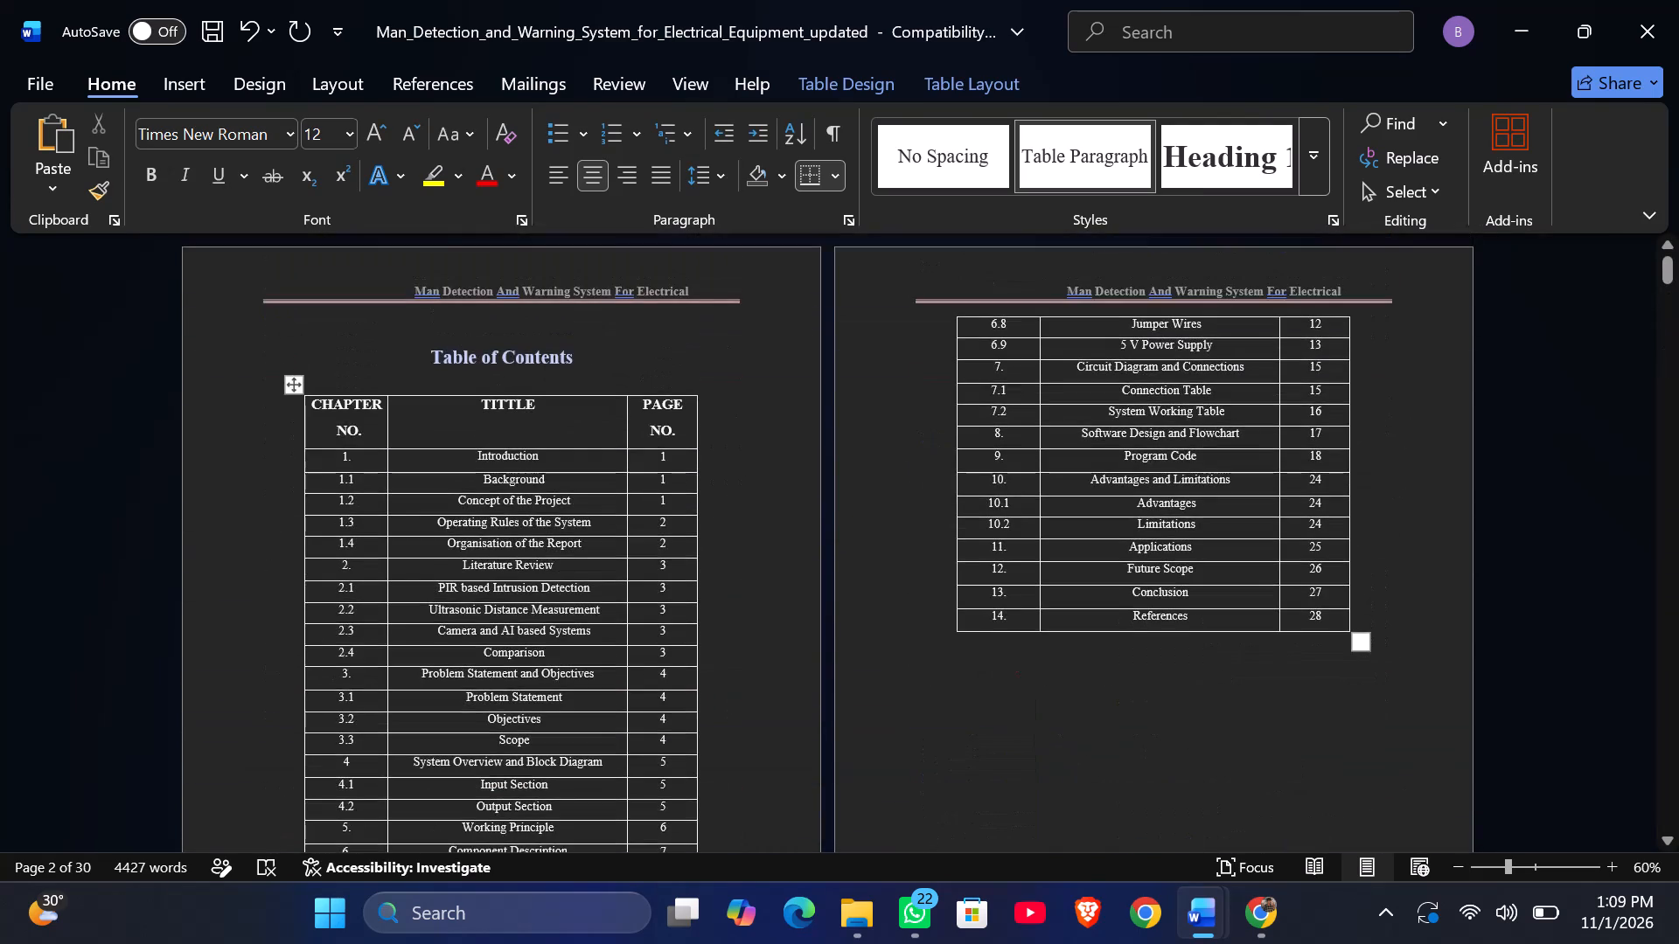
Change the contents page numbers of entries 7 and 7.1 Connection Table to 14 and entry 7.2 System Working Table to 15.
{"action": "scroll", "coordinate": [681, 538], "scroll_direction": "down", "scroll_amount": 3}
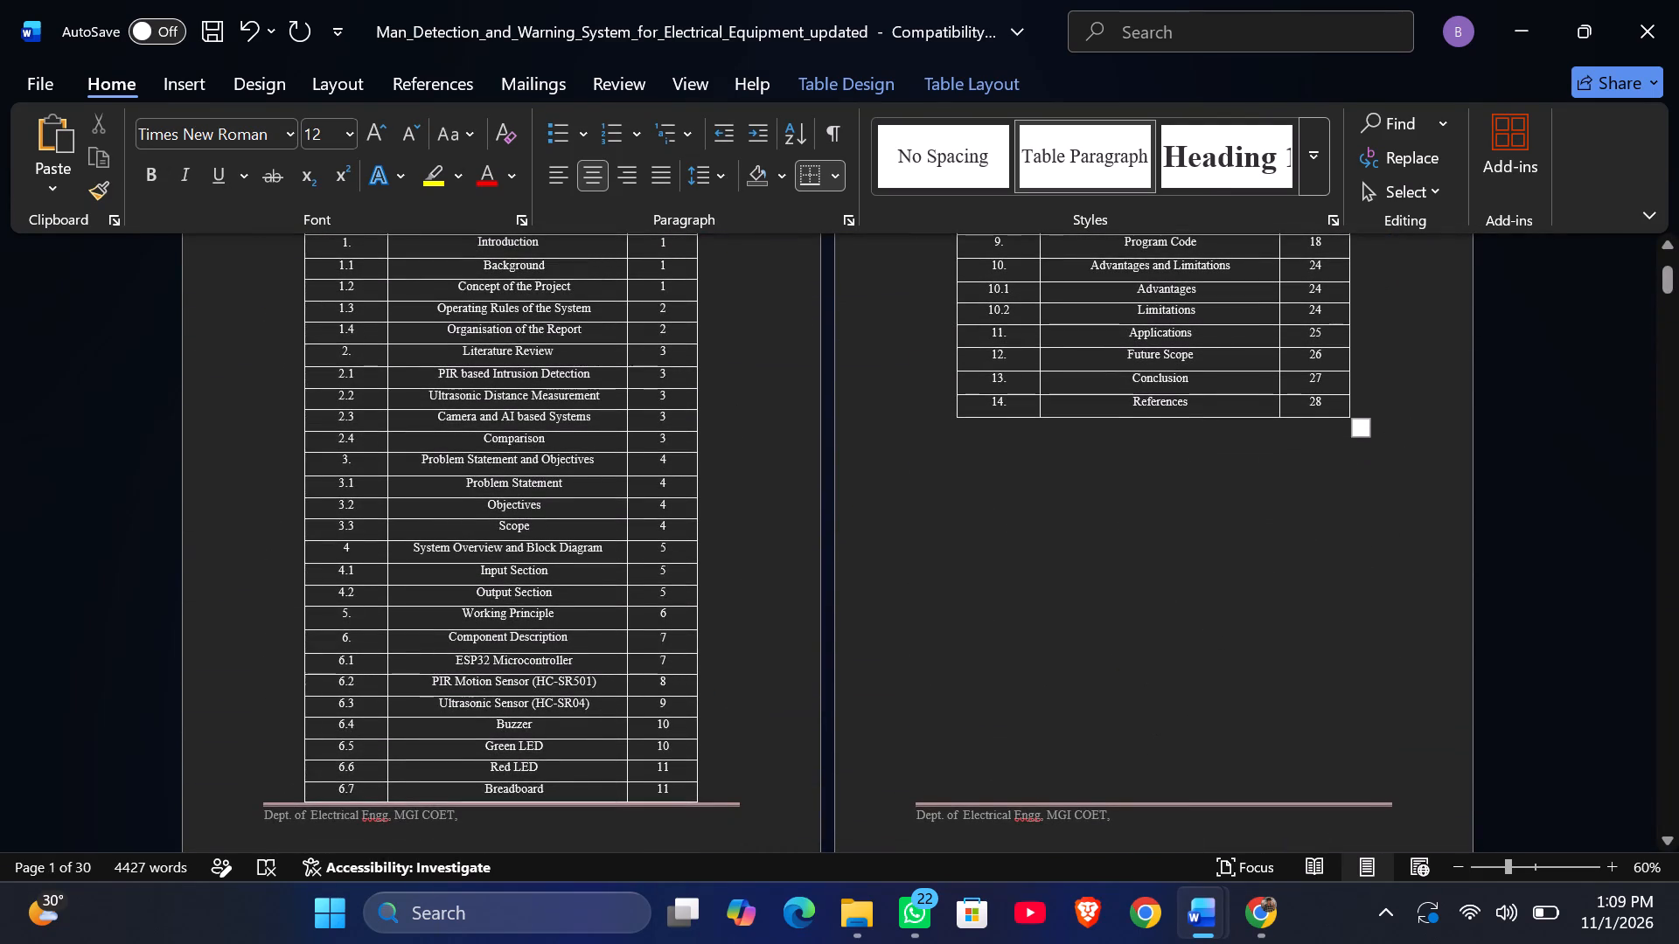
{"action": "scroll", "coordinate": [1001, 494], "scroll_direction": "up", "scroll_amount": 2}
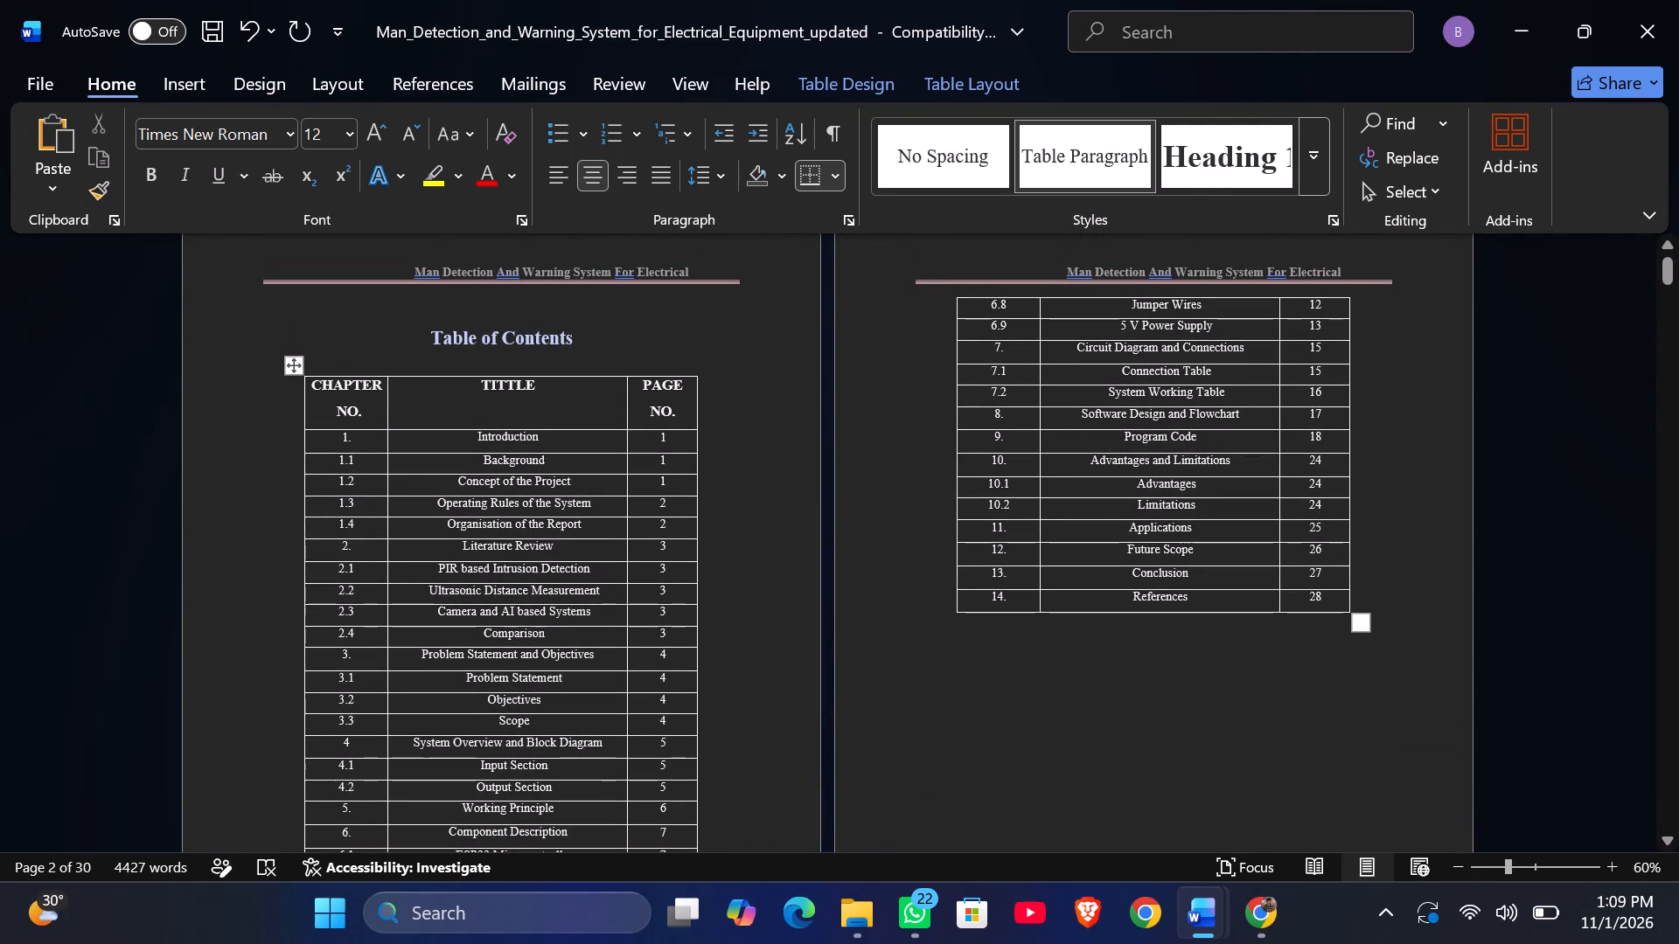
{"action": "left_click", "coordinate": [1328, 344]}
{"action": "key", "text": "BackSpace"}
{"action": "key", "text": "4"}
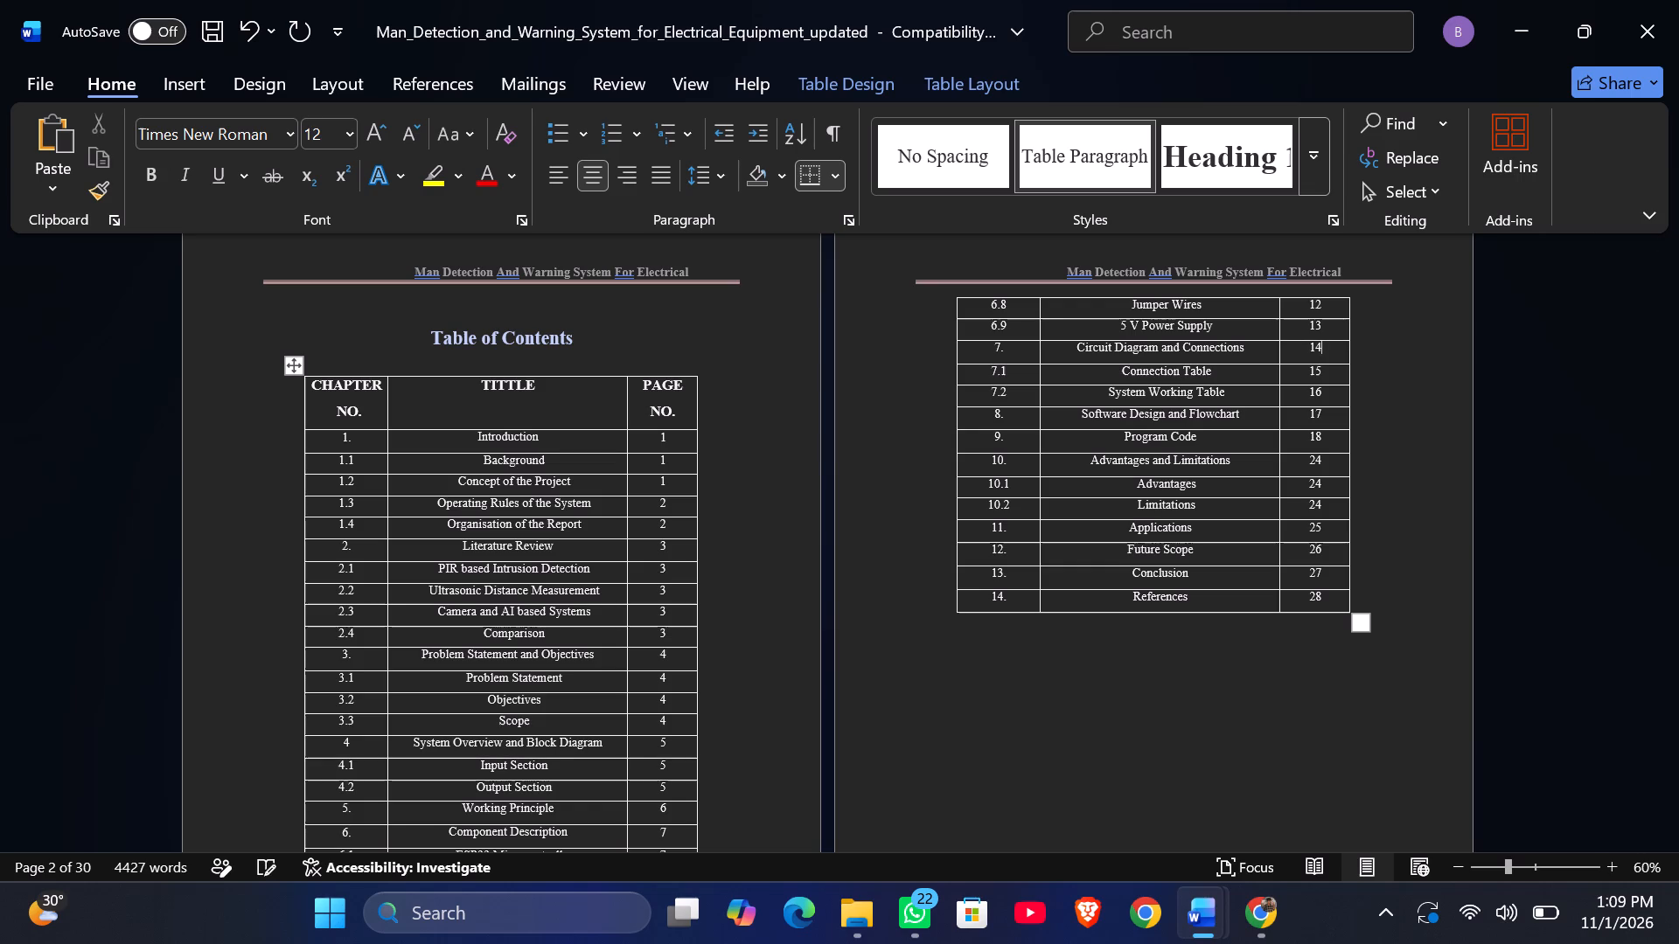
{"action": "key", "text": "Down"}
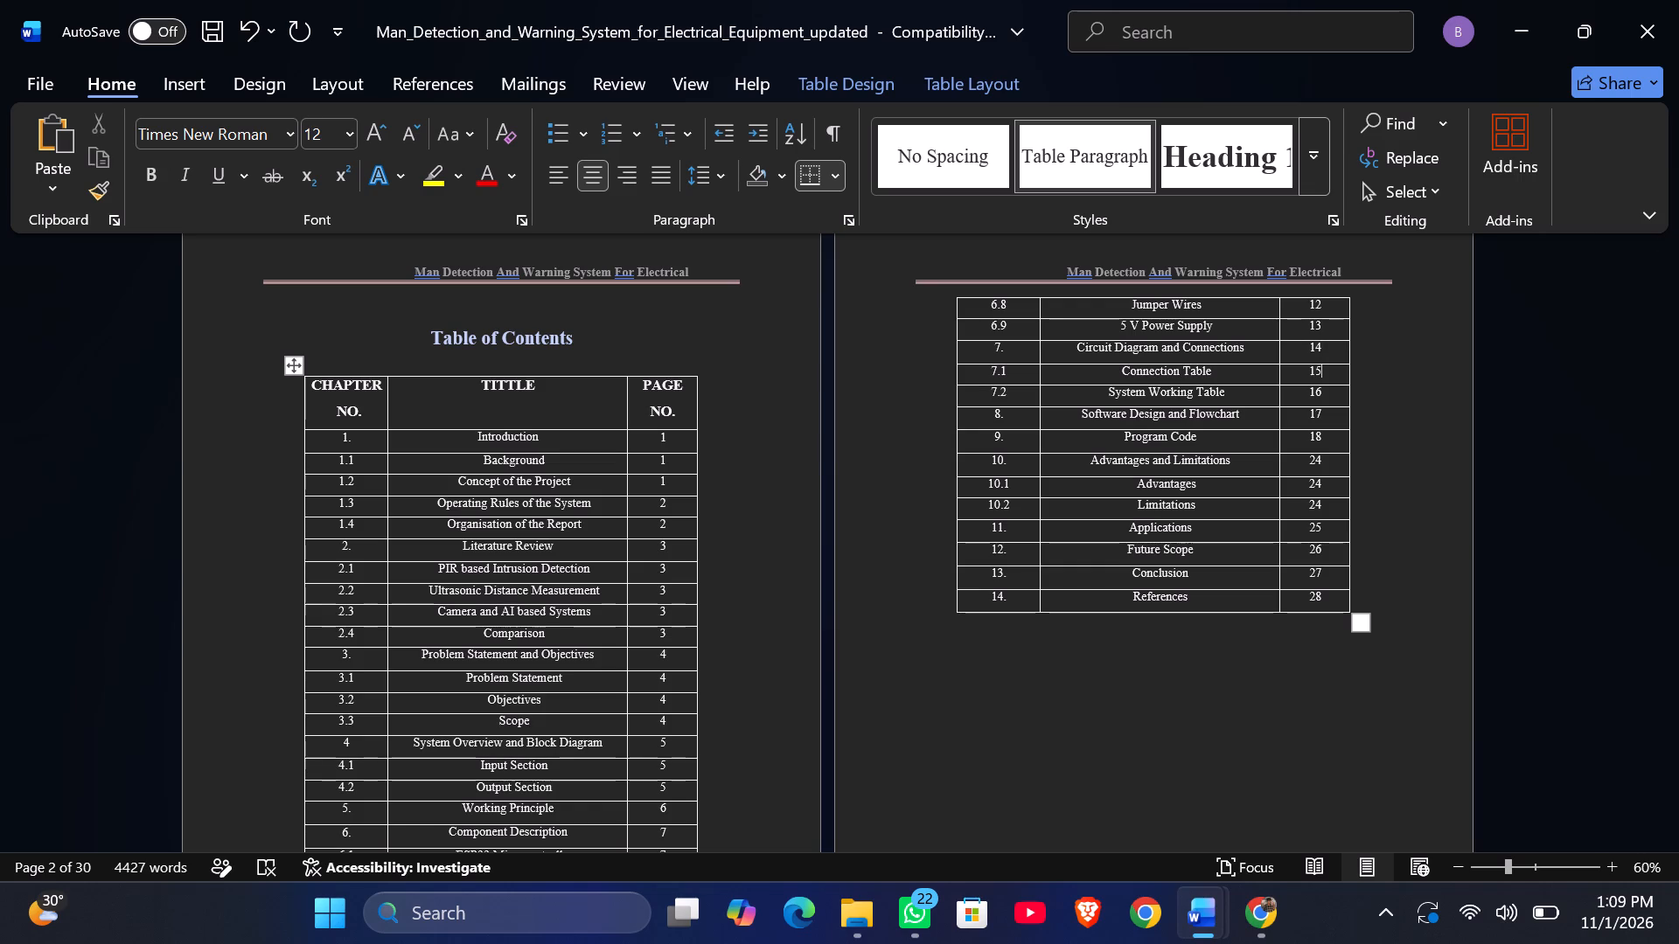
{"action": "key", "text": "BackSpace"}
{"action": "key", "text": "4"}
{"action": "key", "text": "Down"}
{"action": "key", "text": "BackSpace"}
{"action": "key", "text": "6"}
{"action": "key", "text": "BackSpace"}
{"action": "key", "text": "5"}
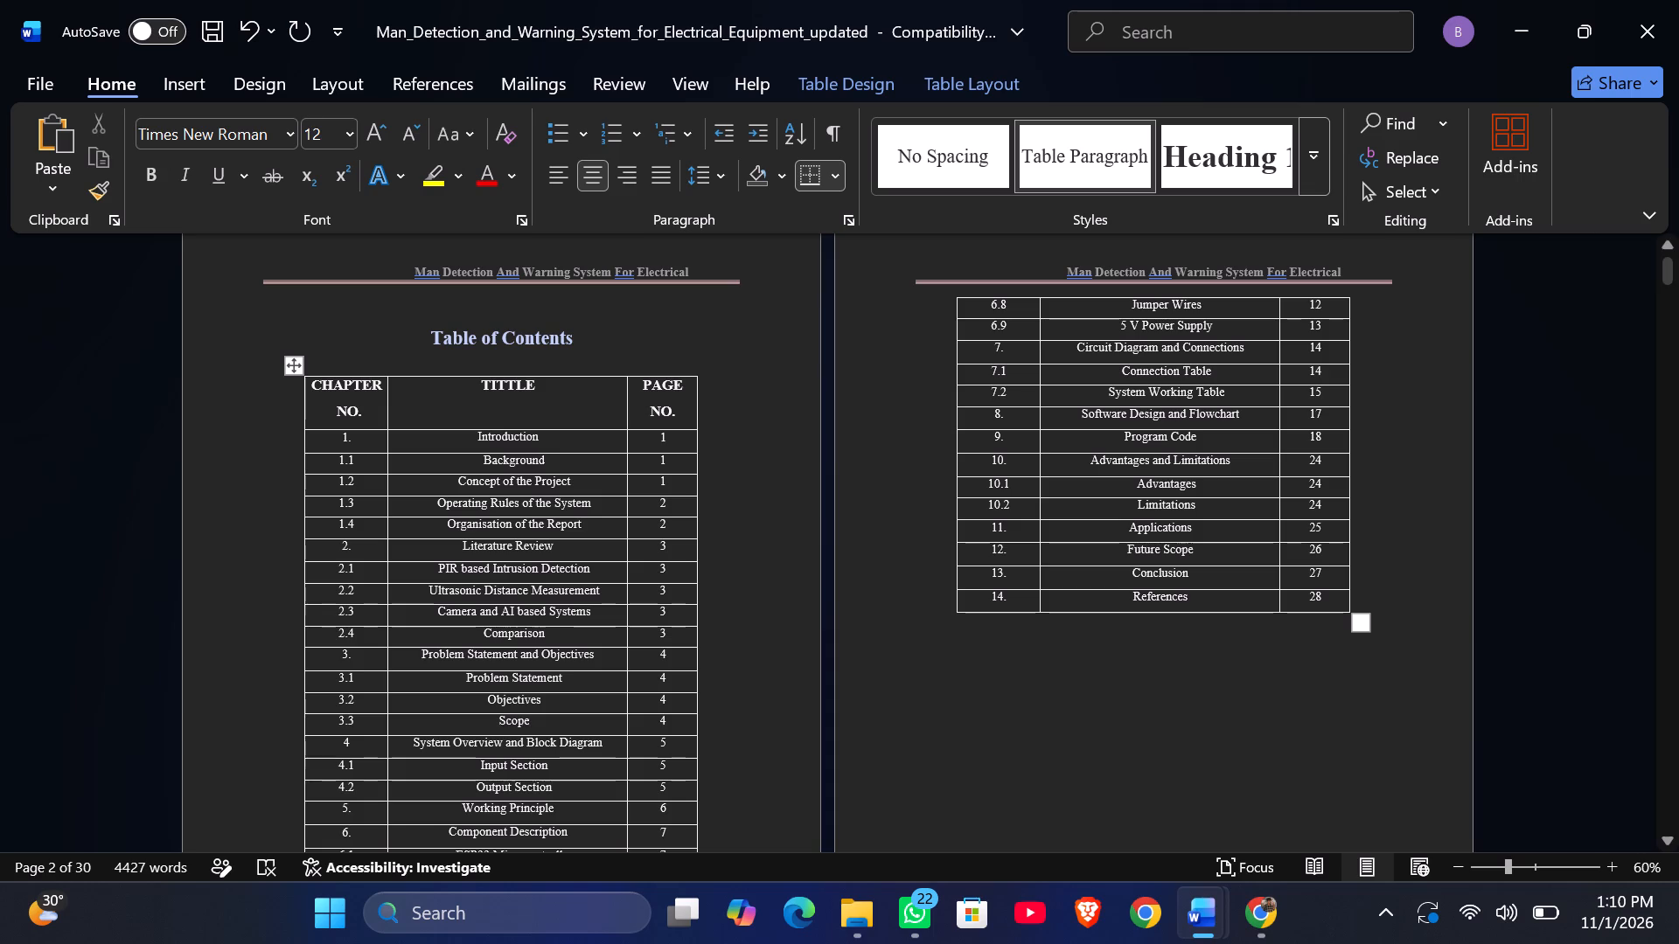
Shorten the contents title of entry 8 to "Flowchart" and keep it centred in its cell.
{"action": "left_click", "coordinate": [1188, 413]}
{"action": "key", "text": "BackSpace"}
{"action": "key", "text": "BackSpace"}
{"action": "key", "text": "BackSpace"}
{"action": "key", "text": "BackSpace"}
{"action": "key", "text": "BackSpace"}
{"action": "key", "text": "BackSpace"}
{"action": "key", "text": "BackSpace"}
{"action": "key", "text": "BackSpace"}
{"action": "key", "text": "BackSpace"}
{"action": "key", "text": "BackSpace"}
{"action": "key", "text": "BackSpace"}
{"action": "key", "text": "BackSpace"}
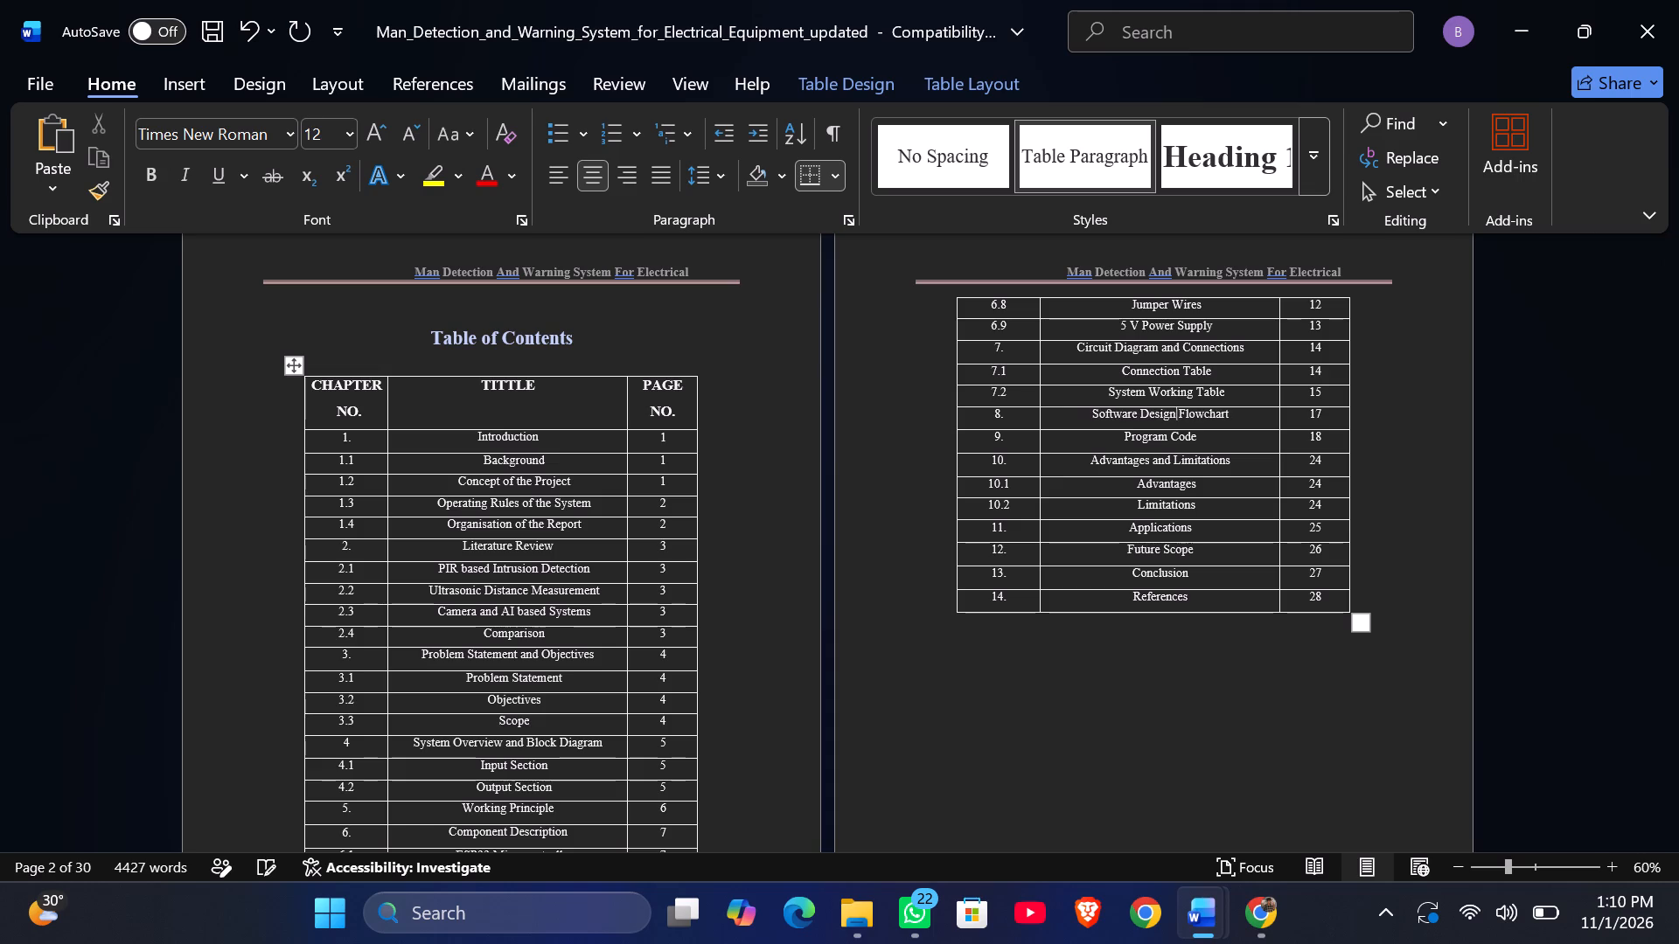
{"action": "key", "text": "BackSpace"}
{"action": "key", "text": "BackSpace"}
{"action": "key", "text": "BackSpace"}
{"action": "key", "text": "BackSpace"}
{"action": "key", "text": "BackSpace"}
{"action": "key", "text": "BackSpace"}
{"action": "key", "text": "BackSpace"}
{"action": "key", "text": "BackSpace"}
{"action": "key", "text": "BackSpace"}
{"action": "key", "text": "BackSpace"}
{"action": "key", "text": "BackSpace"}
{"action": "key", "text": "BackSpace"}
{"action": "key", "text": "BackSpace"}
{"action": "key", "text": "BackSpace"}
{"action": "key", "text": "BackSpace"}
{"action": "key", "text": "BackSpace"}
{"action": "key", "text": "BackSpace"}
{"action": "key", "text": "BackSpace"}
{"action": "key", "text": "BackSpace"}
{"action": "key", "text": "BackSpace"}
{"action": "key", "text": "BackSpace"}
{"action": "key", "text": "BackSpace"}
{"action": "key", "text": "BackSpace"}
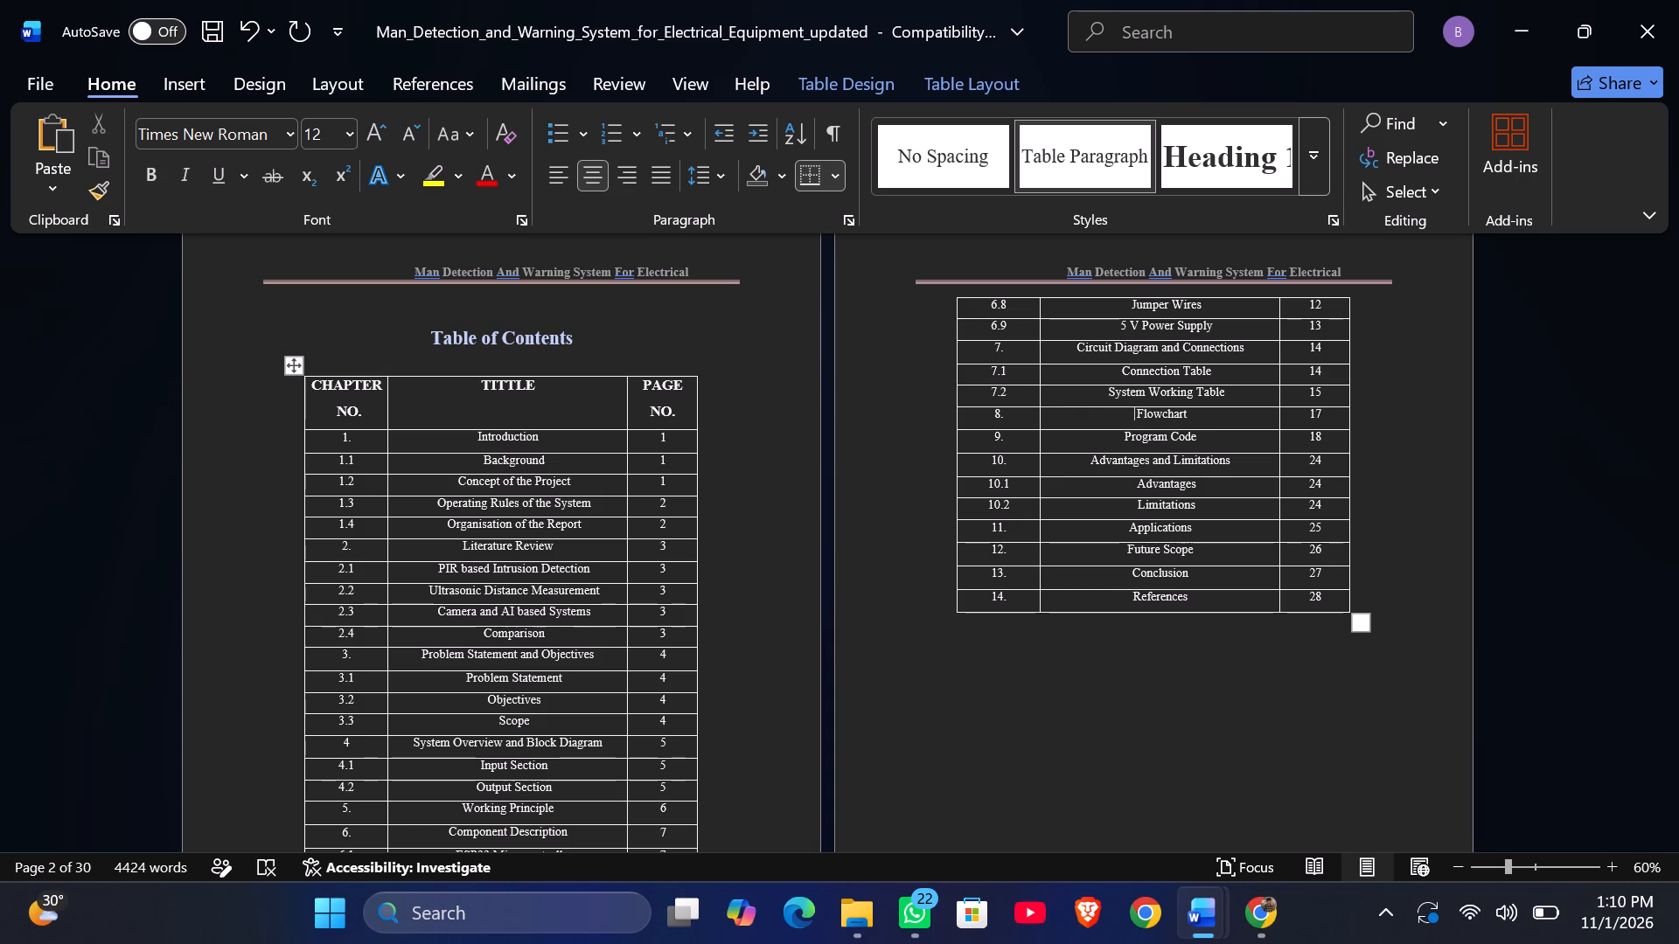
{"action": "key", "text": "Right"}
{"action": "key", "text": "BackSpace"}
{"action": "key", "text": "BackSpace"}
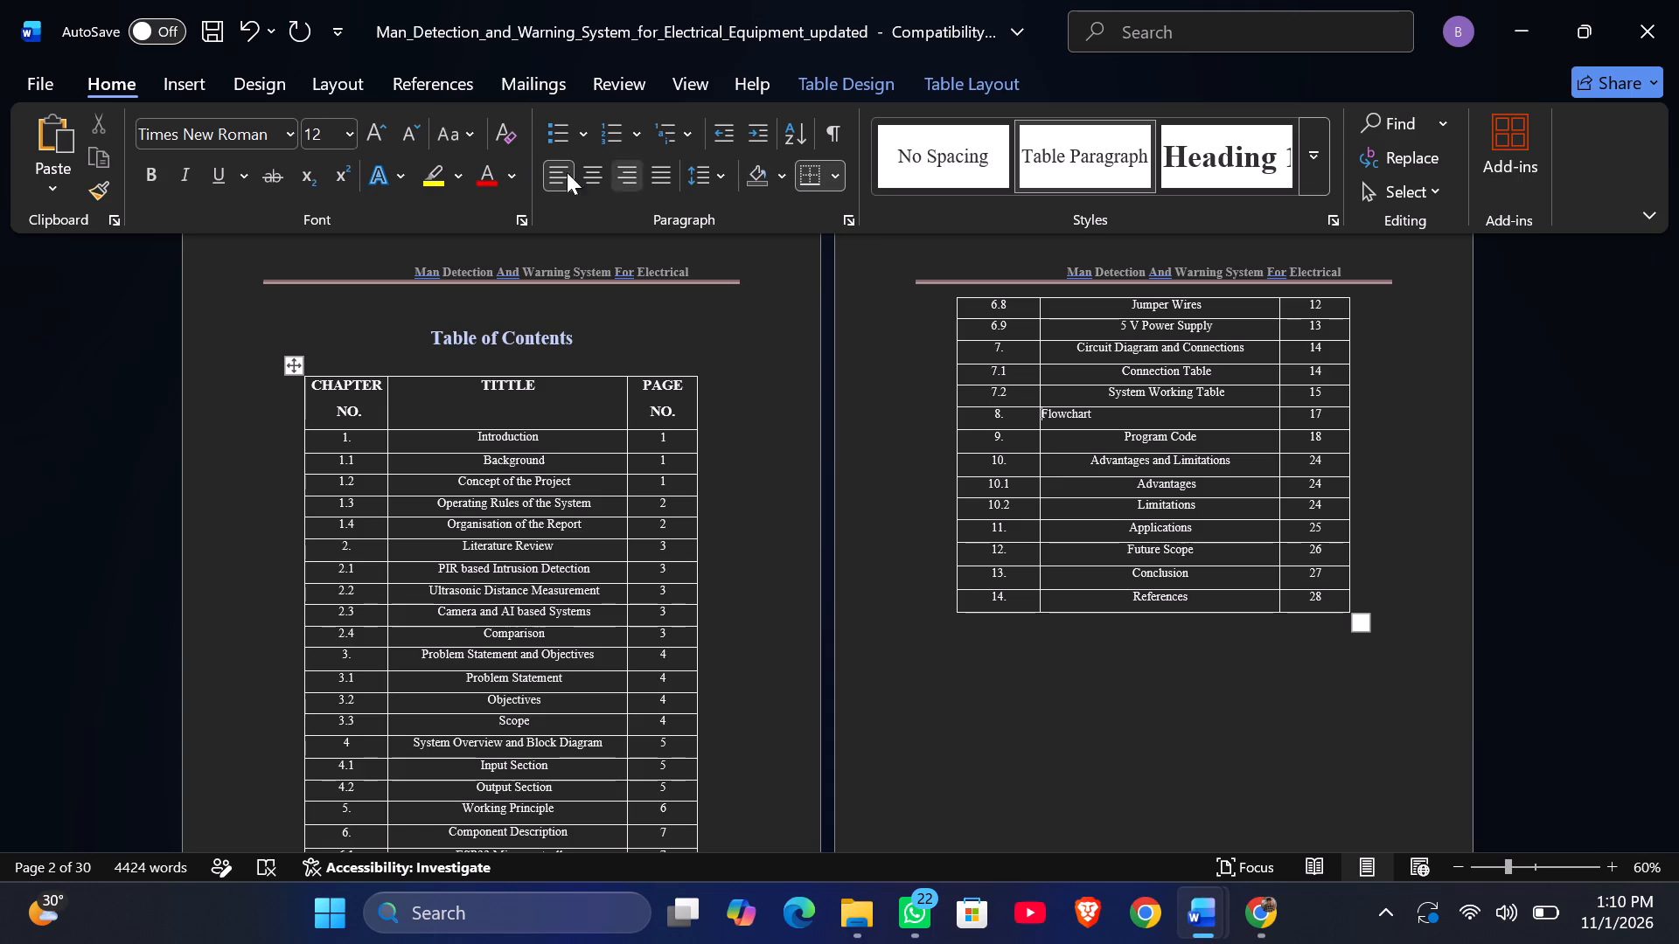
{"action": "left_click", "coordinate": [593, 168]}
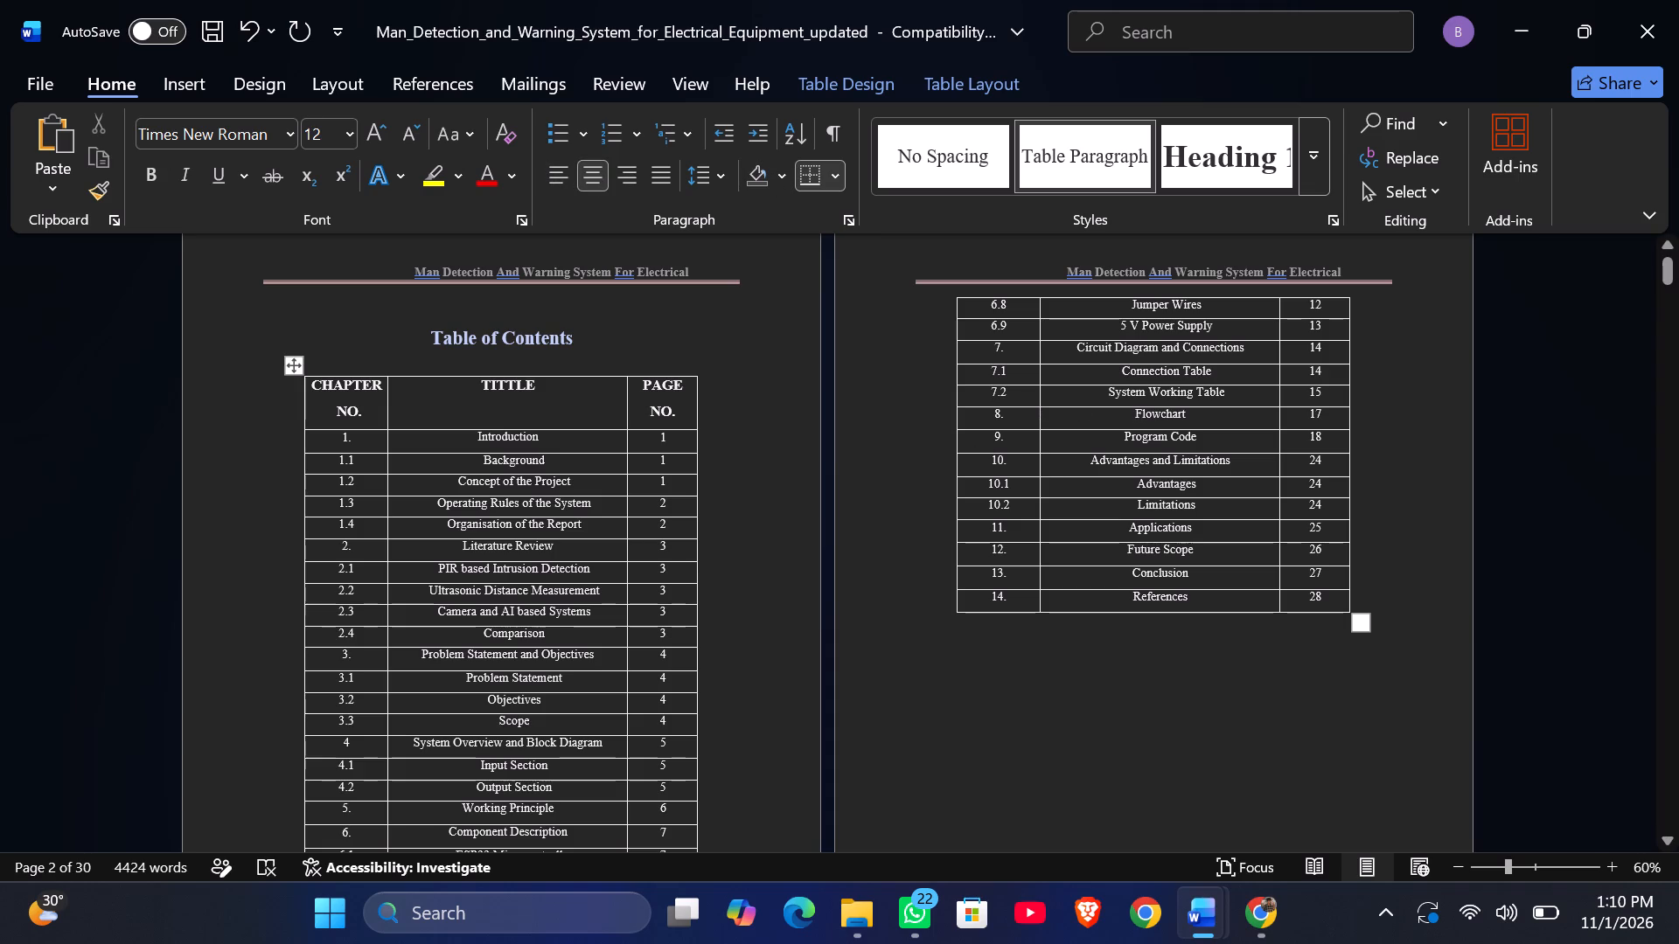
Change the contents page numbers of entry 8 Flowchart to 16 and entry 9 Program Code to 17.
{"action": "left_click", "coordinate": [1334, 417]}
{"action": "key", "text": "BackSpace"}
{"action": "key", "text": "6"}
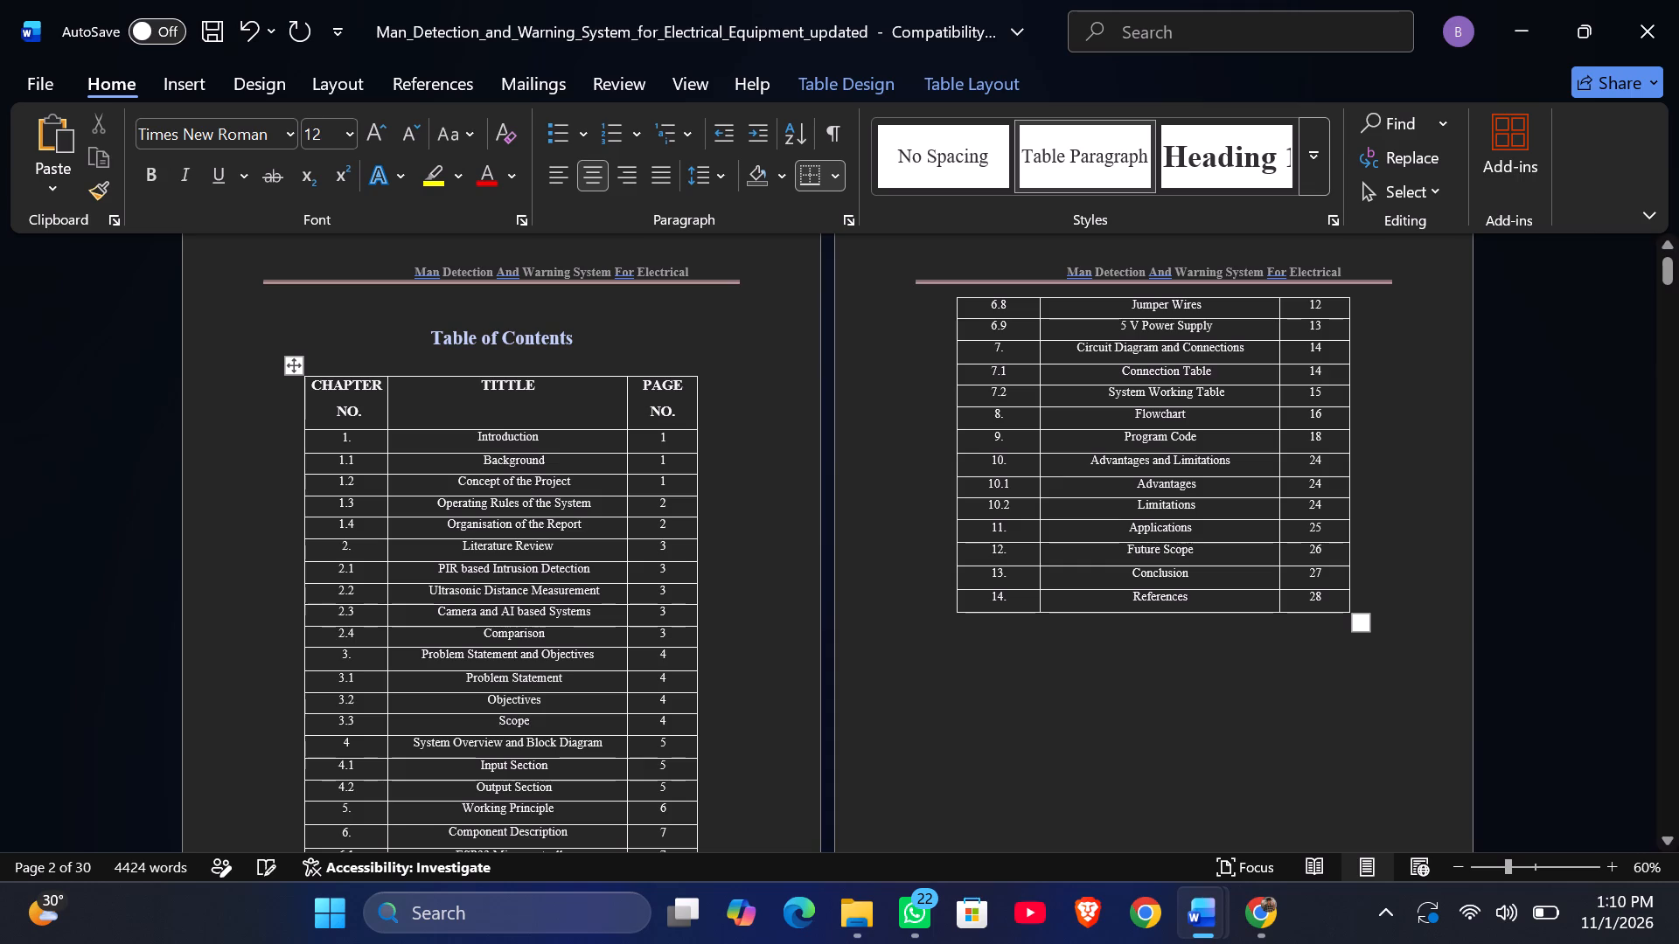
{"action": "left_click", "coordinate": [1335, 440]}
{"action": "key", "text": "BackSpace"}
{"action": "key", "text": "7"}
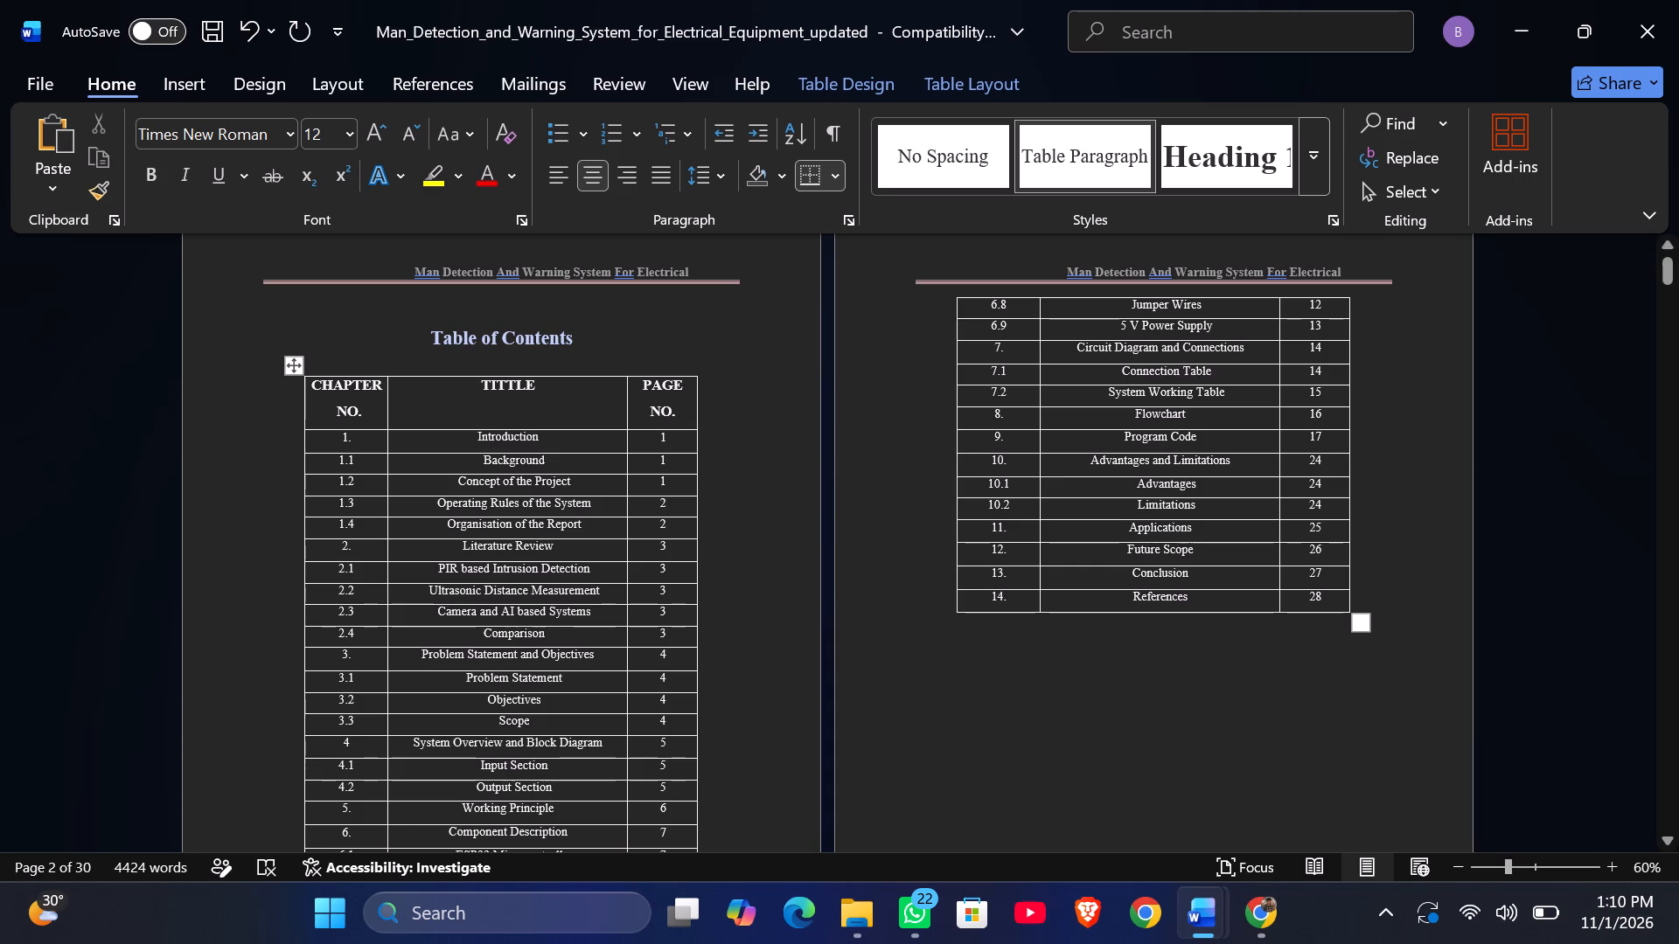
Check which footer page numbers Chapter 8 Flowchart, Chapter 9 Program Code and the closing chapters fall on, and return to the contents table.
{"action": "scroll", "coordinate": [1062, 737], "scroll_direction": "down", "scroll_amount": 20}
{"action": "scroll", "coordinate": [1062, 737], "scroll_direction": "down", "scroll_amount": 20}
{"action": "scroll", "coordinate": [1062, 737], "scroll_direction": "down", "scroll_amount": 20}
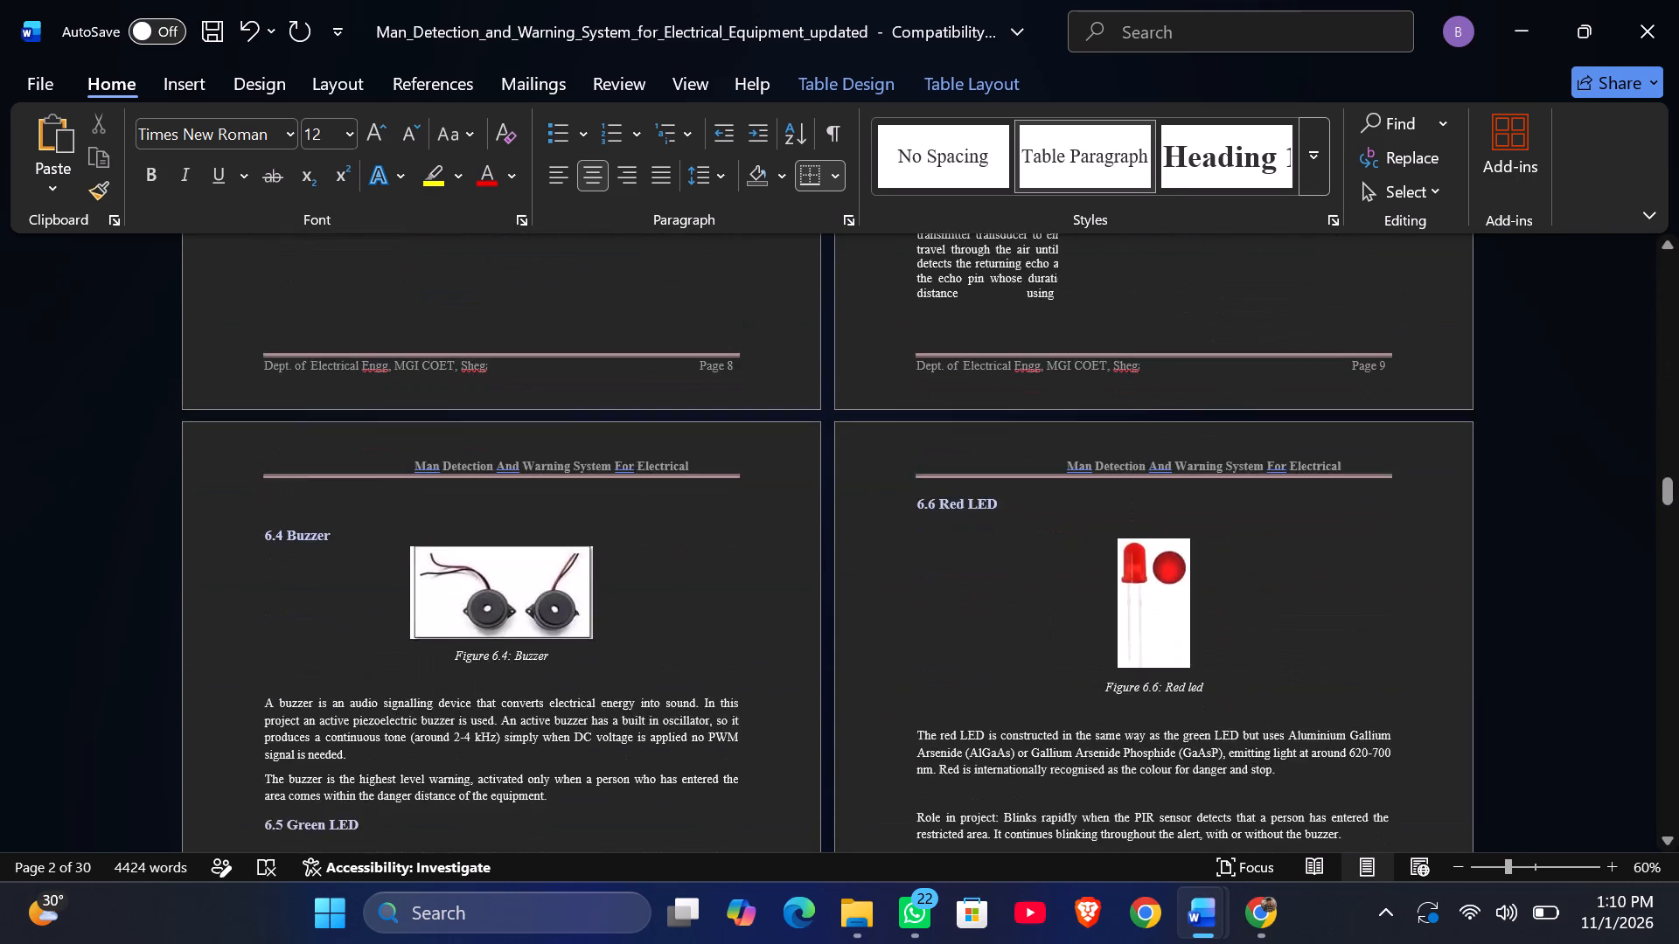
{"action": "scroll", "coordinate": [1062, 737], "scroll_direction": "down", "scroll_amount": 20}
{"action": "scroll", "coordinate": [1062, 737], "scroll_direction": "down", "scroll_amount": 20}
{"action": "scroll", "coordinate": [1062, 737], "scroll_direction": "down", "scroll_amount": 17}
{"action": "scroll", "coordinate": [1062, 737], "scroll_direction": "up", "scroll_amount": 20}
{"action": "scroll", "coordinate": [1062, 737], "scroll_direction": "up", "scroll_amount": 20}
{"action": "scroll", "coordinate": [1062, 737], "scroll_direction": "up", "scroll_amount": 20}
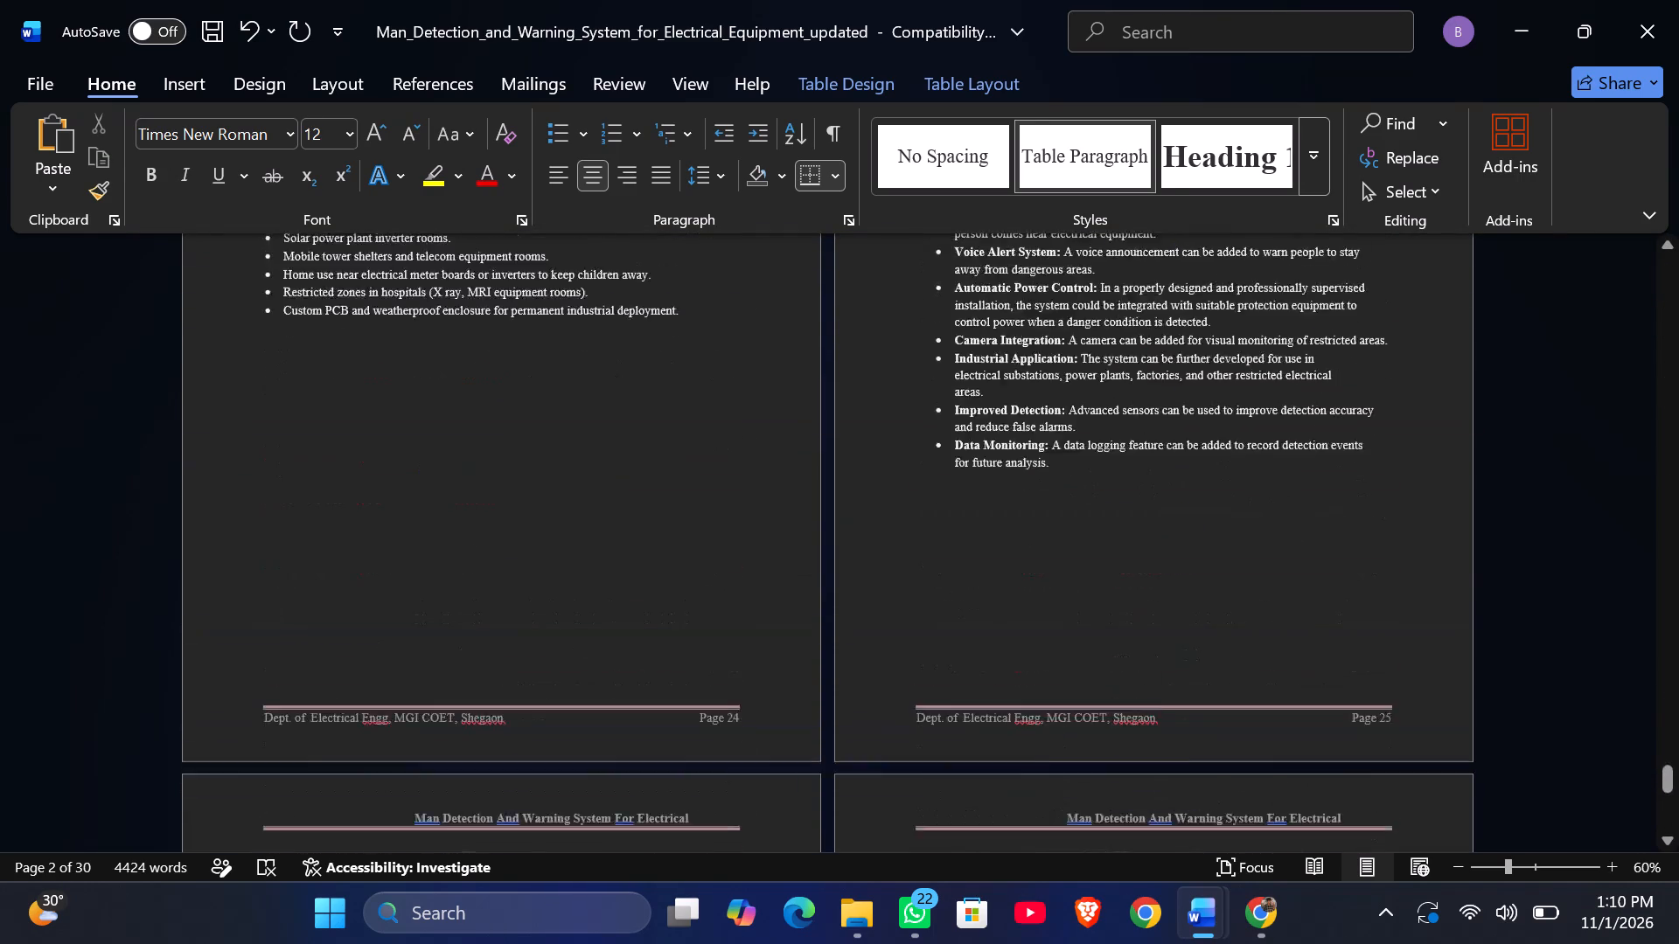
{"action": "scroll", "coordinate": [1062, 737], "scroll_direction": "up", "scroll_amount": 20}
{"action": "scroll", "coordinate": [1062, 737], "scroll_direction": "up", "scroll_amount": 20}
{"action": "scroll", "coordinate": [1062, 737], "scroll_direction": "up", "scroll_amount": 20}
{"action": "scroll", "coordinate": [1062, 737], "scroll_direction": "down", "scroll_amount": 11}
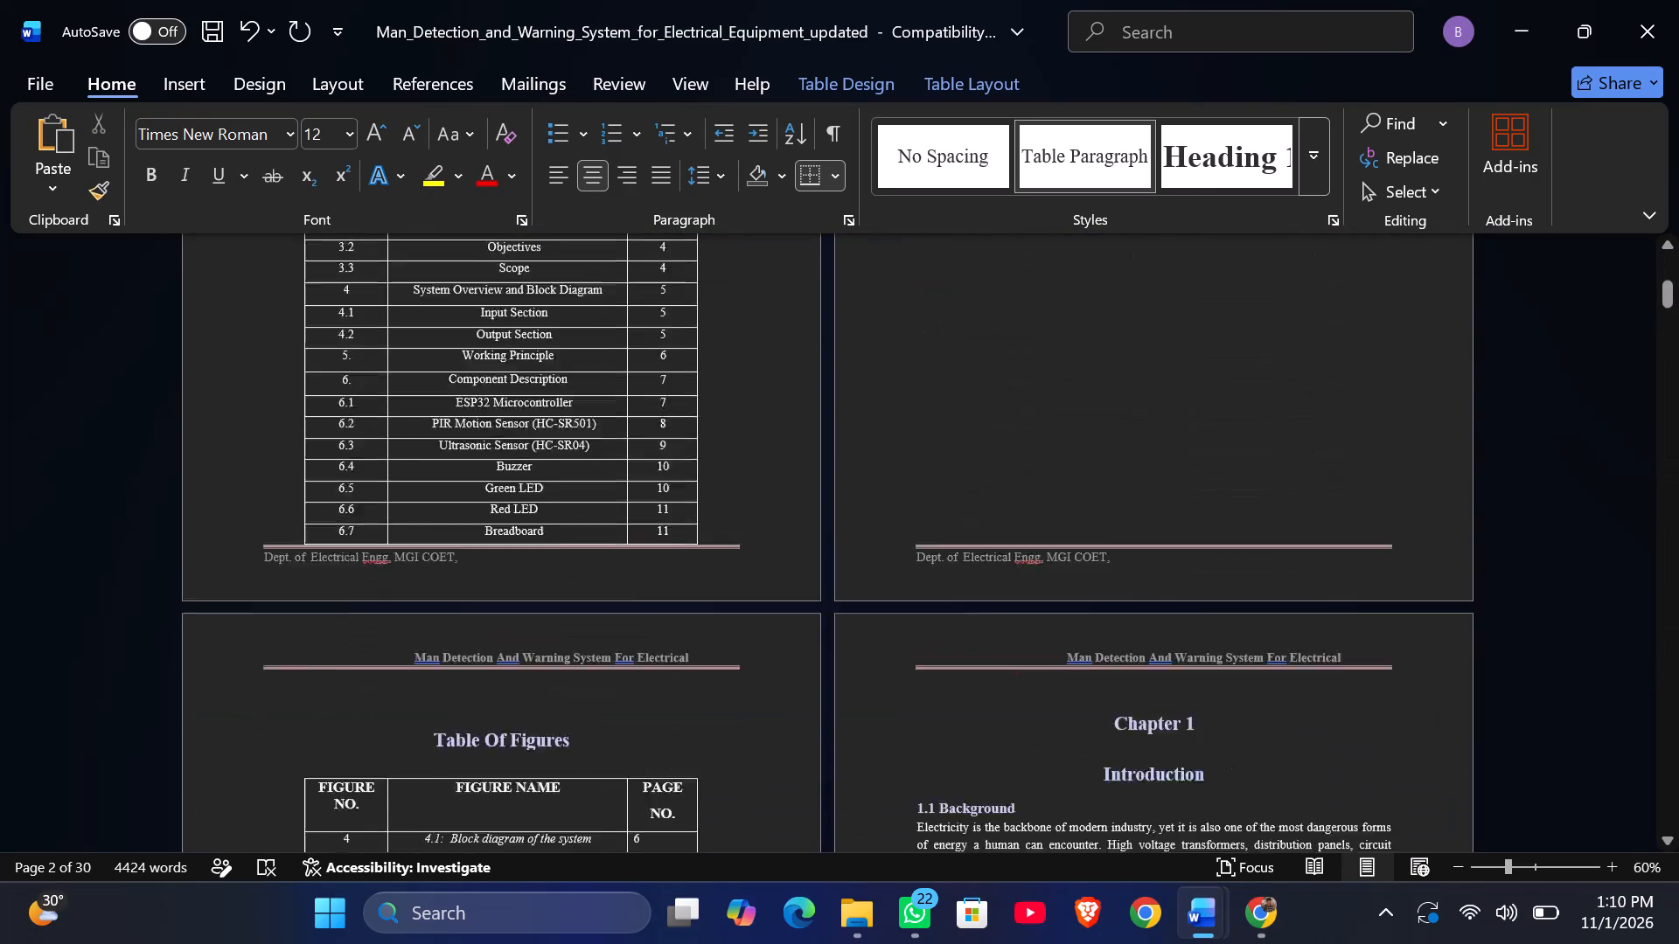
{"action": "scroll", "coordinate": [1062, 737], "scroll_direction": "down", "scroll_amount": 20}
{"action": "scroll", "coordinate": [1062, 737], "scroll_direction": "down", "scroll_amount": 7}
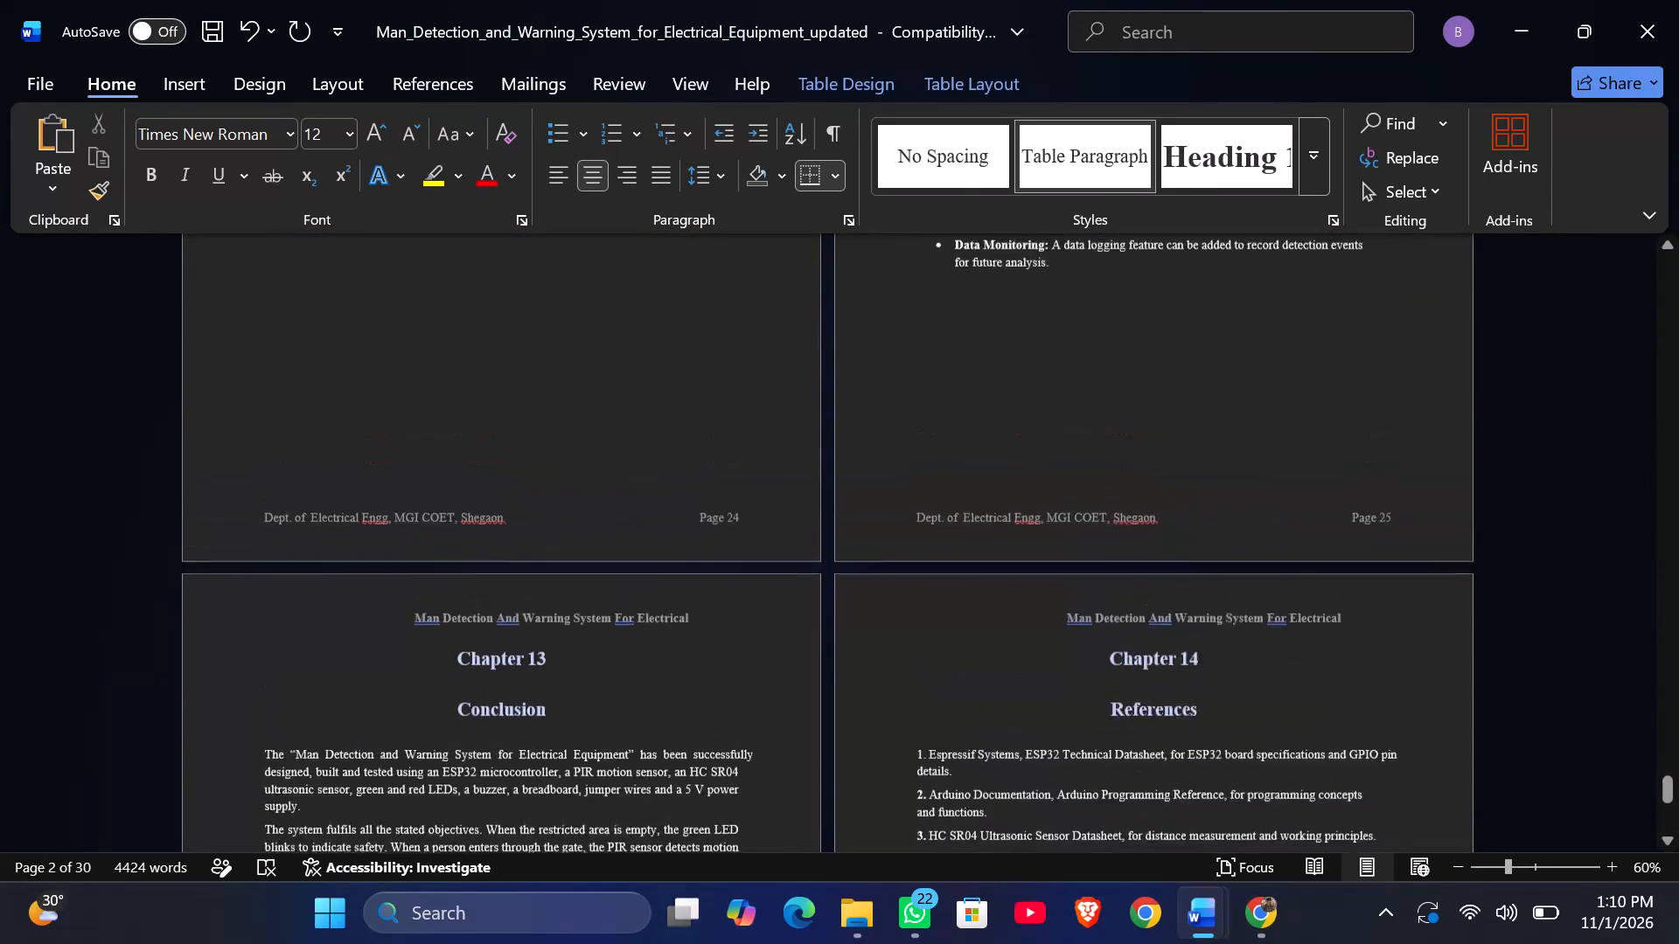
{"action": "scroll", "coordinate": [1062, 737], "scroll_direction": "up", "scroll_amount": 20}
{"action": "scroll", "coordinate": [1062, 737], "scroll_direction": "up", "scroll_amount": 7}
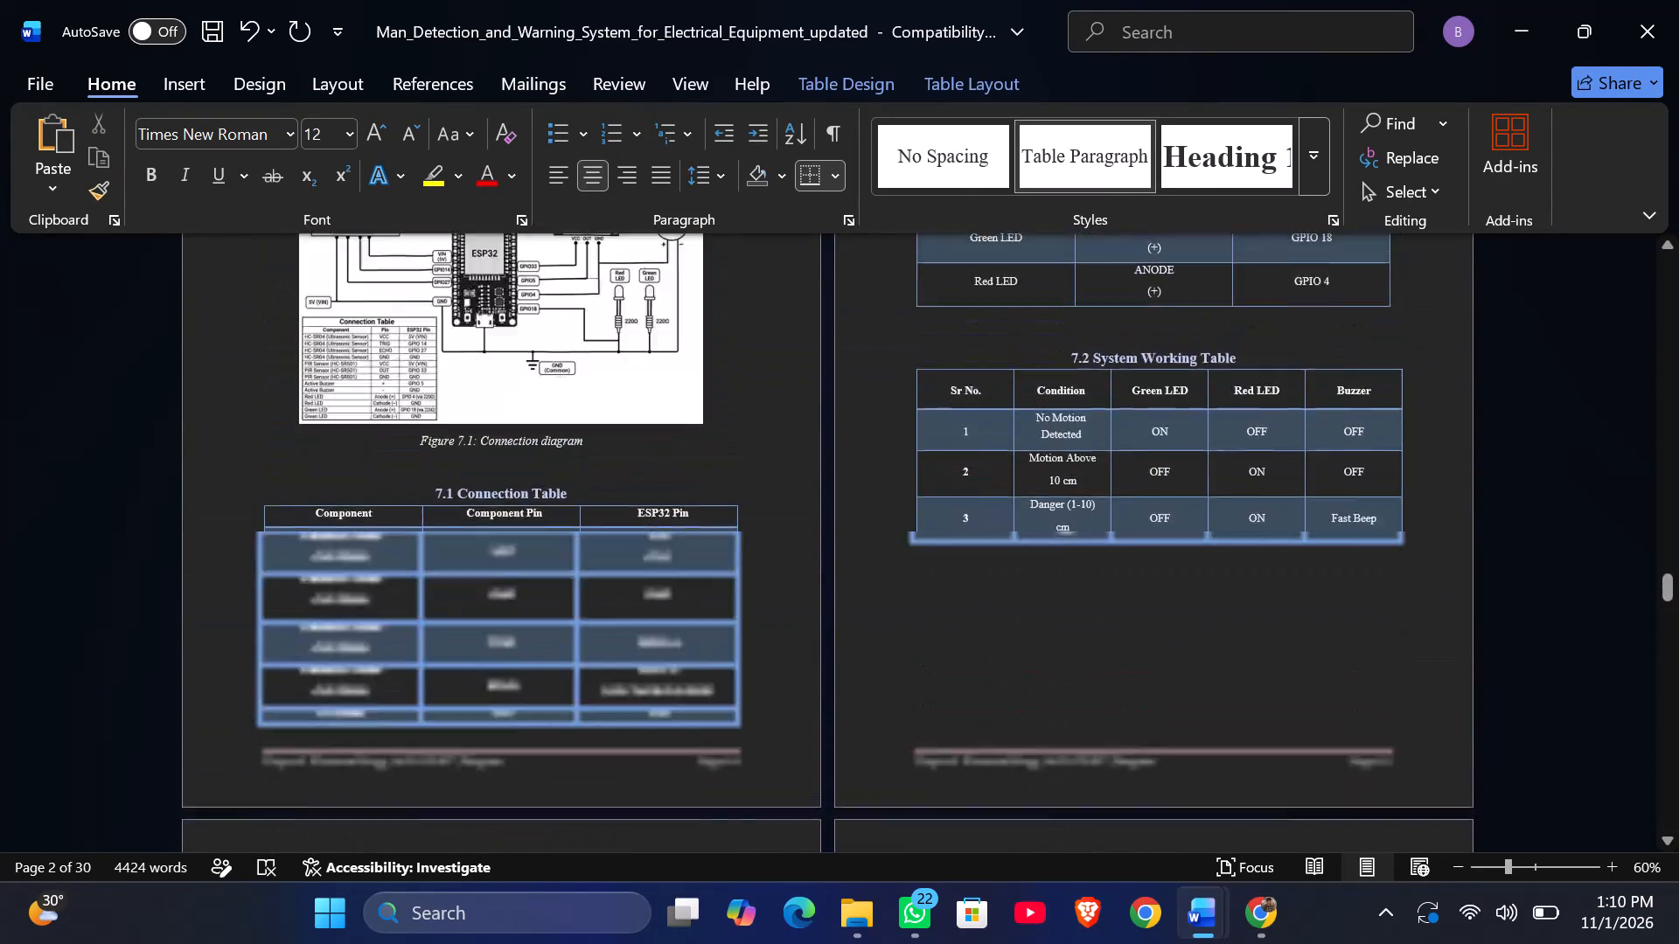
{"action": "scroll", "coordinate": [1062, 737], "scroll_direction": "up", "scroll_amount": 2}
{"action": "scroll", "coordinate": [1062, 737], "scroll_direction": "down", "scroll_amount": 10}
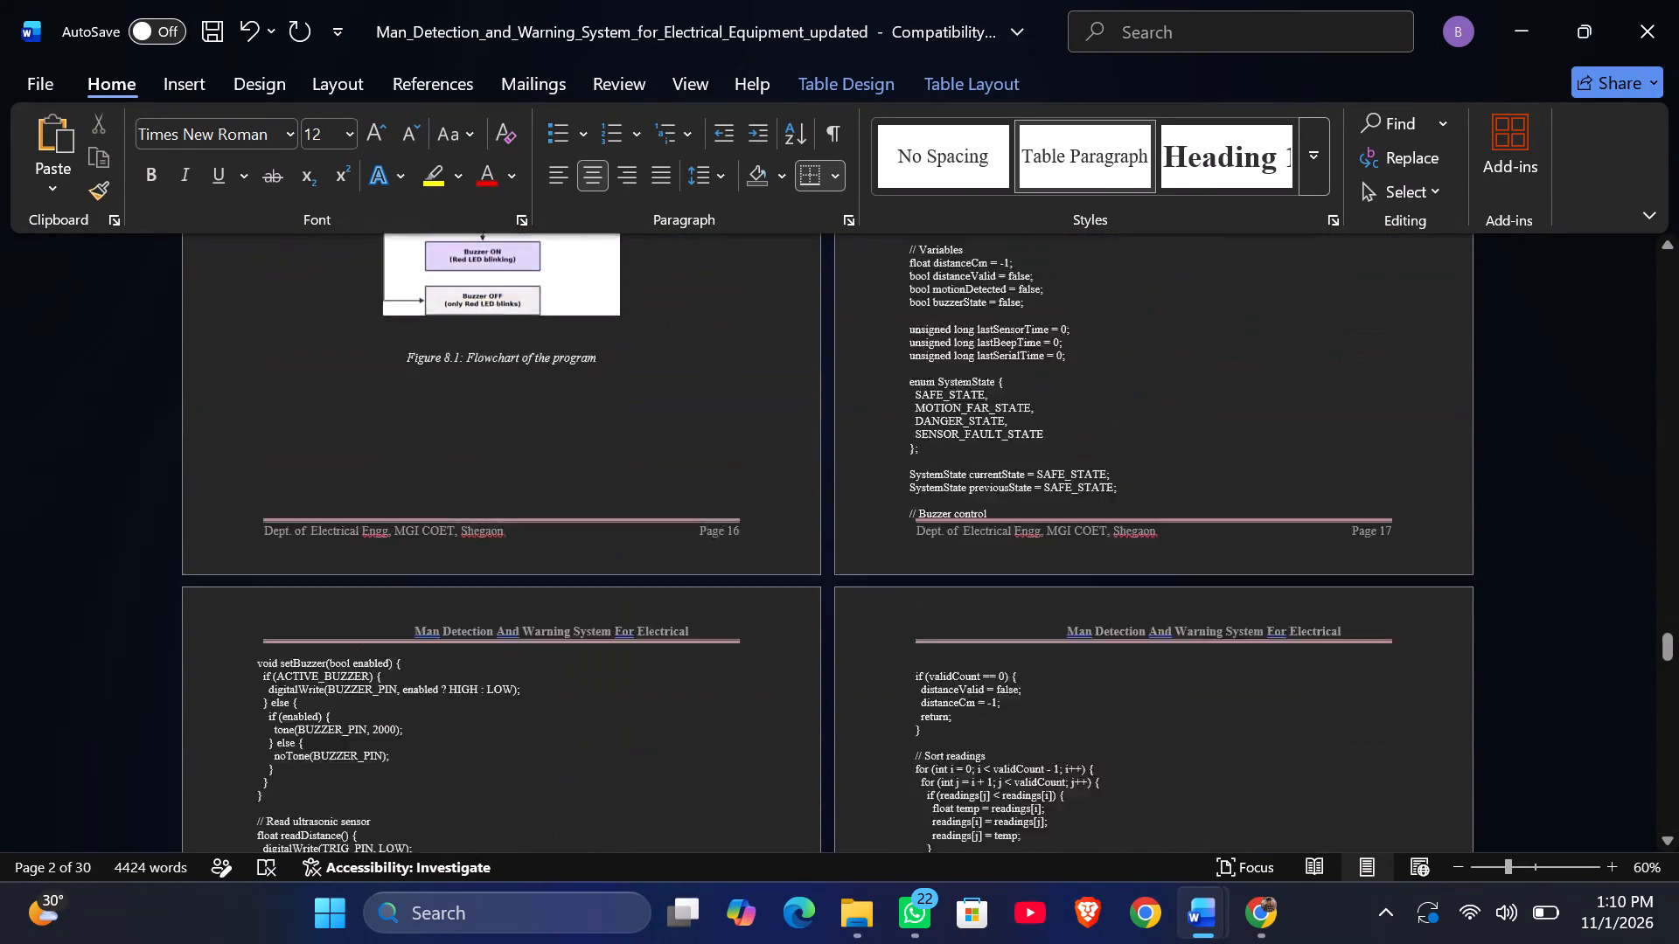
{"action": "scroll", "coordinate": [1062, 737], "scroll_direction": "down", "scroll_amount": 2}
{"action": "scroll", "coordinate": [1062, 737], "scroll_direction": "up", "scroll_amount": 1}
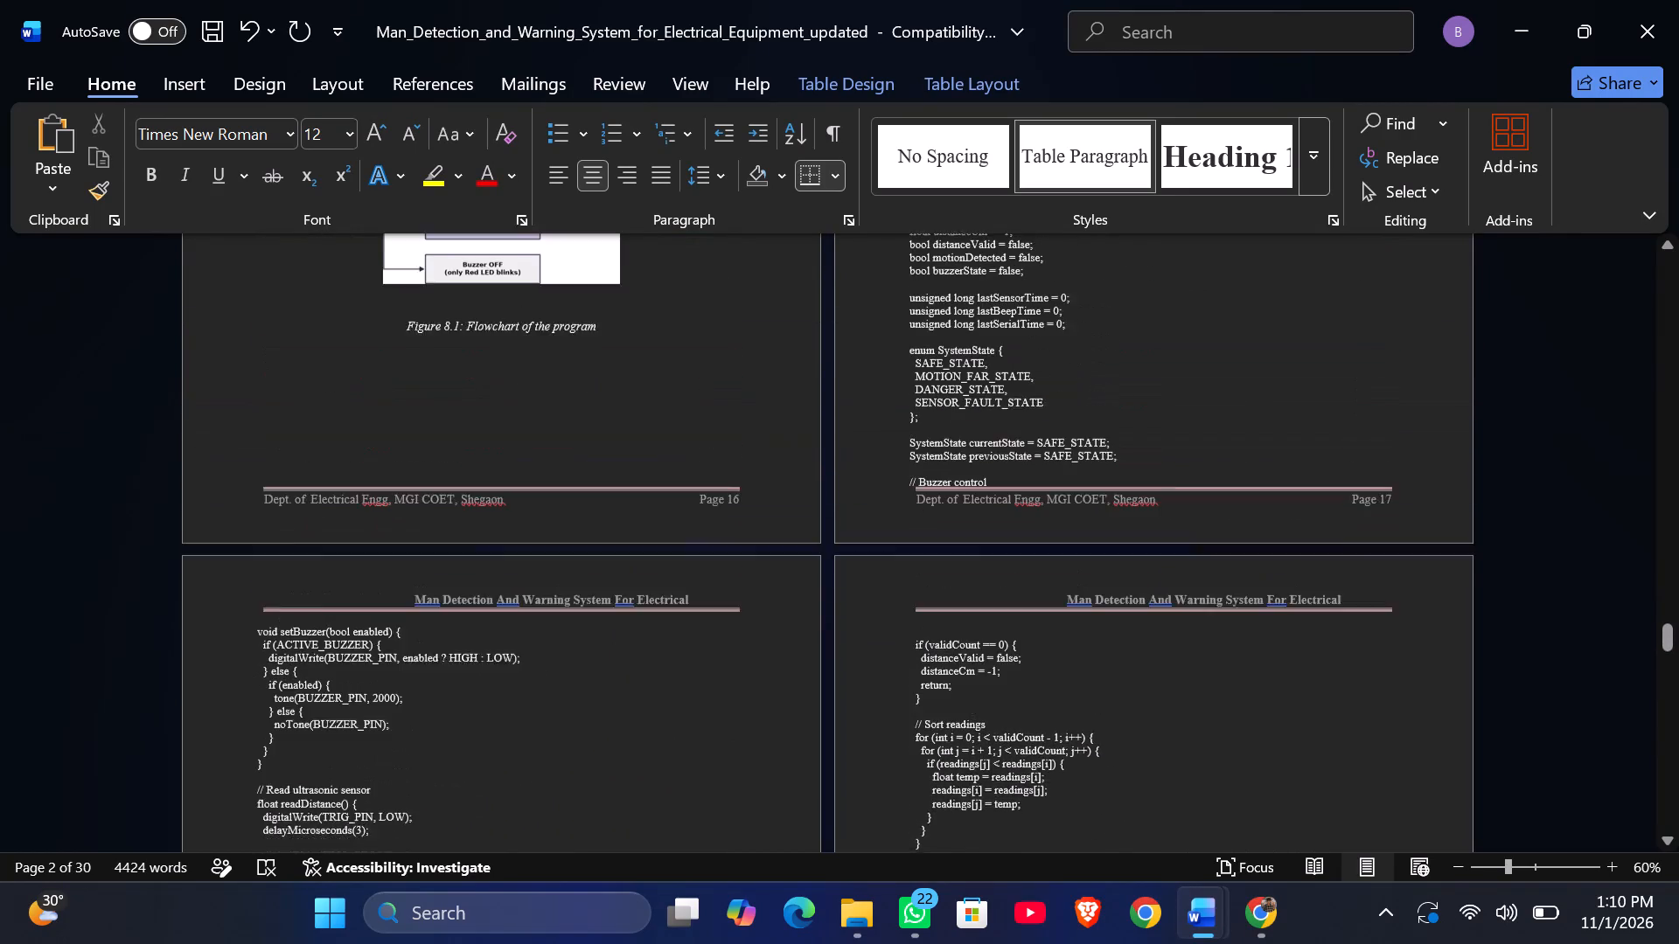
{"action": "scroll", "coordinate": [1062, 737], "scroll_direction": "up", "scroll_amount": 4}
{"action": "scroll", "coordinate": [1062, 737], "scroll_direction": "down", "scroll_amount": 3}
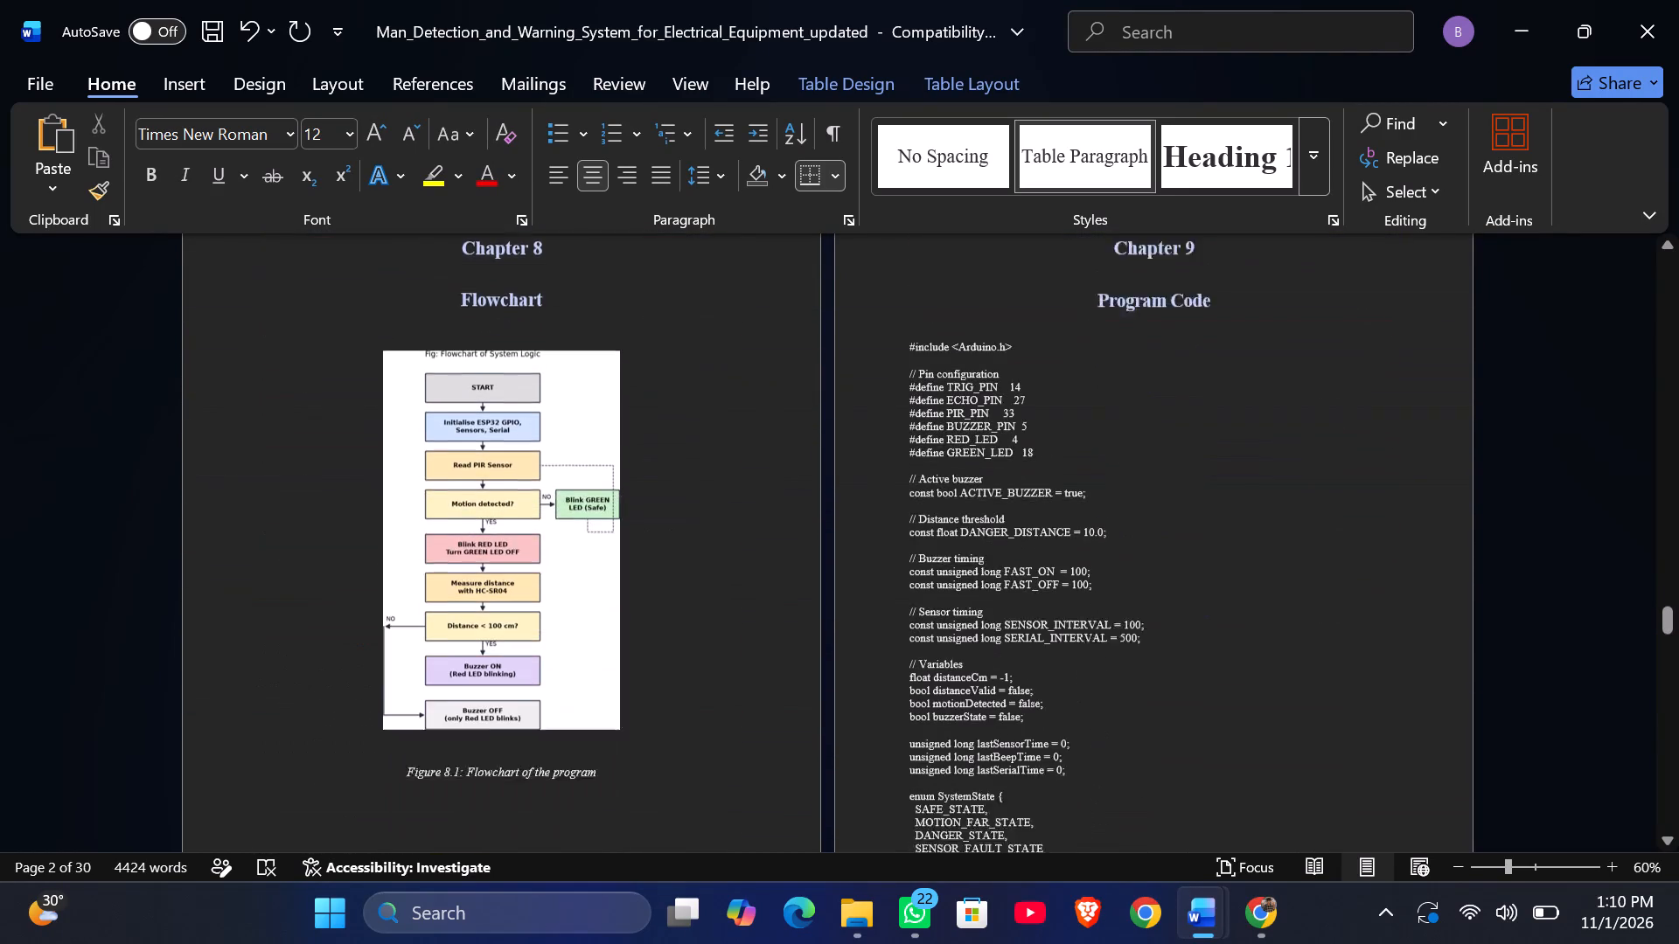
{"action": "scroll", "coordinate": [1062, 737], "scroll_direction": "down", "scroll_amount": 2}
{"action": "scroll", "coordinate": [1062, 737], "scroll_direction": "up", "scroll_amount": 20}
{"action": "scroll", "coordinate": [1062, 737], "scroll_direction": "up", "scroll_amount": 20}
{"action": "scroll", "coordinate": [1062, 737], "scroll_direction": "up", "scroll_amount": 20}
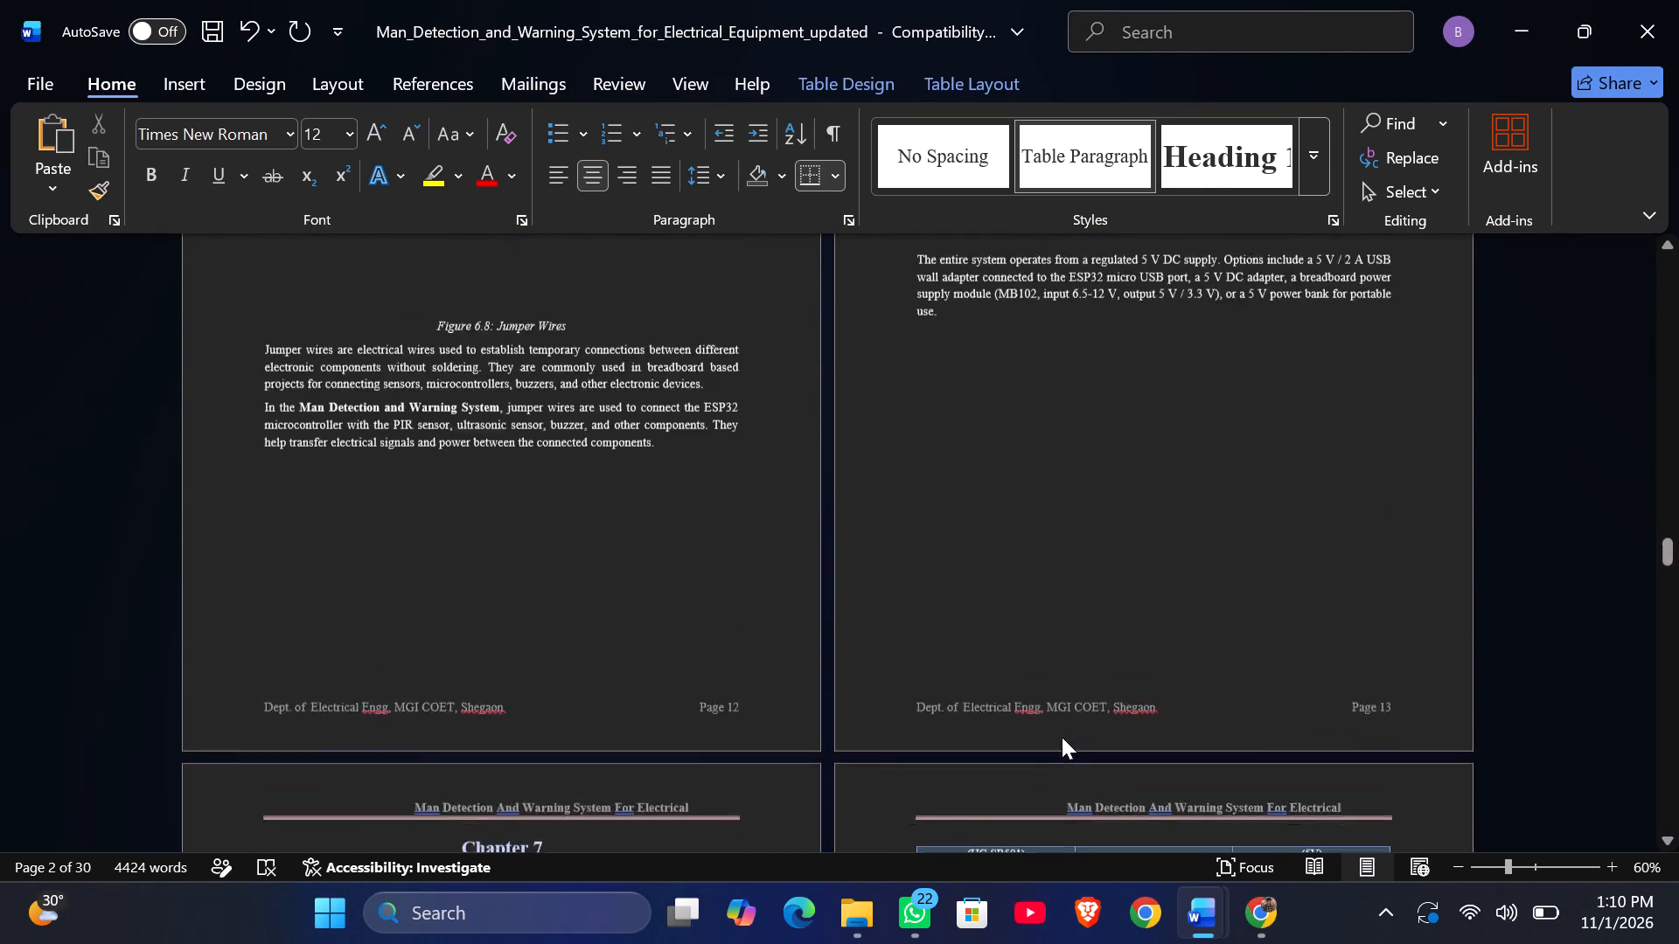
{"action": "scroll", "coordinate": [1062, 737], "scroll_direction": "up", "scroll_amount": 20}
{"action": "scroll", "coordinate": [1062, 737], "scroll_direction": "up", "scroll_amount": 20}
{"action": "scroll", "coordinate": [1062, 737], "scroll_direction": "up", "scroll_amount": 20}
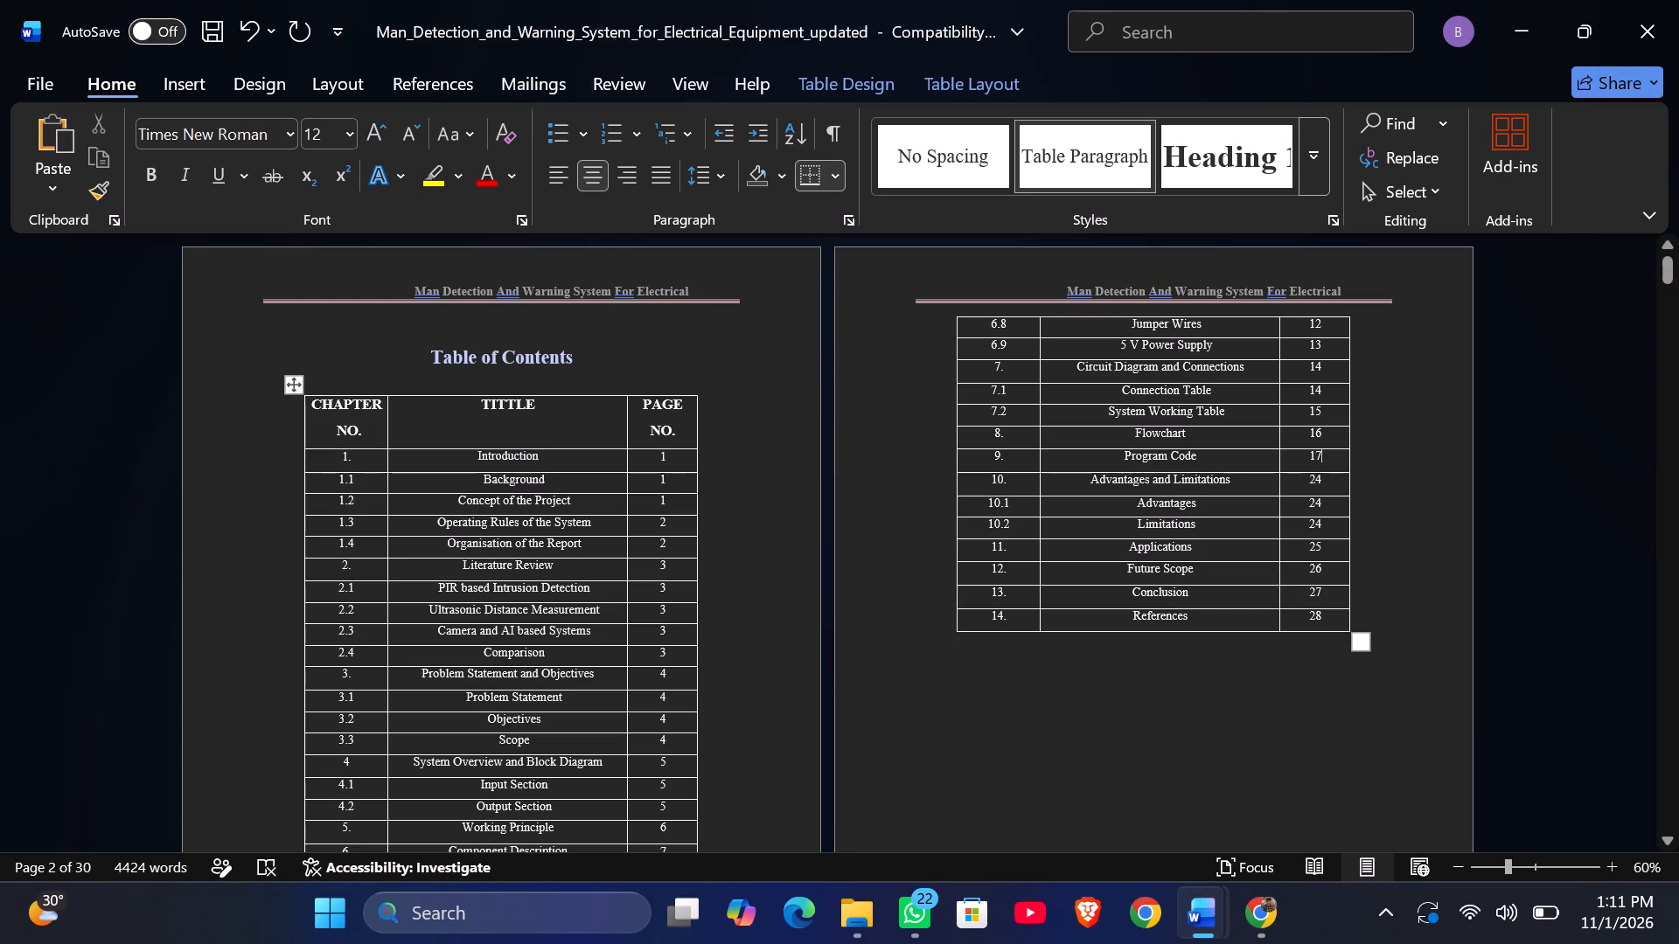
Check which footer page numbers Chapter 10 Advantages and Limitations and the chapters after it fall on, and return to the contents table.
{"action": "left_click", "coordinate": [1325, 481]}
{"action": "scroll", "coordinate": [1325, 481], "scroll_direction": "down", "scroll_amount": 20}
{"action": "scroll", "coordinate": [1325, 481], "scroll_direction": "down", "scroll_amount": 20}
{"action": "scroll", "coordinate": [1325, 481], "scroll_direction": "down", "scroll_amount": 20}
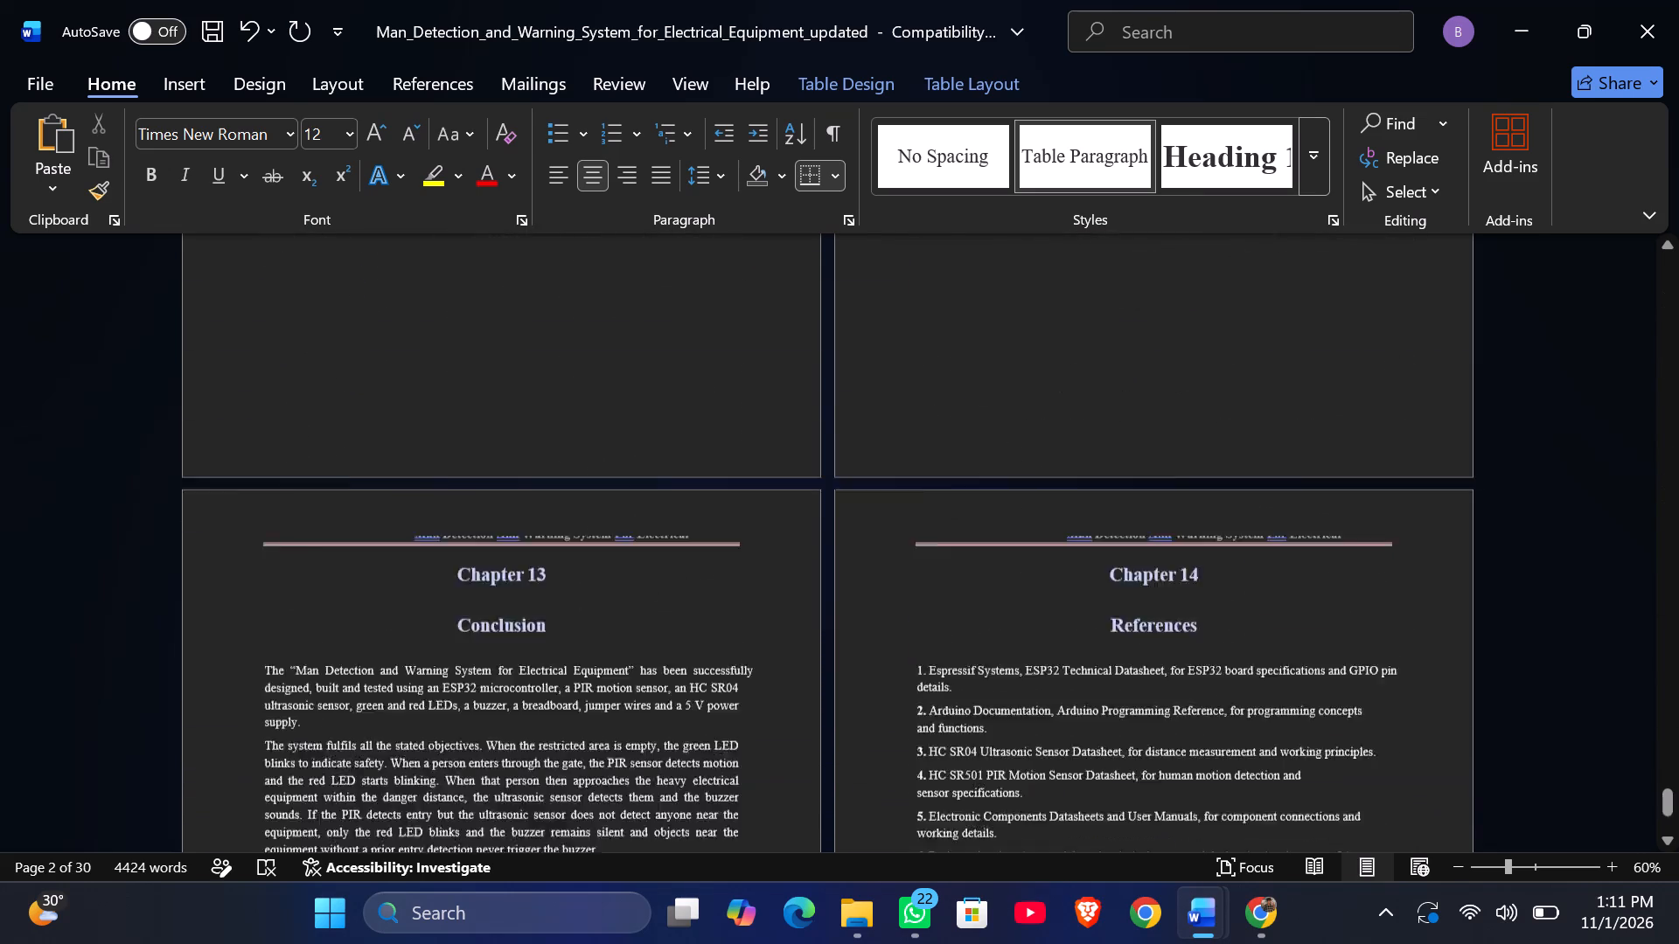
{"action": "scroll", "coordinate": [1325, 481], "scroll_direction": "down", "scroll_amount": 20}
{"action": "scroll", "coordinate": [1325, 481], "scroll_direction": "down", "scroll_amount": 20}
{"action": "scroll", "coordinate": [1325, 481], "scroll_direction": "up", "scroll_amount": 6}
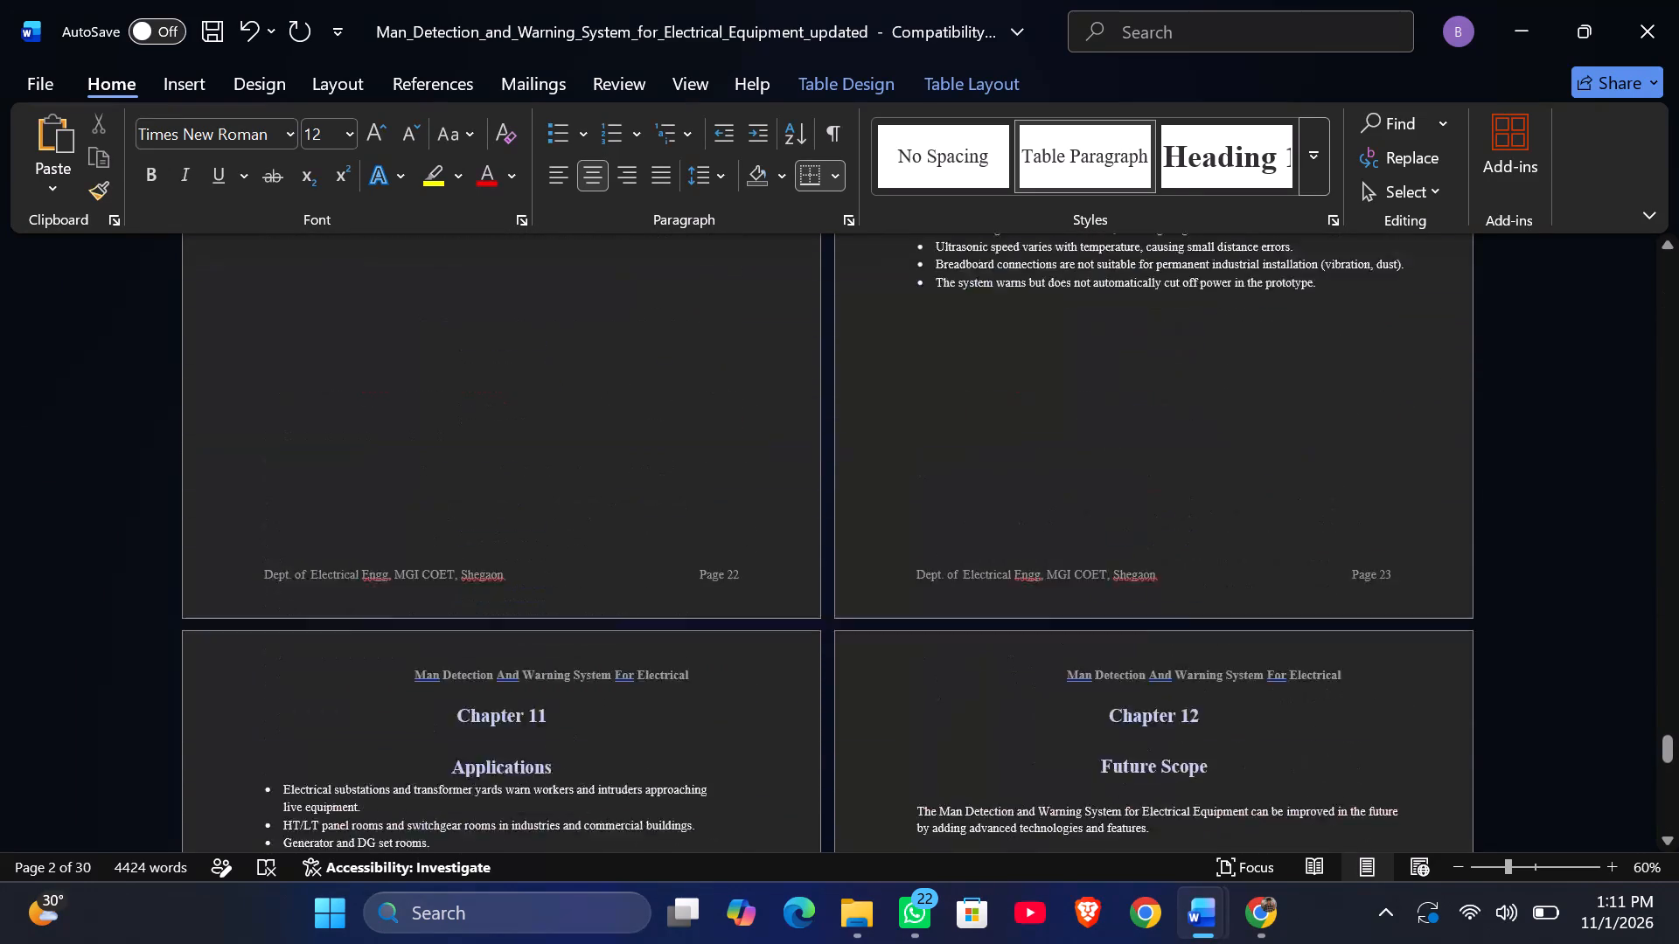
{"action": "scroll", "coordinate": [1325, 481], "scroll_direction": "up", "scroll_amount": 9}
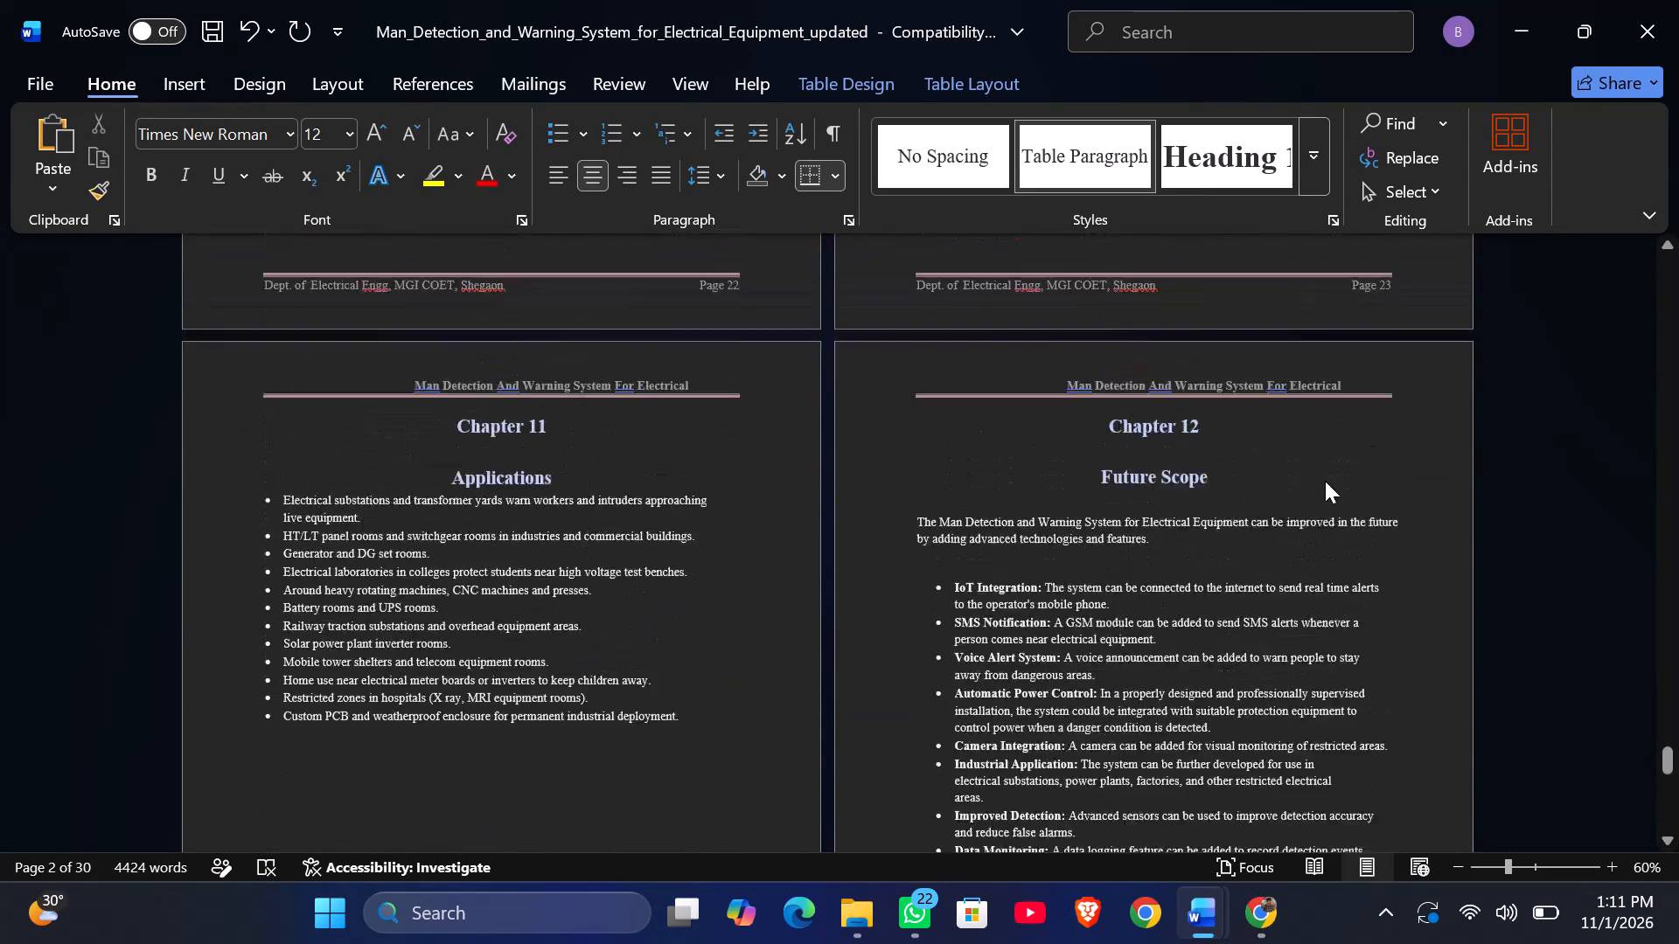
{"action": "scroll", "coordinate": [1325, 481], "scroll_direction": "up", "scroll_amount": 9}
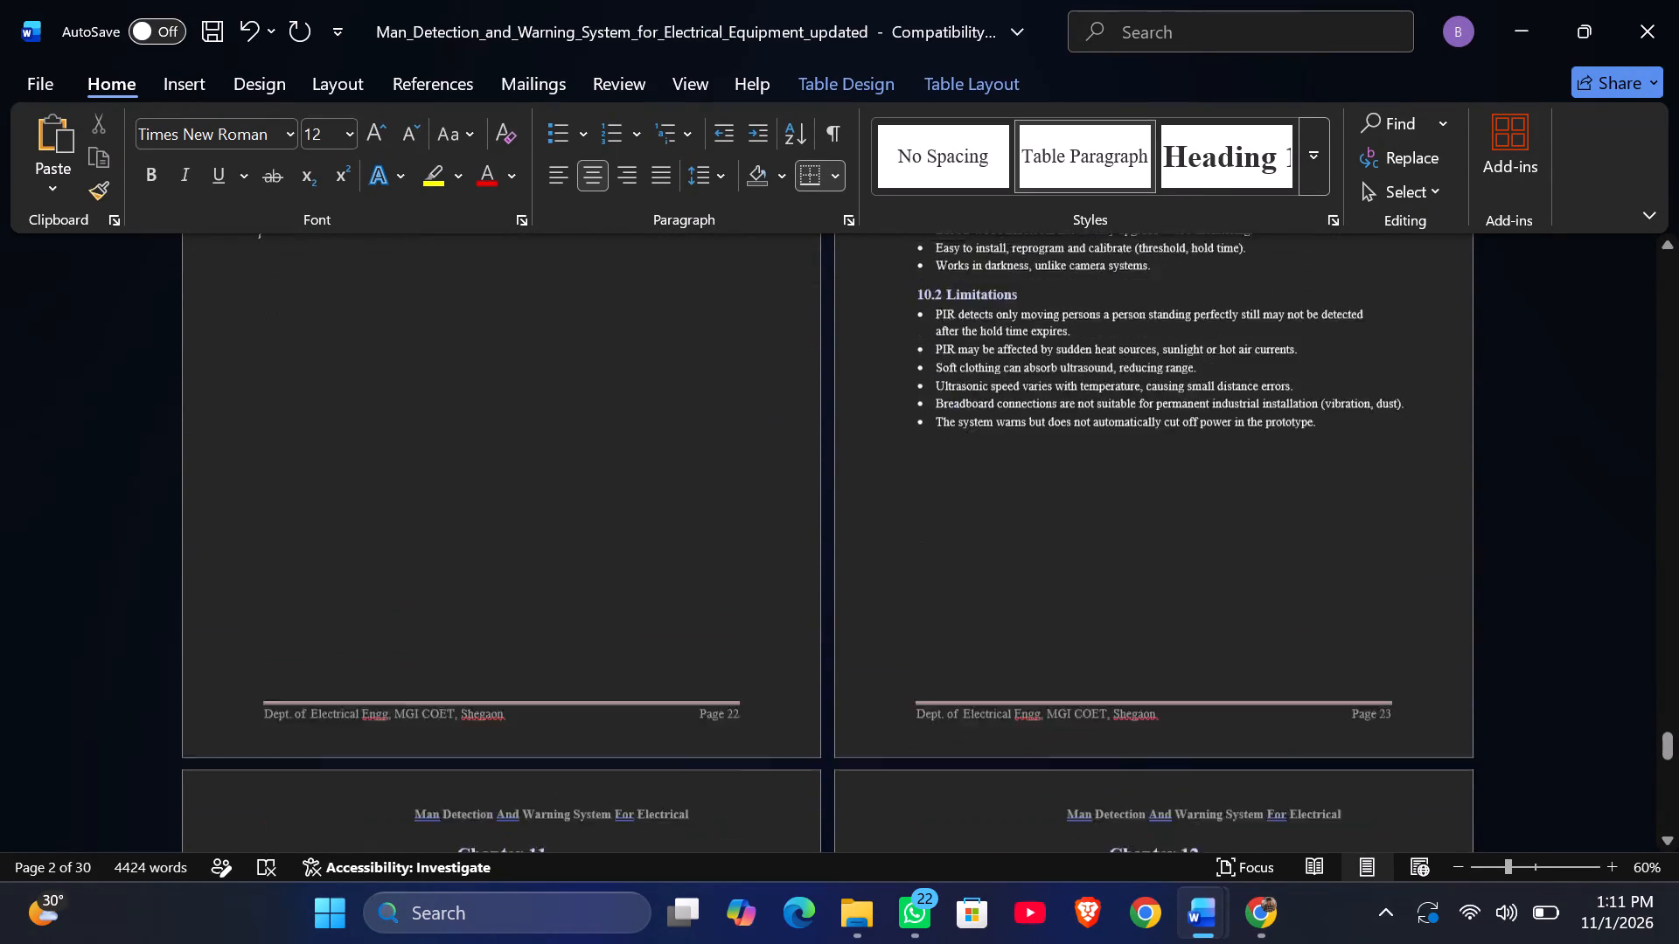
{"action": "scroll", "coordinate": [1325, 481], "scroll_direction": "up", "scroll_amount": 4}
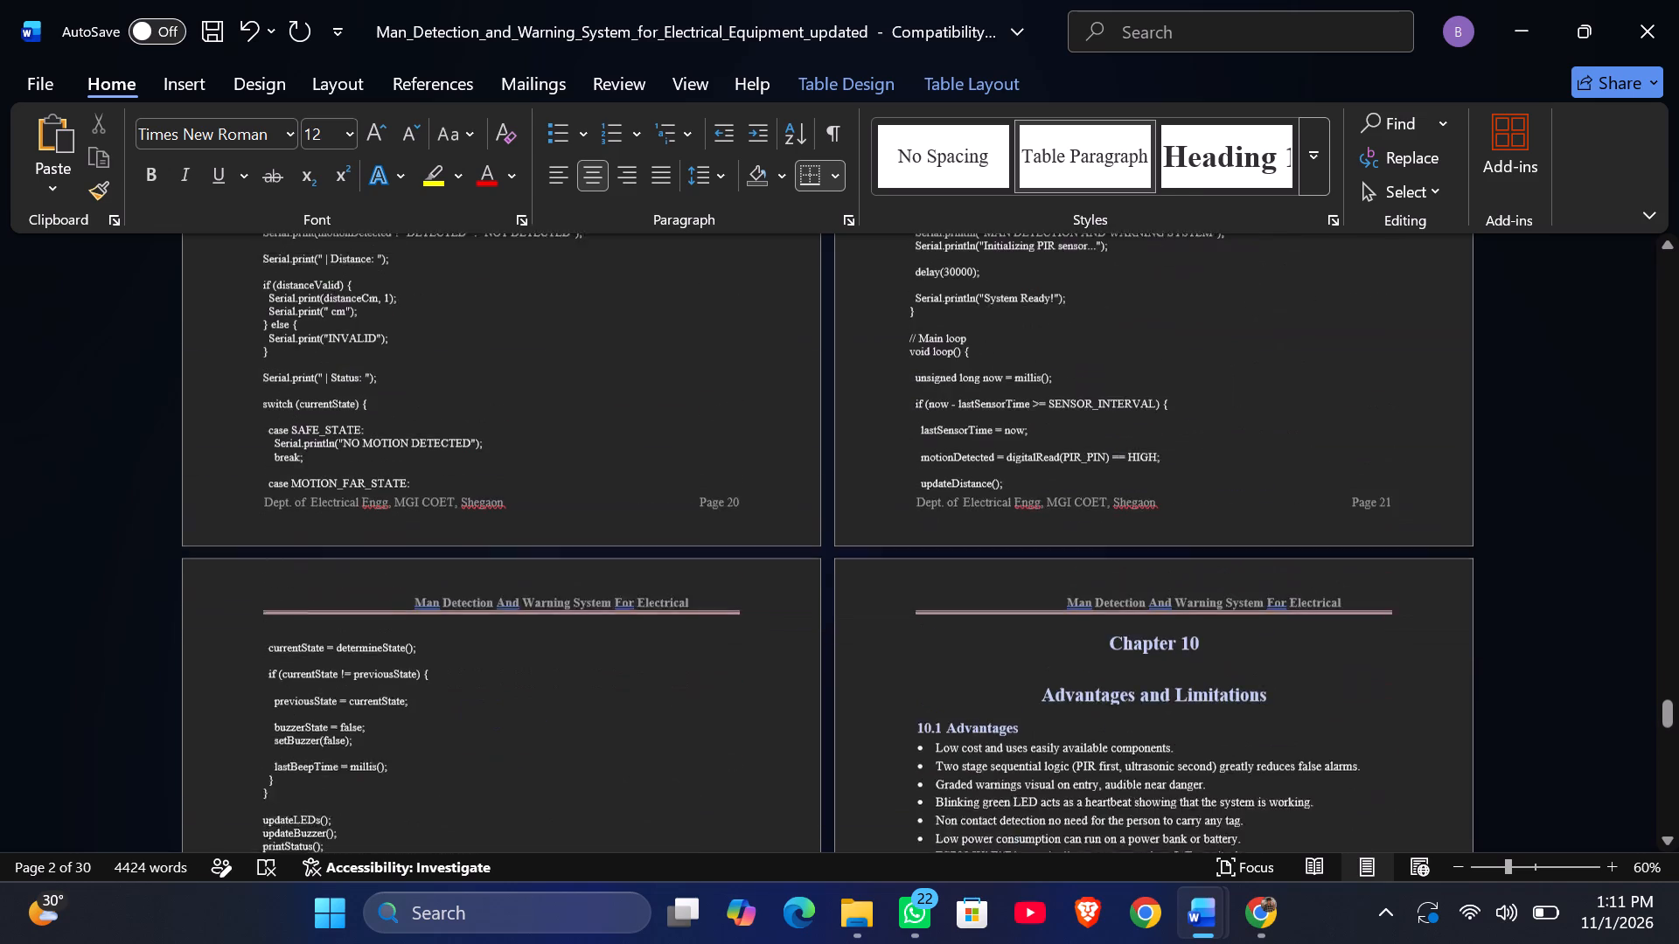
{"action": "scroll", "coordinate": [1325, 481], "scroll_direction": "up", "scroll_amount": 20}
{"action": "scroll", "coordinate": [1325, 481], "scroll_direction": "up", "scroll_amount": 20}
{"action": "scroll", "coordinate": [1325, 481], "scroll_direction": "up", "scroll_amount": 20}
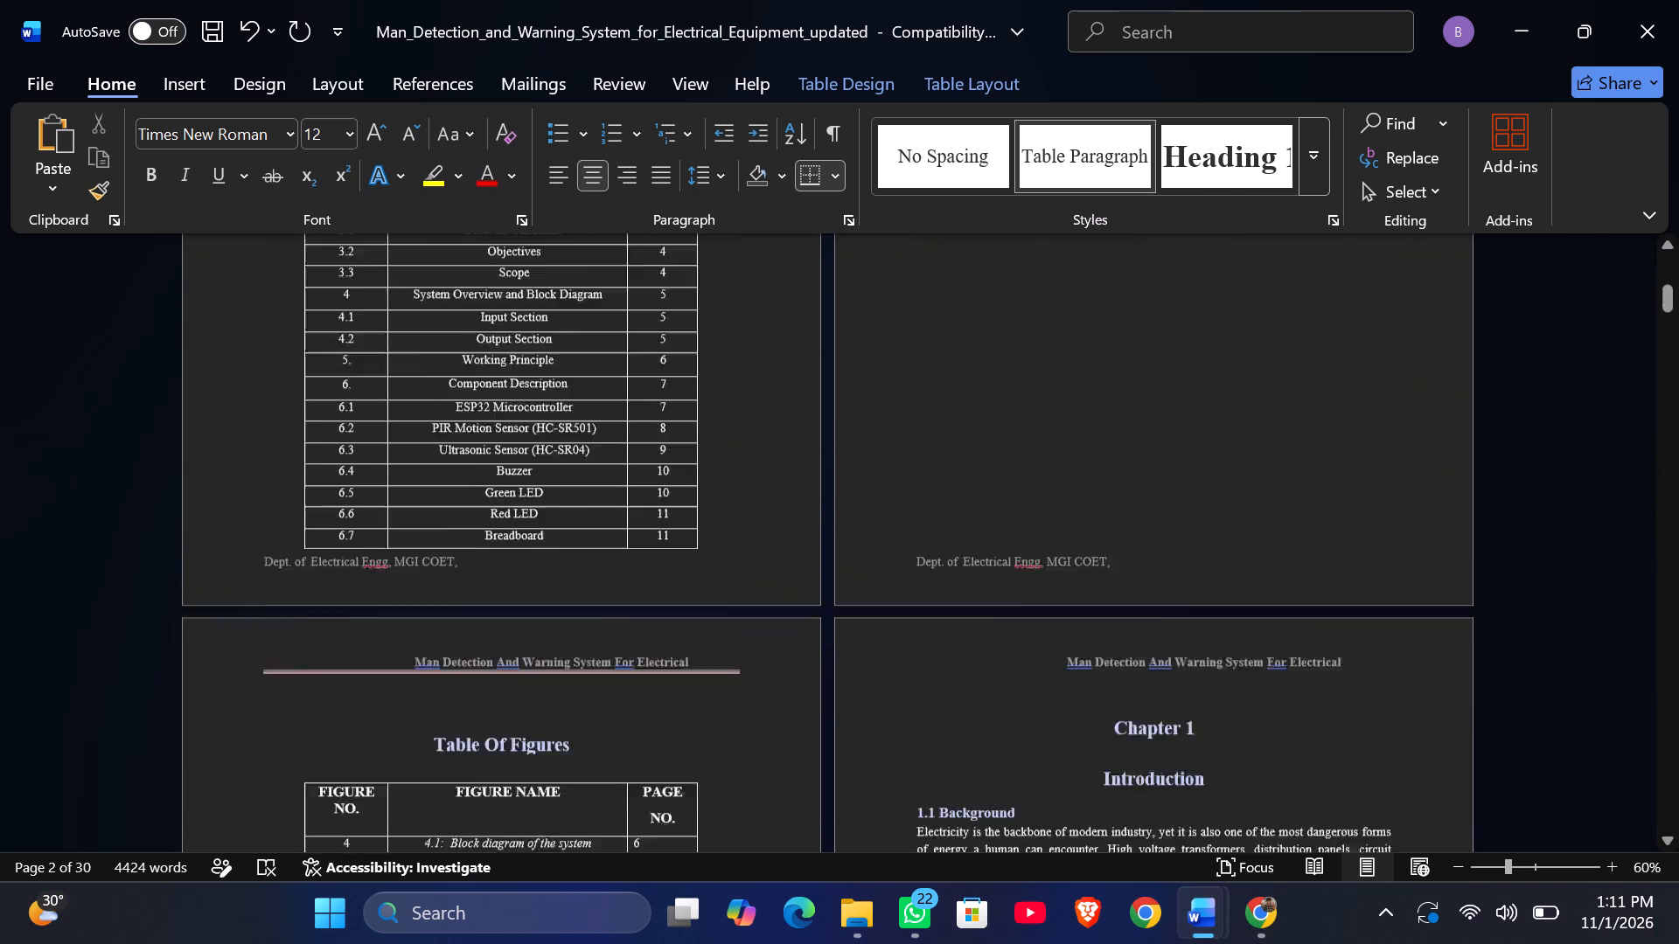
Change the contents page numbers of entries 10 Advantages and Limitations, 10.1 Advantages and 10.2 Limitations to 23.
{"action": "scroll", "coordinate": [1325, 481], "scroll_direction": "up", "scroll_amount": 20}
{"action": "scroll", "coordinate": [1325, 481], "scroll_direction": "up", "scroll_amount": 20}
{"action": "scroll", "coordinate": [1325, 481], "scroll_direction": "up", "scroll_amount": 20}
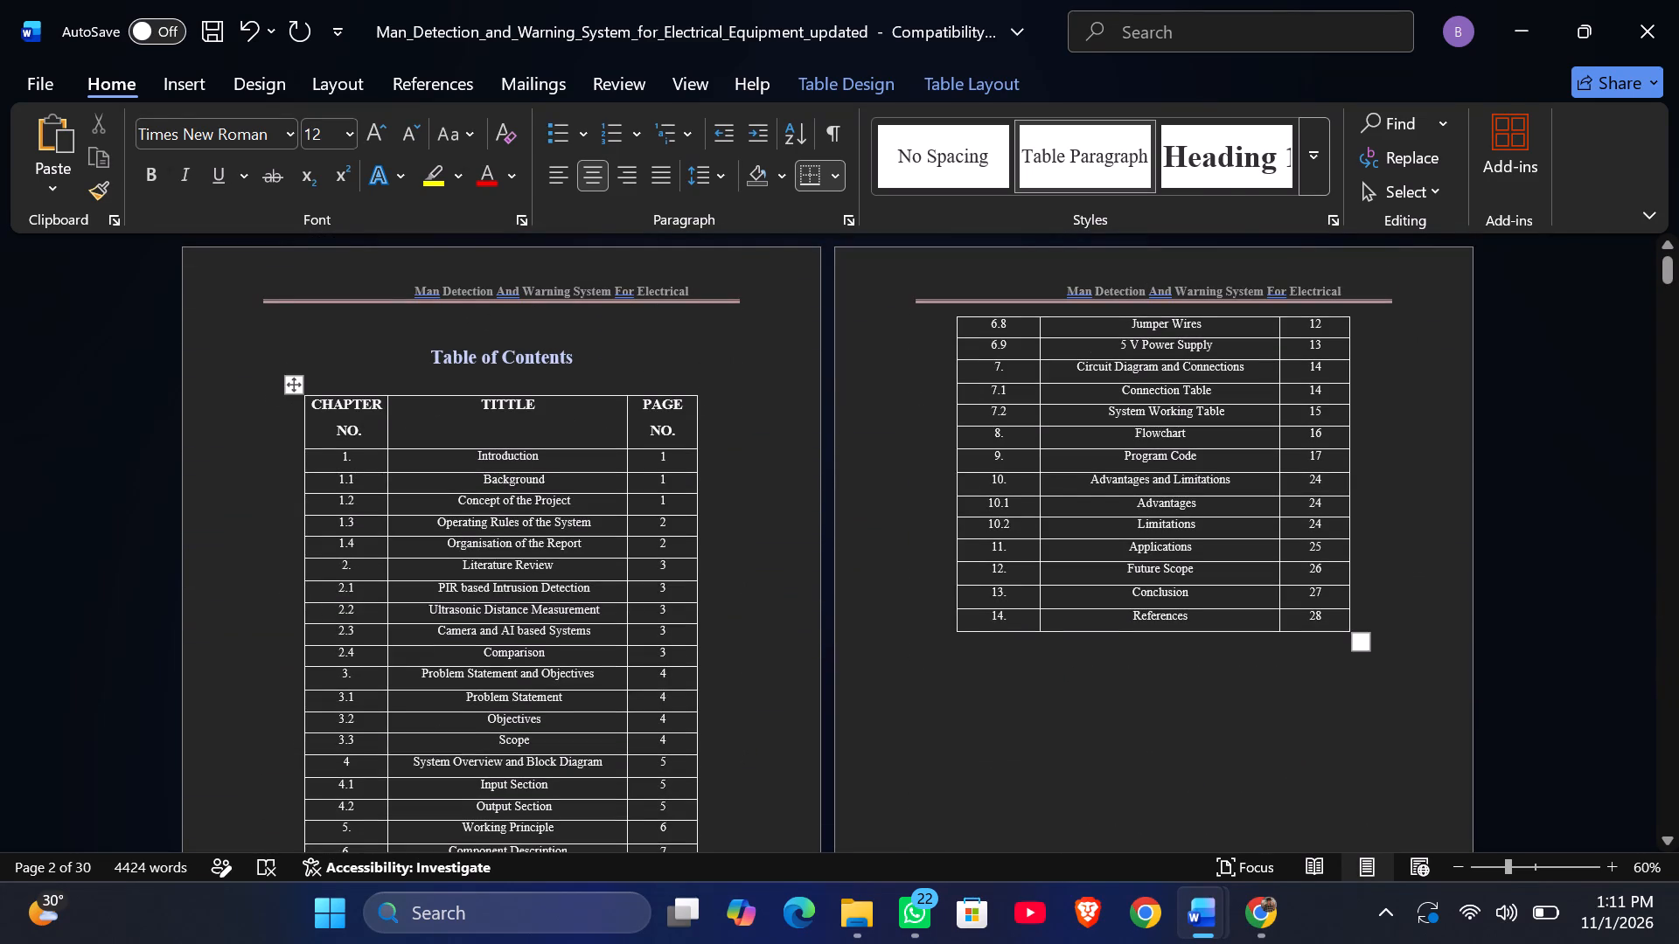
{"action": "key", "text": "BackSpace"}
{"action": "key", "text": "3"}
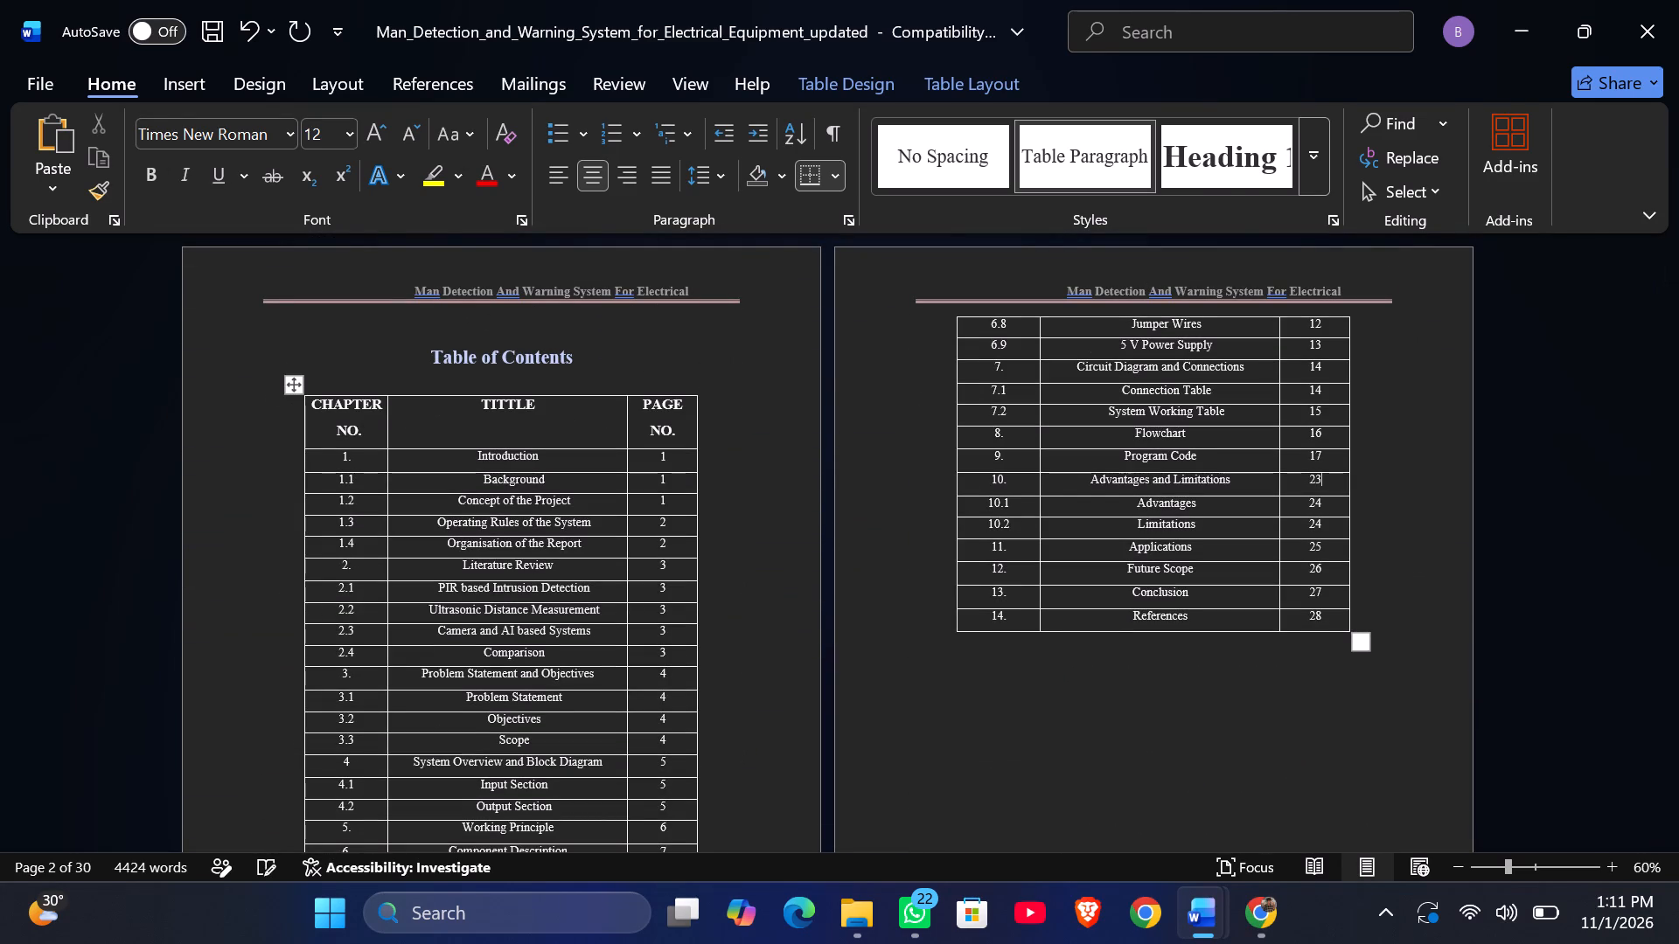
{"action": "key", "text": "Down"}
{"action": "key", "text": "BackSpace"}
{"action": "key", "text": "3"}
{"action": "key", "text": "Down"}
{"action": "key", "text": "BackSpace"}
{"action": "key", "text": "3"}
Change the contents page numbers of Applications to 24, Future Scope to 25, Conclusion to 26 and References to 27.
{"action": "key", "text": "Down"}
{"action": "key", "text": "BackSpace"}
{"action": "key", "text": "4"}
{"action": "key", "text": "Down"}
{"action": "key", "text": "BackSpace"}
{"action": "key", "text": "5"}
{"action": "key", "text": "Down"}
{"action": "key", "text": "BackSpace"}
{"action": "key", "text": "6"}
{"action": "key", "text": "Down"}
{"action": "key", "text": "BackSpace"}
{"action": "key", "text": "7"}
Remove the trailing period from chapter numbers 11, 12, 13 and 14 in the contents table.
{"action": "left_click", "coordinate": [1029, 549]}
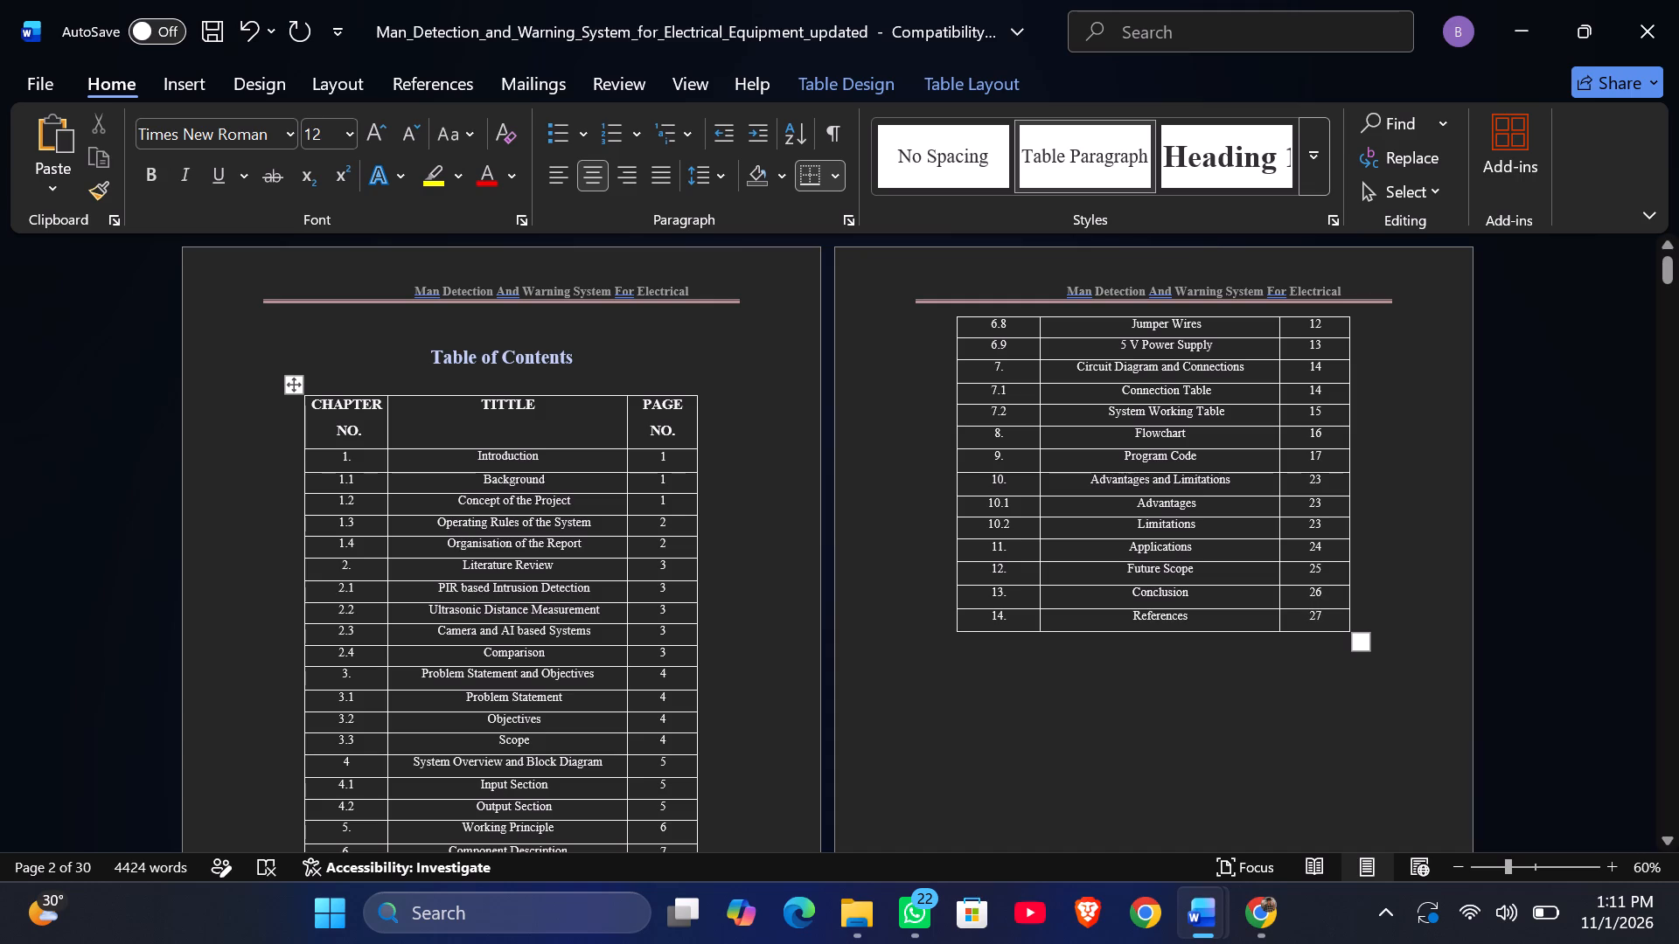
{"action": "key", "text": "BackSpace"}
{"action": "key", "text": "Down"}
{"action": "key", "text": "BackSpace"}
{"action": "key", "text": "Down"}
{"action": "key", "text": "BackSpace"}
{"action": "key", "text": "Down"}
{"action": "key", "text": "BackSpace"}
Remove the trailing period from chapter numbers 10, 9, 8 and 7 in the contents table.
{"action": "key", "text": "Up"}
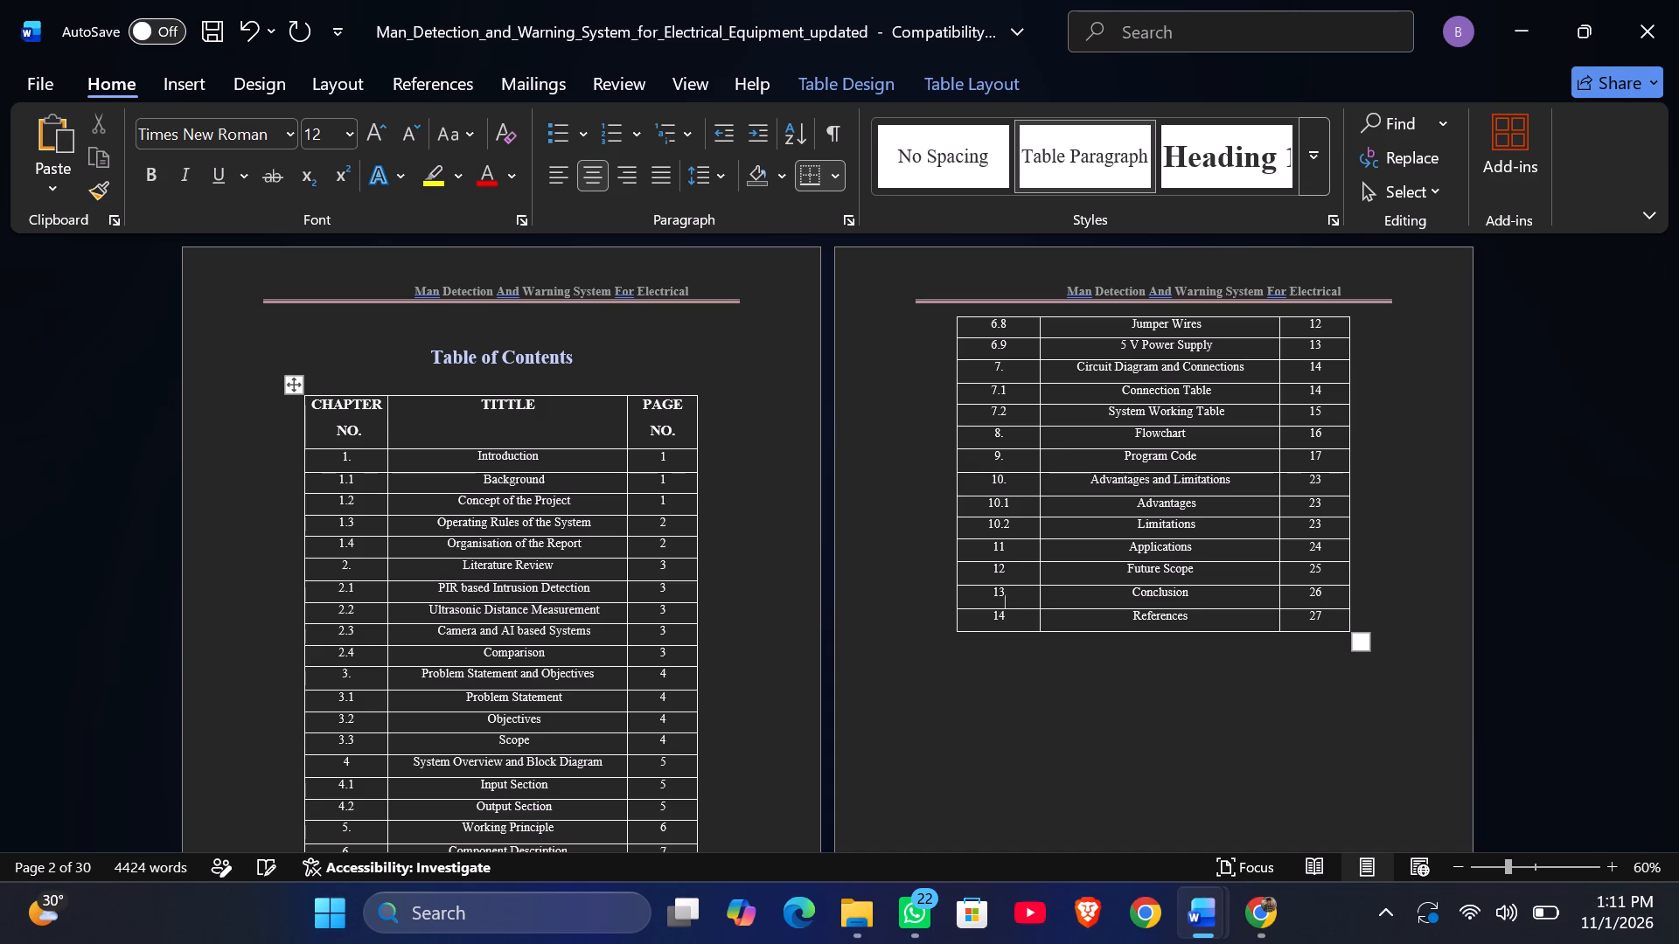
{"action": "key", "text": "Up"}
{"action": "key", "text": "Up"}
{"action": "key", "text": "Up"}
{"action": "key", "text": "Up"}
{"action": "key", "text": "Up"}
{"action": "key", "text": "Up"}
{"action": "key", "text": "Down"}
{"action": "key", "text": "BackSpace"}
{"action": "key", "text": "Up"}
{"action": "key", "text": "BackSpace"}
{"action": "key", "text": "Up"}
{"action": "key", "text": "BackSpace"}
{"action": "key", "text": "Up"}
{"action": "key", "text": "Up"}
{"action": "key", "text": "Up"}
{"action": "key", "text": "BackSpace"}
Remove the trailing period from chapter numbers 6, 5 and 3 in the contents table.
{"action": "scroll", "coordinate": [612, 560], "scroll_direction": "down", "scroll_amount": 1}
{"action": "scroll", "coordinate": [361, 644], "scroll_direction": "down", "scroll_amount": 1}
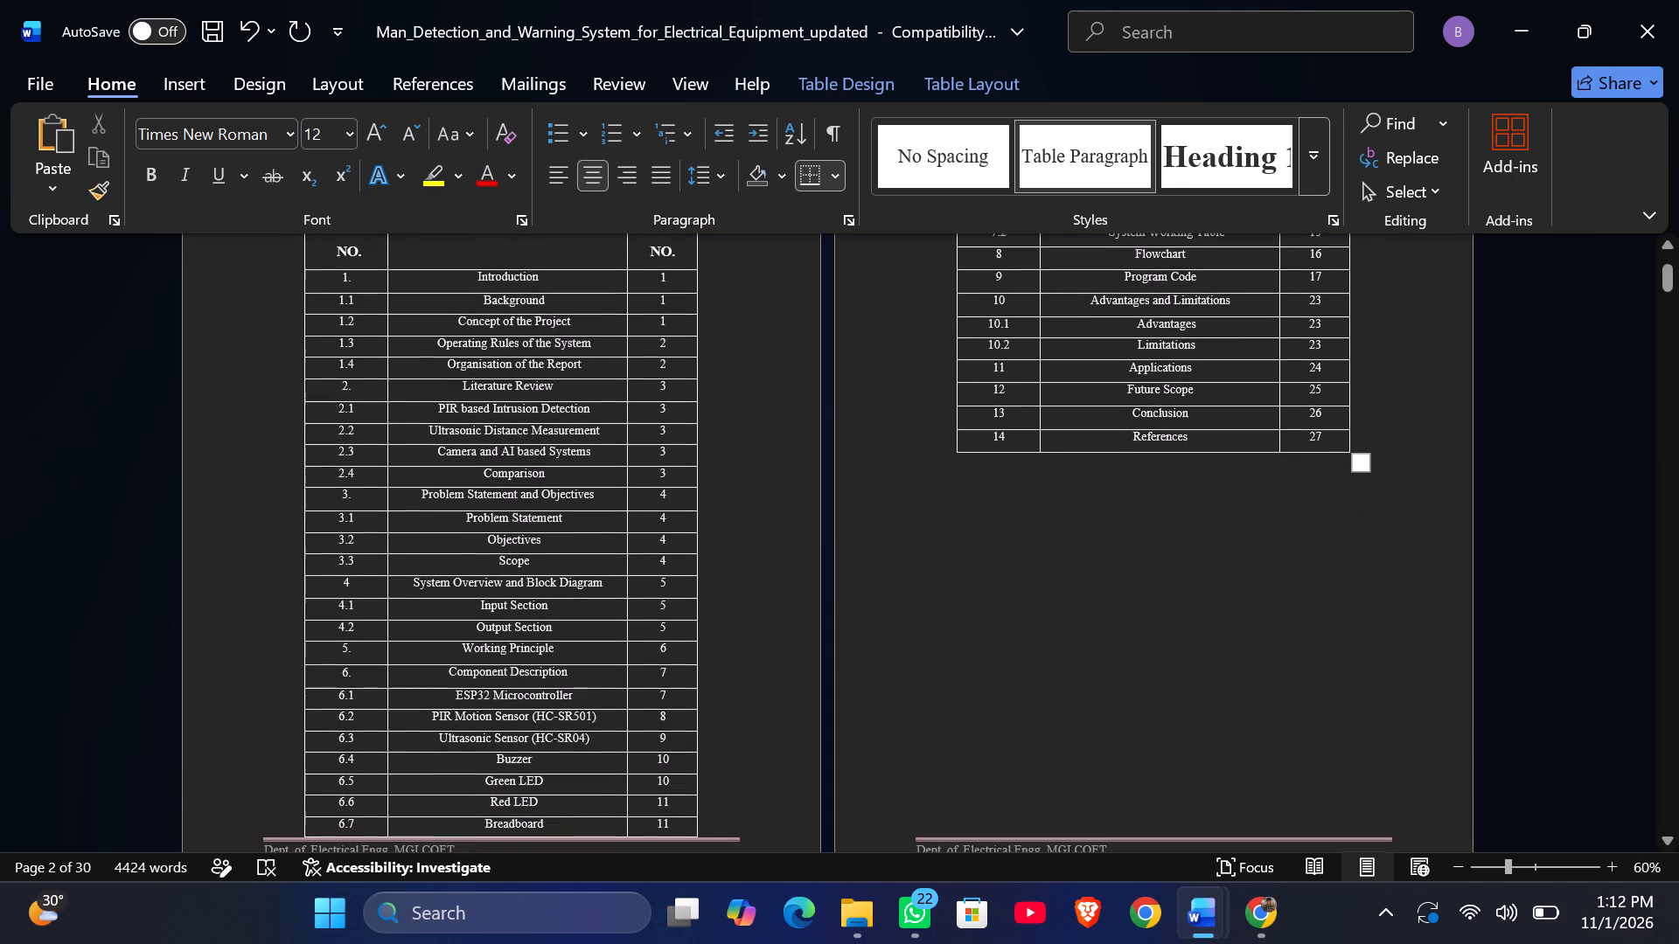
{"action": "left_click", "coordinate": [363, 676]}
{"action": "key", "text": "BackSpace"}
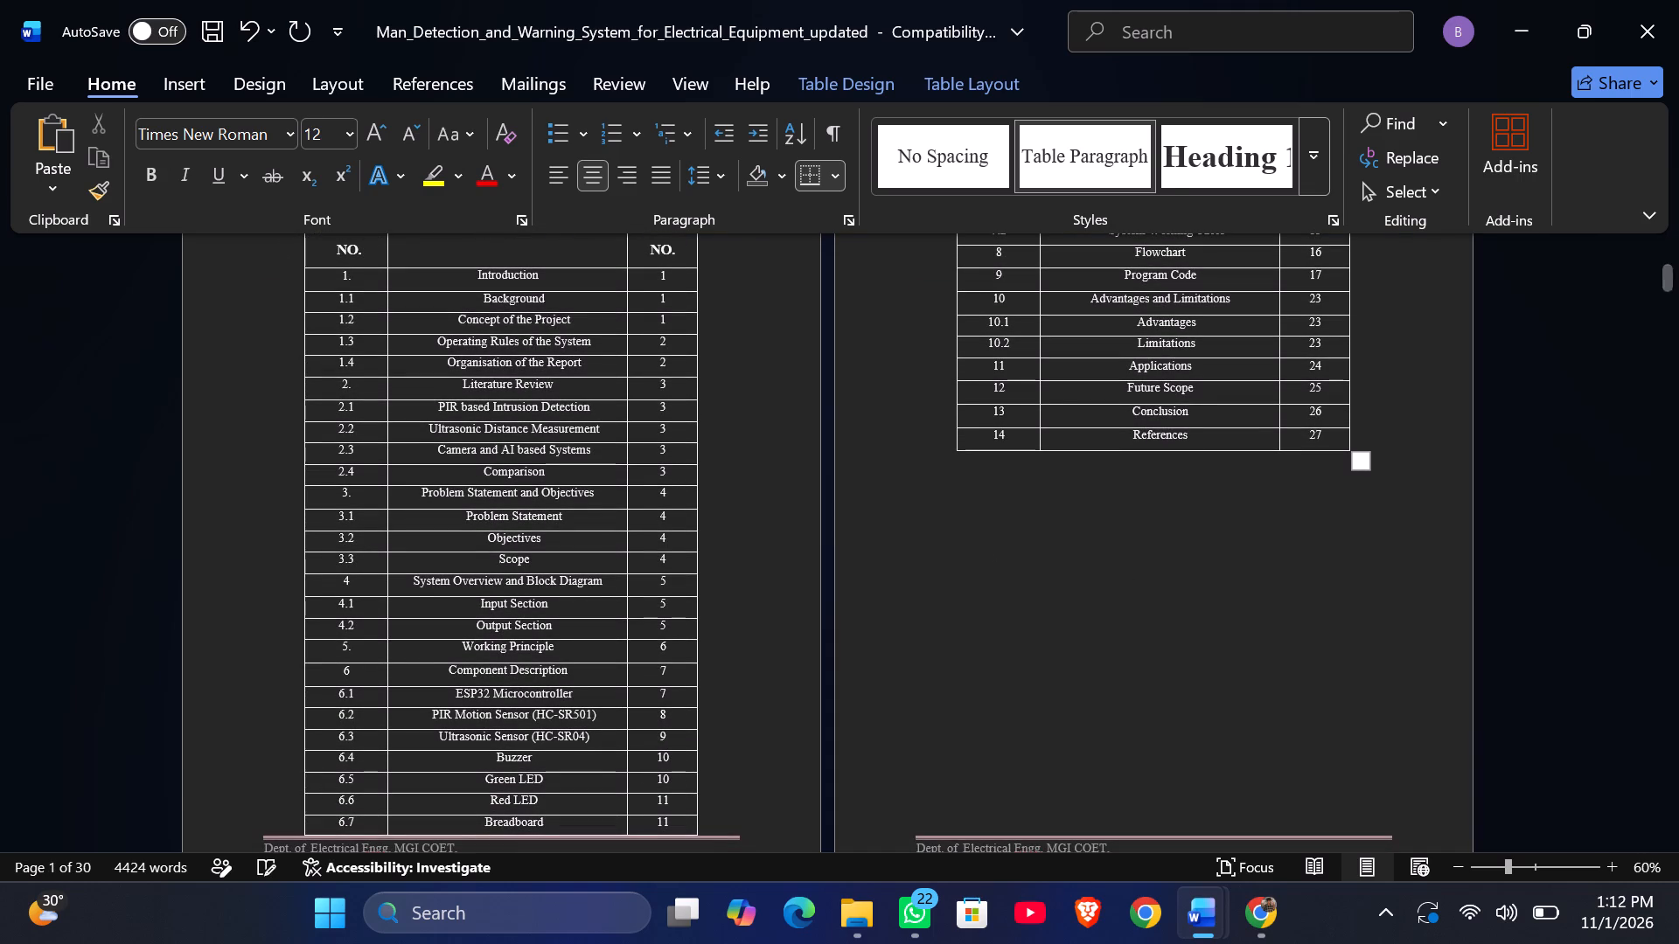
{"action": "left_click", "coordinate": [357, 649]}
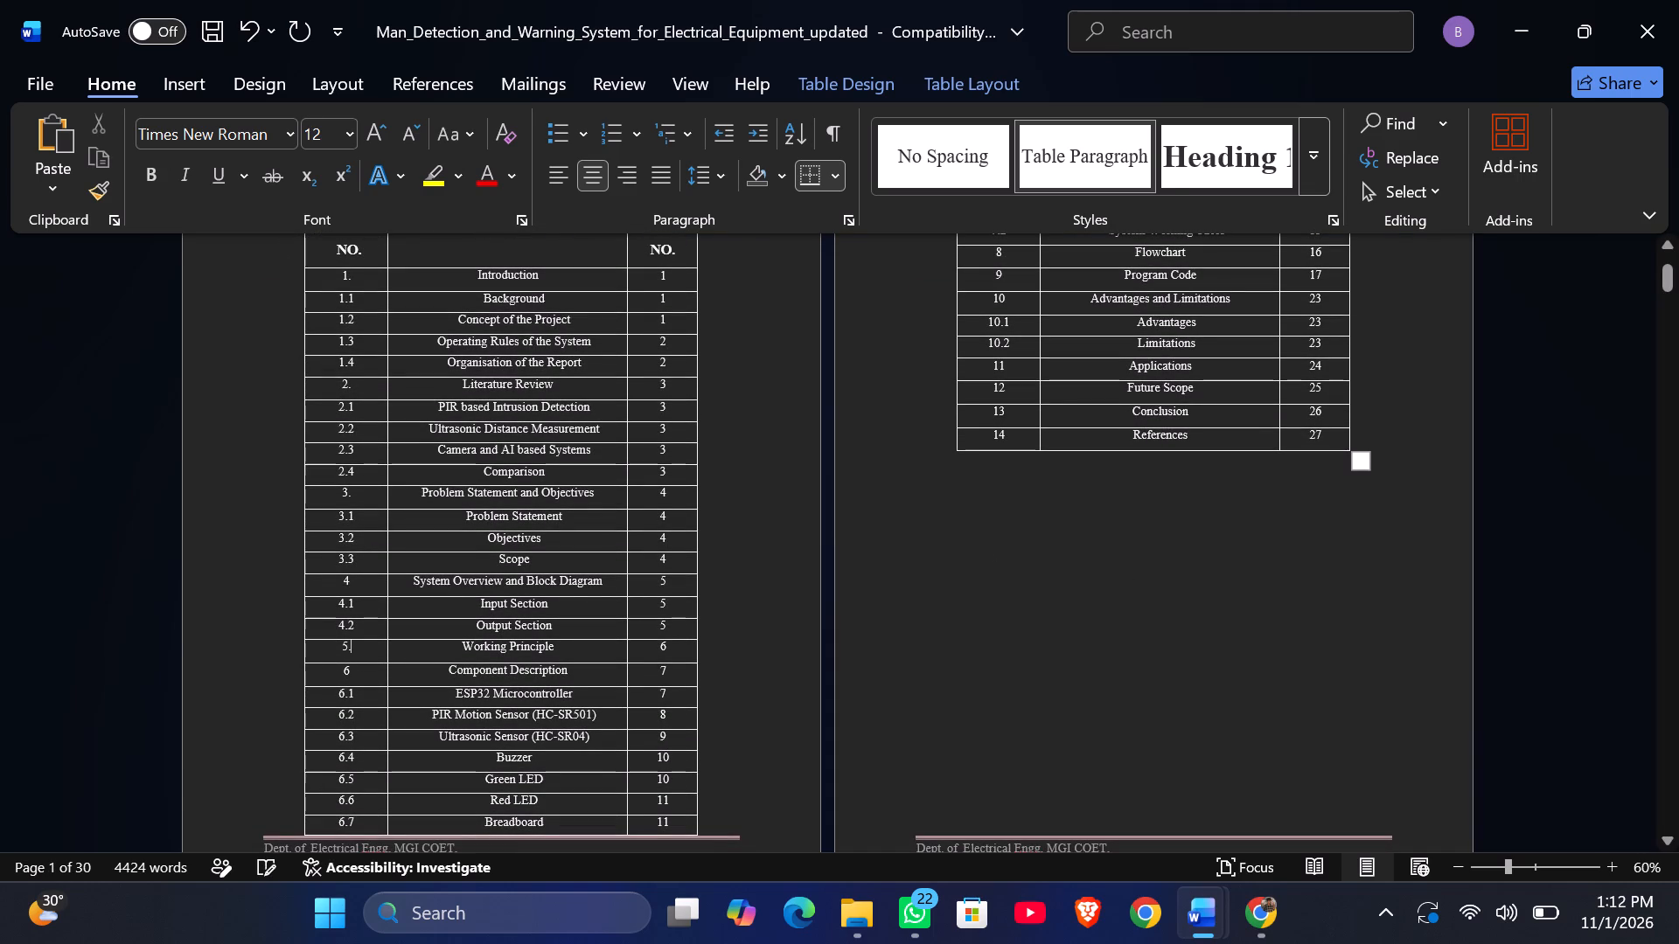
{"action": "key", "text": "BackSpace"}
{"action": "key", "text": "Up"}
{"action": "key", "text": "Up"}
{"action": "key", "text": "Up"}
{"action": "key", "text": "Up"}
{"action": "key", "text": "Up"}
{"action": "key", "text": "Up"}
{"action": "key", "text": "Up"}
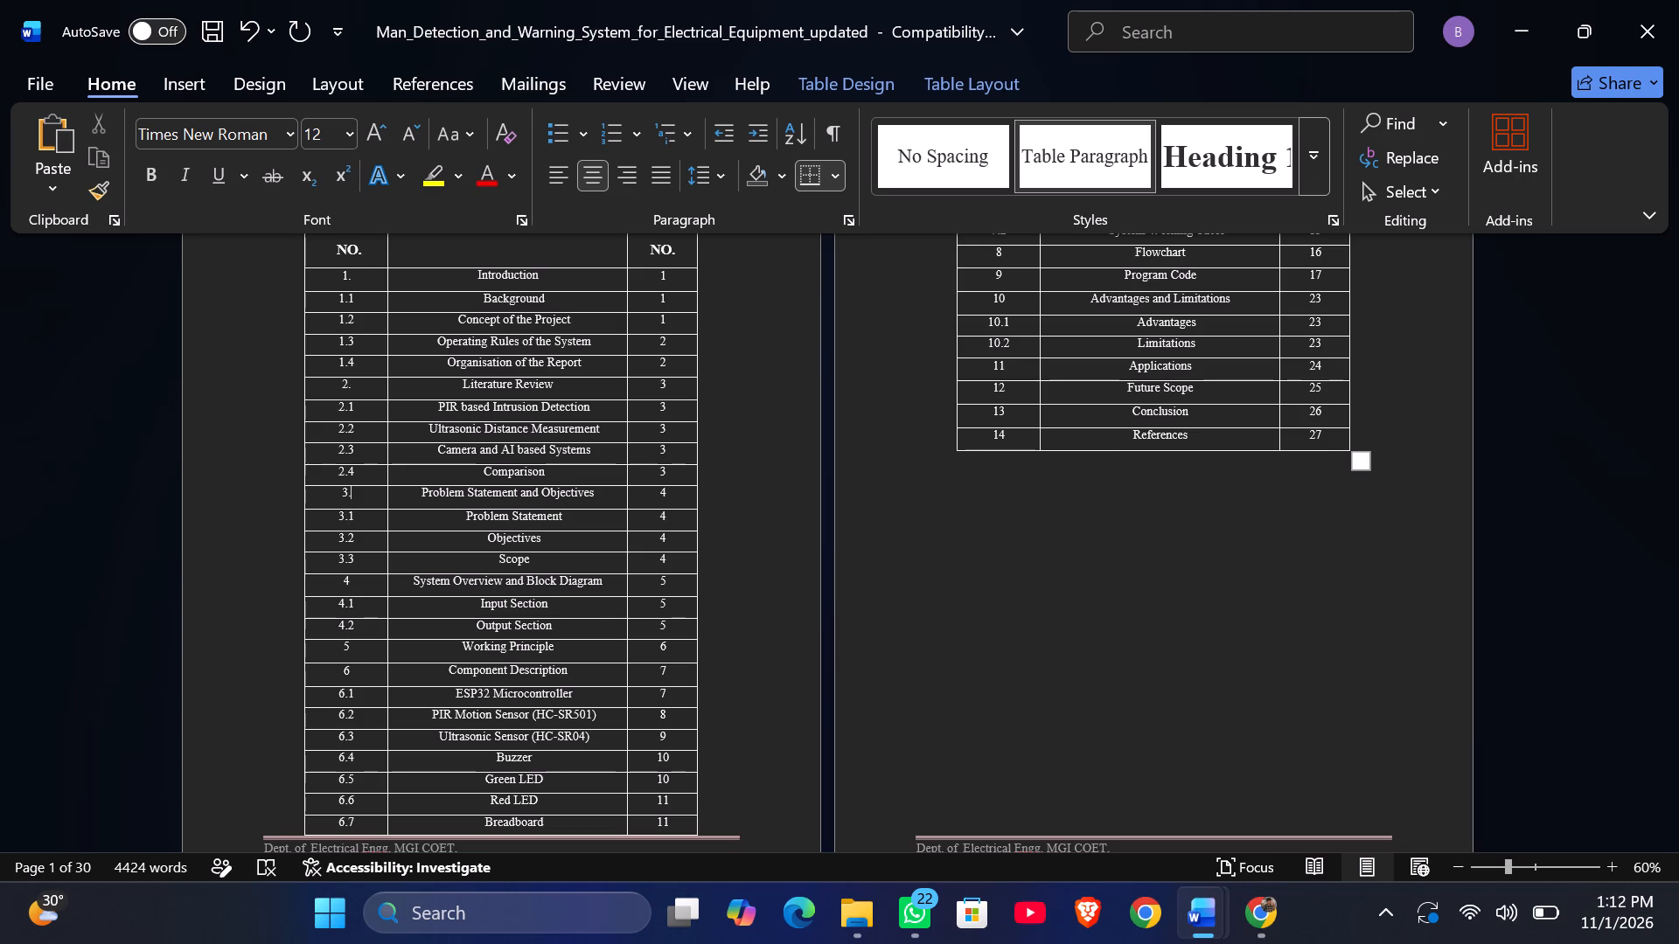
{"action": "key", "text": "BackSpace"}
Remove the trailing period from chapter numbers 2 and 1 in the contents table.
{"action": "key", "text": "Up"}
{"action": "key", "text": "Up"}
{"action": "key", "text": "Up"}
{"action": "key", "text": "Up"}
{"action": "key", "text": "Up"}
{"action": "key", "text": "BackSpace"}
{"action": "key", "text": "Up"}
{"action": "key", "text": "Up"}
{"action": "key", "text": "Up"}
{"action": "key", "text": "Up"}
{"action": "key", "text": "Up"}
{"action": "key", "text": "BackSpace"}
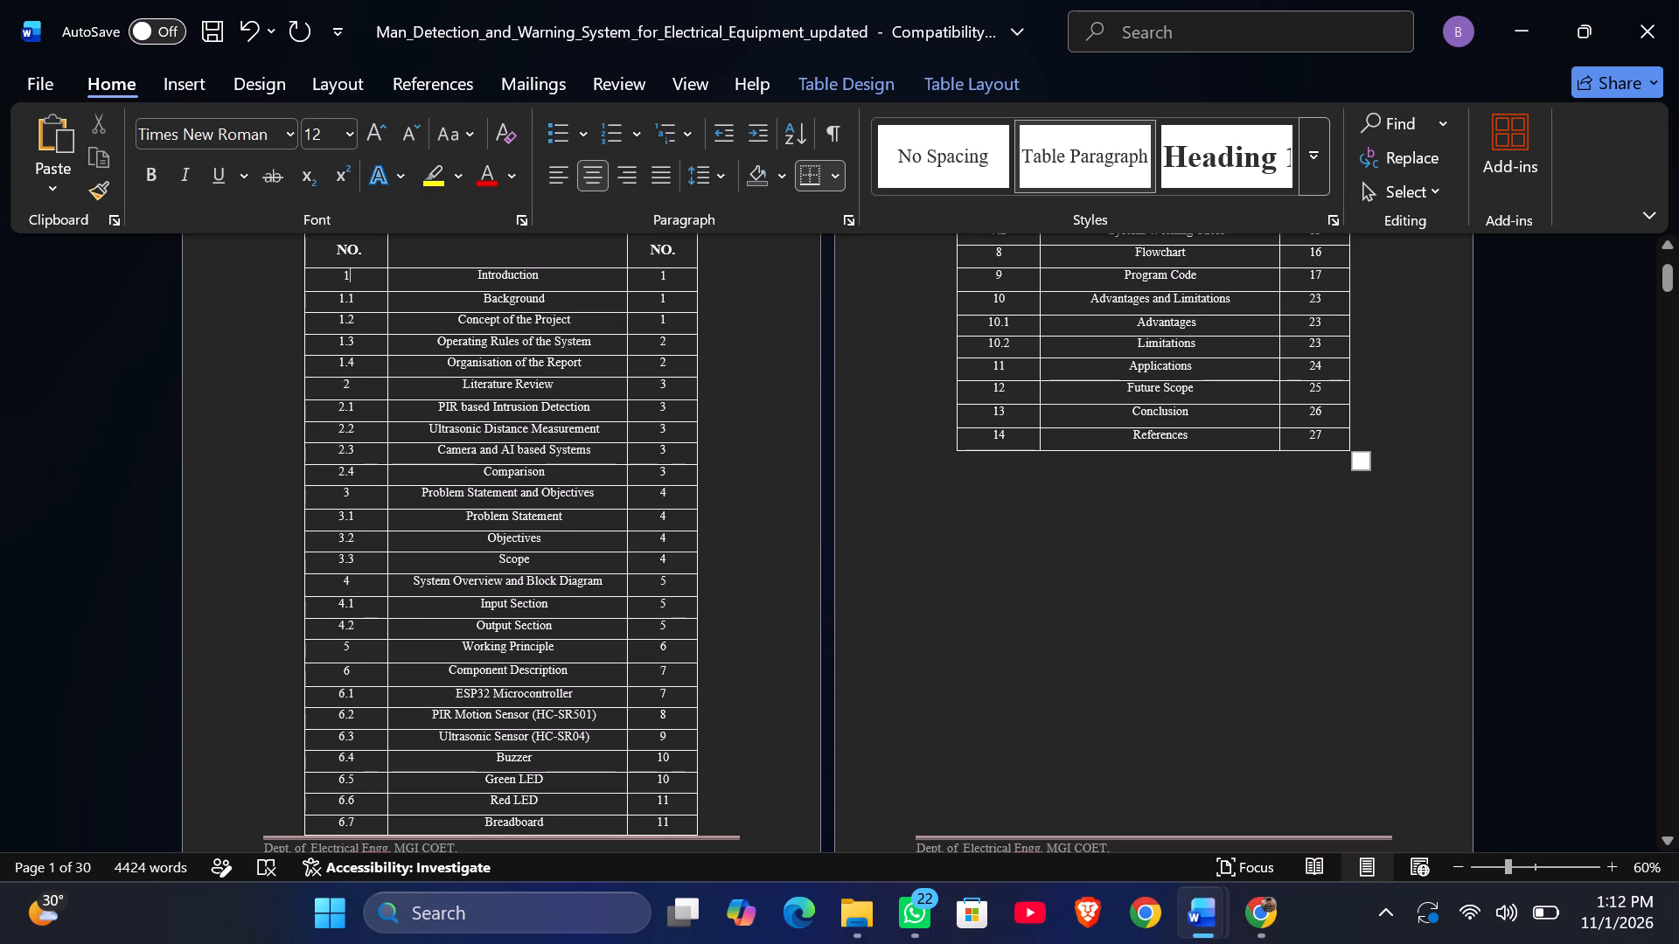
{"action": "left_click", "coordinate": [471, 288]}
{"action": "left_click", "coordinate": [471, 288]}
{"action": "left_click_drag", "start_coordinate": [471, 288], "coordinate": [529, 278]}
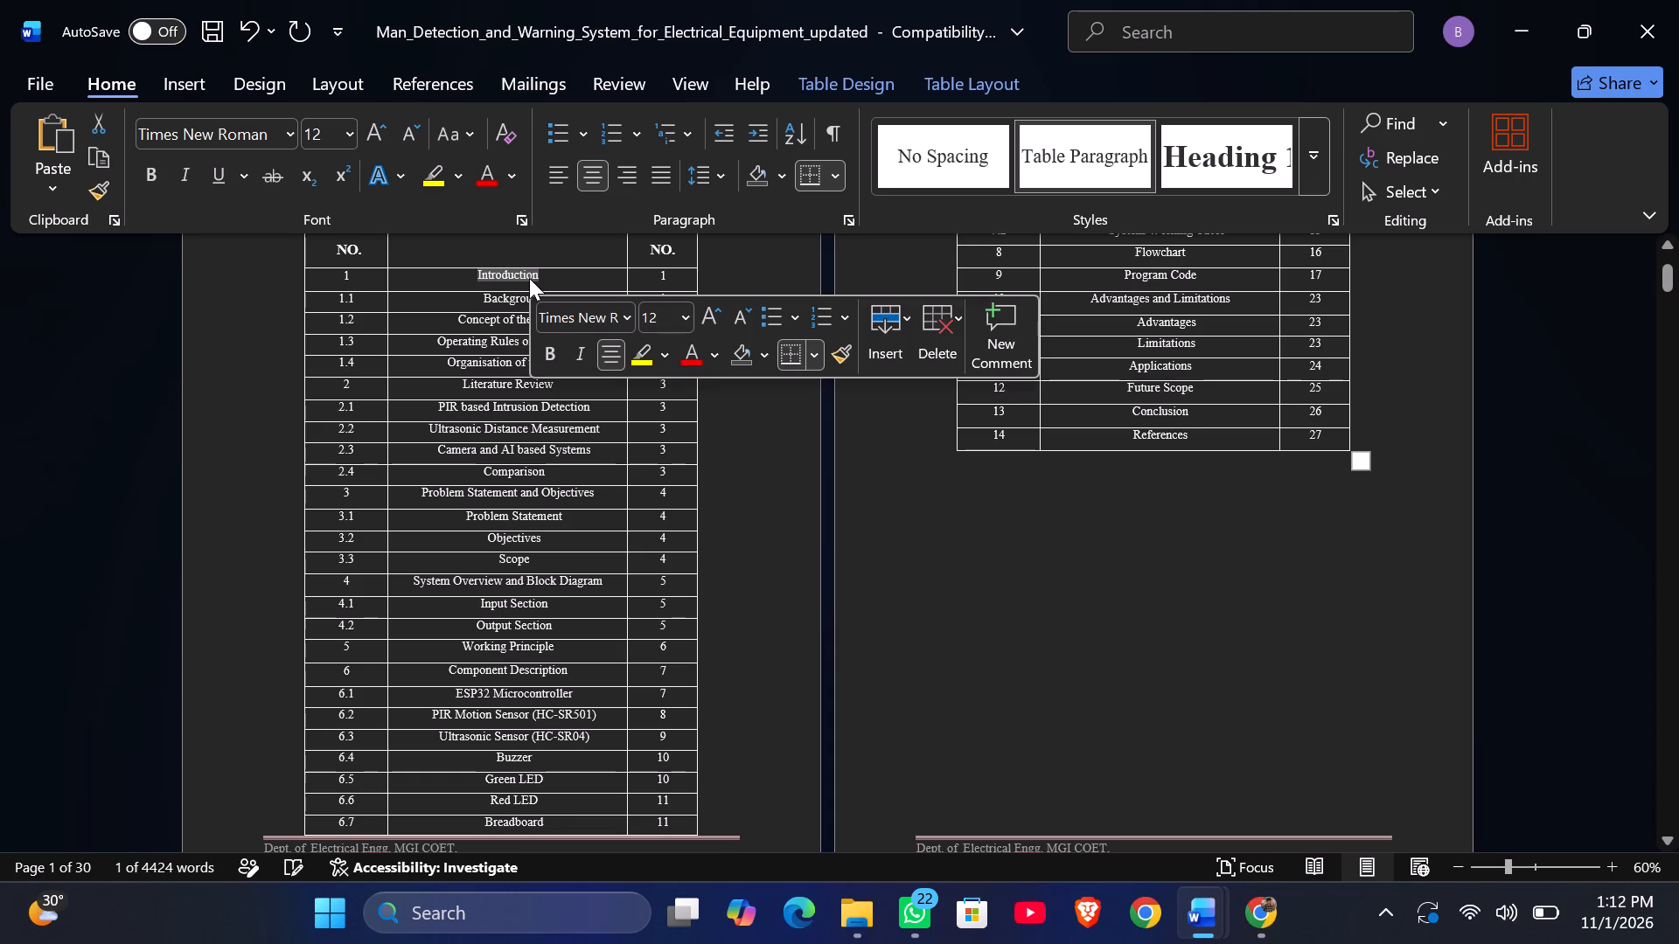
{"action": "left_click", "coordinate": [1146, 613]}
In the Table Of Figures, change the first four figure numbers to 4.1, 6.1, 6.2 and 6.3.
{"action": "scroll", "coordinate": [1146, 613], "scroll_direction": "down", "scroll_amount": 6}
{"action": "scroll", "coordinate": [1146, 613], "scroll_direction": "up", "scroll_amount": 2}
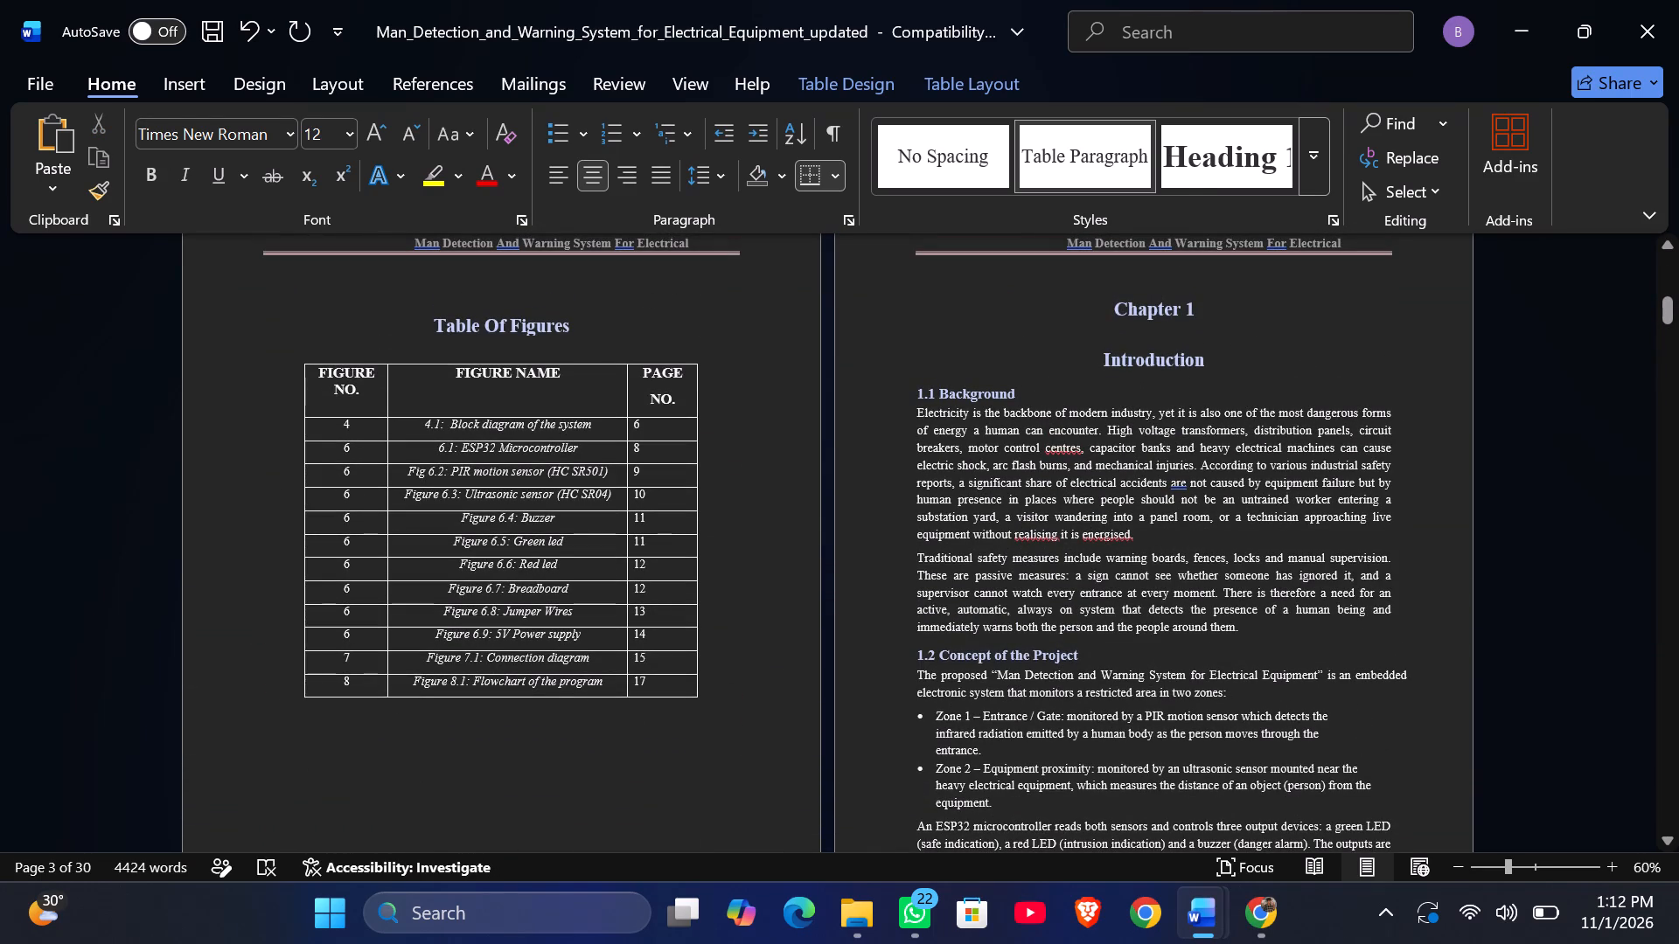
{"action": "left_click", "coordinate": [454, 433]}
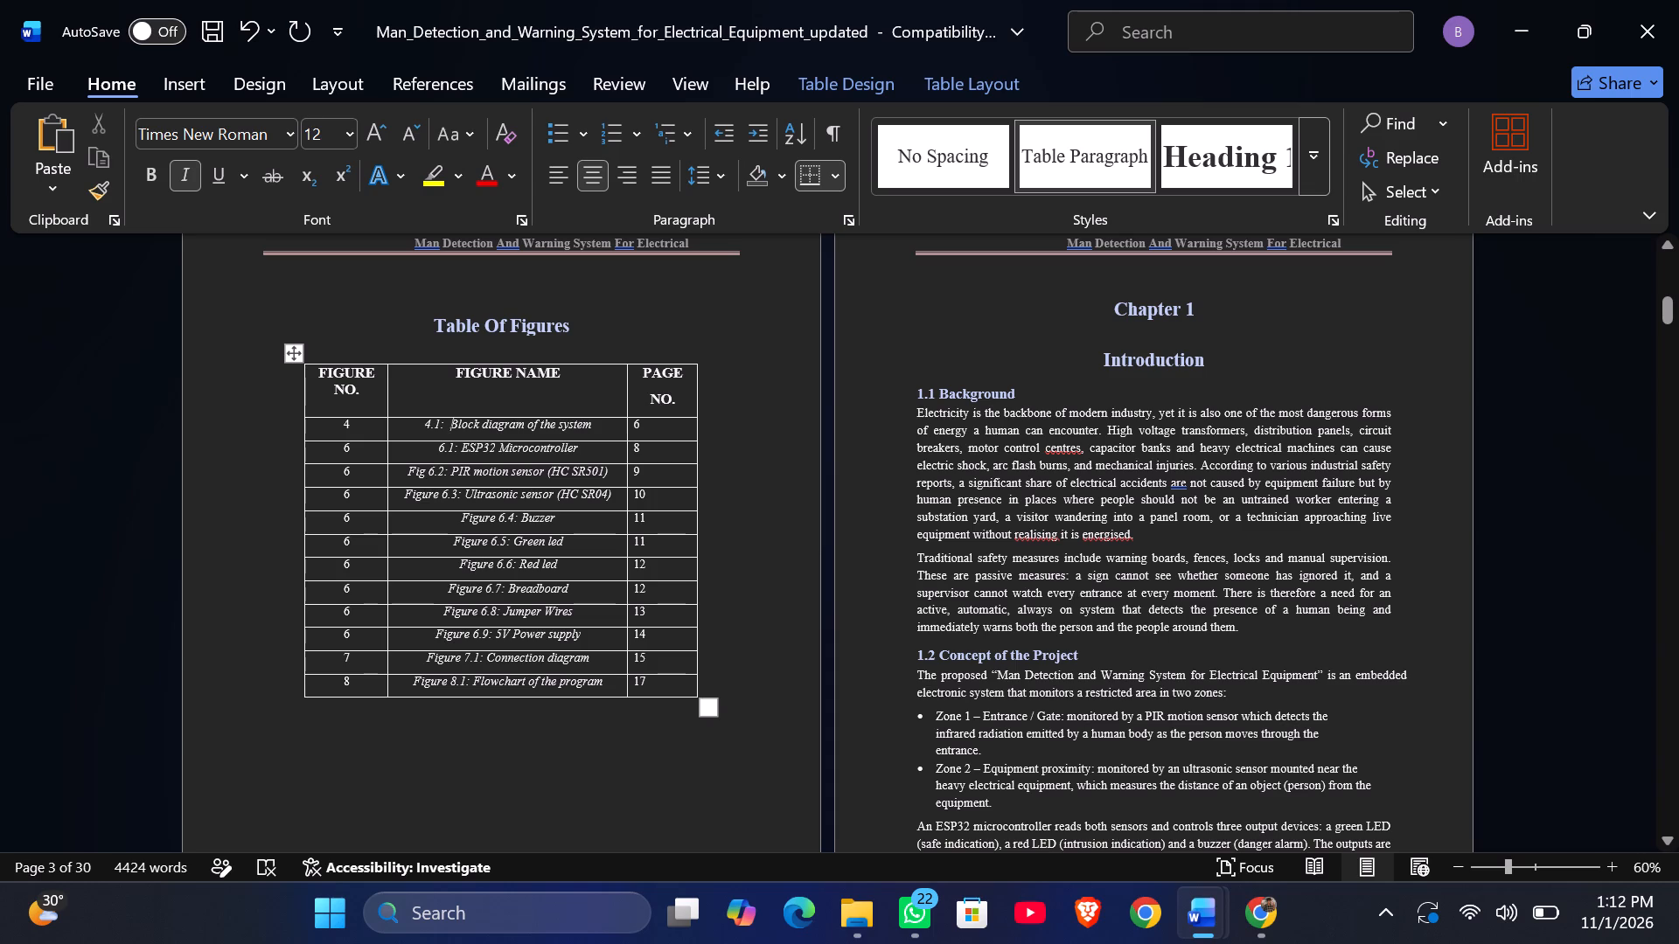
{"action": "left_click", "coordinate": [369, 426]}
{"action": "key", "text": "period"}
{"action": "key", "text": "1"}
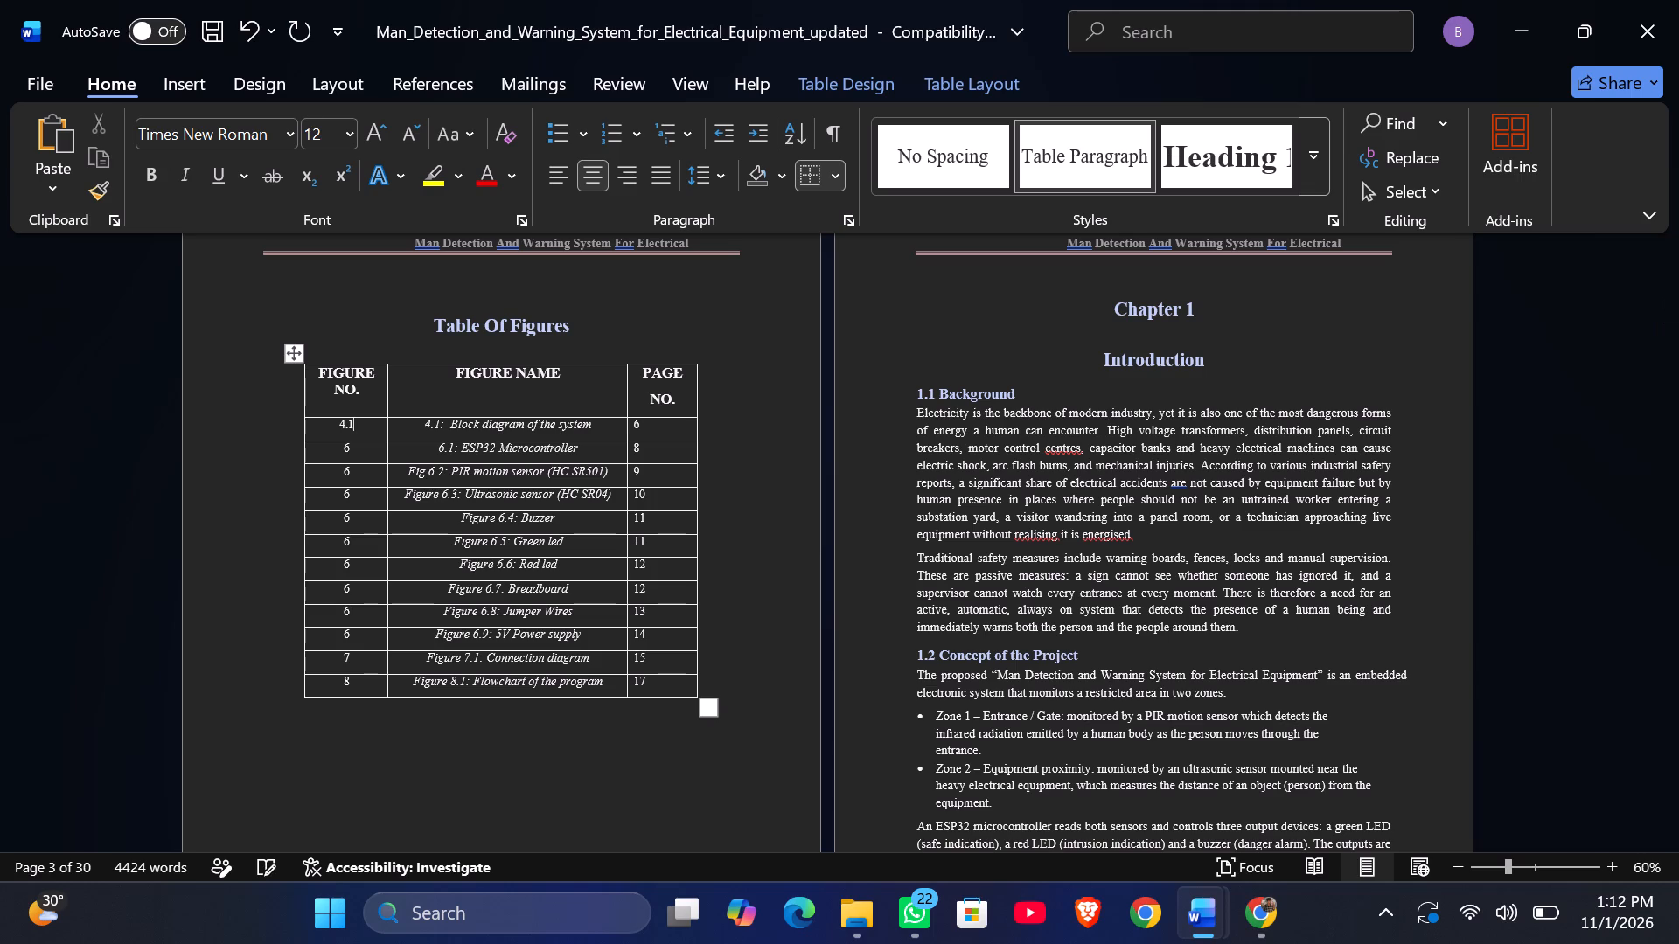
{"action": "key", "text": "Down"}
{"action": "key", "text": "period"}
{"action": "key", "text": "1"}
{"action": "key", "text": "Down"}
{"action": "type", "text": ".2"}
{"action": "key", "text": "Down"}
{"action": "type", "text": ".3"}
Change the figure numbers for the Buzzer through 5V Power supply rows to 6.4, 6.5, 6.6, 6.7, 6.8 and 6.9.
{"action": "key", "text": "Down"}
{"action": "type", "text": ".4"}
{"action": "key", "text": "Down"}
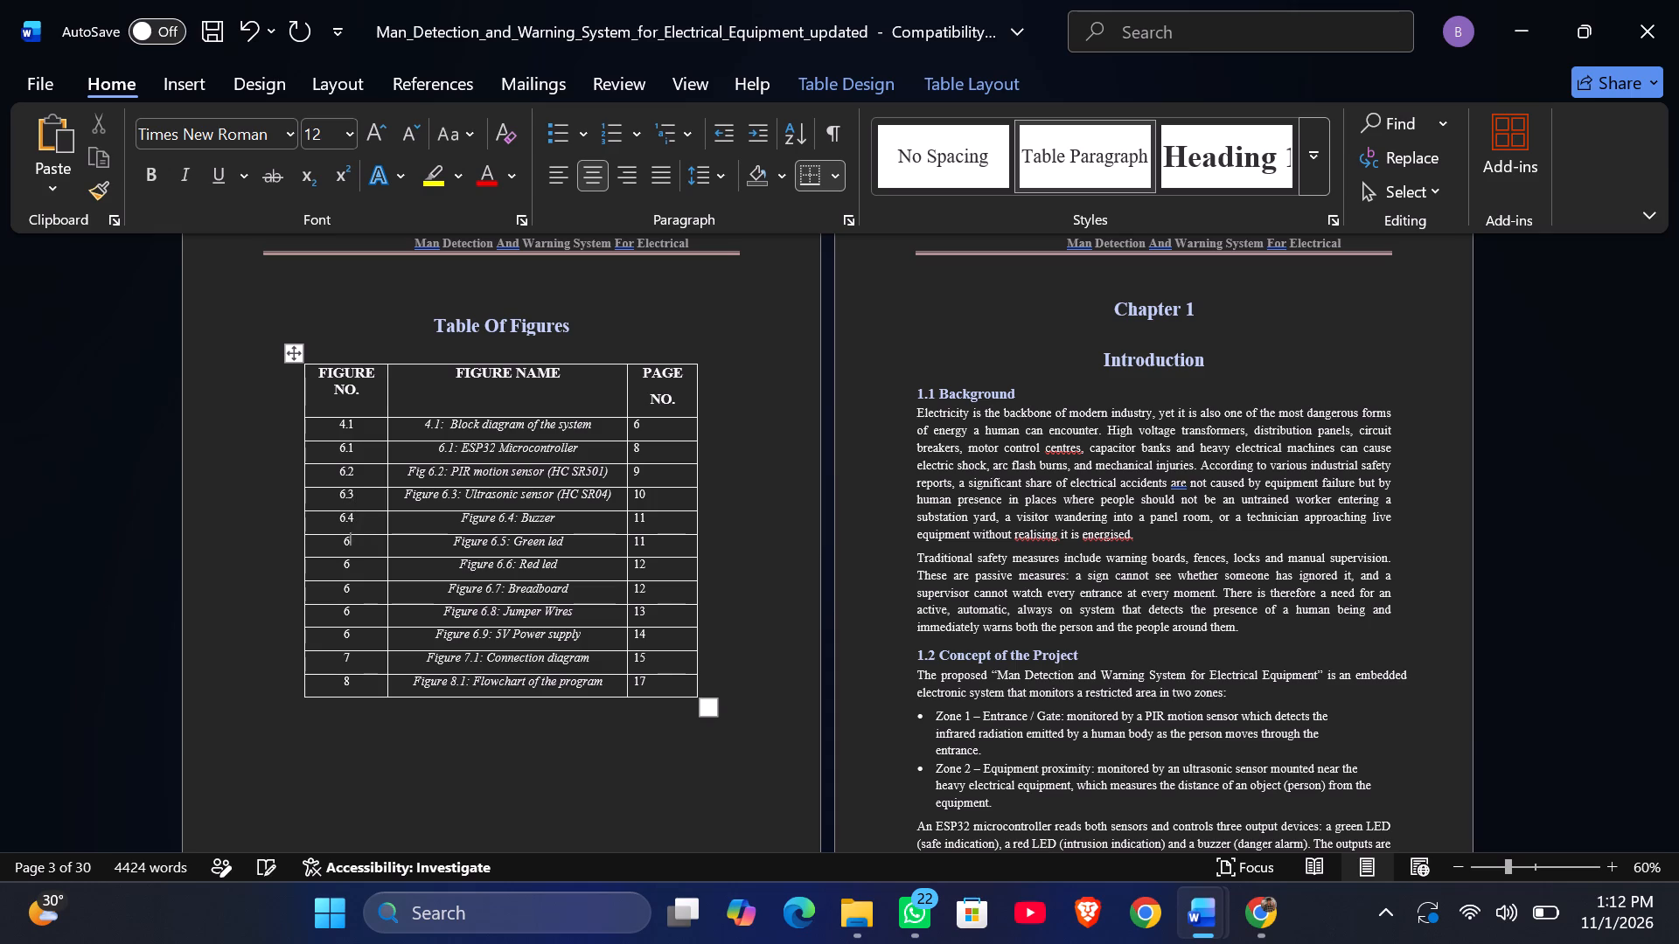
{"action": "type", "text": ".5"}
{"action": "key", "text": "Down"}
{"action": "type", "text": ".6"}
{"action": "key", "text": "Down"}
{"action": "key", "text": "period"}
{"action": "key", "text": "7"}
{"action": "key", "text": "Down"}
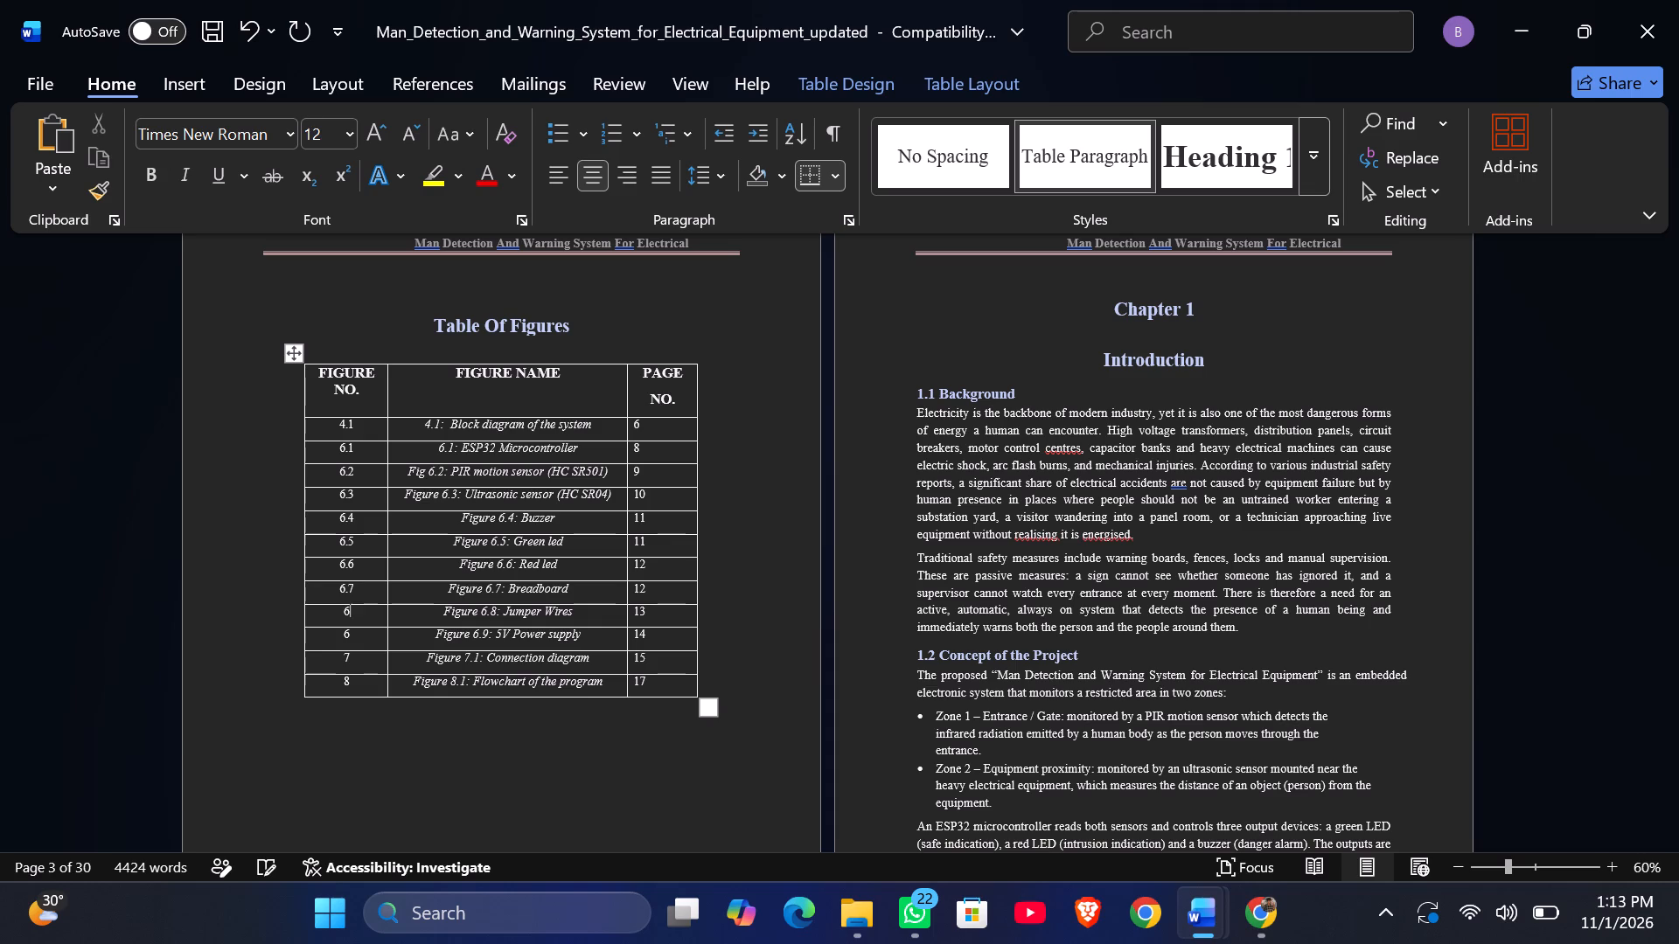
{"action": "type", "text": ".8"}
{"action": "key", "text": "Down"}
{"action": "key", "text": "period"}
{"action": "key", "text": "9"}
Change the Connection diagram's figure number to 7.1 and the Flowchart of the program's figure number to 8.1.
{"action": "key", "text": "Down"}
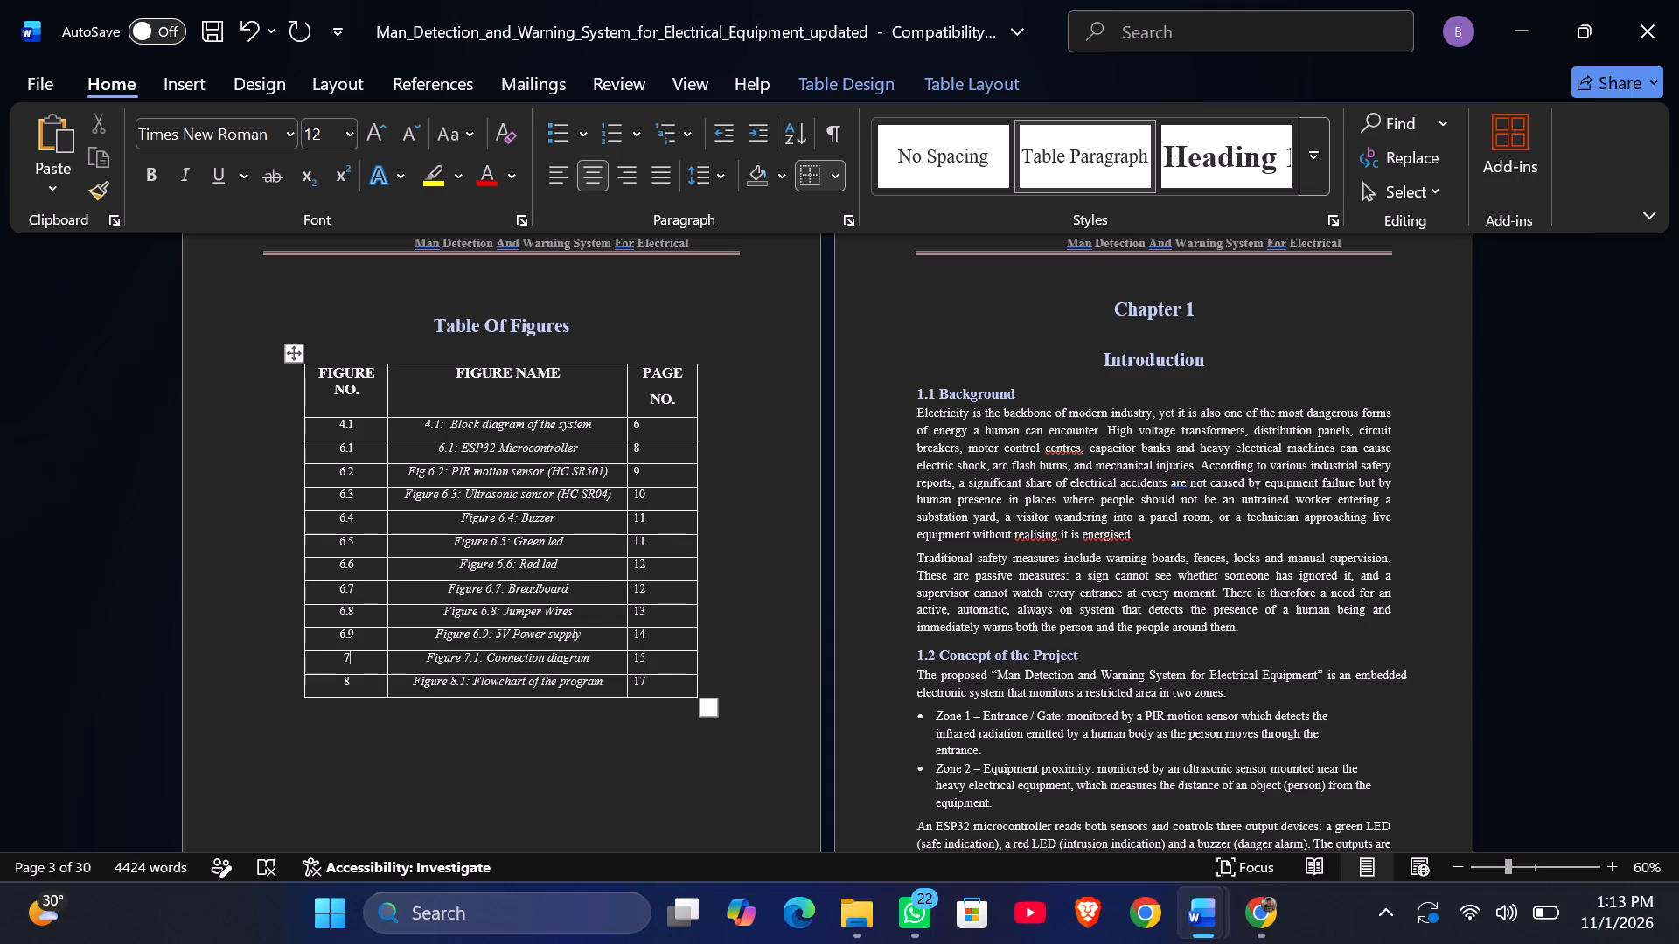
{"action": "type", "text": ".1"}
{"action": "key", "text": "Down"}
{"action": "type", "text": ".1"}
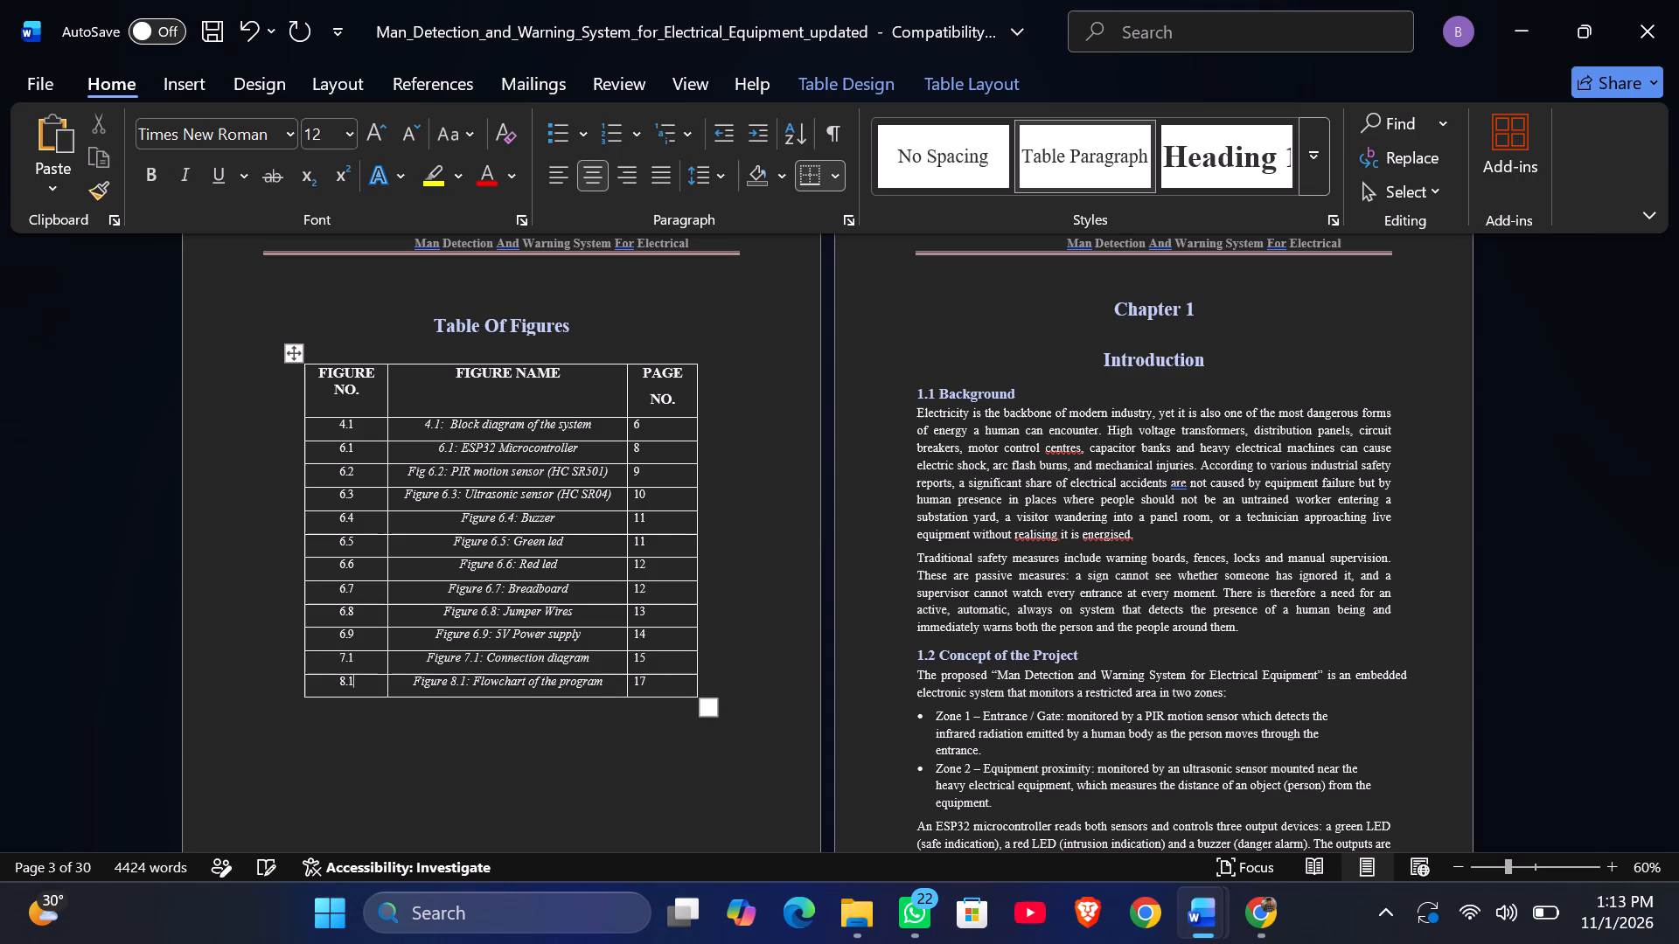
Hyphenate the sensor model names in the Table Of Figures as HC-SR501 and HC-SR04.
{"action": "left_click", "coordinate": [618, 684]}
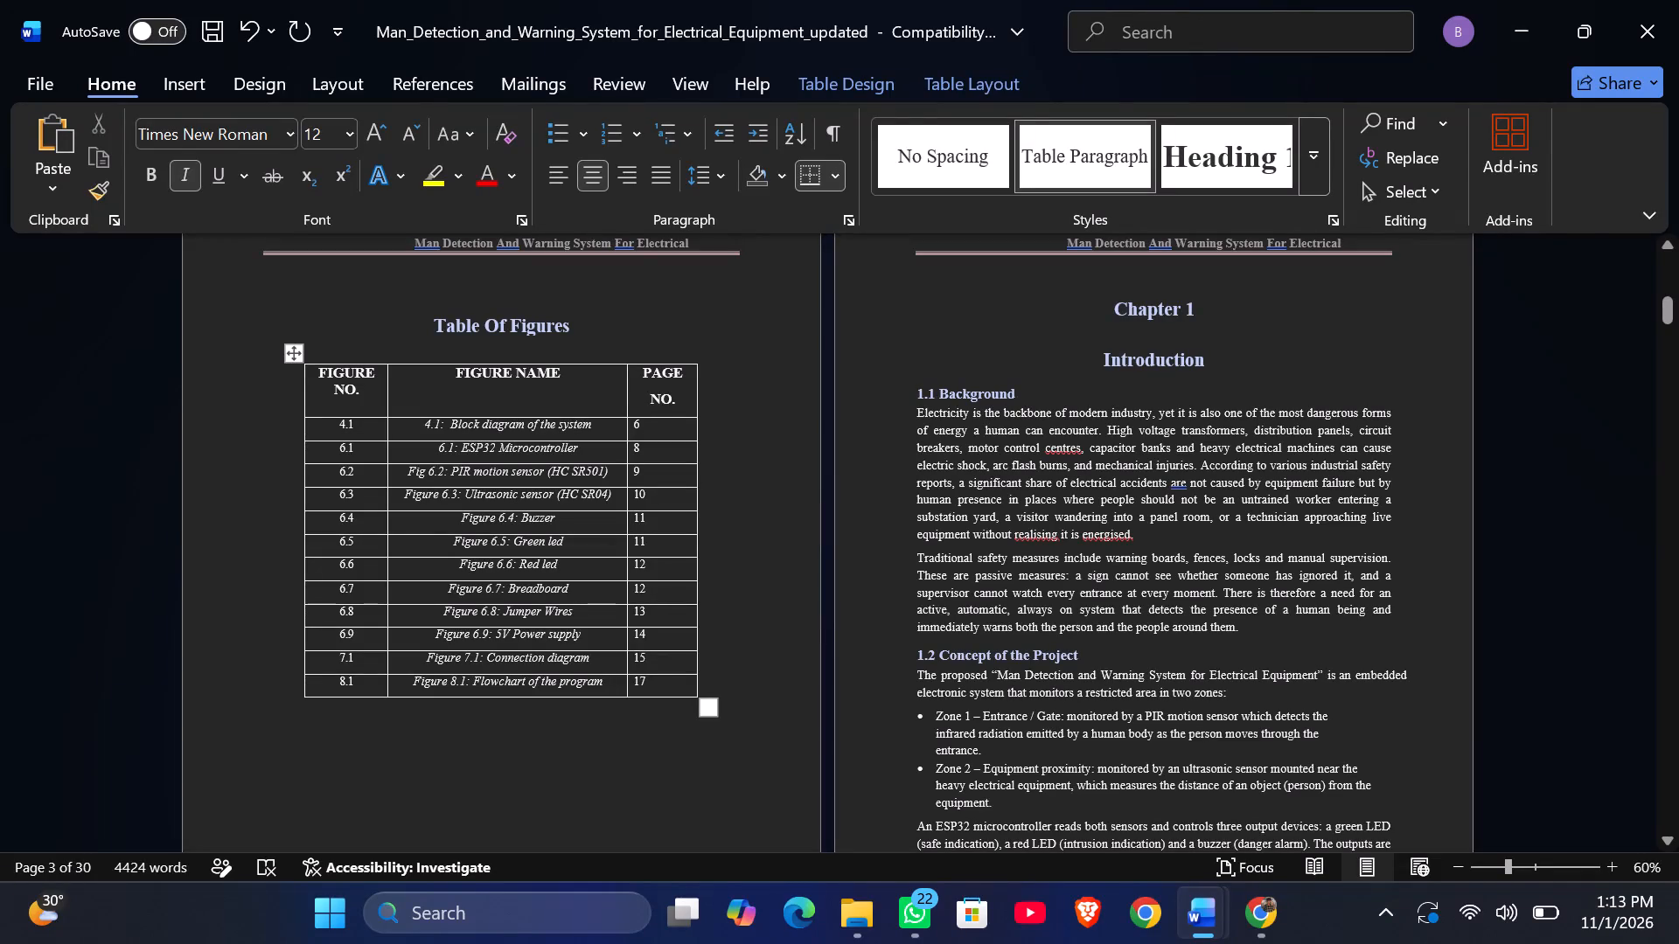
{"action": "left_click", "coordinate": [573, 473]}
{"action": "key", "text": "BackSpace"}
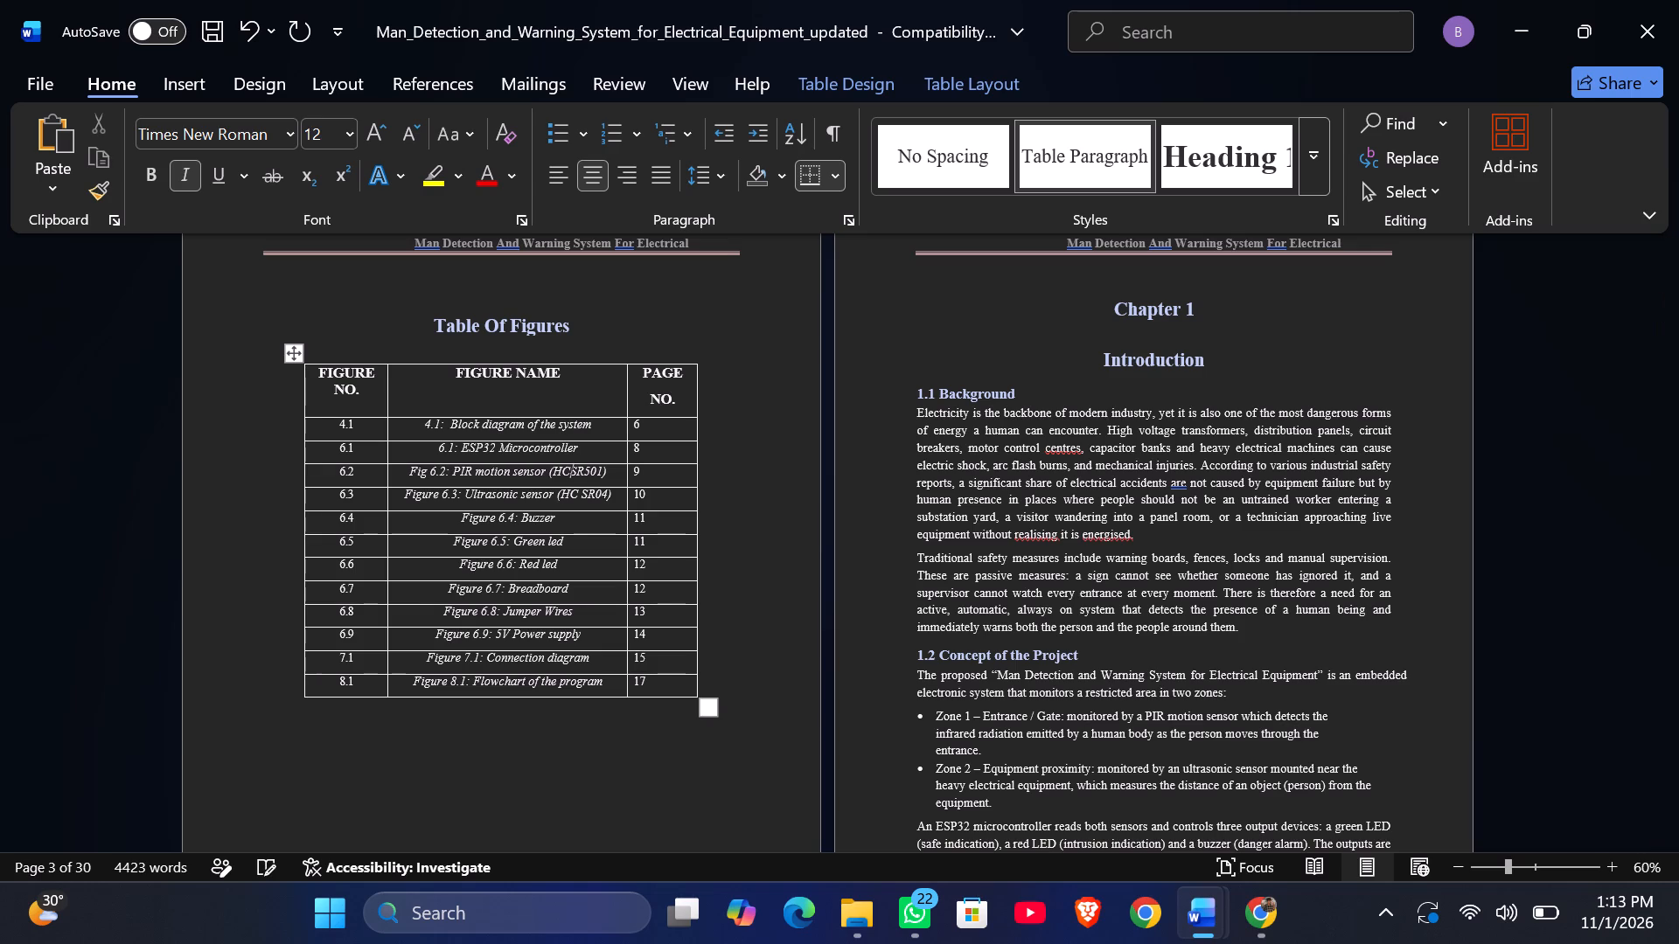
{"action": "key", "text": "minus"}
{"action": "key", "text": "Down"}
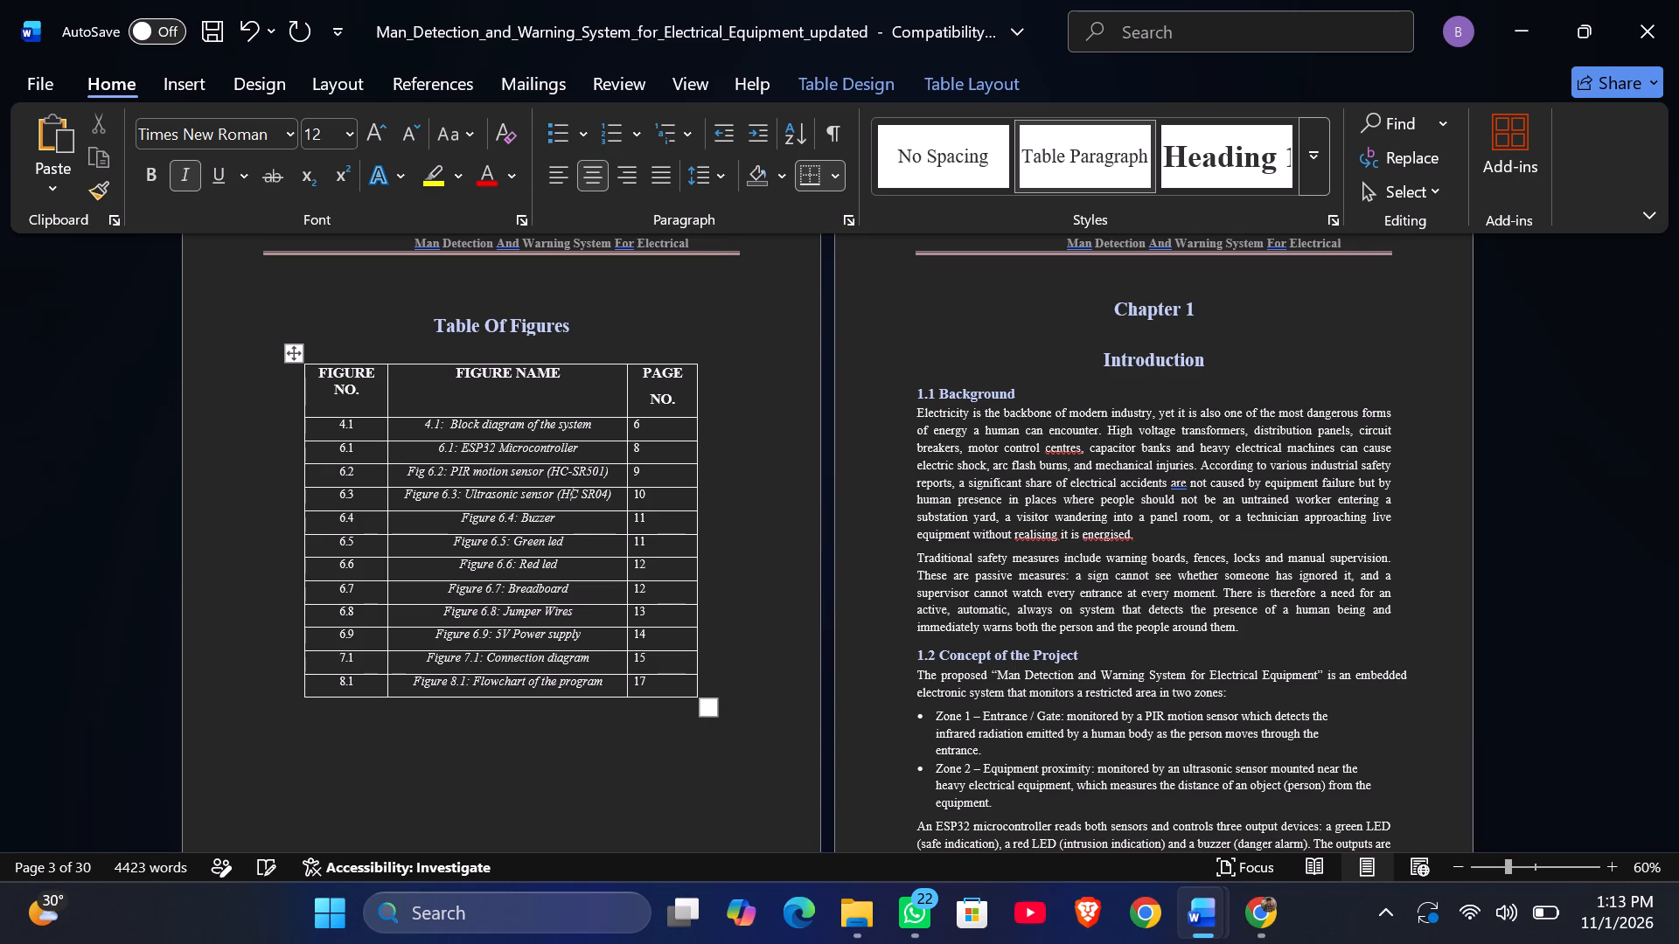
{"action": "key", "text": "Right"}
{"action": "key", "text": "Right"}
{"action": "key", "text": "BackSpace"}
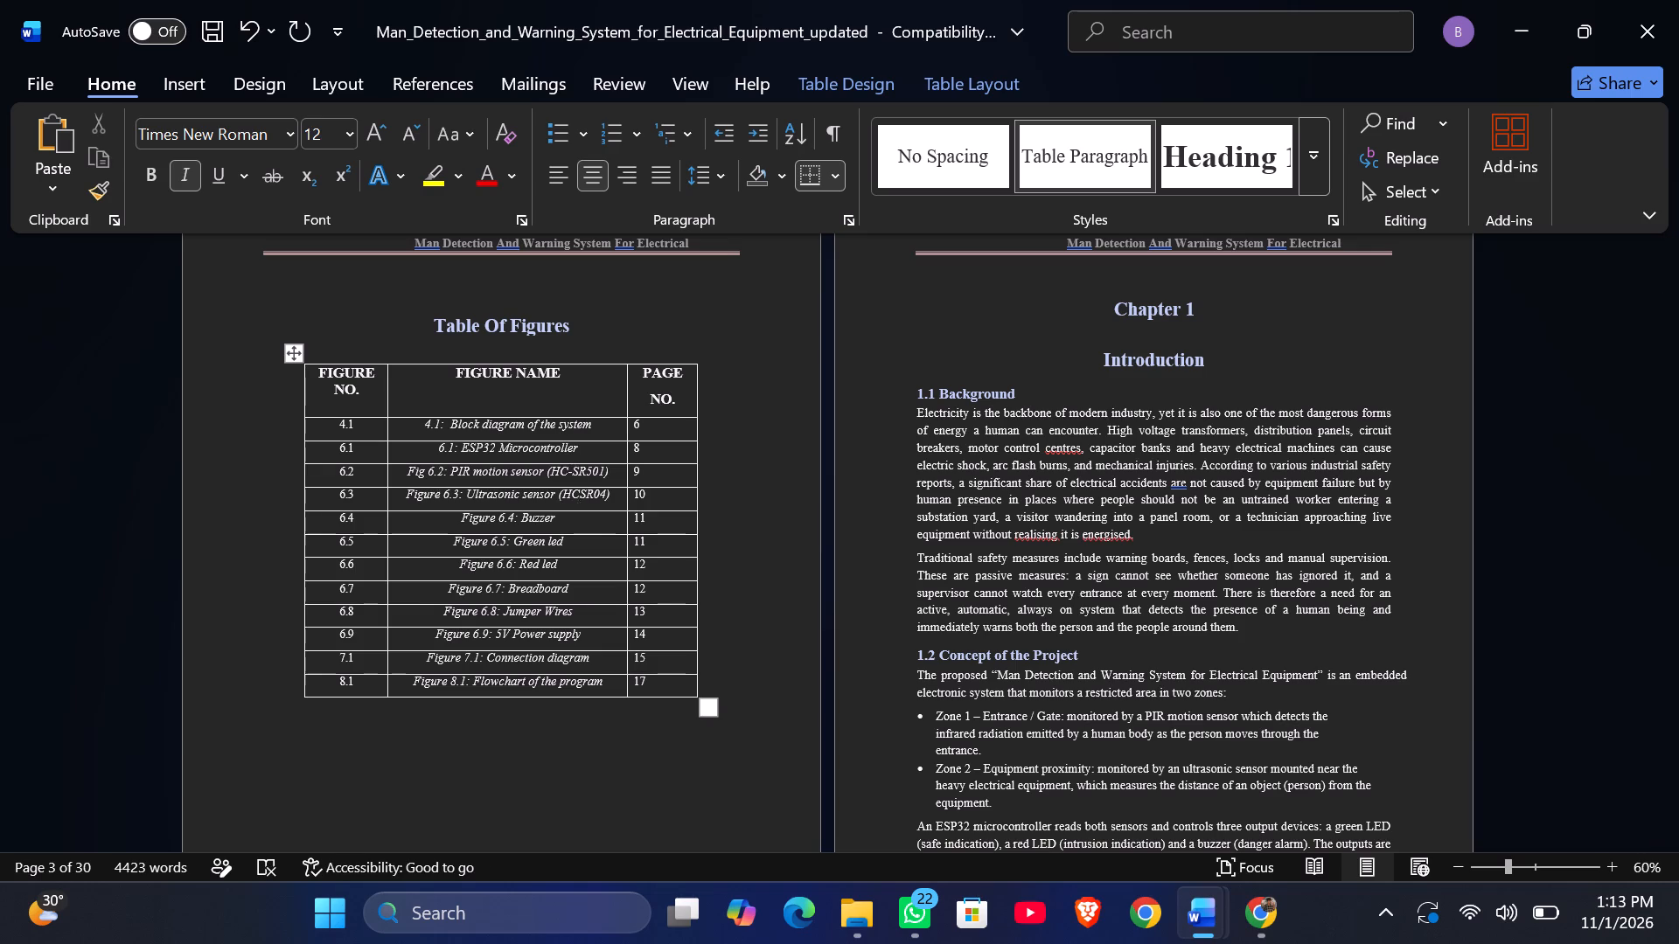
{"action": "key", "text": "minus"}
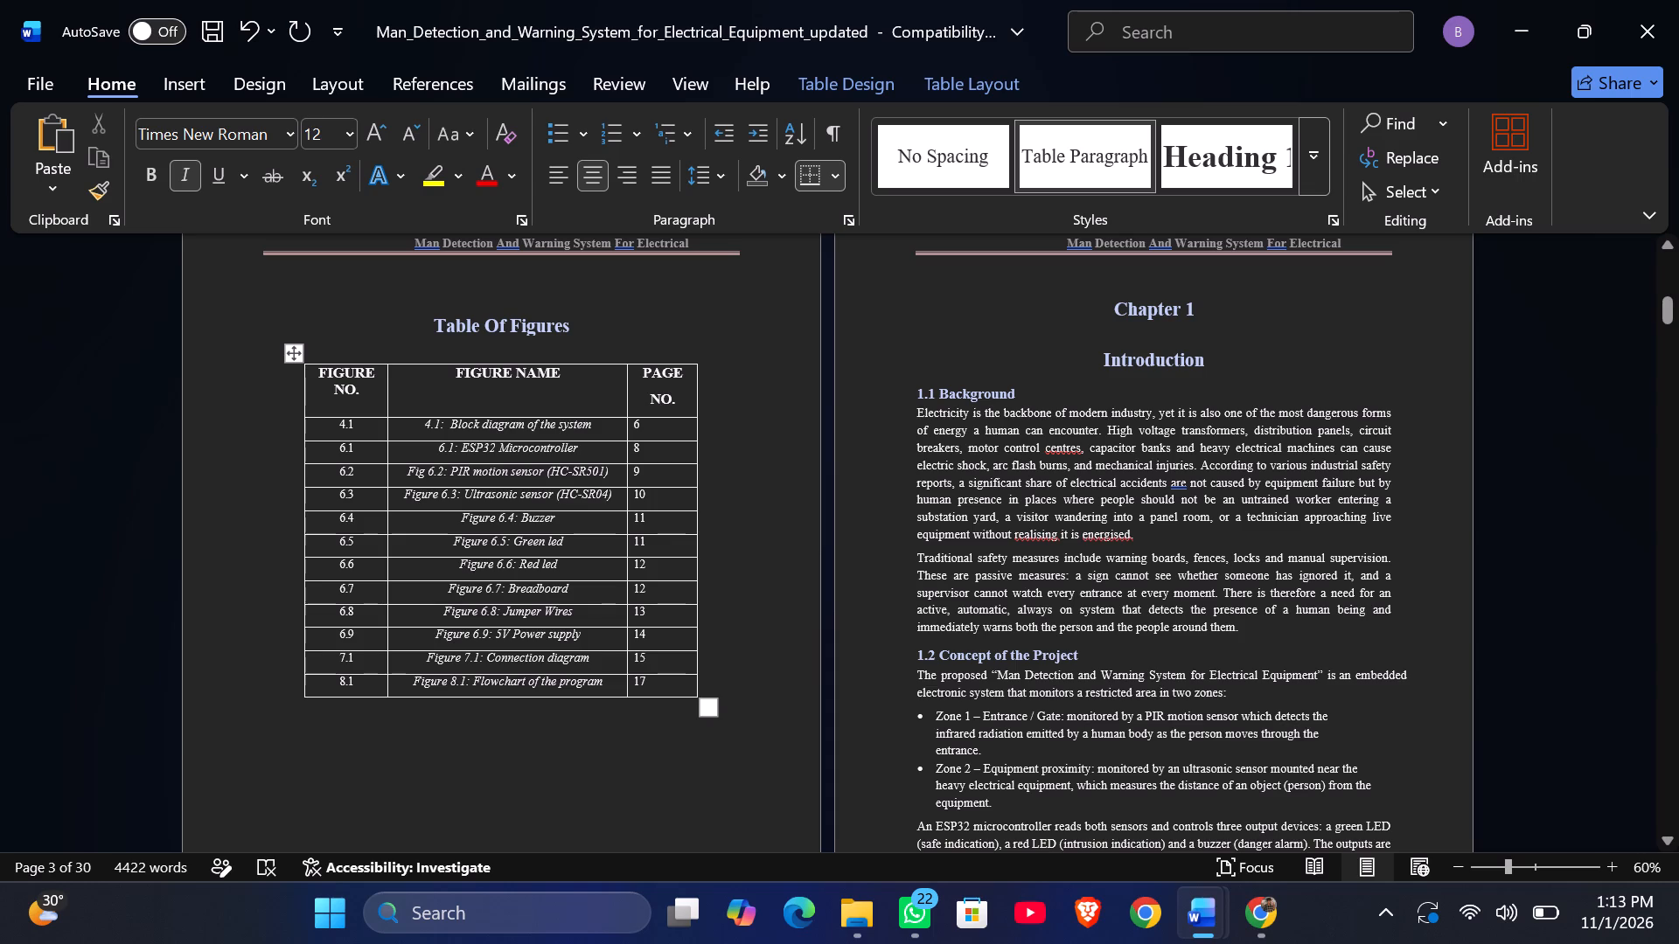
Remove the "4.1:" prefix from the "Block diagram of the system" figure name and keep the name centred in its cell.
{"action": "left_click", "coordinate": [449, 427]}
{"action": "key", "text": "BackSpace"}
{"action": "key", "text": "BackSpace"}
{"action": "key", "text": "BackSpace"}
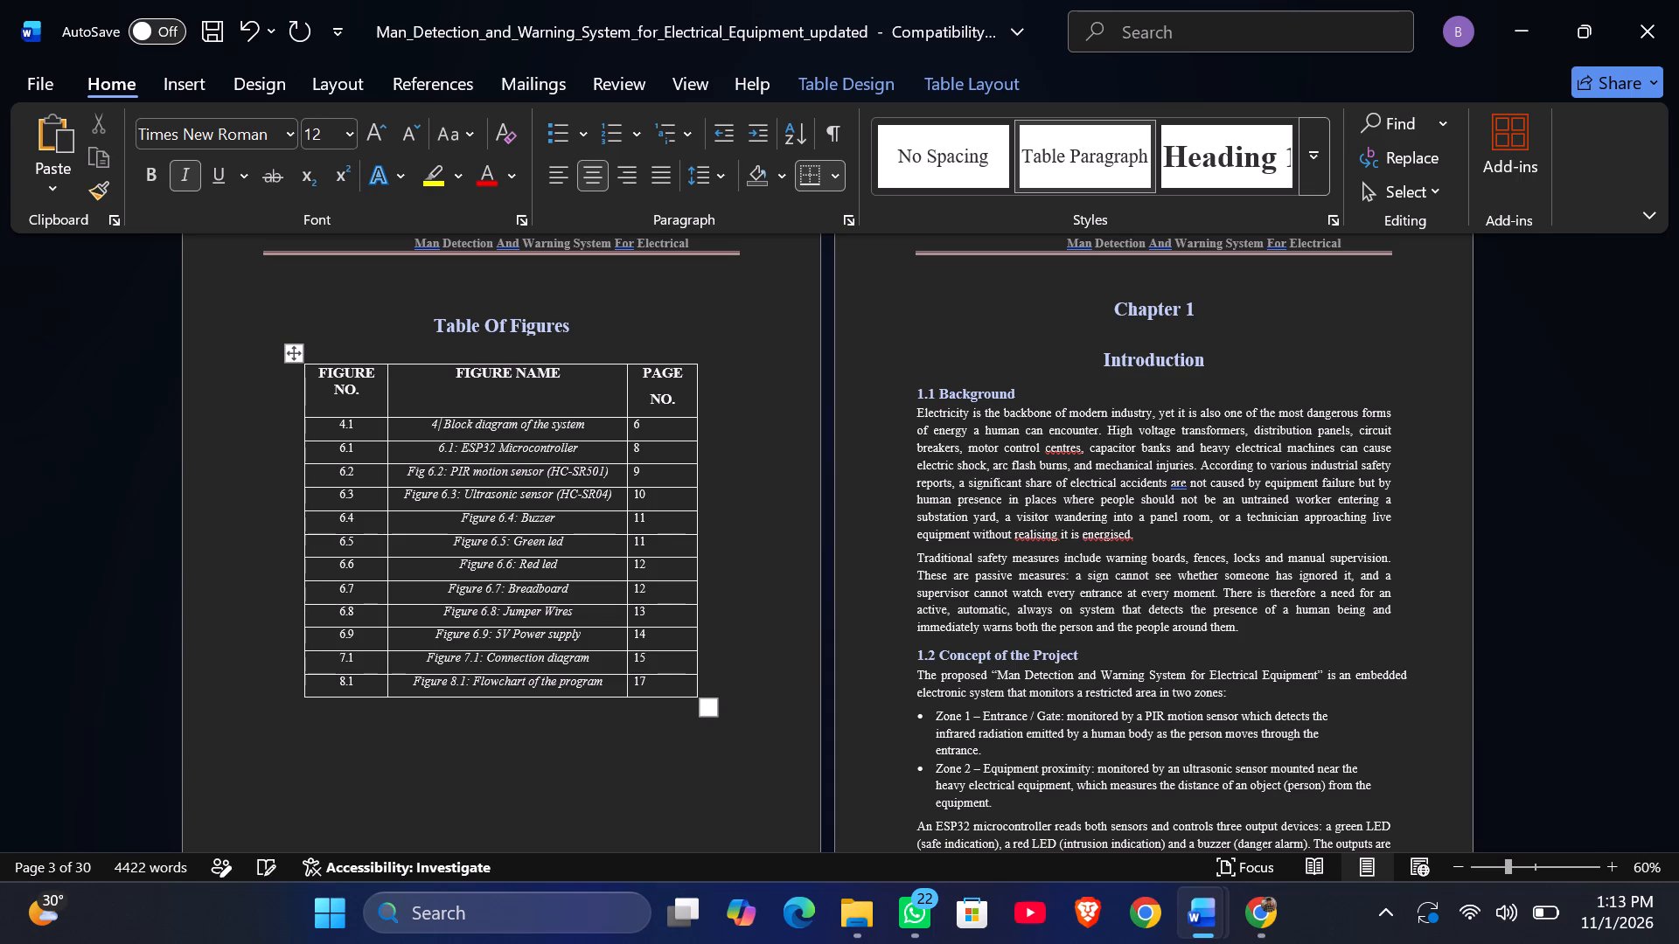
{"action": "key", "text": "BackSpace"}
{"action": "key", "text": "Right"}
{"action": "key", "text": "BackSpace"}
{"action": "key", "text": "BackSpace"}
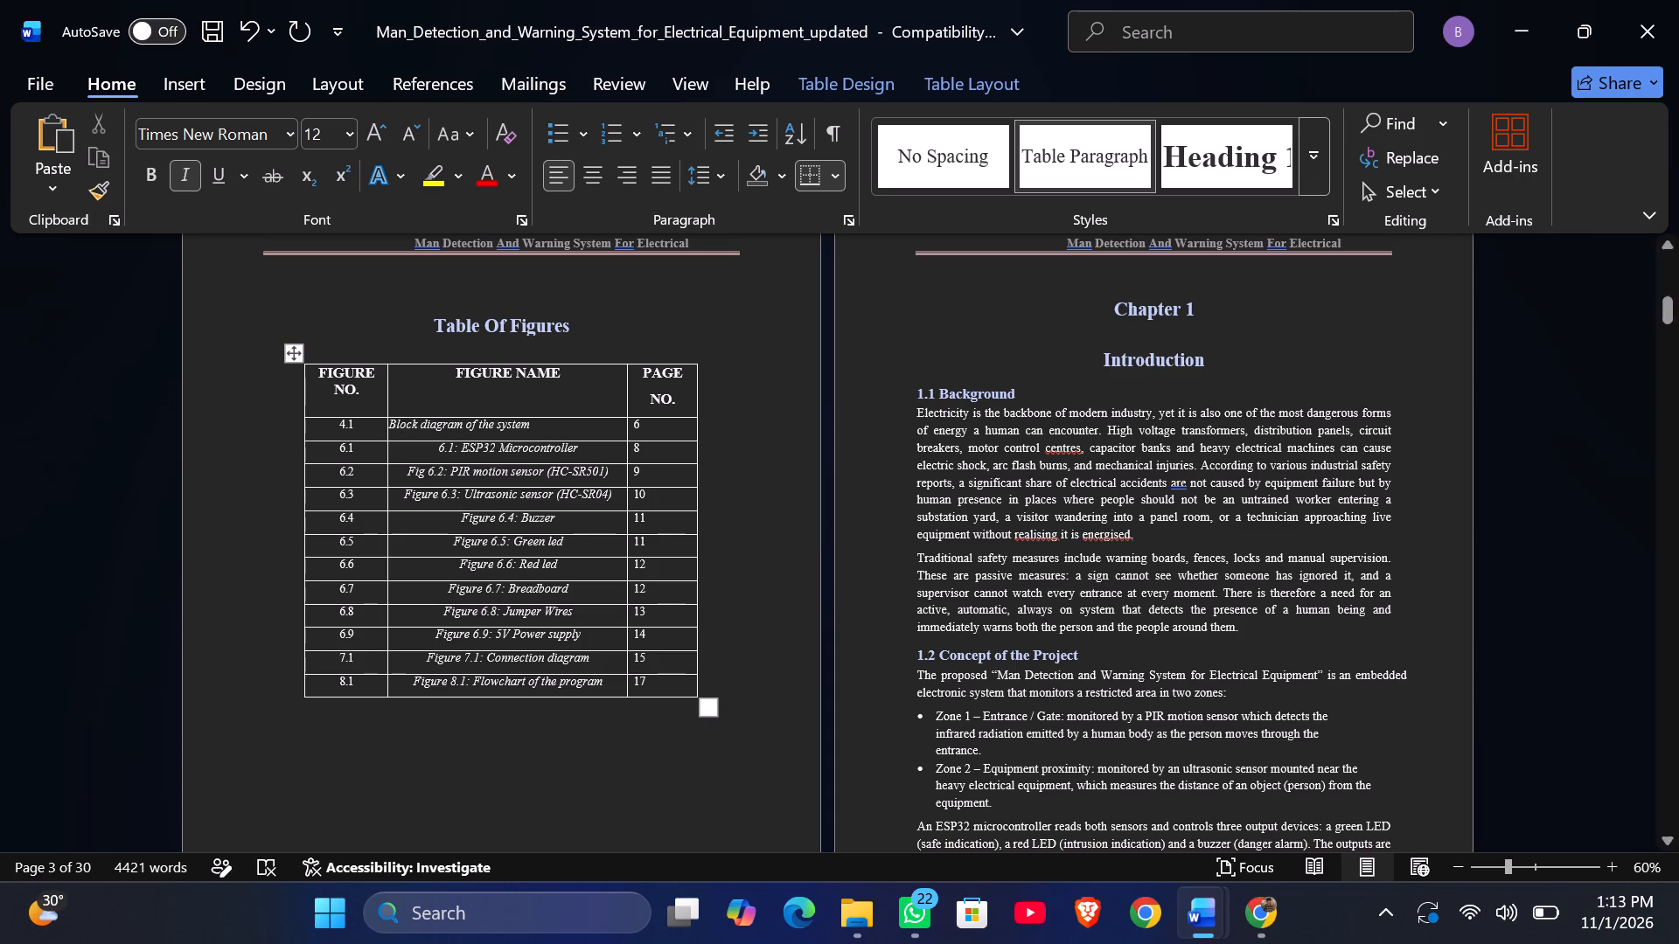
{"action": "left_click", "coordinate": [589, 168]}
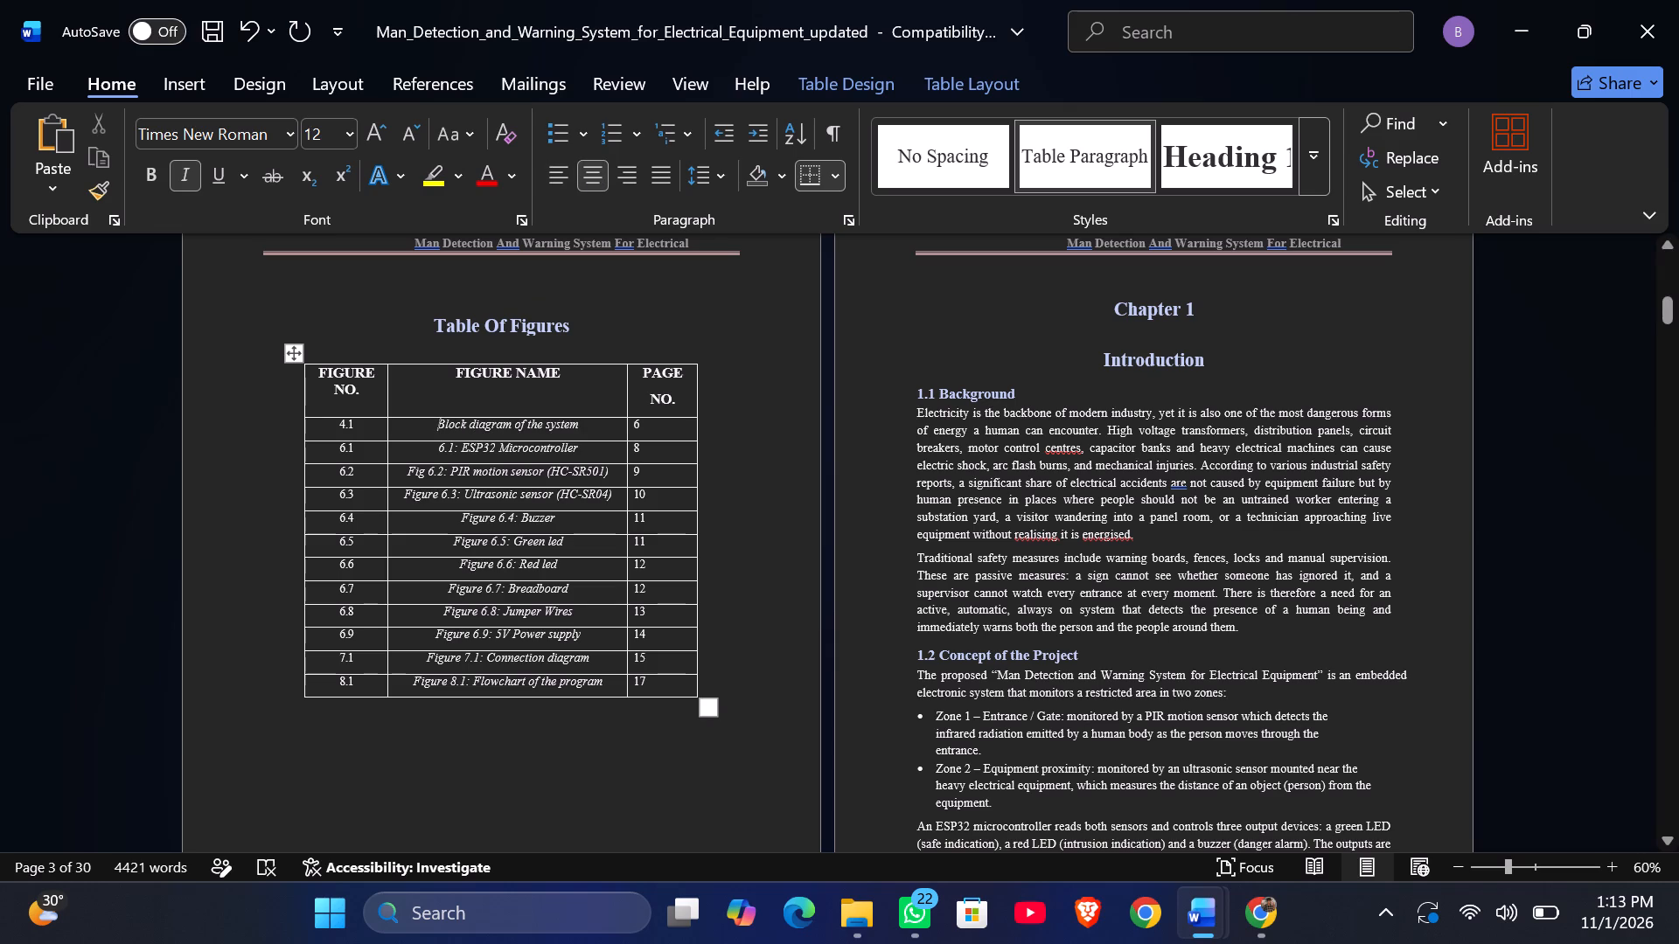
Remove the "6.1:" prefix from the "ESP32 Microcontroller" figure name.
{"action": "left_click", "coordinate": [464, 443]}
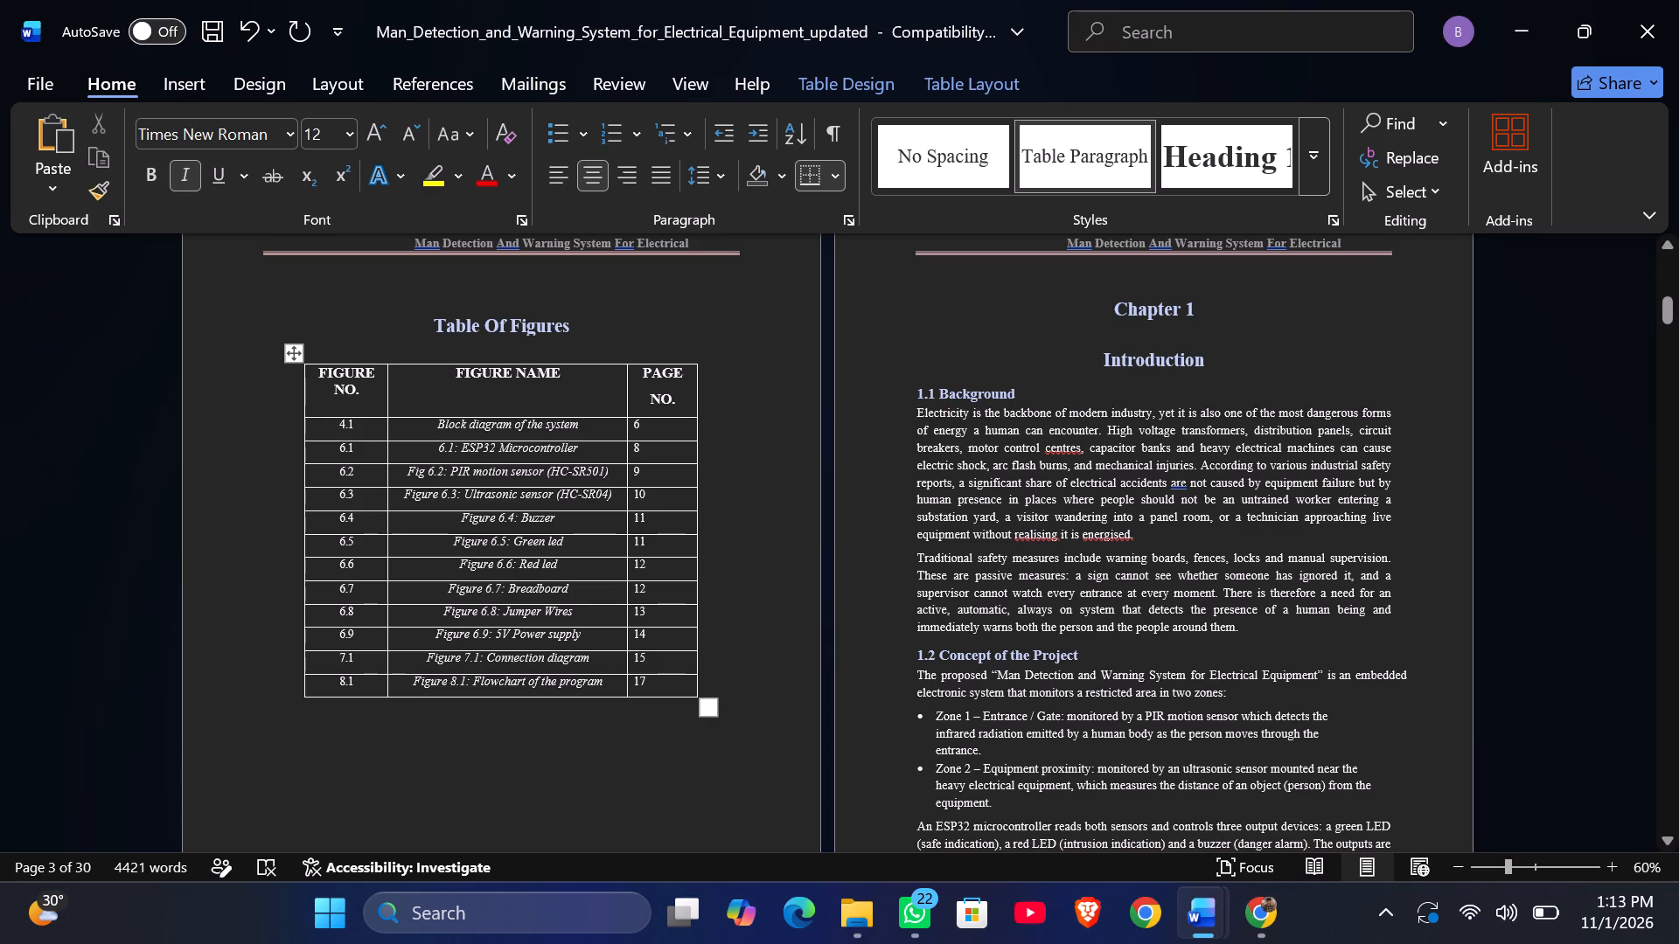
{"action": "left_click", "coordinate": [463, 451]}
{"action": "key", "text": "BackSpace"}
{"action": "key", "text": "BackSpace"}
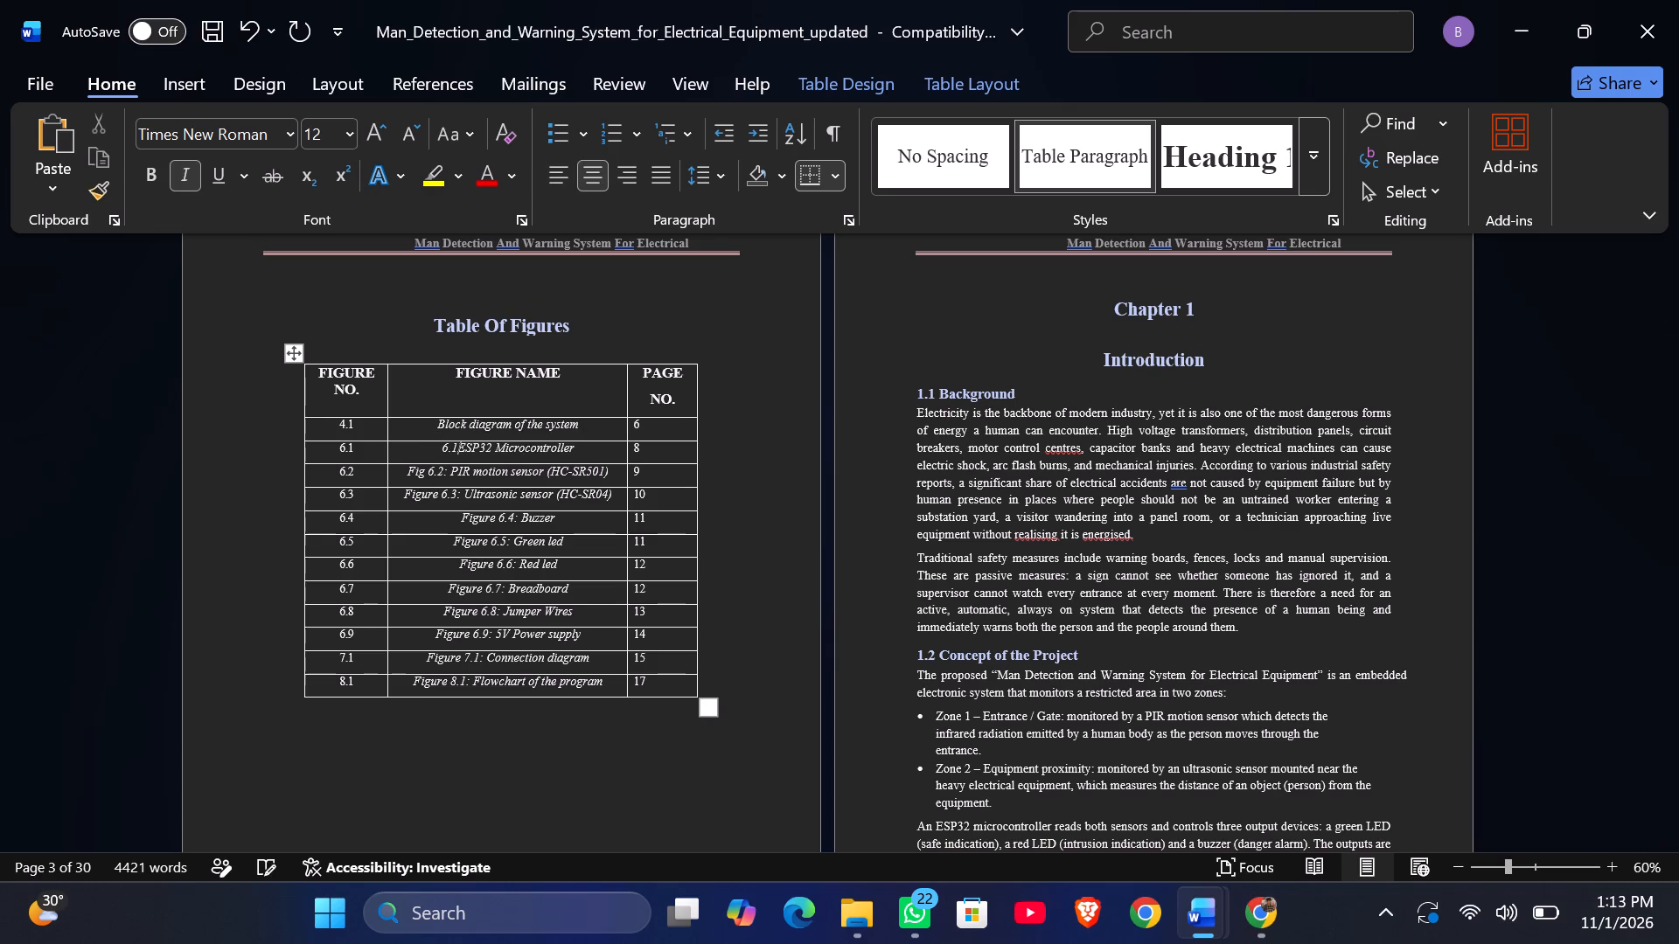
{"action": "key", "text": "BackSpace"}
{"action": "key", "text": "BackSpace"}
{"action": "key", "text": "BackSpace"}
Remove the "Fig 6.2:" prefix from the "PIR motion sensor (HC-SR501)" figure name.
{"action": "key", "text": "Down"}
{"action": "key", "text": "BackSpace"}
{"action": "key", "text": "BackSpace"}
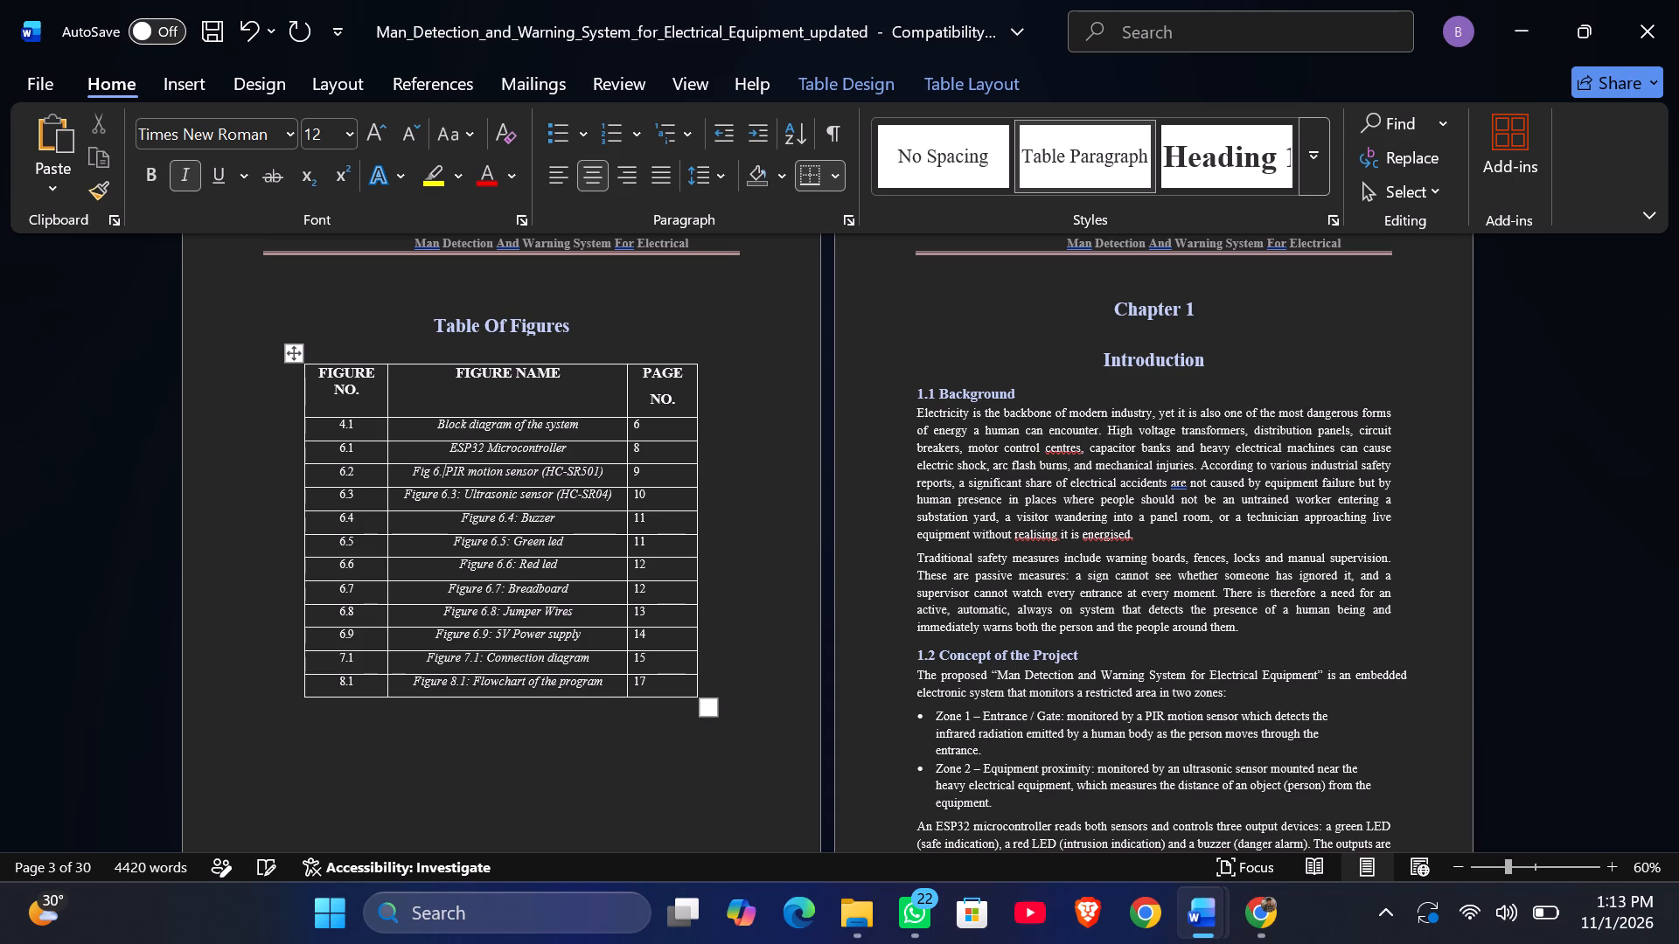
{"action": "key", "text": "BackSpace"}
{"action": "key", "text": "BackSpace"}
{"action": "key", "text": "BackSpace"}
{"action": "key", "text": "BackSpace"}
{"action": "key", "text": "BackSpace"}
{"action": "key", "text": "BackSpace"}
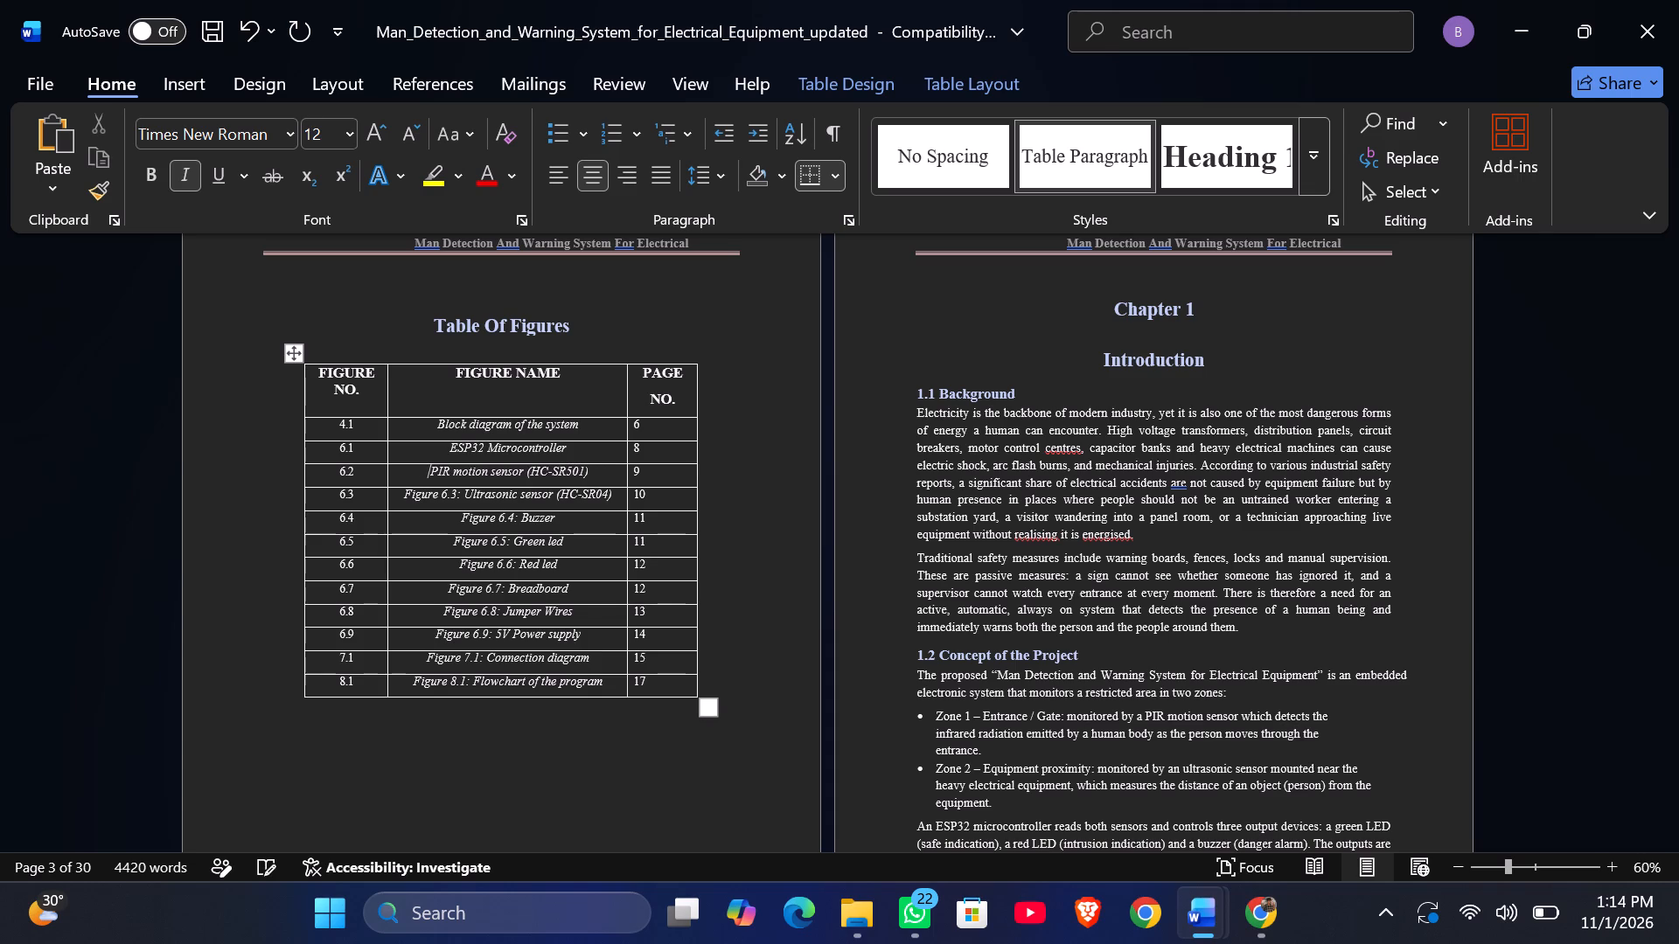
{"action": "key", "text": "Right"}
{"action": "key", "text": "BackSpace"}
{"action": "key", "text": "Down"}
Remove the "Figure 6.3:" prefix from the "Ultrasonic sensor (HC-SR04)" figure name and centre the name in its cell.
{"action": "key", "text": "Right"}
{"action": "key", "text": "Right"}
{"action": "key", "text": "Right"}
{"action": "key", "text": "Right"}
{"action": "key", "text": "Right"}
{"action": "key", "text": "Right"}
{"action": "key", "text": "Right"}
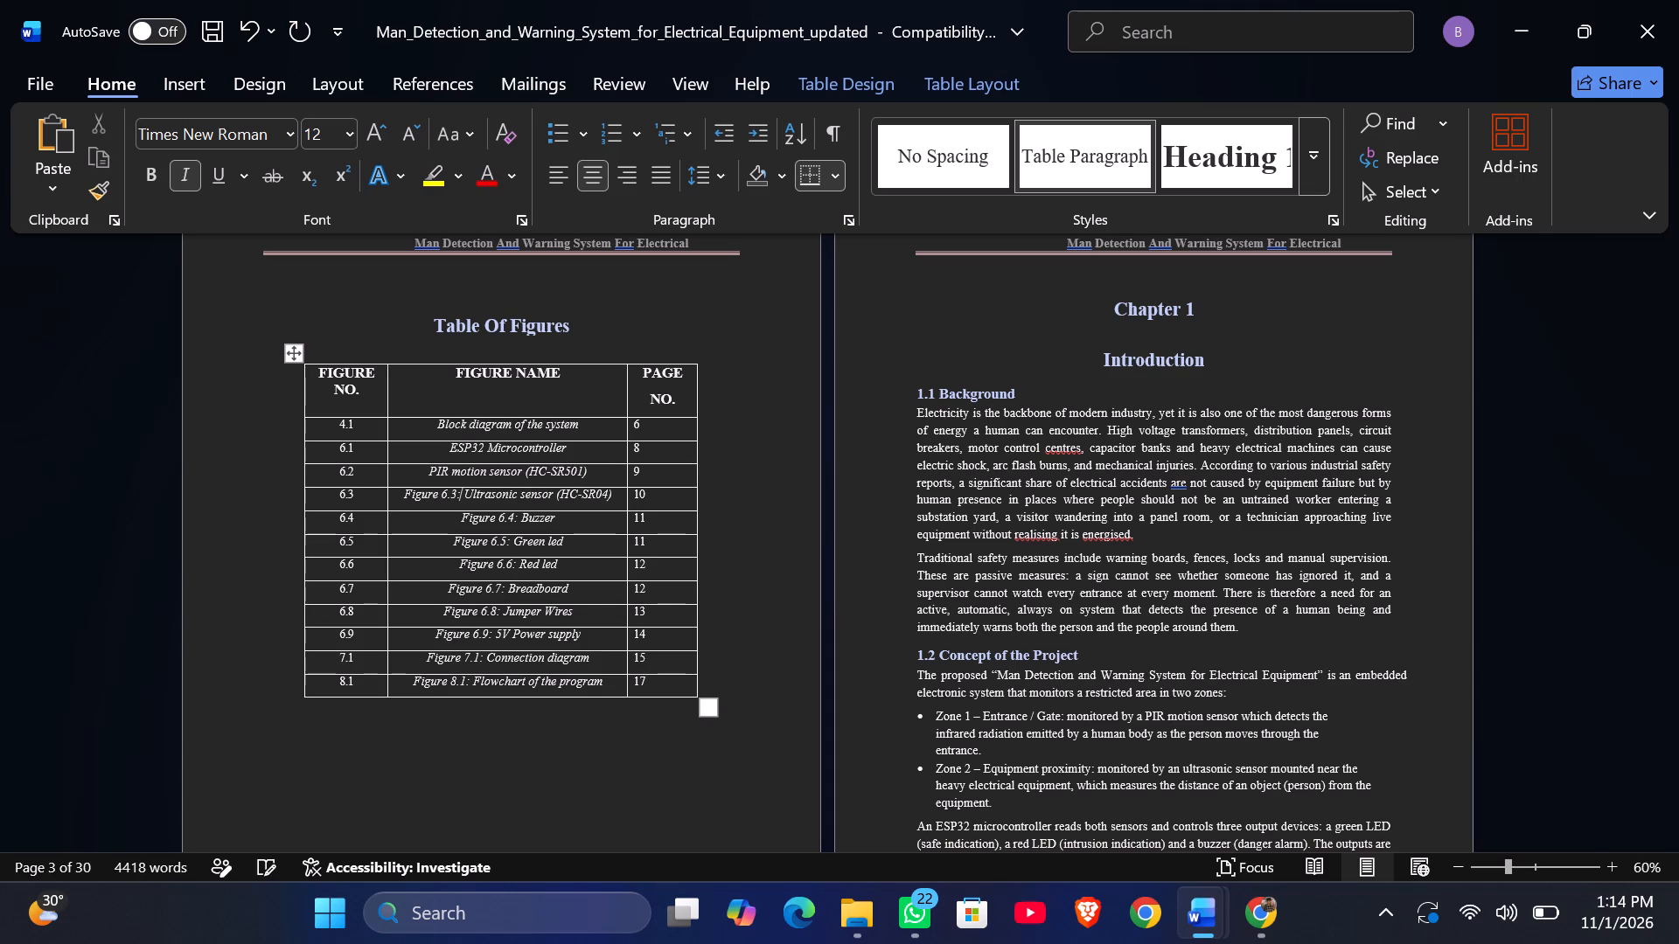
{"action": "key", "text": "Right"}
{"action": "key", "text": "BackSpace"}
{"action": "key", "text": "BackSpace"}
{"action": "key", "text": "BackSpace"}
{"action": "key", "text": "BackSpace"}
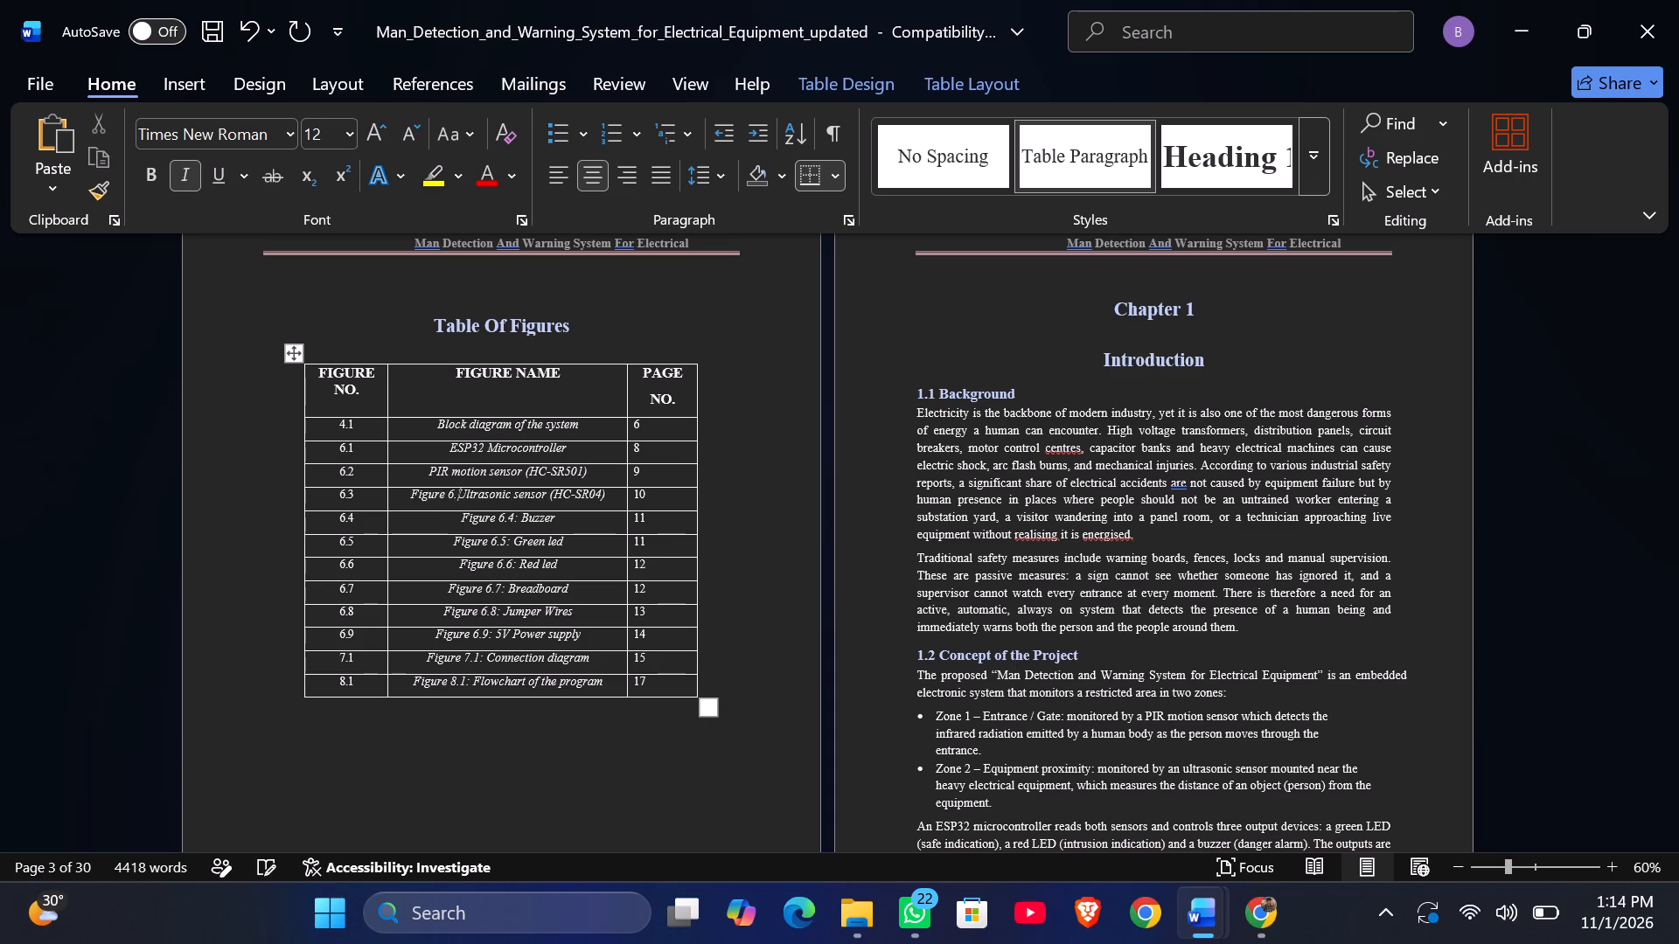
{"action": "key", "text": "BackSpace"}
{"action": "key", "text": "BackSpace"}
{"action": "key", "text": "BackSpace"}
{"action": "key", "text": "BackSpace"}
{"action": "key", "text": "BackSpace"}
{"action": "key", "text": "BackSpace"}
{"action": "key", "text": "BackSpace"}
{"action": "key", "text": "BackSpace"}
{"action": "key", "text": "BackSpace"}
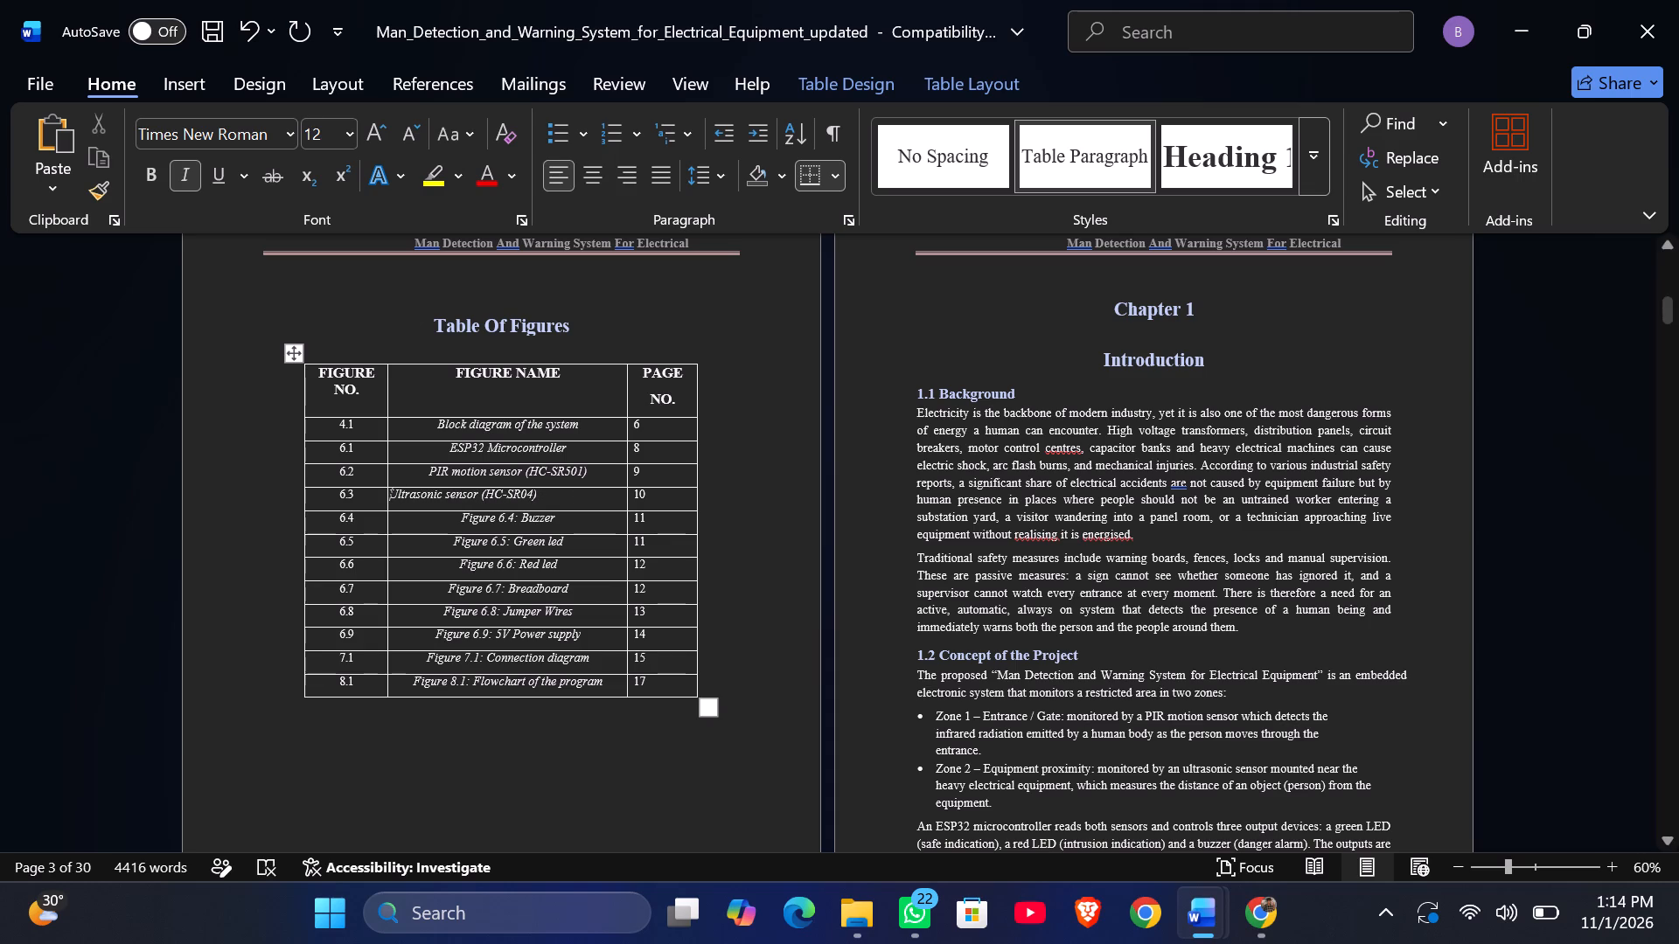
{"action": "left_click", "coordinate": [589, 180]}
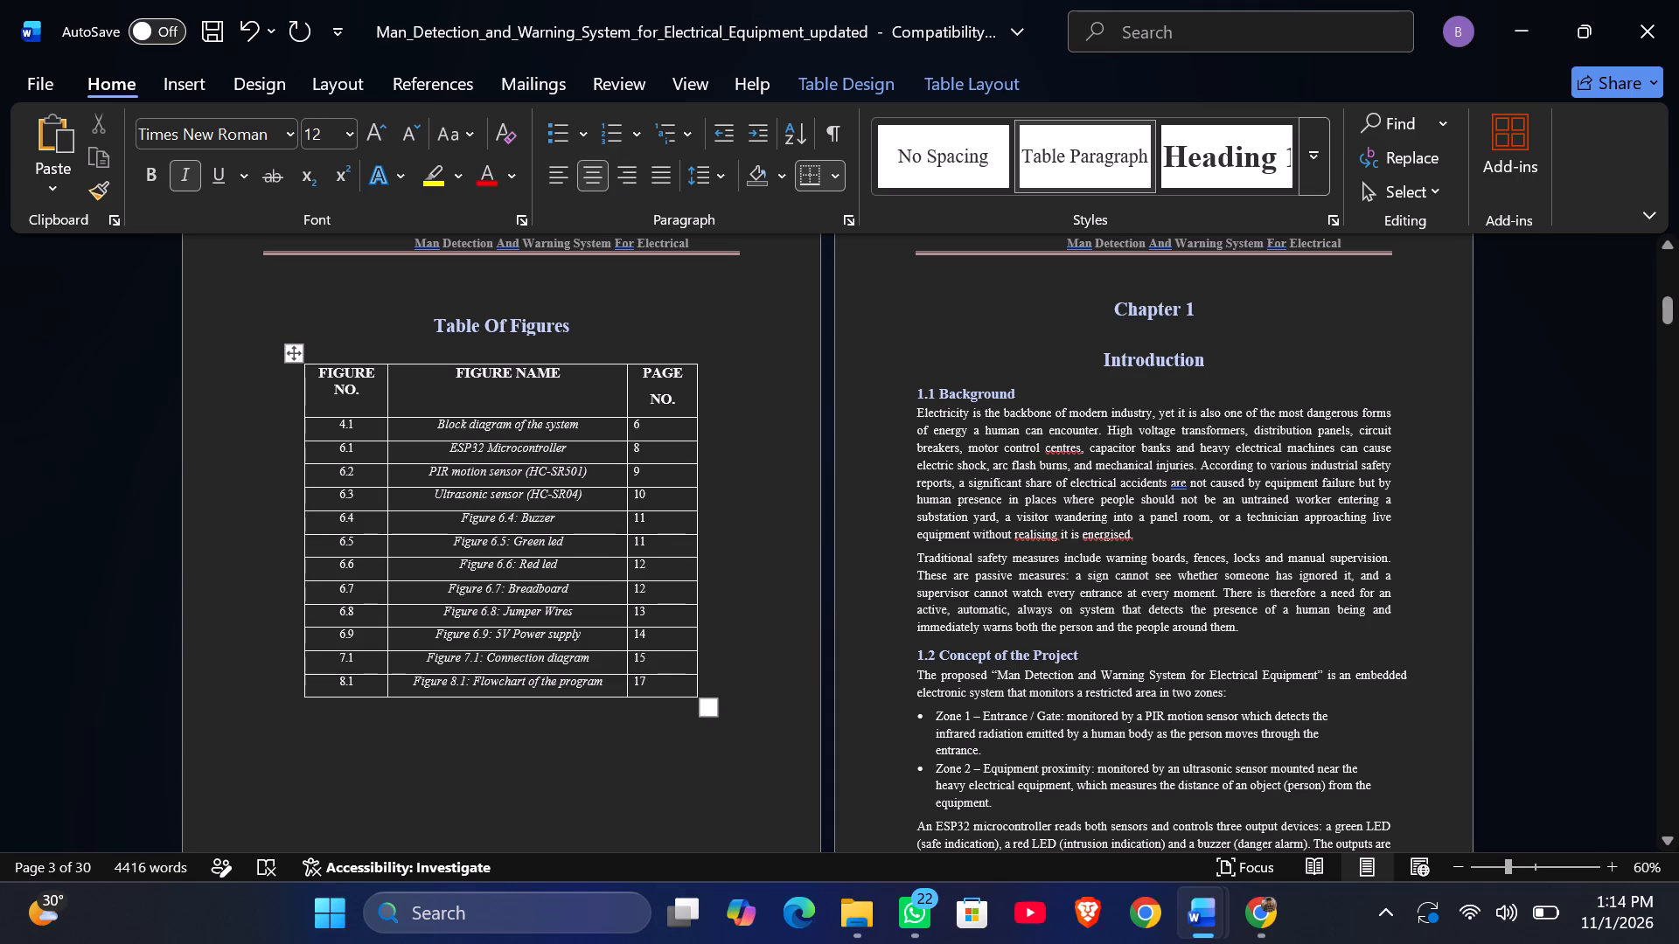
Remove the "Figure 6.4:" prefix from the "Buzzer" figure name in the Table Of Figures.
{"action": "left_click", "coordinate": [521, 517]}
{"action": "key", "text": "BackSpace"}
{"action": "key", "text": "BackSpace"}
{"action": "key", "text": "BackSpace"}
{"action": "key", "text": "BackSpace"}
{"action": "key", "text": "BackSpace"}
{"action": "key", "text": "BackSpace"}
{"action": "key", "text": "BackSpace"}
{"action": "key", "text": "BackSpace"}
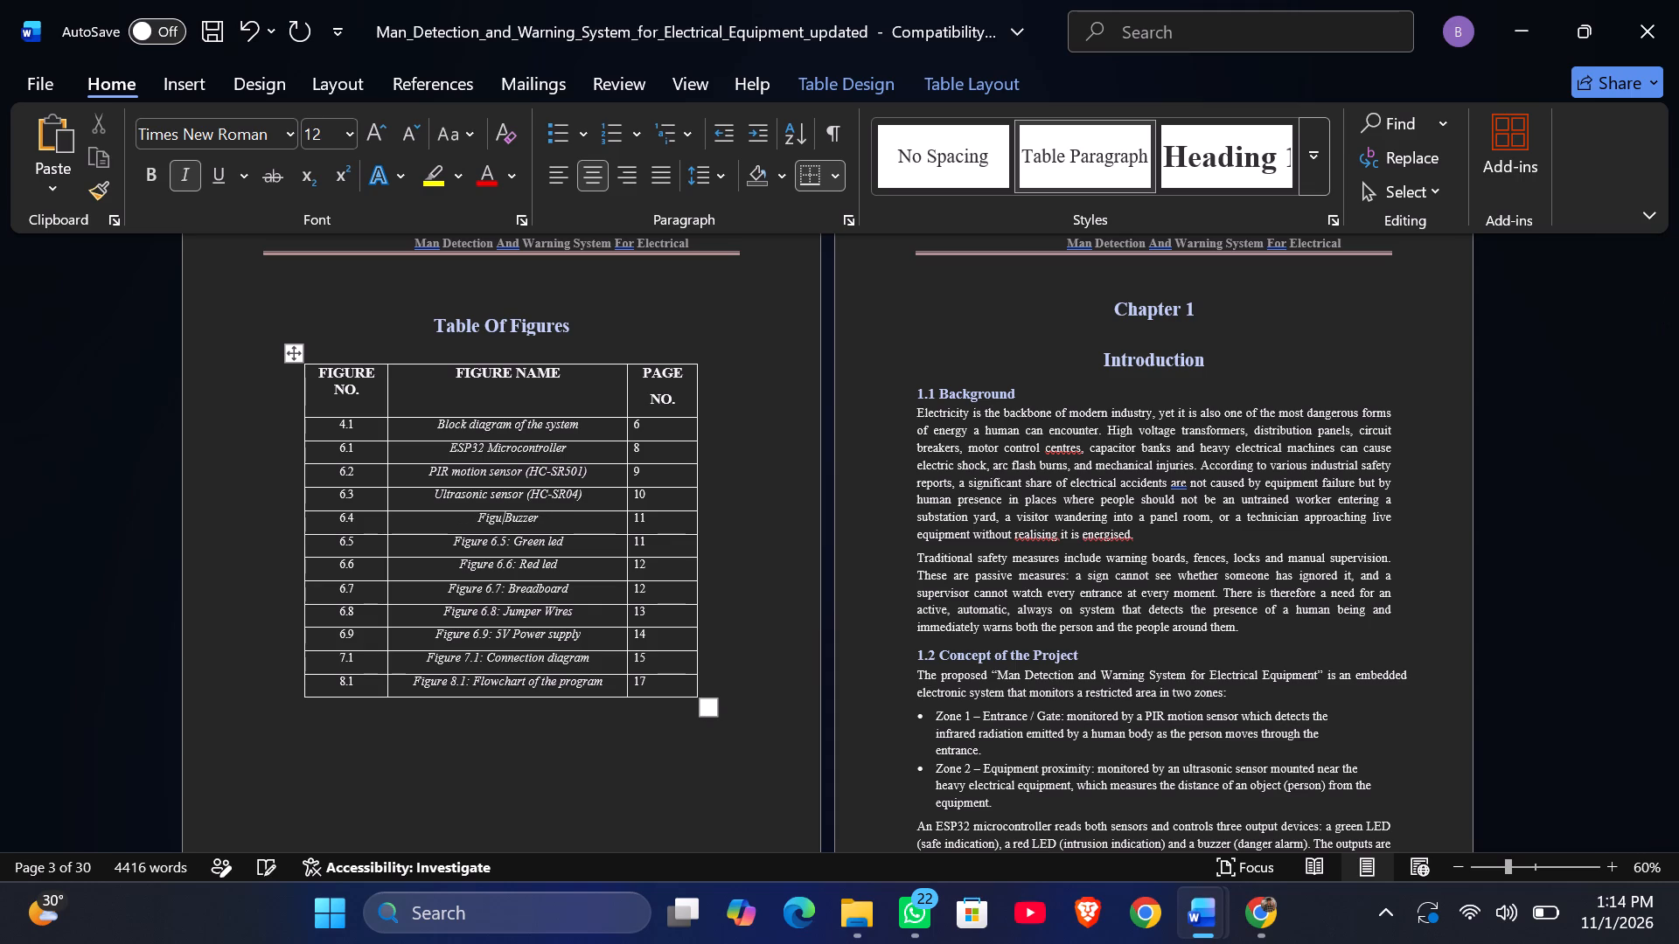
{"action": "key", "text": "BackSpace"}
{"action": "key", "text": "BackSpace"}
{"action": "key", "text": "BackSpace"}
{"action": "key", "text": "Right"}
{"action": "key", "text": "BackSpace"}
Remove the "Figure 6.5:" prefix from the "Green led" figure name and centre the name in its cell.
{"action": "key", "text": "Down"}
{"action": "key", "text": "Right"}
{"action": "key", "text": "Right"}
{"action": "key", "text": "Right"}
{"action": "key", "text": "Right"}
{"action": "key", "text": "BackSpace"}
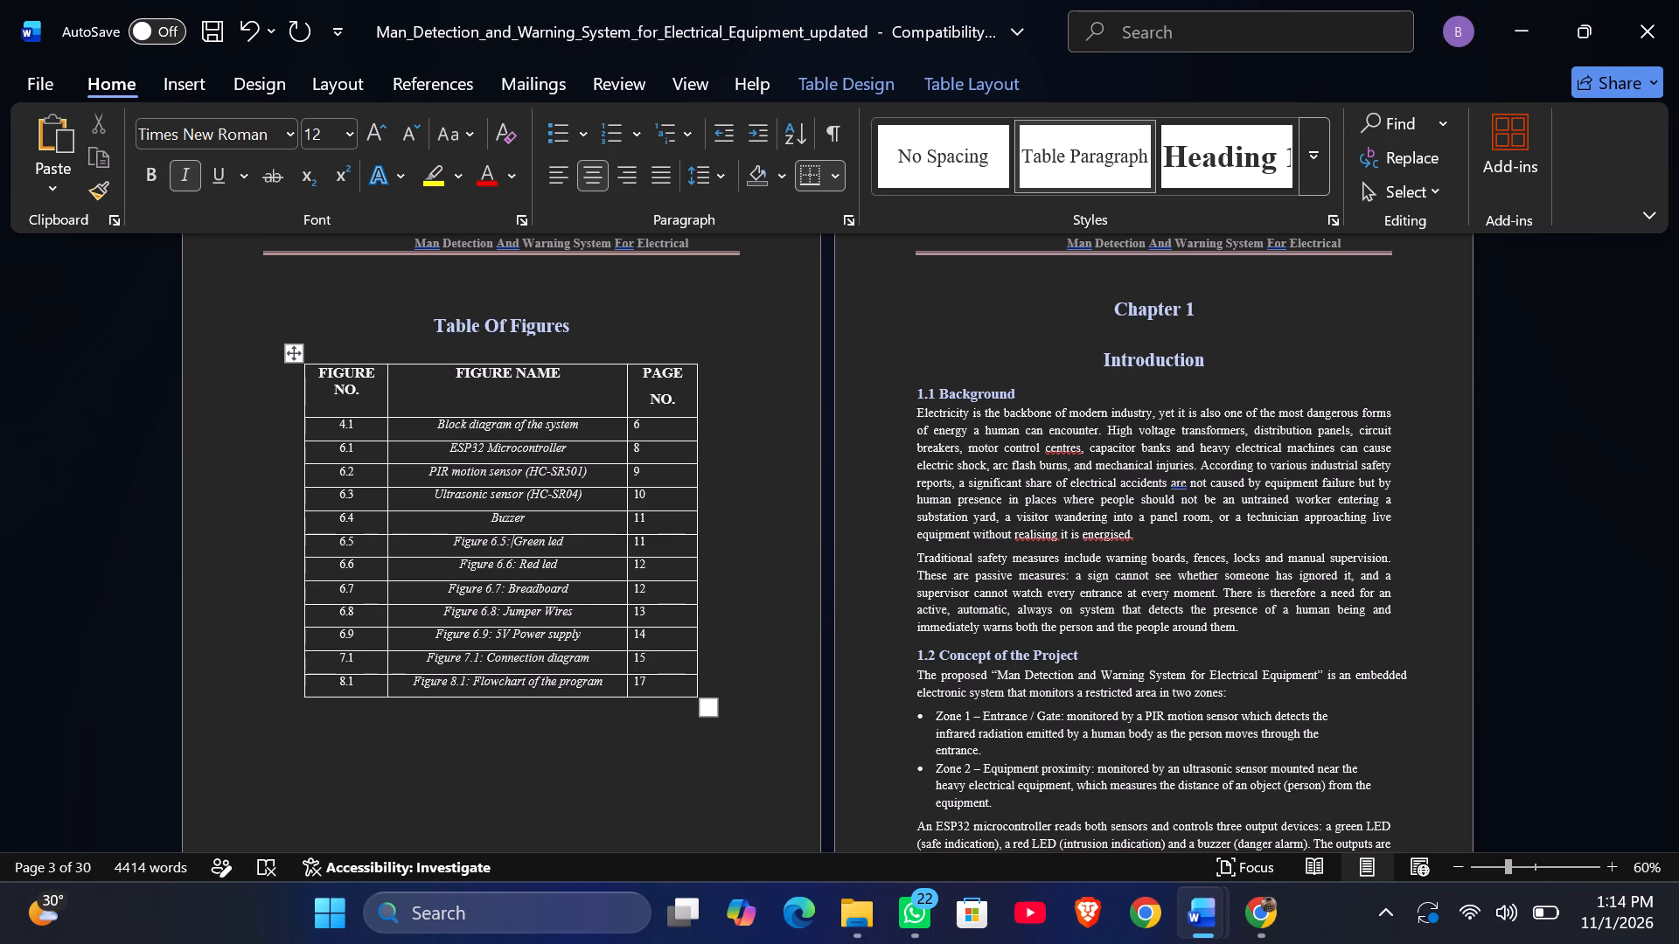
{"action": "key", "text": "BackSpace"}
{"action": "key", "text": "BackSpace"}
{"action": "key", "text": "BackSpace"}
{"action": "key", "text": "BackSpace"}
{"action": "key", "text": "BackSpace"}
{"action": "key", "text": "BackSpace"}
{"action": "key", "text": "BackSpace"}
{"action": "key", "text": "BackSpace"}
{"action": "key", "text": "BackSpace"}
{"action": "key", "text": "BackSpace"}
{"action": "key", "text": "BackSpace"}
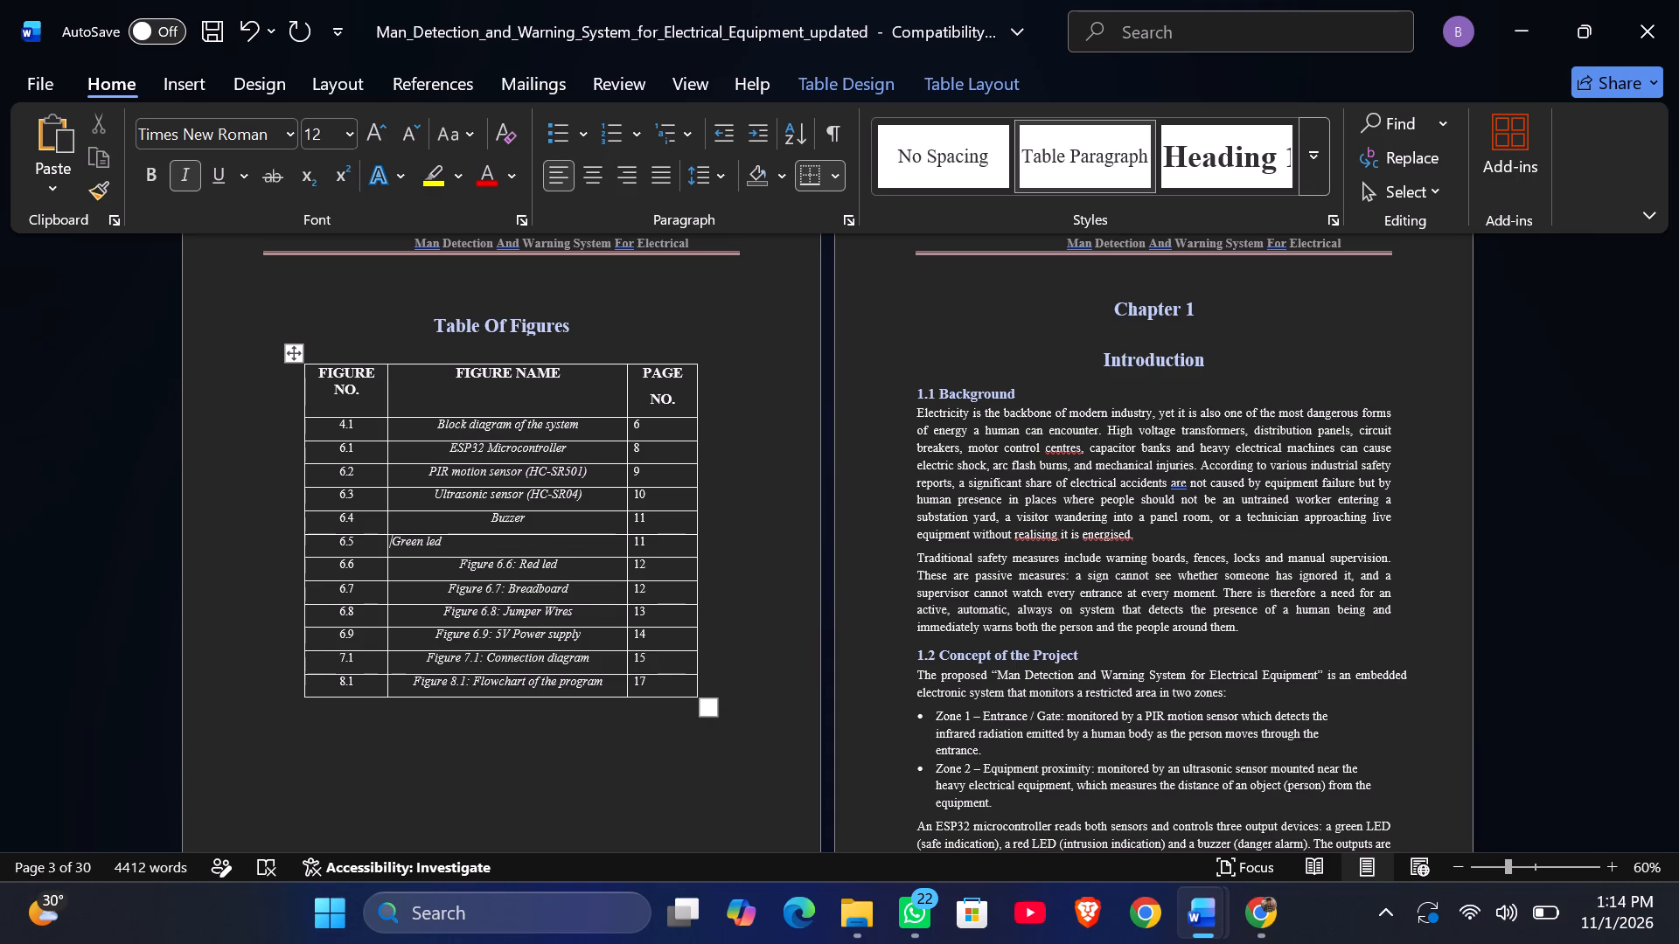
{"action": "left_click", "coordinate": [602, 175]}
Remove the "Figure 6.6:" prefix from the "Red led" figure name in the Table Of Figures.
{"action": "left_click", "coordinate": [521, 566]}
{"action": "key", "text": "BackSpace"}
{"action": "key", "text": "BackSpace"}
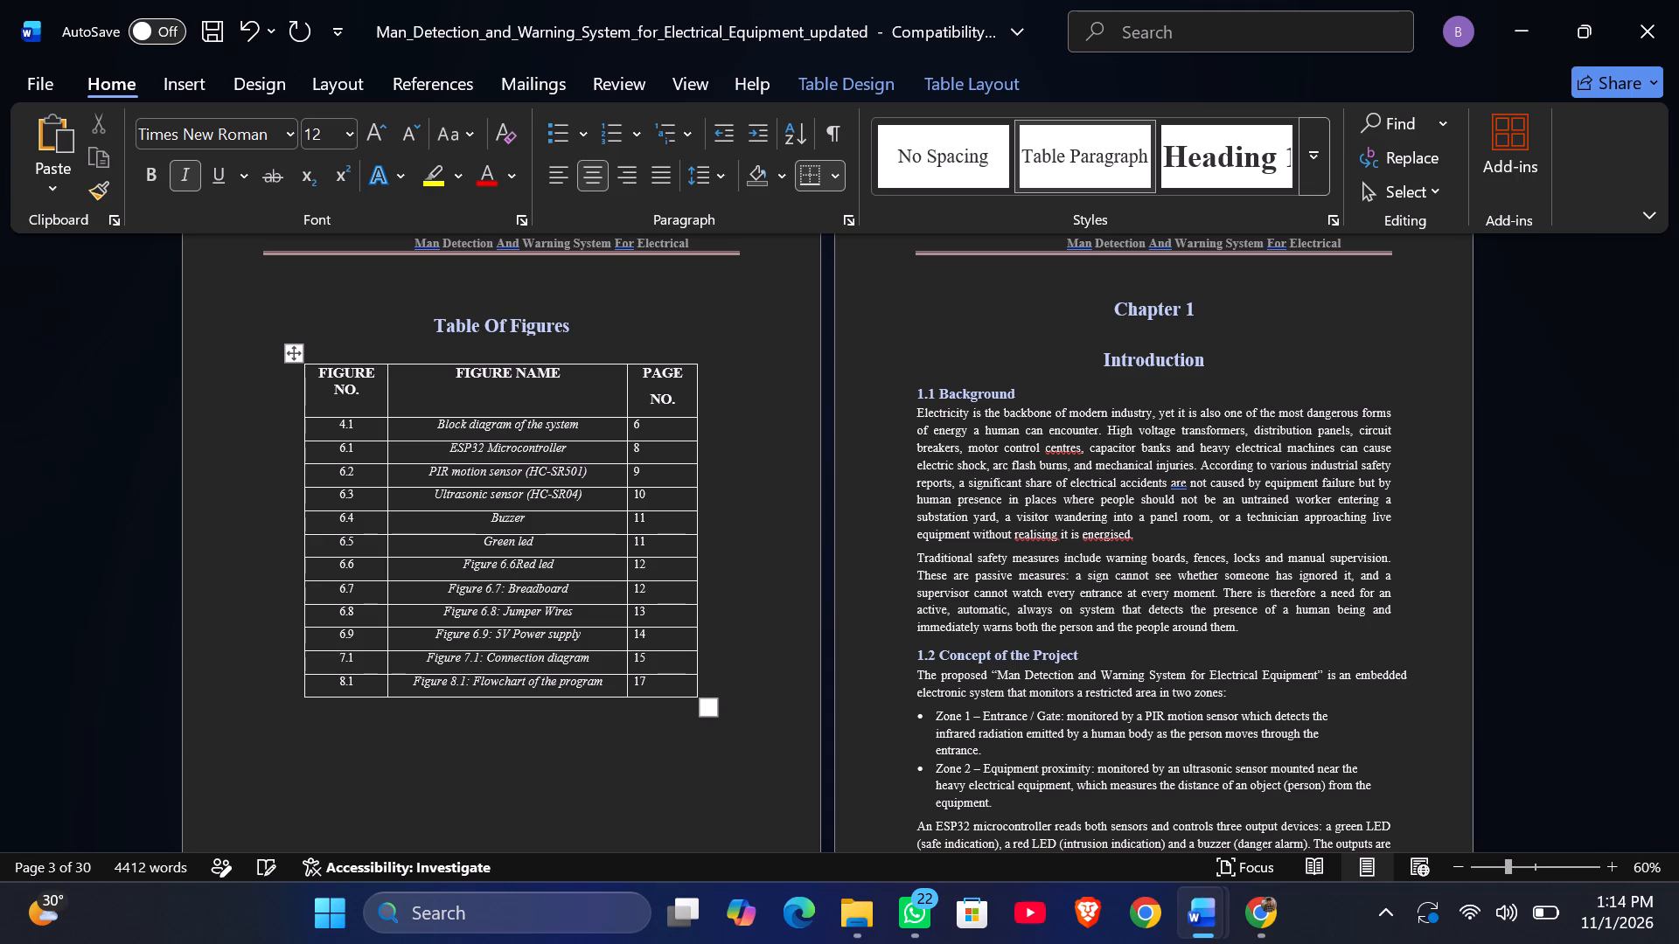
{"action": "key", "text": "BackSpace"}
{"action": "key", "text": "BackSpace"}
{"action": "key", "text": "BackSpace"}
{"action": "key", "text": "BackSpace"}
{"action": "key", "text": "BackSpace"}
{"action": "key", "text": "BackSpace"}
{"action": "key", "text": "BackSpace"}
{"action": "key", "text": "BackSpace"}
{"action": "key", "text": "BackSpace"}
{"action": "key", "text": "BackSpace"}
Remove the "Figure 6.7:" prefix from the "Breadboard" figure name in the Table Of Figures.
{"action": "key", "text": "Down"}
{"action": "key", "text": "Right"}
{"action": "key", "text": "Right"}
{"action": "key", "text": "Right"}
{"action": "key", "text": "Right"}
{"action": "key", "text": "BackSpace"}
{"action": "key", "text": "BackSpace"}
{"action": "key", "text": "BackSpace"}
{"action": "key", "text": "BackSpace"}
{"action": "key", "text": "BackSpace"}
{"action": "key", "text": "BackSpace"}
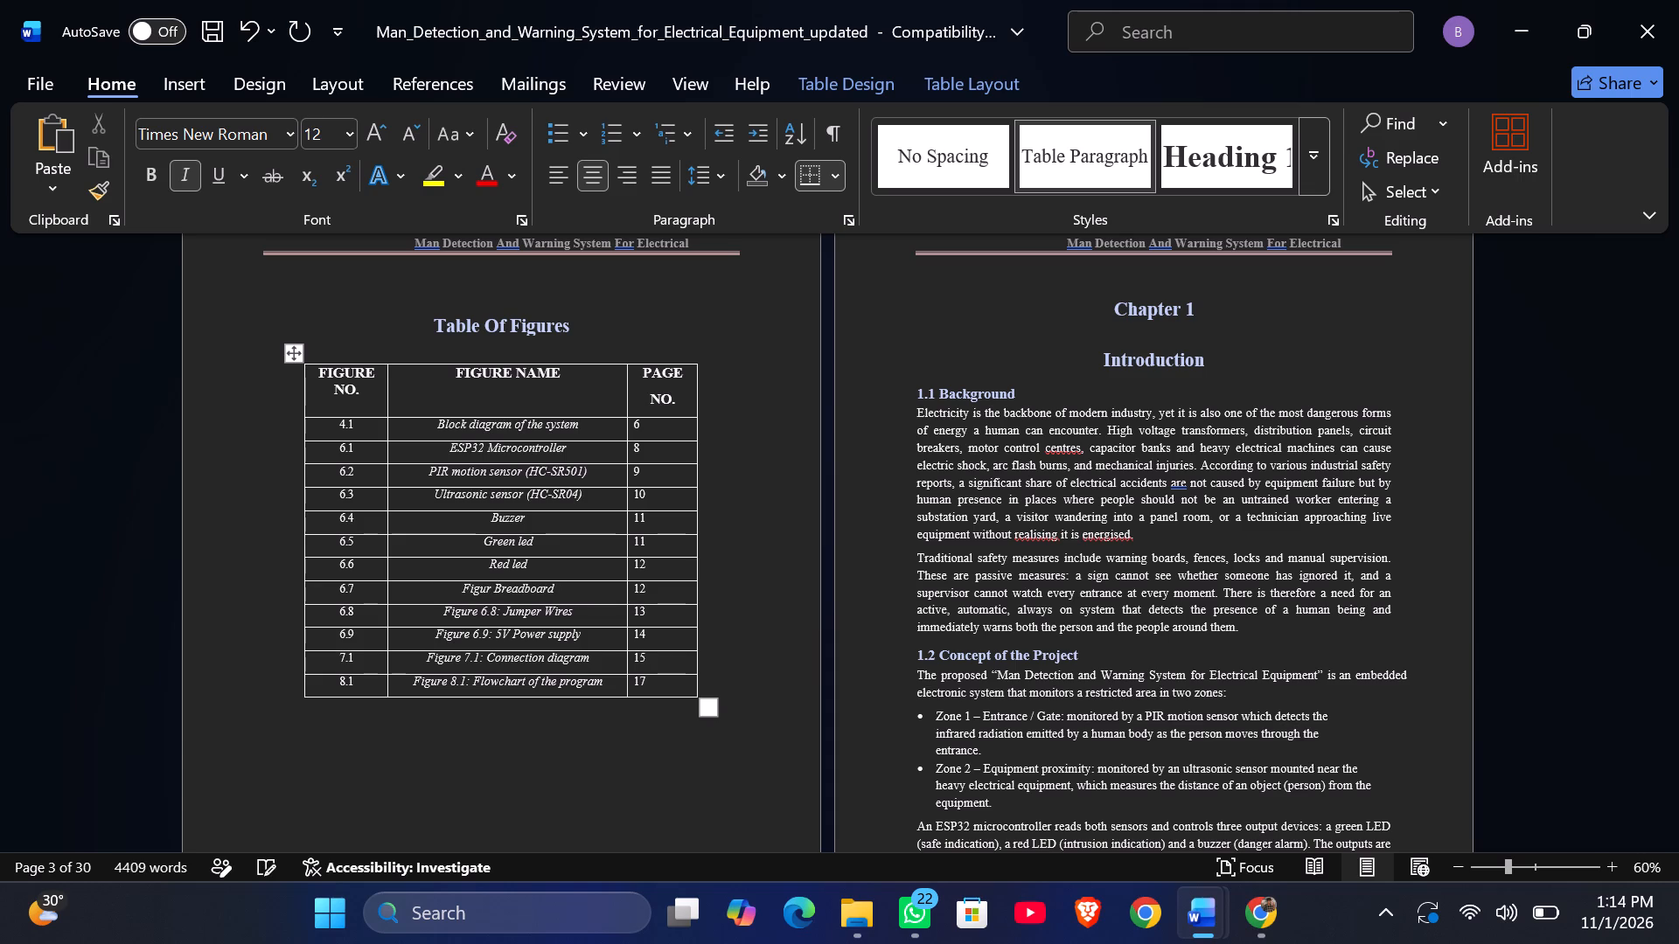
{"action": "key", "text": "Right"}
{"action": "key", "text": "BackSpace"}
{"action": "key", "text": "BackSpace"}
{"action": "key", "text": "BackSpace"}
{"action": "key", "text": "BackSpace"}
{"action": "key", "text": "BackSpace"}
{"action": "key", "text": "BackSpace"}
Remove the "Figure 6.8:" prefix from the "Jumper Wires" figure name in the Table Of Figures.
{"action": "key", "text": "Down"}
{"action": "key", "text": "Right"}
{"action": "key", "text": "Right"}
{"action": "key", "text": "Right"}
{"action": "key", "text": "Right"}
{"action": "key", "text": "Right"}
{"action": "key", "text": "BackSpace"}
{"action": "key", "text": "BackSpace"}
{"action": "key", "text": "BackSpace"}
{"action": "key", "text": "BackSpace"}
{"action": "key", "text": "BackSpace"}
{"action": "key", "text": "BackSpace"}
{"action": "key", "text": "BackSpace"}
{"action": "key", "text": "BackSpace"}
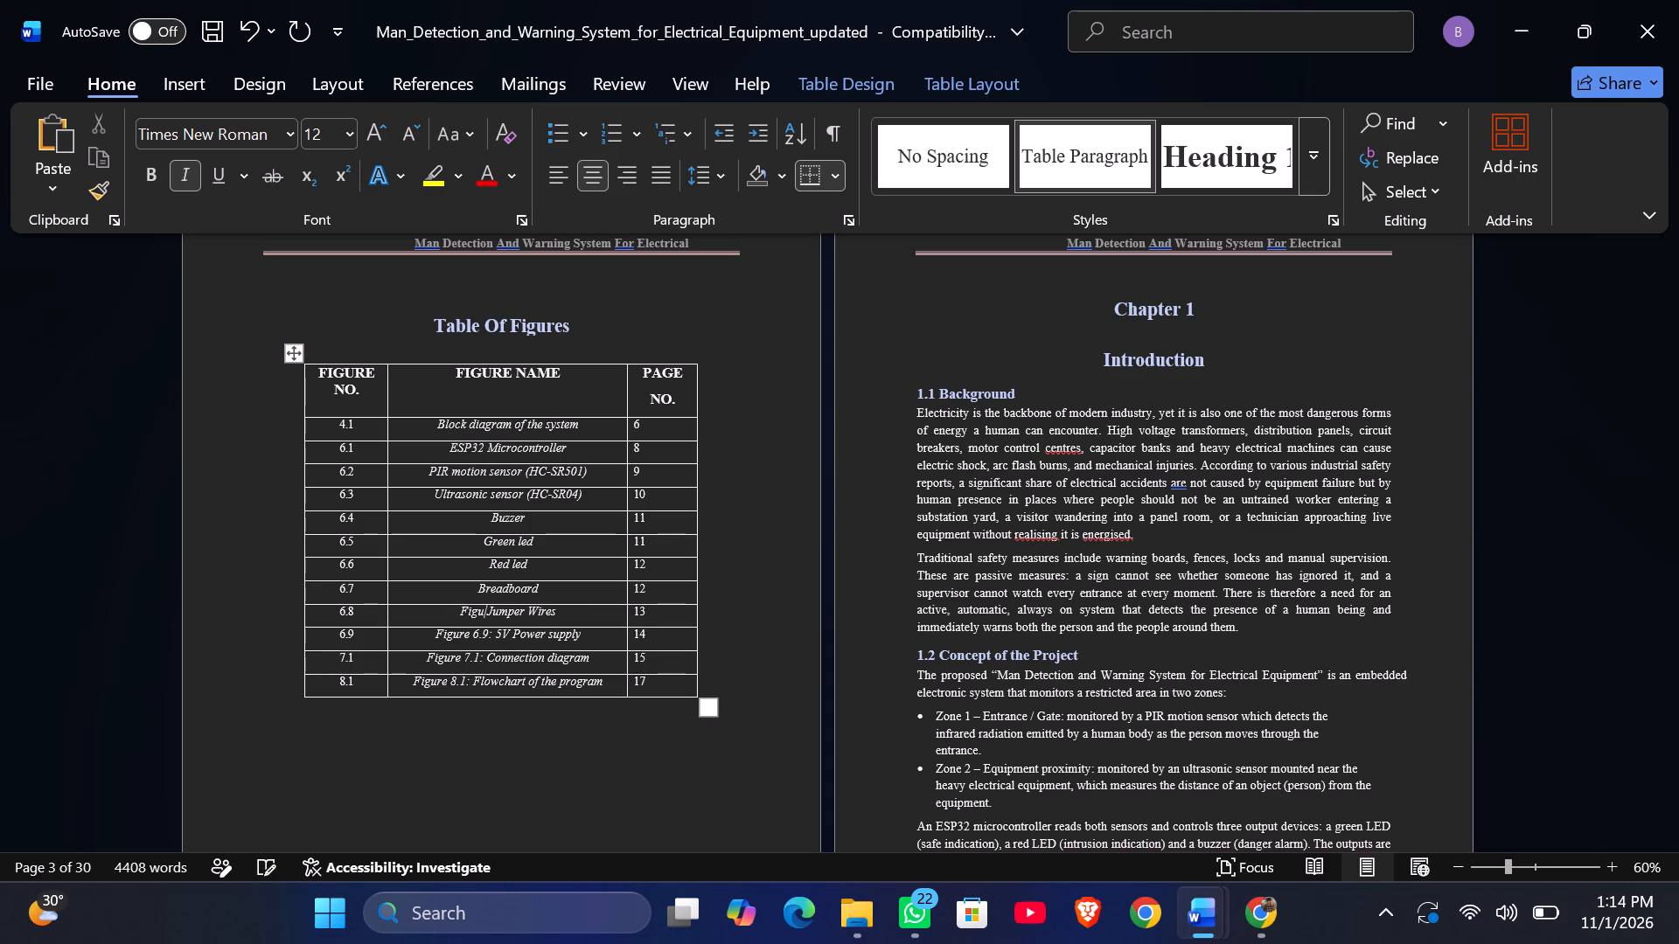
{"action": "key", "text": "BackSpace"}
{"action": "key", "text": "BackSpace"}
{"action": "key", "text": "BackSpace"}
Remove the "Figure 6.9:" prefix from the "5V Power supply" figure name in the Table Of Figures.
{"action": "key", "text": "Down"}
{"action": "key", "text": "Right"}
{"action": "key", "text": "Right"}
{"action": "key", "text": "Right"}
{"action": "key", "text": "Right"}
{"action": "key", "text": "Right"}
{"action": "key", "text": "BackSpace"}
{"action": "key", "text": "BackSpace"}
{"action": "key", "text": "BackSpace"}
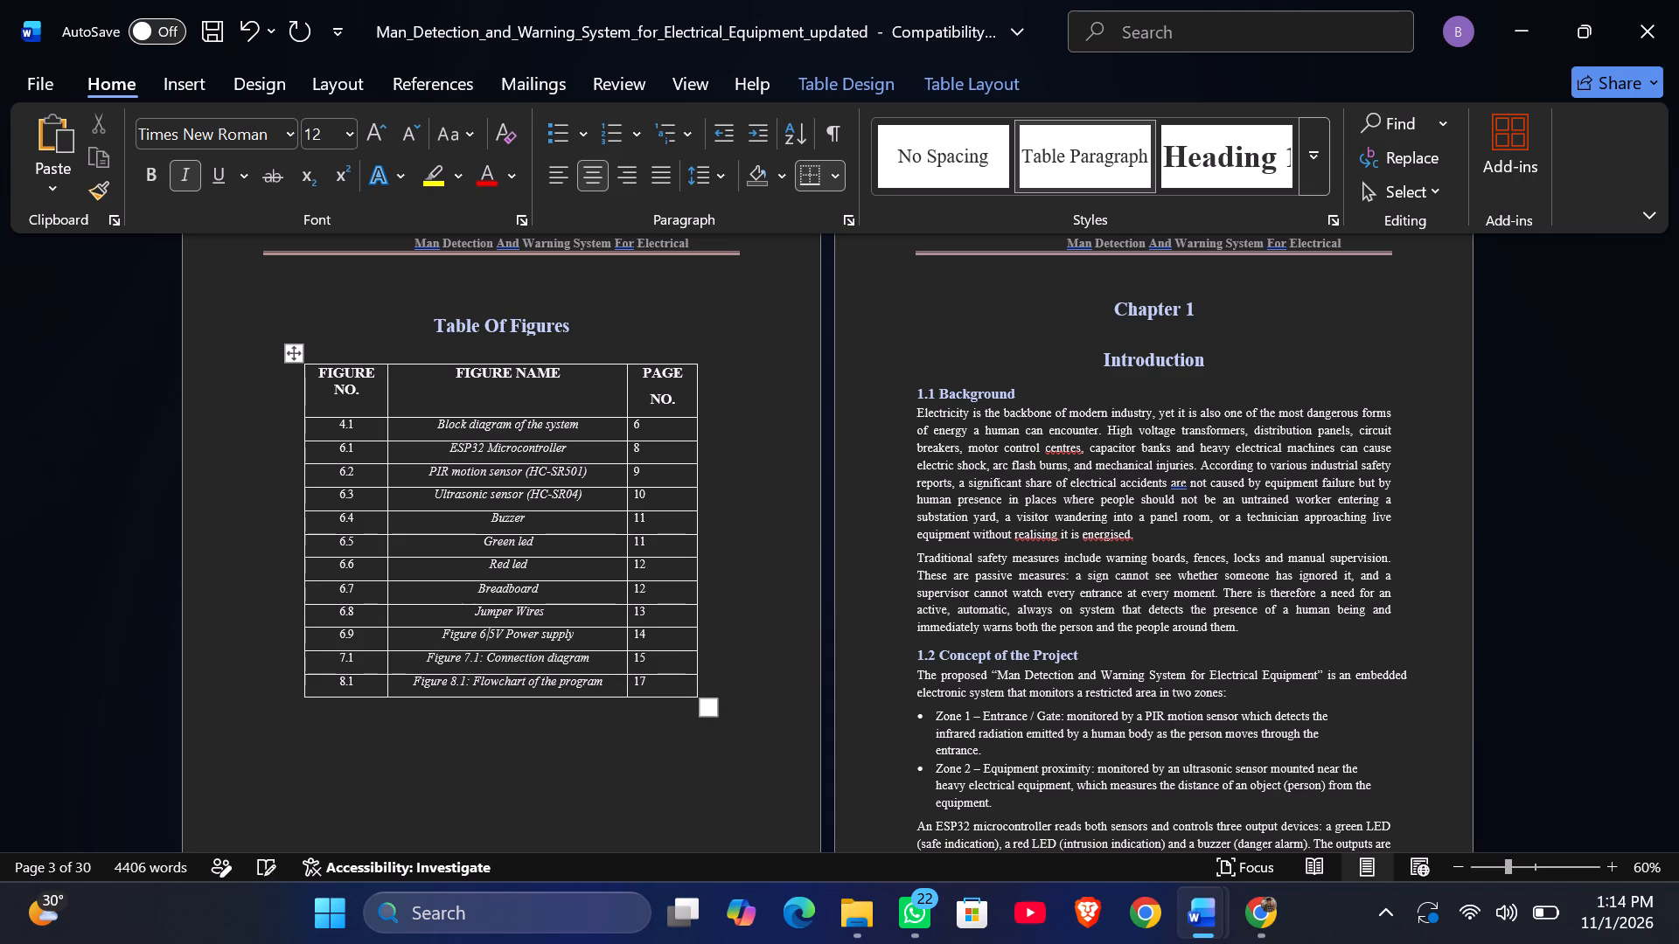
{"action": "key", "text": "BackSpace"}
{"action": "key", "text": "BackSpace"}
{"action": "key", "text": "BackSpace"}
{"action": "key", "text": "BackSpace"}
{"action": "key", "text": "BackSpace"}
{"action": "key", "text": "BackSpace"}
{"action": "key", "text": "BackSpace"}
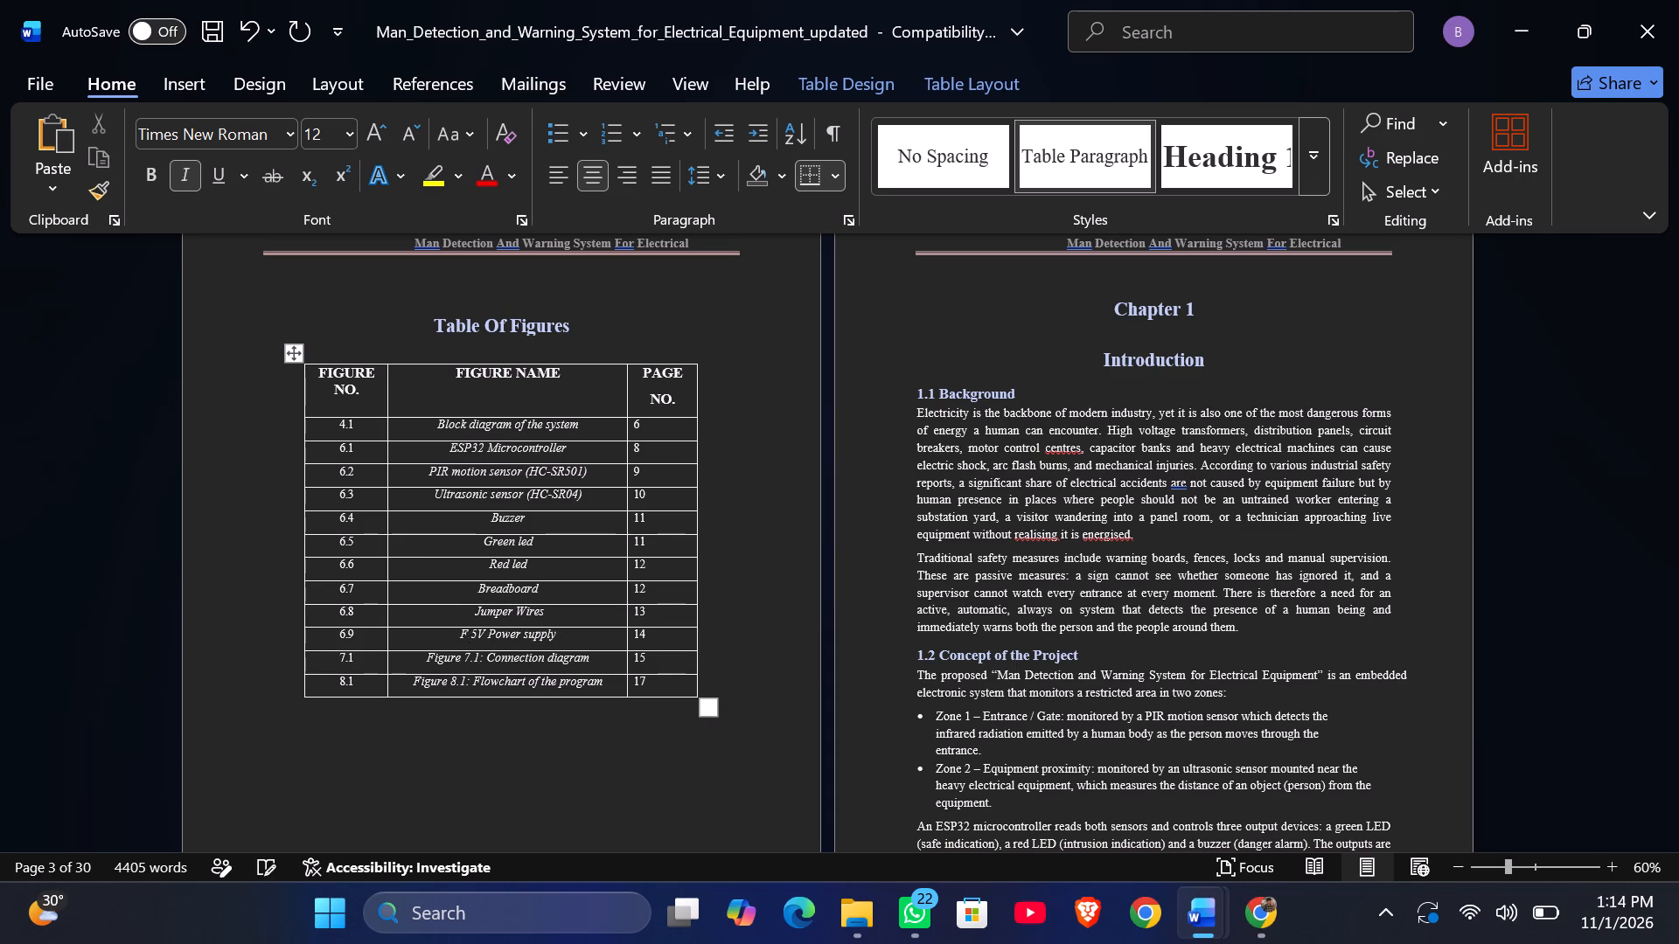
{"action": "key", "text": "BackSpace"}
{"action": "key", "text": "Right"}
{"action": "key", "text": "BackSpace"}
Remove the "Figure 7.1:" prefix from the "Connection diagram" figure name in the Table Of Figures.
{"action": "key", "text": "Down"}
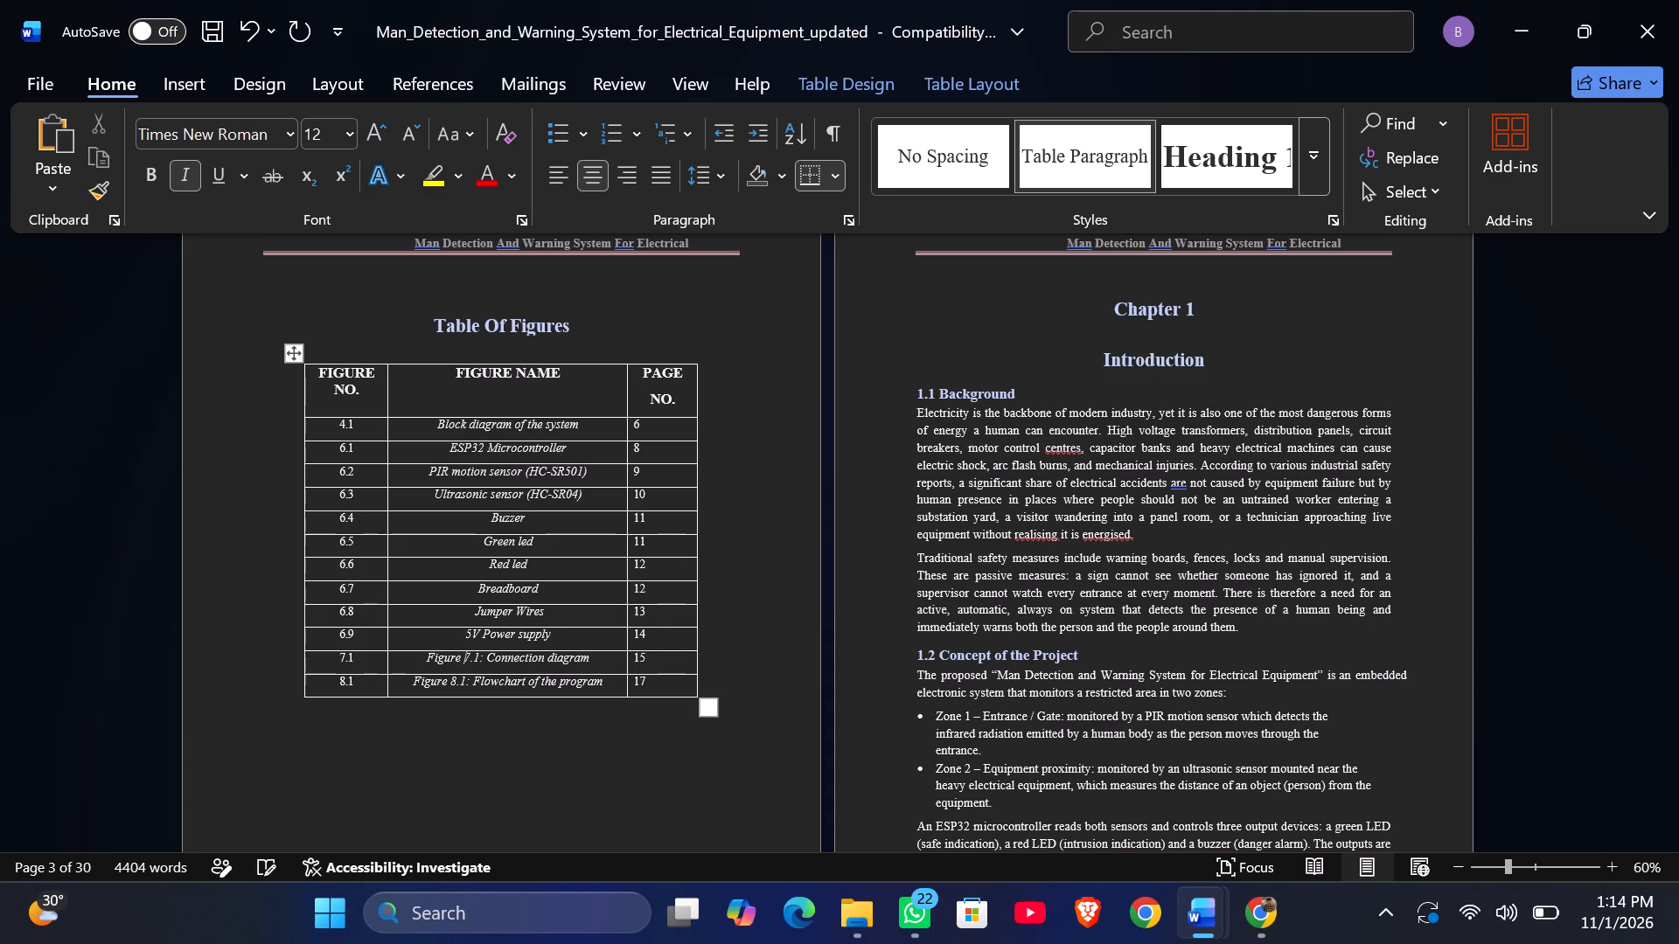
{"action": "key", "text": "Right"}
{"action": "key", "text": "Right"}
{"action": "key", "text": "Right"}
{"action": "key", "text": "Right"}
{"action": "key", "text": "BackSpace"}
{"action": "key", "text": "BackSpace"}
{"action": "key", "text": "BackSpace"}
{"action": "key", "text": "BackSpace"}
{"action": "key", "text": "BackSpace"}
{"action": "key", "text": "BackSpace"}
{"action": "key", "text": "BackSpace"}
{"action": "key", "text": "BackSpace"}
{"action": "key", "text": "BackSpace"}
{"action": "key", "text": "BackSpace"}
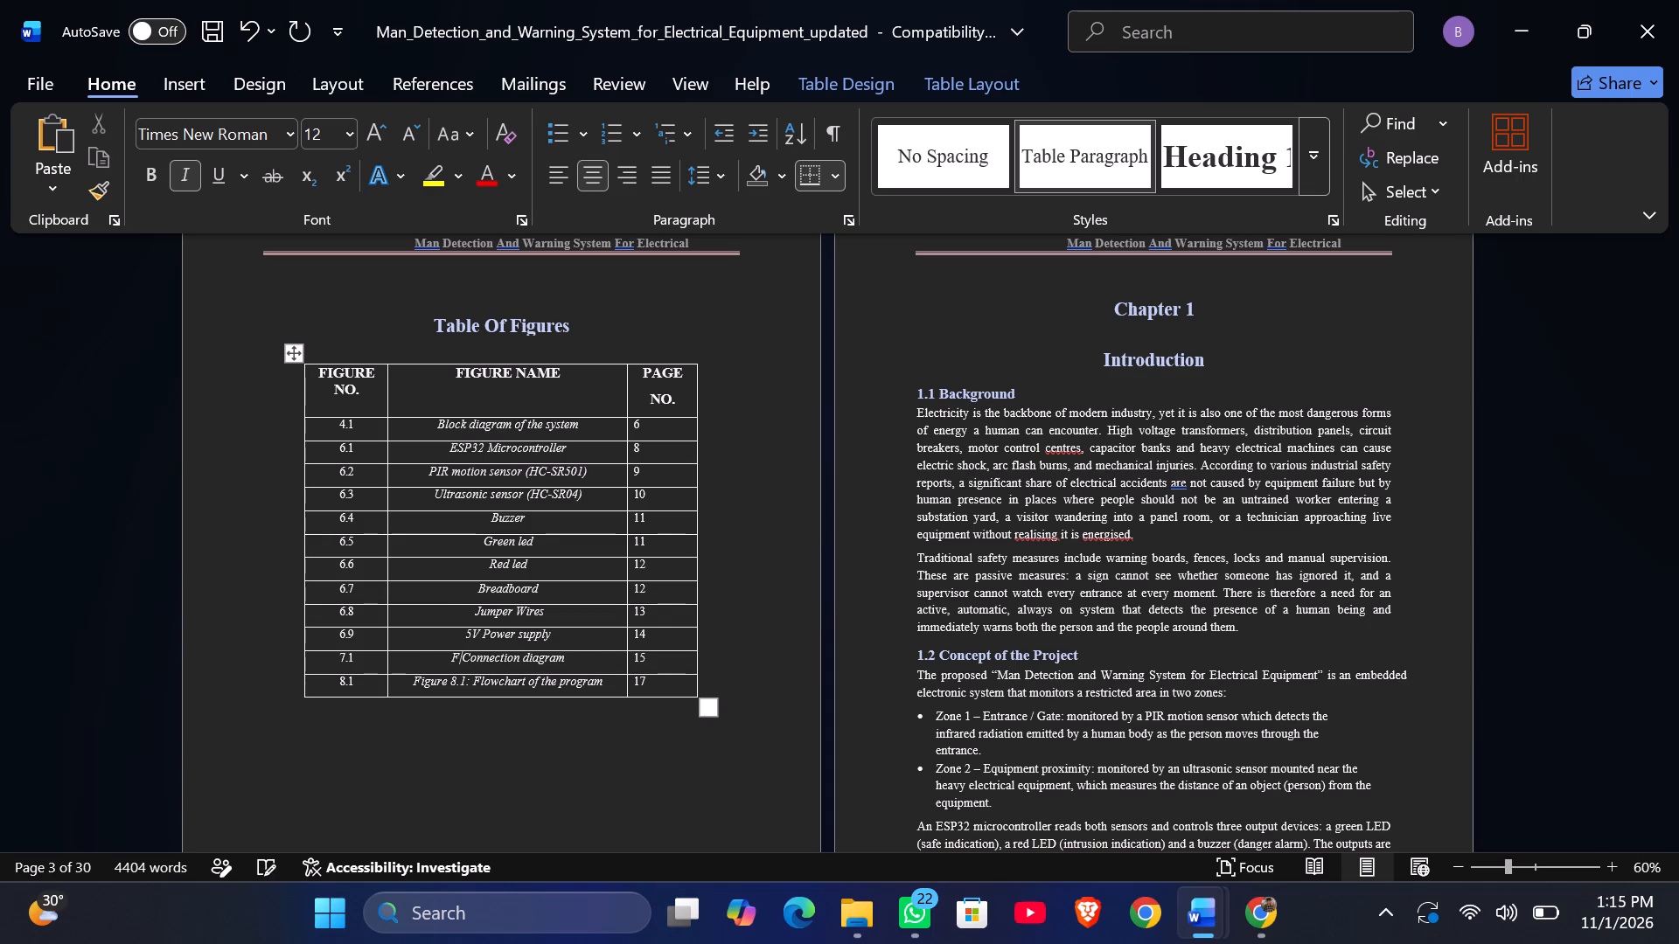
{"action": "key", "text": "BackSpace"}
{"action": "key", "text": "Right"}
{"action": "key", "text": "BackSpace"}
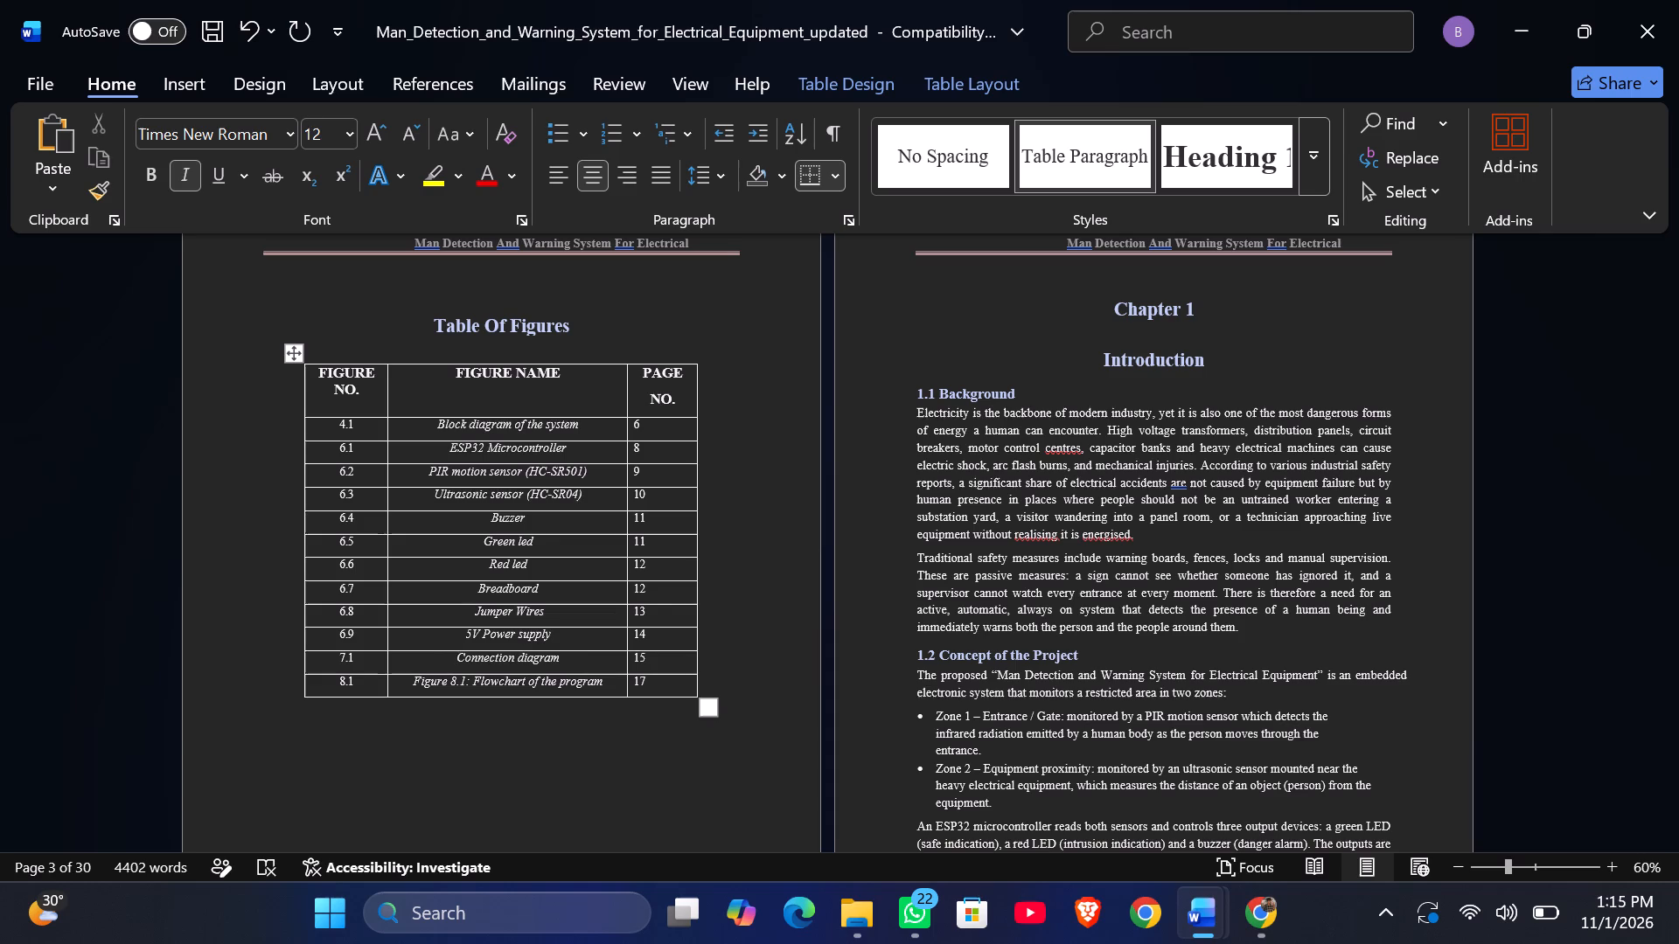
Remove the "Figure 8.1:" prefix from the "Flowchart of the program" figure name in the Table Of Figures.
{"action": "key", "text": "Down"}
{"action": "key", "text": "Right"}
{"action": "key", "text": "Right"}
{"action": "key", "text": "Right"}
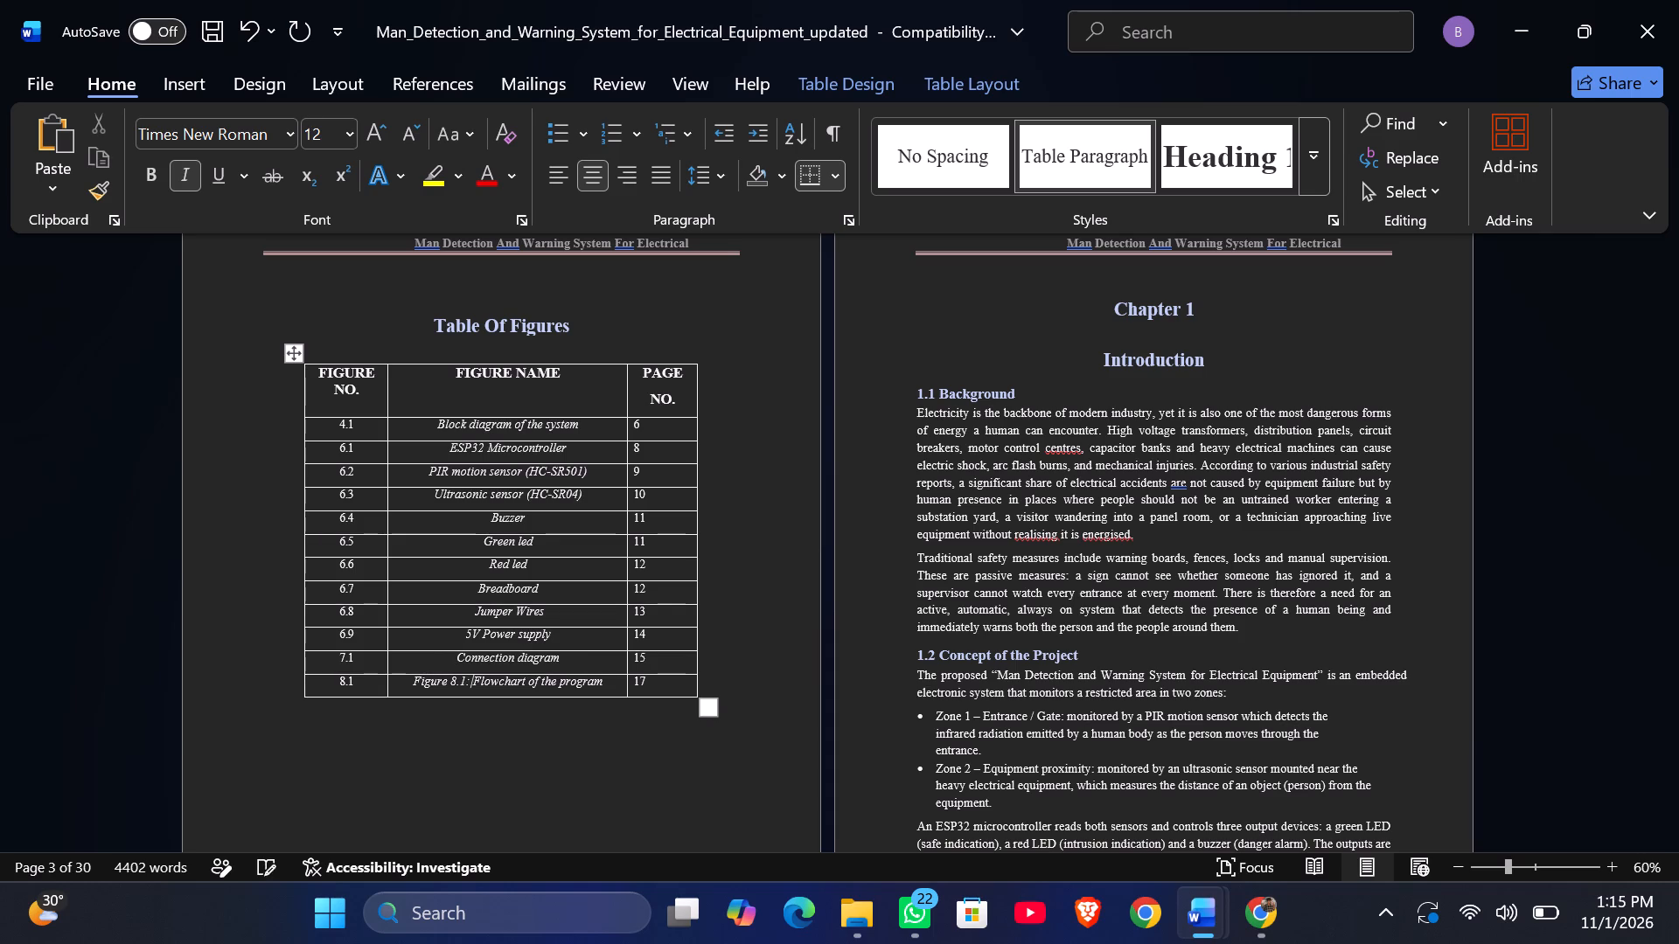
{"action": "key", "text": "BackSpace"}
{"action": "key", "text": "Right"}
{"action": "key", "text": "BackSpace"}
{"action": "key", "text": "BackSpace"}
{"action": "key", "text": "BackSpace"}
{"action": "key", "text": "BackSpace"}
{"action": "key", "text": "BackSpace"}
{"action": "key", "text": "BackSpace"}
{"action": "key", "text": "BackSpace"}
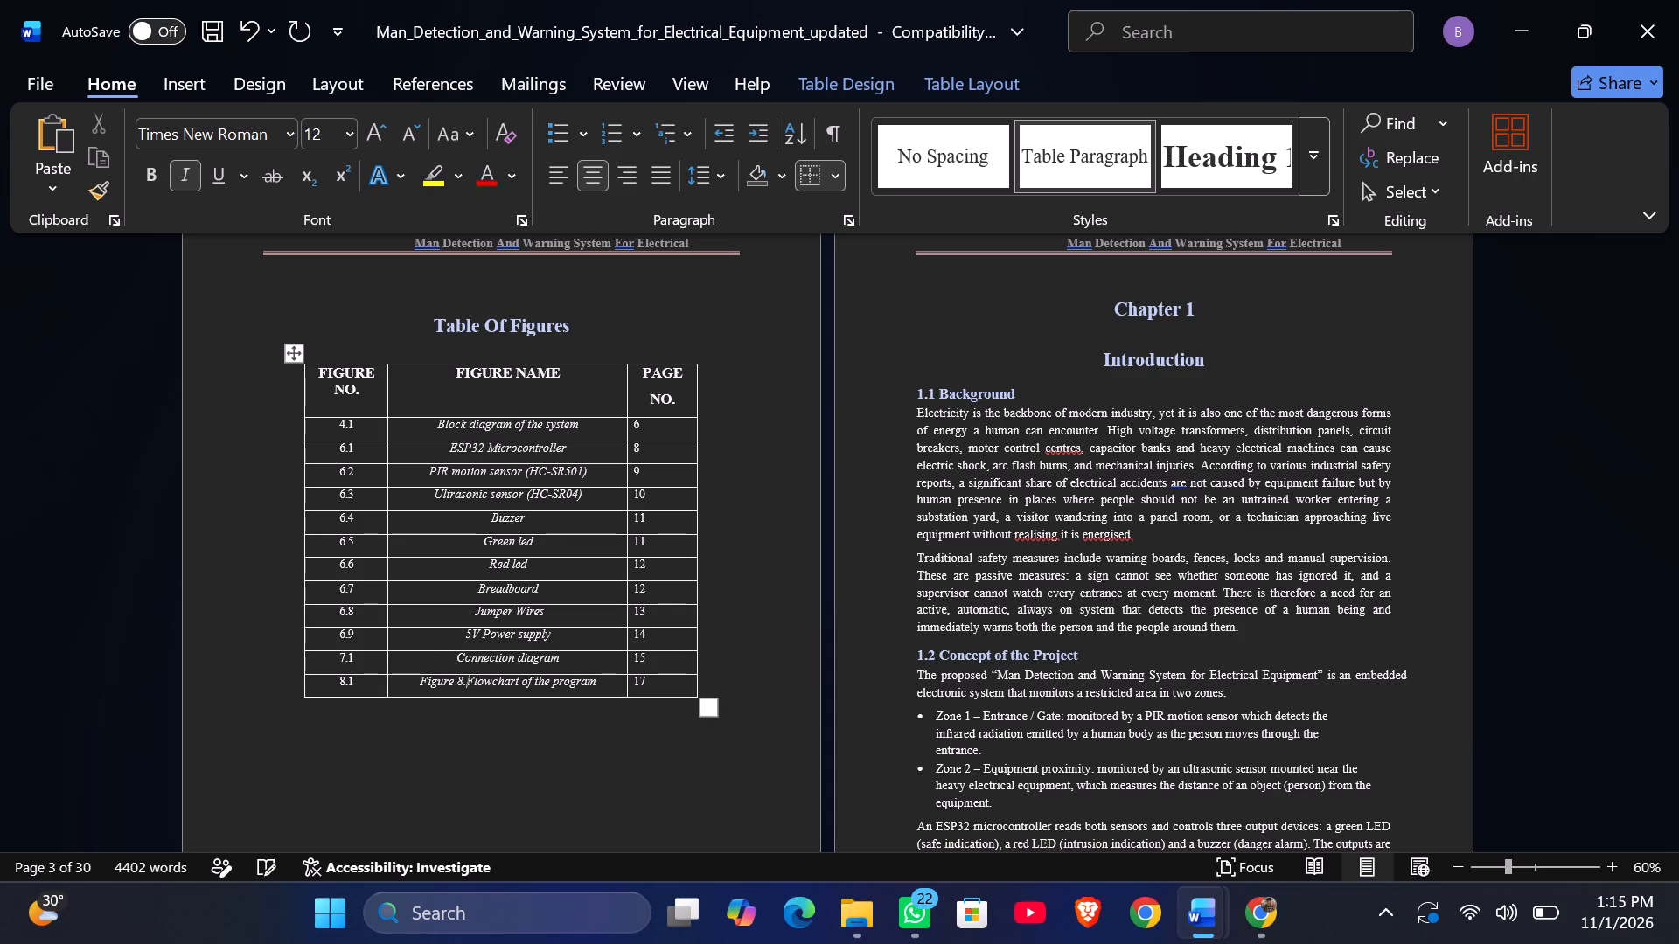
{"action": "key", "text": "BackSpace"}
{"action": "key", "text": "BackSpace"}
{"action": "key", "text": "BackSpace"}
{"action": "key", "text": "BackSpace"}
{"action": "key", "text": "BackSpace"}
{"action": "key", "text": "BackSpace"}
{"action": "key", "text": "BackSpace"}
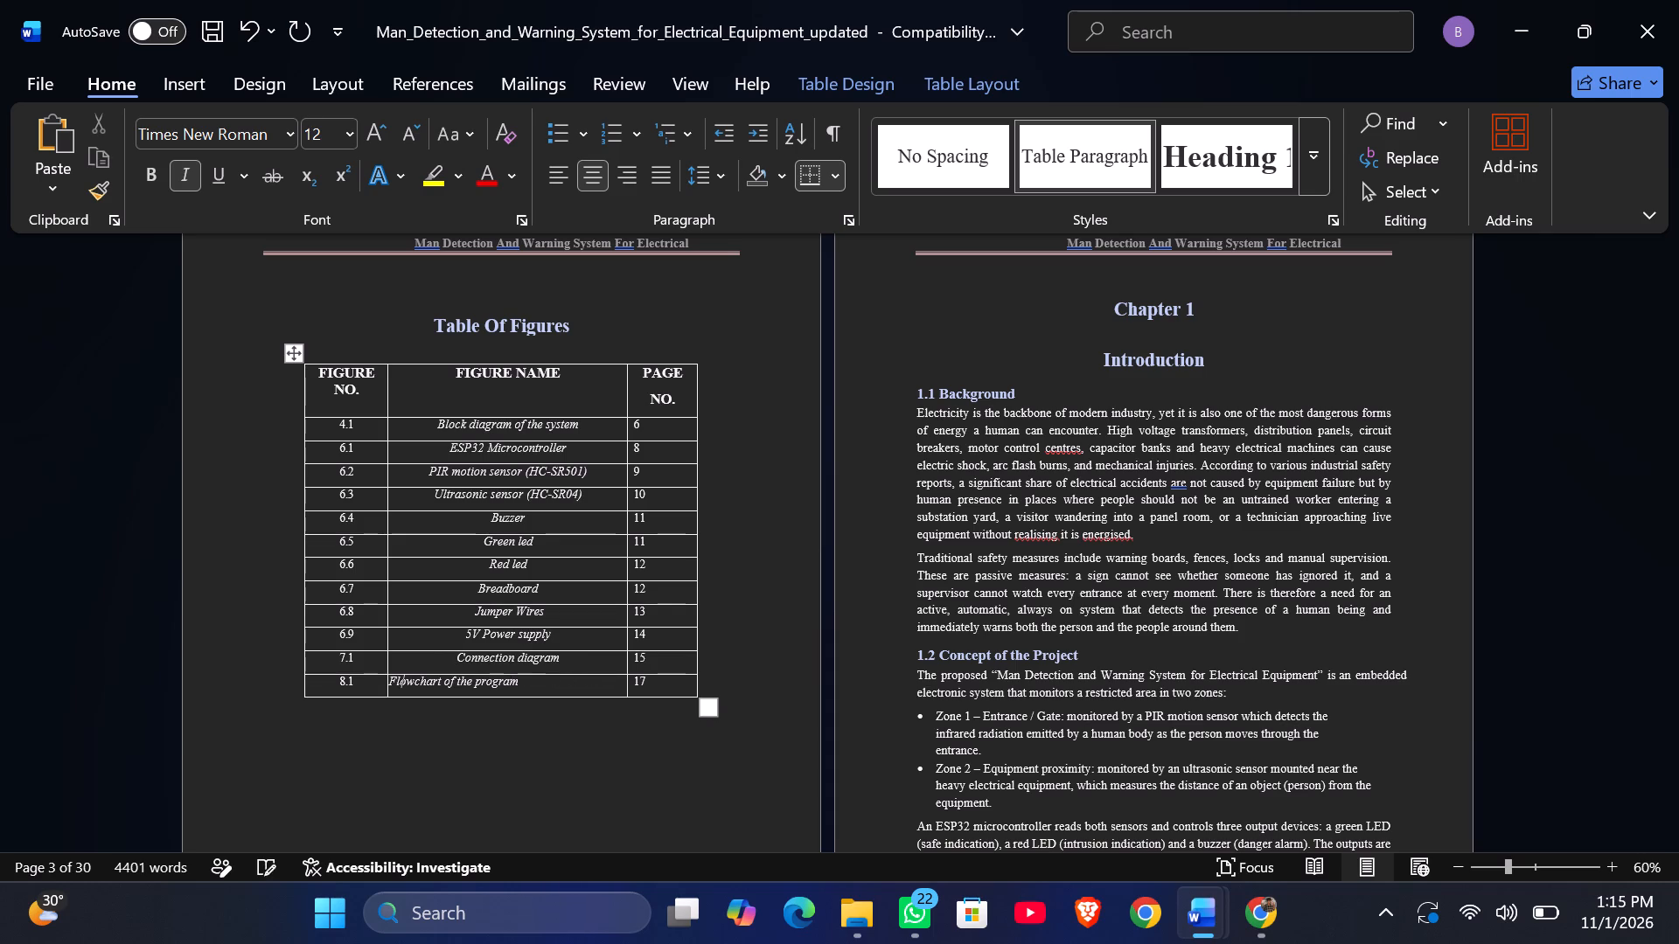
Centre the "Flowchart of the program" figure name within its cell in the Table Of Figures.
{"action": "left_click_drag", "start_coordinate": [611, 181], "coordinate": [601, 180]}
{"action": "left_click", "coordinate": [601, 180]}
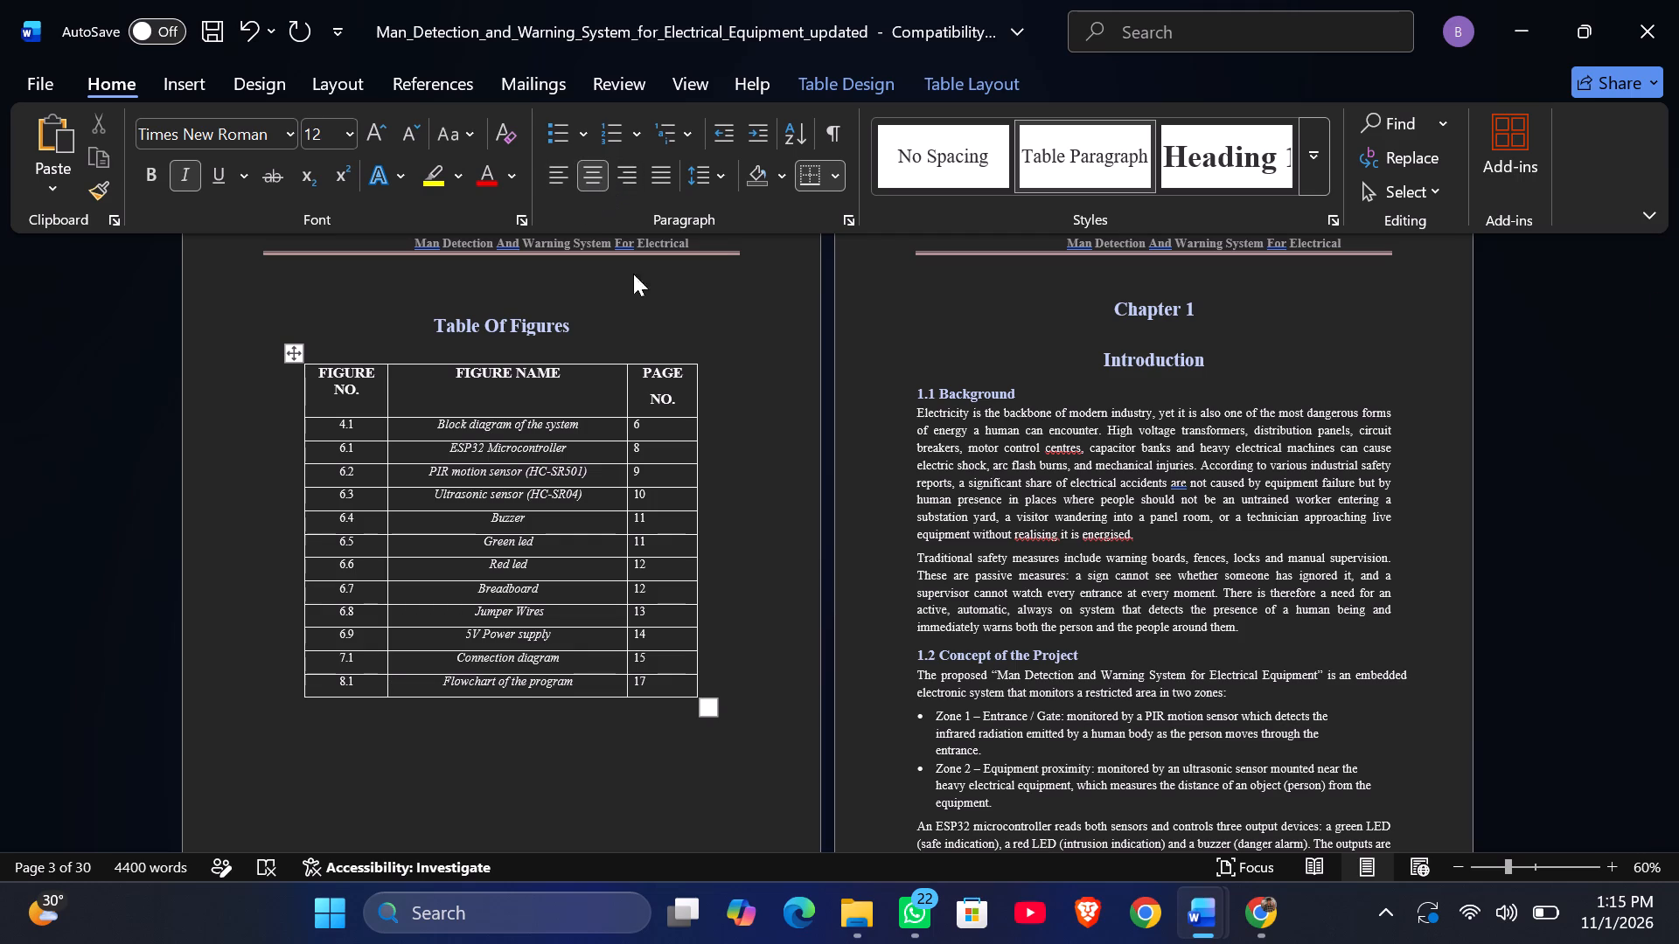
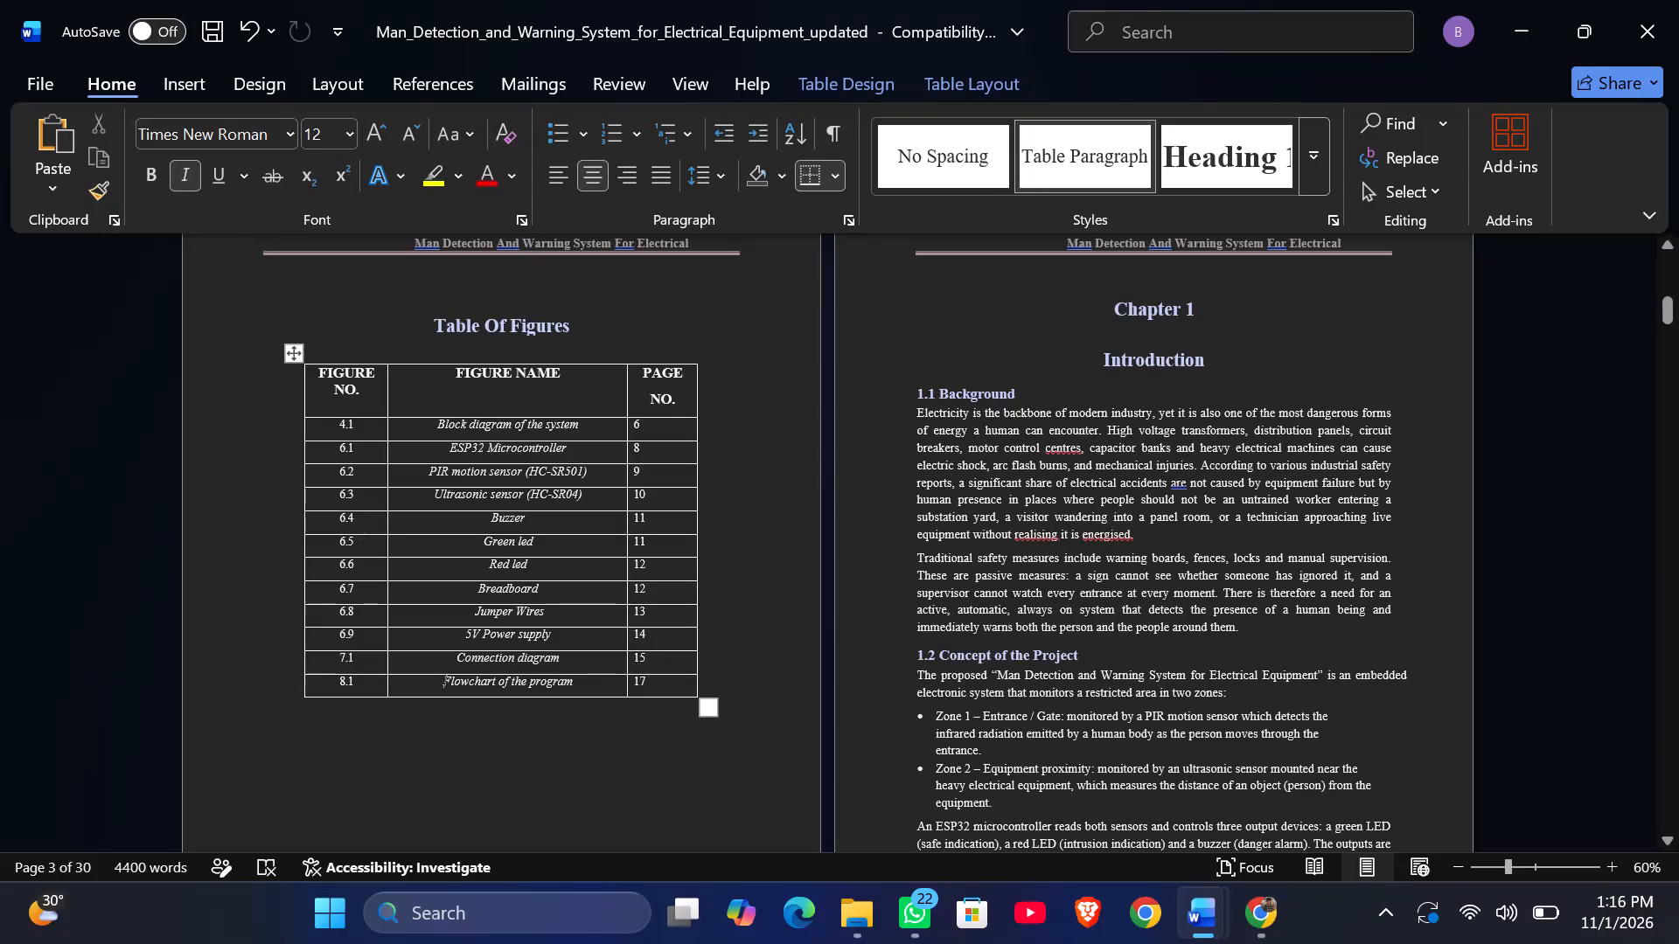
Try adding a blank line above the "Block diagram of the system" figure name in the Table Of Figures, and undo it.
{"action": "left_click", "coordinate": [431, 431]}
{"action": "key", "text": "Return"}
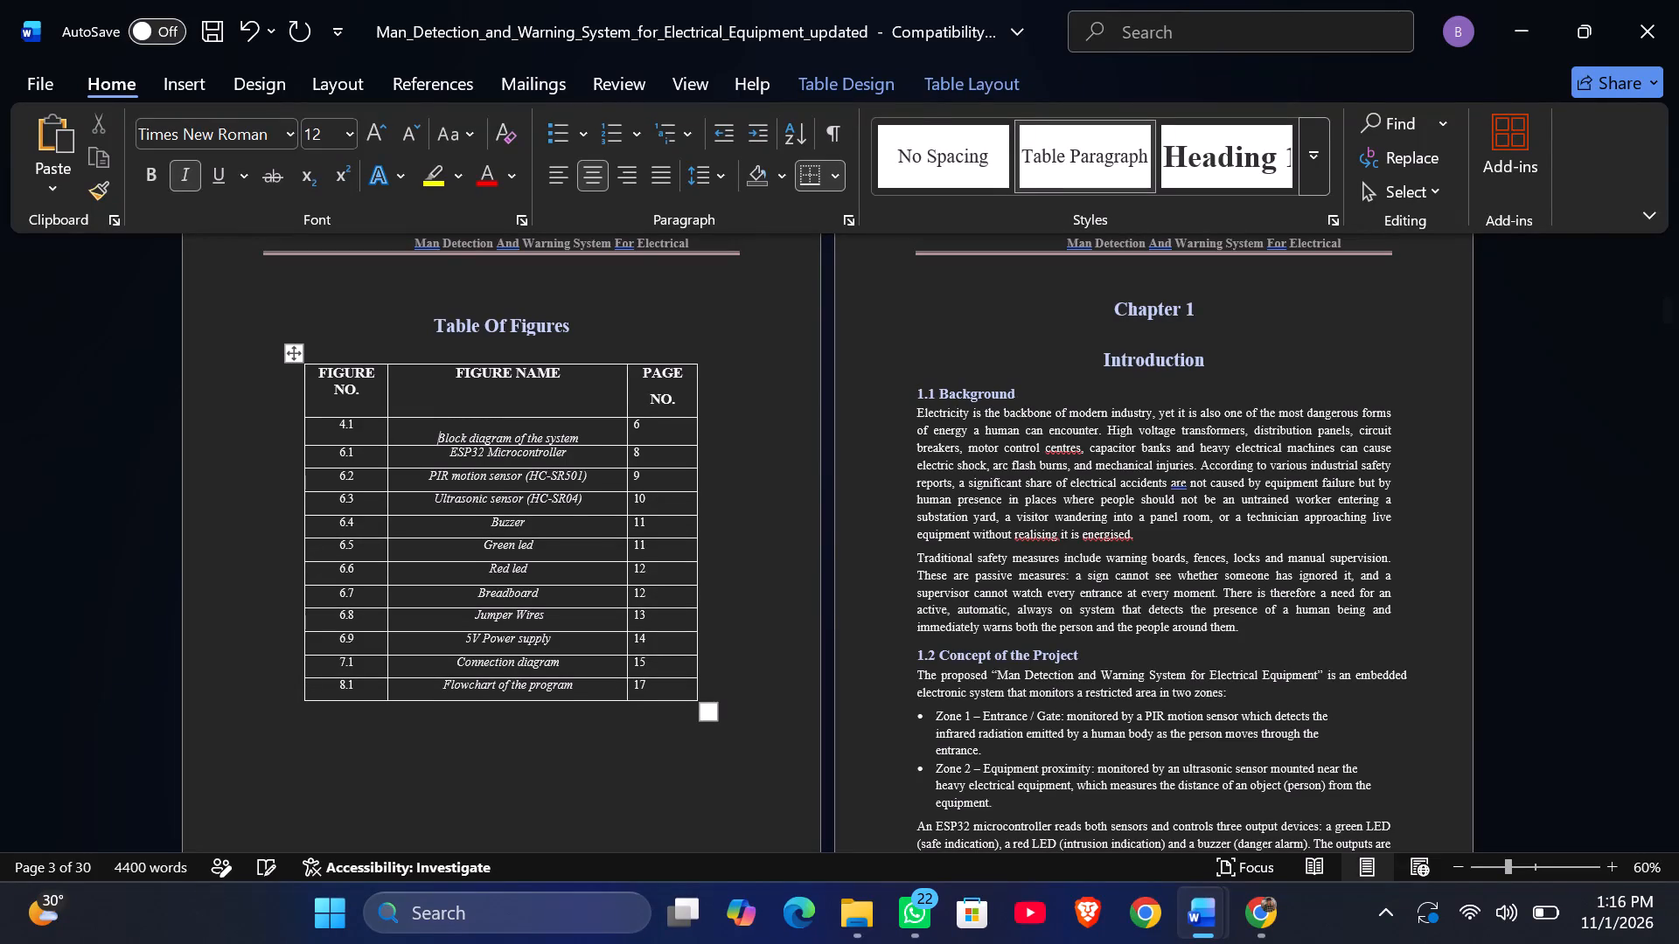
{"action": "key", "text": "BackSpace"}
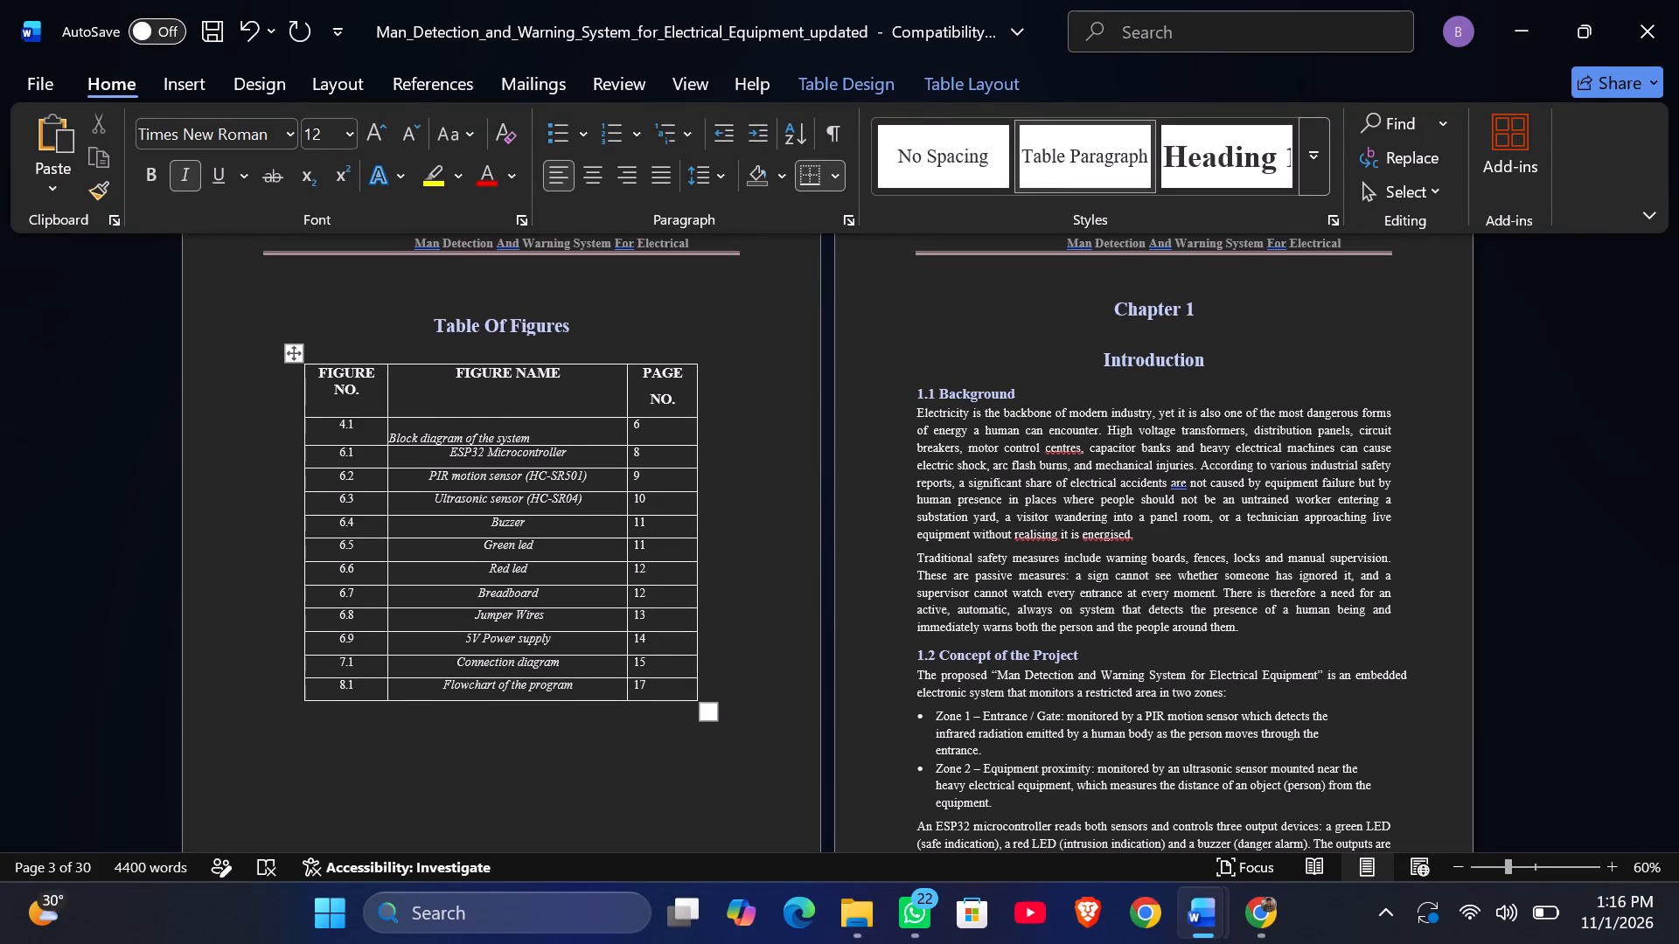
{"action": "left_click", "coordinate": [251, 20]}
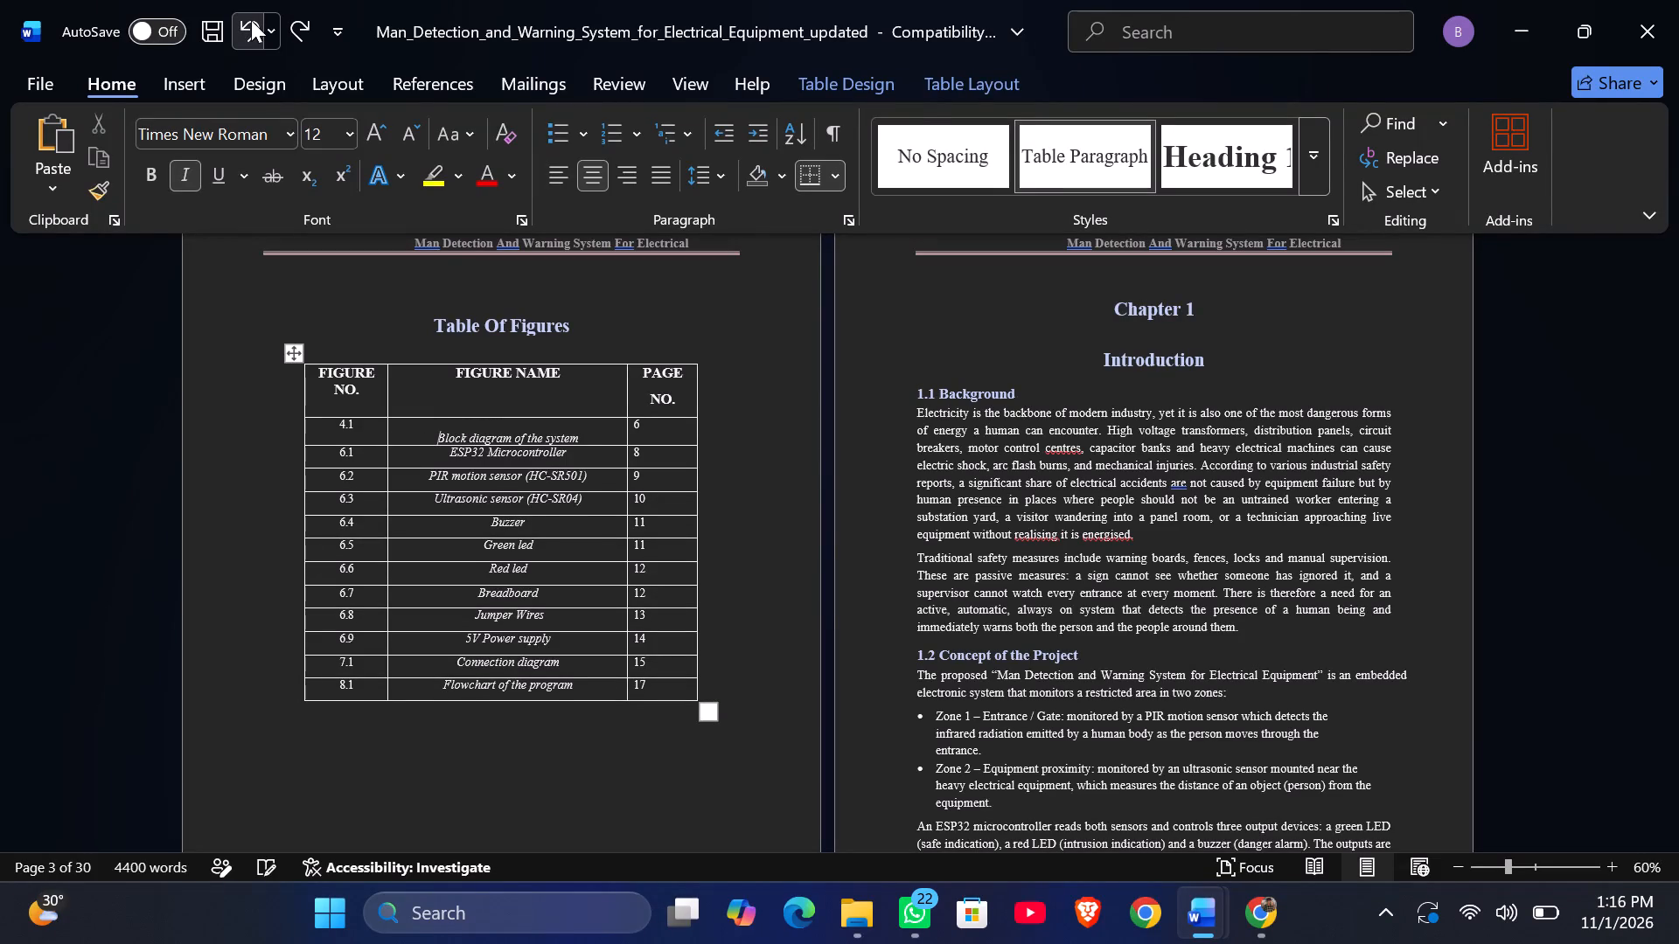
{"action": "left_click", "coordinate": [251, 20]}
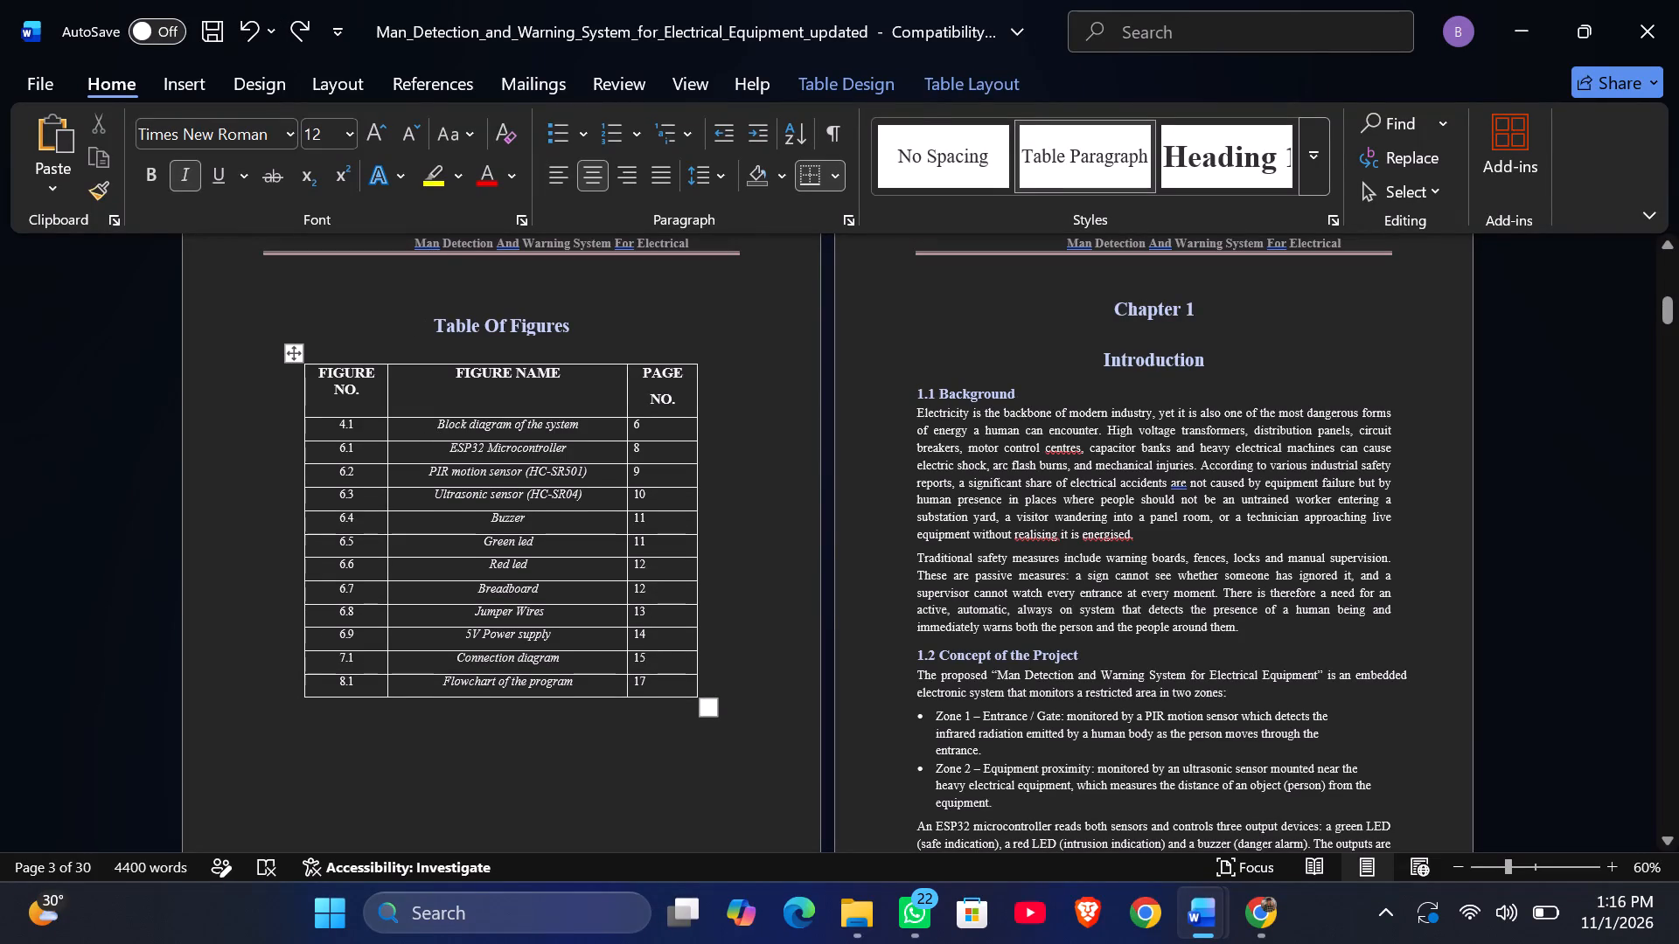
Add a blank line above the "FIGURE NAME" heading in the Table Of Figures header row.
{"action": "left_click", "coordinate": [454, 373]}
{"action": "key", "text": "Return"}
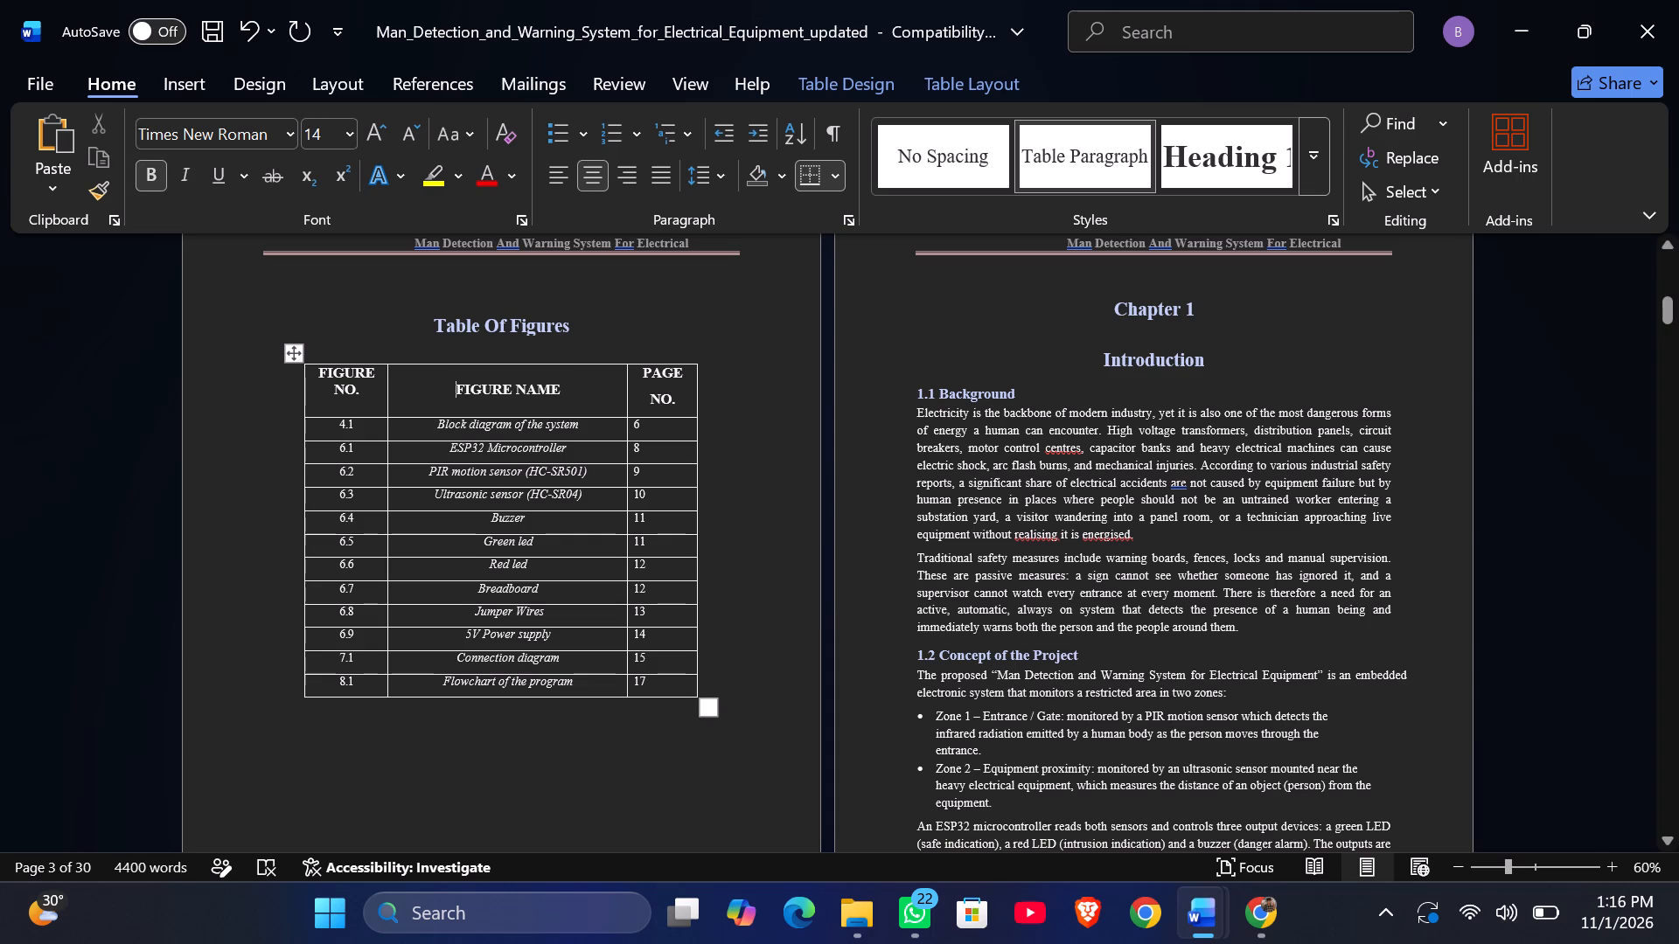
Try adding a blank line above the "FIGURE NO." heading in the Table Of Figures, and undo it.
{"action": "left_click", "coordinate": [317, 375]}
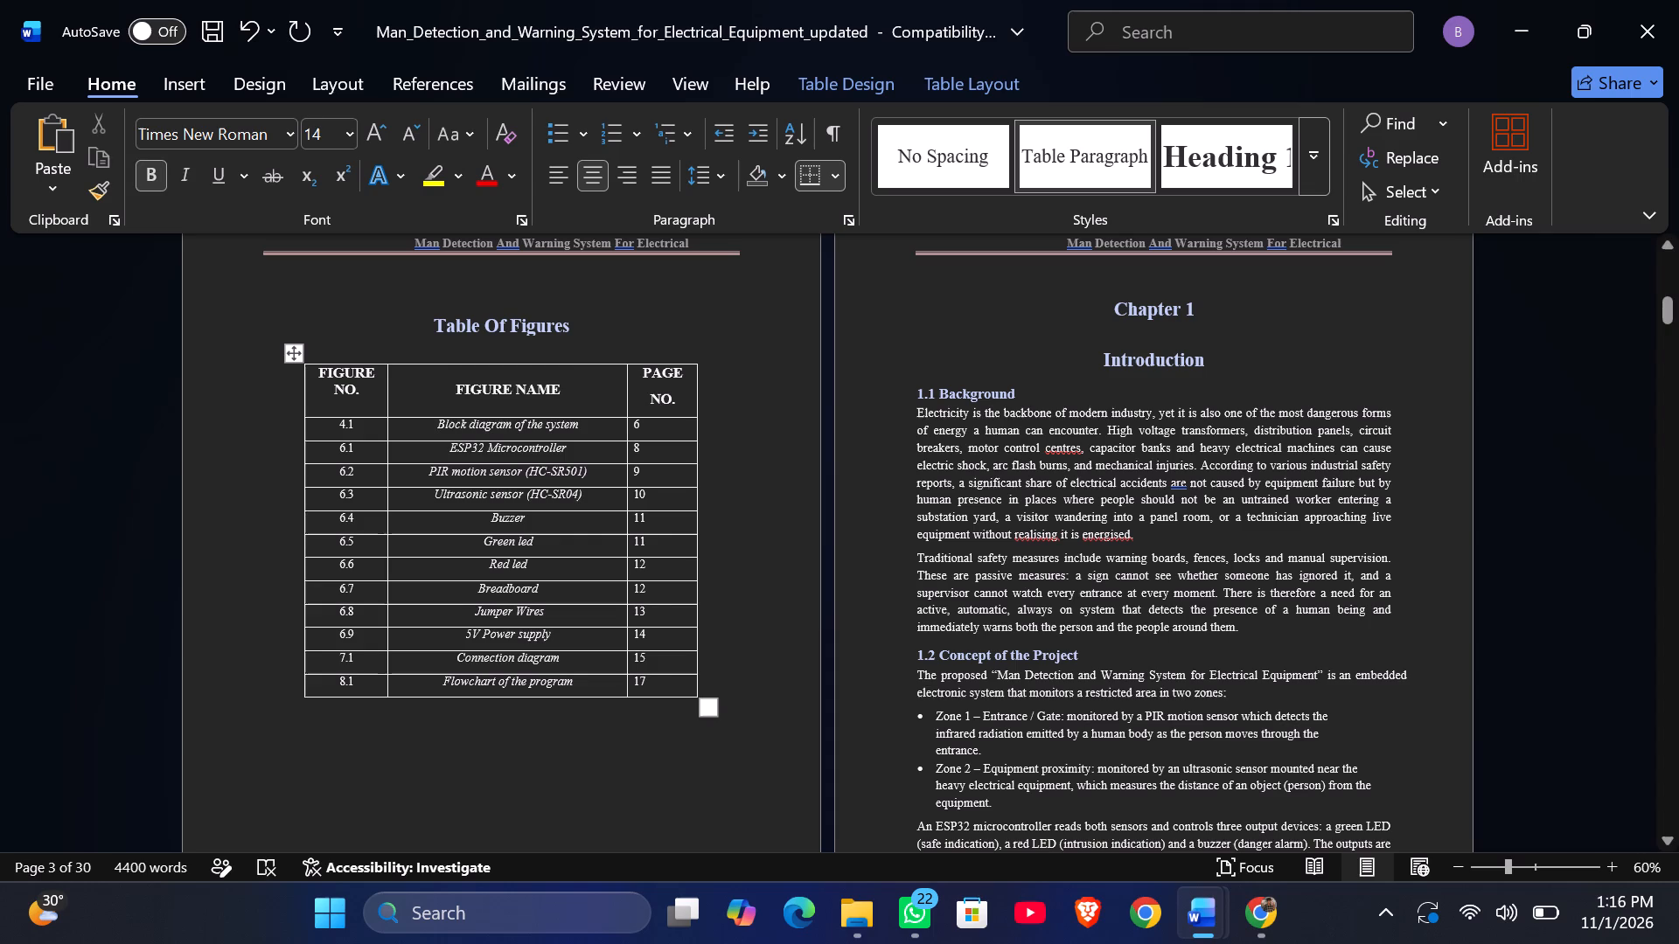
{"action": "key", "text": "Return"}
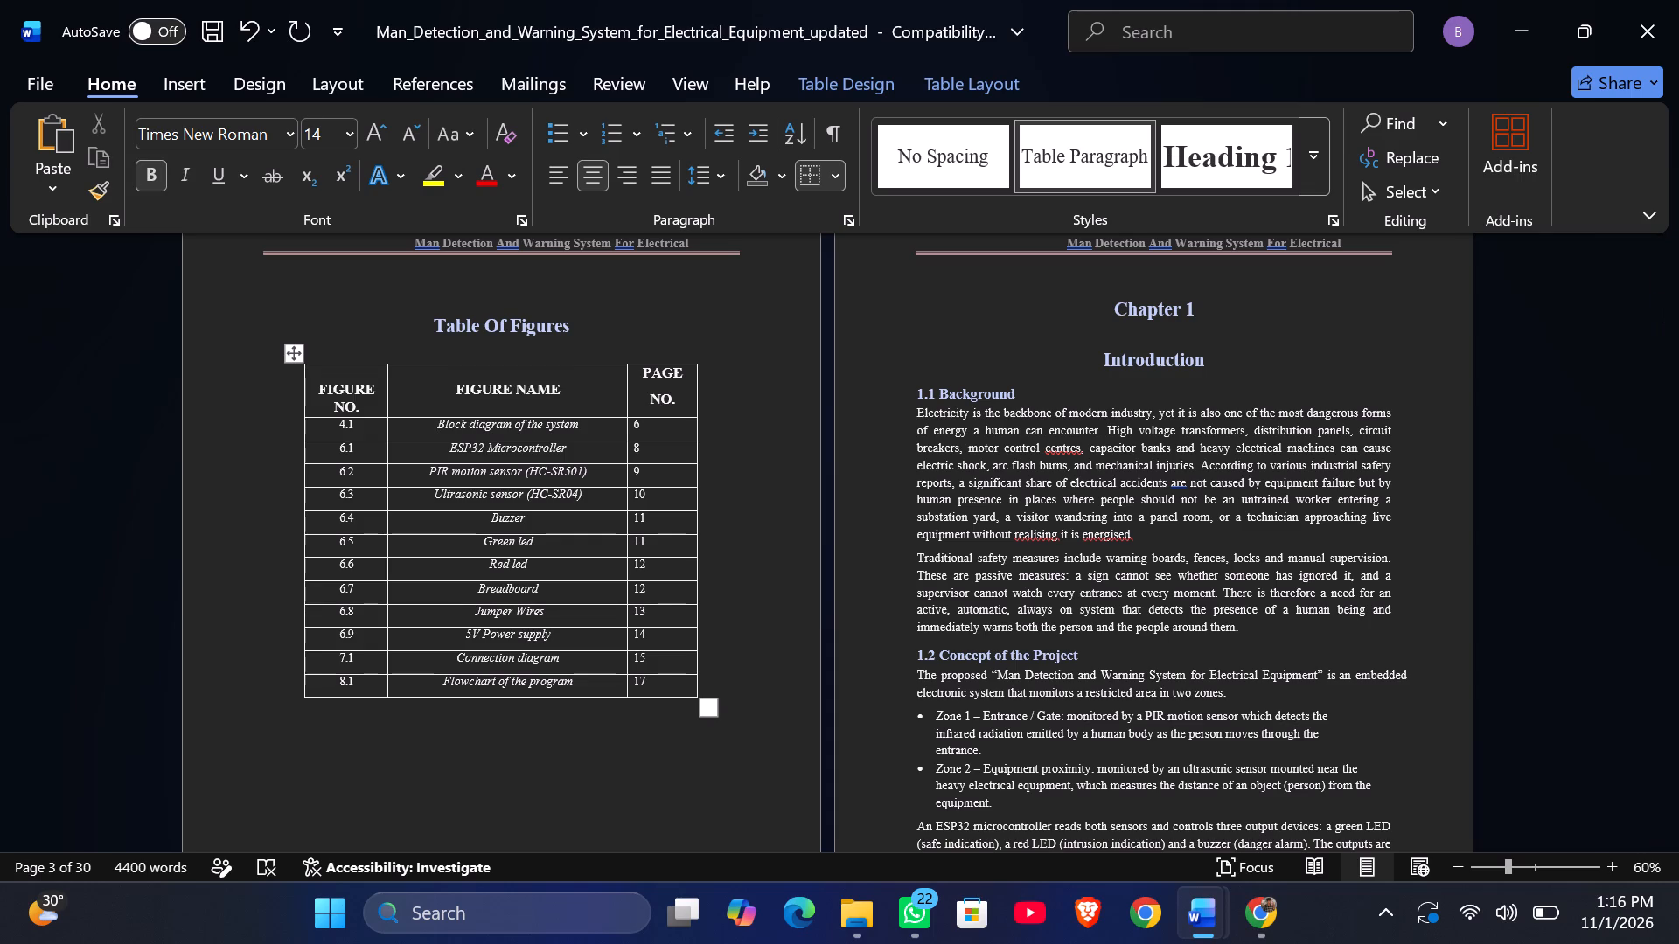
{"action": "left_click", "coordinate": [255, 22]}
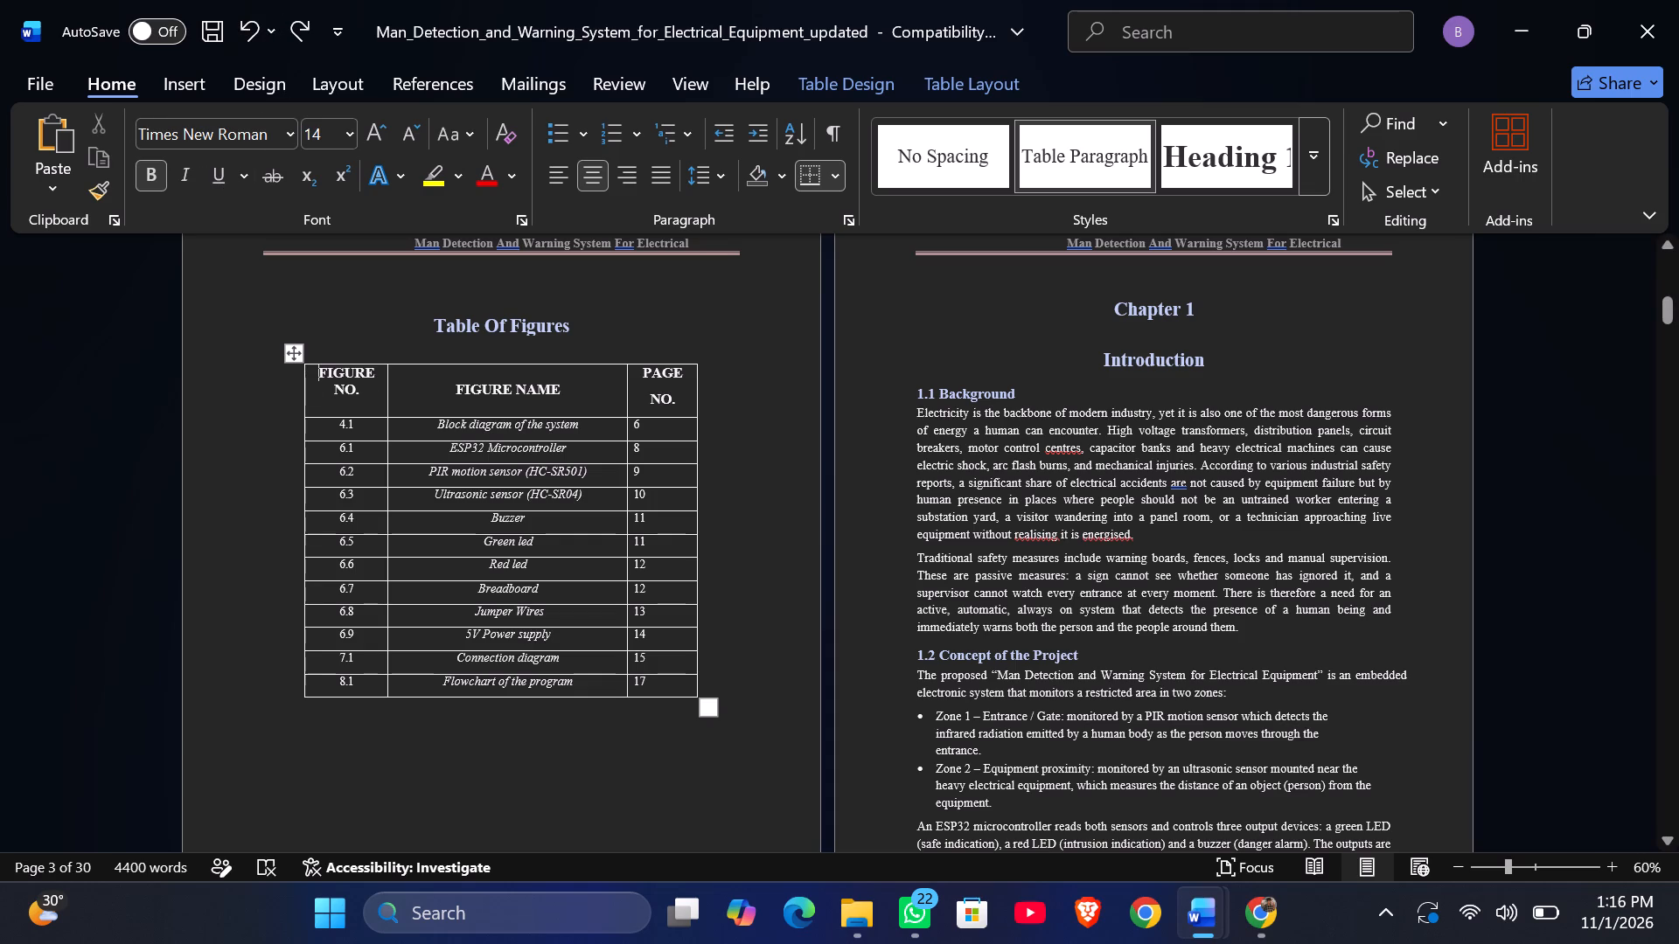
Check where Figure 4.1 falls in the report and set the "Block diagram of the system" page number to 5.
{"action": "scroll", "coordinate": [781, 485], "scroll_direction": "down", "scroll_amount": 8}
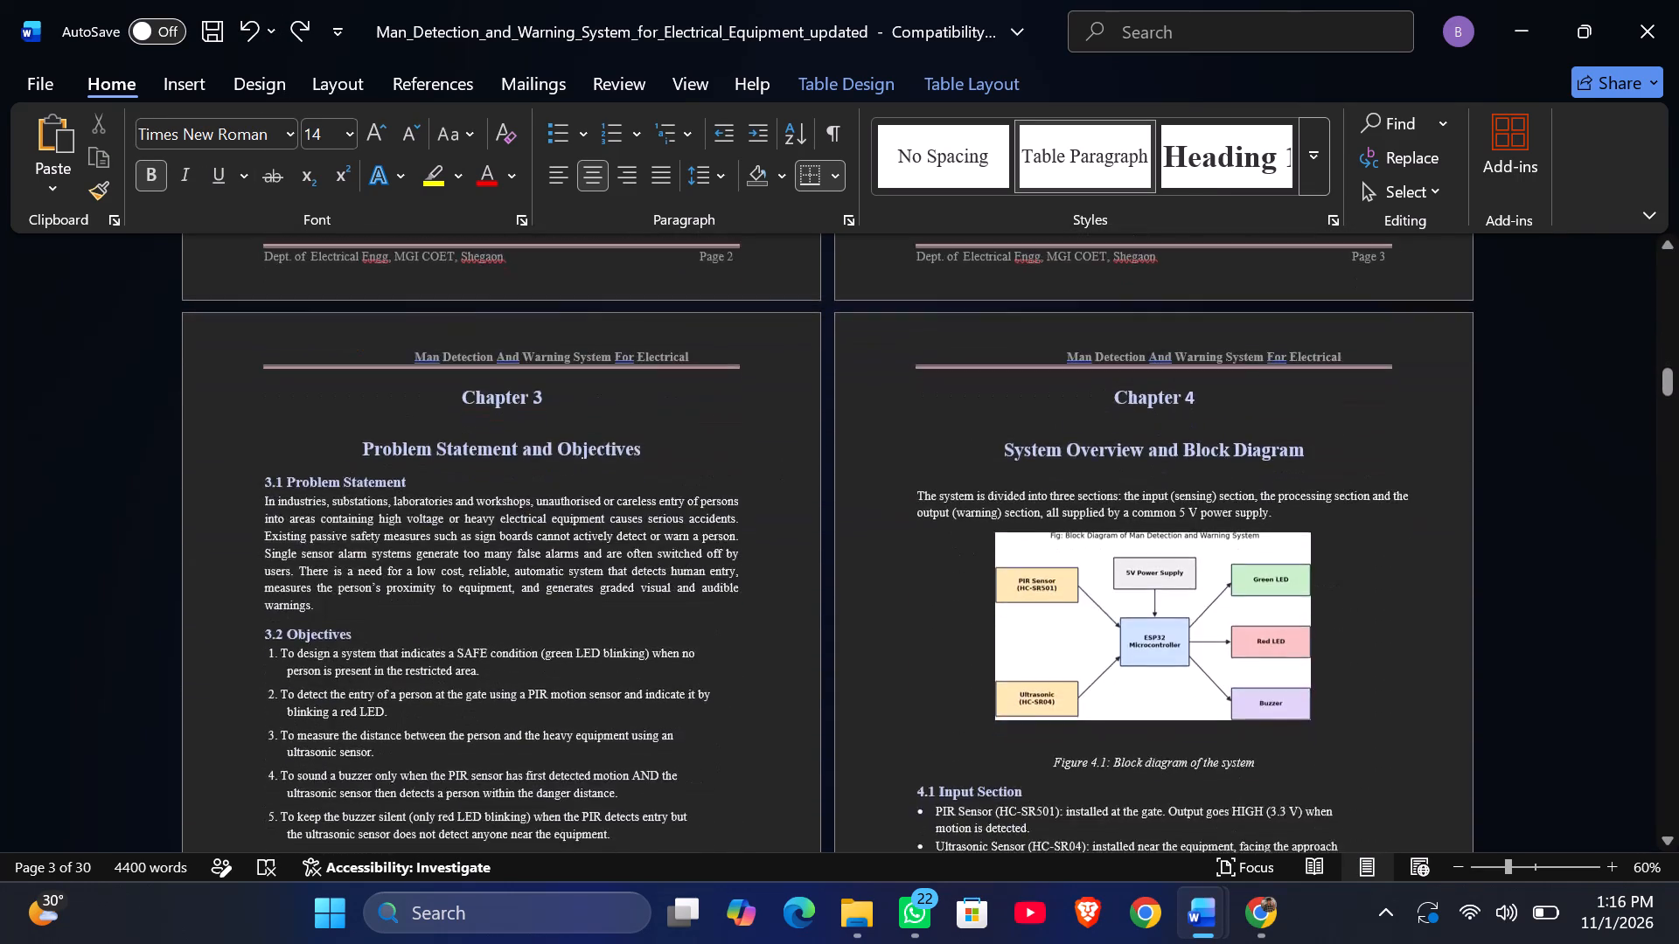
{"action": "scroll", "coordinate": [781, 485], "scroll_direction": "down", "scroll_amount": 9}
{"action": "scroll", "coordinate": [986, 504], "scroll_direction": "up", "scroll_amount": 4}
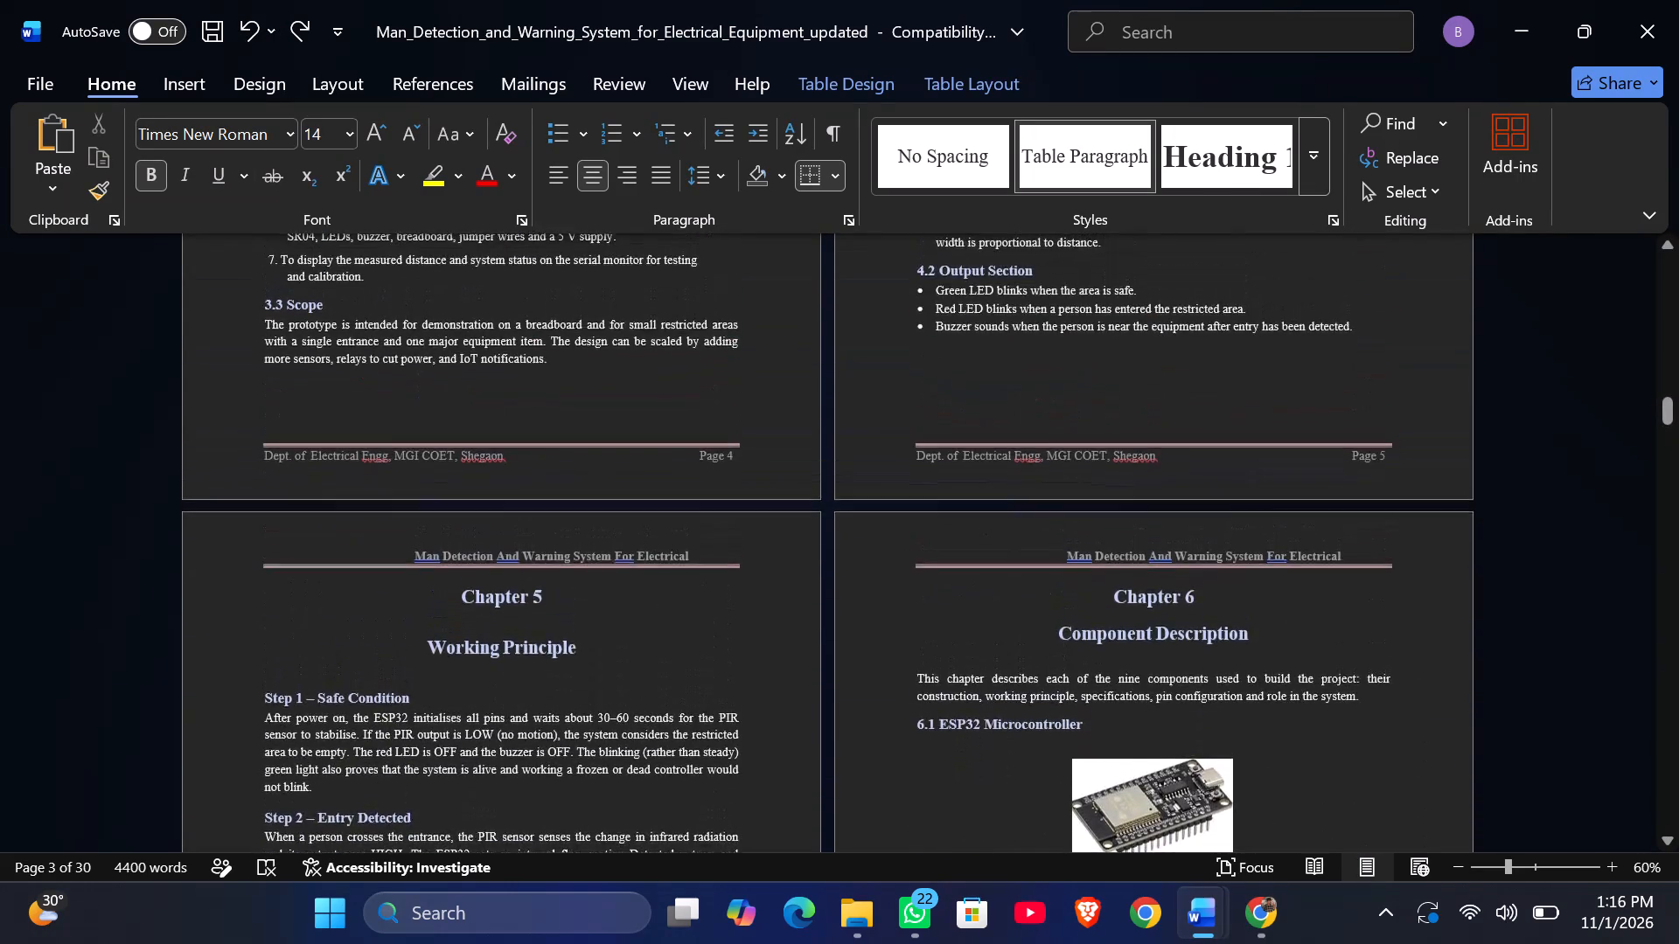
{"action": "scroll", "coordinate": [986, 504], "scroll_direction": "up", "scroll_amount": 8}
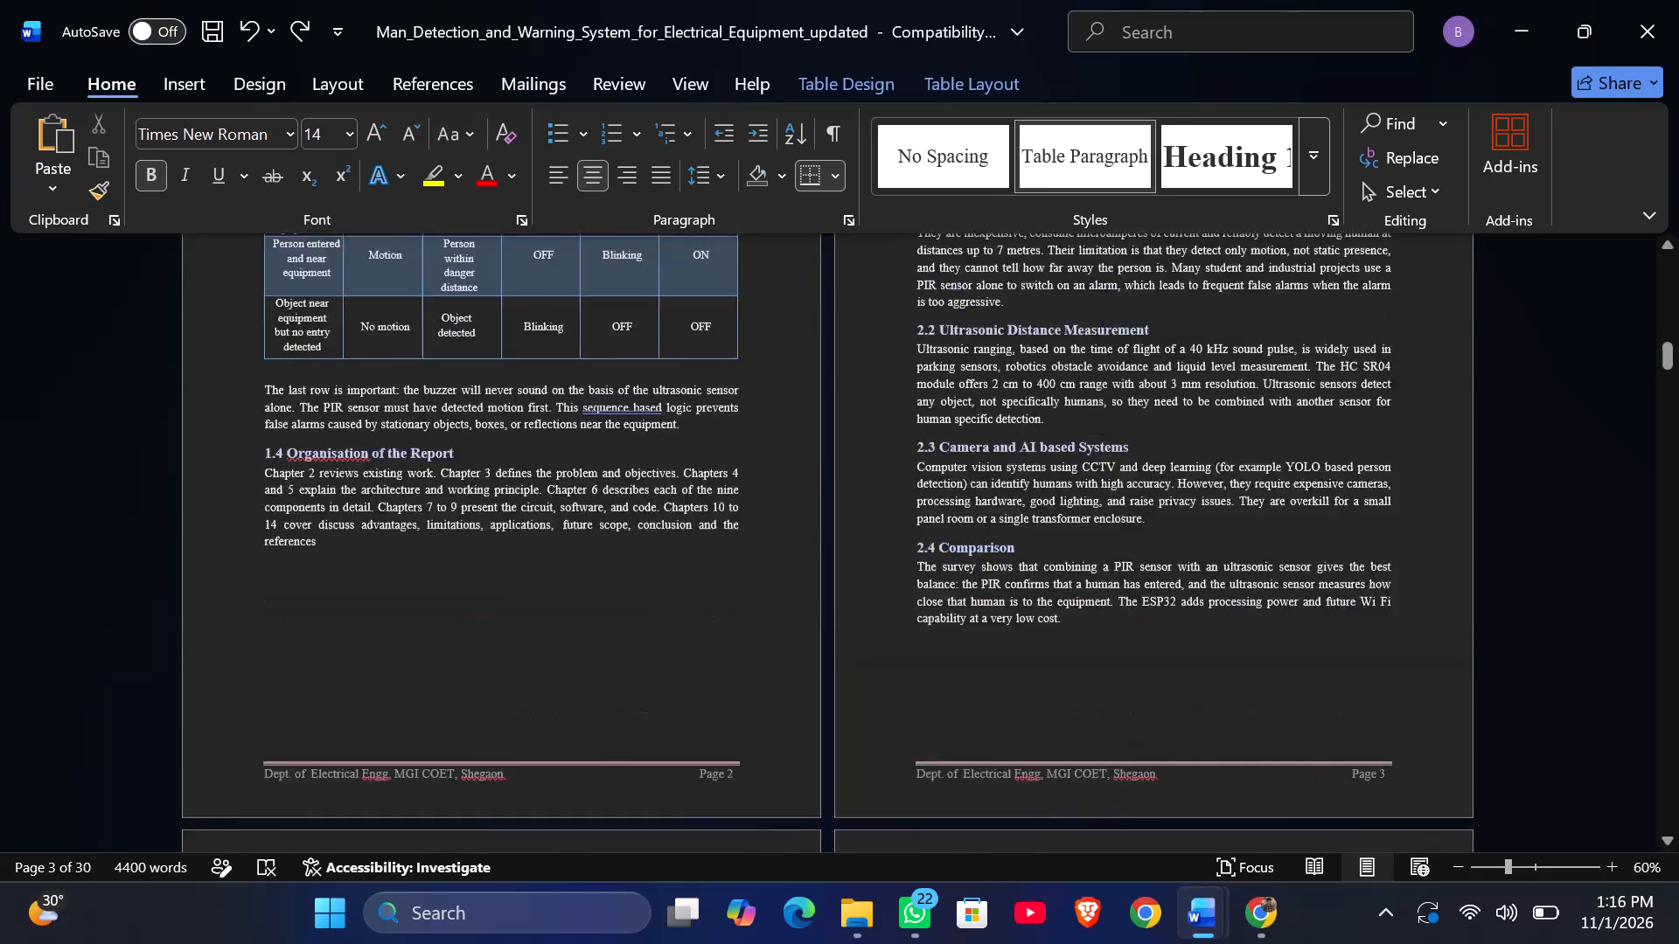
{"action": "scroll", "coordinate": [986, 504], "scroll_direction": "up", "scroll_amount": 9}
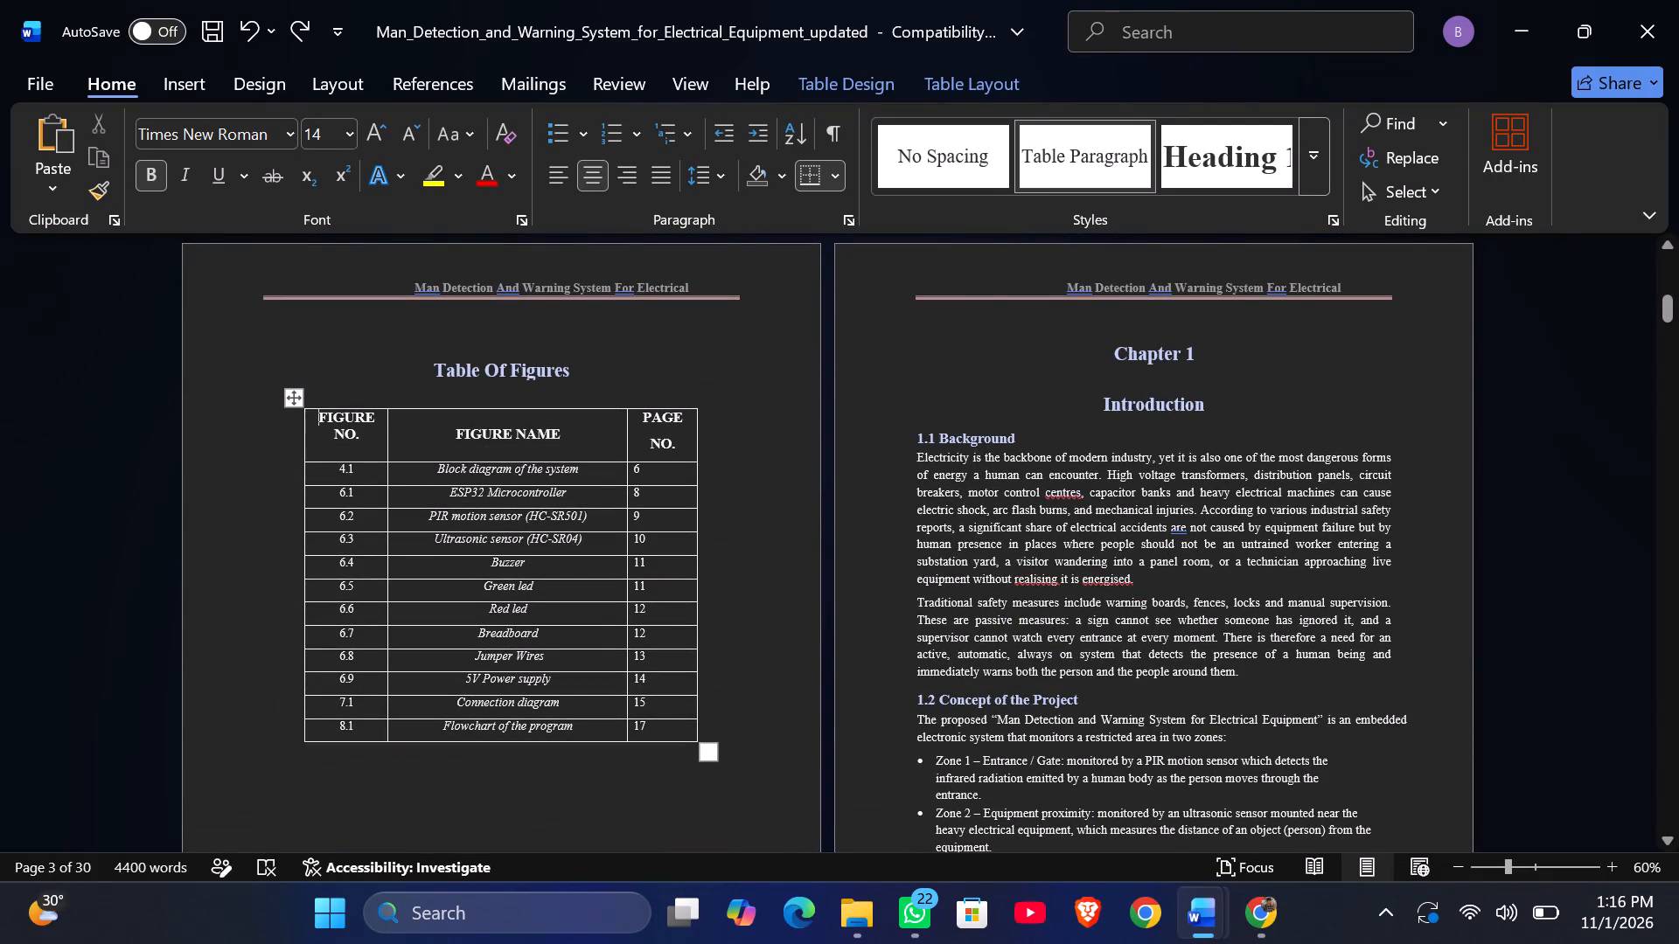
{"action": "left_click", "coordinate": [672, 471]}
{"action": "key", "text": "BackSpace"}
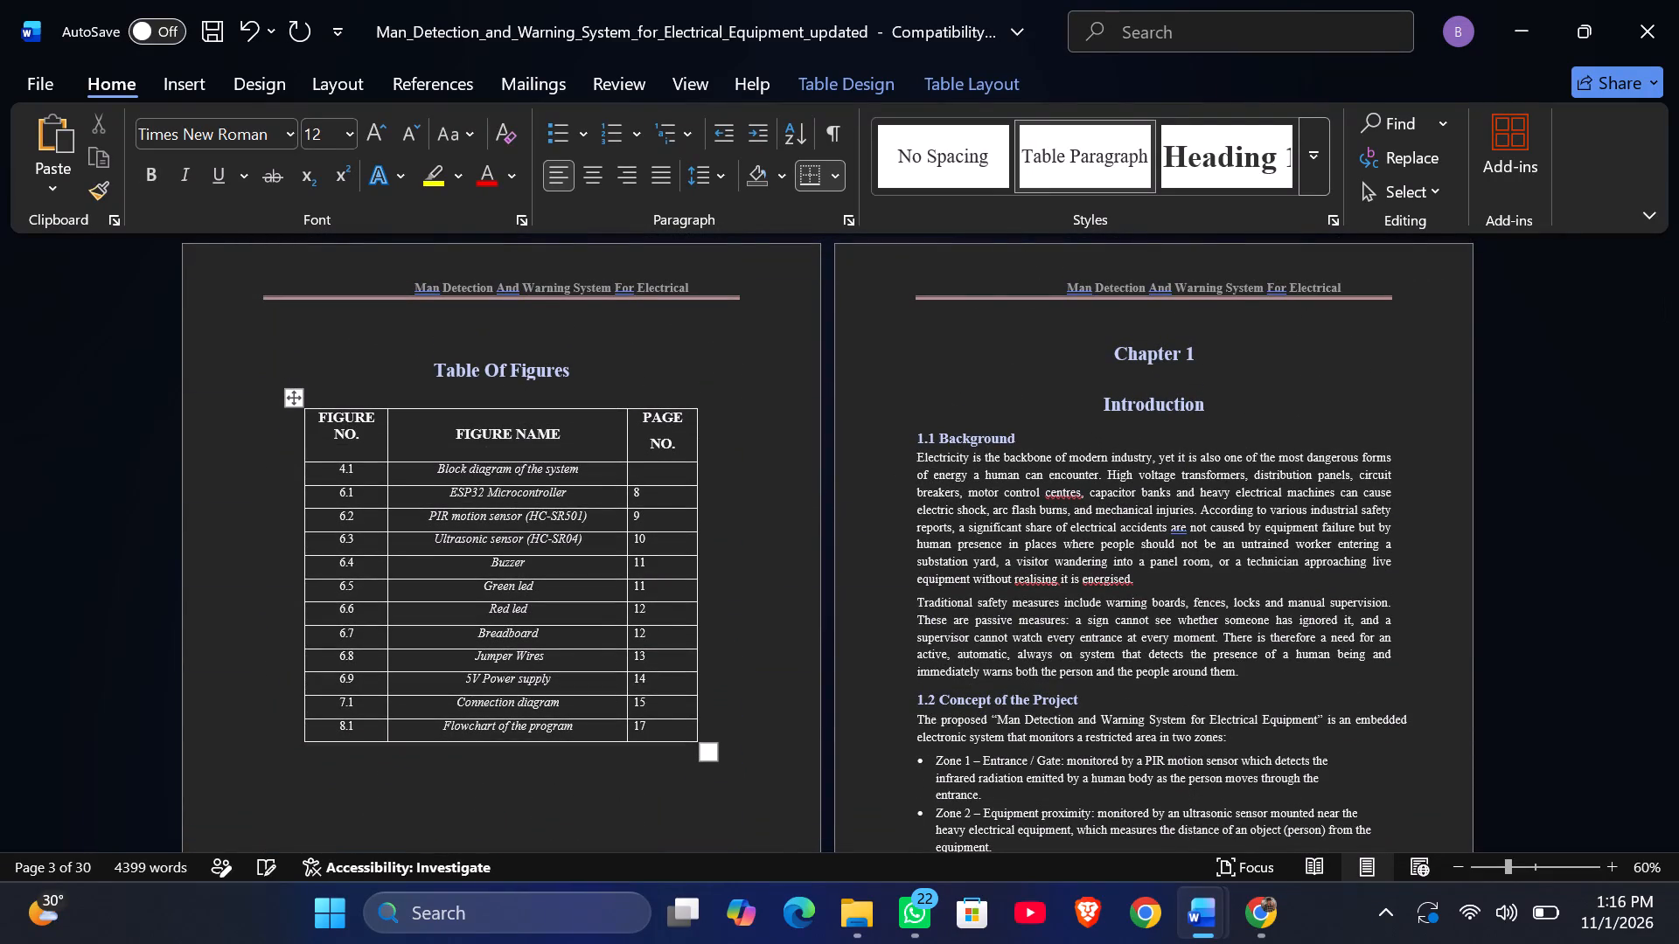
{"action": "key", "text": "5"}
Check the component figures' pages in the report and set the "ESP32 Microcontroller" page number to 7 in the Table Of Figures.
{"action": "scroll", "coordinate": [672, 471], "scroll_direction": "down", "scroll_amount": 20}
{"action": "scroll", "coordinate": [672, 471], "scroll_direction": "down", "scroll_amount": 4}
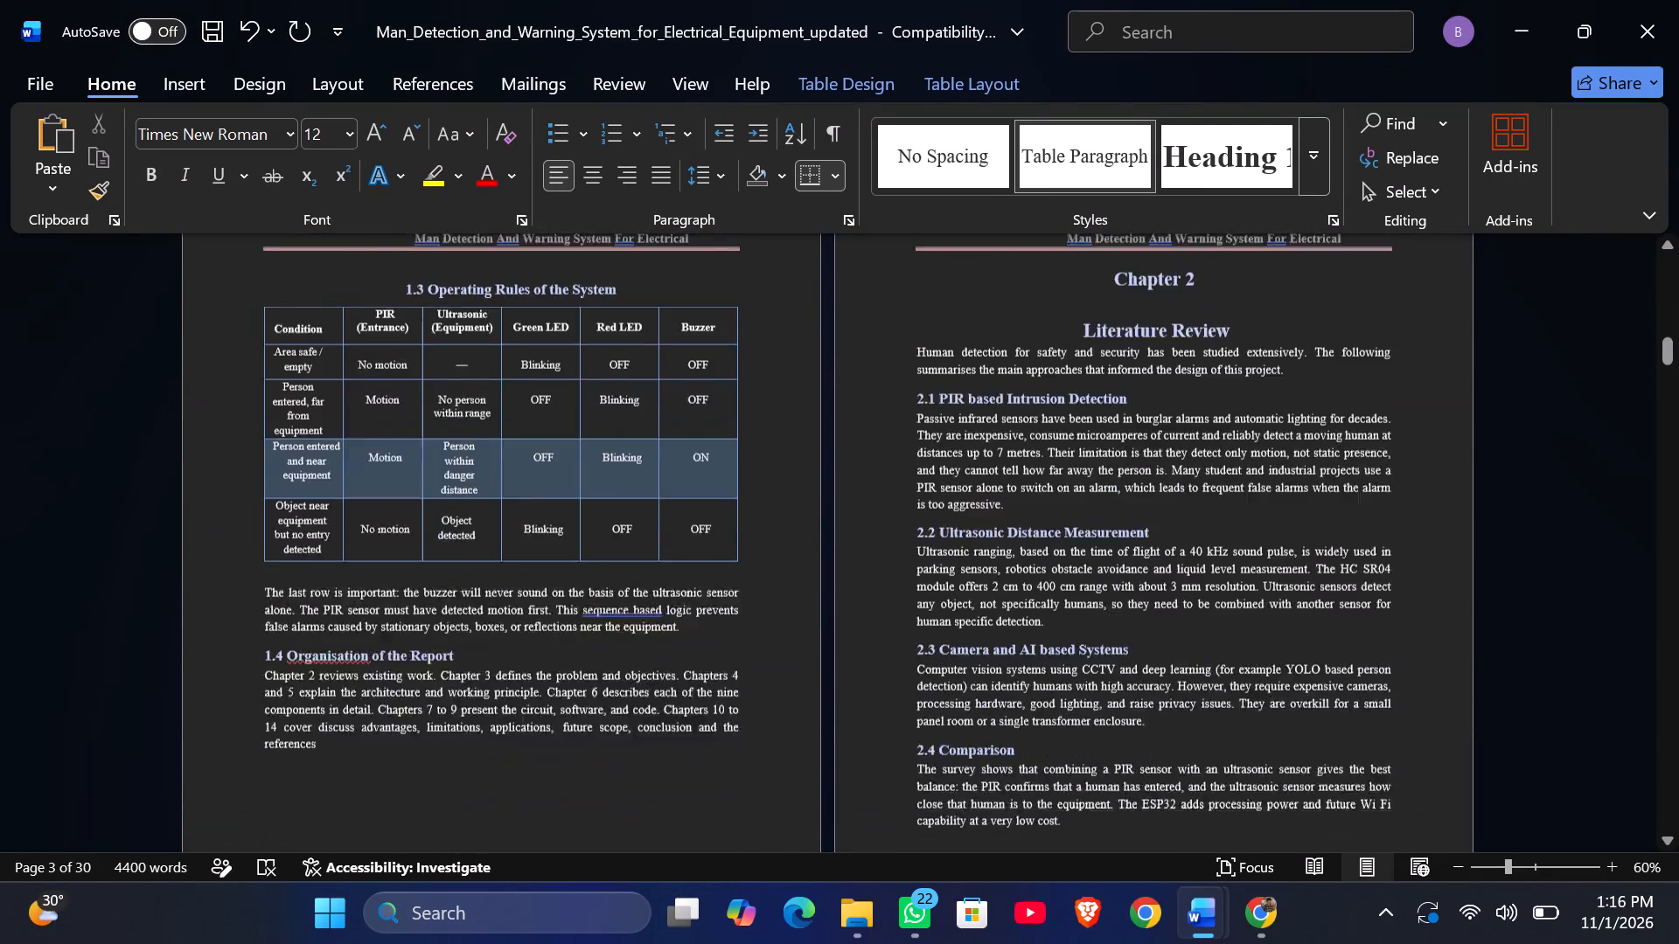
{"action": "scroll", "coordinate": [672, 471], "scroll_direction": "down", "scroll_amount": 20}
{"action": "scroll", "coordinate": [672, 471], "scroll_direction": "down", "scroll_amount": 15}
{"action": "scroll", "coordinate": [672, 471], "scroll_direction": "up", "scroll_amount": 1}
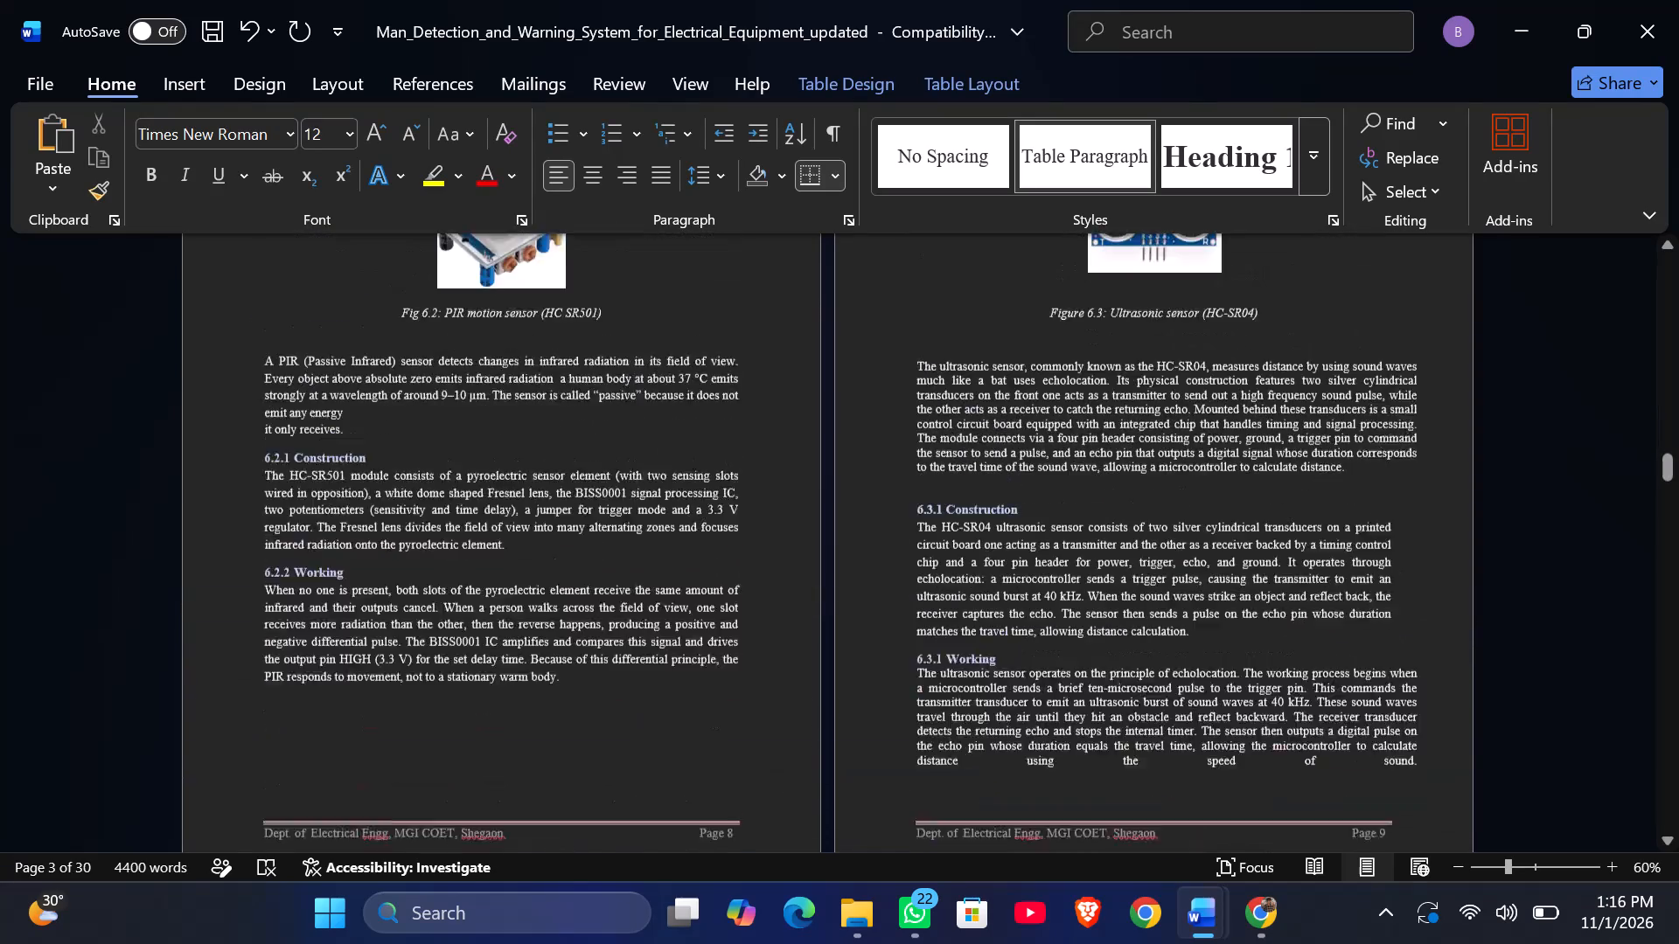
{"action": "scroll", "coordinate": [672, 471], "scroll_direction": "up", "scroll_amount": 4}
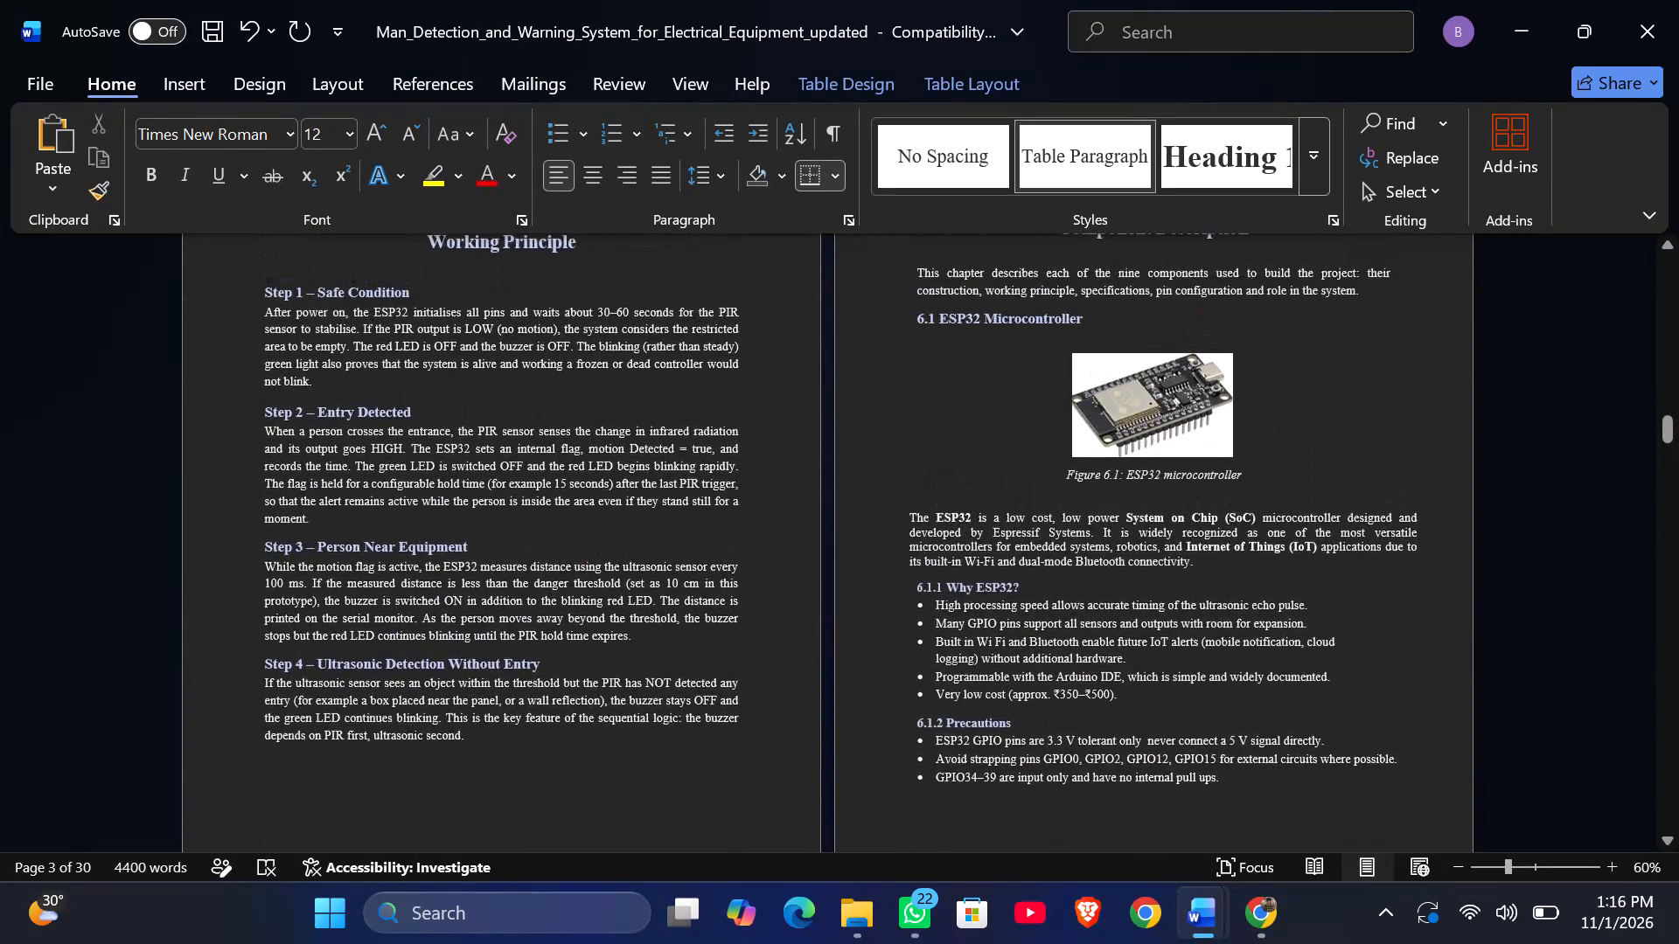
{"action": "scroll", "coordinate": [672, 471], "scroll_direction": "up", "scroll_amount": 1}
{"action": "scroll", "coordinate": [672, 471], "scroll_direction": "up", "scroll_amount": 20}
{"action": "scroll", "coordinate": [672, 471], "scroll_direction": "up", "scroll_amount": 14}
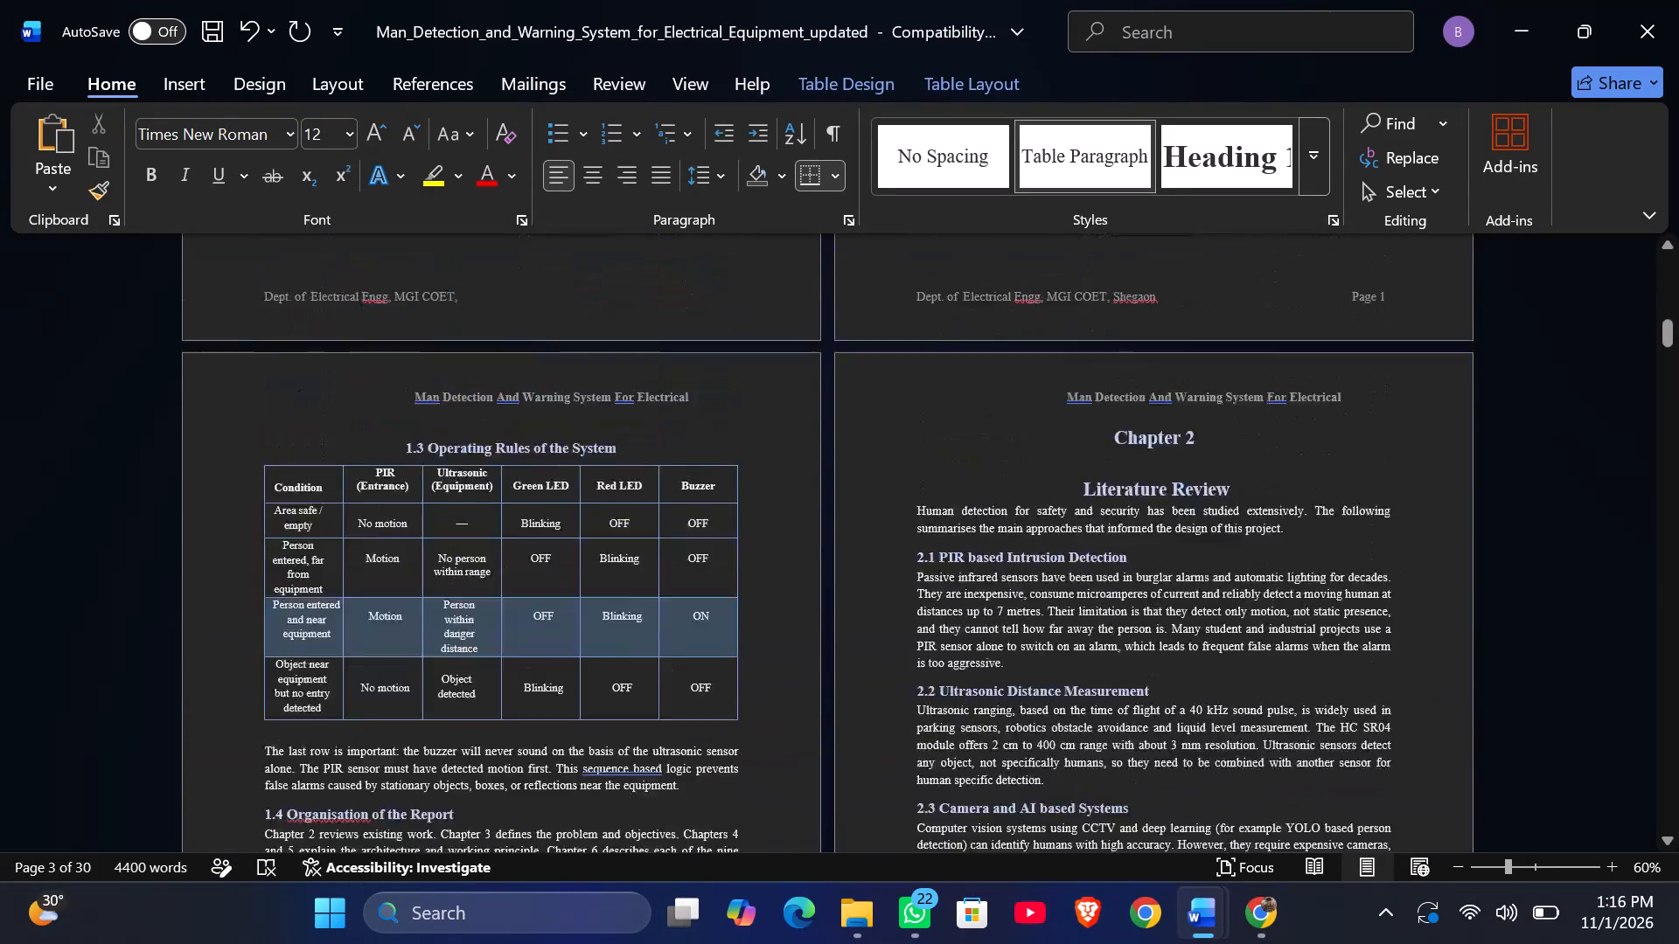
{"action": "scroll", "coordinate": [672, 471], "scroll_direction": "up", "scroll_amount": 20}
{"action": "scroll", "coordinate": [672, 471], "scroll_direction": "up", "scroll_amount": 4}
{"action": "scroll", "coordinate": [295, 575], "scroll_direction": "down", "scroll_amount": 2}
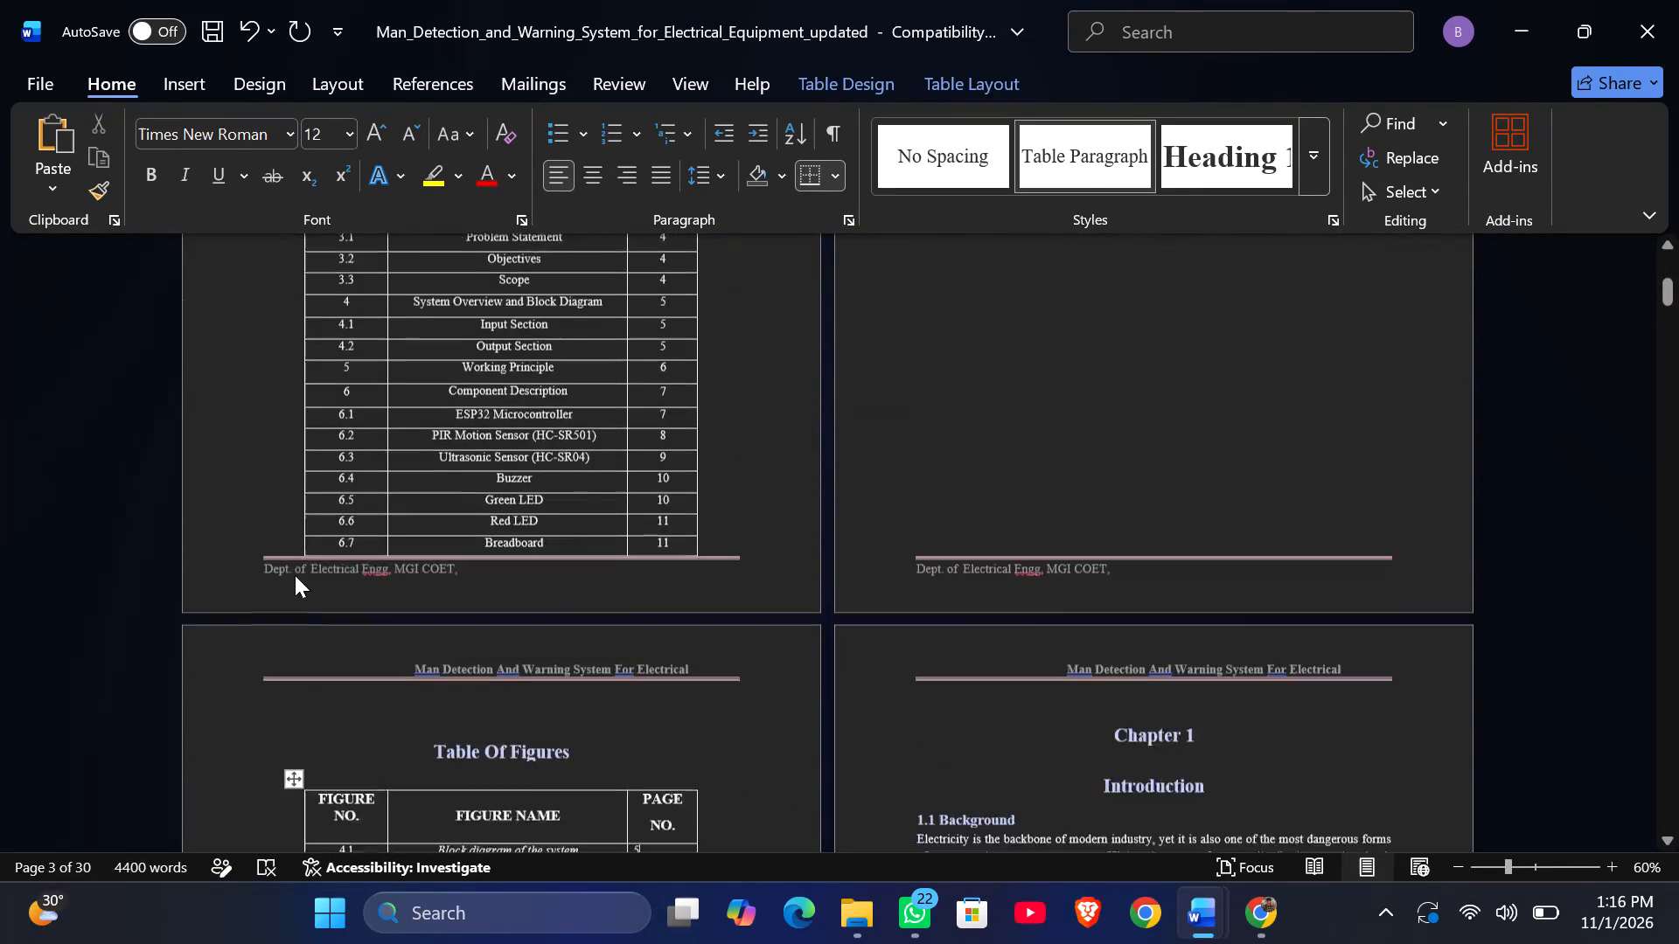
{"action": "scroll", "coordinate": [295, 575], "scroll_direction": "down", "scroll_amount": 2}
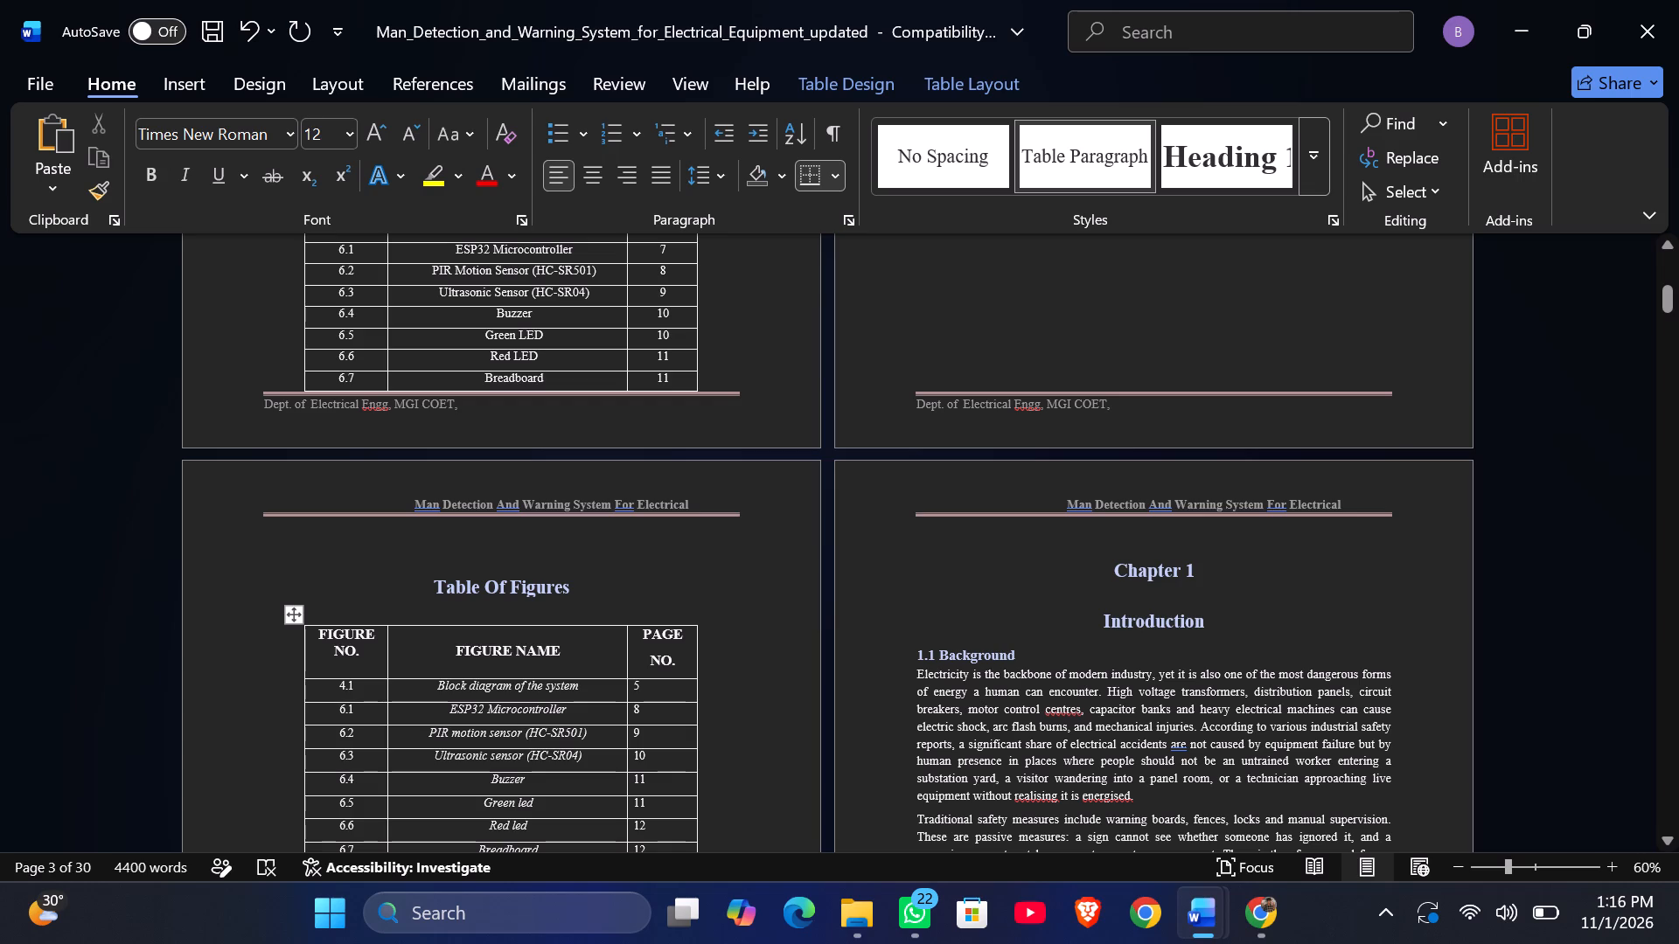
{"action": "left_click", "coordinate": [651, 714]}
{"action": "key", "text": "BackSpace"}
{"action": "key", "text": "7"}
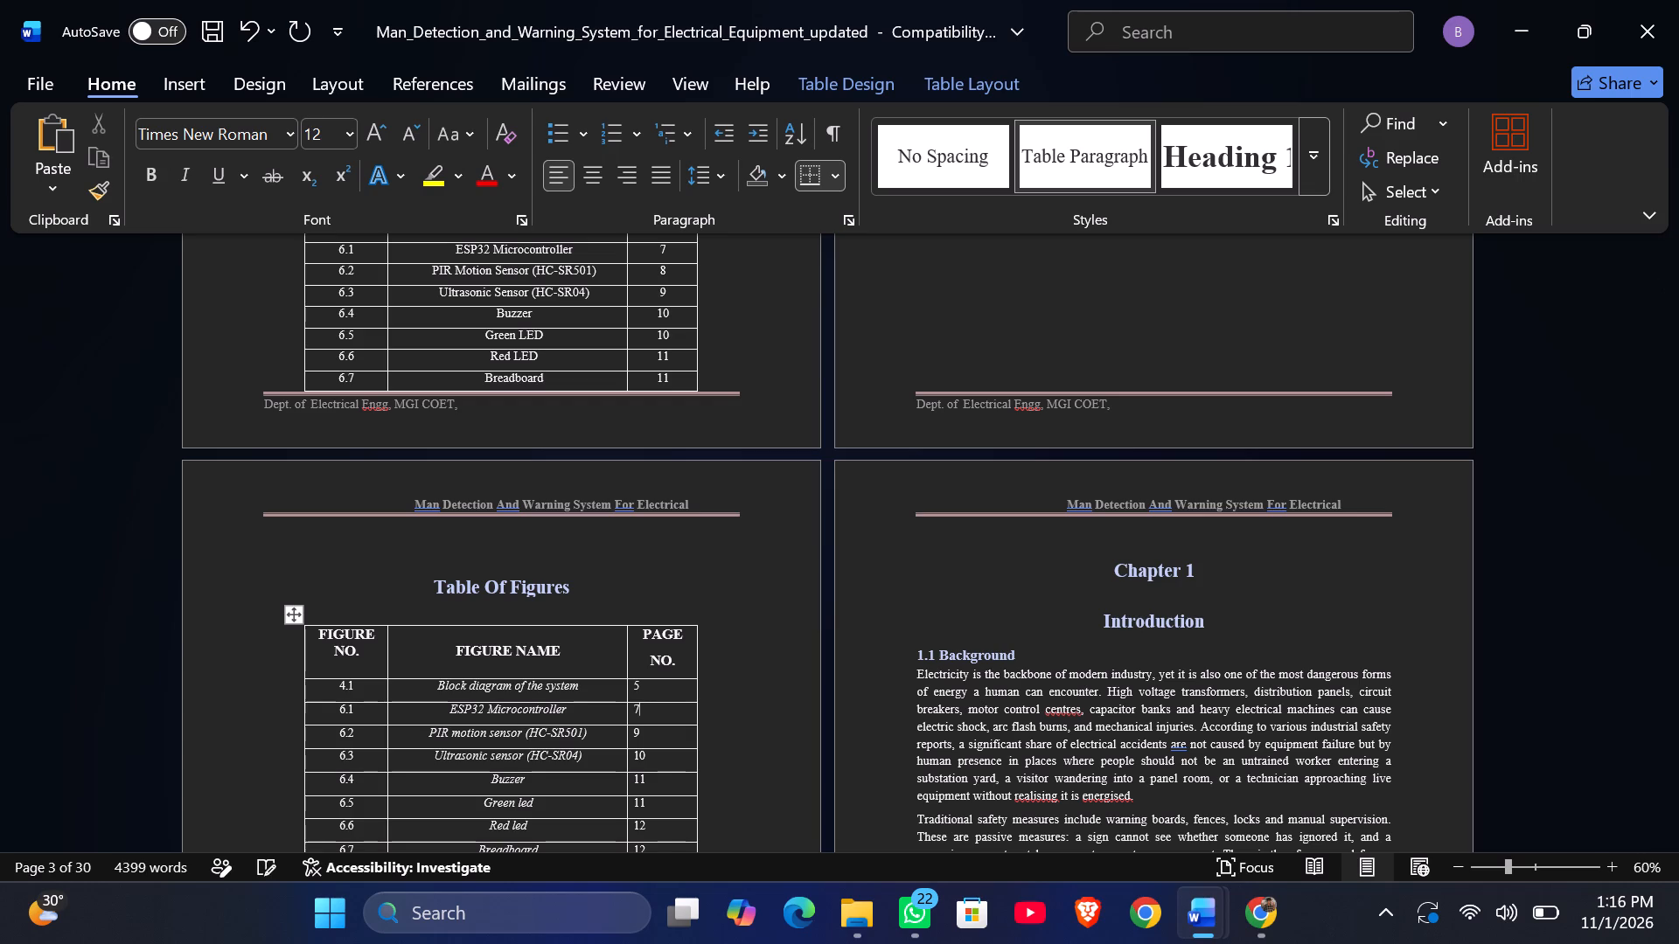
Set the page numbers of the PIR motion sensor to 8 and the Ultrasonic sensor to 9 in the Table Of Figures.
{"action": "key", "text": "Down"}
{"action": "key", "text": "BackSpace"}
{"action": "key", "text": "8"}
{"action": "key", "text": "Down"}
{"action": "key", "text": "Right"}
{"action": "key", "text": "BackSpace"}
{"action": "key", "text": "BackSpace"}
{"action": "key", "text": "9"}
Set the page numbers of both the Buzzer and Green led figures to 10 in the Table Of Figures.
{"action": "key", "text": "Down"}
{"action": "key", "text": "Right"}
{"action": "key", "text": "BackSpace"}
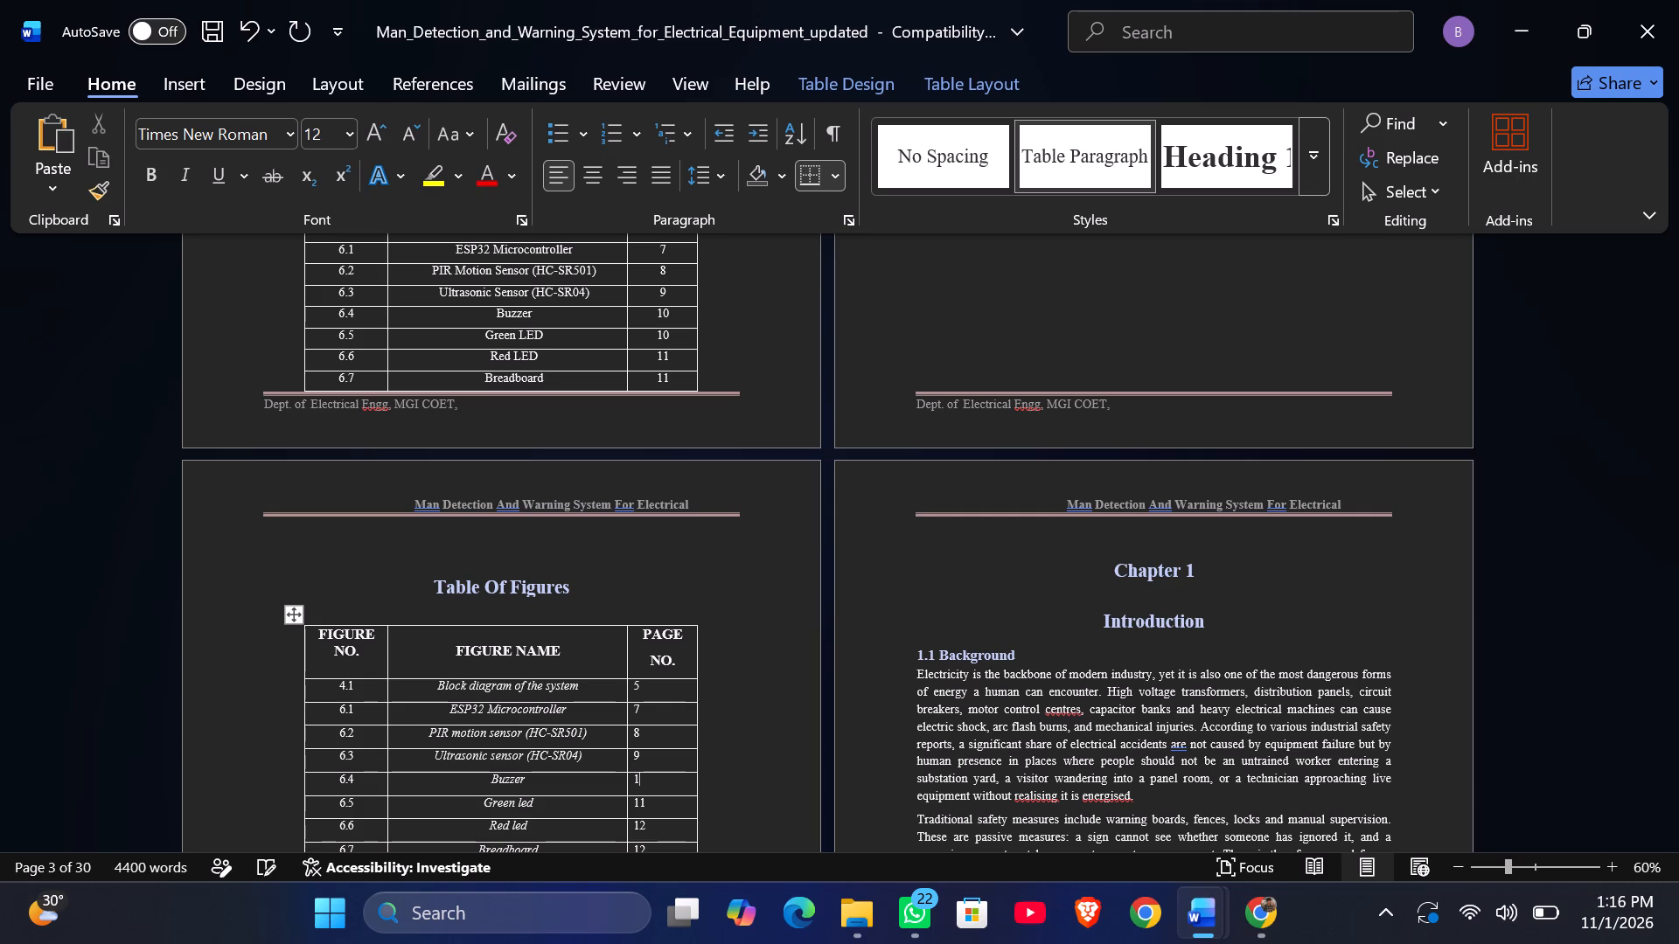
{"action": "key", "text": "0"}
{"action": "key", "text": "Down"}
{"action": "key", "text": "Right"}
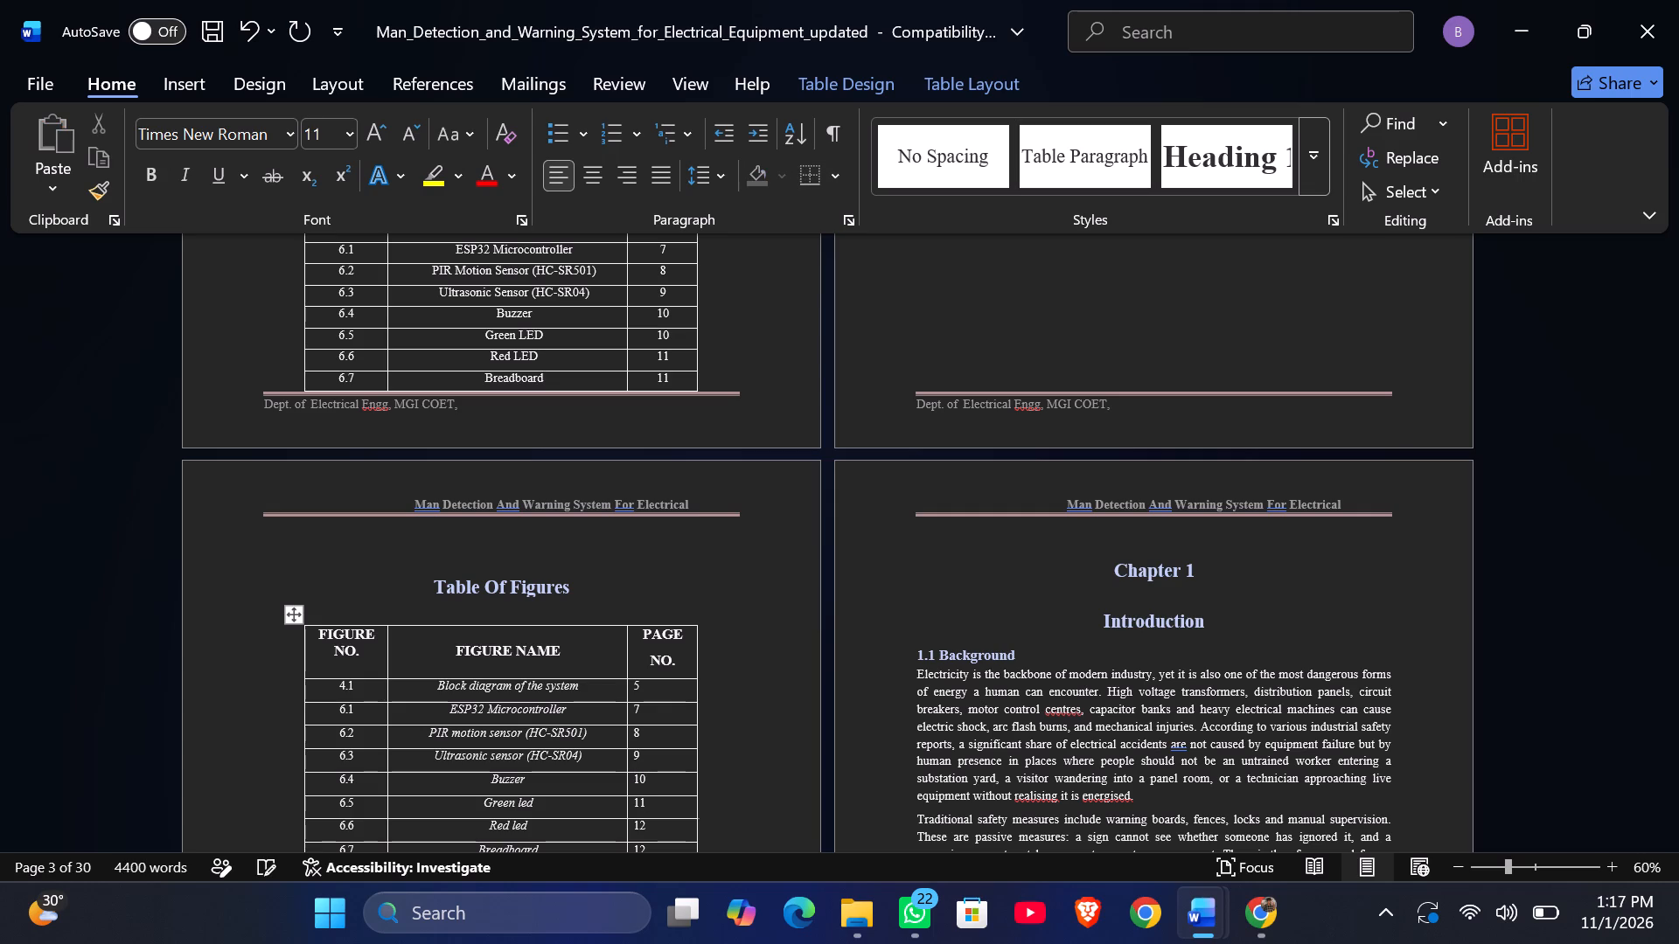
{"action": "key", "text": "Up"}
{"action": "key", "text": "Down"}
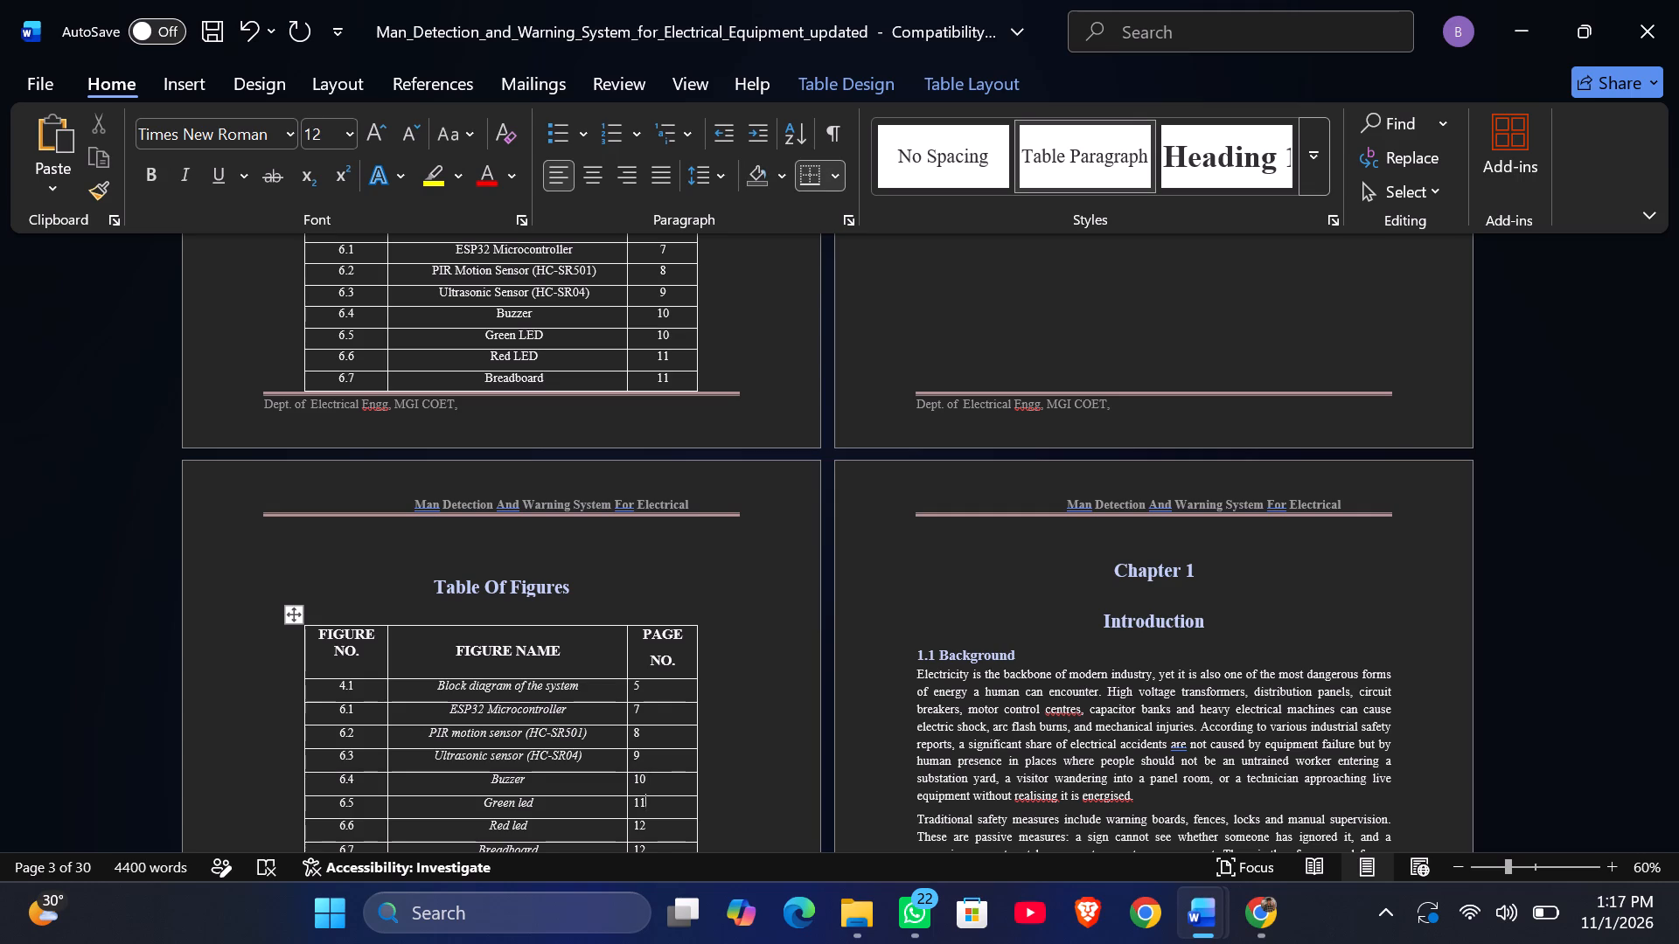
{"action": "key", "text": "BackSpace"}
{"action": "key", "text": "0"}
Set the page numbers of both the Red led and Breadboard figures to 11 in the Table Of Figures.
{"action": "key", "text": "Down"}
{"action": "key", "text": "BackSpace"}
{"action": "key", "text": "1"}
{"action": "key", "text": "Down"}
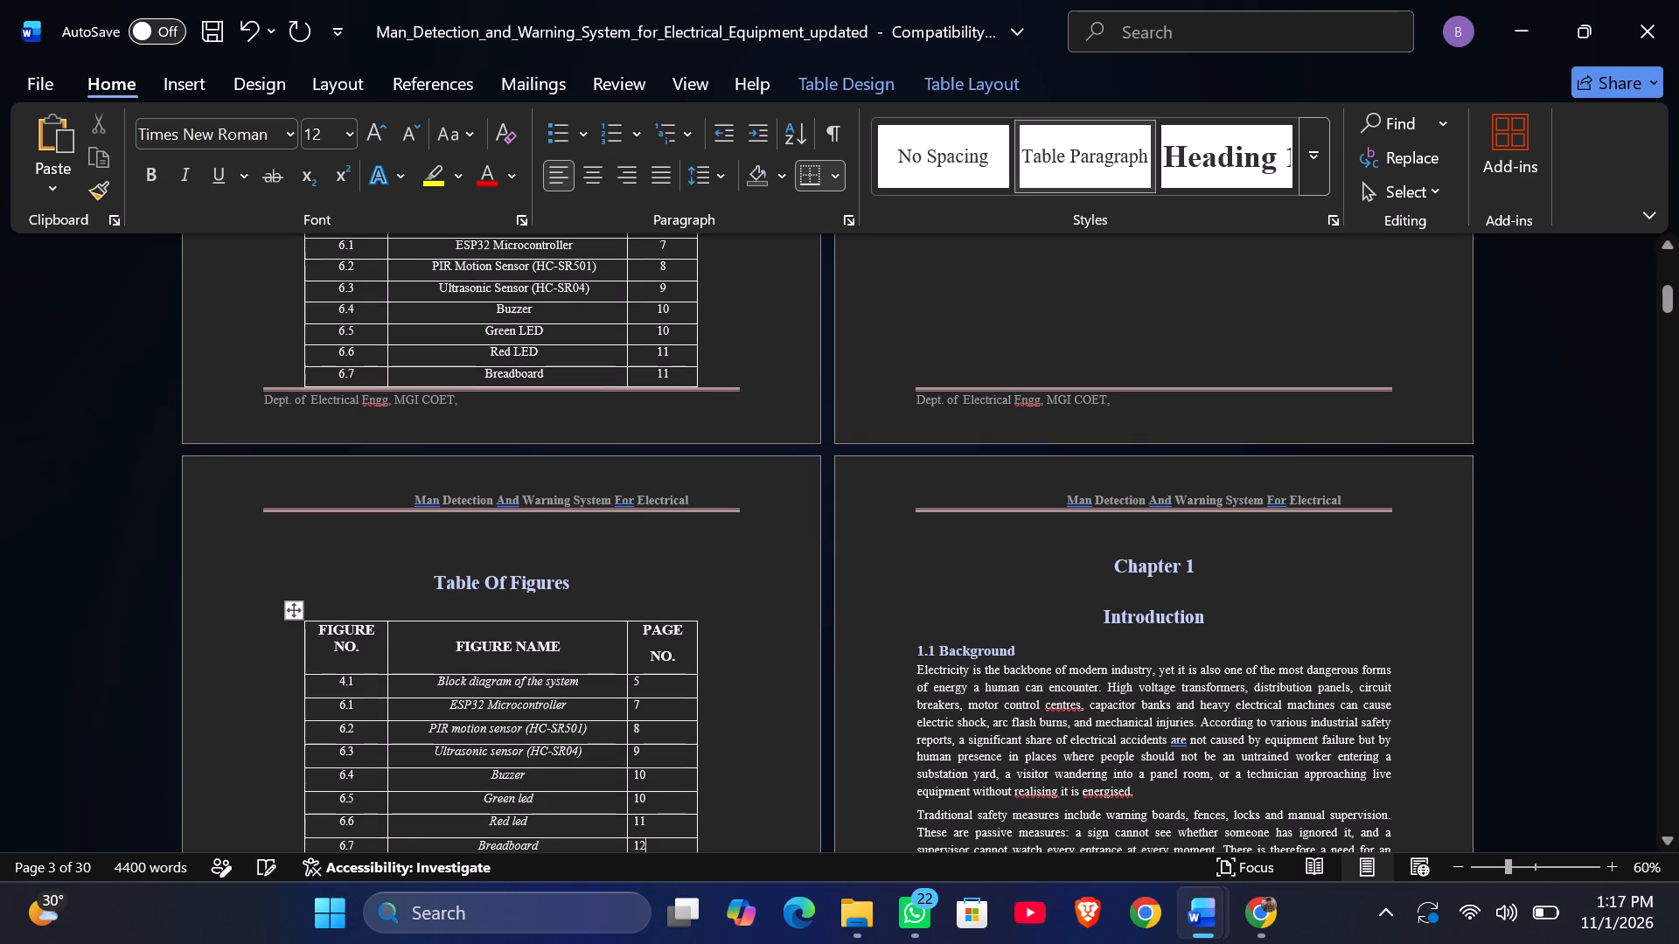
{"action": "key", "text": "BackSpace"}
{"action": "key", "text": "1"}
Set the page numbers of Jumper Wires to 12 and 5V Power supply to 13 in the Table Of Figures.
{"action": "key", "text": "Down"}
{"action": "key", "text": "BackSpace"}
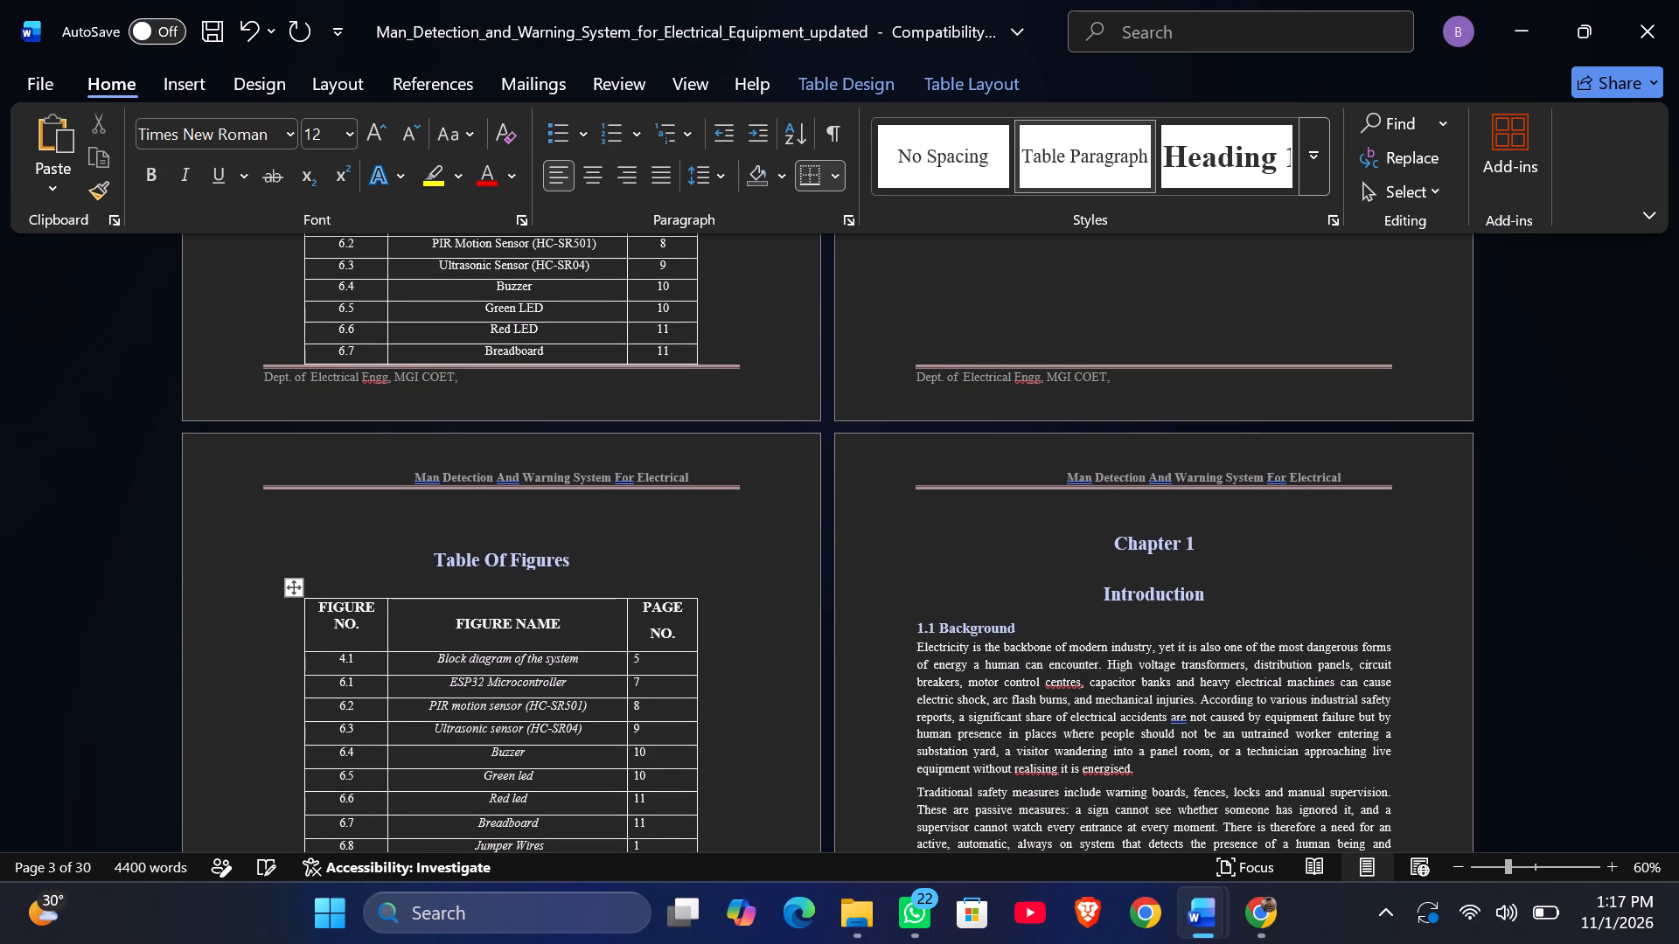
{"action": "key", "text": "2"}
{"action": "key", "text": "Down"}
{"action": "key", "text": "BackSpace"}
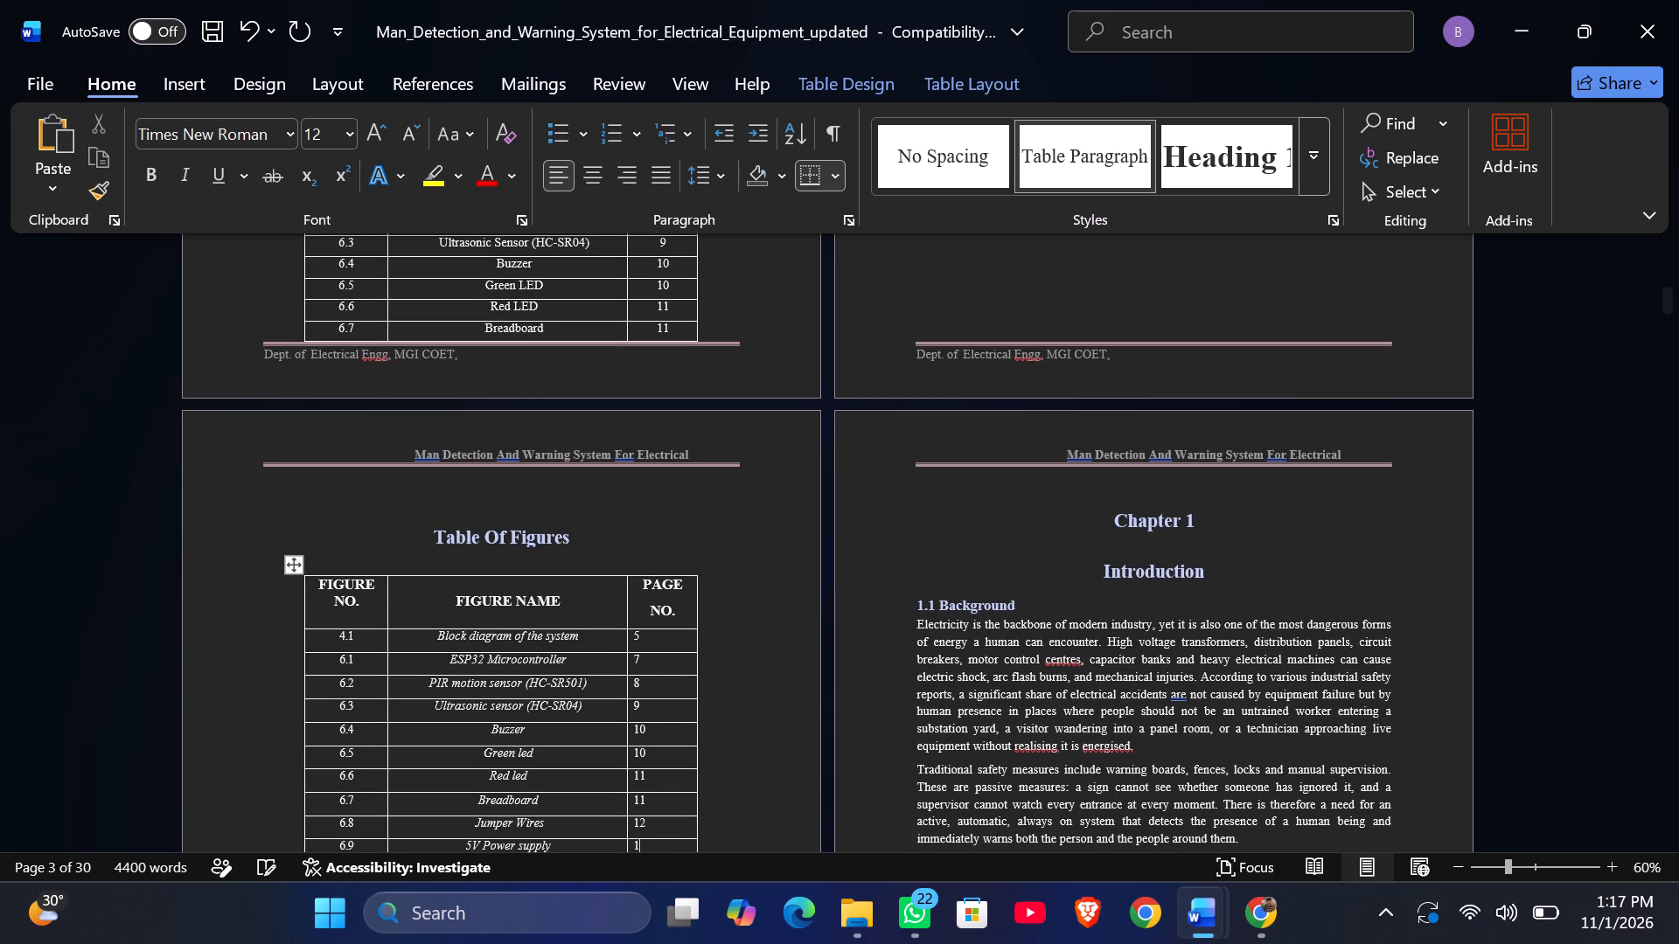
{"action": "key", "text": "3"}
Check the pages holding the Connection diagram and Flowchart of the program figures against the contents and figures tables.
{"action": "scroll", "coordinate": [683, 568], "scroll_direction": "down", "scroll_amount": 1}
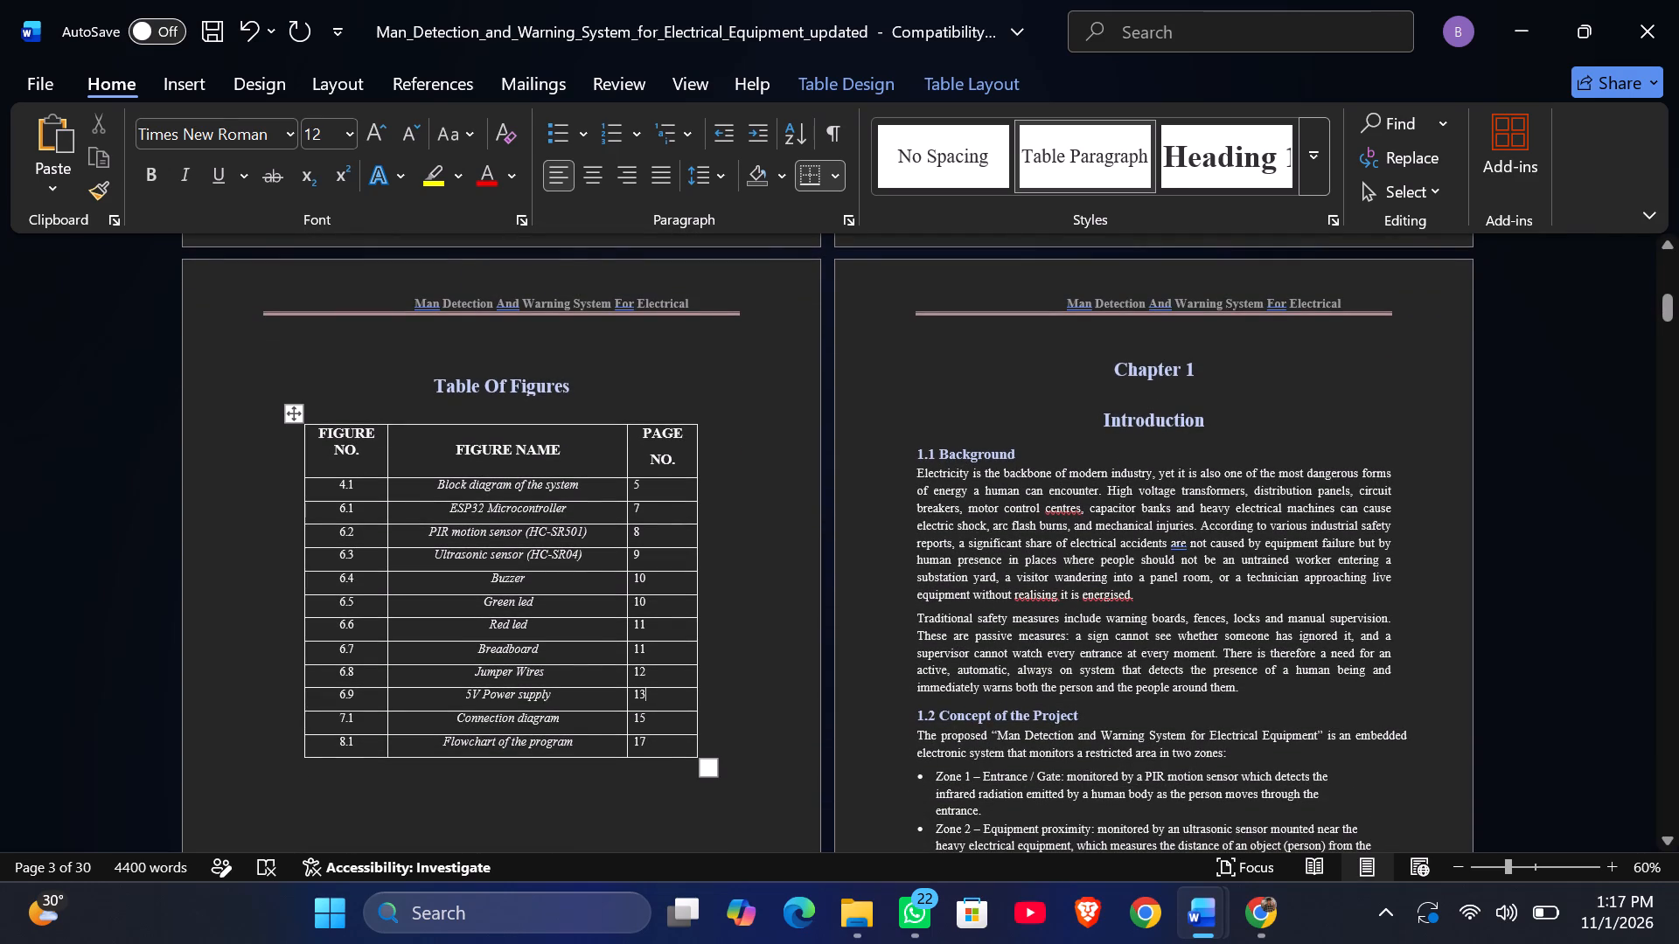
{"action": "scroll", "coordinate": [664, 717], "scroll_direction": "up", "scroll_amount": 5}
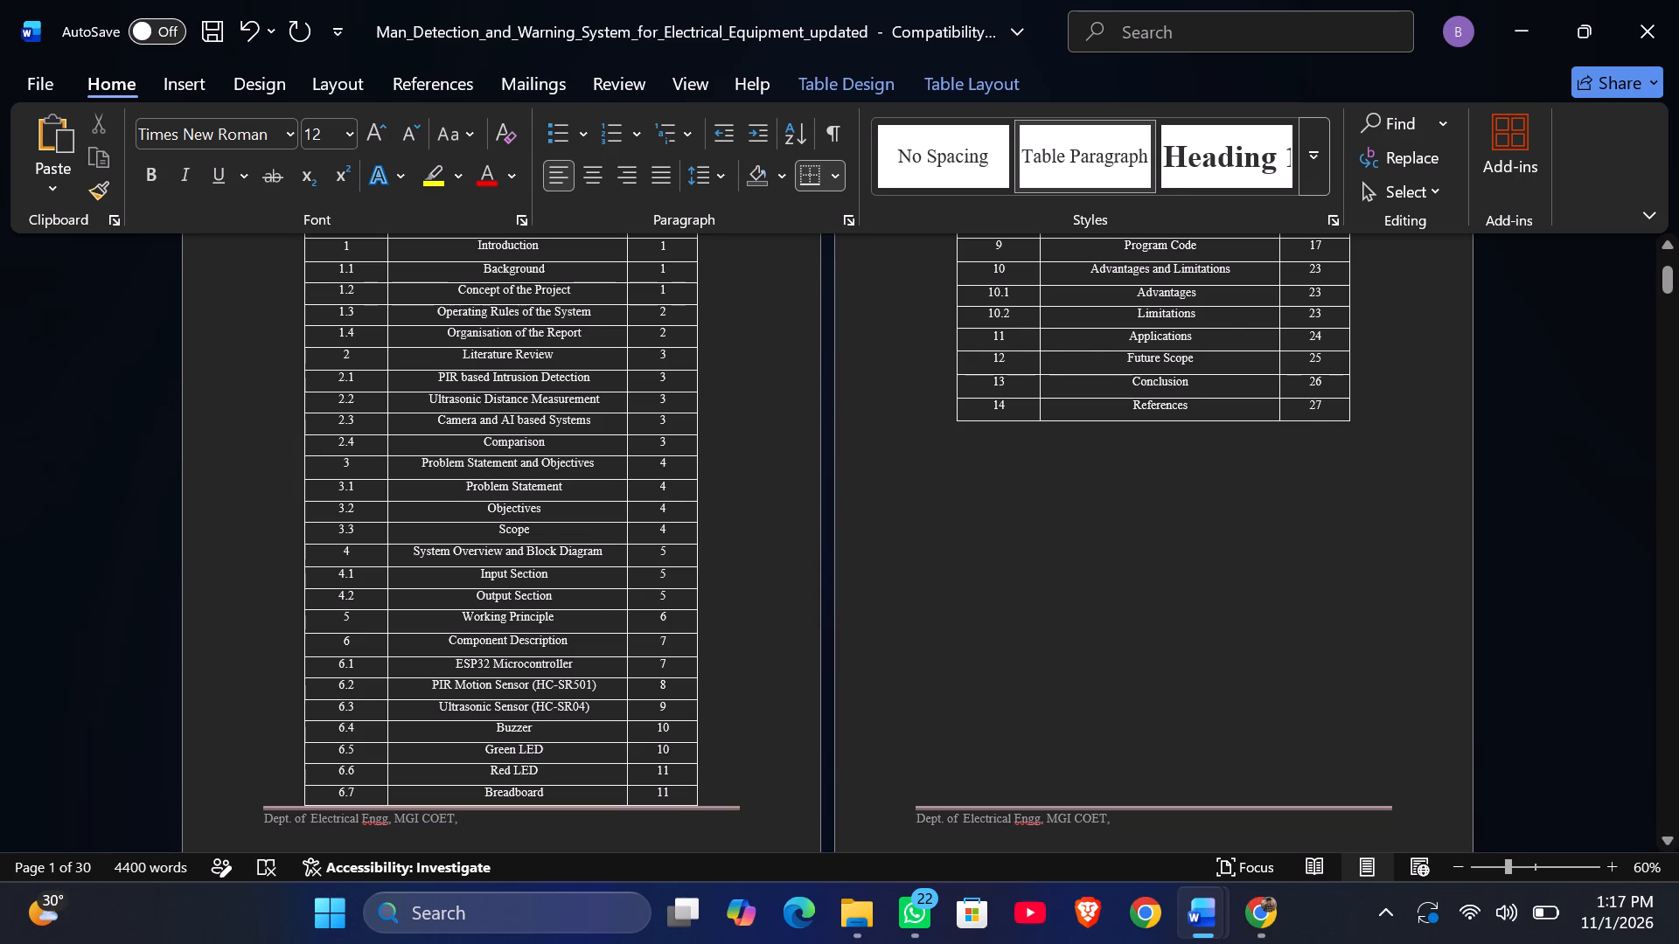
{"action": "scroll", "coordinate": [989, 638], "scroll_direction": "right", "scroll_amount": 2}
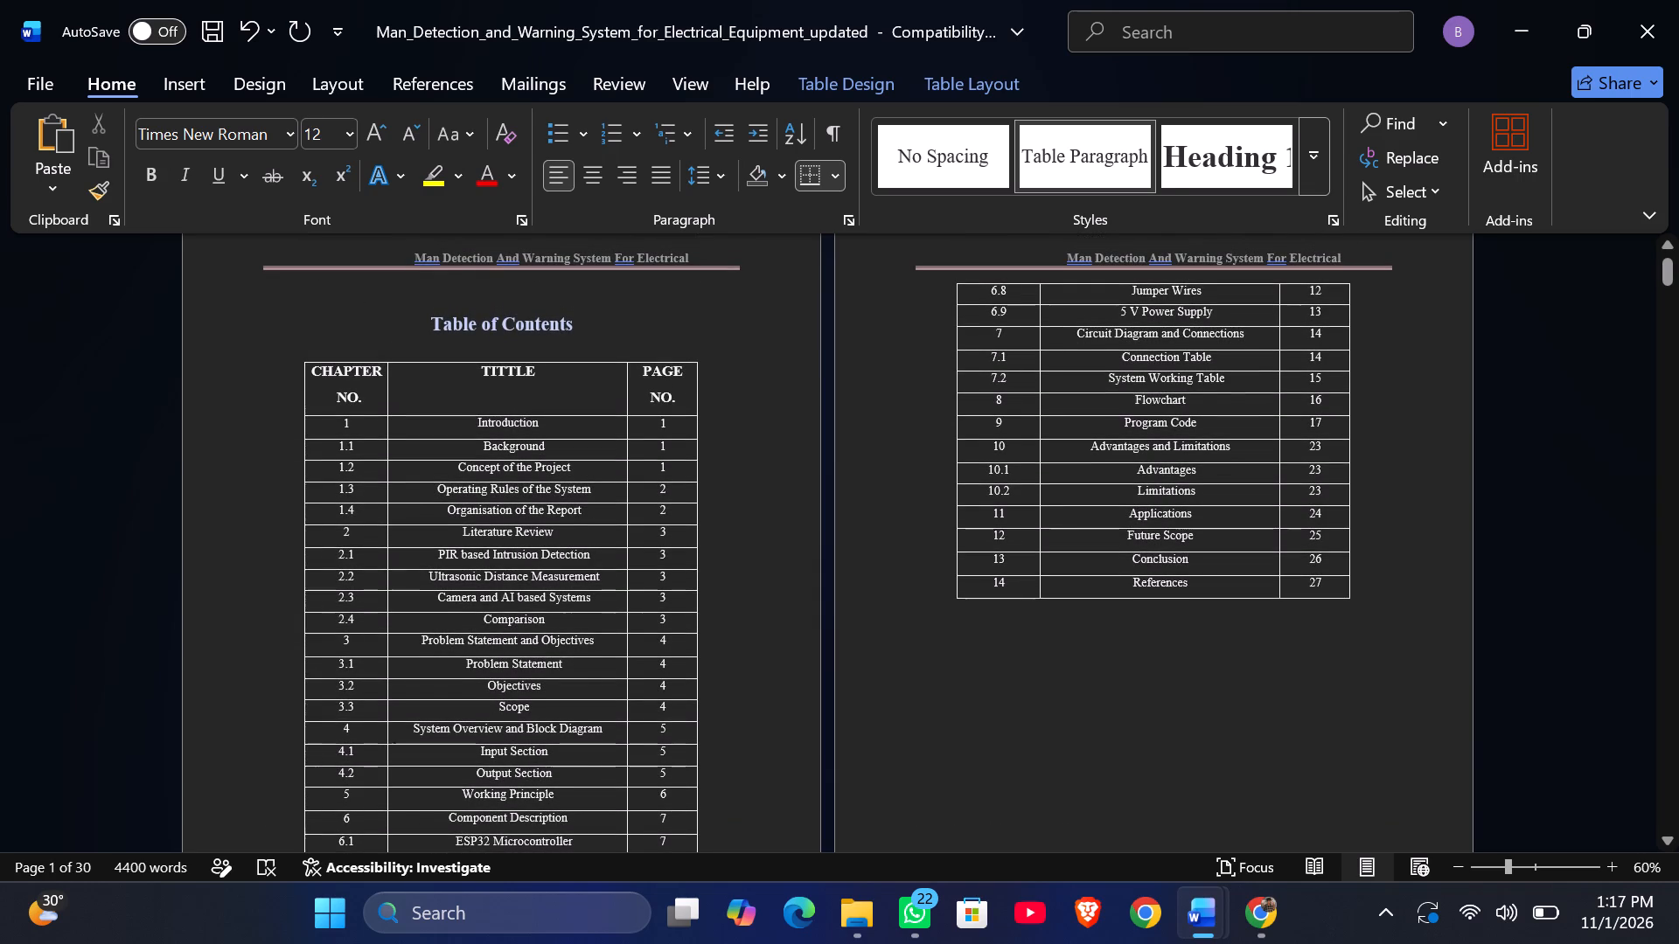
{"action": "scroll", "coordinate": [989, 638], "scroll_direction": "right", "scroll_amount": 2}
{"action": "scroll", "coordinate": [989, 638], "scroll_direction": "down", "scroll_amount": 20}
{"action": "scroll", "coordinate": [989, 638], "scroll_direction": "down", "scroll_amount": 20}
{"action": "scroll", "coordinate": [989, 638], "scroll_direction": "down", "scroll_amount": 20}
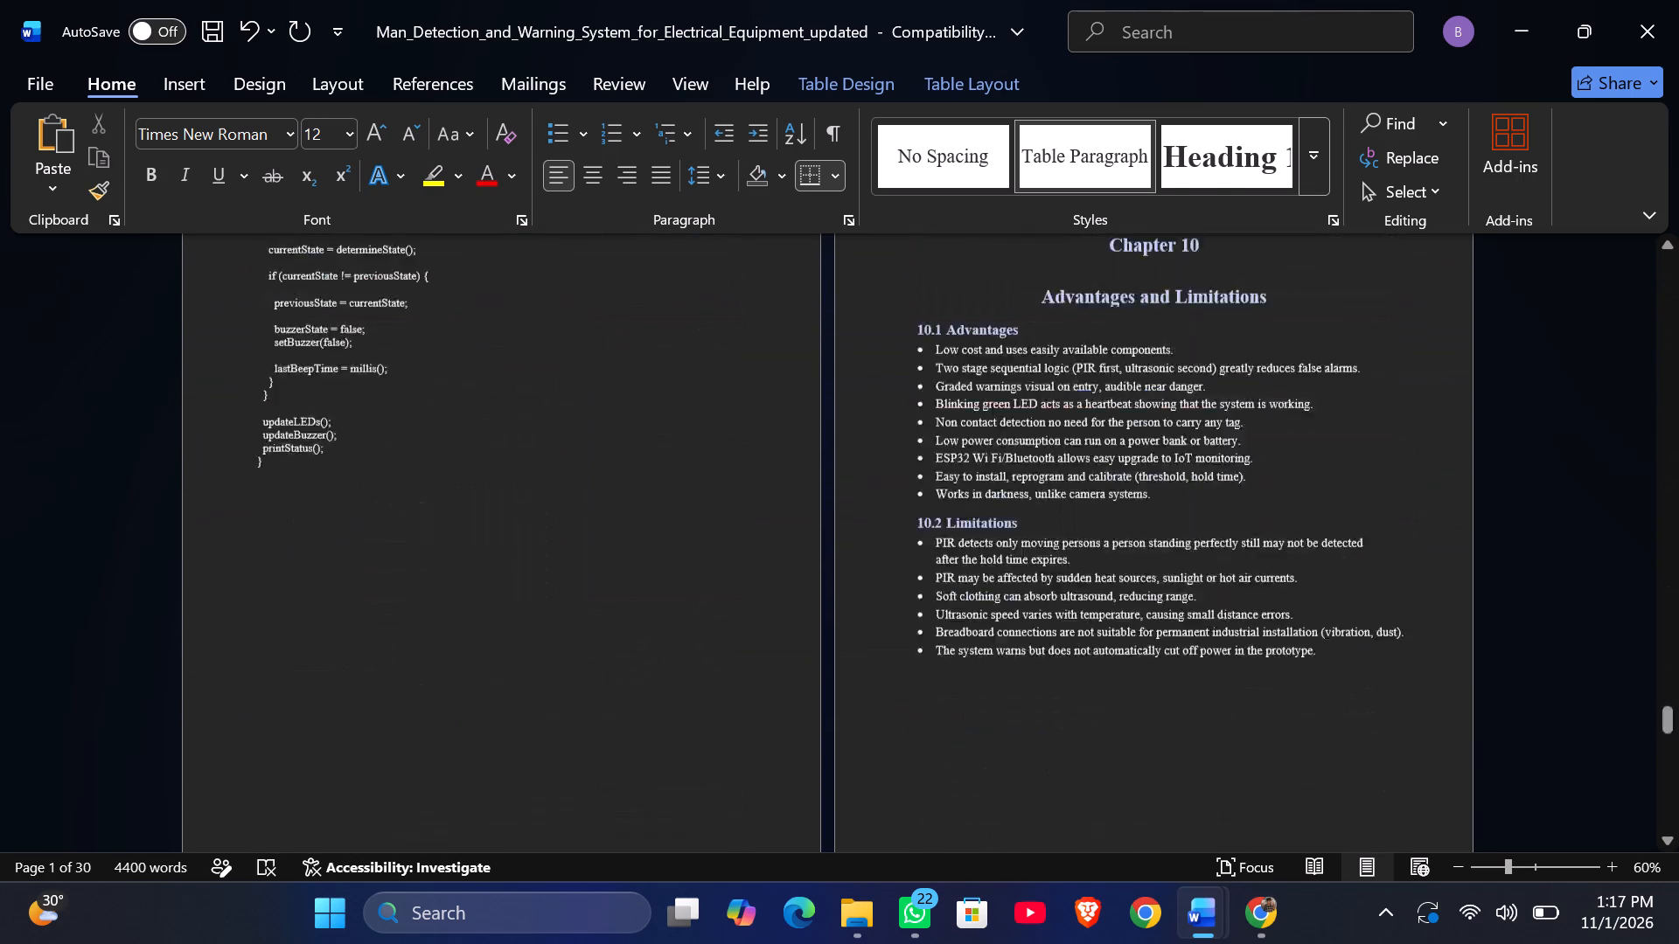
{"action": "scroll", "coordinate": [989, 638], "scroll_direction": "down", "scroll_amount": 20}
{"action": "scroll", "coordinate": [989, 638], "scroll_direction": "down", "scroll_amount": 20}
{"action": "scroll", "coordinate": [989, 638], "scroll_direction": "down", "scroll_amount": 20}
{"action": "scroll", "coordinate": [989, 638], "scroll_direction": "up", "scroll_amount": 20}
{"action": "scroll", "coordinate": [989, 638], "scroll_direction": "up", "scroll_amount": 20}
{"action": "scroll", "coordinate": [989, 638], "scroll_direction": "up", "scroll_amount": 20}
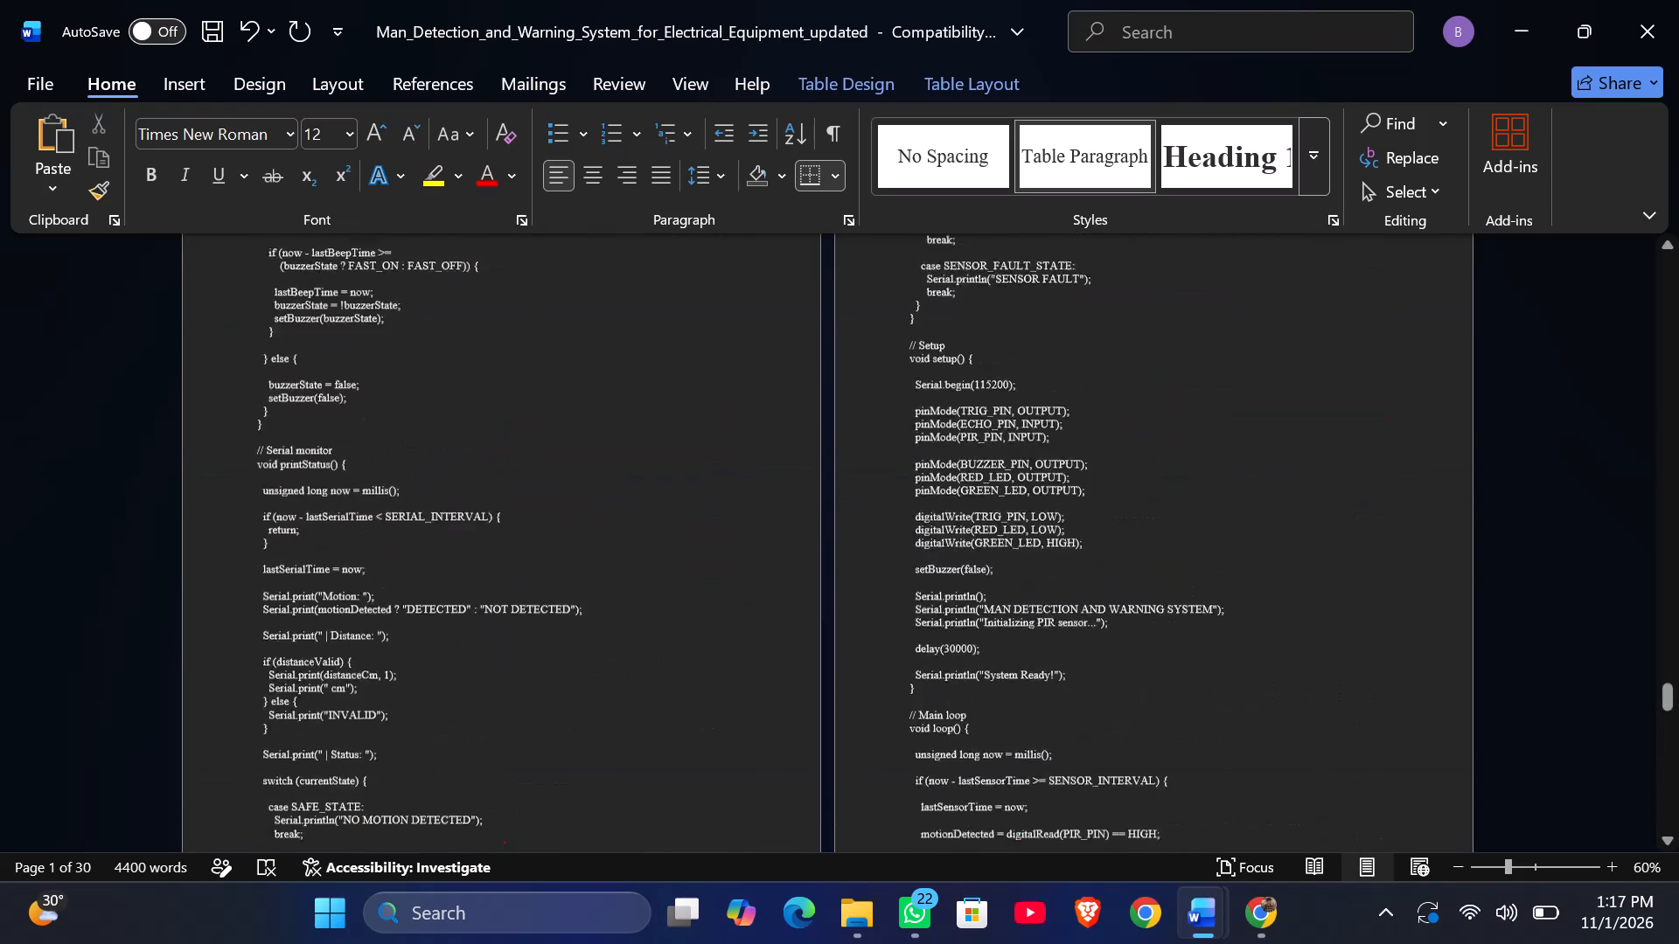
{"action": "scroll", "coordinate": [989, 638], "scroll_direction": "up", "scroll_amount": 17}
{"action": "scroll", "coordinate": [989, 638], "scroll_direction": "down", "scroll_amount": 14}
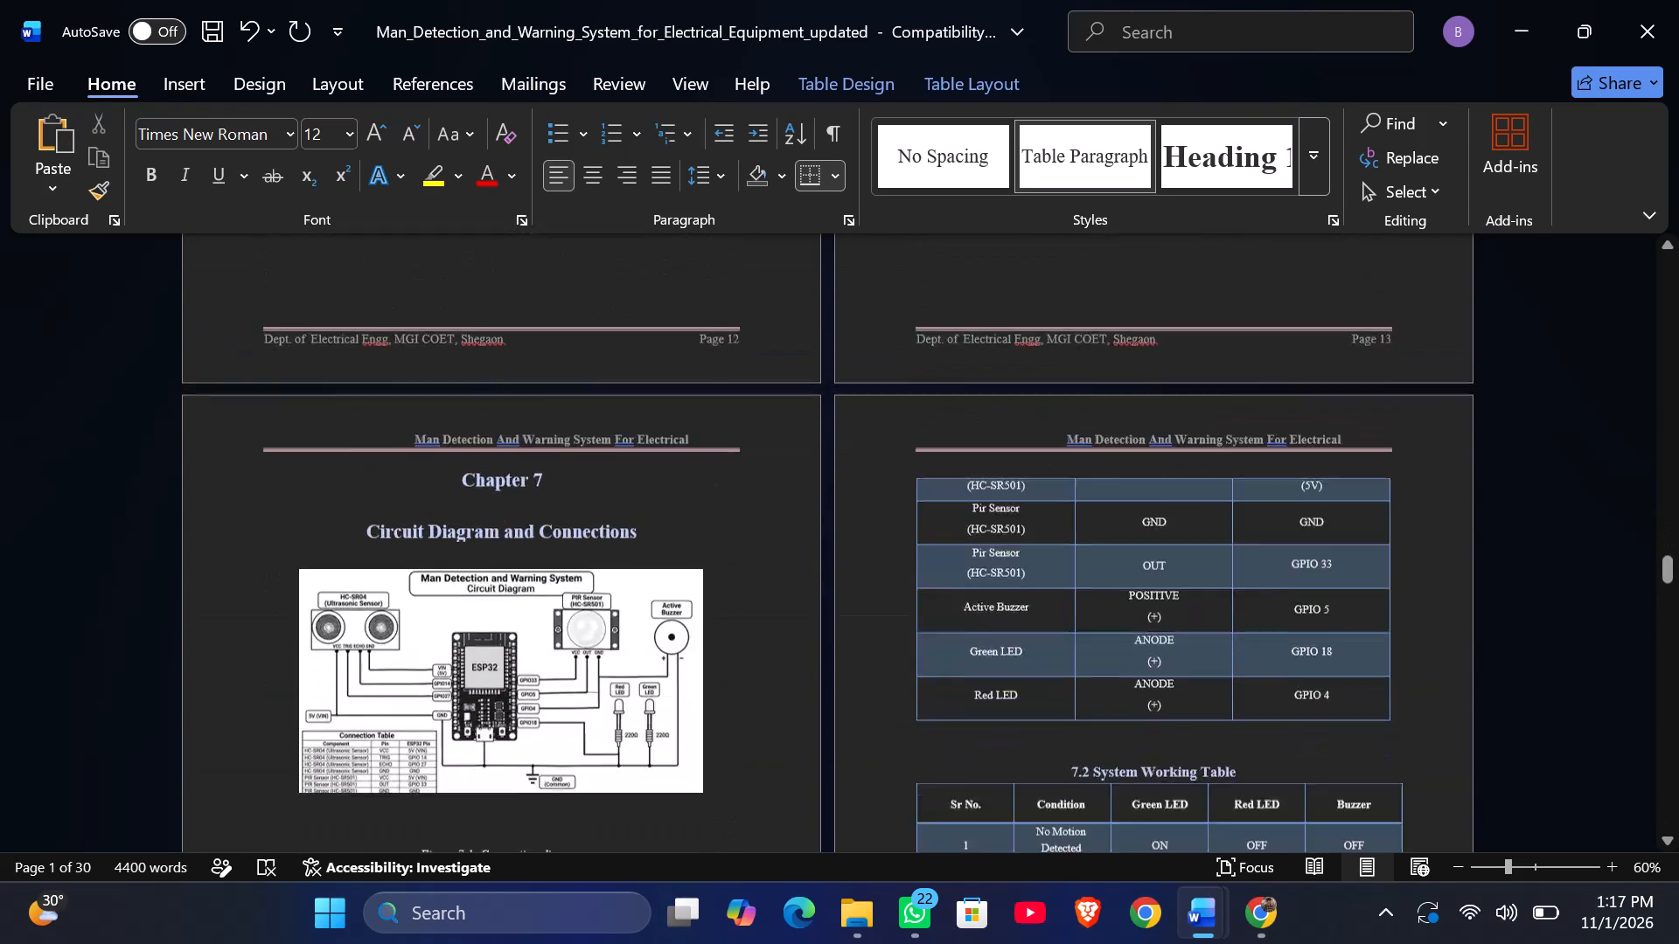
{"action": "scroll", "coordinate": [989, 638], "scroll_direction": "down", "scroll_amount": 9}
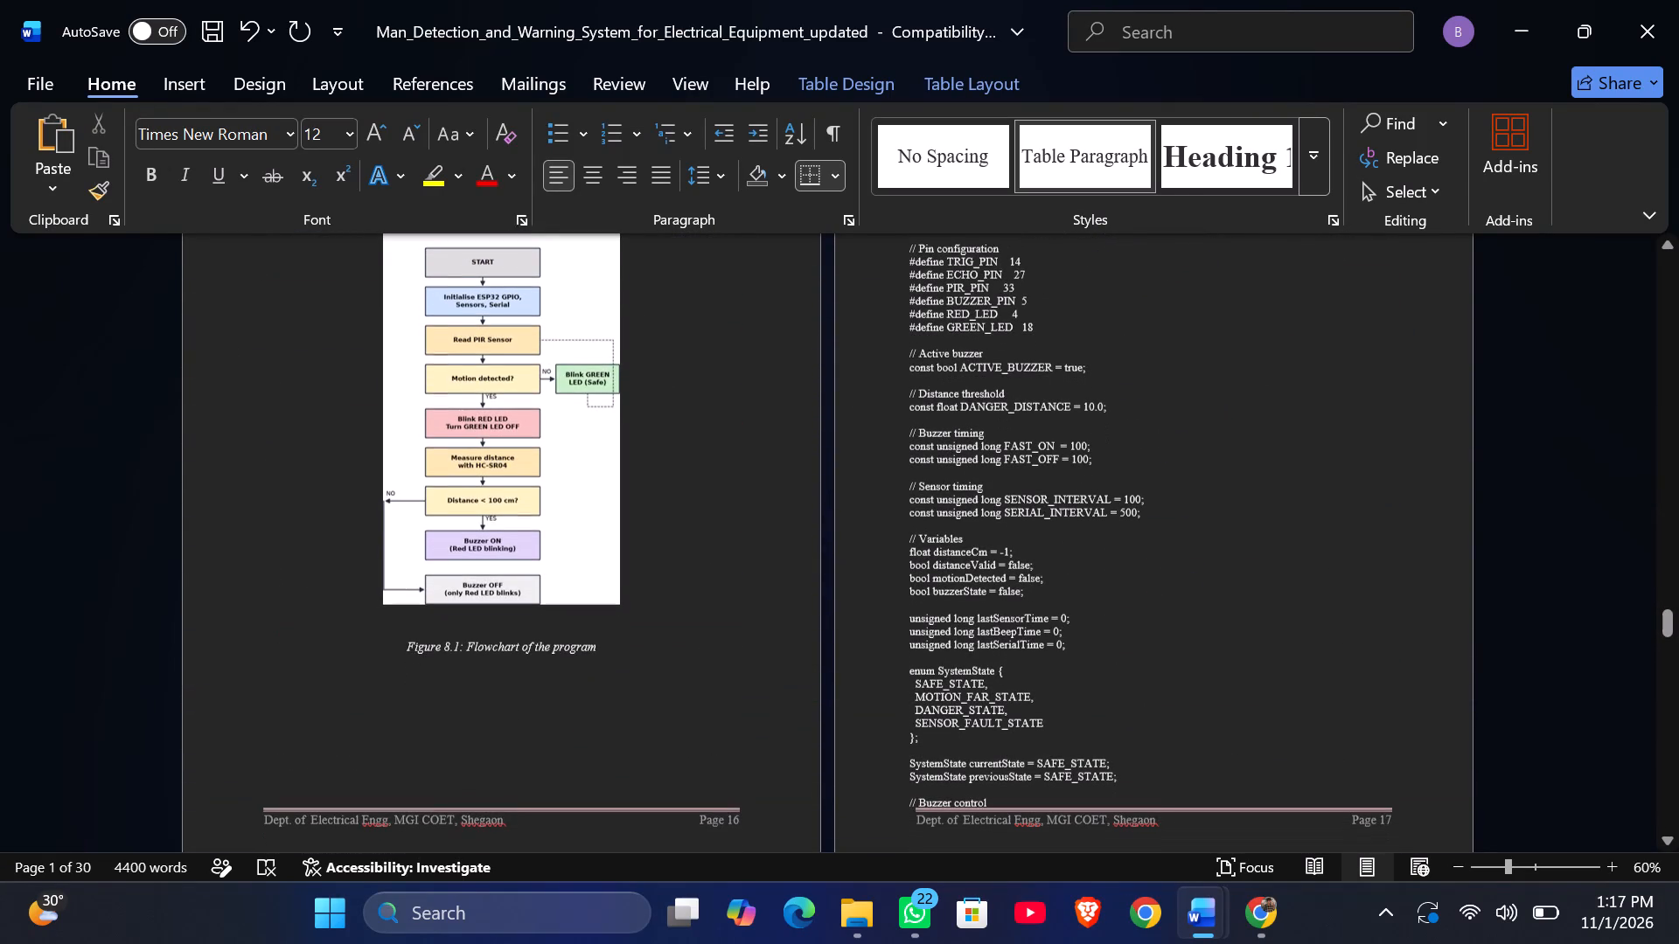
{"action": "scroll", "coordinate": [989, 638], "scroll_direction": "down", "scroll_amount": 2}
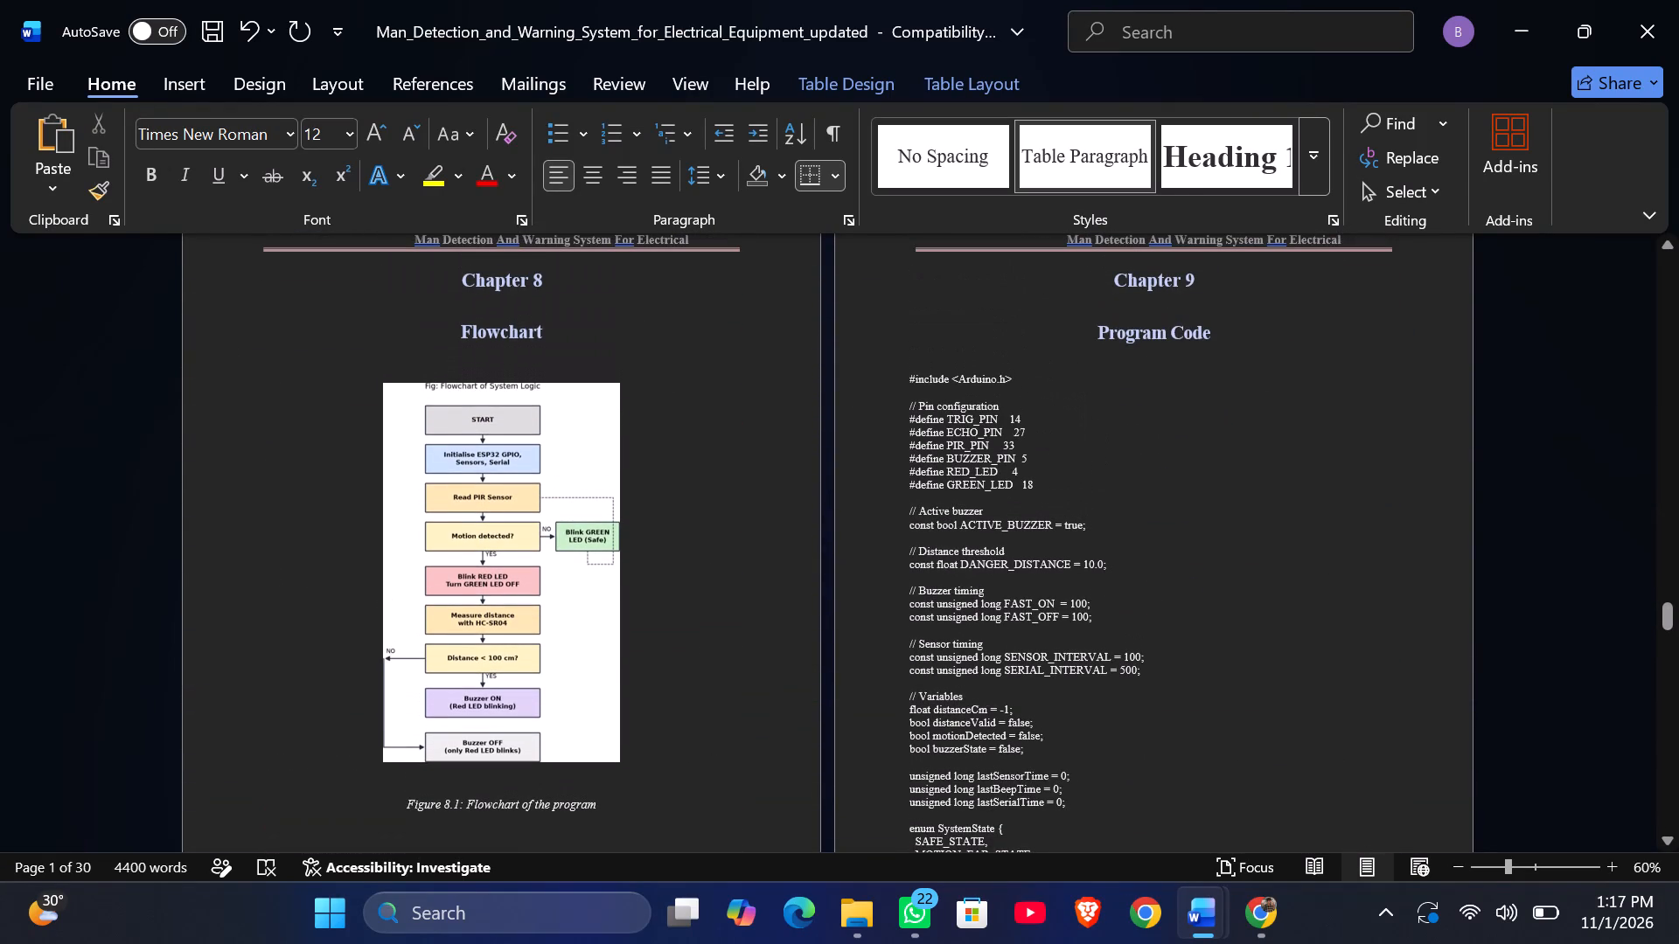
{"action": "scroll", "coordinate": [989, 638], "scroll_direction": "down", "scroll_amount": 2}
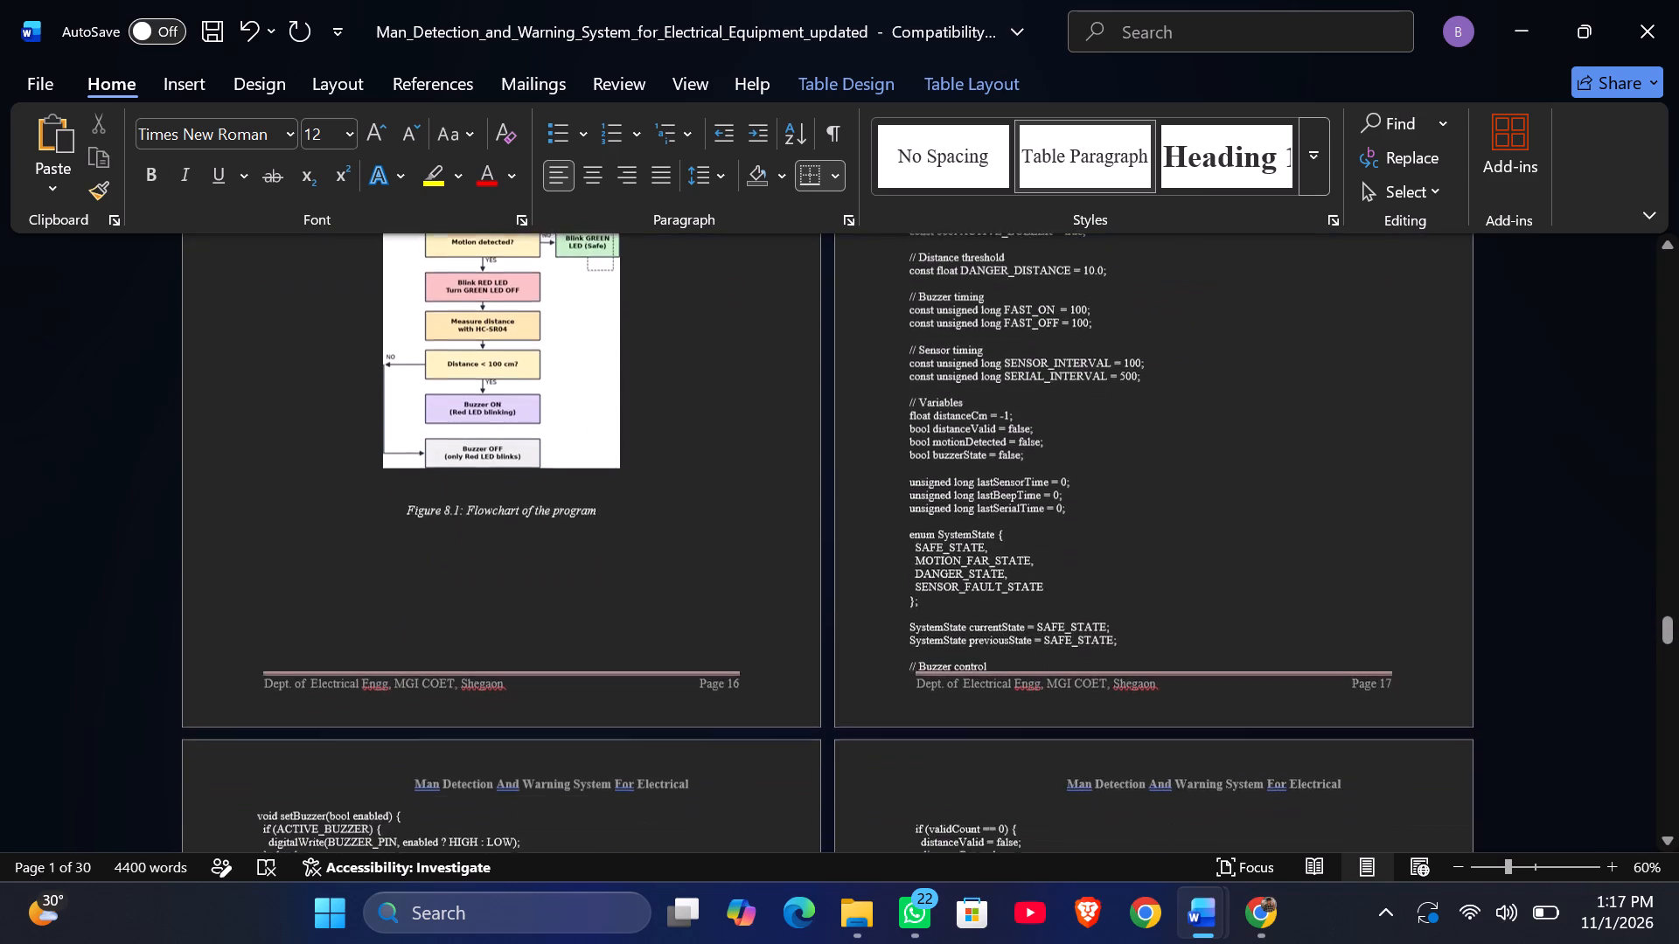
{"action": "scroll", "coordinate": [989, 638], "scroll_direction": "up", "scroll_amount": 5}
{"action": "scroll", "coordinate": [989, 638], "scroll_direction": "down", "scroll_amount": 1}
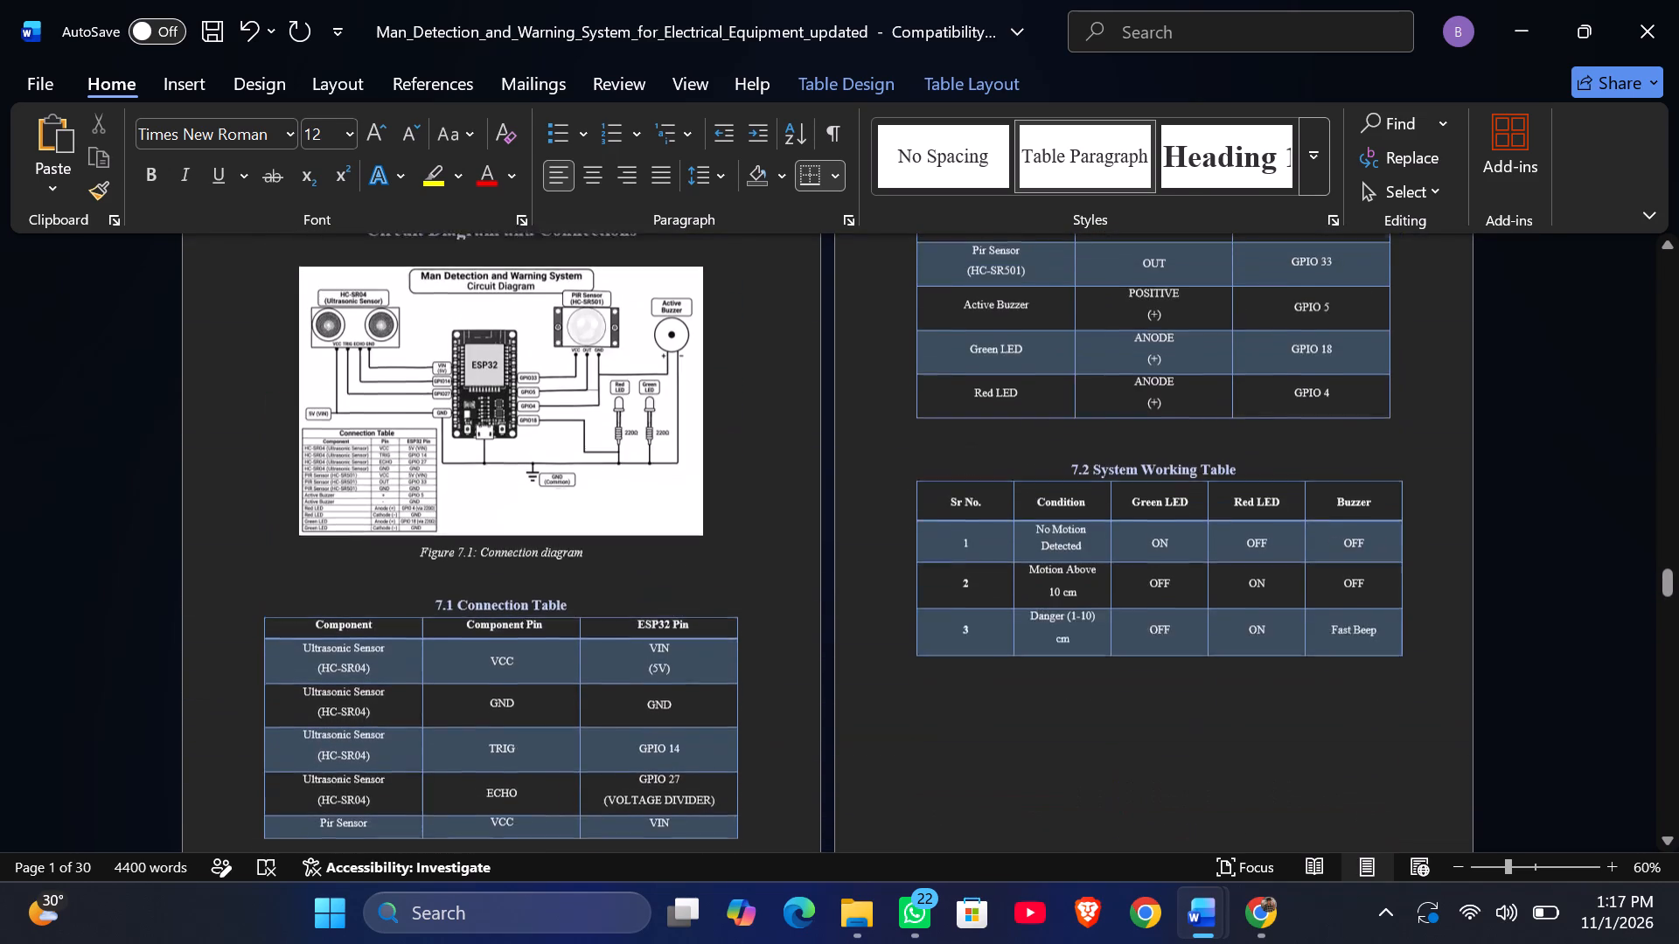
{"action": "scroll", "coordinate": [989, 638], "scroll_direction": "down", "scroll_amount": 2}
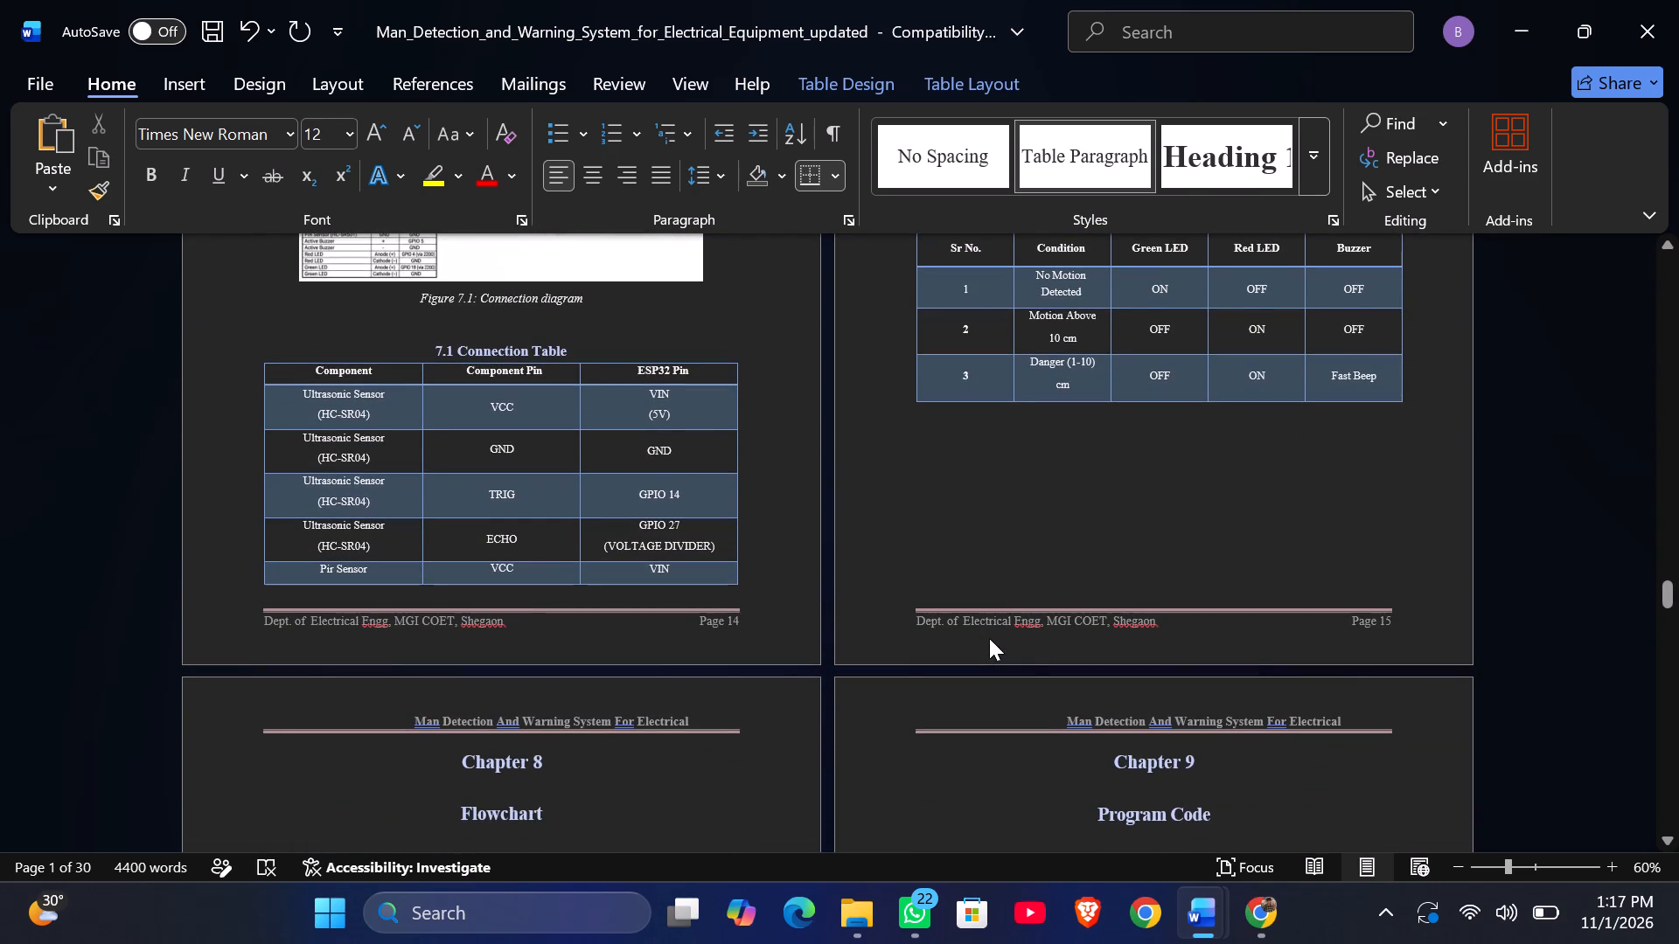
{"action": "scroll", "coordinate": [989, 638], "scroll_direction": "down", "scroll_amount": 2}
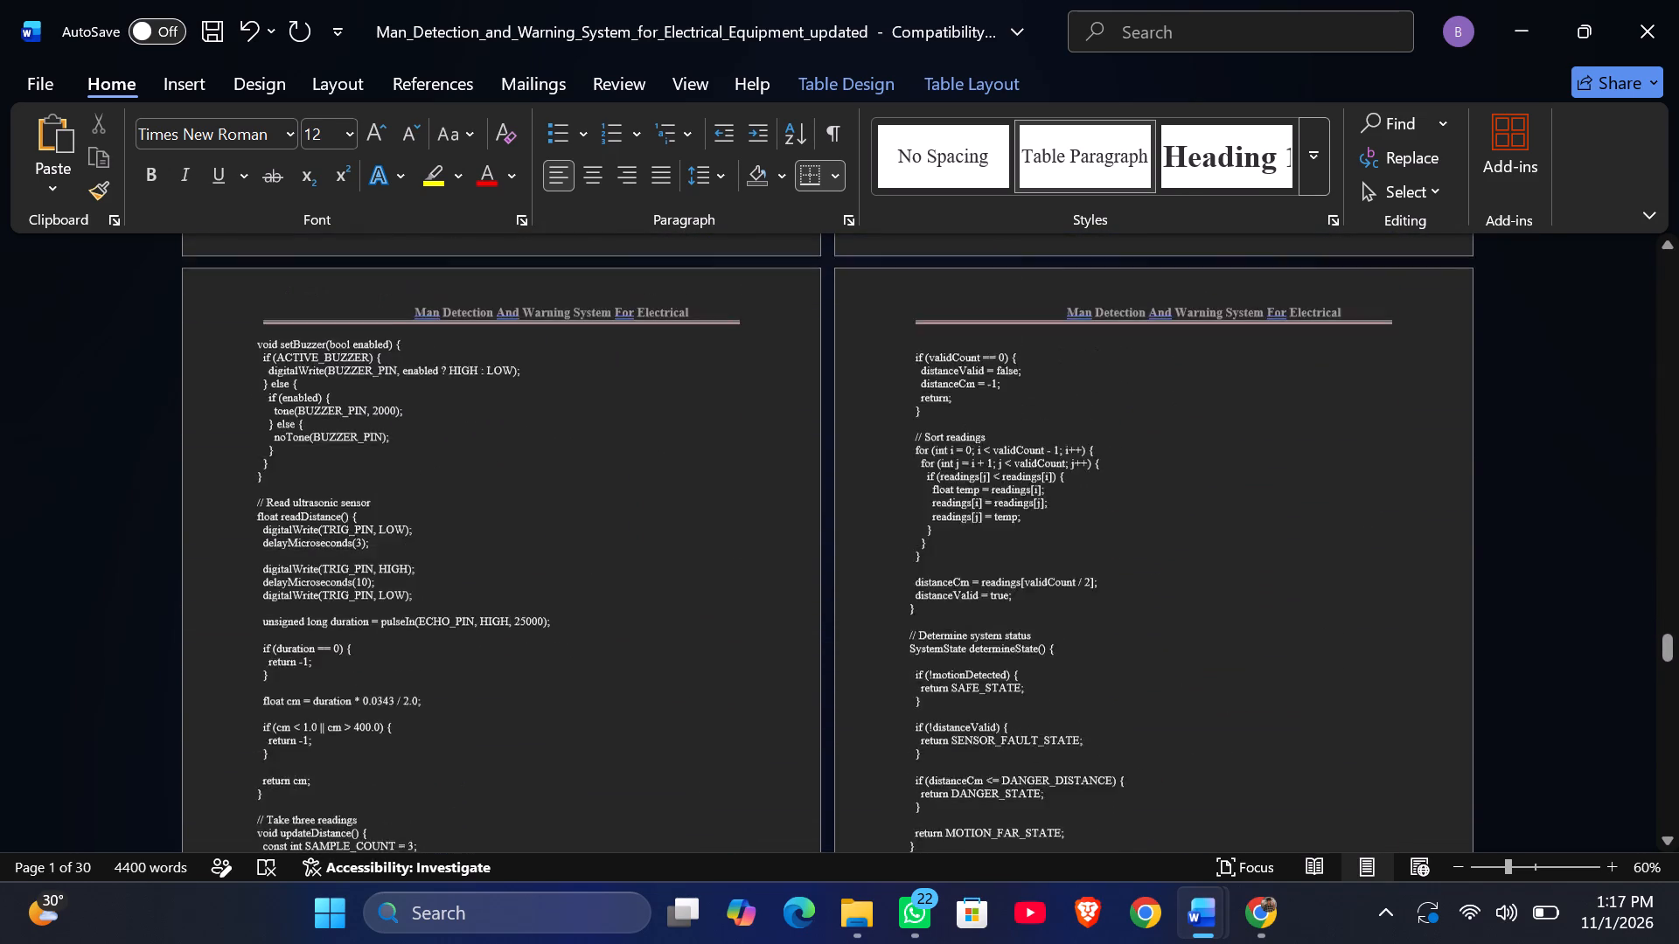
{"action": "scroll", "coordinate": [989, 638], "scroll_direction": "up", "scroll_amount": 2}
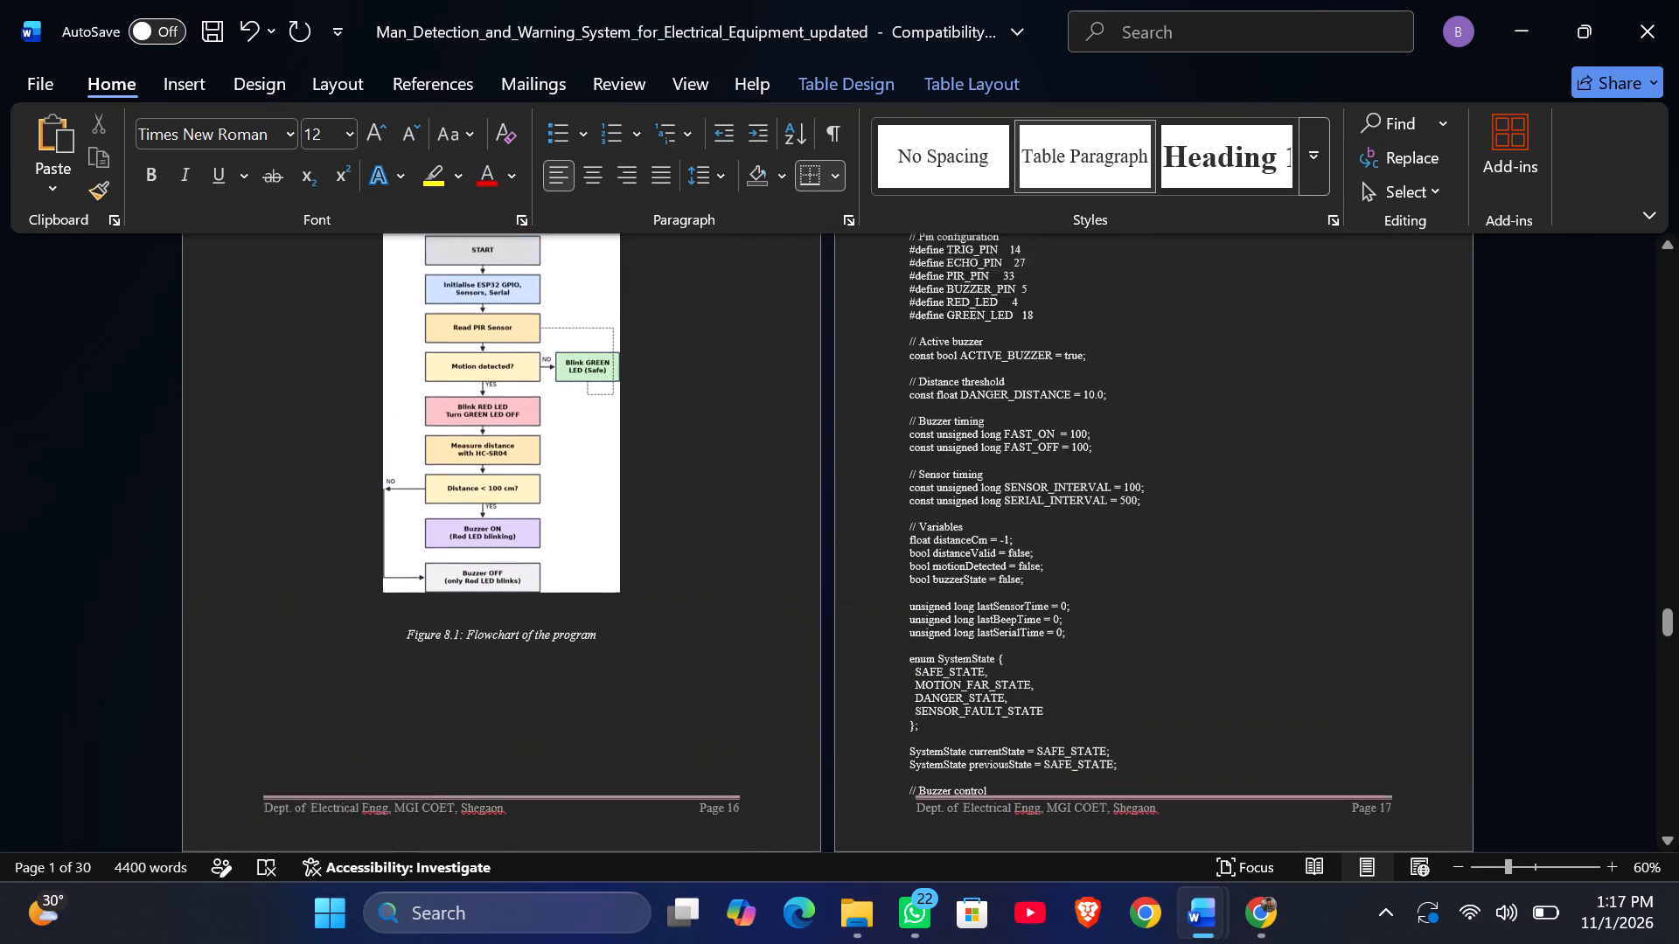
{"action": "scroll", "coordinate": [989, 638], "scroll_direction": "up", "scroll_amount": 4}
{"action": "scroll", "coordinate": [989, 638], "scroll_direction": "down", "scroll_amount": 1}
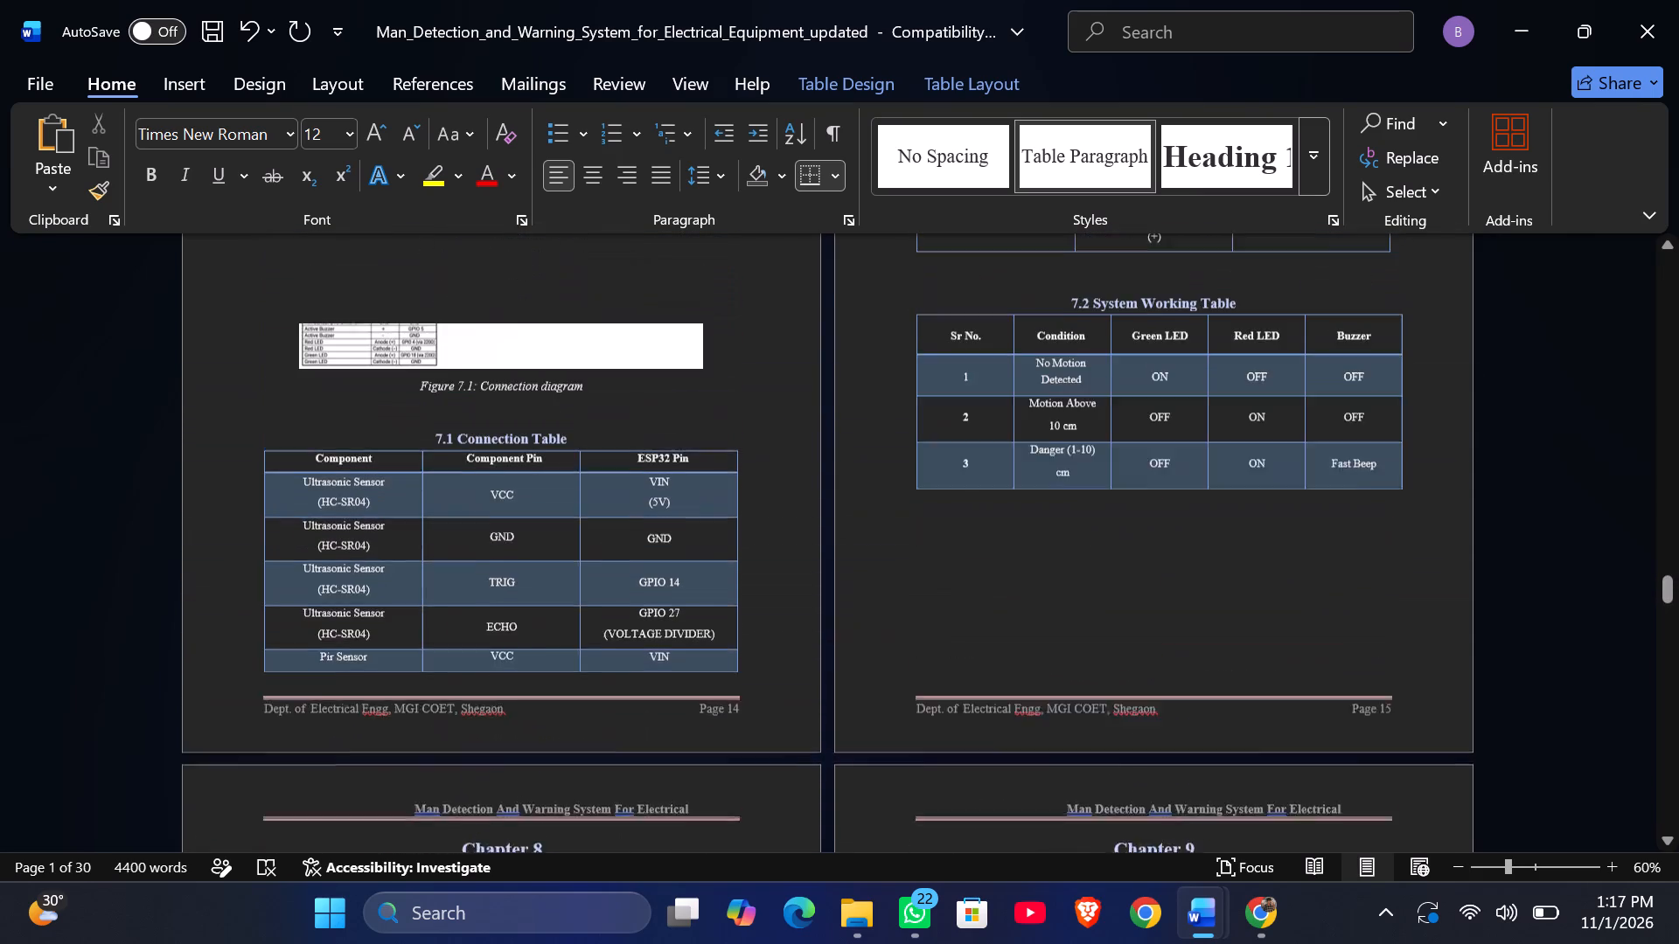
{"action": "scroll", "coordinate": [989, 638], "scroll_direction": "down", "scroll_amount": 1}
{"action": "scroll", "coordinate": [989, 638], "scroll_direction": "up", "scroll_amount": 20}
{"action": "scroll", "coordinate": [989, 638], "scroll_direction": "up", "scroll_amount": 20}
{"action": "scroll", "coordinate": [989, 638], "scroll_direction": "up", "scroll_amount": 20}
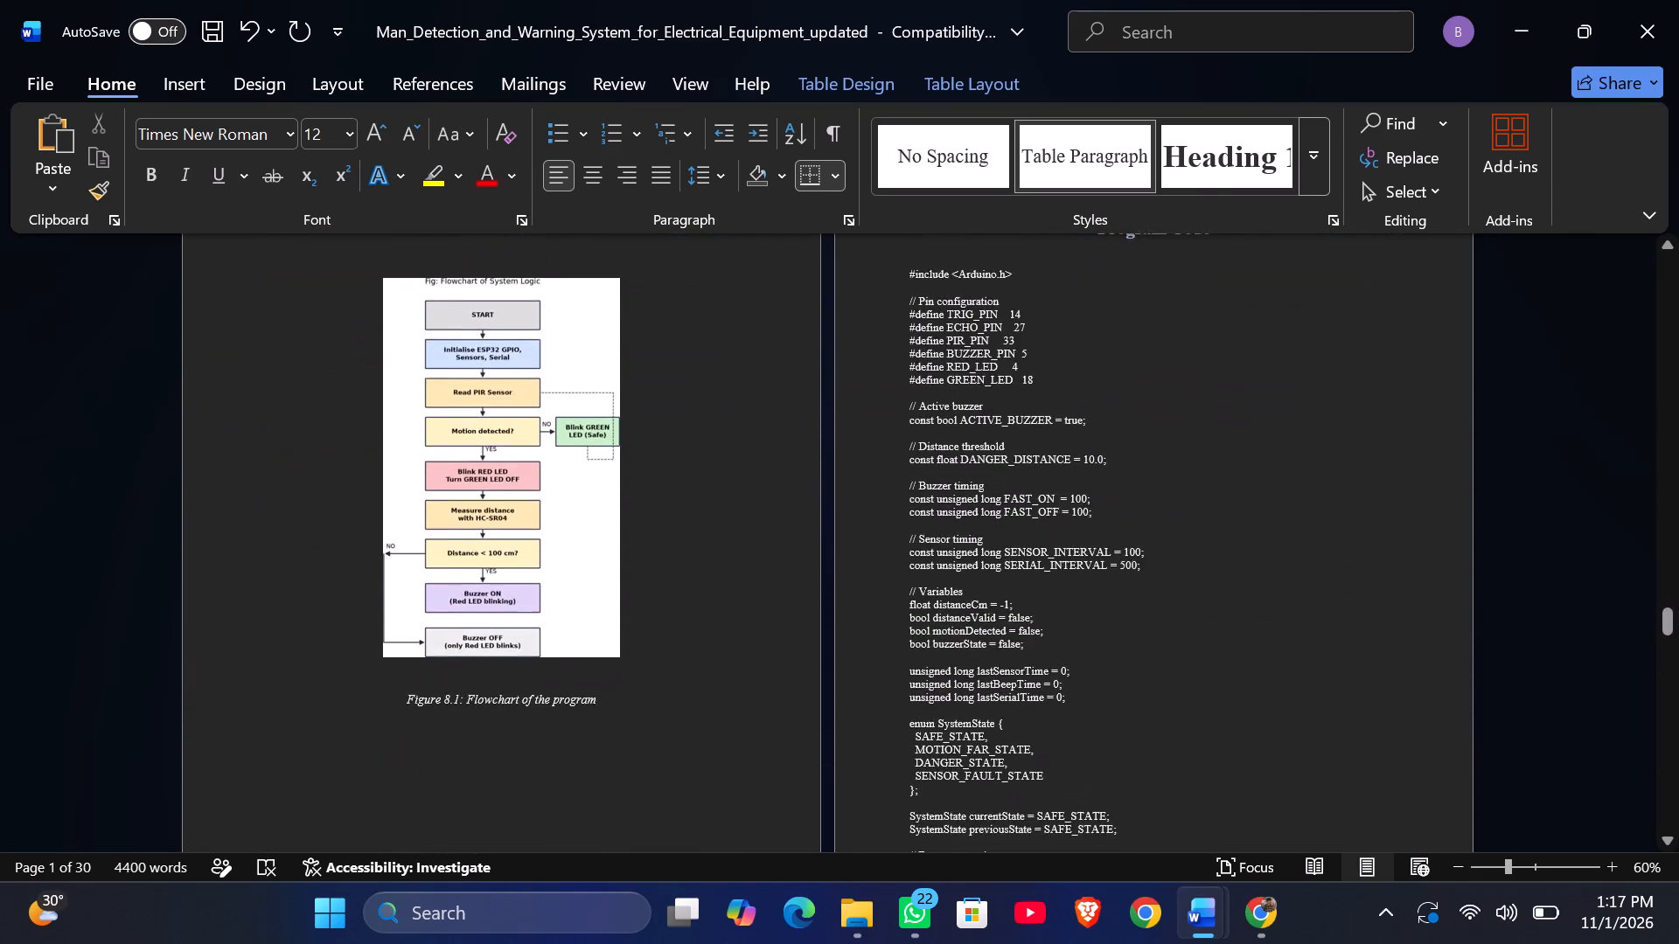
{"action": "scroll", "coordinate": [989, 638], "scroll_direction": "up", "scroll_amount": 20}
{"action": "scroll", "coordinate": [989, 638], "scroll_direction": "up", "scroll_amount": 20}
{"action": "scroll", "coordinate": [989, 638], "scroll_direction": "up", "scroll_amount": 20}
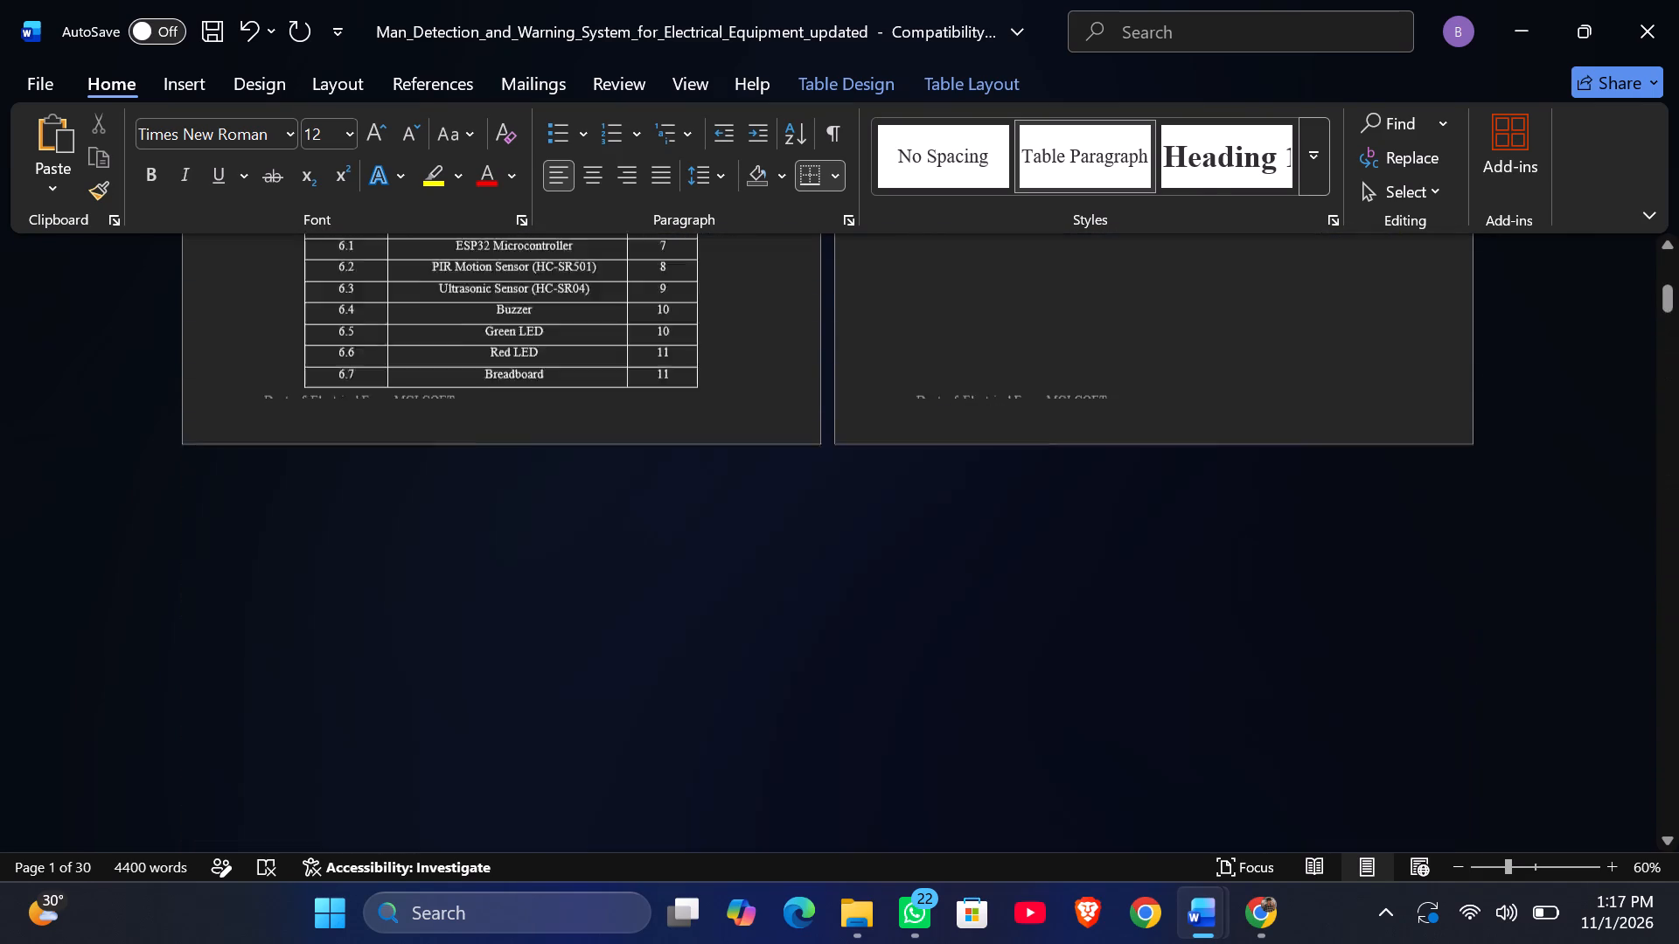
{"action": "scroll", "coordinate": [989, 638], "scroll_direction": "up", "scroll_amount": 20}
{"action": "scroll", "coordinate": [989, 638], "scroll_direction": "up", "scroll_amount": 20}
{"action": "scroll", "coordinate": [989, 638], "scroll_direction": "up", "scroll_amount": 20}
{"action": "scroll", "coordinate": [802, 664], "scroll_direction": "down", "scroll_amount": 4}
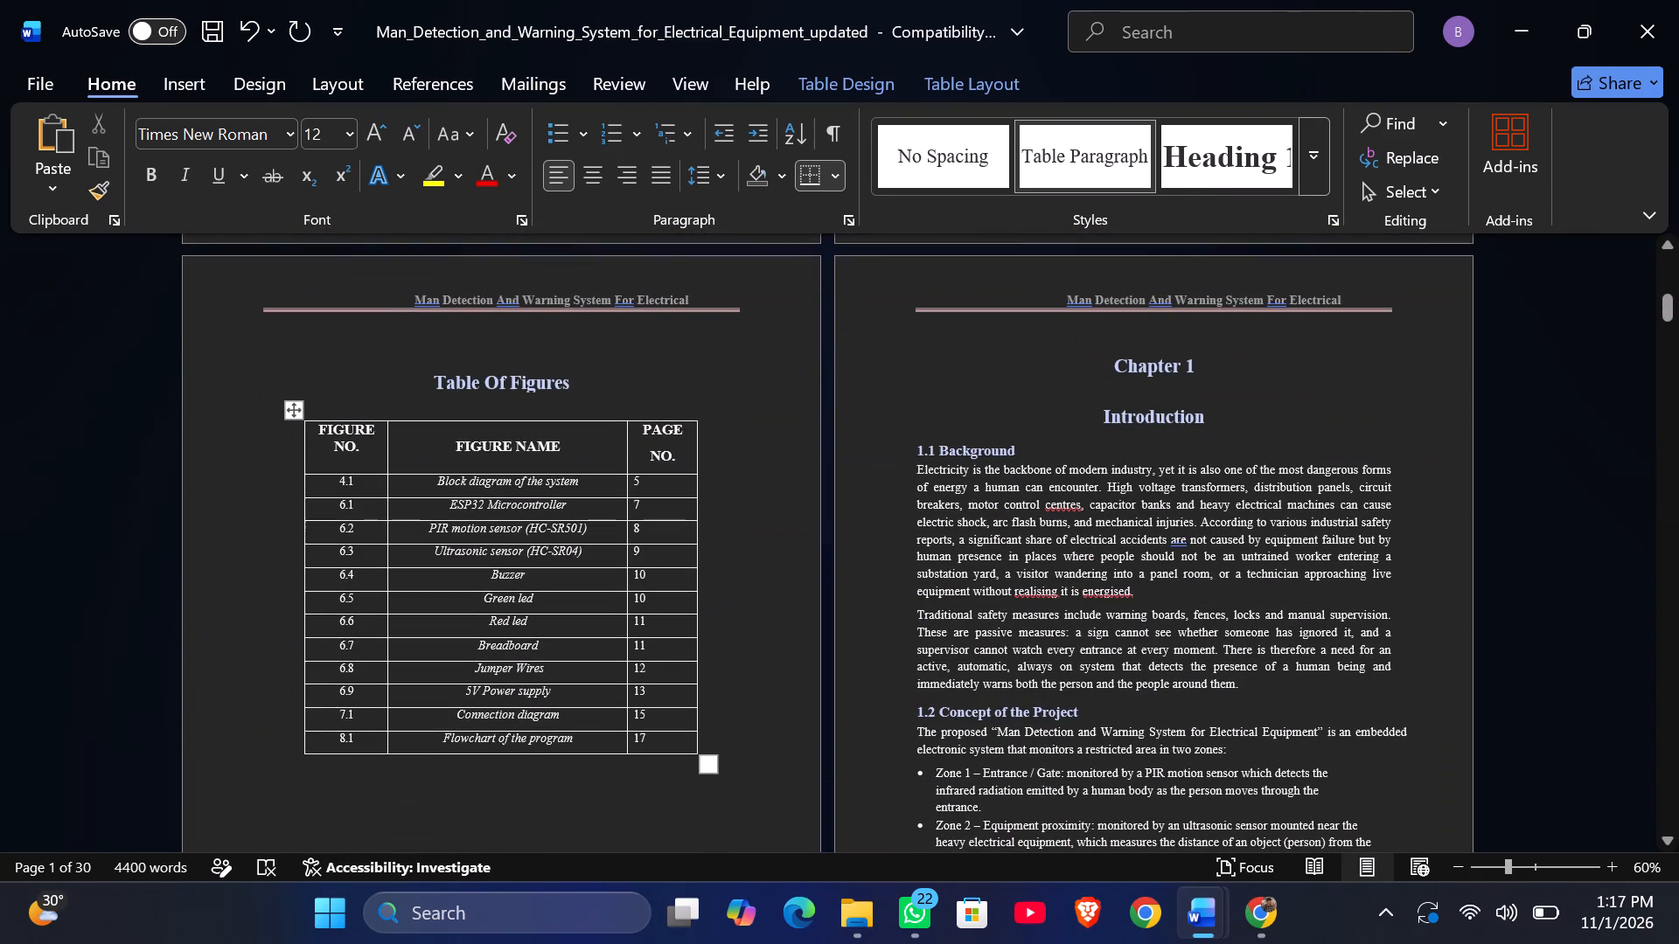
Set the page numbers of Connection diagram to 14 and Flowchart of the program to 16 in the Table Of Figures.
{"action": "left_click", "coordinate": [674, 720]}
{"action": "key", "text": "BackSpace"}
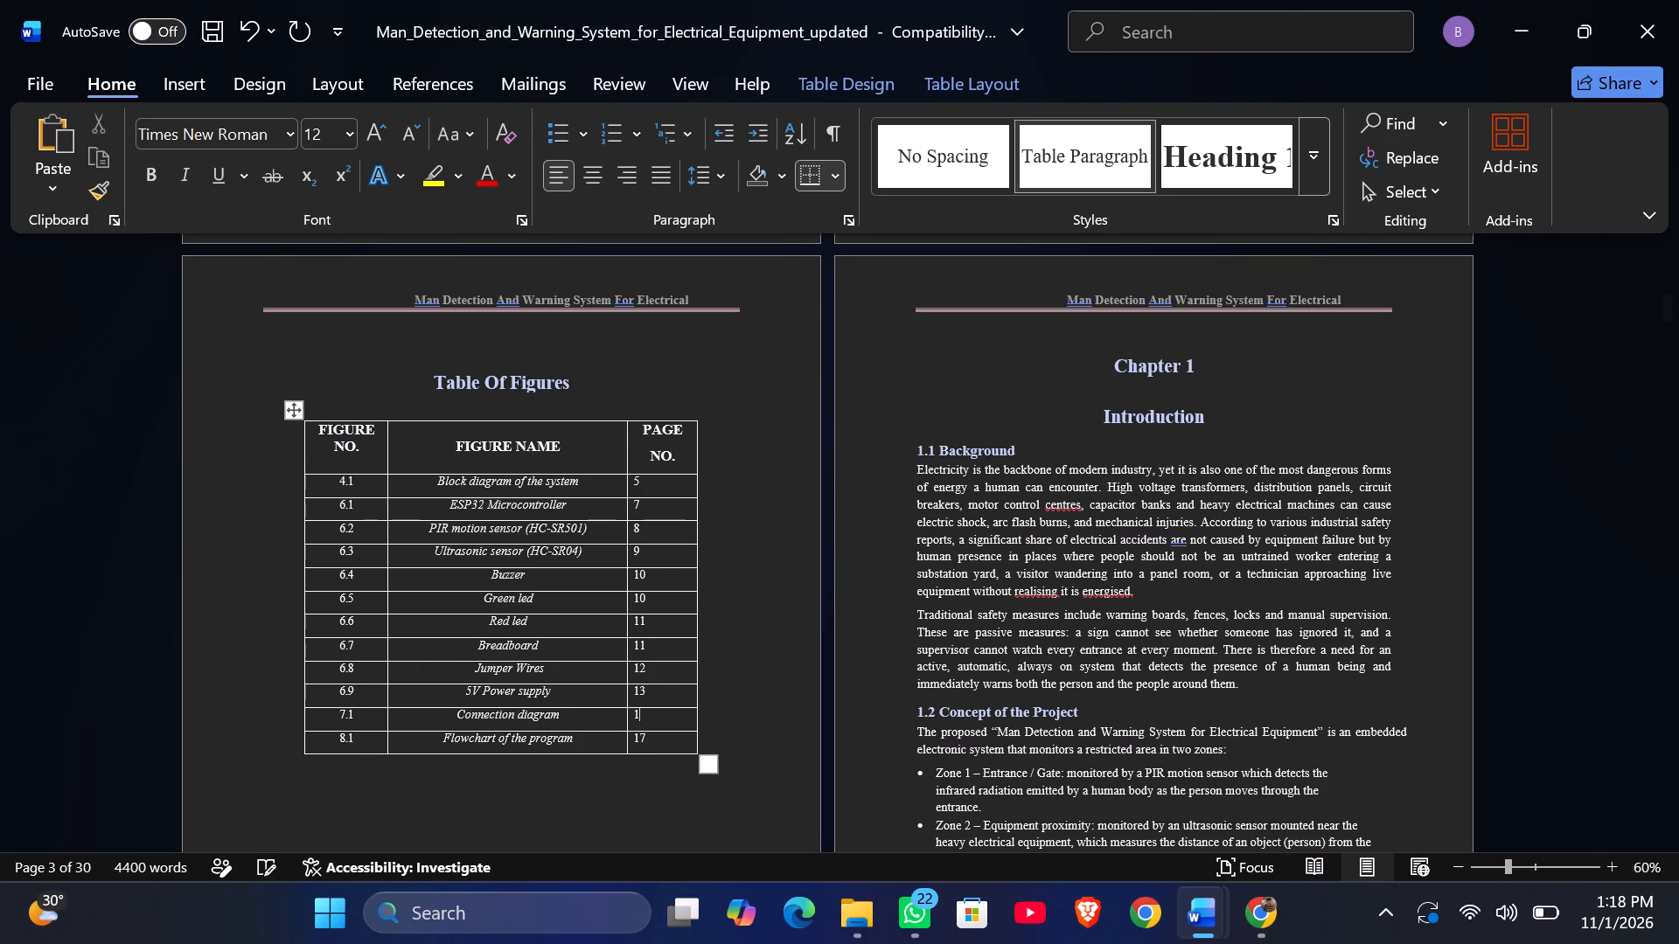
{"action": "key", "text": "4"}
{"action": "key", "text": "Down"}
{"action": "key", "text": "BackSpace"}
{"action": "key", "text": "6"}
Remove the italic formatting from all figure names in the Table Of Figures, from Block diagram to Flowchart.
{"action": "left_click_drag", "start_coordinate": [577, 744], "coordinate": [449, 476]}
{"action": "left_click", "coordinate": [494, 546]}
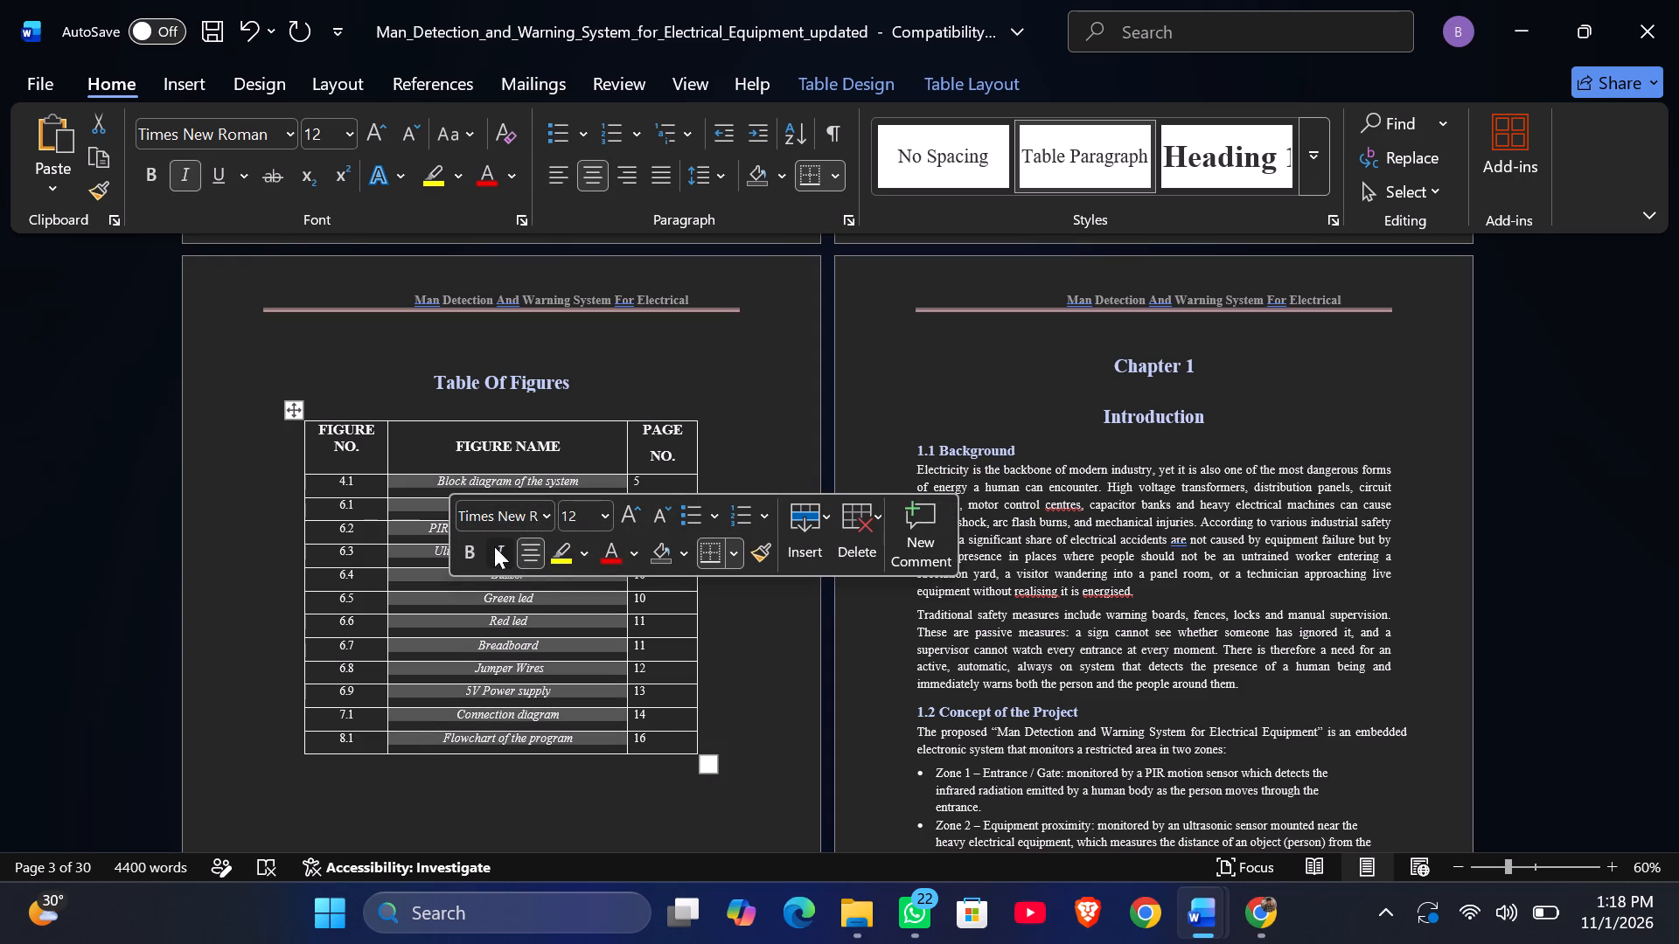
{"action": "left_click", "coordinate": [768, 711]}
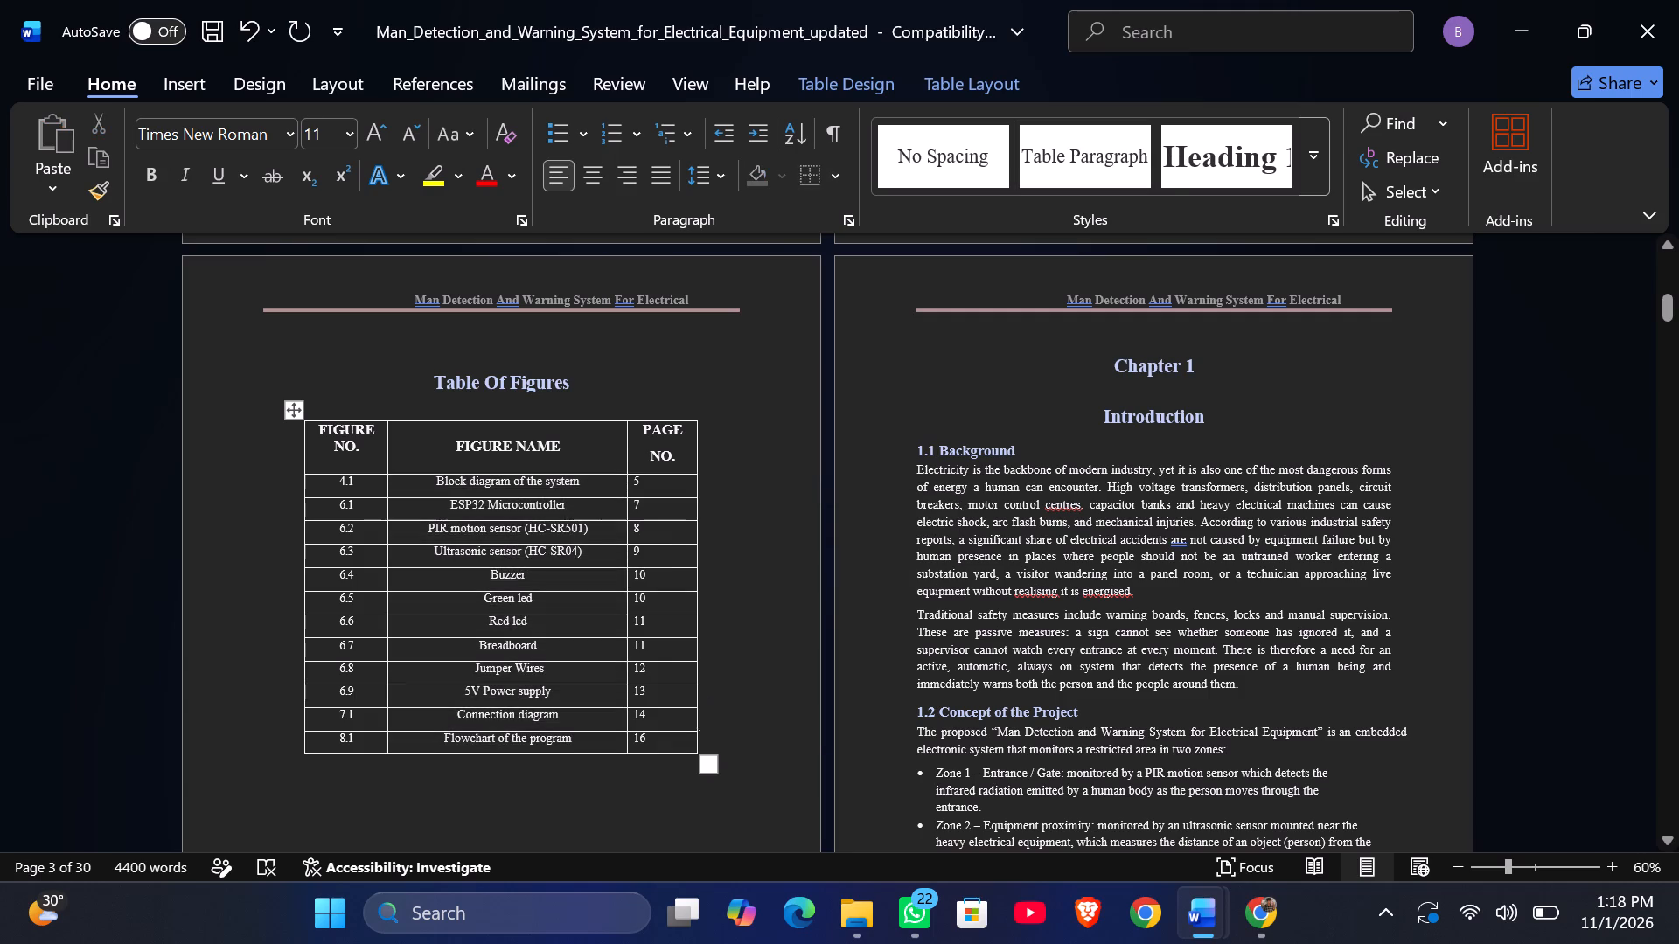
Review the text formatting of the Table Of Figures entries and compare them with the Table of Contents.
{"action": "scroll", "coordinate": [768, 711], "scroll_direction": "down", "scroll_amount": 11}
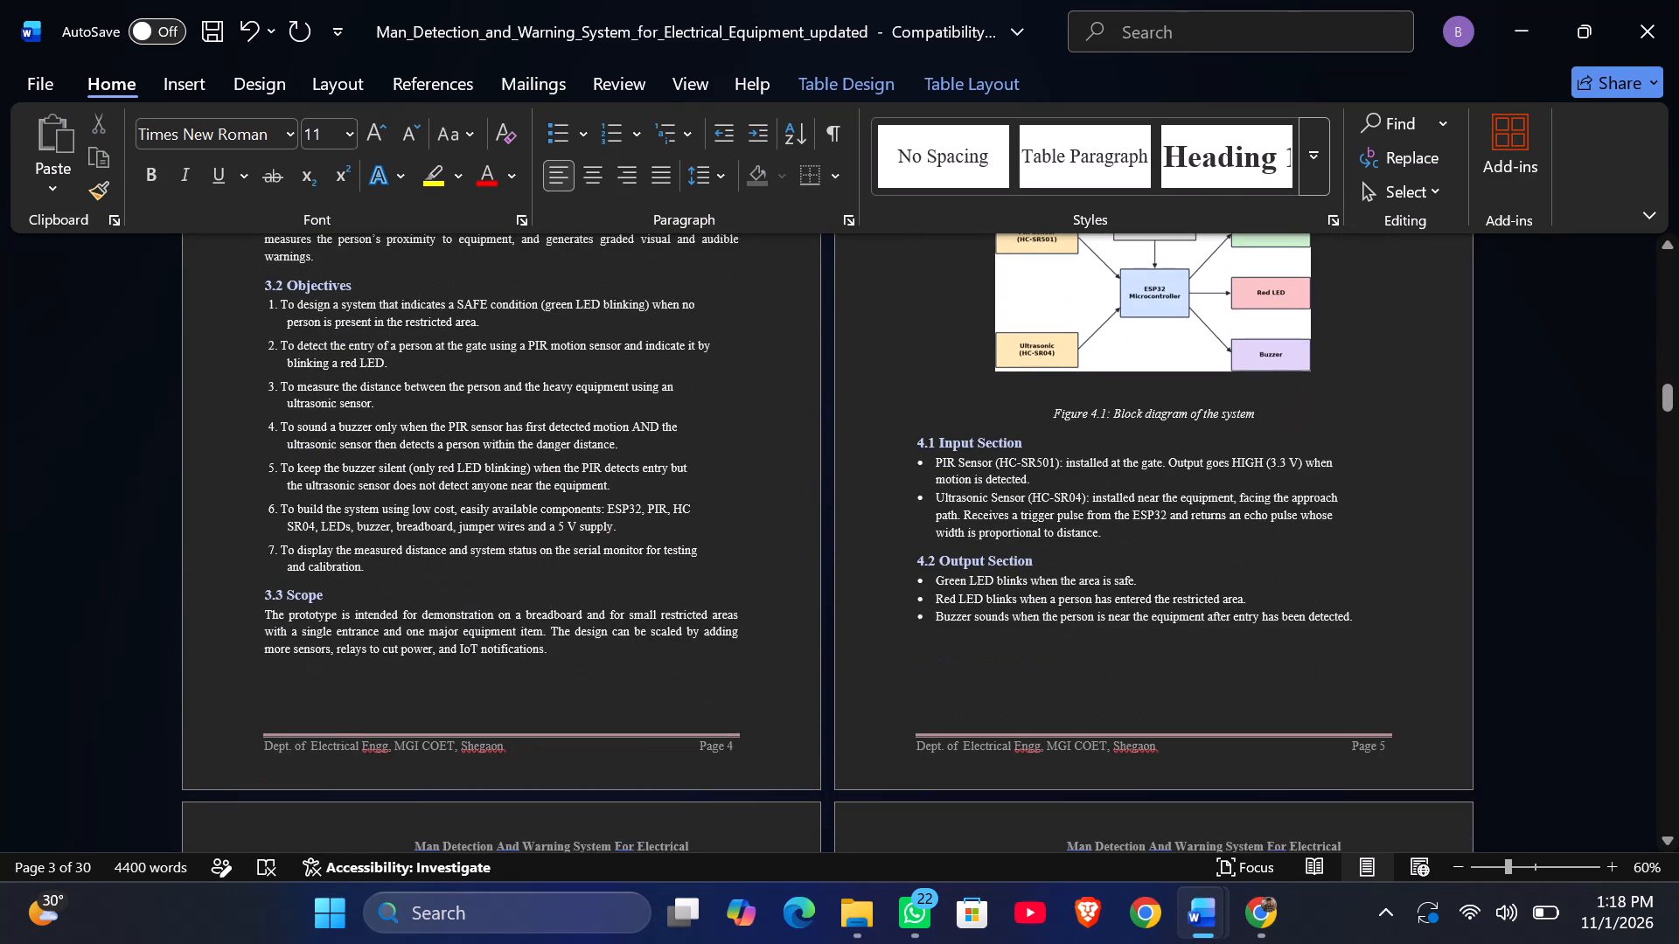
{"action": "scroll", "coordinate": [768, 711], "scroll_direction": "up", "scroll_amount": 14}
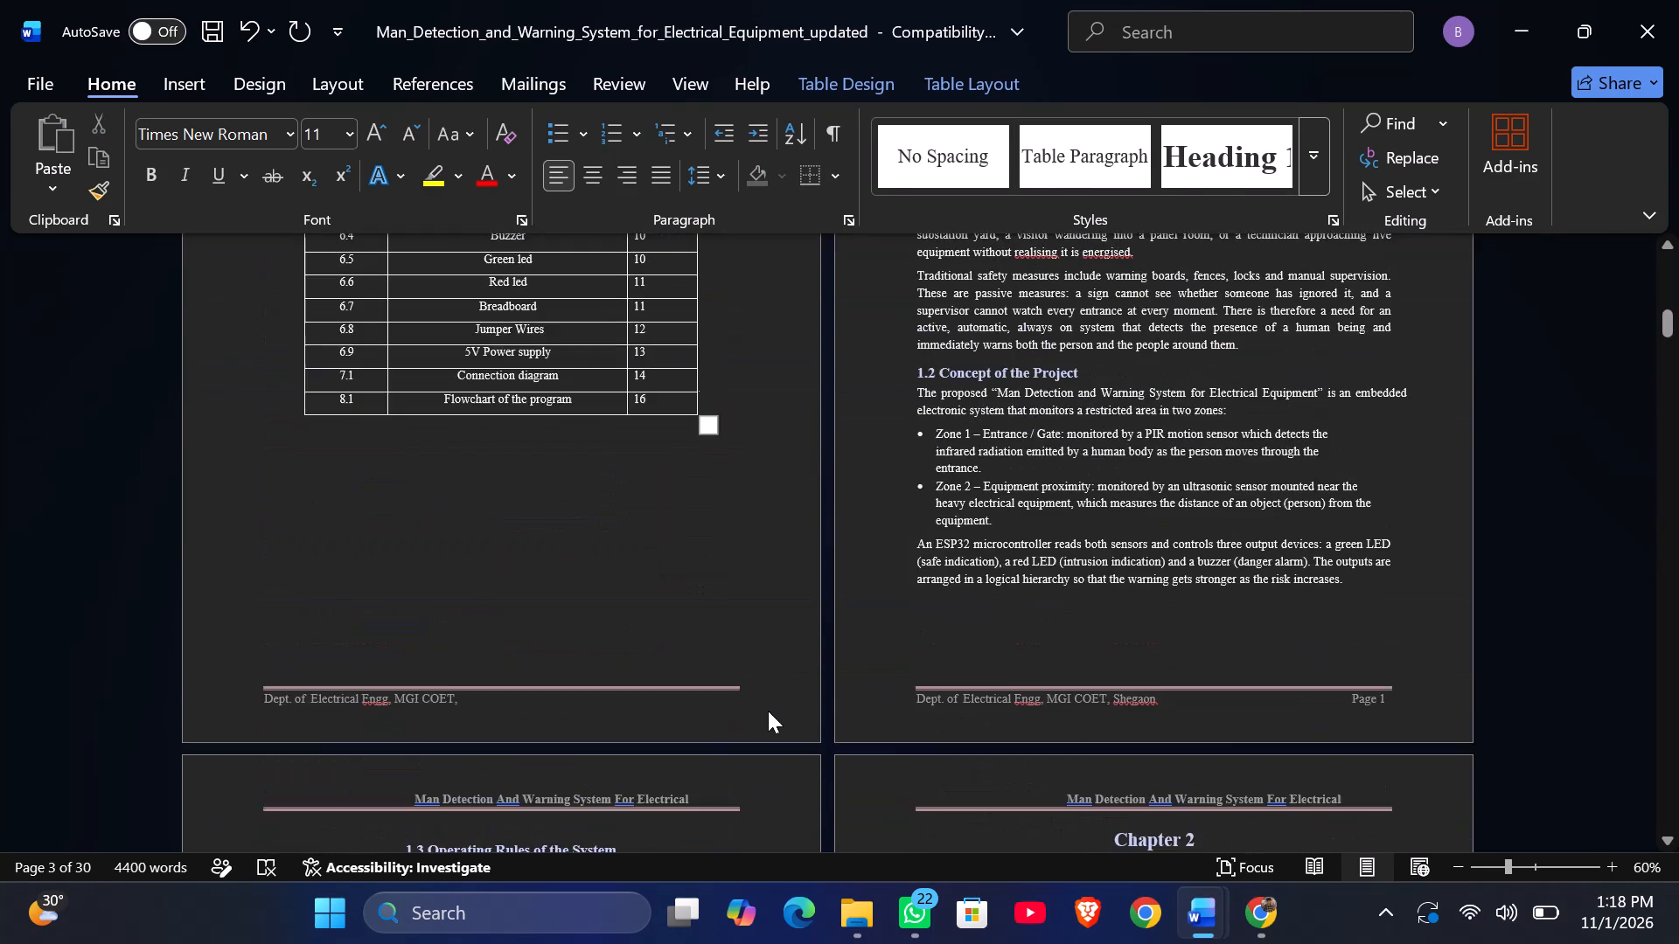
{"action": "scroll", "coordinate": [768, 711], "scroll_direction": "up", "scroll_amount": 1}
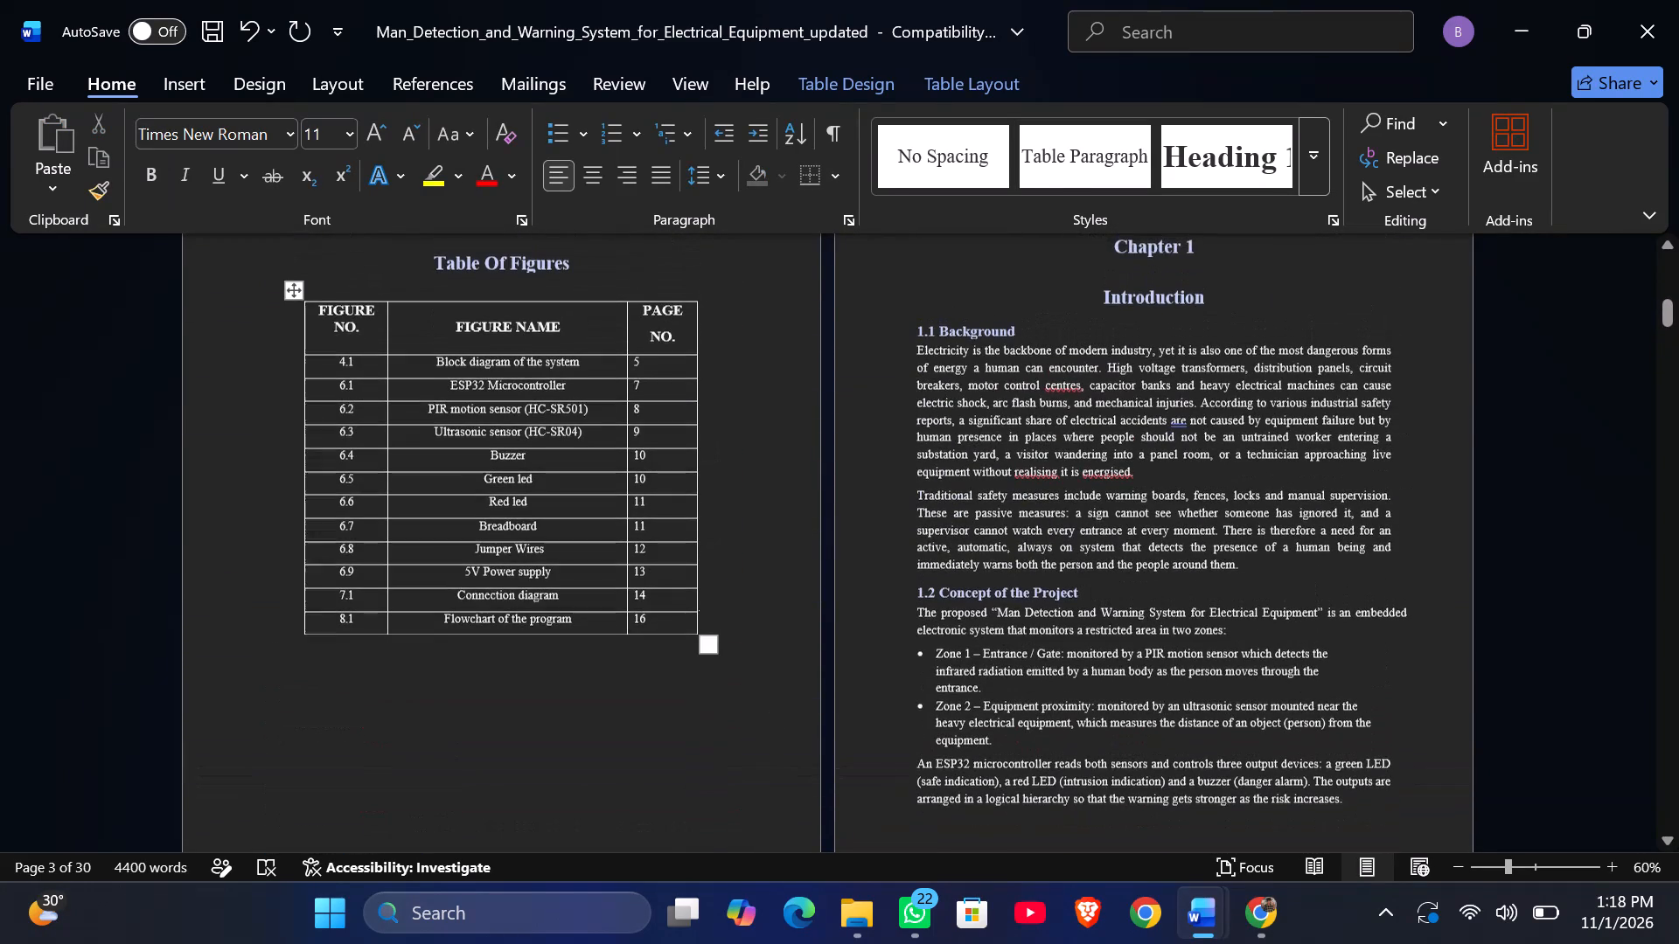
{"action": "scroll", "coordinate": [768, 711], "scroll_direction": "up", "scroll_amount": 2}
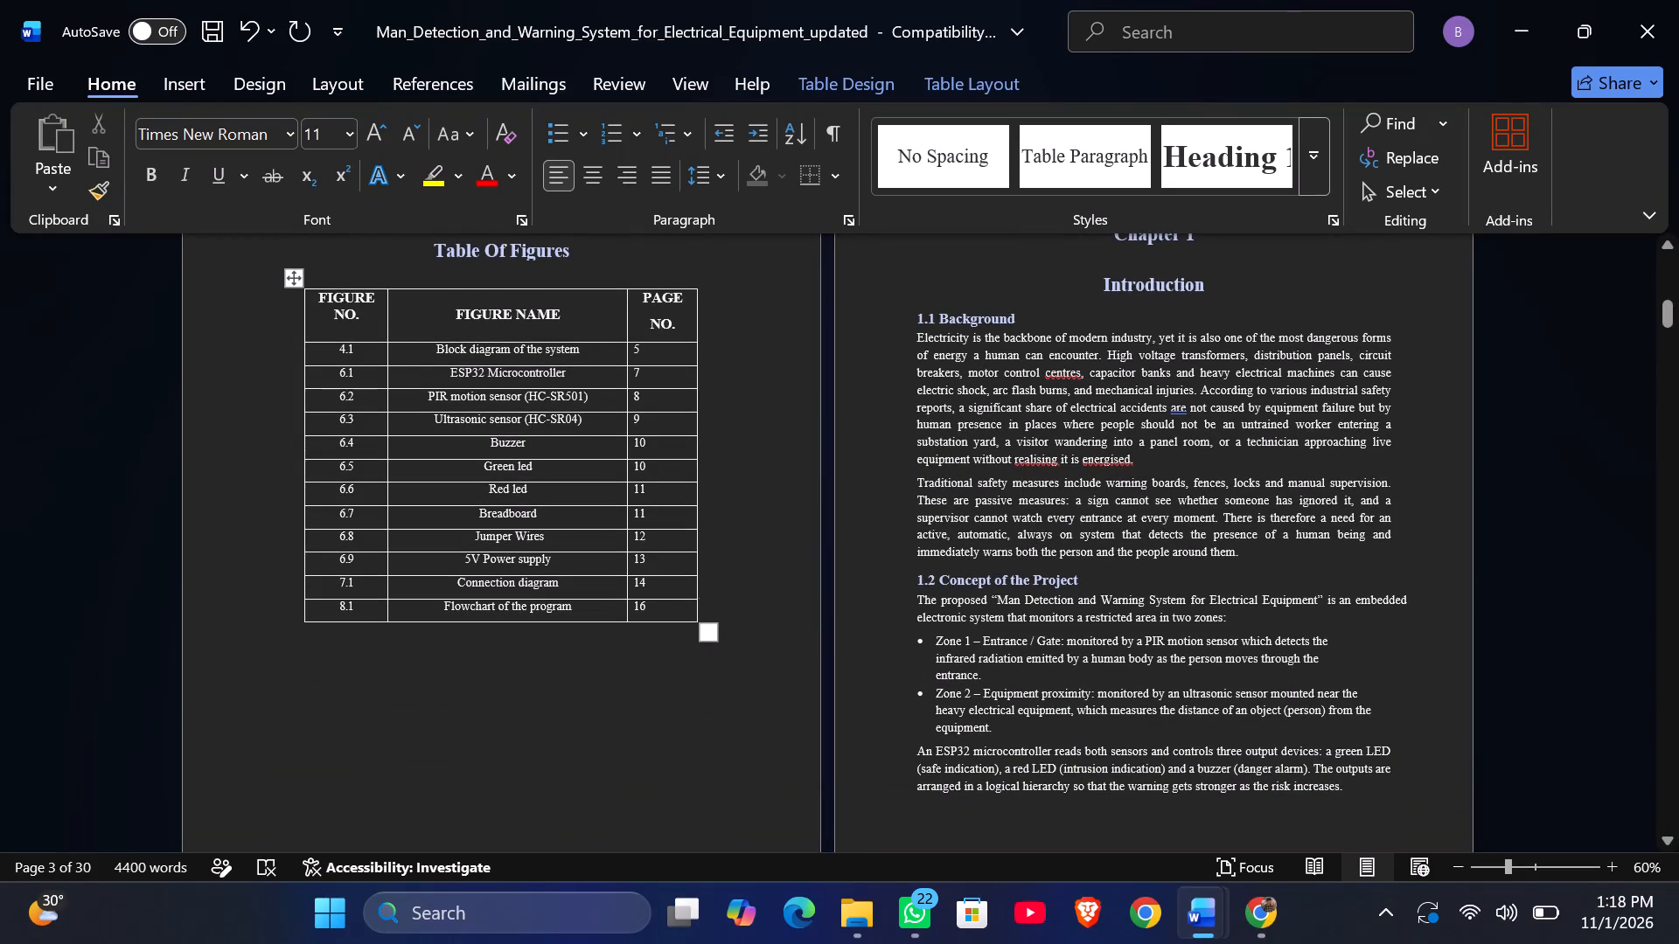
{"action": "left_click_drag", "start_coordinate": [571, 612], "coordinate": [519, 611]}
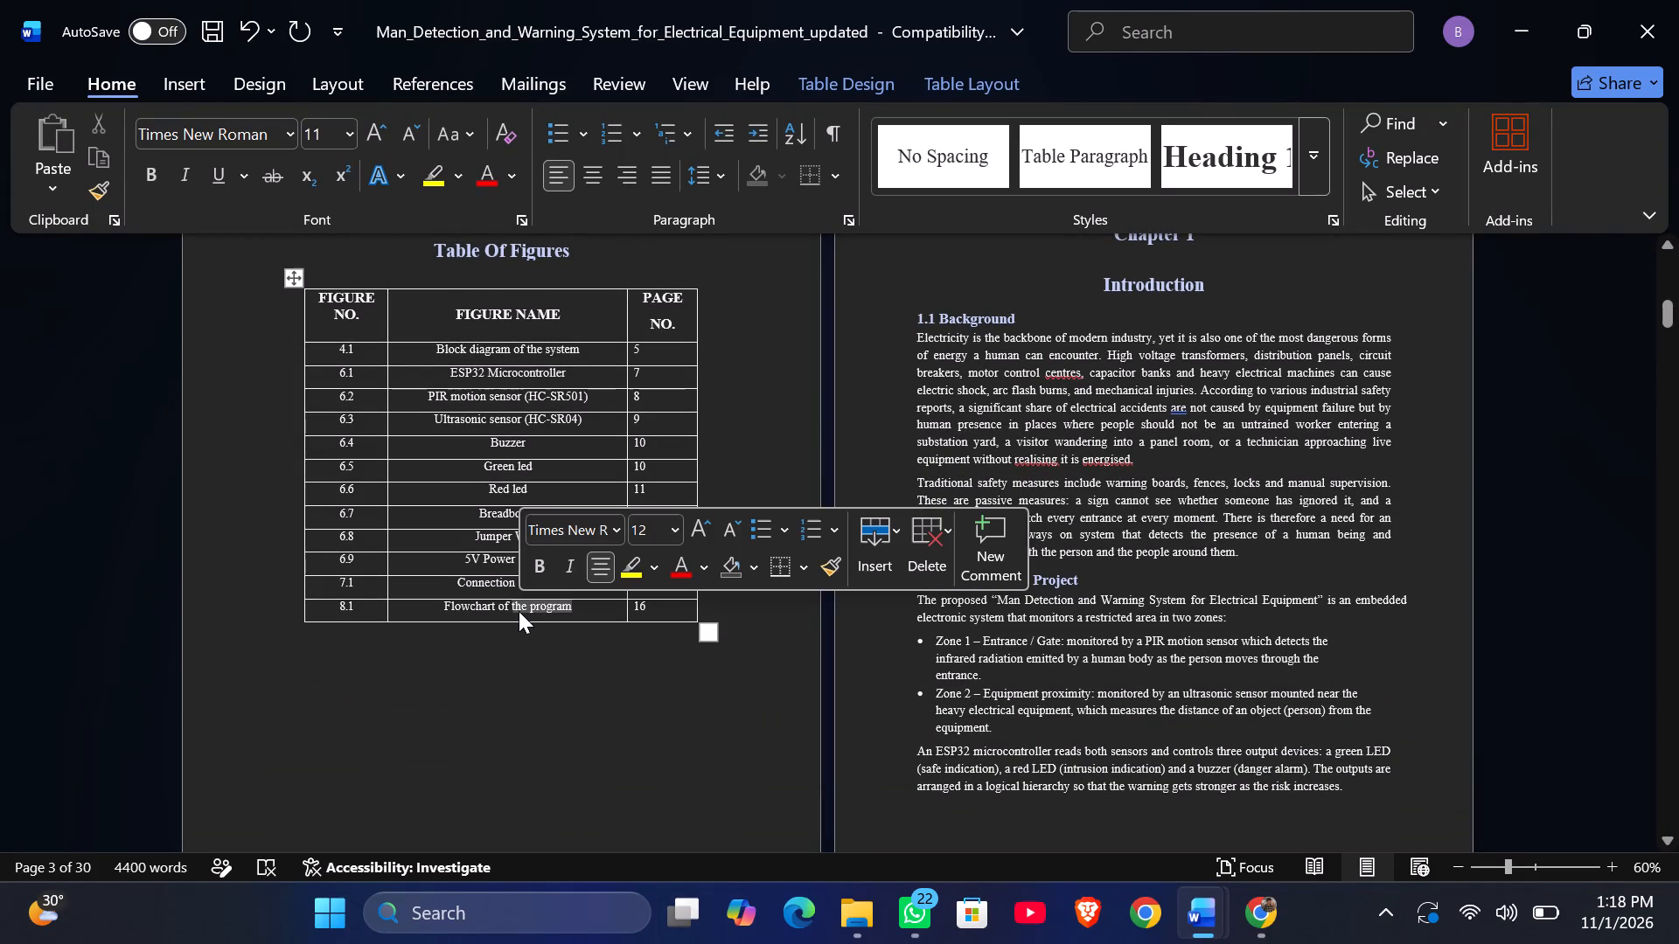
{"action": "left_click", "coordinate": [631, 749]}
{"action": "scroll", "coordinate": [631, 749], "scroll_direction": "up", "scroll_amount": 3}
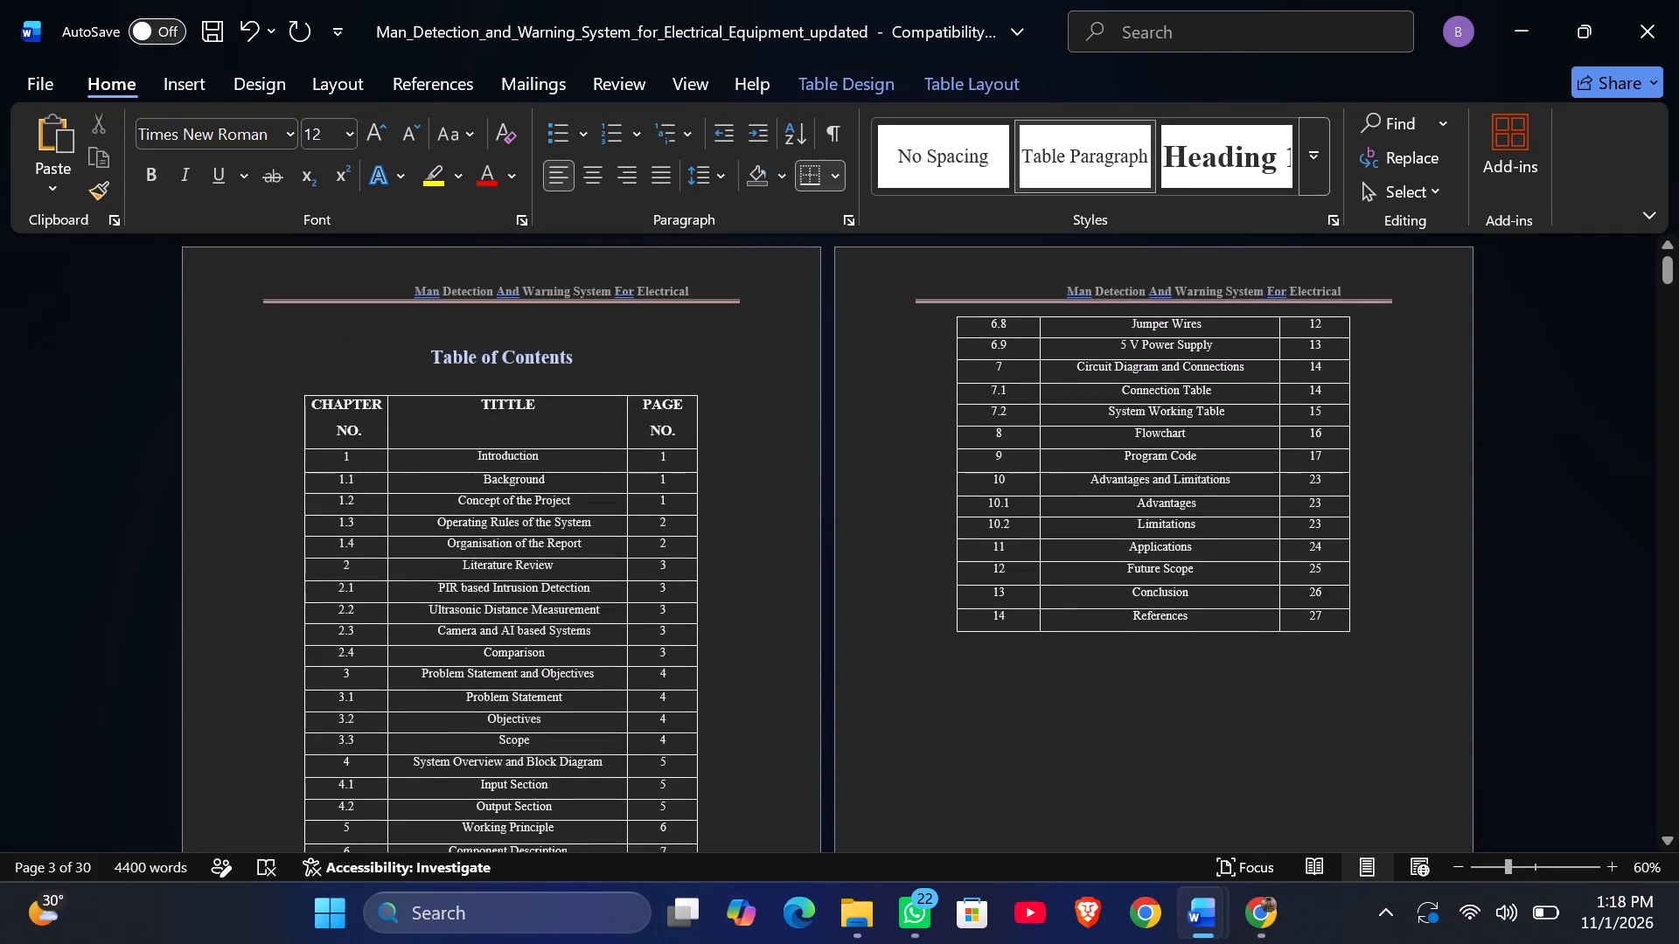
{"action": "scroll", "coordinate": [631, 749], "scroll_direction": "down", "scroll_amount": 2}
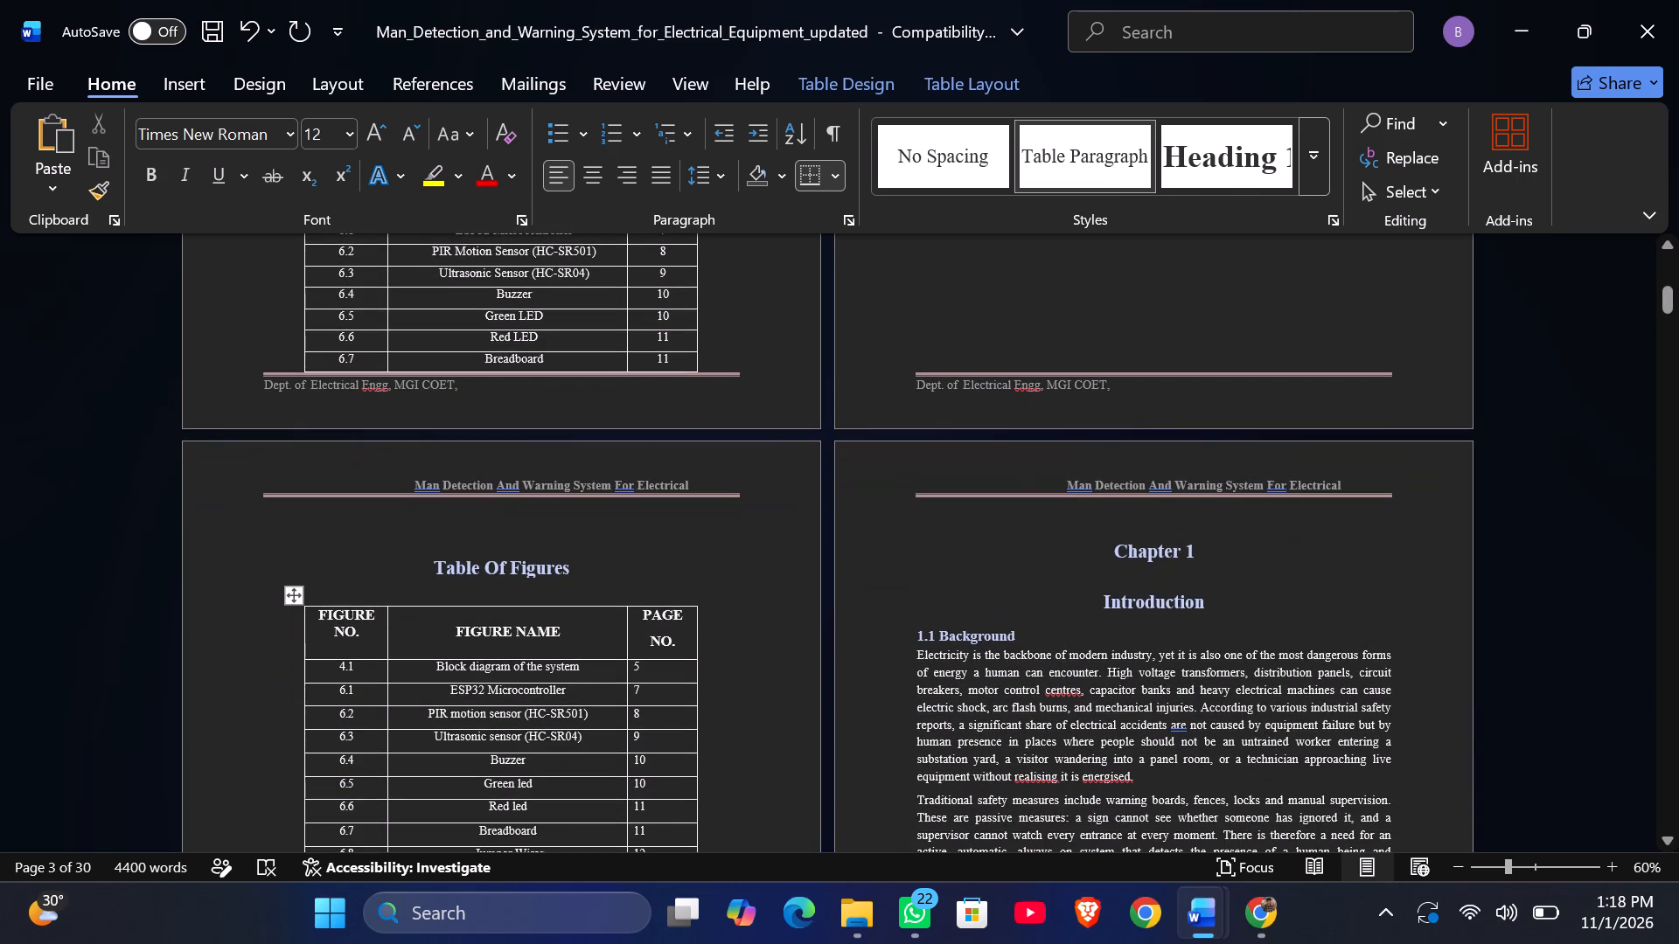
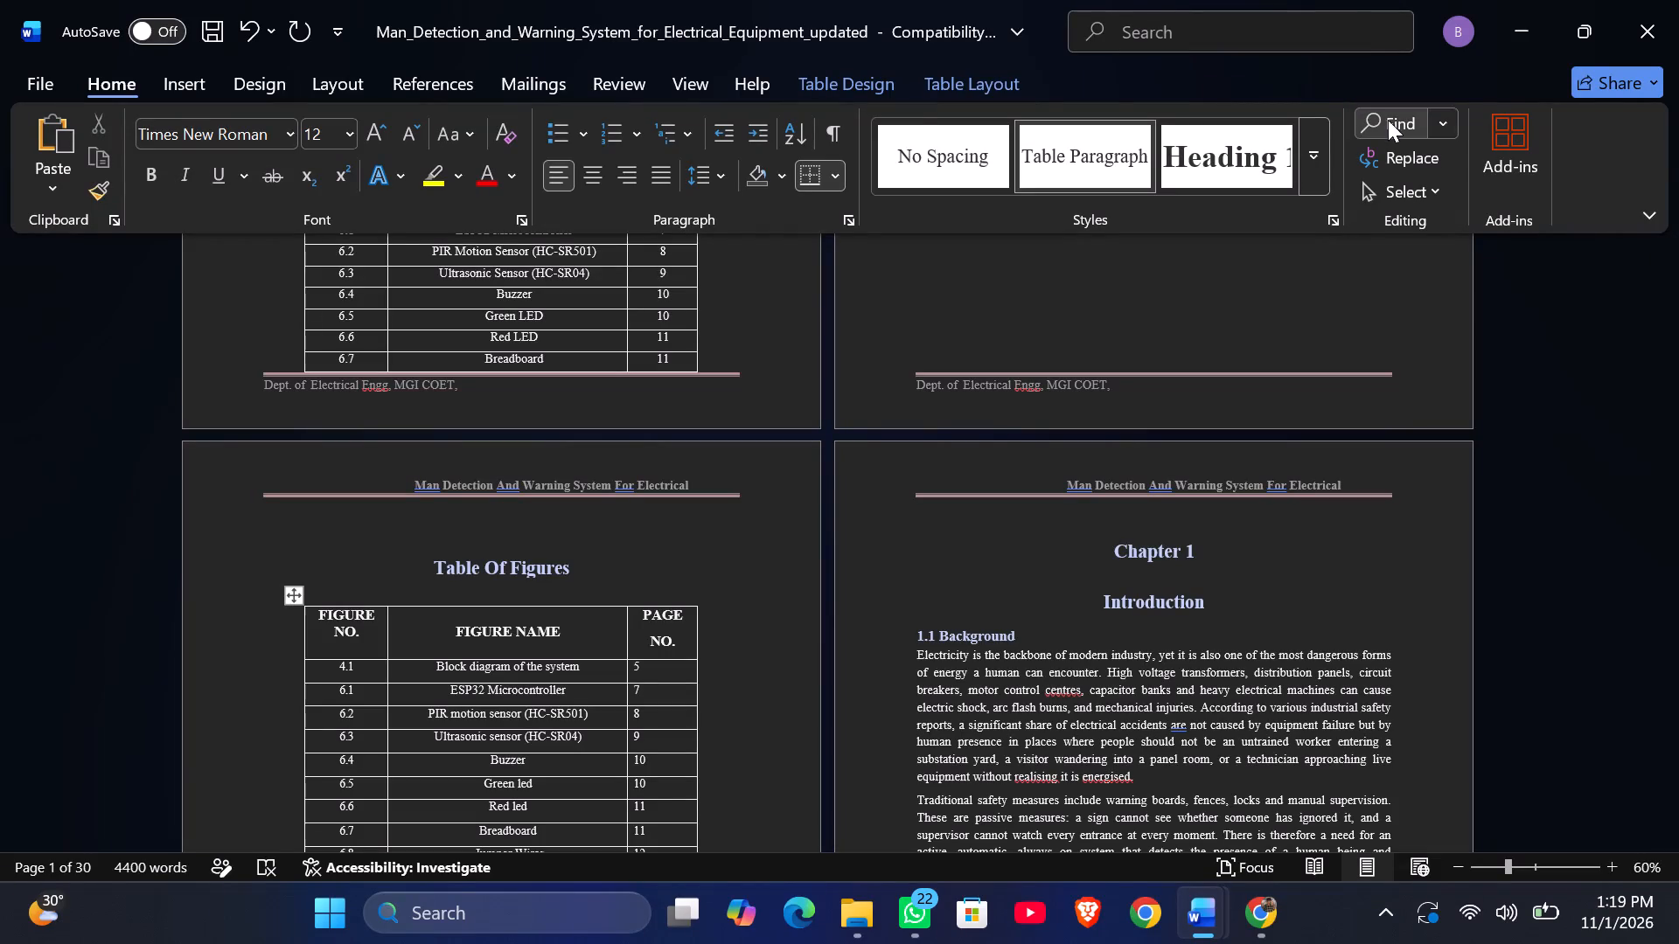
Review the report's chapters from the Table Of Figures through the Chapter 9 program code, examining page layout, figure captions and page numbers.
{"action": "scroll", "coordinate": [1125, 714], "scroll_direction": "down", "scroll_amount": 2}
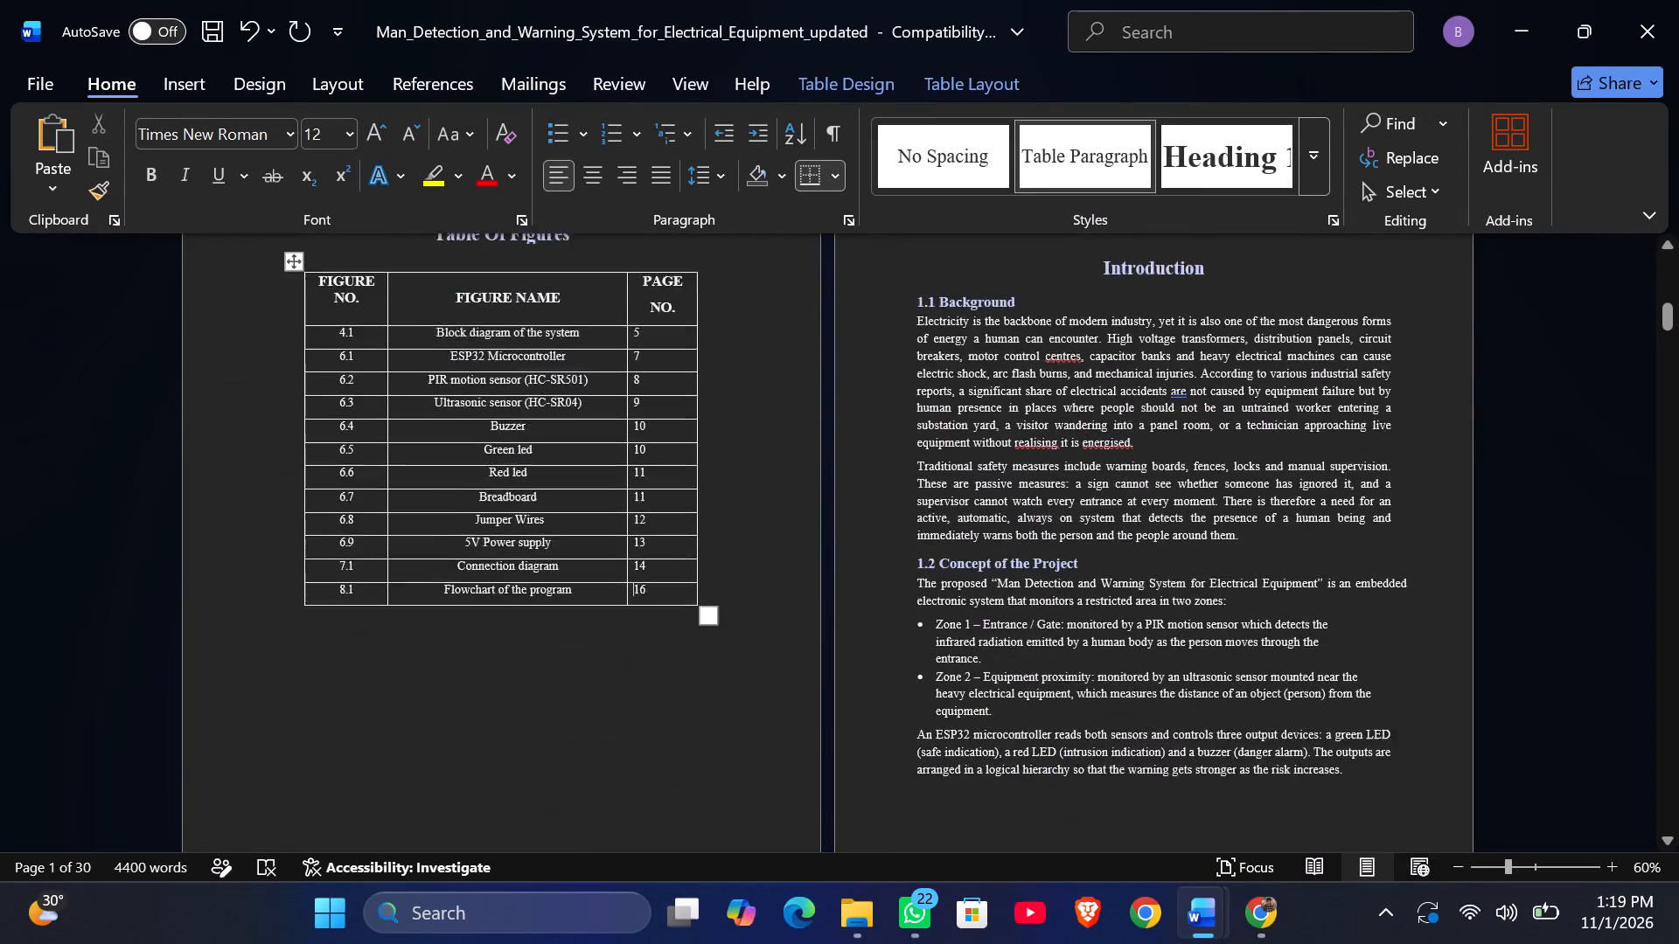
{"action": "scroll", "coordinate": [1125, 714], "scroll_direction": "down", "scroll_amount": 6}
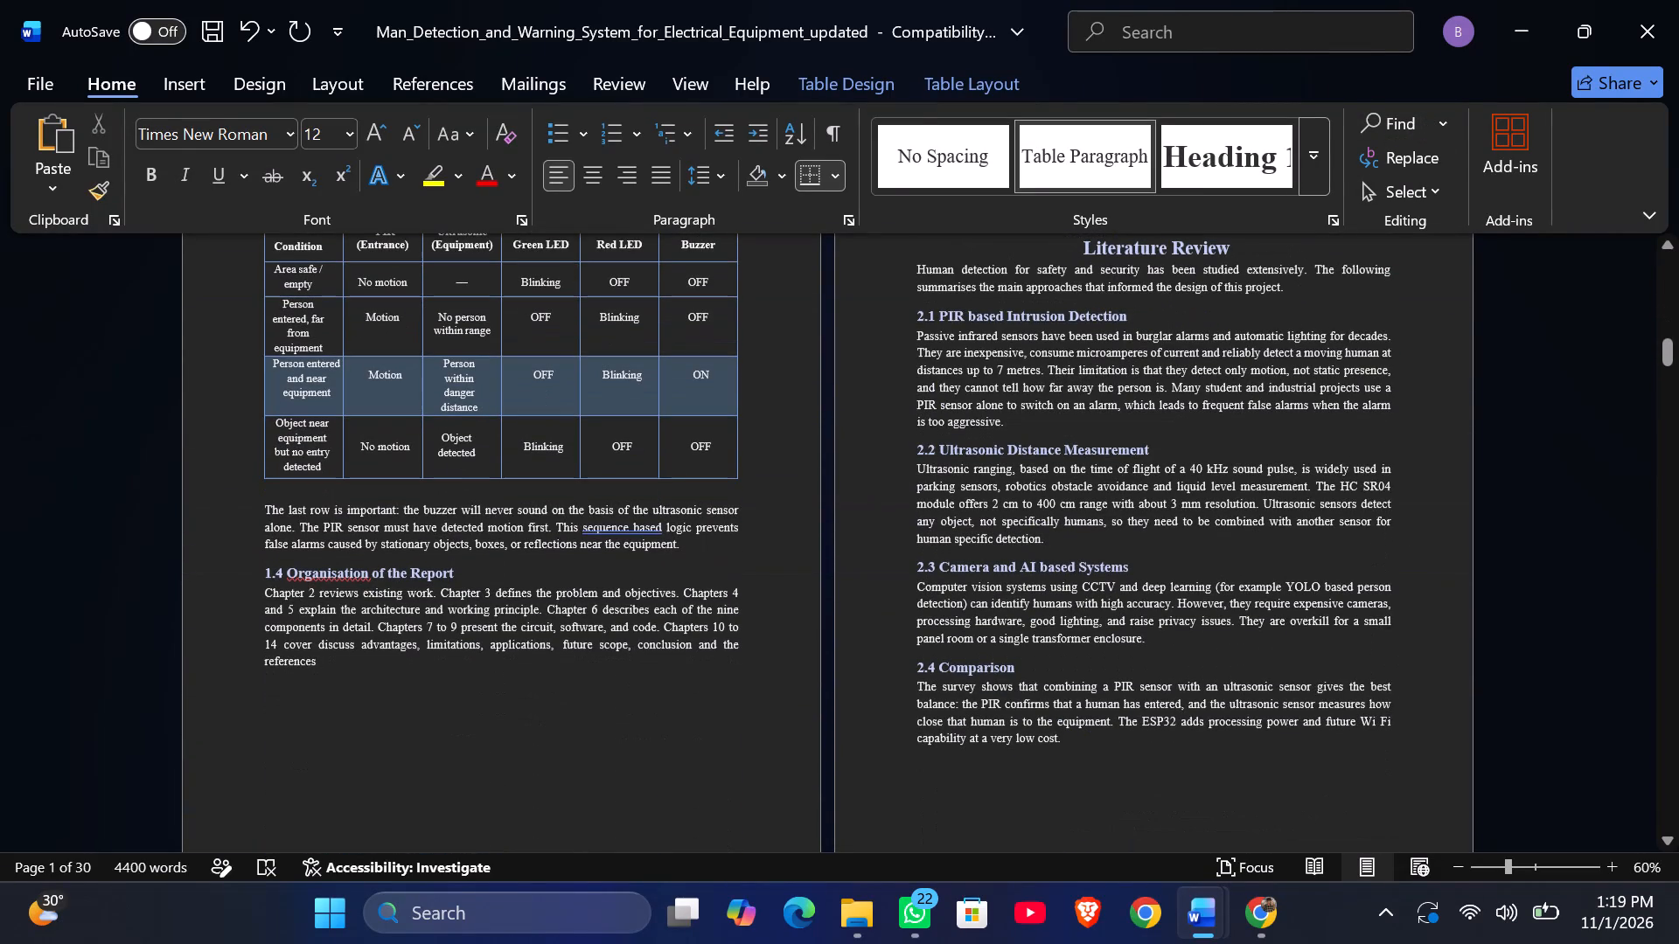
{"action": "scroll", "coordinate": [1125, 714], "scroll_direction": "down", "scroll_amount": 4}
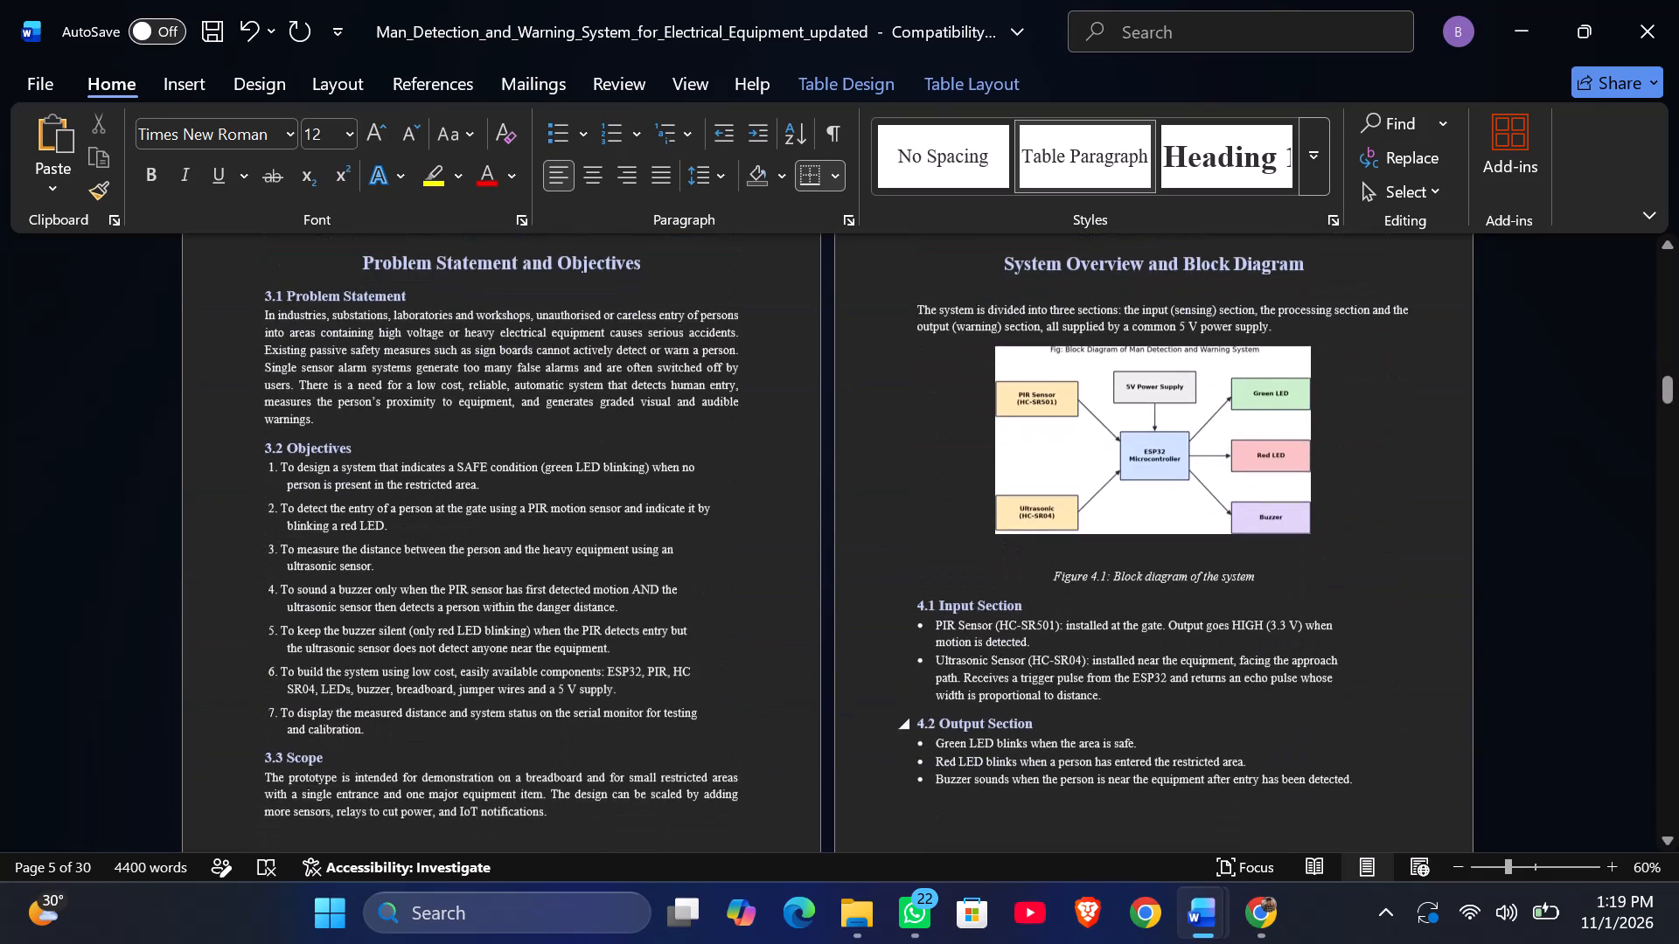
{"action": "scroll", "coordinate": [1125, 714], "scroll_direction": "down", "scroll_amount": 3}
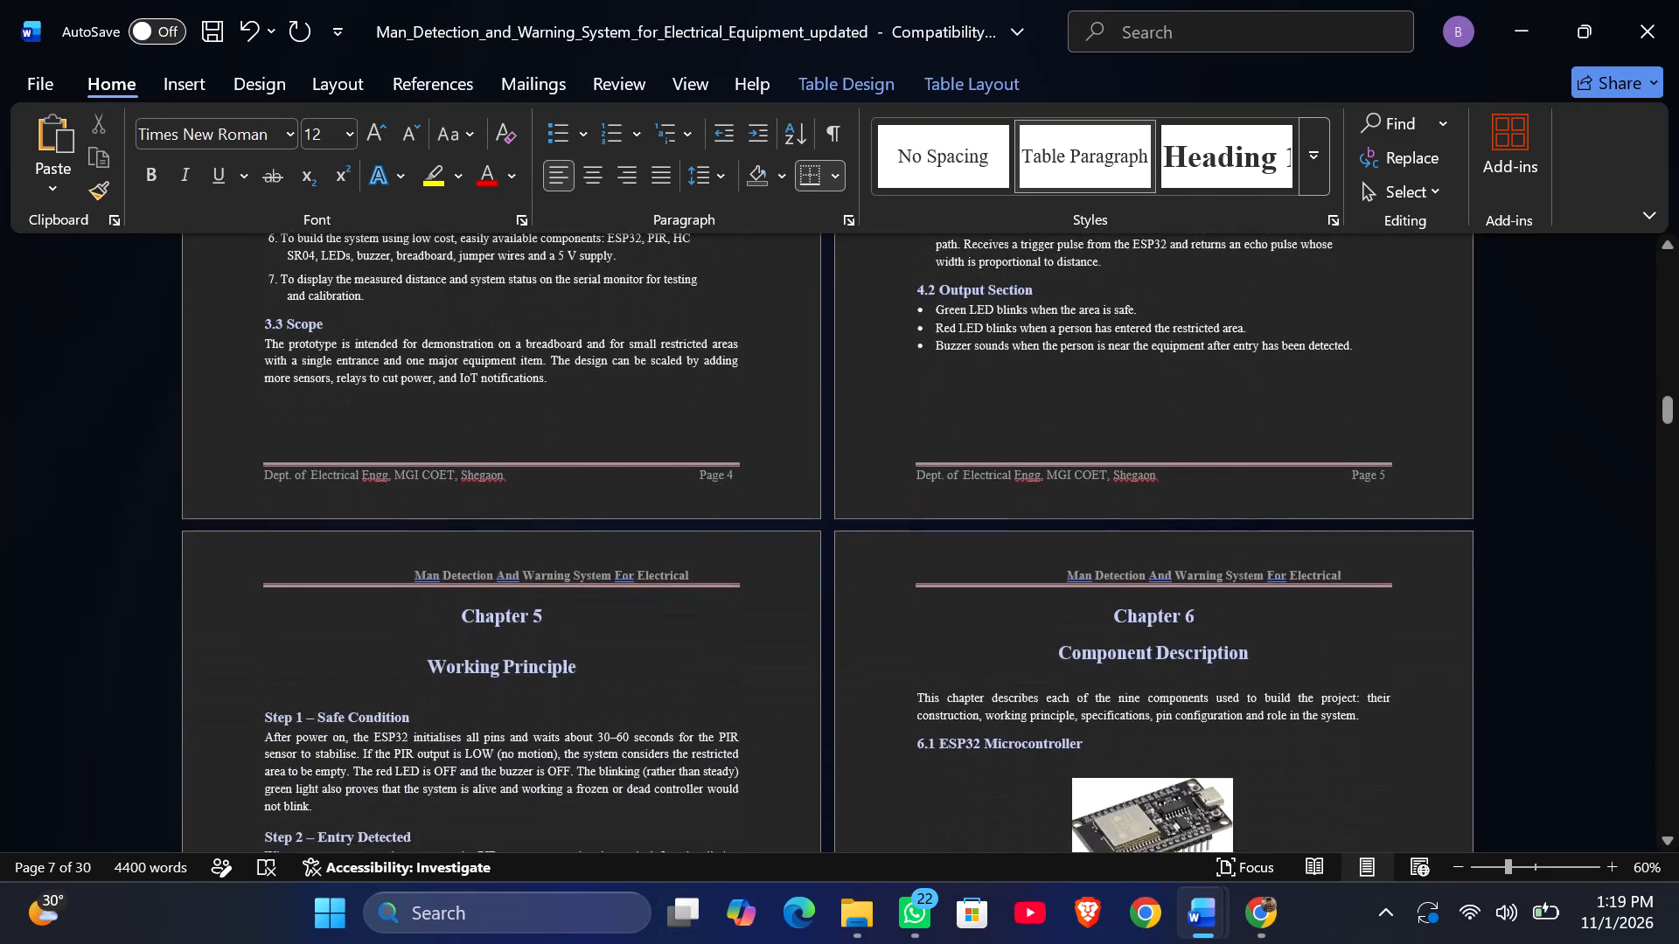
{"action": "scroll", "coordinate": [1125, 714], "scroll_direction": "down", "scroll_amount": 3}
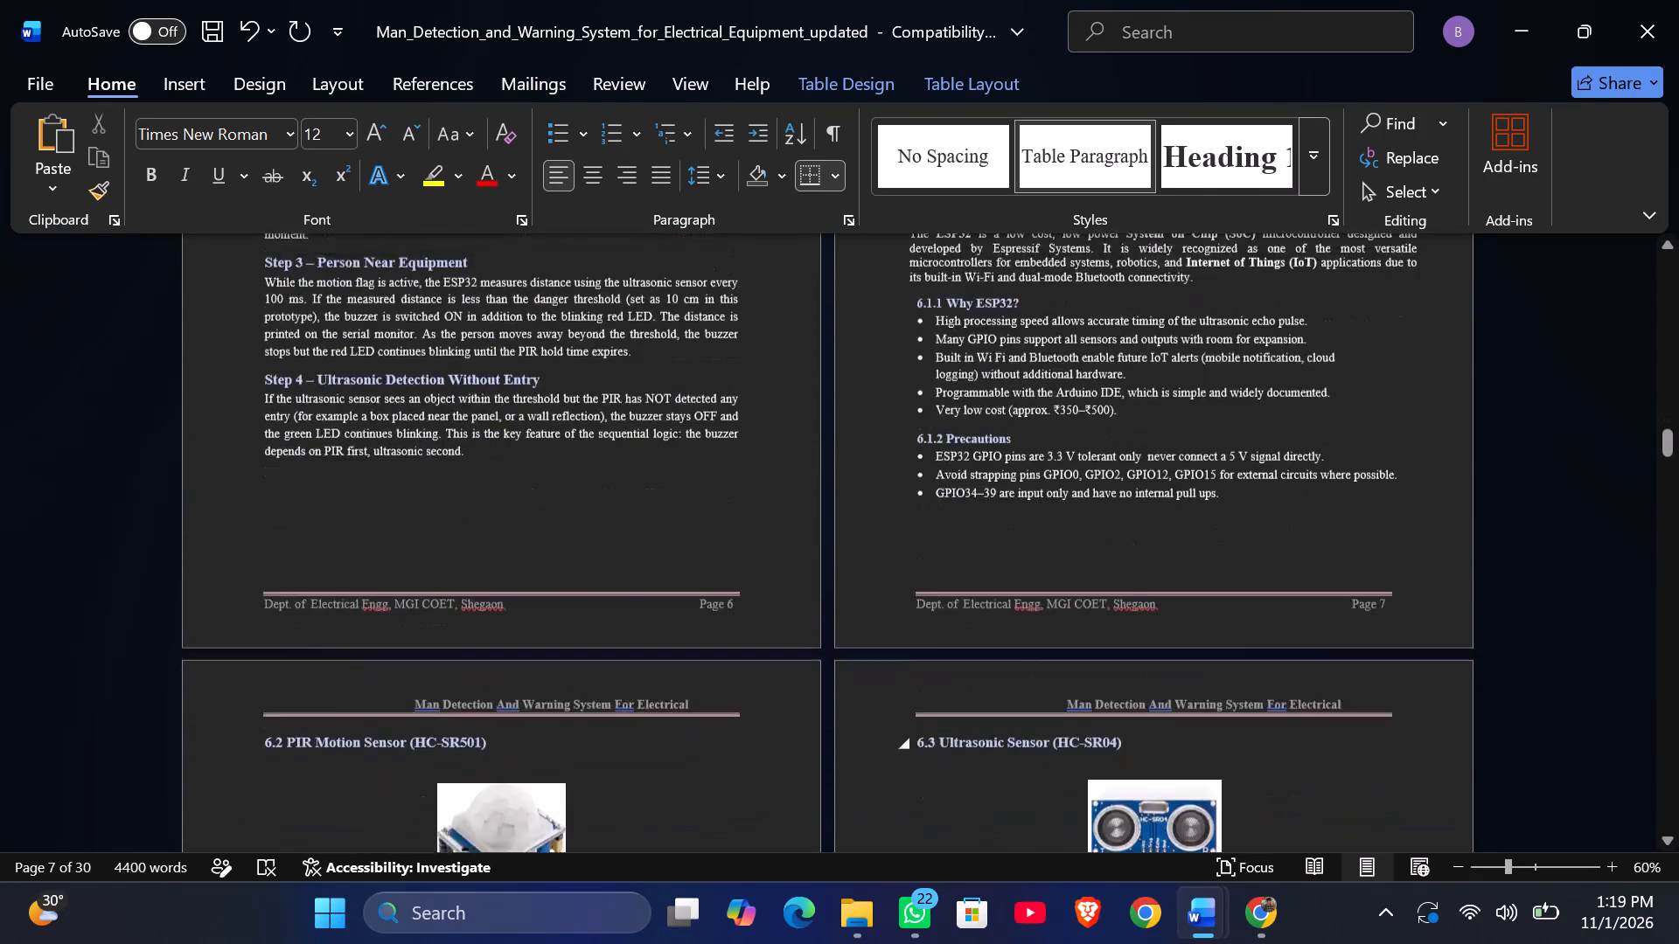
{"action": "scroll", "coordinate": [1125, 714], "scroll_direction": "down", "scroll_amount": 4}
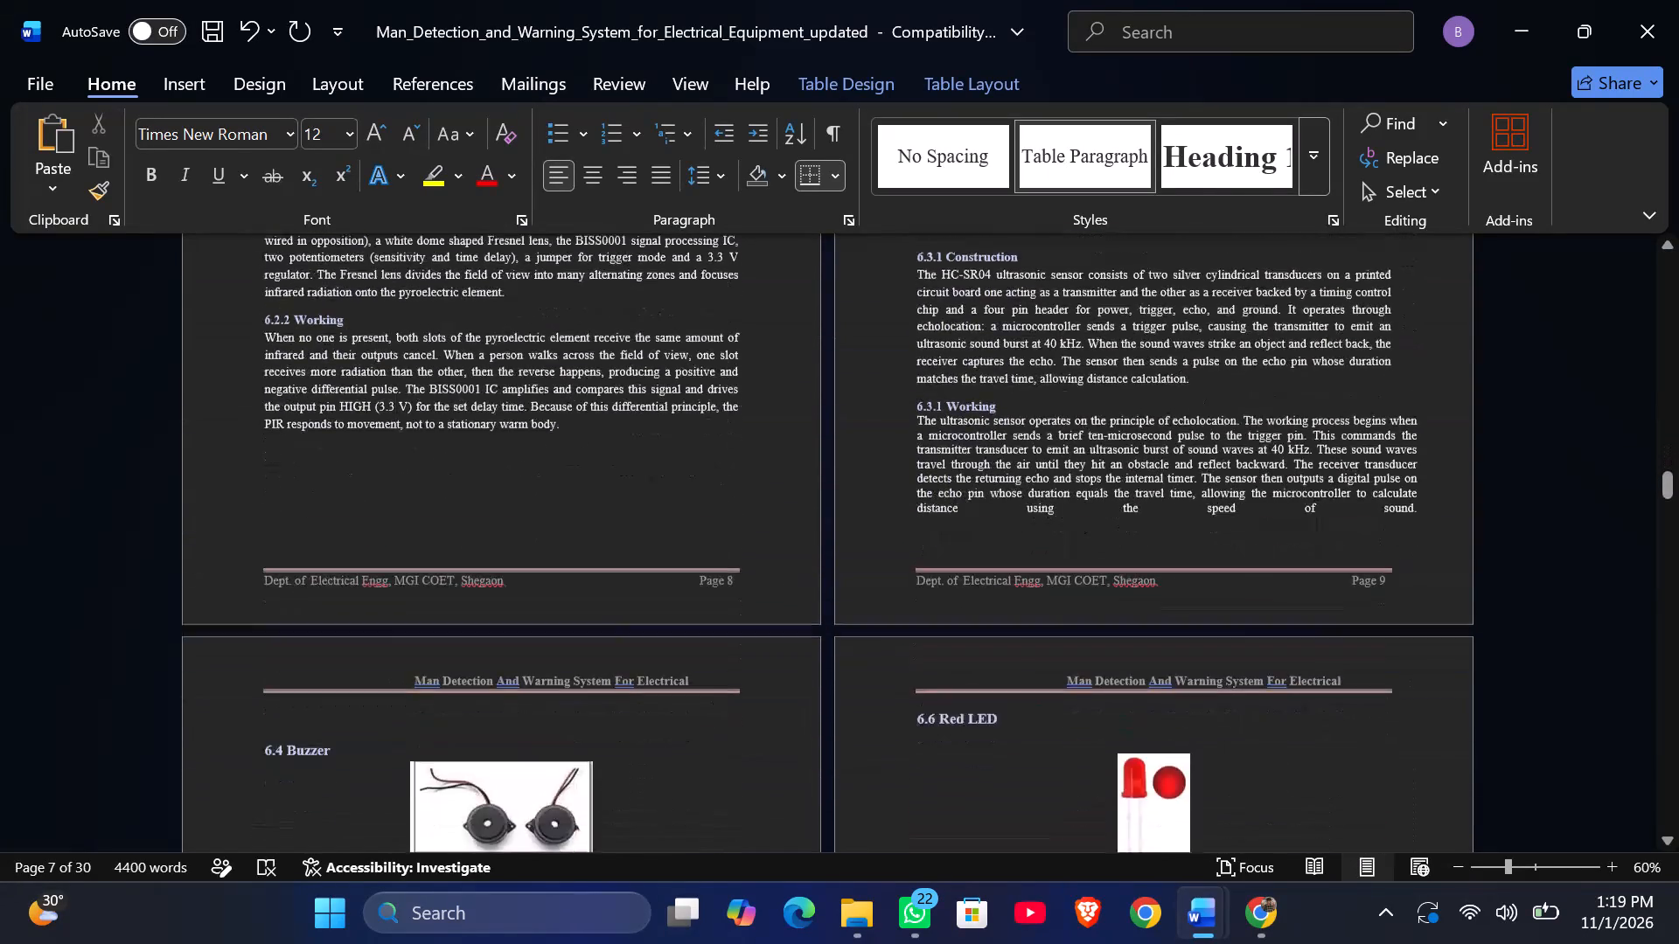
{"action": "scroll", "coordinate": [1125, 714], "scroll_direction": "down", "scroll_amount": 3}
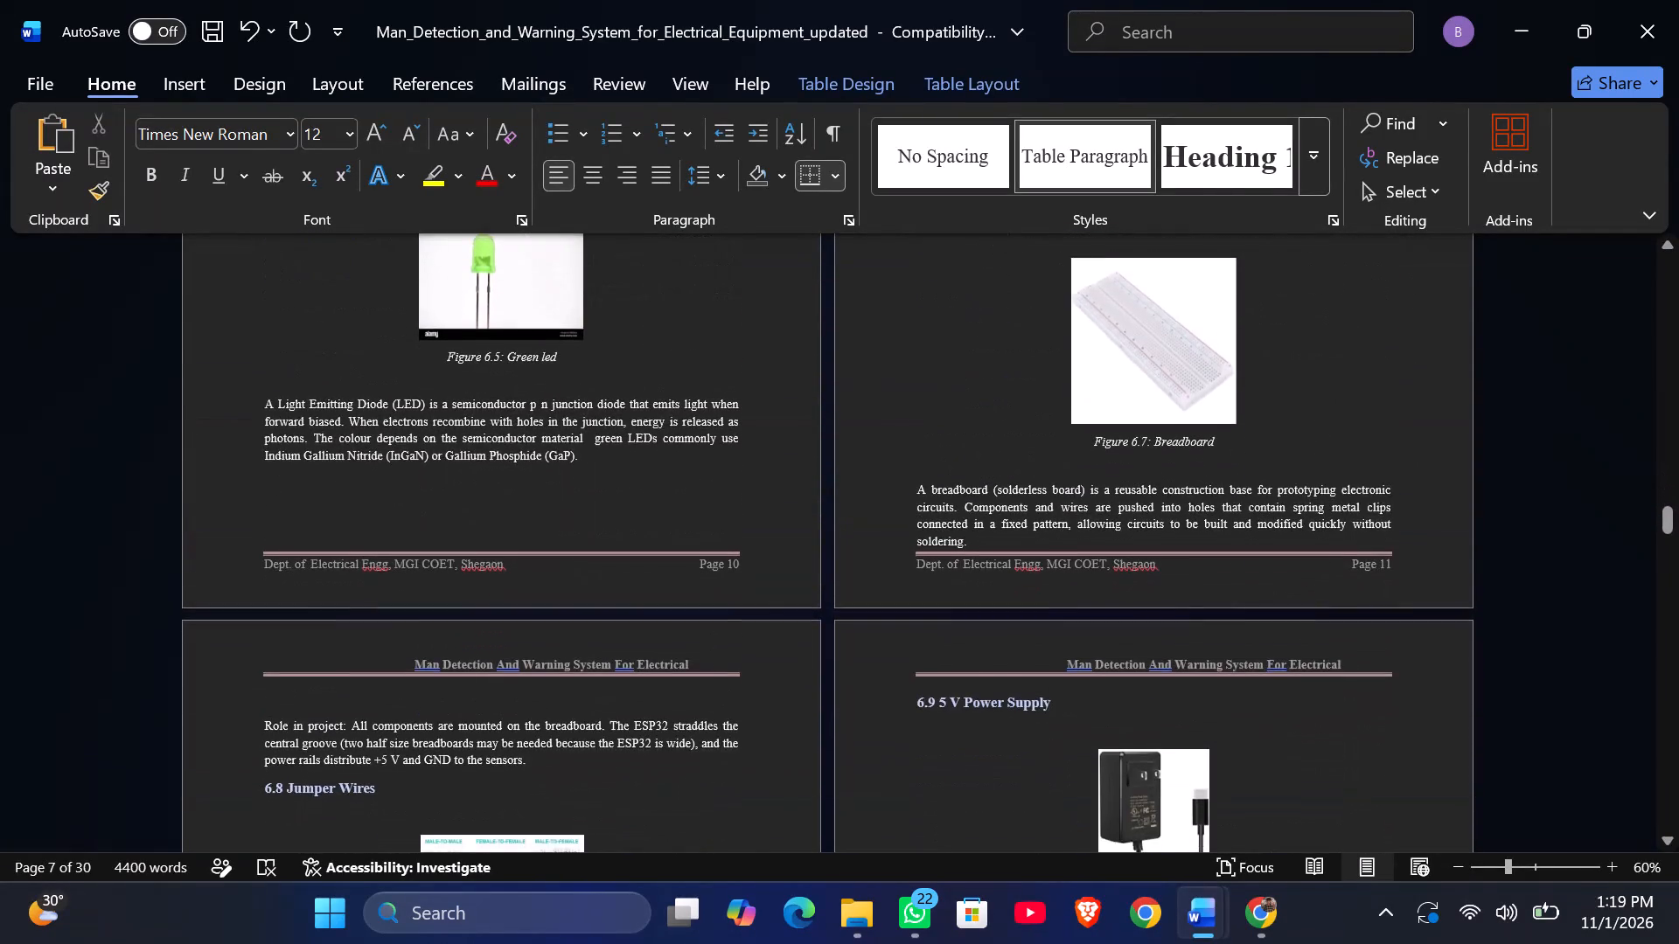
{"action": "scroll", "coordinate": [1125, 714], "scroll_direction": "down", "scroll_amount": 6}
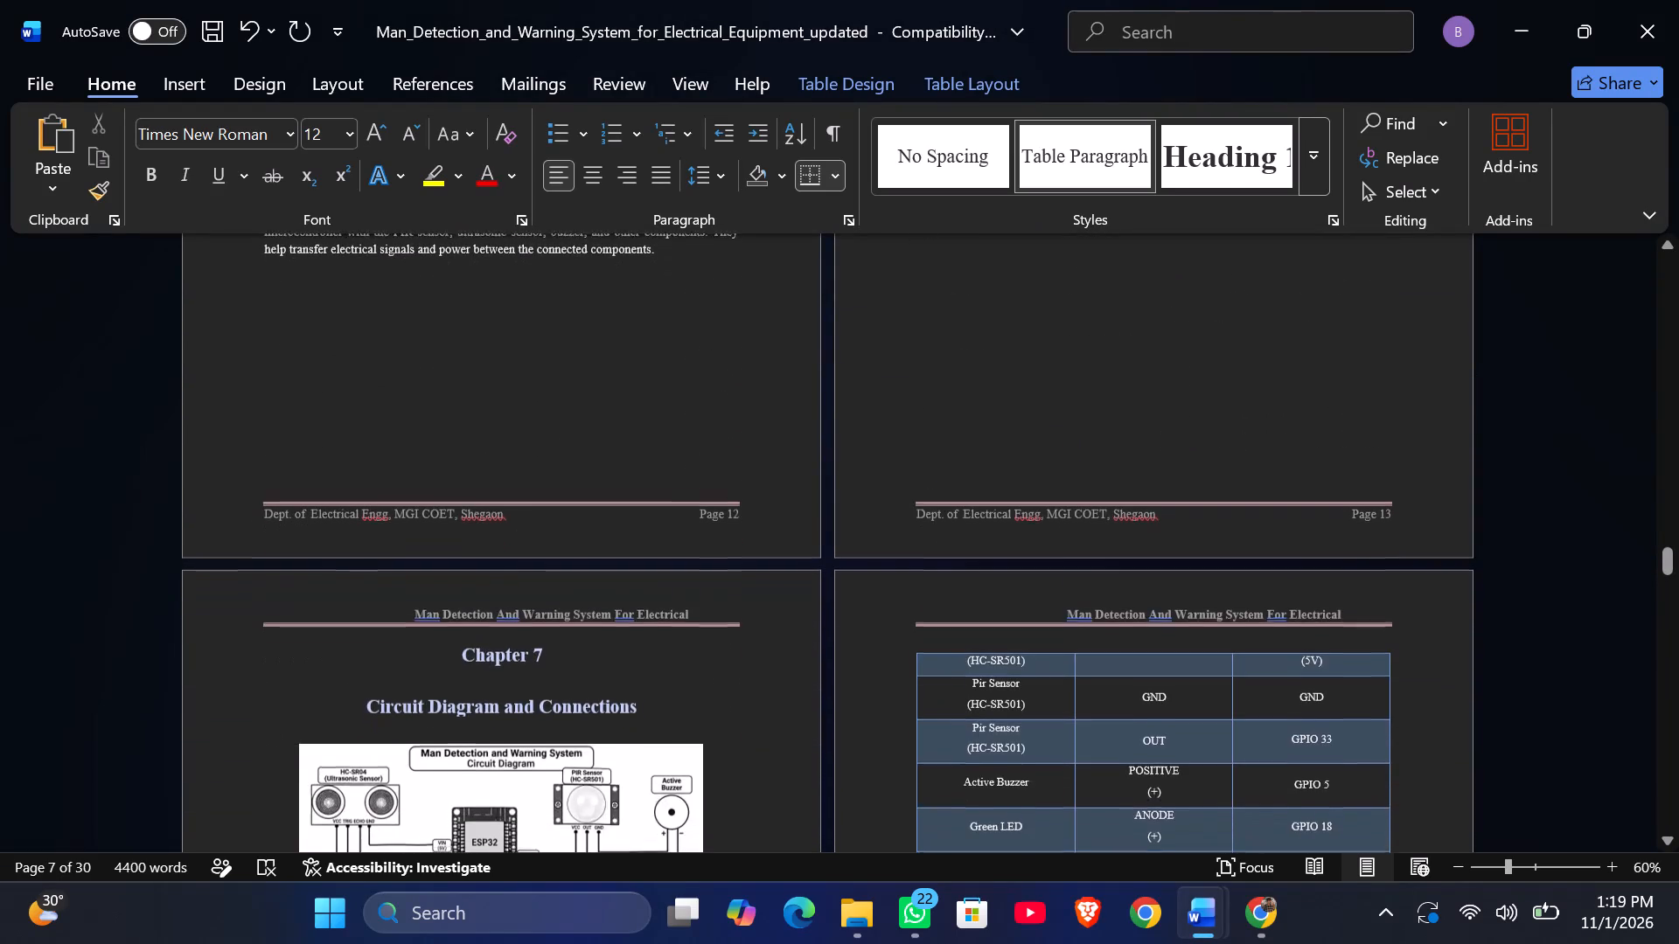
{"action": "scroll", "coordinate": [1125, 714], "scroll_direction": "down", "scroll_amount": 5}
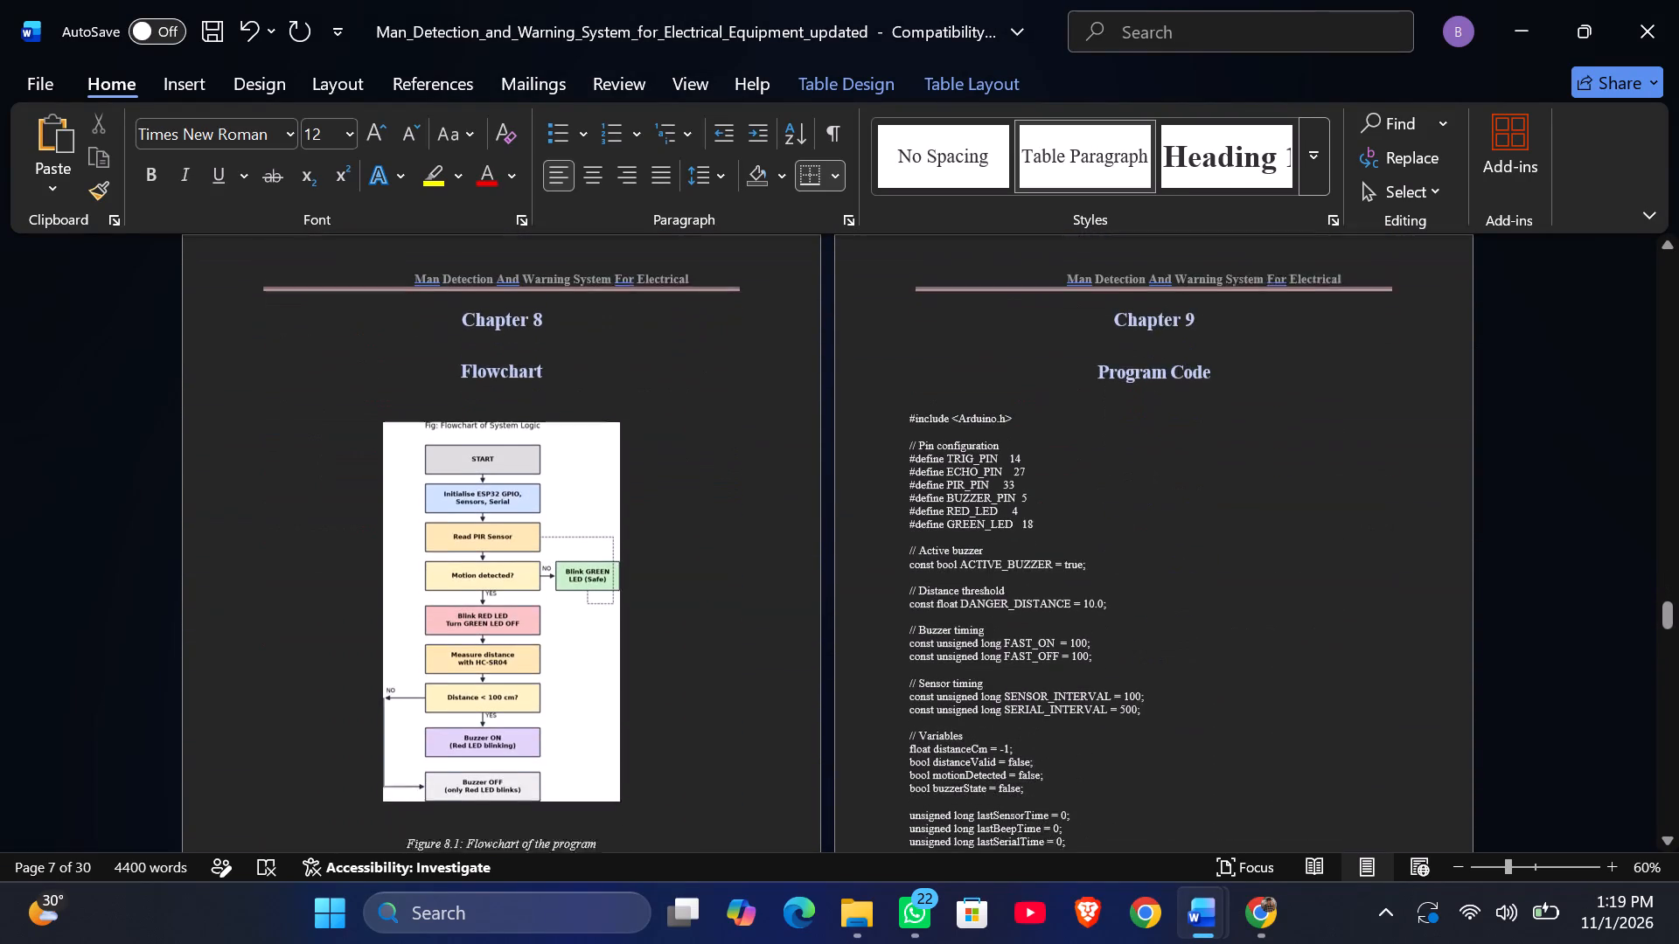
{"action": "scroll", "coordinate": [1125, 714], "scroll_direction": "down", "scroll_amount": 2}
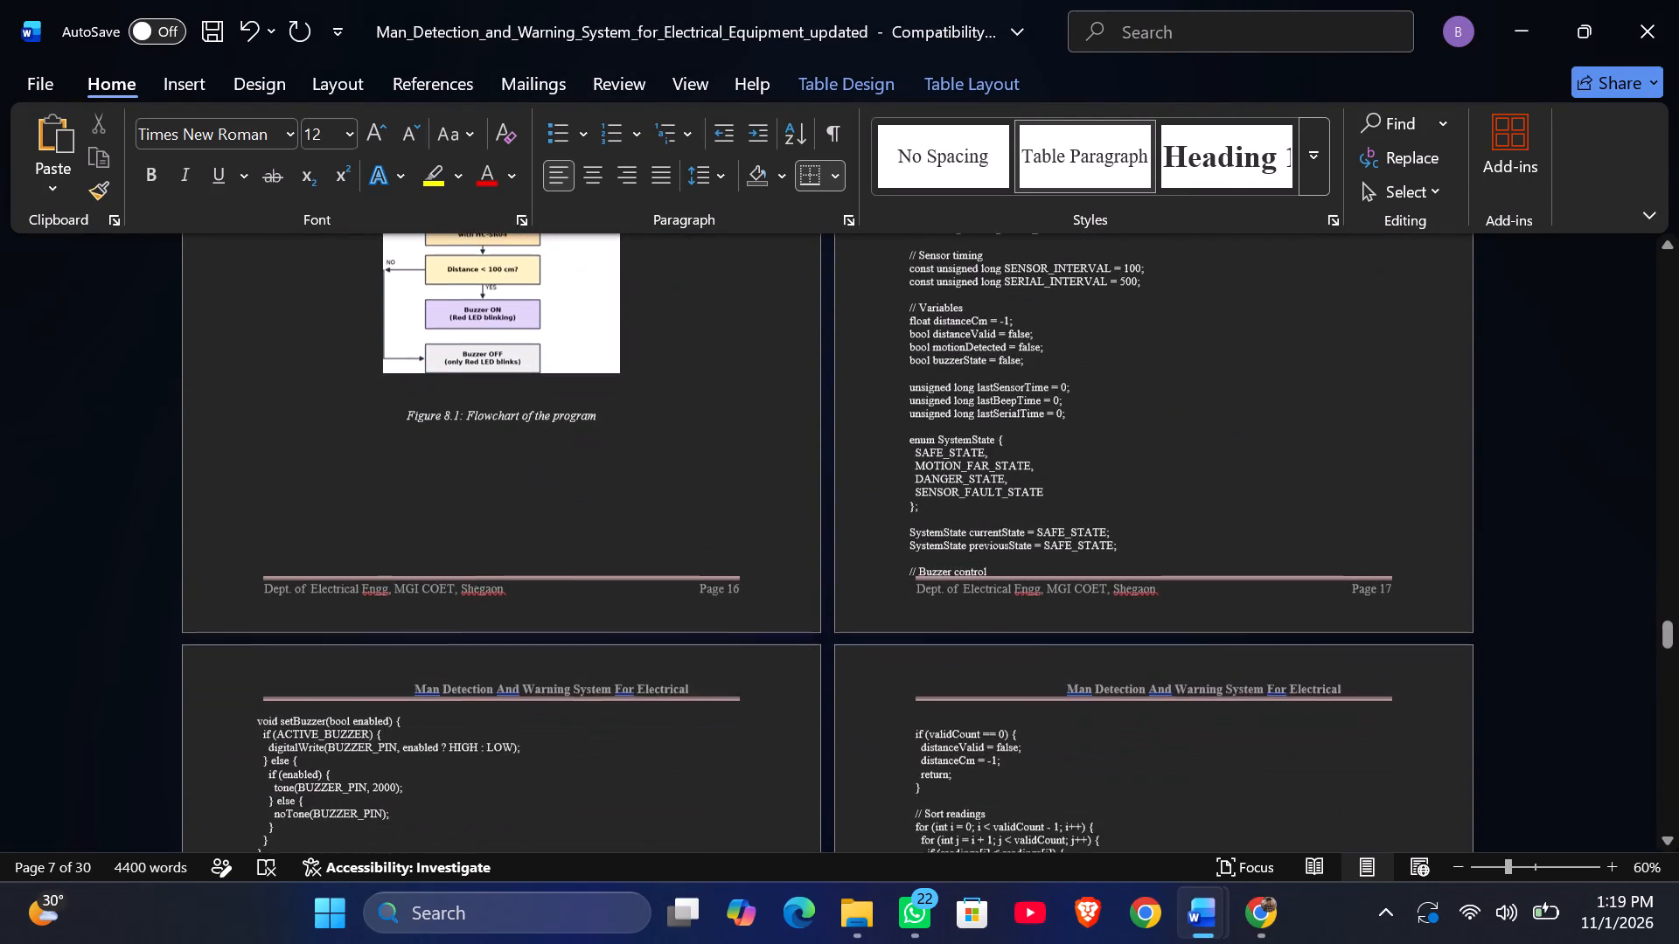
{"action": "scroll", "coordinate": [1125, 714], "scroll_direction": "down", "scroll_amount": 1}
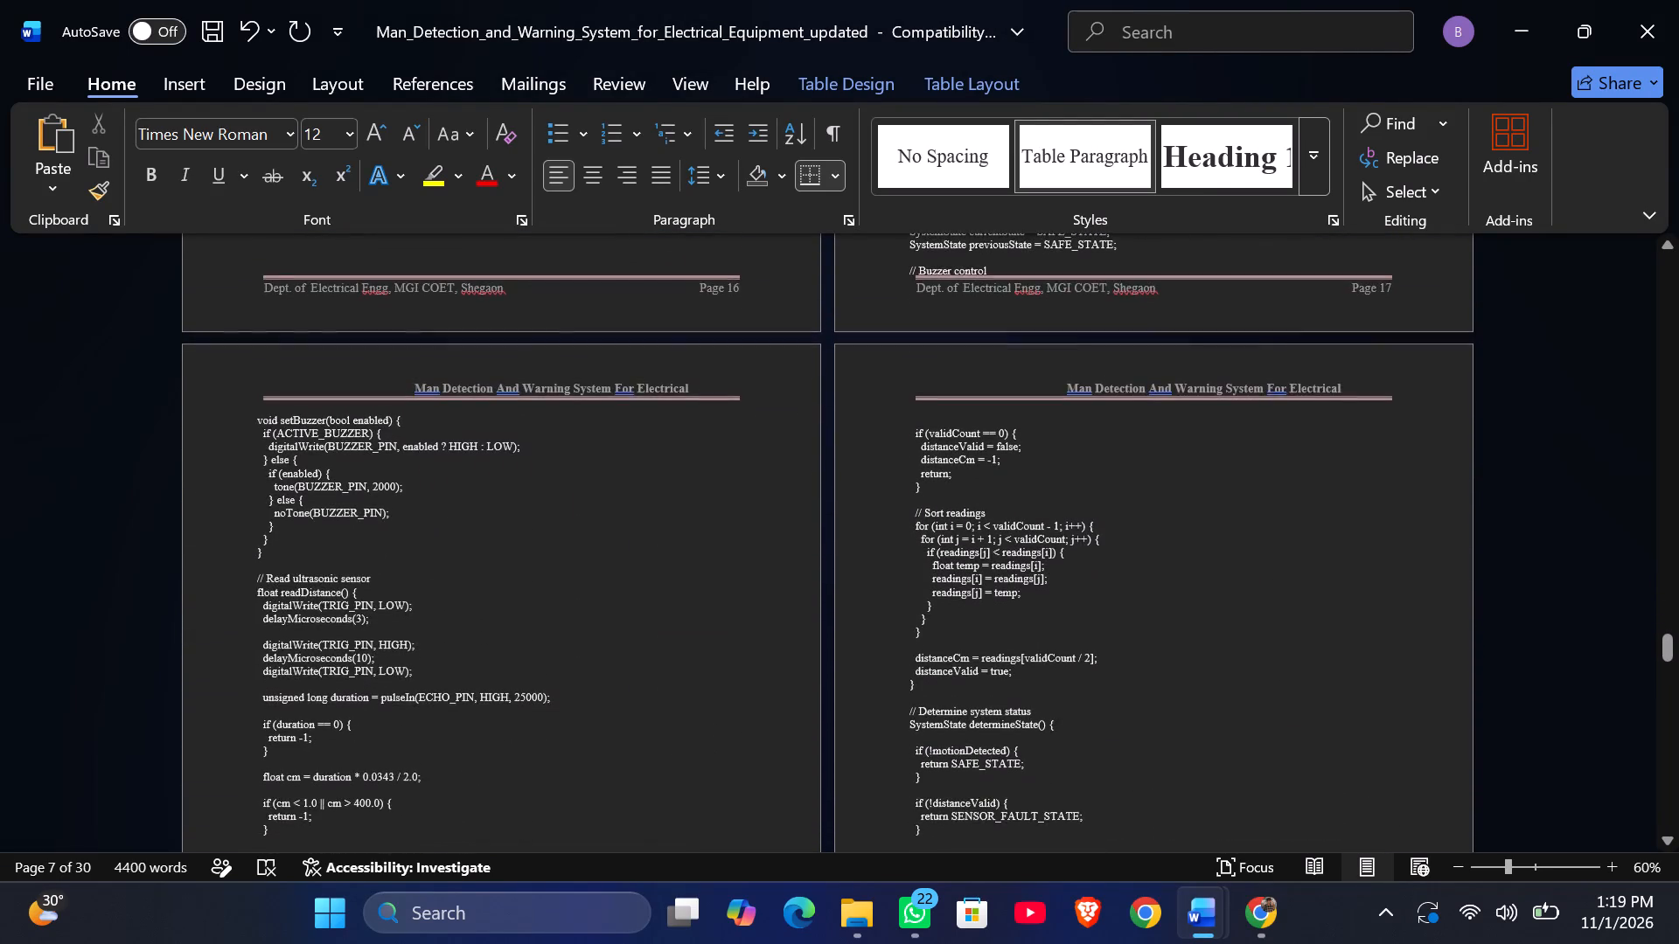
{"action": "scroll", "coordinate": [1125, 714], "scroll_direction": "down", "scroll_amount": 2}
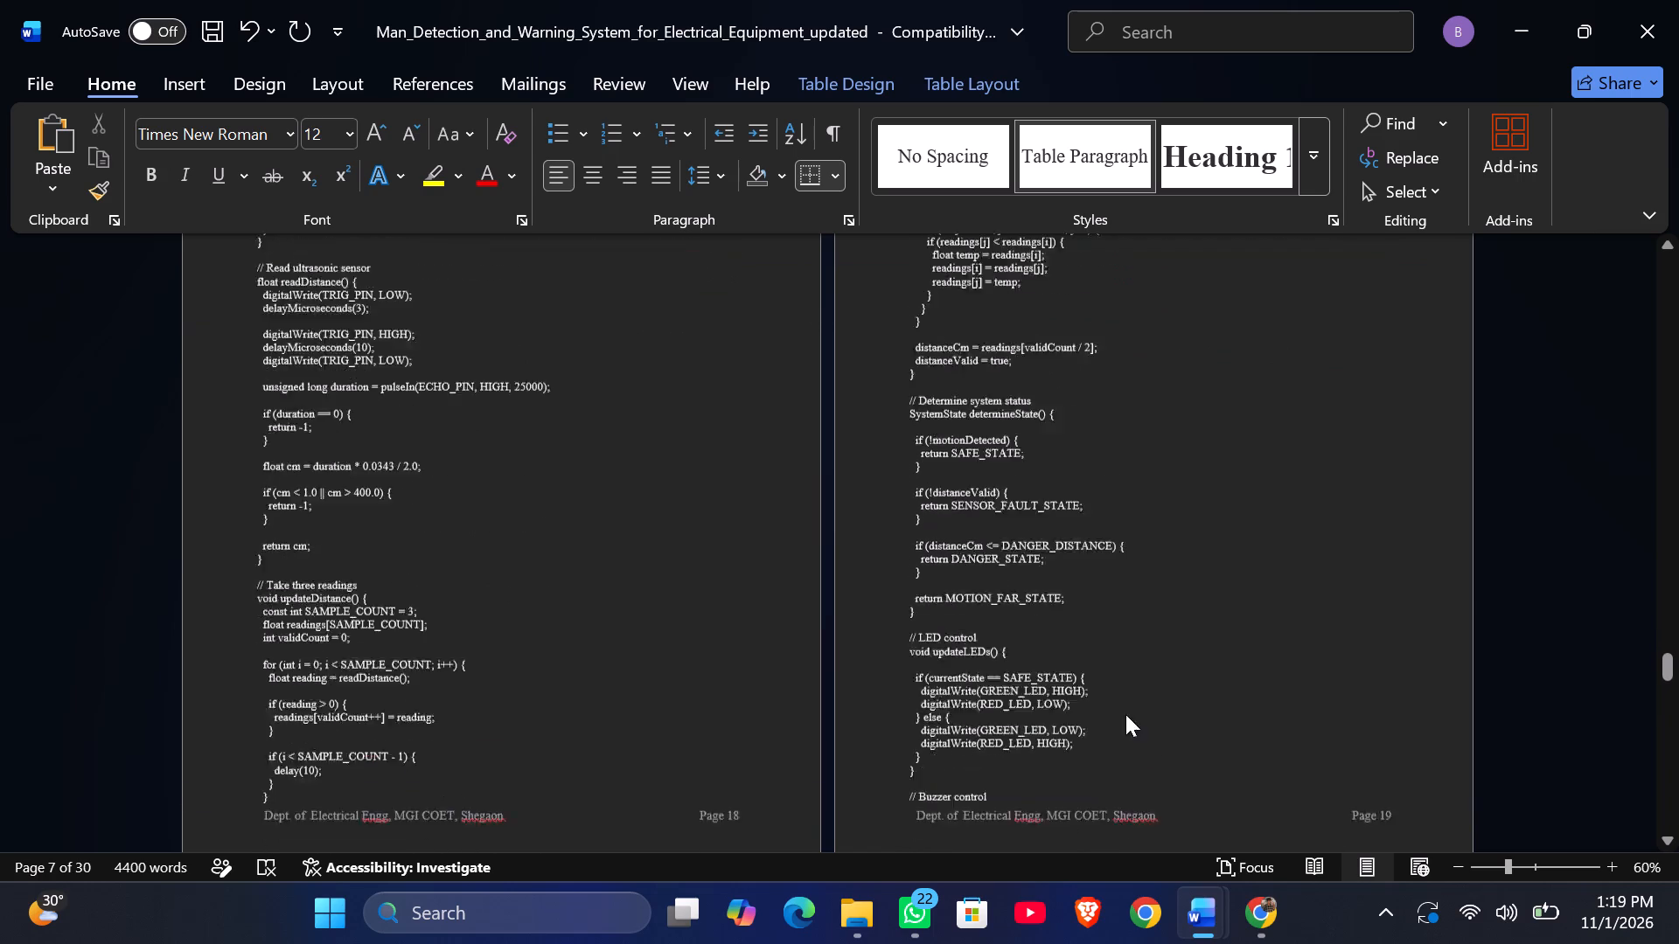
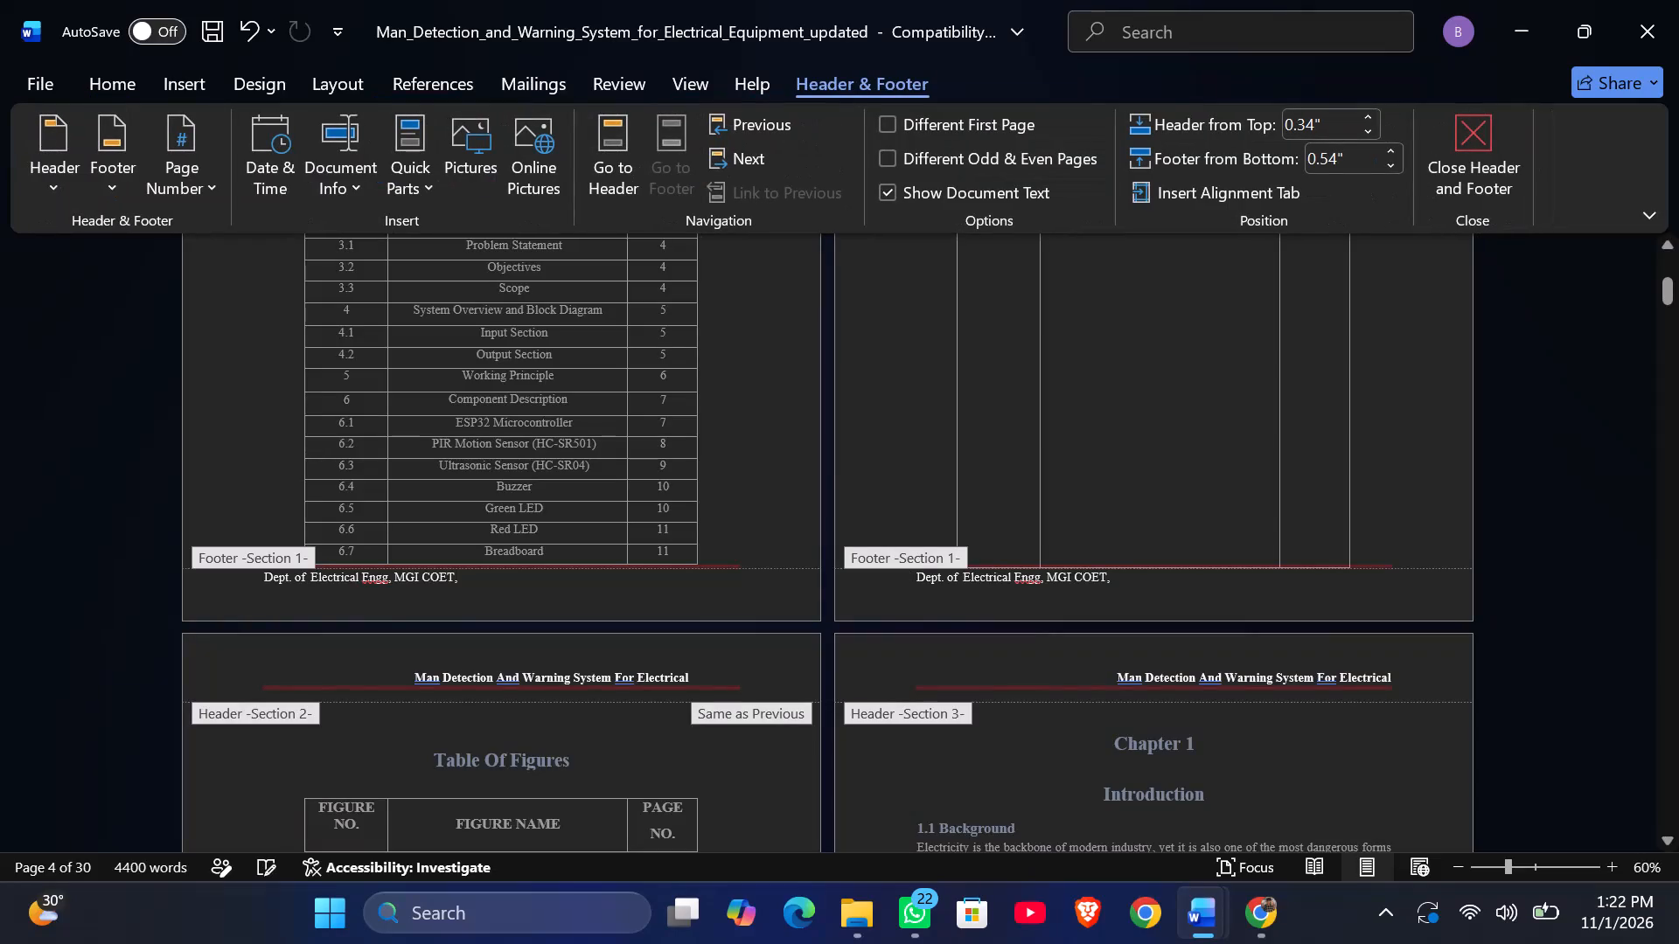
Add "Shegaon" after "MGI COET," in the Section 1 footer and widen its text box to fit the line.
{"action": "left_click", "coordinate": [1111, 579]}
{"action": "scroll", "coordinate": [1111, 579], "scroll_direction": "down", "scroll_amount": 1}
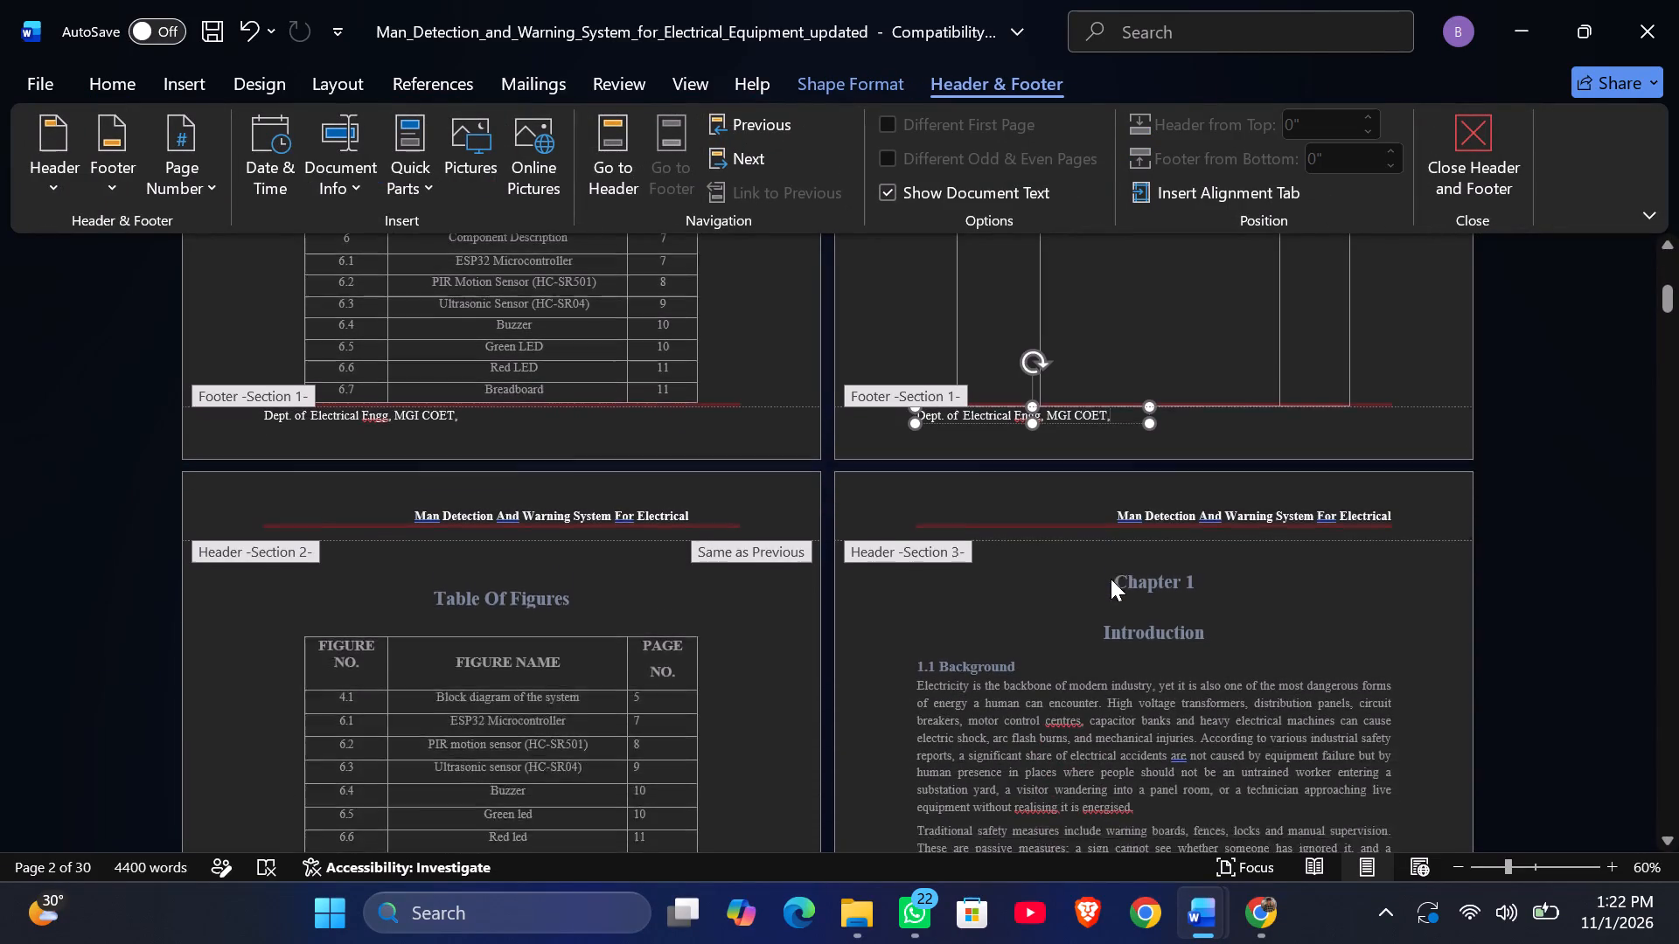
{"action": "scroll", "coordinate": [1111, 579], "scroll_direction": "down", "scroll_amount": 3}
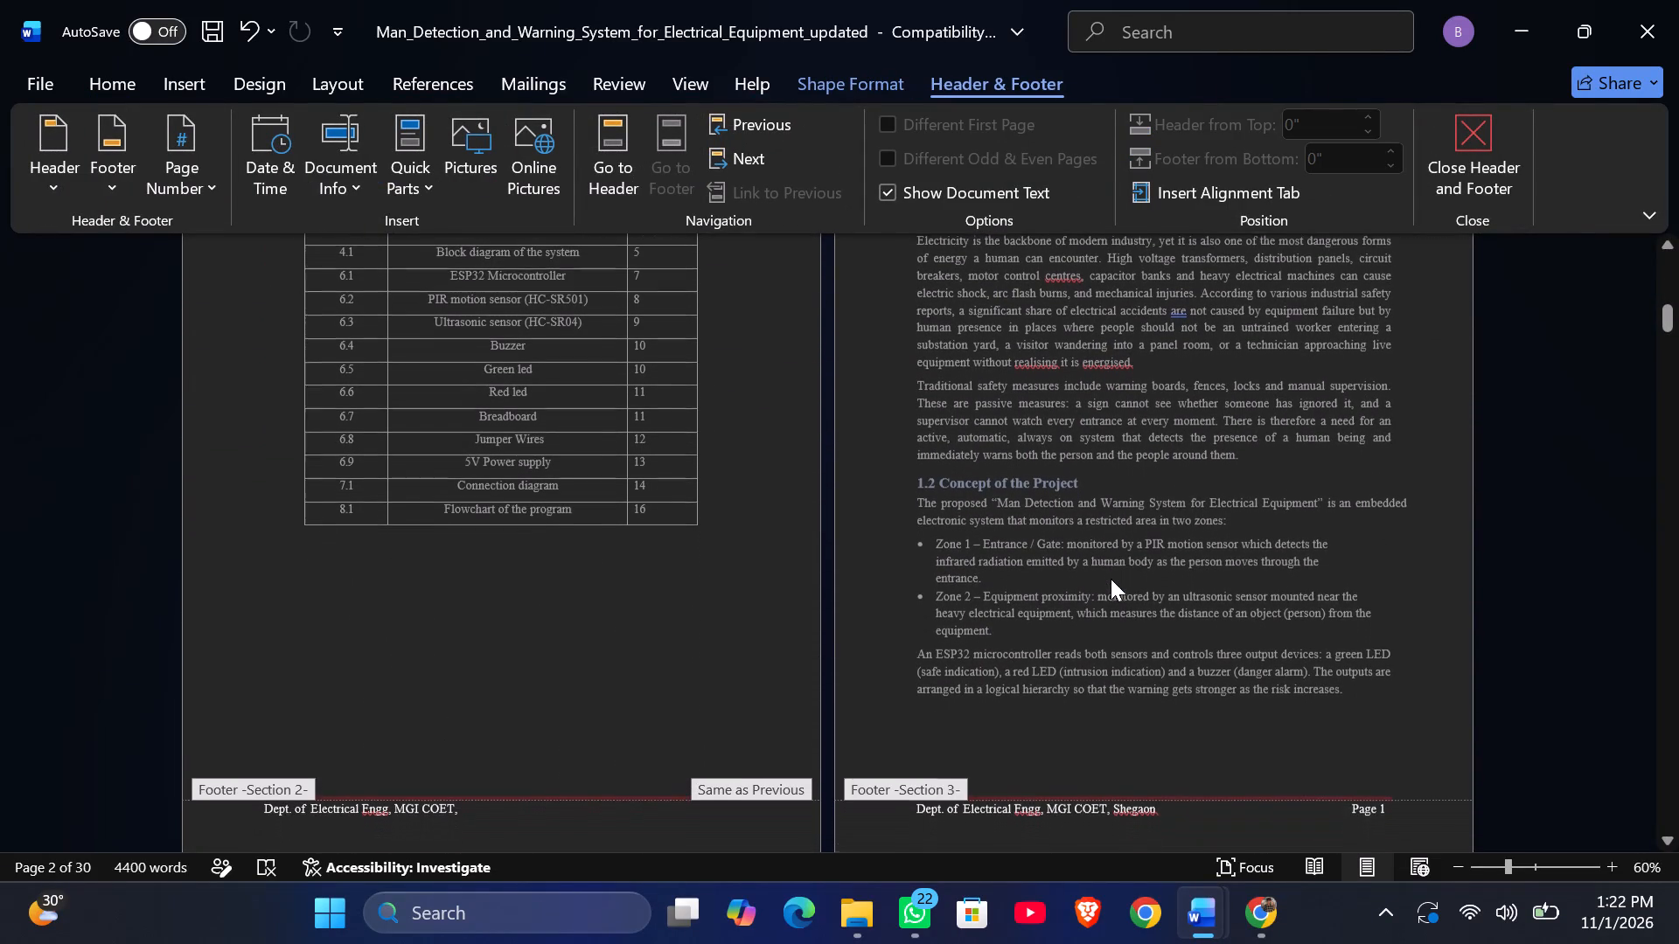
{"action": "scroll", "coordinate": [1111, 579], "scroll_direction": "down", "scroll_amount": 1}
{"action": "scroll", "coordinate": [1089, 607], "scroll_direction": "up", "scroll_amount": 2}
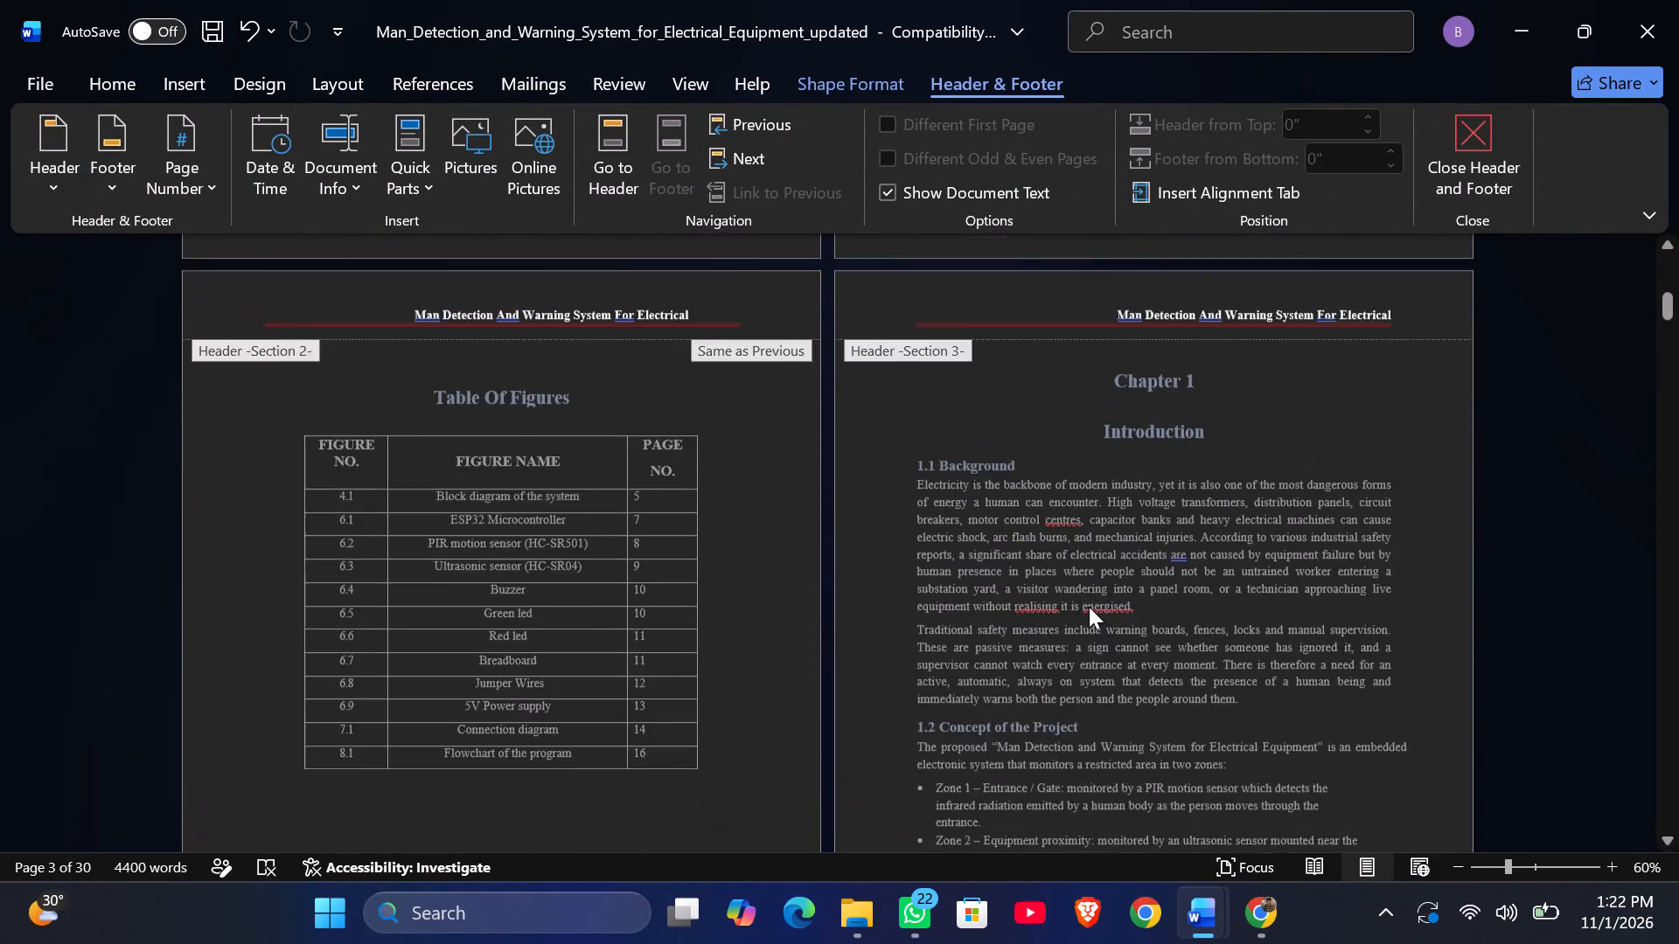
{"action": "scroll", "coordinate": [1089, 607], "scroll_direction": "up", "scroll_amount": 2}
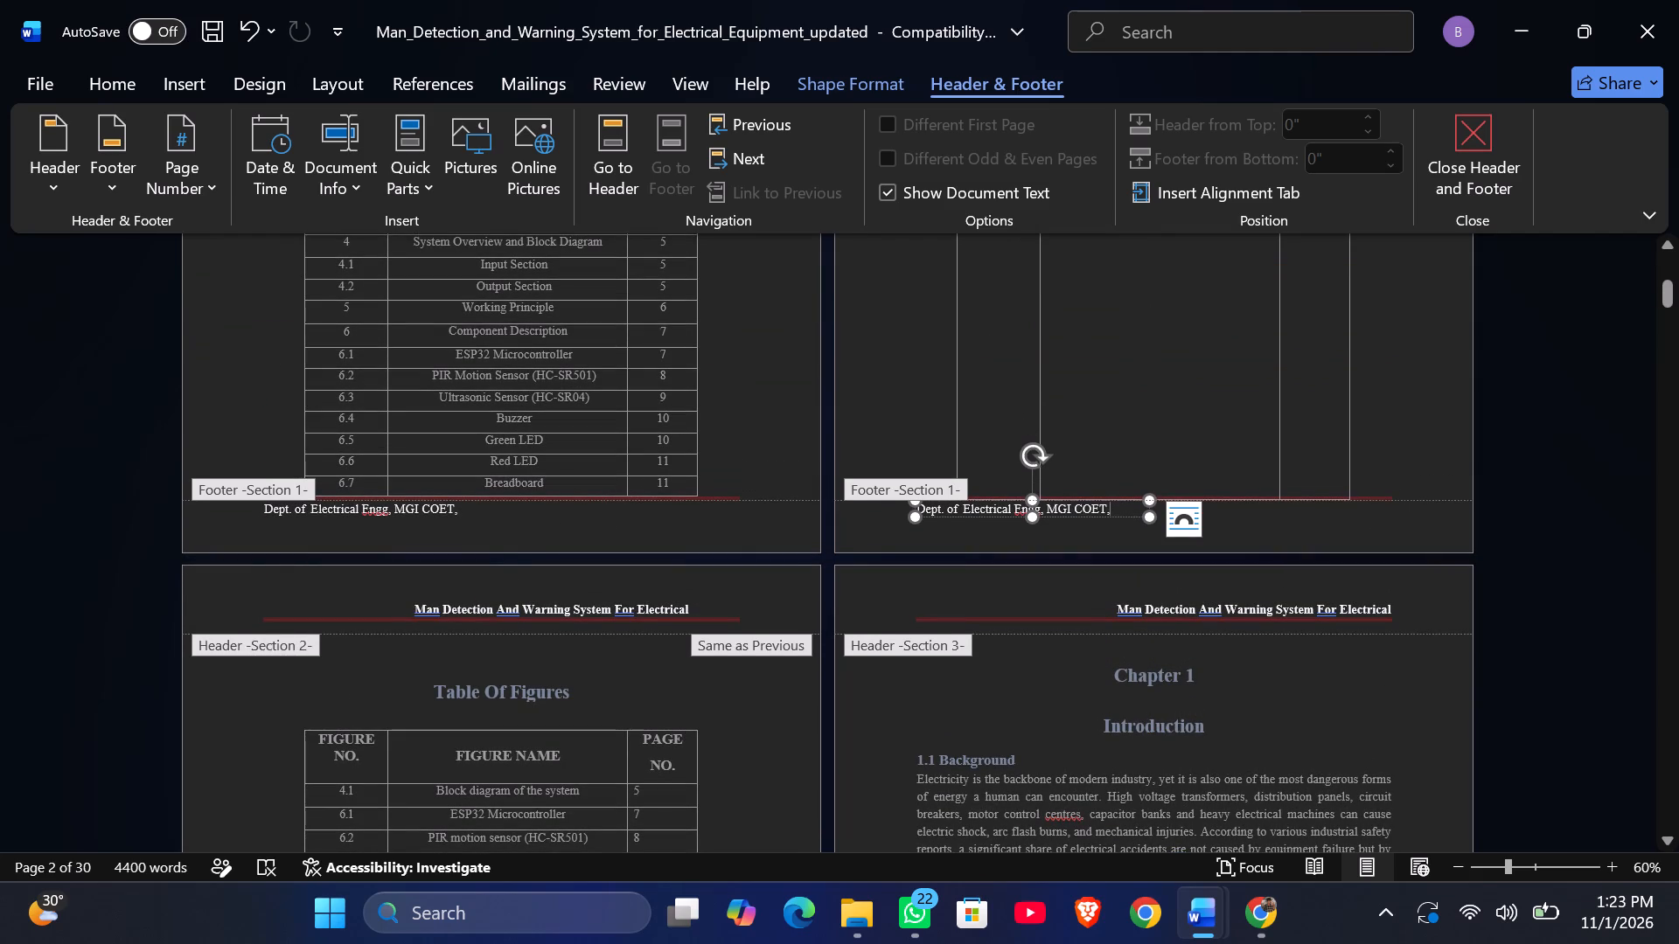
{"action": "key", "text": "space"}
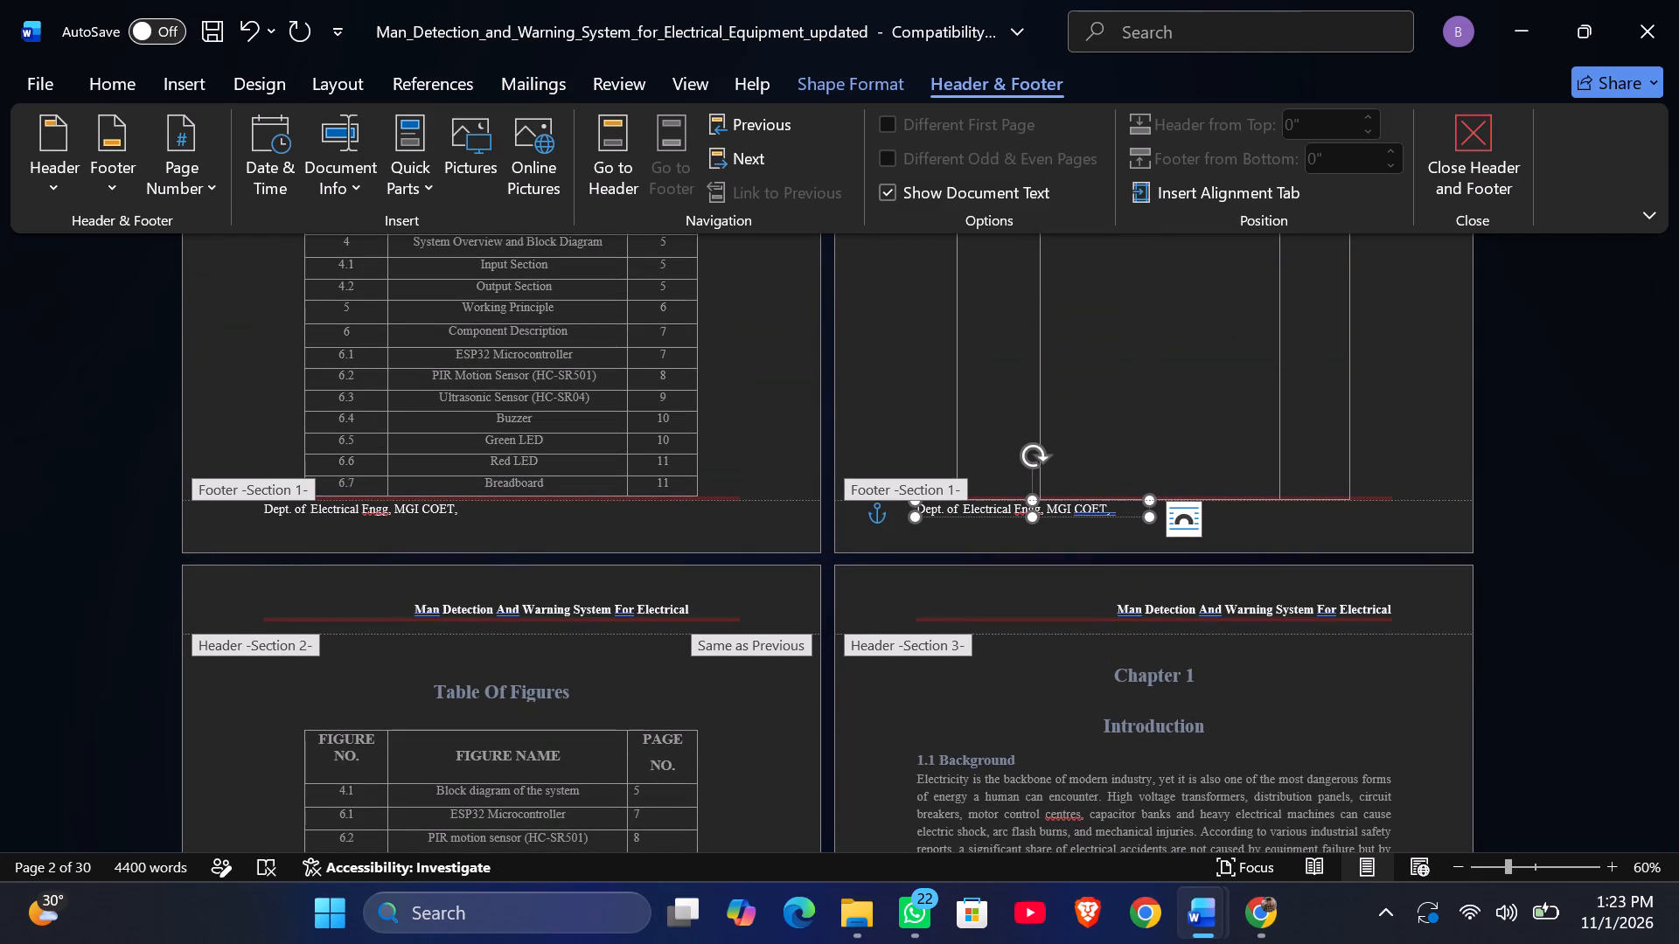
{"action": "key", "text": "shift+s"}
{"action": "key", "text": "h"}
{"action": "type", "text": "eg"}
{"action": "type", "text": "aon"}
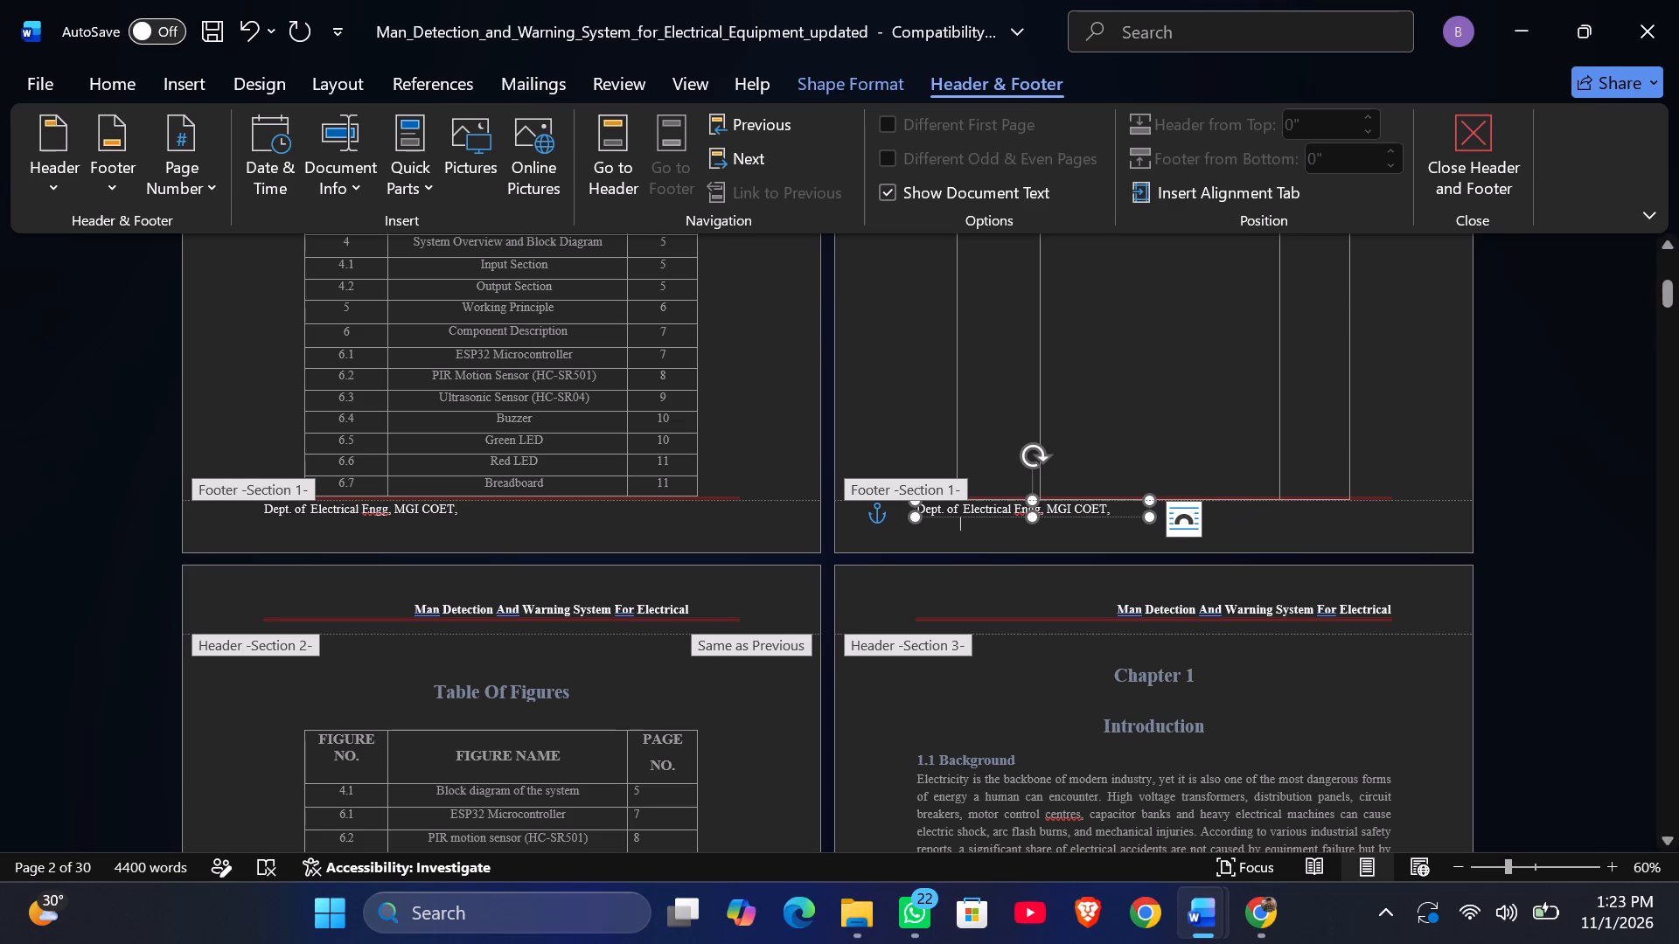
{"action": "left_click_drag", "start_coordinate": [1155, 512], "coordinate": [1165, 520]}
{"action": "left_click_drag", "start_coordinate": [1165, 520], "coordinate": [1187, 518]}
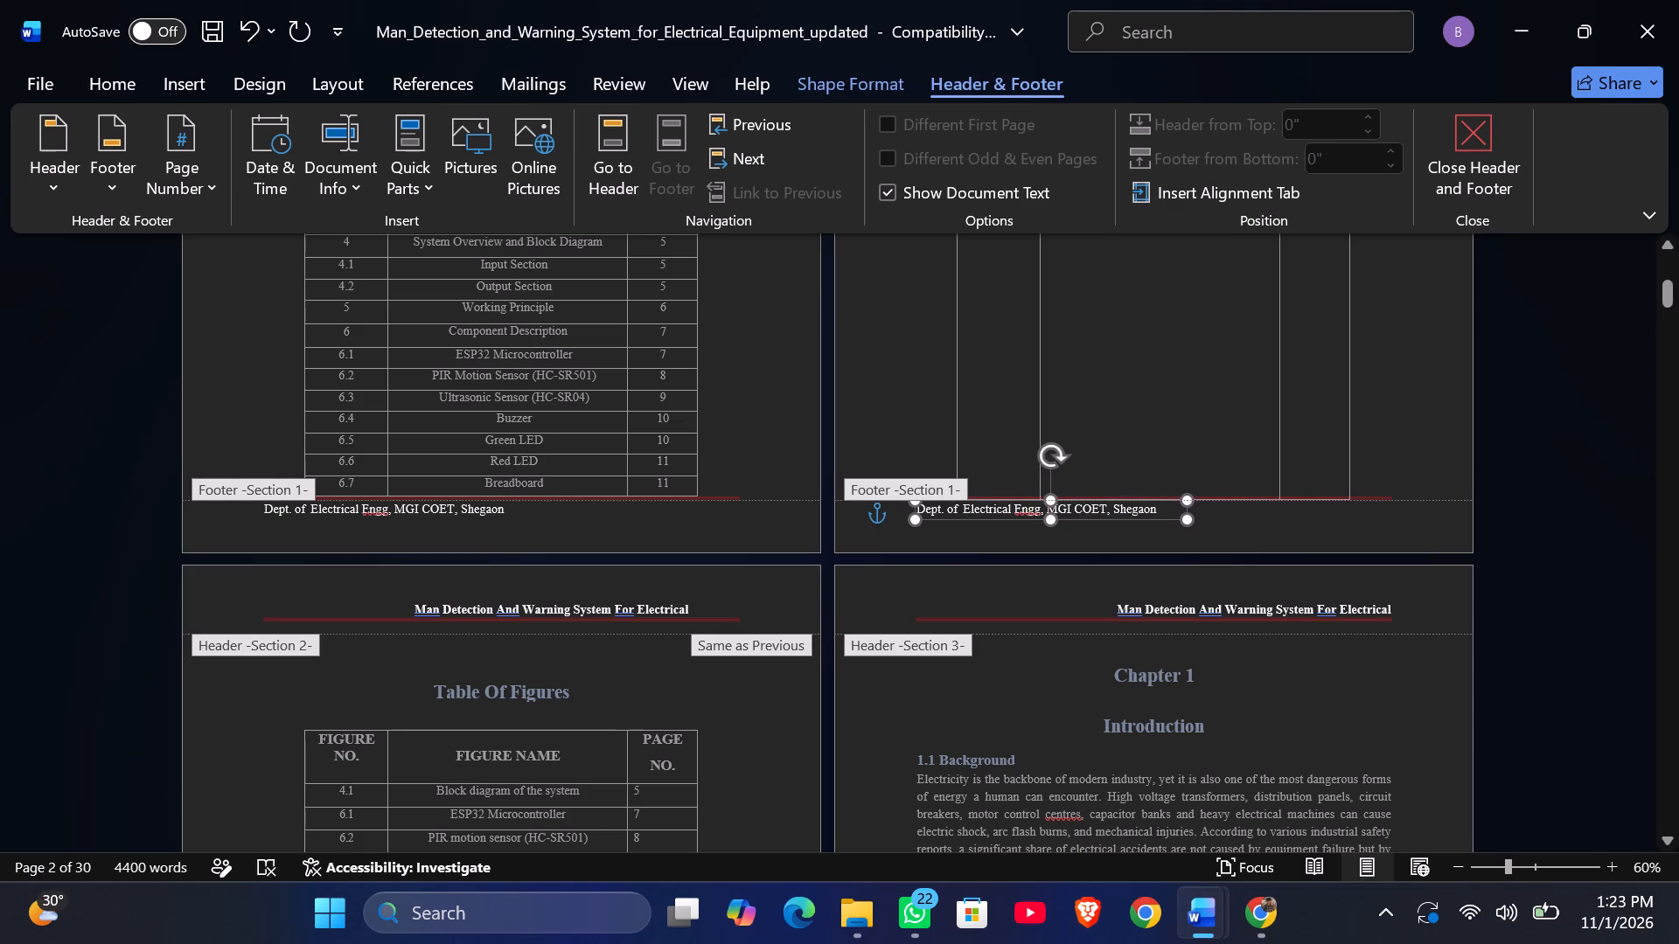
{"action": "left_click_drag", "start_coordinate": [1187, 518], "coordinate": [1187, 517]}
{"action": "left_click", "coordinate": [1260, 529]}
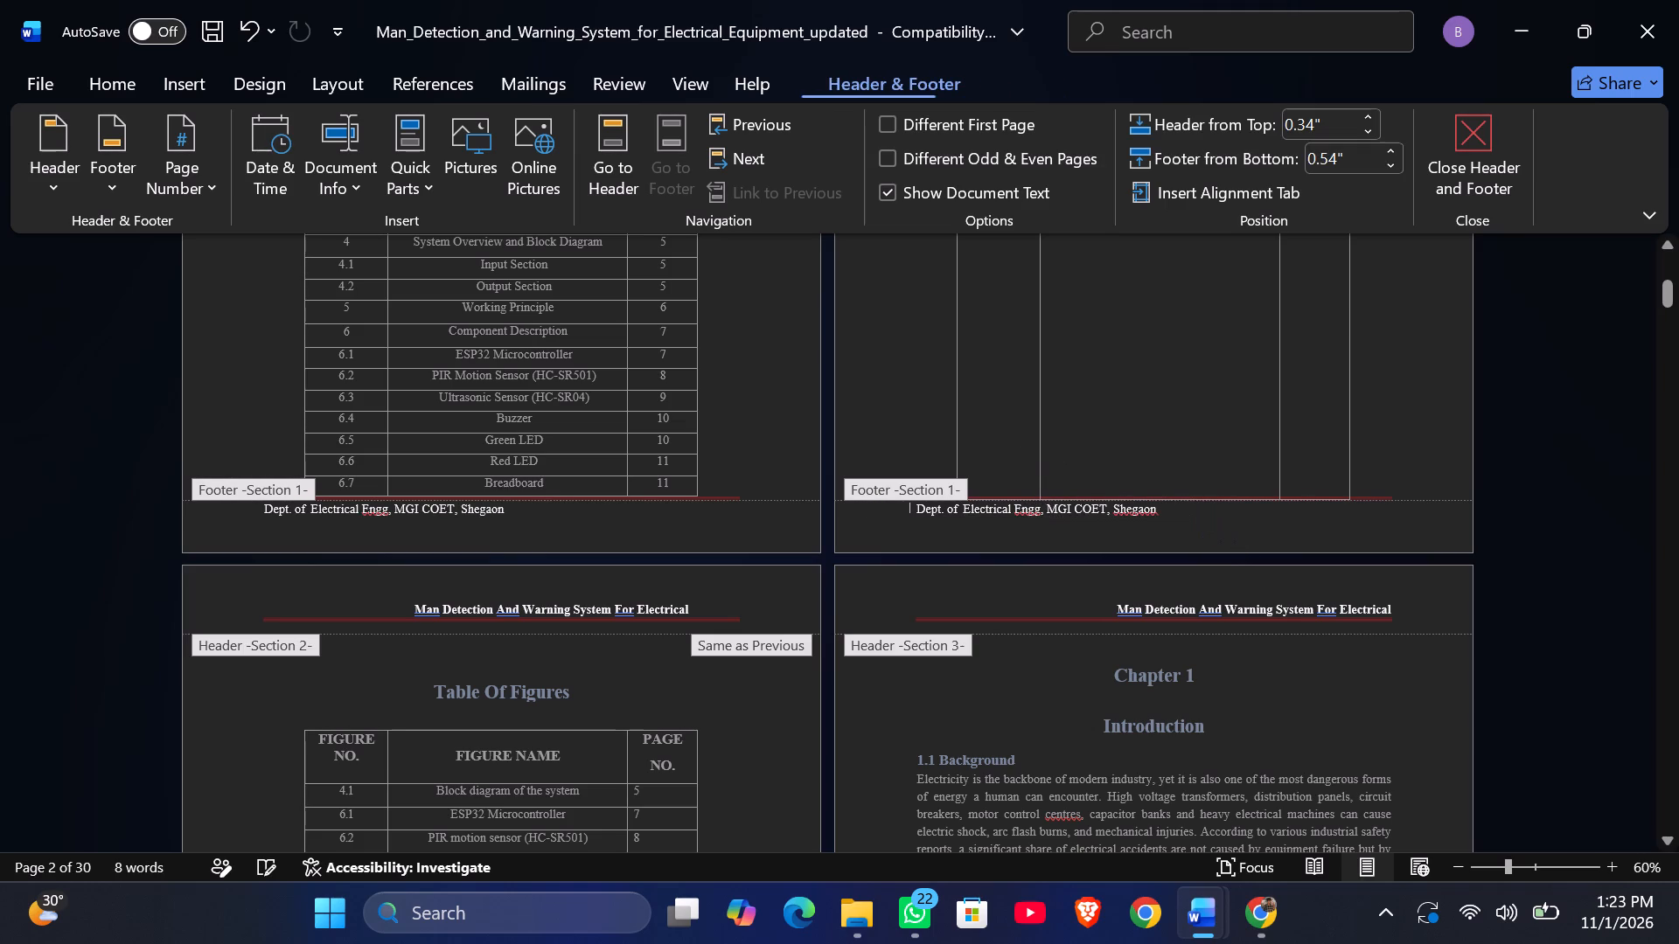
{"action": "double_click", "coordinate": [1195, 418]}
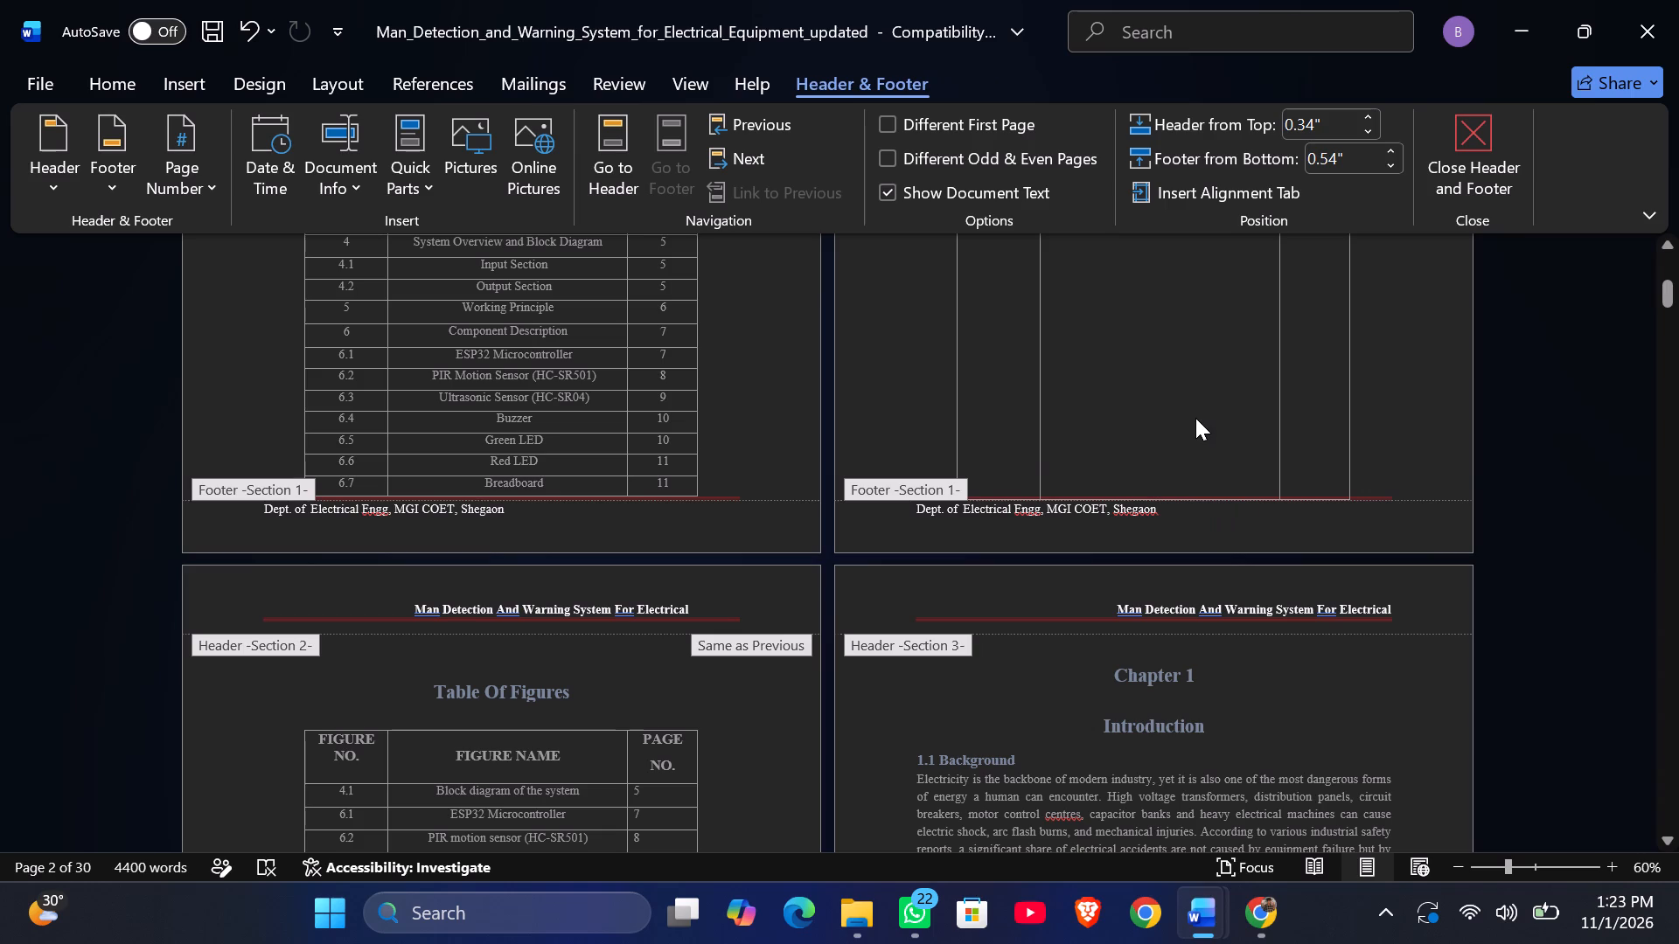
Undo the recent Section 1 footer edits and the stretching of the contents table's last row, References.
{"action": "scroll", "coordinate": [1230, 585], "scroll_direction": "up", "scroll_amount": 1}
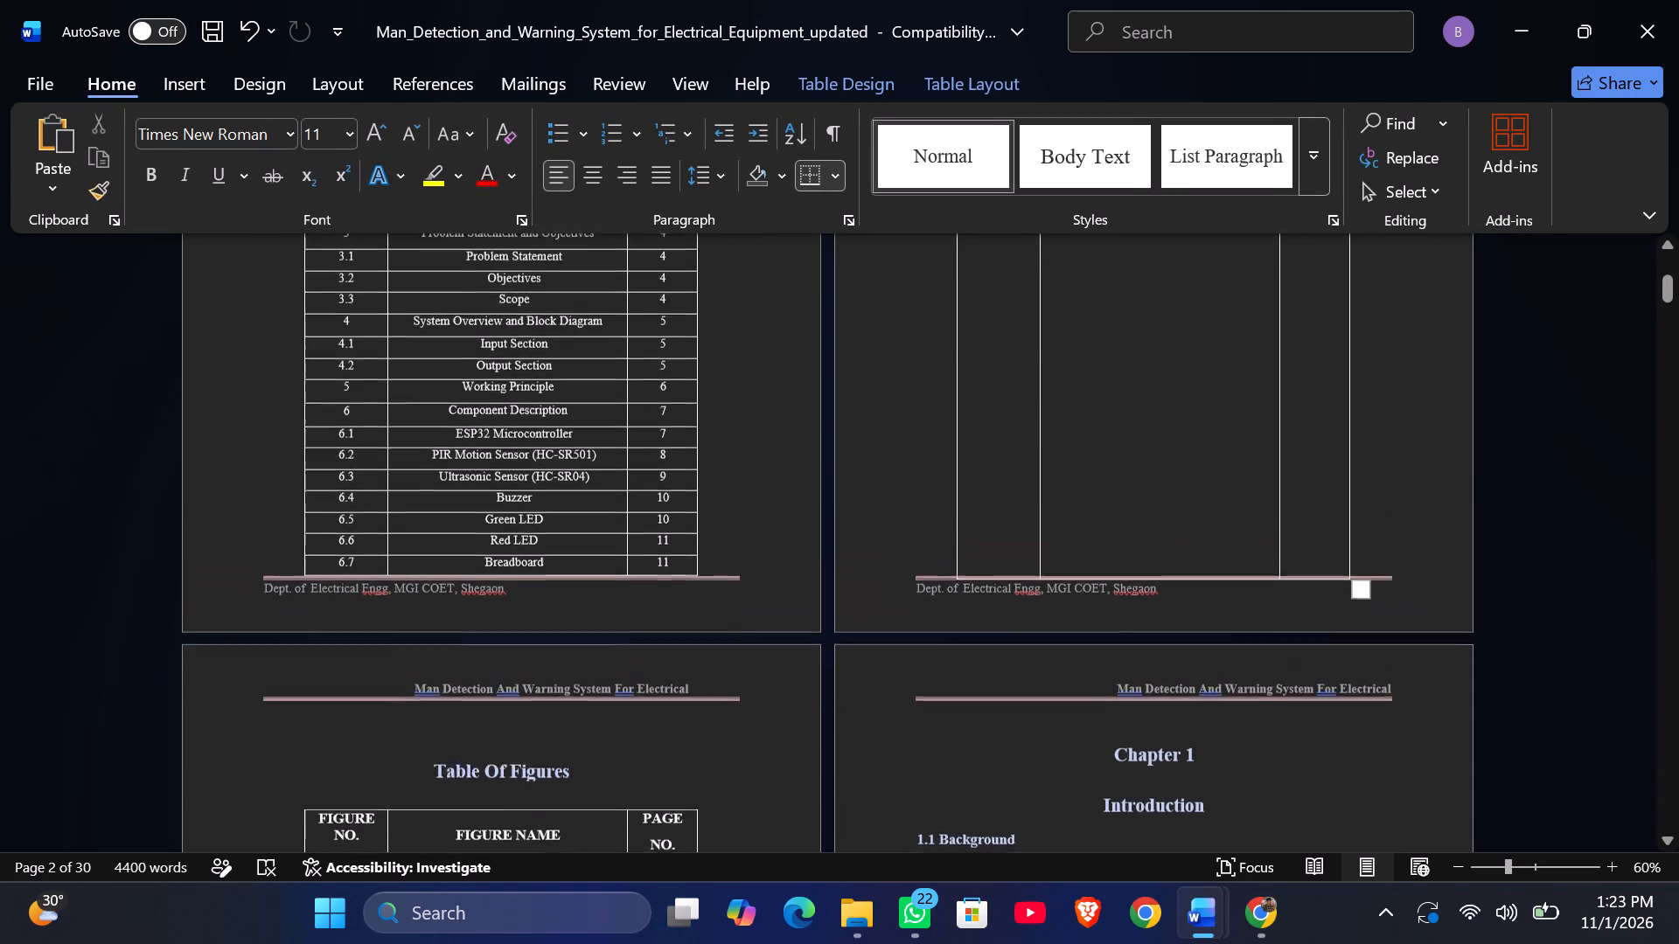
{"action": "scroll", "coordinate": [1230, 585], "scroll_direction": "up", "scroll_amount": 1}
{"action": "double_click", "coordinate": [1386, 573]}
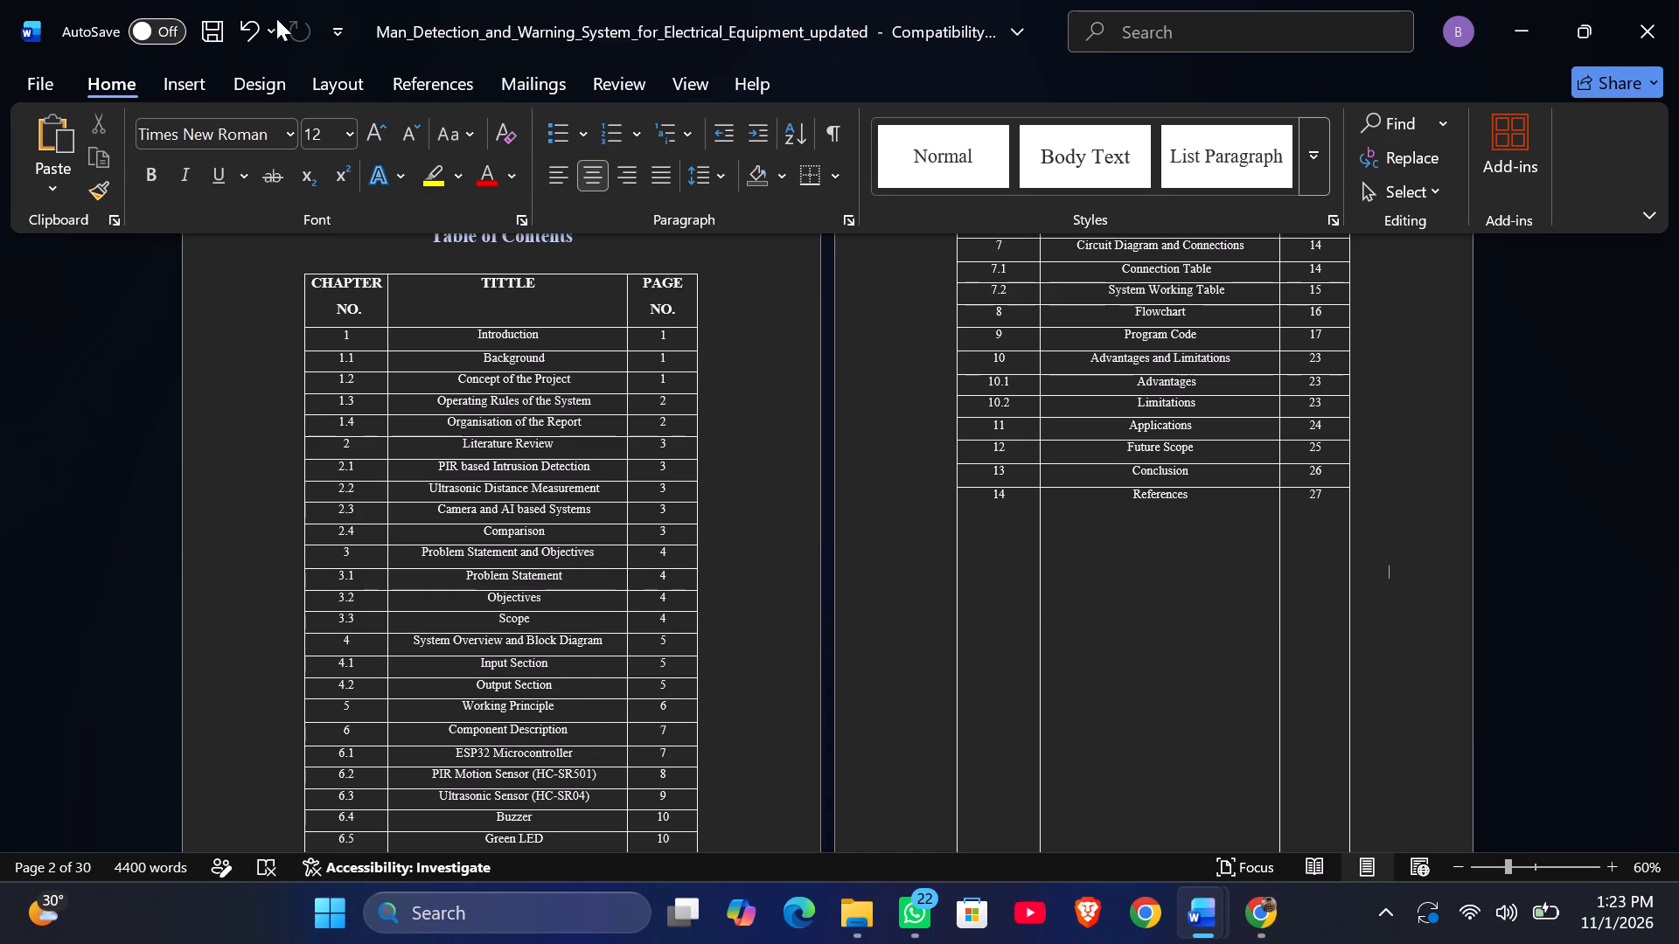
{"action": "left_click", "coordinate": [247, 30]}
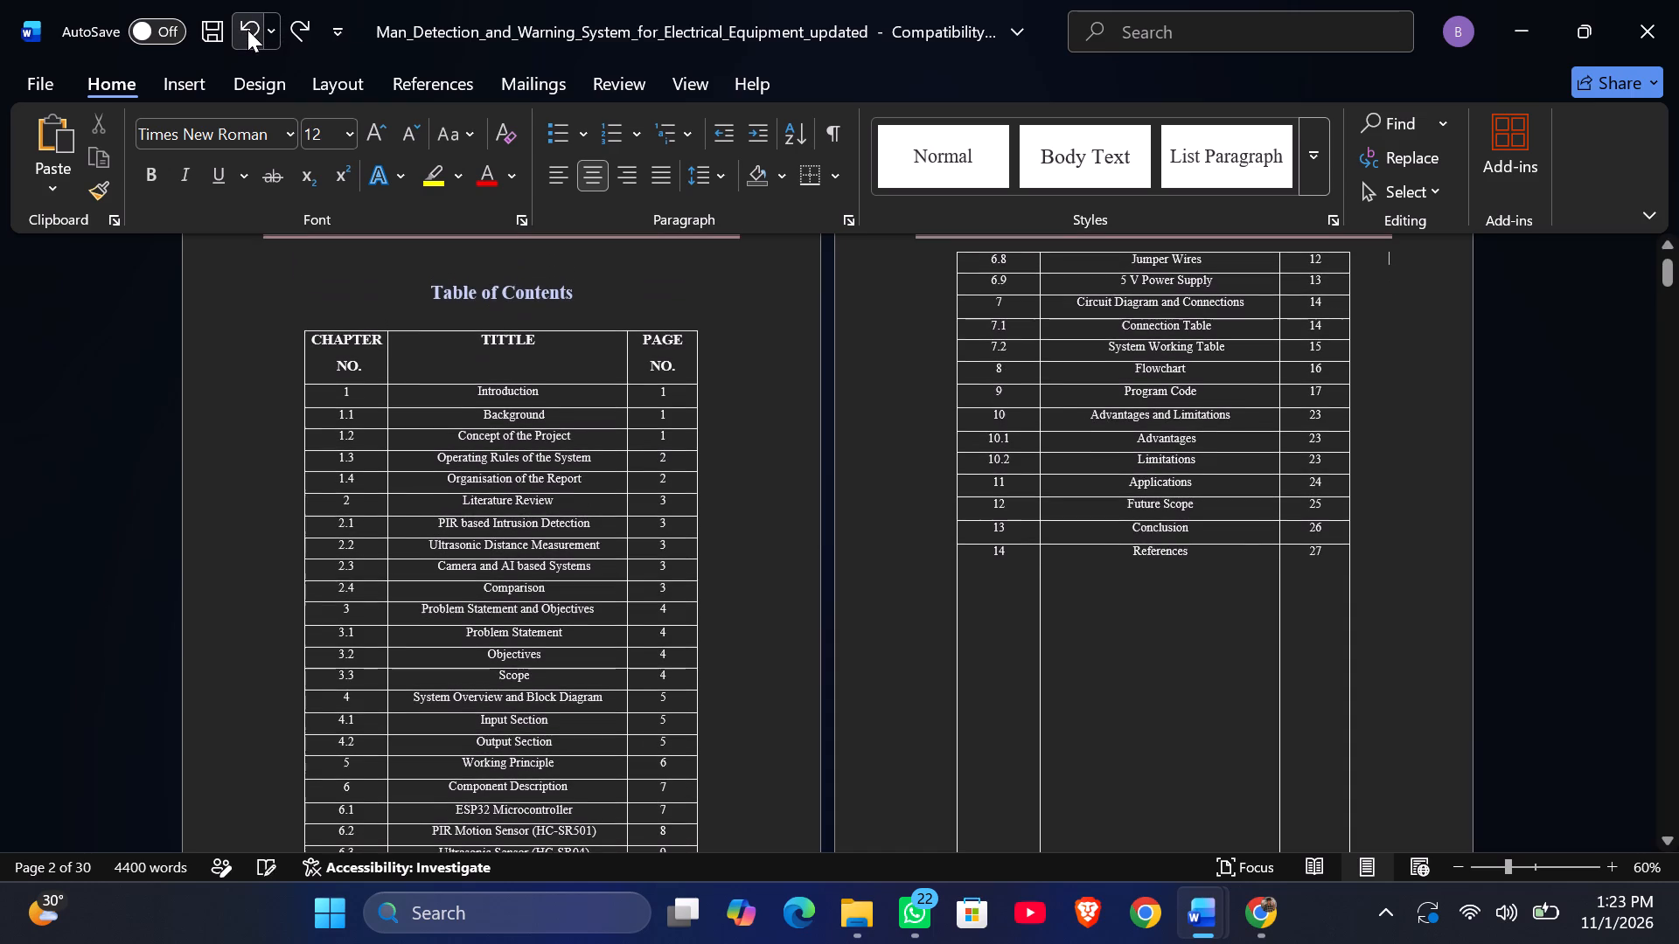
{"action": "left_click", "coordinate": [247, 30]}
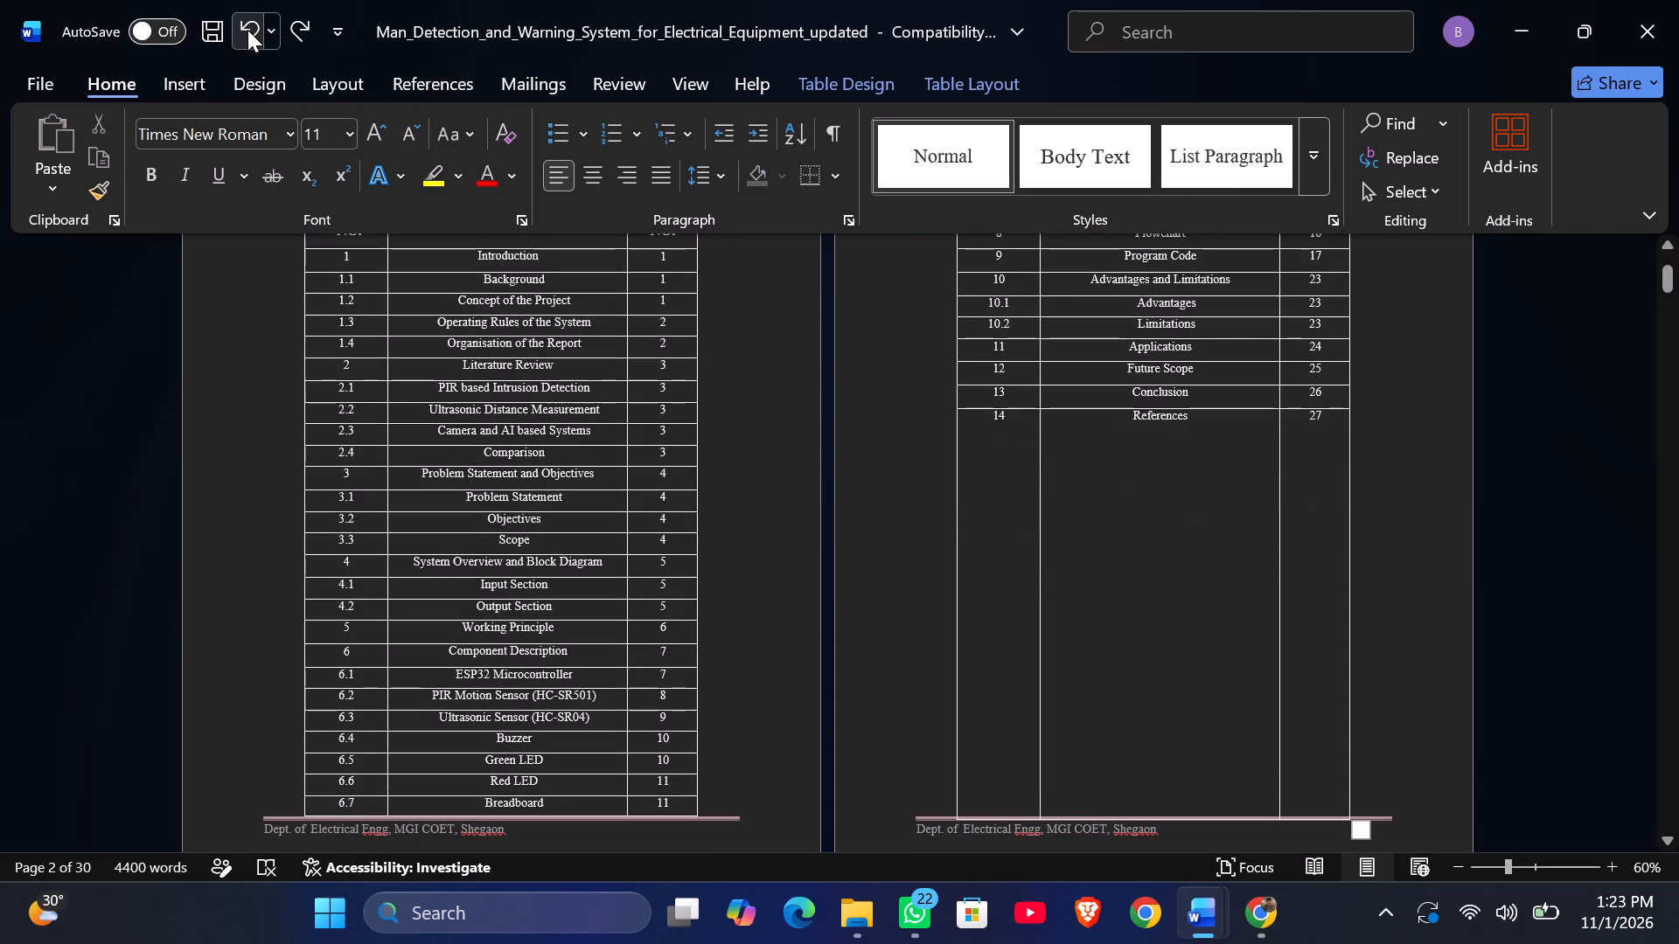
{"action": "left_click", "coordinate": [247, 30]}
{"action": "left_click", "coordinate": [247, 30]}
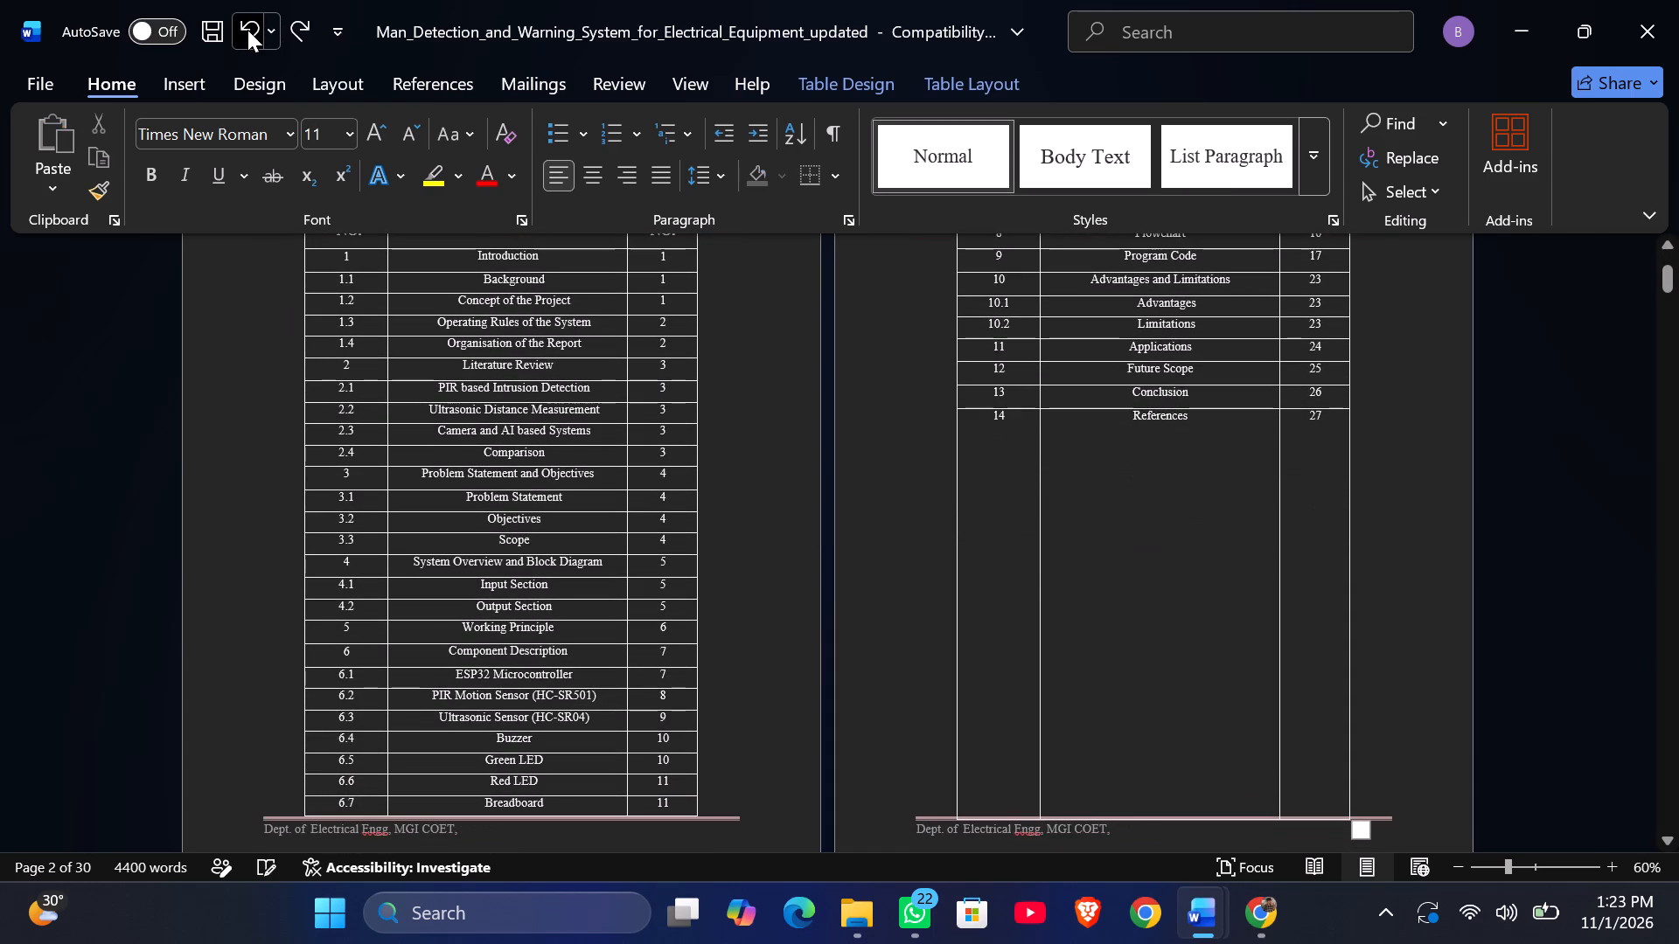
{"action": "left_click", "coordinate": [247, 30]}
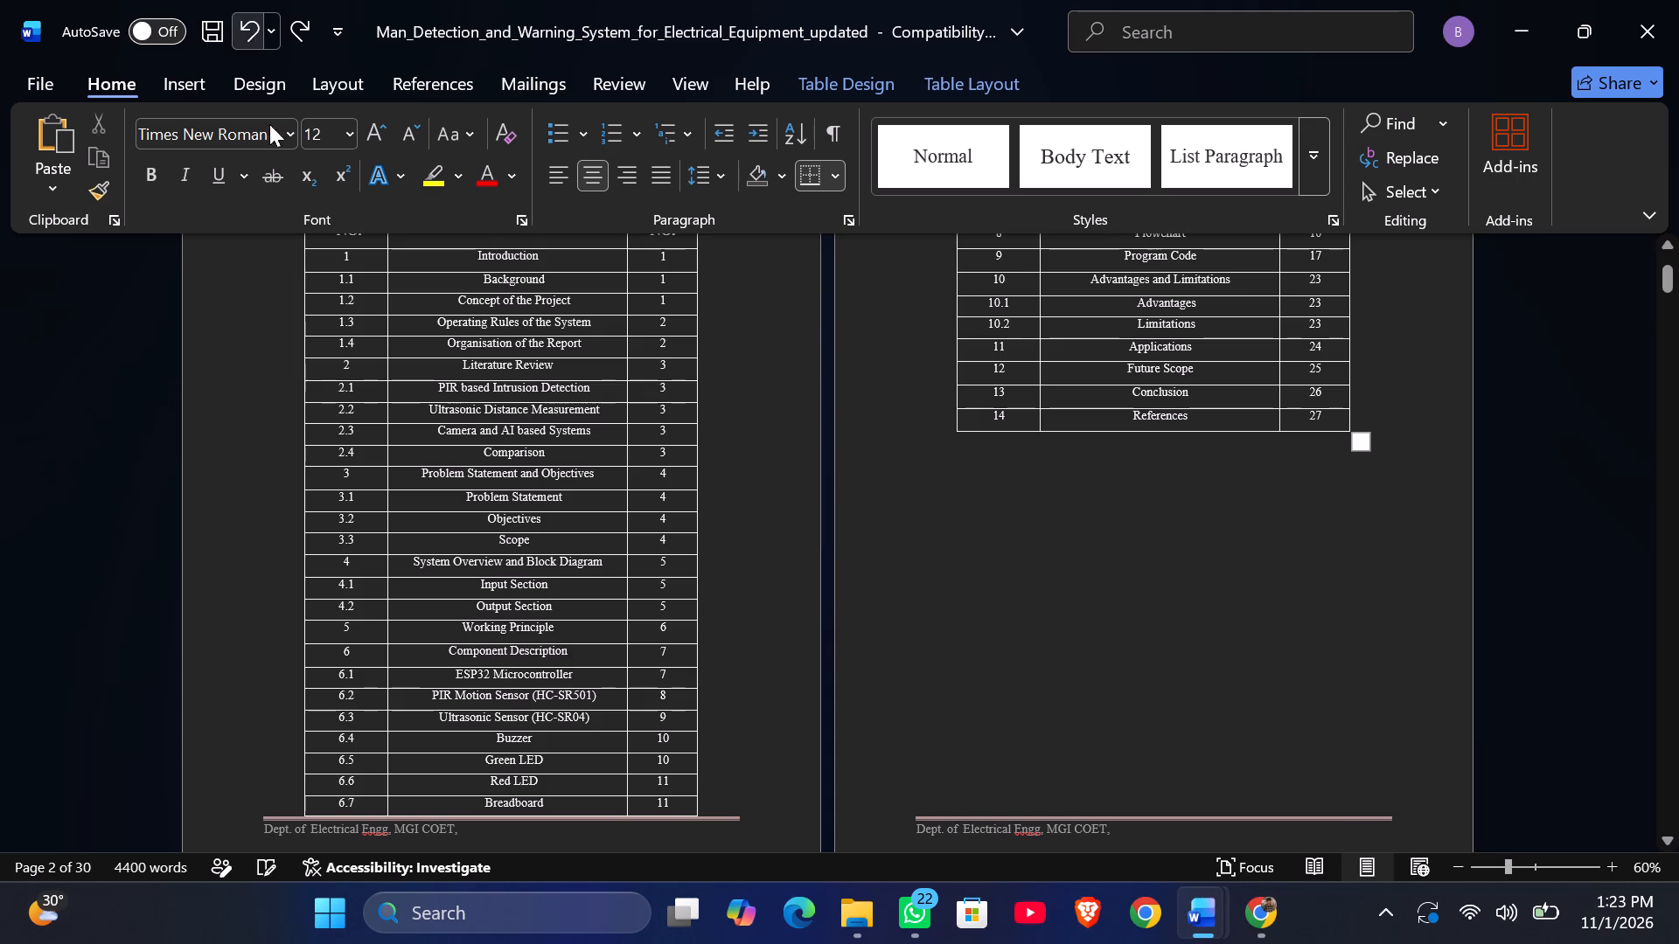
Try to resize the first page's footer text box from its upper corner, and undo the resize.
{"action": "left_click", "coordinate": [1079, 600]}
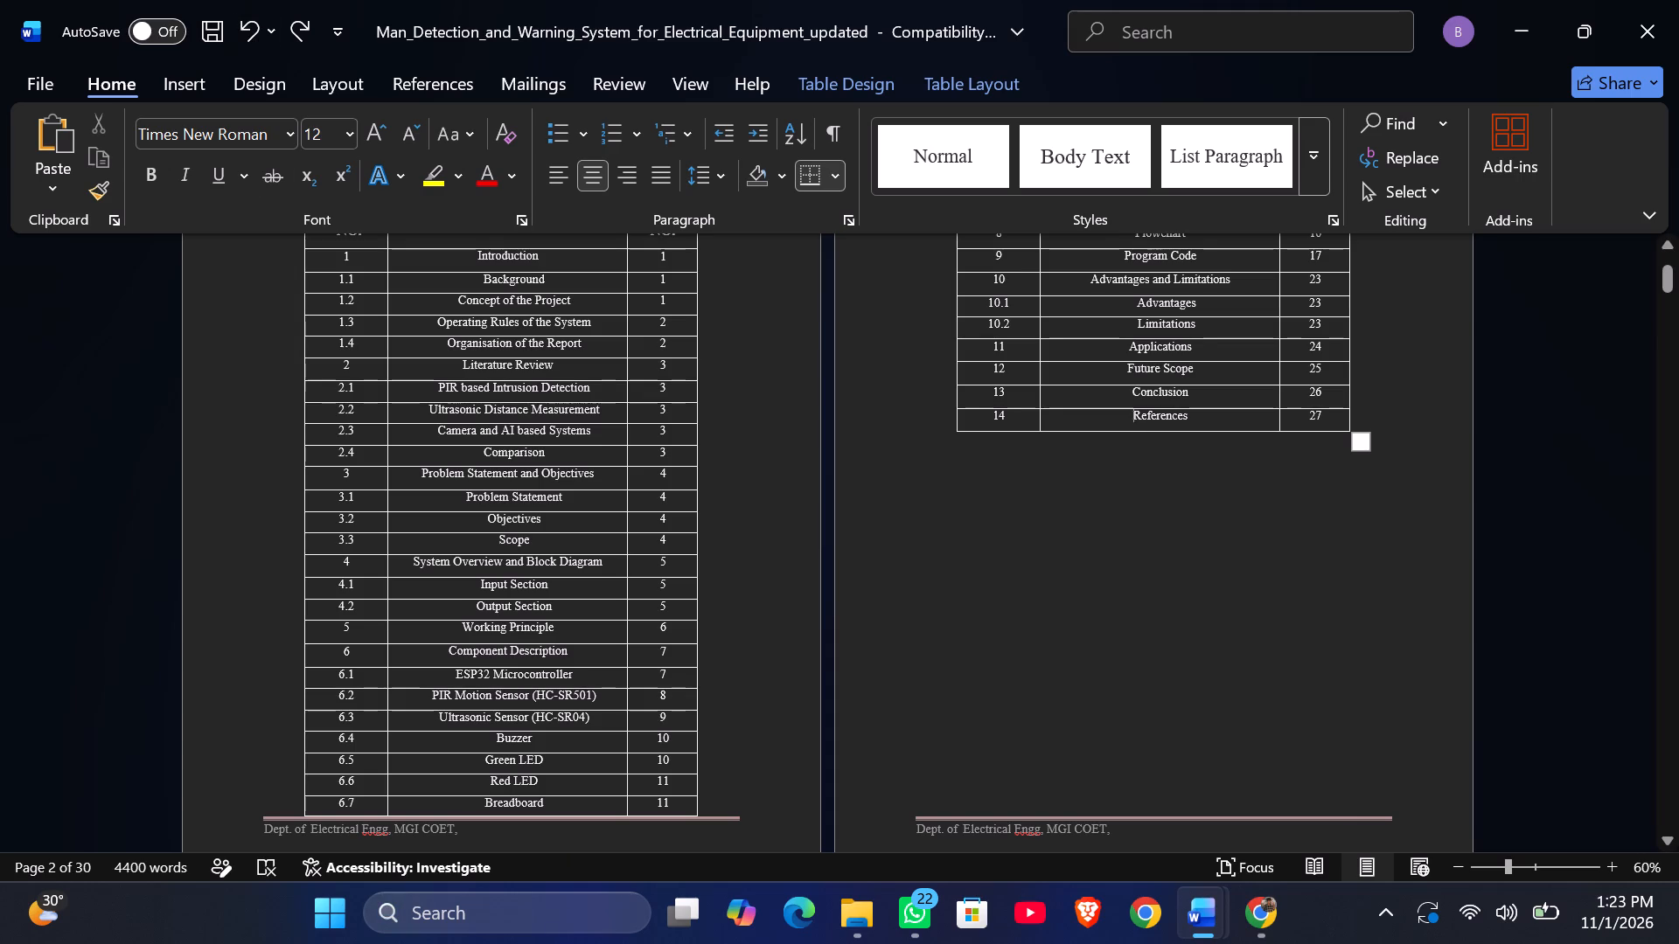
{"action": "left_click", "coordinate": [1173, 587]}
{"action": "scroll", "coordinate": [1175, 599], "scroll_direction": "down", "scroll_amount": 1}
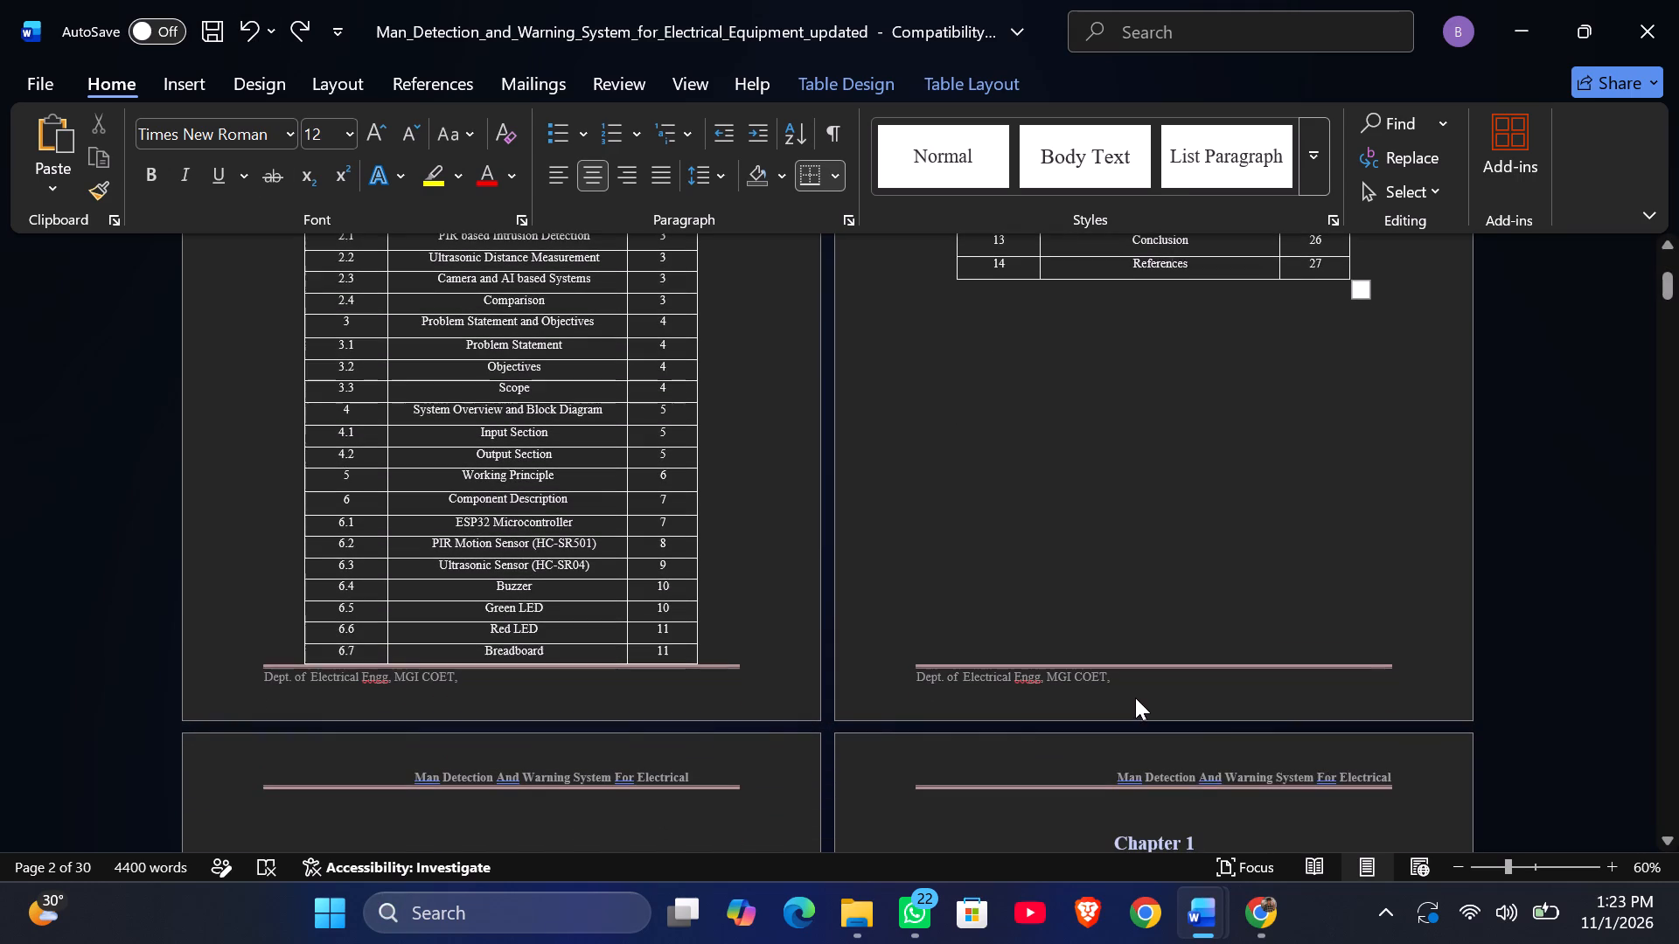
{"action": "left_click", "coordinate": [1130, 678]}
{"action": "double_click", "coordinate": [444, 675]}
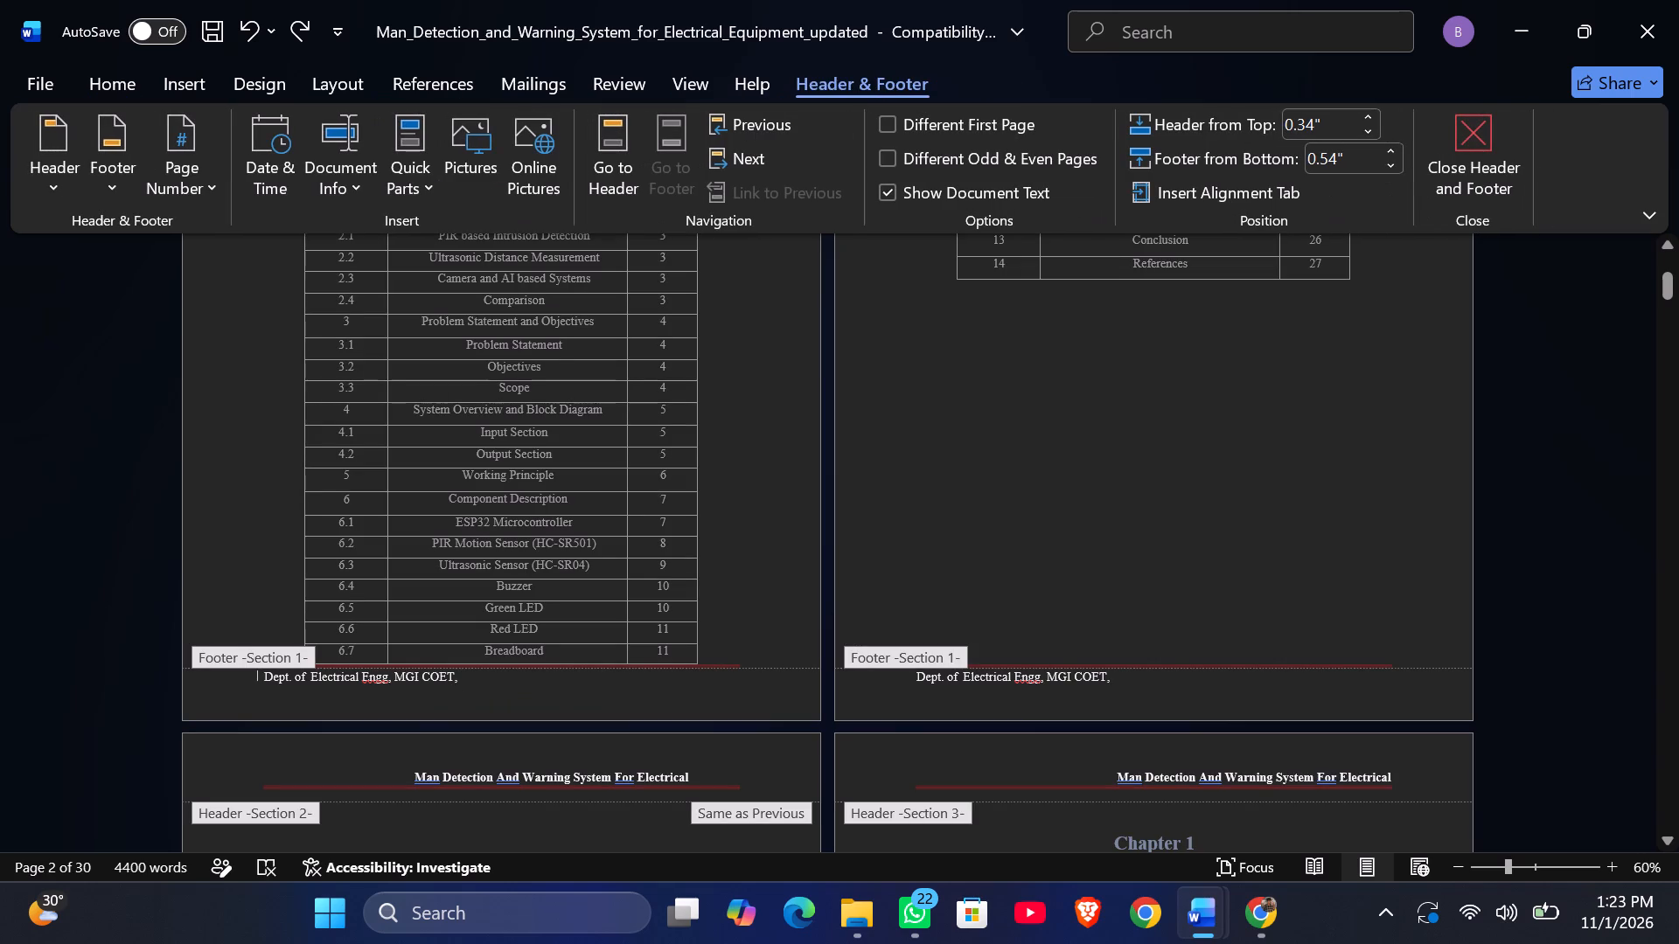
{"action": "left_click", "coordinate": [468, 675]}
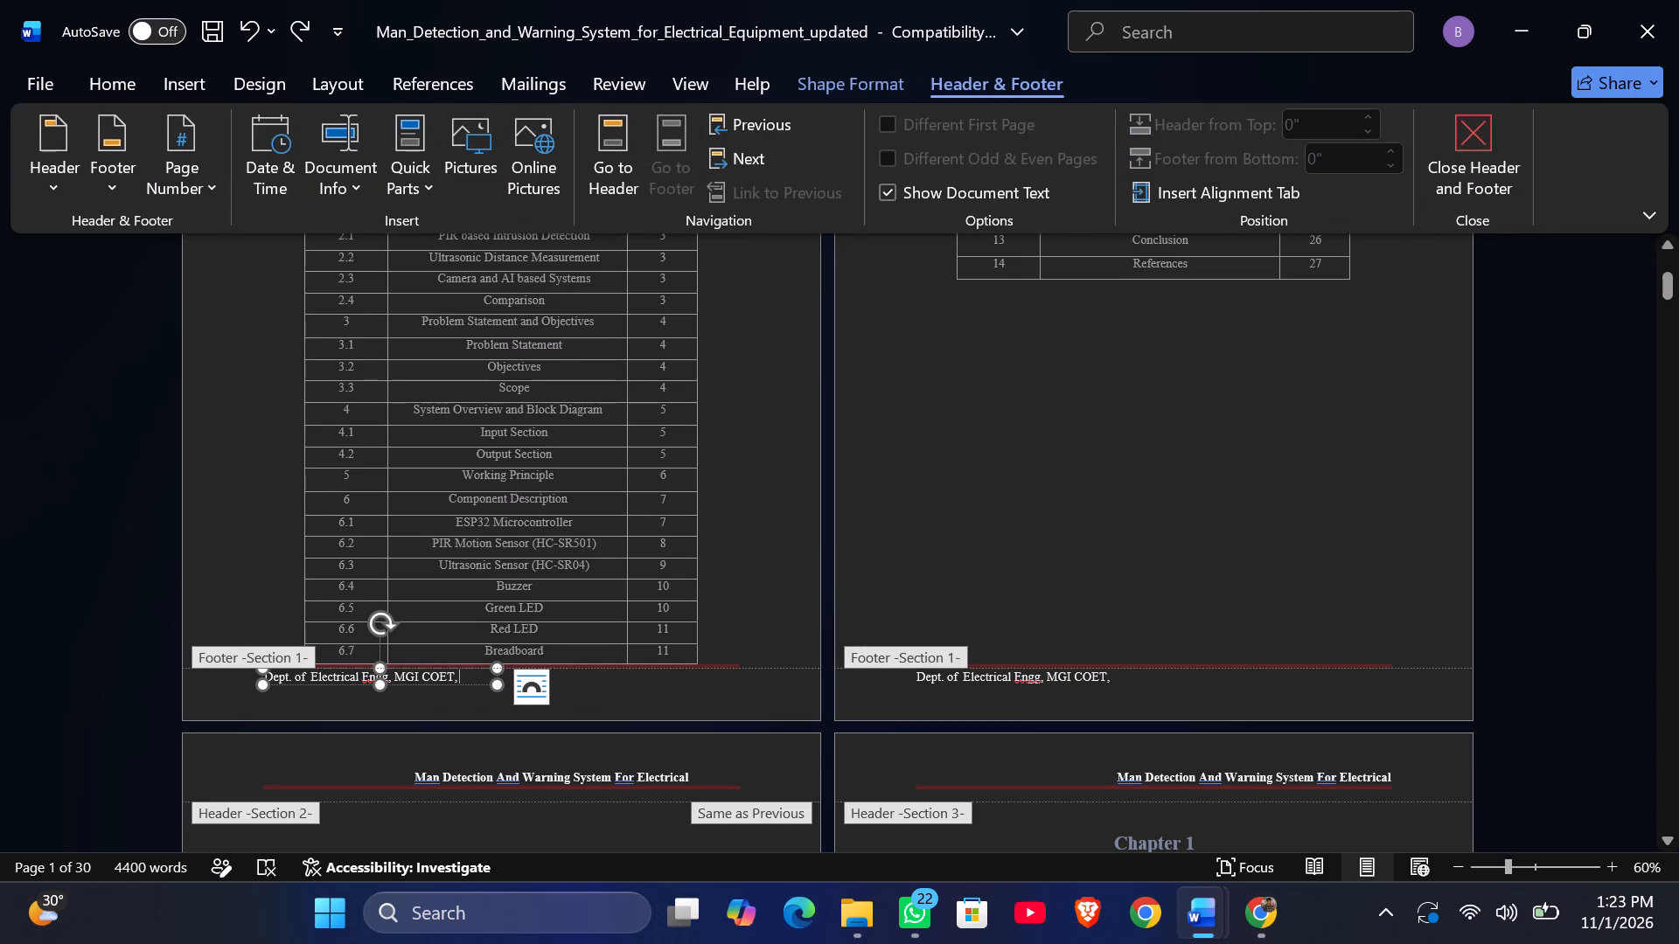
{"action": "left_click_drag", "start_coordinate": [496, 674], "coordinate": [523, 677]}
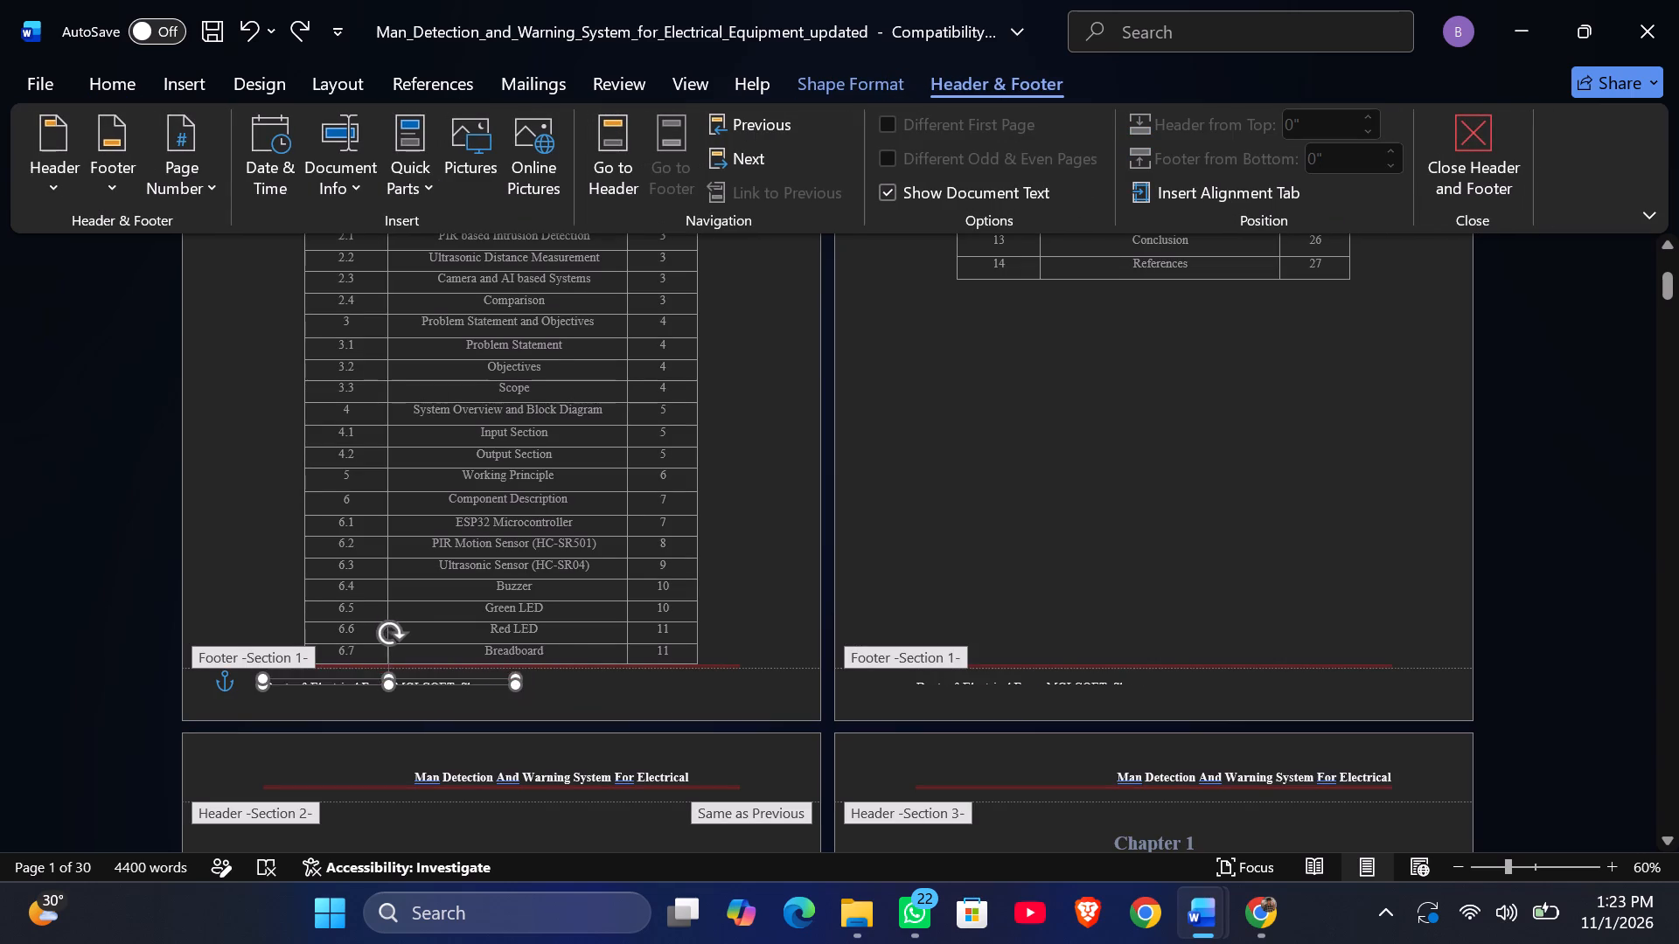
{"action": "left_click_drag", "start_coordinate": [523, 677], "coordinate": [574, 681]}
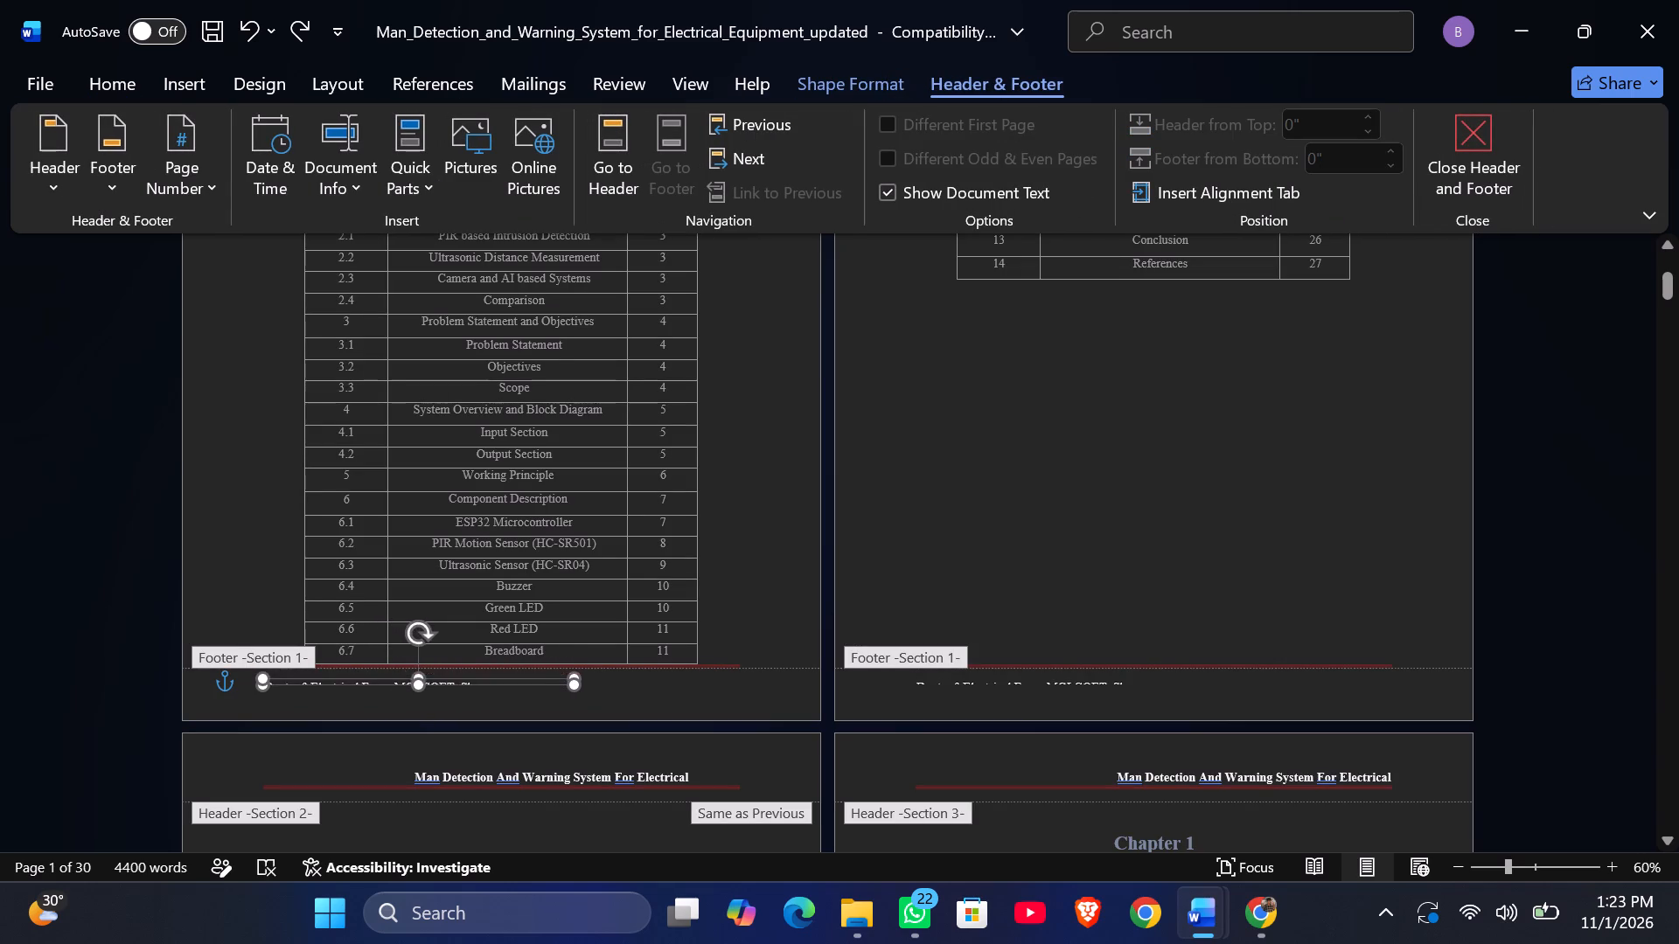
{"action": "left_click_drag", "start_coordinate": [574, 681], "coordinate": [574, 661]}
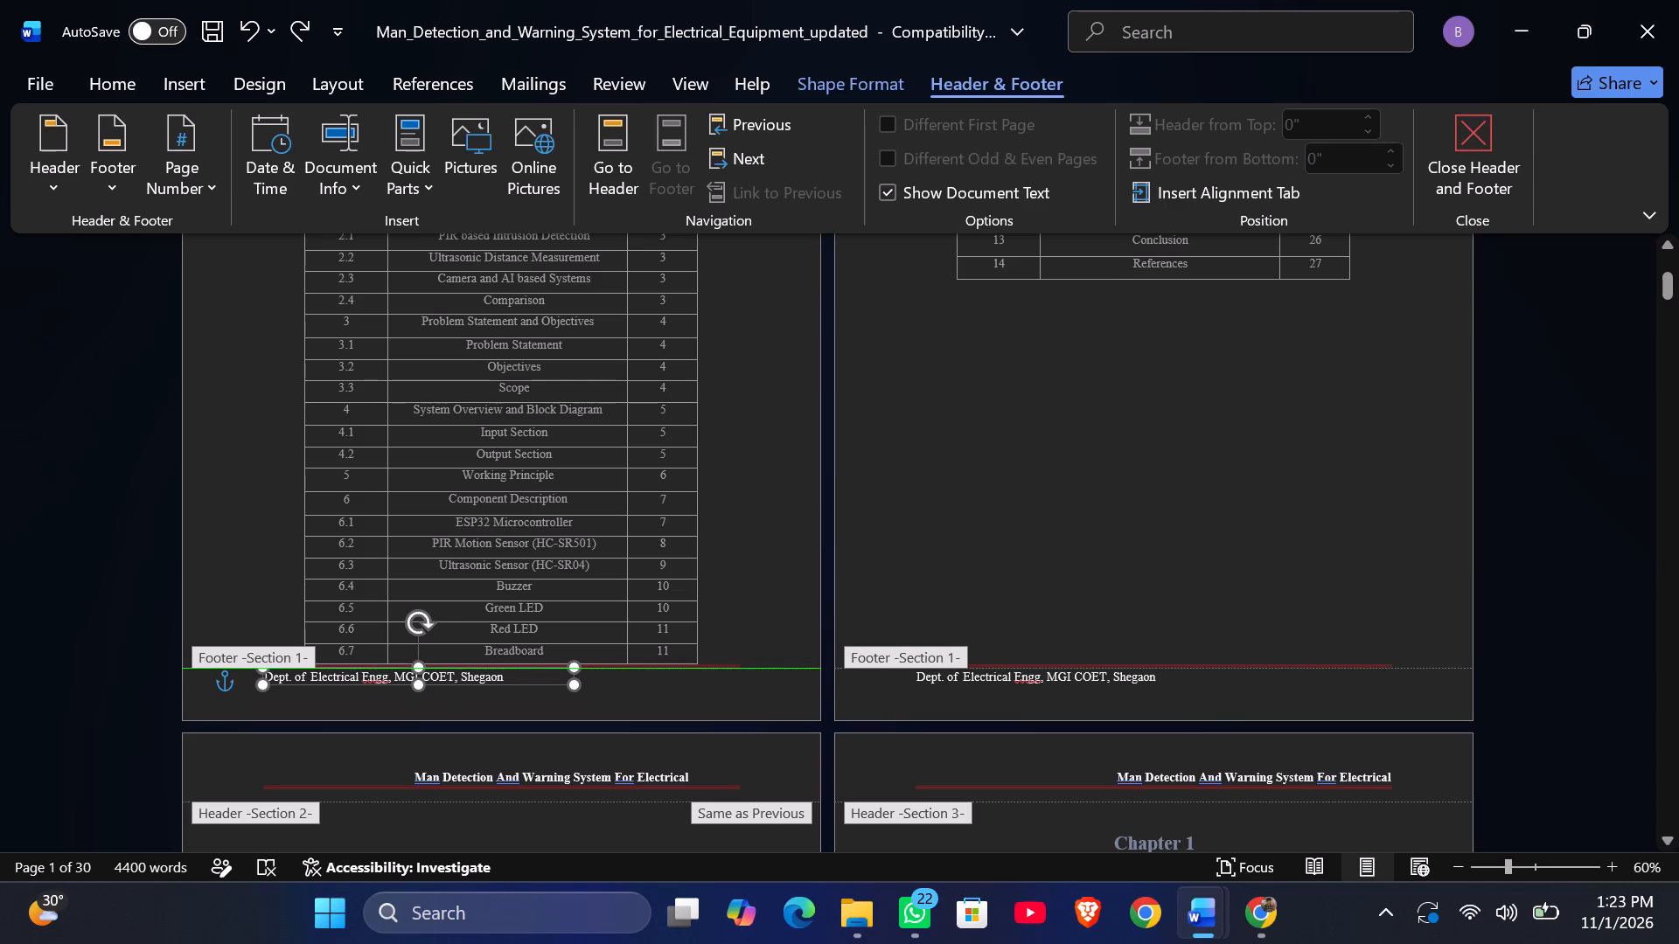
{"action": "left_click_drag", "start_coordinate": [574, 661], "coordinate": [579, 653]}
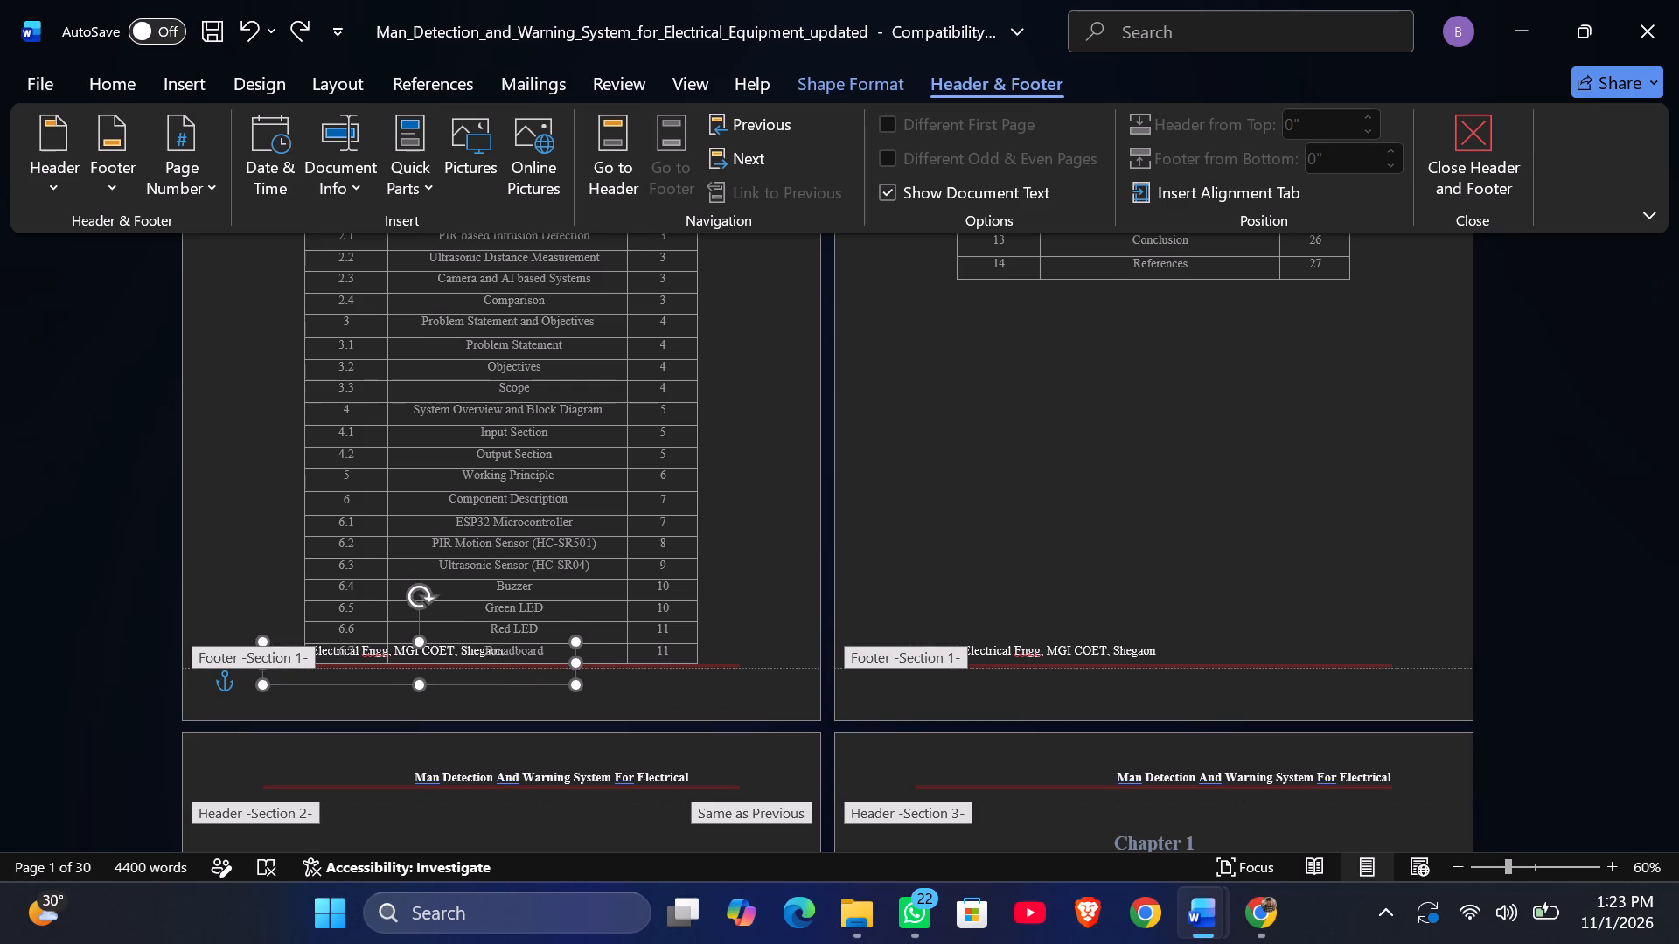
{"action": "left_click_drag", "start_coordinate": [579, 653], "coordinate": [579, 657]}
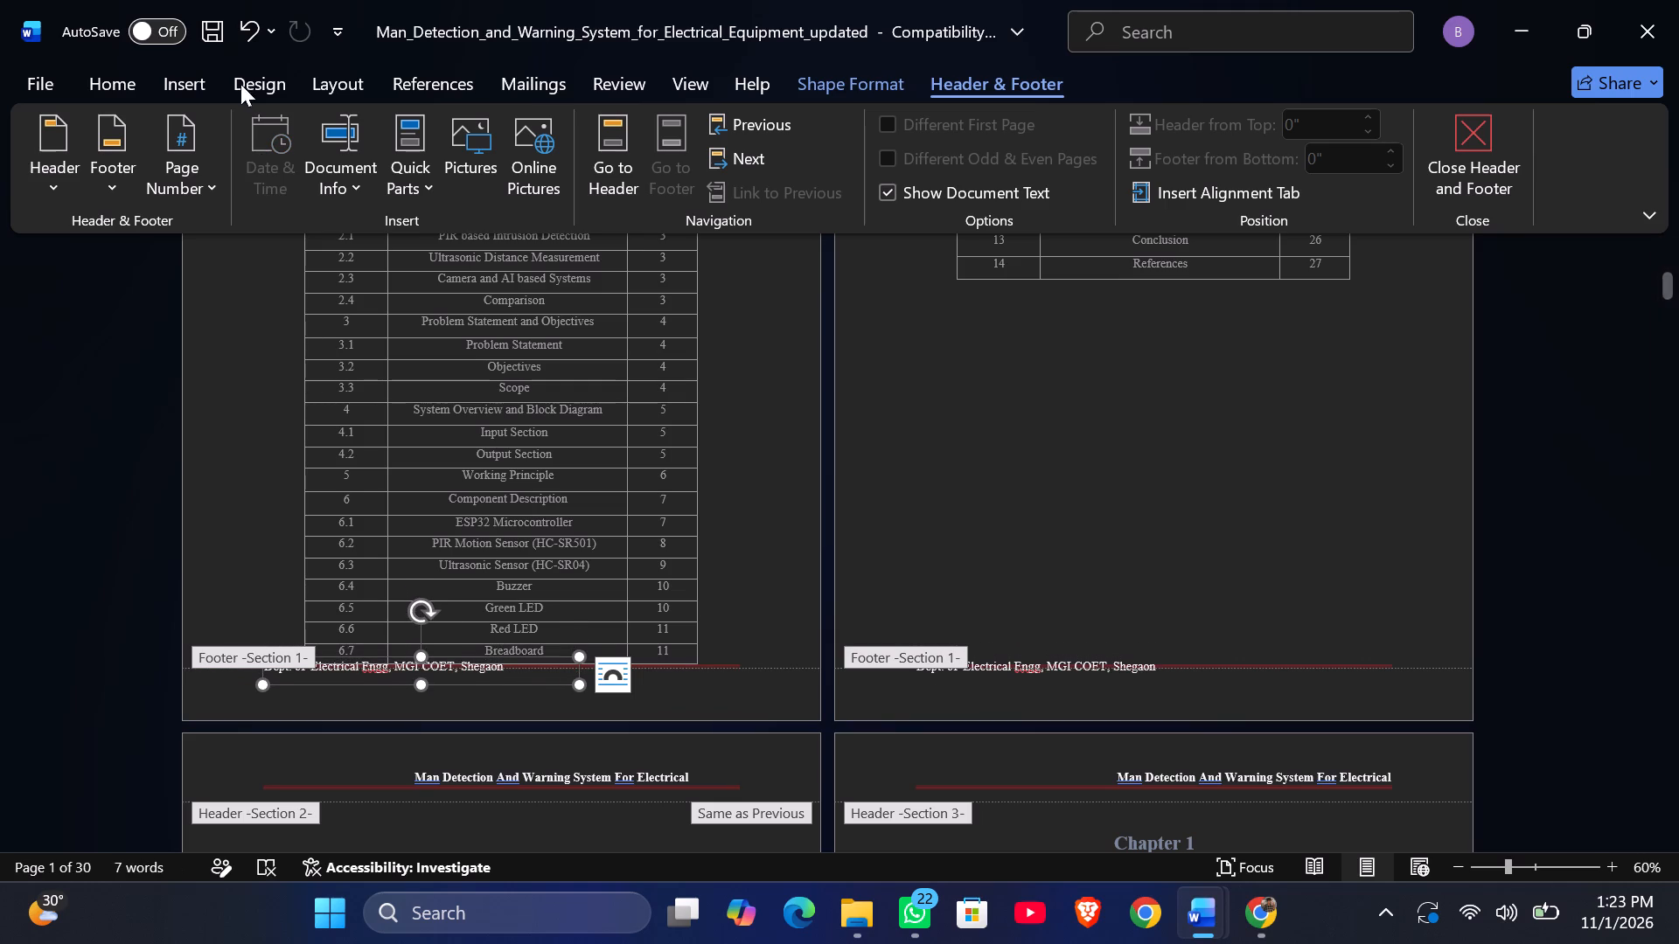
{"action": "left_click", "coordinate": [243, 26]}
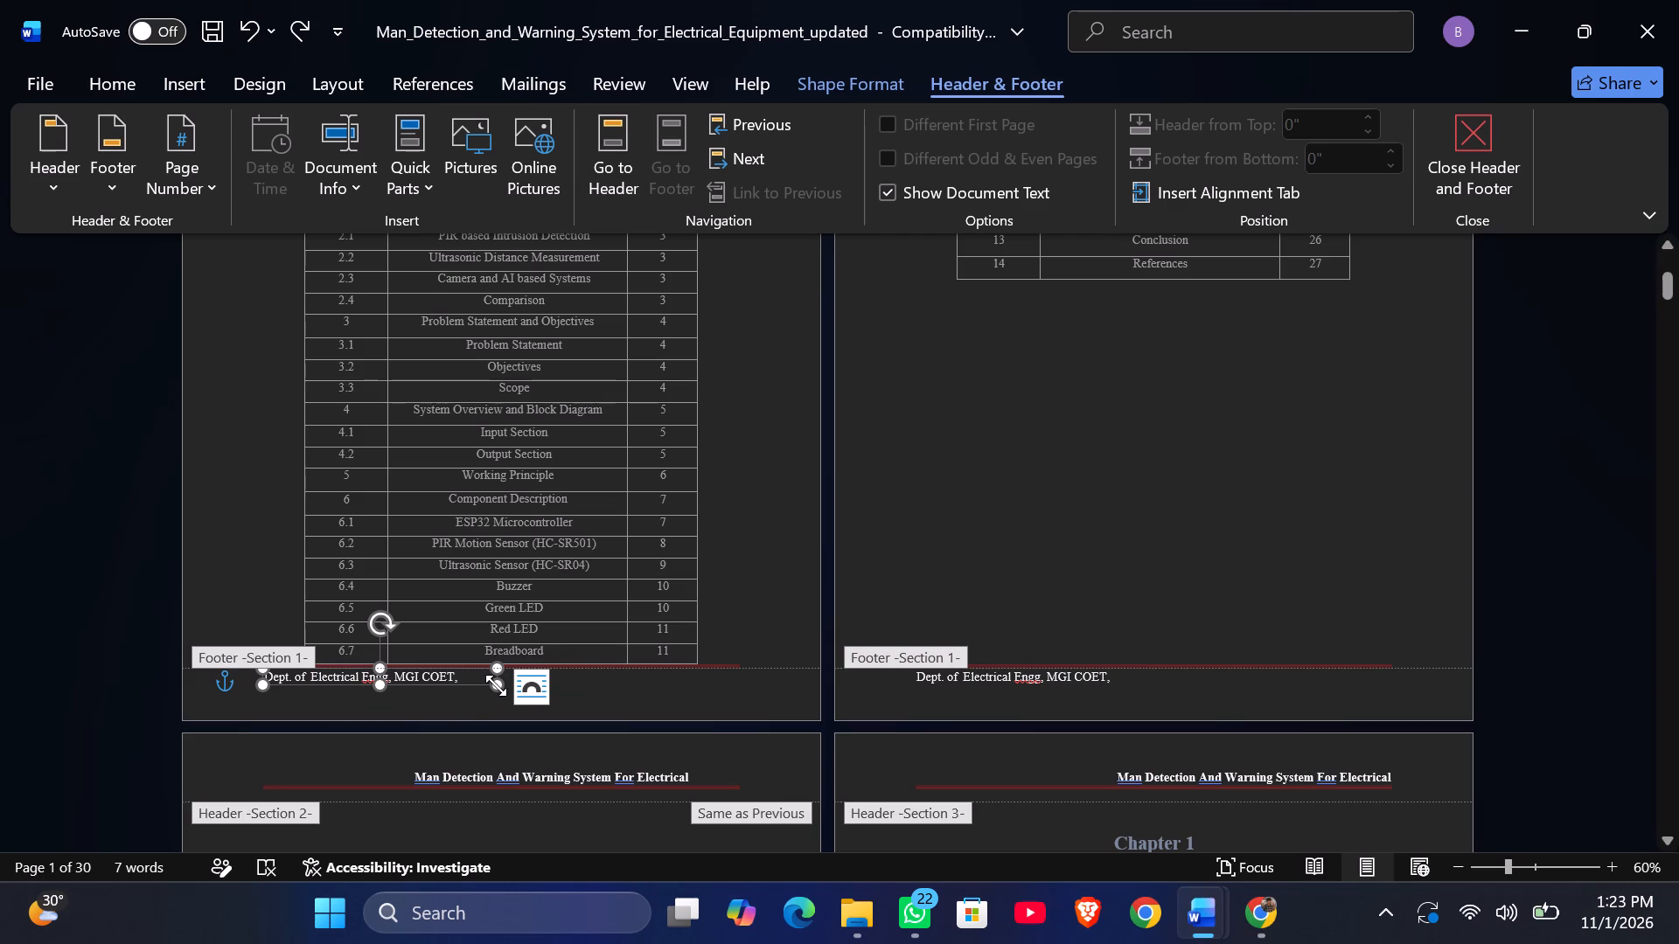
Enlarge the first page's footer text box so "Dept. of Electrical Engg, MGI COET, Shegaon" fits on one line.
{"action": "left_click_drag", "start_coordinate": [496, 685], "coordinate": [566, 706]}
{"action": "double_click", "coordinate": [1071, 588]}
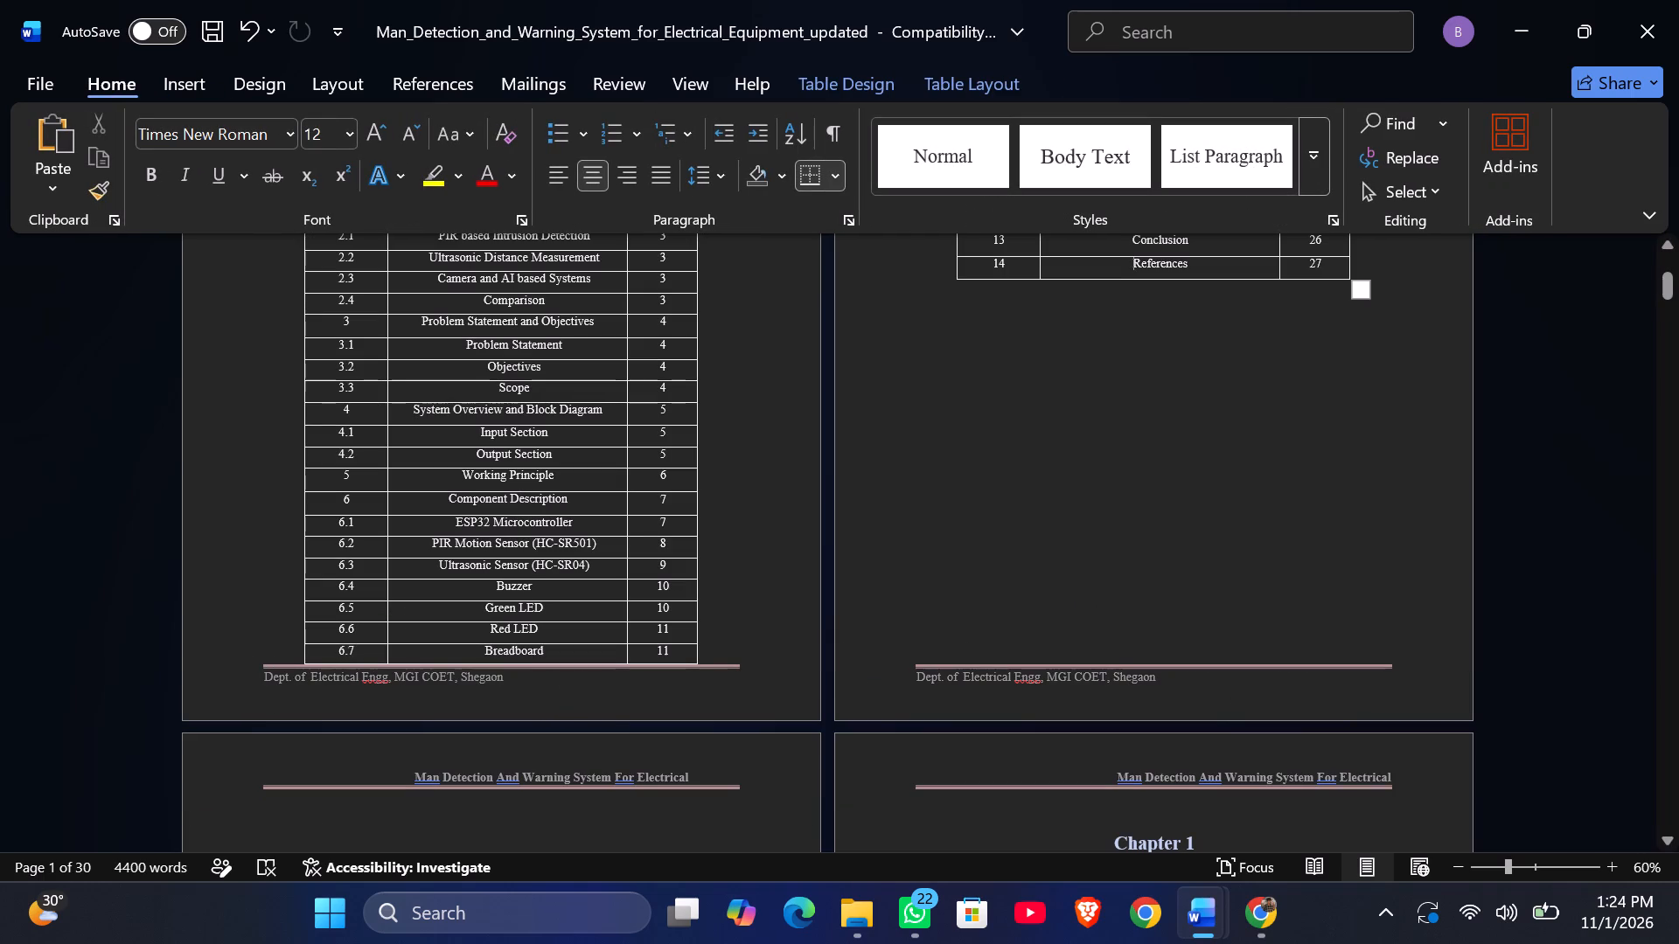
Move the Section 1 header's title text box slightly so the title sits just above the red line.
{"action": "scroll", "coordinate": [1071, 588], "scroll_direction": "up", "scroll_amount": 3}
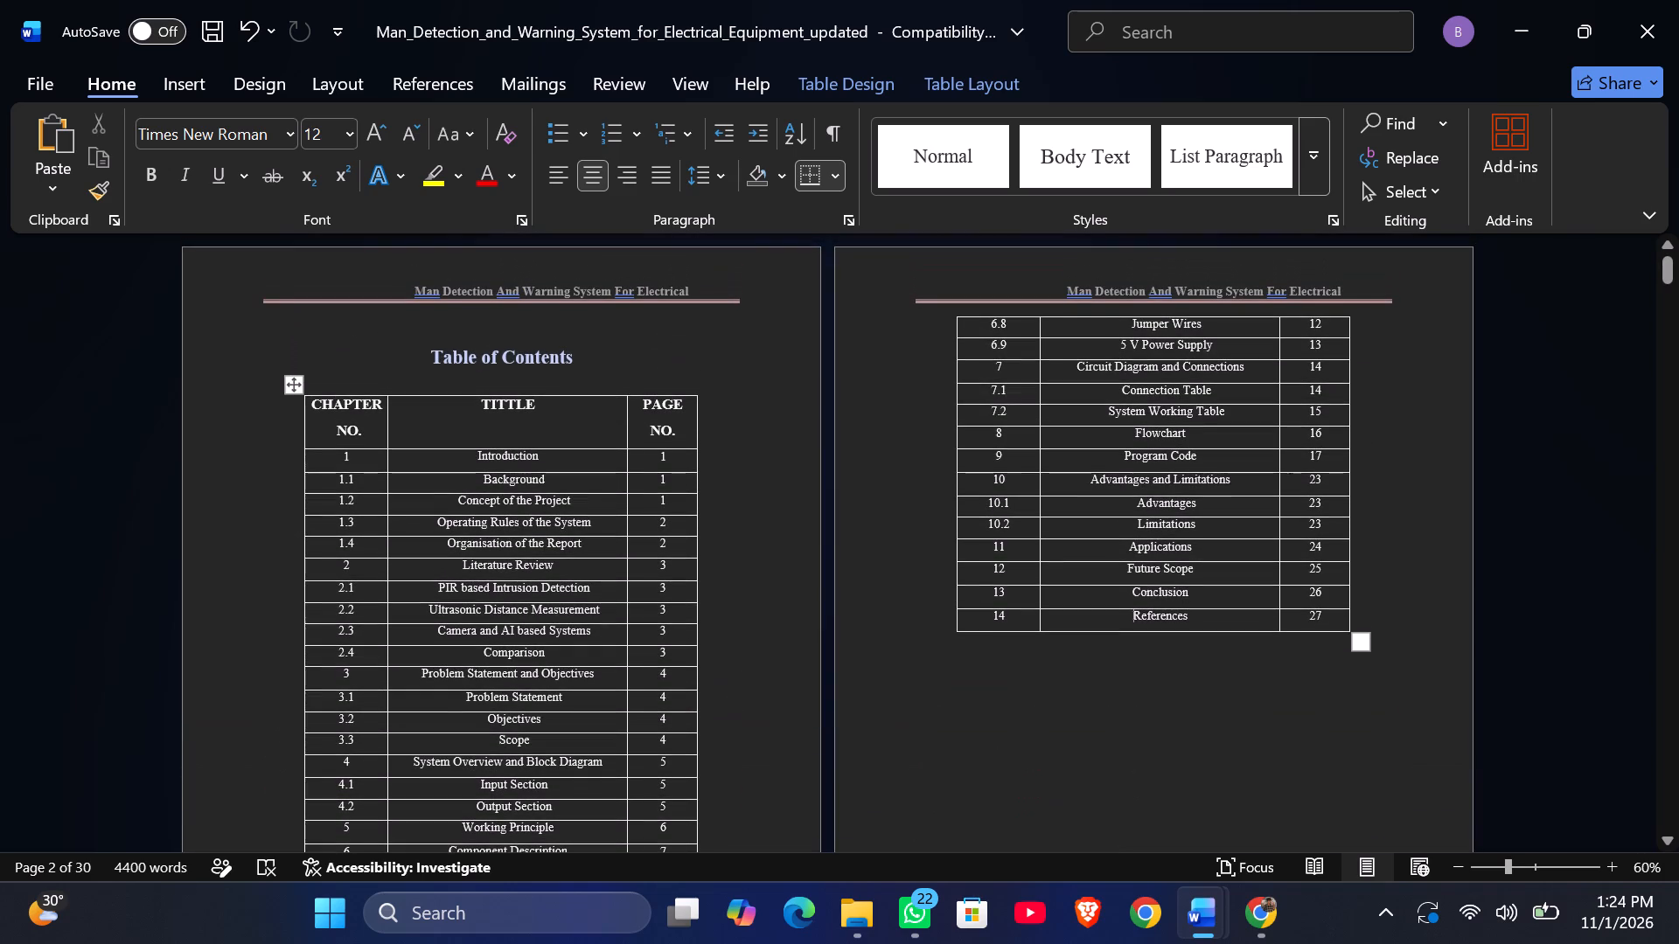
{"action": "double_click", "coordinate": [560, 286]}
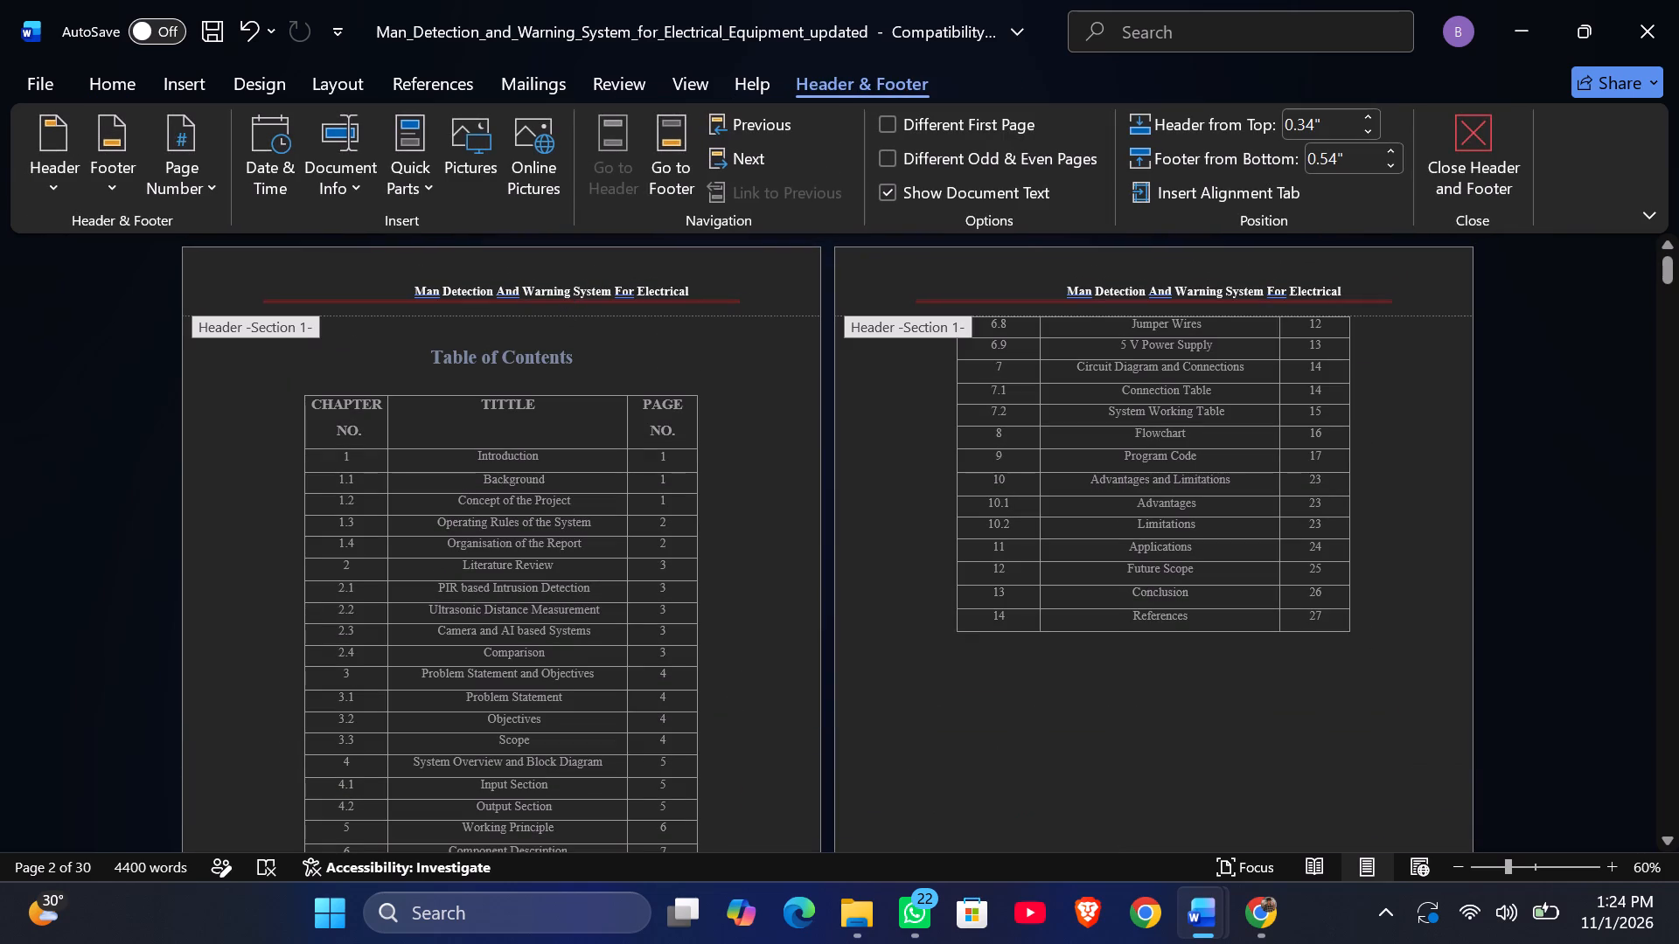
{"action": "left_click", "coordinate": [403, 287]}
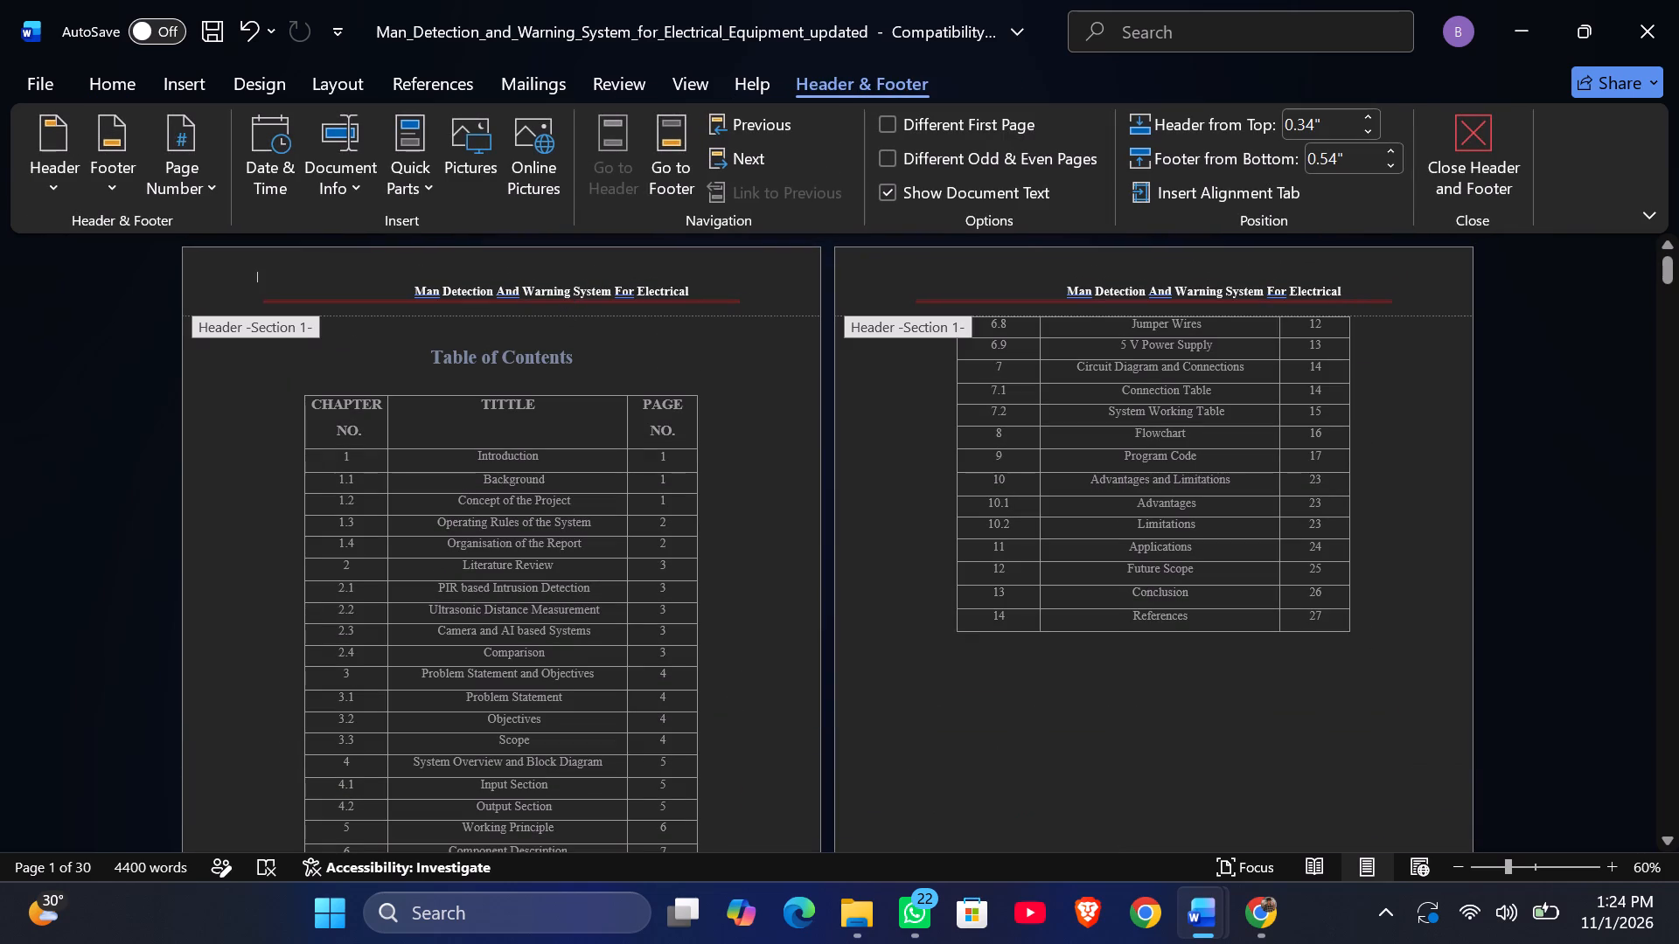
{"action": "left_click", "coordinate": [415, 288]}
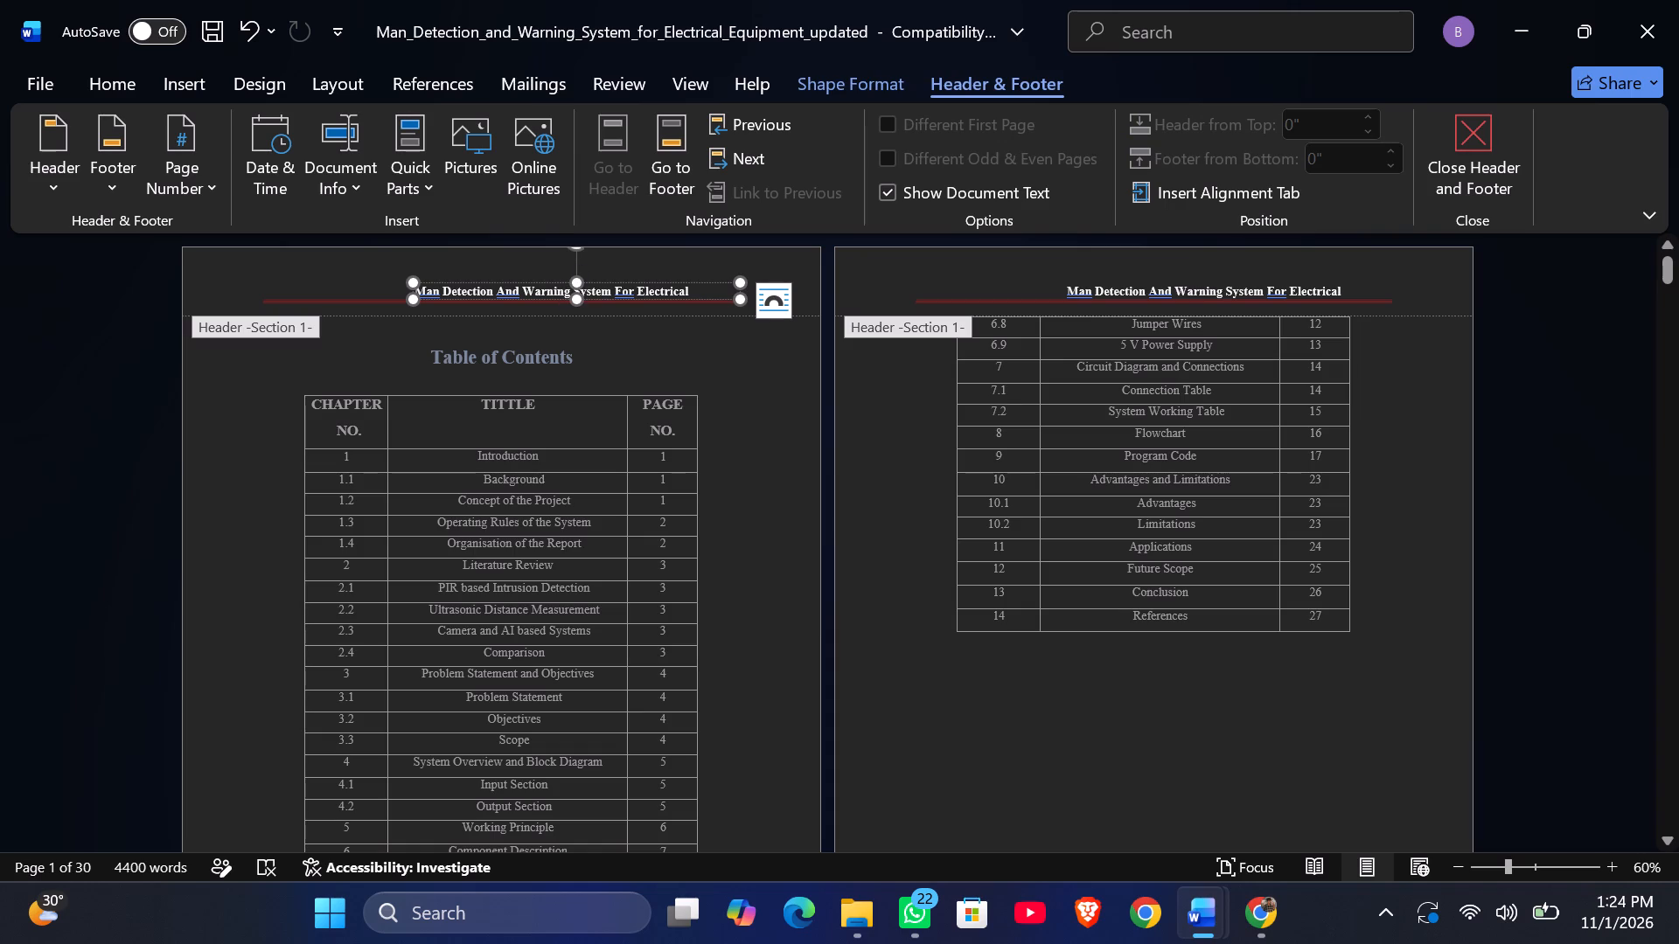
{"action": "left_click_drag", "start_coordinate": [554, 288], "coordinate": [620, 287]}
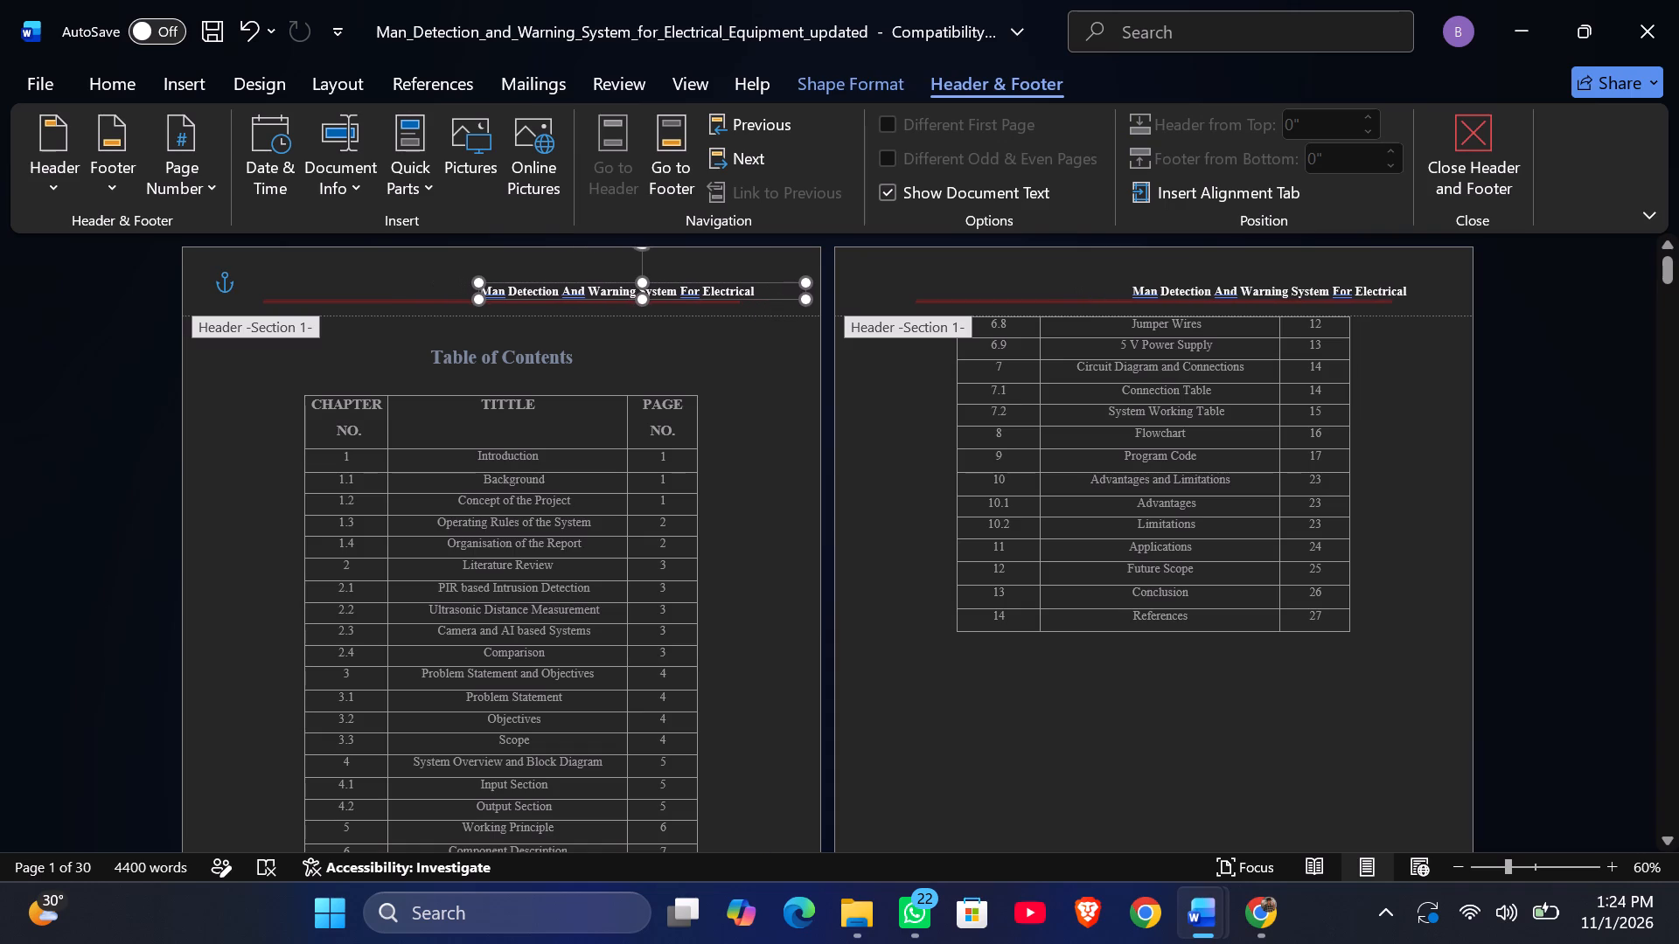
{"action": "left_click_drag", "start_coordinate": [620, 287], "coordinate": [610, 286]}
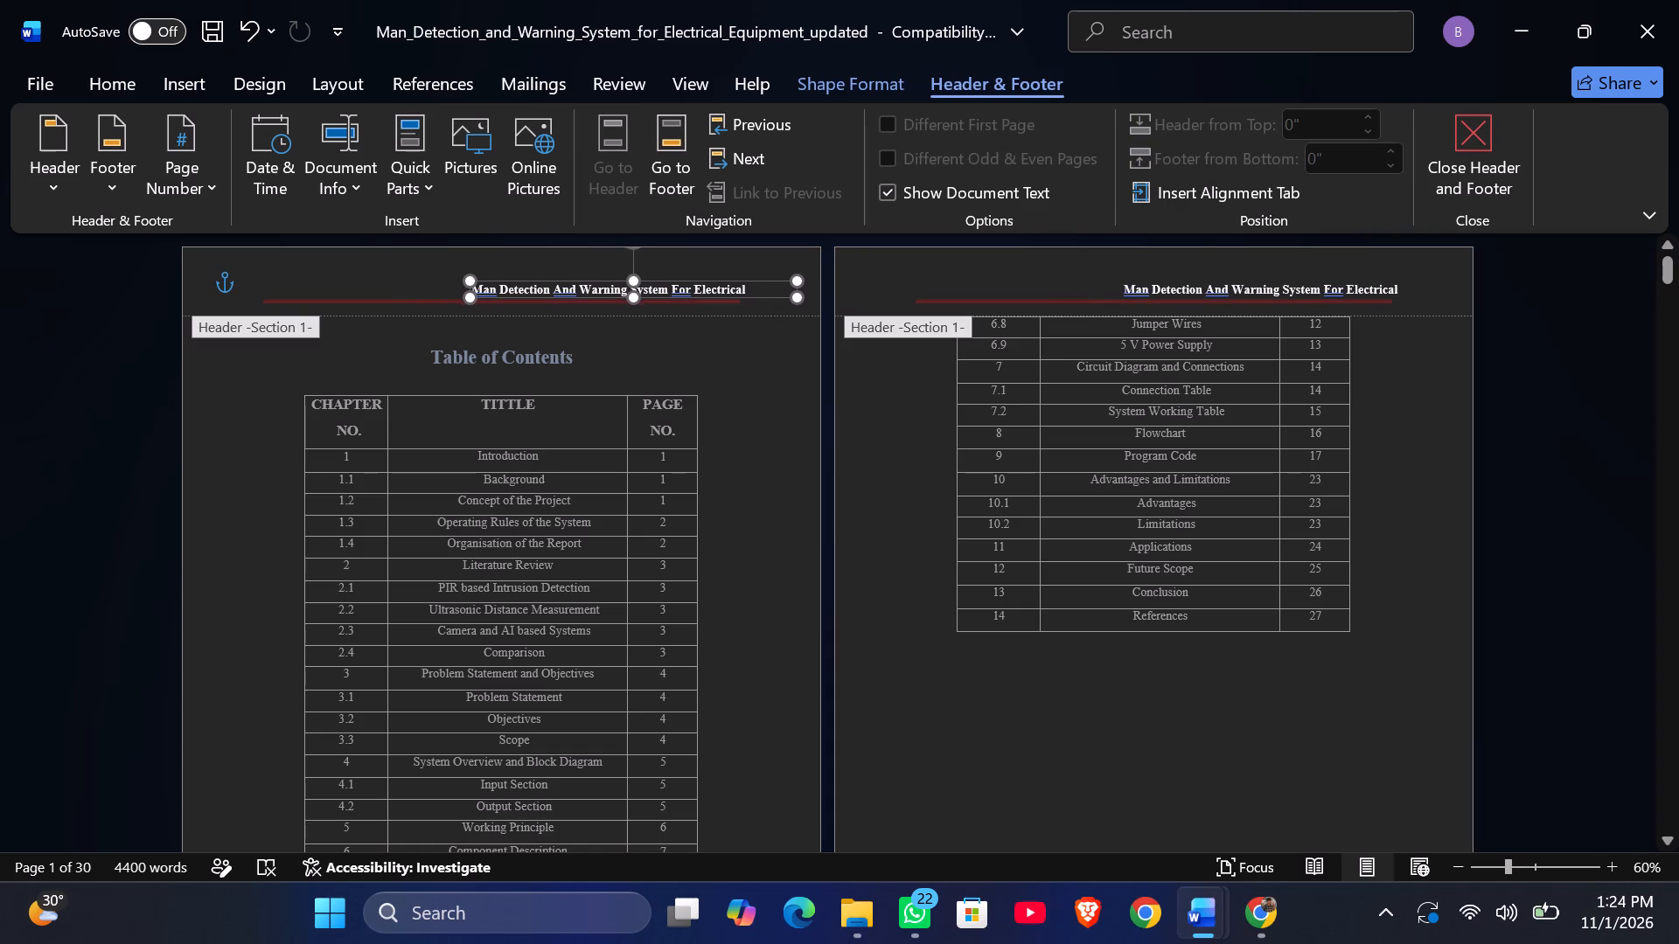
{"action": "left_click_drag", "start_coordinate": [610, 286], "coordinate": [547, 294]}
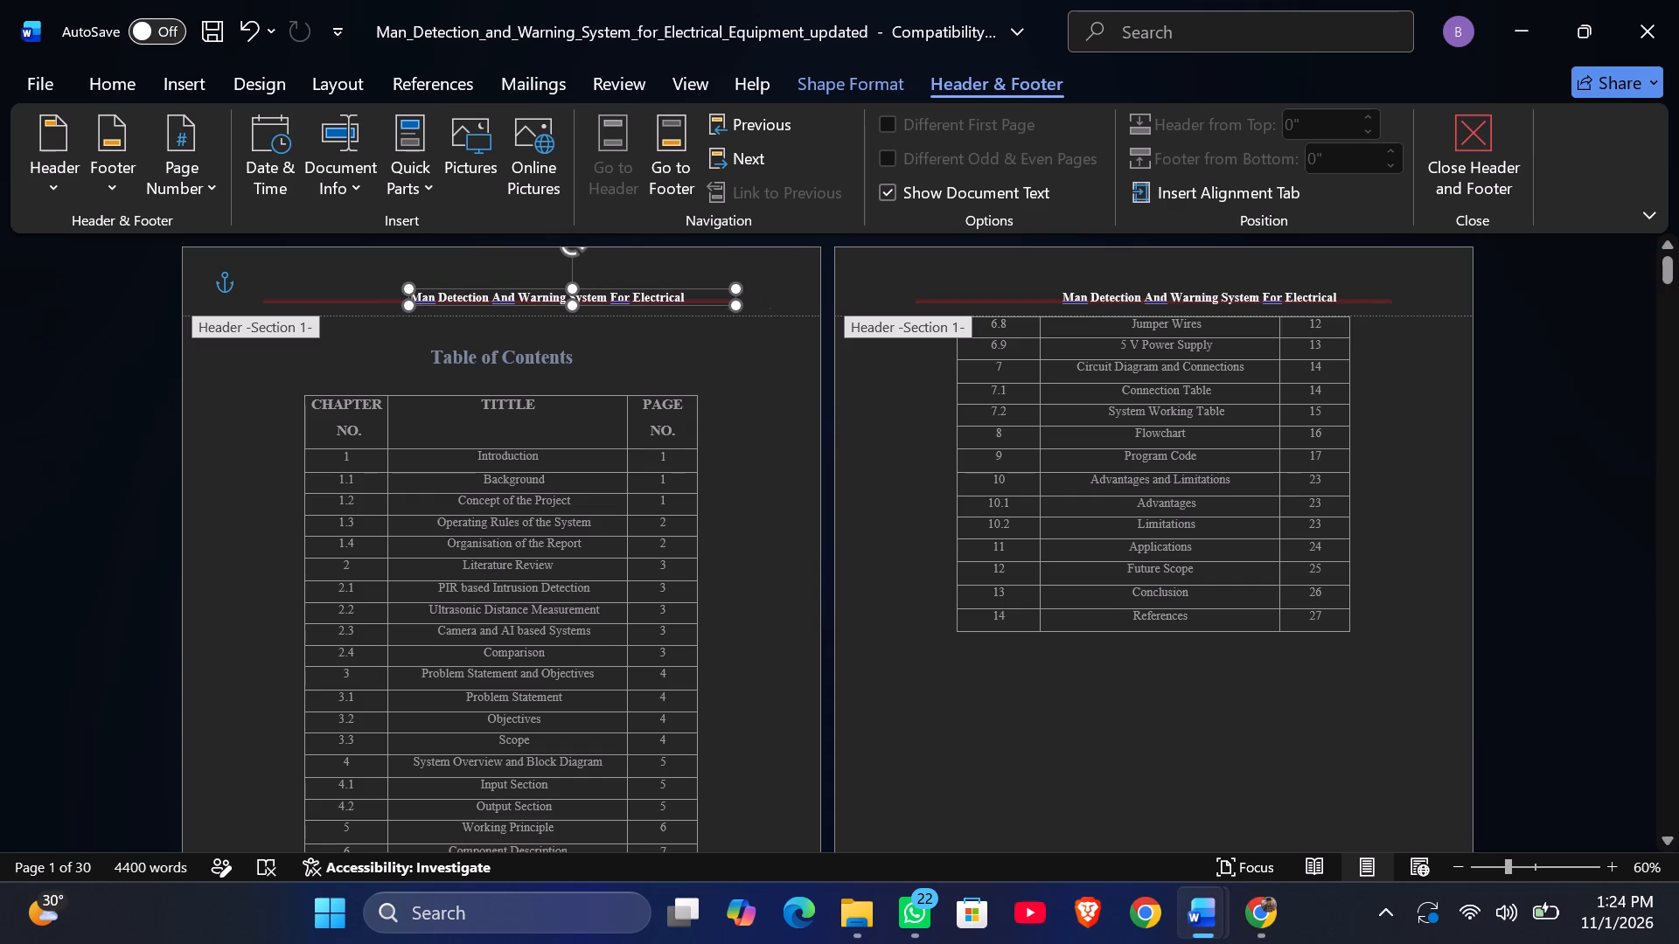
{"action": "left_click_drag", "start_coordinate": [547, 294], "coordinate": [548, 286]}
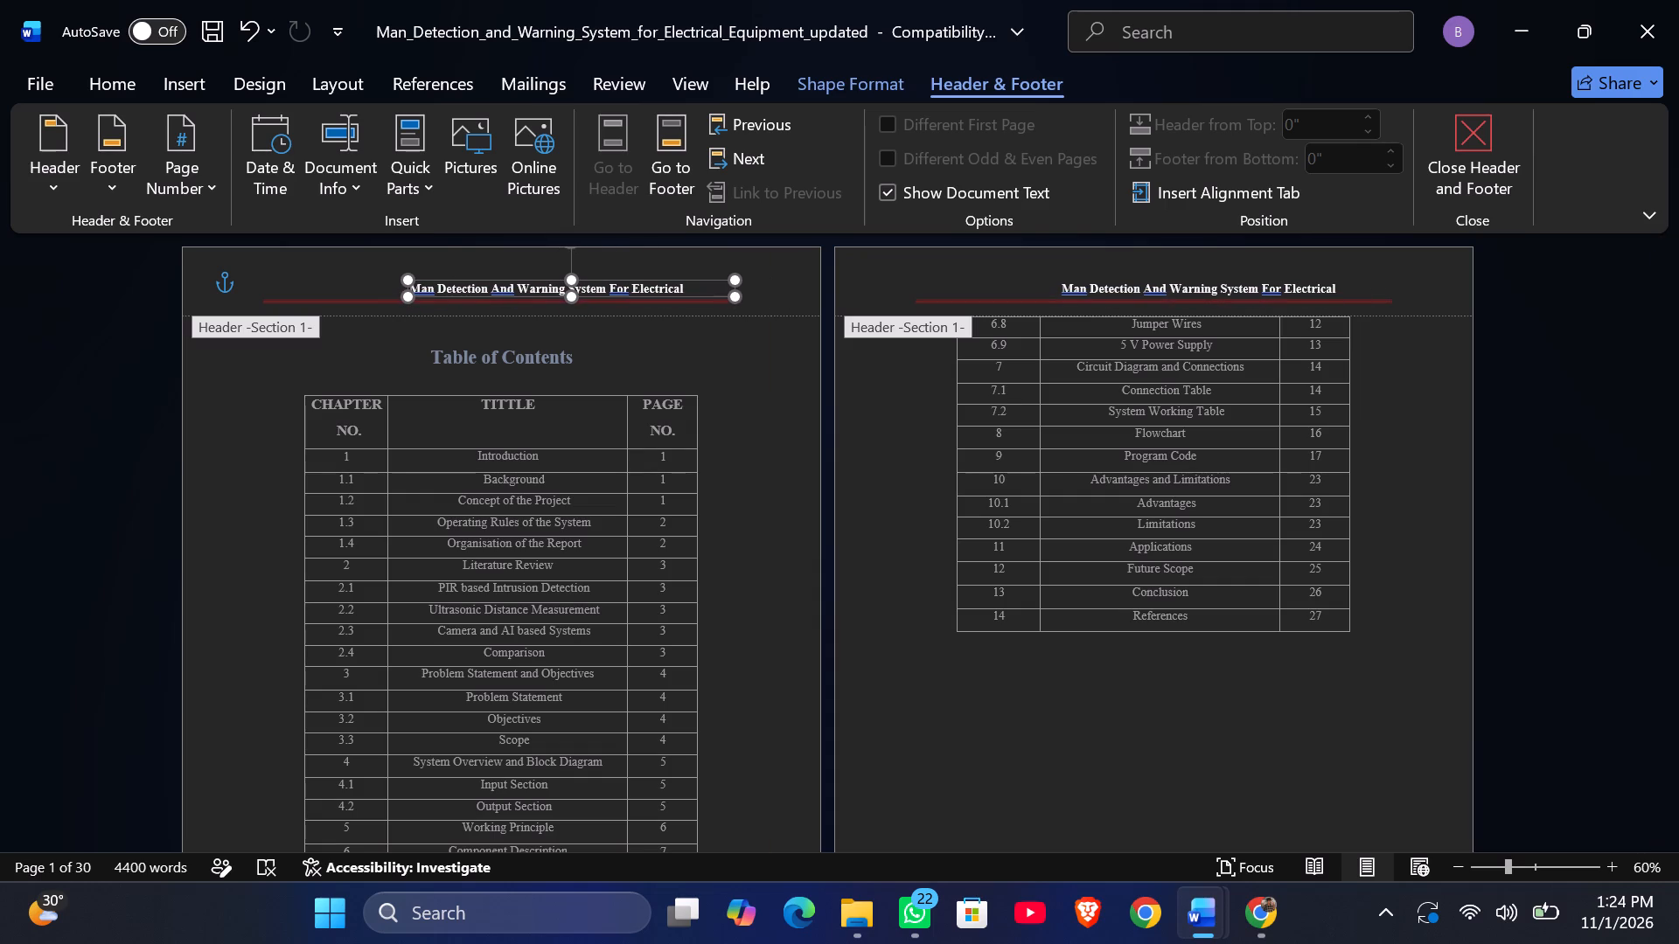
{"action": "left_click_drag", "start_coordinate": [548, 286], "coordinate": [545, 282]}
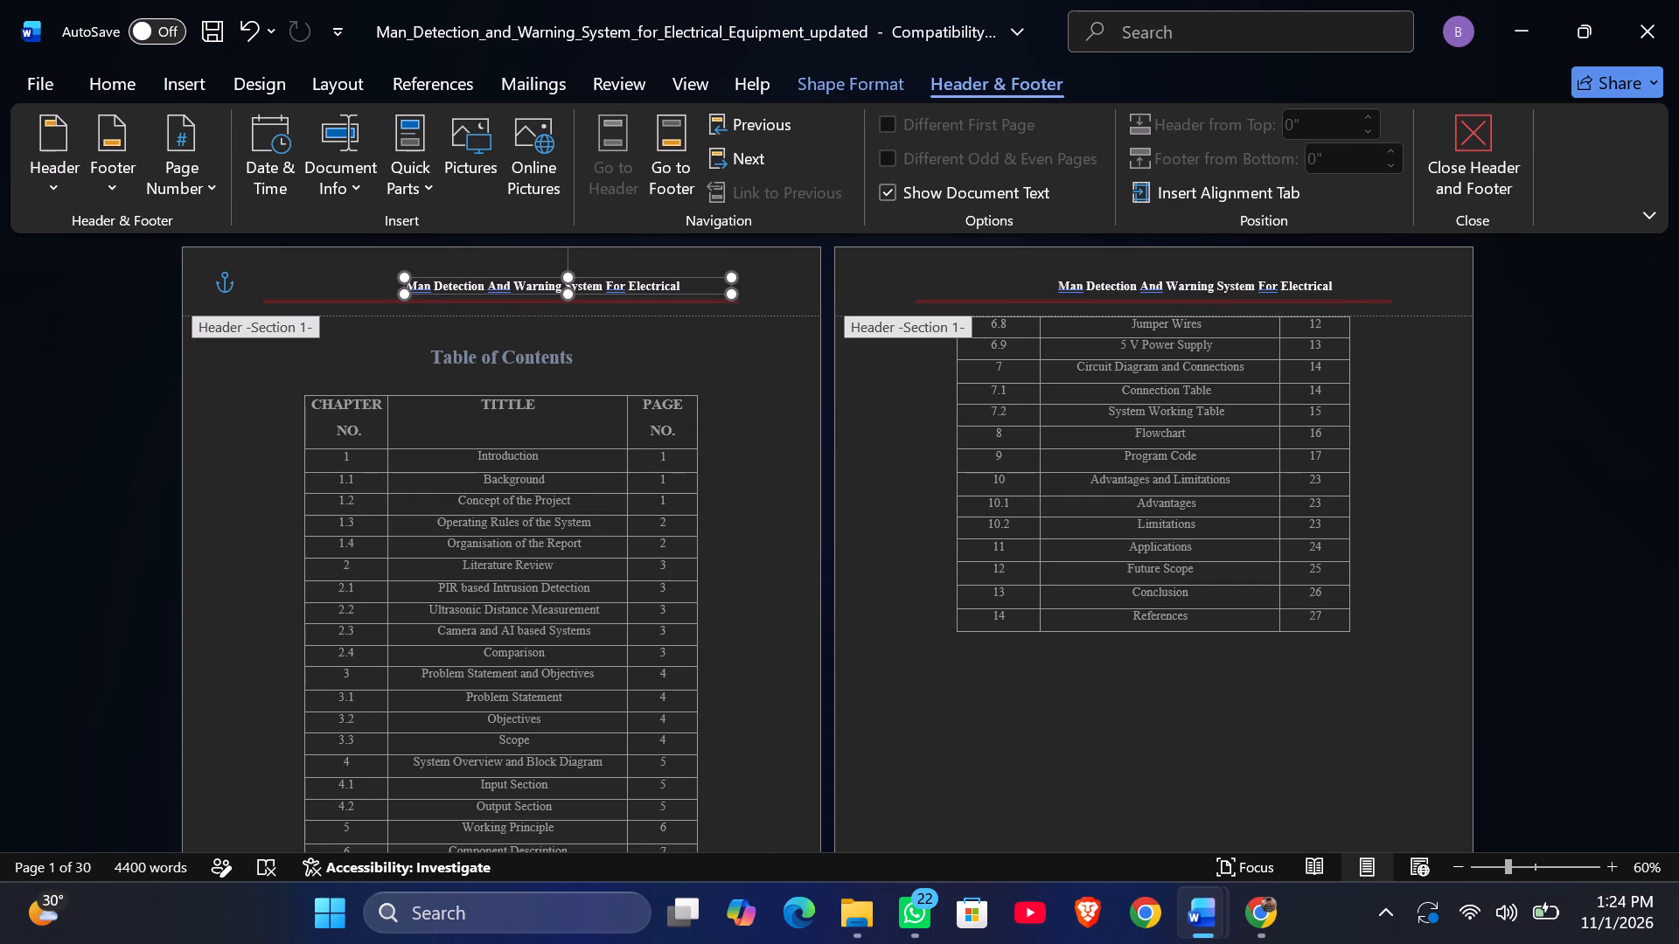
{"action": "left_click_drag", "start_coordinate": [545, 282], "coordinate": [545, 281]}
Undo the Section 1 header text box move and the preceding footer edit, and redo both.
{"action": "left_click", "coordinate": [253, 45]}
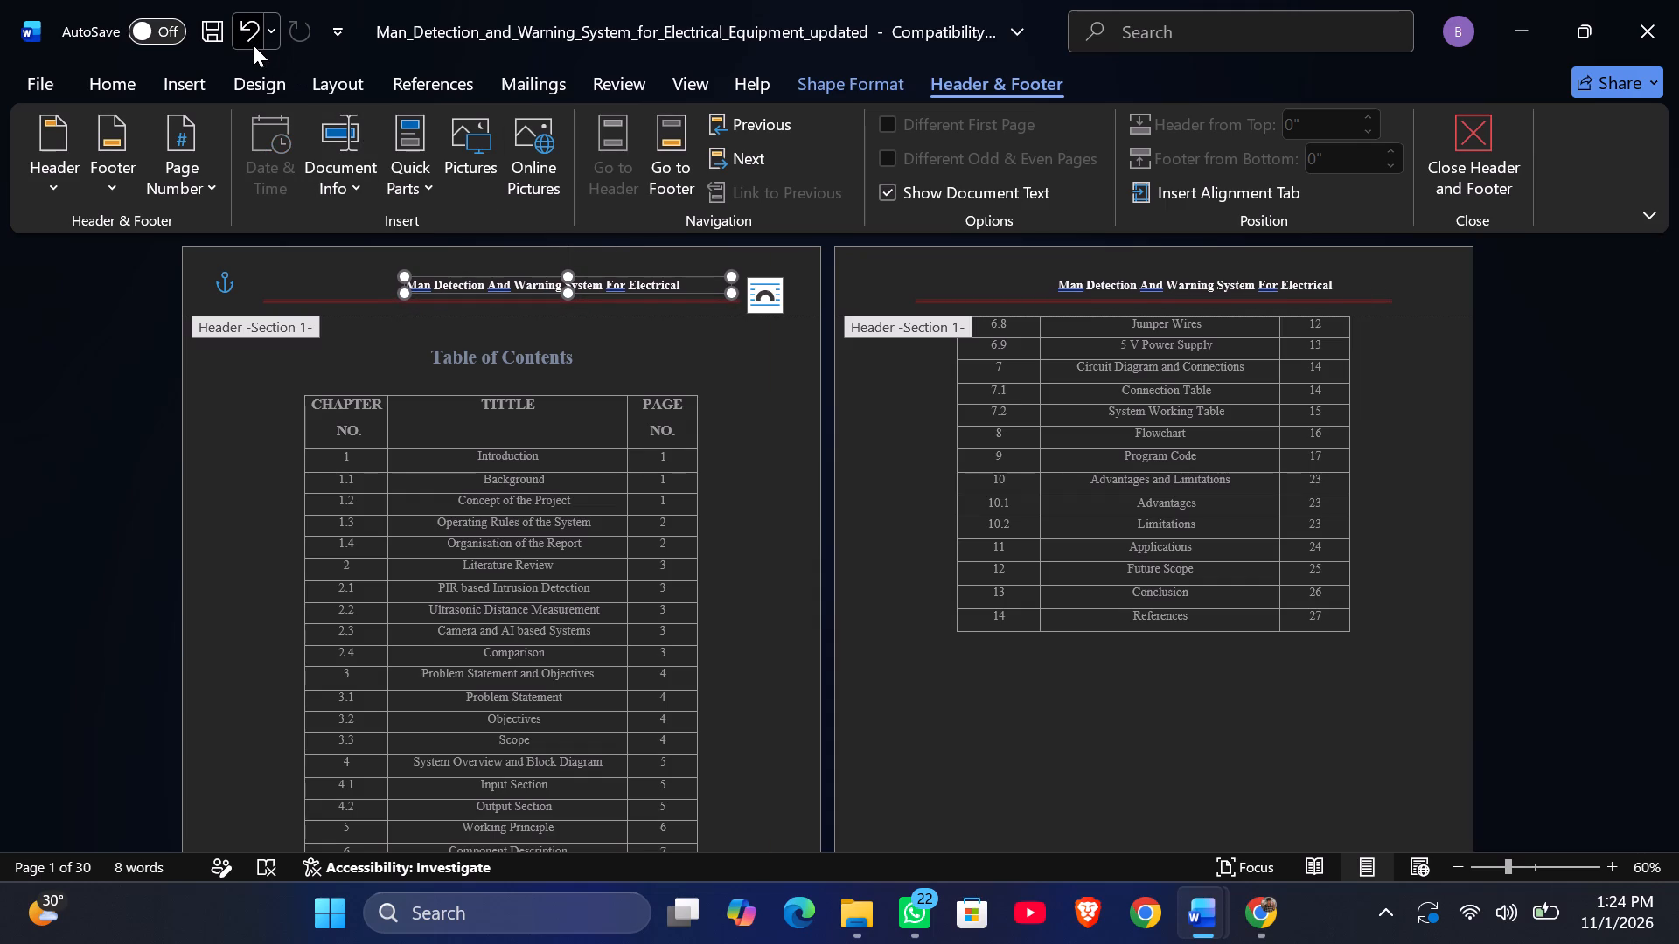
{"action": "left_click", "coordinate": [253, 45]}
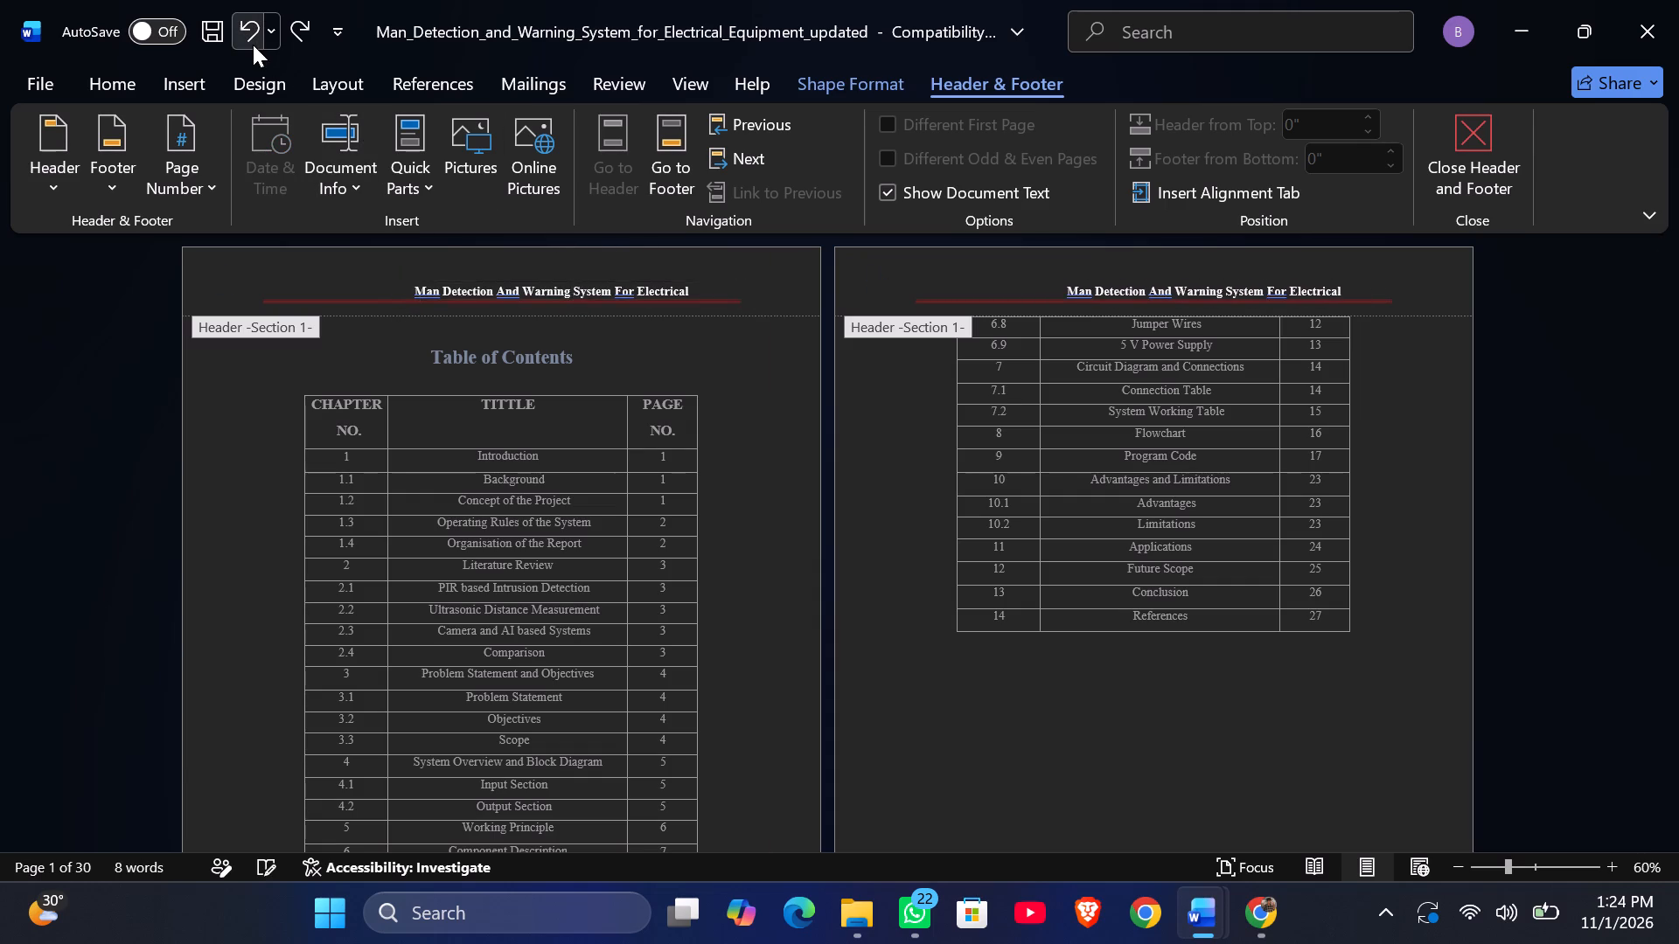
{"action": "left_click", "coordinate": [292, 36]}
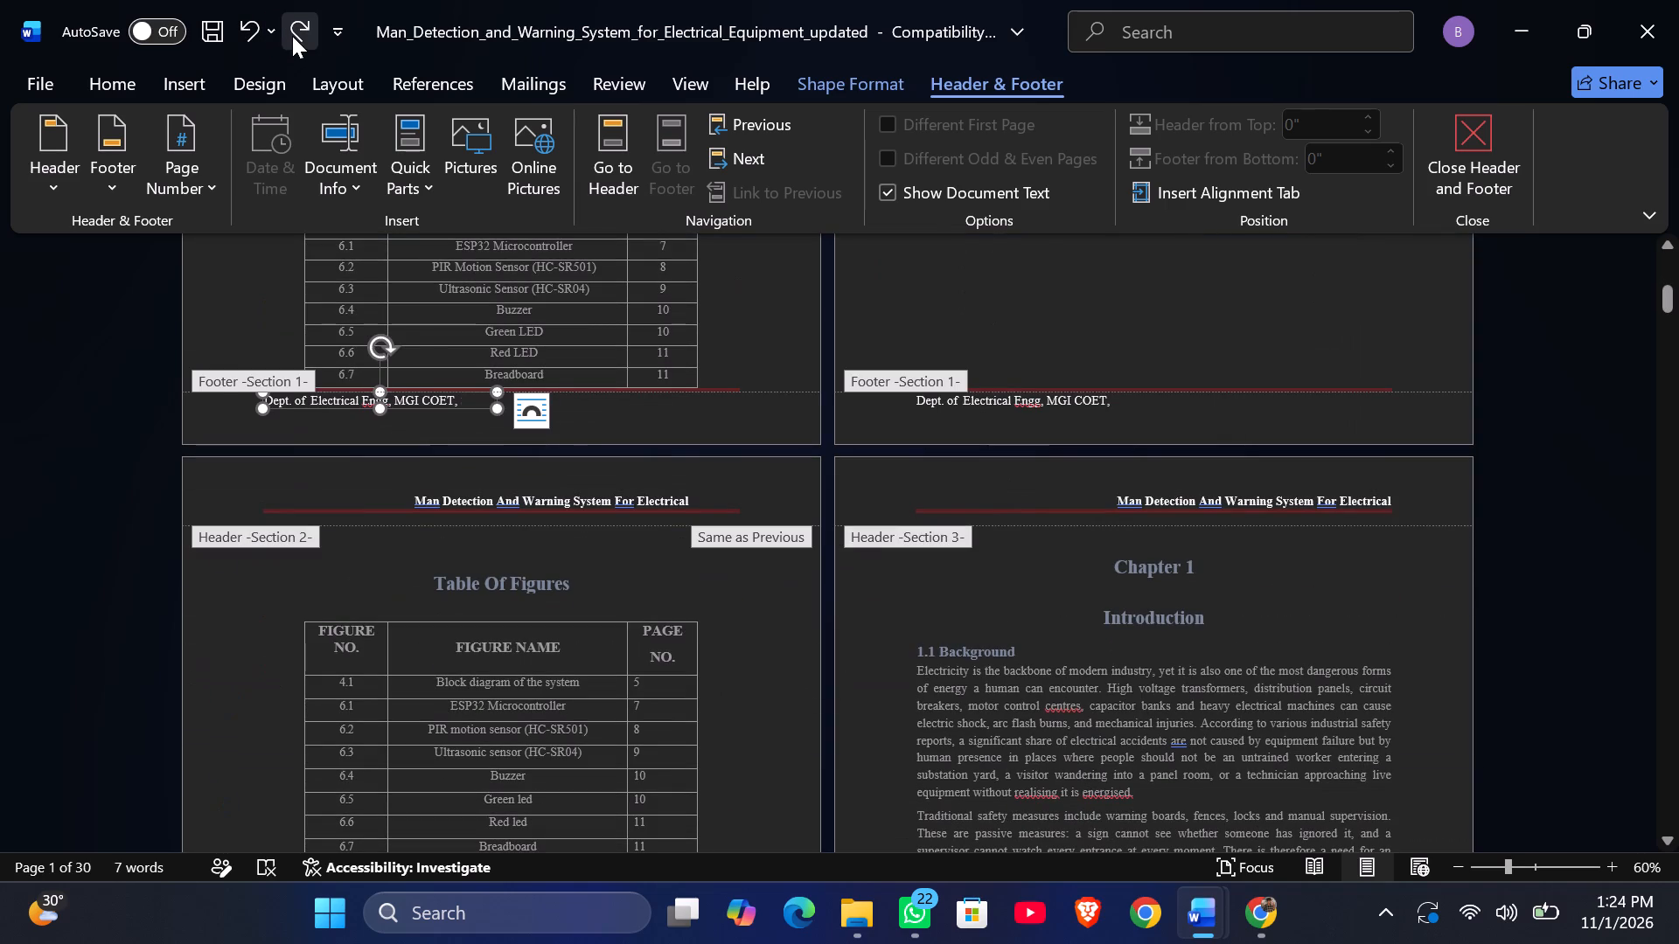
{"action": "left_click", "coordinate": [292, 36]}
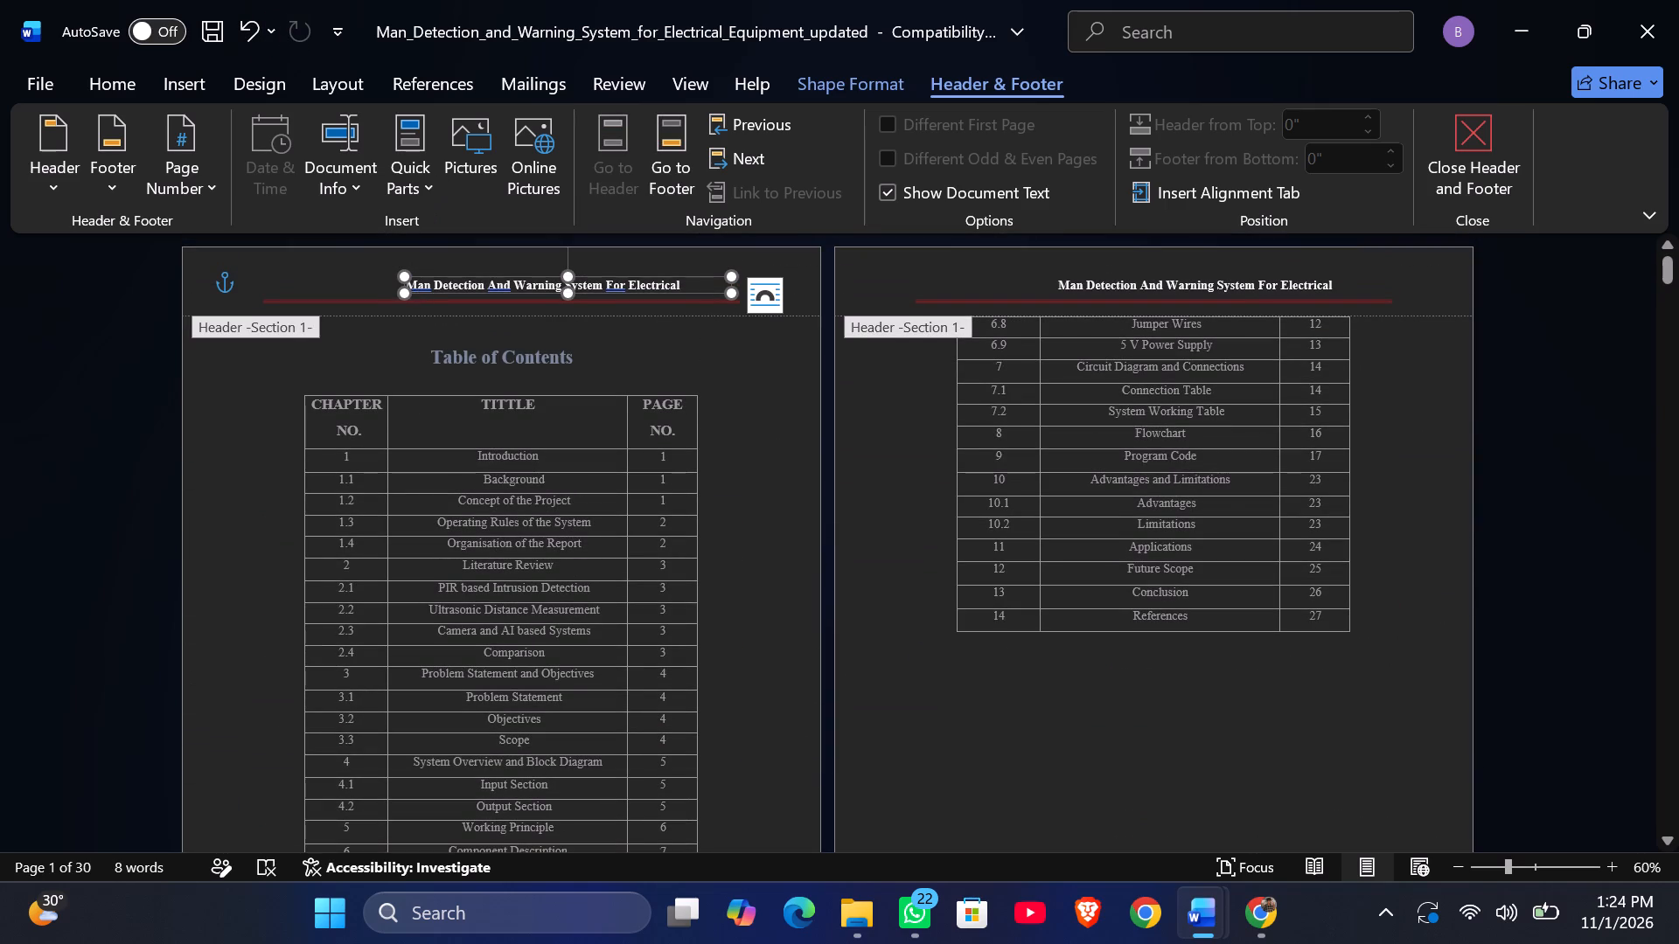
Add leading spaces before "Man Detection And Warning System For Electrical" in the Section 1 header so it ends near the red line's end.
{"action": "left_click", "coordinate": [425, 284]}
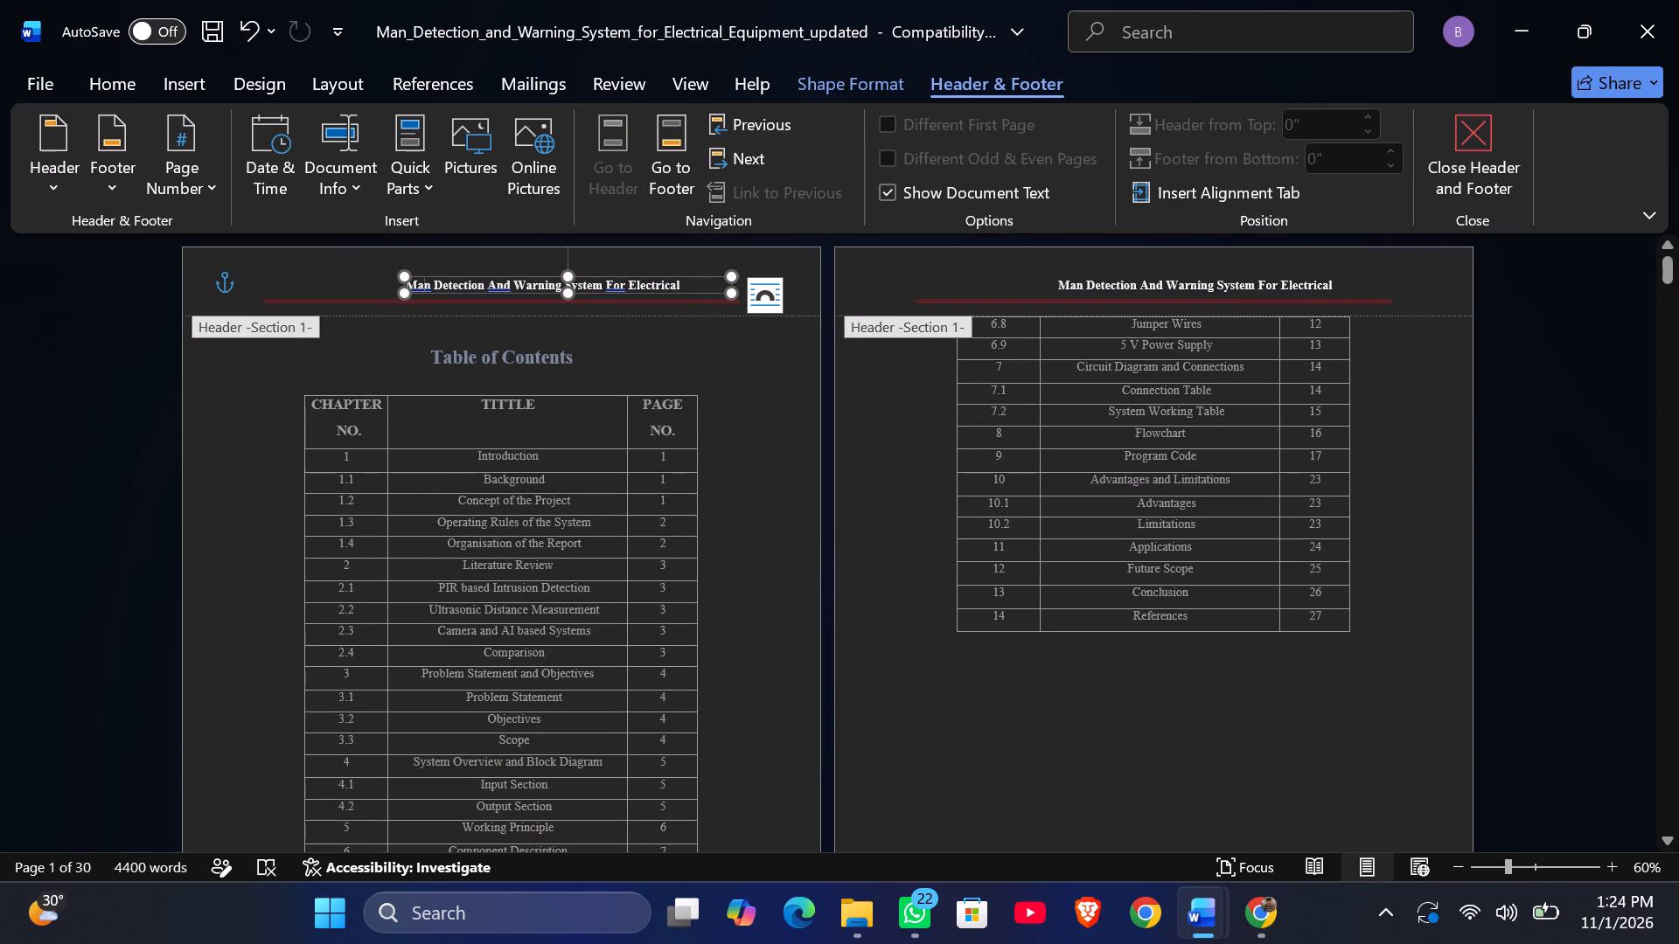
{"action": "key", "text": "Left"}
{"action": "key", "text": "Left"}
{"action": "key", "text": "space"}
{"action": "key", "text": "space"}
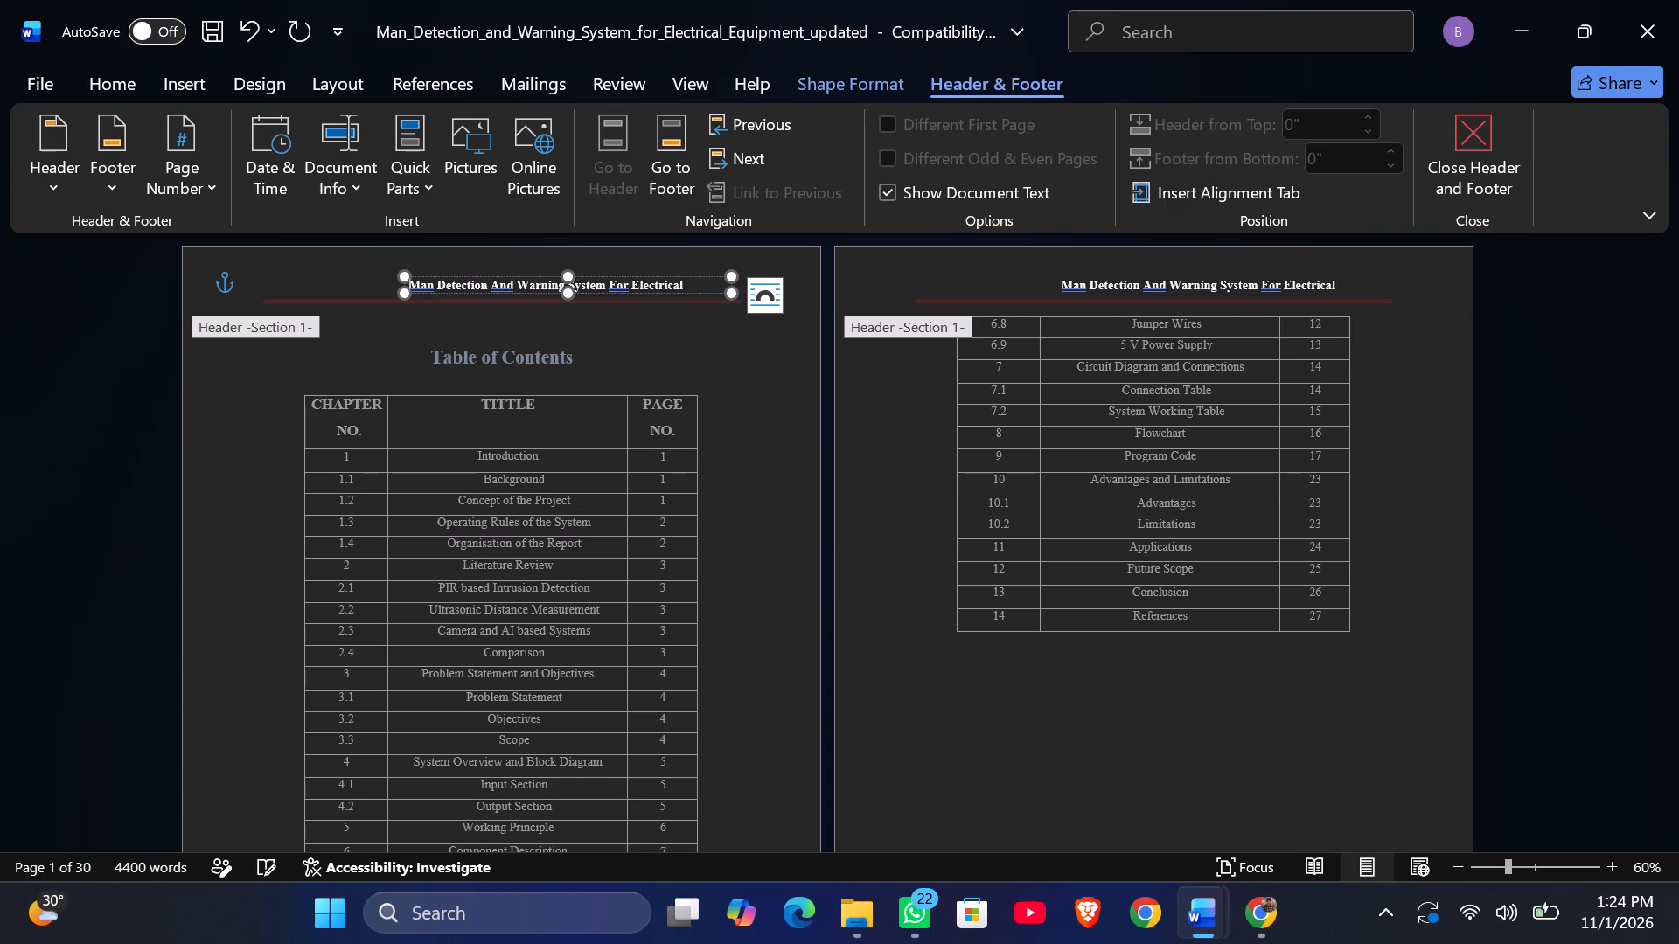
{"action": "key", "text": "space"}
{"action": "key", "text": "space"}
{"action": "key", "text": "space"}
{"action": "key", "text": "space"}
{"action": "key", "text": "space"}
{"action": "key", "text": "space"}
{"action": "key", "text": "space"}
{"action": "key", "text": "space"}
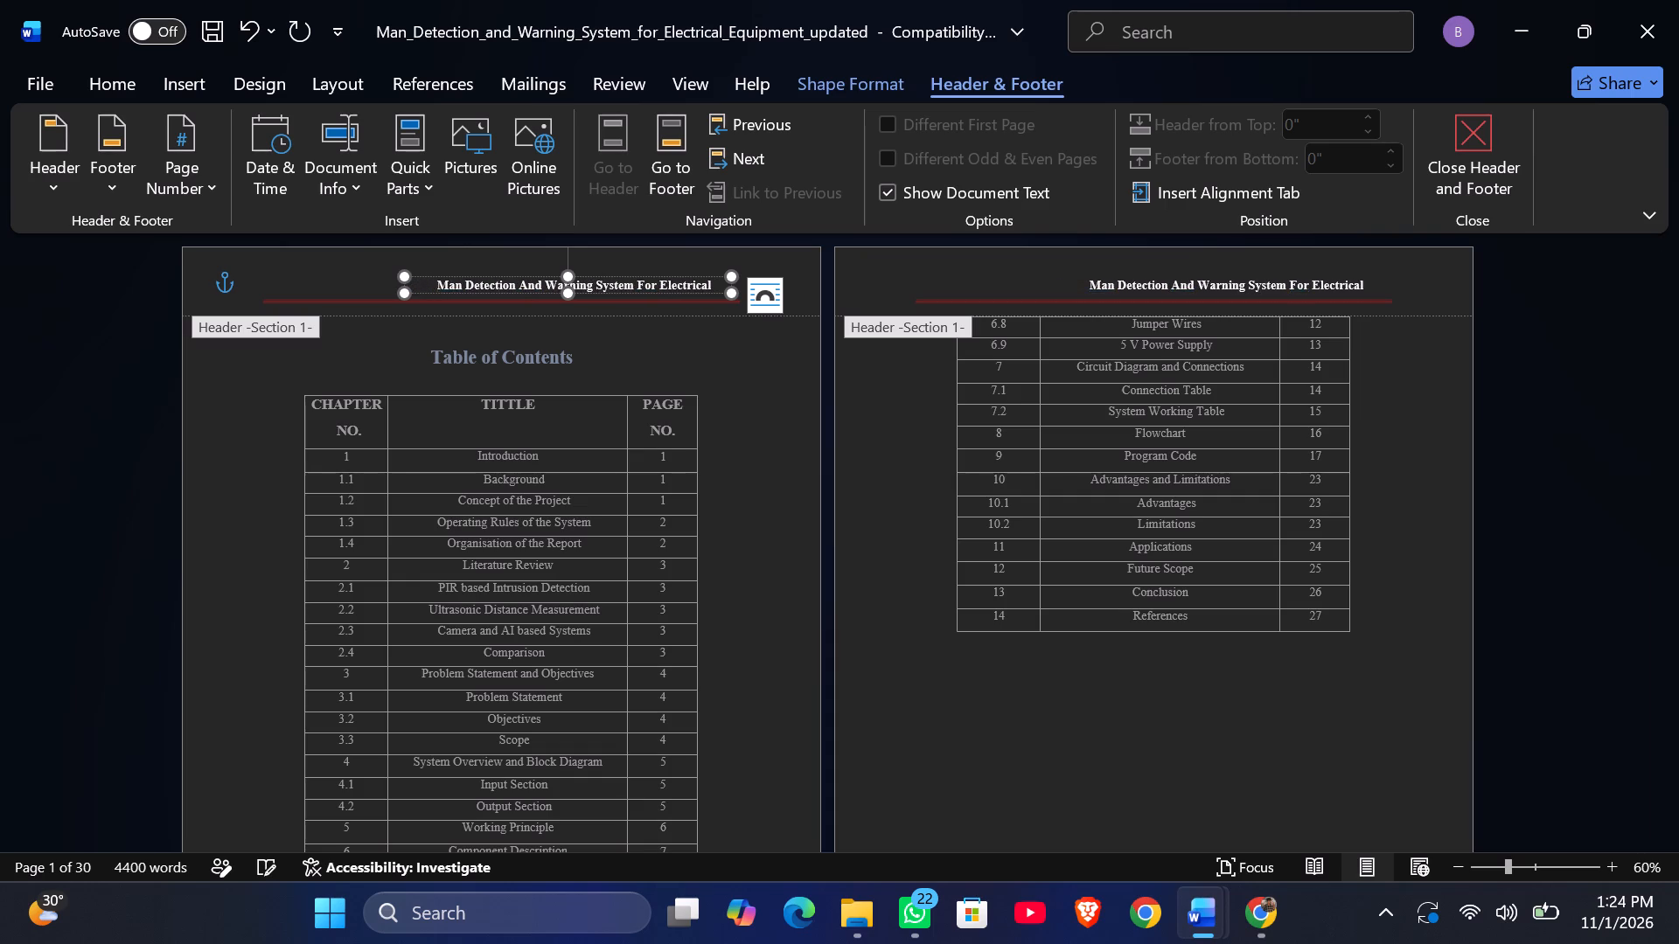
{"action": "key", "text": "space"}
{"action": "key", "text": "space"}
{"action": "key", "text": "space"}
{"action": "key", "text": "space"}
{"action": "key", "text": "space"}
{"action": "key", "text": "space"}
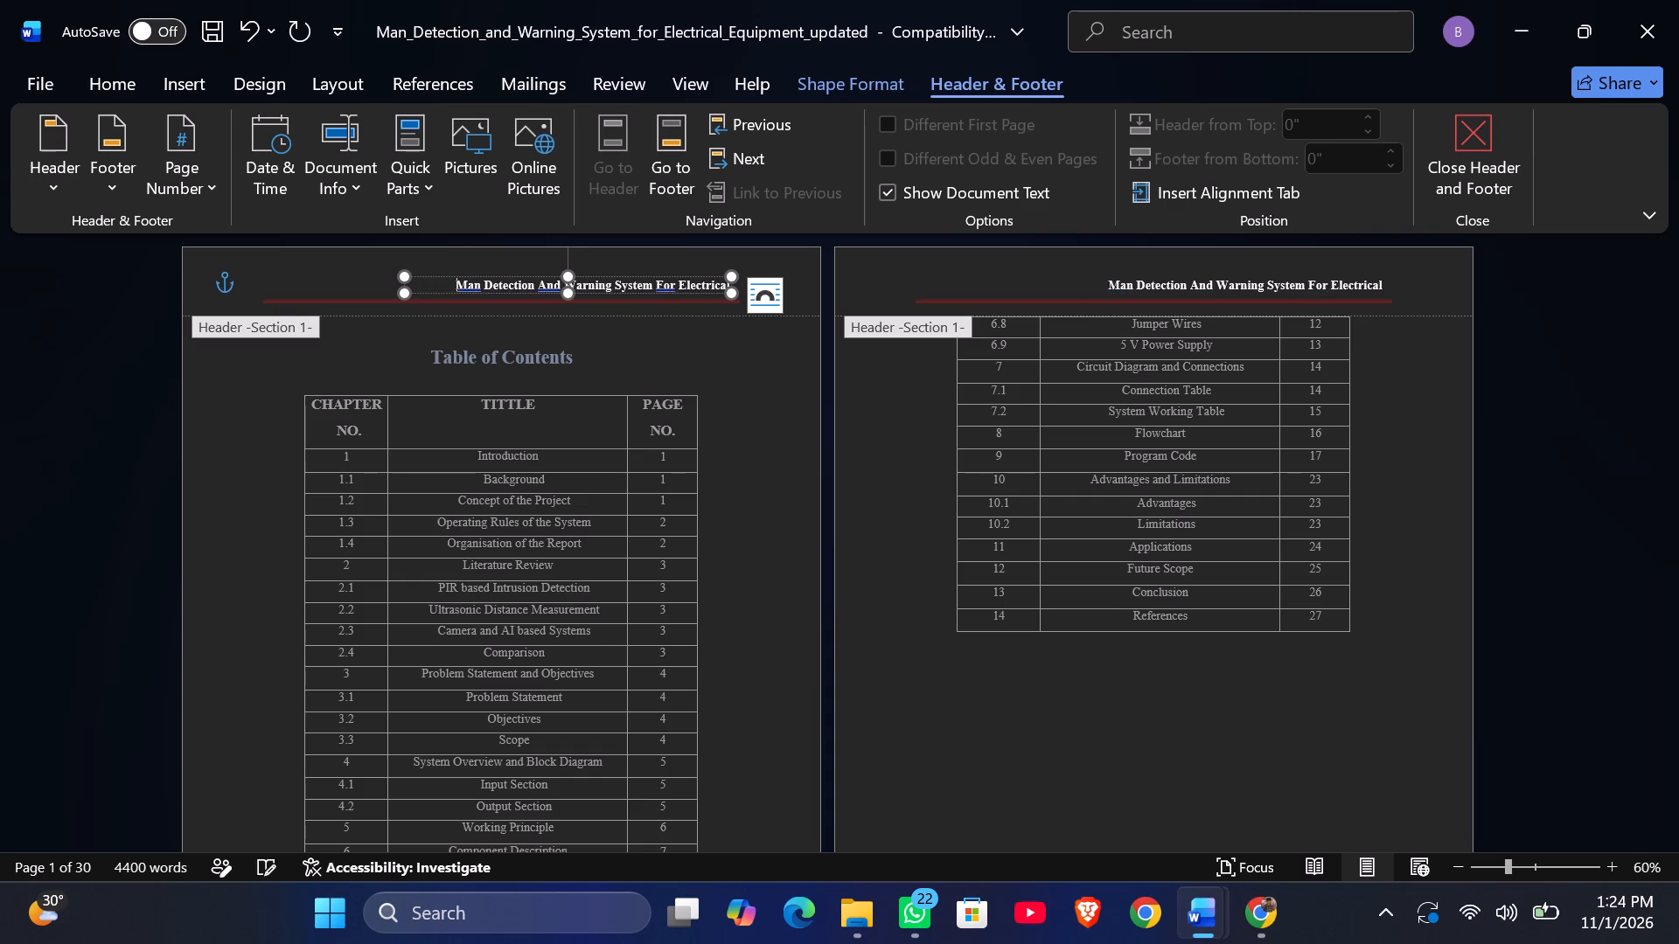
{"action": "key", "text": "space"}
{"action": "key", "text": "BackSpace"}
{"action": "left_click", "coordinate": [752, 438]}
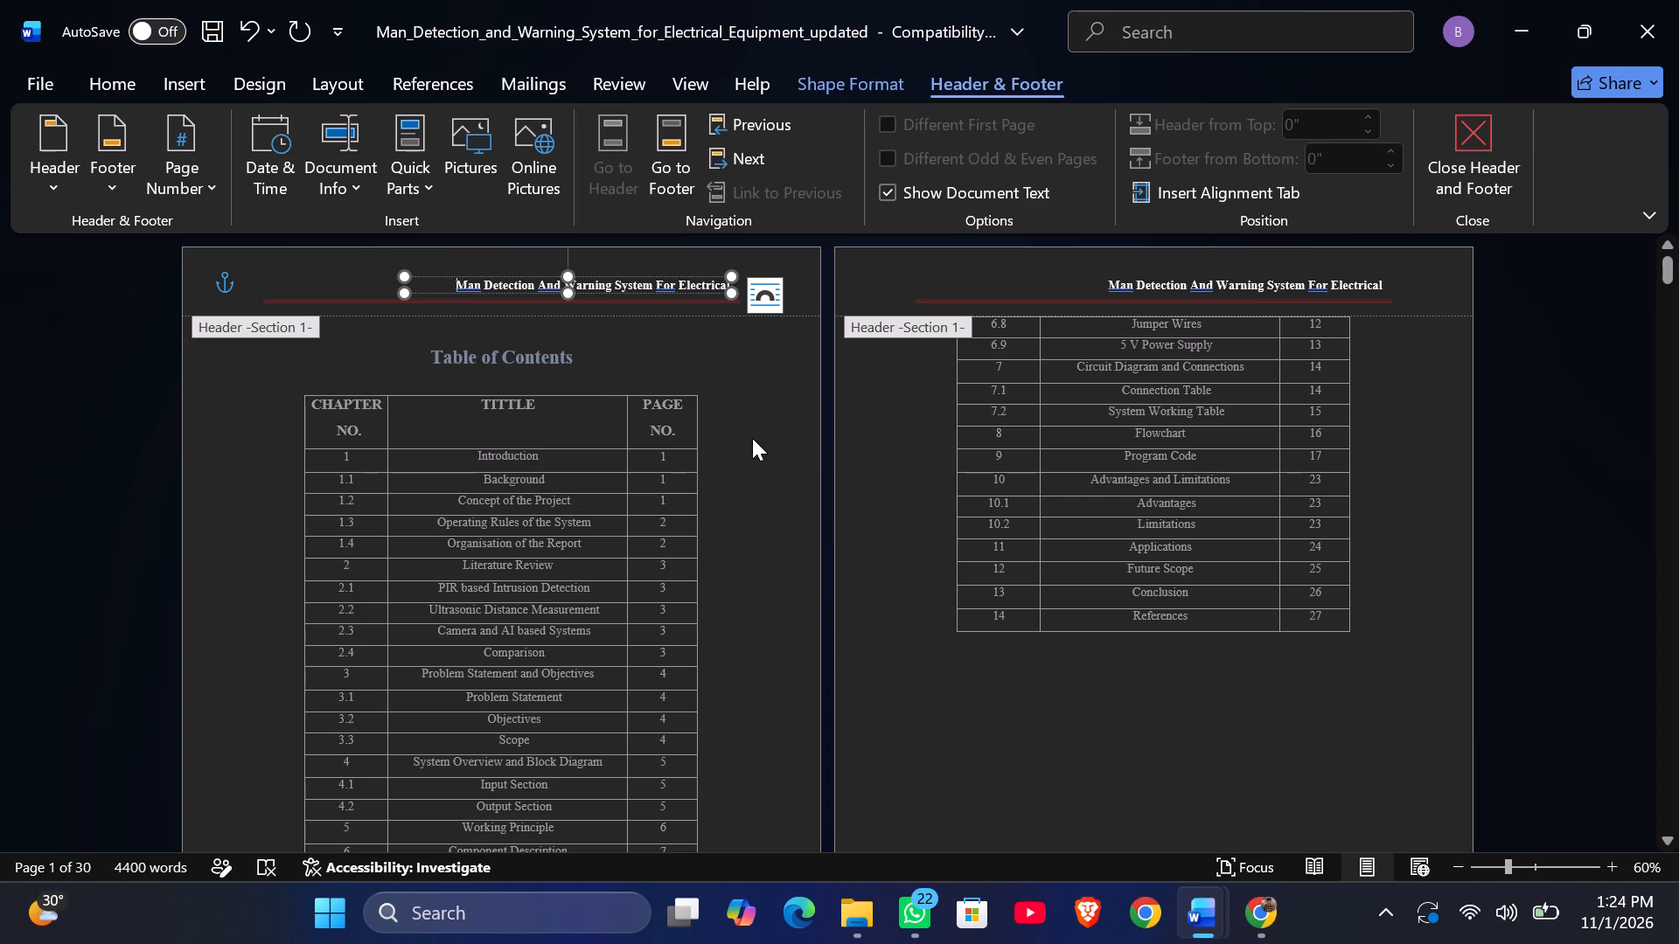
{"action": "double_click", "coordinate": [752, 438]}
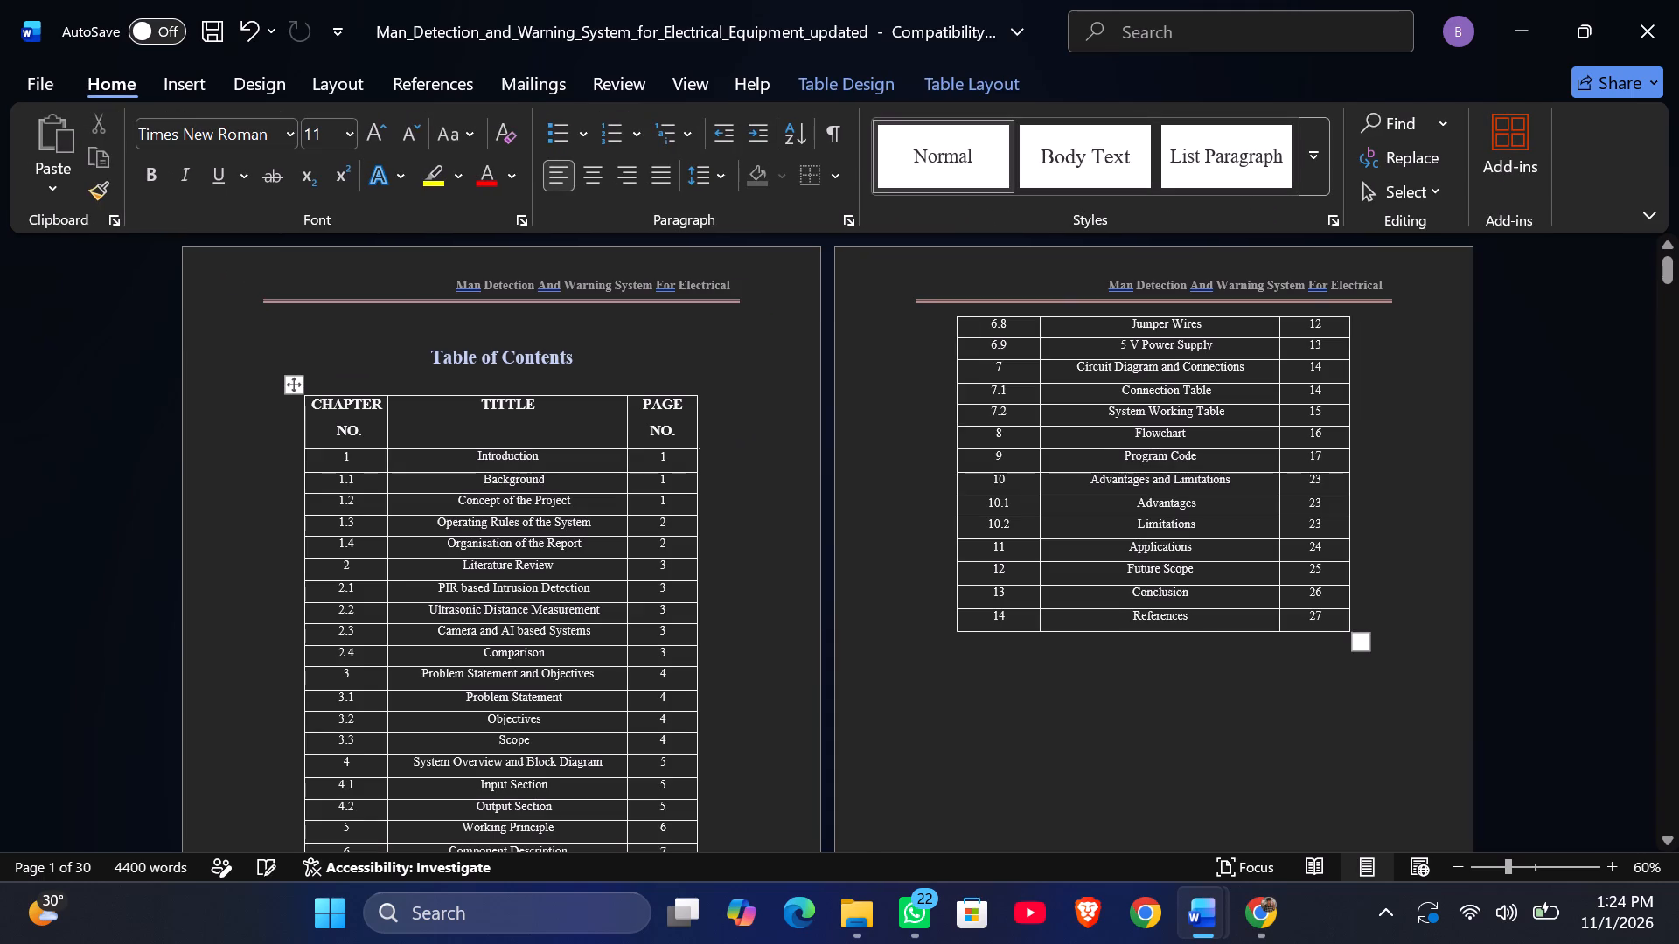
Examine the headers and footers from the Table Of Figures page through the opening chapters for consistency.
{"action": "scroll", "coordinate": [752, 438], "scroll_direction": "down", "scroll_amount": 5}
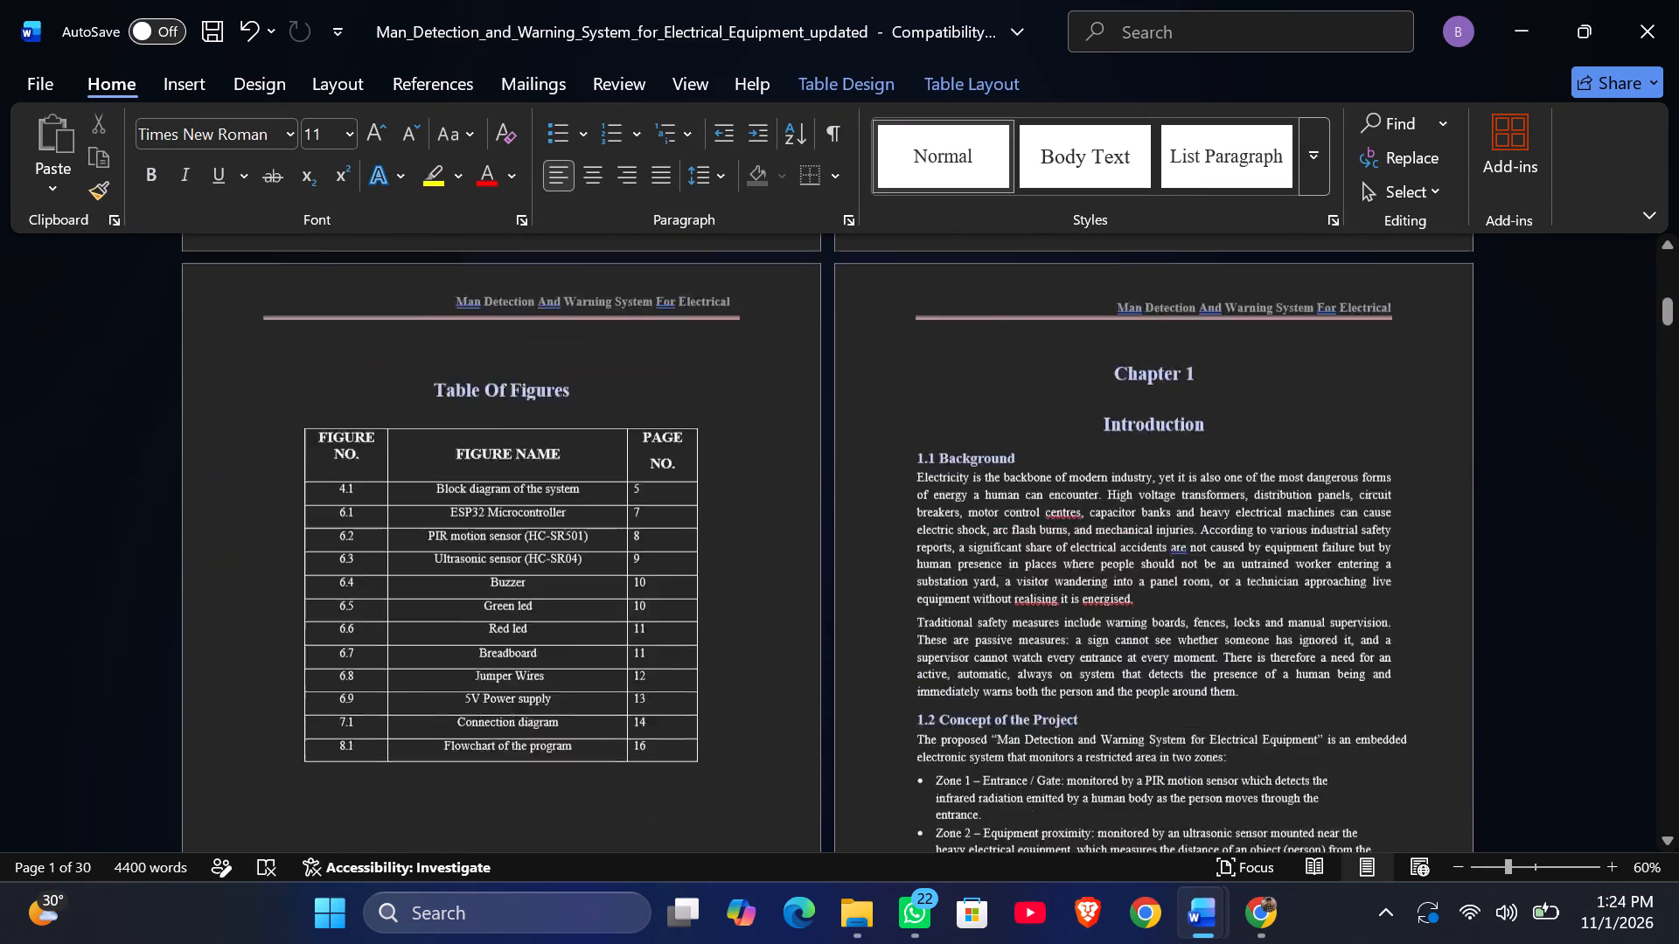
{"action": "scroll", "coordinate": [752, 438], "scroll_direction": "up", "scroll_amount": 2}
{"action": "scroll", "coordinate": [752, 438], "scroll_direction": "down", "scroll_amount": 1}
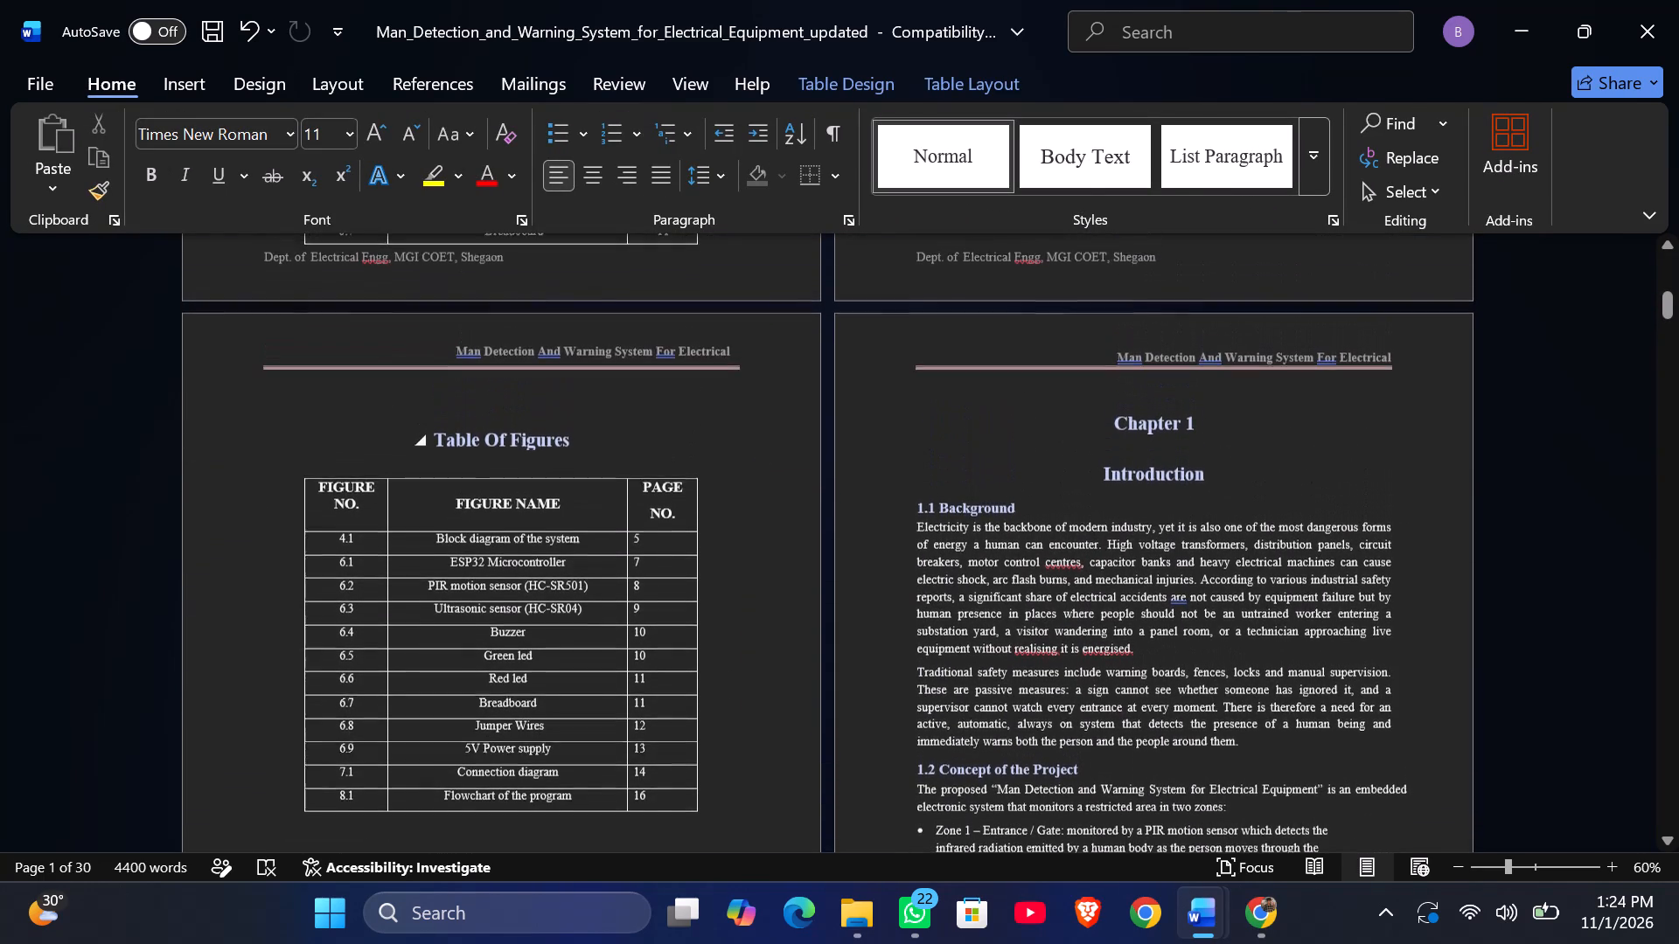
{"action": "scroll", "coordinate": [752, 438], "scroll_direction": "down", "scroll_amount": 3}
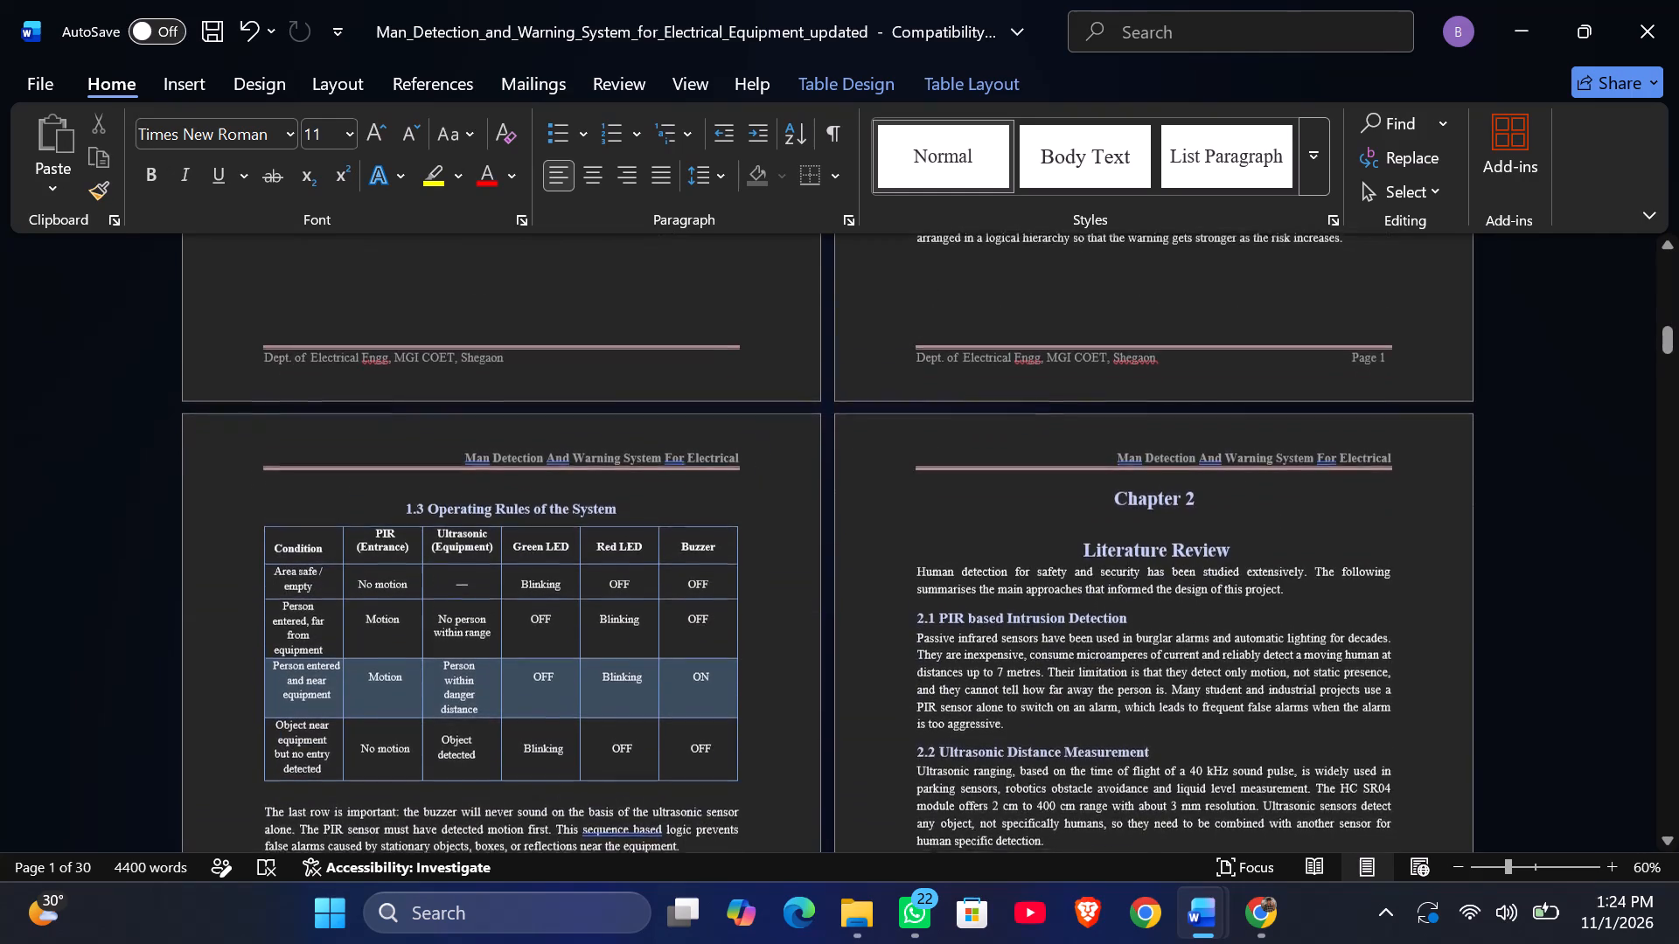
{"action": "scroll", "coordinate": [752, 438], "scroll_direction": "down", "scroll_amount": 4}
Remove the leading spaces before the title in the Section 5 header on the Chapter 3 page.
{"action": "scroll", "coordinate": [752, 438], "scroll_direction": "up", "scroll_amount": 1}
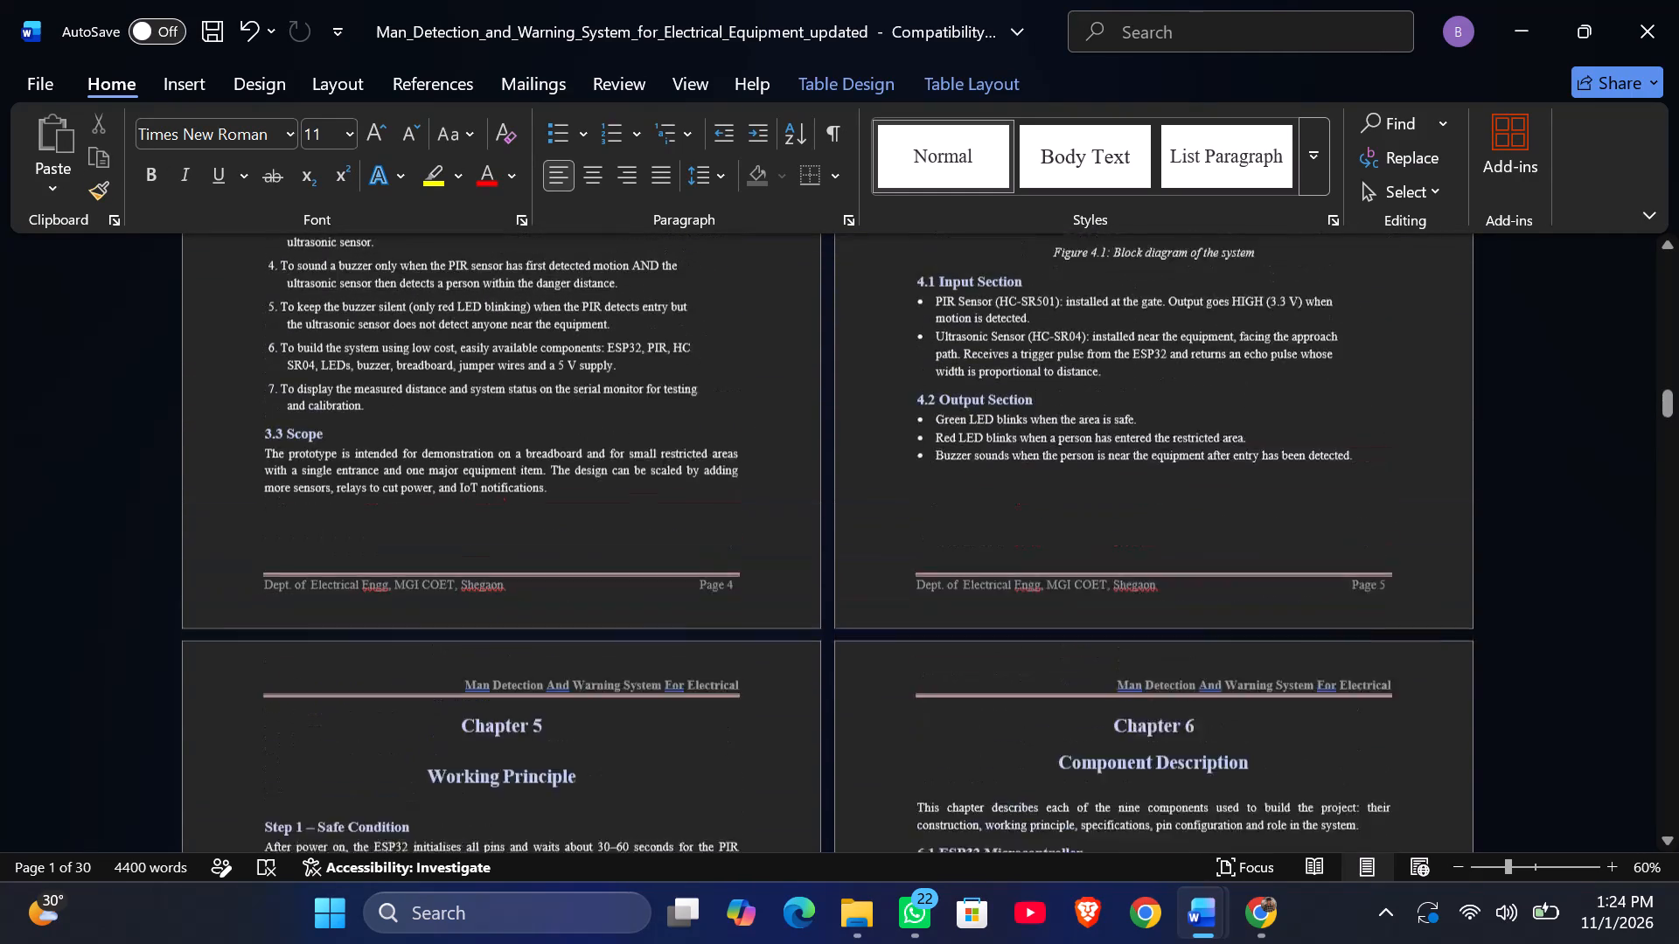
{"action": "scroll", "coordinate": [752, 438], "scroll_direction": "up", "scroll_amount": 2}
{"action": "double_click", "coordinate": [706, 707]}
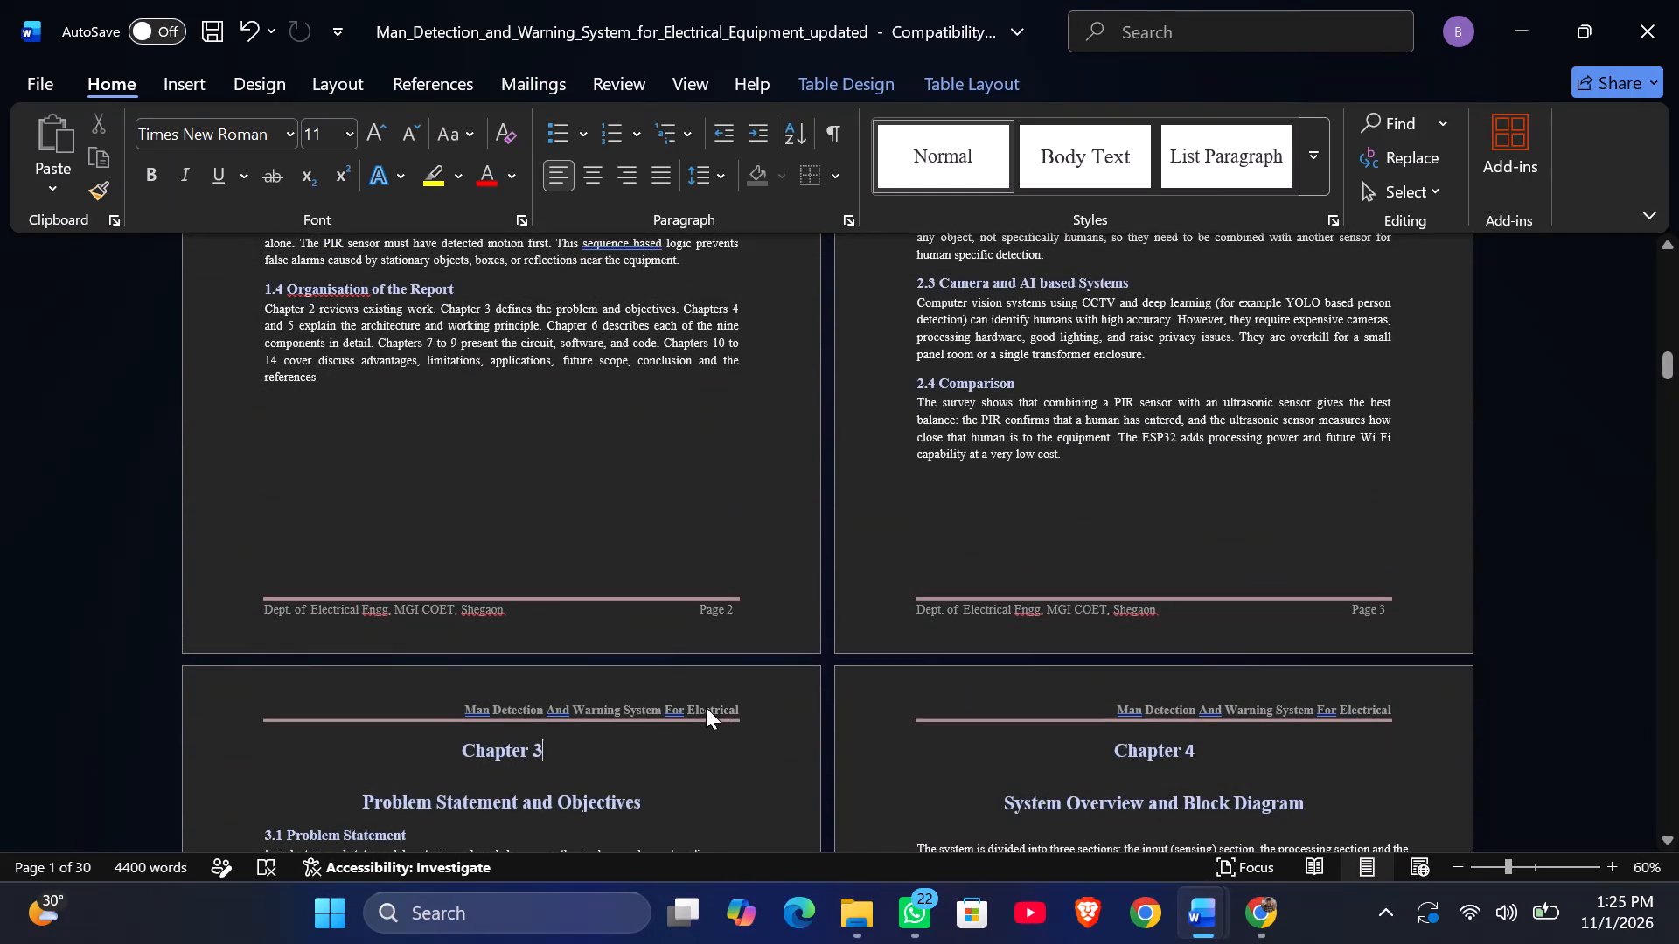
{"action": "left_click", "coordinate": [756, 707]}
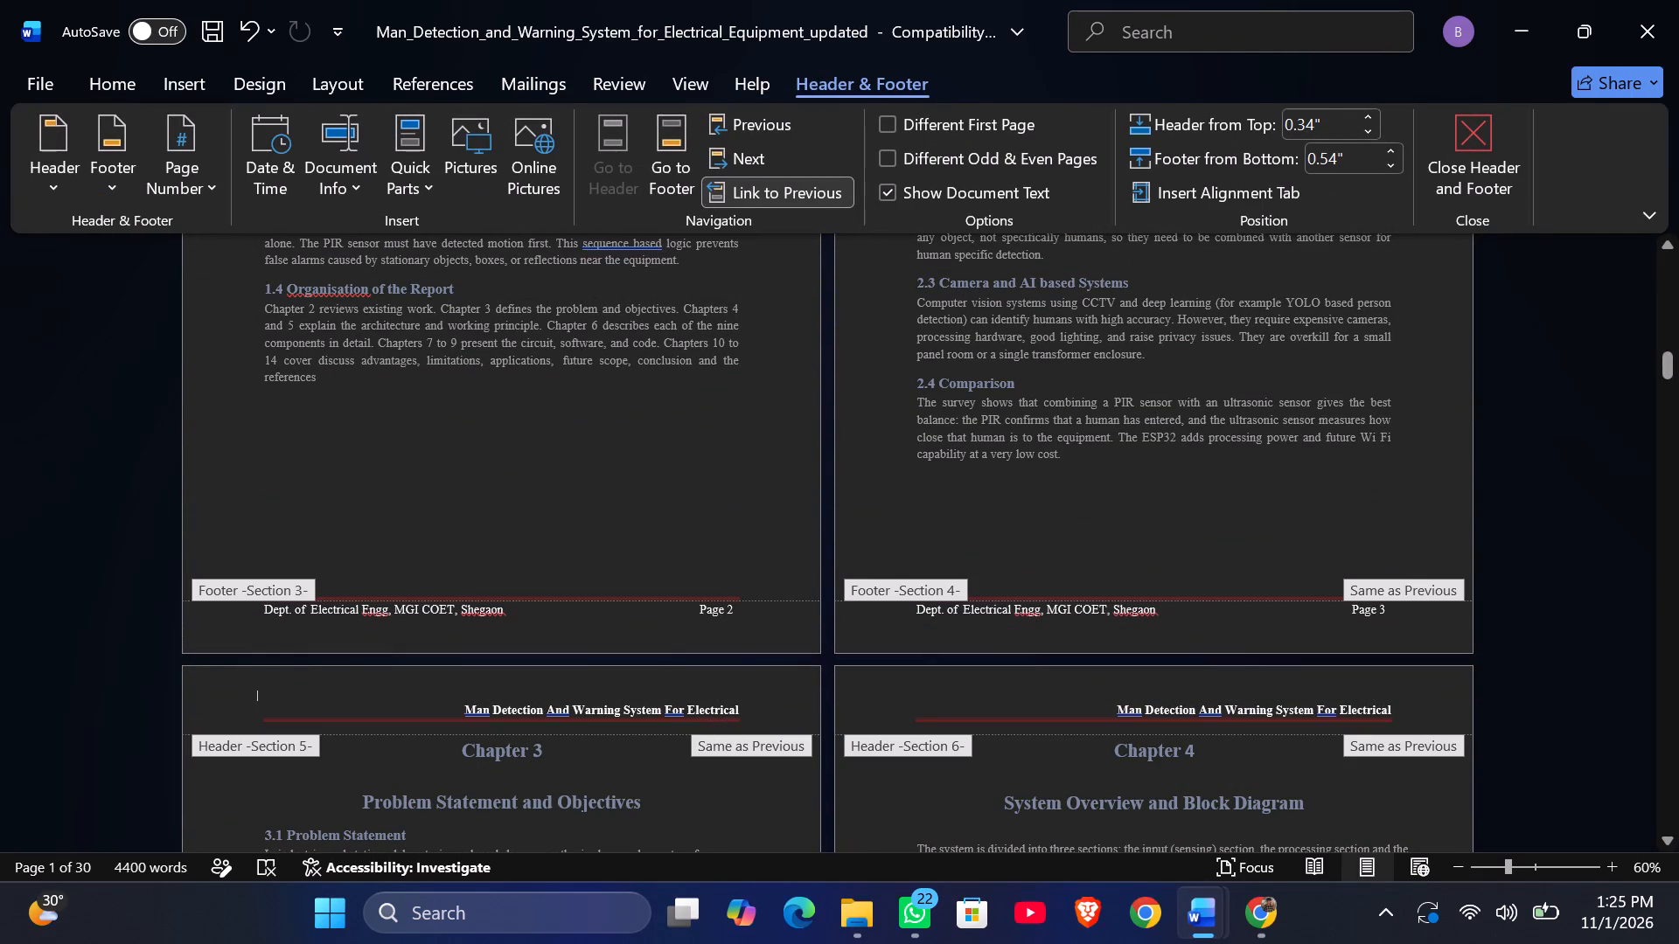
{"action": "left_click", "coordinate": [727, 709]}
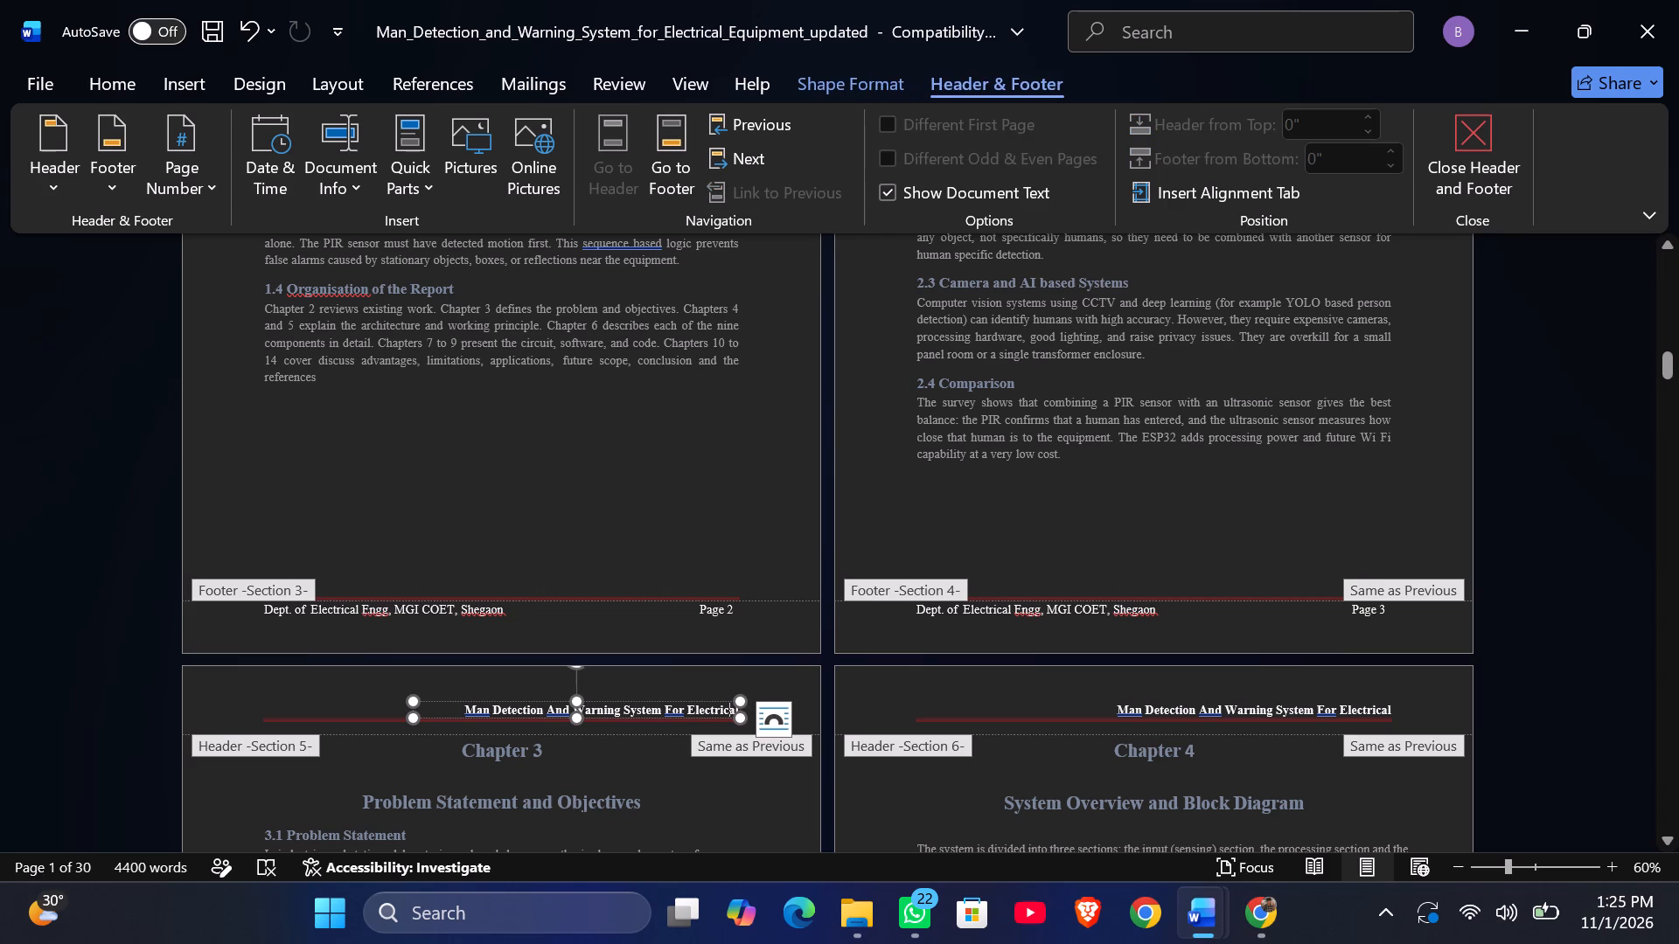
{"action": "left_click", "coordinate": [458, 708]}
{"action": "key", "text": "BackSpace"}
{"action": "key", "text": "BackSpace"}
{"action": "key", "text": "BackSpace"}
{"action": "key", "text": "BackSpace"}
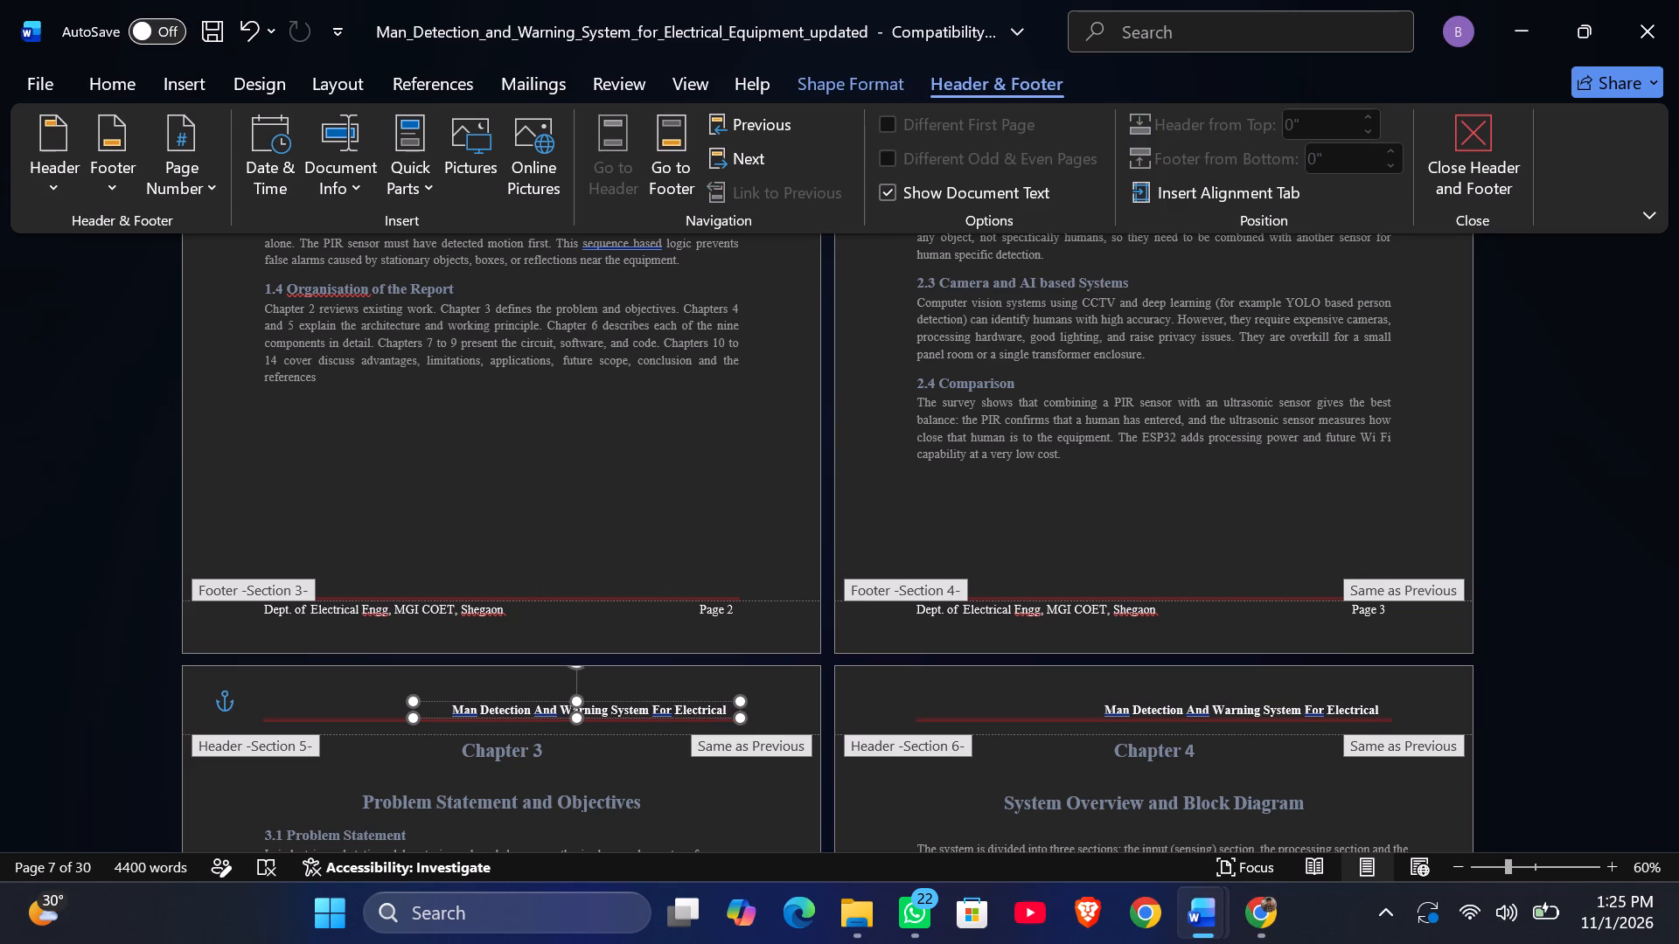
{"action": "key", "text": "BackSpace"}
{"action": "key", "text": "BackSpace"}
{"action": "key", "text": "BackSpace"}
{"action": "key", "text": "BackSpace"}
{"action": "key", "text": "BackSpace"}
{"action": "key", "text": "BackSpace"}
{"action": "key", "text": "BackSpace"}
{"action": "key", "text": "BackSpace"}
{"action": "key", "text": "BackSpace"}
{"action": "key", "text": "BackSpace"}
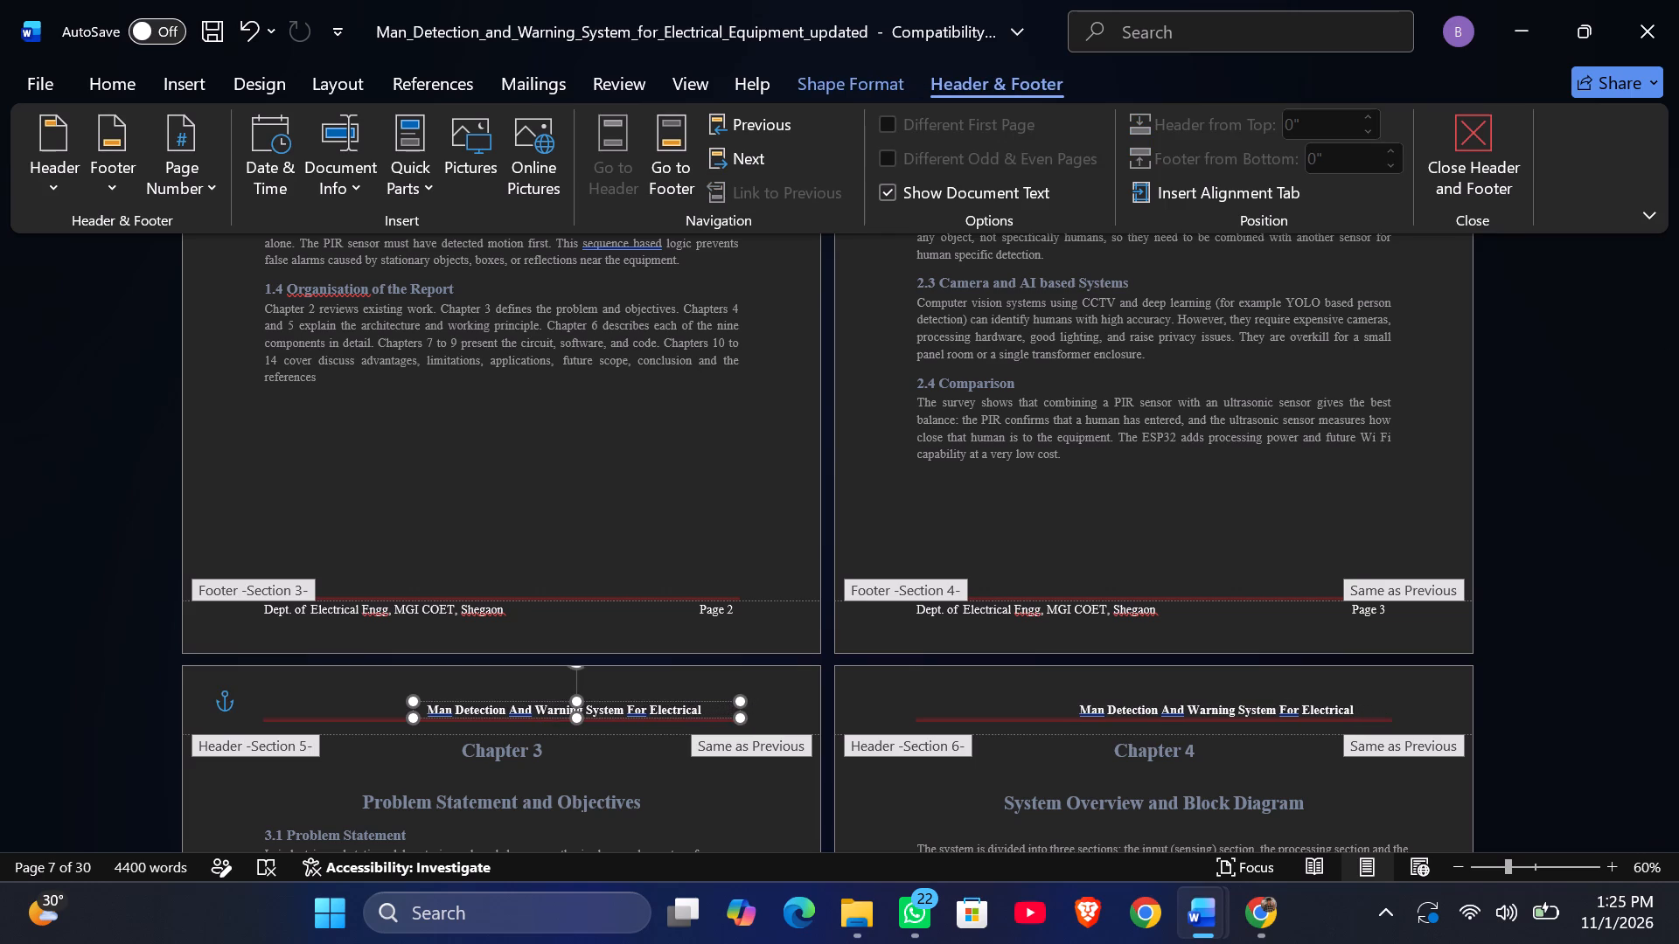
Append "Equipment" after "Electrical" in the Section 5 header title on the Chapter 3 page.
{"action": "key", "text": "Right"}
{"action": "key", "text": "Right"}
{"action": "key", "text": "Right"}
{"action": "key", "text": "Right"}
{"action": "key", "text": "Right"}
{"action": "key", "text": "Right"}
{"action": "key", "text": "Right"}
{"action": "key", "text": "Right"}
{"action": "key", "text": "Right"}
{"action": "key", "text": "Right"}
{"action": "key", "text": "Right"}
{"action": "key", "text": "Right"}
{"action": "key", "text": "Right"}
{"action": "key", "text": "Right"}
{"action": "key", "text": "Right"}
{"action": "key", "text": "Right"}
{"action": "key", "text": "Right"}
{"action": "key", "text": "Right"}
{"action": "key", "text": "Right"}
{"action": "key", "text": "Right"}
{"action": "key", "text": "Right"}
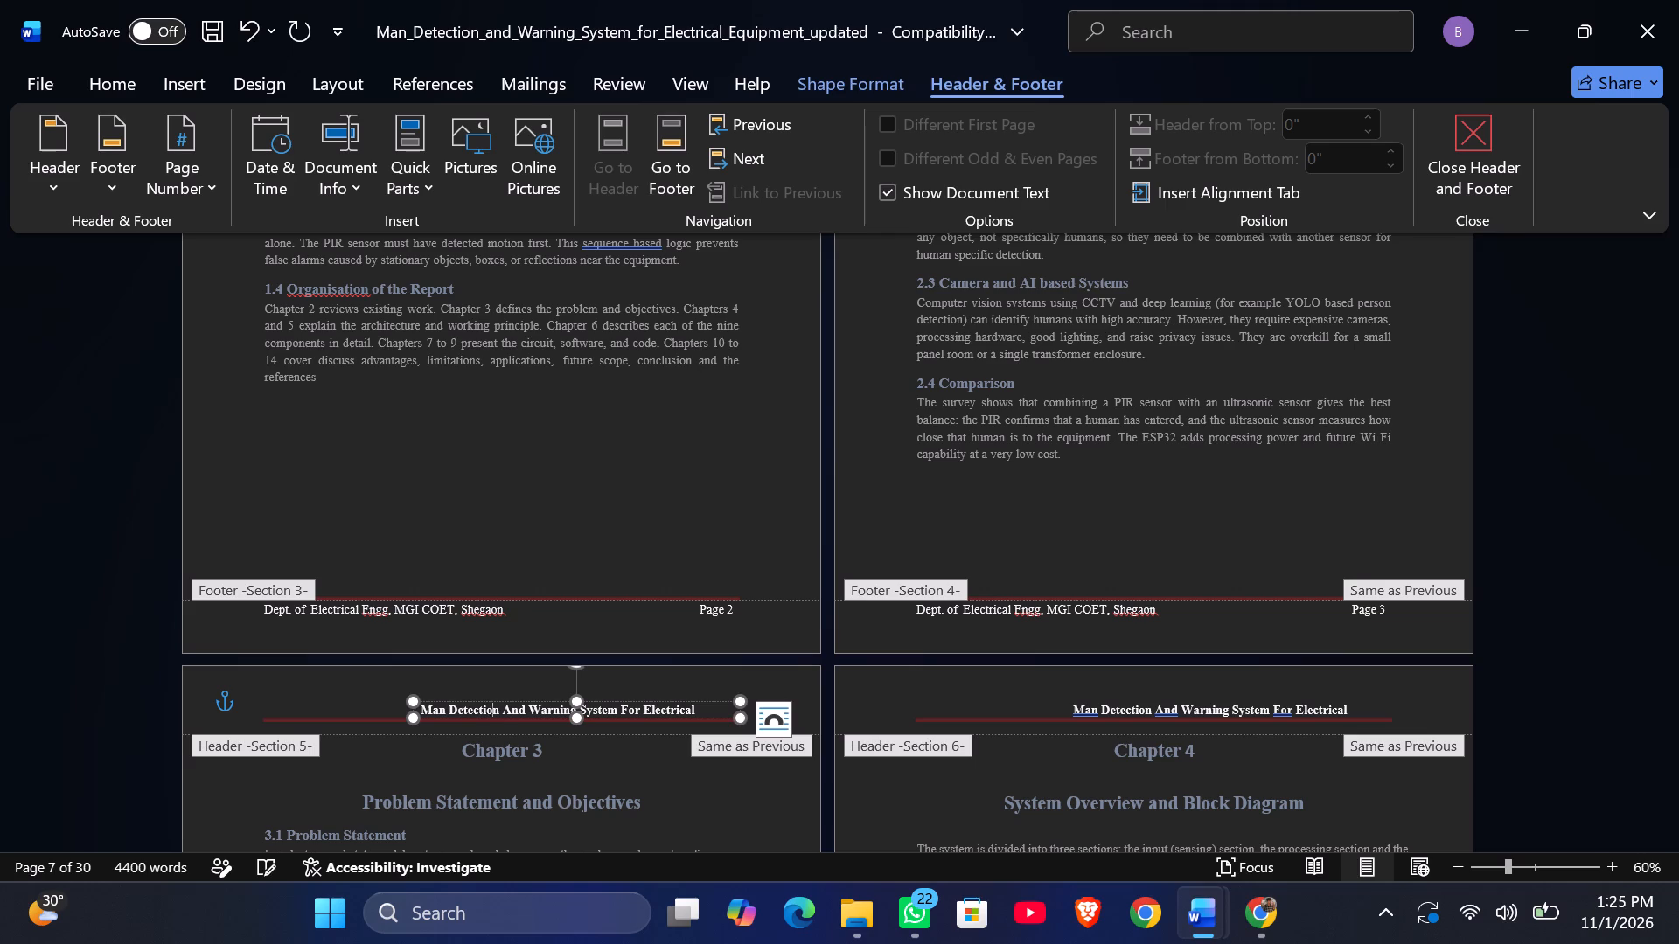
{"action": "key", "text": "Right"}
{"action": "key", "text": "Right"}
{"action": "key", "text": "Right"}
{"action": "key", "text": "Right"}
{"action": "key", "text": "Right"}
{"action": "key", "text": "Right"}
{"action": "key", "text": "Right"}
{"action": "key", "text": "Right"}
{"action": "key", "text": "Right"}
{"action": "key", "text": "Right"}
{"action": "key", "text": "Right"}
{"action": "key", "text": "Right"}
{"action": "key", "text": "Right"}
{"action": "key", "text": "Right"}
{"action": "key", "text": "Right"}
{"action": "key", "text": "Right"}
{"action": "key", "text": "Right"}
{"action": "key", "text": "Right"}
{"action": "key", "text": "Right"}
{"action": "key", "text": "Right"}
{"action": "key", "text": "Right"}
{"action": "key", "text": "Right"}
{"action": "key", "text": "Right"}
{"action": "key", "text": "Right"}
{"action": "key", "text": "Right"}
{"action": "key", "text": "Right"}
{"action": "key", "text": "Right"}
{"action": "key", "text": "Right"}
{"action": "key", "text": "space"}
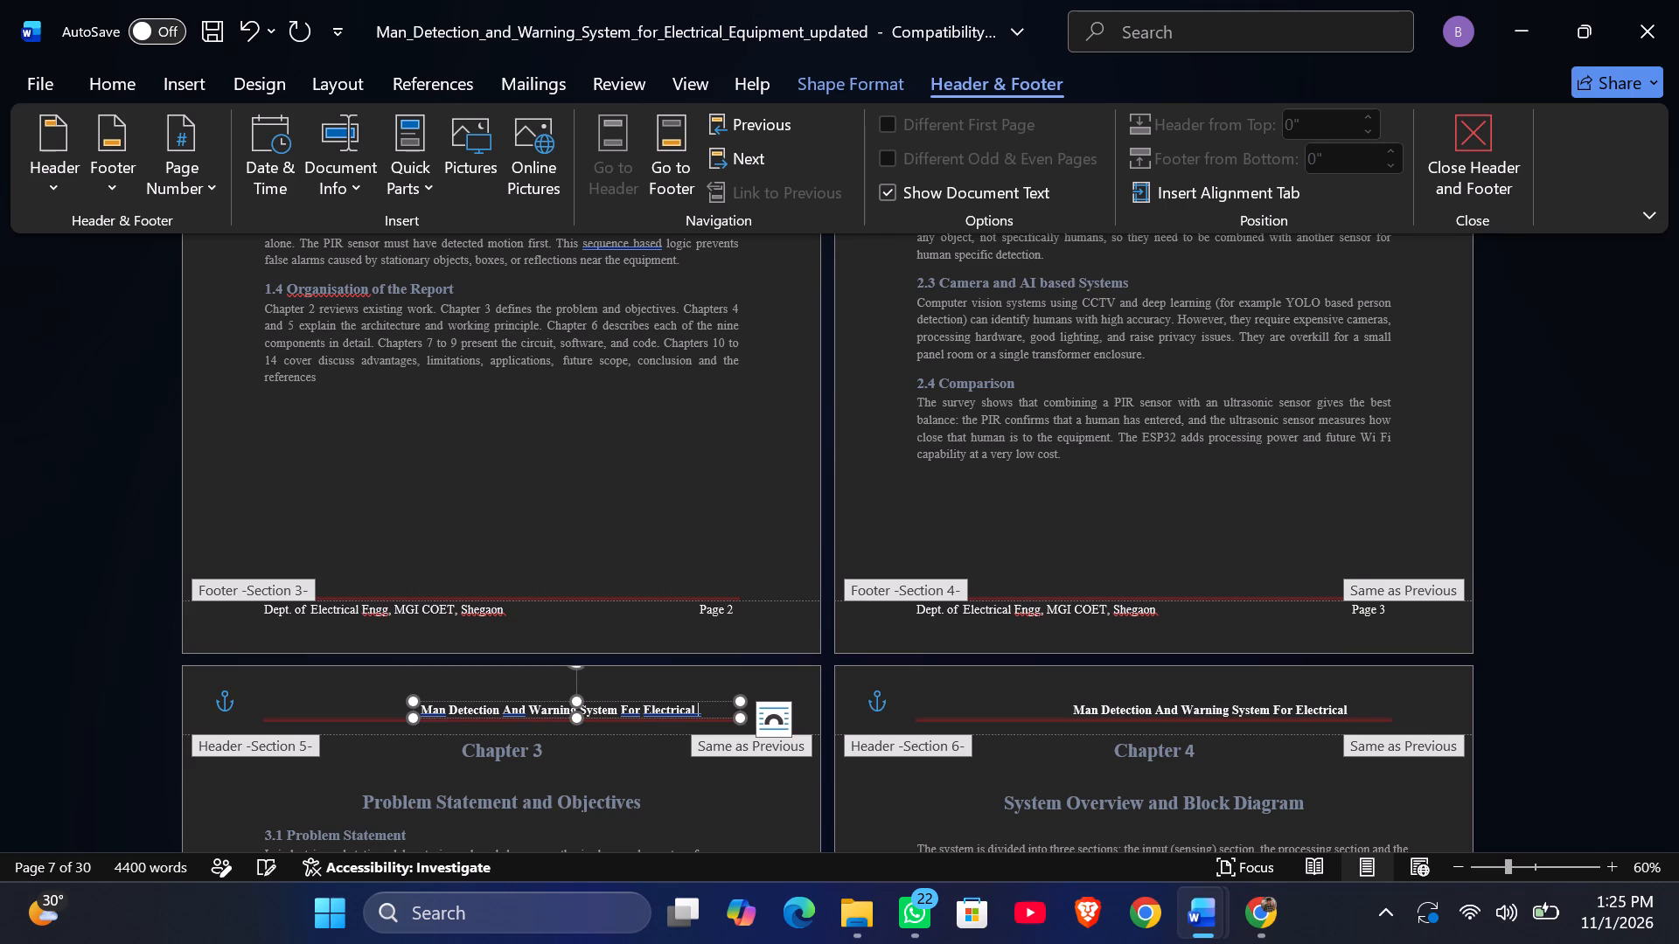
{"action": "key", "text": "shift+e"}
{"action": "type", "text": "quip"}
{"action": "type", "text": "ment"}
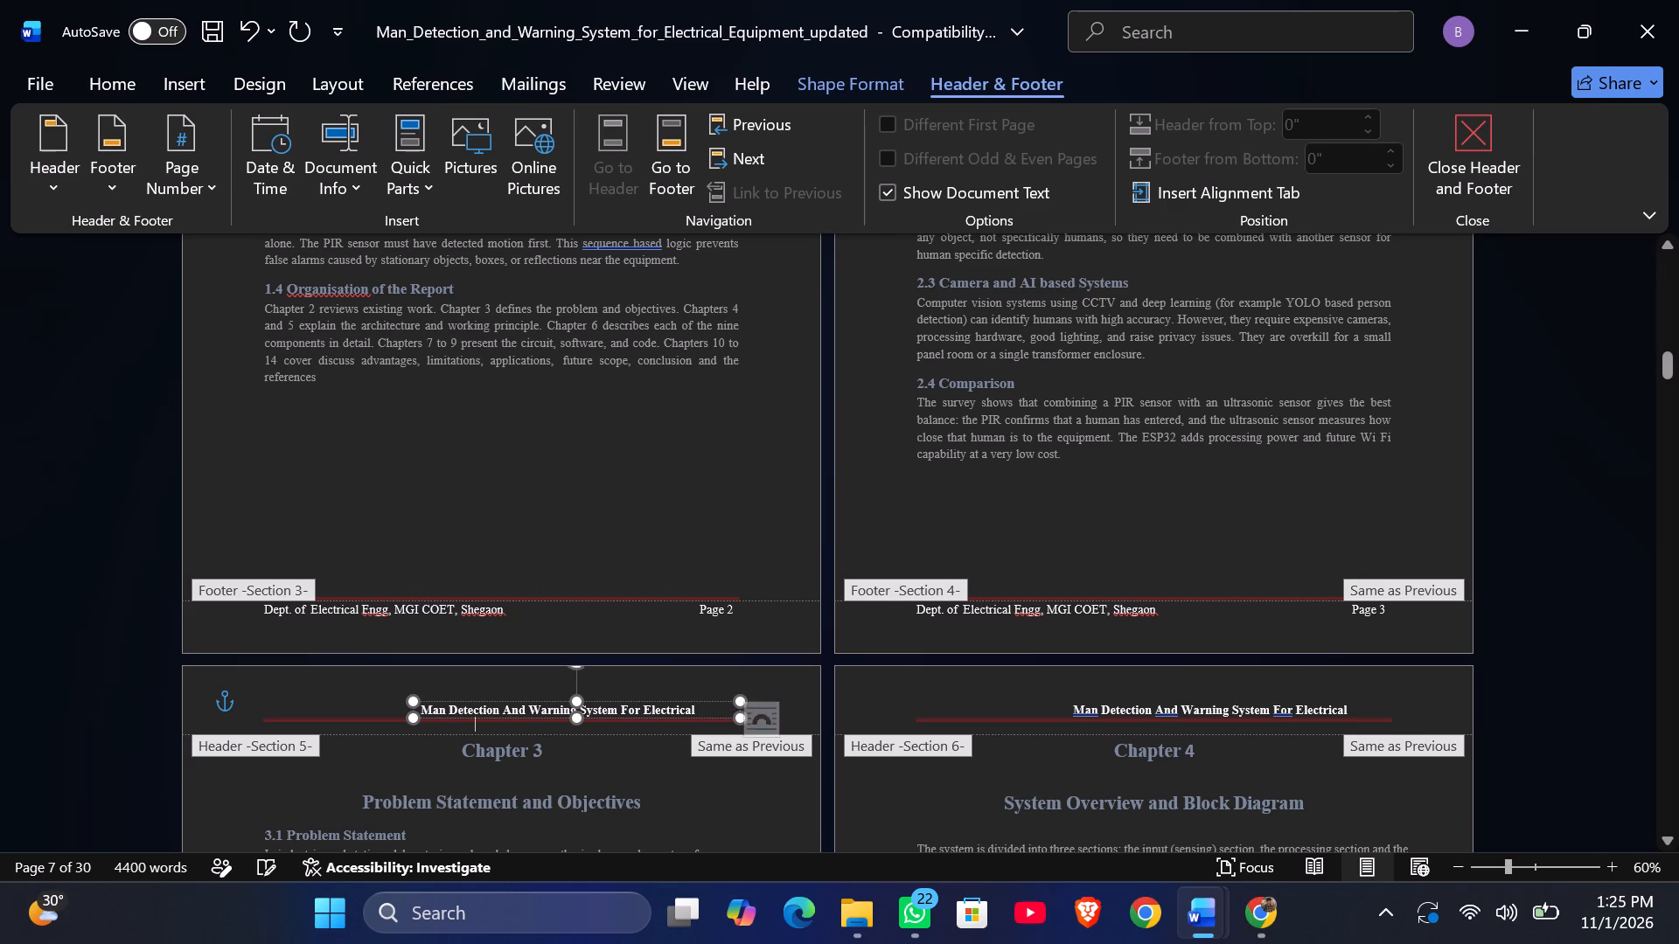
Shift the Section 5 header text box on the Chapter 3 page to the left and widen it to fit "Electrical Equipment" on one line.
{"action": "left_click_drag", "start_coordinate": [473, 713], "coordinate": [446, 708]}
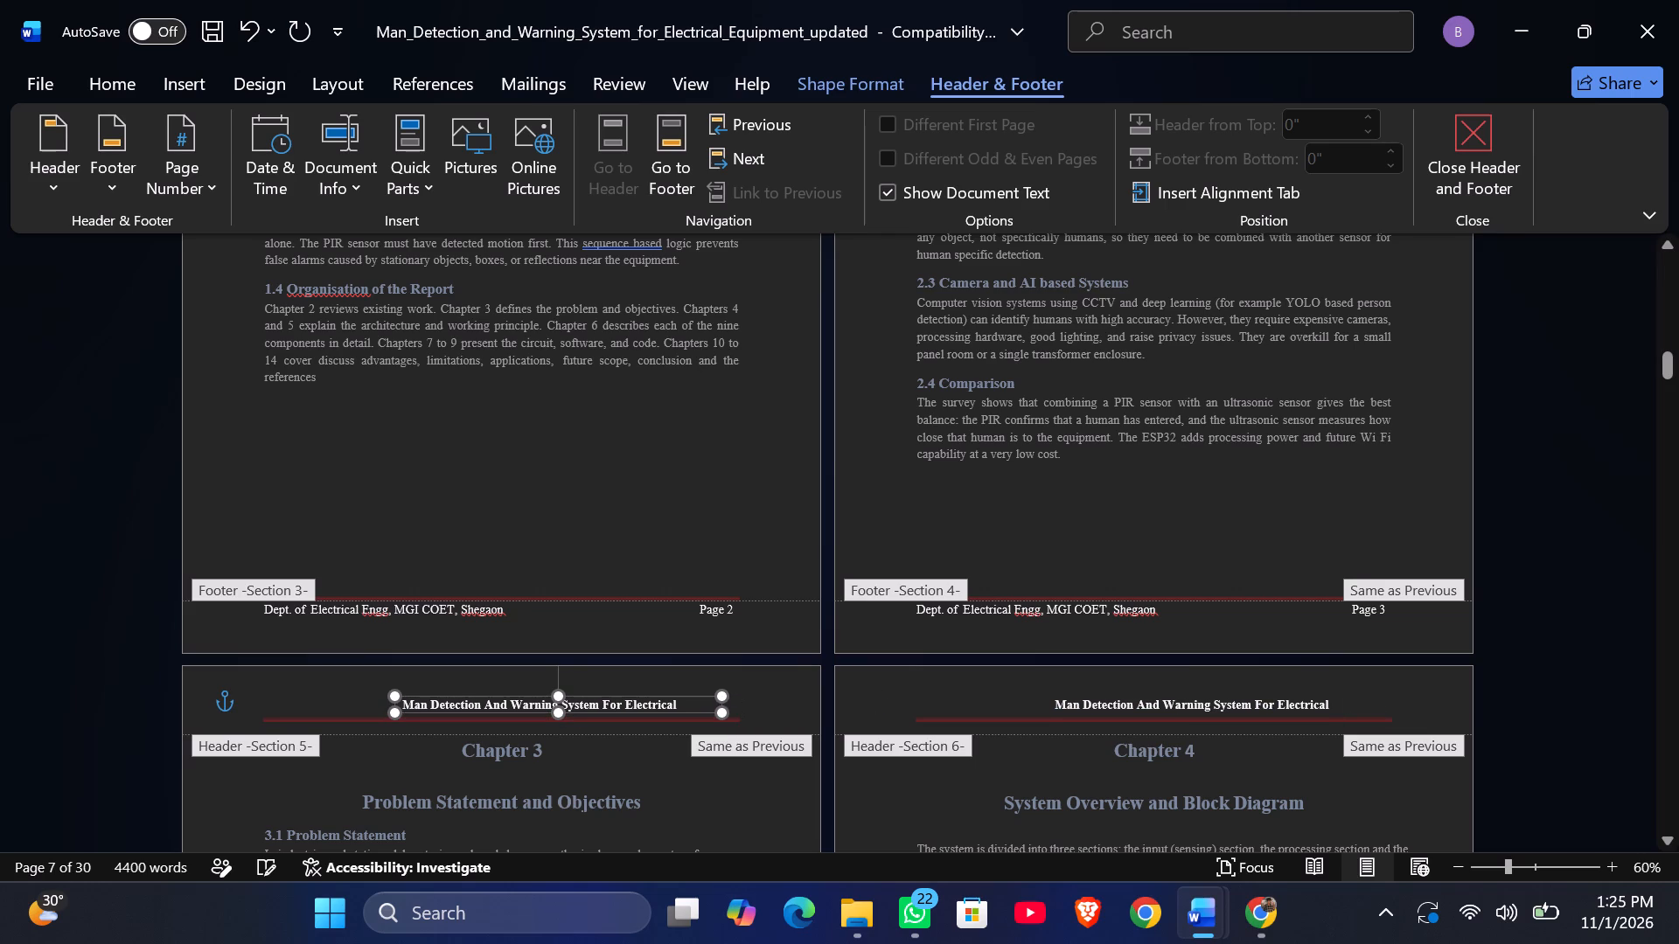
{"action": "left_click_drag", "start_coordinate": [446, 708], "coordinate": [435, 712]}
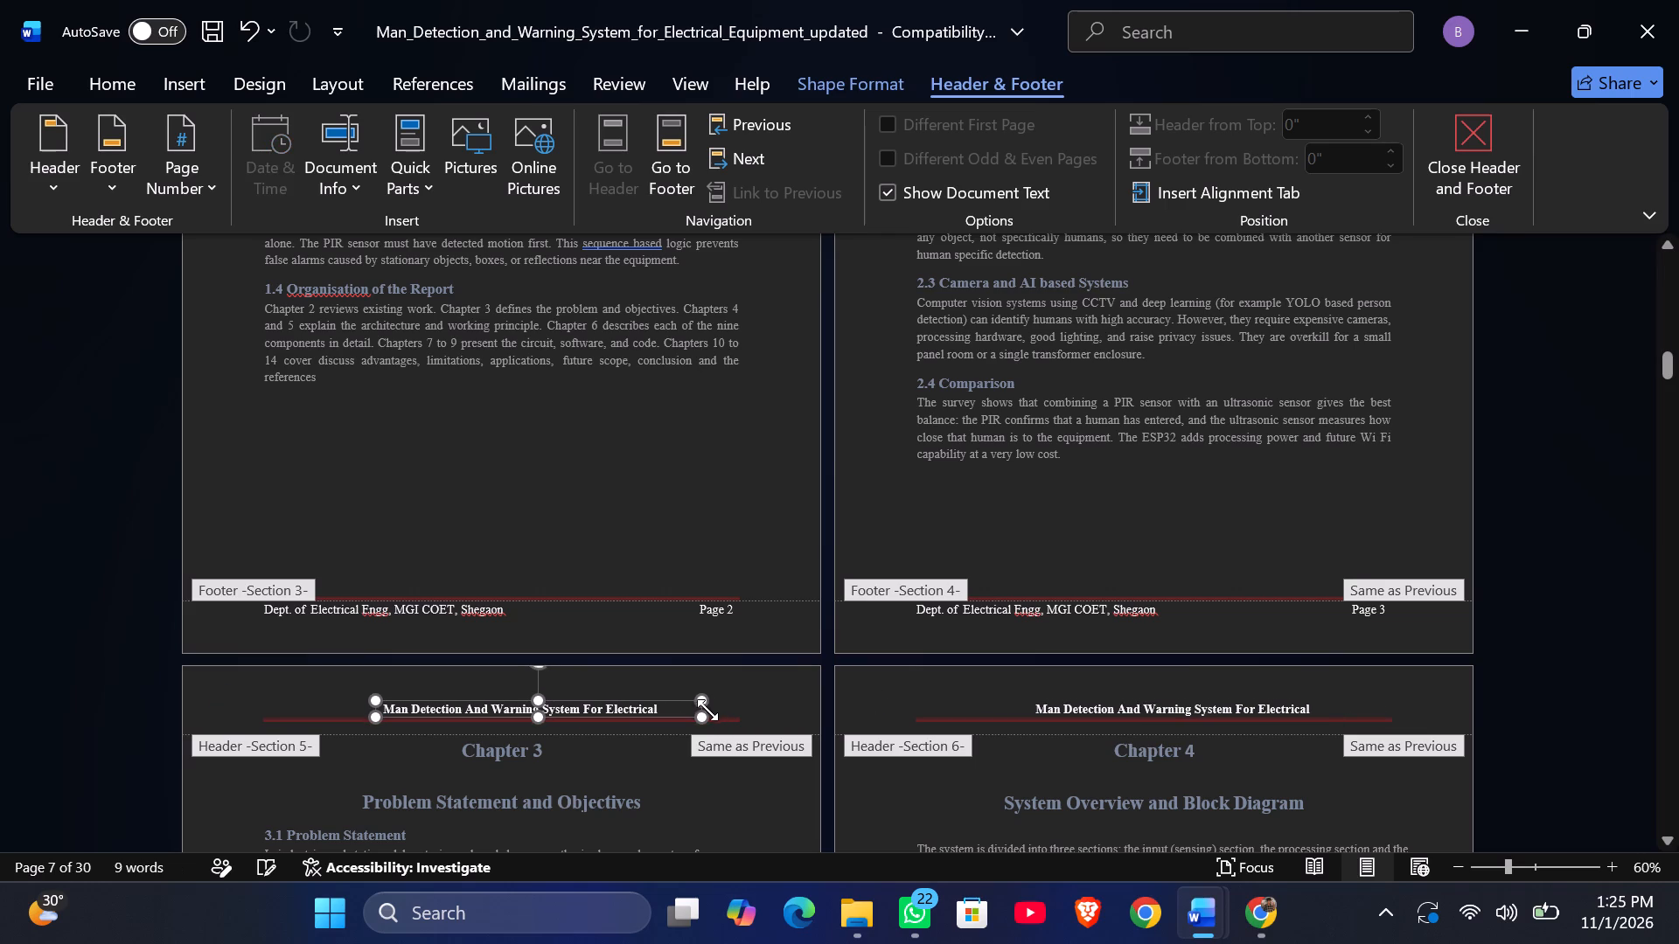
{"action": "left_click_drag", "start_coordinate": [706, 709], "coordinate": [741, 704]}
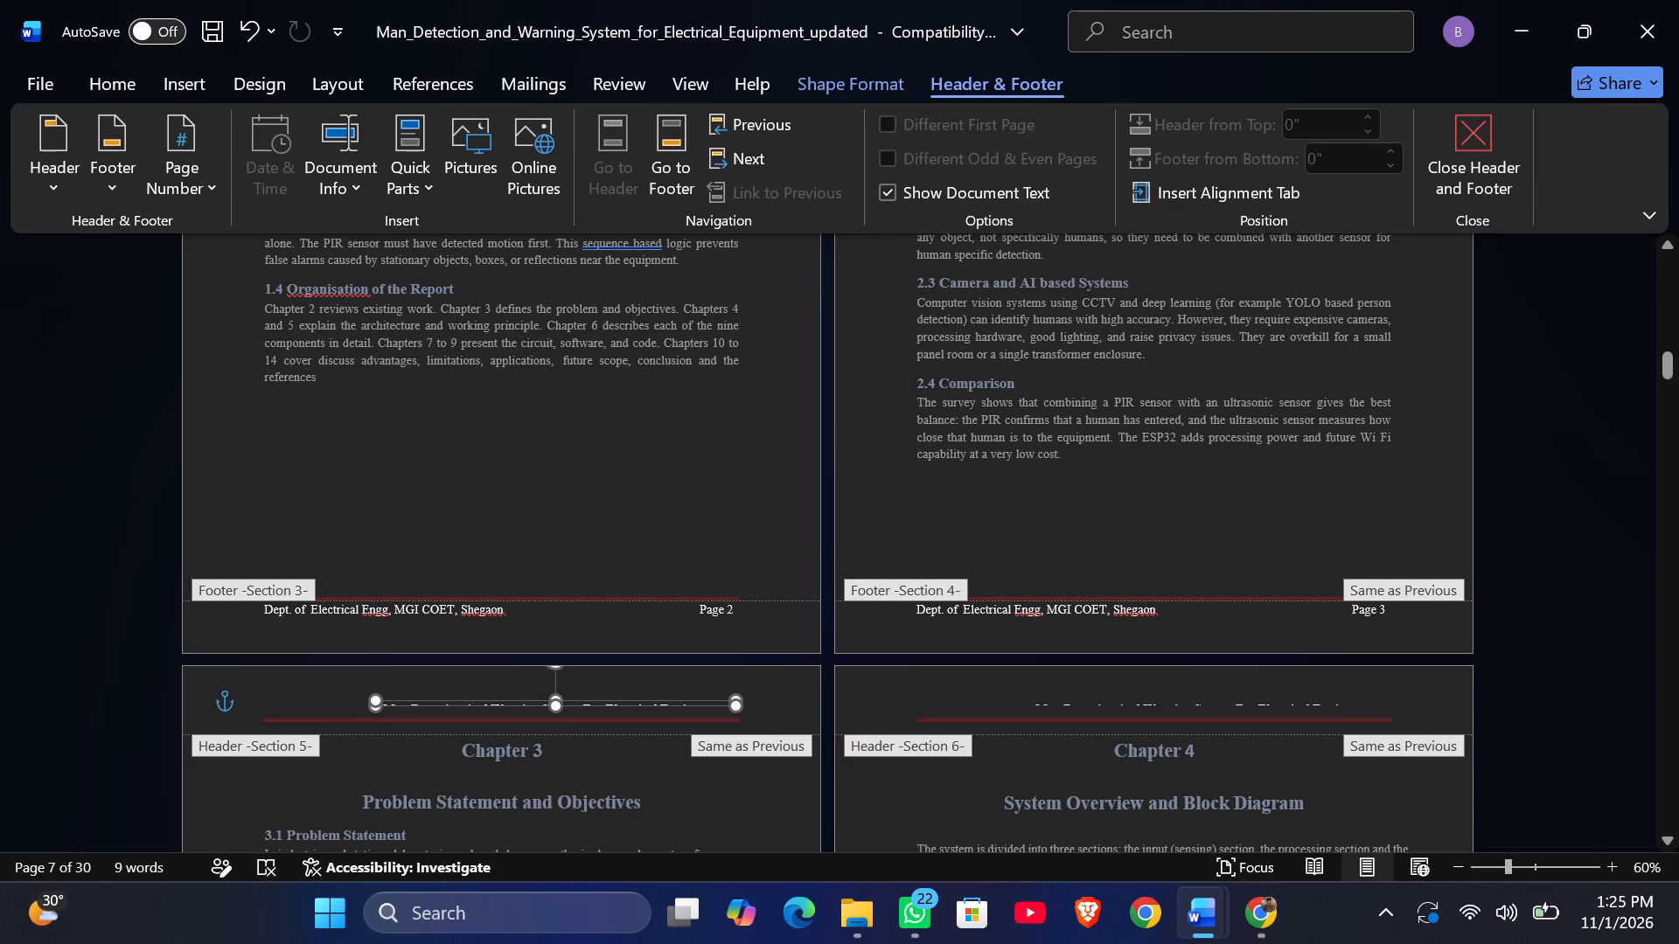
{"action": "left_click_drag", "start_coordinate": [741, 704], "coordinate": [750, 716]}
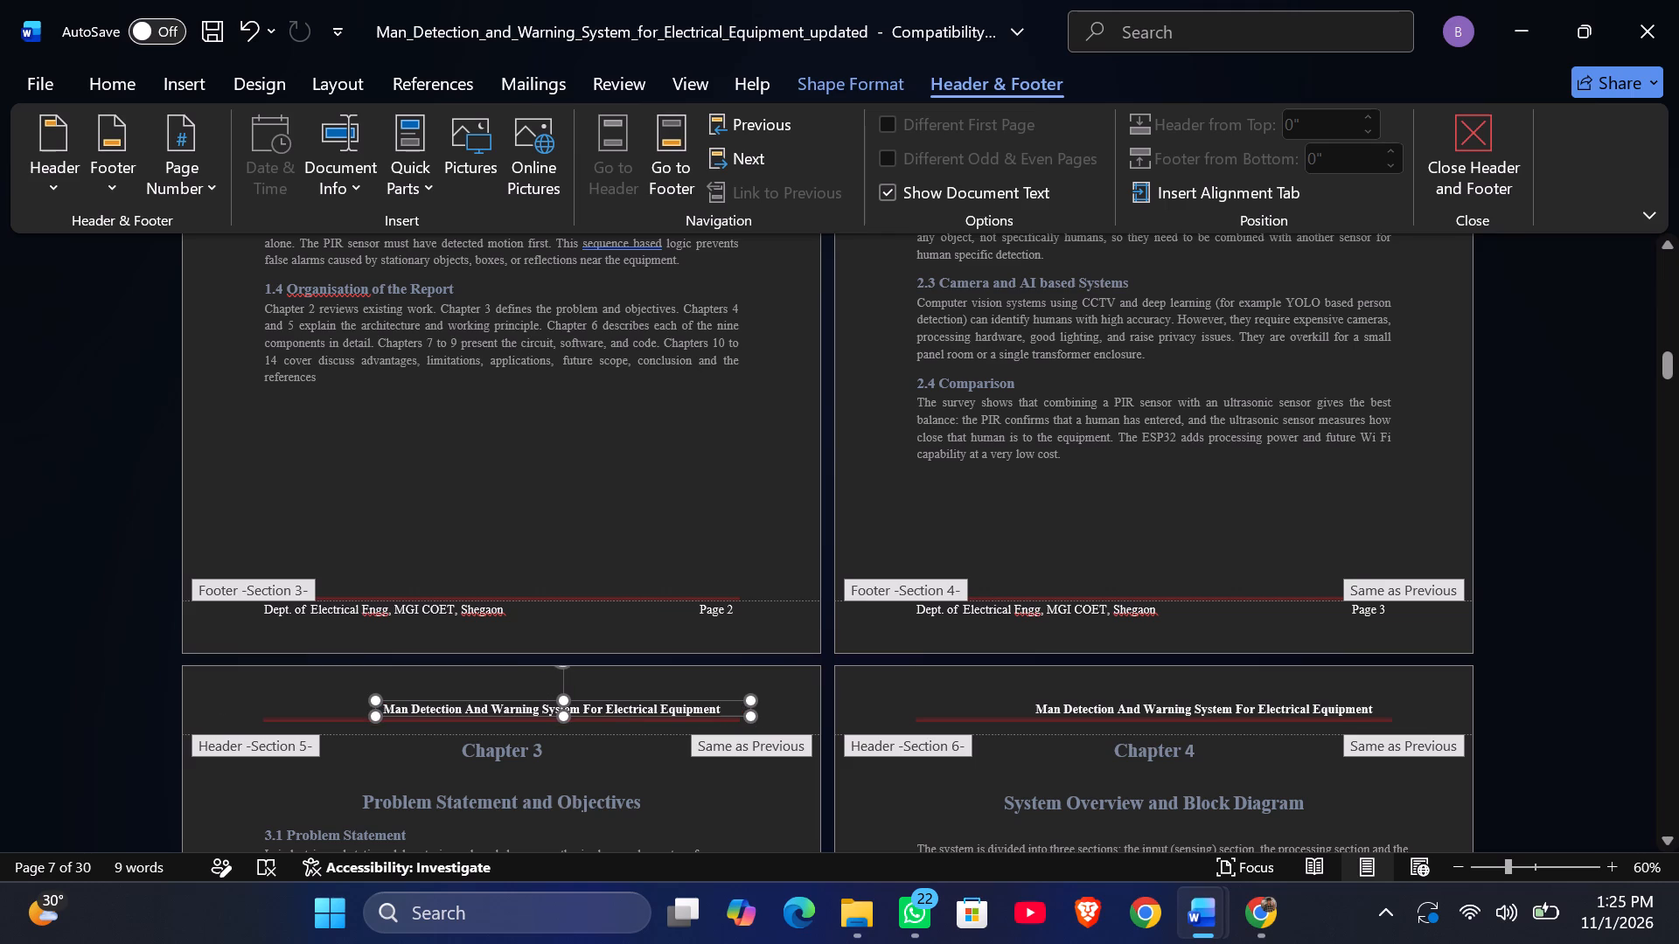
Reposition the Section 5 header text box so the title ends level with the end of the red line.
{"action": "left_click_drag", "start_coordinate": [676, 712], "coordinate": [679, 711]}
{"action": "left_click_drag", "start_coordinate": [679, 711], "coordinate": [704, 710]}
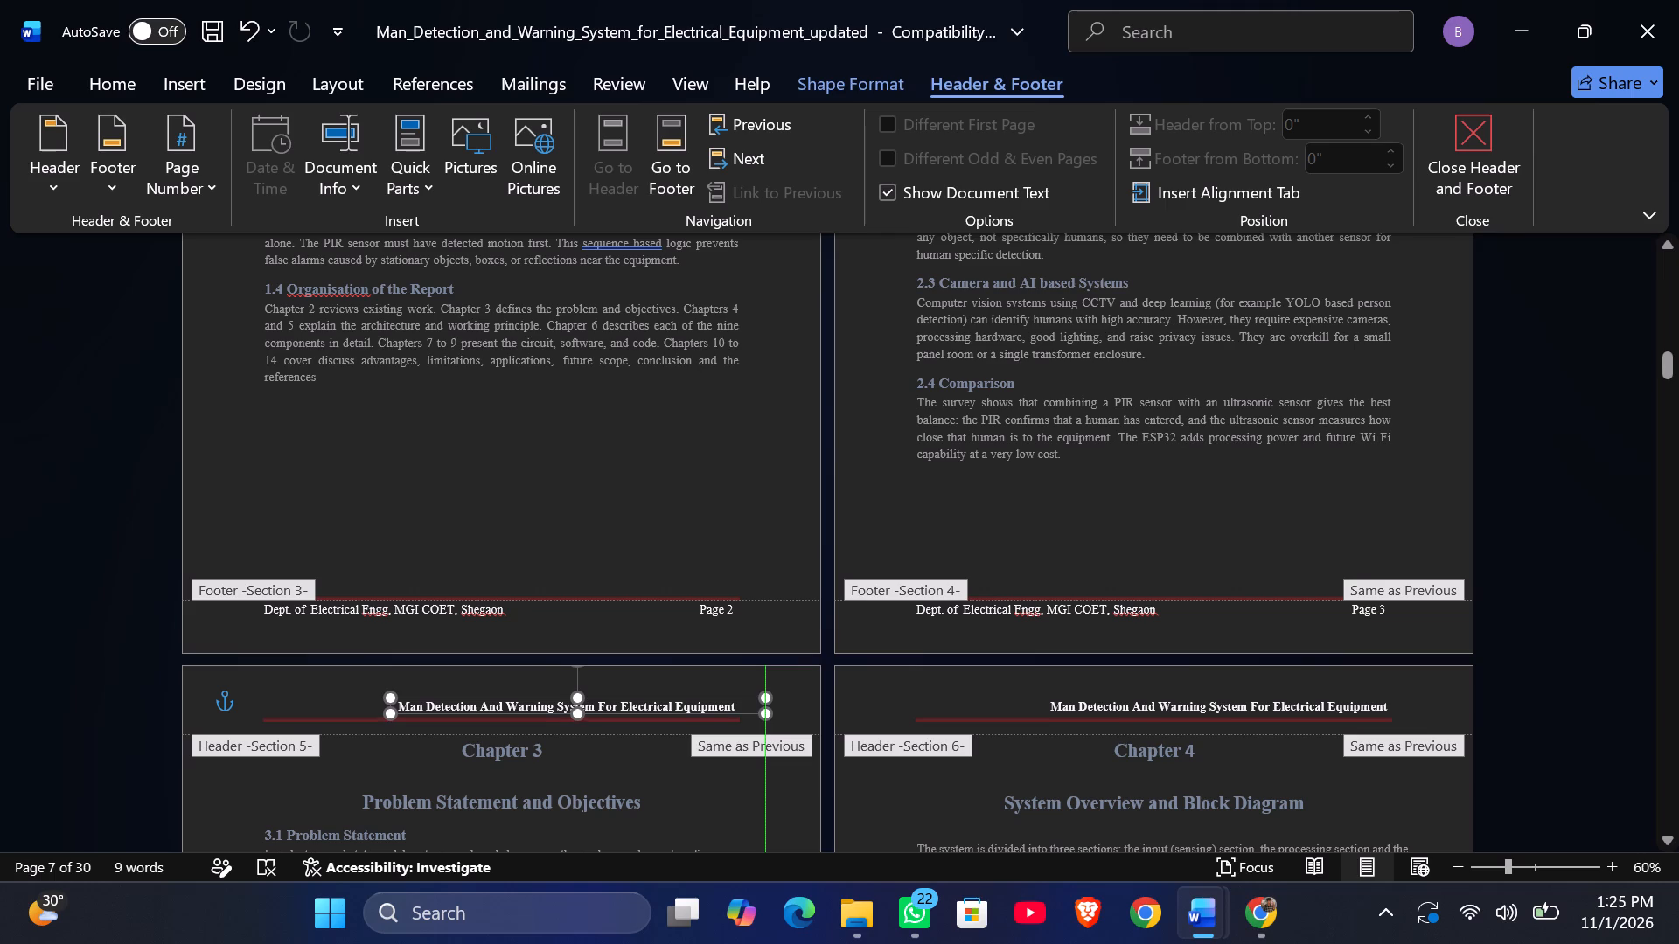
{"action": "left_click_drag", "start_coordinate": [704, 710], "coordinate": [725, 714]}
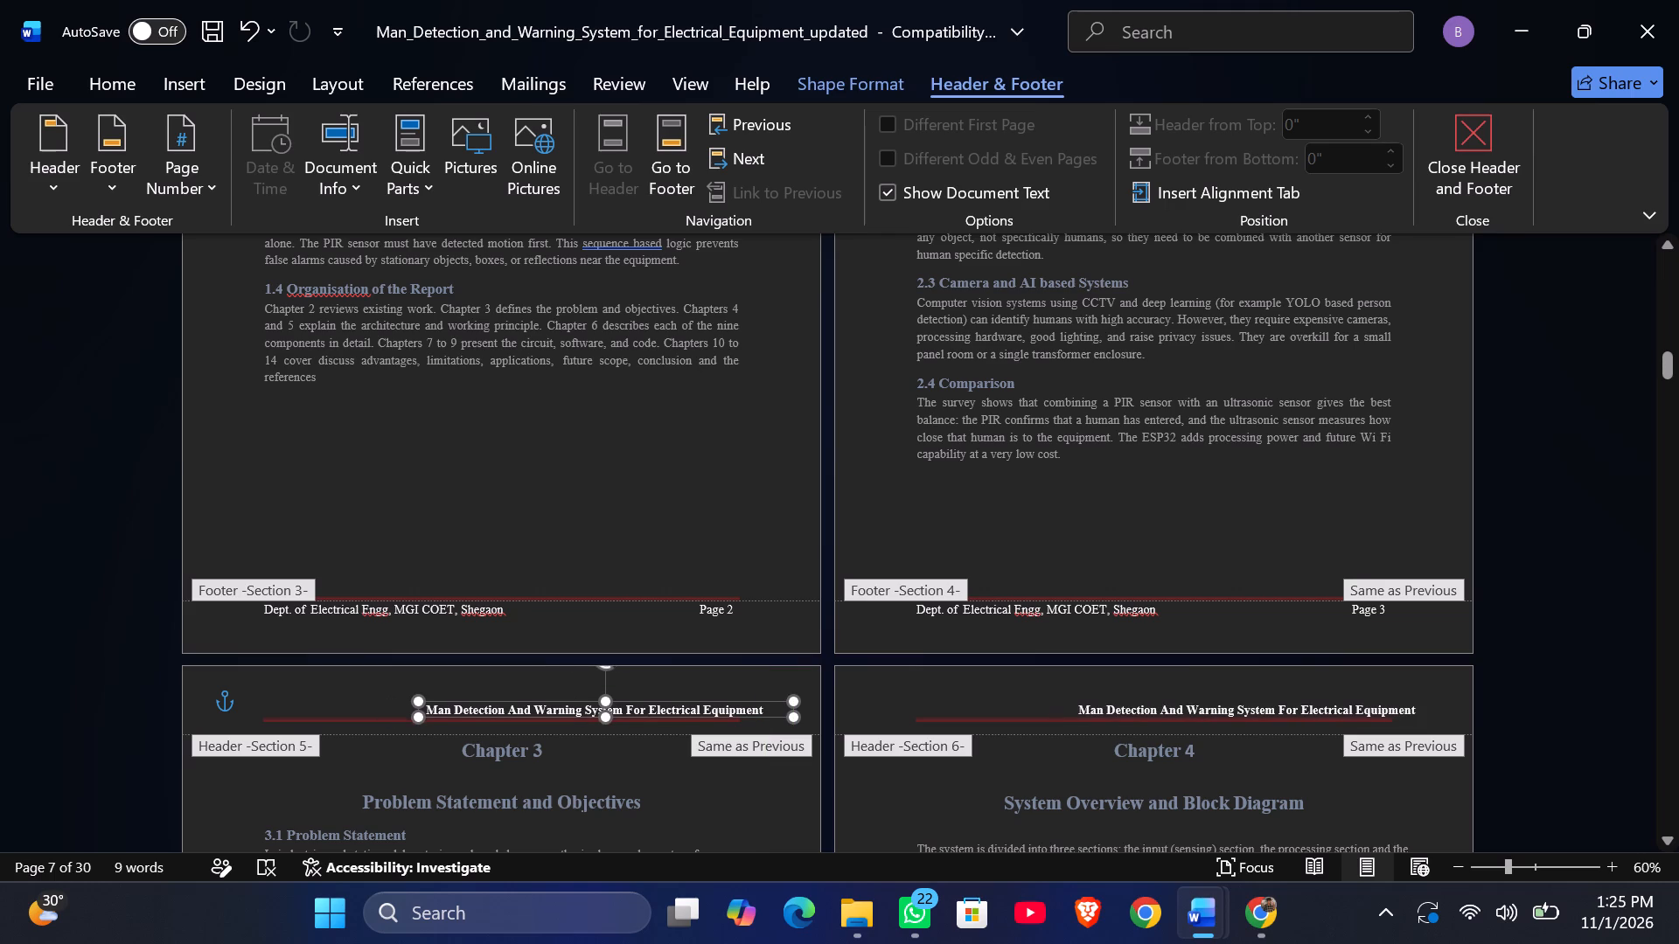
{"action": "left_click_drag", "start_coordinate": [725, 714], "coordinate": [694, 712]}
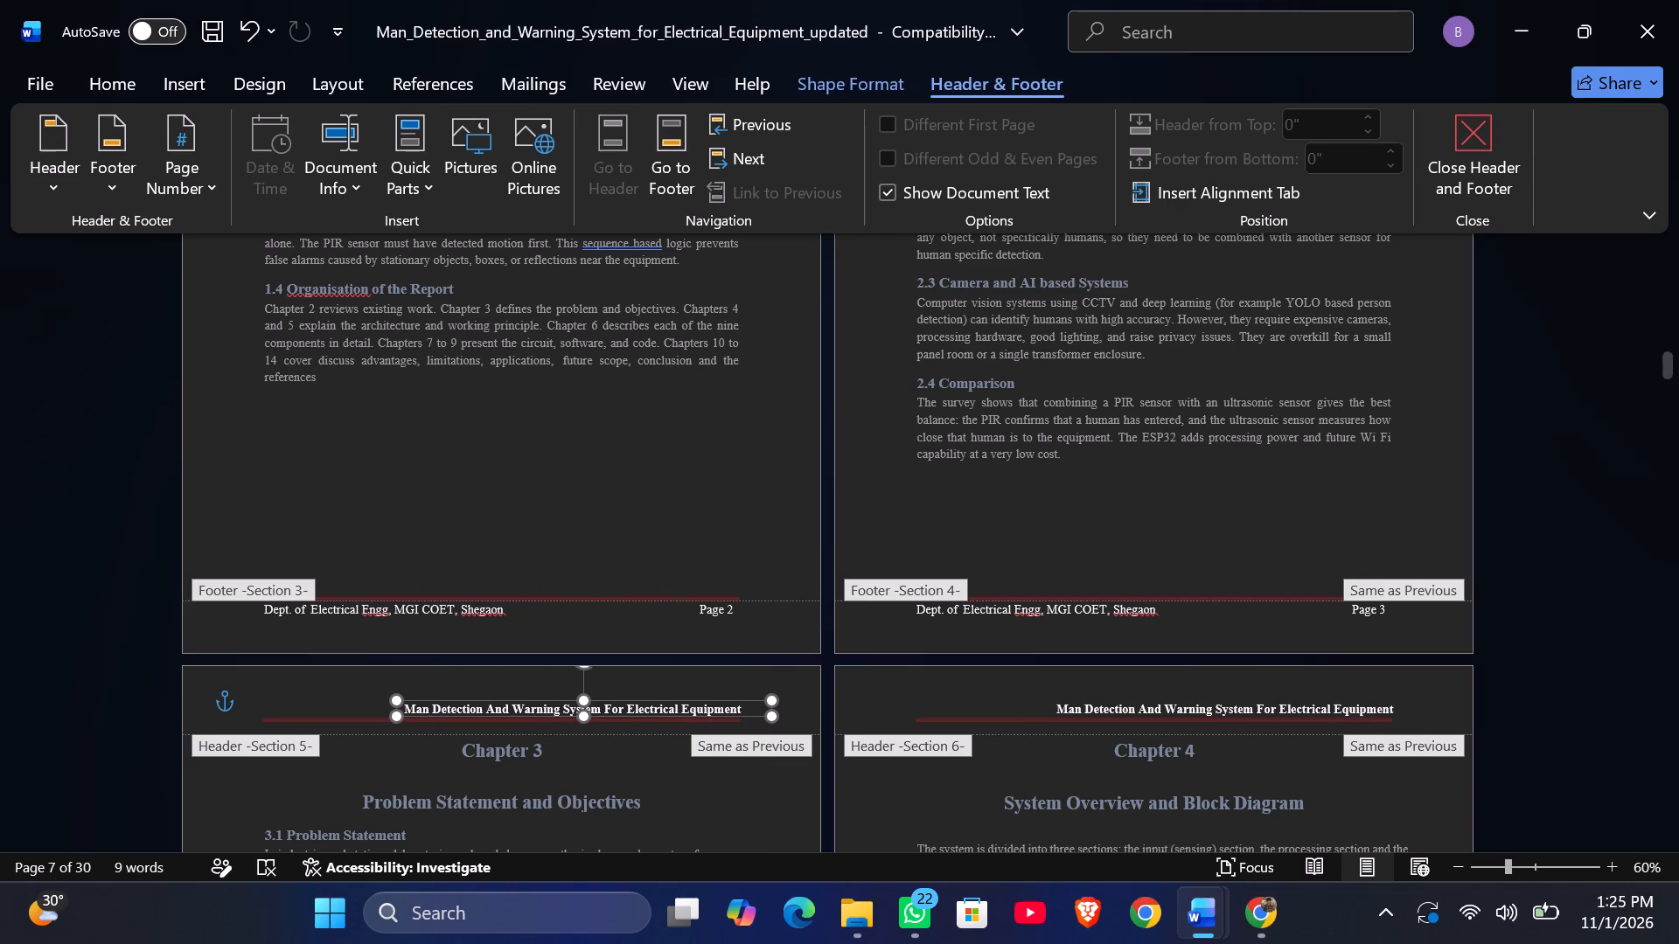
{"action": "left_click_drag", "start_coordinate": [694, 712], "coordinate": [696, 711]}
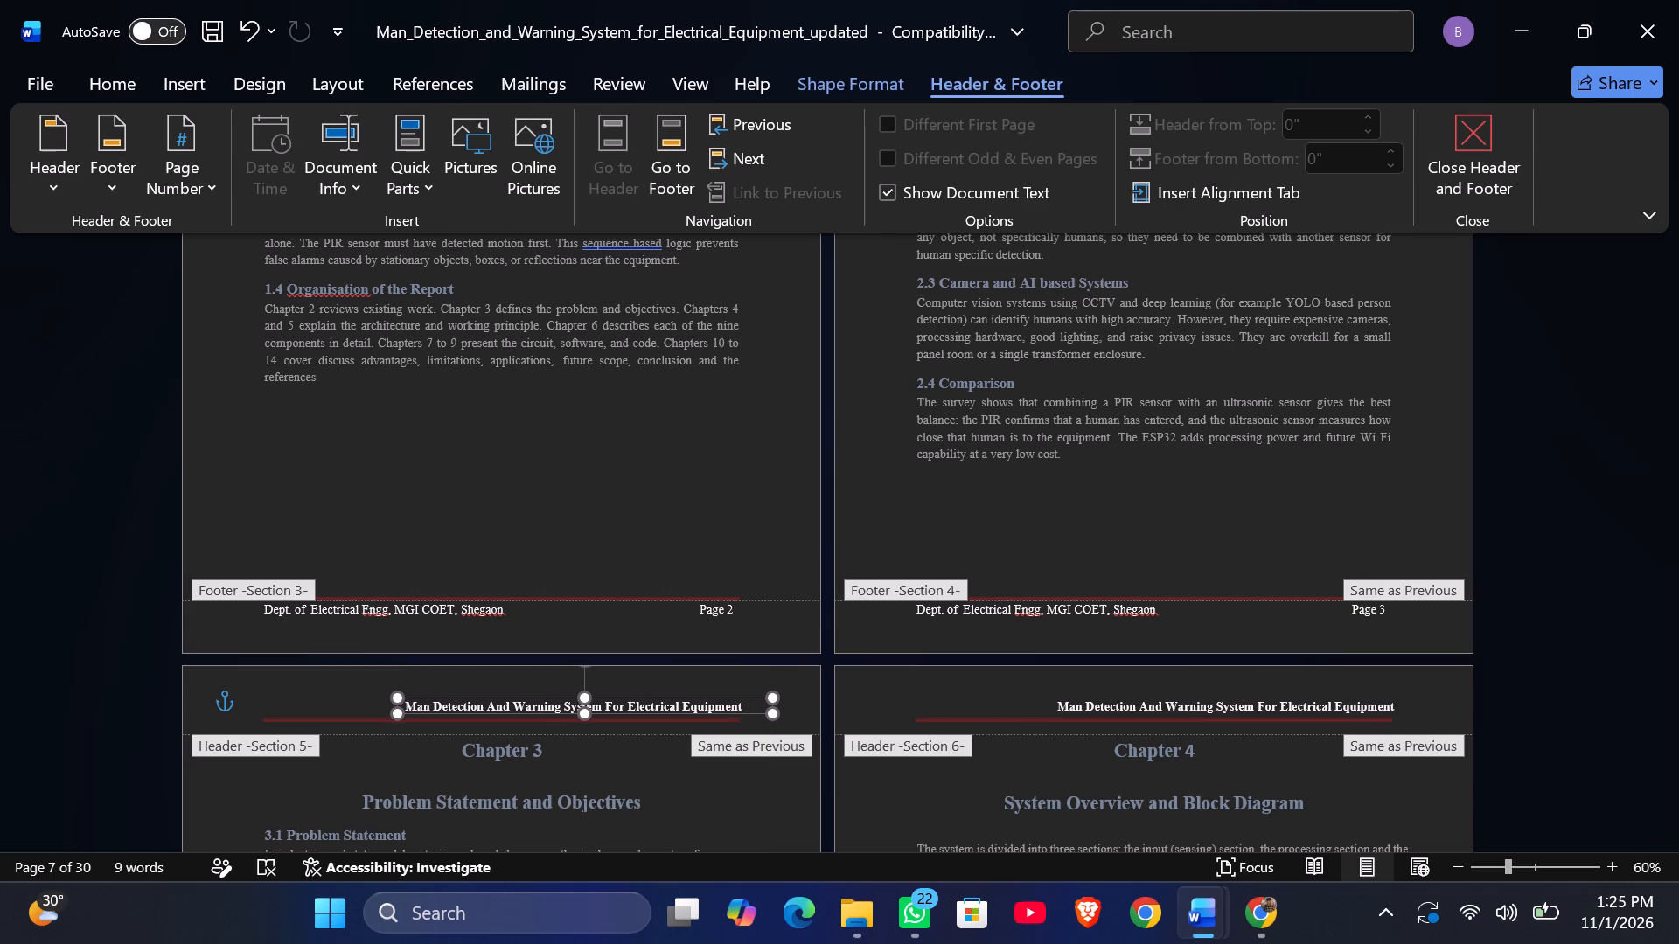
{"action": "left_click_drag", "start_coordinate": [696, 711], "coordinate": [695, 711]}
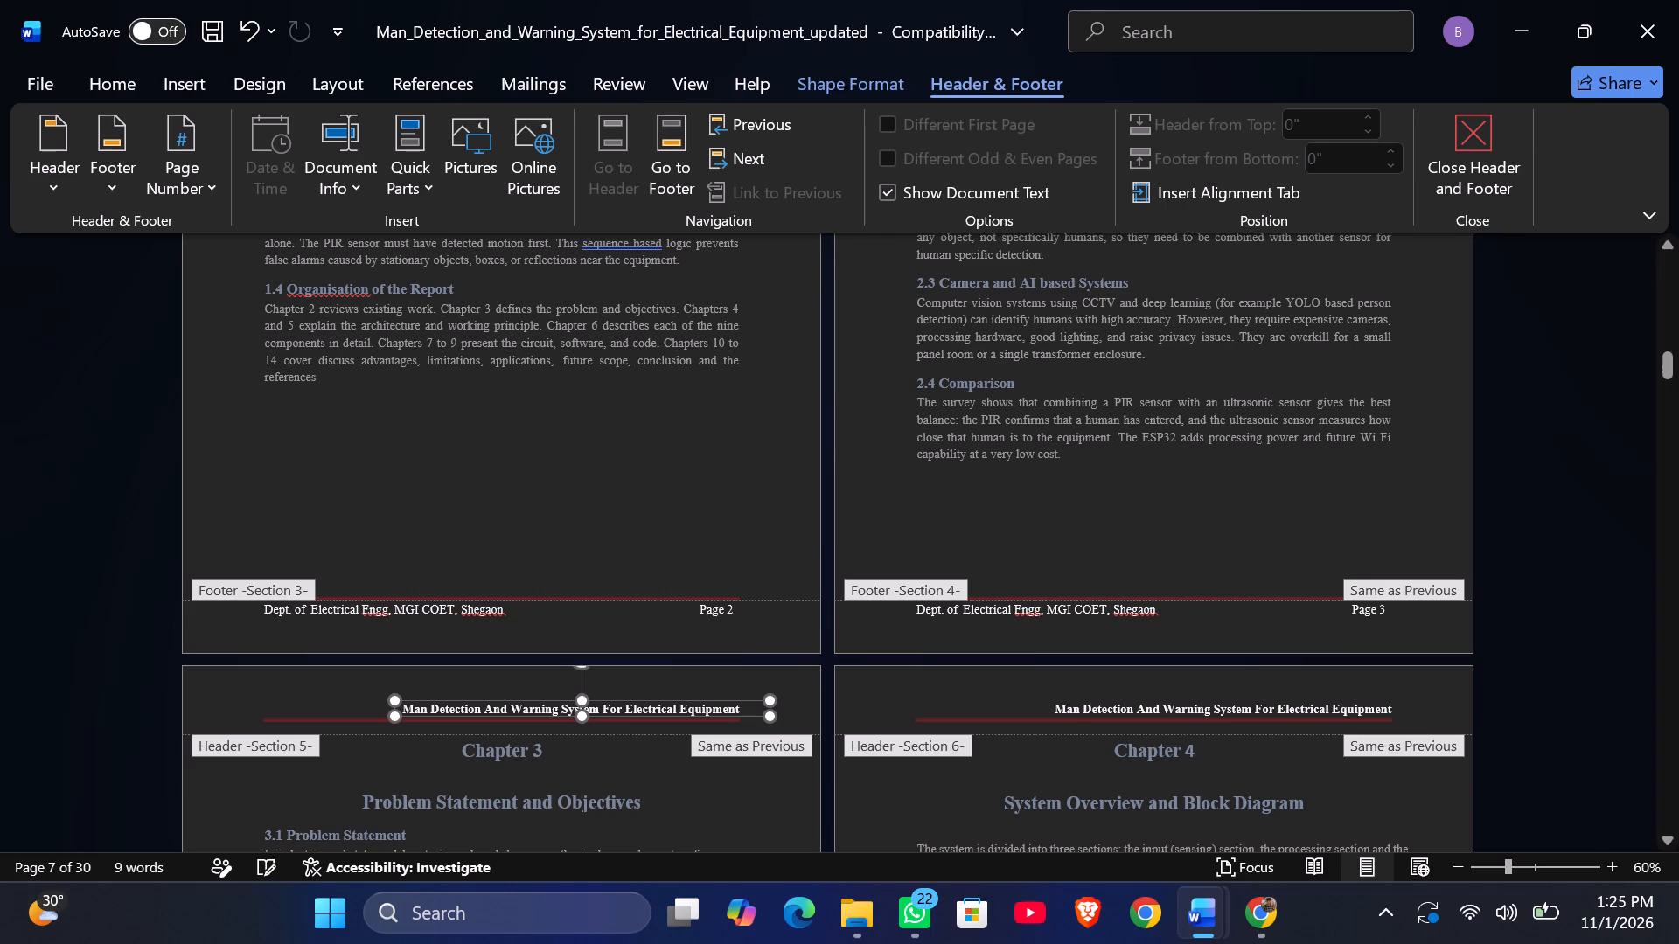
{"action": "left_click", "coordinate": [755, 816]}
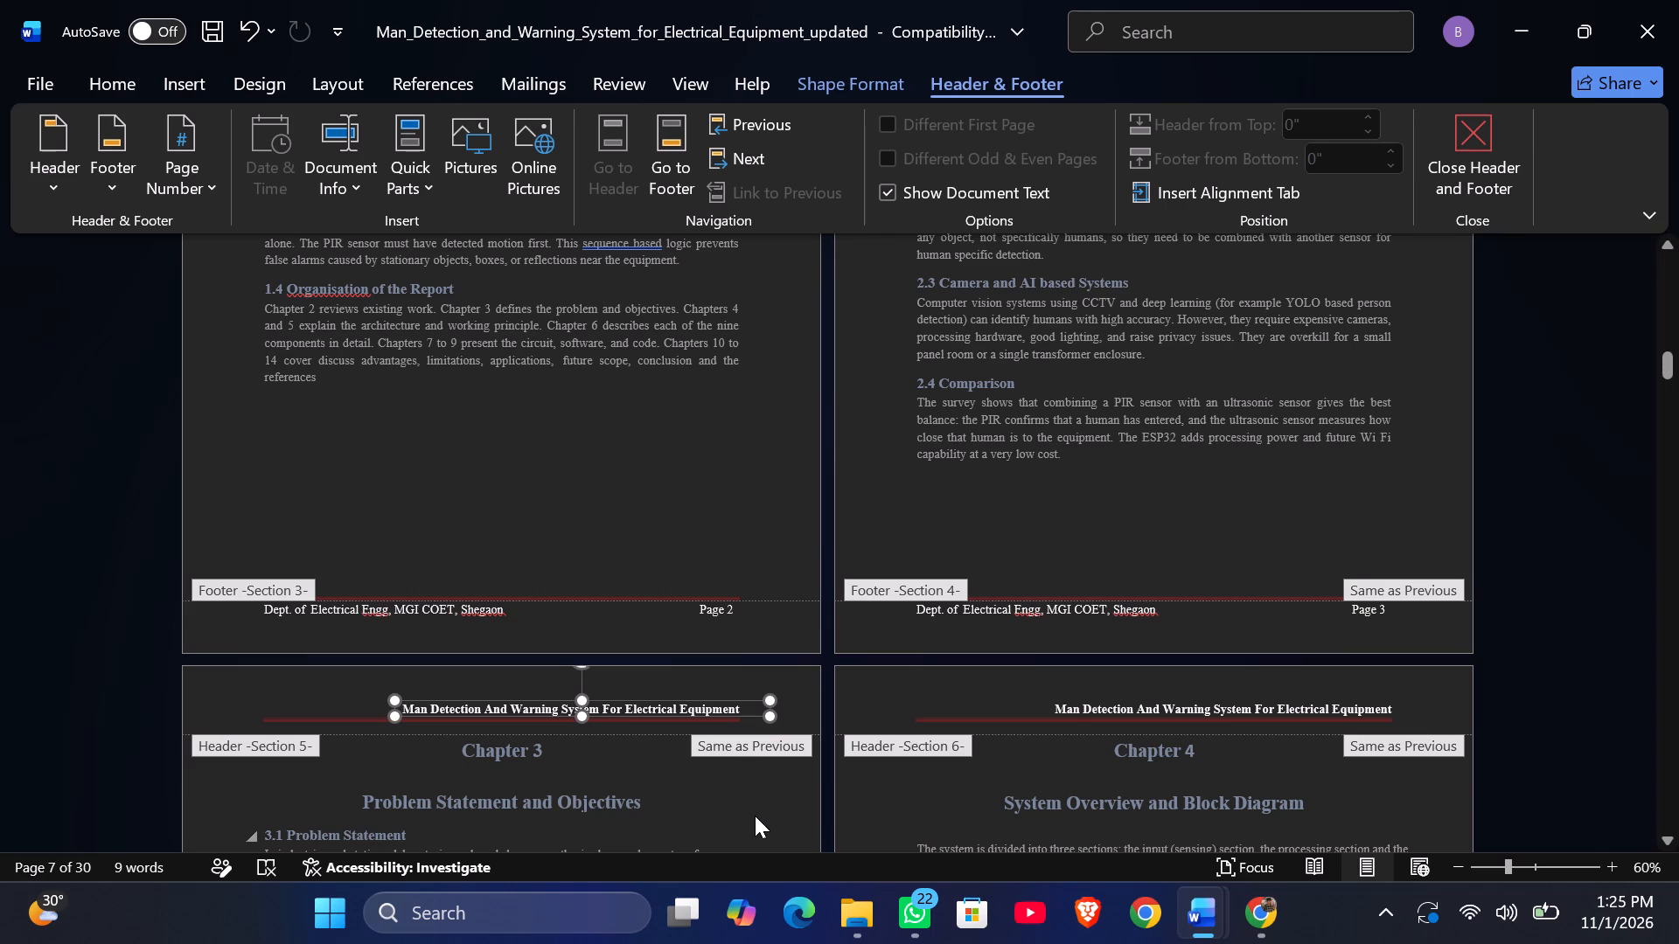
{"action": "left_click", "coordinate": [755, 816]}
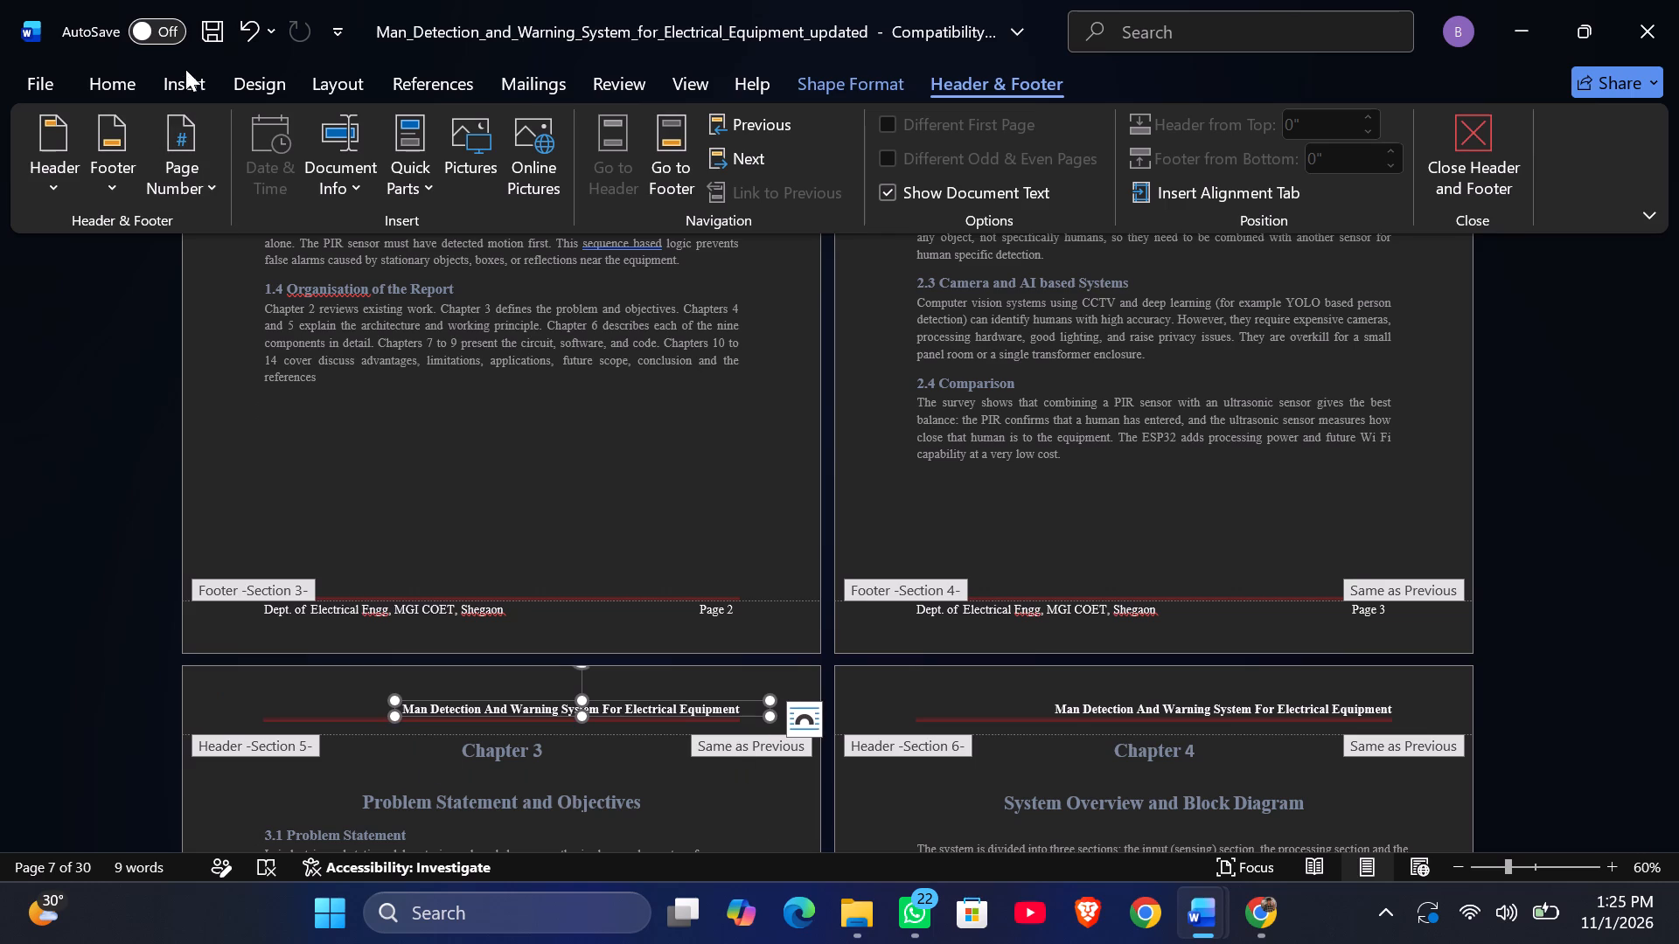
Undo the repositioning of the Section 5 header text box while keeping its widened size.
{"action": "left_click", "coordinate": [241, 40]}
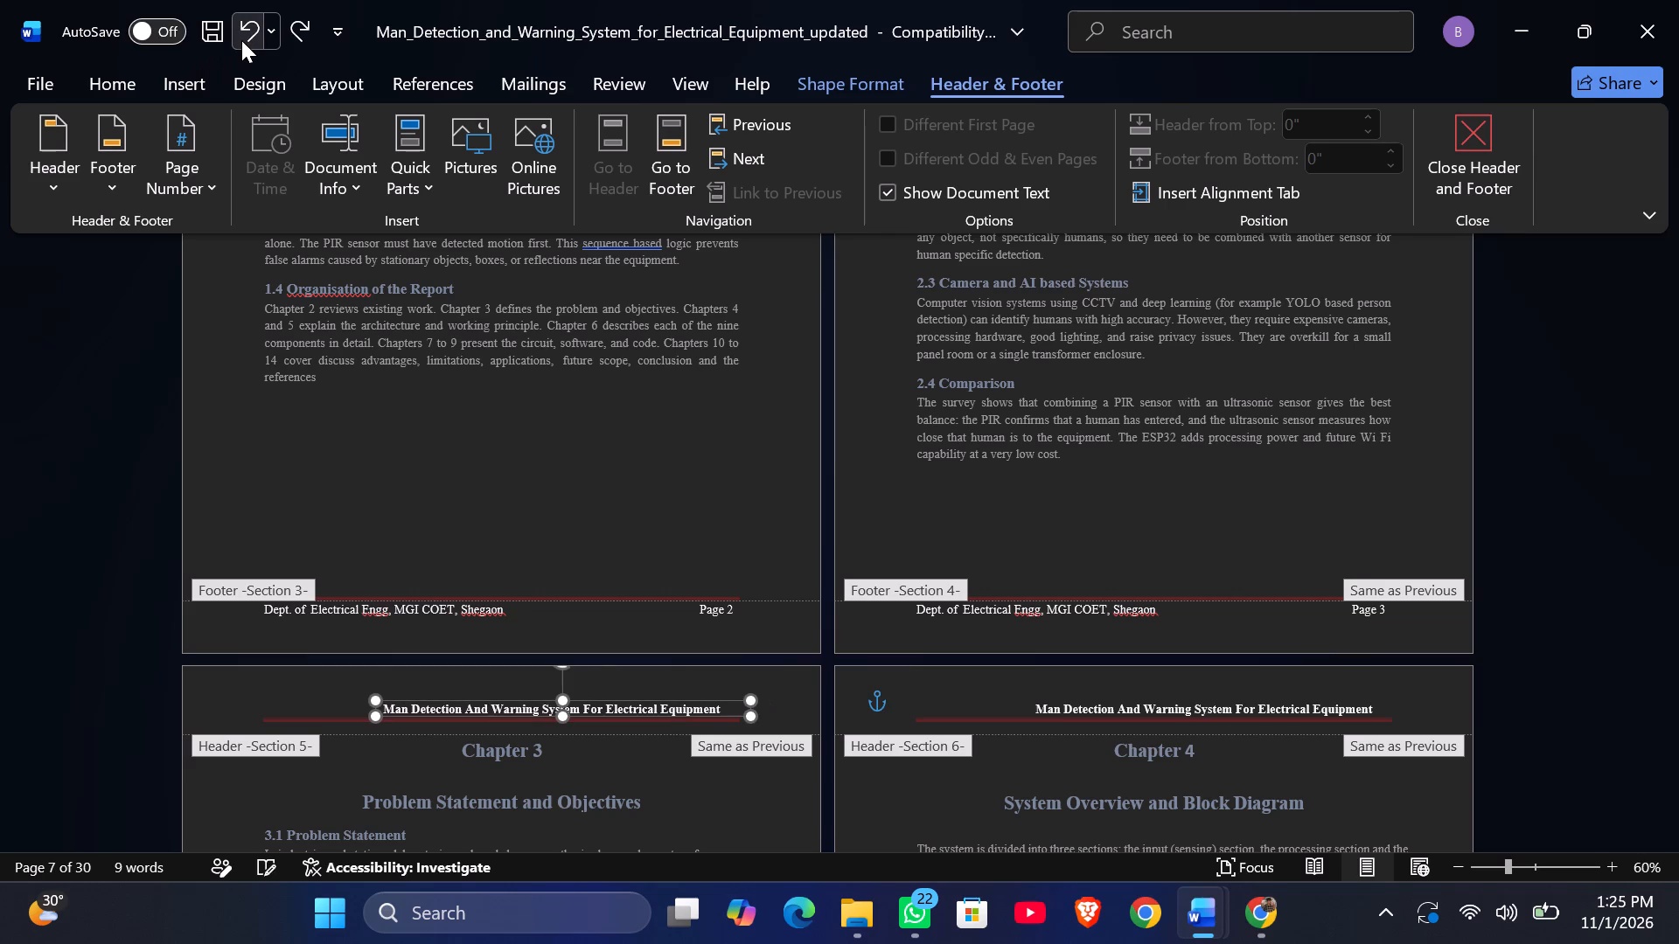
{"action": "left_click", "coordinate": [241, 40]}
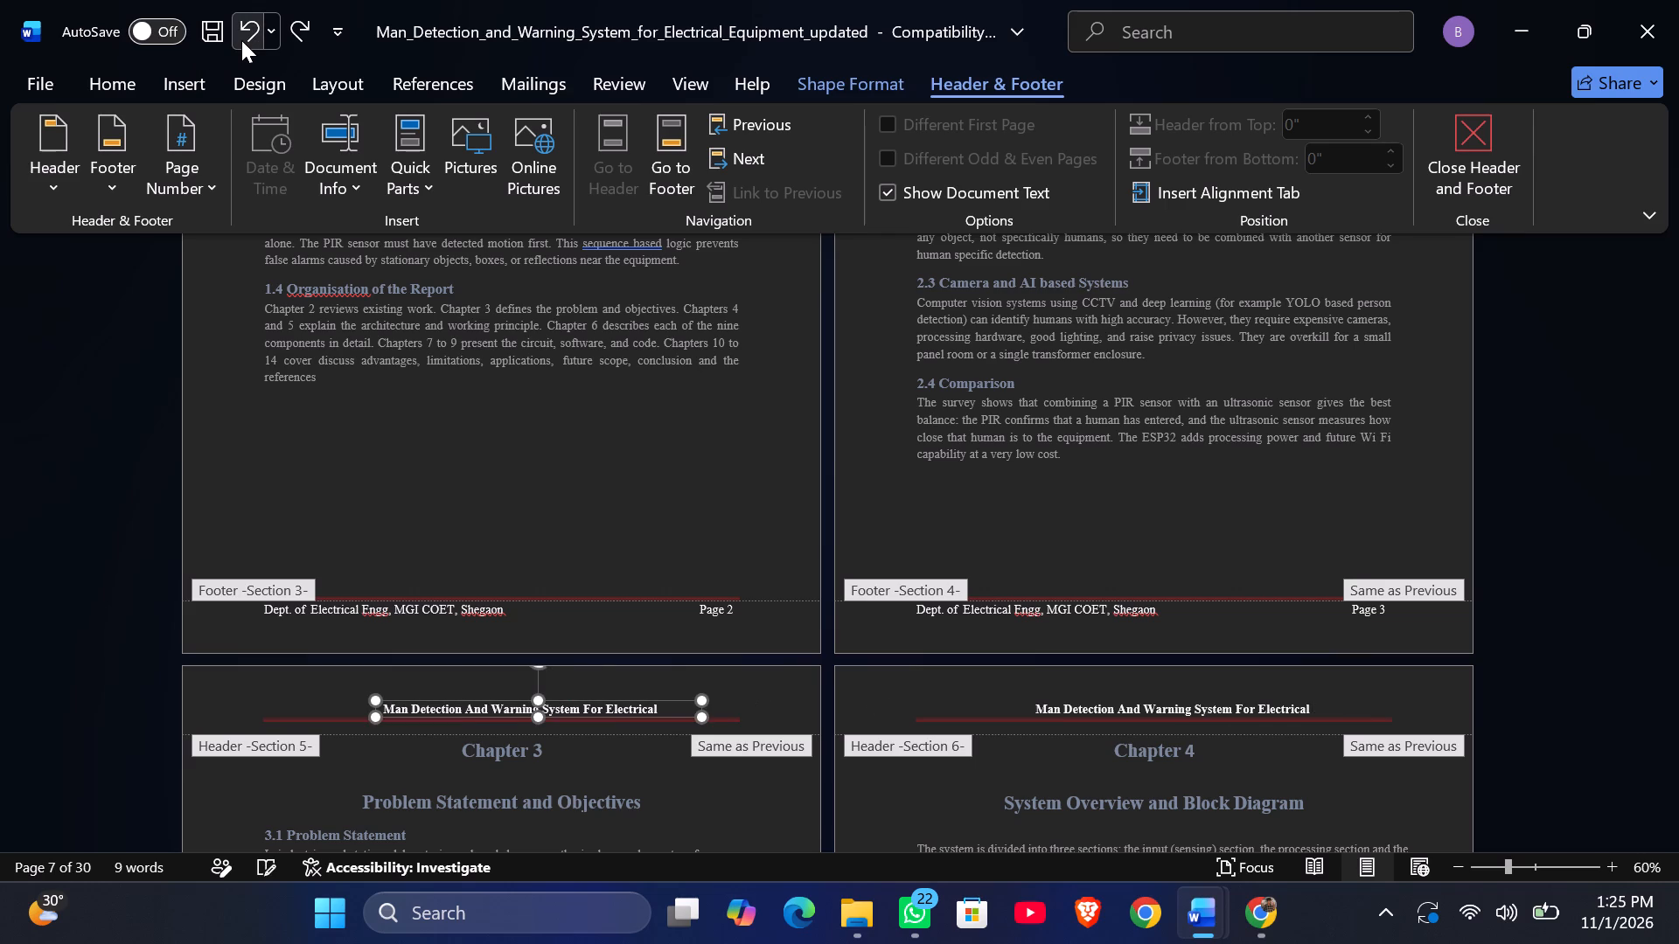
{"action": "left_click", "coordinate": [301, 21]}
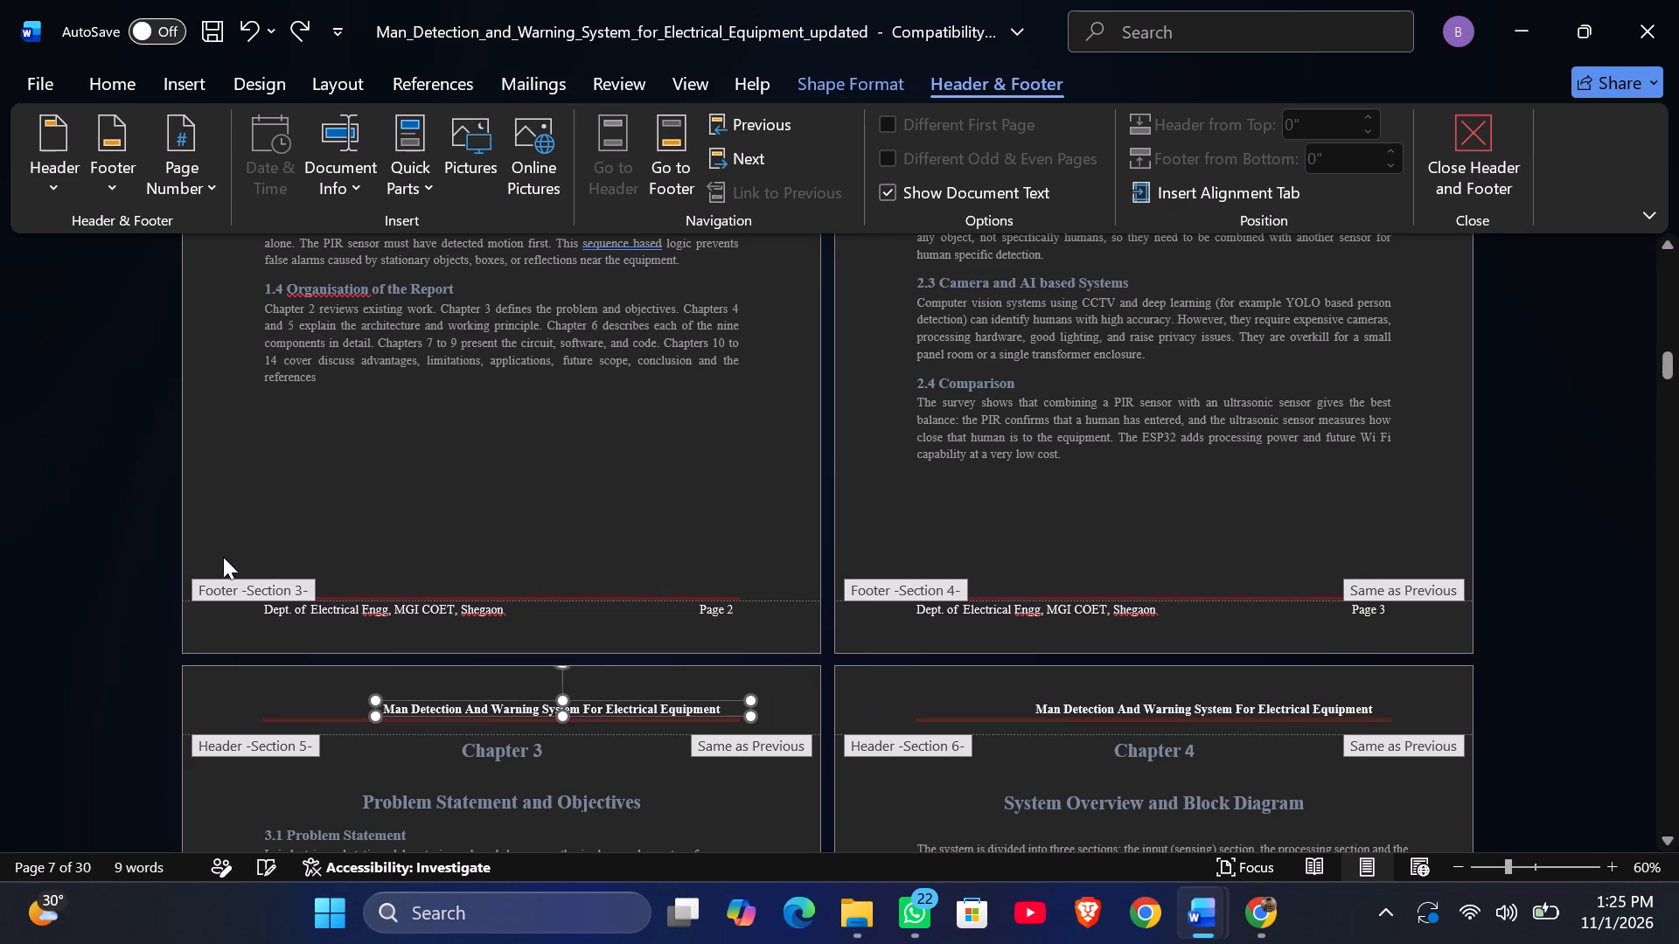
Add nine leading spaces before "Man" in the Section 5 header title on the Chapter 3 page and return to the body text.
{"action": "left_click", "coordinate": [398, 707]}
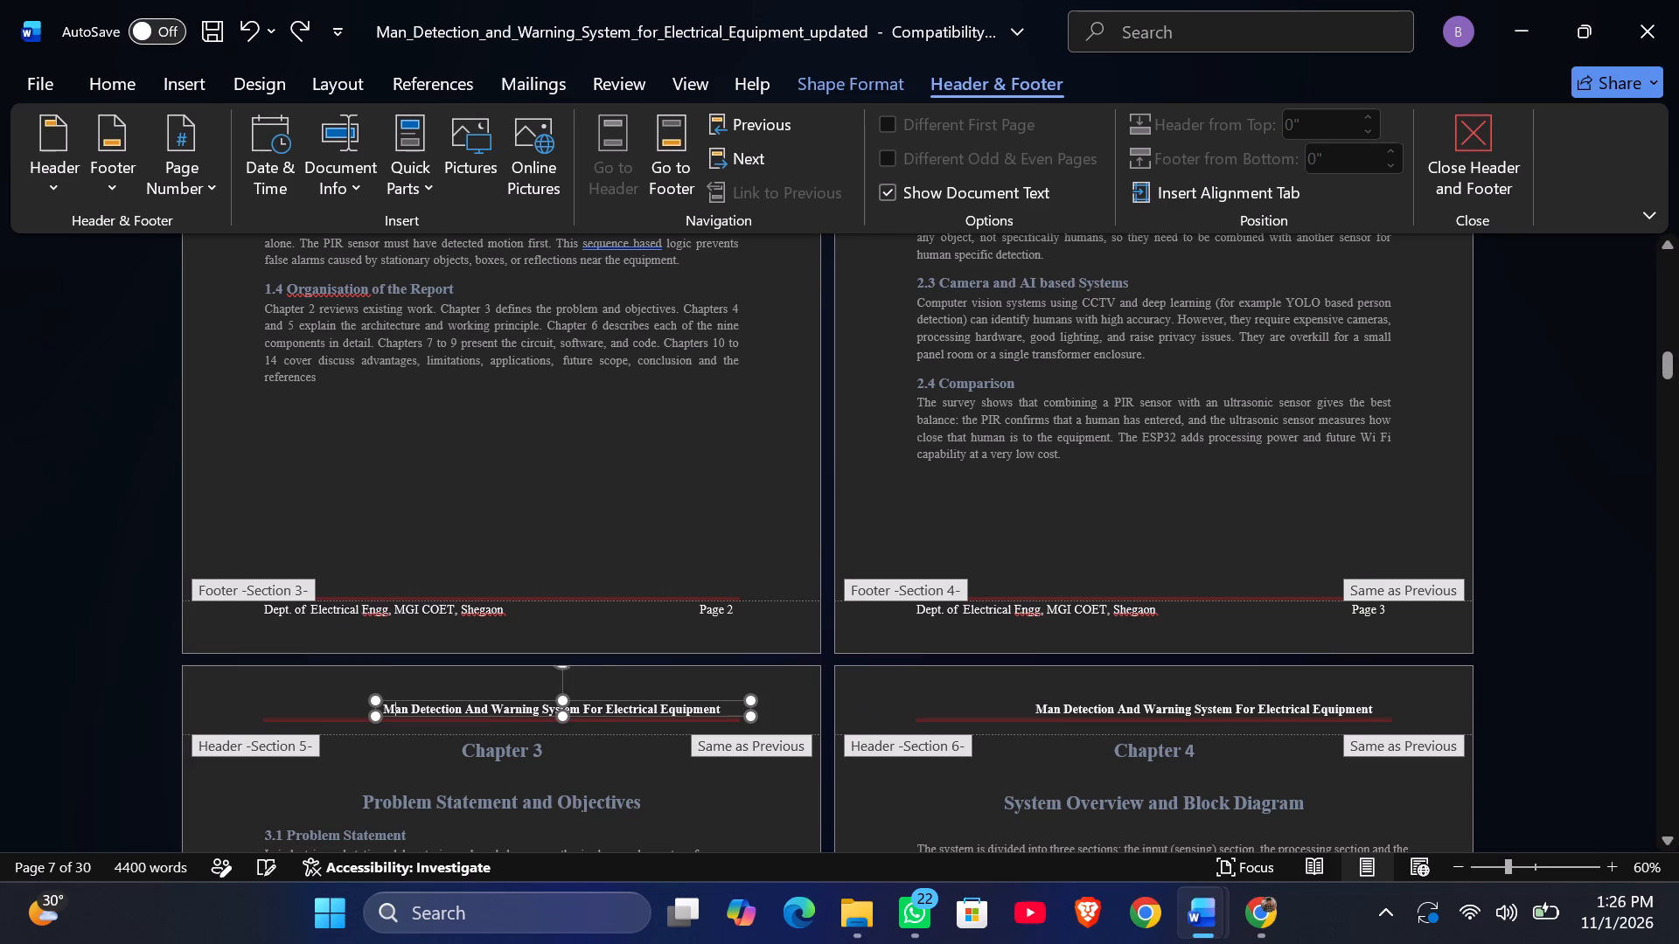
{"action": "key", "text": "Left"}
{"action": "key", "text": "space"}
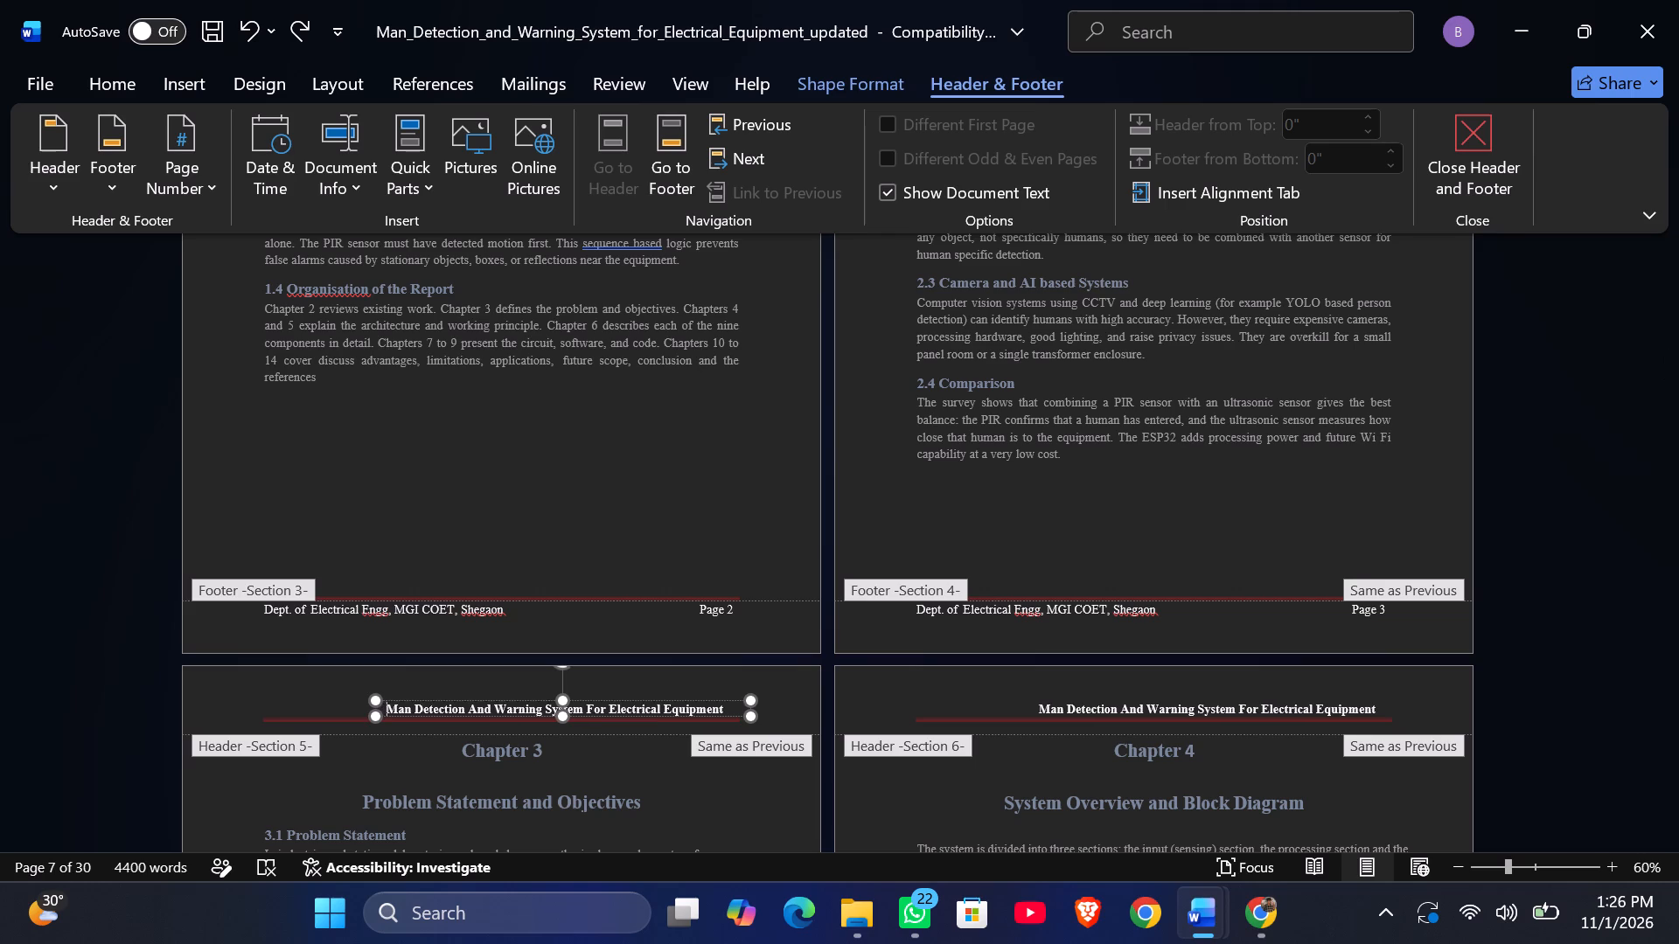
{"action": "key", "text": "space"}
{"action": "key", "text": "space"}
{"action": "key", "text": "space"}
{"action": "key", "text": "space"}
{"action": "key", "text": "space"}
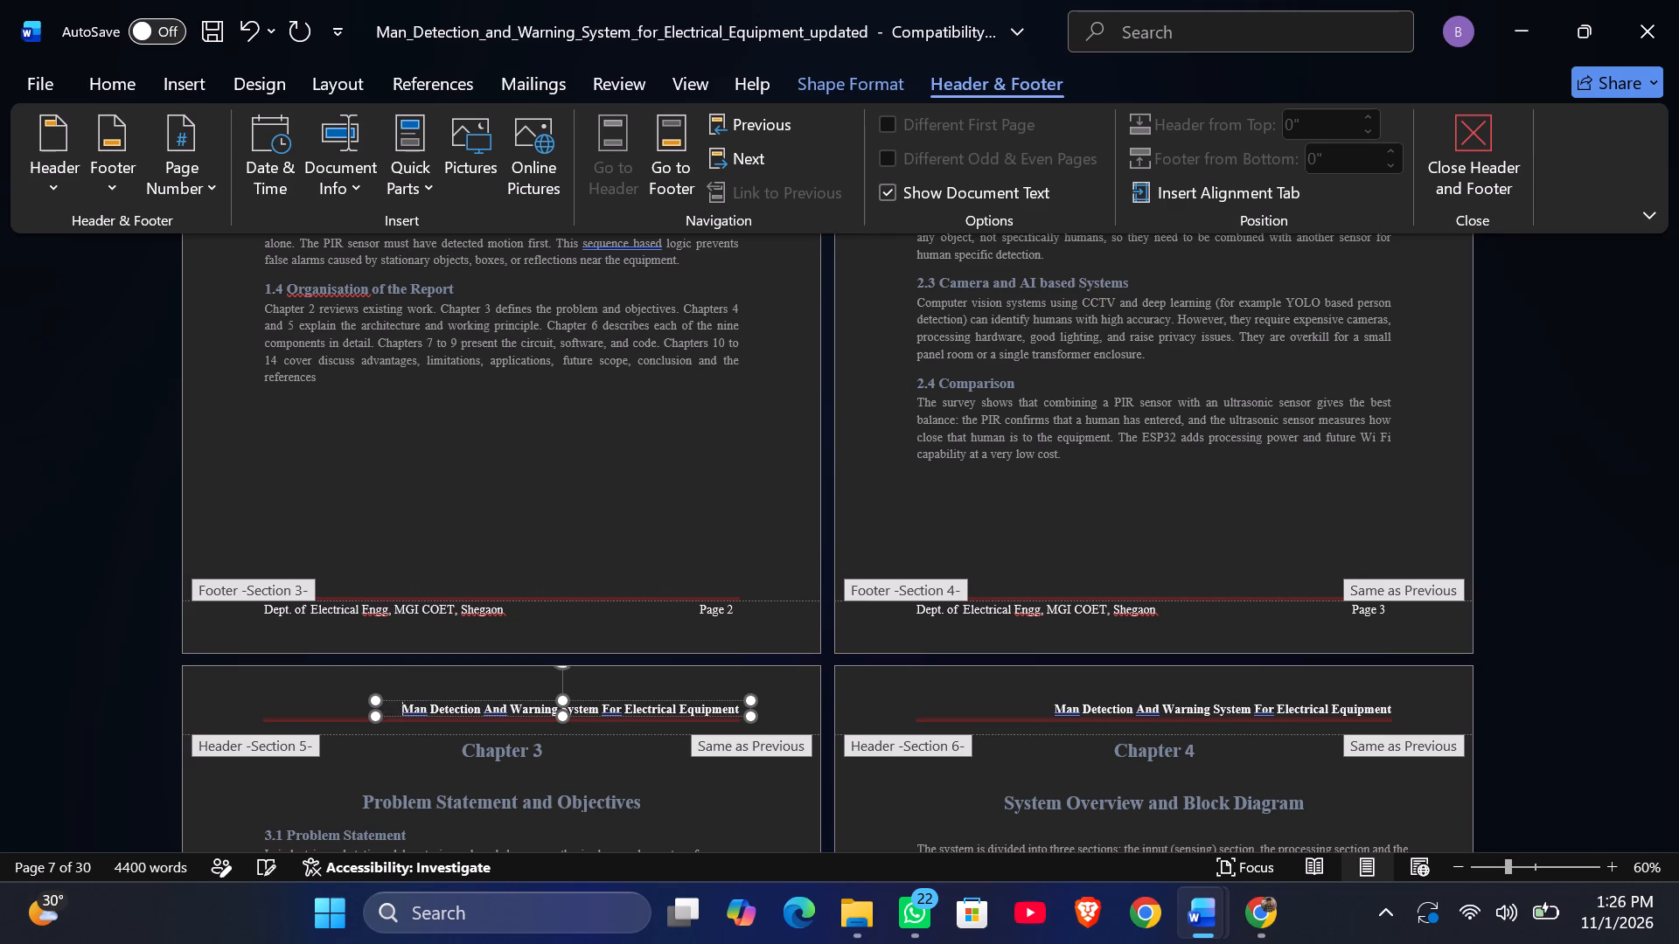
{"action": "key", "text": "space"}
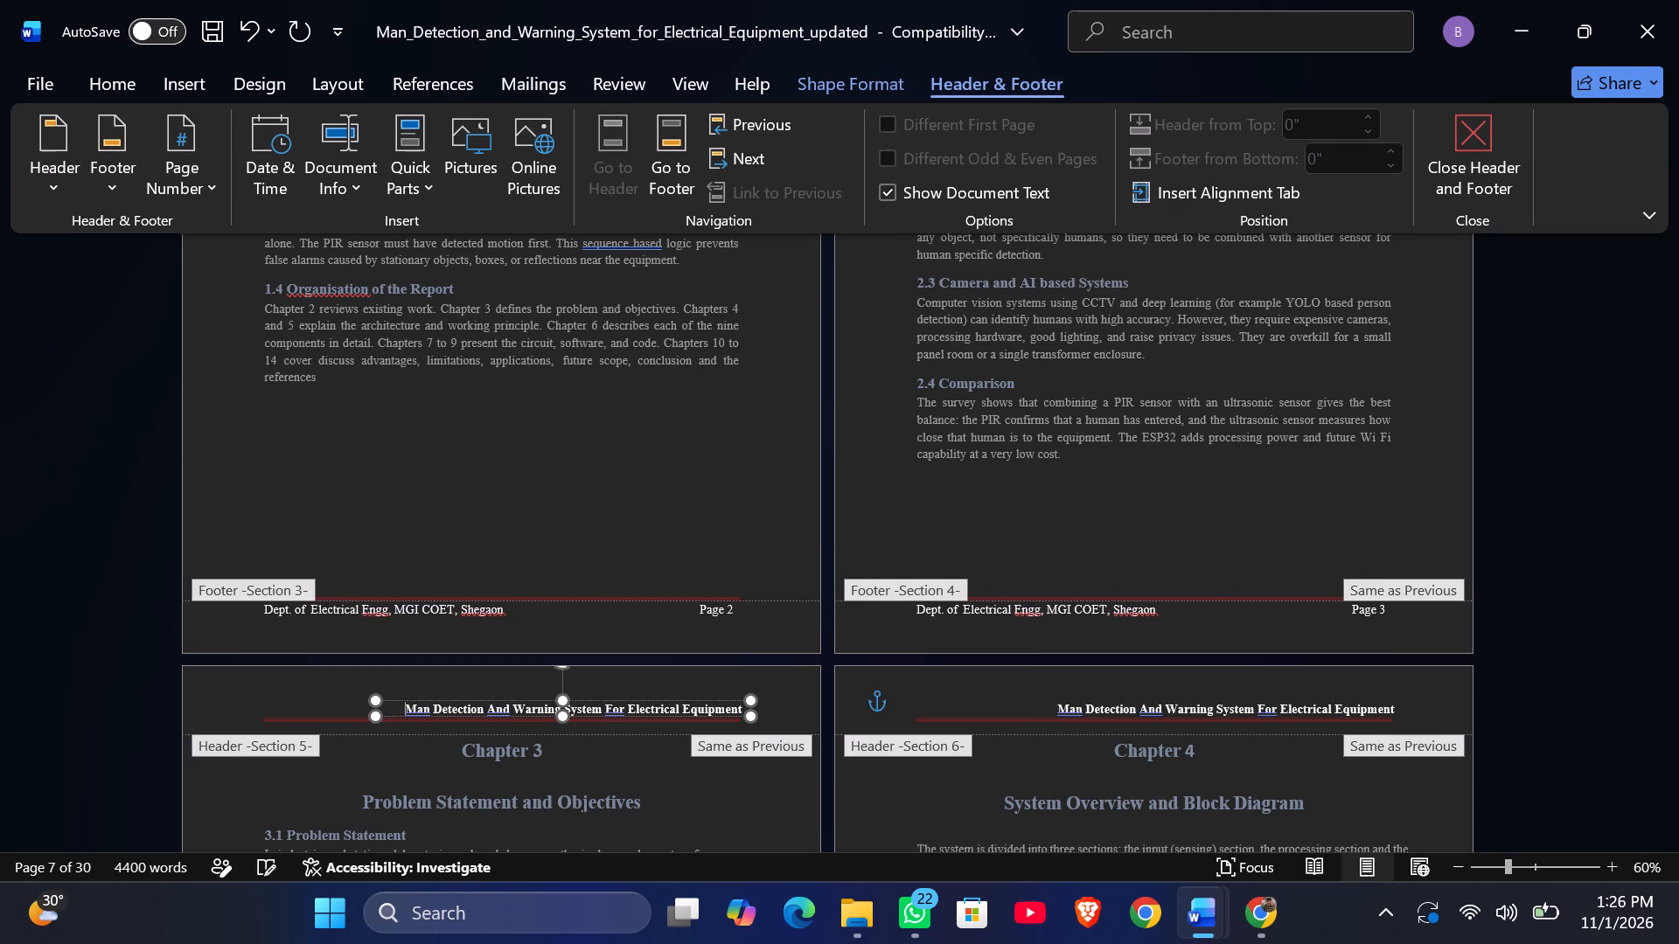
{"action": "key", "text": "space"}
{"action": "key", "text": "space"}
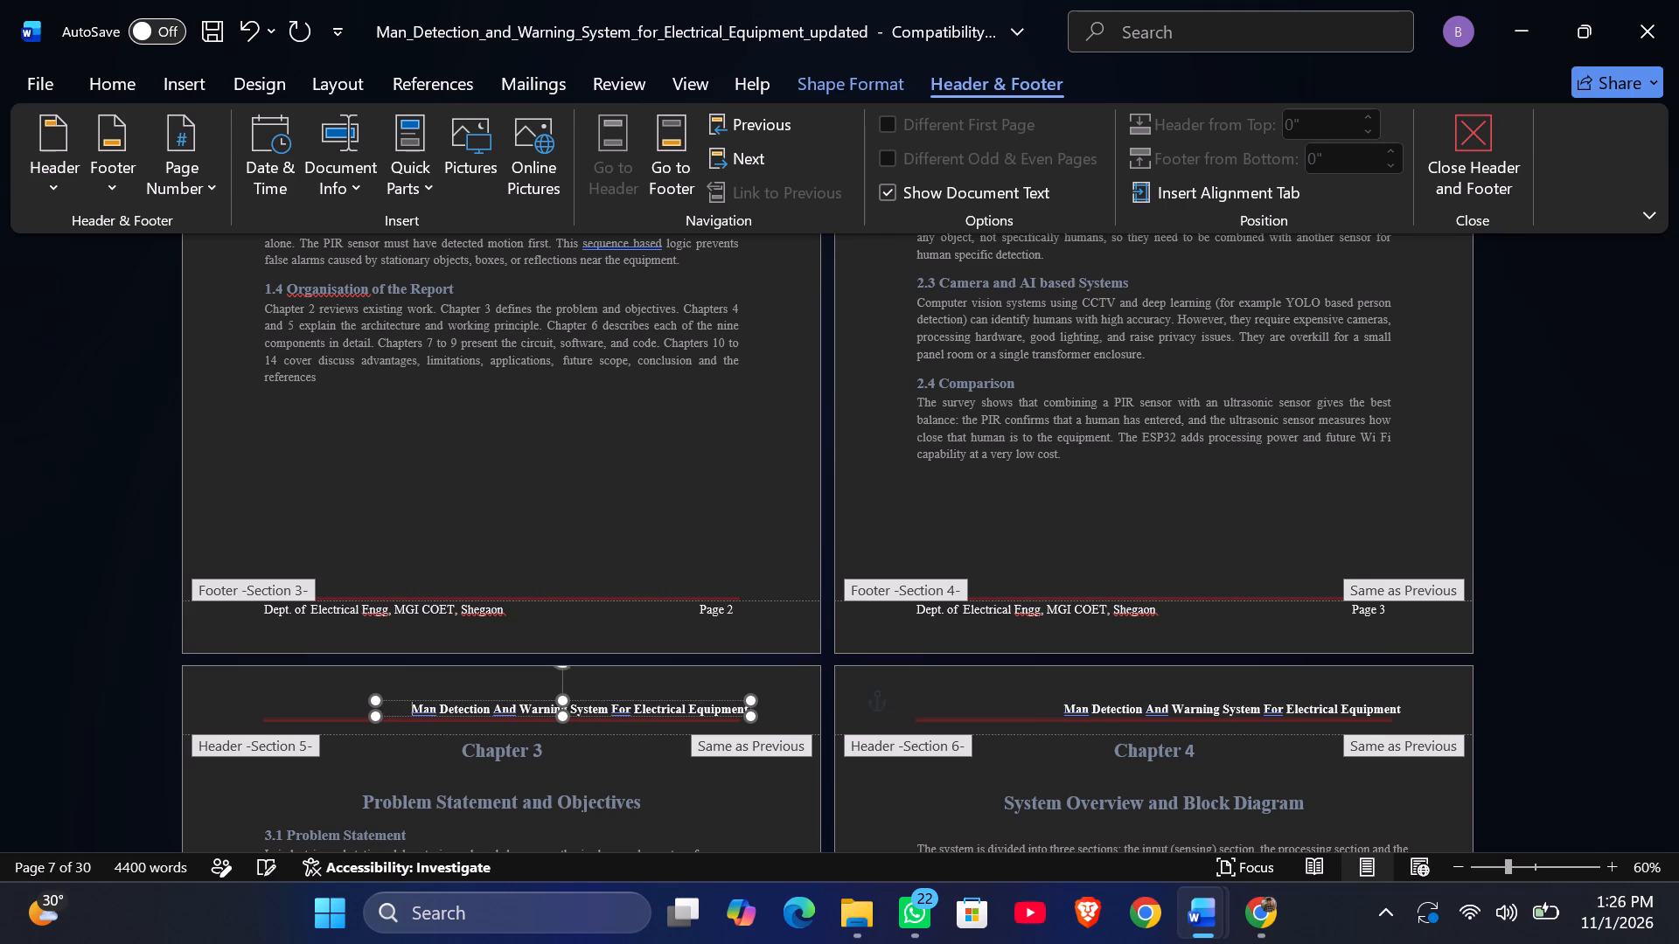
{"action": "key", "text": "space"}
{"action": "key", "text": "BackSpace"}
{"action": "left_click", "coordinate": [262, 782]}
{"action": "double_click", "coordinate": [262, 782]}
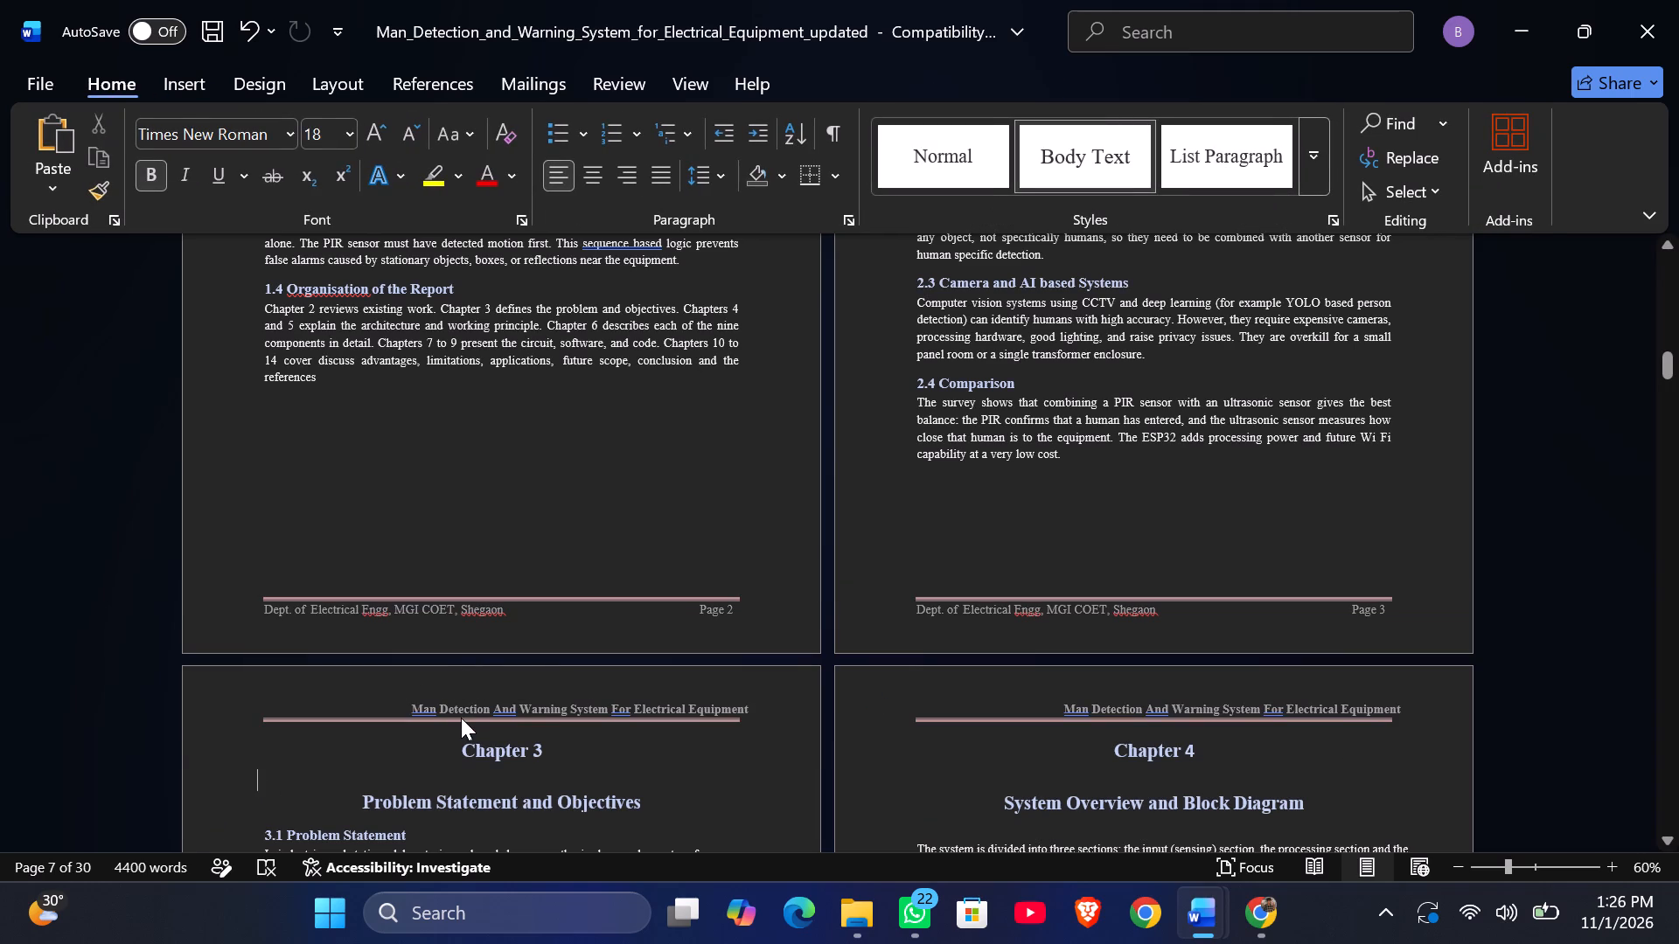
Remove four leading spaces from the Section 5 header title so it ends just inside the red line, and leave the header.
{"action": "double_click", "coordinate": [469, 702]}
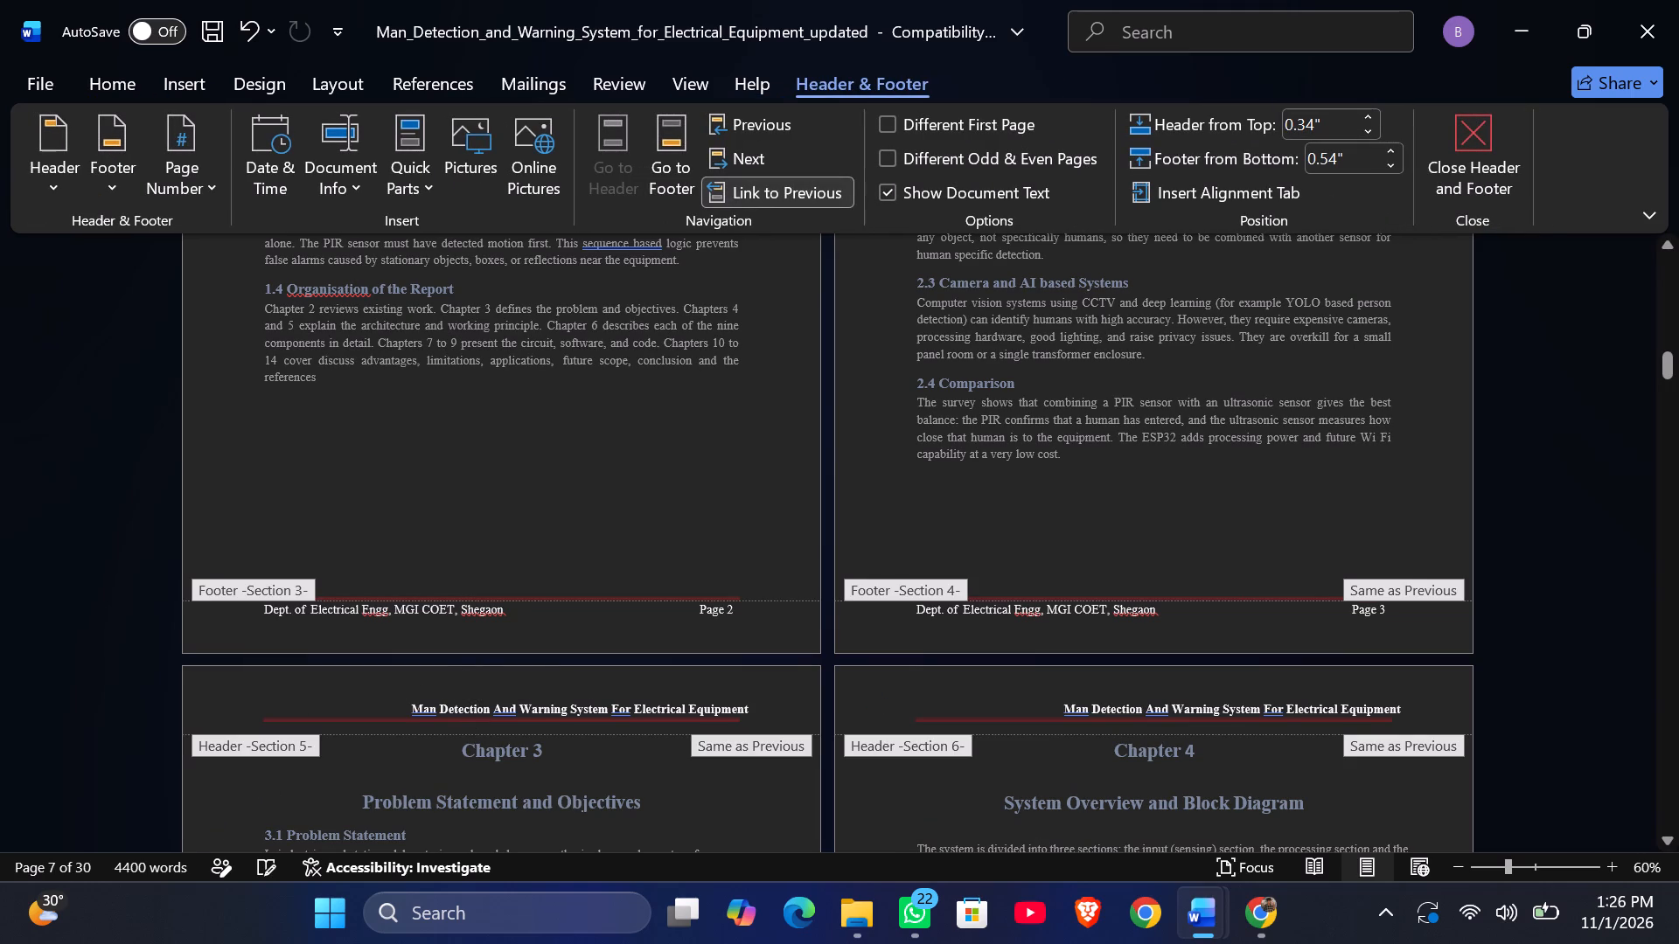
{"action": "left_click", "coordinate": [412, 710]}
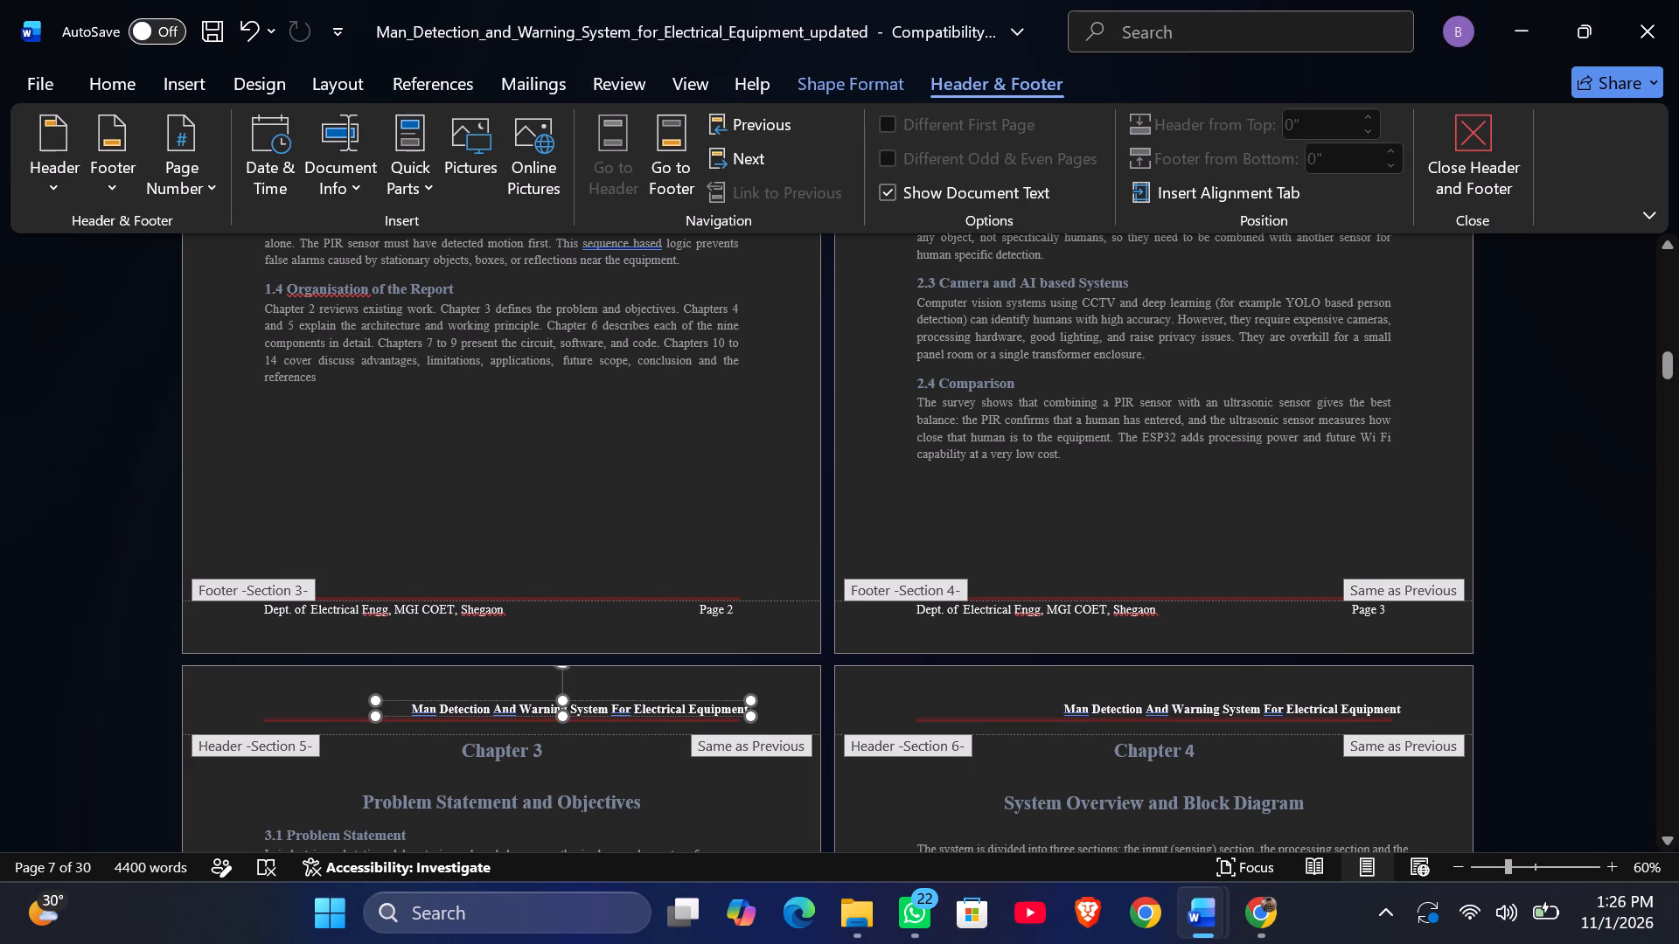
{"action": "key", "text": "BackSpace"}
{"action": "key", "text": "BackSpace"}
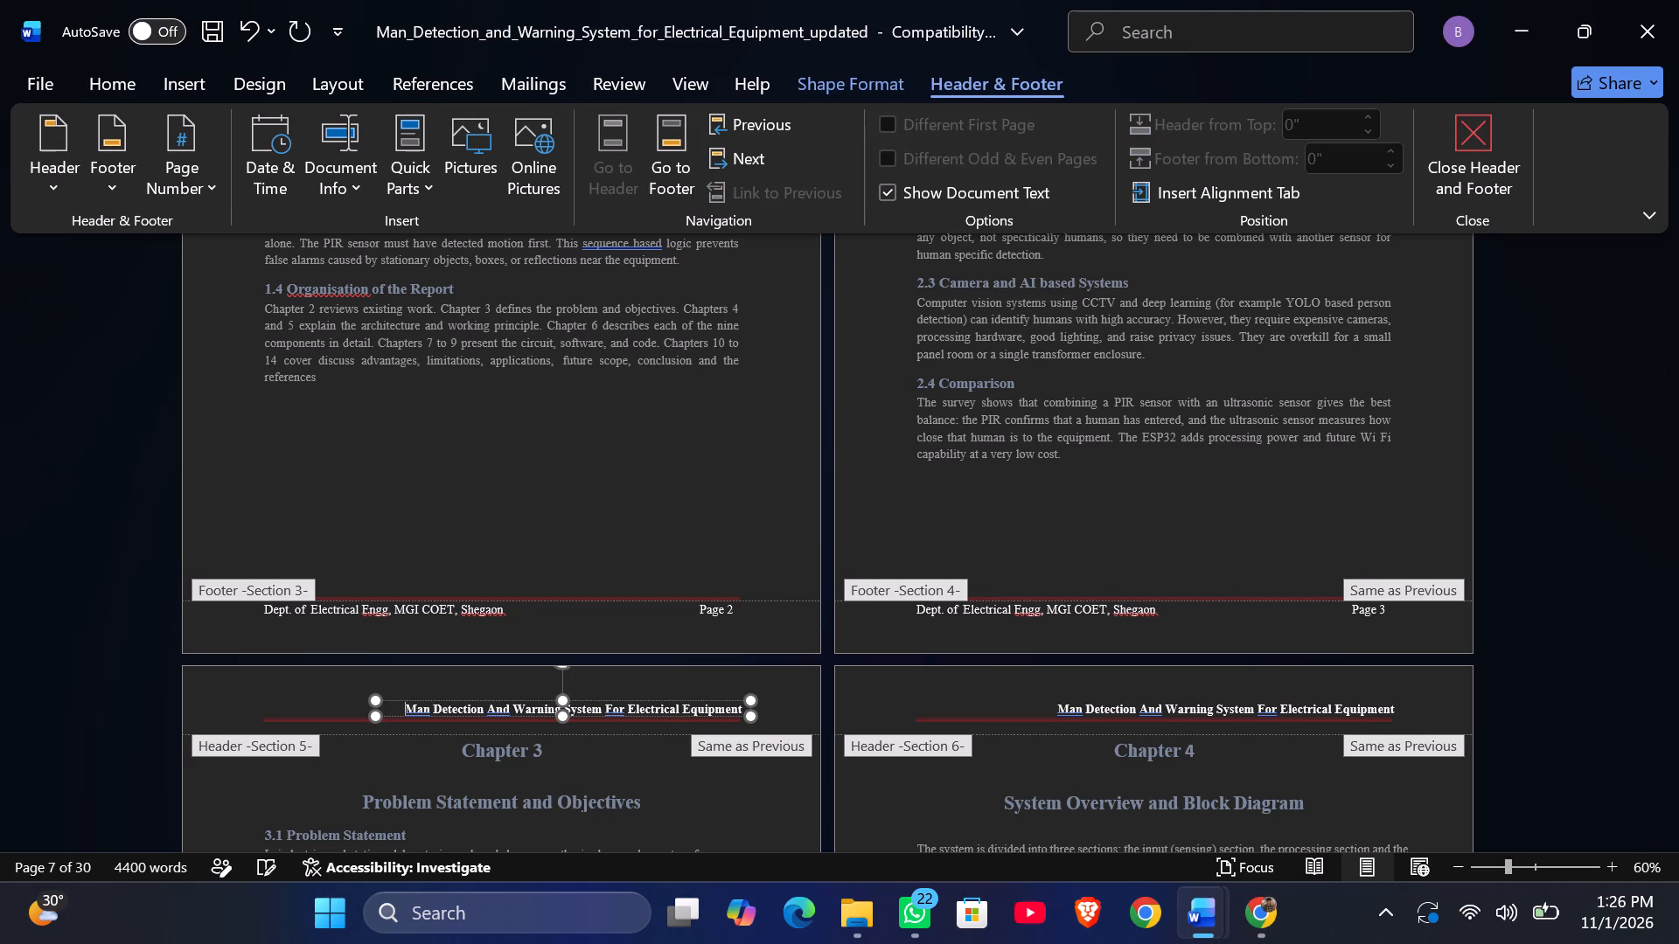
{"action": "key", "text": "BackSpace"}
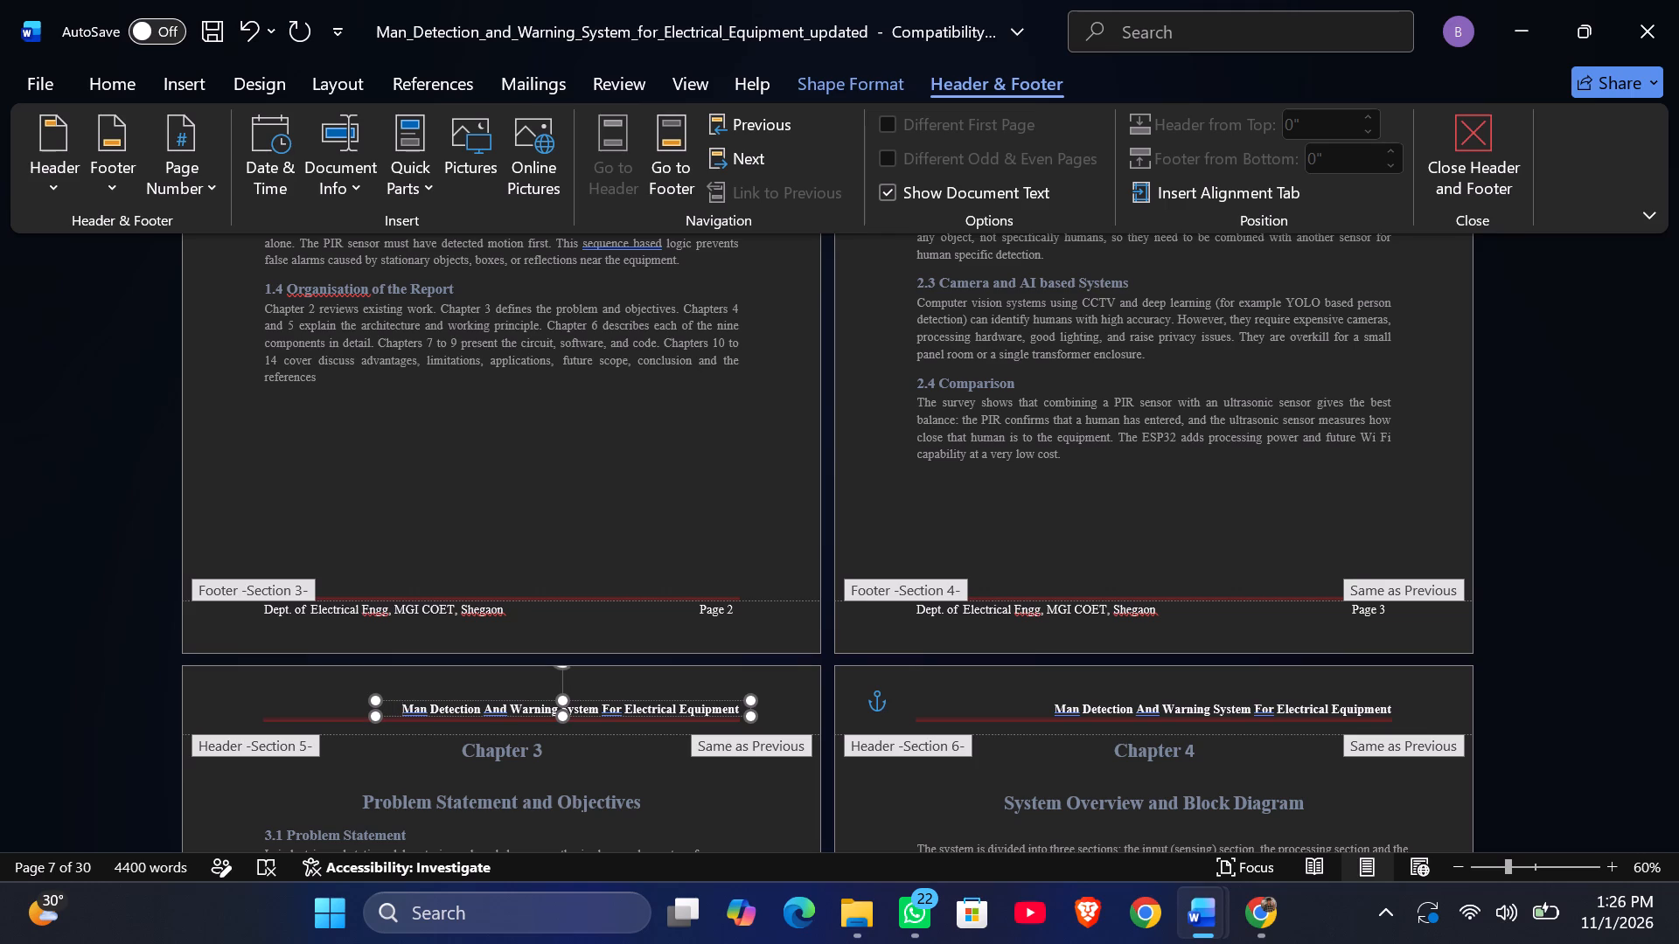
{"action": "key", "text": "BackSpace"}
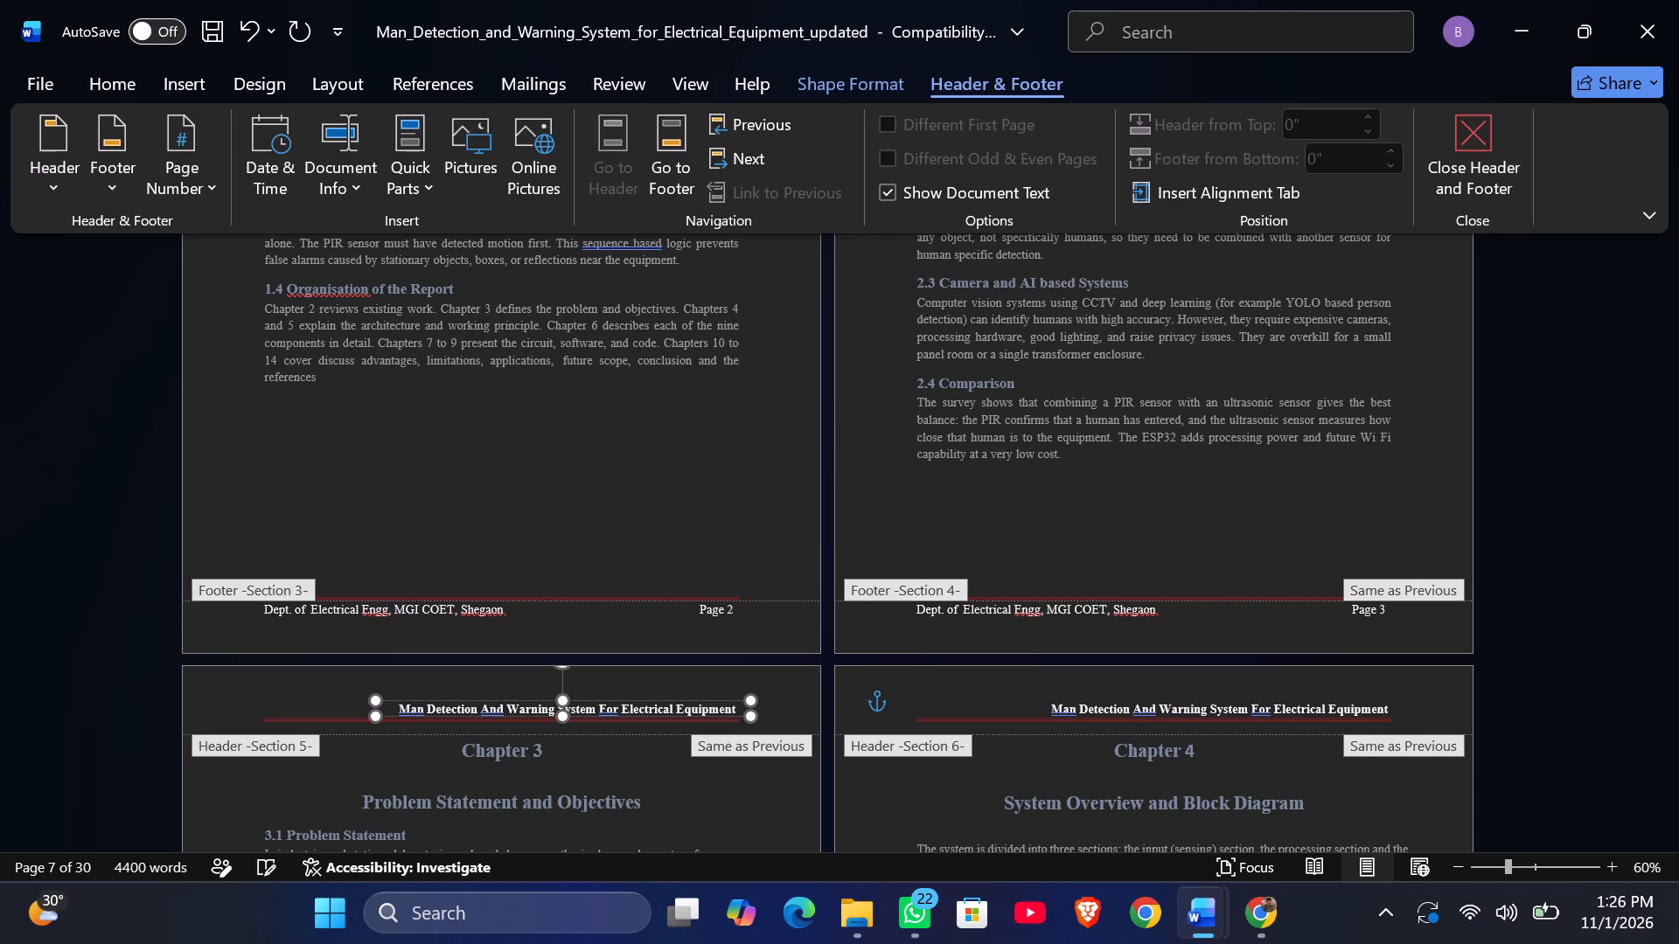
{"action": "double_click", "coordinate": [729, 781]}
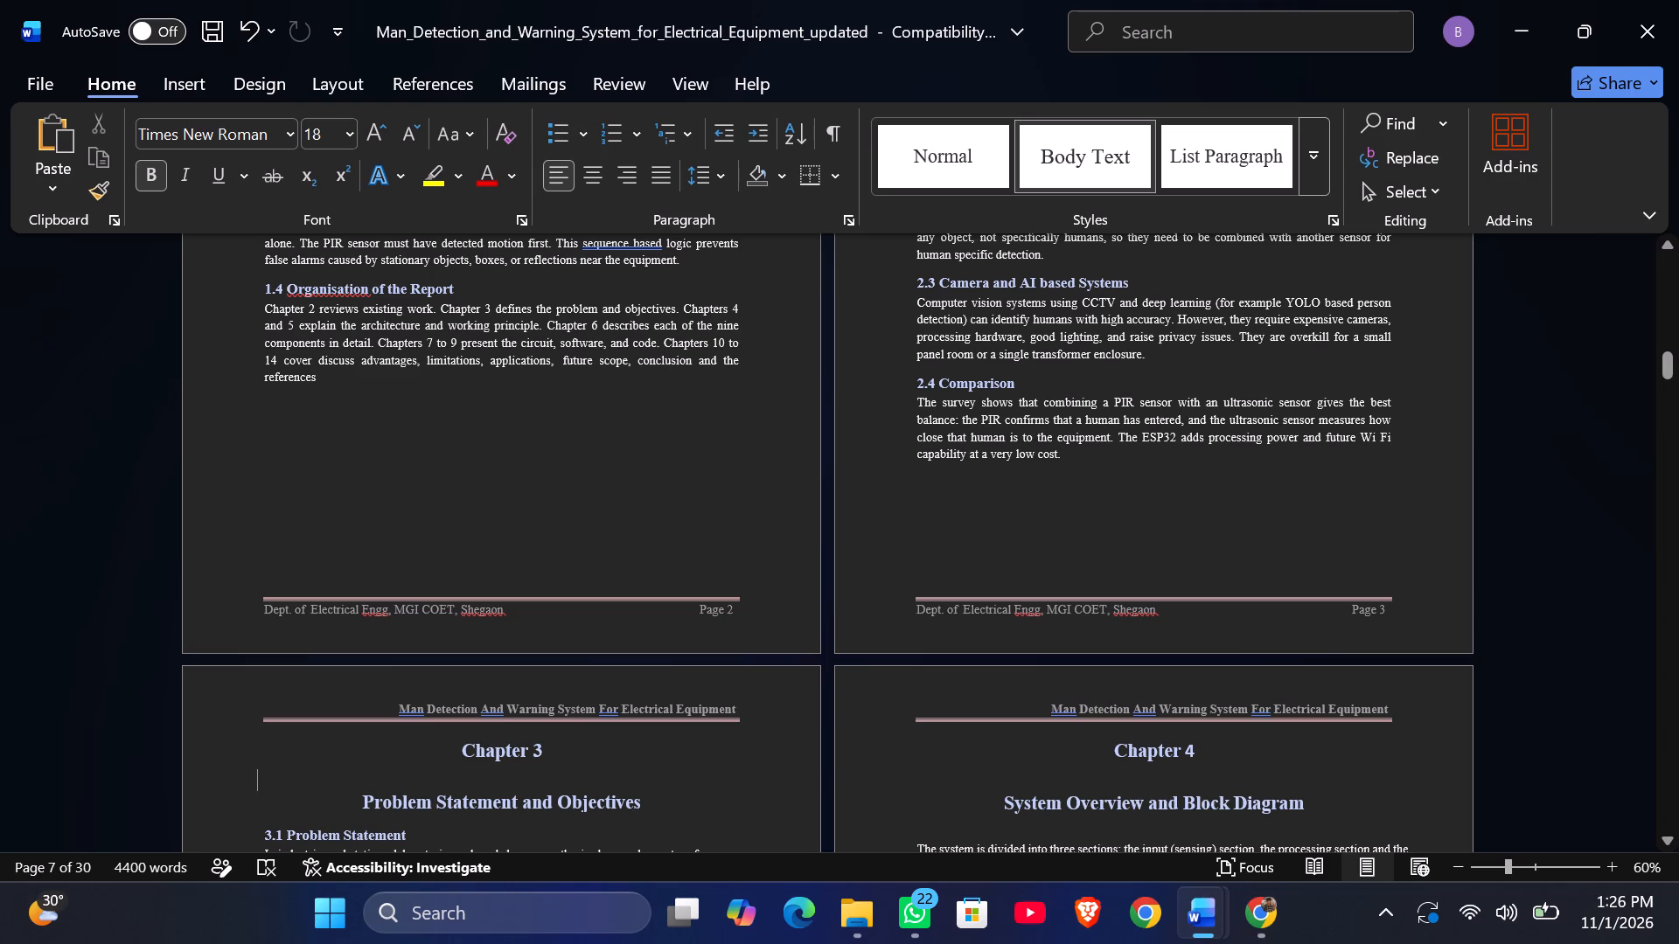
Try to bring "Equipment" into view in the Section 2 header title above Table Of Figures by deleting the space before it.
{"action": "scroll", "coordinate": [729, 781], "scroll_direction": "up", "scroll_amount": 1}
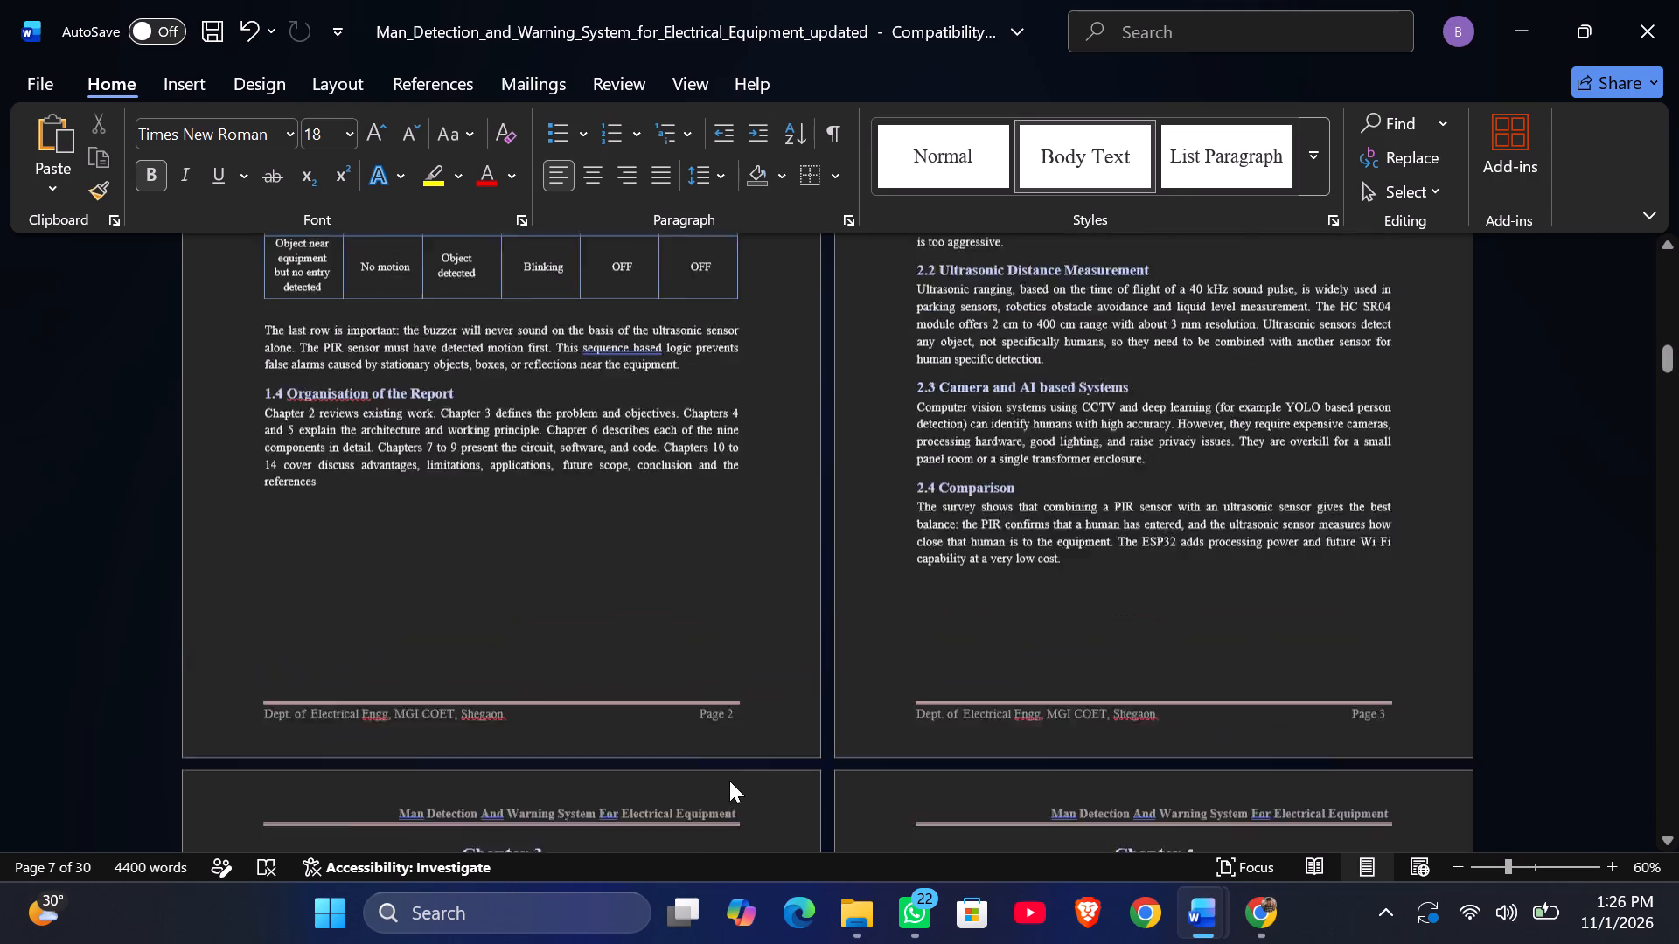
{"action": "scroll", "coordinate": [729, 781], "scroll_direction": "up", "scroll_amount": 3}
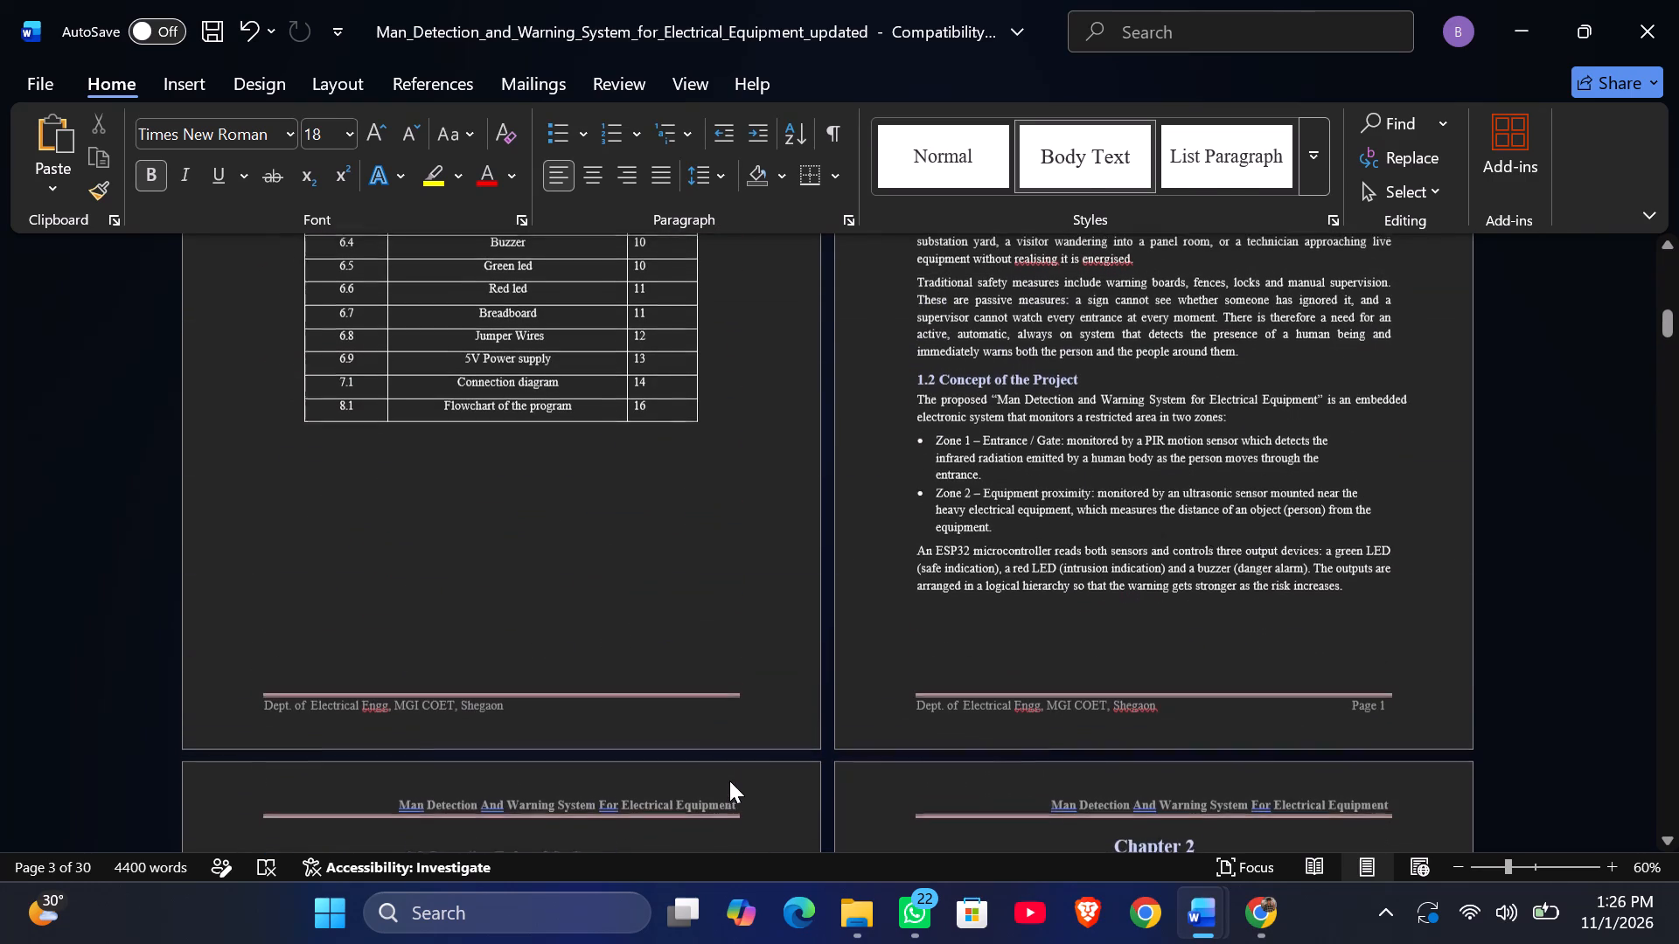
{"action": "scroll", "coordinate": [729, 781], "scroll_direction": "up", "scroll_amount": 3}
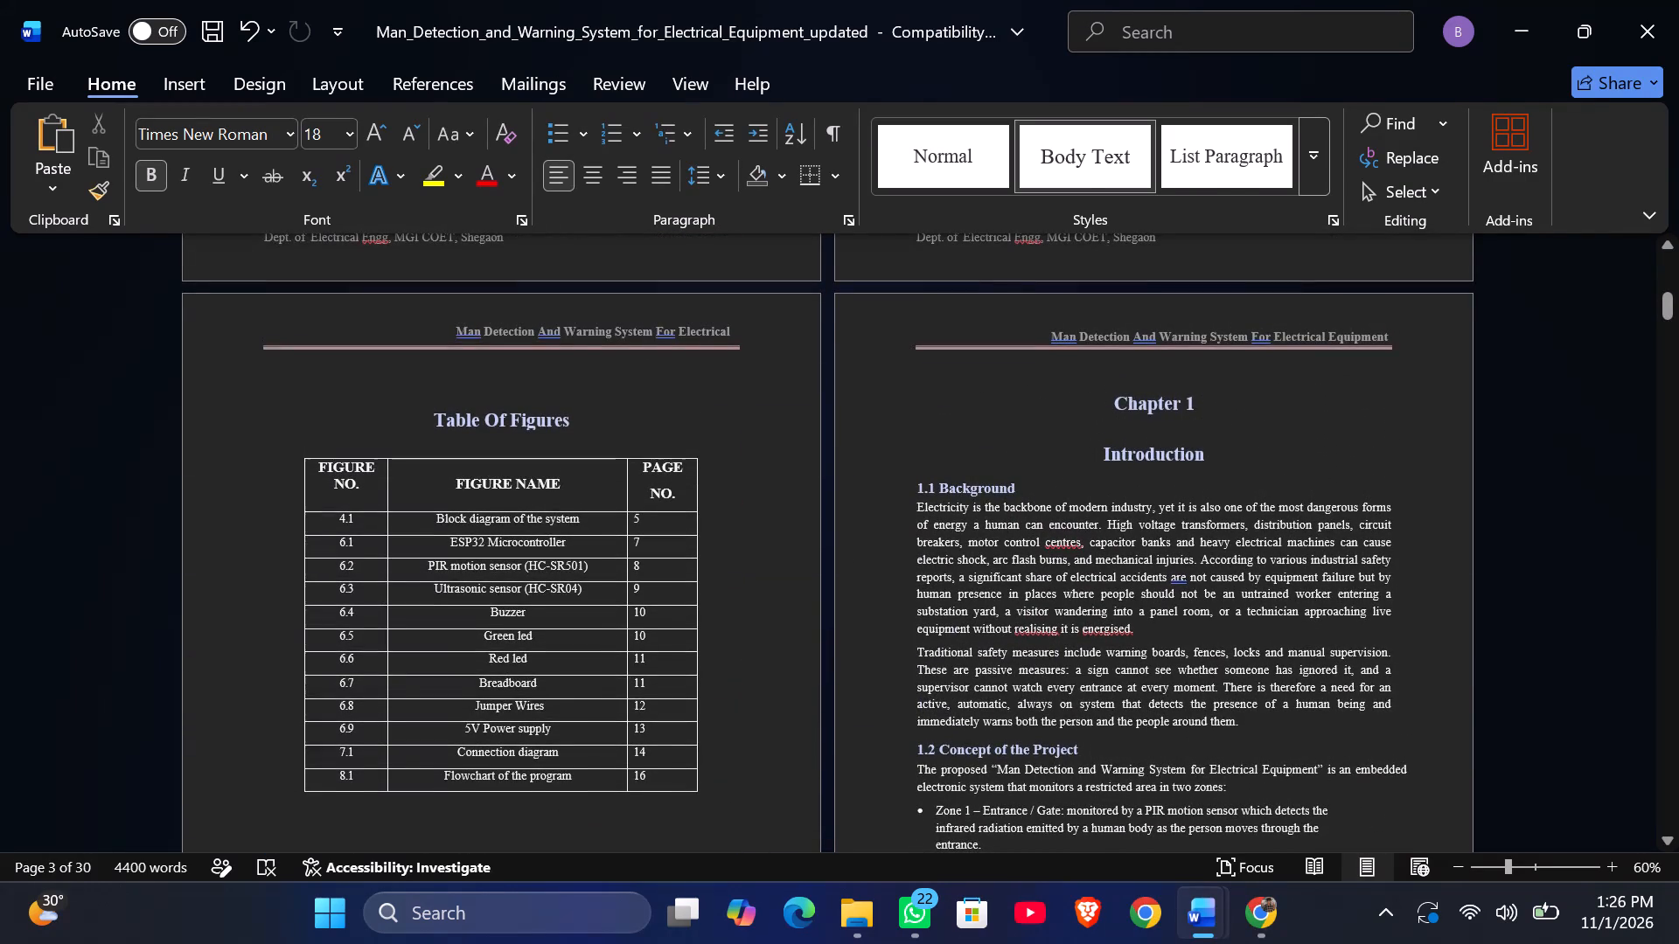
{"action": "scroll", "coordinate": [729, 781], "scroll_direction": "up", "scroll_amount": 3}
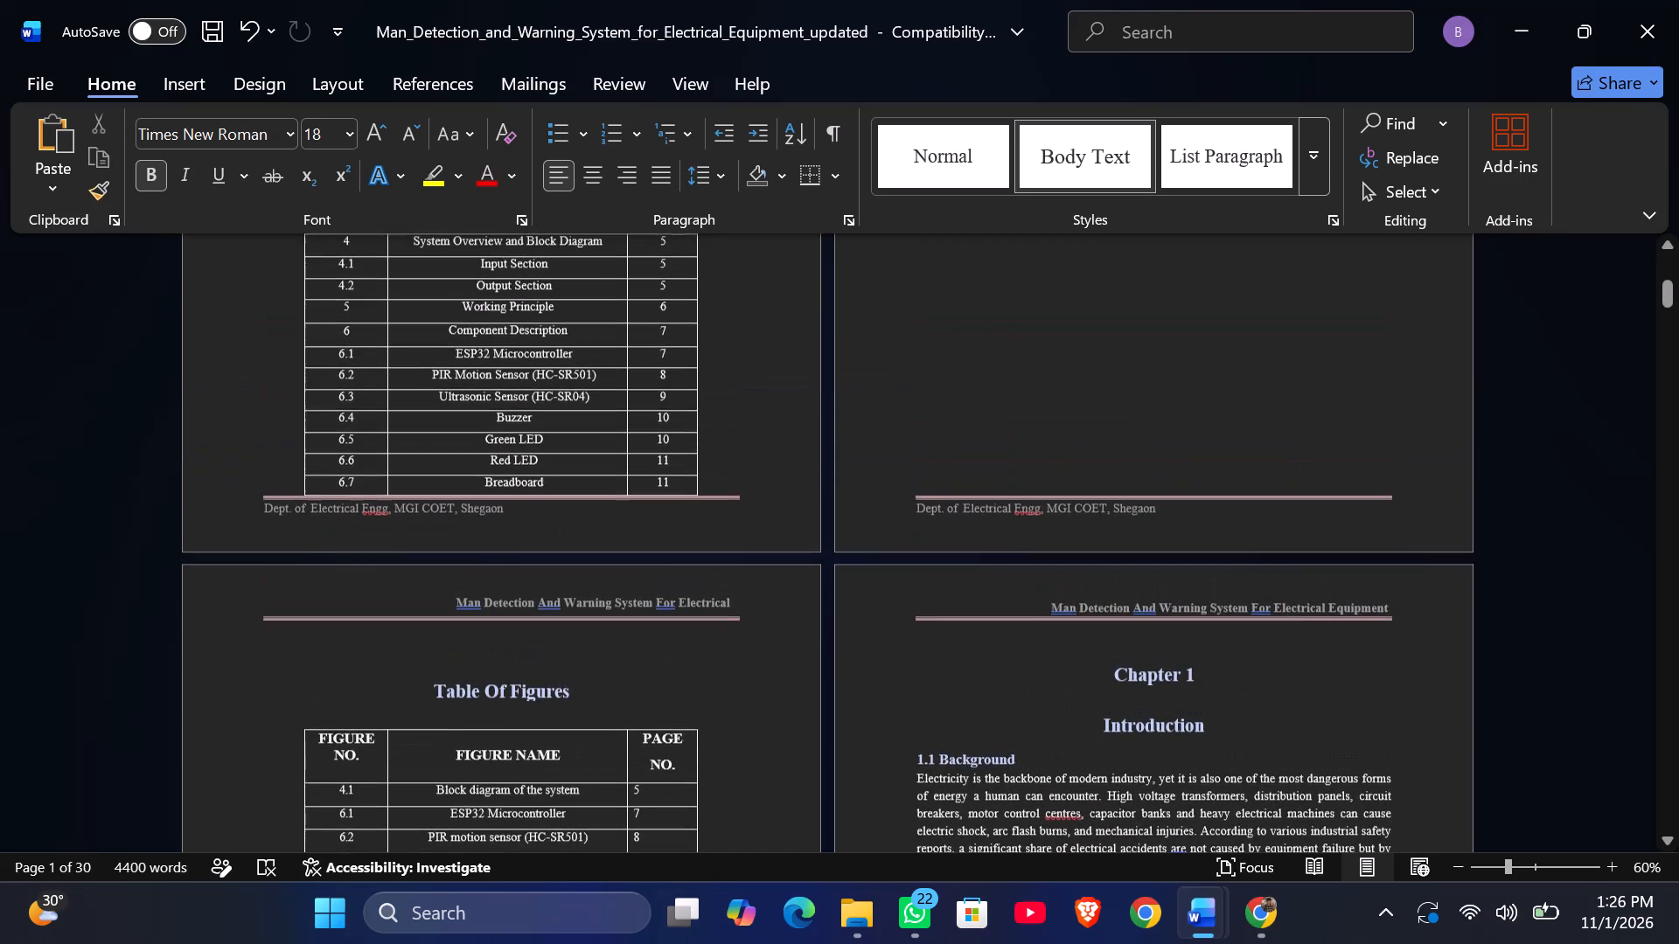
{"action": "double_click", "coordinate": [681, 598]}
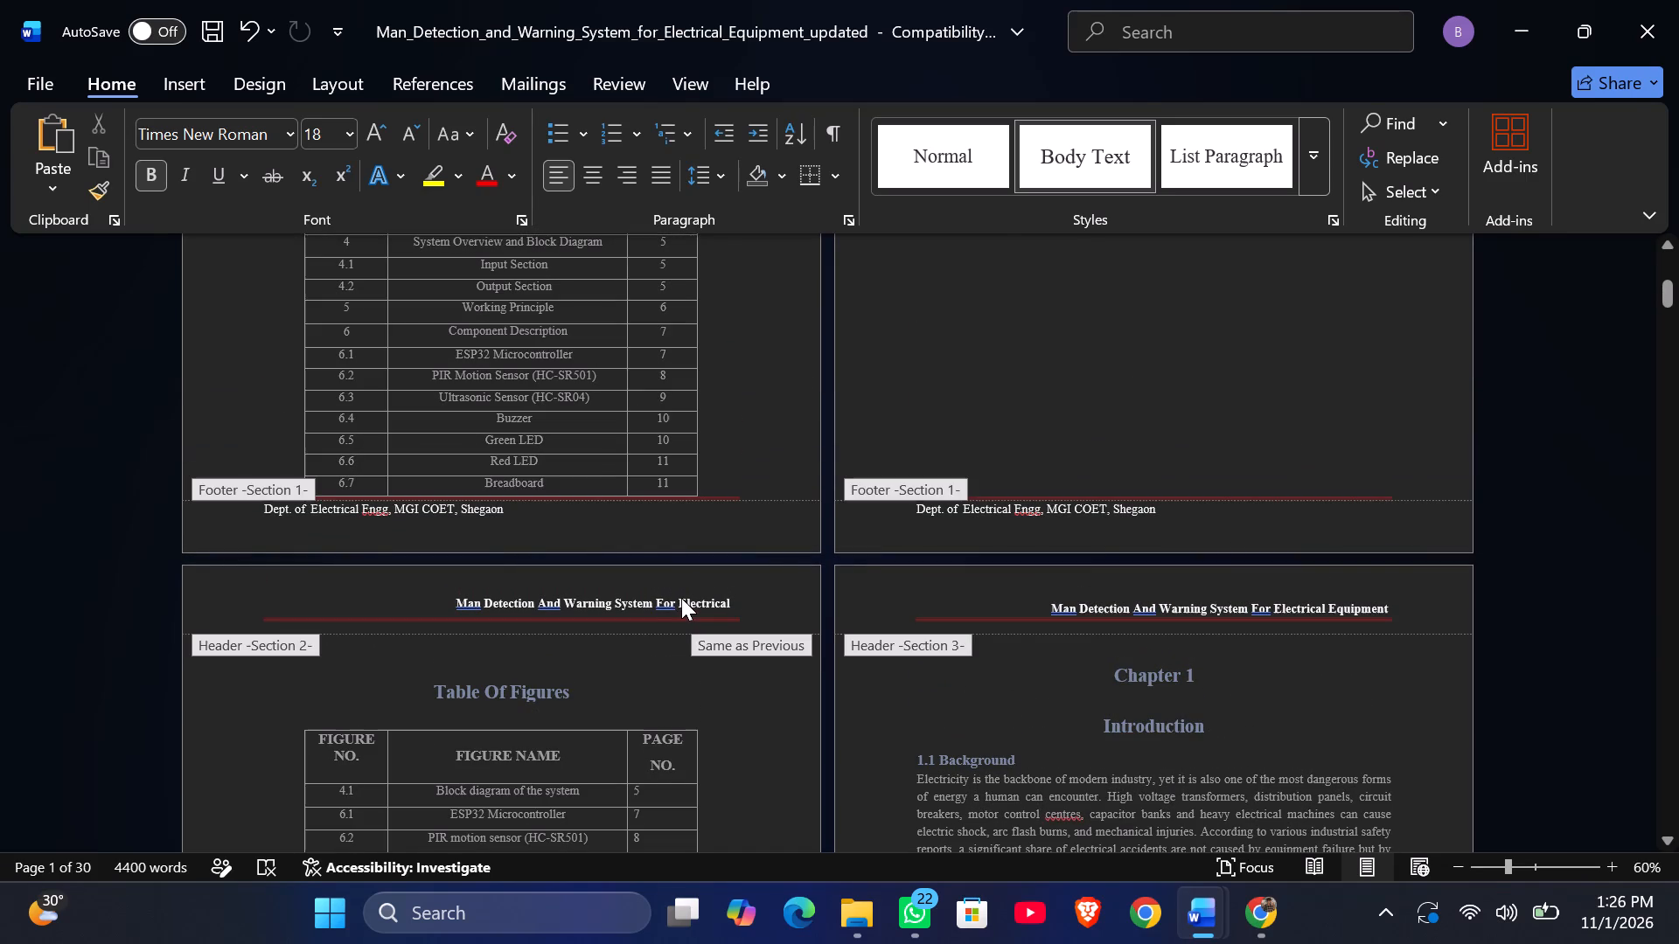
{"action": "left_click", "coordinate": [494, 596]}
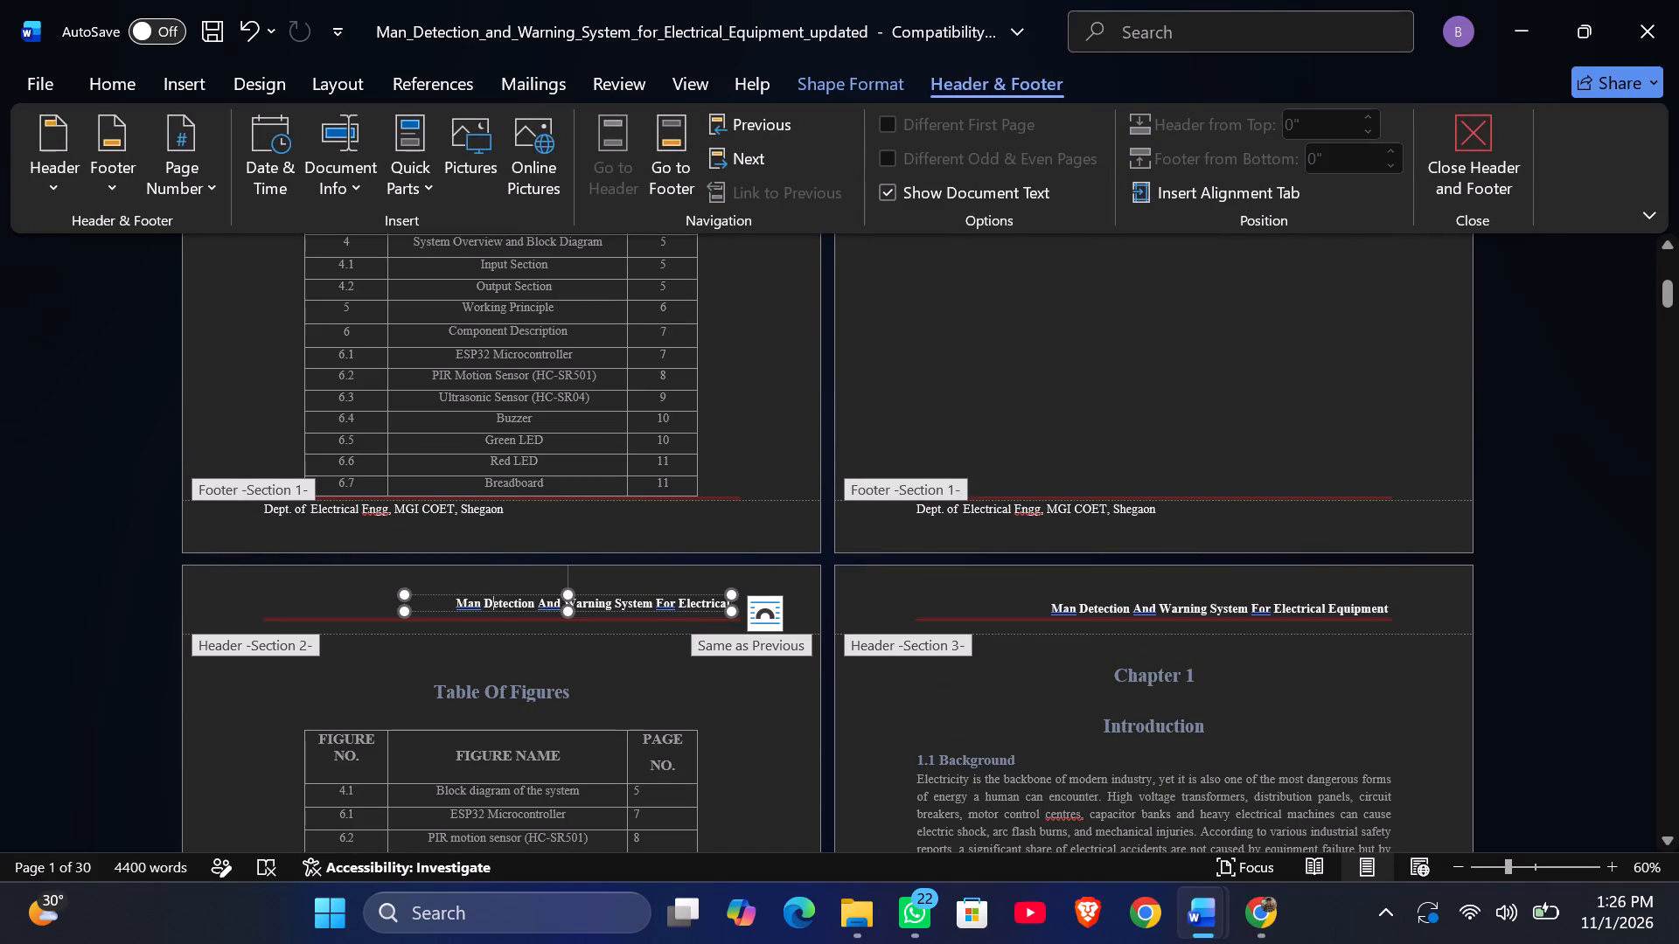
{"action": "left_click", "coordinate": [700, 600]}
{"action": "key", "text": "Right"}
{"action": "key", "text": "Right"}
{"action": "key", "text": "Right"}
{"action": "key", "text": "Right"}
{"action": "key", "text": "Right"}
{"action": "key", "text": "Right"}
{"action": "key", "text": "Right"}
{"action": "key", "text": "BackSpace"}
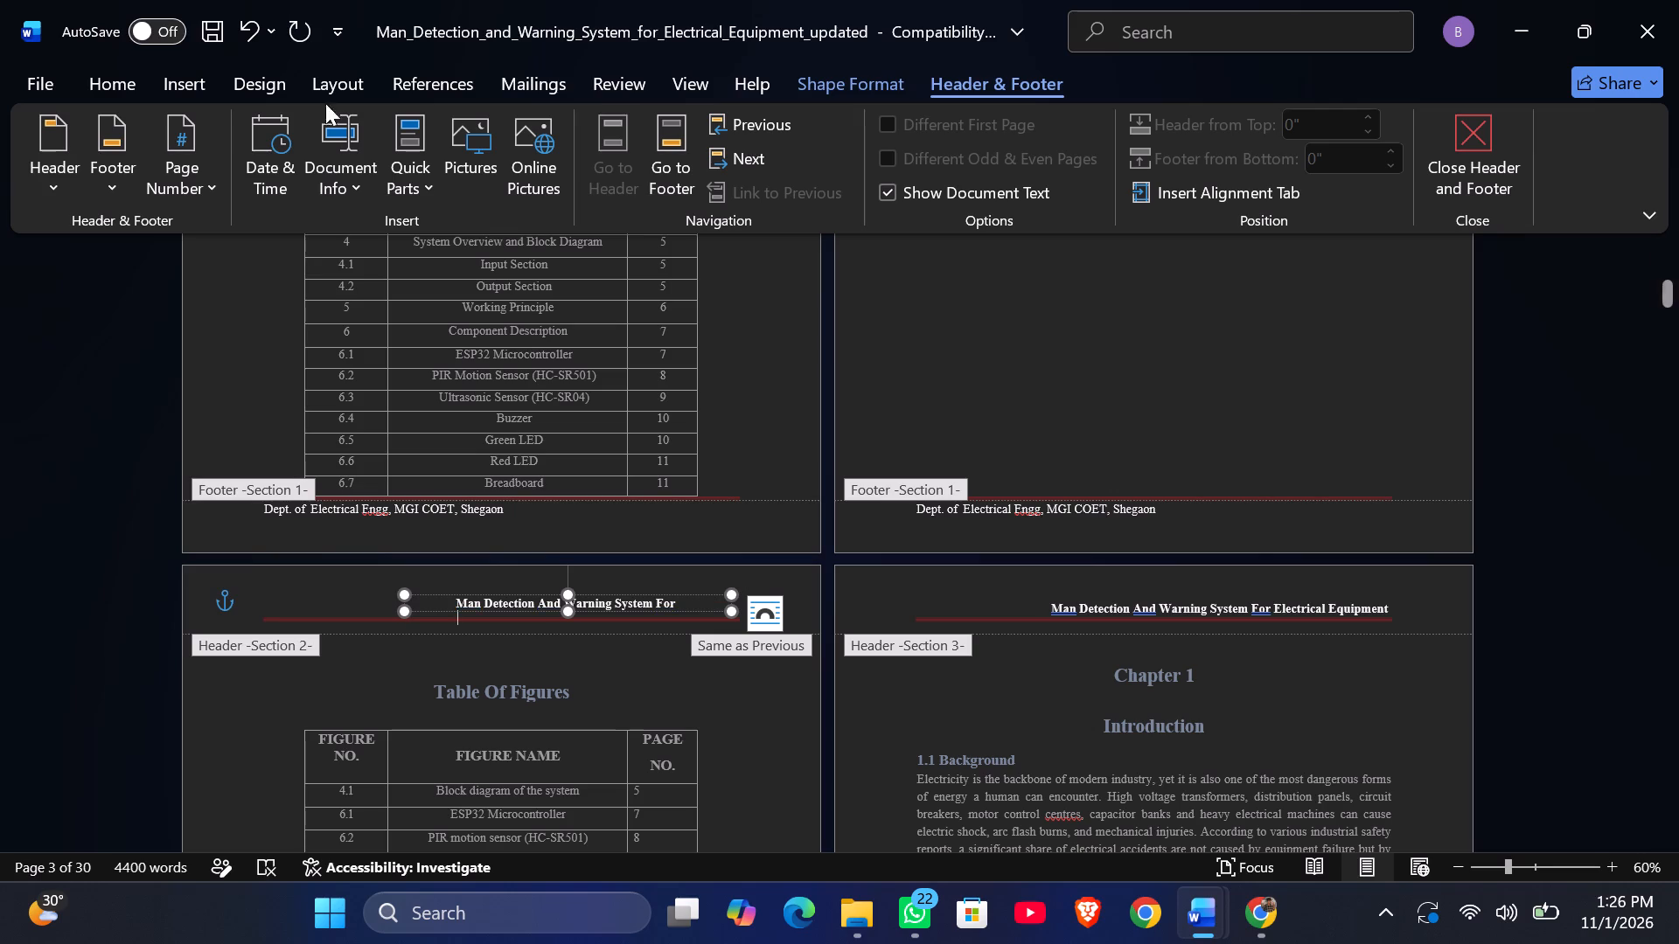
Undo the last two header edits, one in the Section 2 title and one in the Section 3 title.
{"action": "left_click", "coordinate": [245, 17]}
{"action": "left_click", "coordinate": [245, 17]}
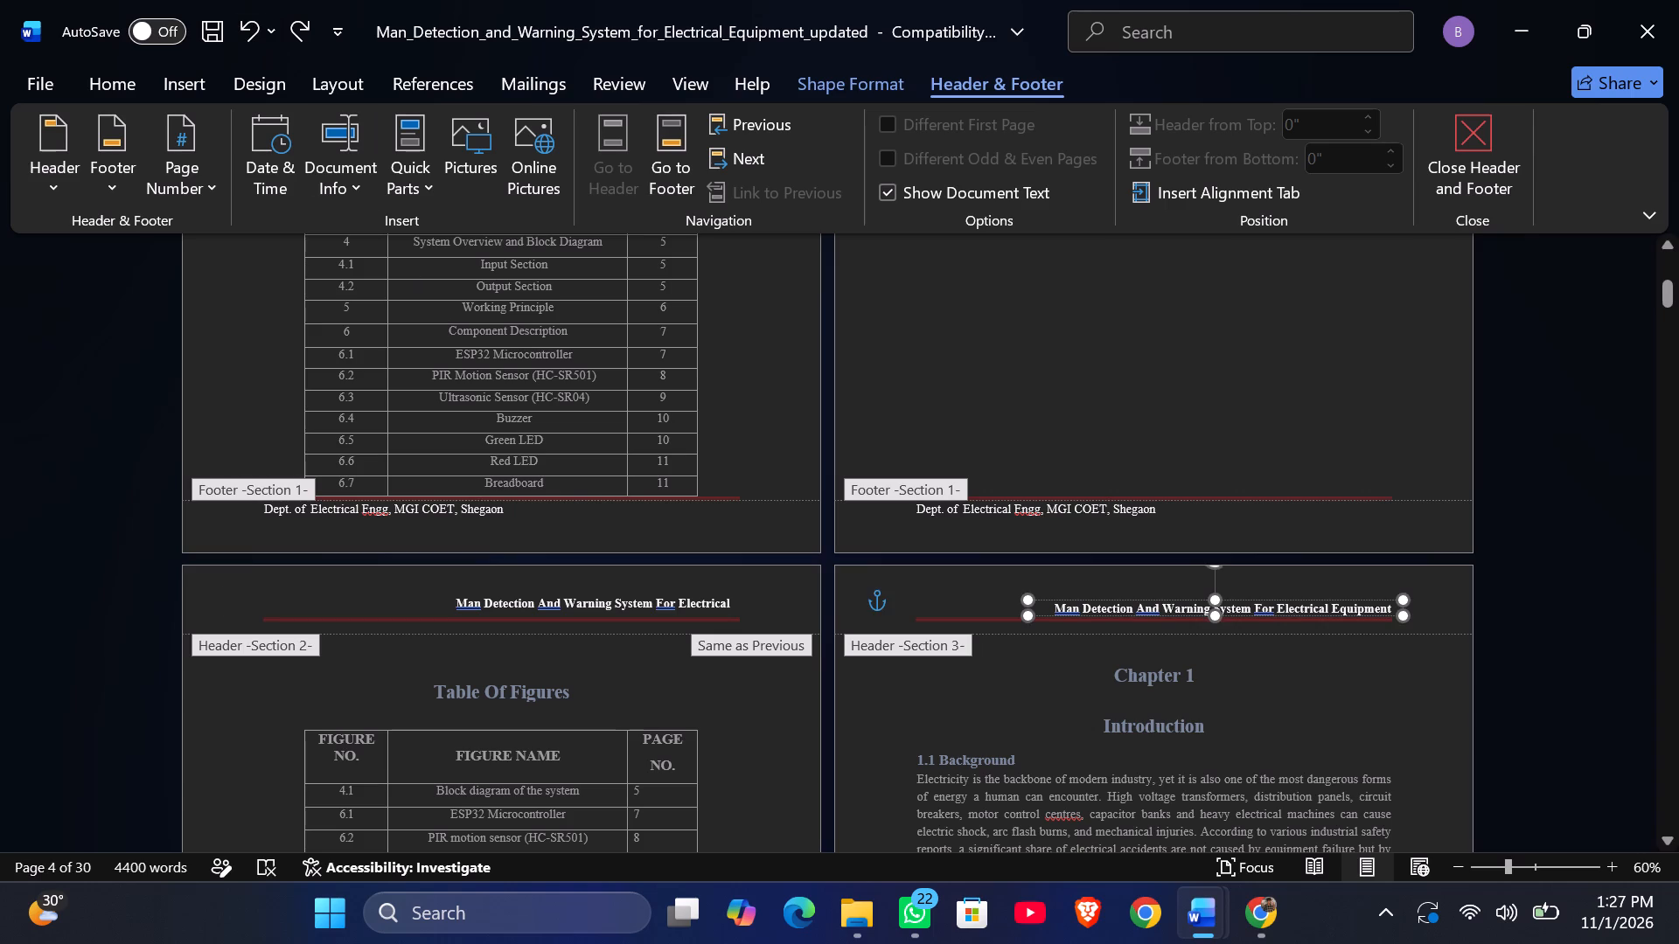
Shift the Section 2 header text box leftward and widen it to reach the end of the red line.
{"action": "left_click", "coordinate": [661, 607]}
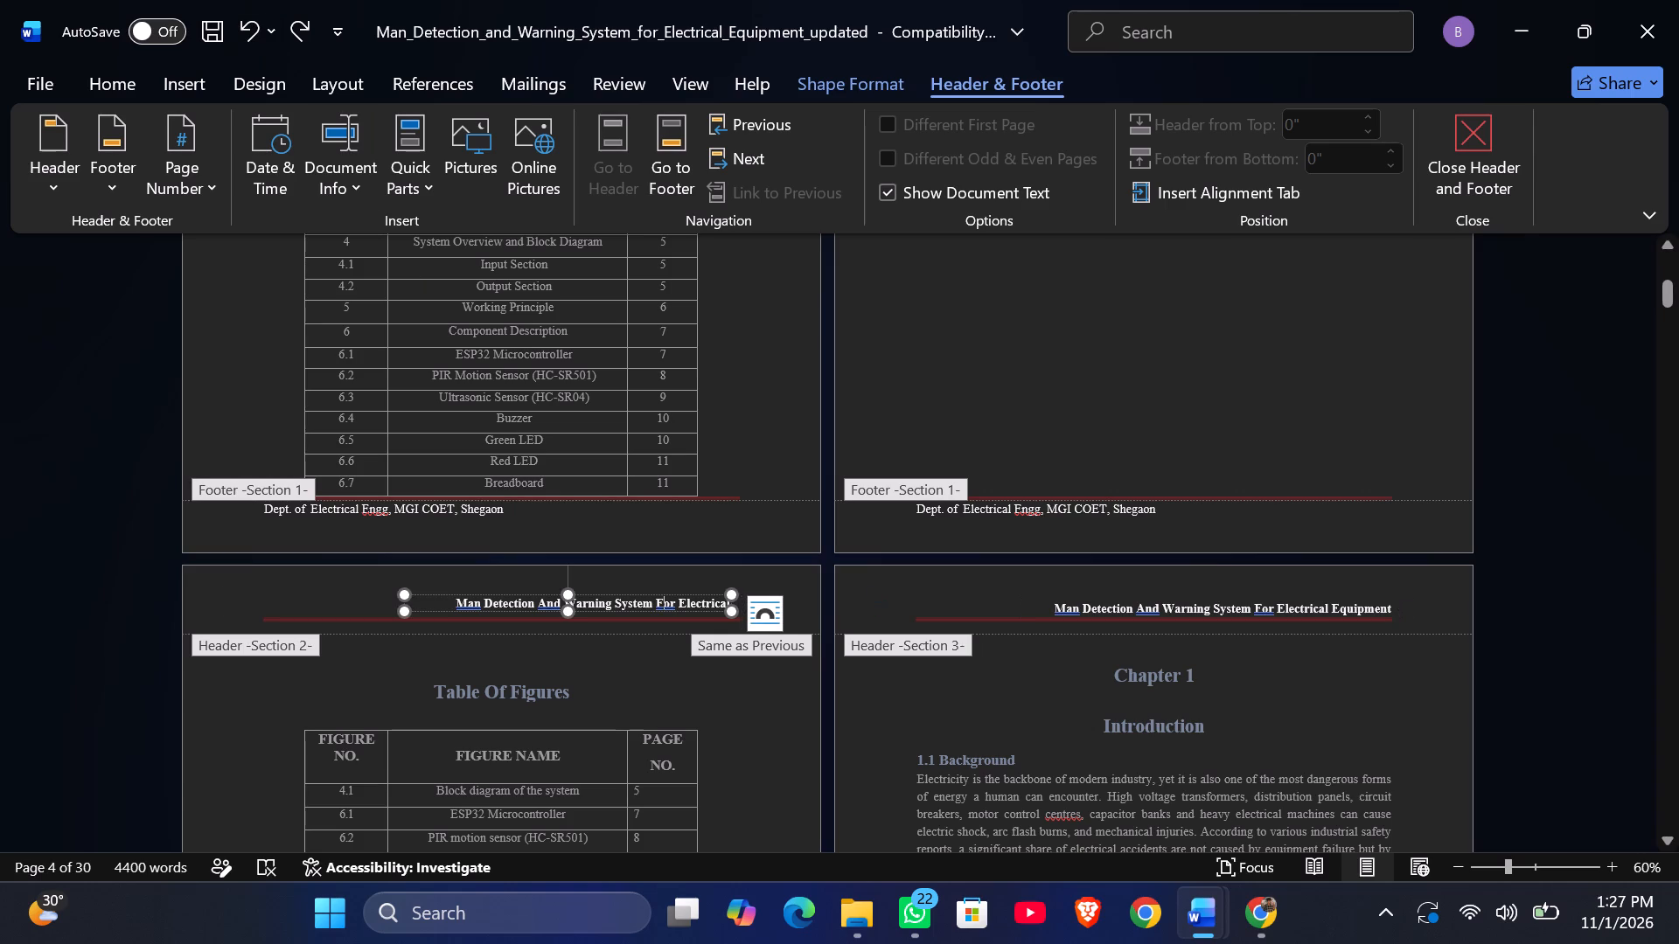
{"action": "left_click_drag", "start_coordinate": [551, 600], "coordinate": [541, 602]}
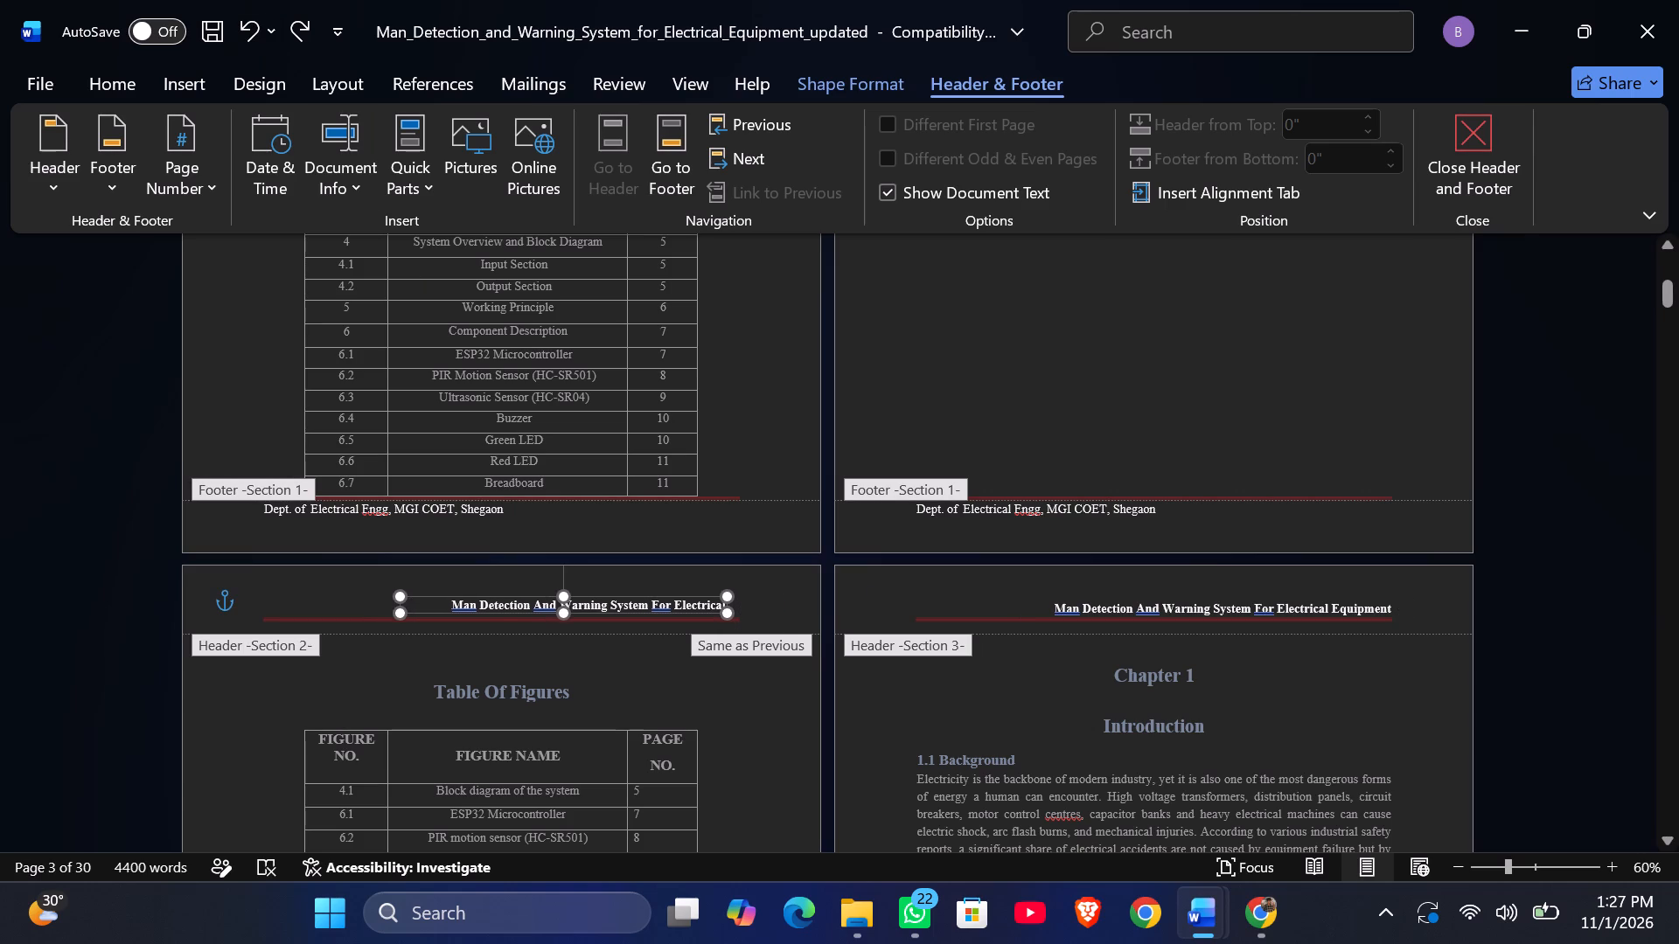
{"action": "left_click_drag", "start_coordinate": [541, 602], "coordinate": [496, 598]}
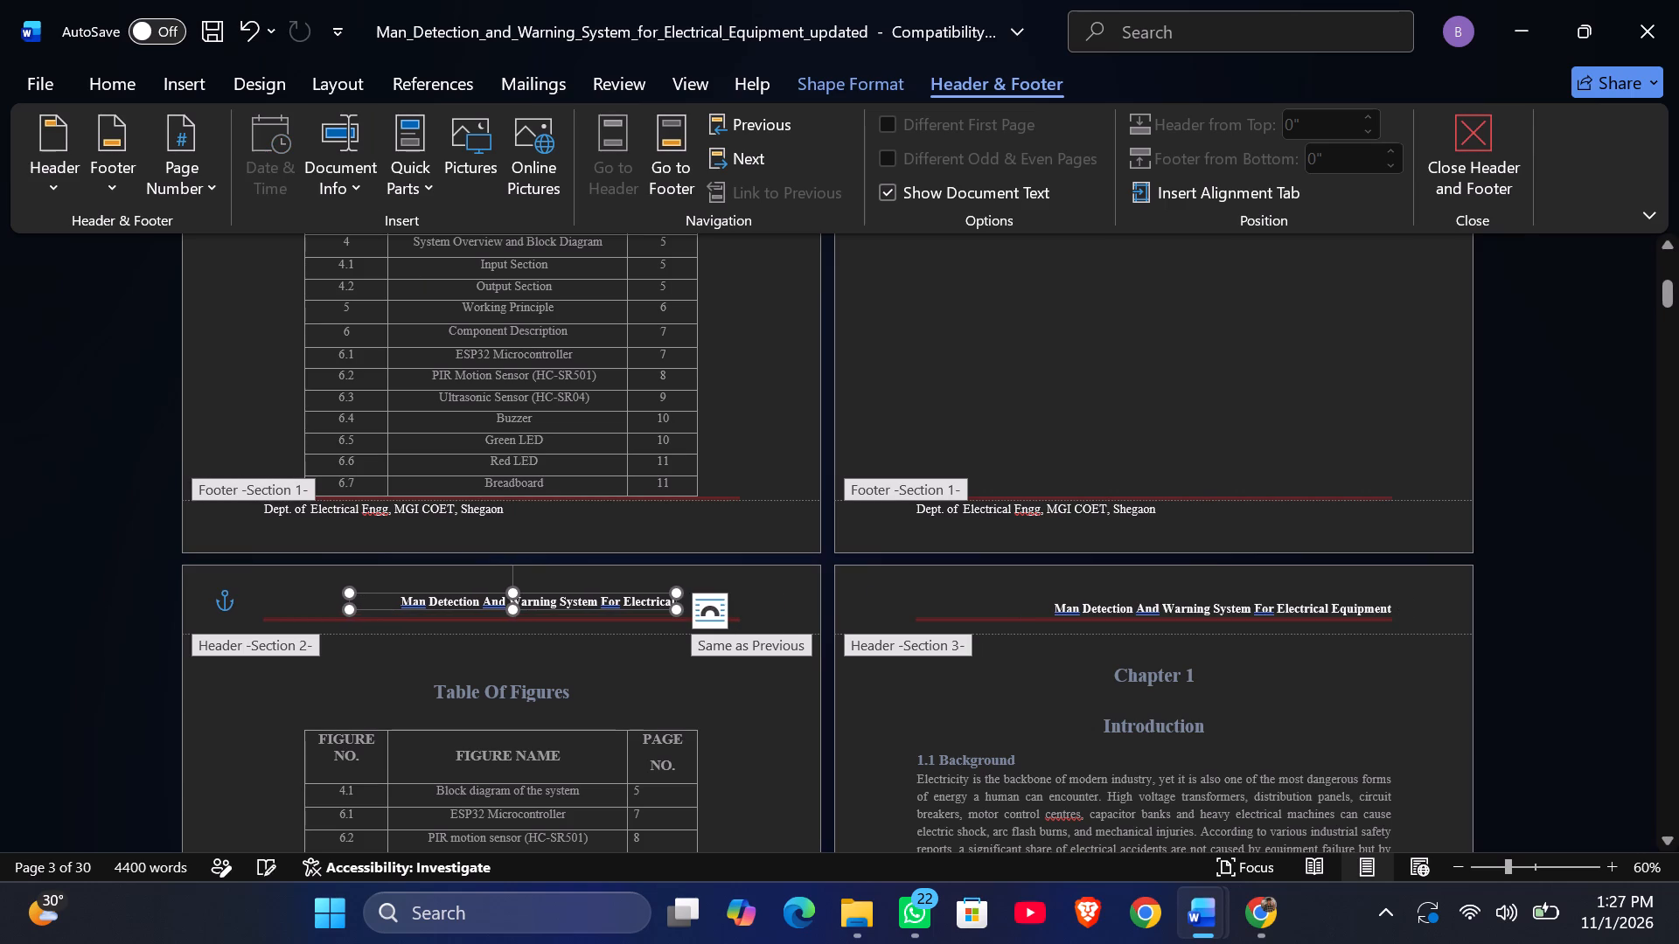
{"action": "left_click_drag", "start_coordinate": [683, 608], "coordinate": [694, 611]}
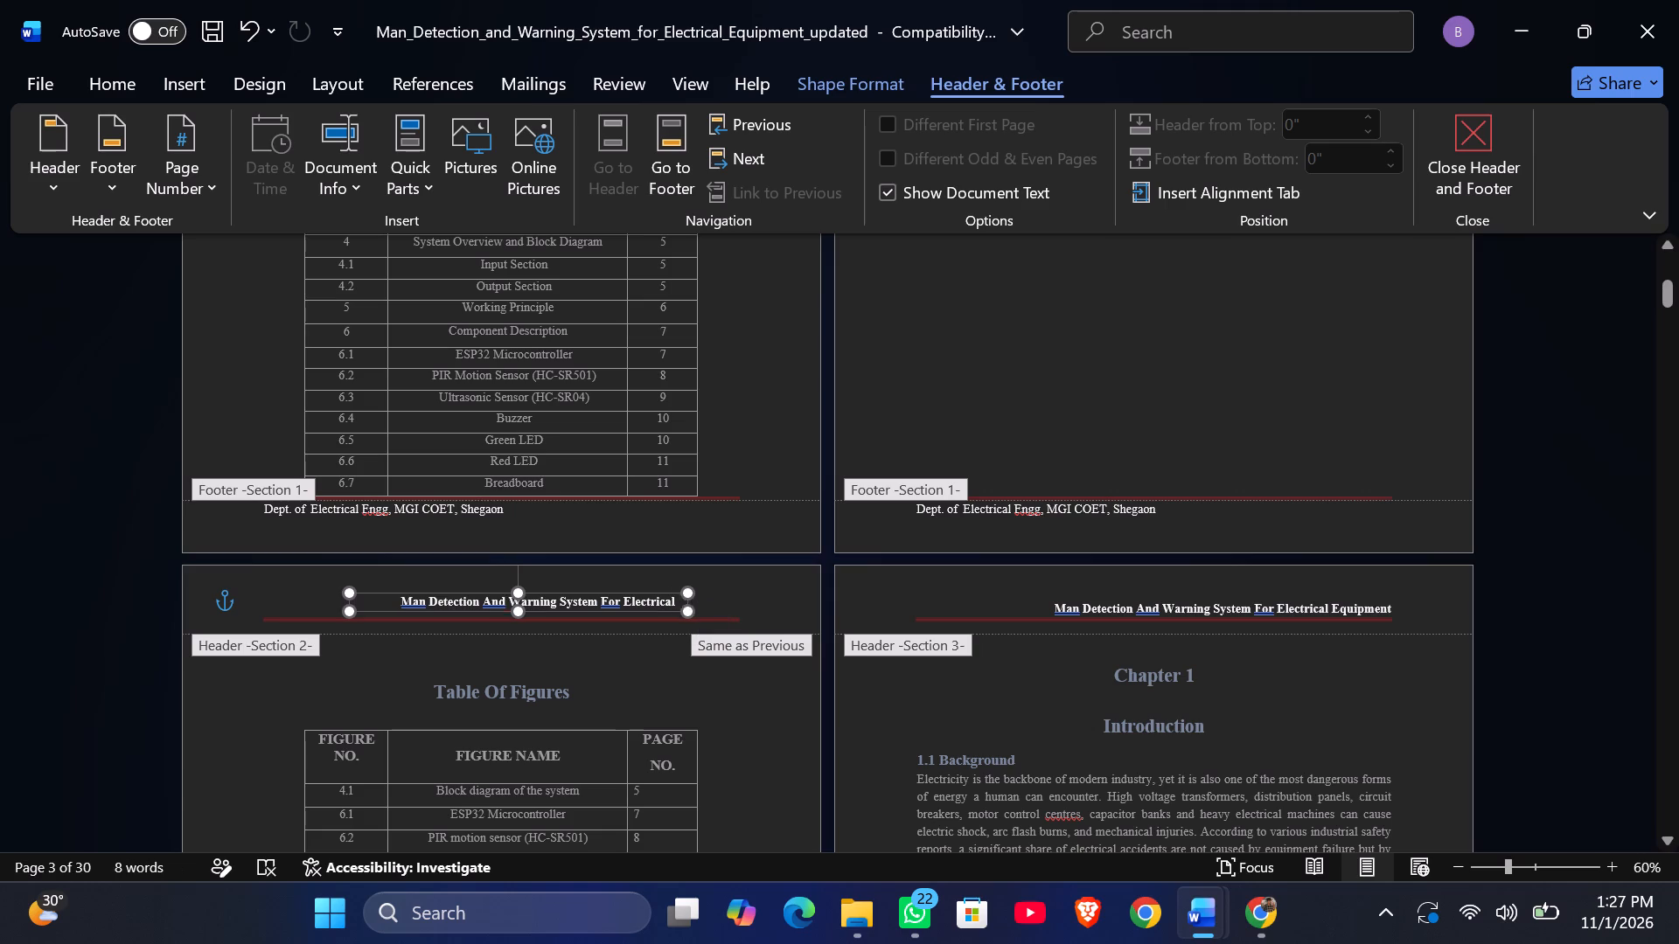
{"action": "left_click_drag", "start_coordinate": [694, 611], "coordinate": [736, 607]}
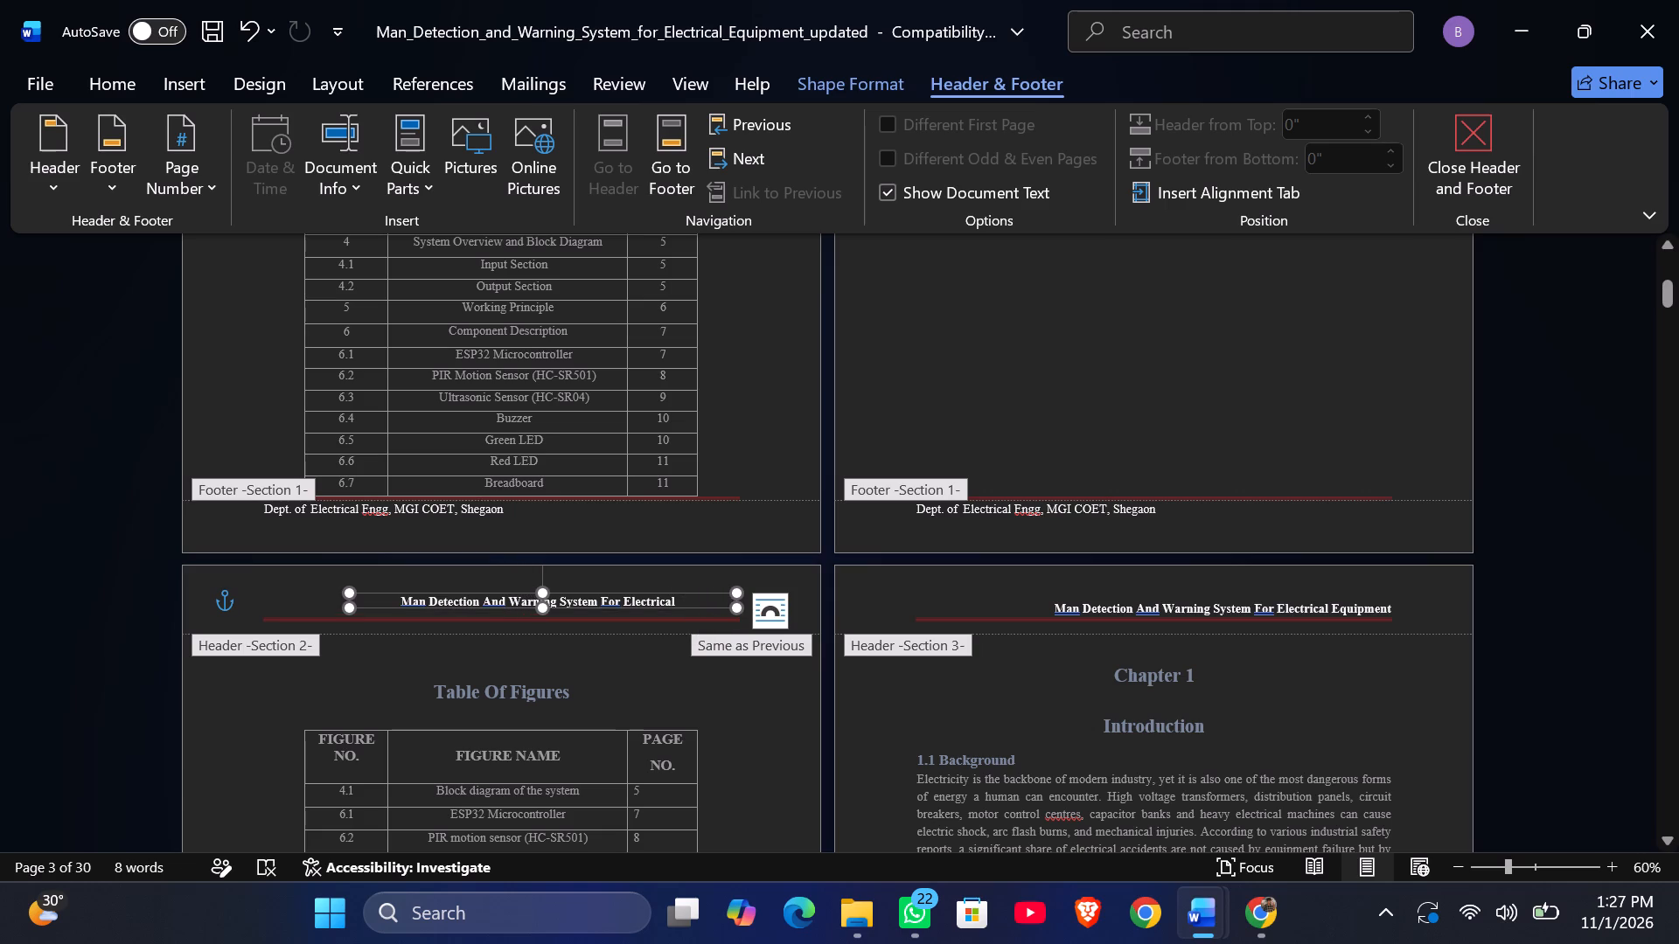
Adjust the leading spaces of the Section 2 header title to one fewer so "Equipment" fits on its line, and leave the header.
{"action": "left_click", "coordinate": [392, 600]}
{"action": "key", "text": "BackSpace"}
{"action": "key", "text": "BackSpace"}
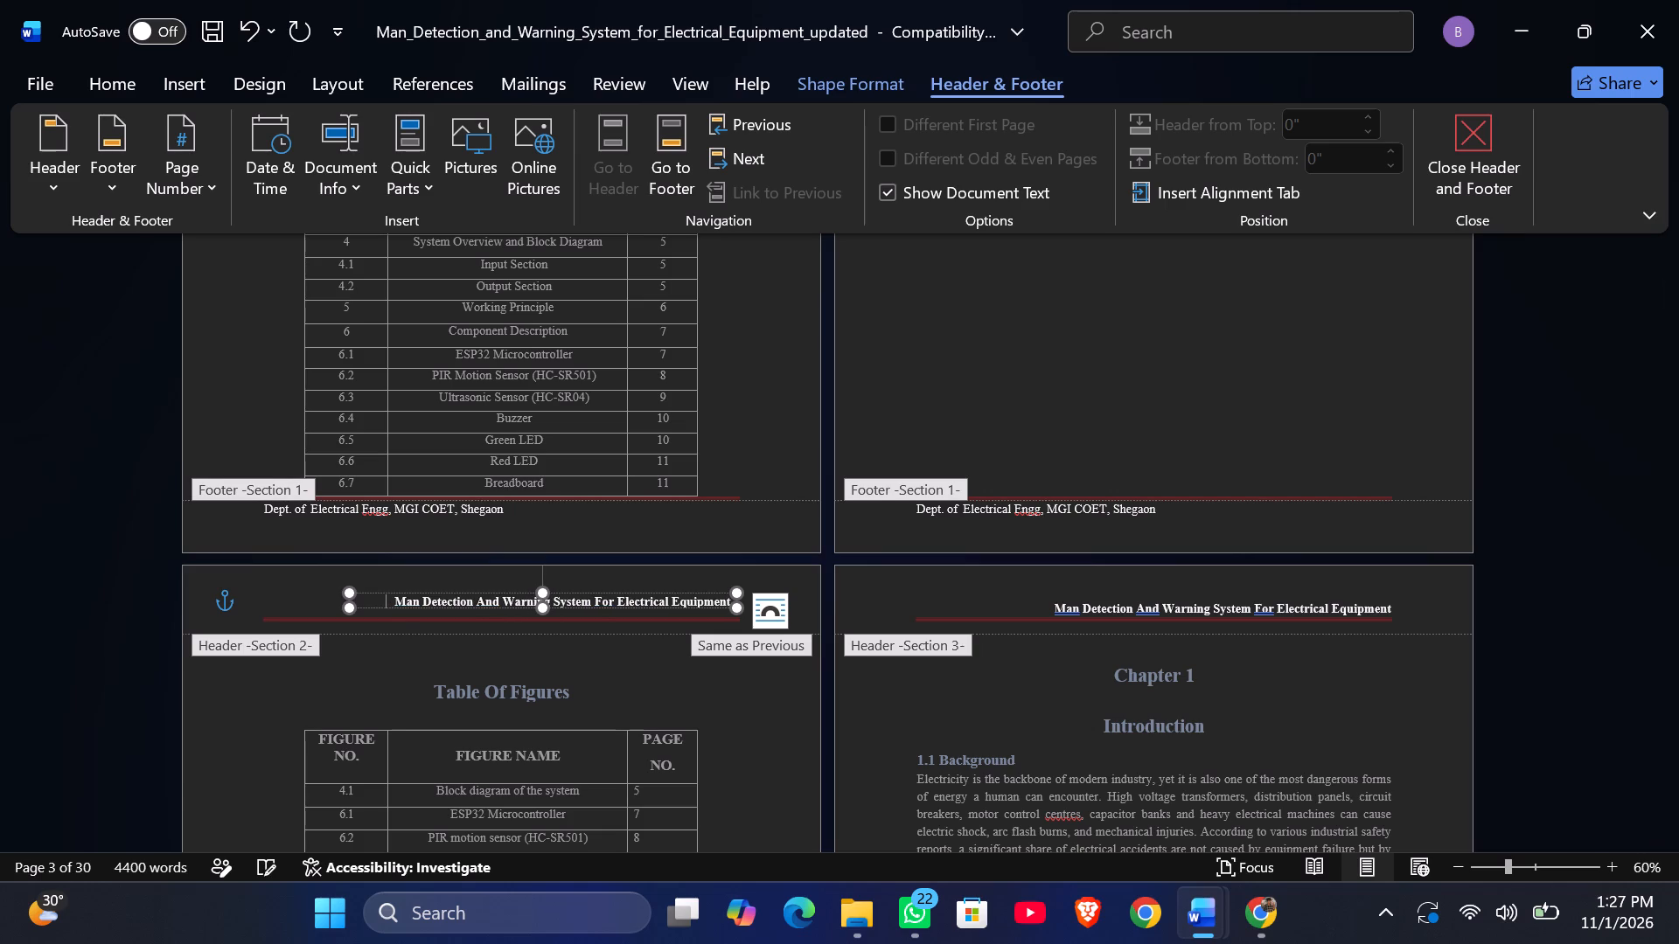
{"action": "key", "text": "BackSpace"}
{"action": "key", "text": "BackSpace"}
{"action": "key", "text": "BackSpace"}
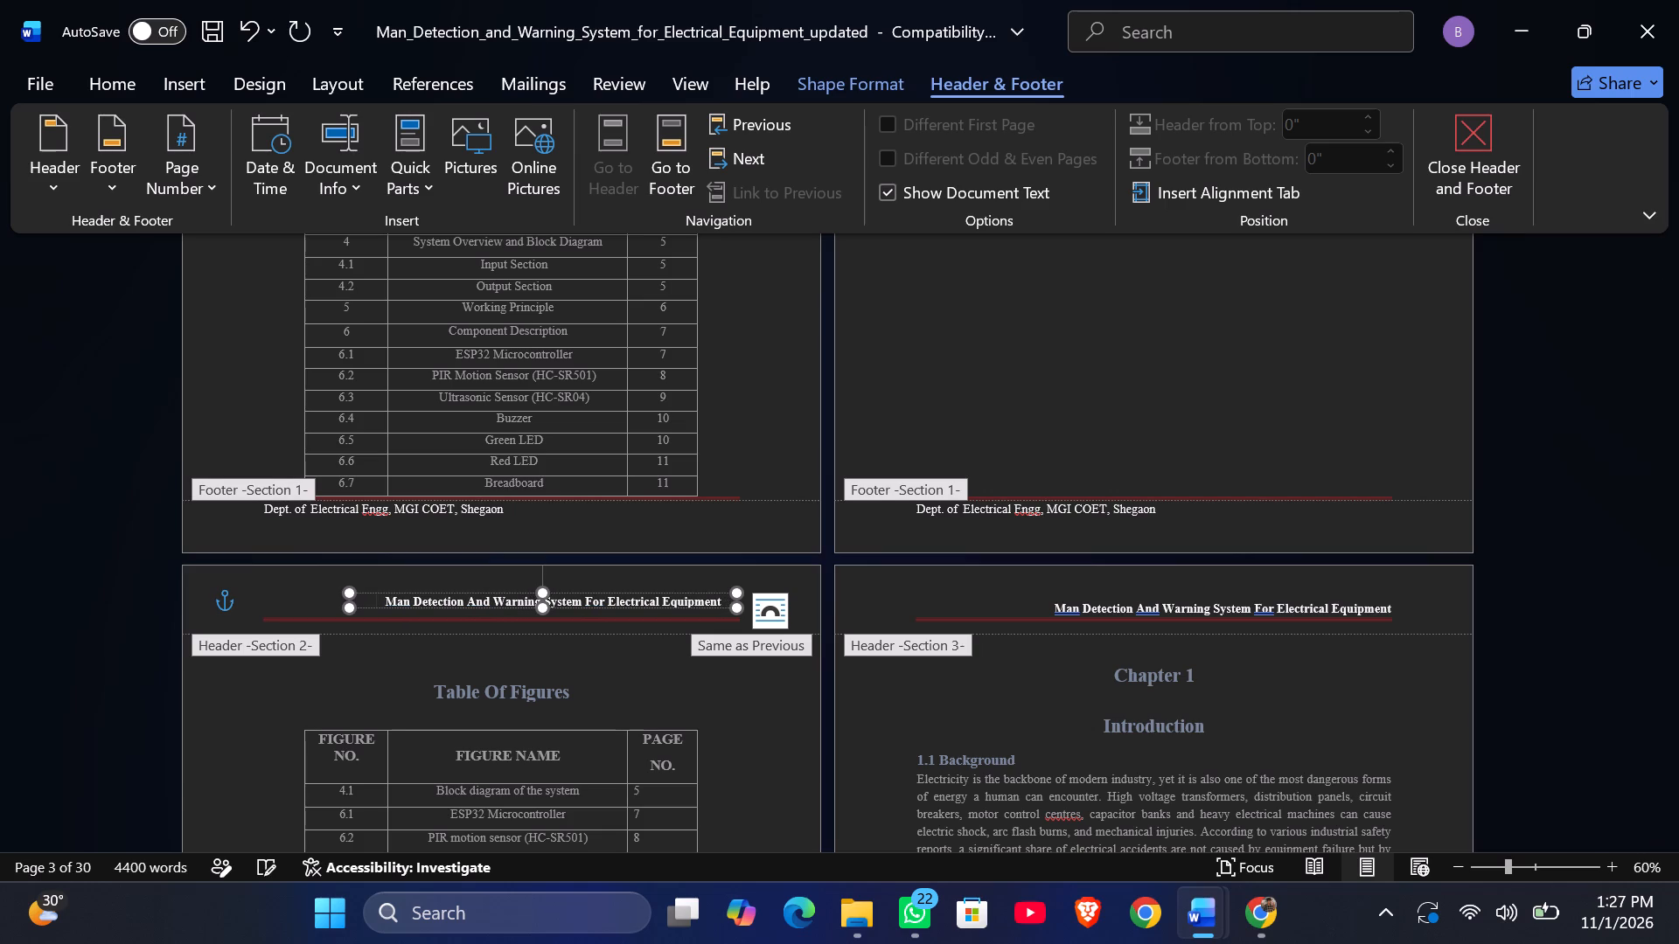
{"action": "key", "text": "space"}
{"action": "key", "text": "space"}
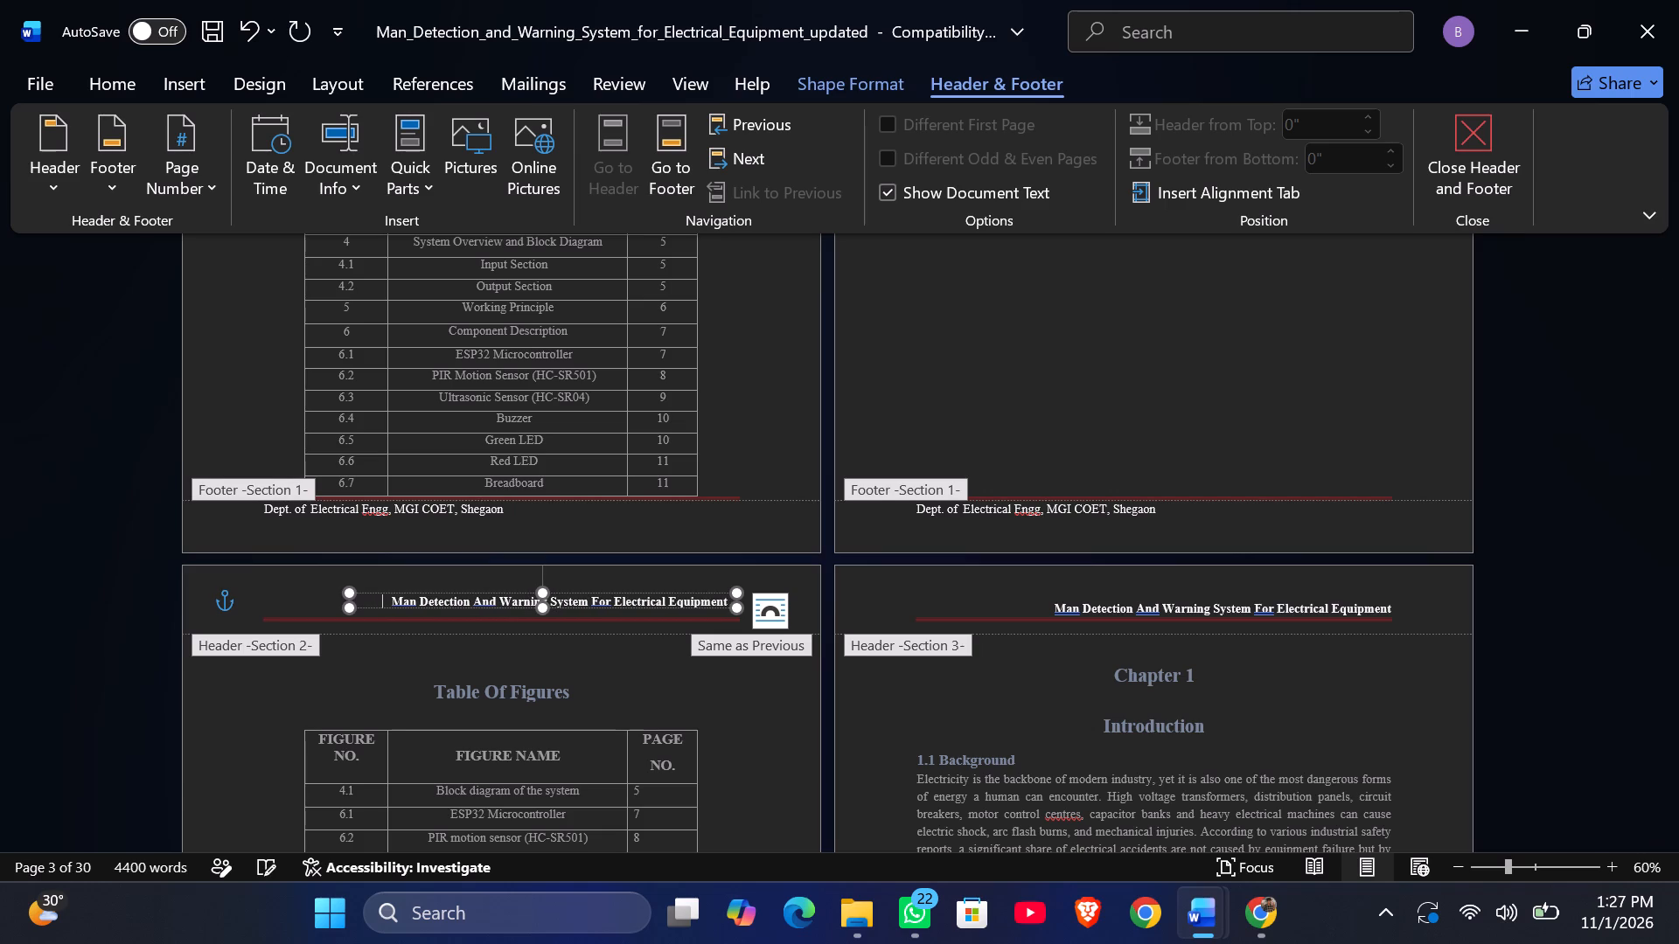
{"action": "key", "text": "space"}
{"action": "key", "text": "space"}
{"action": "key", "text": "space"}
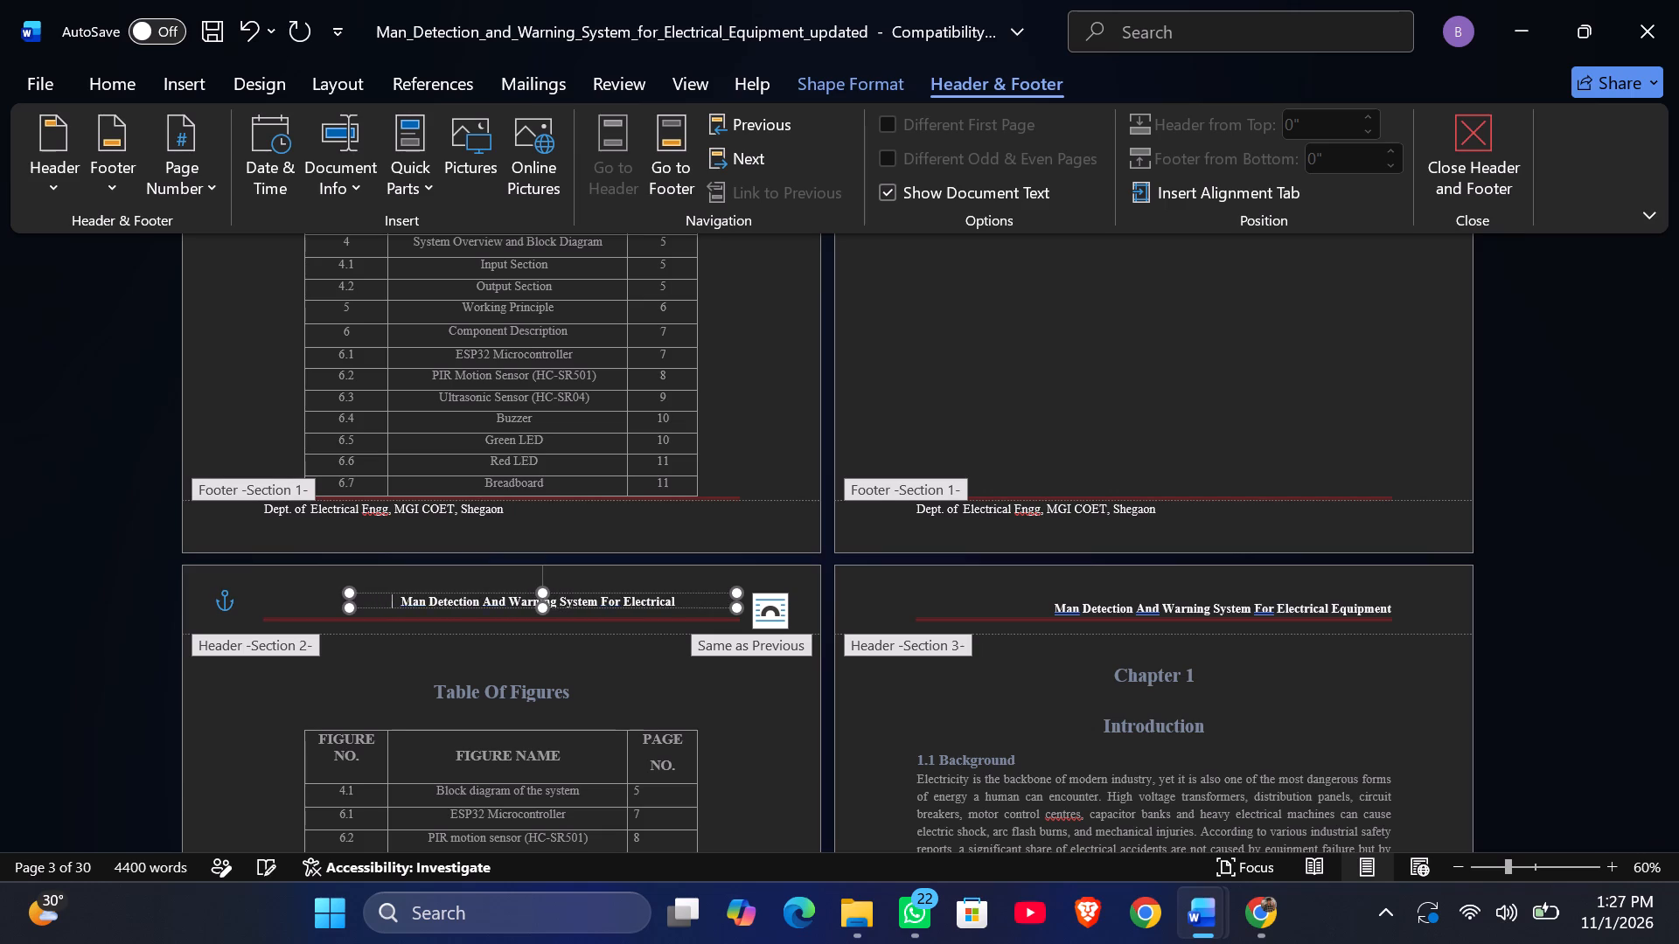
{"action": "key", "text": "BackSpace"}
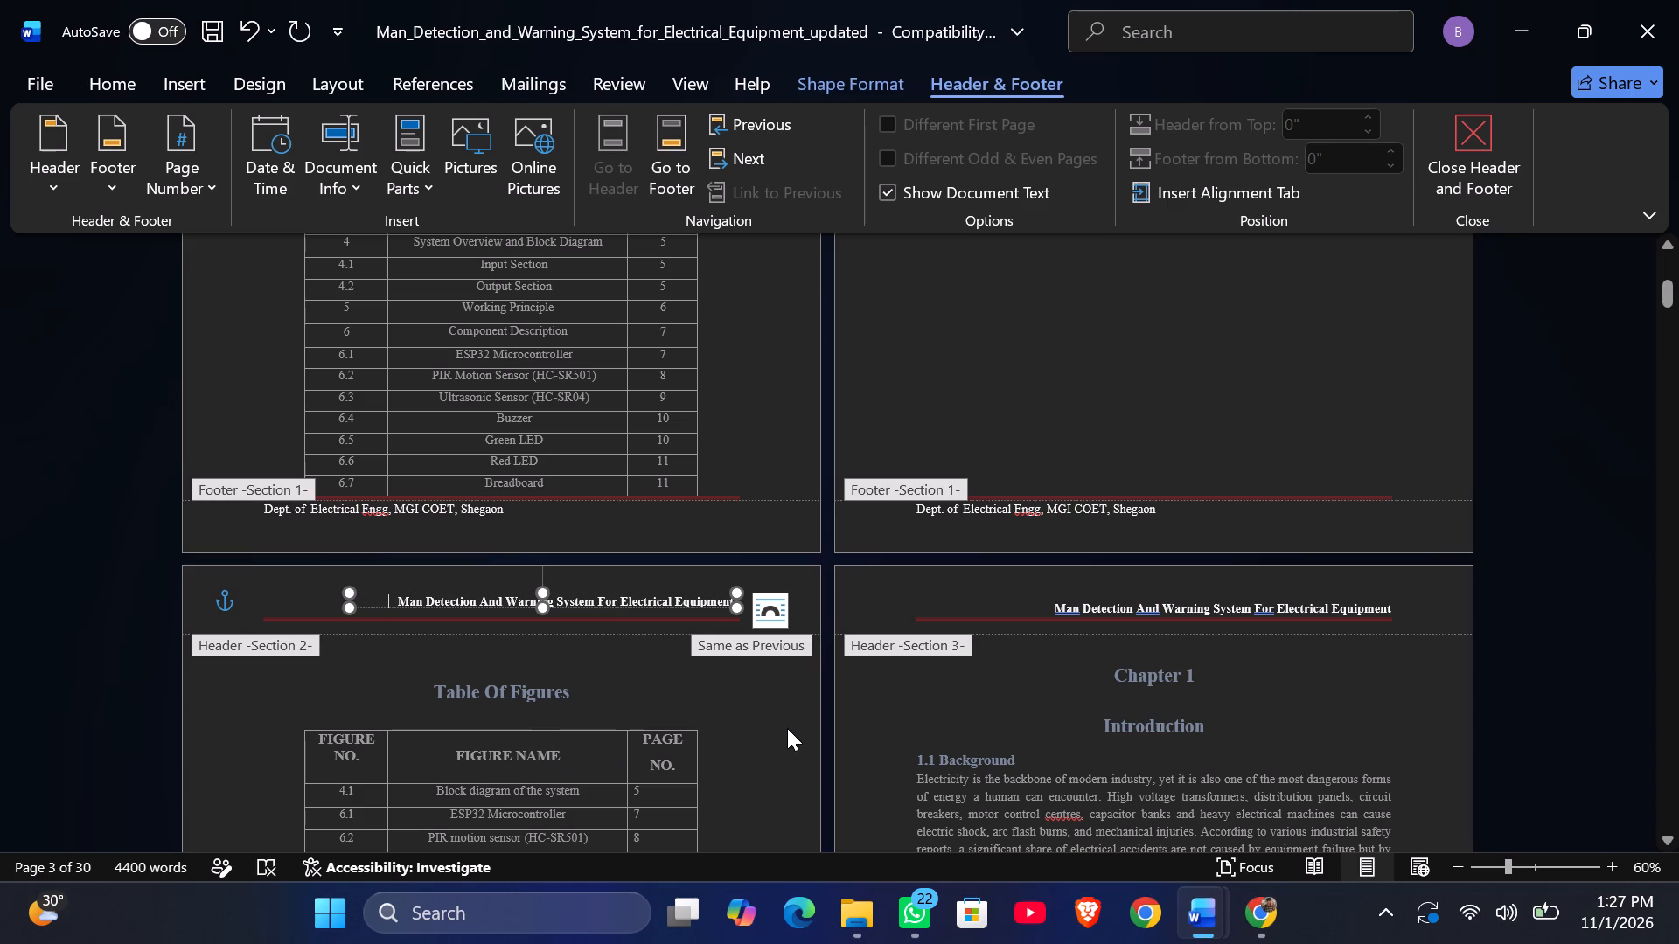
{"action": "double_click", "coordinate": [787, 728]}
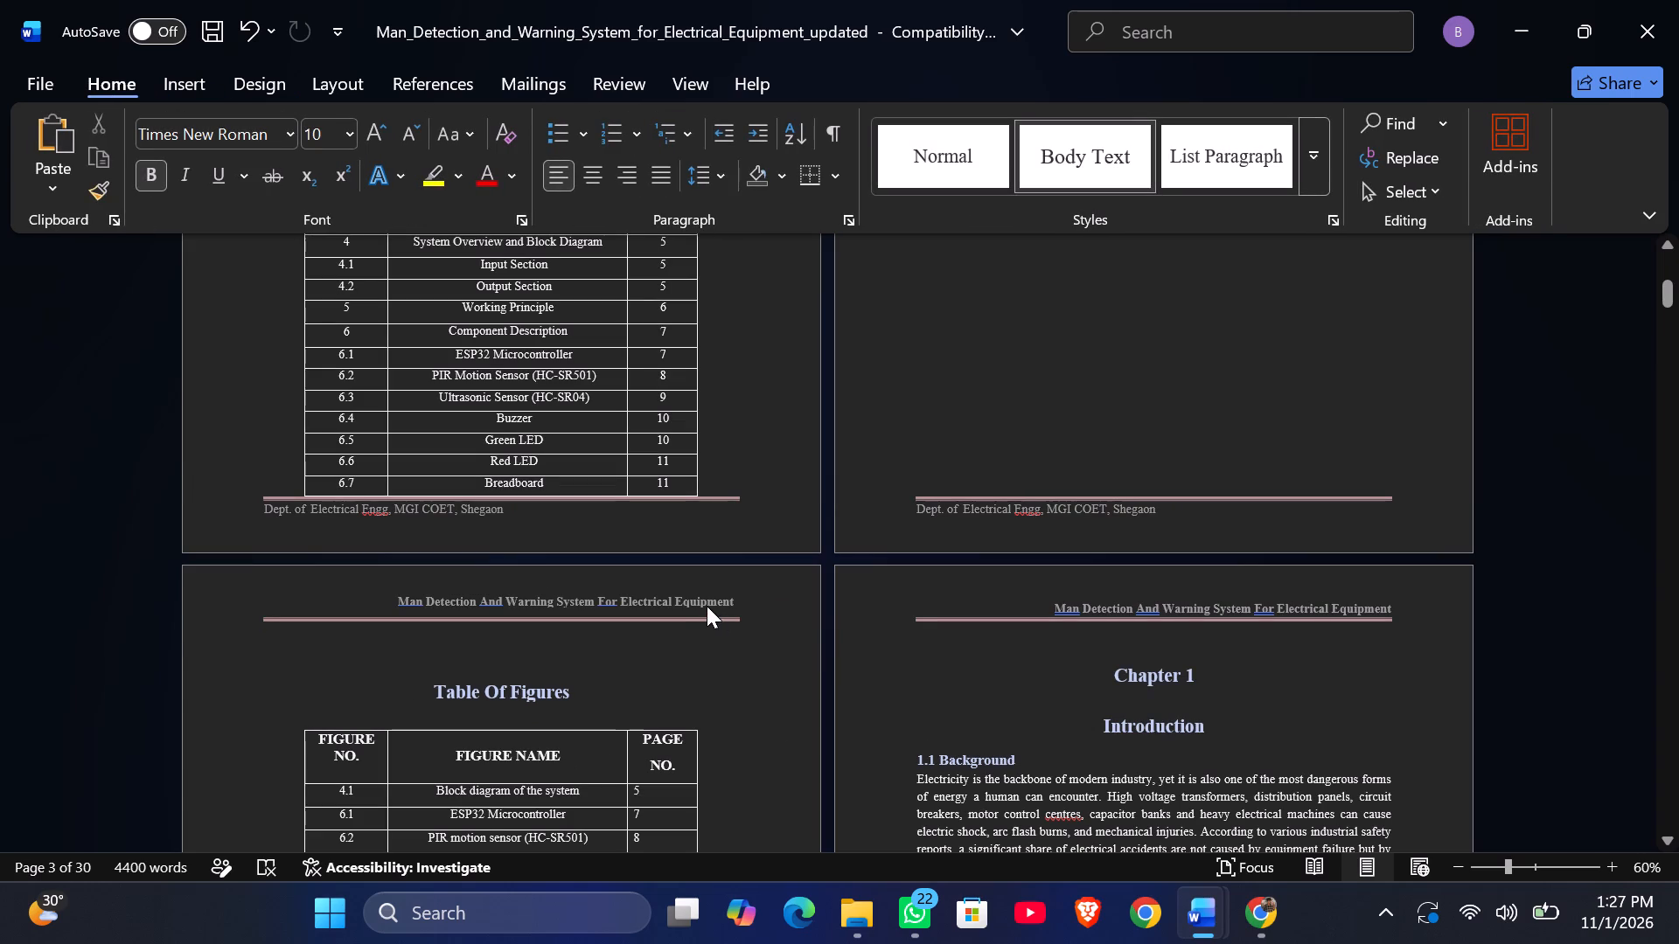
Lower the Section 2 header text box so the title sits just above the red line, and return to the body.
{"action": "double_click", "coordinate": [700, 596]}
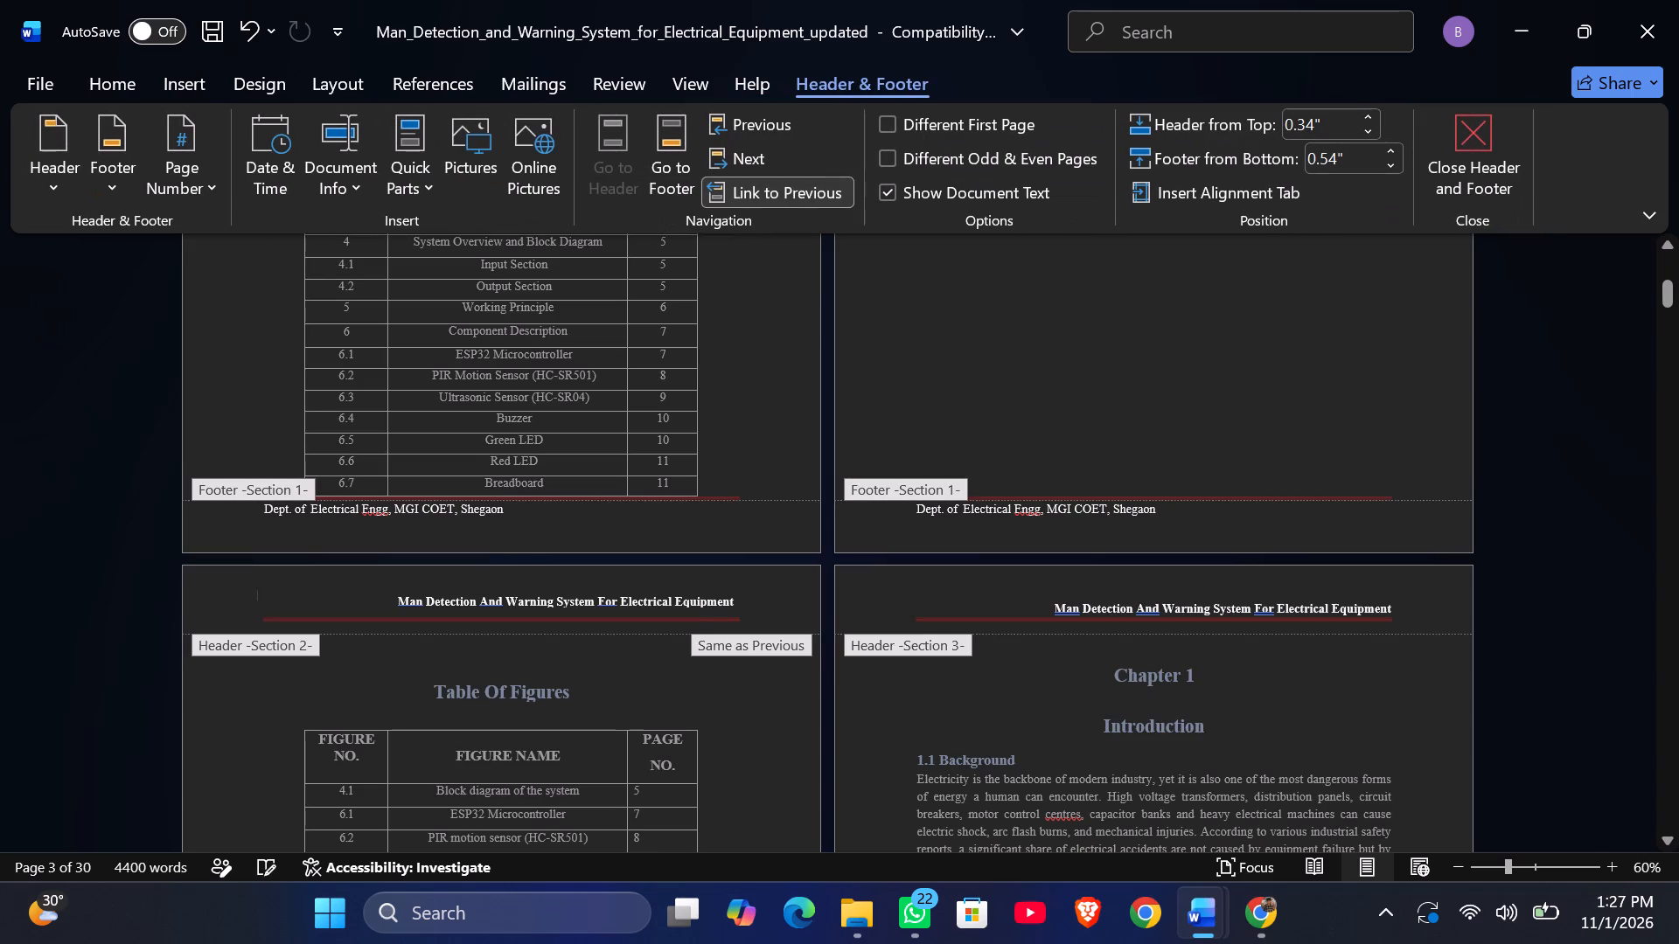
{"action": "left_click", "coordinate": [691, 596]}
{"action": "left_click_drag", "start_coordinate": [697, 597], "coordinate": [696, 605]}
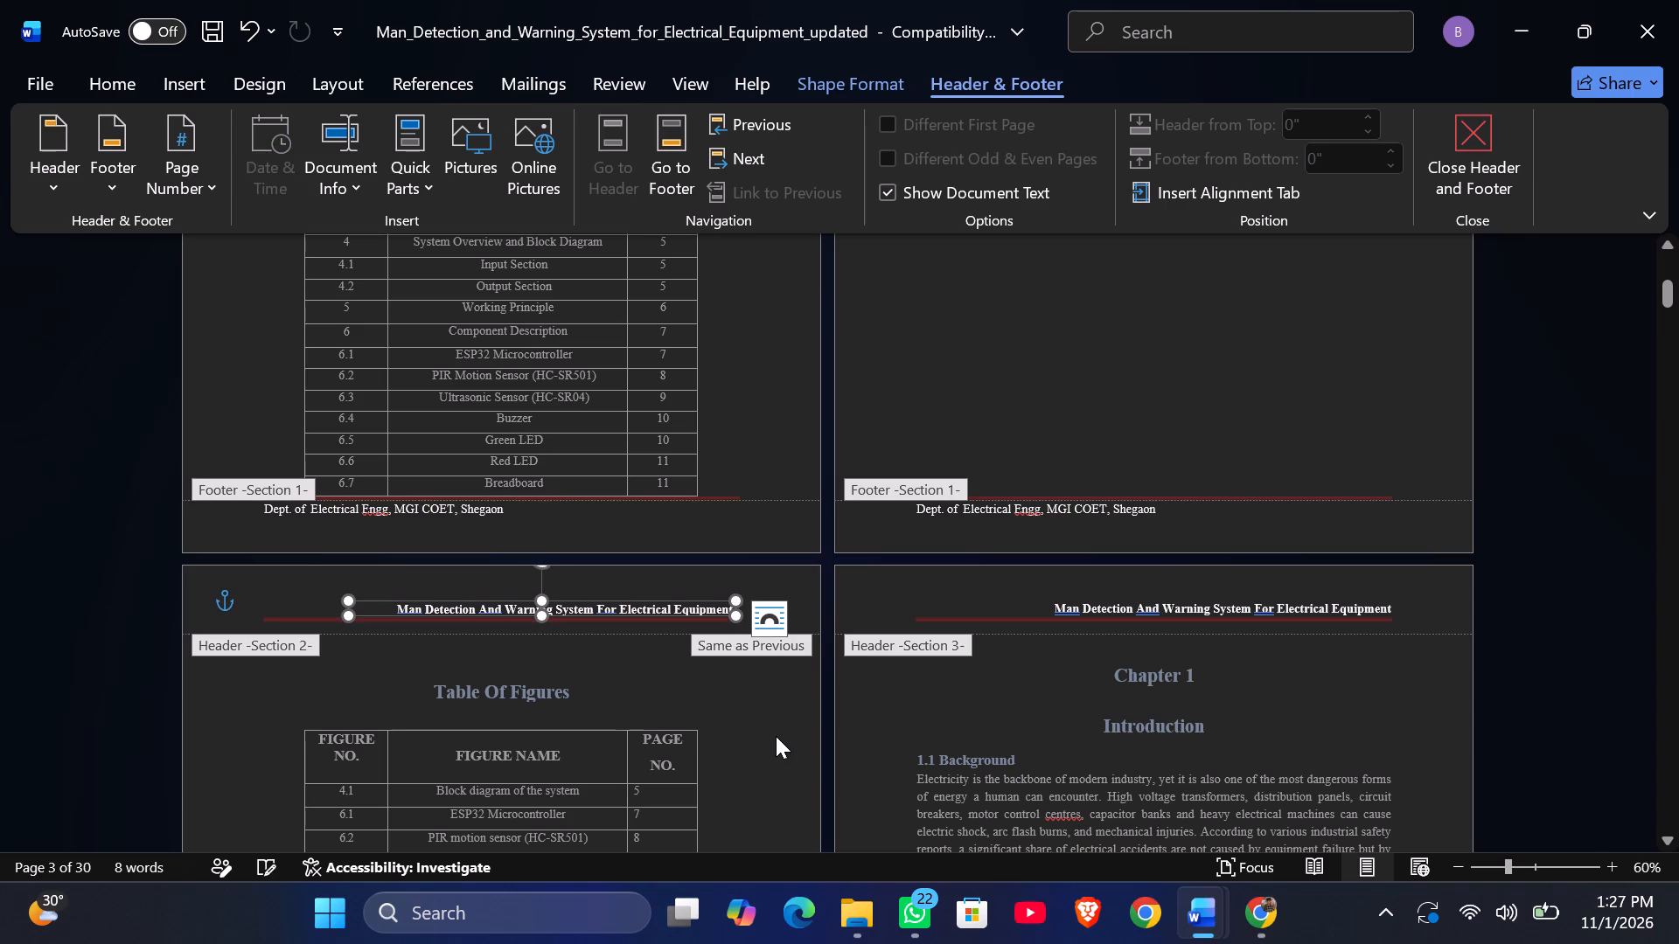
{"action": "double_click", "coordinate": [776, 736]}
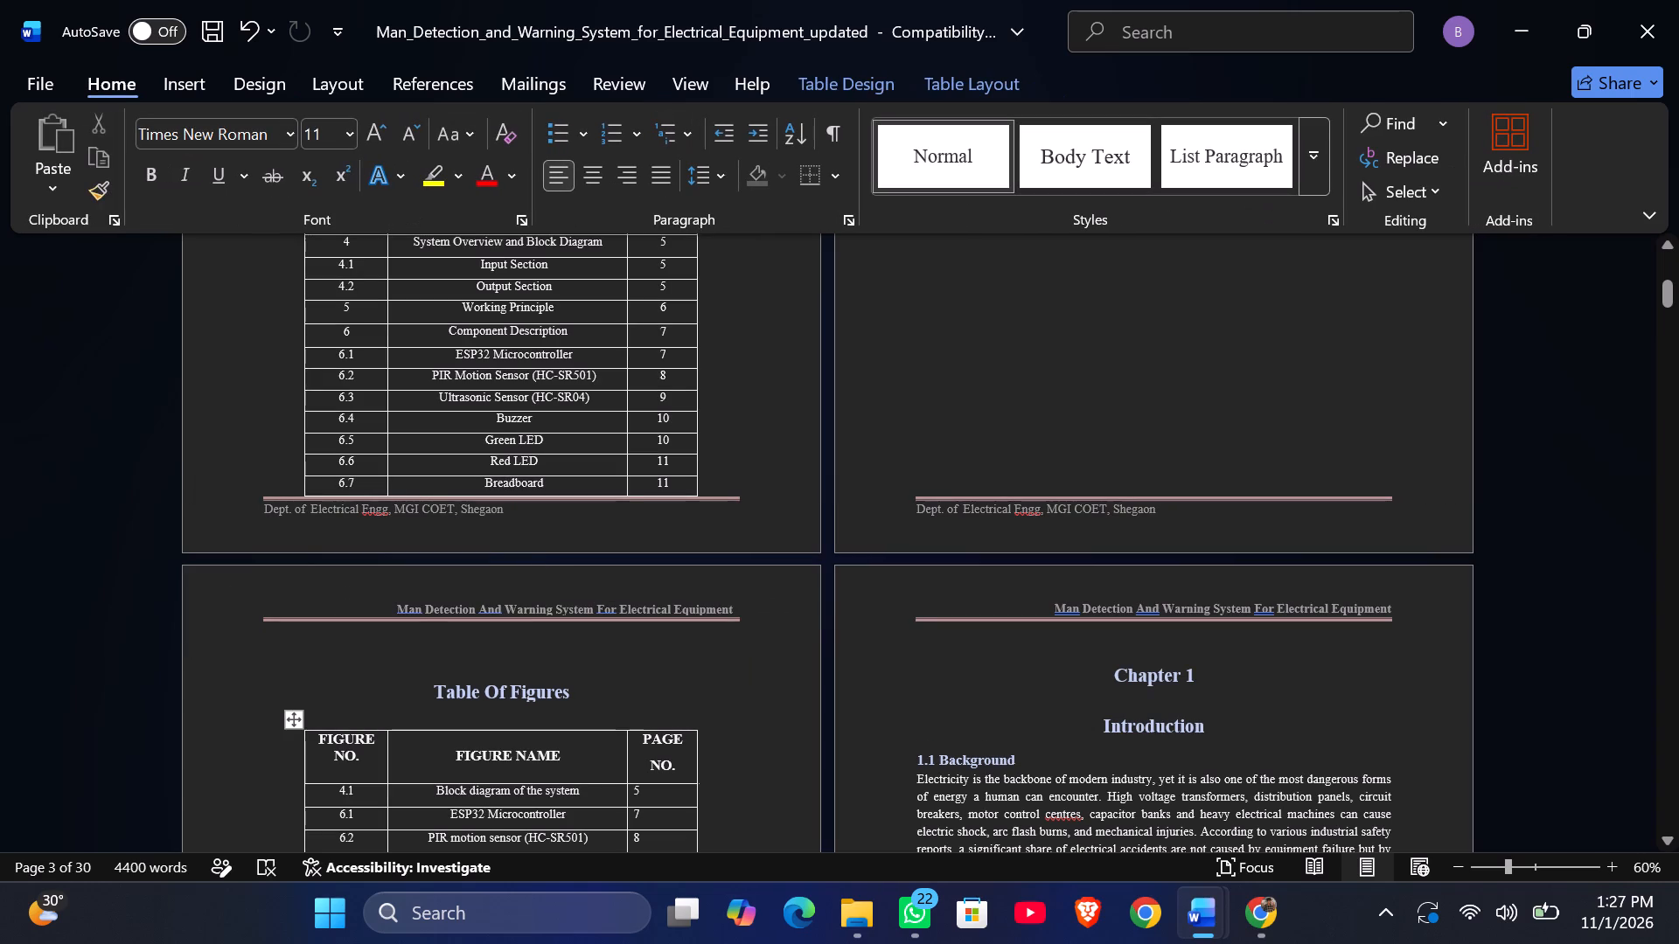
Nudge the Section 2 header text box rightward so the title ends just inside the red line's end, and leave the header.
{"action": "double_click", "coordinate": [671, 607]}
{"action": "left_click", "coordinate": [640, 618]}
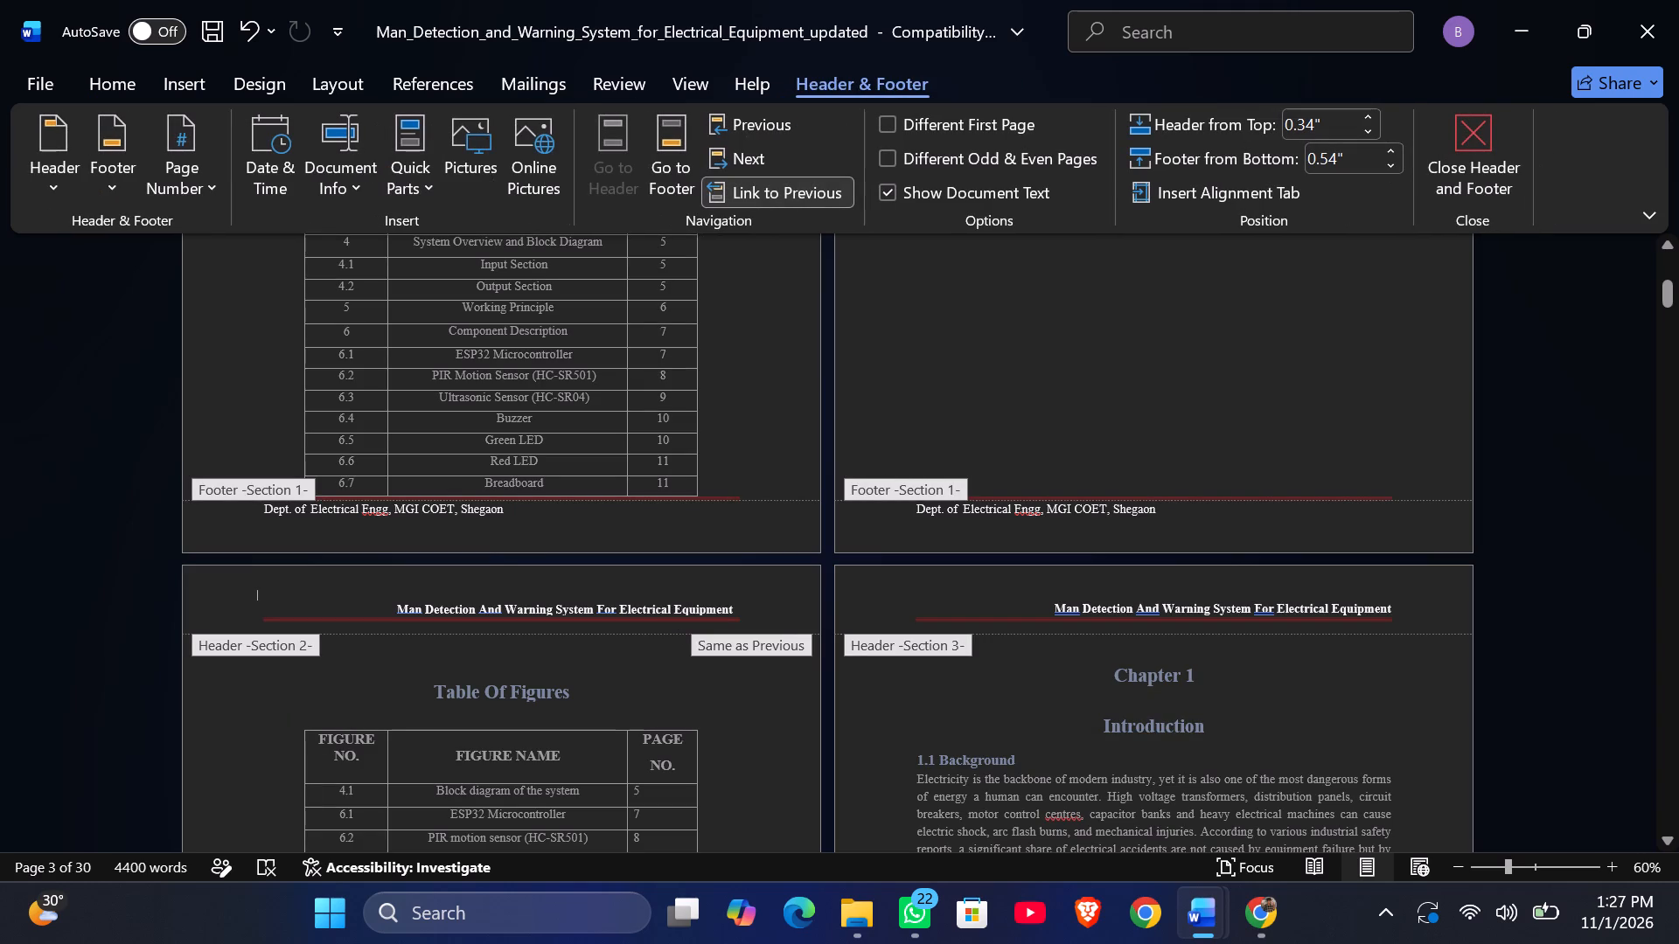
{"action": "left_click", "coordinate": [643, 608]}
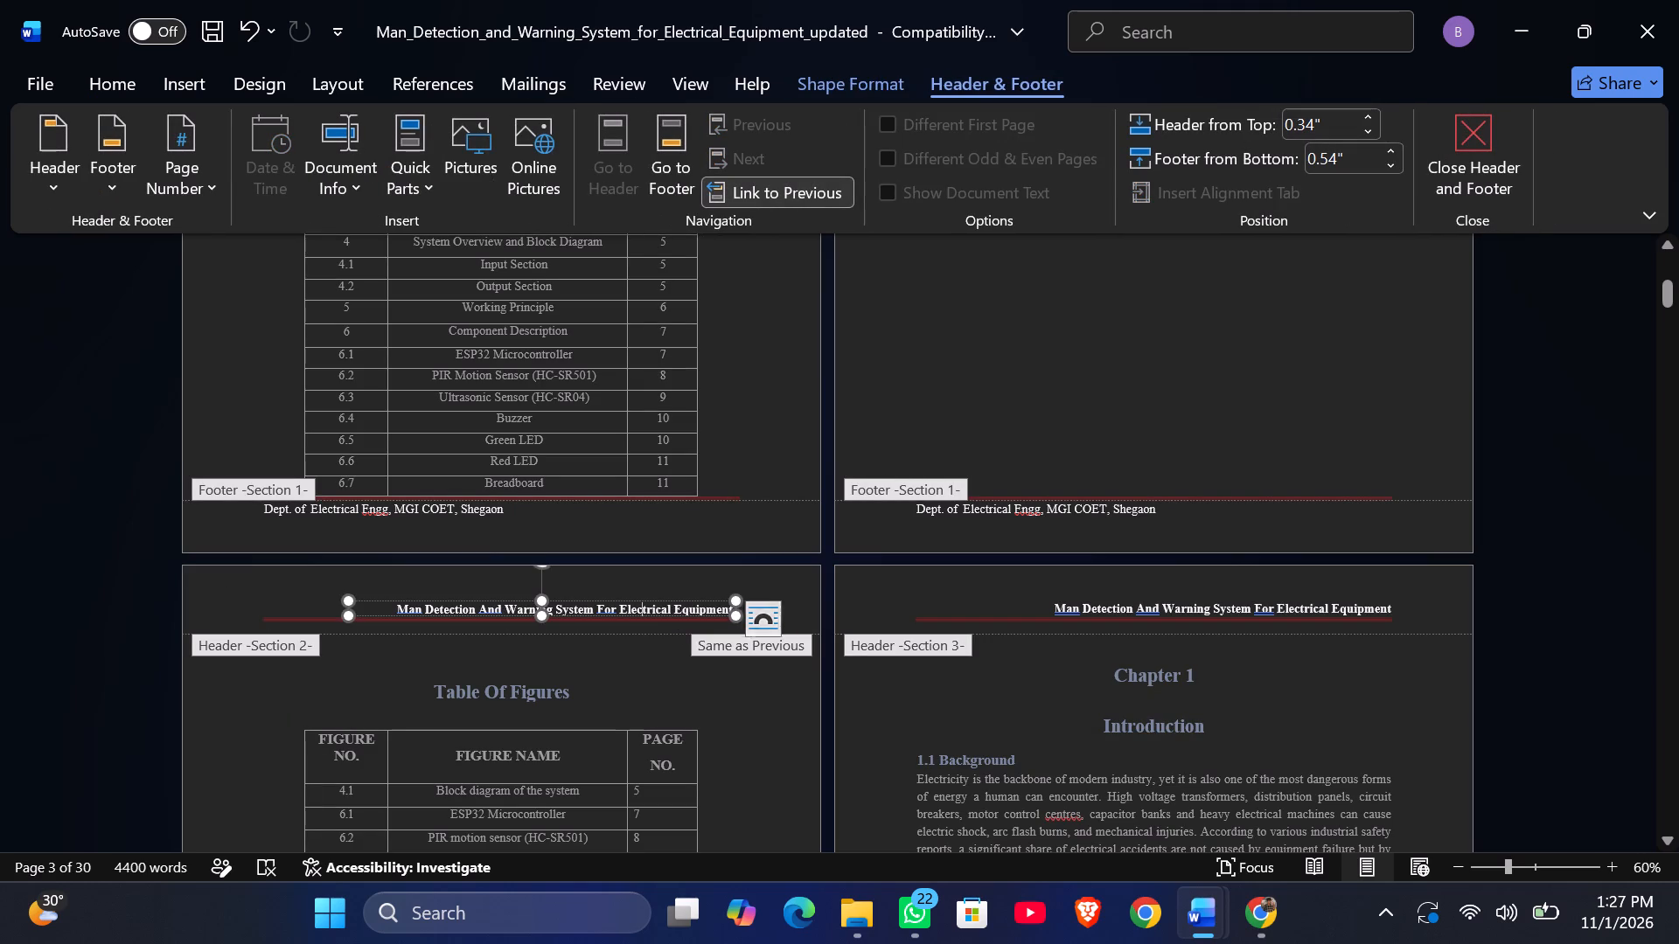
{"action": "left_click", "coordinate": [655, 604]}
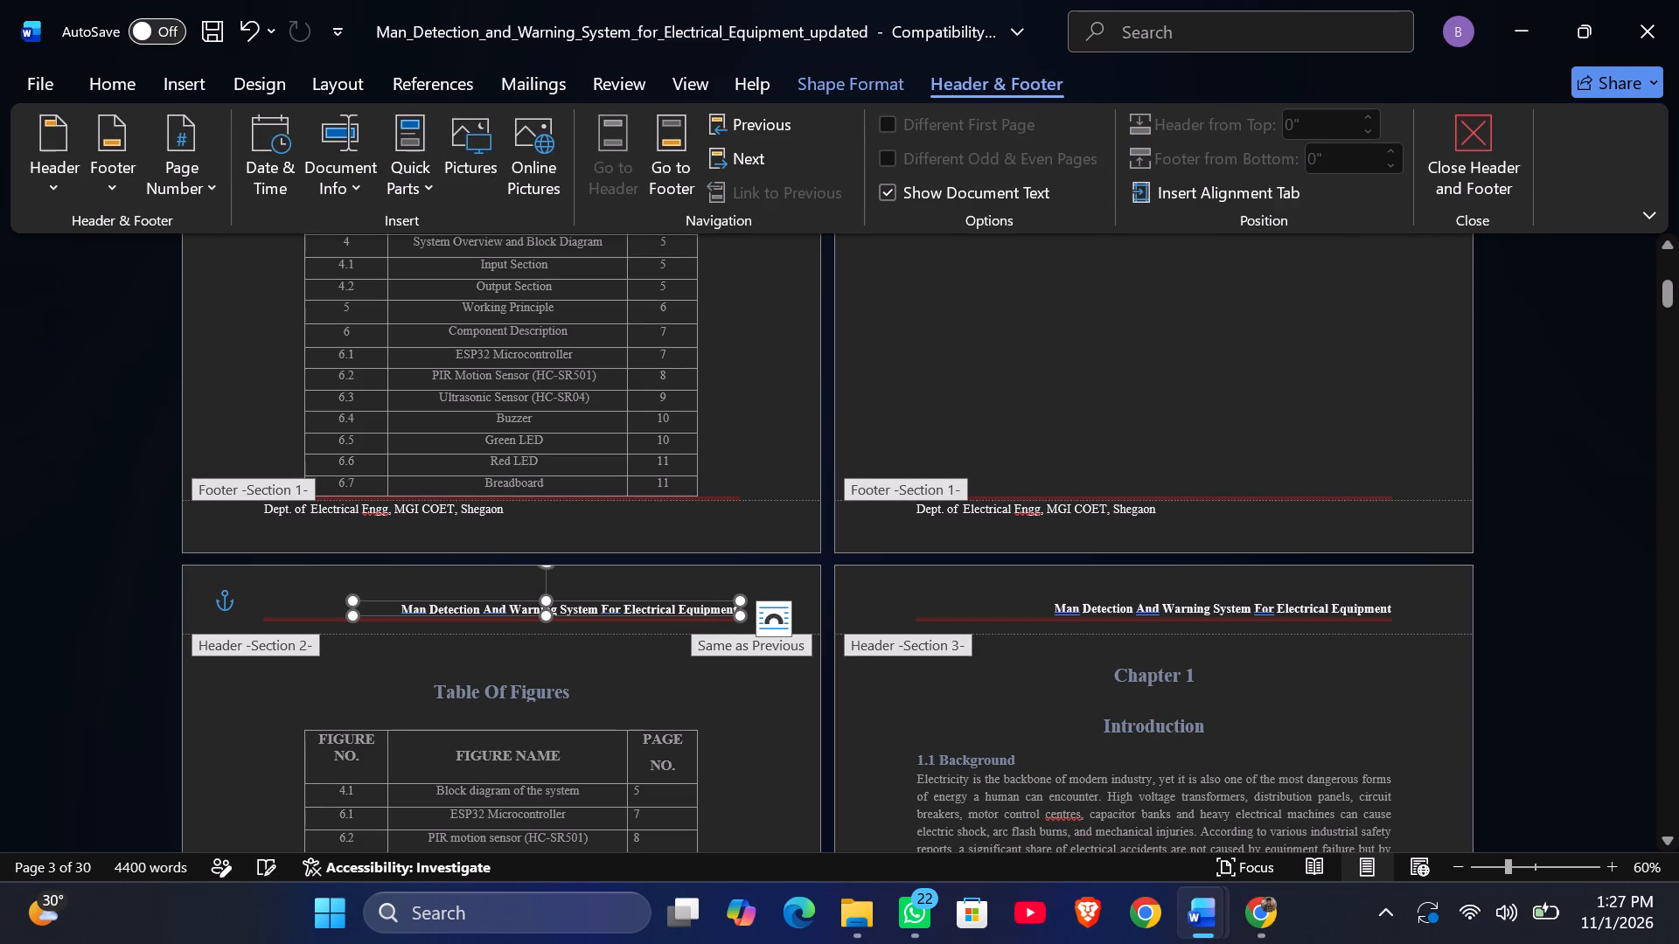
{"action": "double_click", "coordinate": [774, 730]}
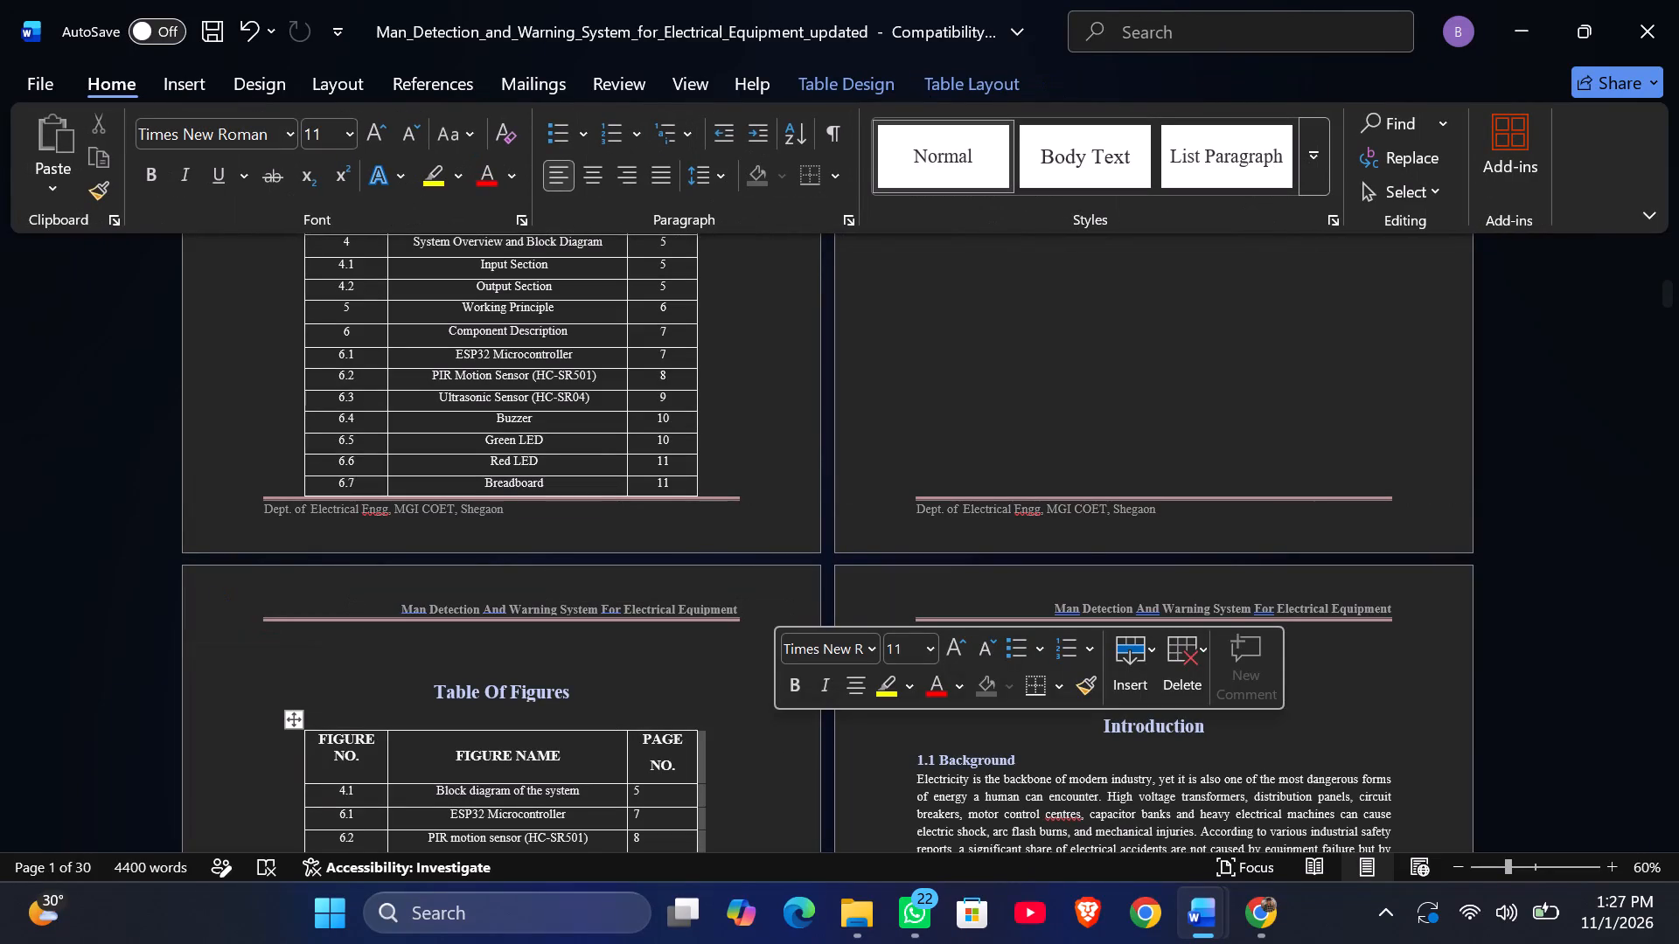
Nudge the Section 2 header text box slightly further right so "Equipment" ends level with the red line, and leave the header.
{"action": "double_click", "coordinate": [656, 608]}
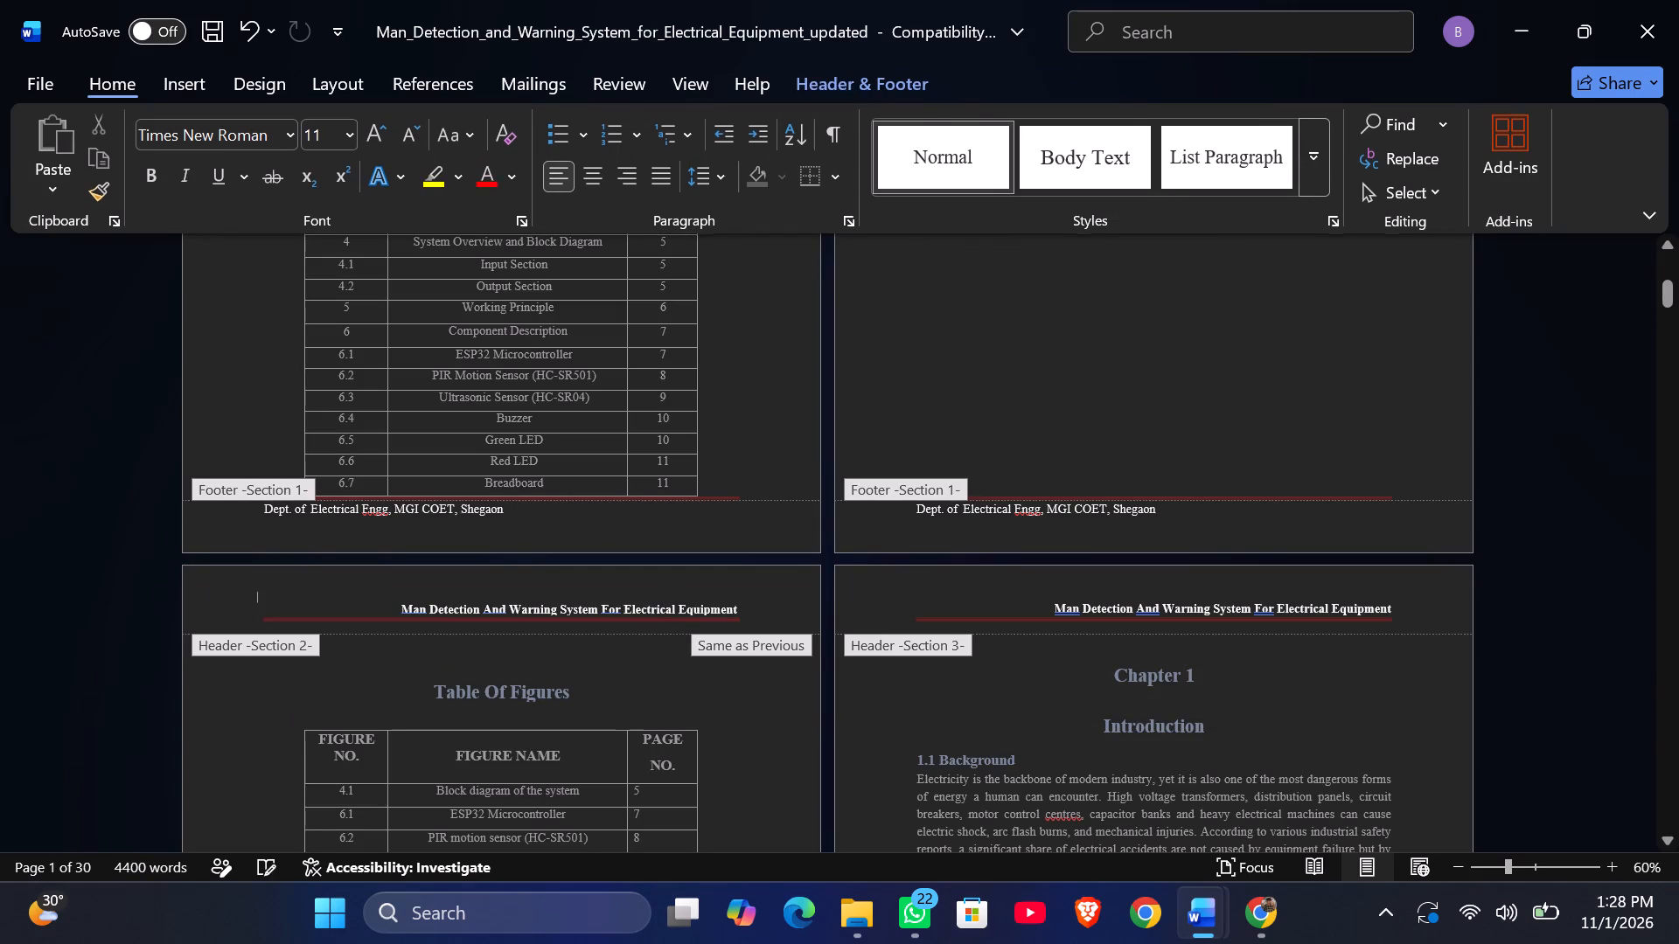
{"action": "left_click", "coordinate": [458, 603]}
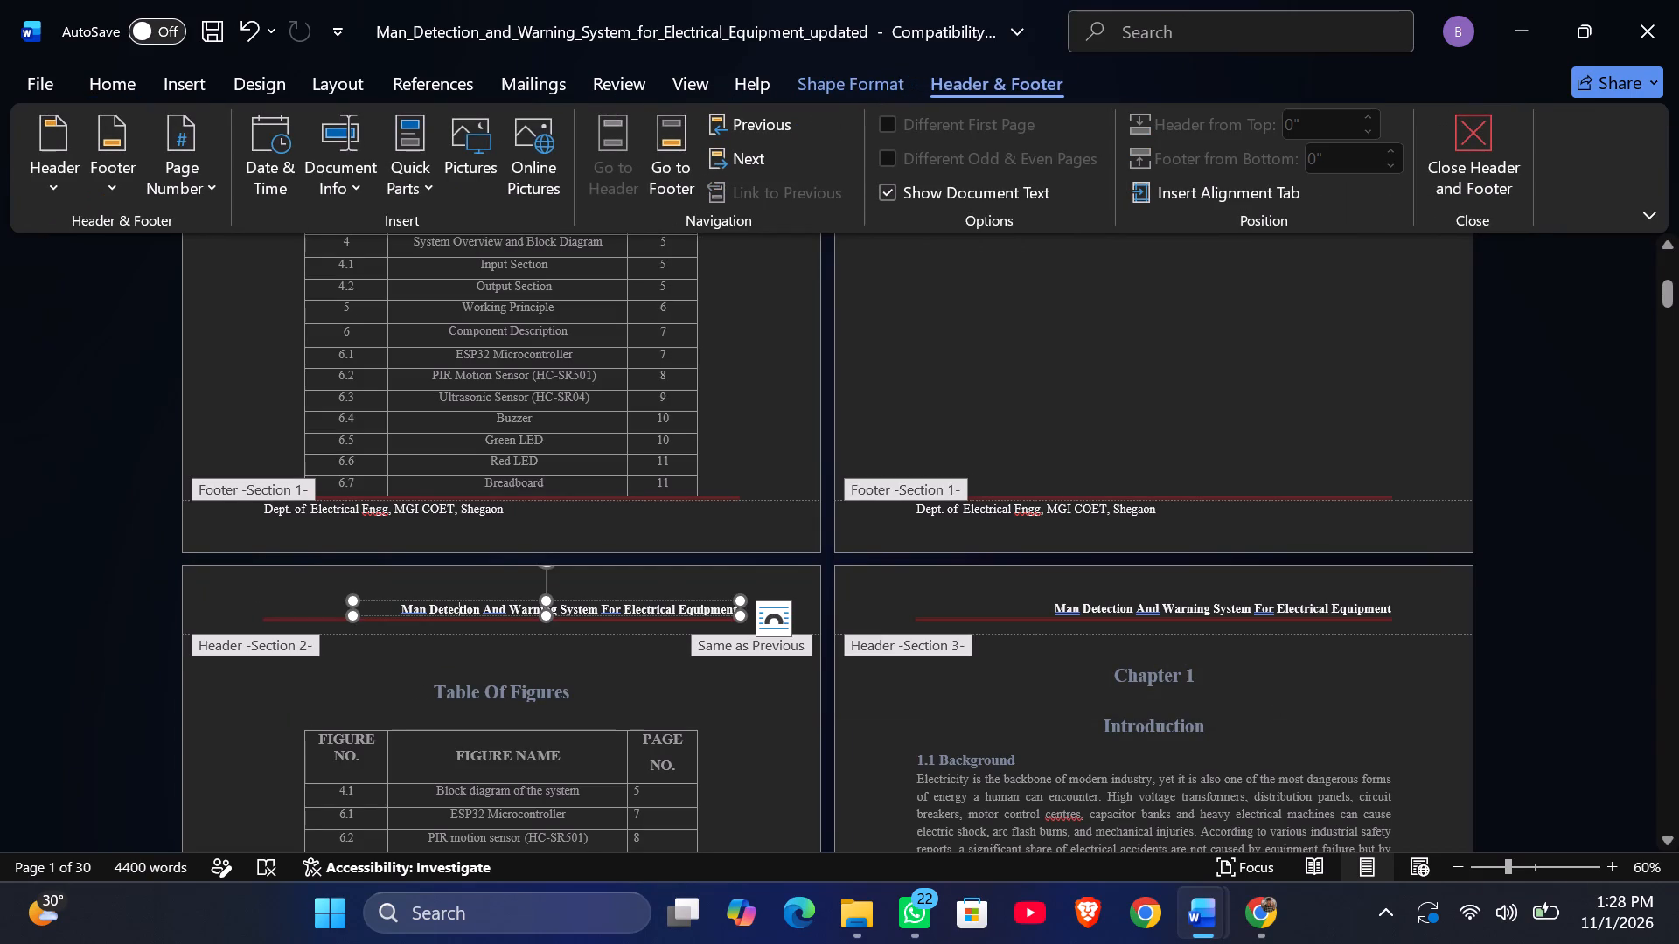
{"action": "left_click", "coordinate": [399, 608]}
{"action": "key", "text": "space"}
{"action": "key", "text": "BackSpace"}
{"action": "left_click", "coordinate": [655, 614]}
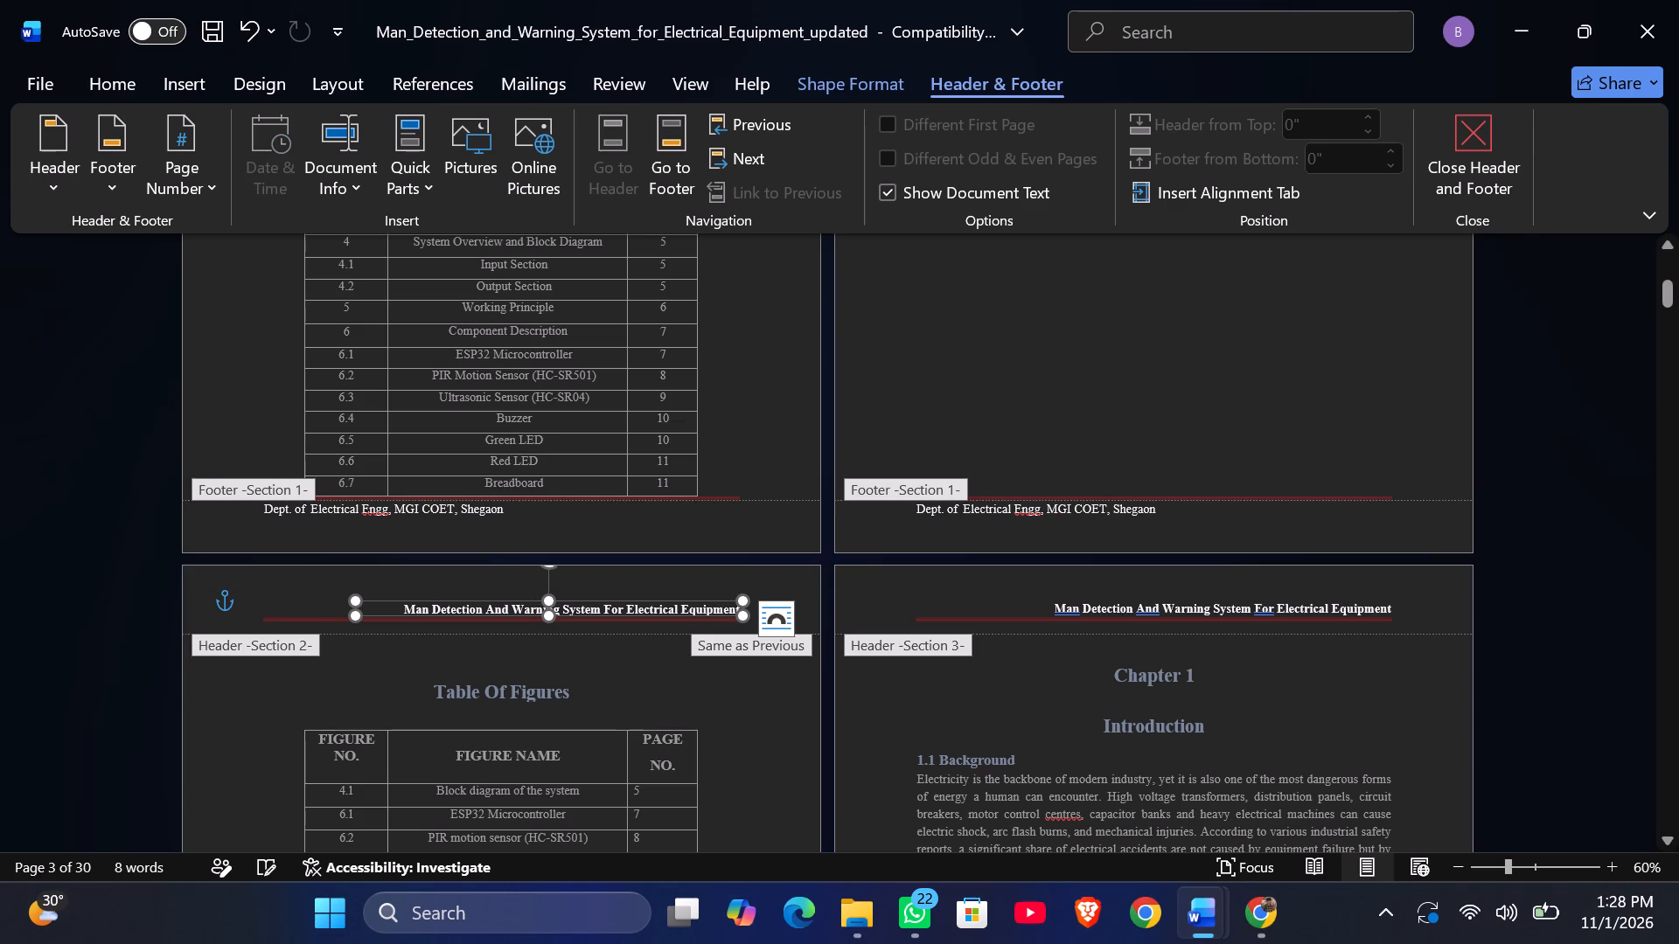
{"action": "double_click", "coordinate": [721, 681]}
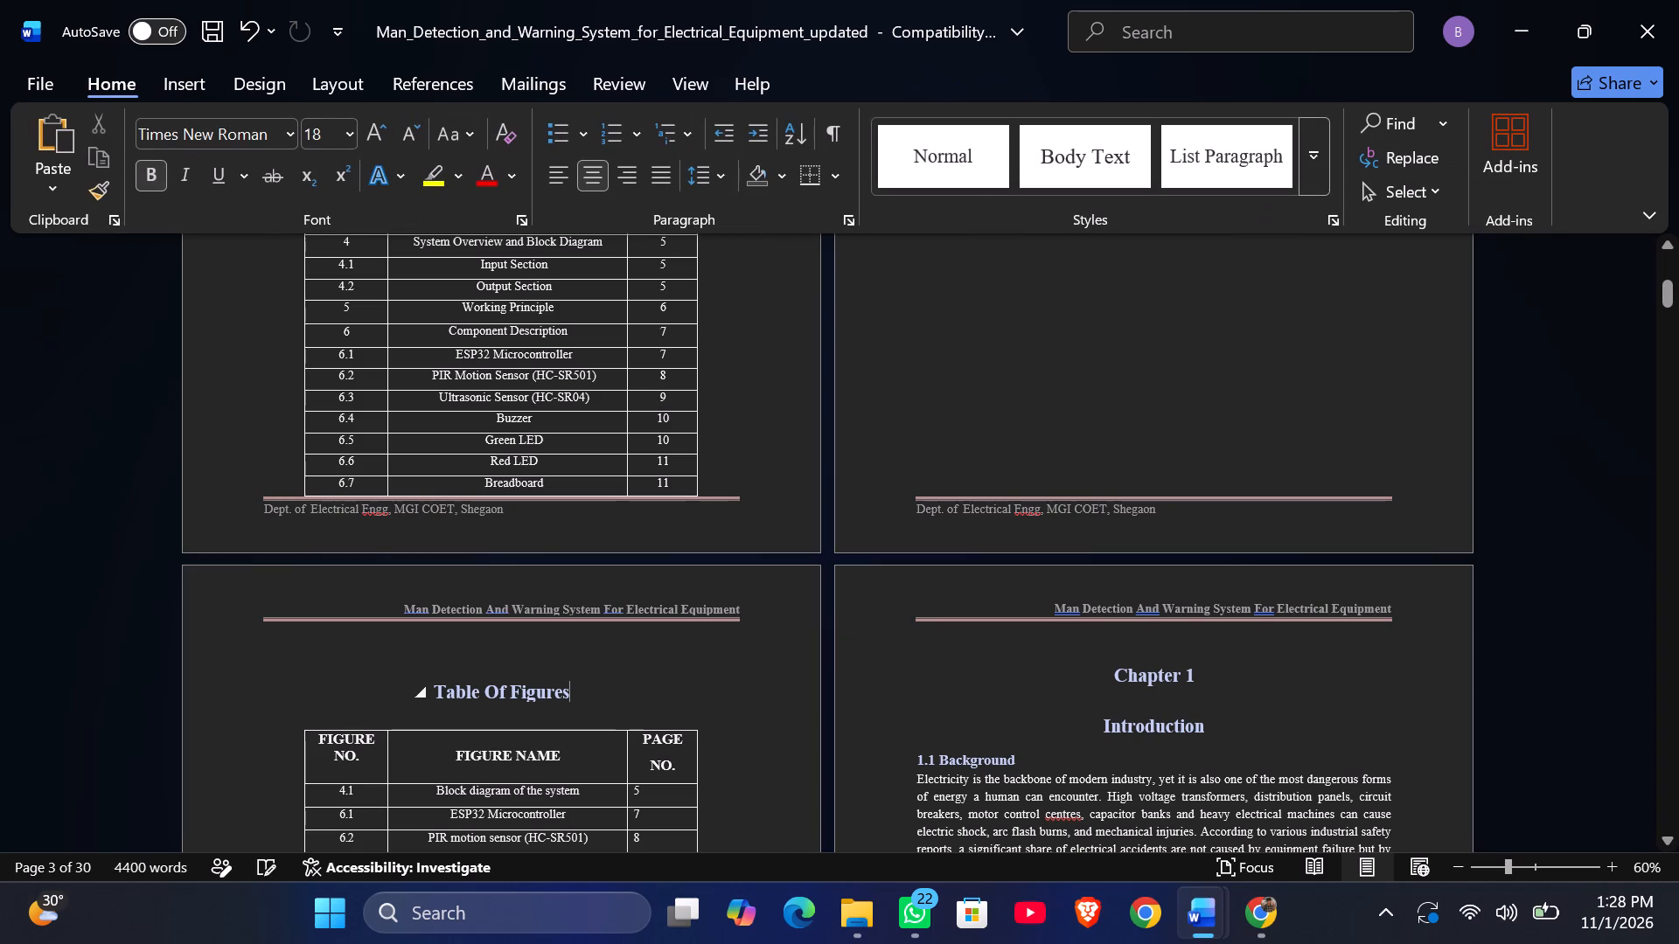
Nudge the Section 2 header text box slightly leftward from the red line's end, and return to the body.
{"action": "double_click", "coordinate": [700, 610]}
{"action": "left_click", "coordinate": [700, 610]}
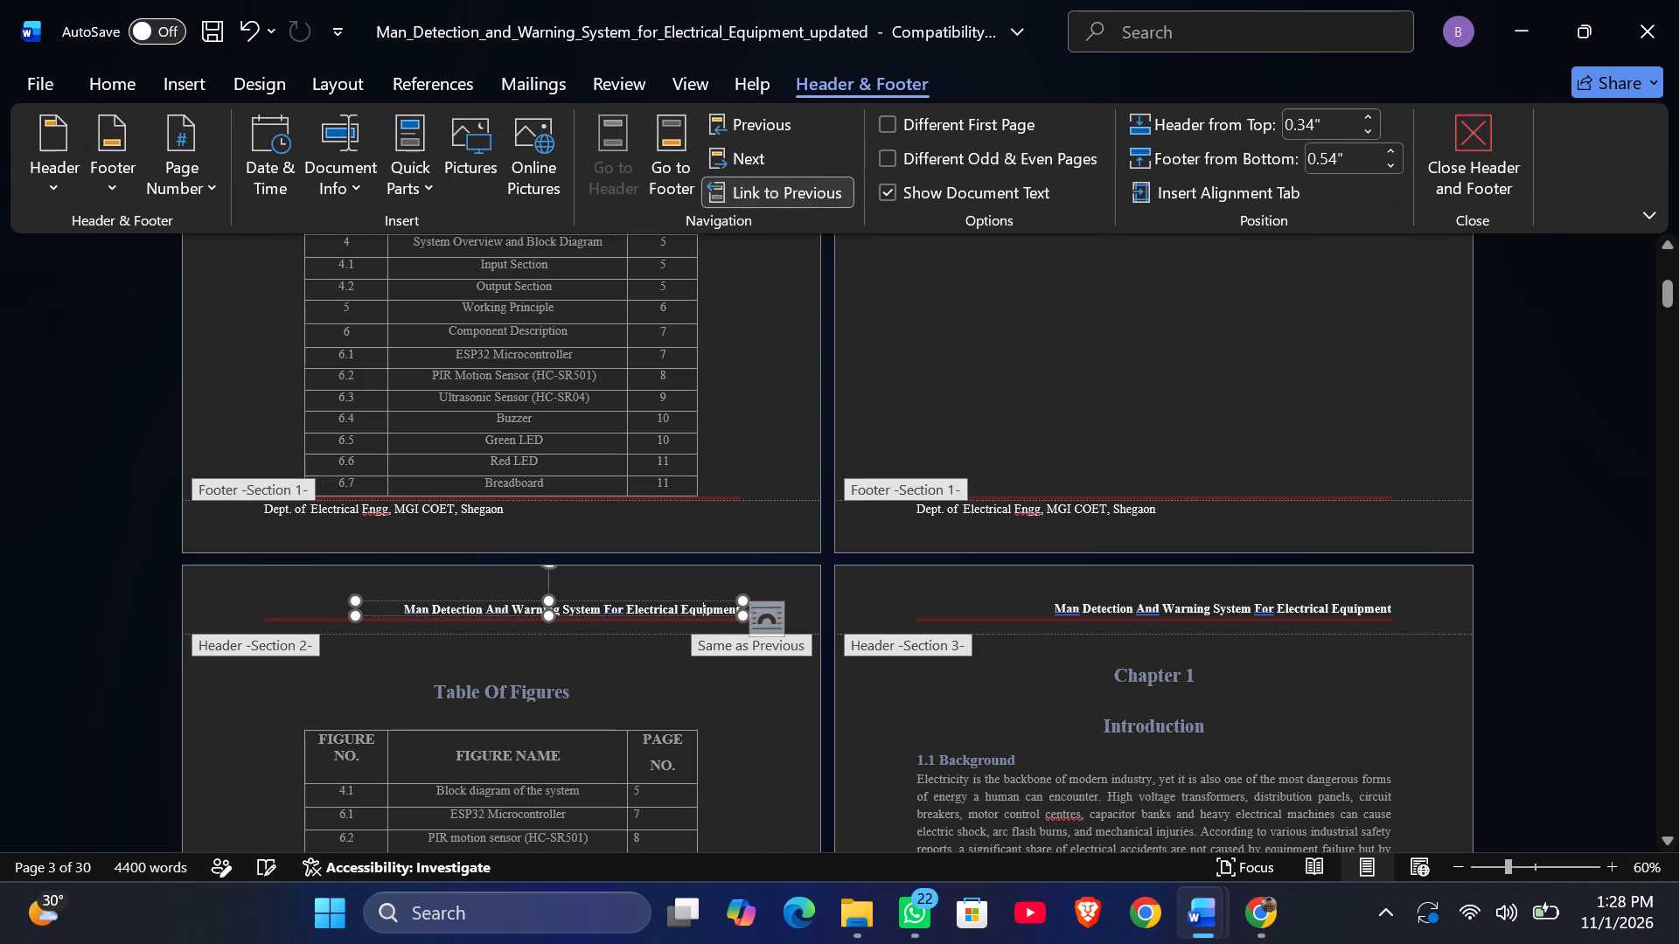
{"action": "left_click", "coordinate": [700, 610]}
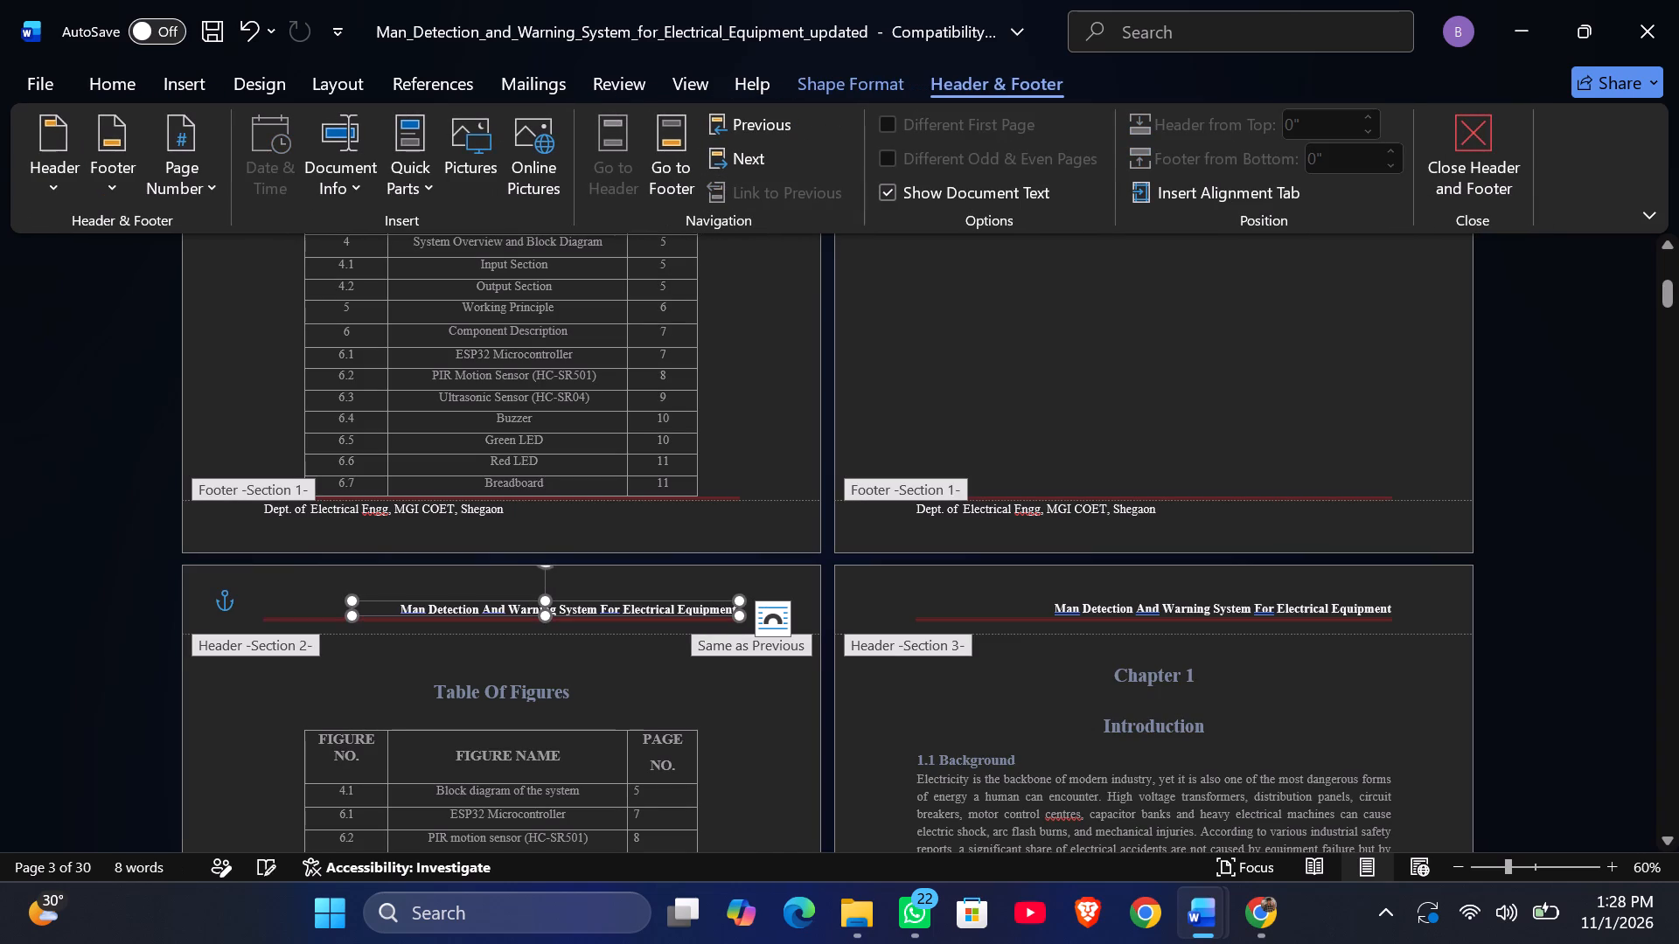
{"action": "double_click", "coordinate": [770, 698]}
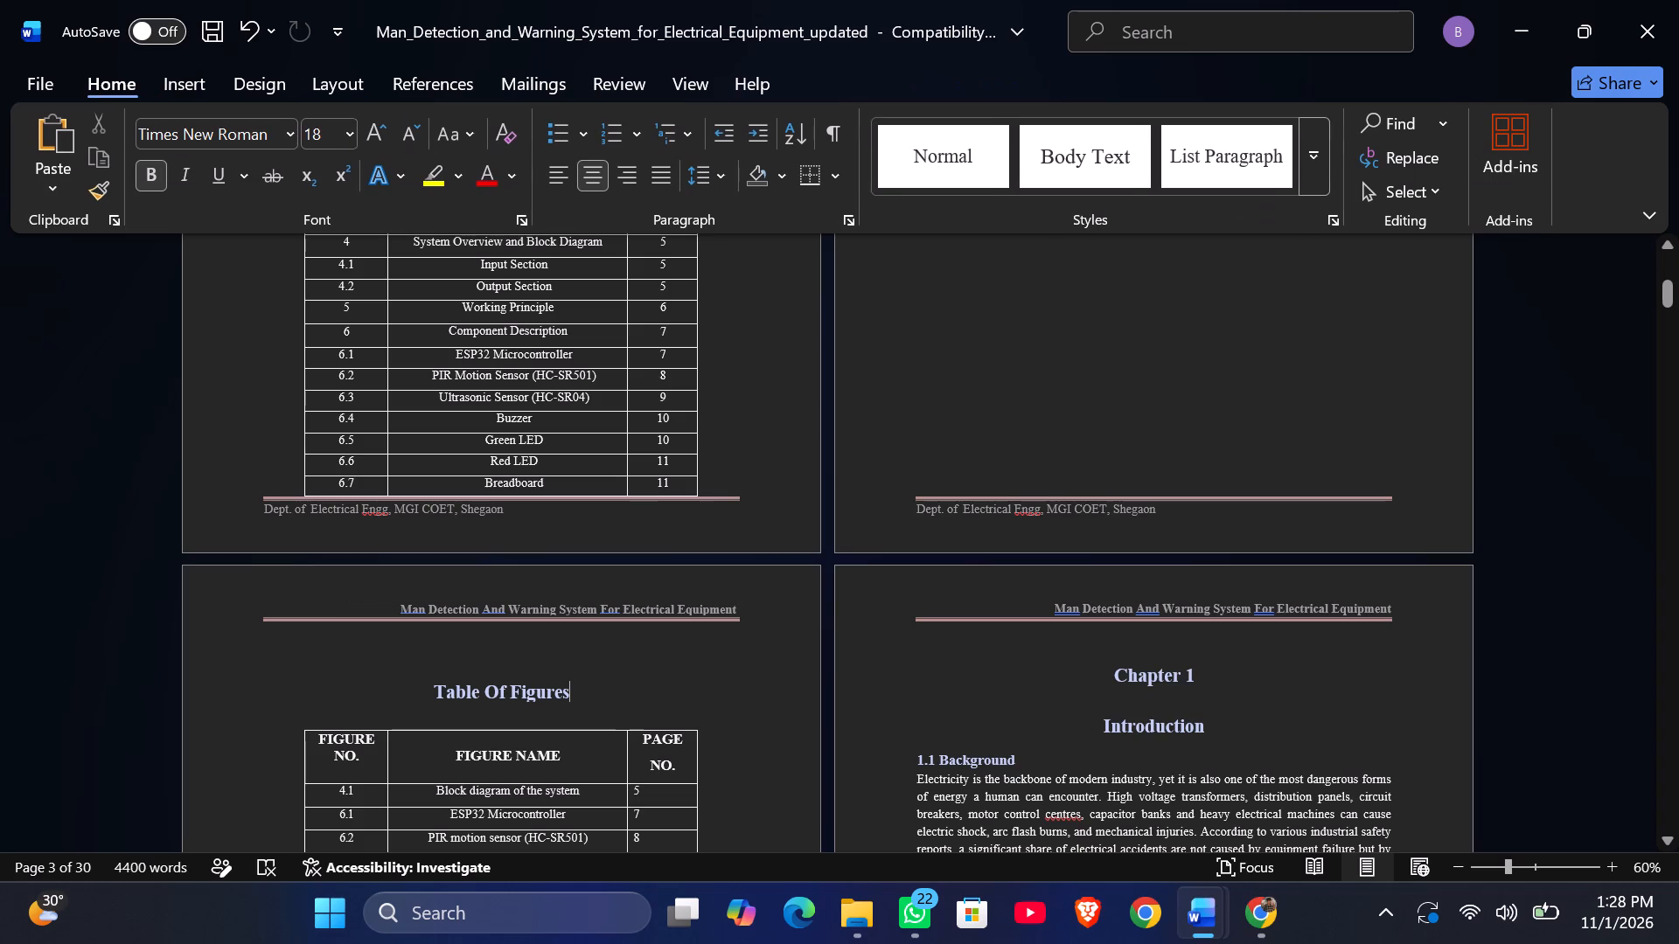
Nudge the Section 2 header text box slightly rightward and down so the title ends level with the red line and sits just above it.
{"action": "scroll", "coordinate": [770, 698], "scroll_direction": "down", "scroll_amount": 2}
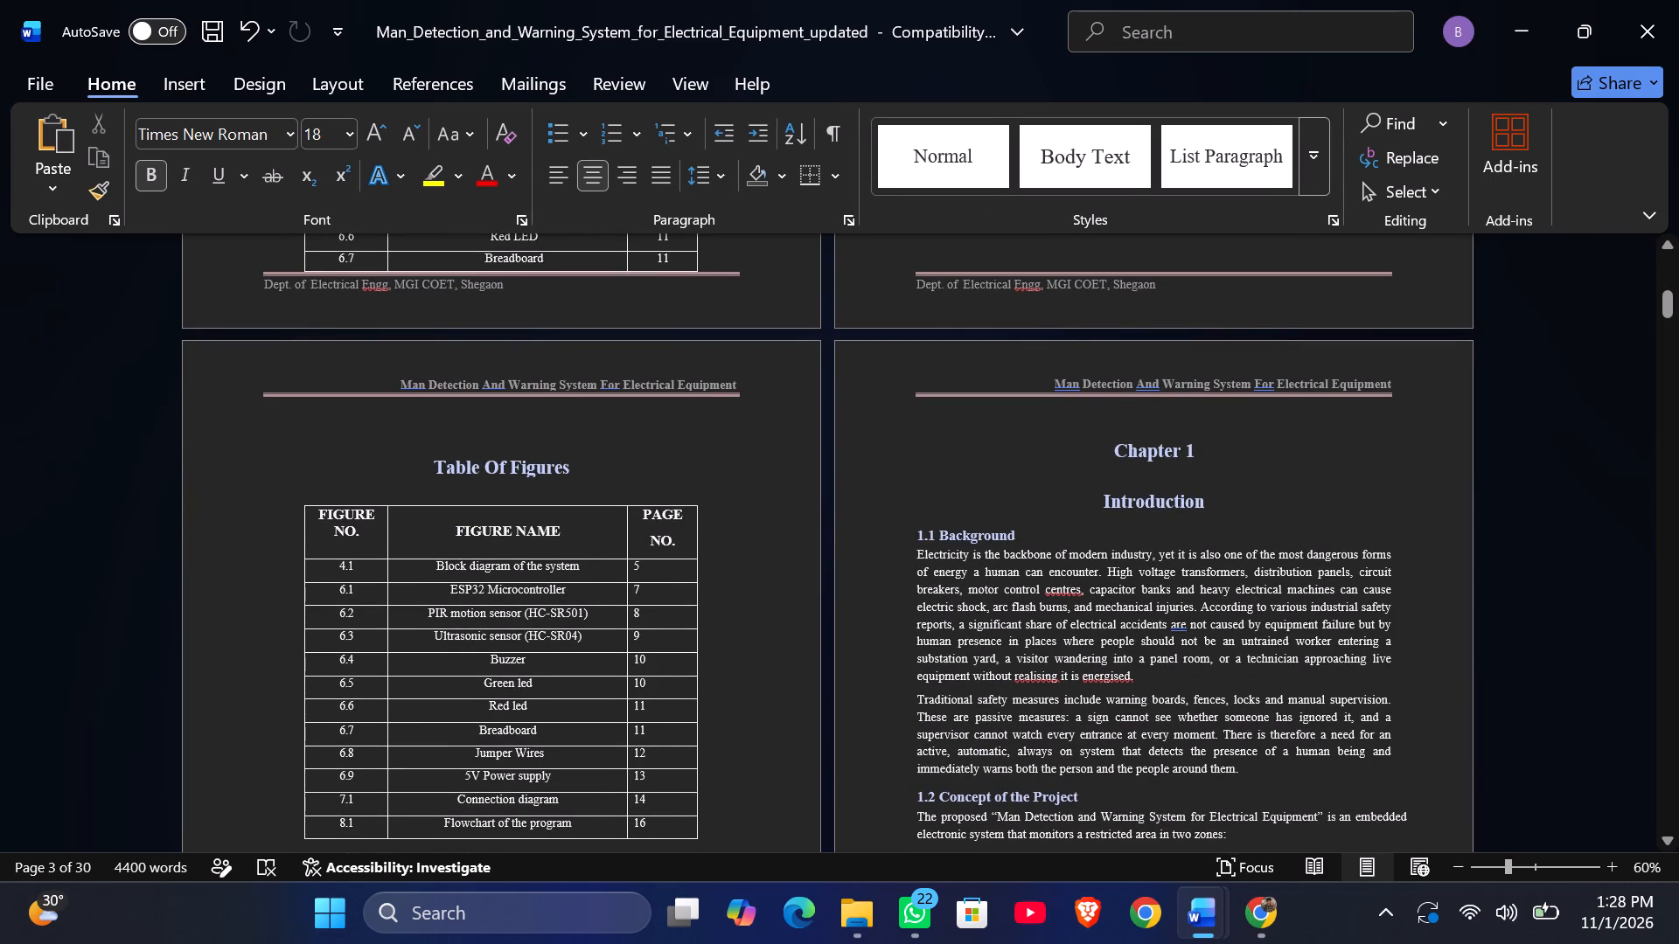
{"action": "double_click", "coordinate": [701, 378]}
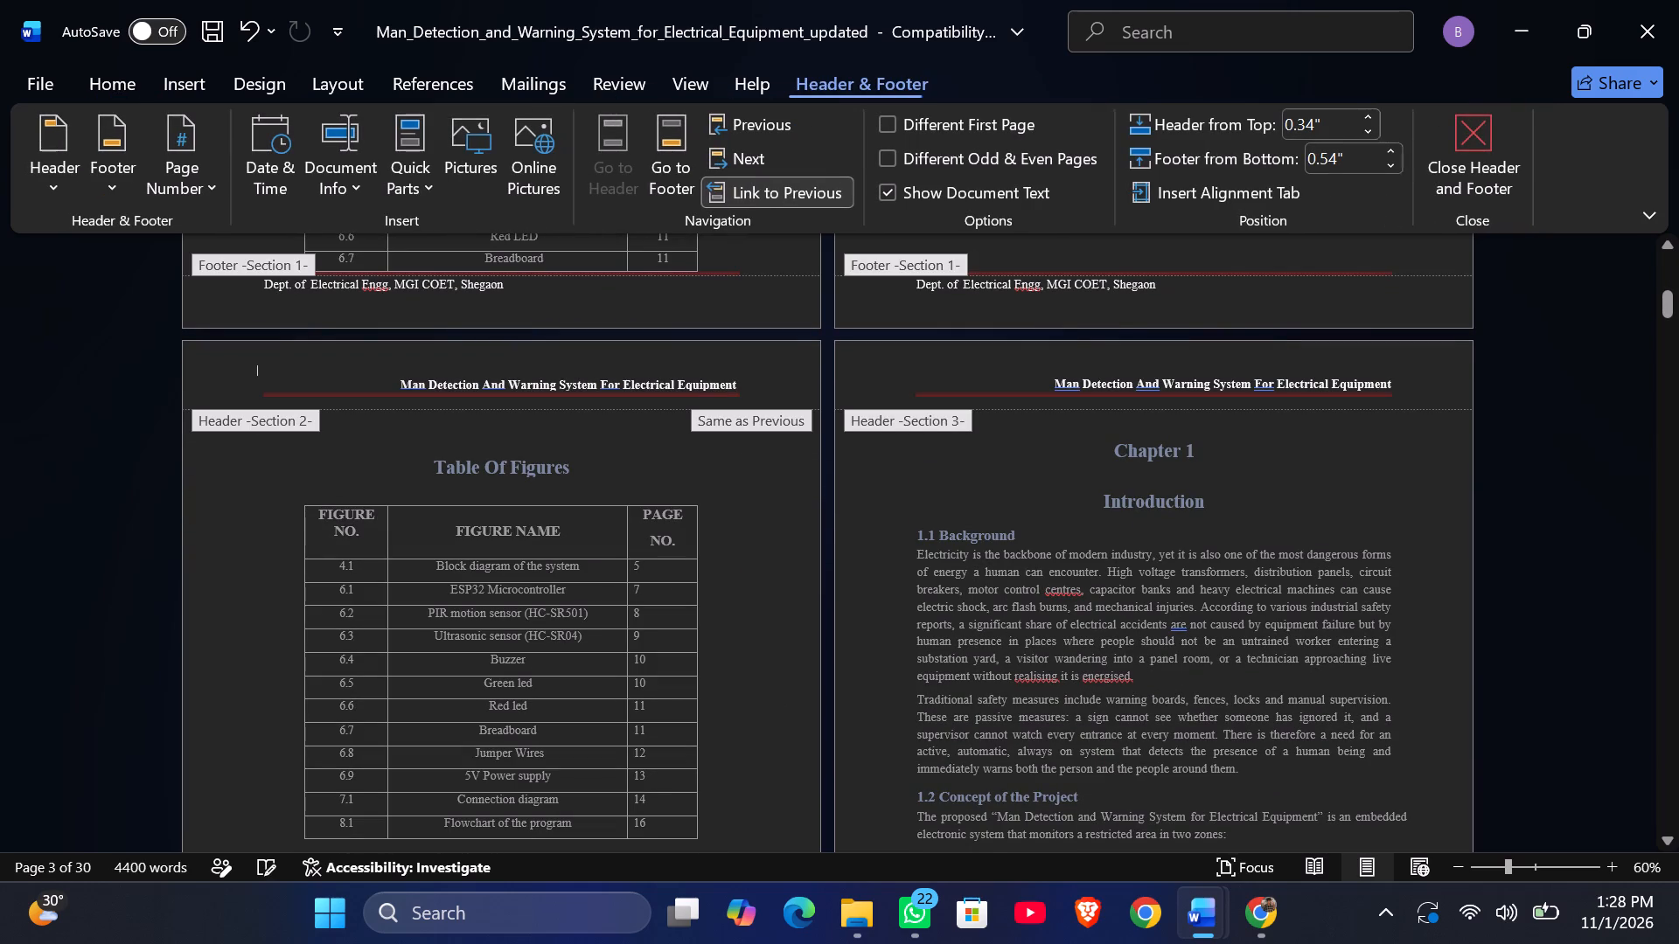
{"action": "left_click", "coordinate": [690, 380]}
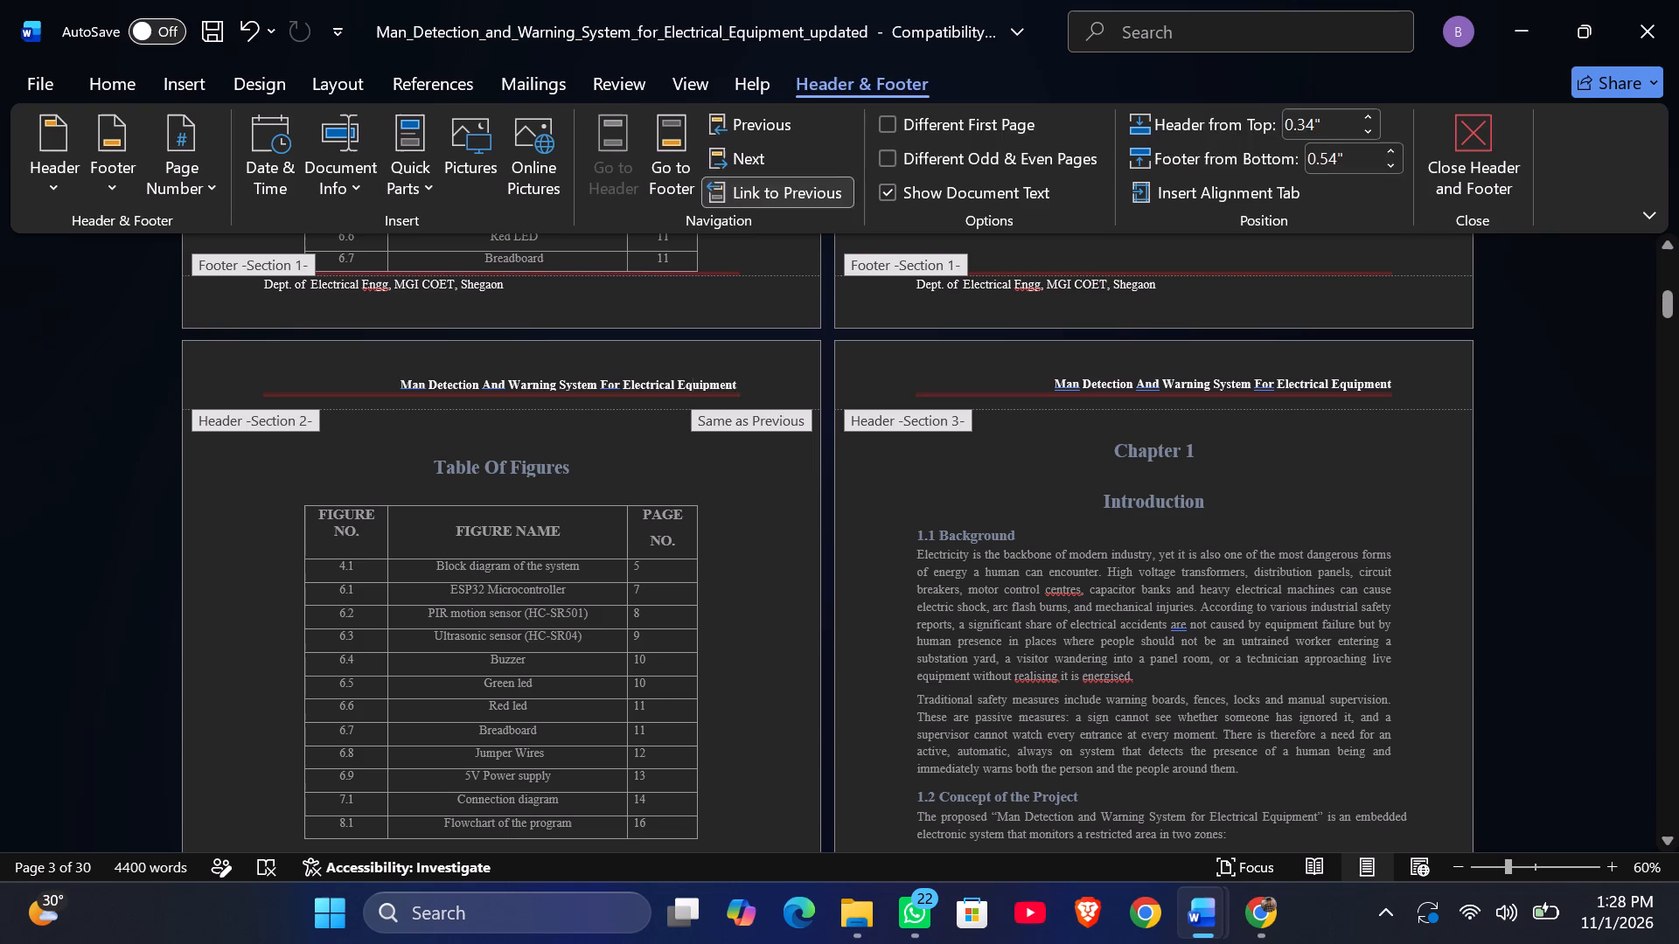
{"action": "left_click", "coordinate": [690, 380]}
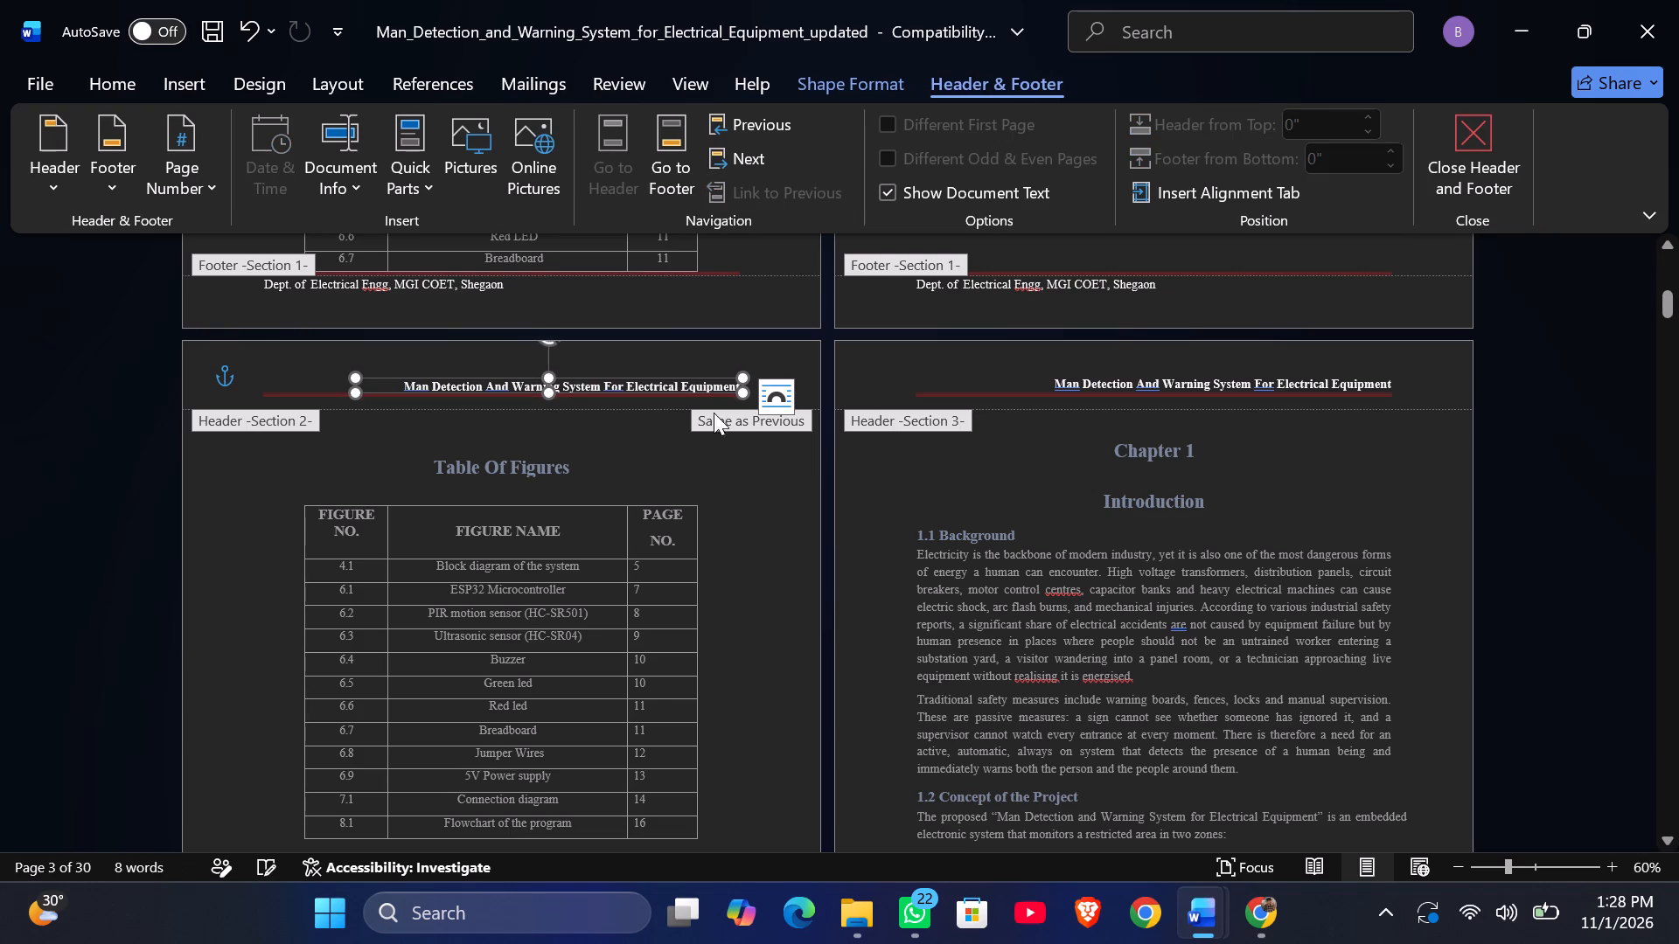
{"action": "double_click", "coordinate": [753, 439]}
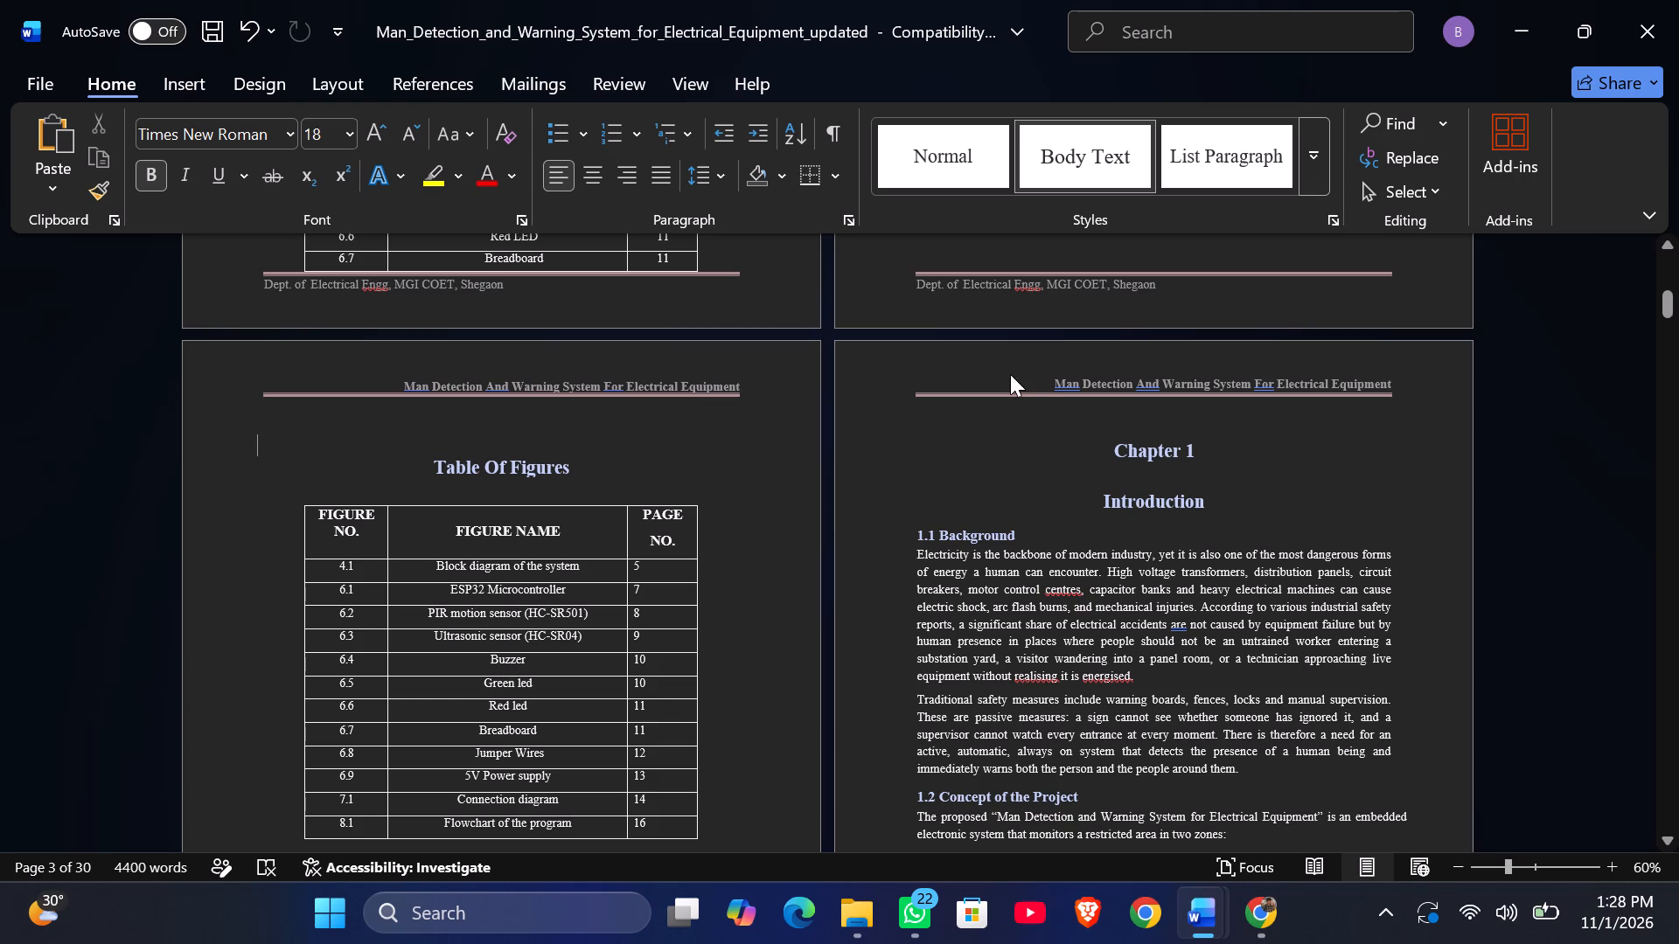
Lower the Section 3 header text box slightly so the title sits just above the red line, and return to the body.
{"action": "double_click", "coordinate": [1076, 378]}
{"action": "left_click", "coordinate": [1076, 378]}
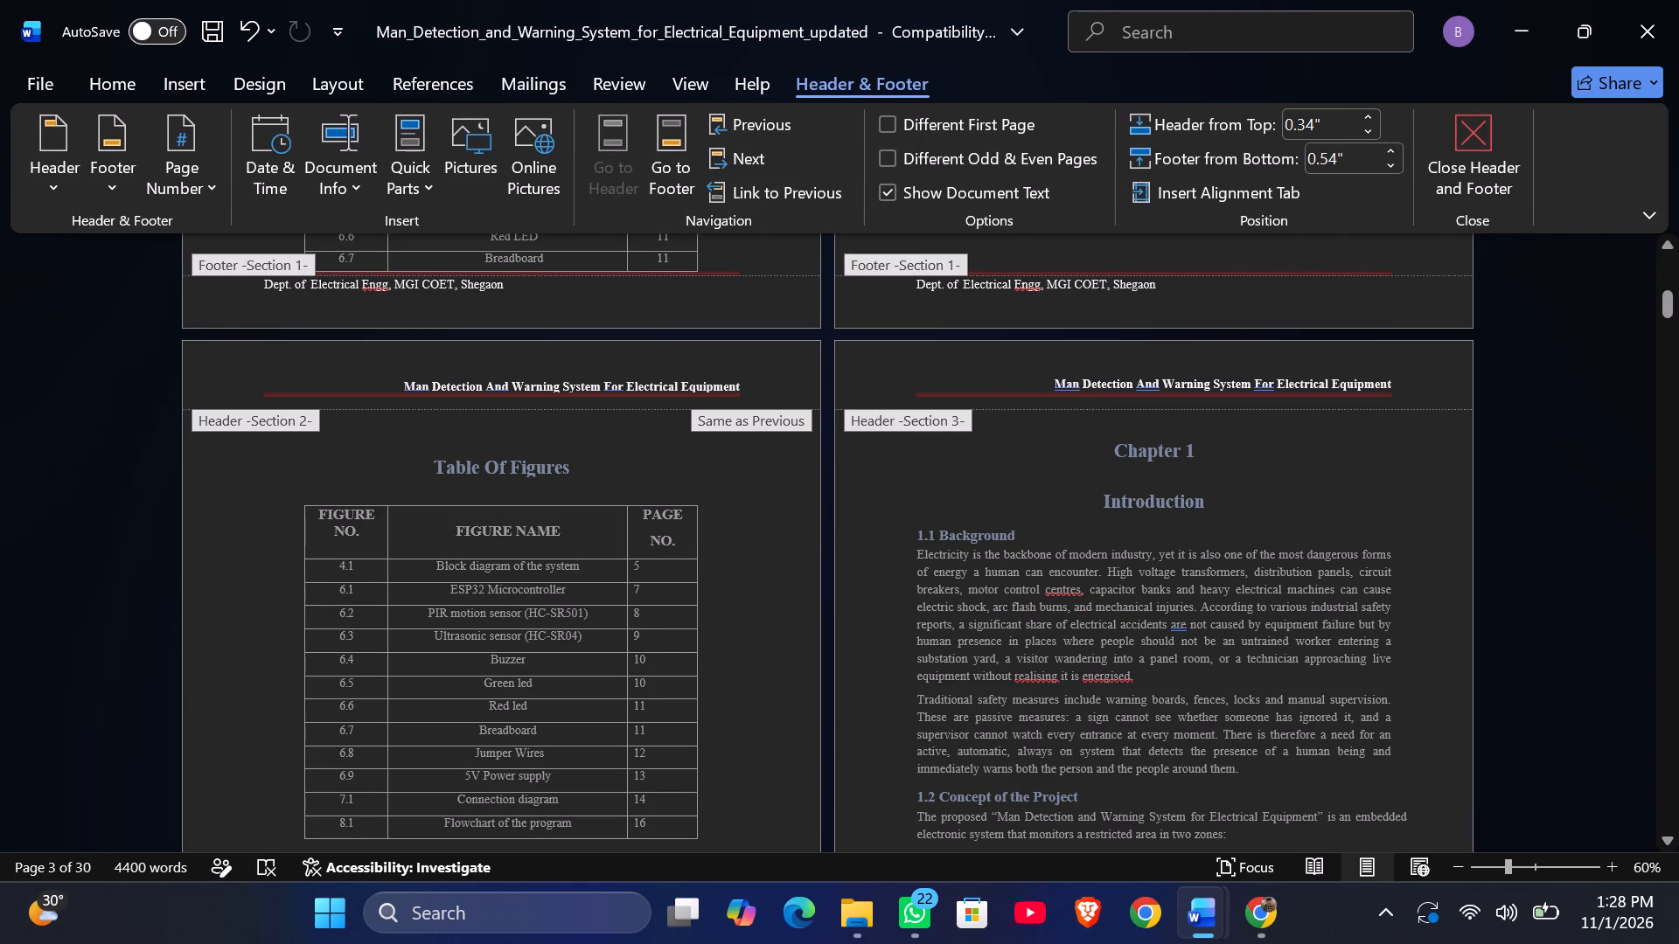
{"action": "left_click", "coordinate": [1076, 378]}
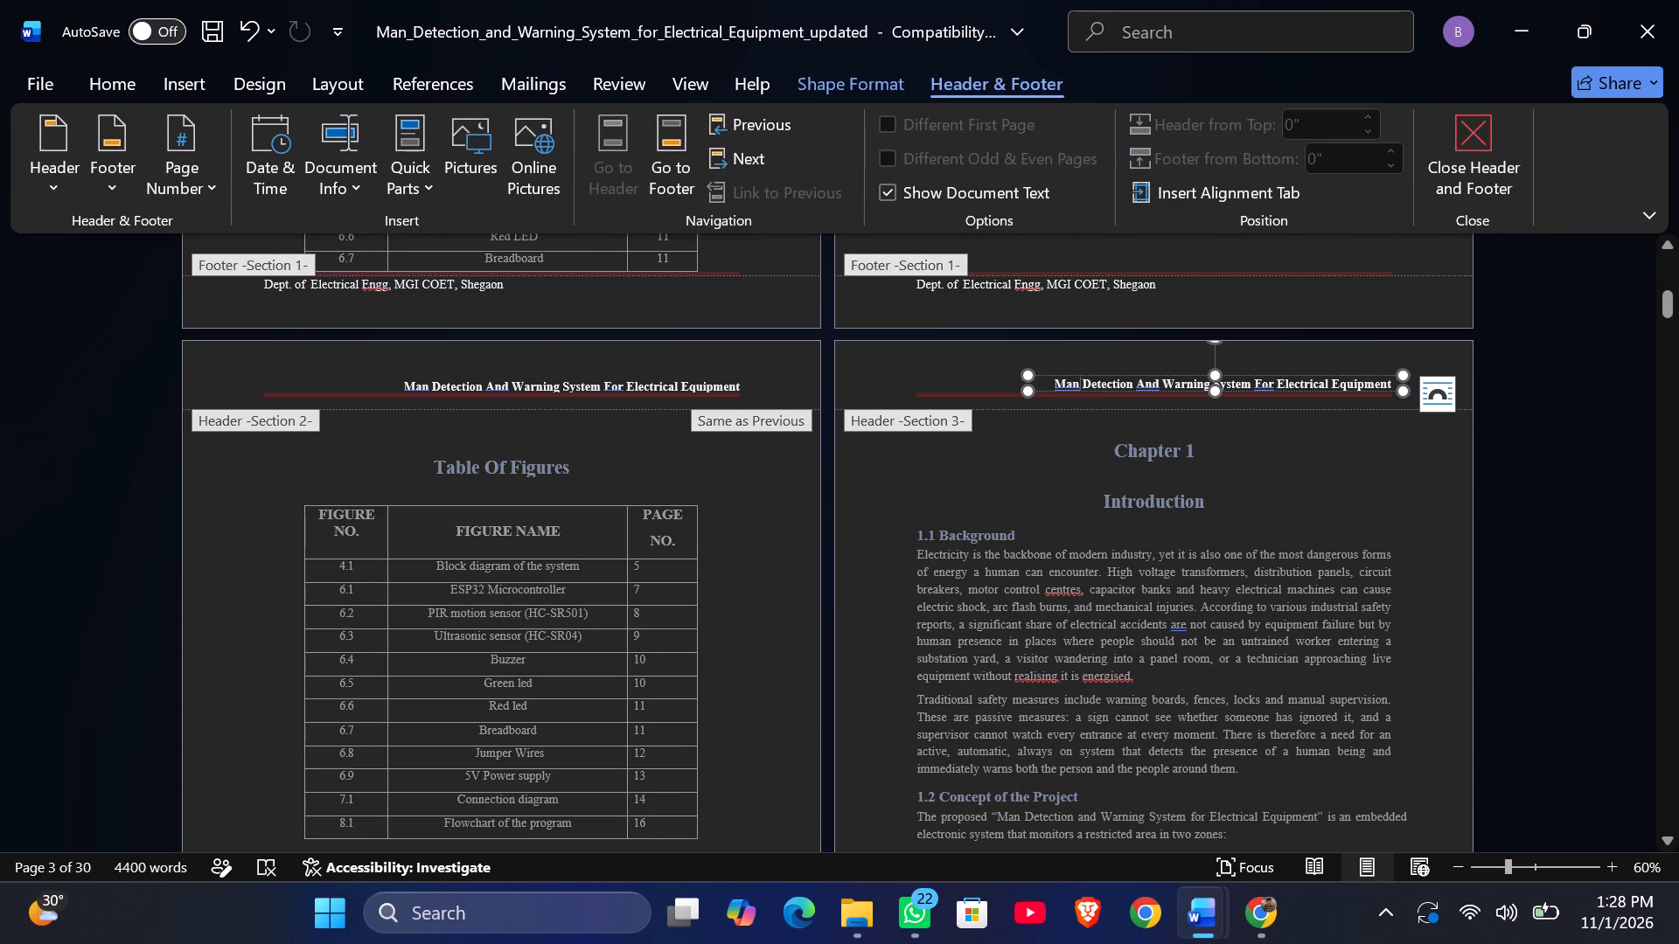
{"action": "double_click", "coordinate": [1048, 475]}
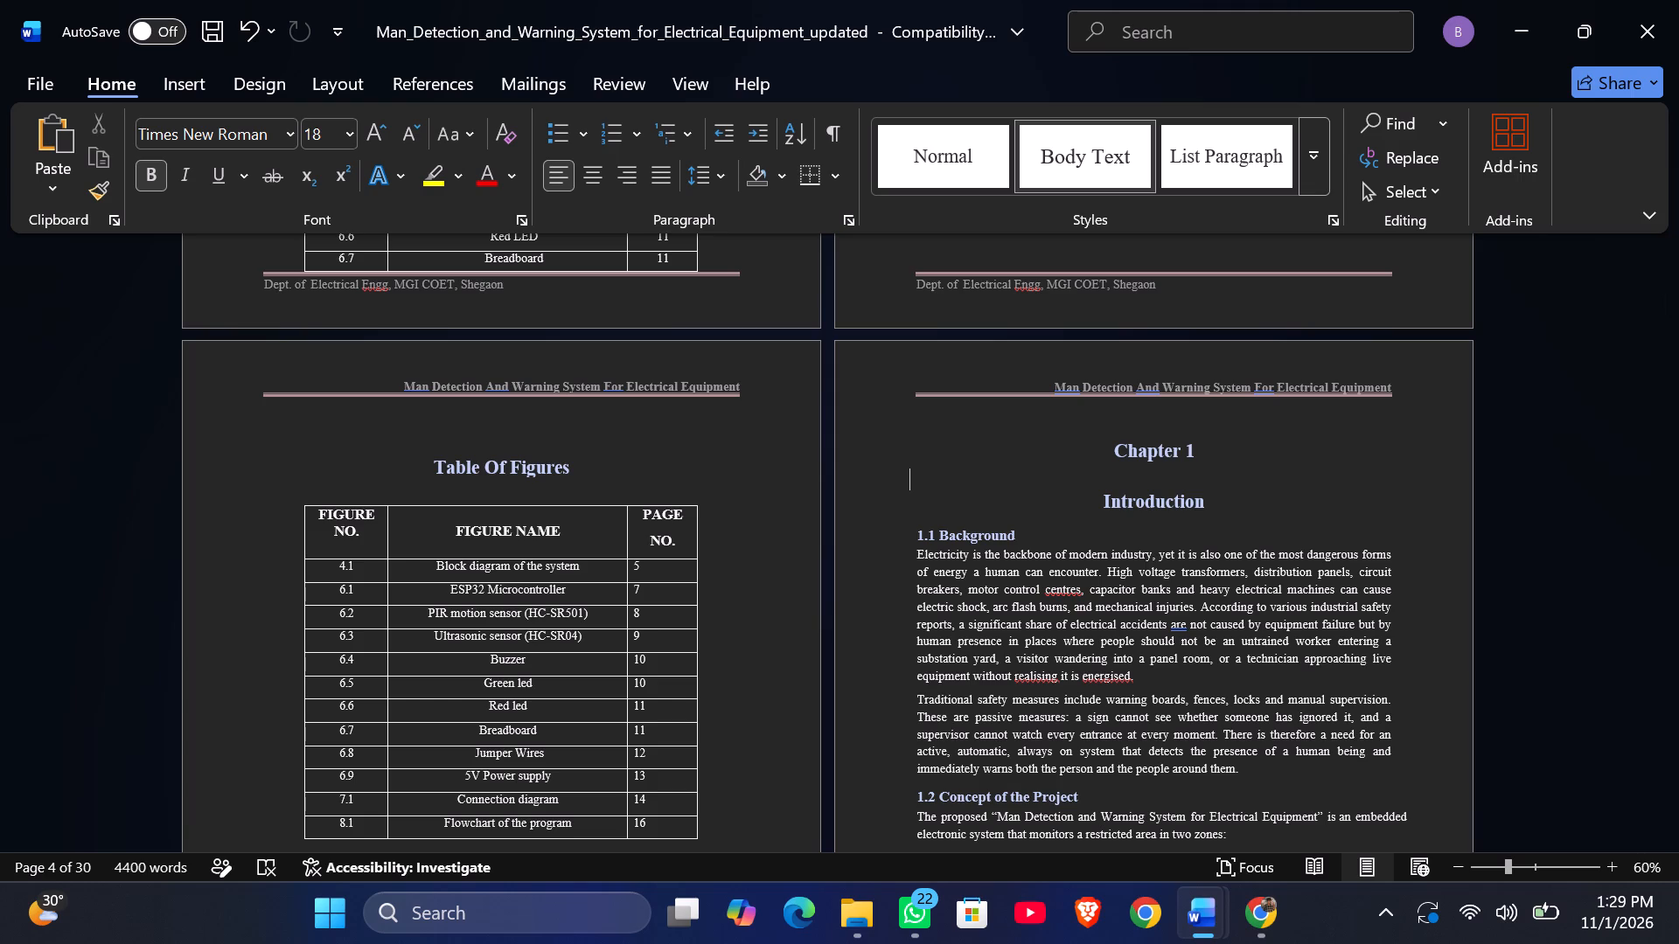
Review the header titles, footers and page layout from the Table of Contents through Chapter 8, Flowchart.
{"action": "left_click", "coordinate": [748, 441]}
{"action": "scroll", "coordinate": [748, 441], "scroll_direction": "up", "scroll_amount": 4}
{"action": "scroll", "coordinate": [748, 441], "scroll_direction": "right", "scroll_amount": 1}
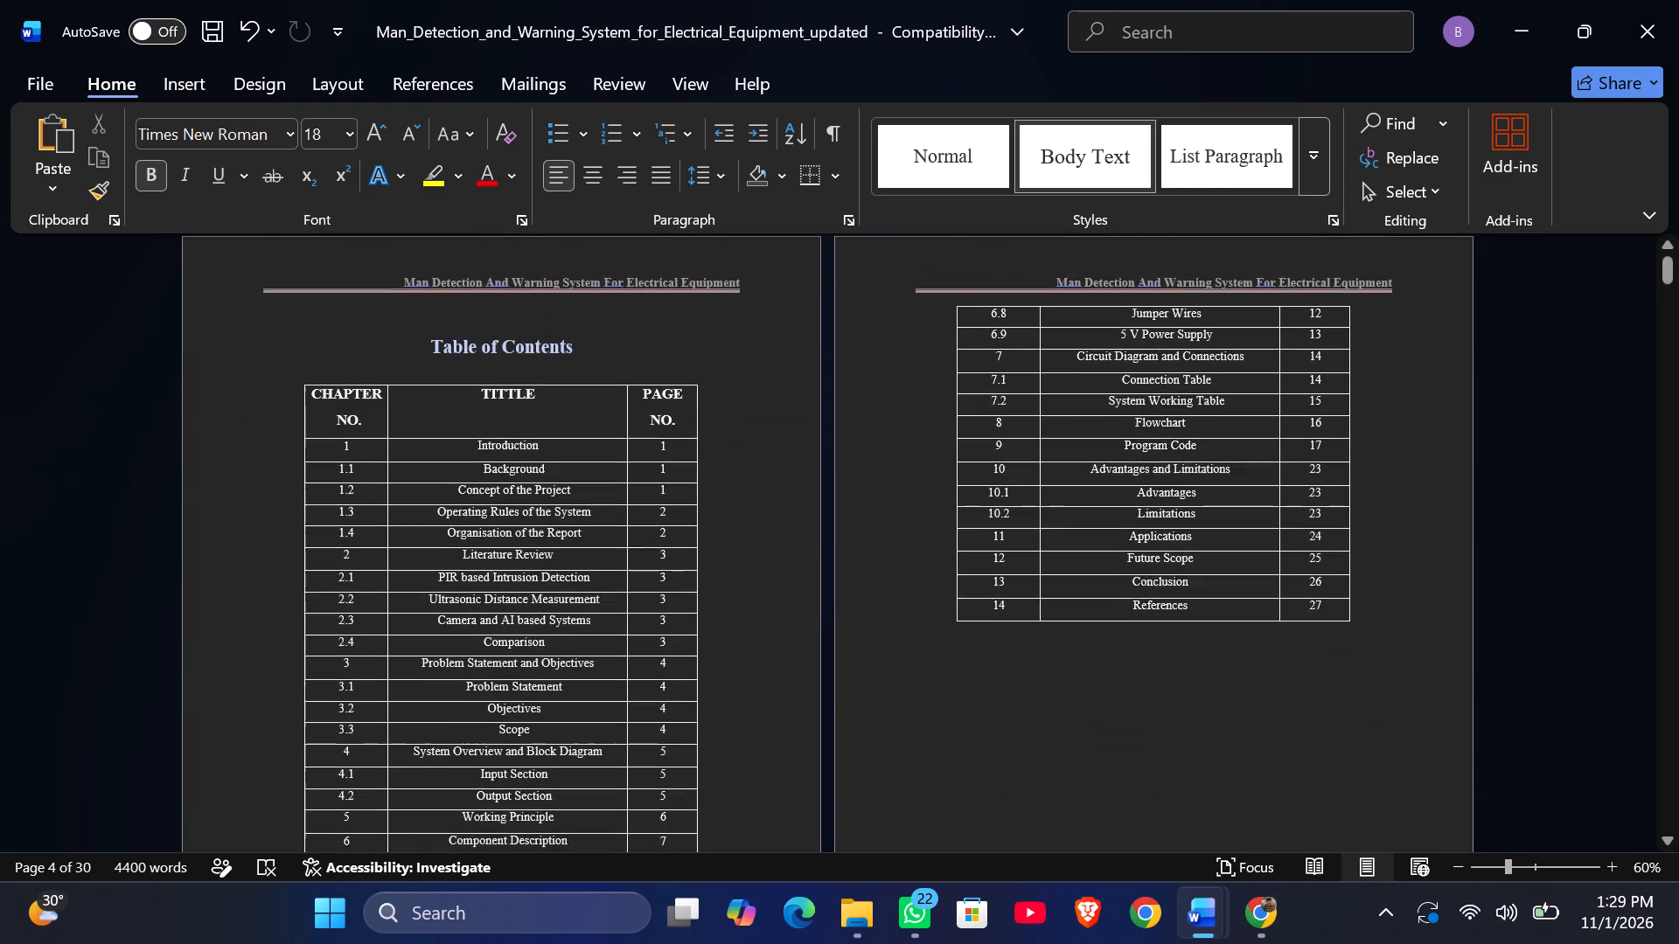
{"action": "scroll", "coordinate": [748, 441], "scroll_direction": "right", "scroll_amount": 1}
{"action": "scroll", "coordinate": [748, 441], "scroll_direction": "down", "scroll_amount": 17}
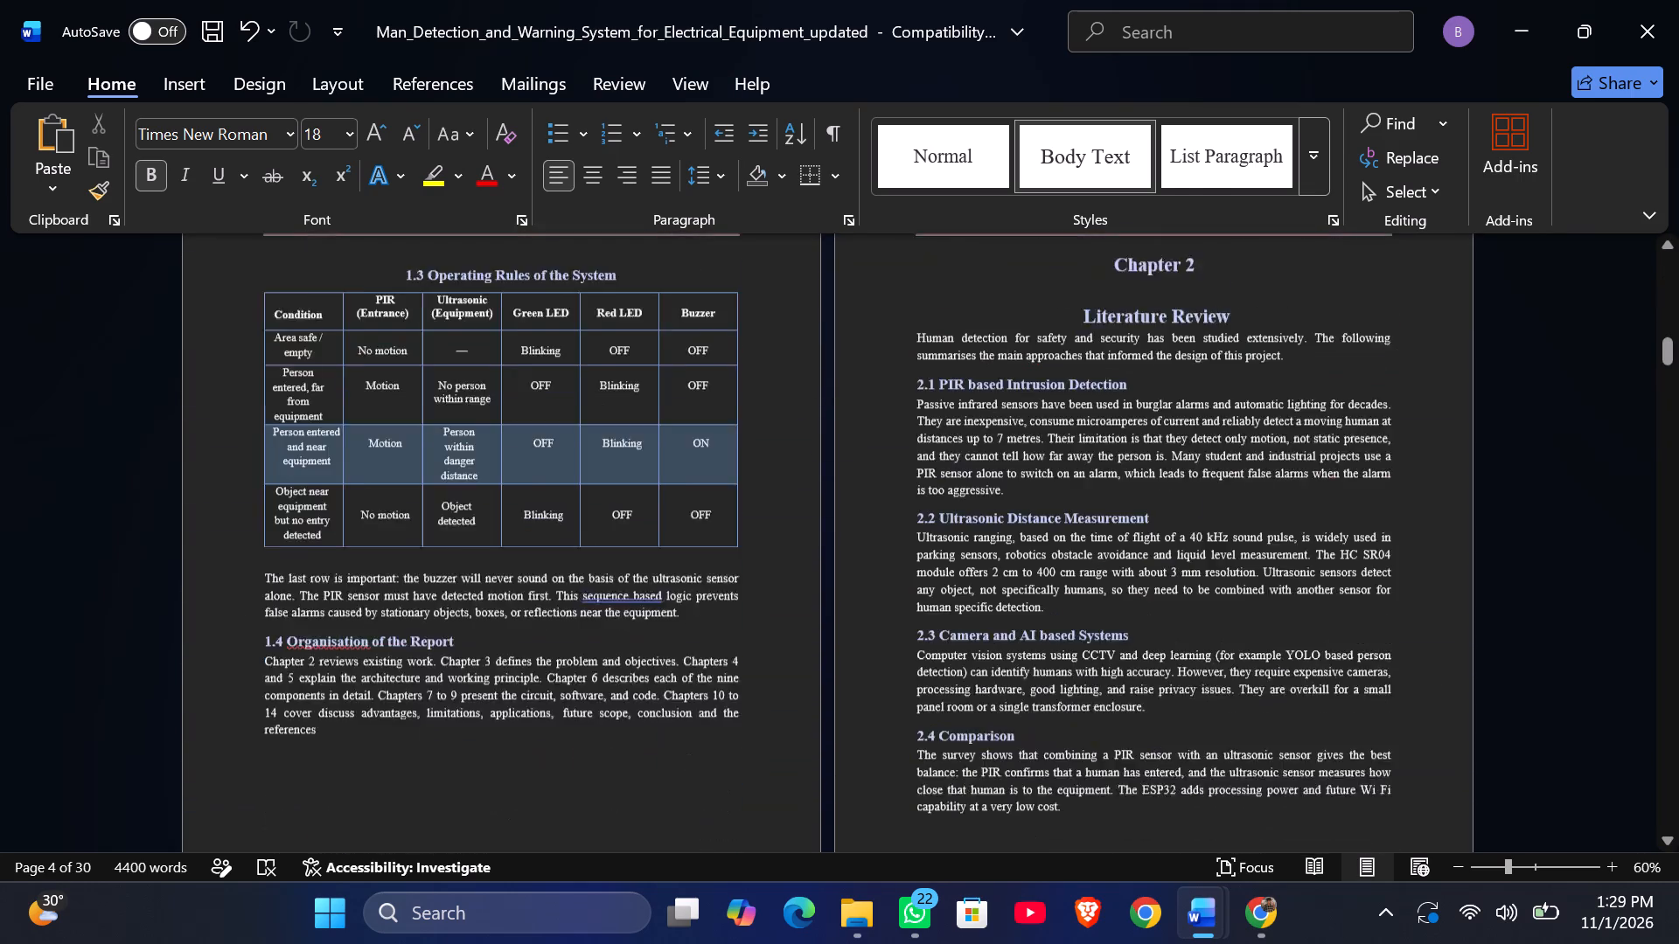
{"action": "scroll", "coordinate": [748, 441], "scroll_direction": "down", "scroll_amount": 13}
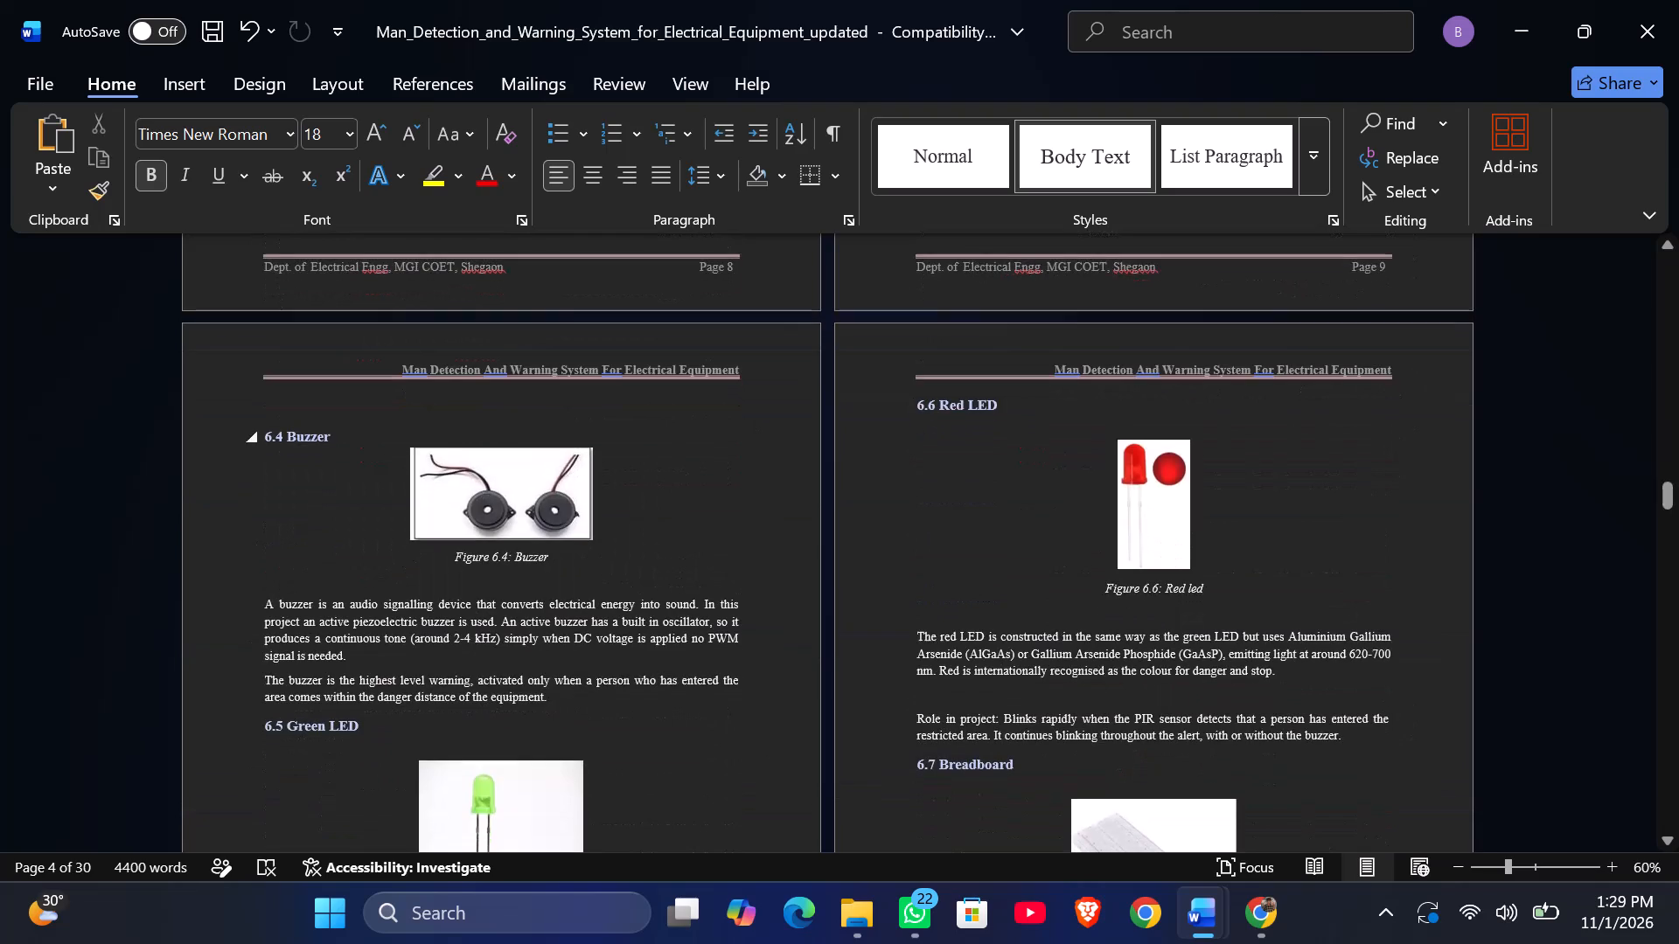
{"action": "scroll", "coordinate": [748, 441], "scroll_direction": "down", "scroll_amount": 7}
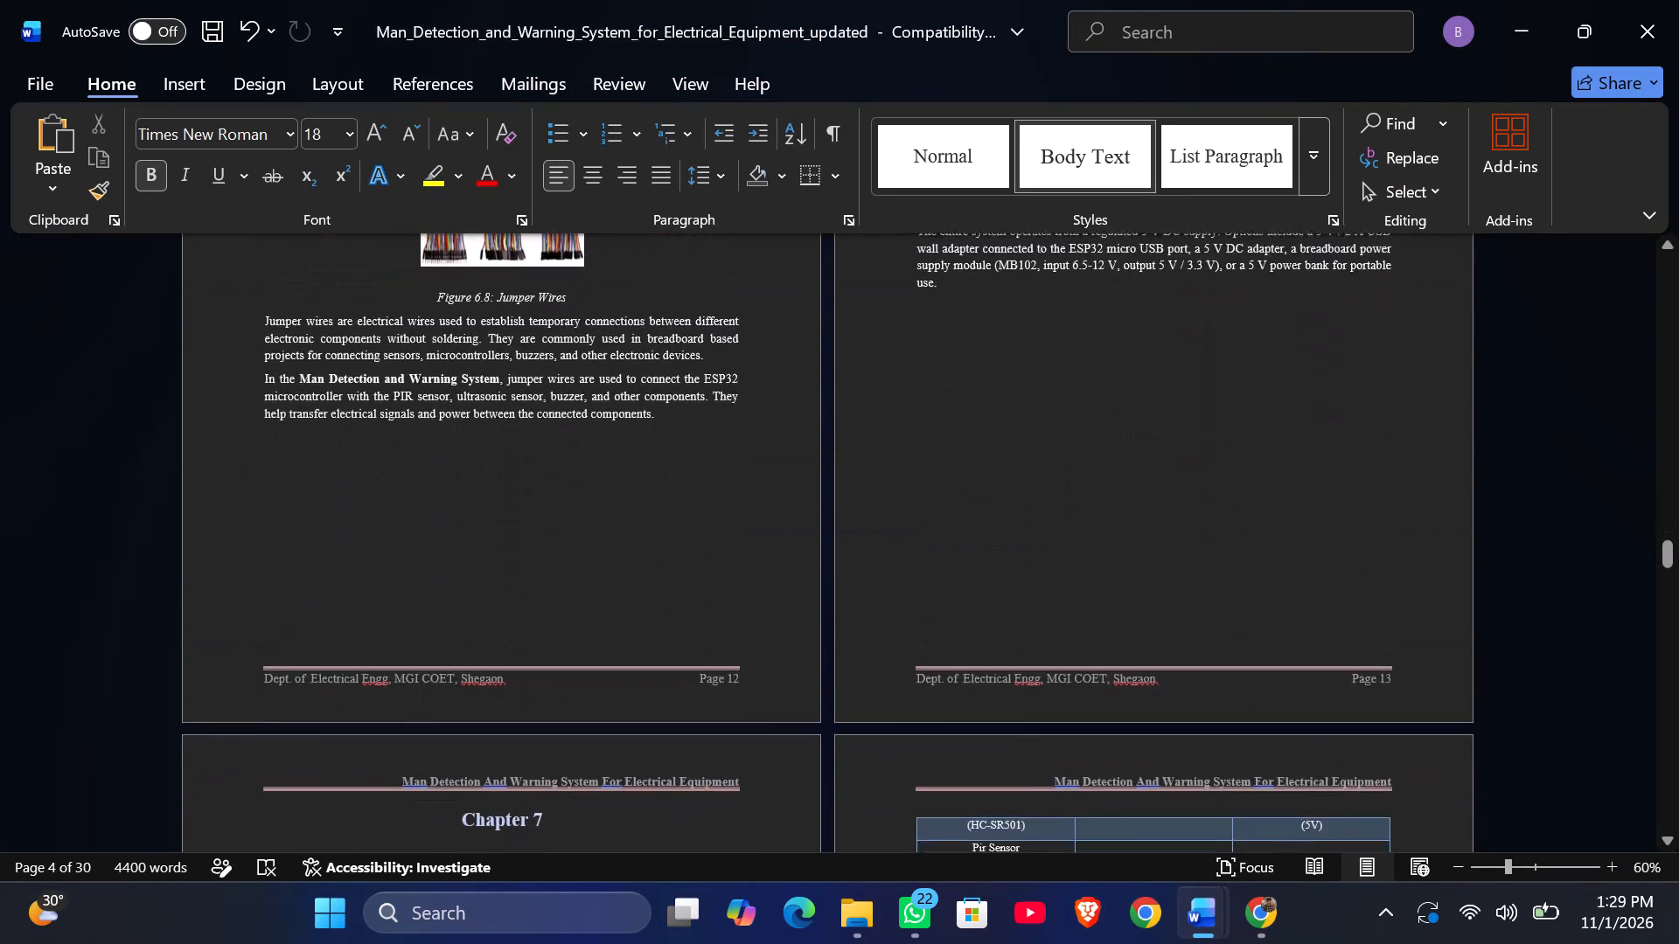
{"action": "scroll", "coordinate": [748, 441], "scroll_direction": "down", "scroll_amount": 3}
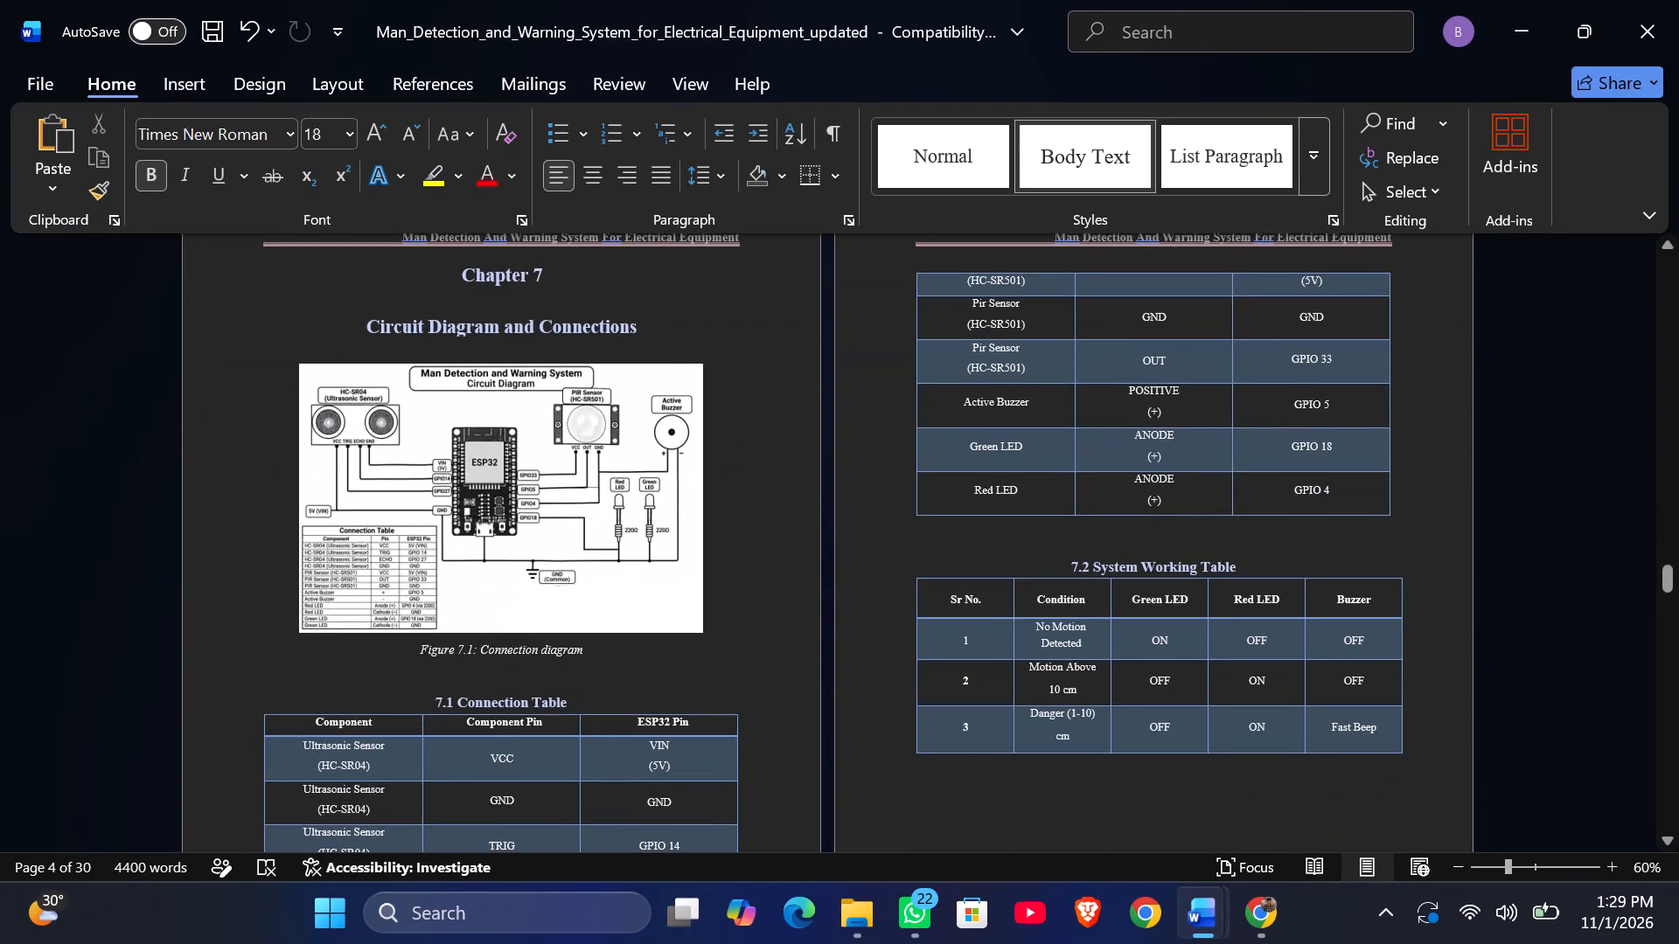
{"action": "scroll", "coordinate": [748, 441], "scroll_direction": "down", "scroll_amount": 4}
{"action": "scroll", "coordinate": [748, 441], "scroll_direction": "up", "scroll_amount": 1}
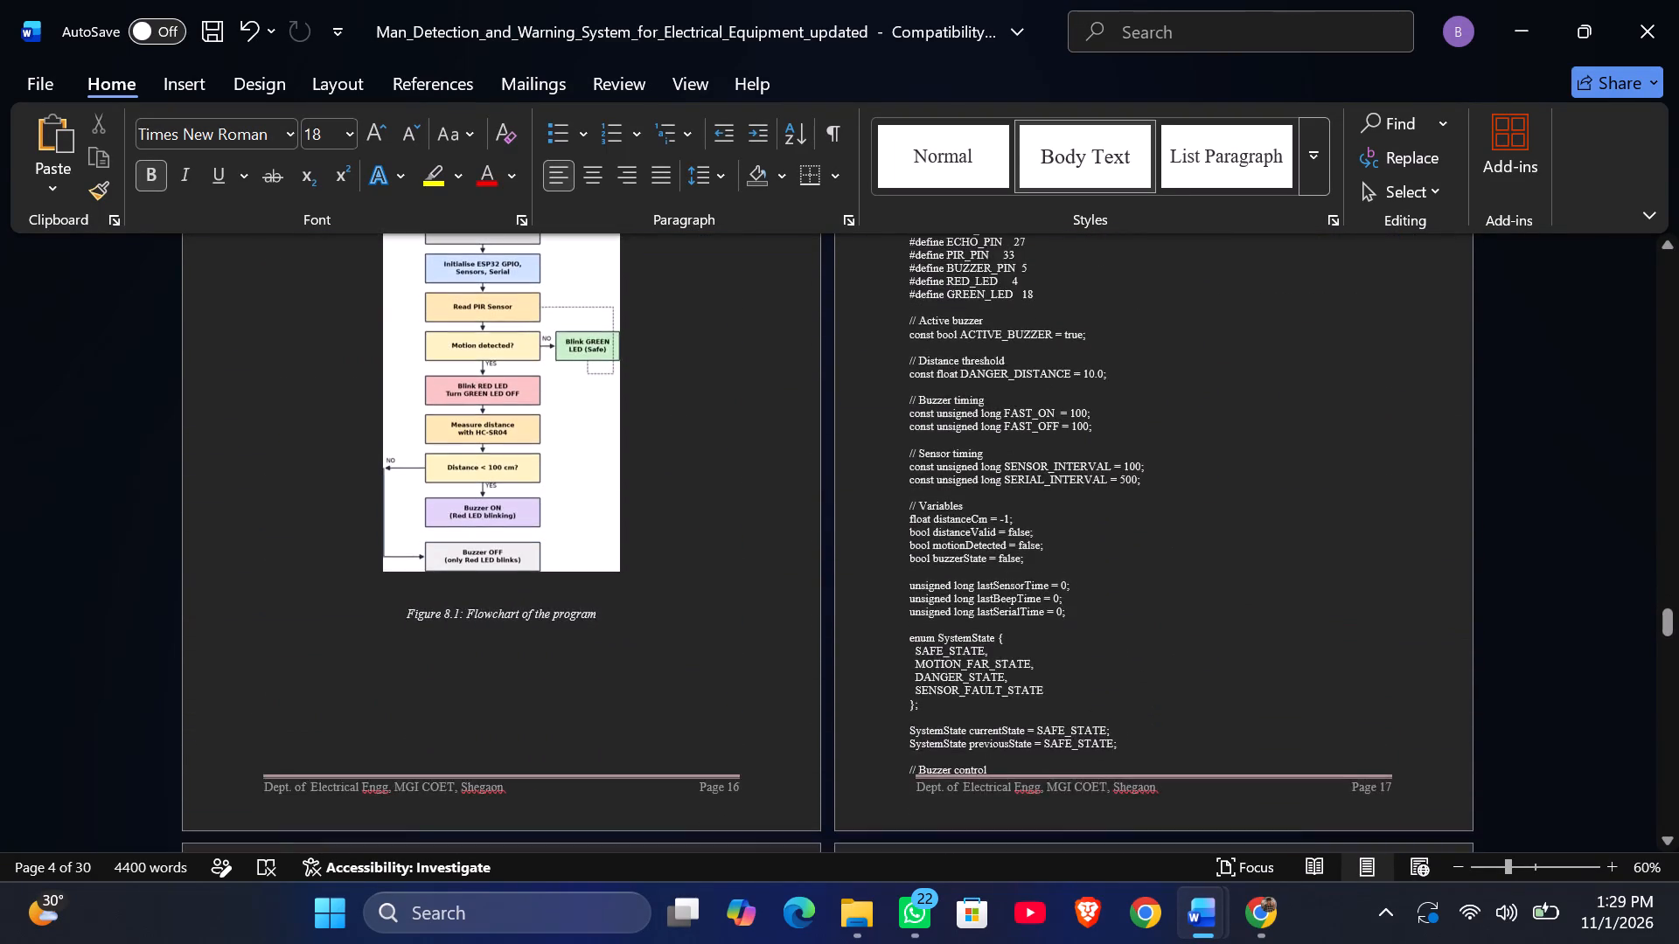
{"action": "scroll", "coordinate": [748, 441], "scroll_direction": "up", "scroll_amount": 1}
{"action": "scroll", "coordinate": [748, 441], "scroll_direction": "right", "scroll_amount": 1}
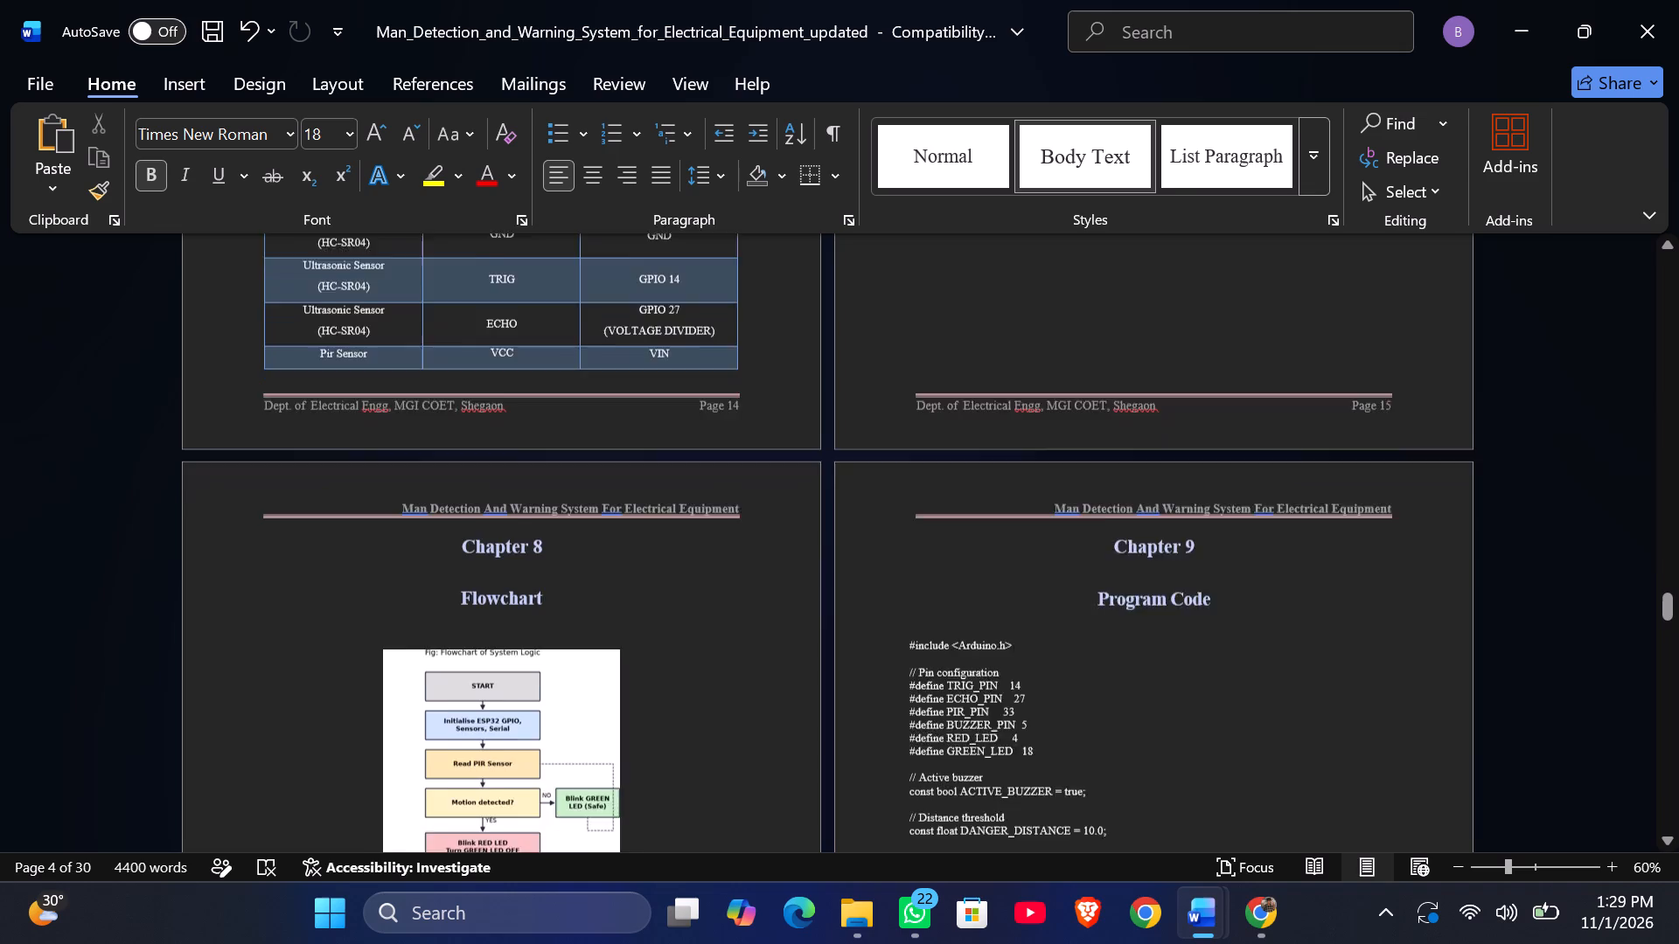
Review the headers, footers and content from Chapter 9, Program Code, through Chapter 14, References.
{"action": "scroll", "coordinate": [748, 441], "scroll_direction": "right", "scroll_amount": 1}
{"action": "scroll", "coordinate": [748, 441], "scroll_direction": "down", "scroll_amount": 7}
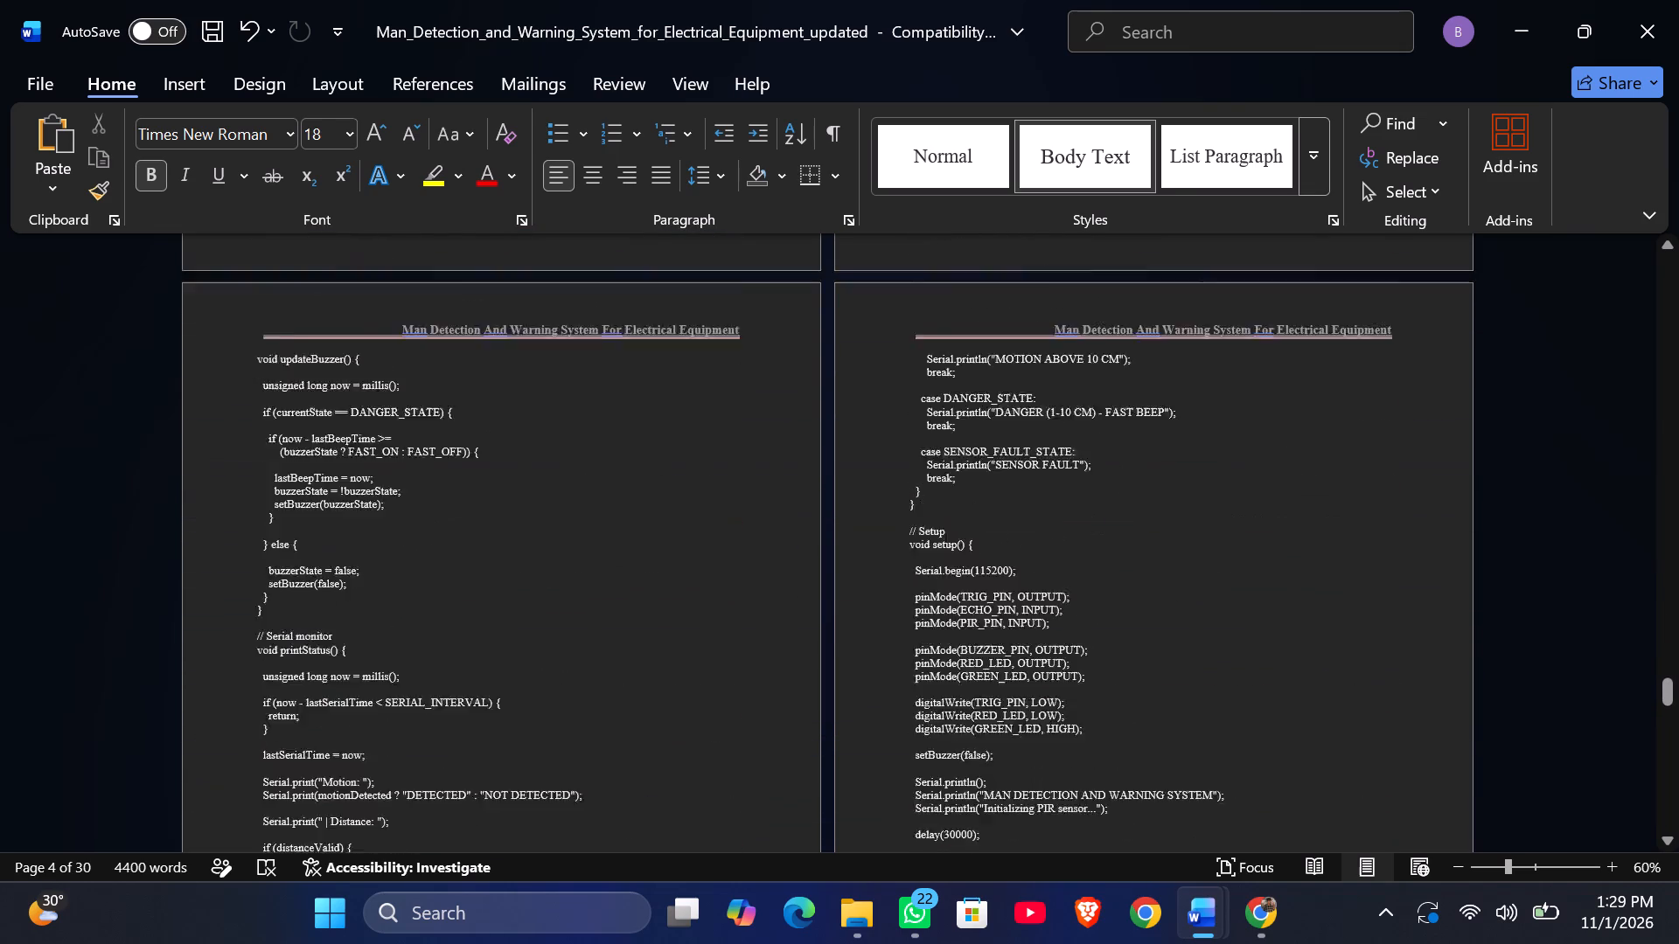
{"action": "scroll", "coordinate": [748, 441], "scroll_direction": "down", "scroll_amount": 5}
{"action": "scroll", "coordinate": [748, 441], "scroll_direction": "up", "scroll_amount": 1}
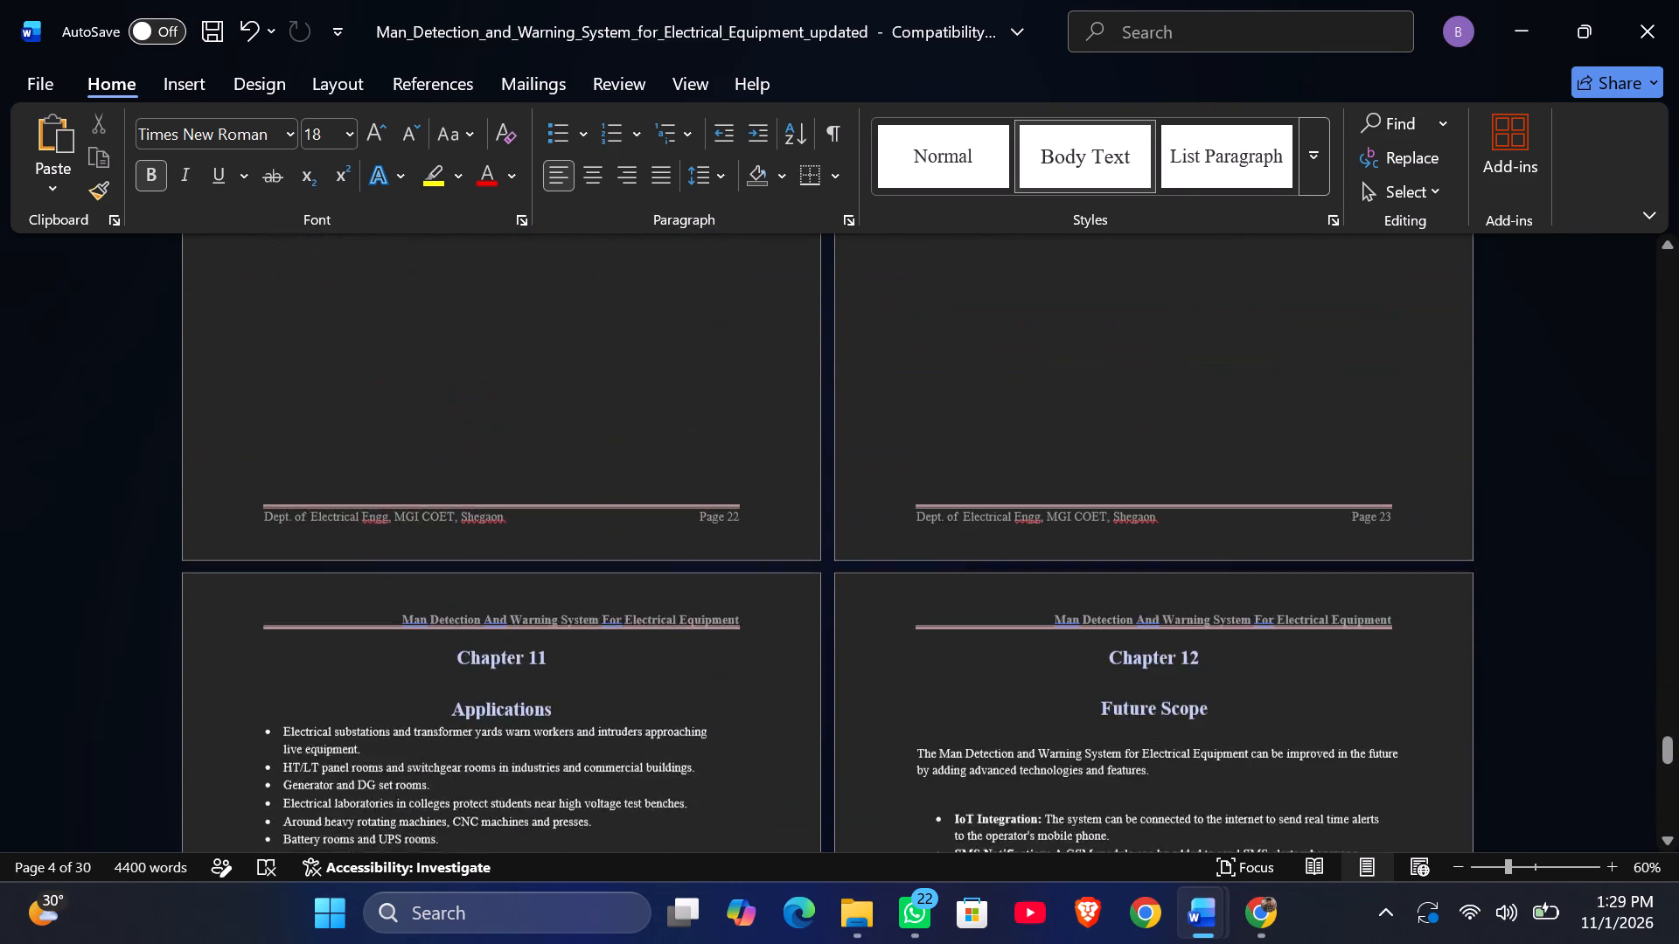
{"action": "scroll", "coordinate": [748, 441], "scroll_direction": "up", "scroll_amount": 2}
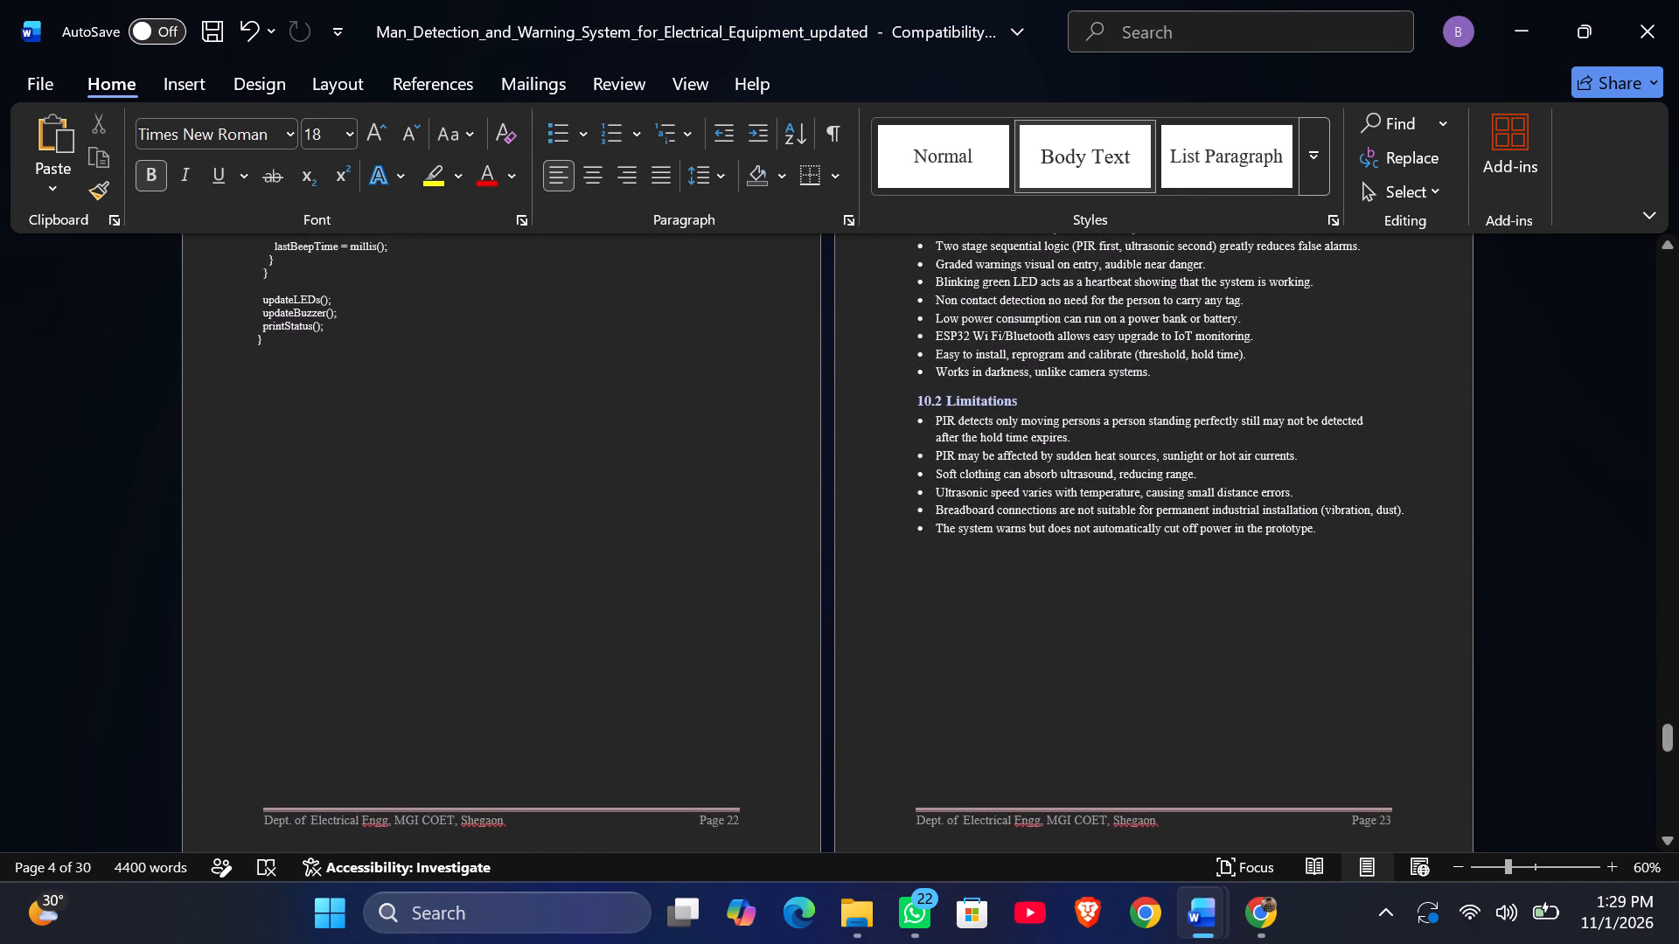
{"action": "scroll", "coordinate": [748, 441], "scroll_direction": "down", "scroll_amount": 3}
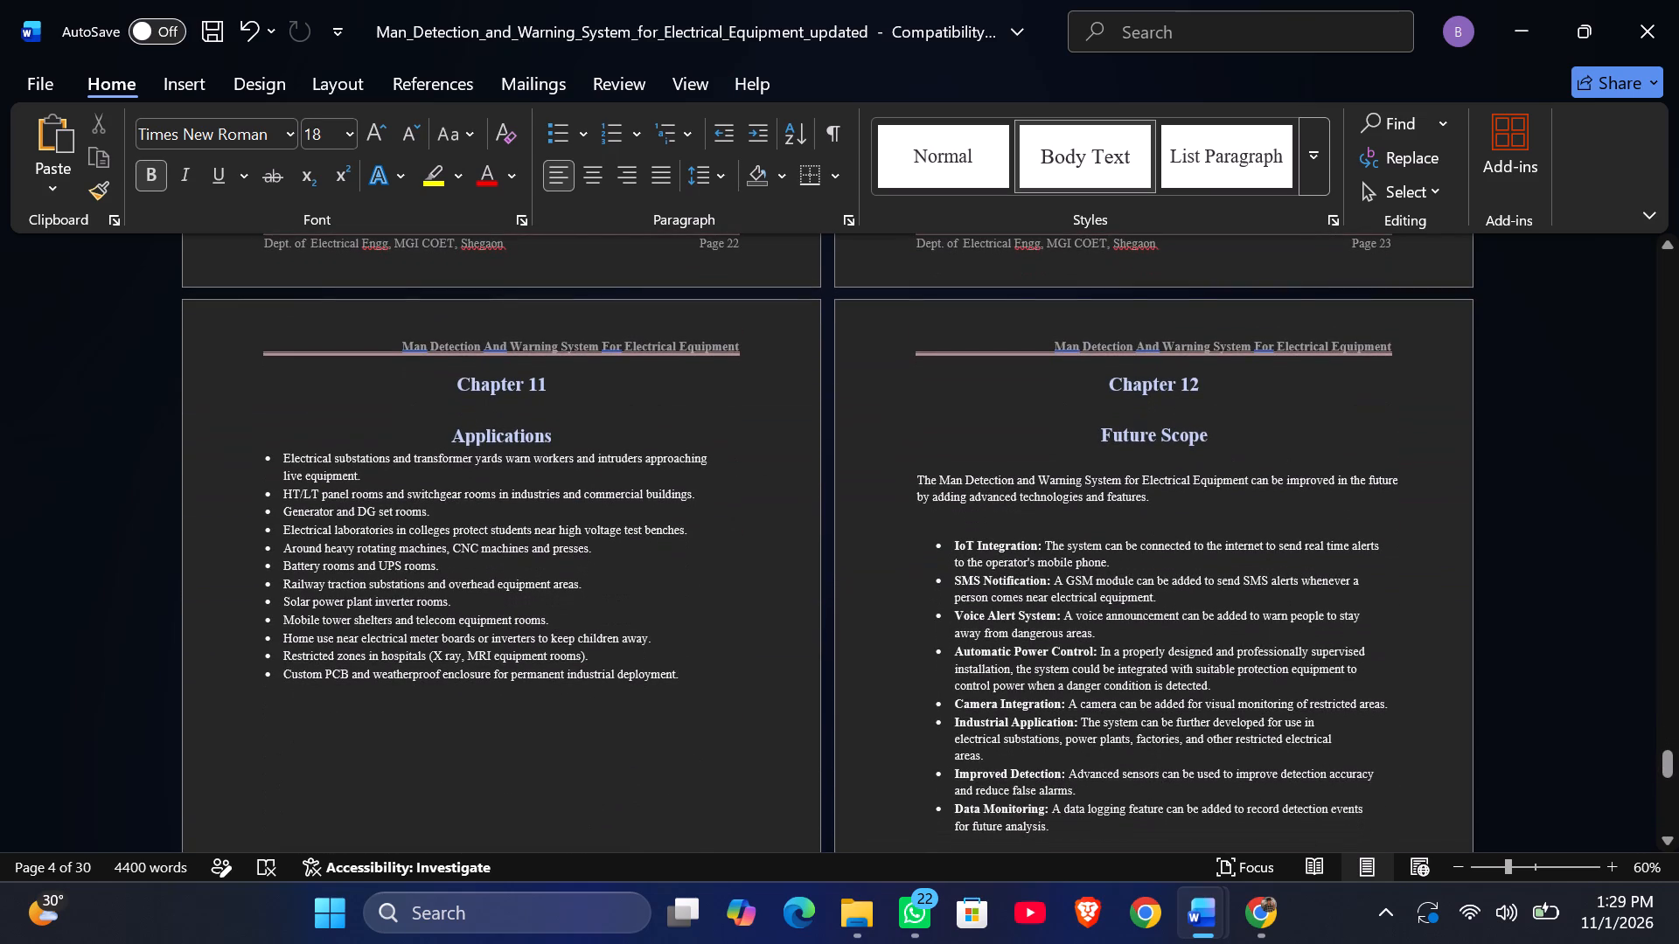
{"action": "scroll", "coordinate": [748, 441], "scroll_direction": "down", "scroll_amount": 3}
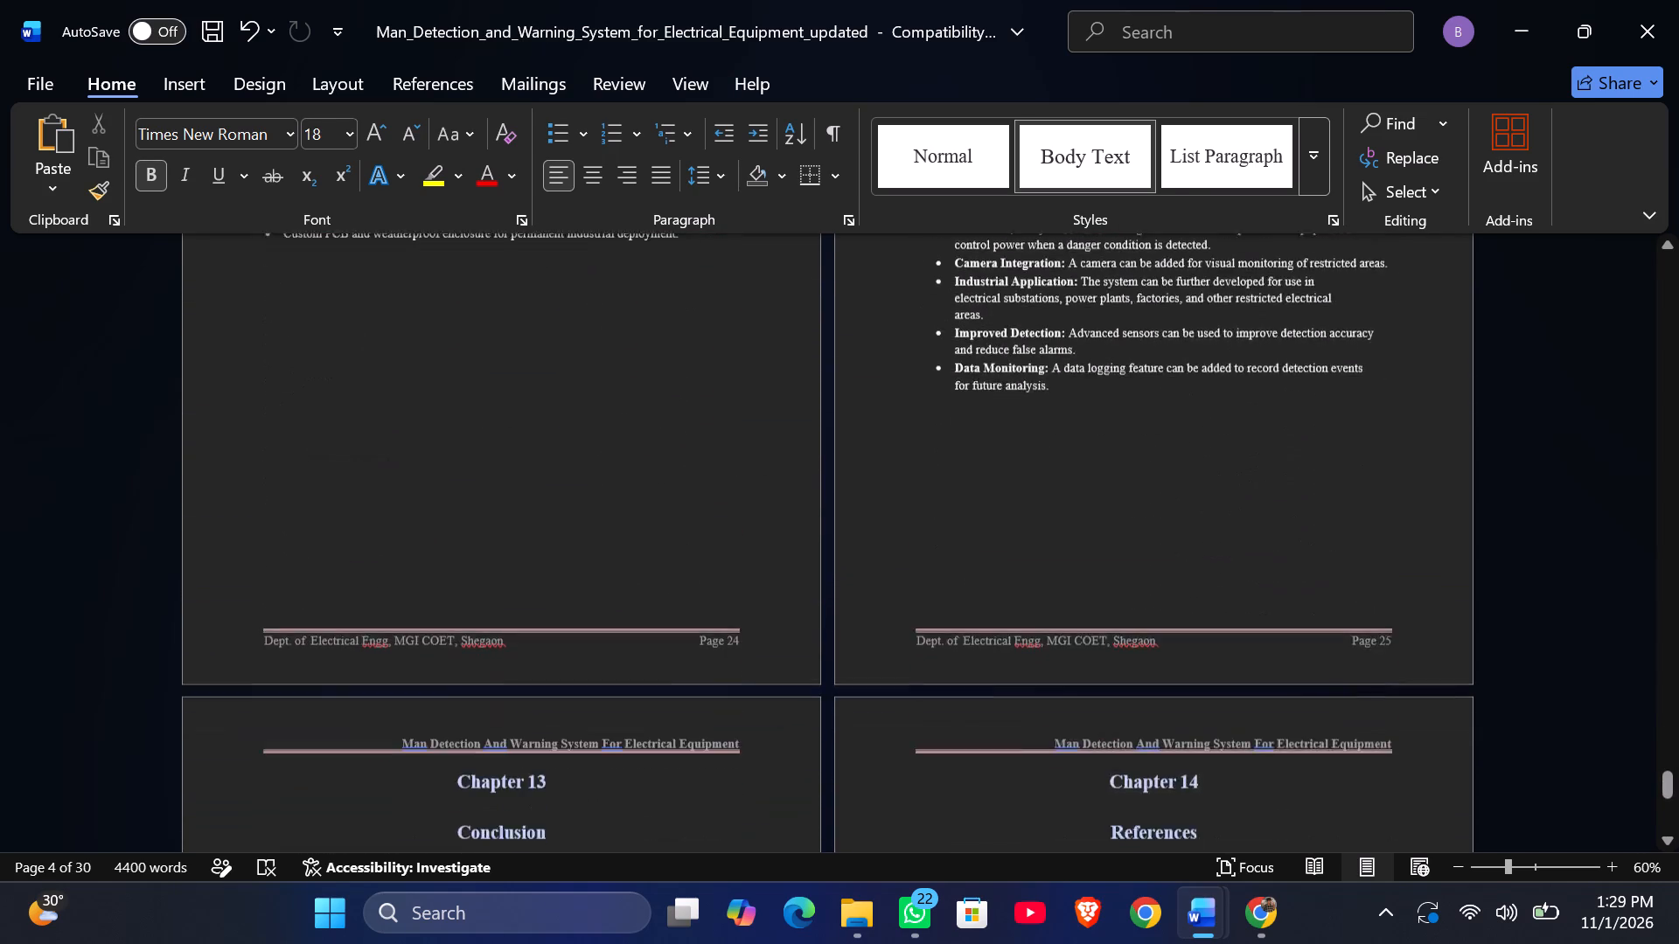
{"action": "scroll", "coordinate": [748, 441], "scroll_direction": "down", "scroll_amount": 1}
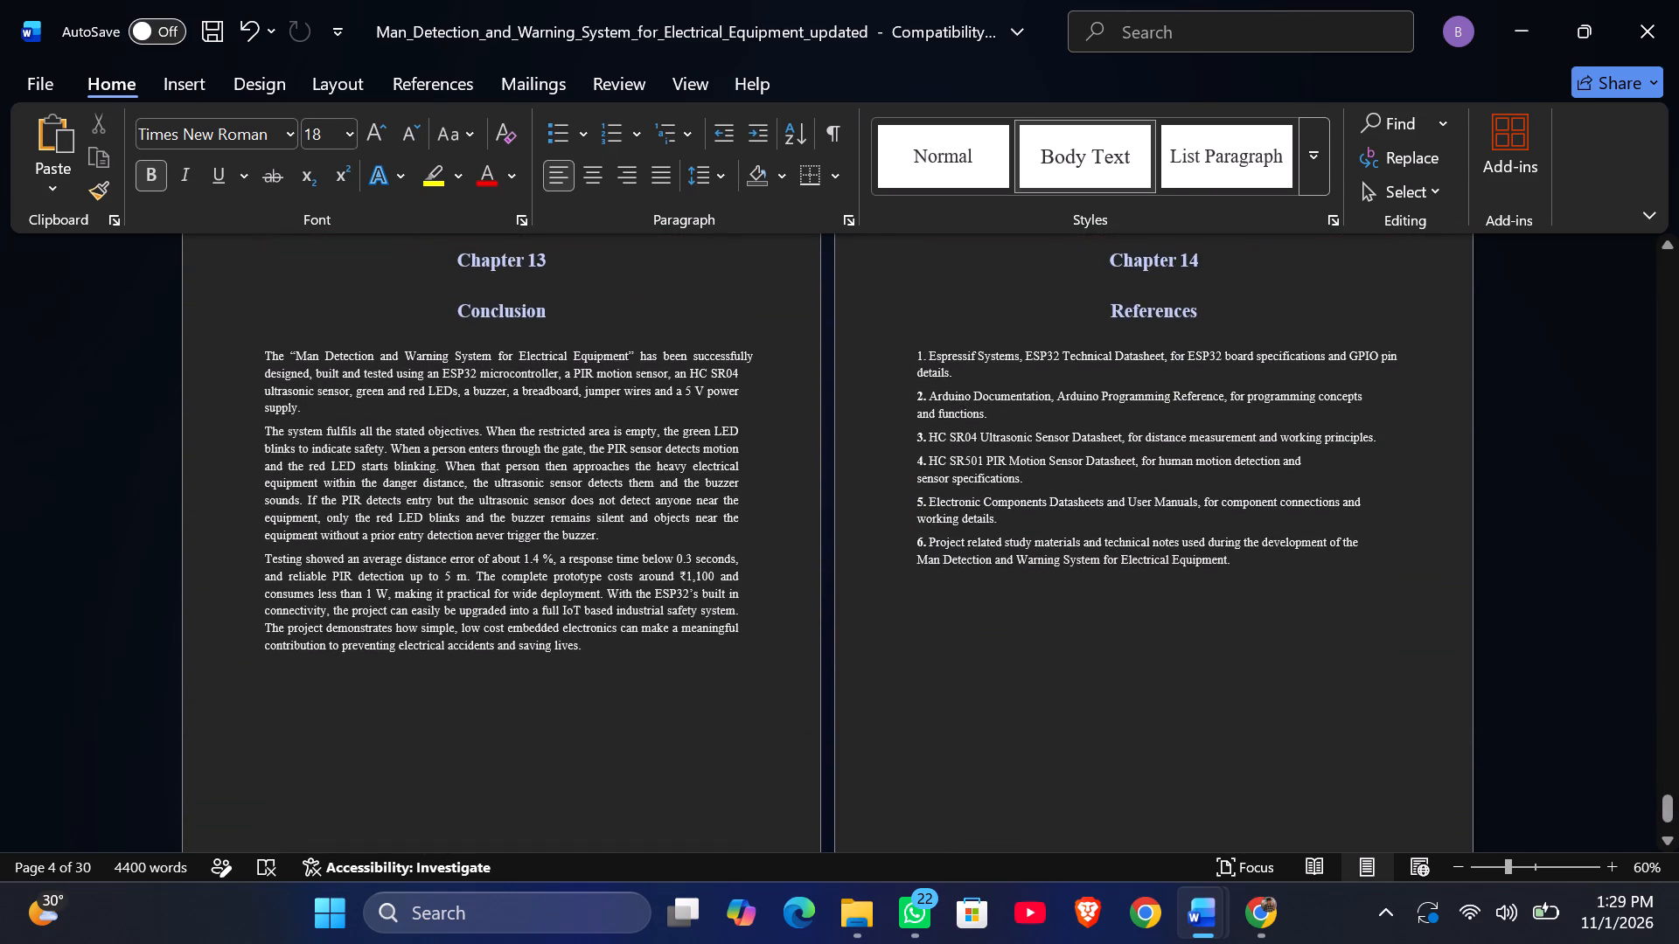
Save the updated report.
{"action": "left_click", "coordinate": [217, 32]}
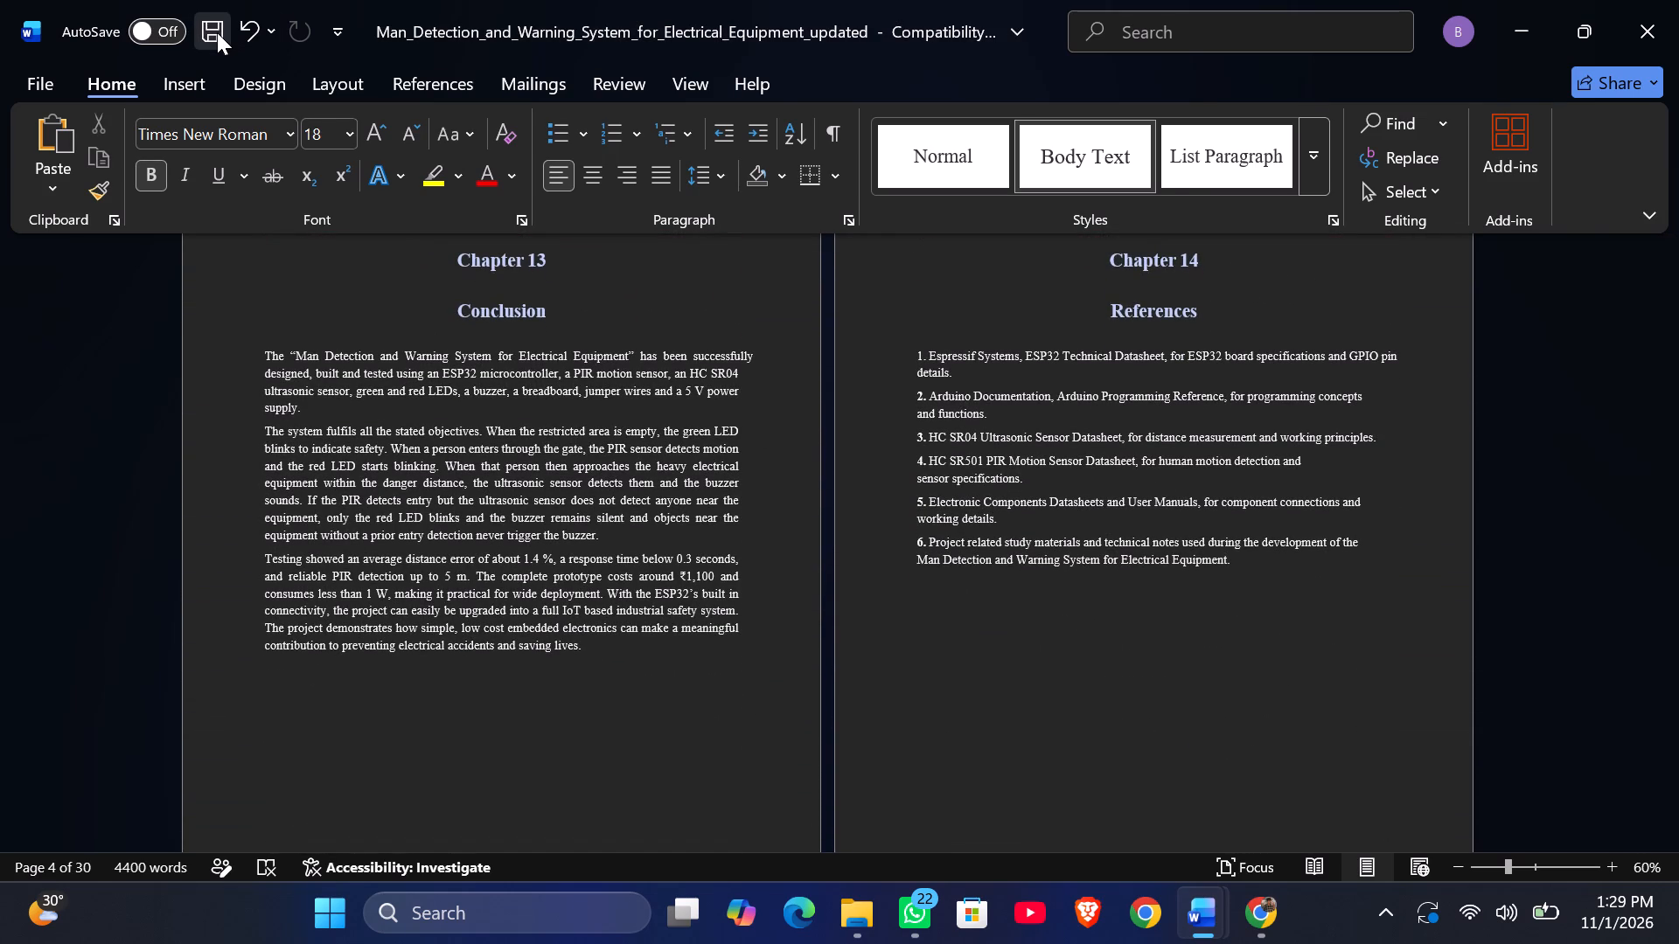
{"action": "scroll", "coordinate": [425, 302], "scroll_direction": "down", "scroll_amount": 1}
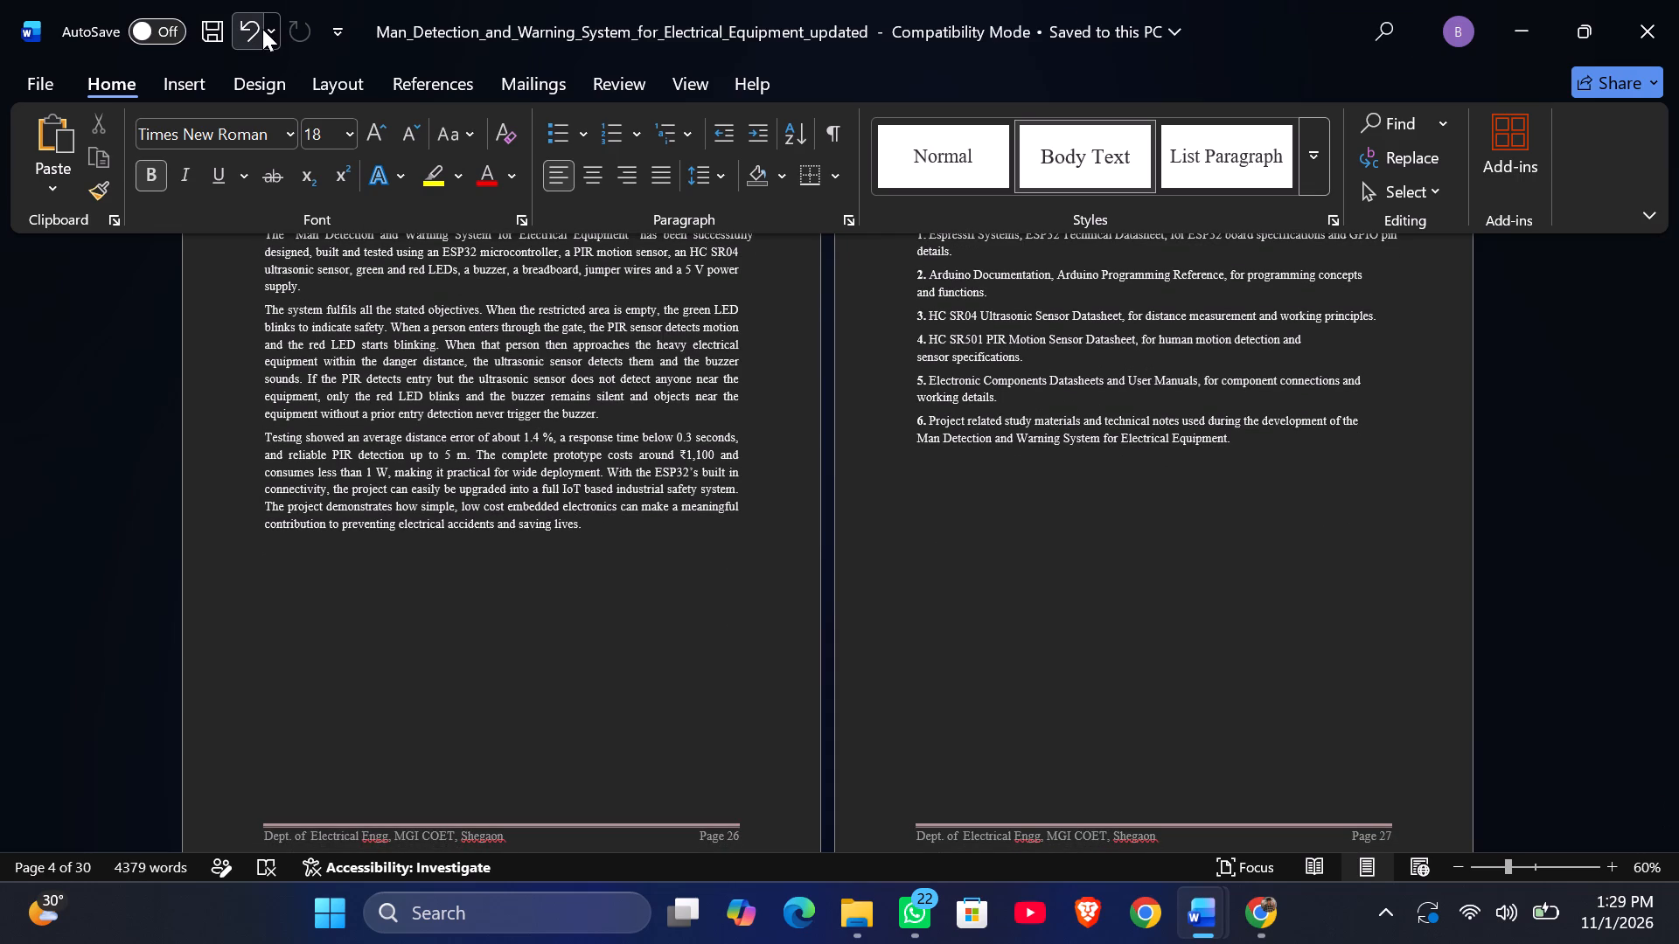
{"action": "left_click", "coordinate": [209, 21]}
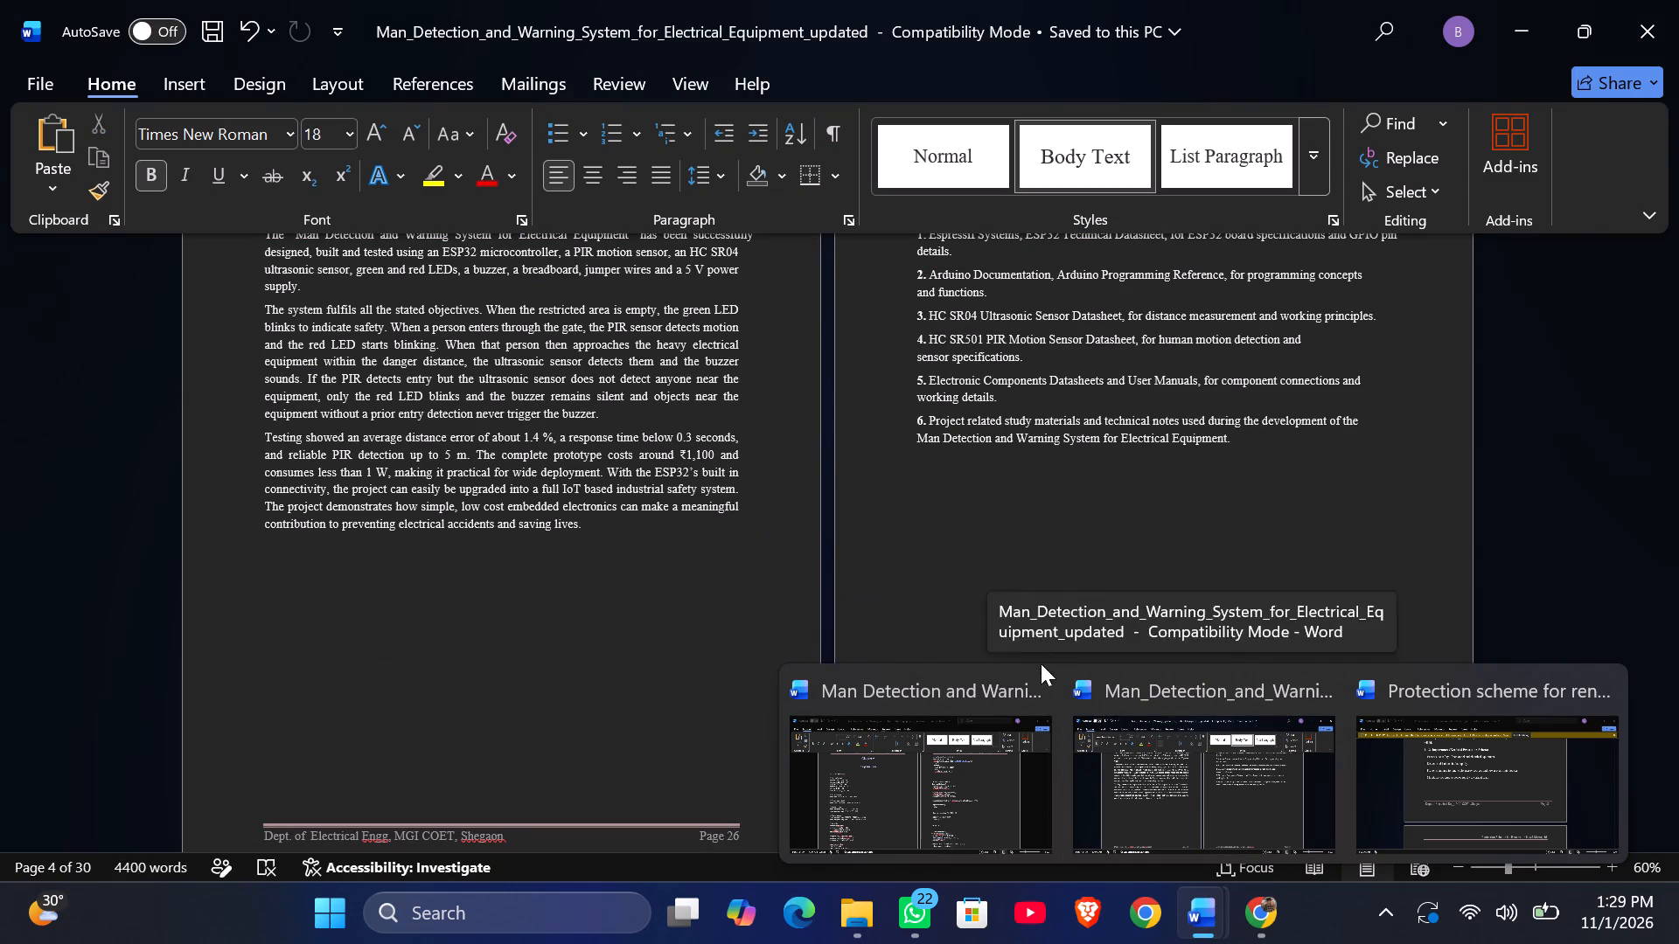
Close the "Man Detection and Warning System for Electrical Equipment.__removed" document without saving its changes.
{"action": "left_click", "coordinate": [1035, 687]}
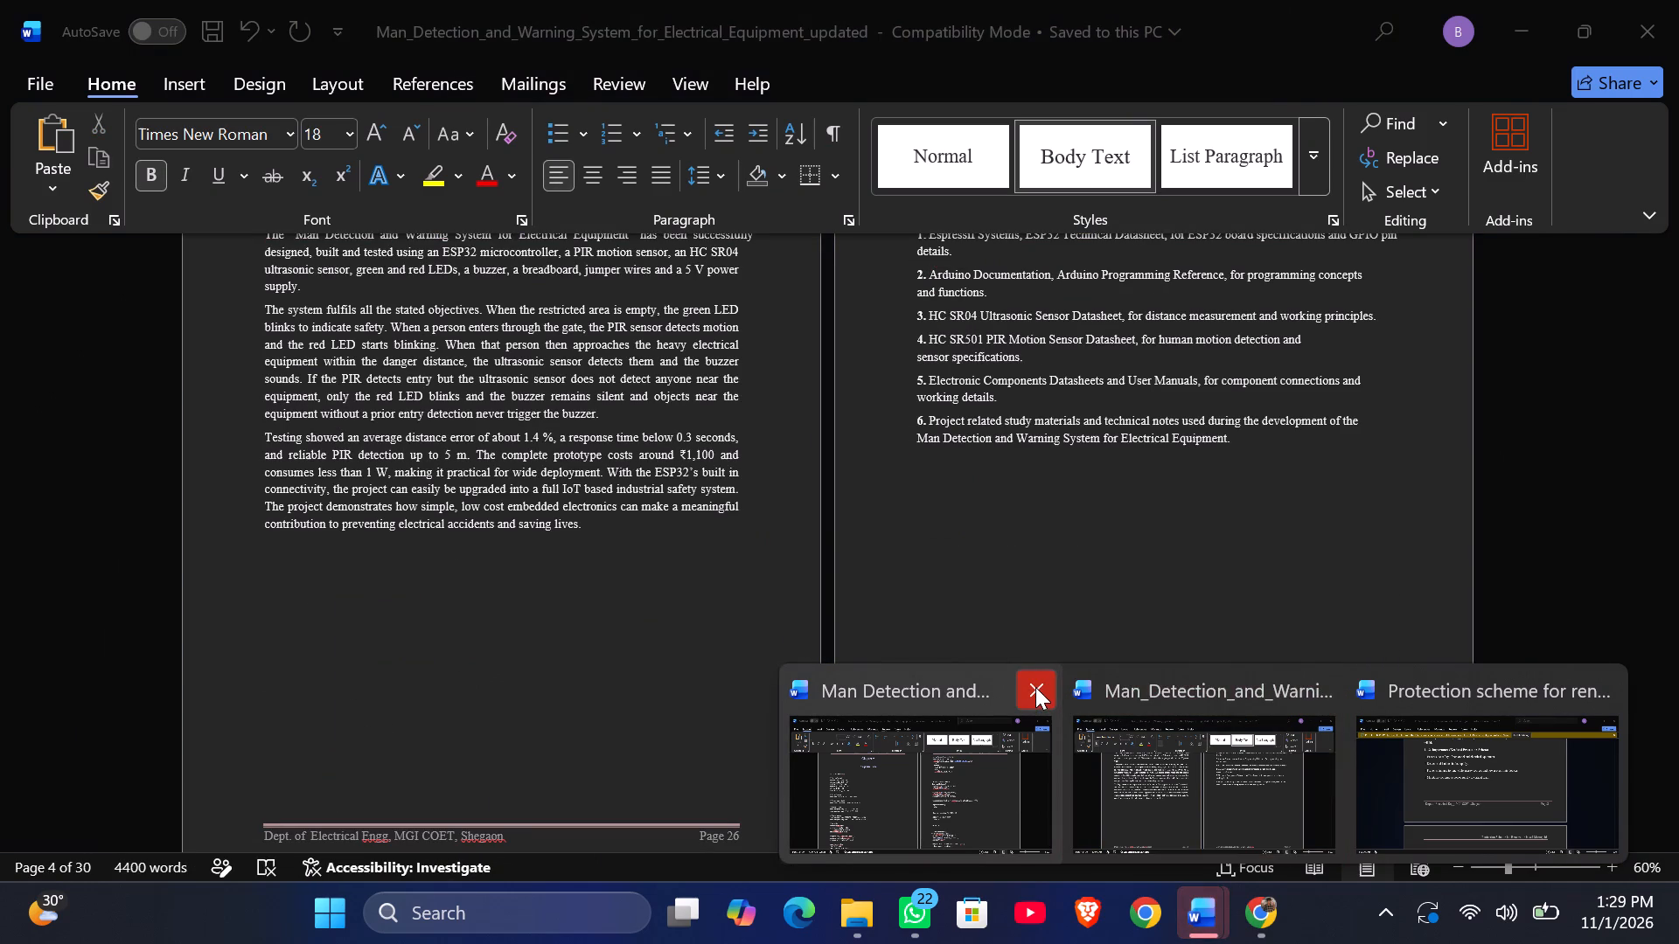
{"action": "left_click", "coordinate": [974, 746]}
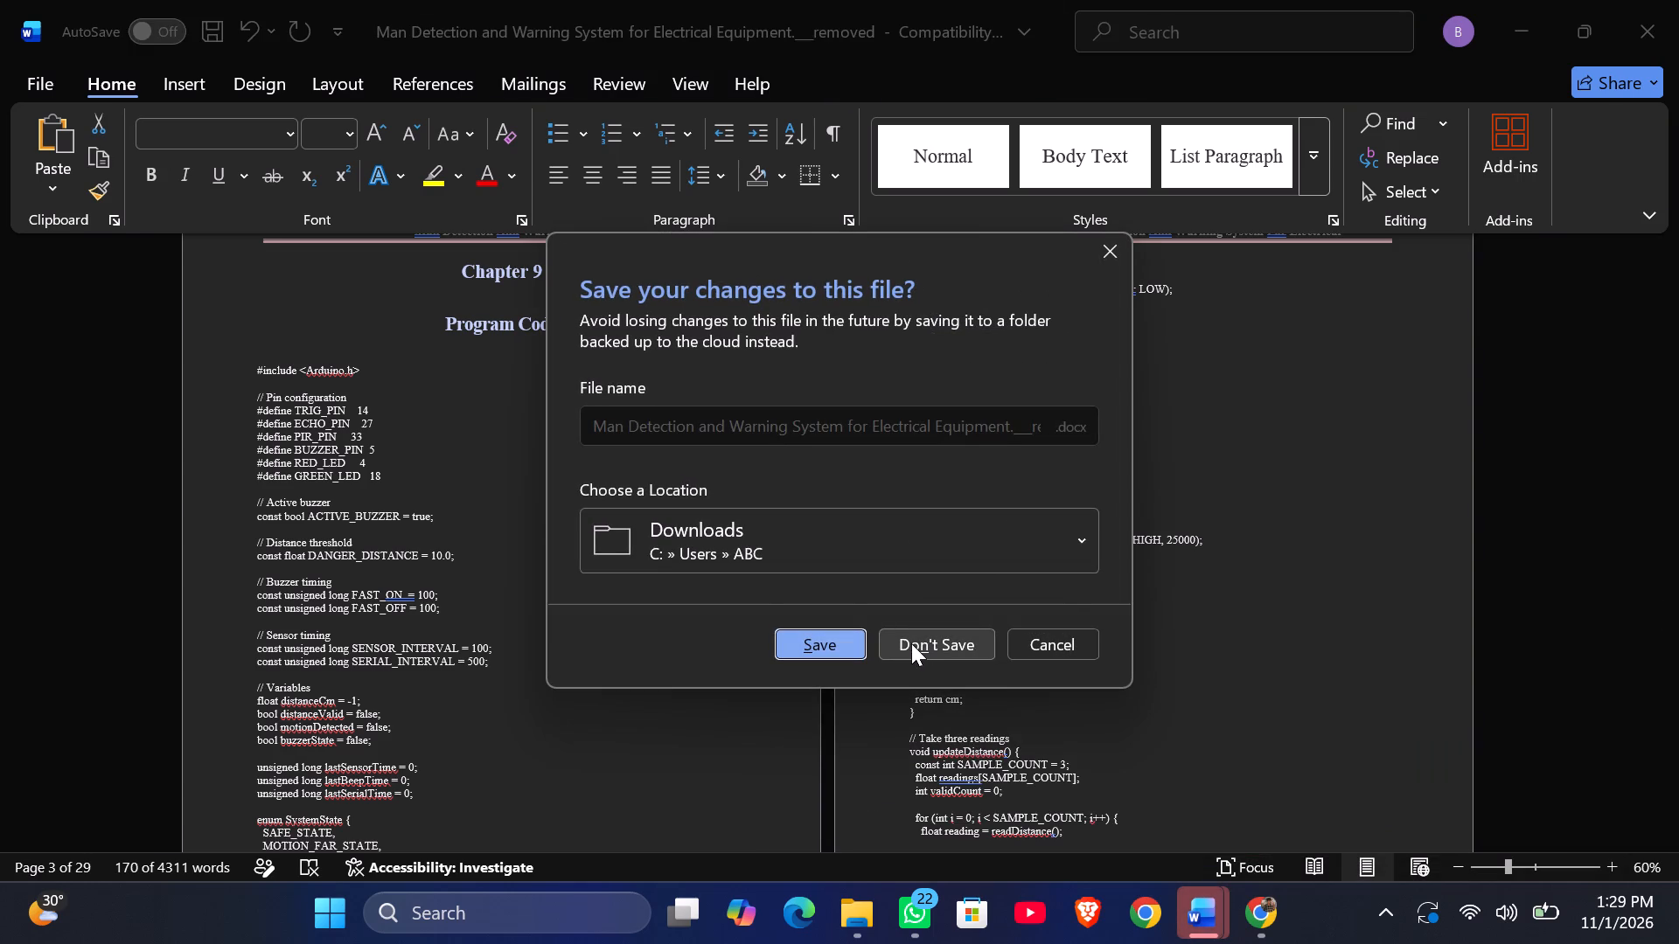
{"action": "left_click", "coordinate": [911, 642]}
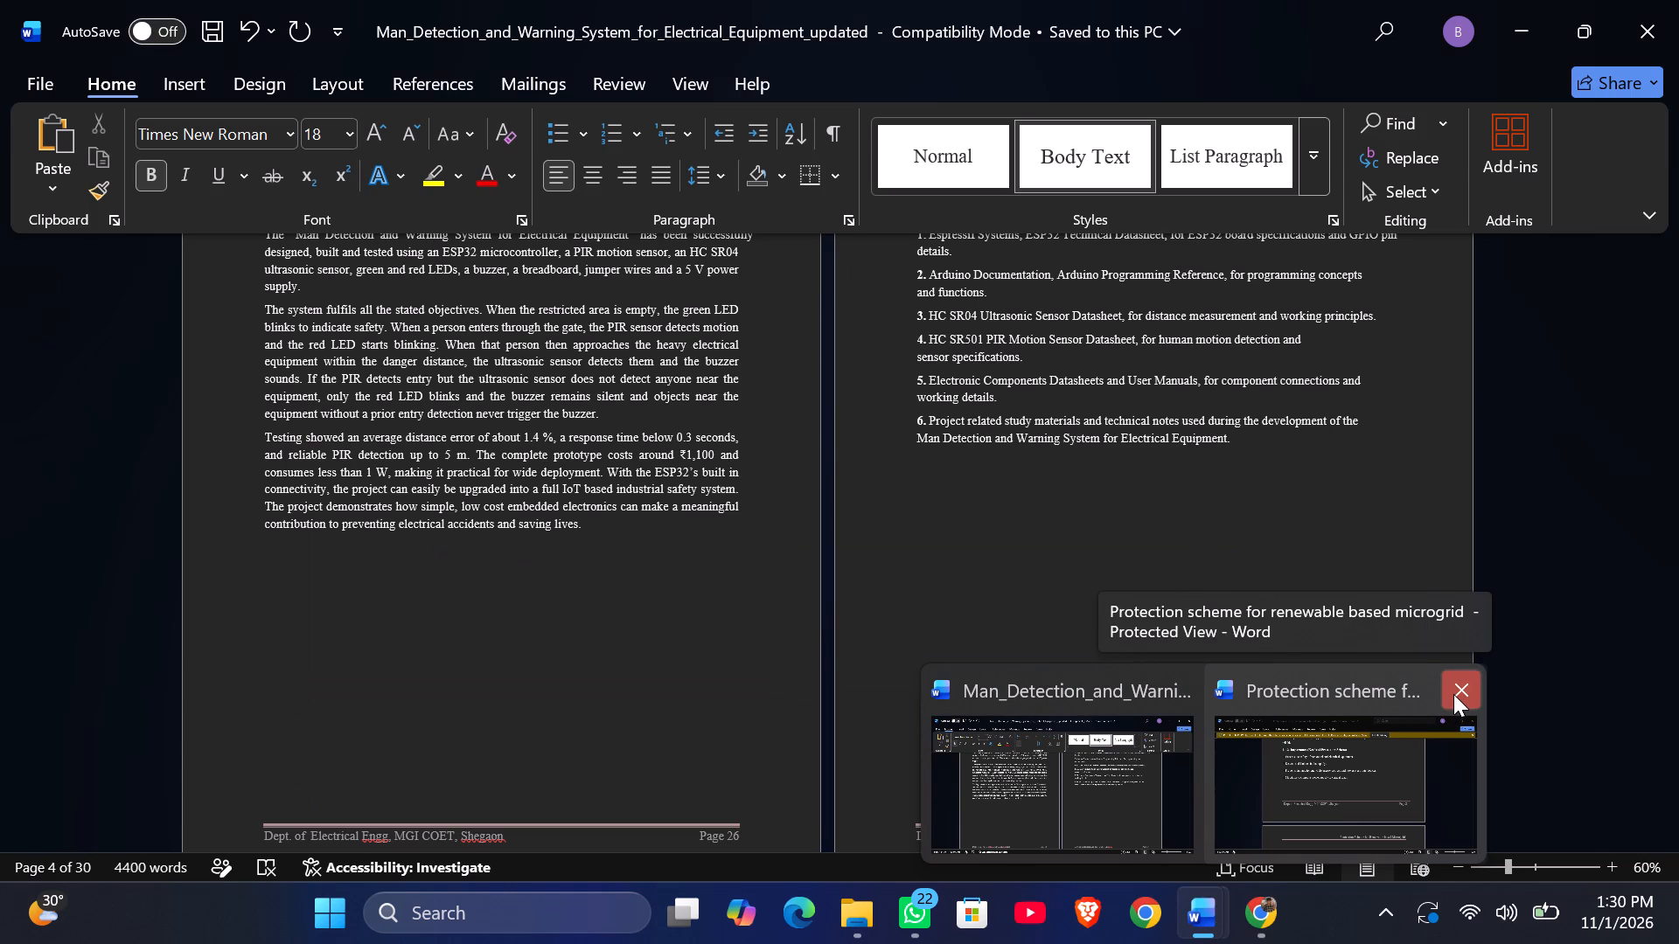
Close the "Protection scheme for renewable based microgrid" document and return to the updated report.
{"action": "left_click", "coordinate": [1453, 694]}
{"action": "left_click", "coordinate": [1246, 771]}
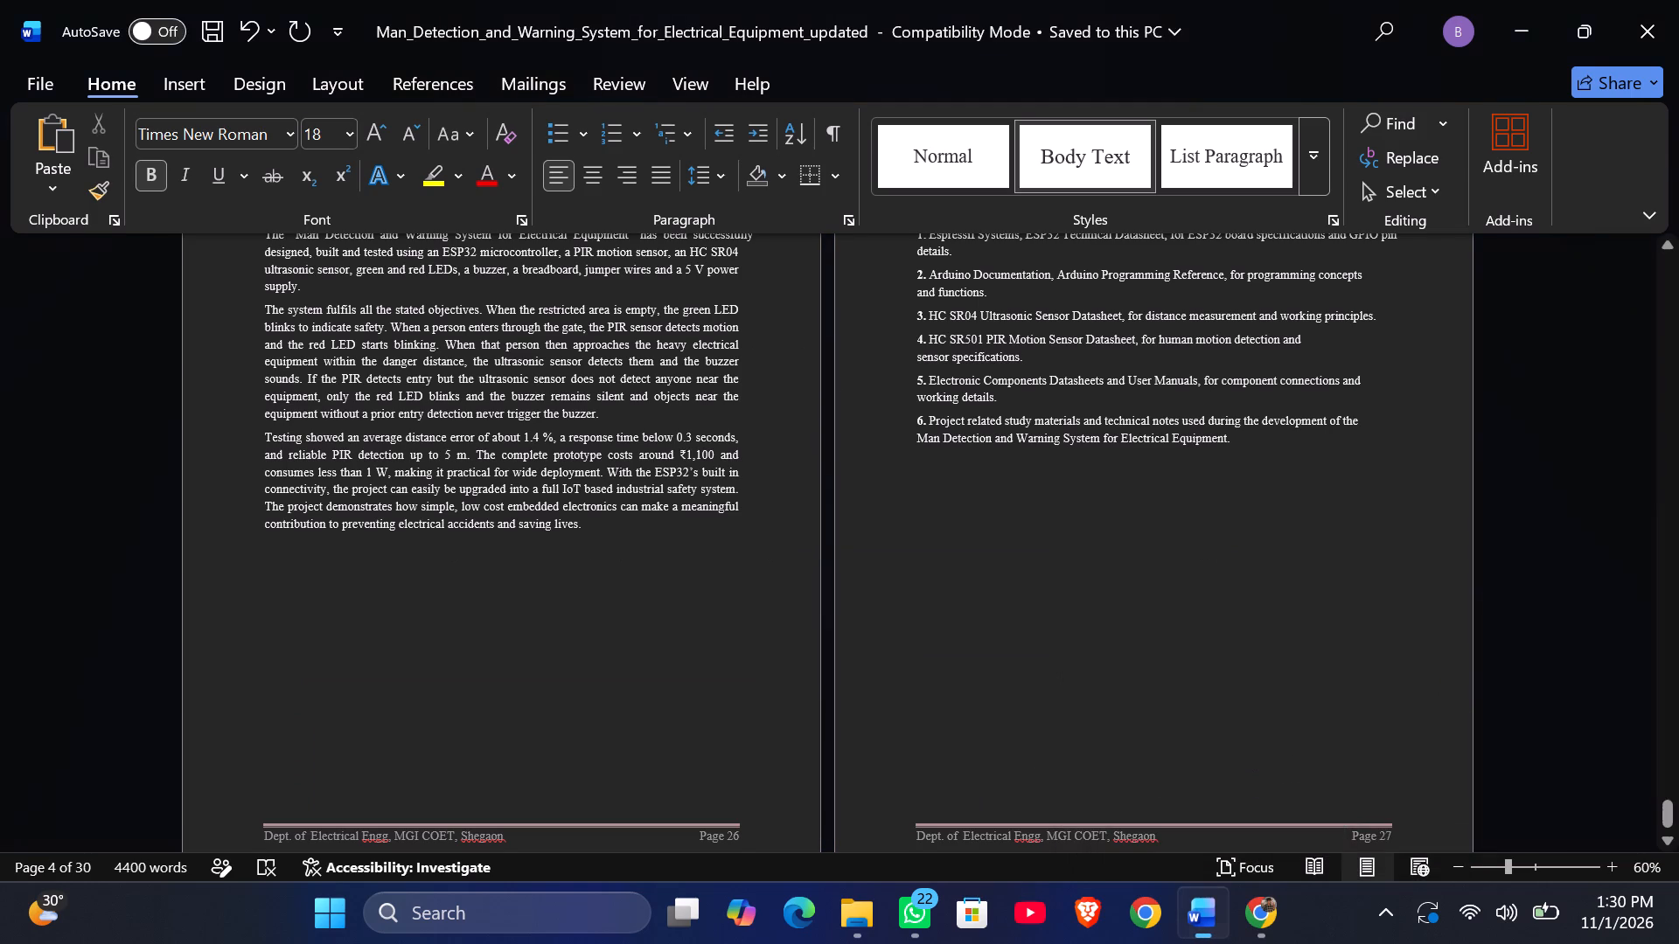
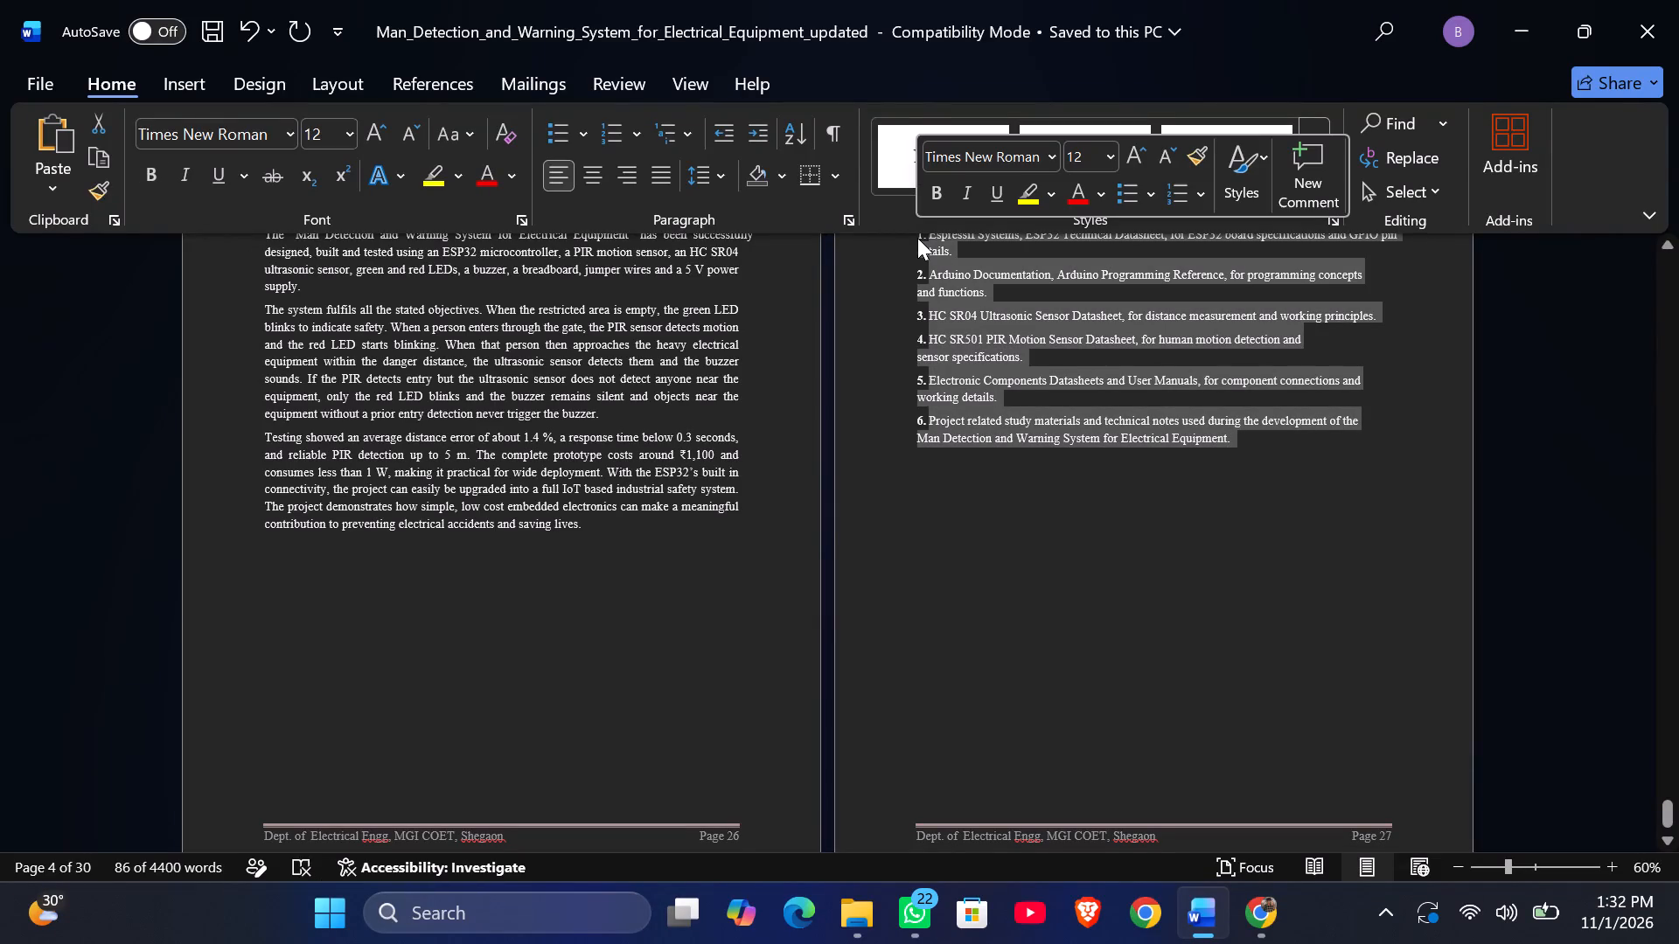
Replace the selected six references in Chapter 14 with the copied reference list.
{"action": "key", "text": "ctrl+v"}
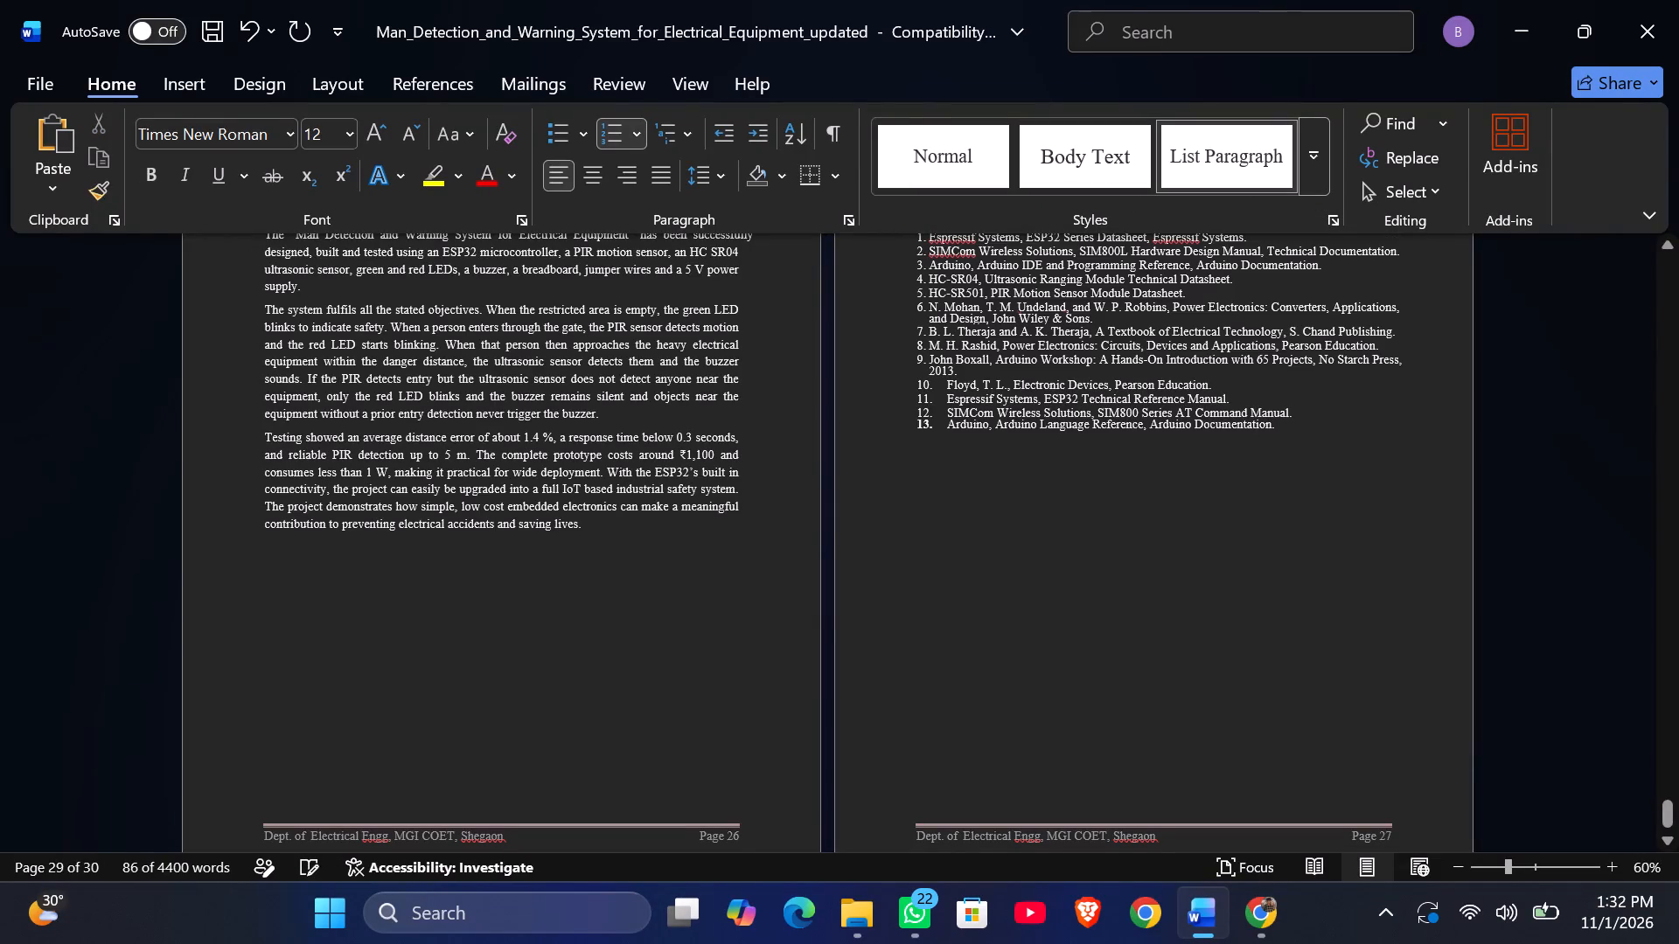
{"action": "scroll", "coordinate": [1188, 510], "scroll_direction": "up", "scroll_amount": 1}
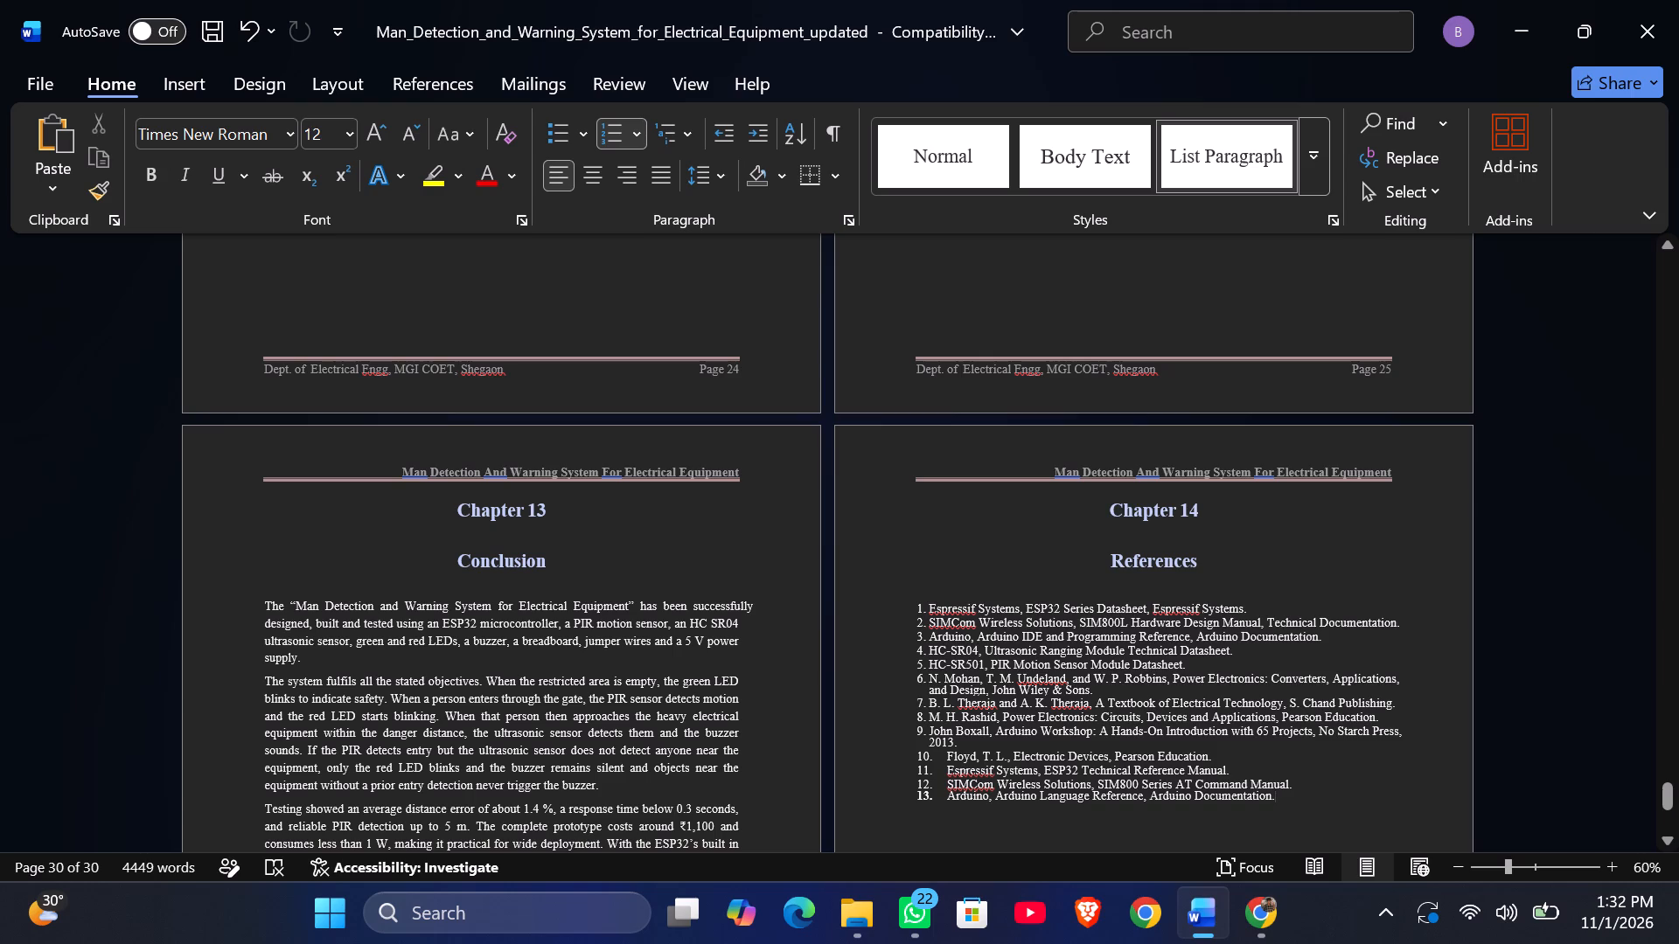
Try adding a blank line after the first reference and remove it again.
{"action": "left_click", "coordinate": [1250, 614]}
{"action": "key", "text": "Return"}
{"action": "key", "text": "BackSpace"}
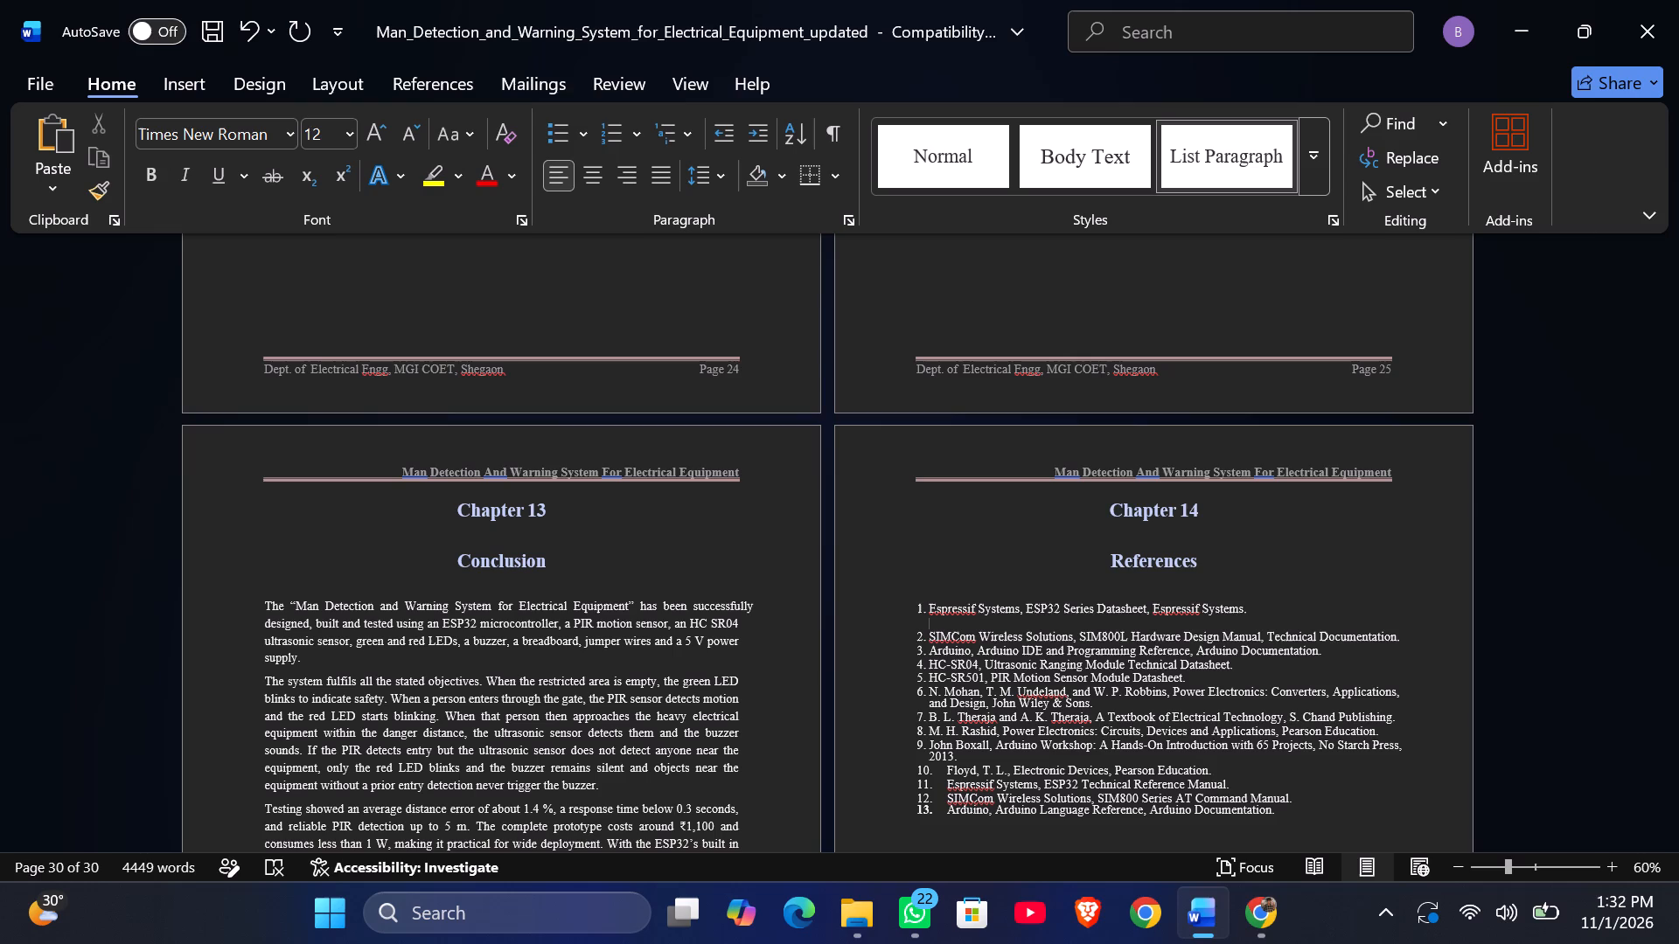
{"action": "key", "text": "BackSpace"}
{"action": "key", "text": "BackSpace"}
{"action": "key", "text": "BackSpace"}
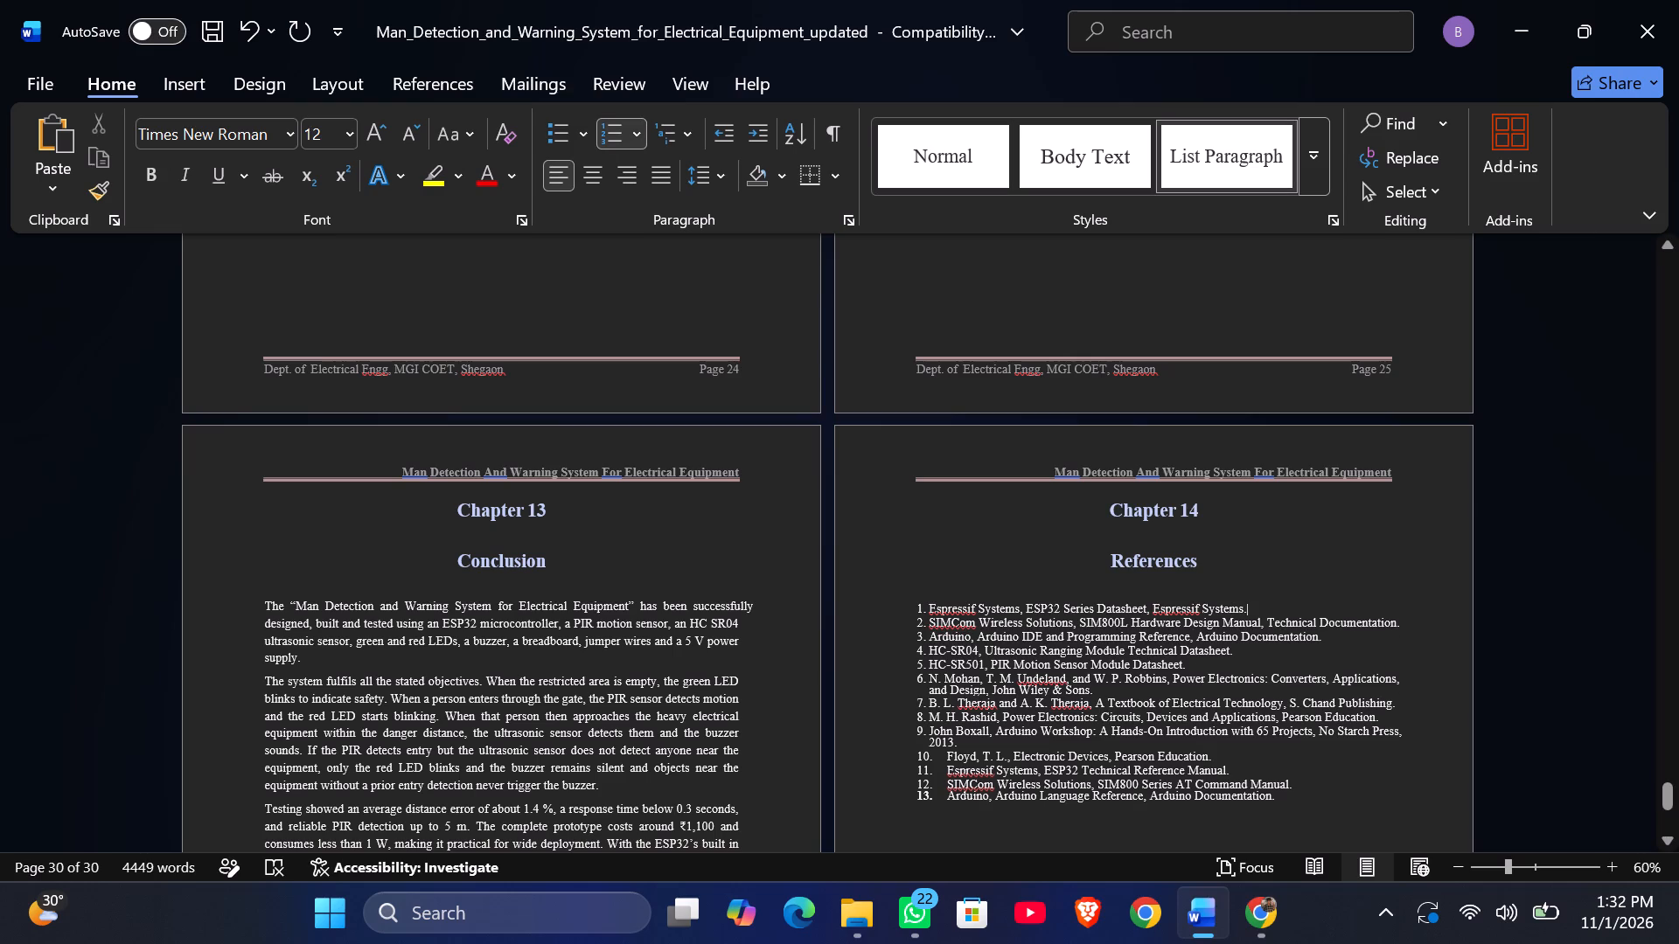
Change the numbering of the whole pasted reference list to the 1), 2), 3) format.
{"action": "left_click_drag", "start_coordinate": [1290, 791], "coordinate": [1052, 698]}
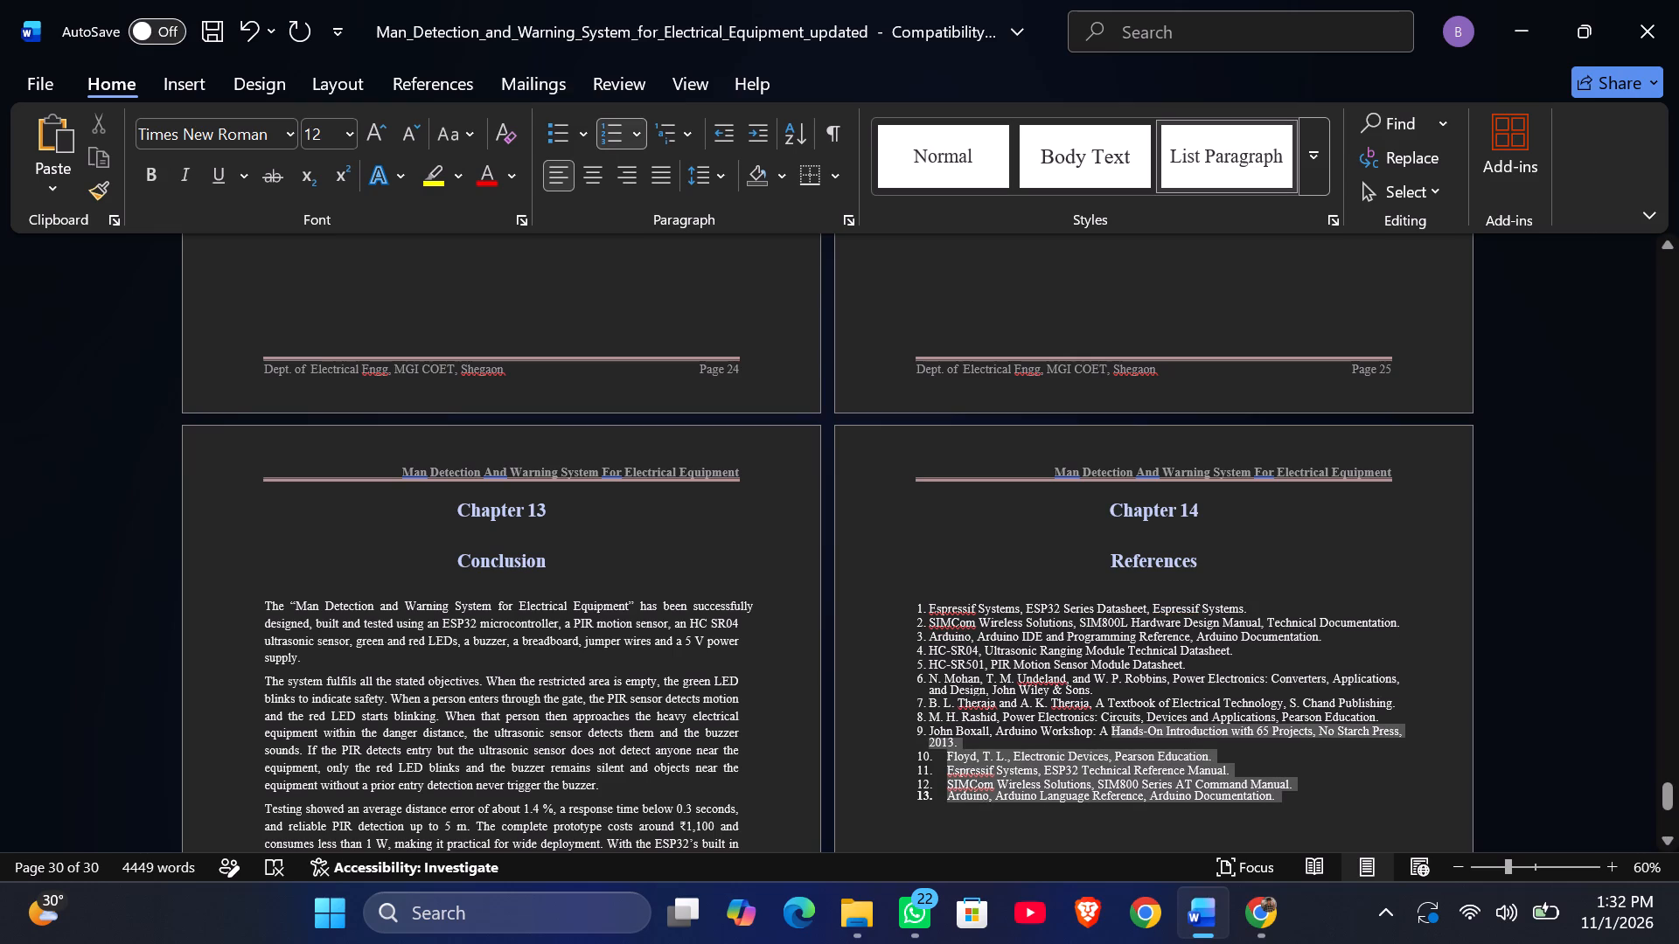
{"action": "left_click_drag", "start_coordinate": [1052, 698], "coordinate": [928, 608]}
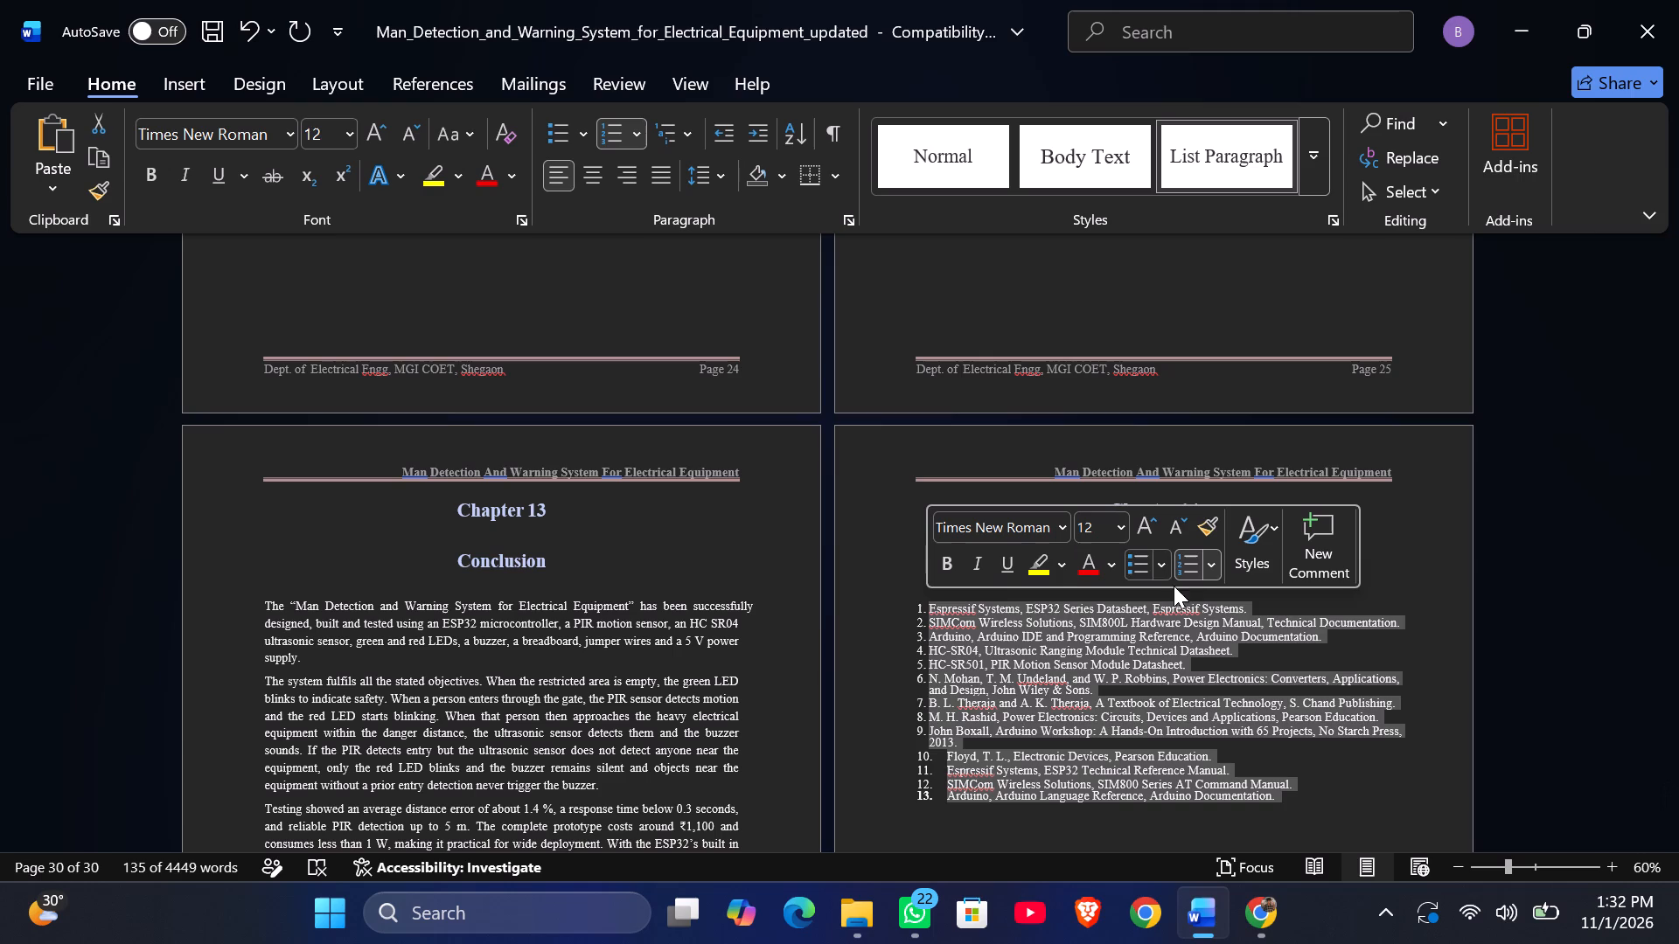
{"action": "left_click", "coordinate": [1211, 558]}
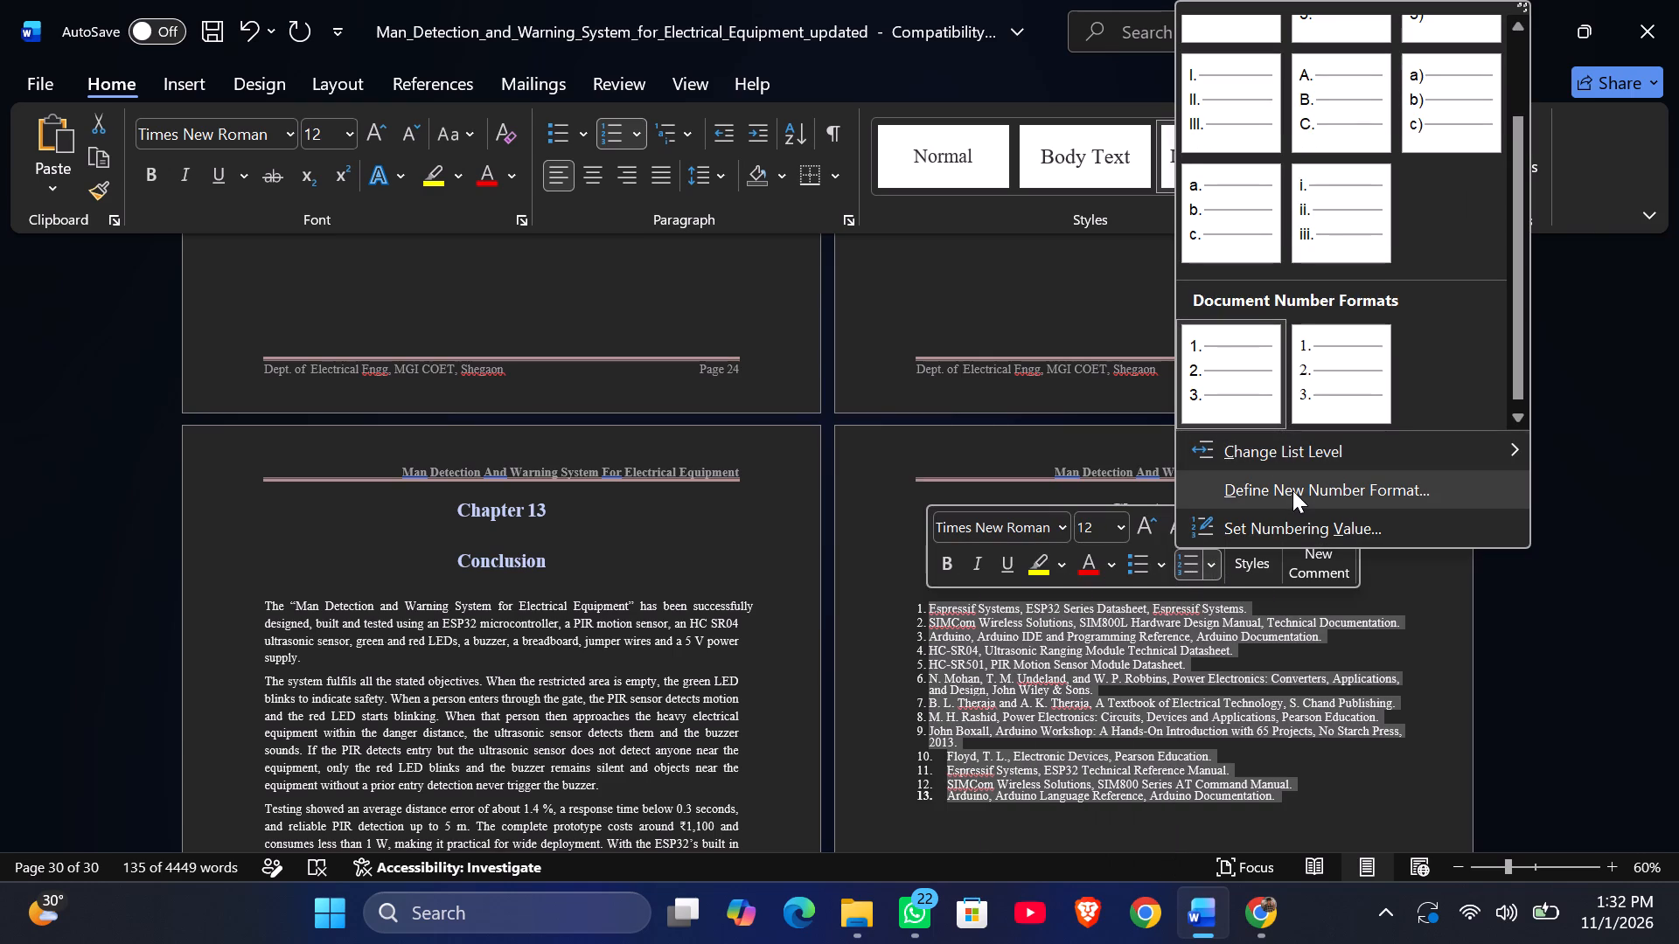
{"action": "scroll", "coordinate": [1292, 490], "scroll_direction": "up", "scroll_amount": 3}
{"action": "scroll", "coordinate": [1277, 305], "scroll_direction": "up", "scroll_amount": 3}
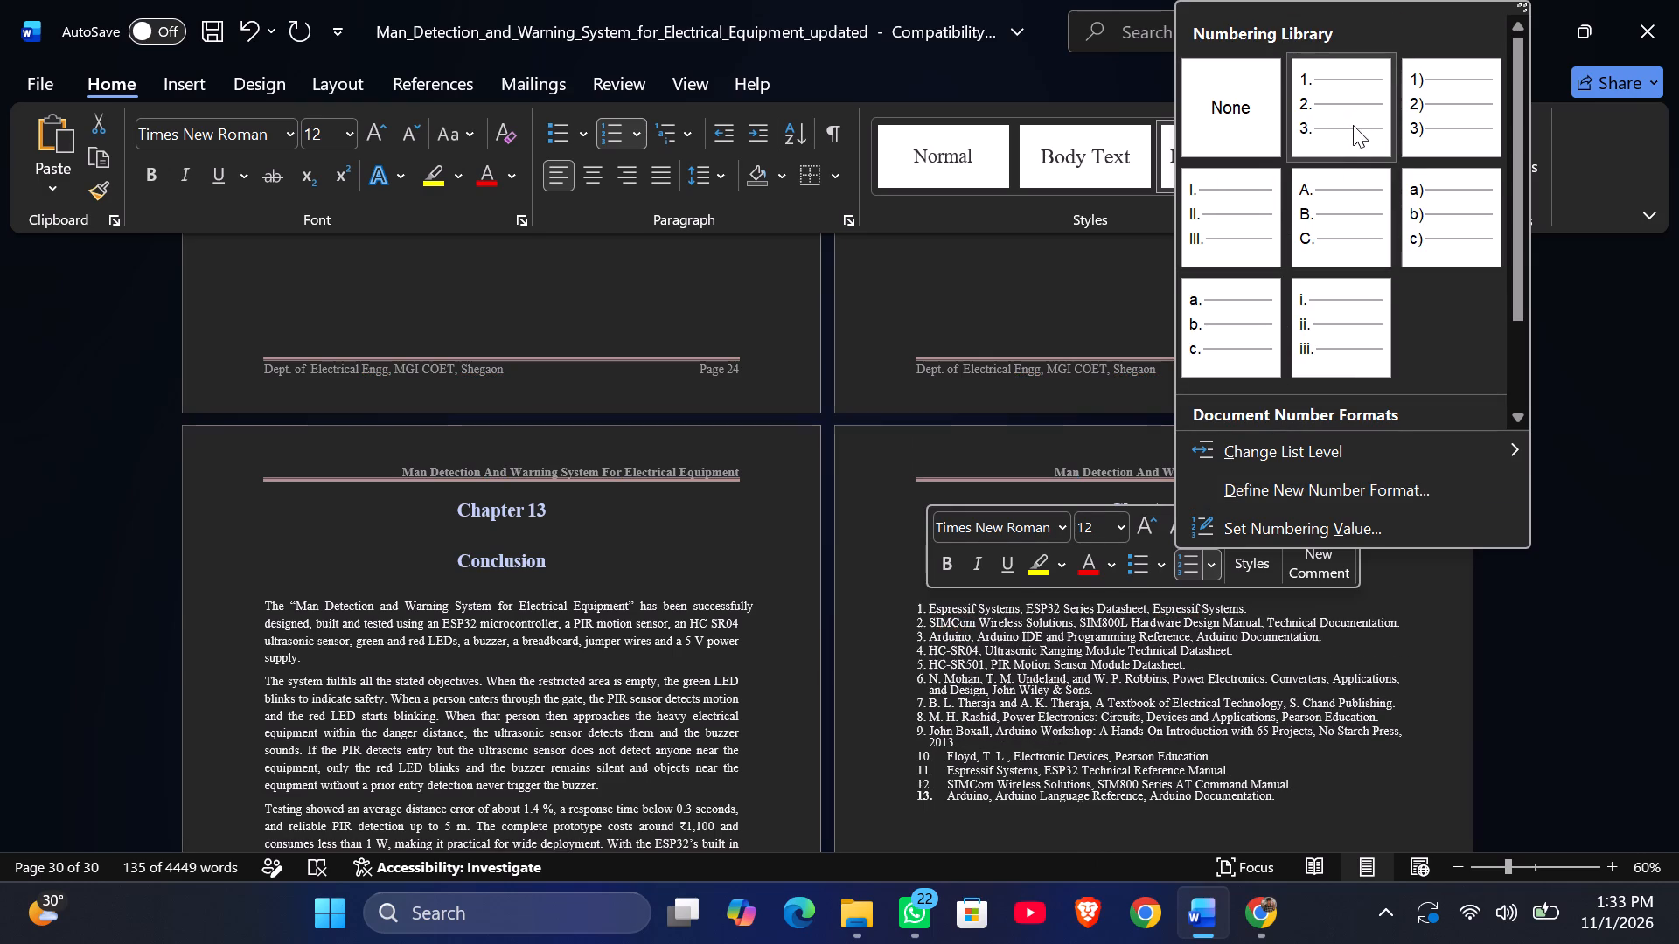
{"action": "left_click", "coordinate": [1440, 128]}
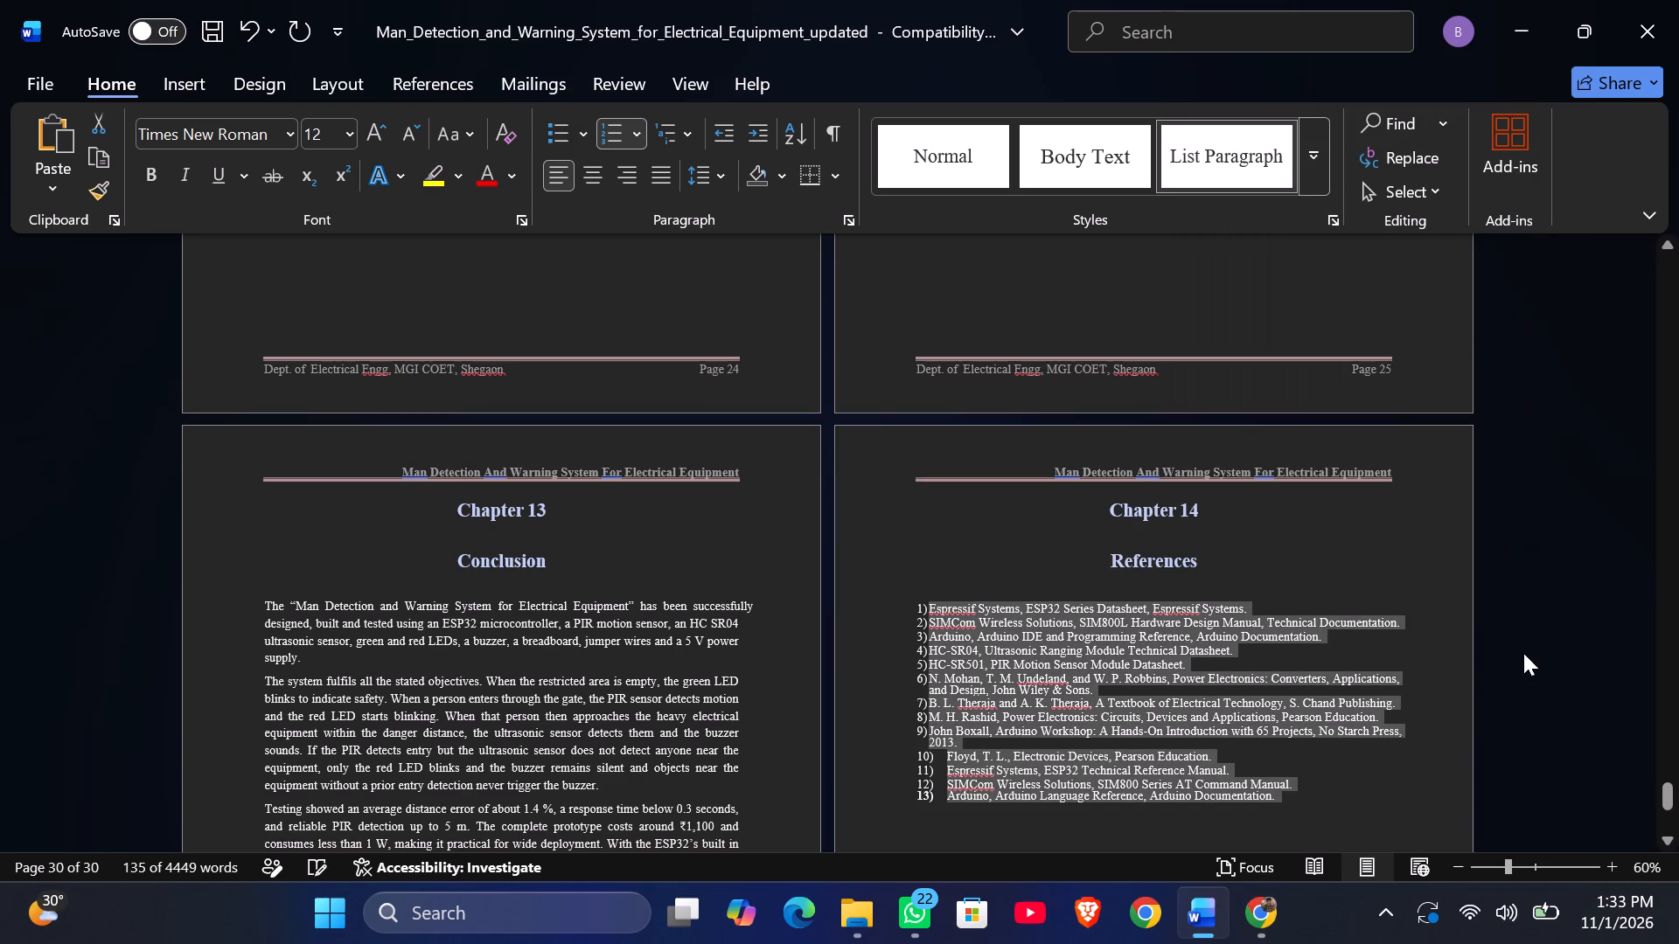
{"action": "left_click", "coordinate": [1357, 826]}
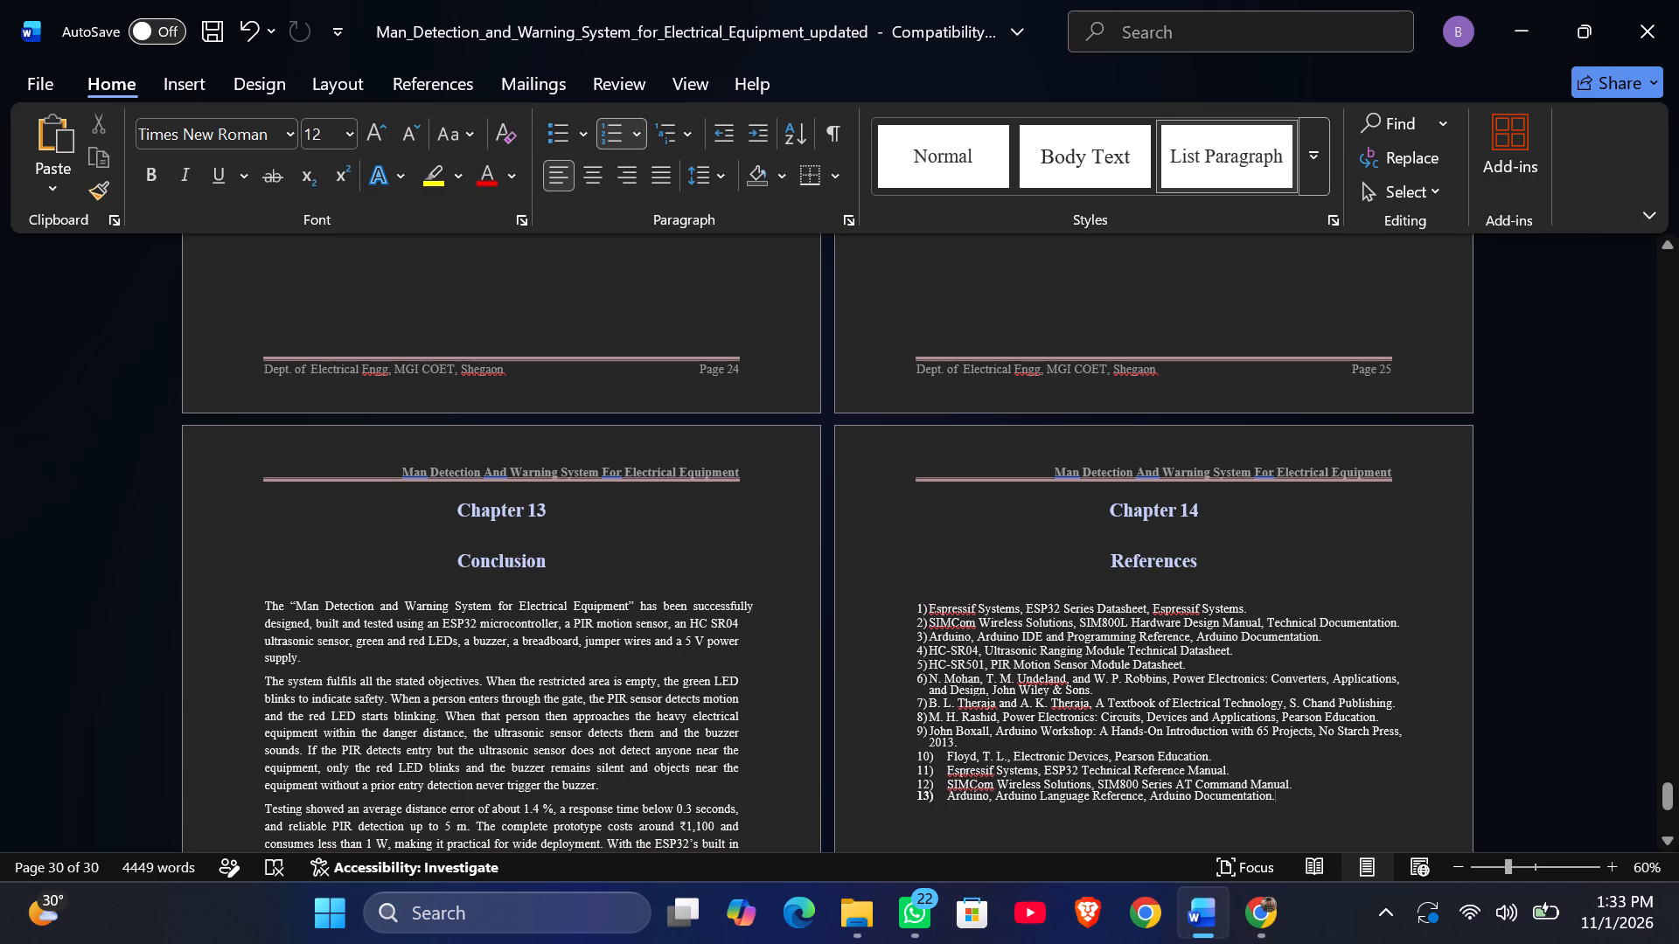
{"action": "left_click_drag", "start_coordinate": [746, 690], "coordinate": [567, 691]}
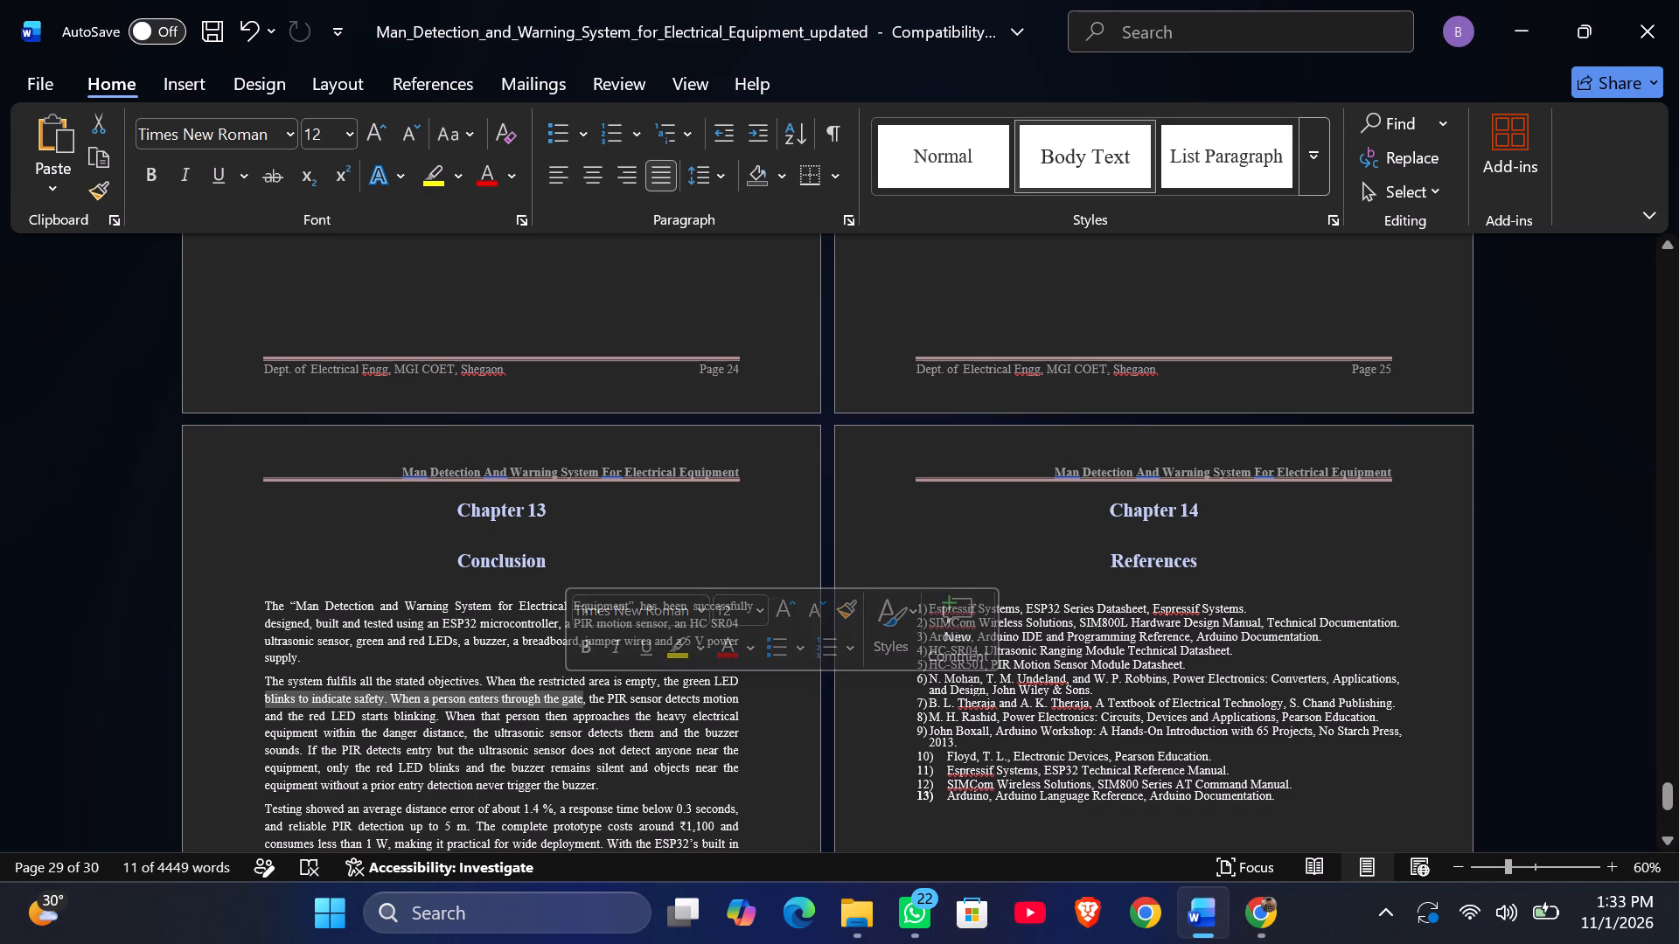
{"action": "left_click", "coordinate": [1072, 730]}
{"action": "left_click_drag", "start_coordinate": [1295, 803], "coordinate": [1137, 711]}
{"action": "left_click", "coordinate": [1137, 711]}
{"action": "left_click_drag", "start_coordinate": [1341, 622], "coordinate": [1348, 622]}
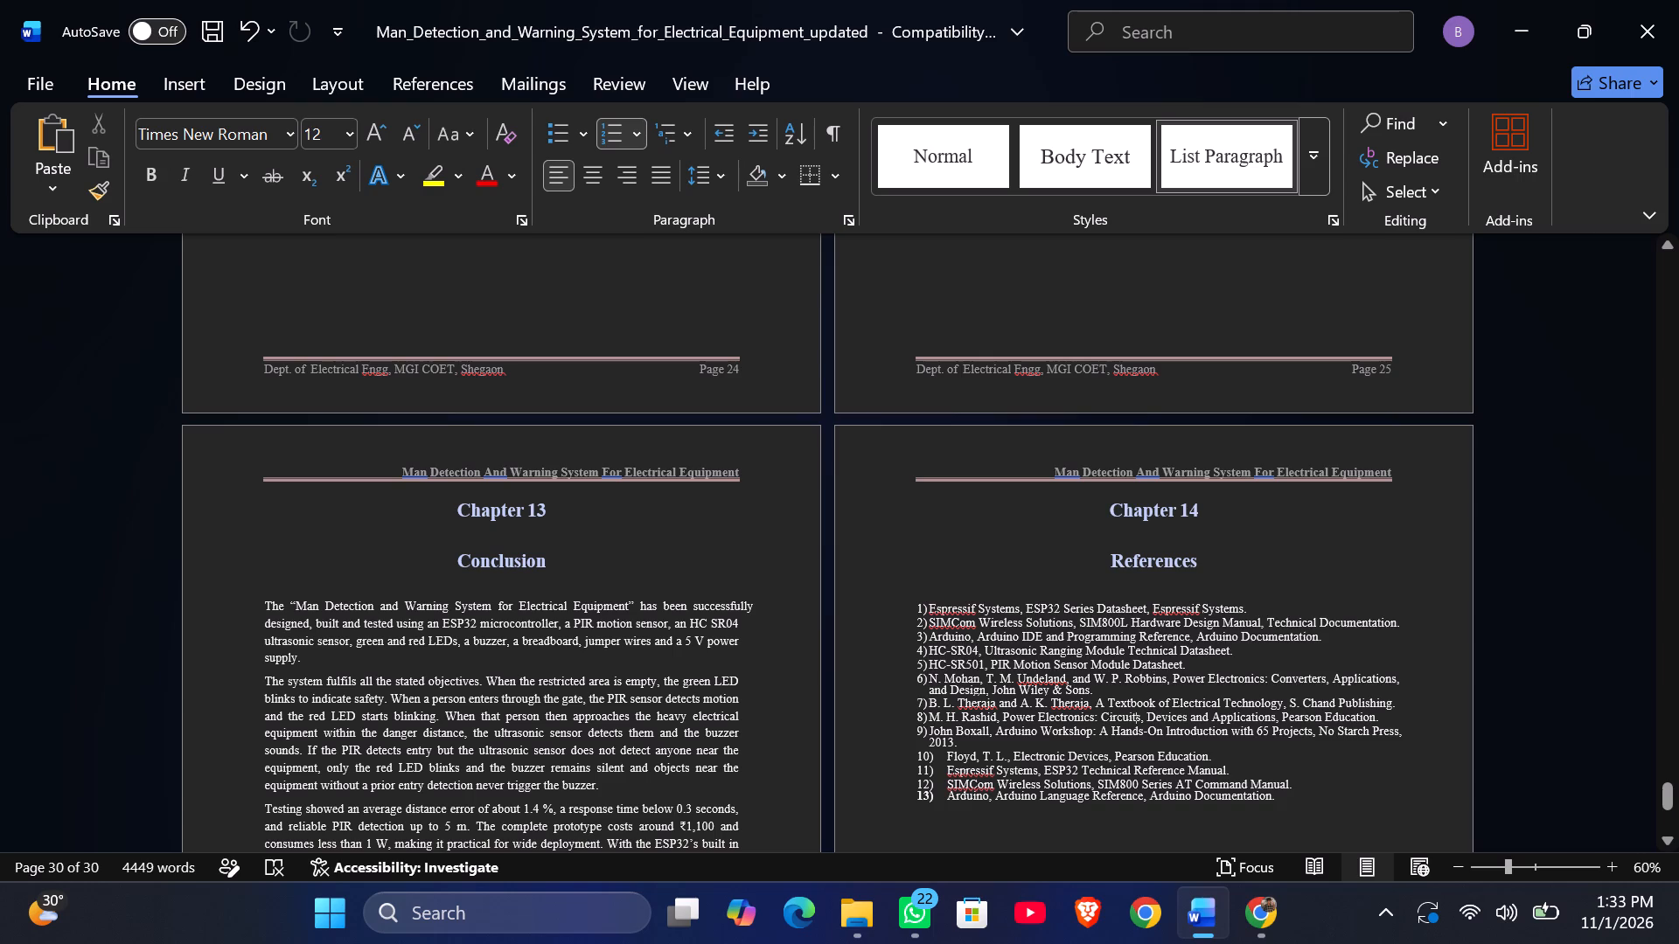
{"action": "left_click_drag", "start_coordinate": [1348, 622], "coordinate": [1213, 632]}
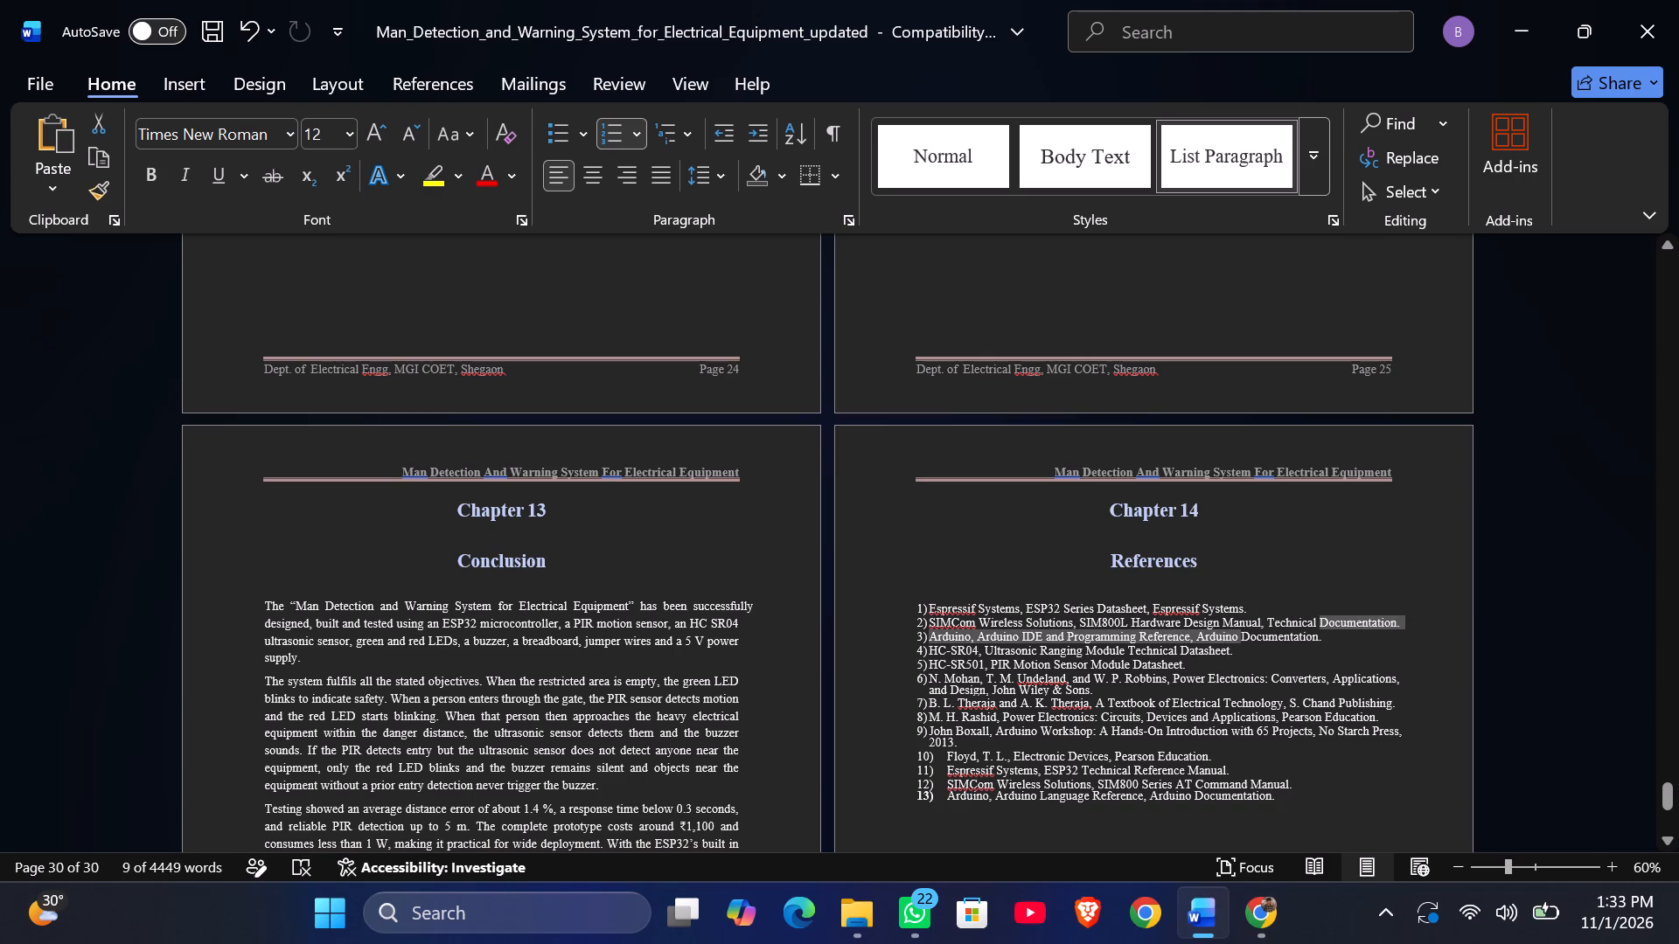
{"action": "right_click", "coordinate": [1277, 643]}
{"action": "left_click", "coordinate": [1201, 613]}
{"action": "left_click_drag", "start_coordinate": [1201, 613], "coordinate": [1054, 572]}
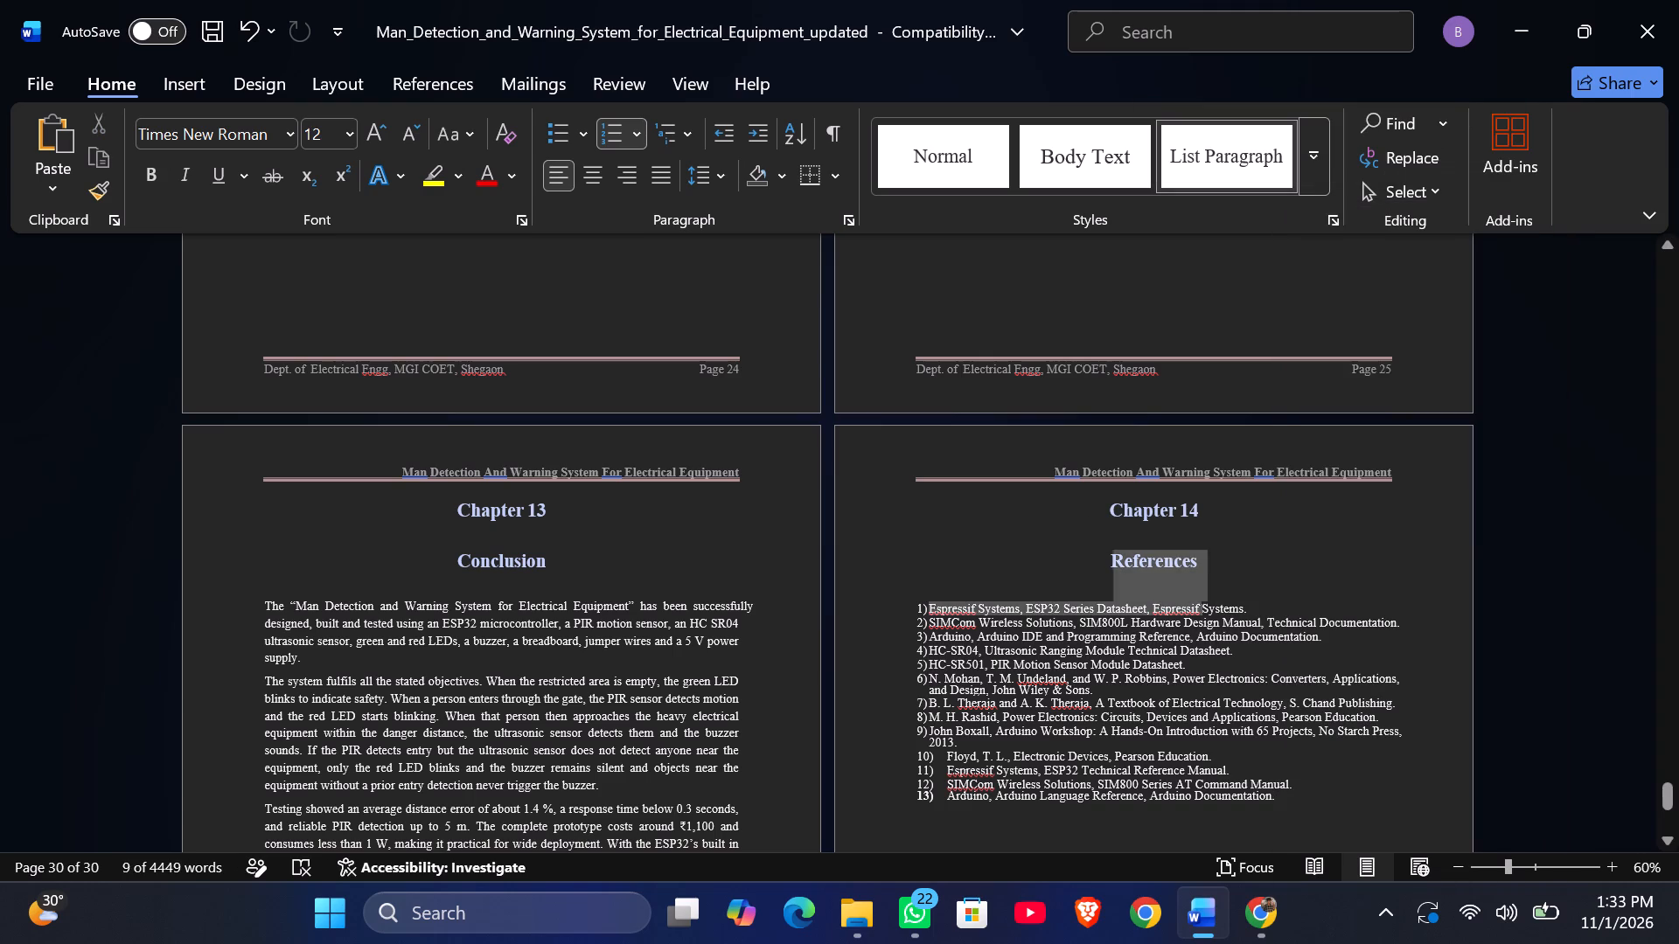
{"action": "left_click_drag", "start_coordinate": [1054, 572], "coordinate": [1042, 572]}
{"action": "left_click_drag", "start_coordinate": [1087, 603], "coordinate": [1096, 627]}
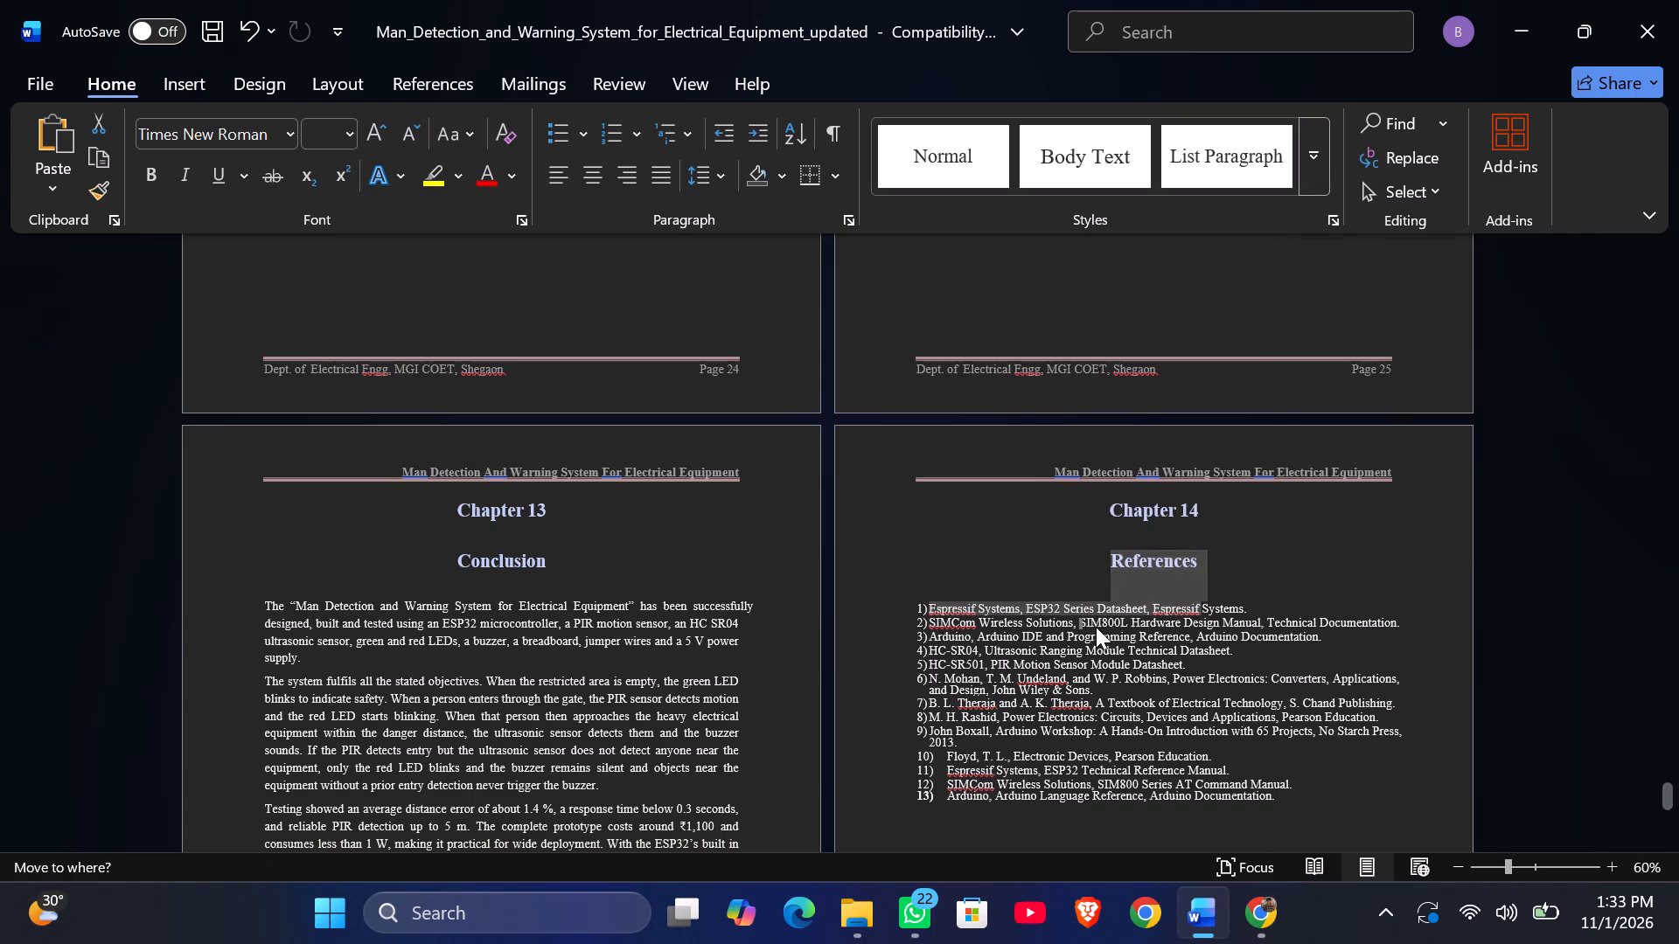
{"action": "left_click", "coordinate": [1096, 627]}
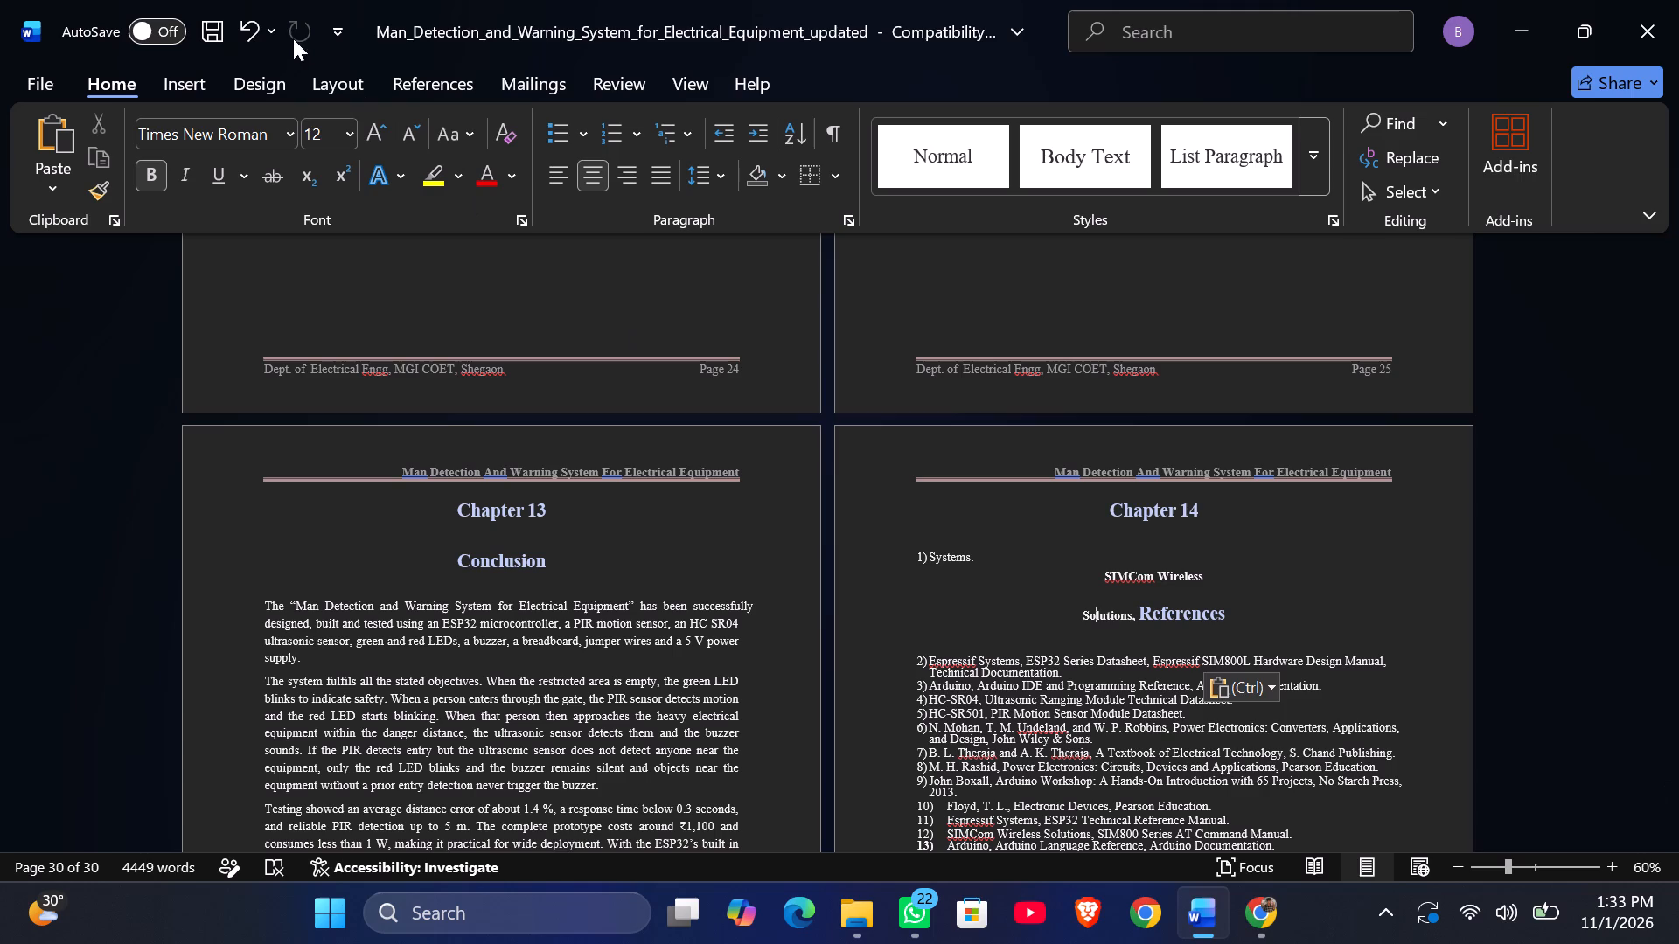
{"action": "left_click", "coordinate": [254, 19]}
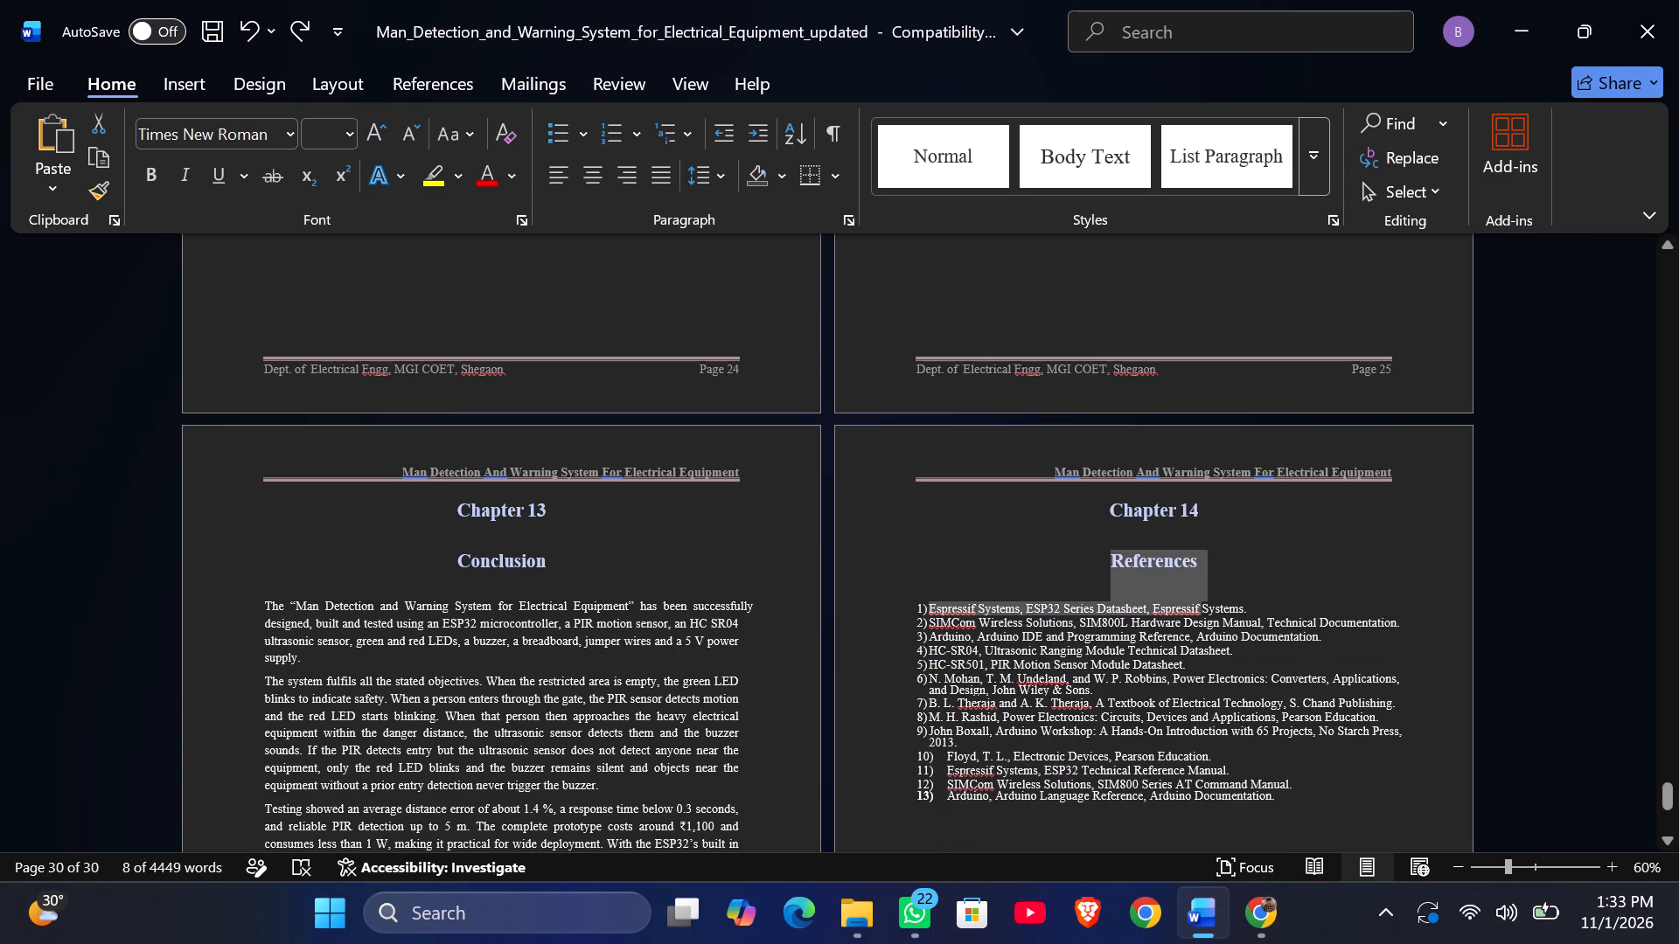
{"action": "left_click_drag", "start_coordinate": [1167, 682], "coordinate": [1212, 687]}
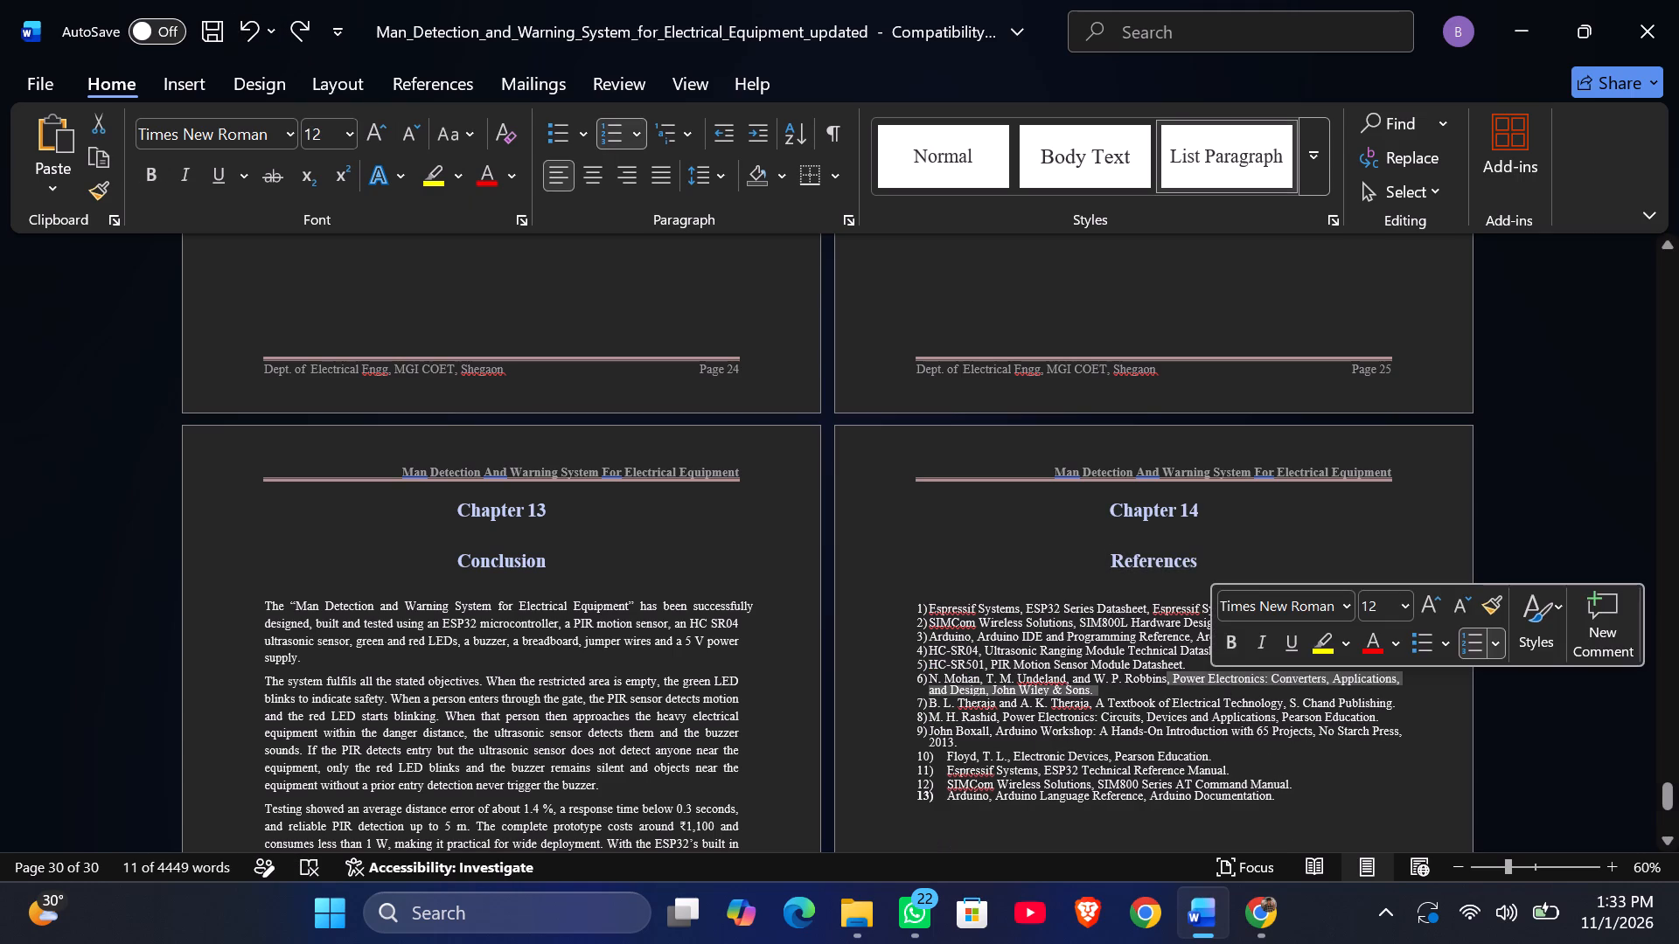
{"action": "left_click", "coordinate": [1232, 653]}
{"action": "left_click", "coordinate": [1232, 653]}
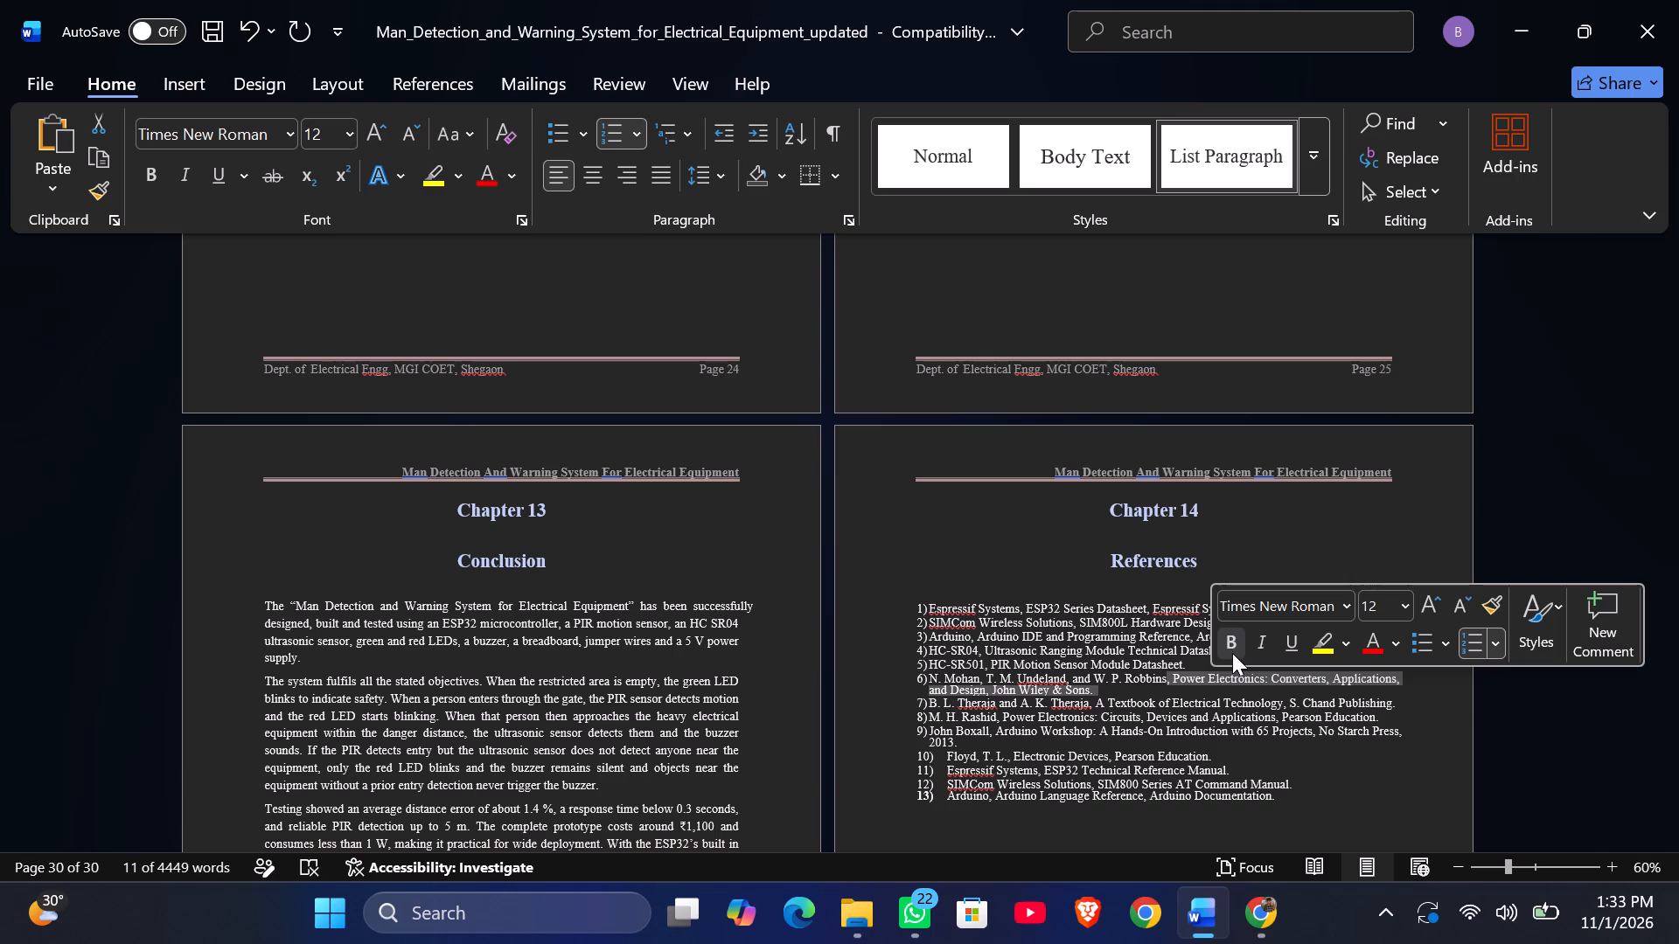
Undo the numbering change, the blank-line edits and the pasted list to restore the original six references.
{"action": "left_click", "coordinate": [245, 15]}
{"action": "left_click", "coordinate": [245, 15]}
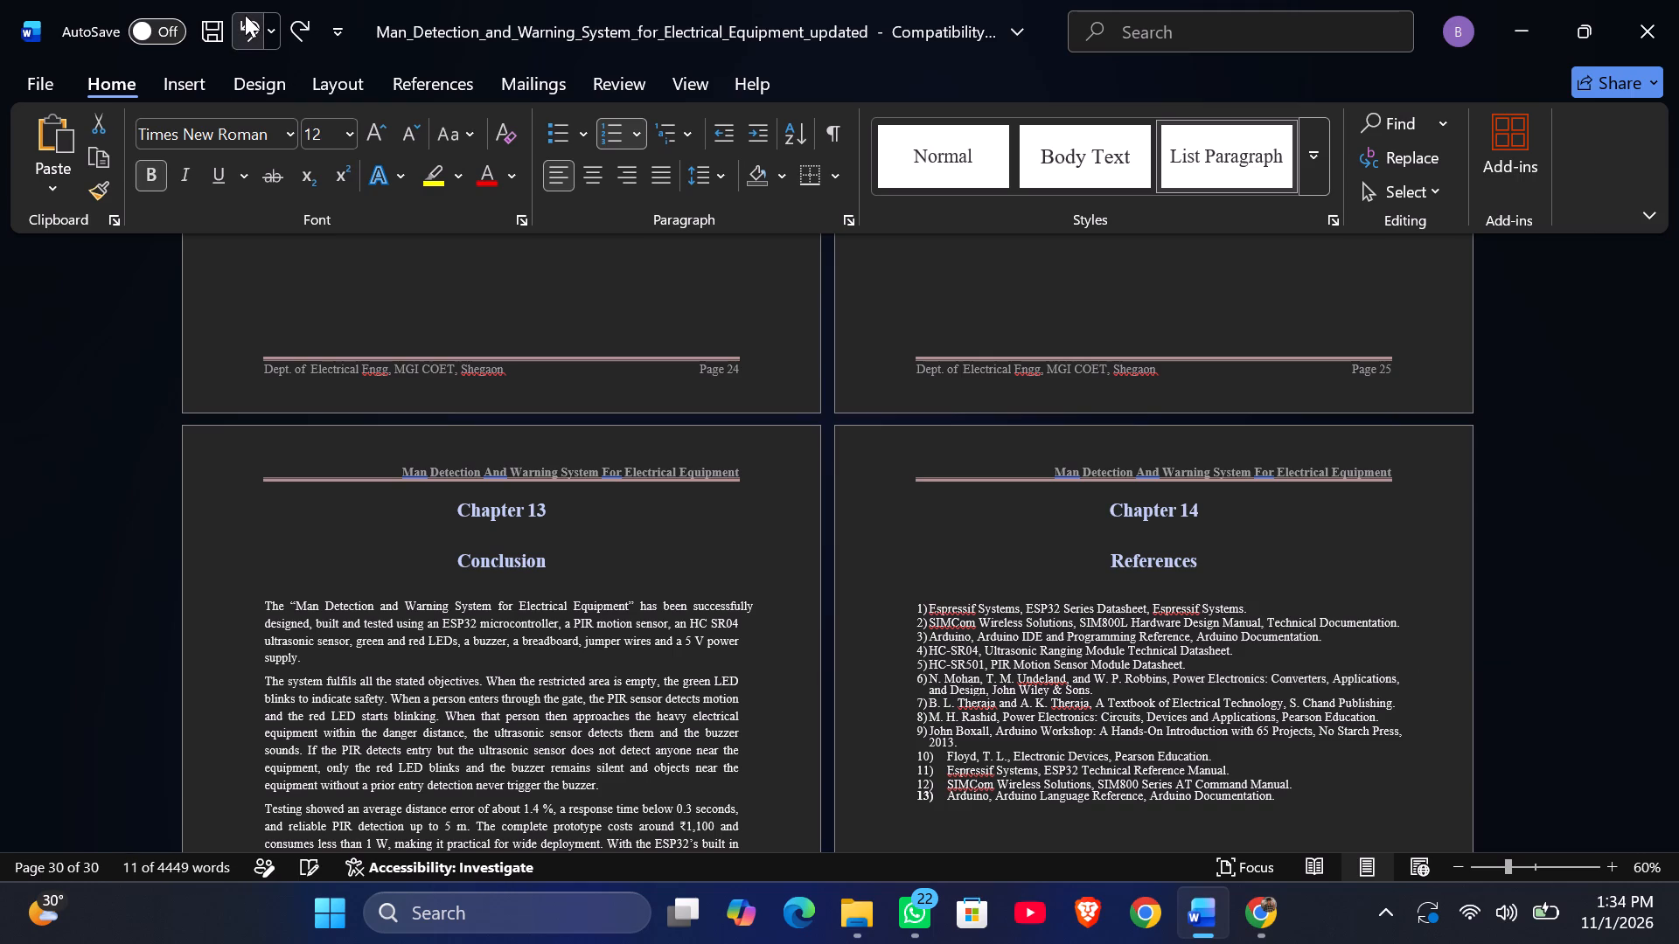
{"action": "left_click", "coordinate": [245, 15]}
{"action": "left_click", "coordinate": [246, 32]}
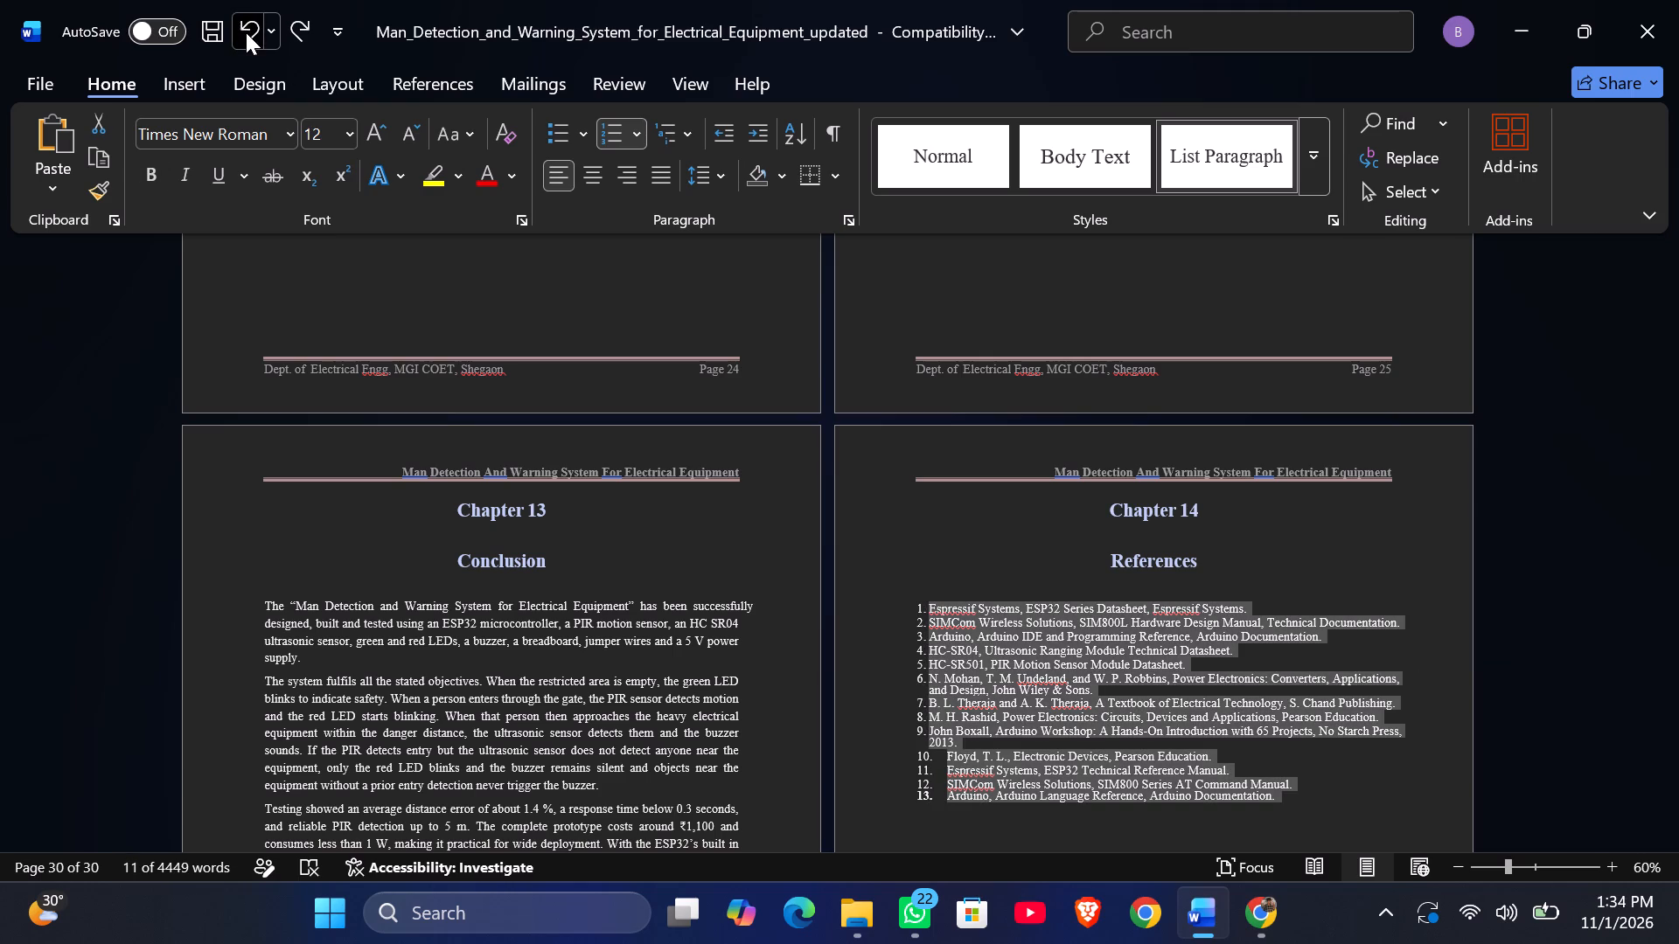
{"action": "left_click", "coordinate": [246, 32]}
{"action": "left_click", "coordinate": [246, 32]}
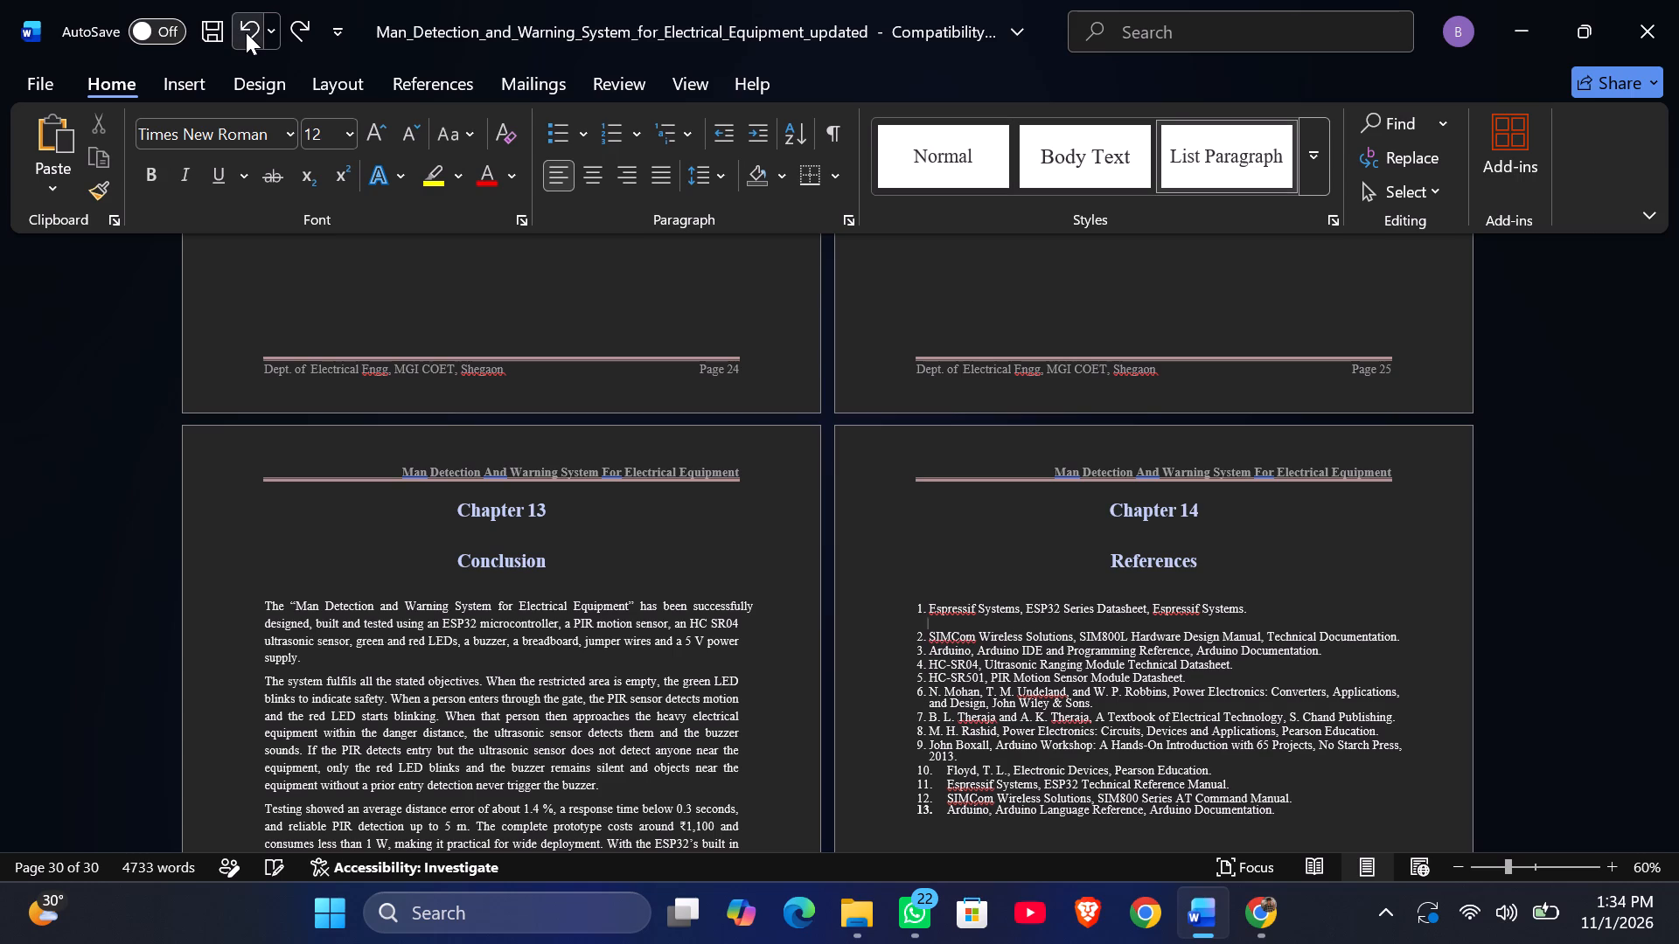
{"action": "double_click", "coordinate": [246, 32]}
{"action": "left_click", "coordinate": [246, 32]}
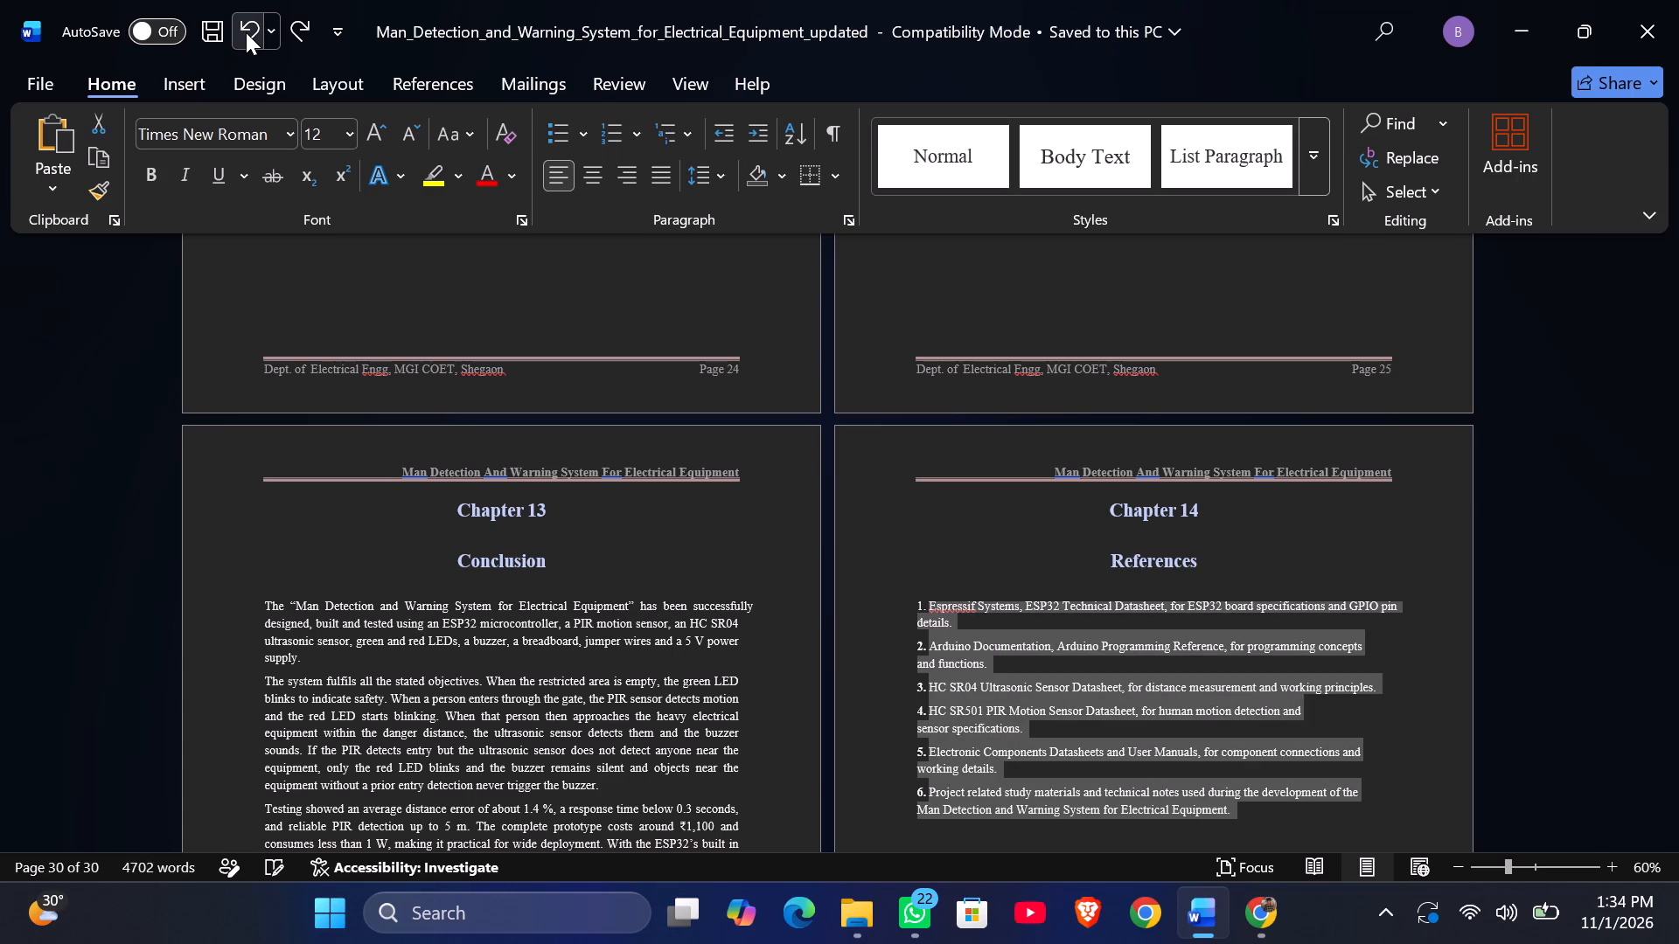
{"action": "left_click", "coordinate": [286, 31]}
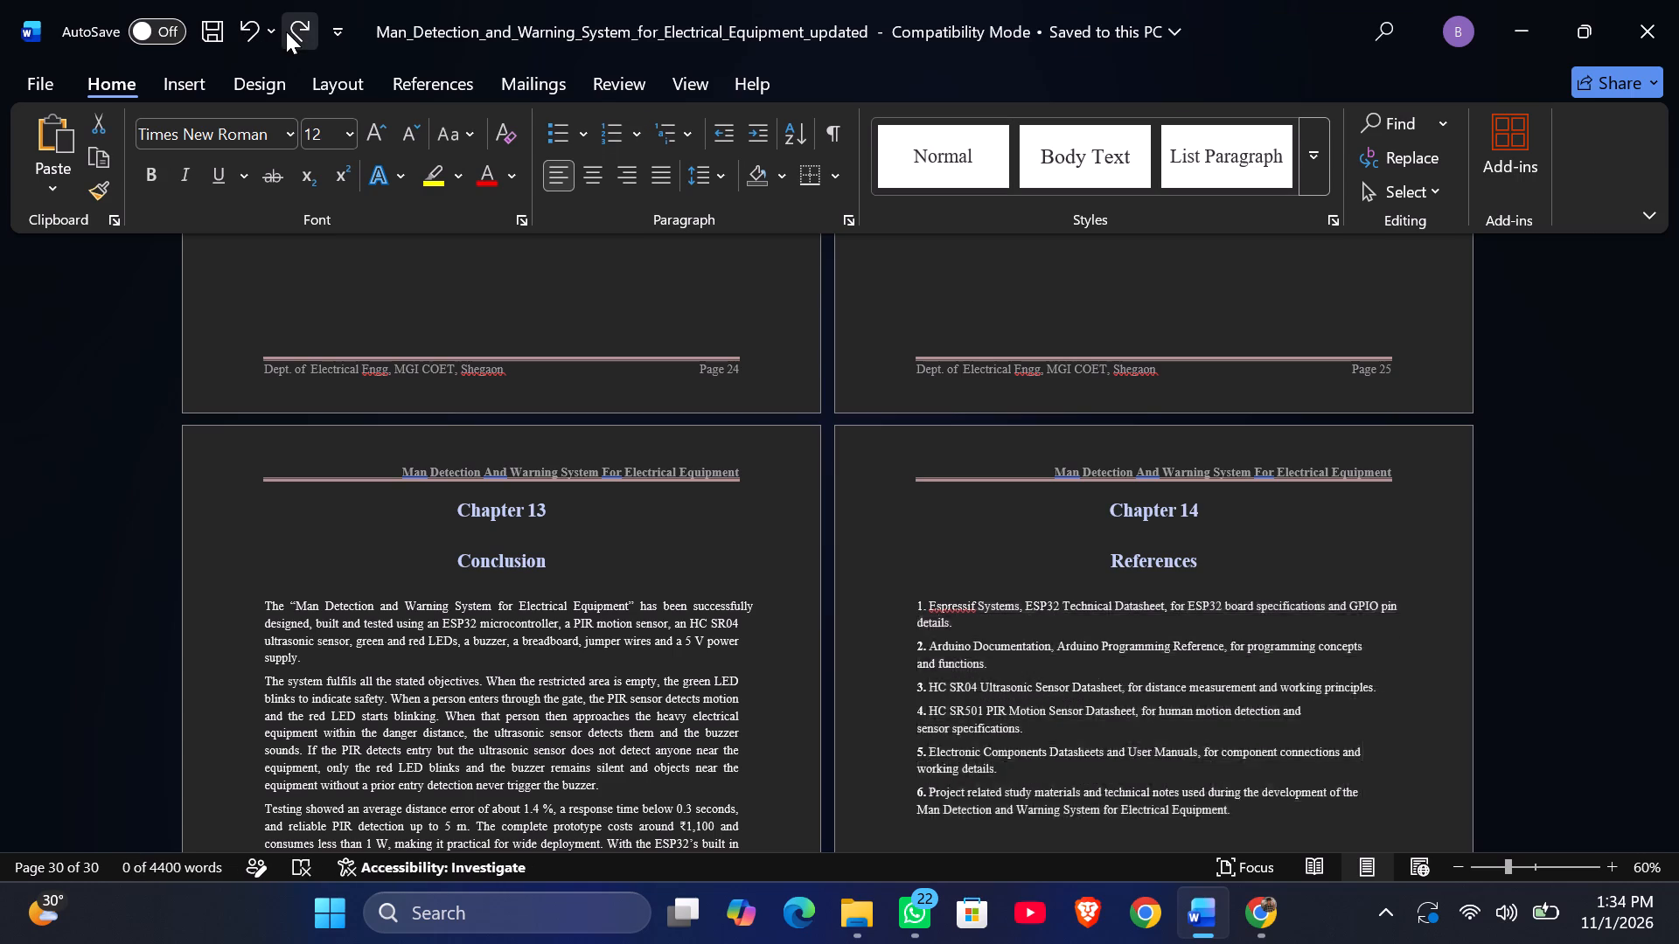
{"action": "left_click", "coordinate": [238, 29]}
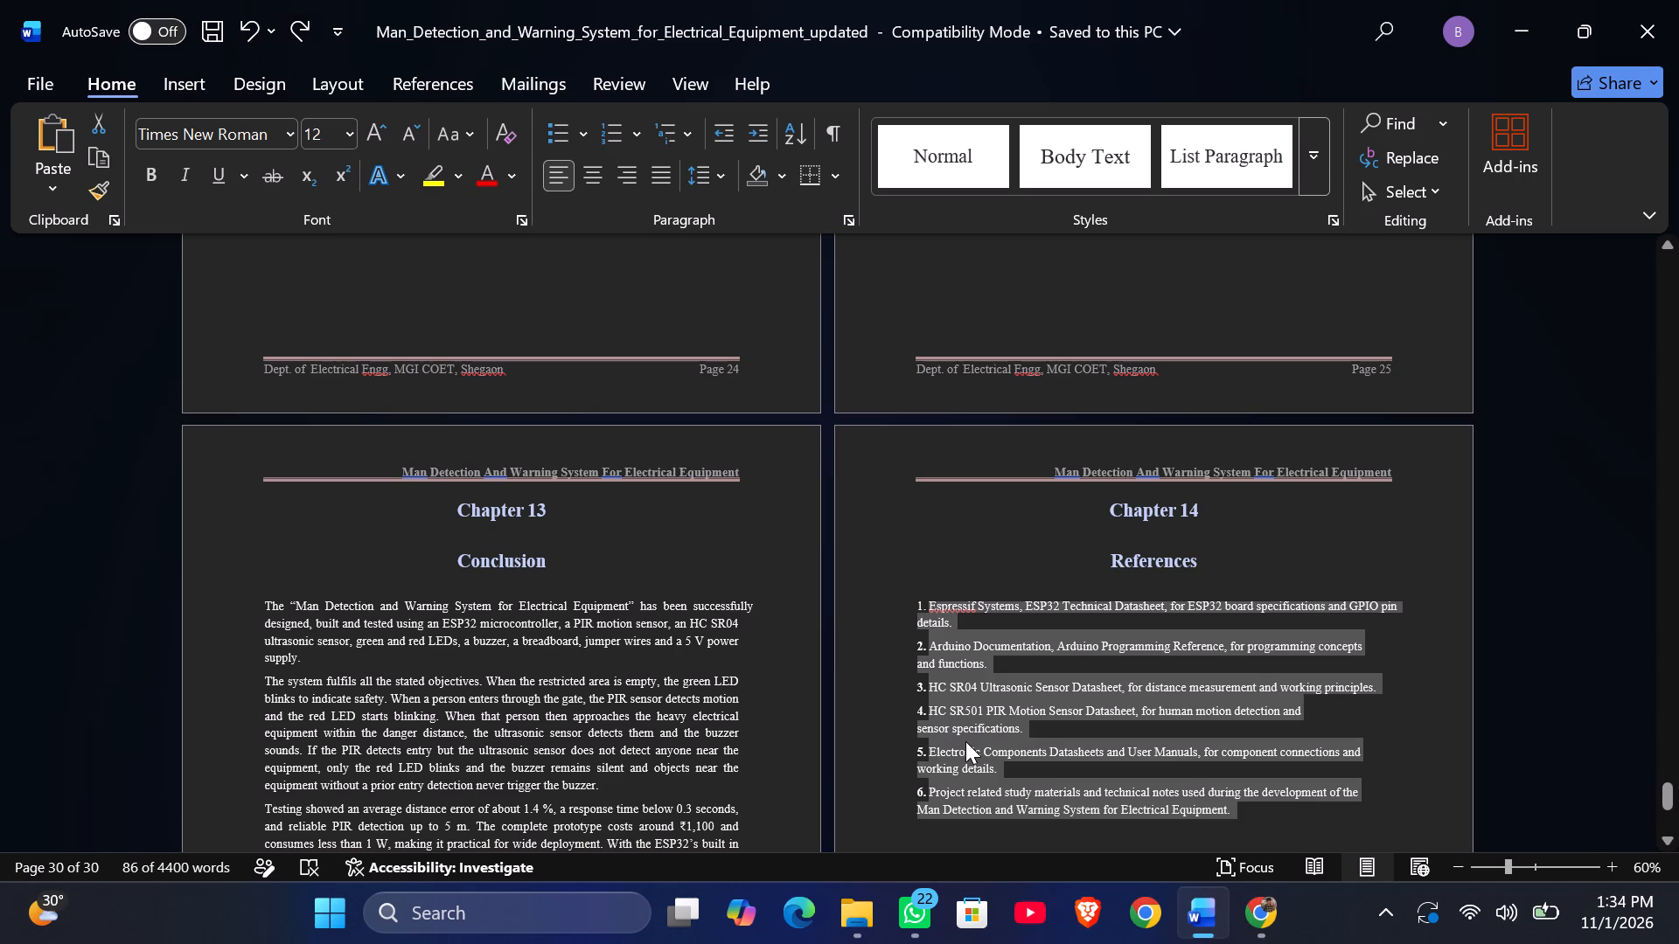
Add a seventh numbered entry at the end of the Chapter 14 references, beginning with the author "B. L. Theraja".
{"action": "left_click", "coordinate": [965, 741]}
{"action": "scroll", "coordinate": [1041, 751], "scroll_direction": "down", "scroll_amount": 1}
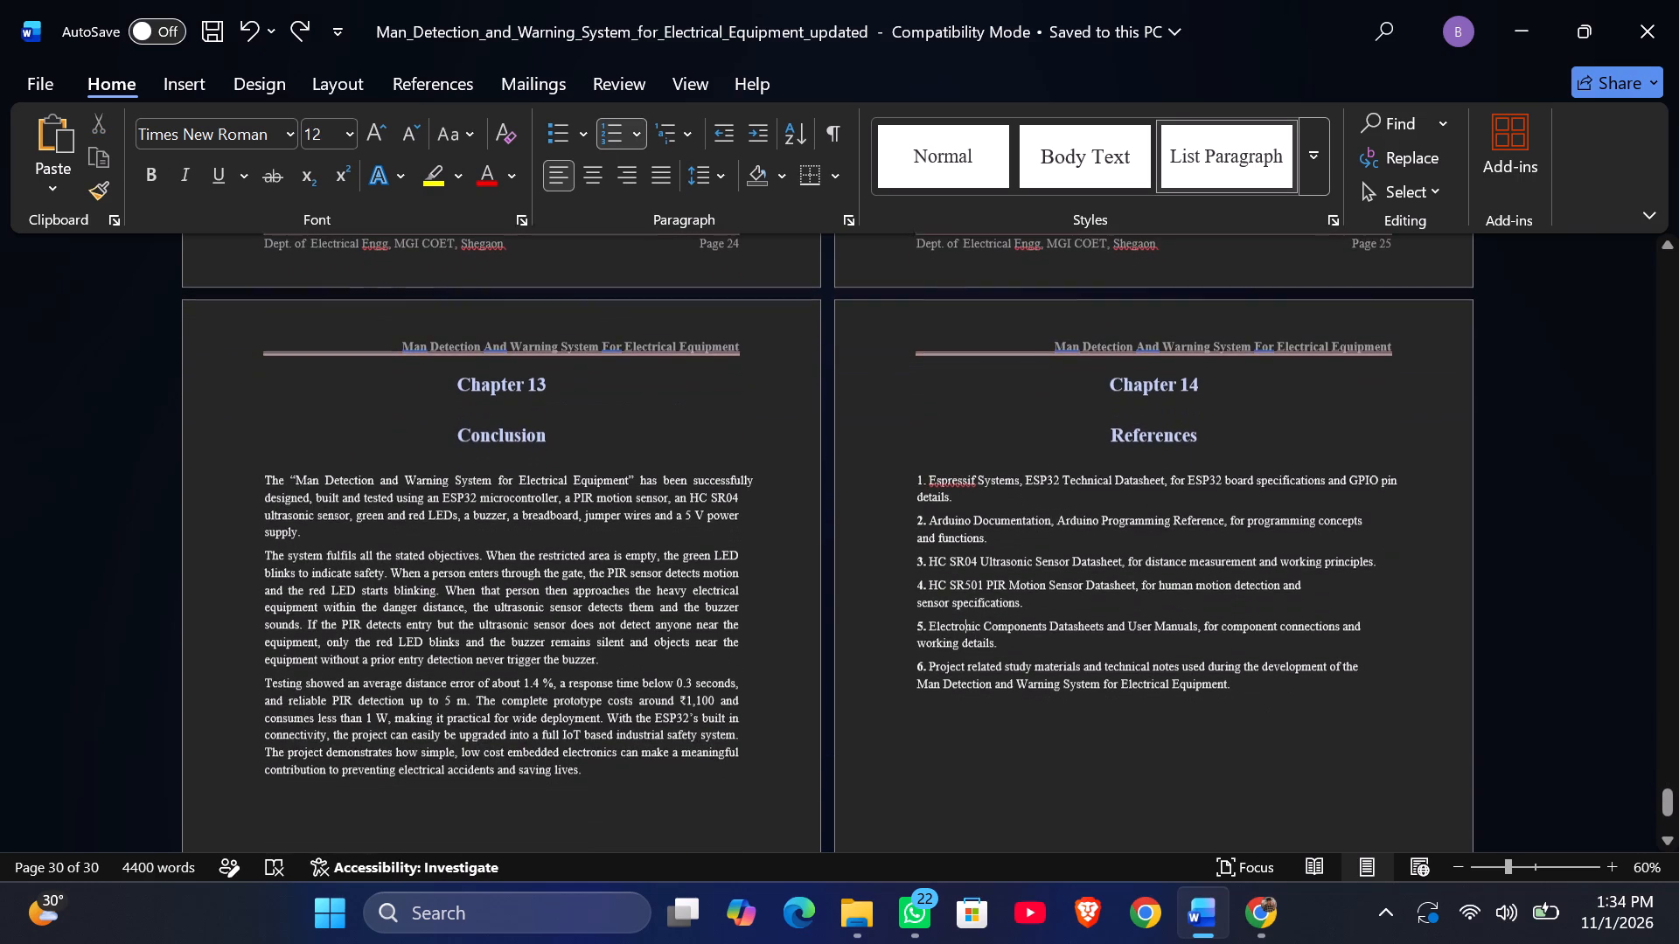
{"action": "left_click", "coordinate": [1276, 684]}
{"action": "key", "text": "Return"}
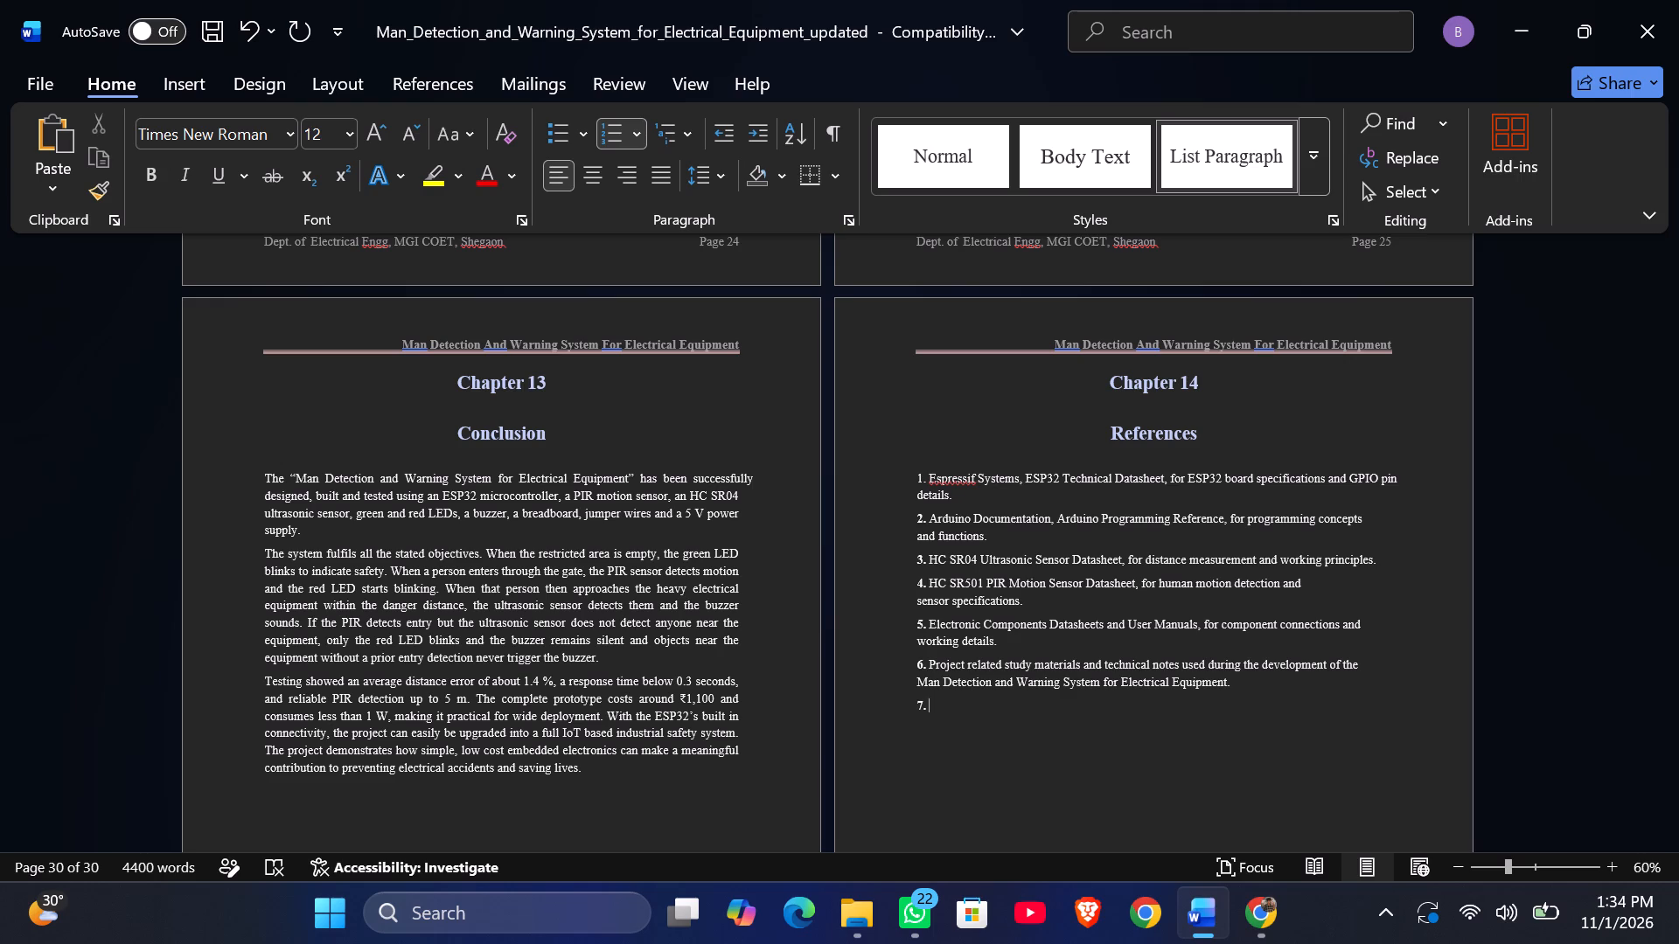
{"action": "key", "text": "b"}
{"action": "key", "text": "BackSpace"}
{"action": "key", "text": "space"}
{"action": "key", "text": "shift+b"}
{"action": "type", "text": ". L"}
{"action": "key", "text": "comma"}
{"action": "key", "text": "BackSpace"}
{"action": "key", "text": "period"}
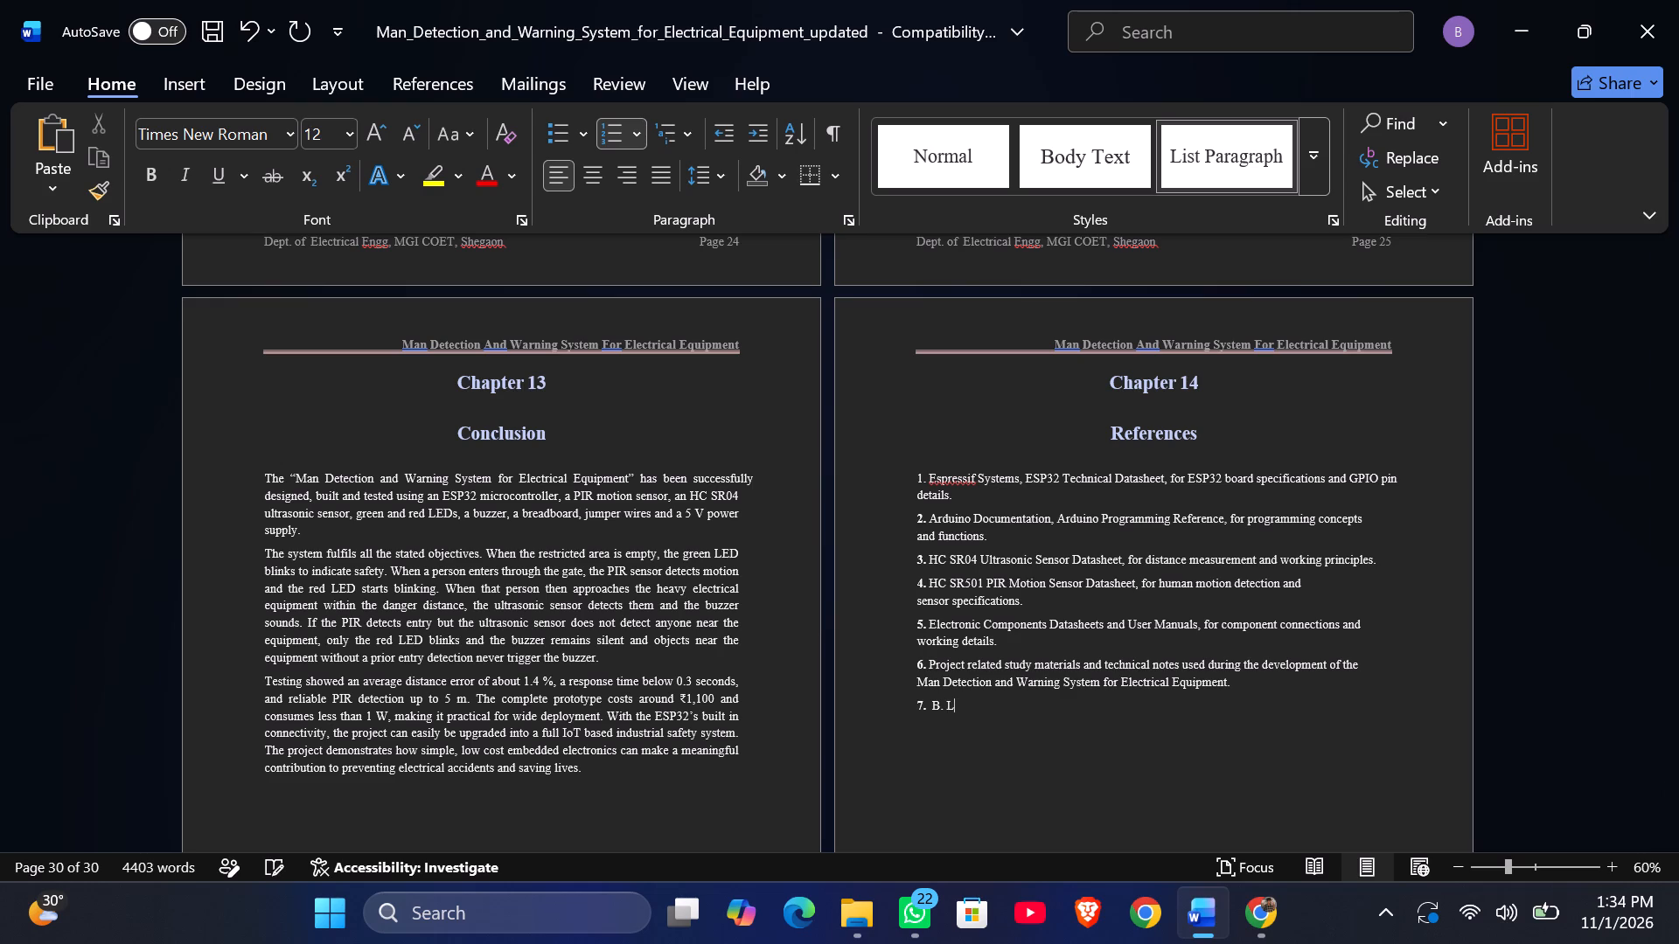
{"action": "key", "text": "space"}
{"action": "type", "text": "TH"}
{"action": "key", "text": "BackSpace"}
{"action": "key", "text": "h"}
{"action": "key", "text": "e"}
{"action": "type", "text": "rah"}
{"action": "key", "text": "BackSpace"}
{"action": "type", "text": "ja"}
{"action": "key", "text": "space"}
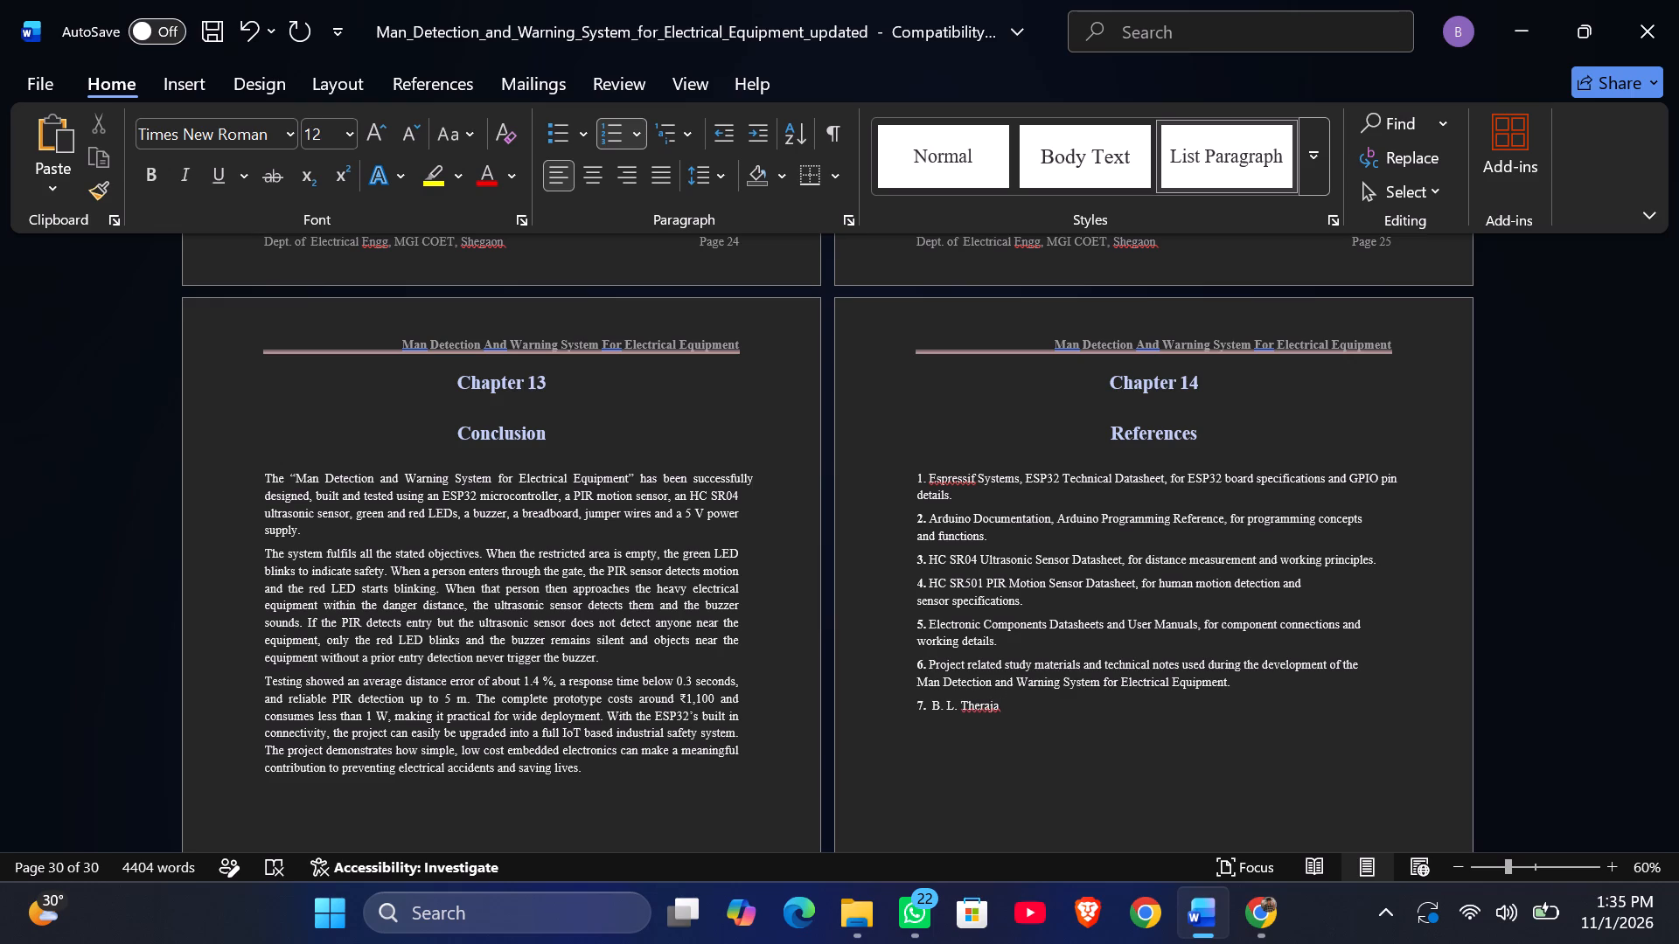
Continue the seventh reference with the second author, "and A. K. Theraja,".
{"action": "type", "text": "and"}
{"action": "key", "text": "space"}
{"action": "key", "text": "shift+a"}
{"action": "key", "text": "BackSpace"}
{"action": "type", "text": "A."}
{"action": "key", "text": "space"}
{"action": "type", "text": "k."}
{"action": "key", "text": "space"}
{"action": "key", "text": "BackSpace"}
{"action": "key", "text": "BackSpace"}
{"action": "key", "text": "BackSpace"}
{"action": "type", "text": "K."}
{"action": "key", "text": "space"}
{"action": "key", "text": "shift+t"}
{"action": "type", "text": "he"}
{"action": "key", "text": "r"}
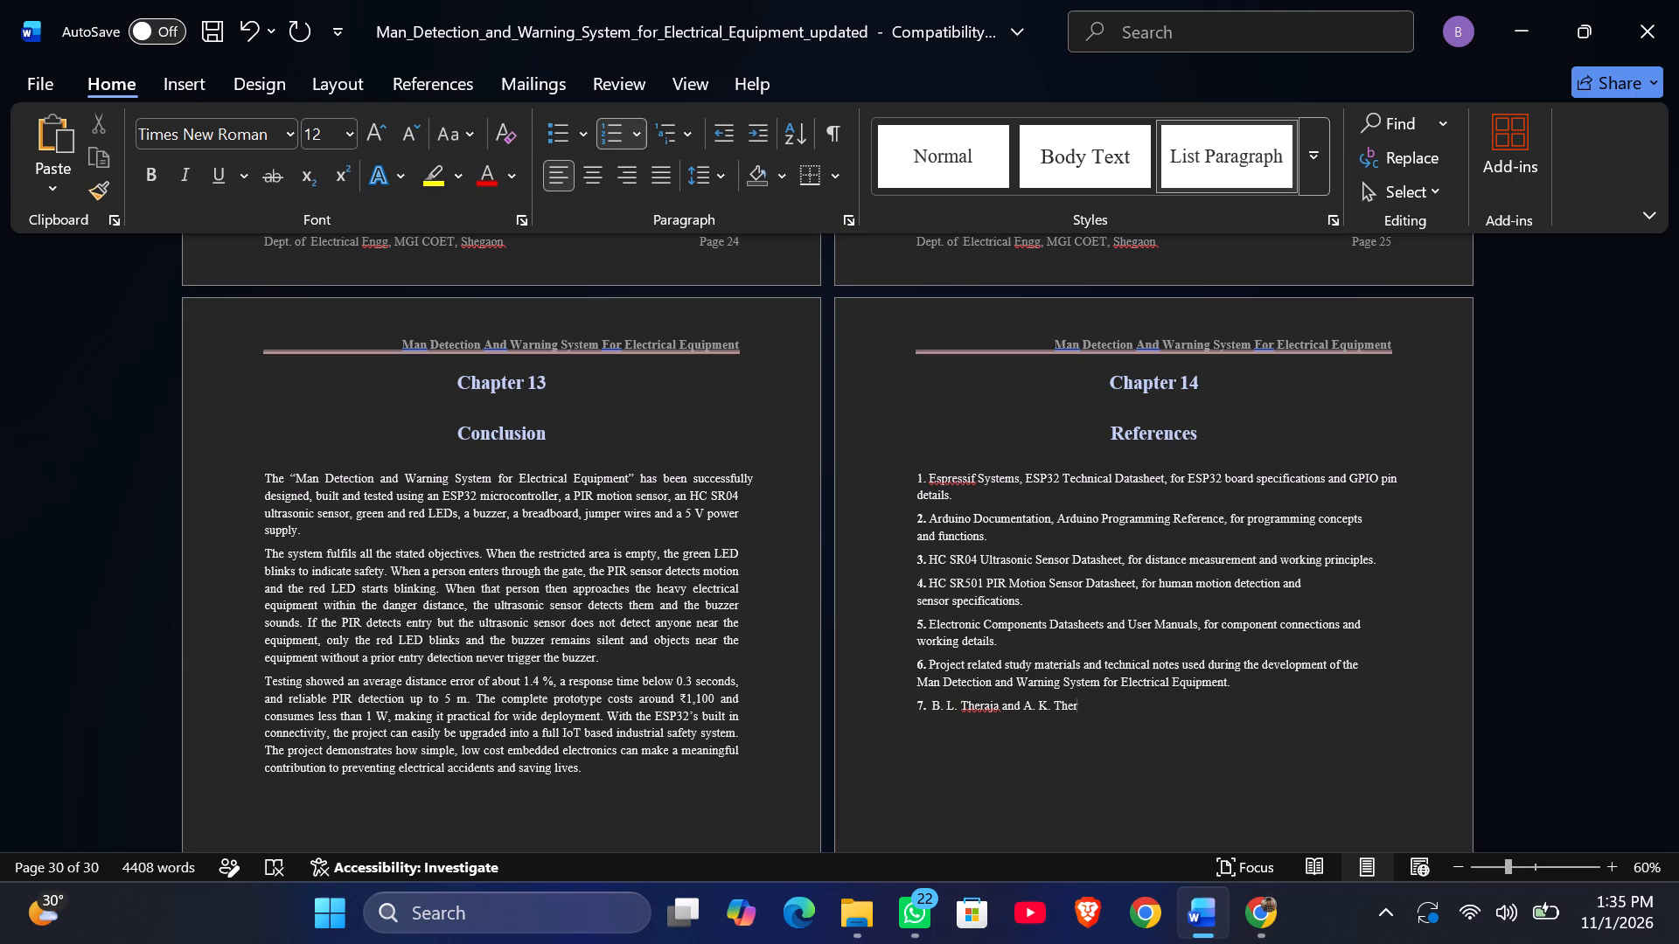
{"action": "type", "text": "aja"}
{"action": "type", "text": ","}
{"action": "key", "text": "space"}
Add the book title "A textbook of electrical technology," after the authors in the seventh reference.
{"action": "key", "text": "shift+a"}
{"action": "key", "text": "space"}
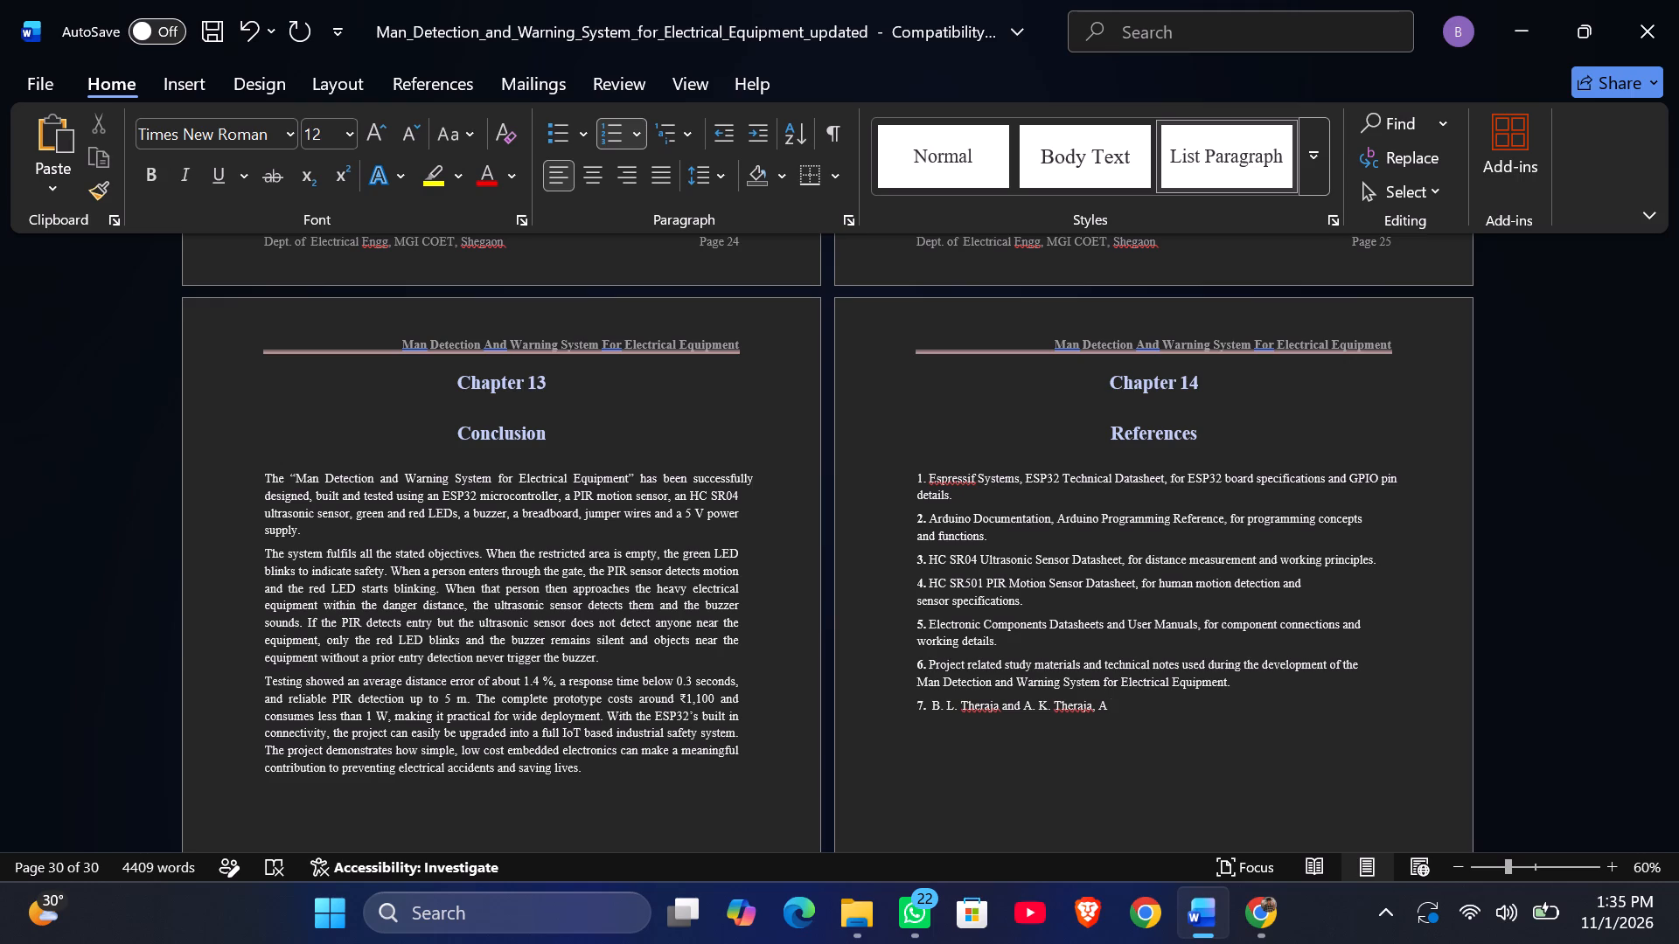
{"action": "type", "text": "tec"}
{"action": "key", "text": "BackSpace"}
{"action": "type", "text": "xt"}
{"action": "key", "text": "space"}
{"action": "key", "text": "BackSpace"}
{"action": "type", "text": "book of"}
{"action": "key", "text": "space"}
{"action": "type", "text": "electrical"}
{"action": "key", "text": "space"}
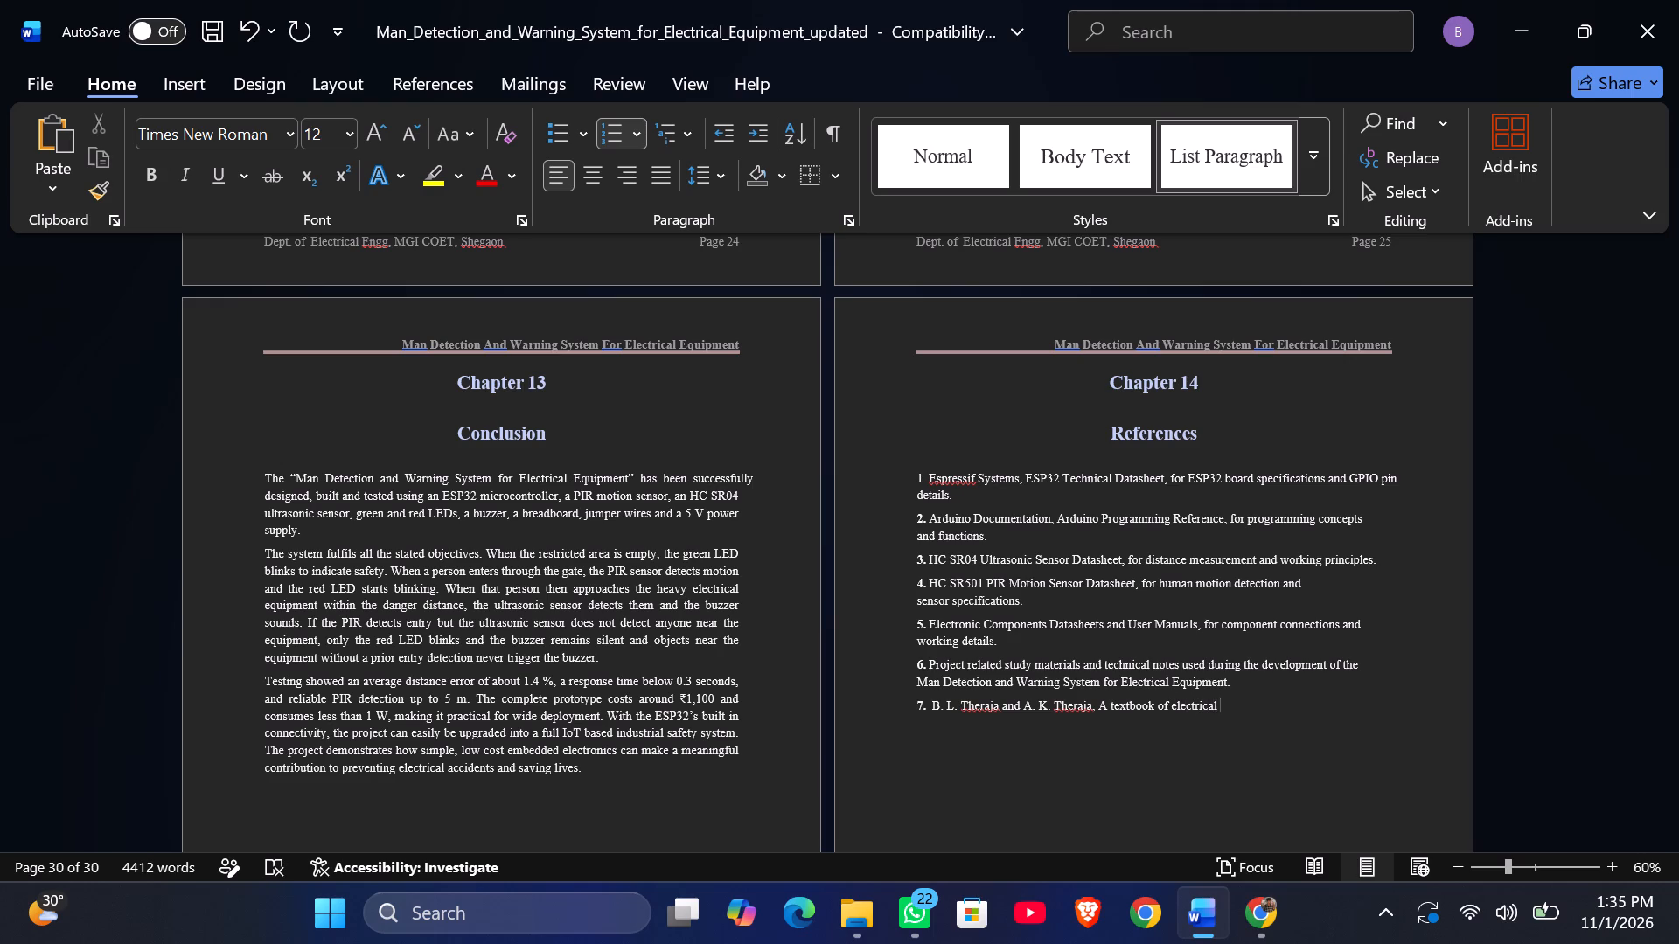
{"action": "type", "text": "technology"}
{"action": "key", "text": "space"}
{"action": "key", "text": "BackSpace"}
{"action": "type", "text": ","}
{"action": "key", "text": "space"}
Complete the seventh reference with the publisher "S. Chand publishing".
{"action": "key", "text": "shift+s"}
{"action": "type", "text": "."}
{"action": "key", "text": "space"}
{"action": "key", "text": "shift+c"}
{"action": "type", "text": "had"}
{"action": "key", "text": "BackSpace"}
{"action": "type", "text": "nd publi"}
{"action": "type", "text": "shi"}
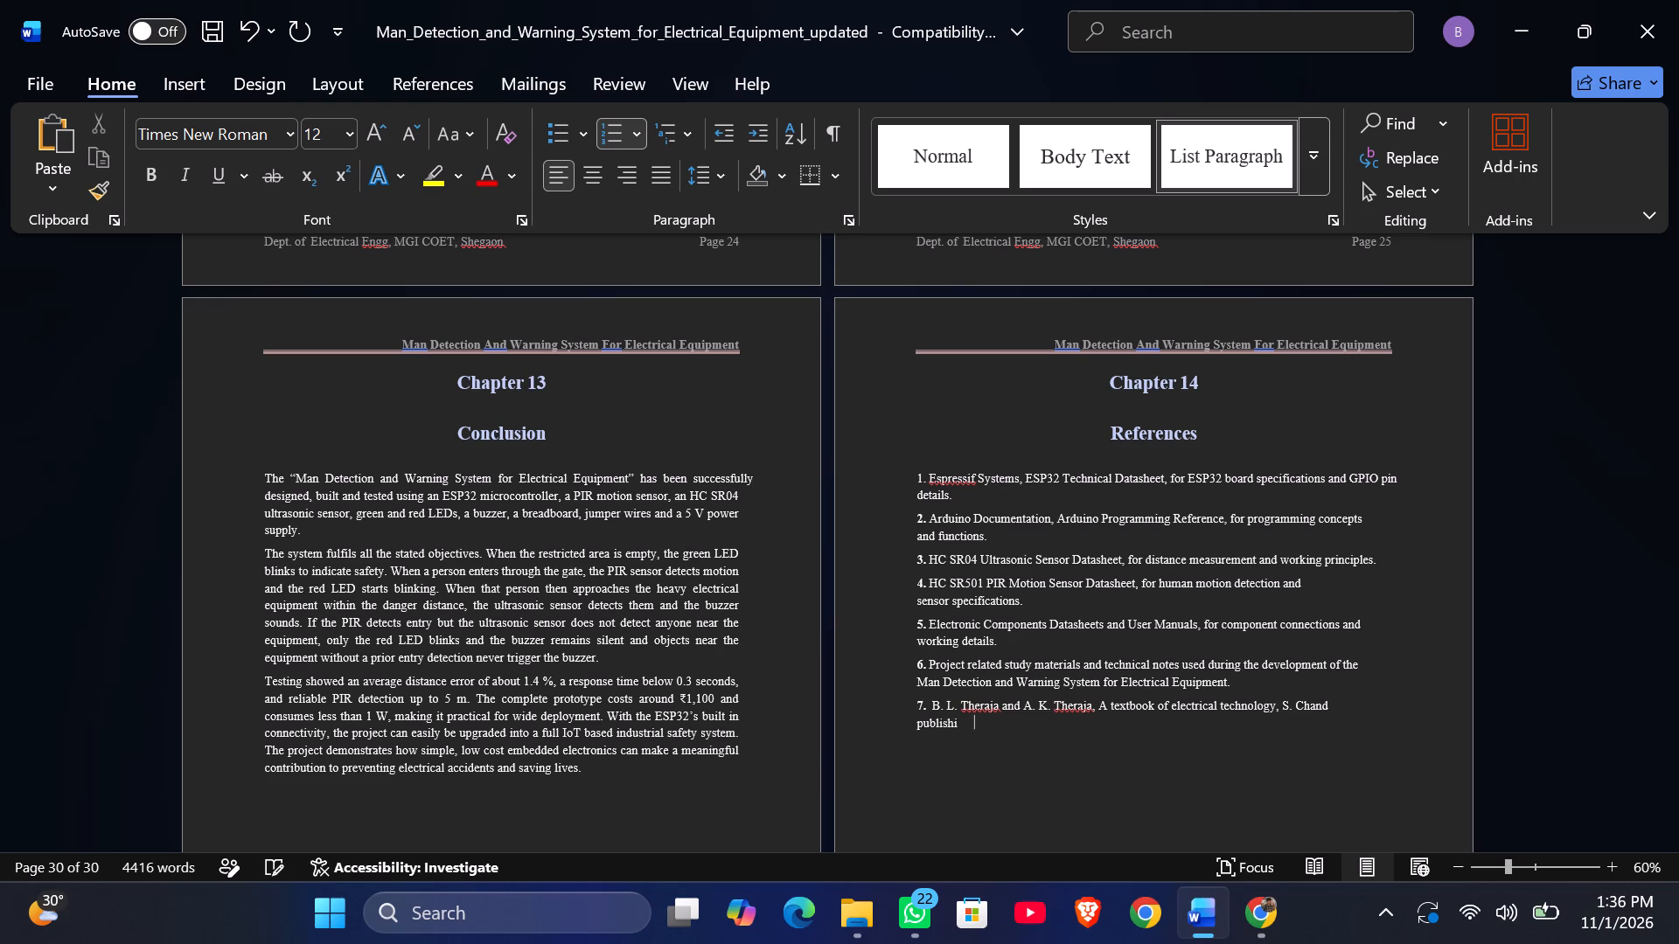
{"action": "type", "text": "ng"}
Add an eighth numbered entry at the end of the Chapter 14 references, beginning with the author "M. H. Rashid".
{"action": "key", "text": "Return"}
{"action": "scroll", "coordinate": [1079, 755], "scroll_direction": "down", "scroll_amount": 2}
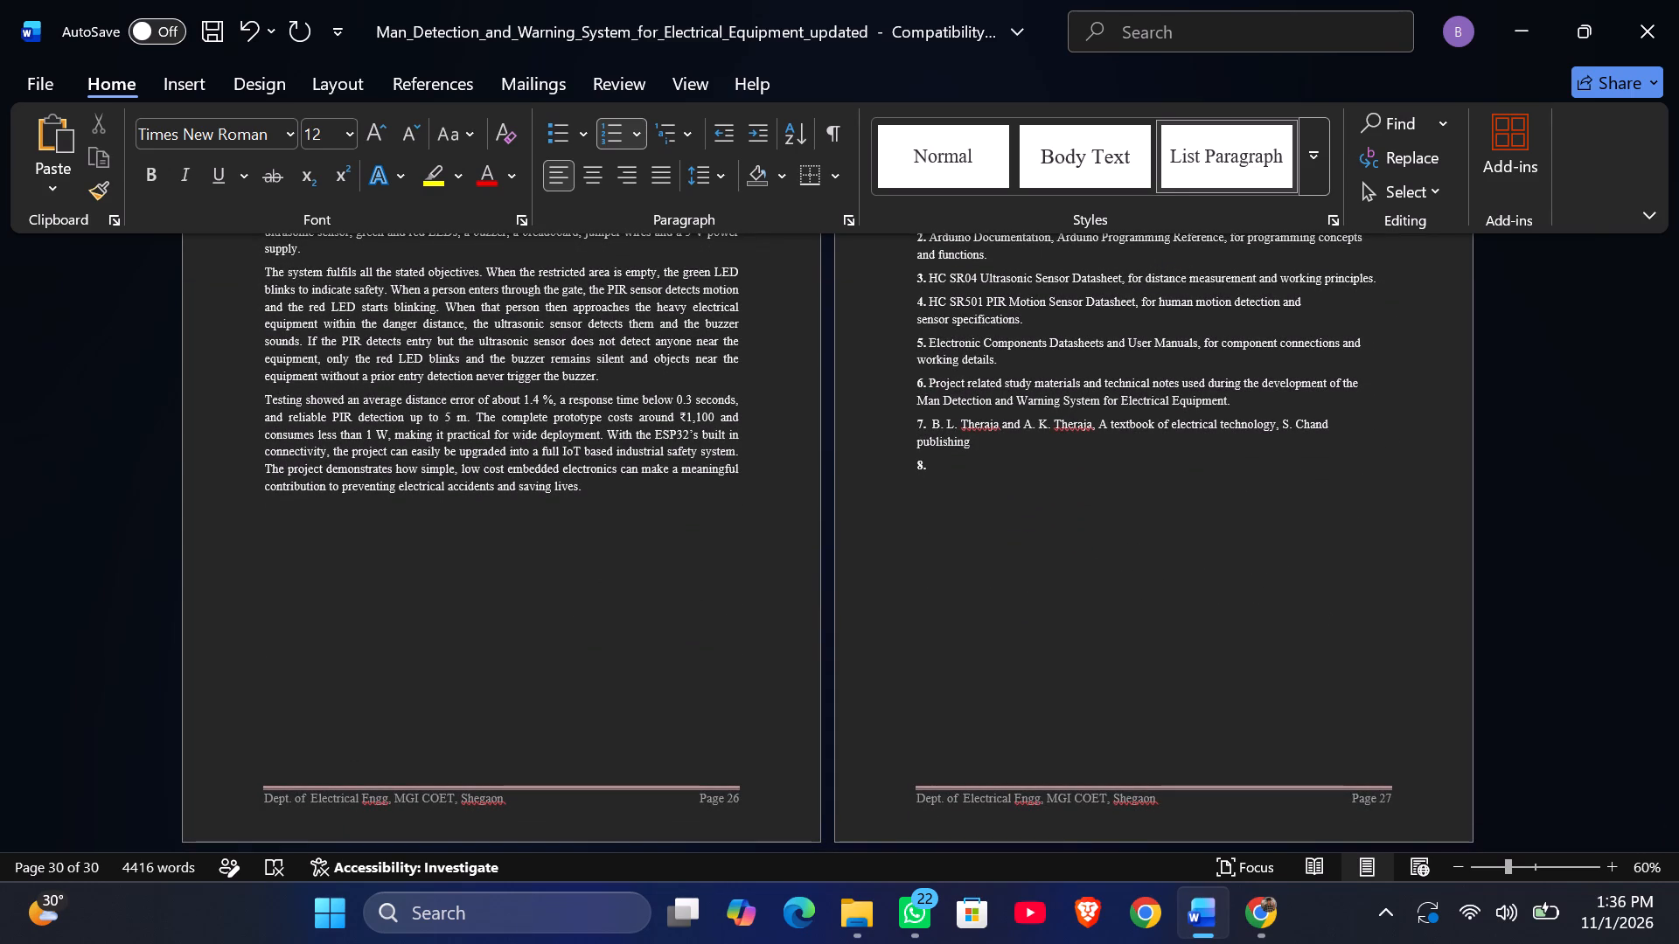
{"action": "scroll", "coordinate": [1144, 592], "scroll_direction": "up", "scroll_amount": 1}
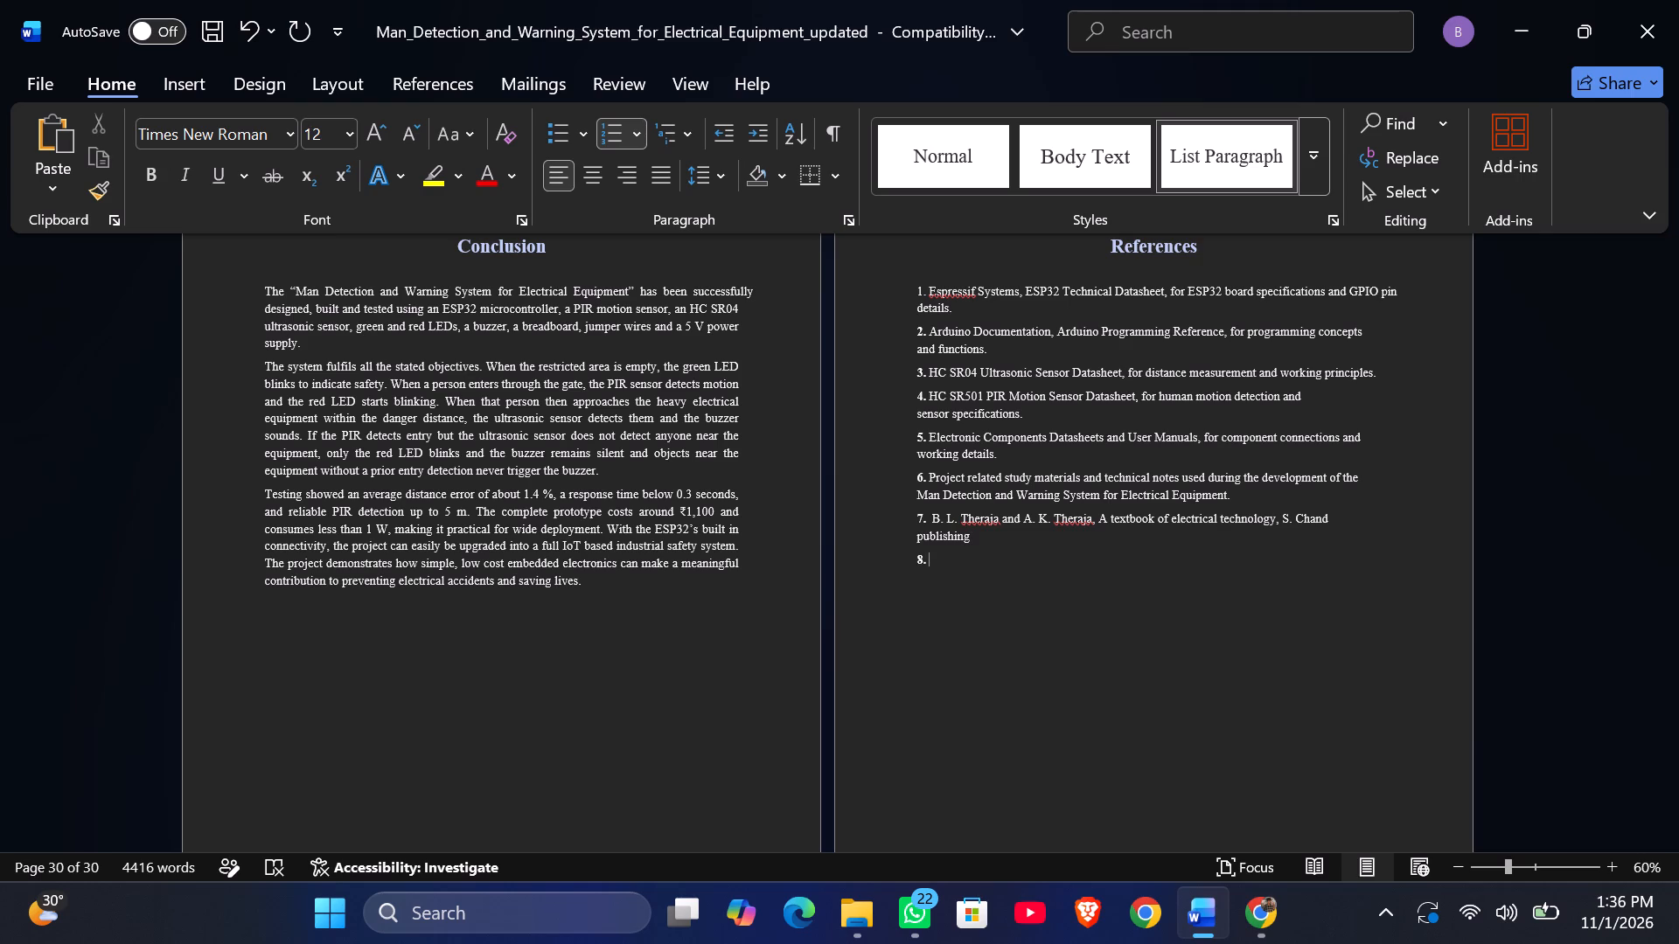
{"action": "key", "text": "m"}
{"action": "key", "text": "BackSpace"}
{"action": "key", "text": "m"}
{"action": "key", "text": "BackSpace"}
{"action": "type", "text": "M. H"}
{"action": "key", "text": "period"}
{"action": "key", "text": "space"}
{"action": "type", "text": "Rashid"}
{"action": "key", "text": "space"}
Continue the eighth reference with a comma after the author and the book title words "power electronics".
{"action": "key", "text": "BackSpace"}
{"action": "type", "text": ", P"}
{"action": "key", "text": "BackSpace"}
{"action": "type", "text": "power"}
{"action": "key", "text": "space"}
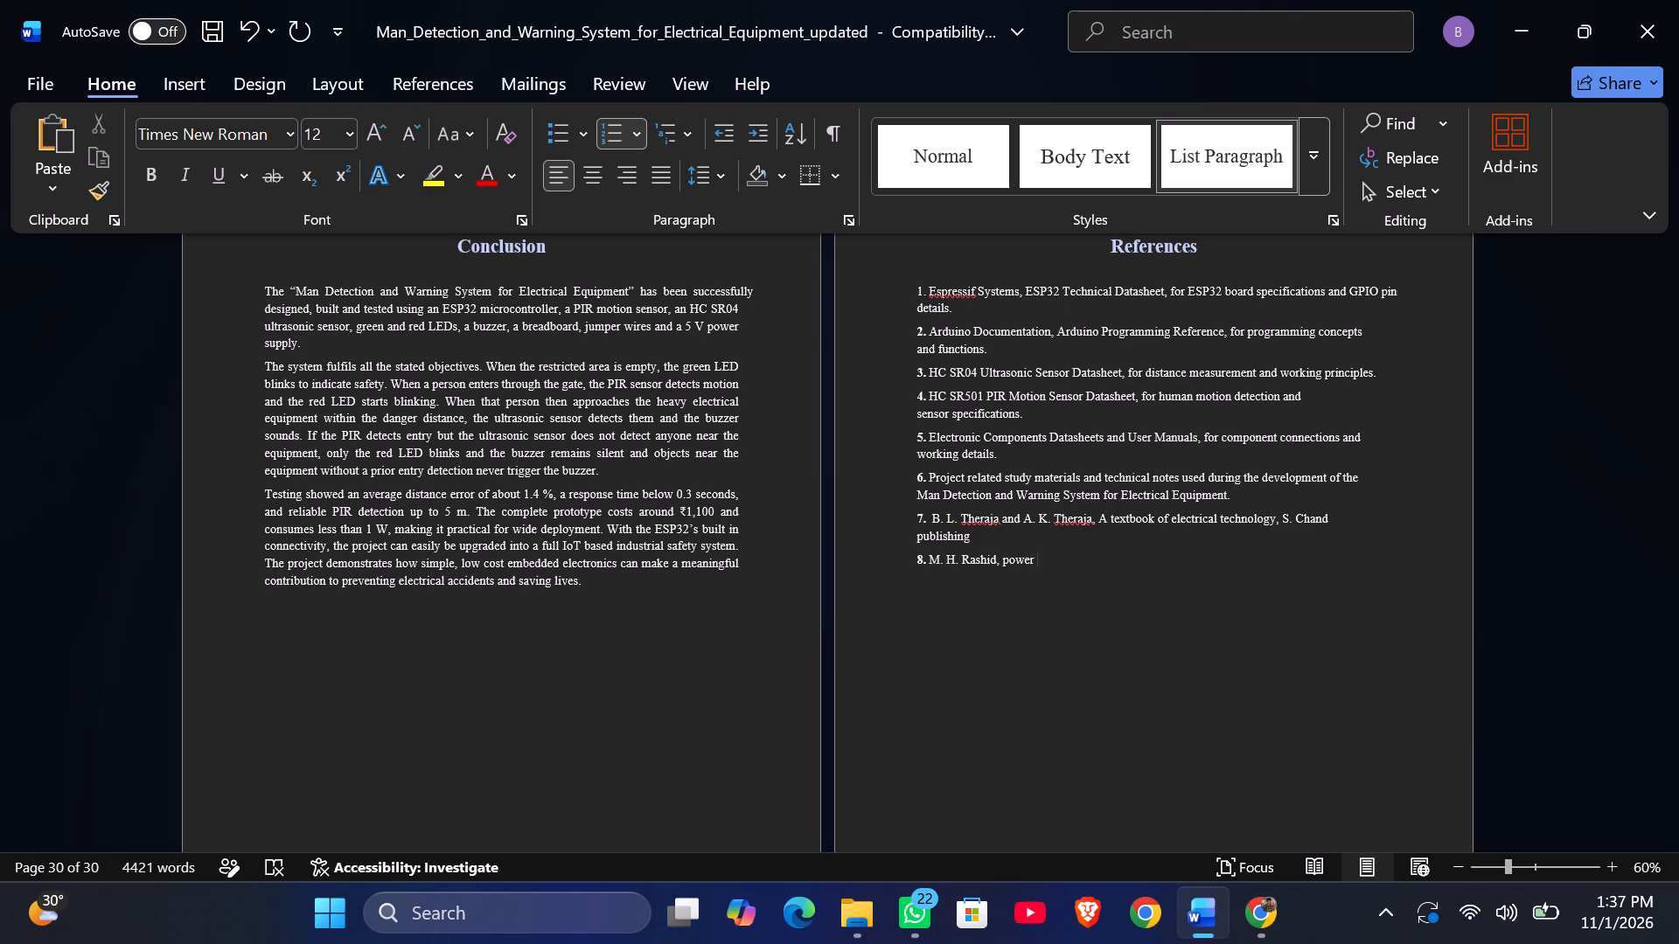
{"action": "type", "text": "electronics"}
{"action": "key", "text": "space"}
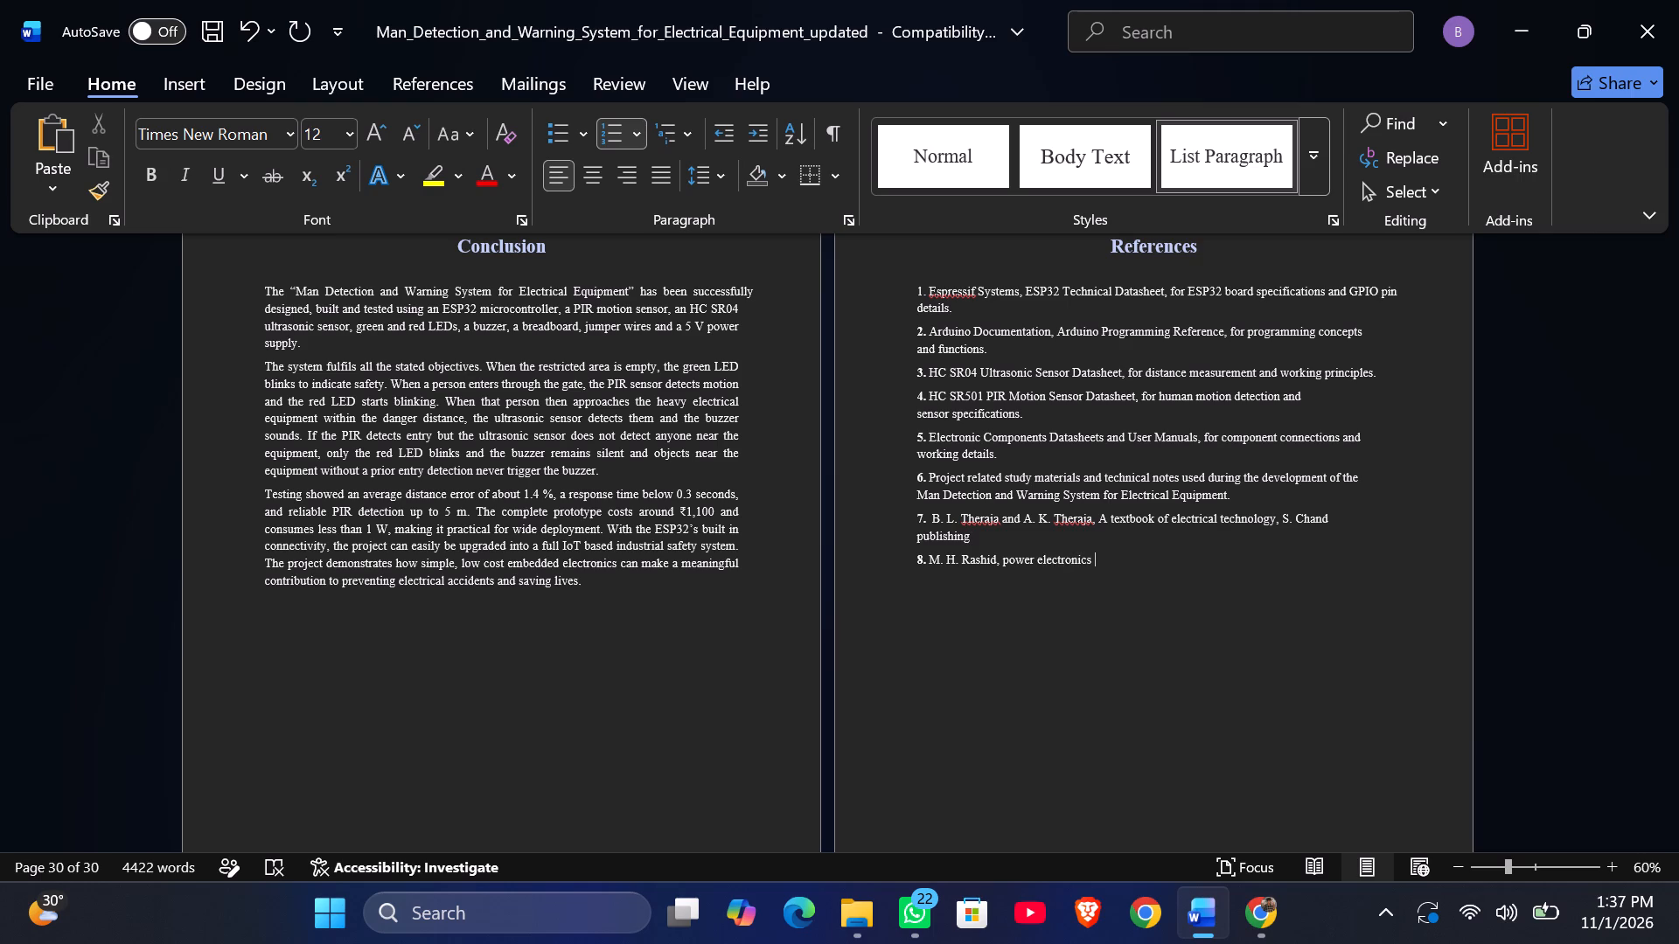